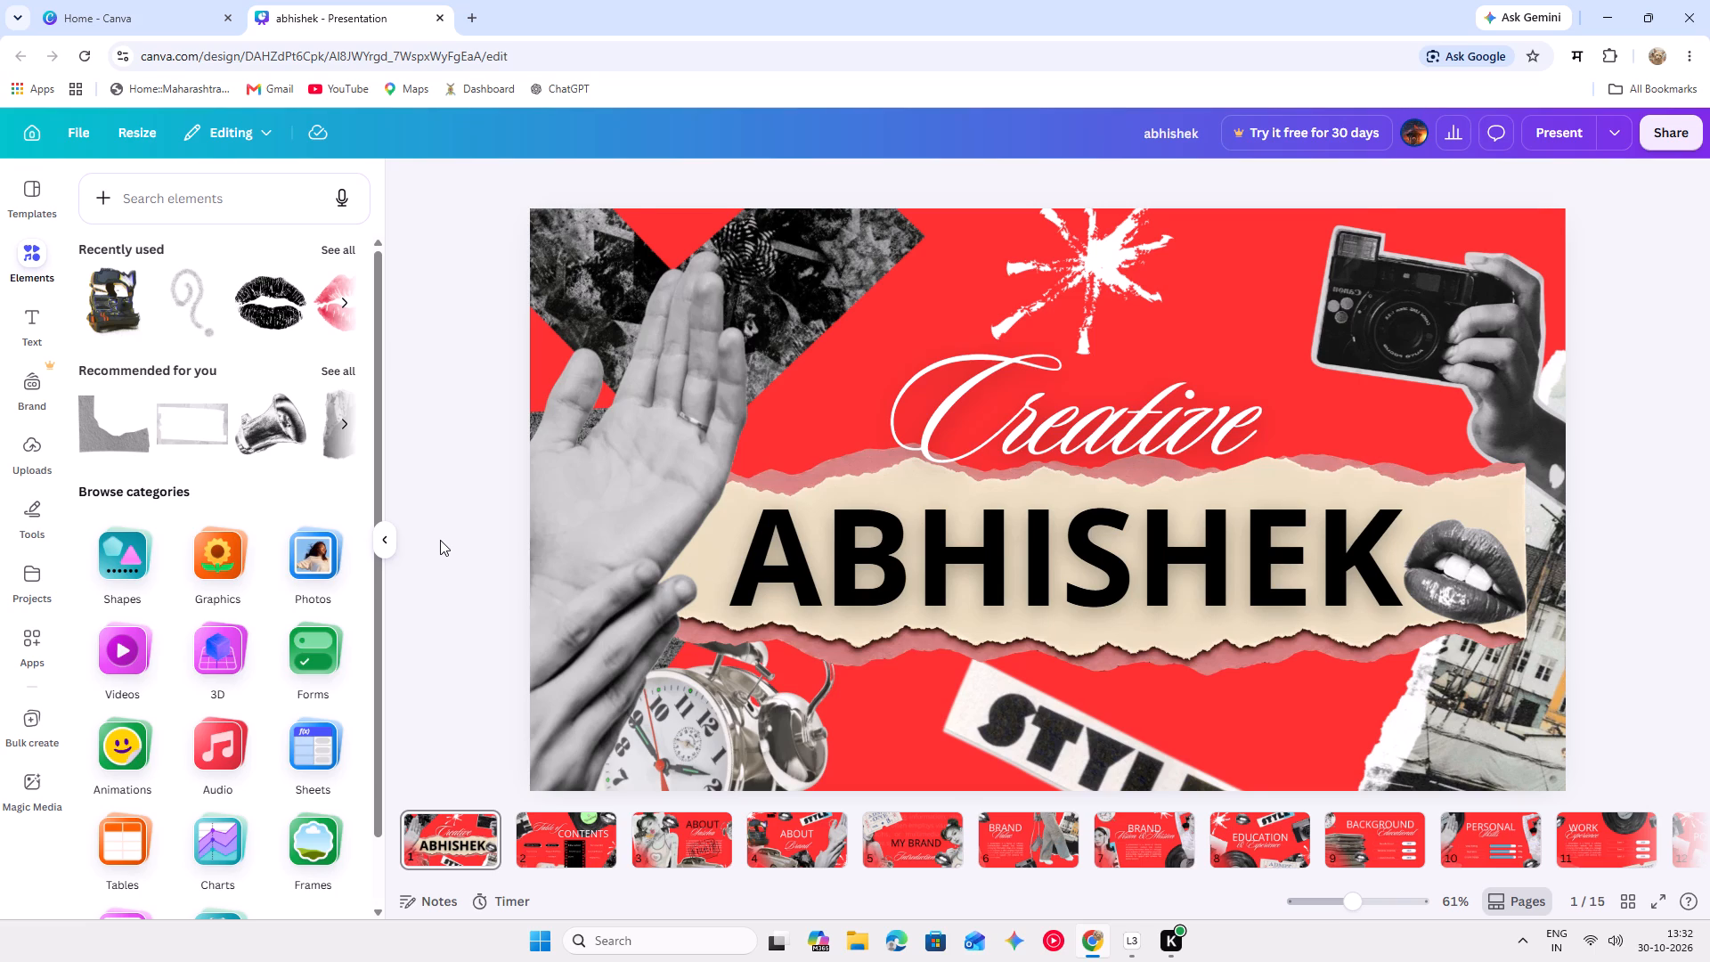
On page 3, the About slide, move the vintage car to the slide's lower-right edge and shift the ticket stamp slightly up.
scroll(440, 540, "down", 1)
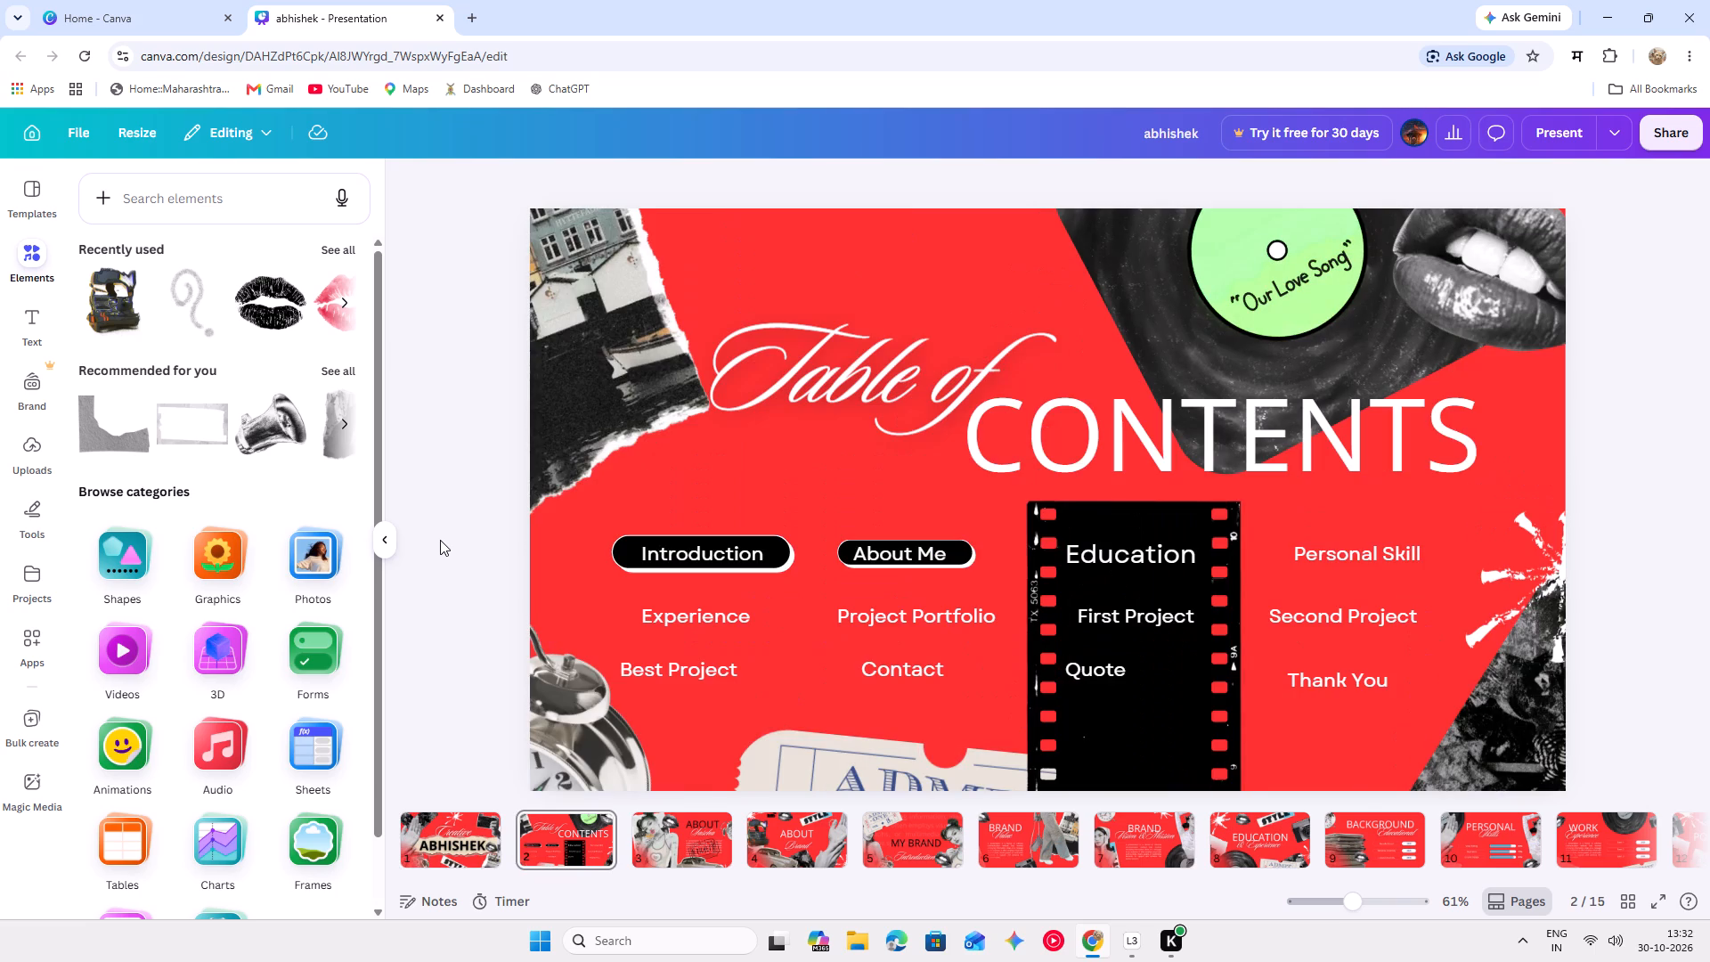
scroll(440, 540, "up", 1)
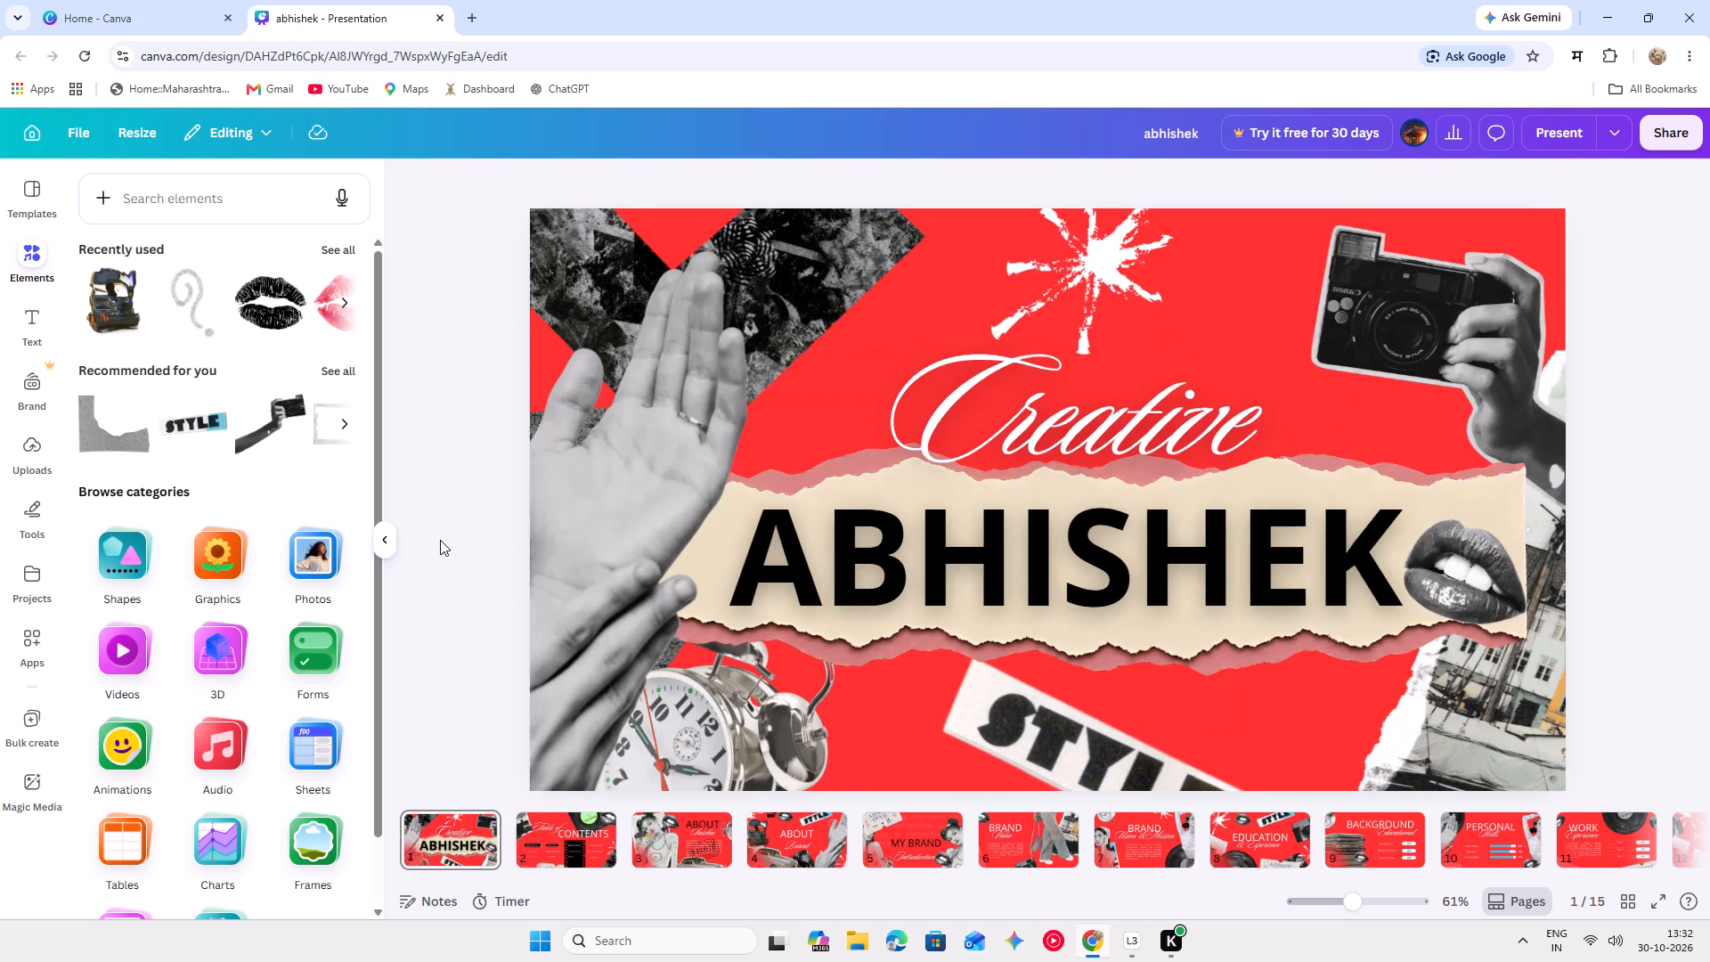
scroll(440, 540, "down", 2)
scroll(440, 540, "up", 1)
scroll(440, 540, "down", 1)
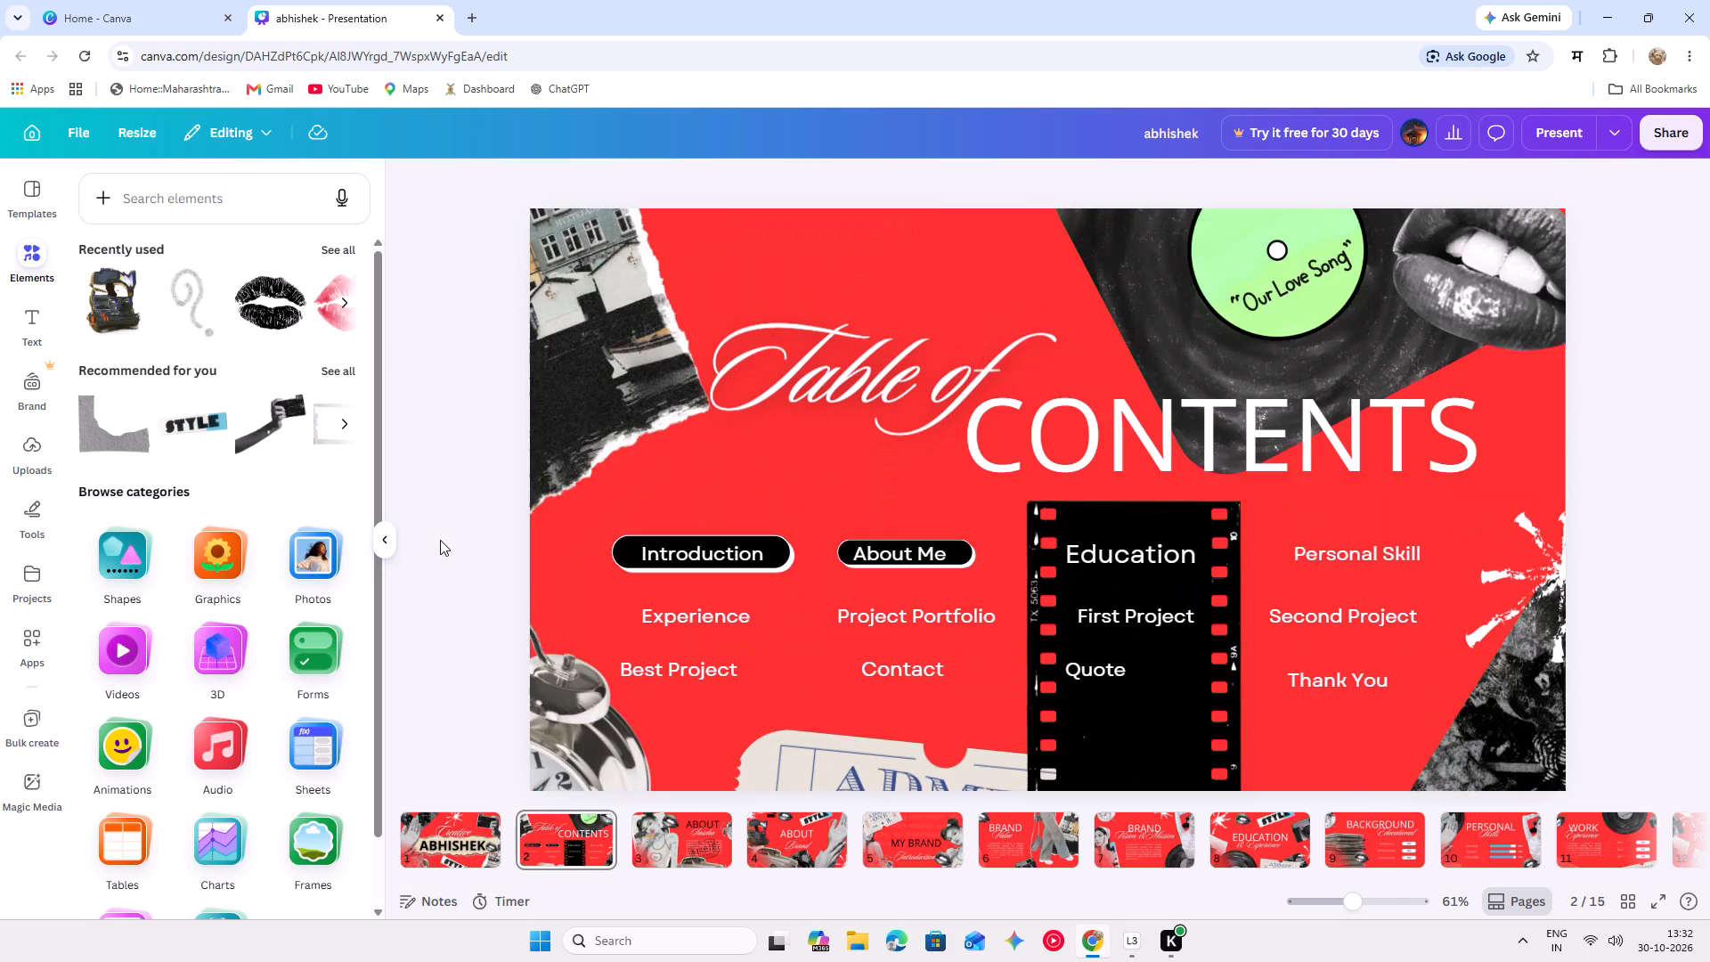
scroll(440, 540, "down", 1)
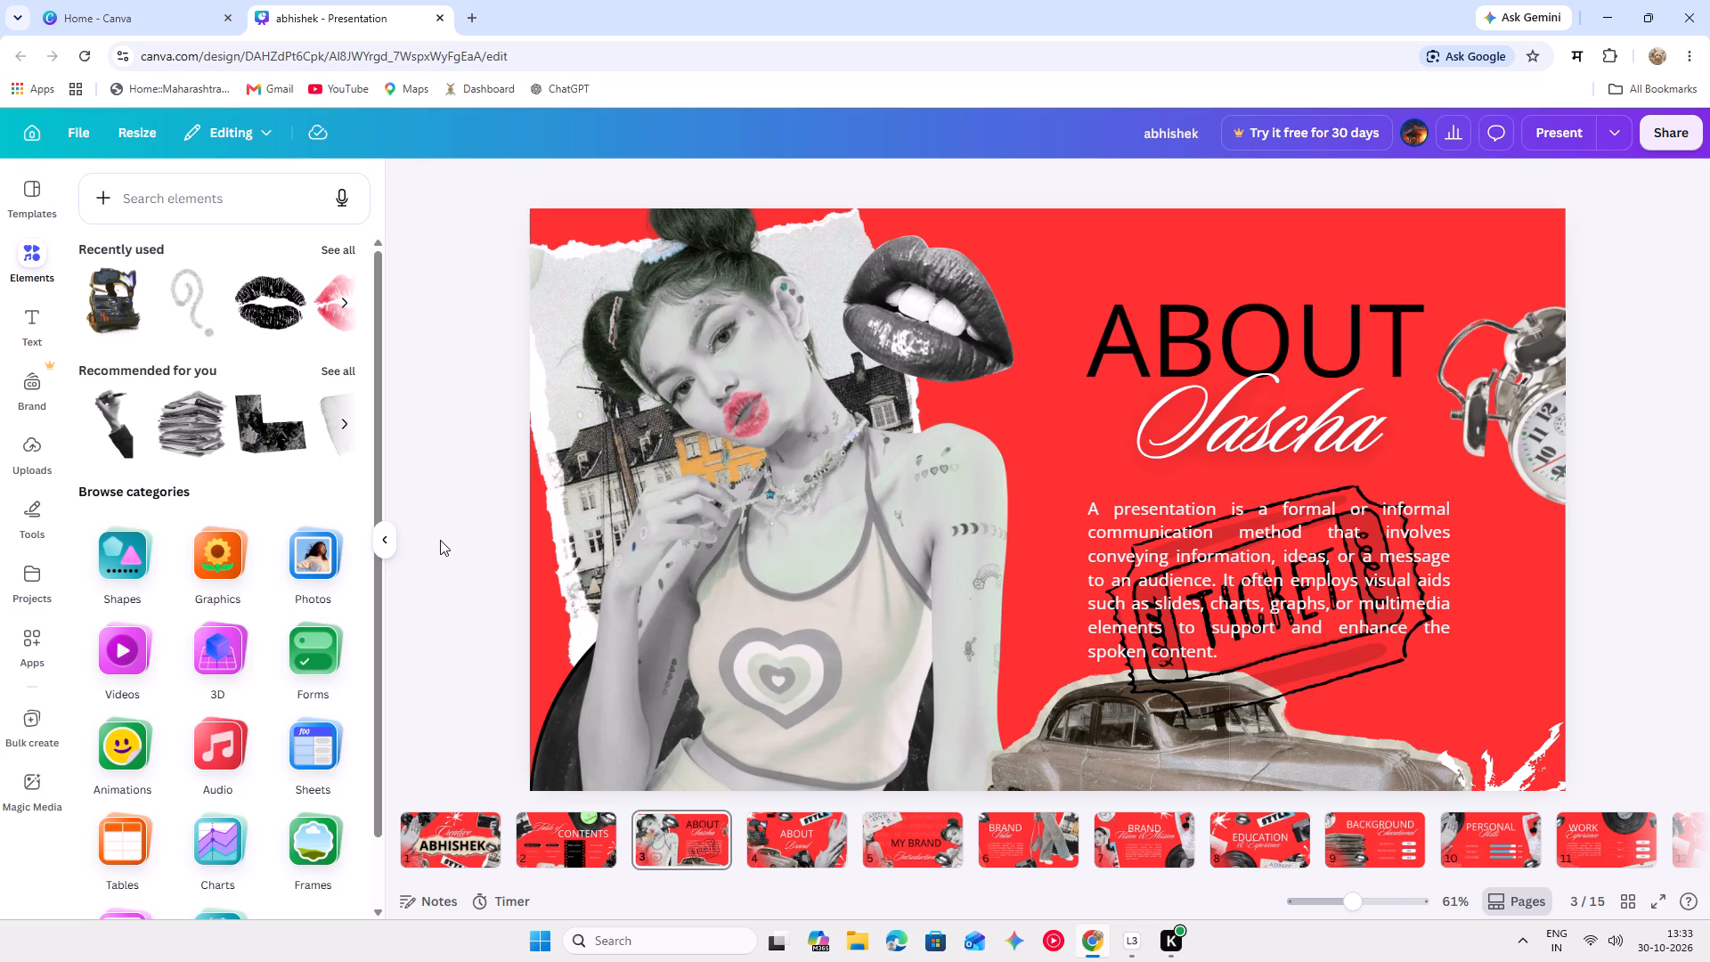
left_click(888, 718)
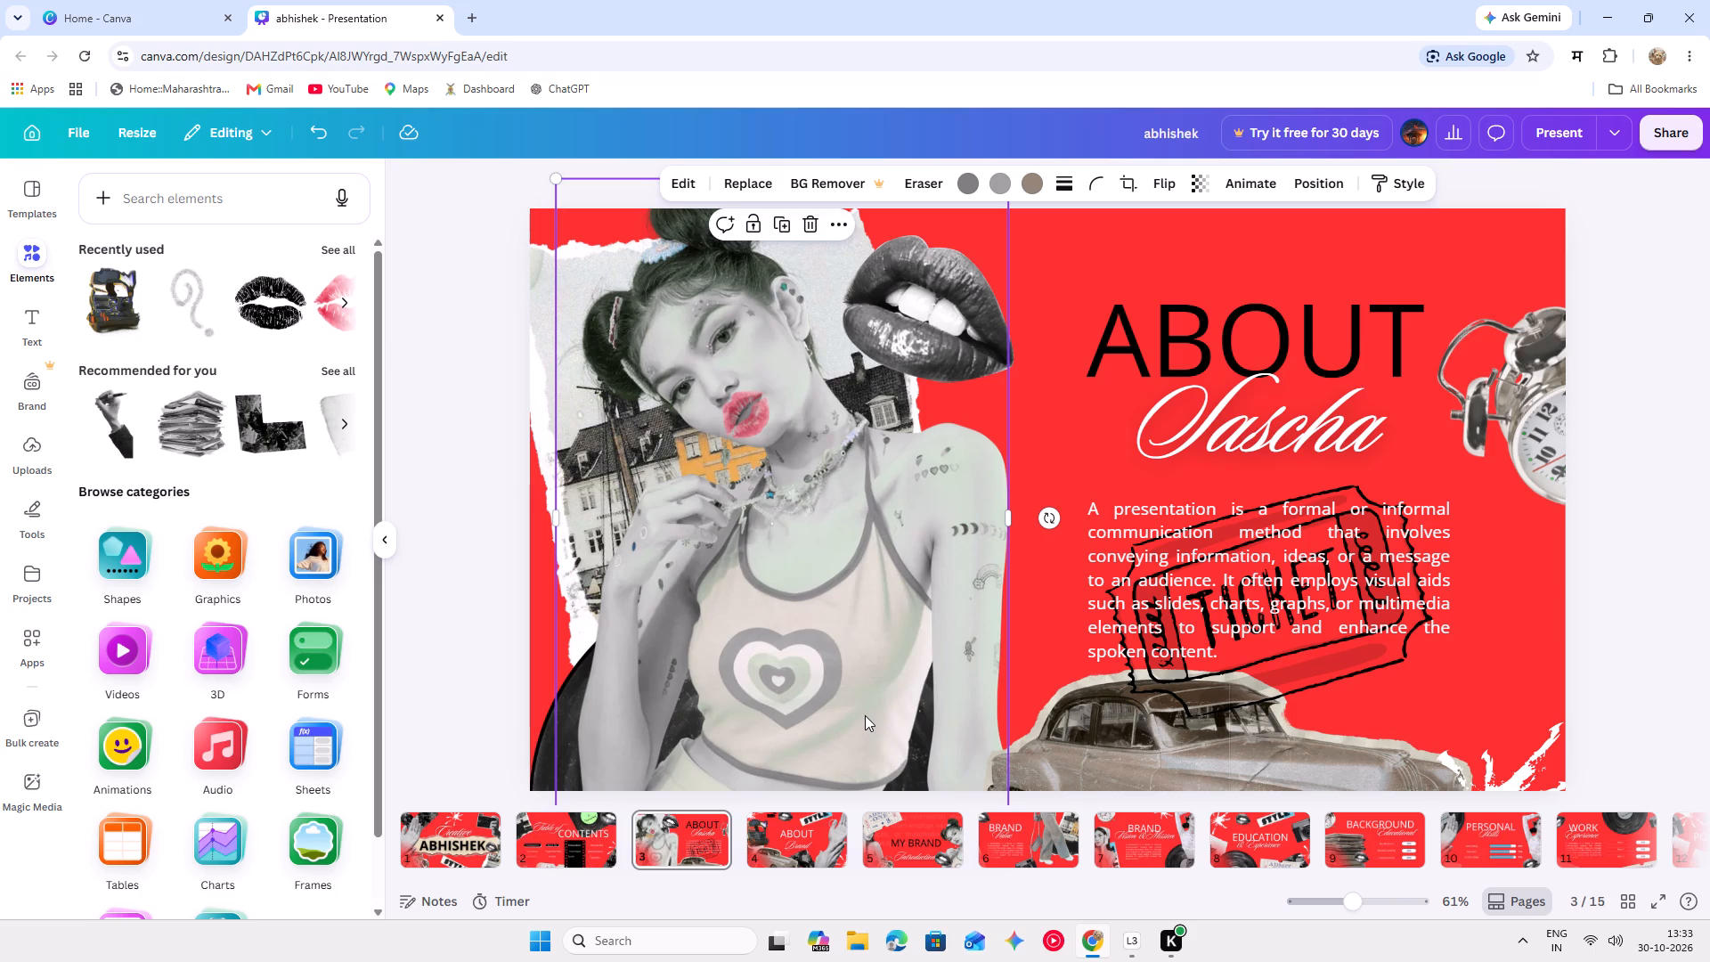
left_click(865, 716)
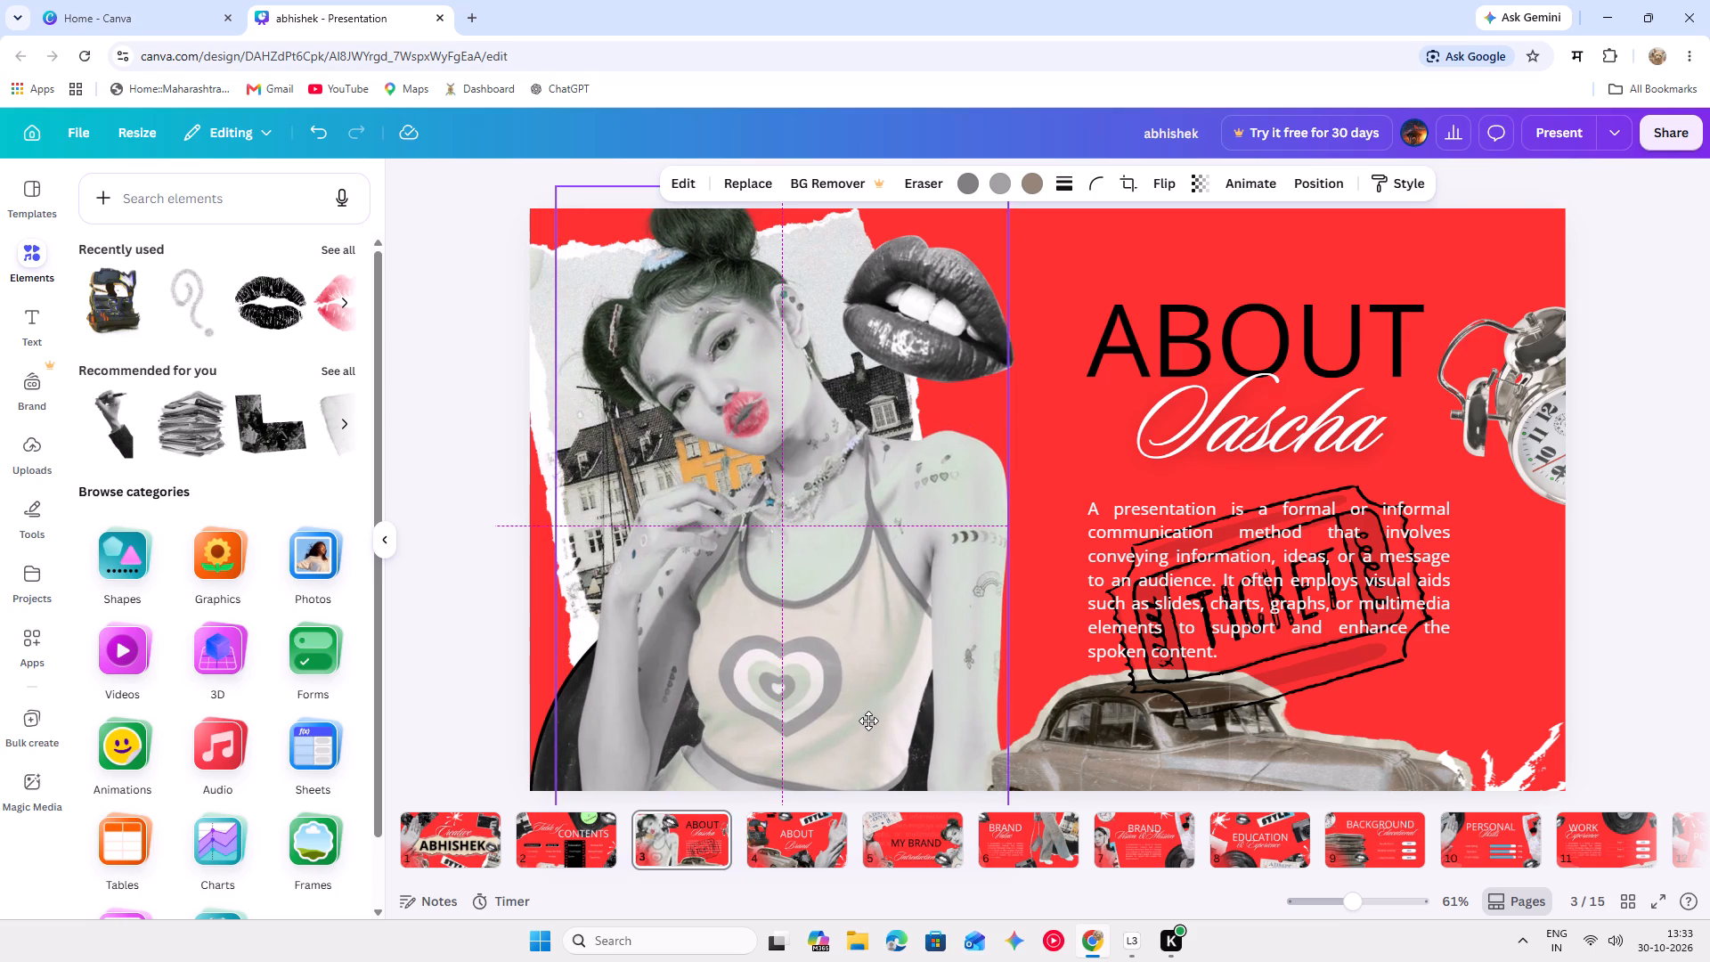
left_click(1234, 755)
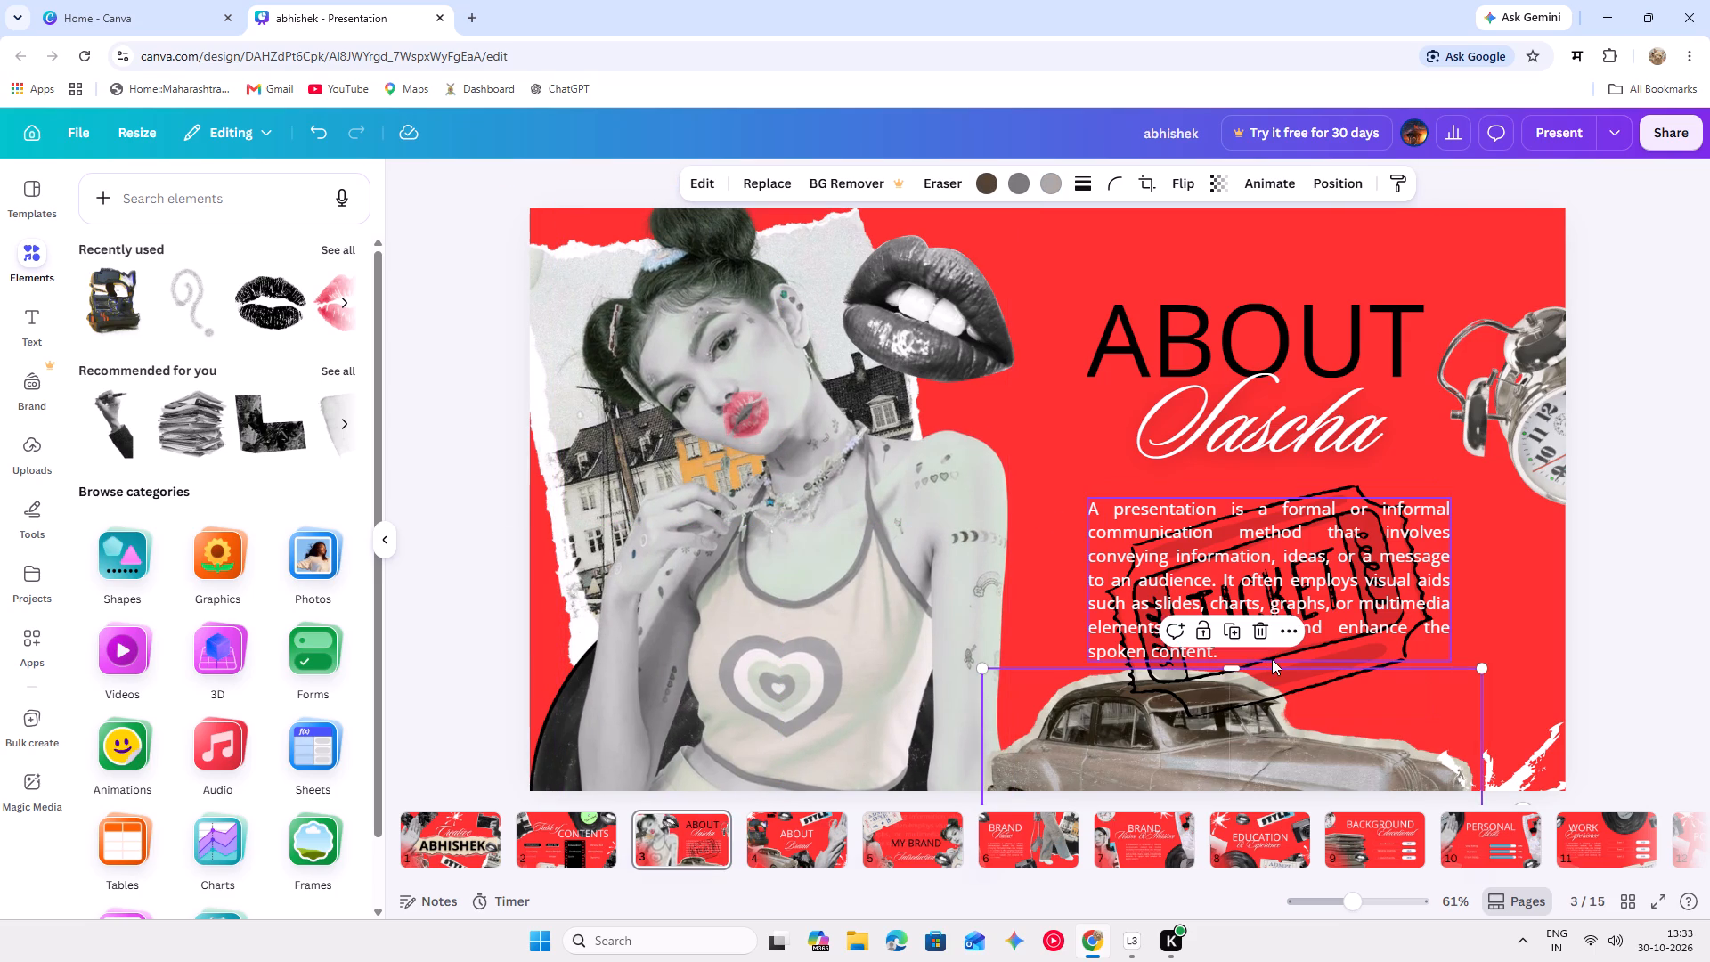
left_click_drag(1316, 697, 1323, 762)
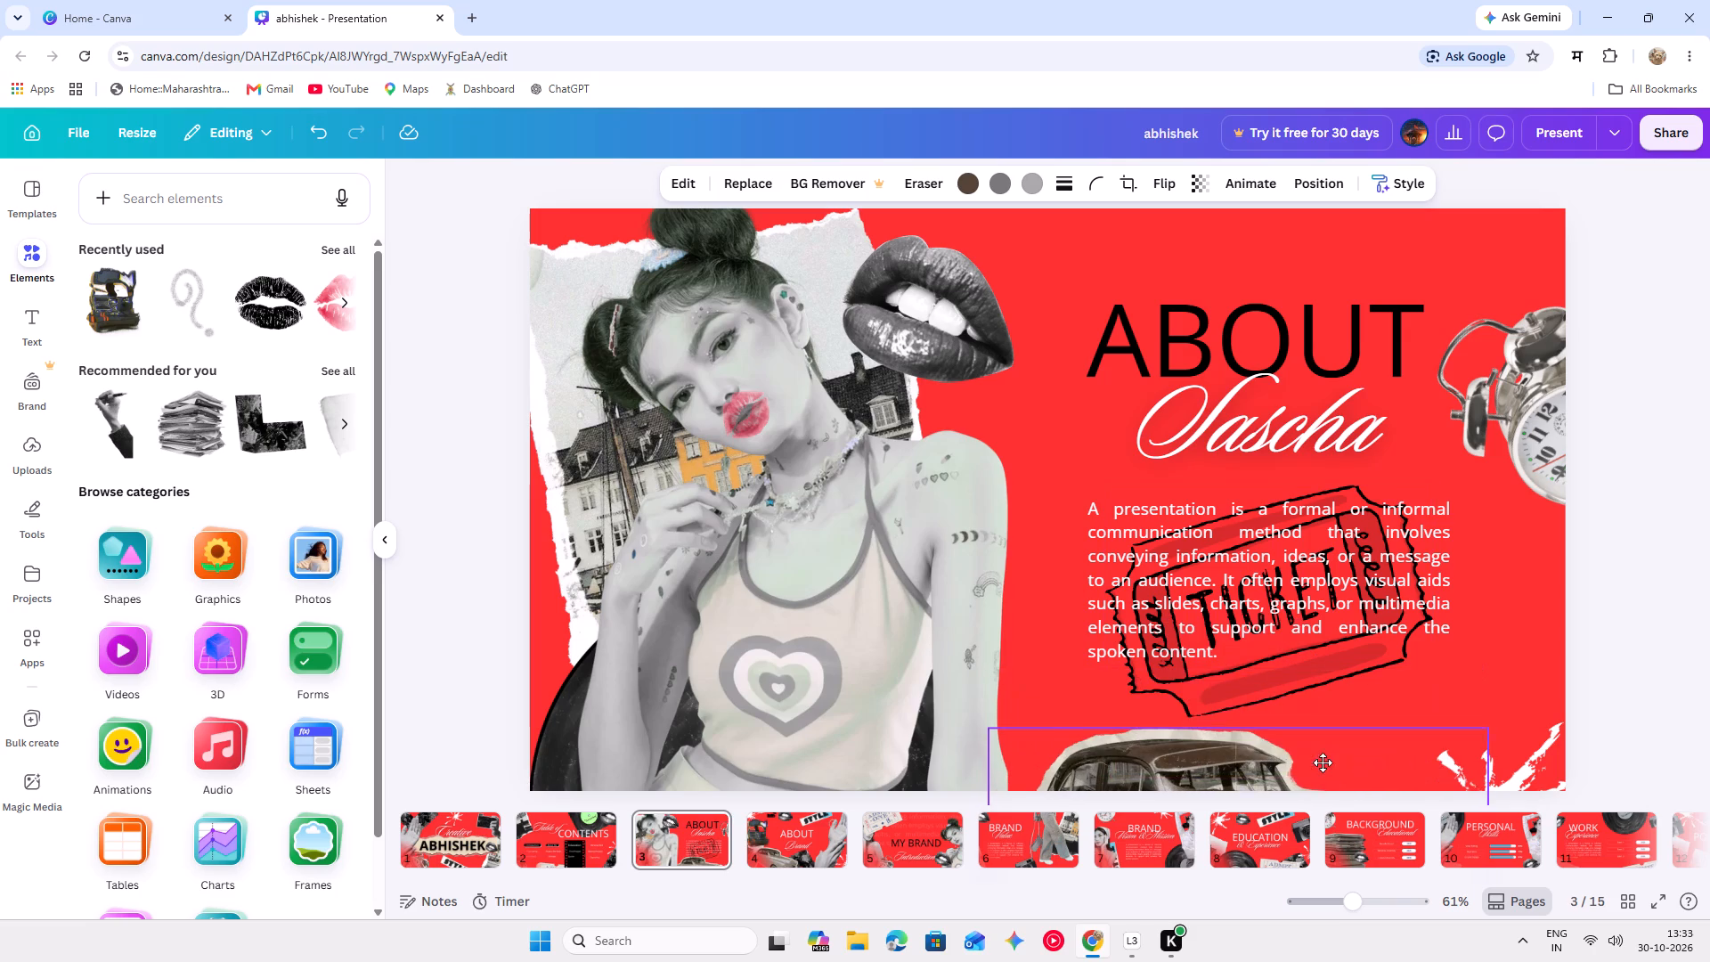
left_click_drag(1323, 762, 1323, 763)
left_click_drag(1336, 685, 1346, 661)
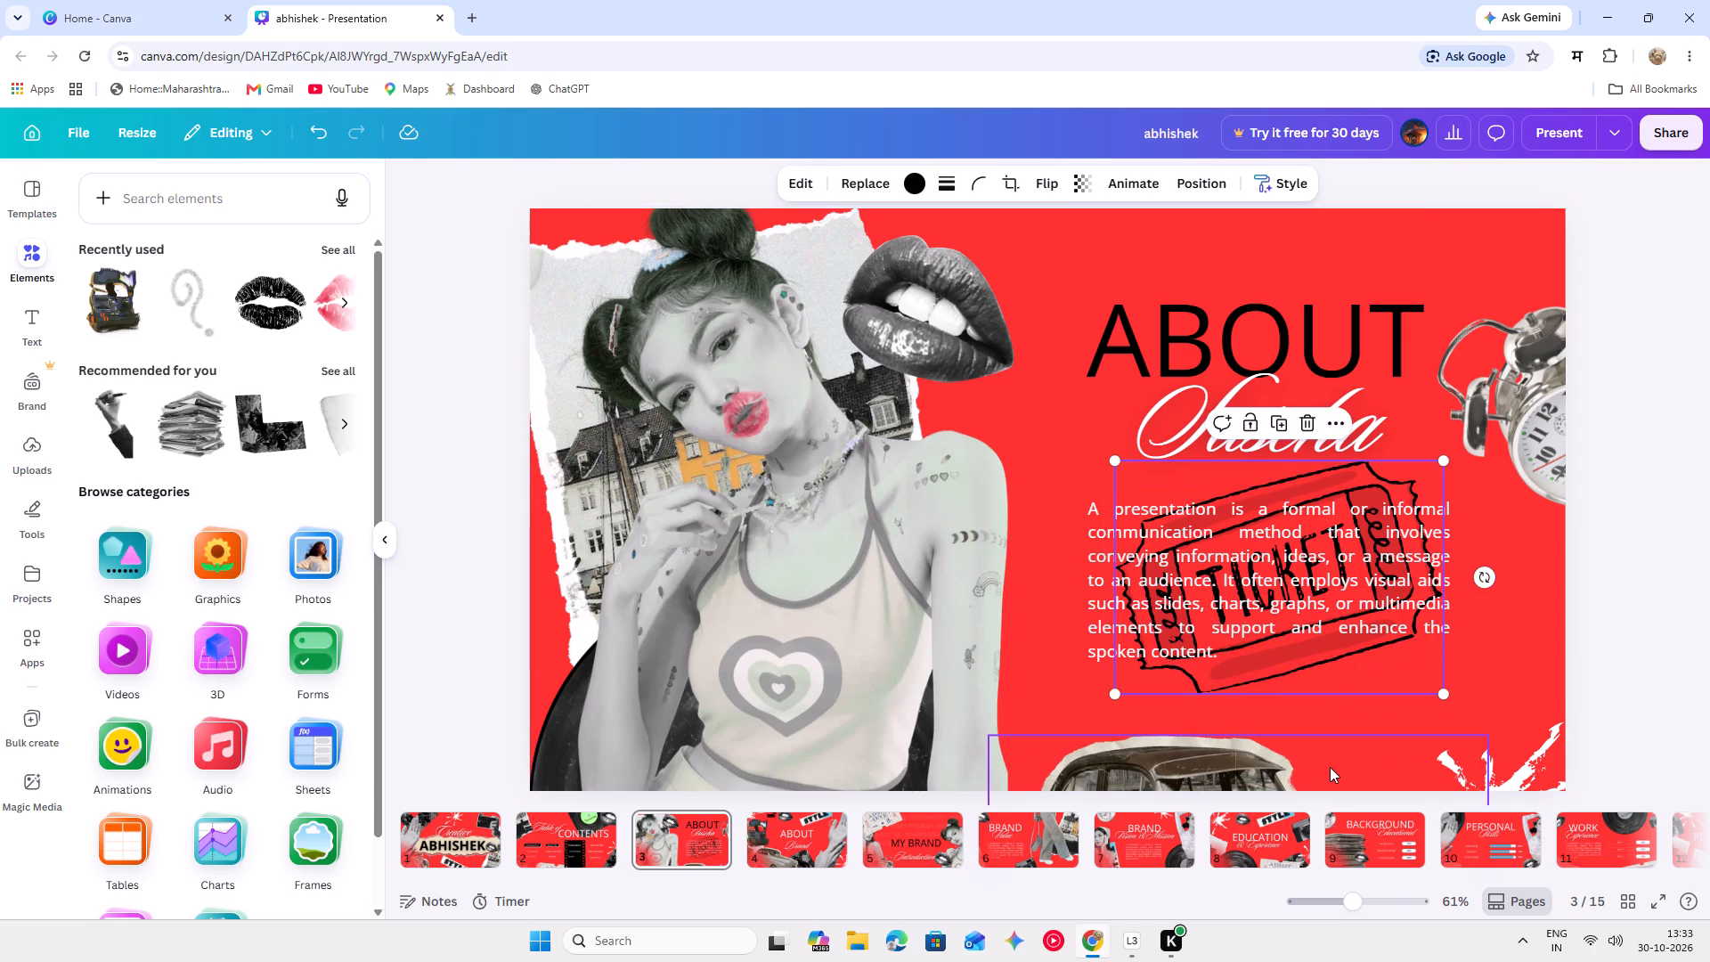
left_click_drag(1330, 767, 1408, 708)
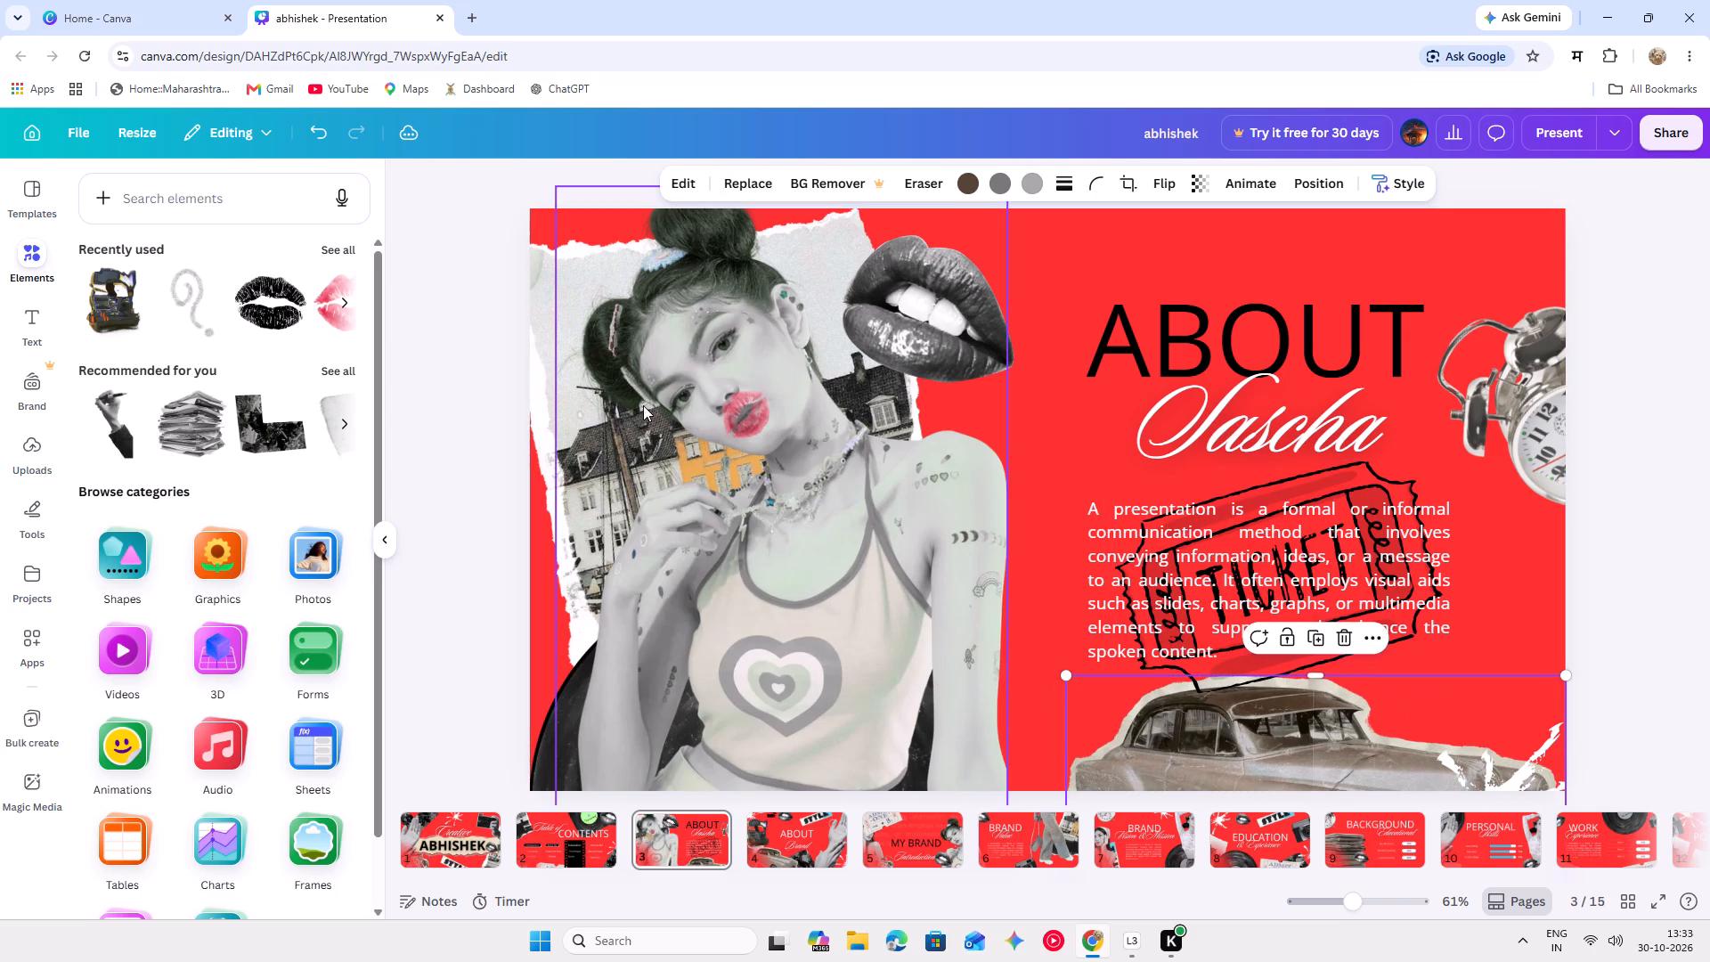
Move the torn-paper building photo right behind the woman, and the vinyl record further out past the slide's left edge.
left_click(590, 469)
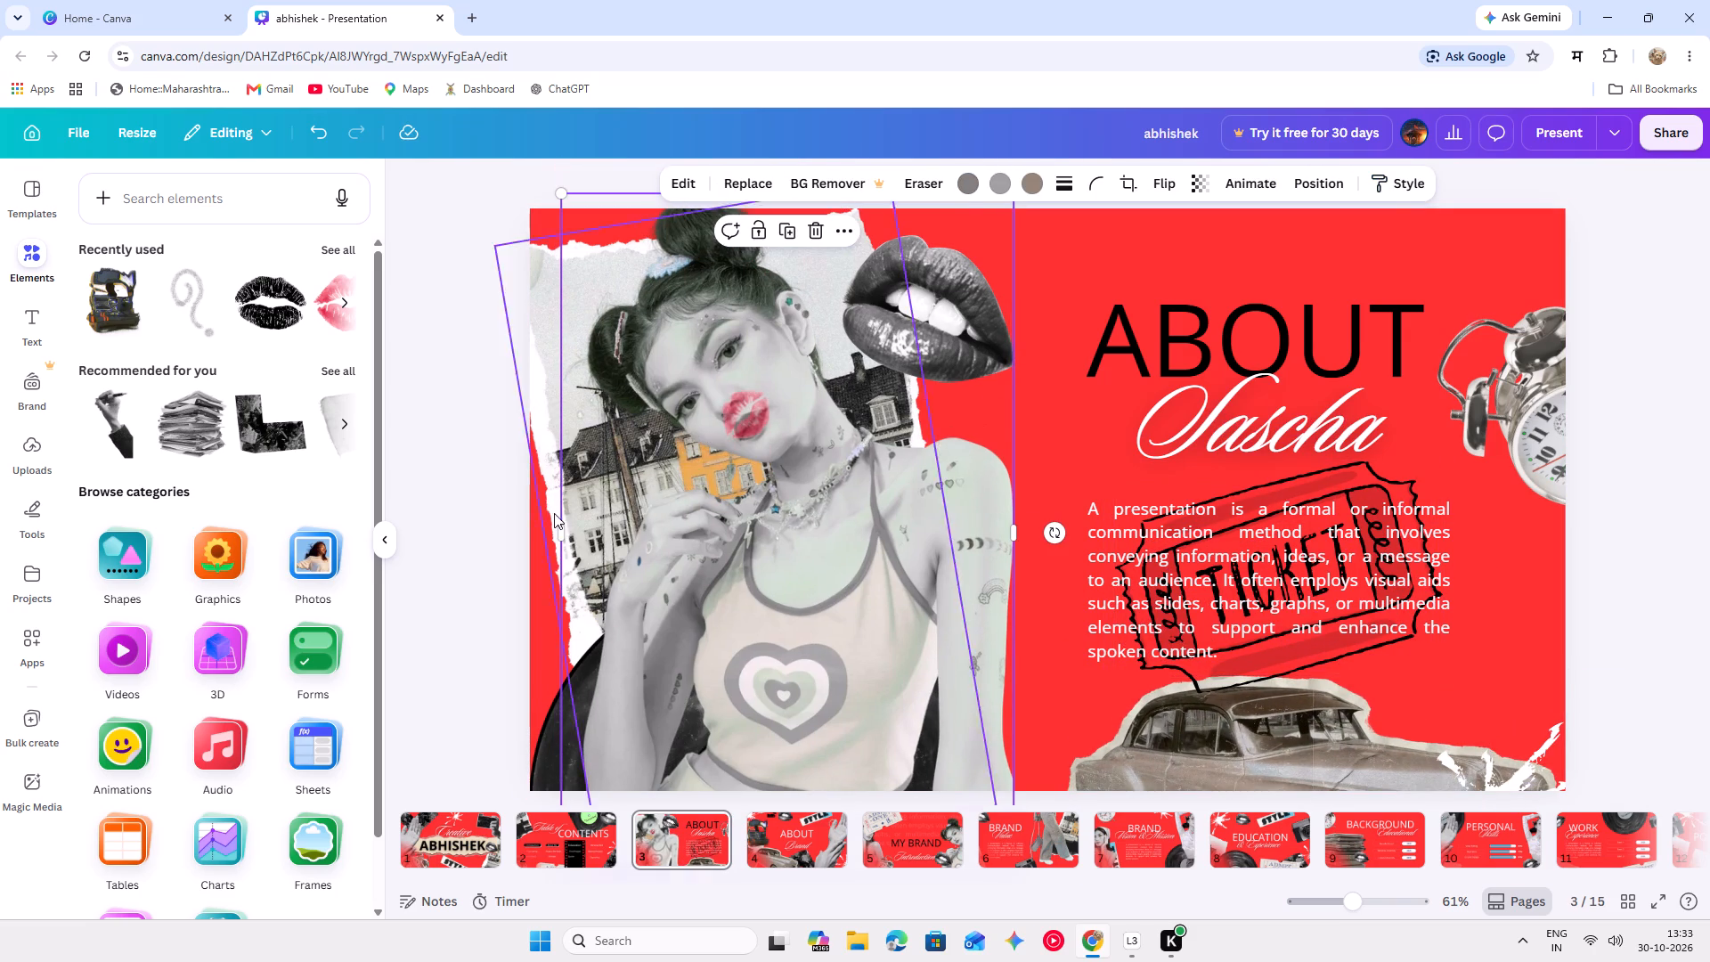
left_click_drag(548, 466, 532, 423)
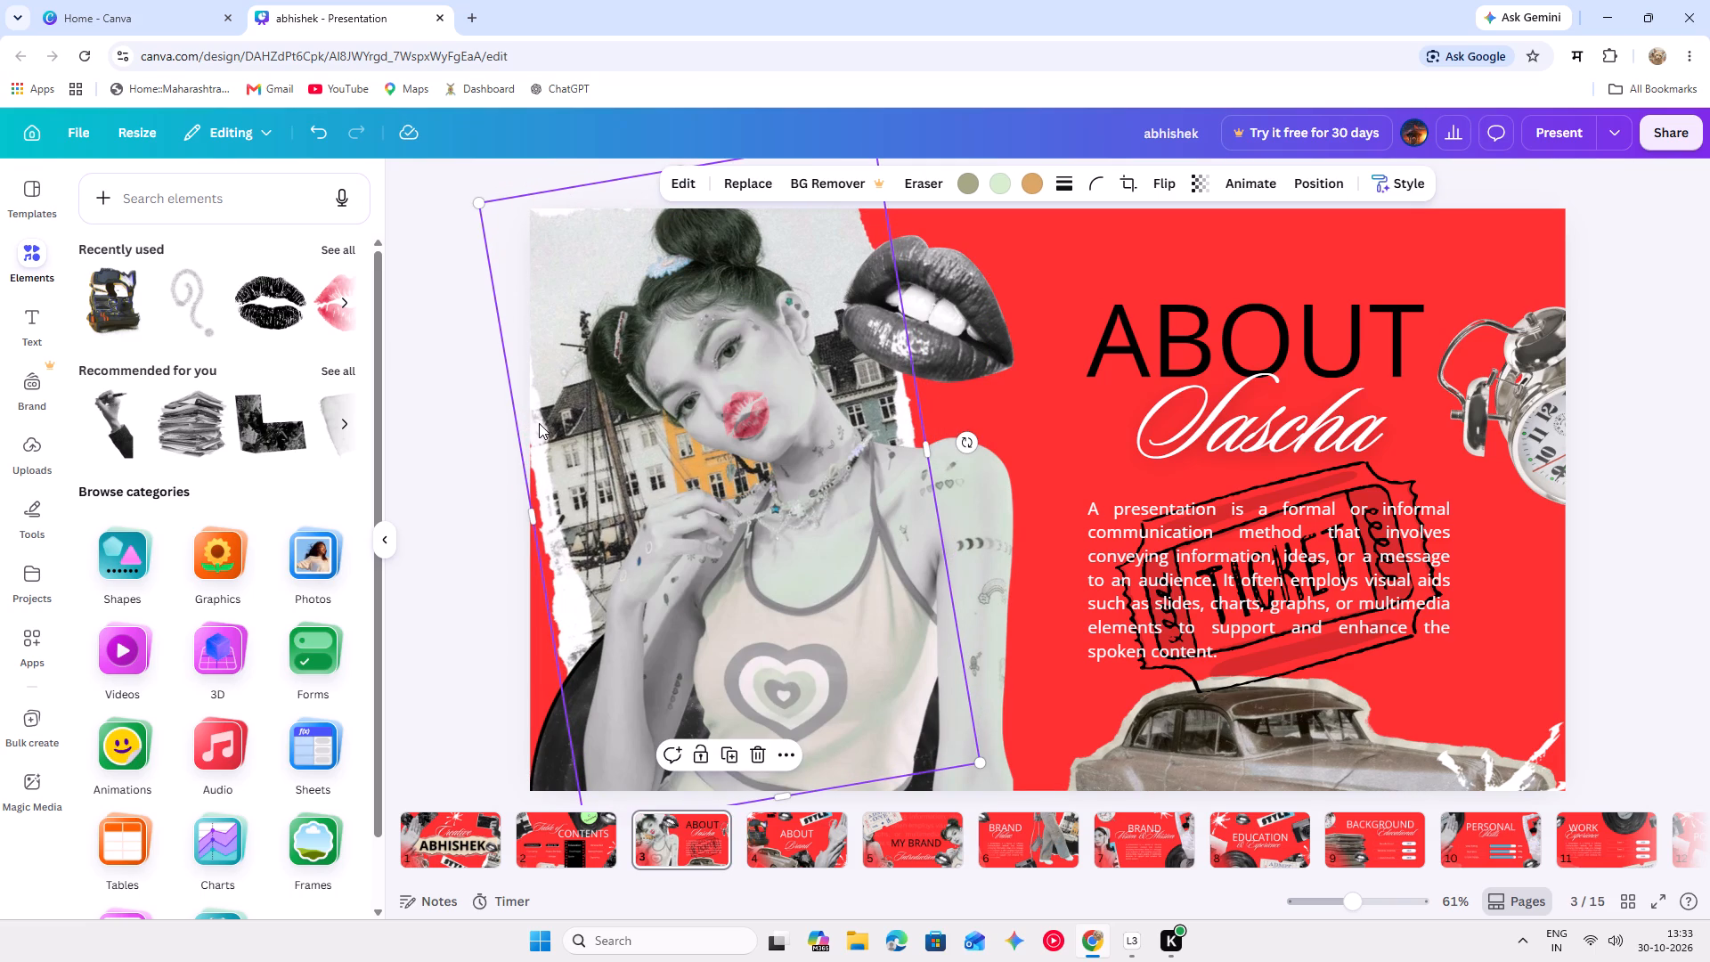
left_click_drag(850, 633, 963, 710)
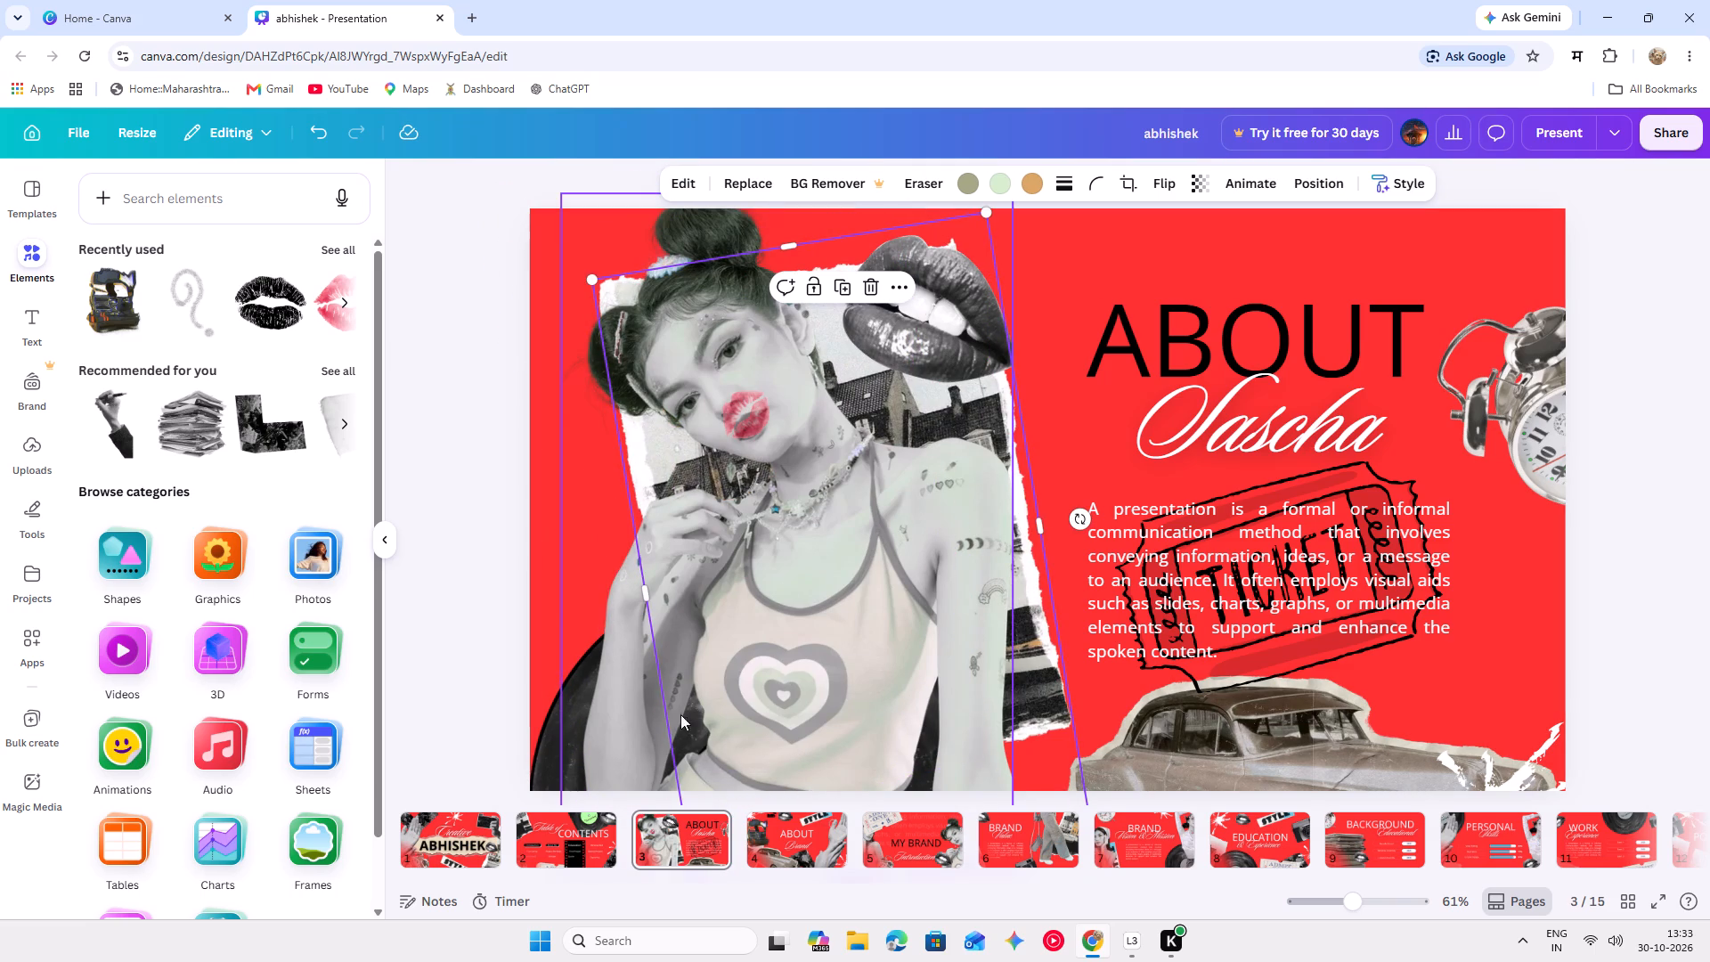
left_click_drag(552, 727, 420, 697)
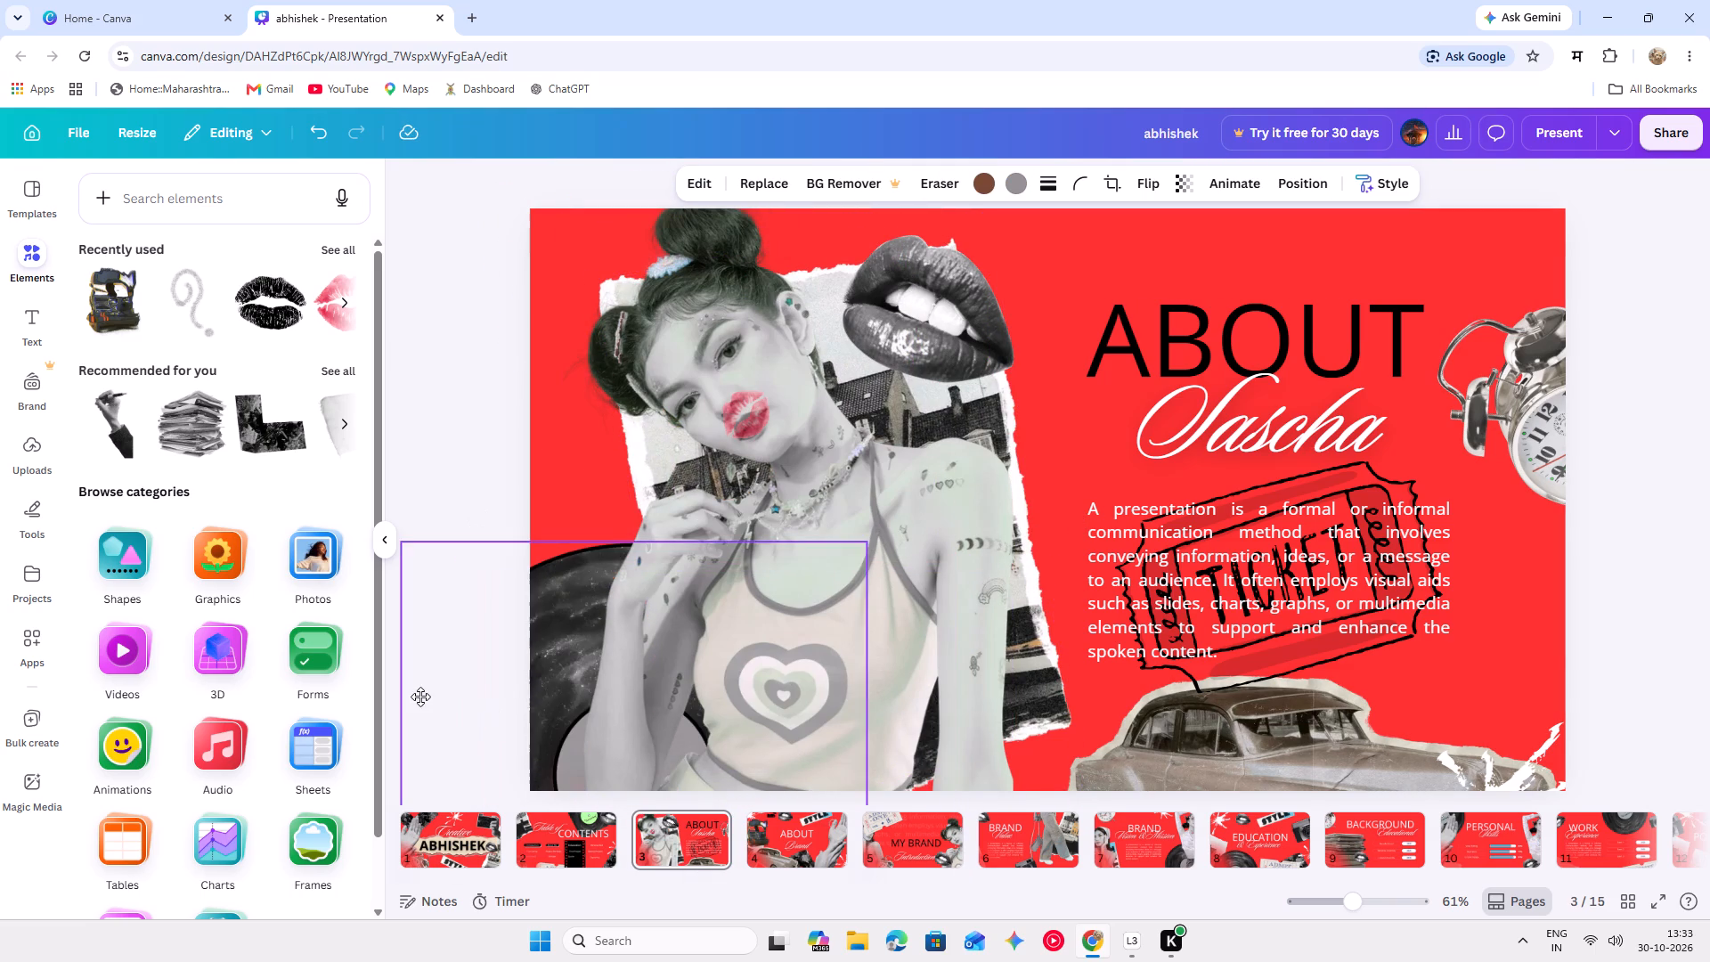
left_click_drag(420, 697, 413, 691)
left_click_drag(747, 667, 684, 693)
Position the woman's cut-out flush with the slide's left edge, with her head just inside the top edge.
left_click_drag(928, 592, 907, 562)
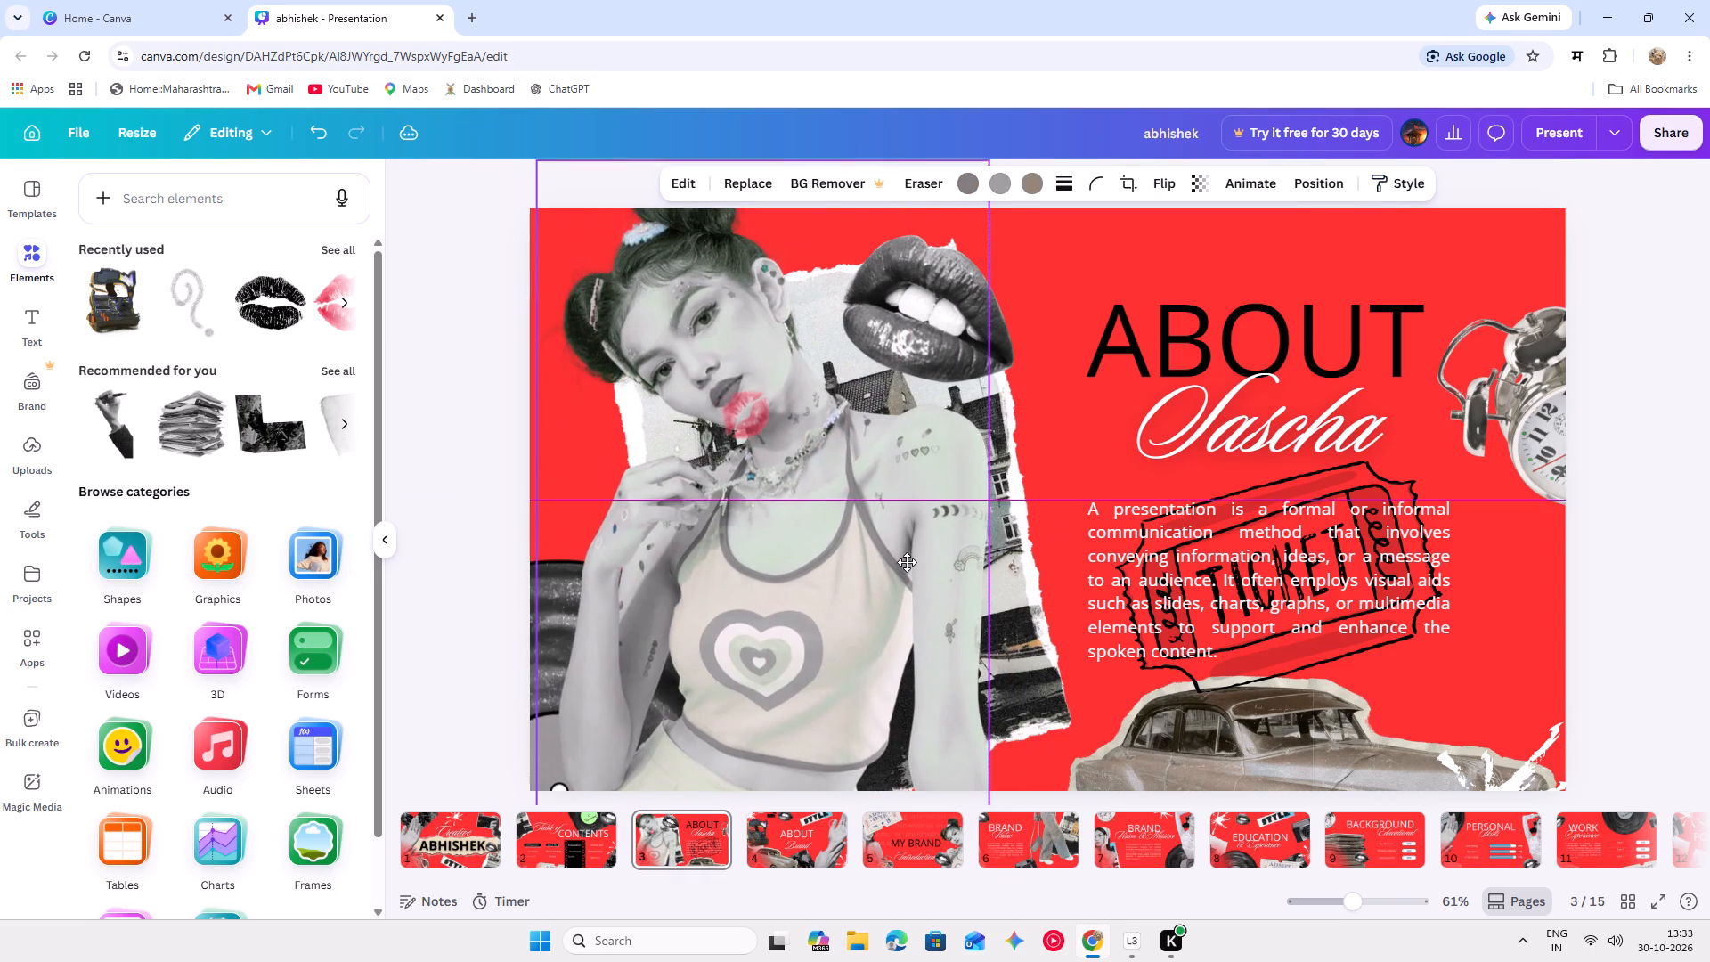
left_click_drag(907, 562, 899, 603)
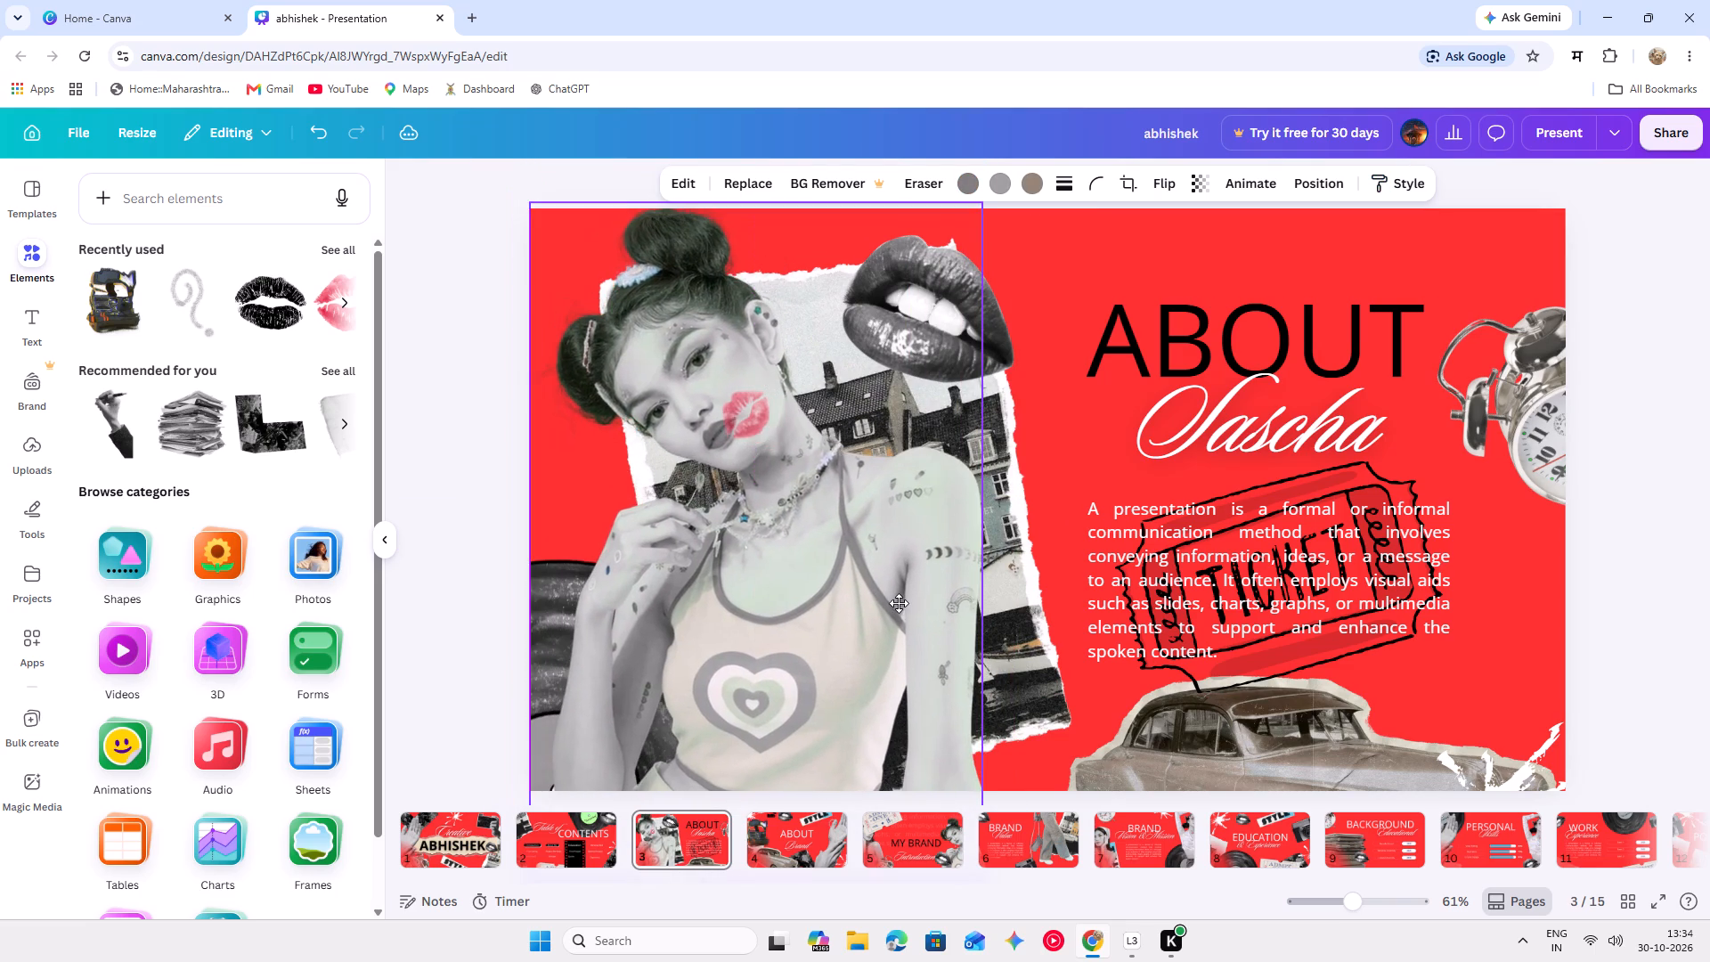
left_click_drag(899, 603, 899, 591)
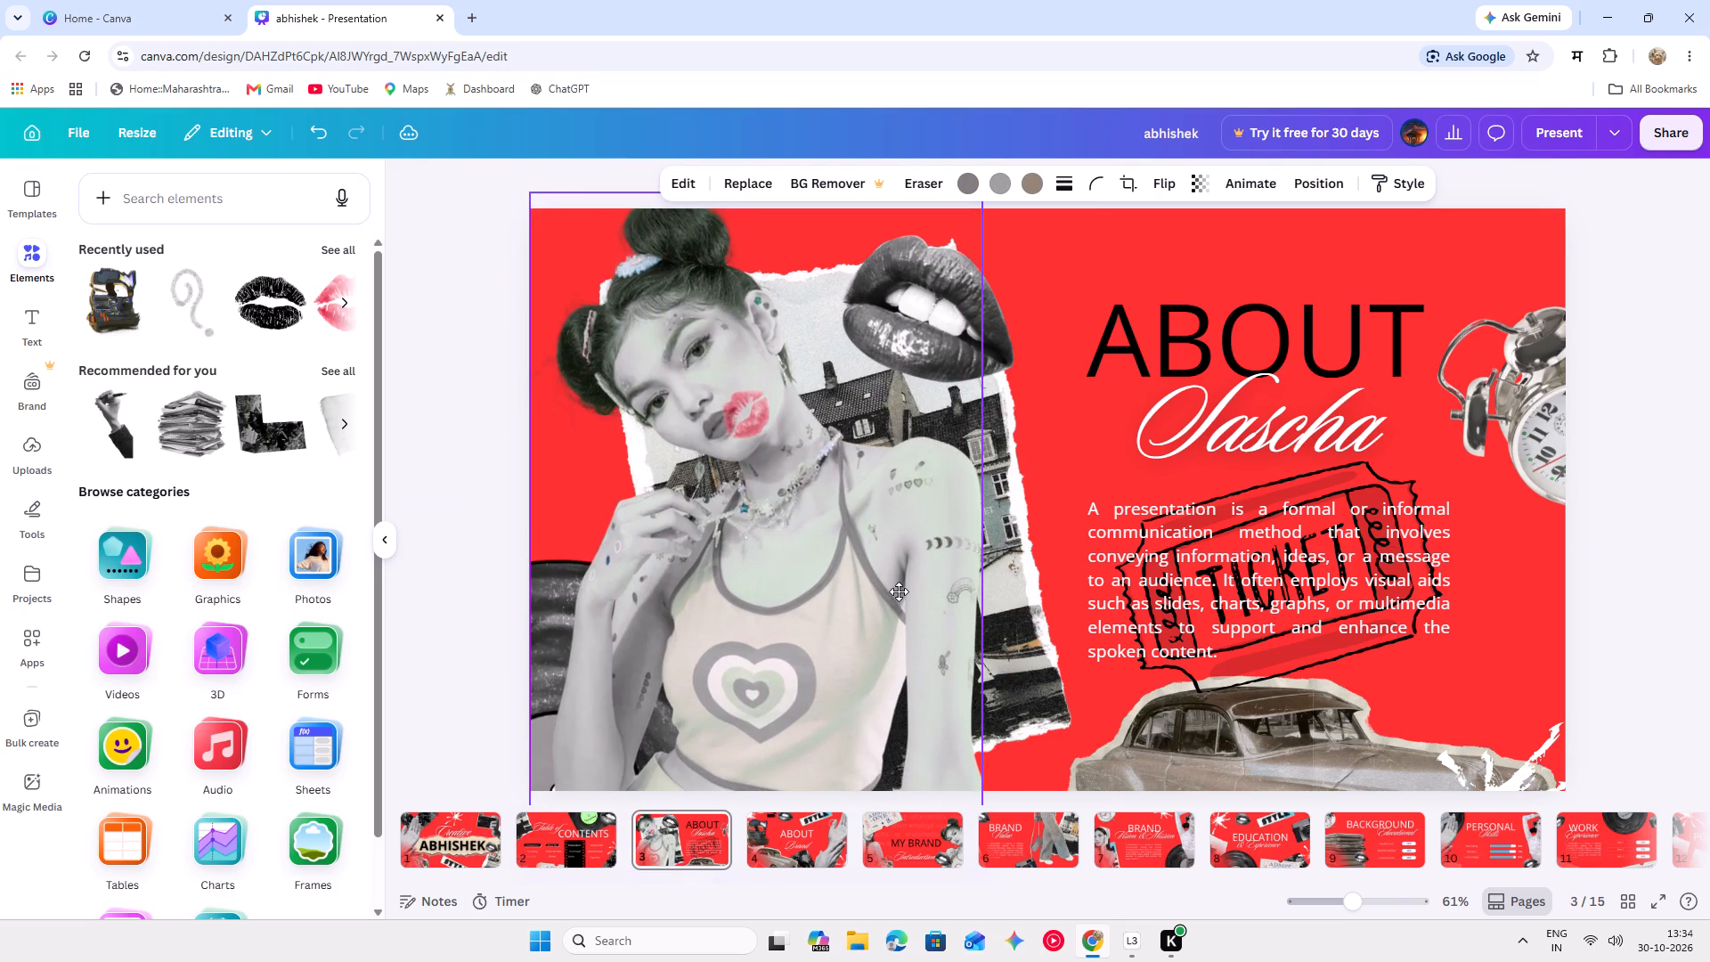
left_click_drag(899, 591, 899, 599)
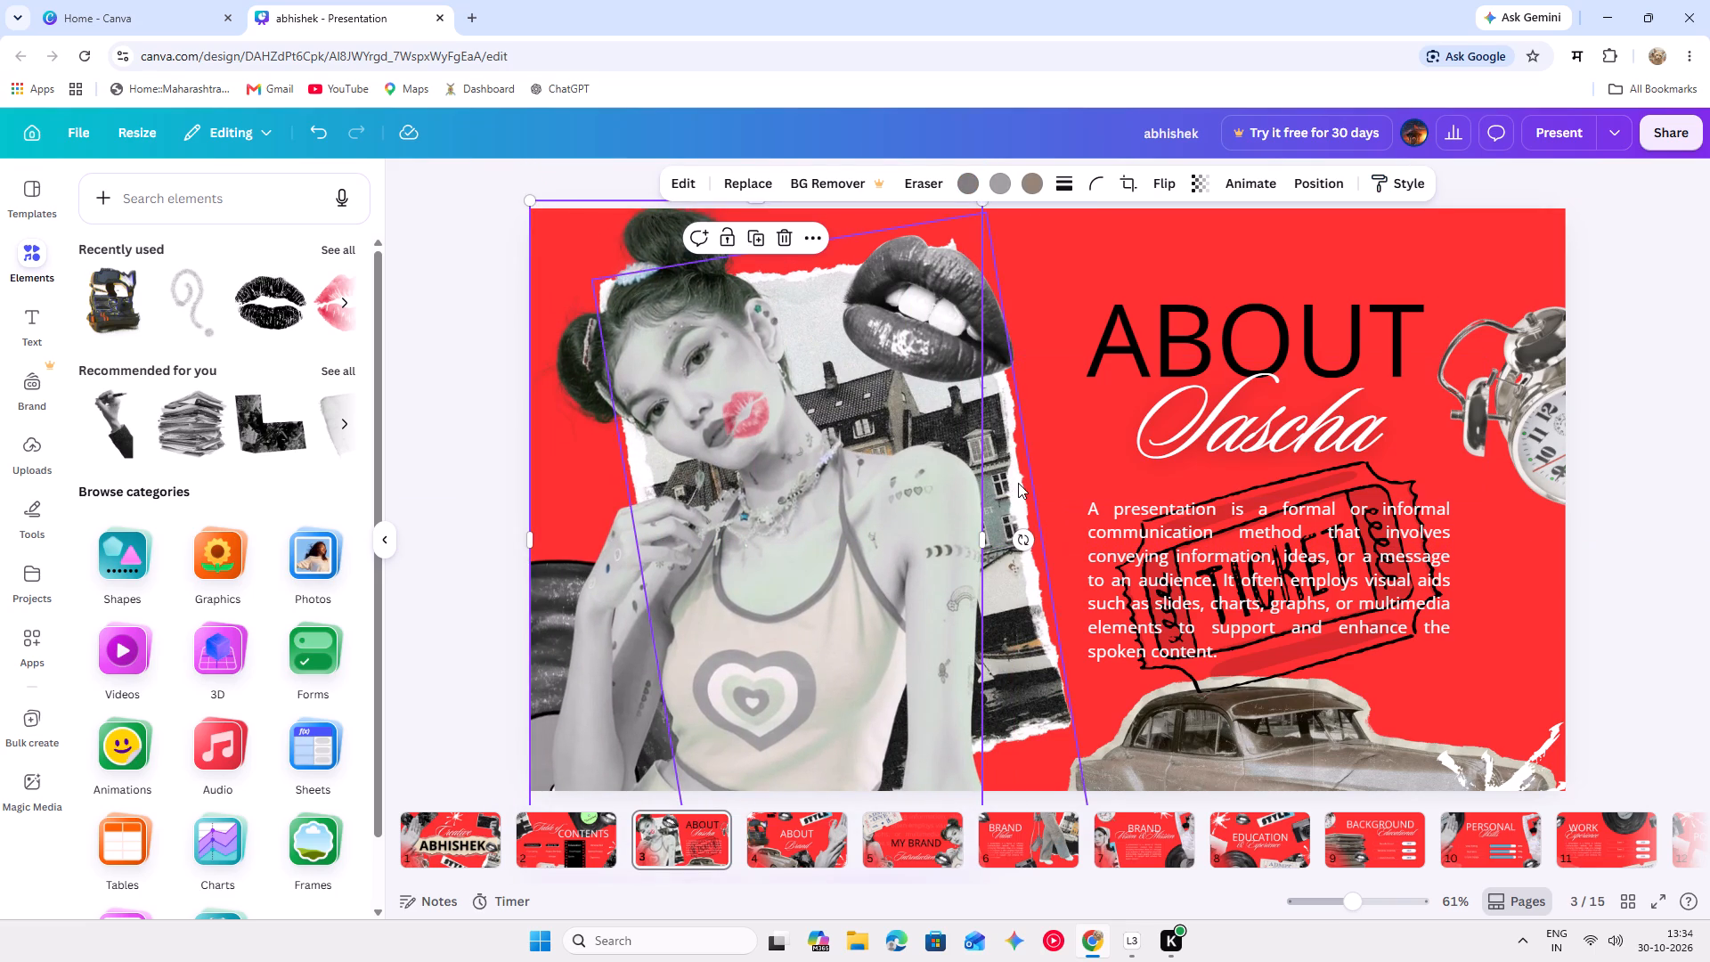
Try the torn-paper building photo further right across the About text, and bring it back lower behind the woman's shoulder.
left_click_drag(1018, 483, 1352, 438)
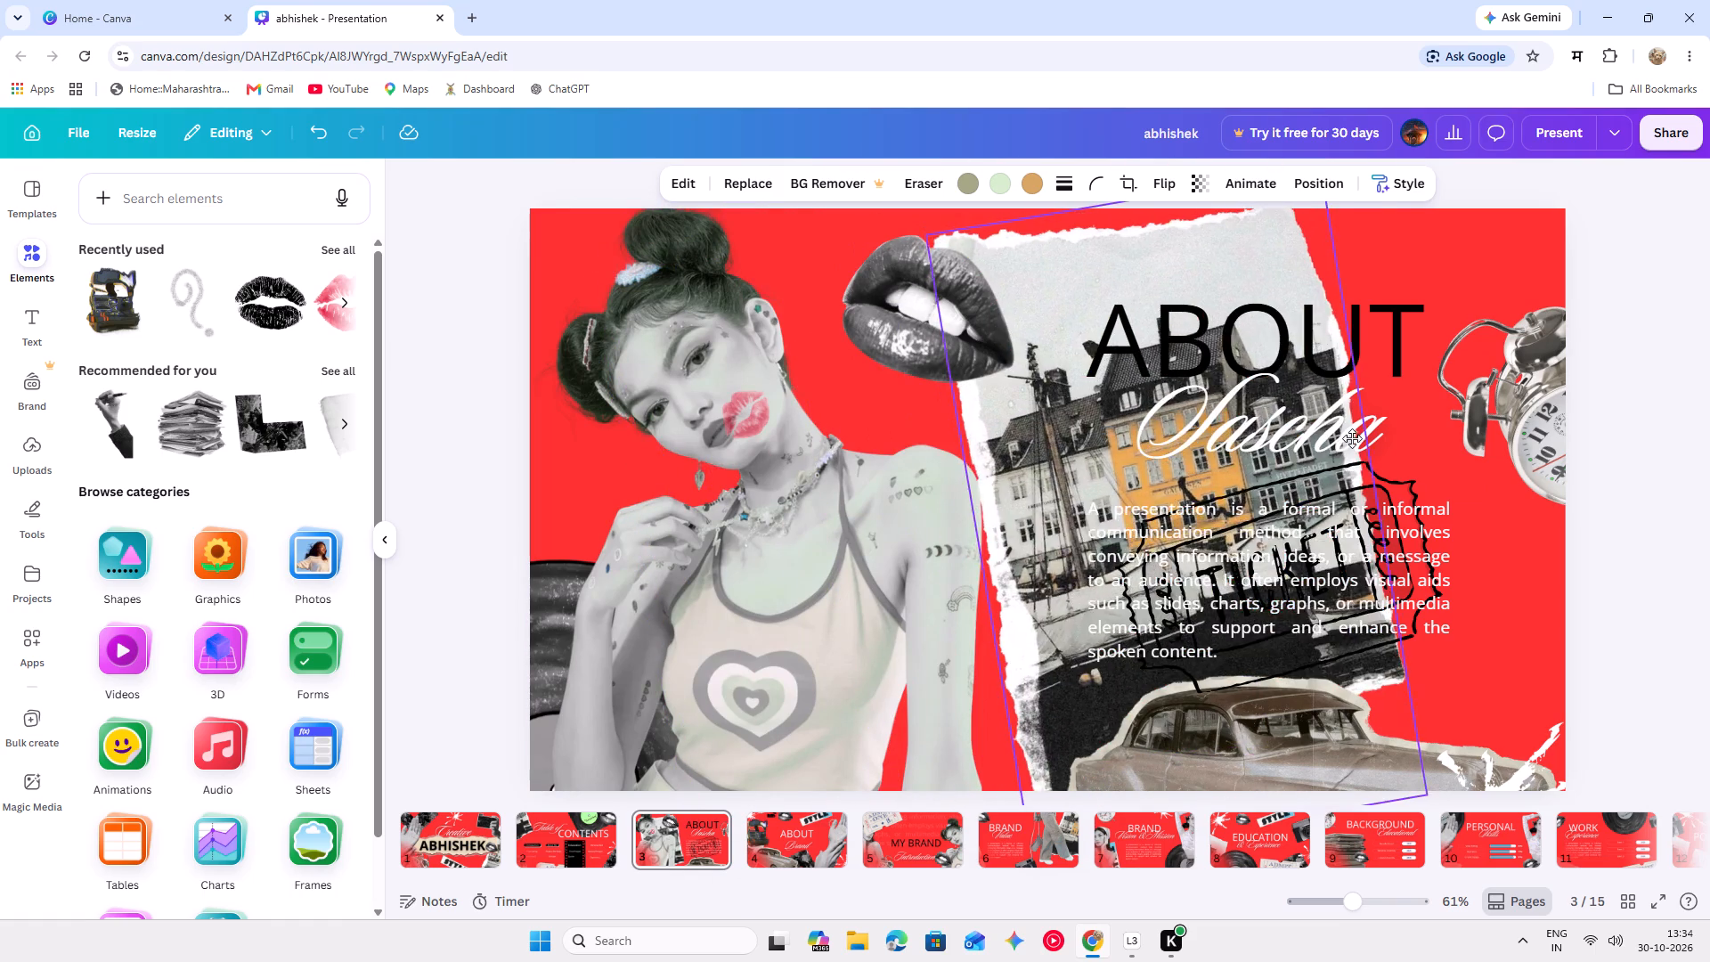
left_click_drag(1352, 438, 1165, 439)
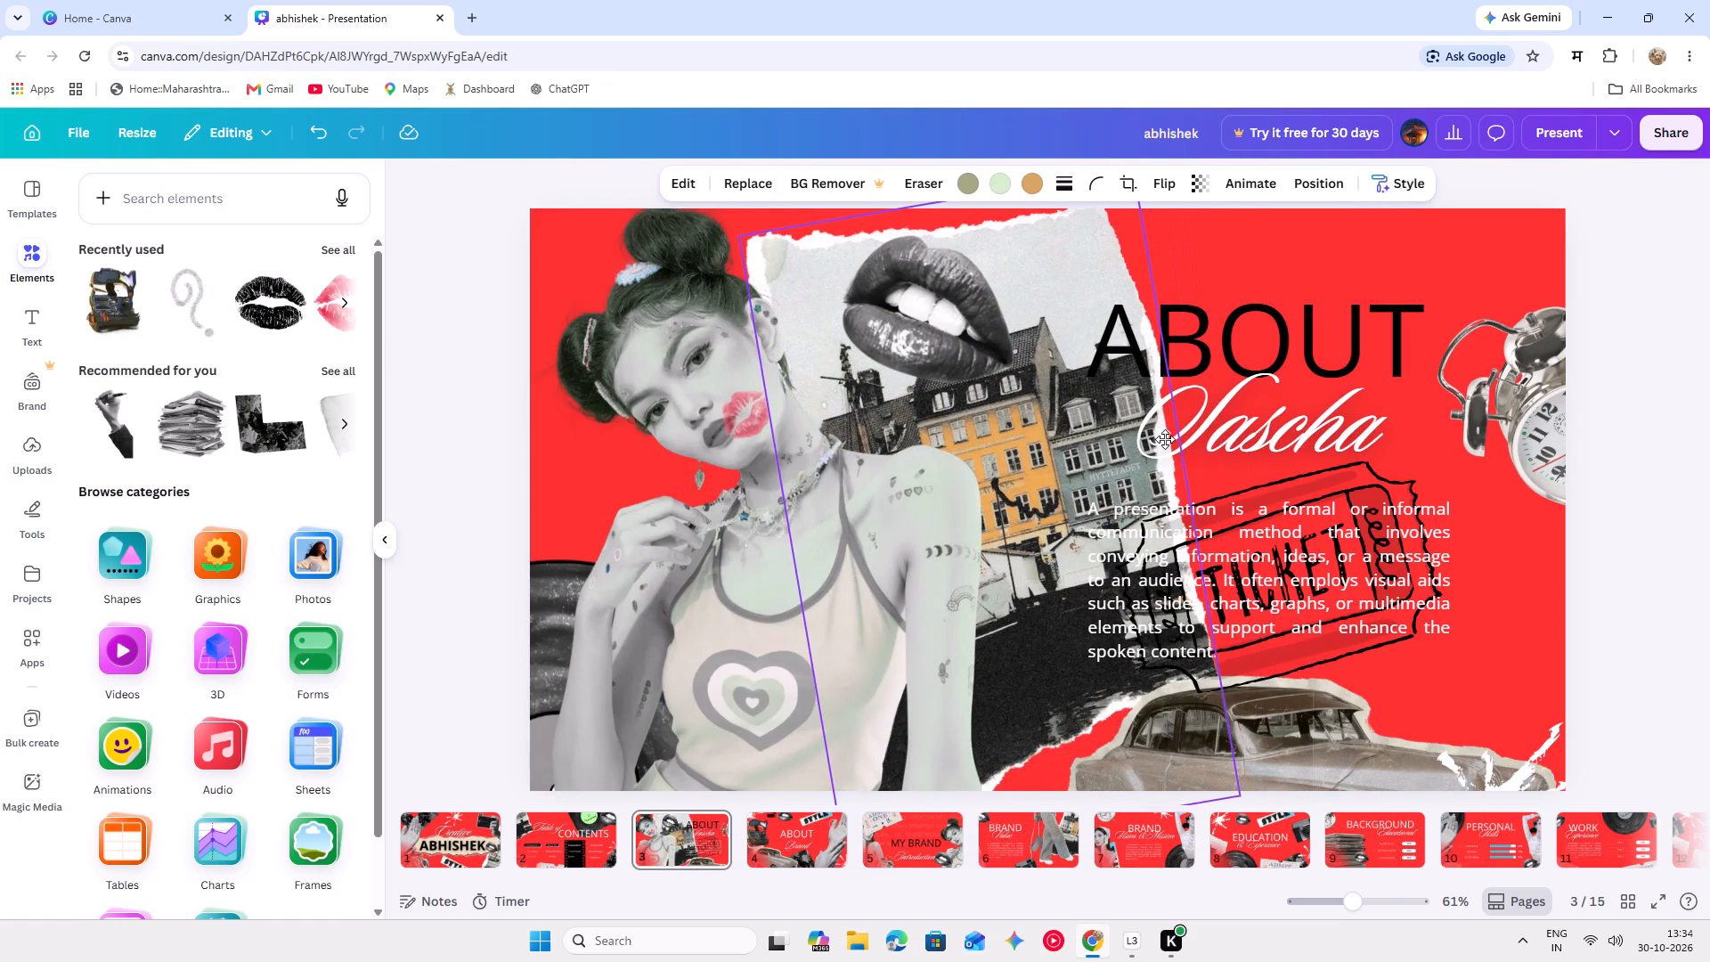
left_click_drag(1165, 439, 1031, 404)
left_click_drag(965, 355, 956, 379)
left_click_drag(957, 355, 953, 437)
Shrink the black-and-white lips and place them in the slide's upper-right corner, above the alarm clock.
left_click(993, 378)
left_click_drag(993, 377, 1162, 494)
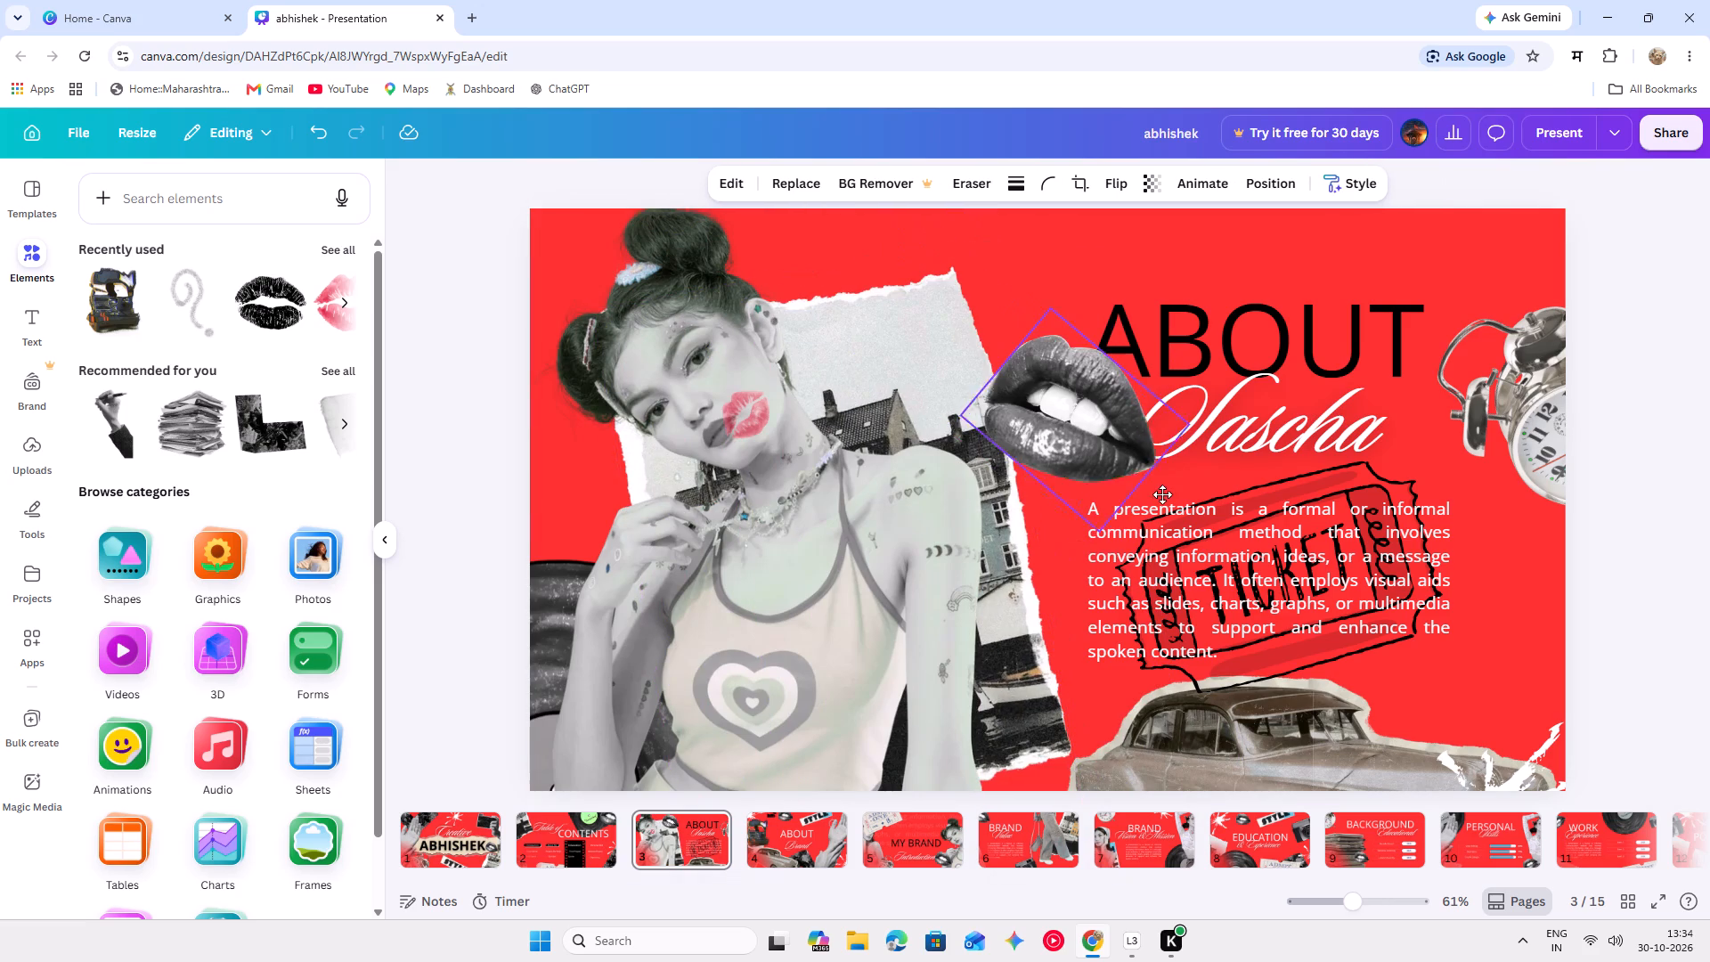
left_click_drag(1162, 494, 1148, 554)
left_click_drag(1197, 506, 1112, 508)
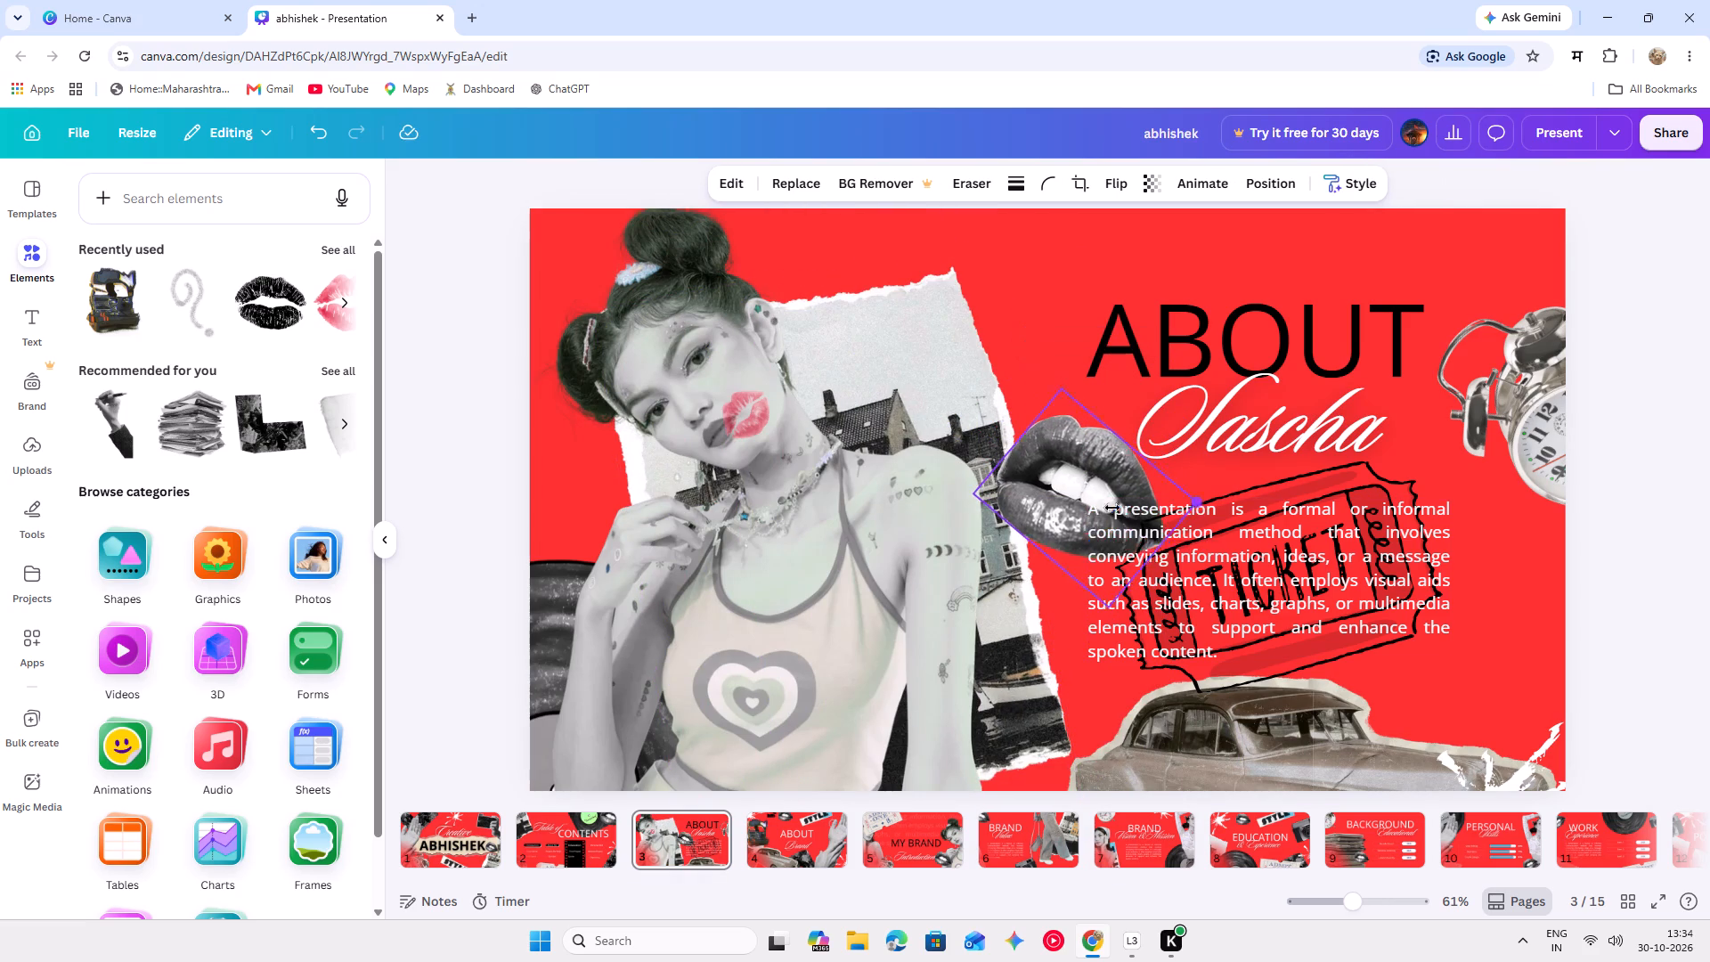
left_click_drag(1112, 508, 1087, 508)
left_click_drag(1027, 507, 1211, 349)
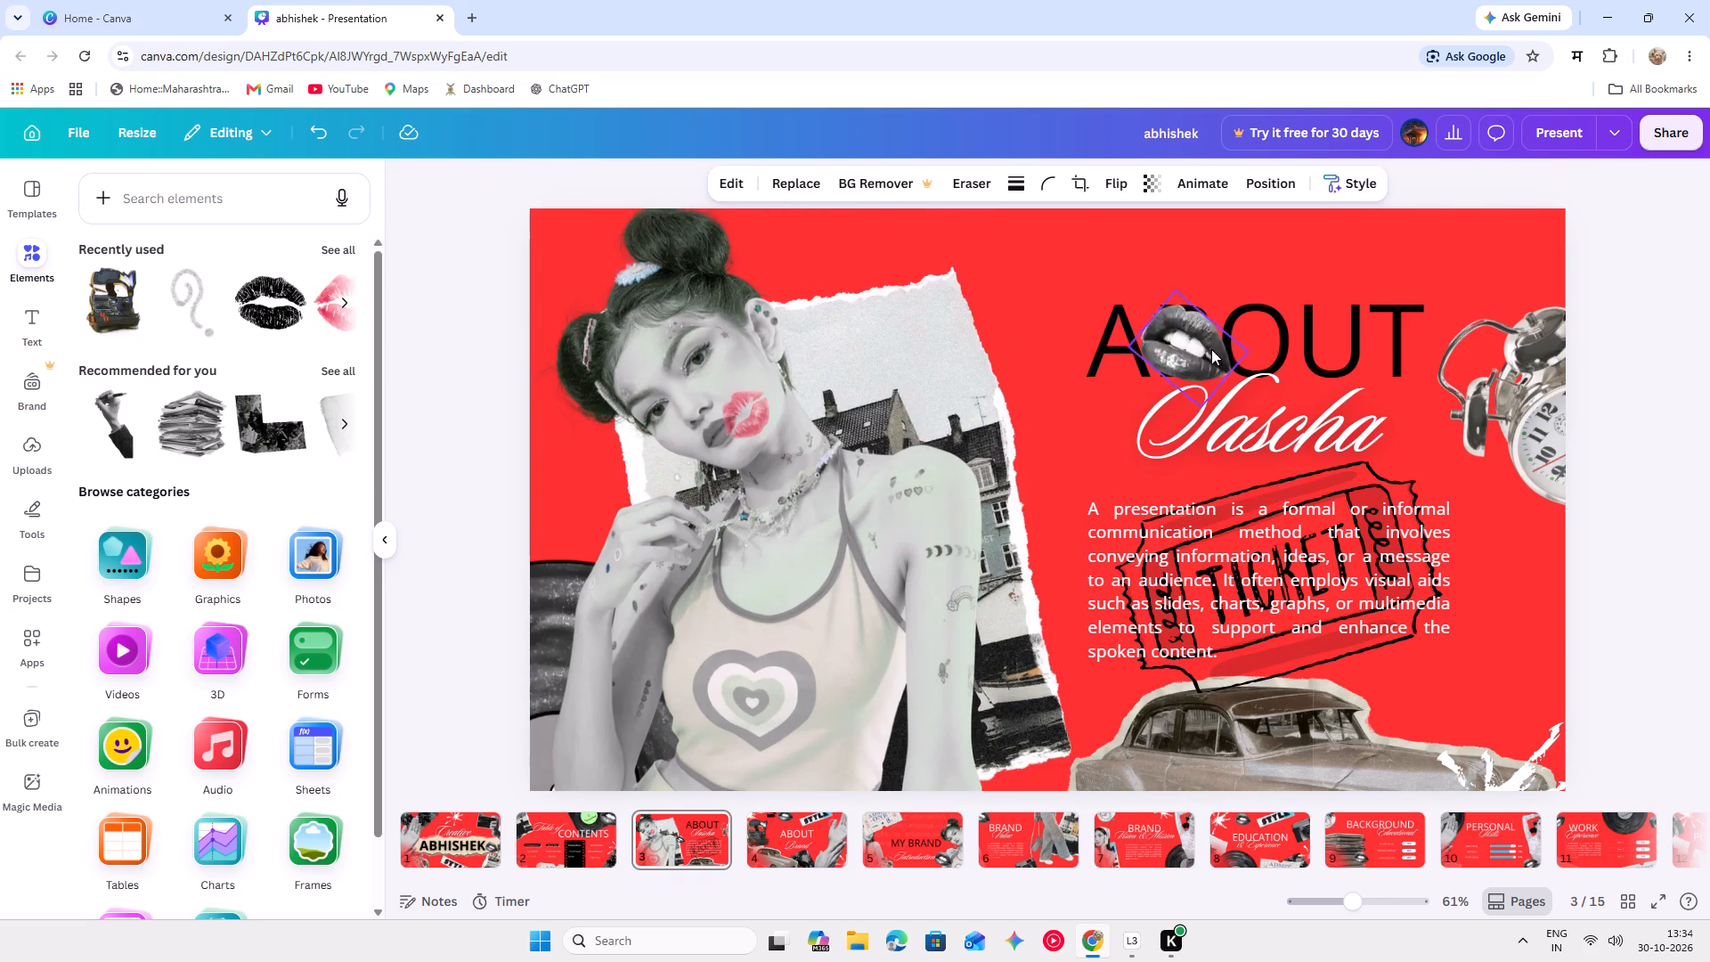
left_click_drag(1211, 349, 1450, 328)
left_click_drag(1450, 328, 1463, 257)
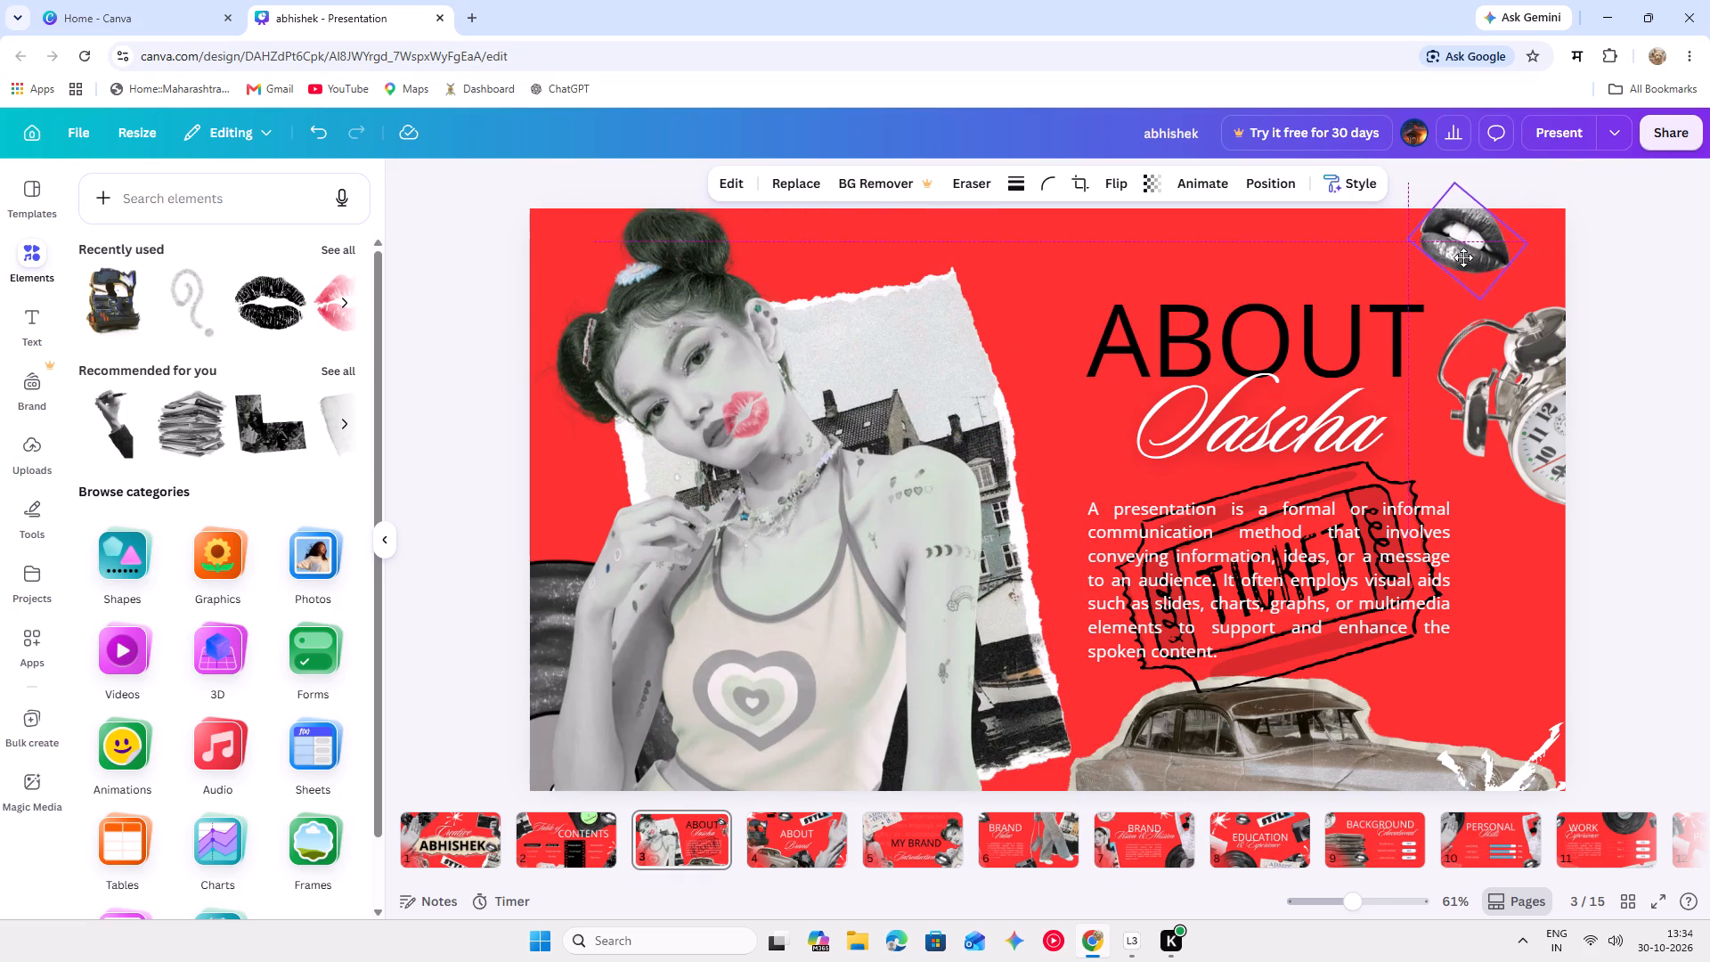
left_click_drag(1463, 257, 1470, 270)
Shift the torn-paper building photo up and right toward the ABOUT title, and move the woman's cut-out right over it.
left_click_drag(940, 387, 954, 320)
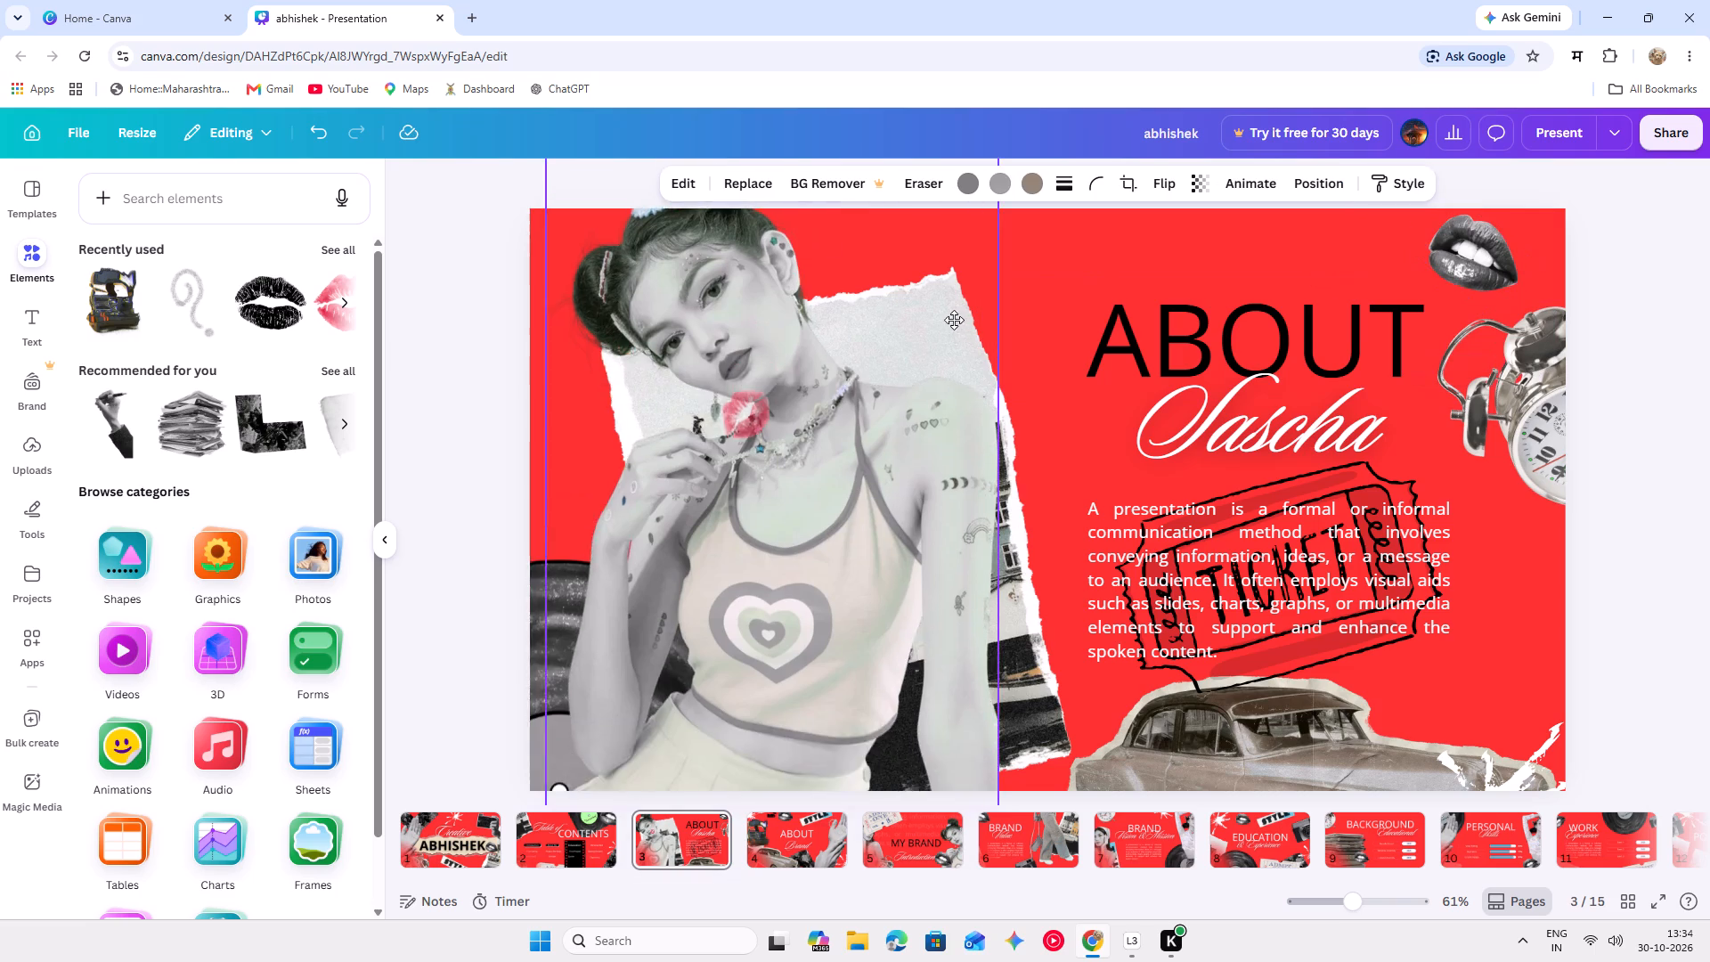
left_click_drag(954, 320, 793, 403)
left_click_drag(912, 483, 965, 384)
left_click_drag(586, 591, 867, 518)
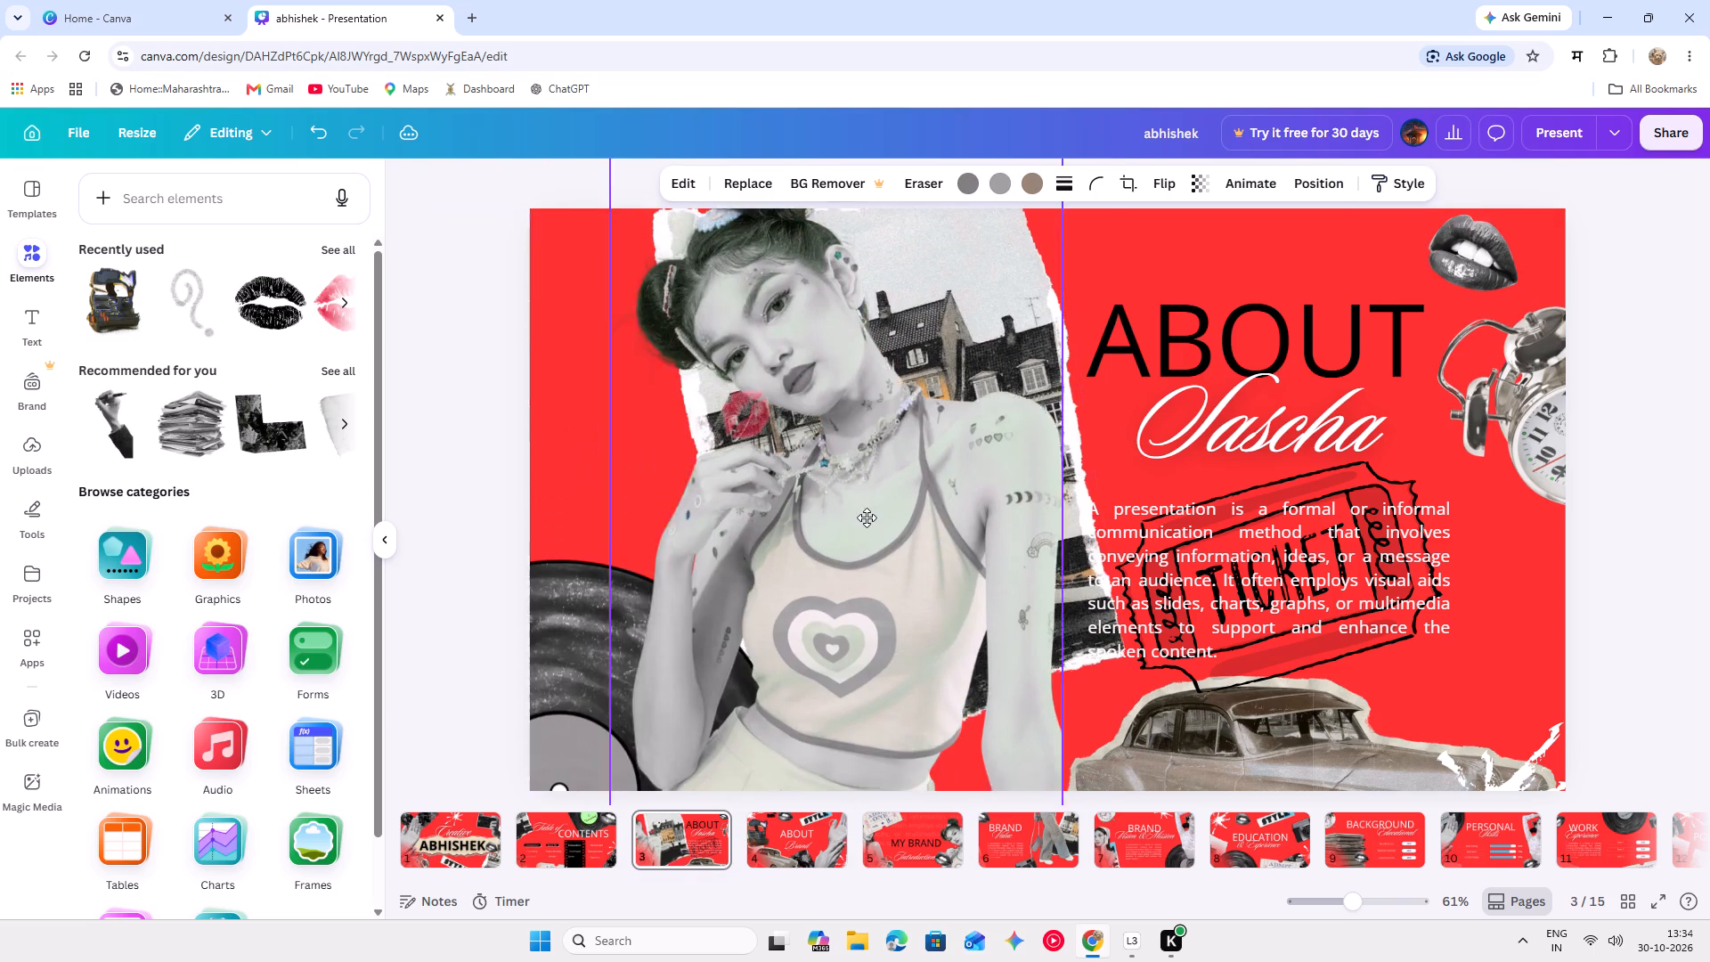
left_click_drag(867, 518, 841, 524)
left_click_drag(644, 685, 664, 577)
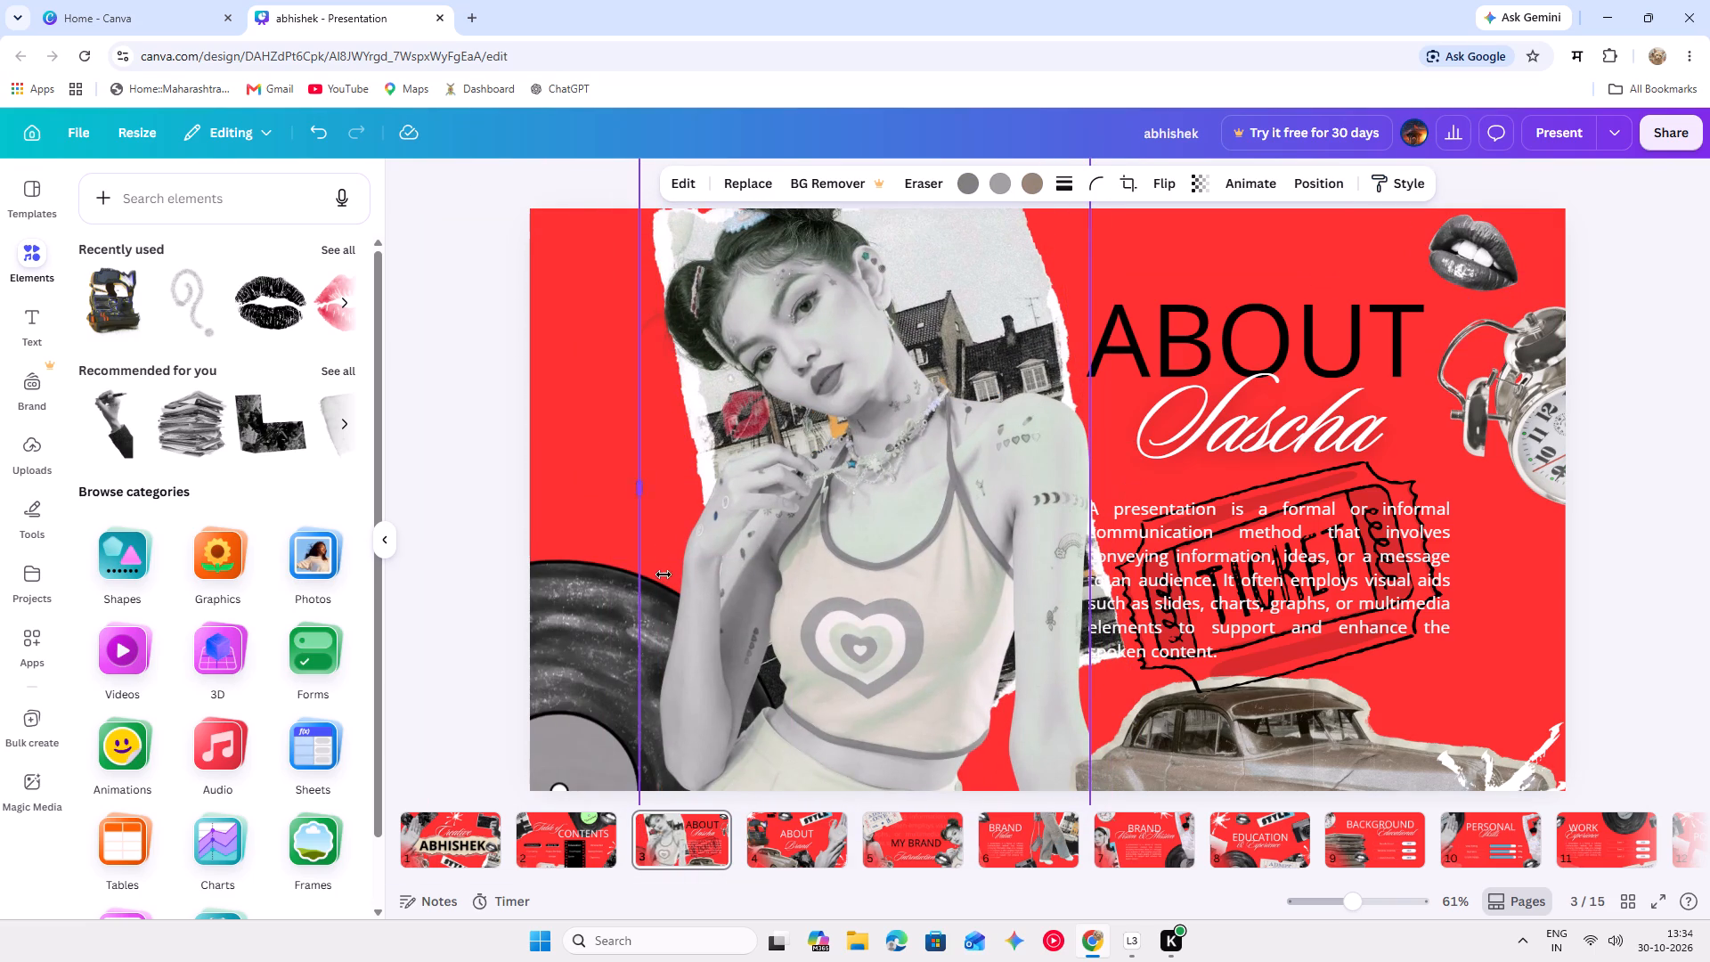
Raise the vinyl record along the slide's left edge and place the woman's cut-out over it, flush left.
left_click_drag(592, 651, 586, 411)
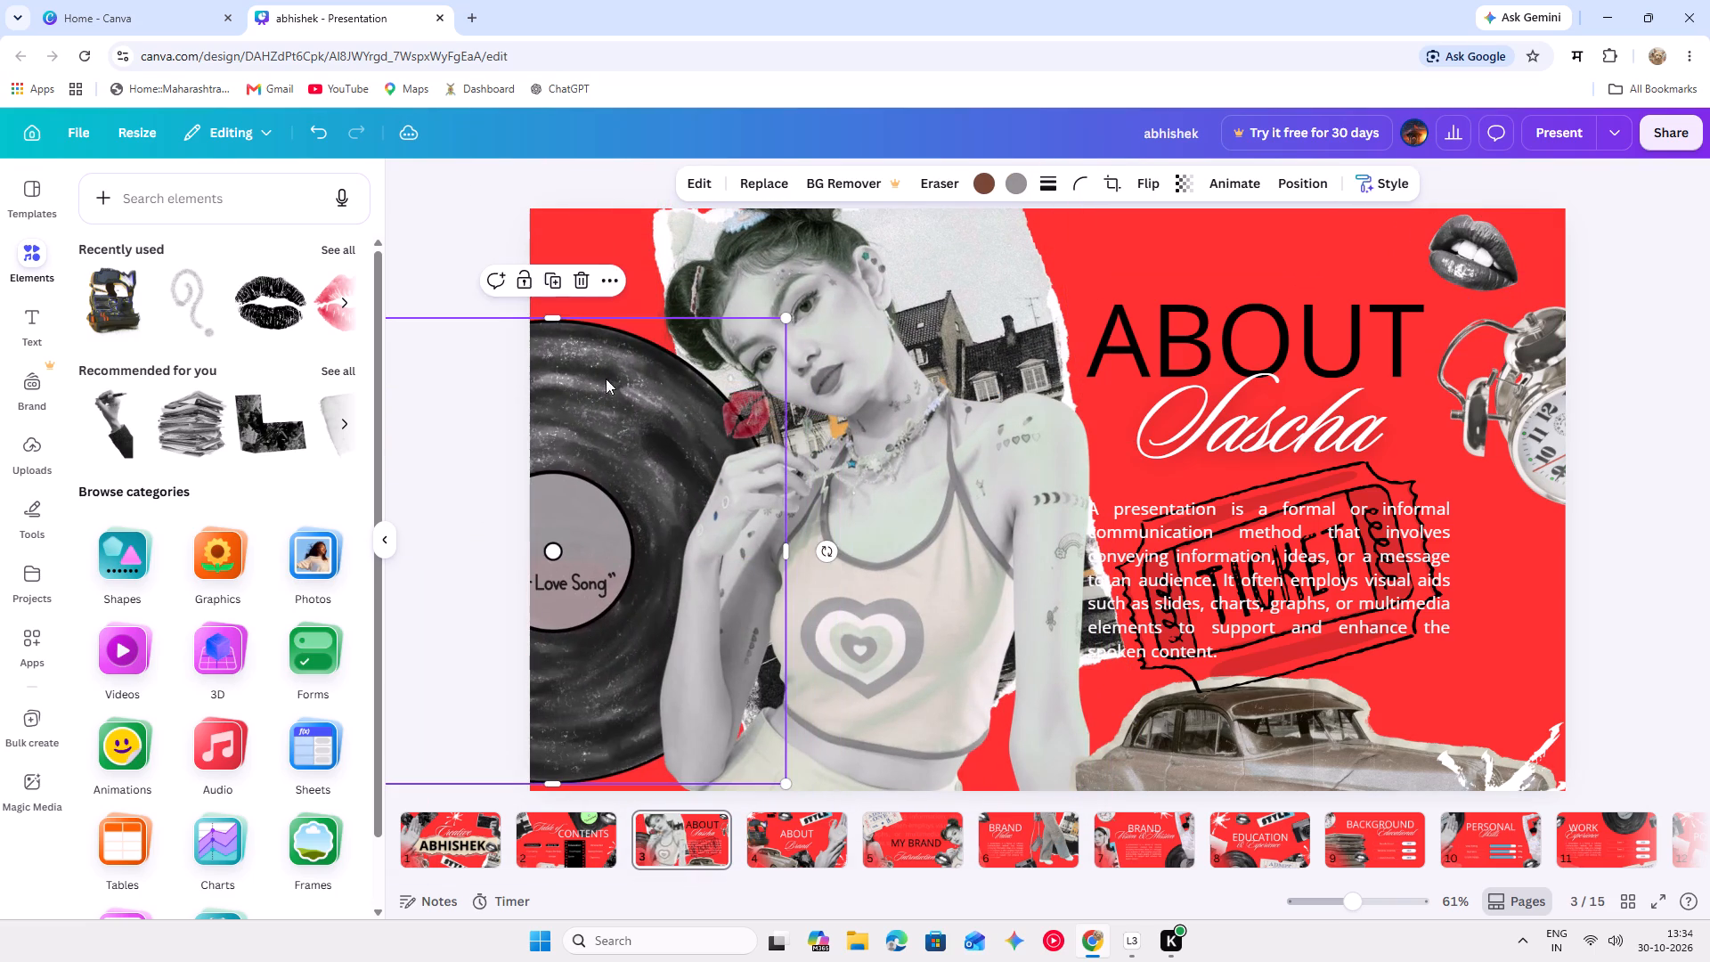
left_click_drag(903, 514, 768, 572)
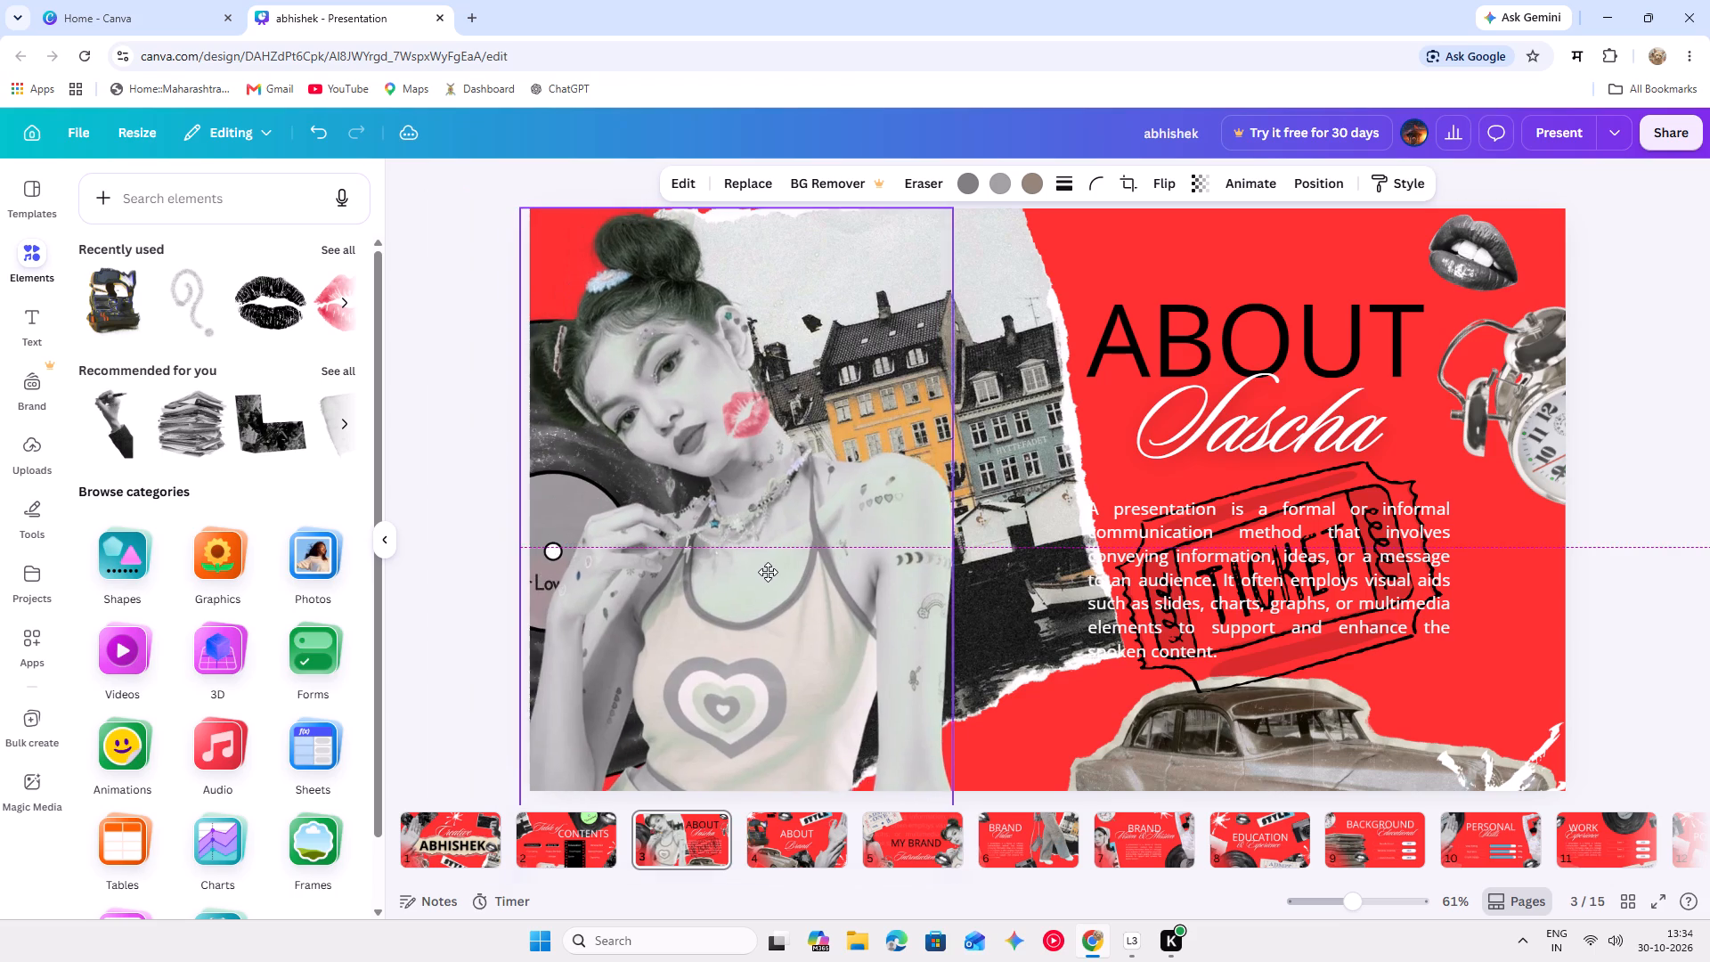
left_click_drag(768, 572, 774, 574)
Move the red kiss mark from the woman's cheek onto her mouth and shrink it to cover her lips.
left_click(774, 438)
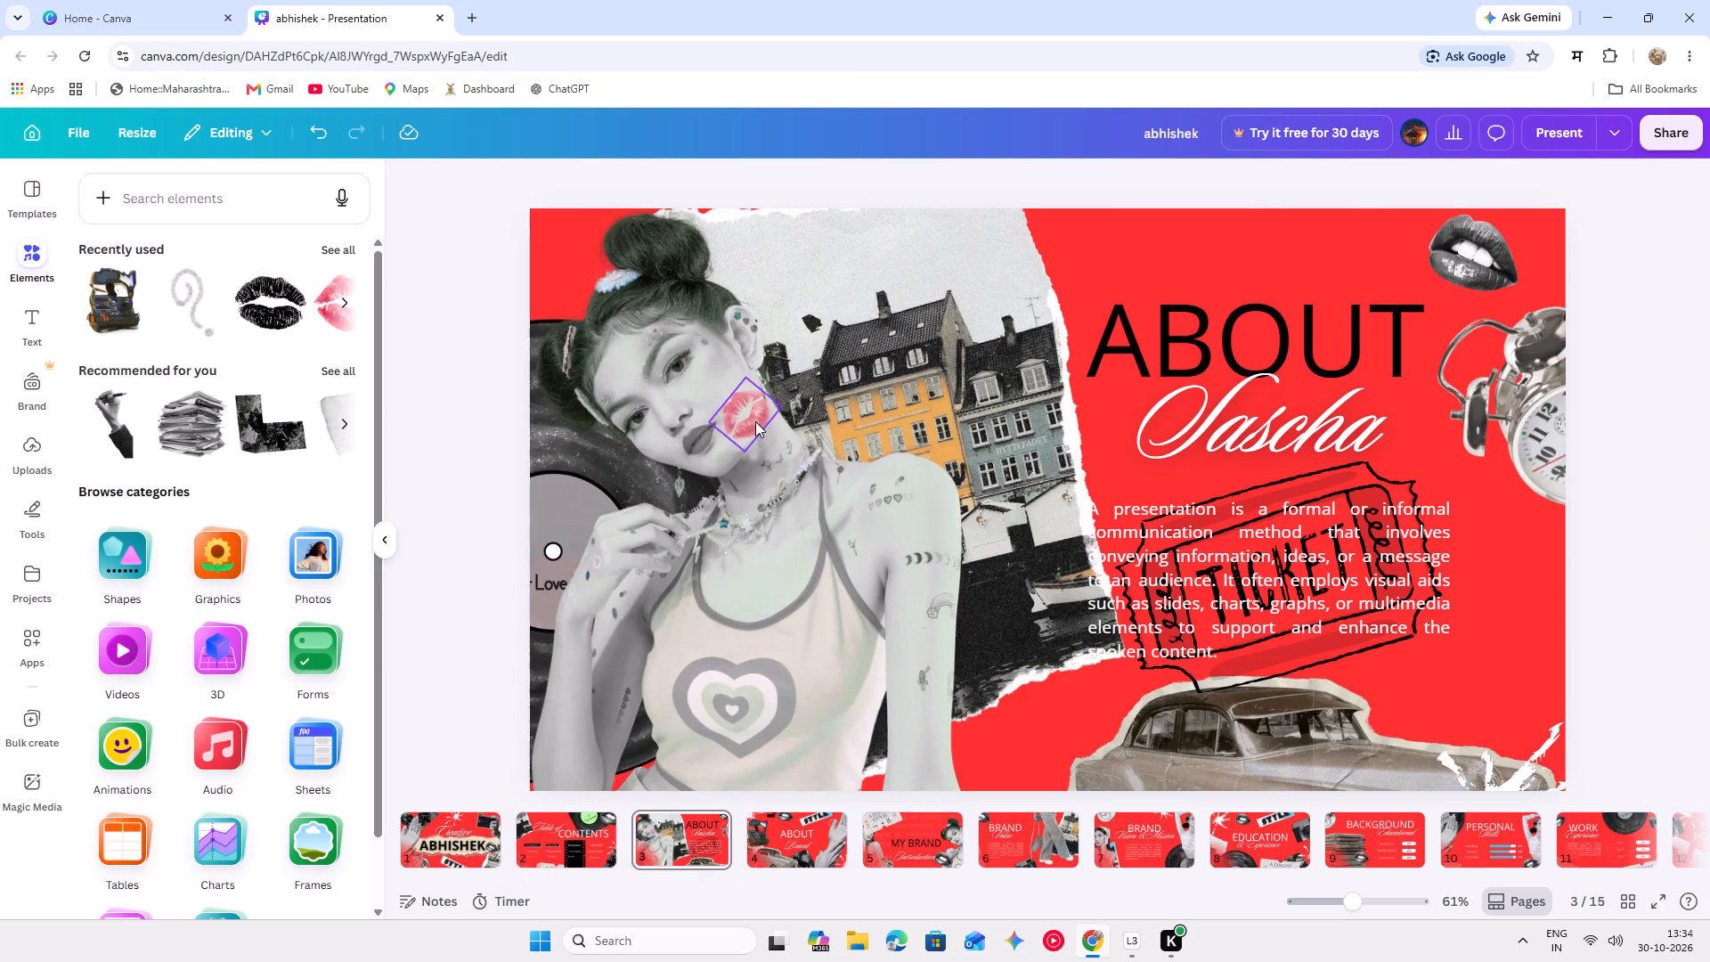
left_click_drag(755, 421, 710, 452)
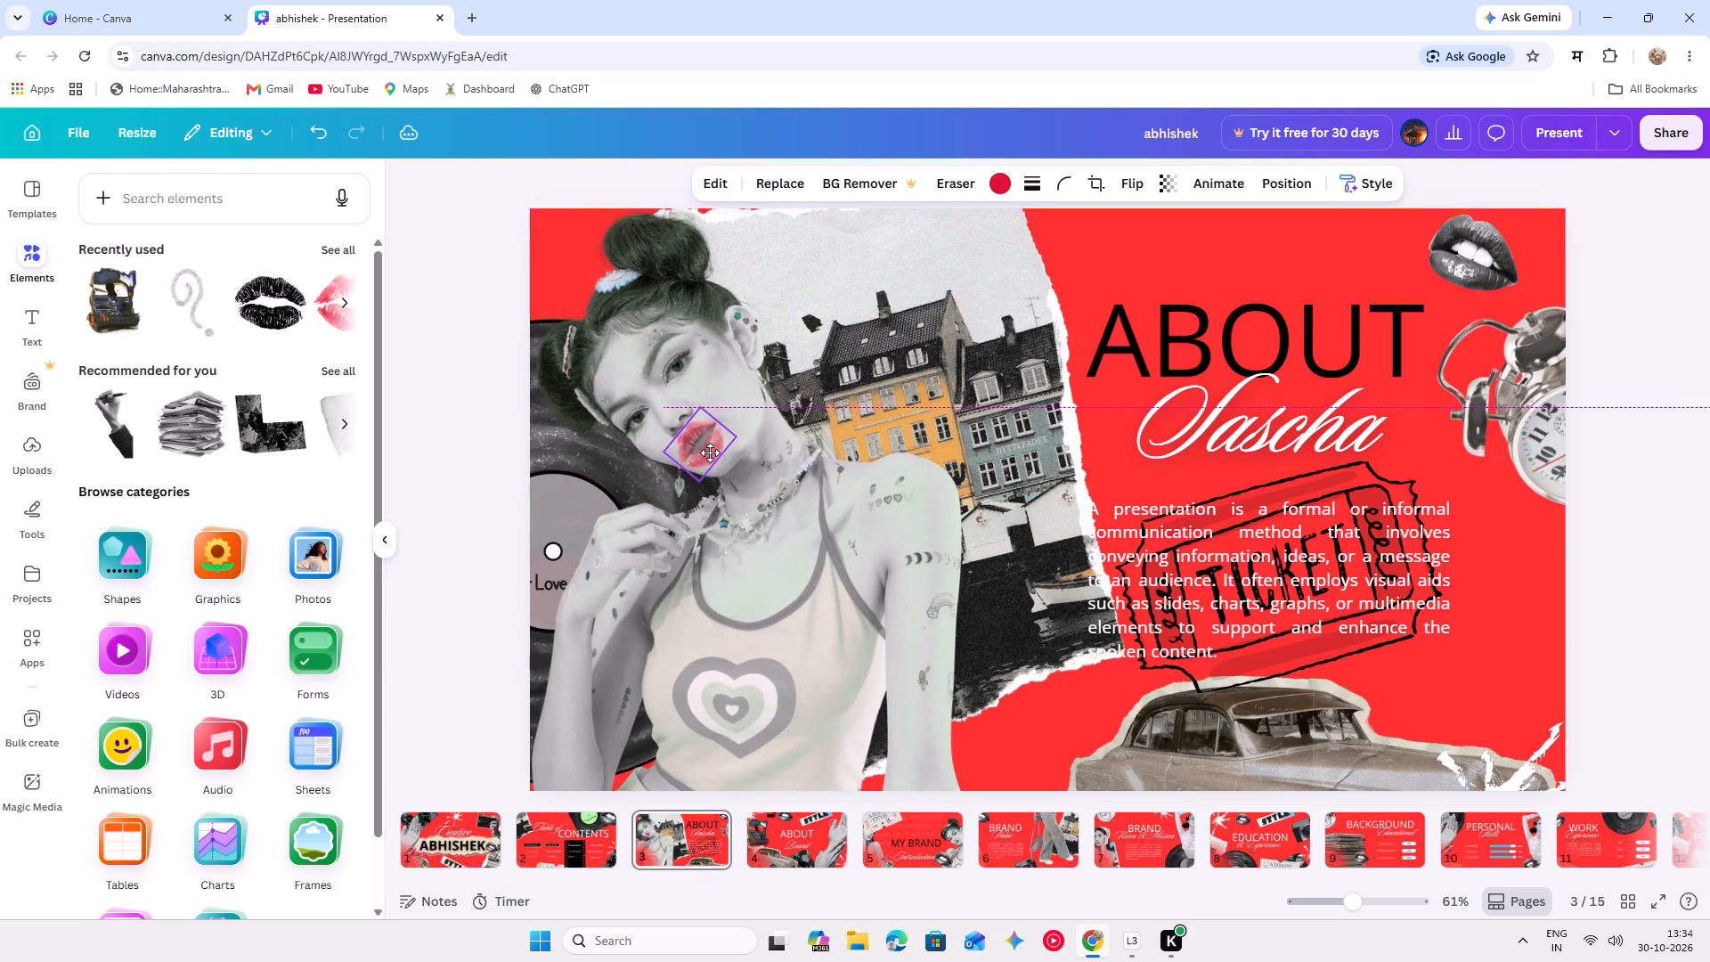
left_click_drag(710, 452, 706, 449)
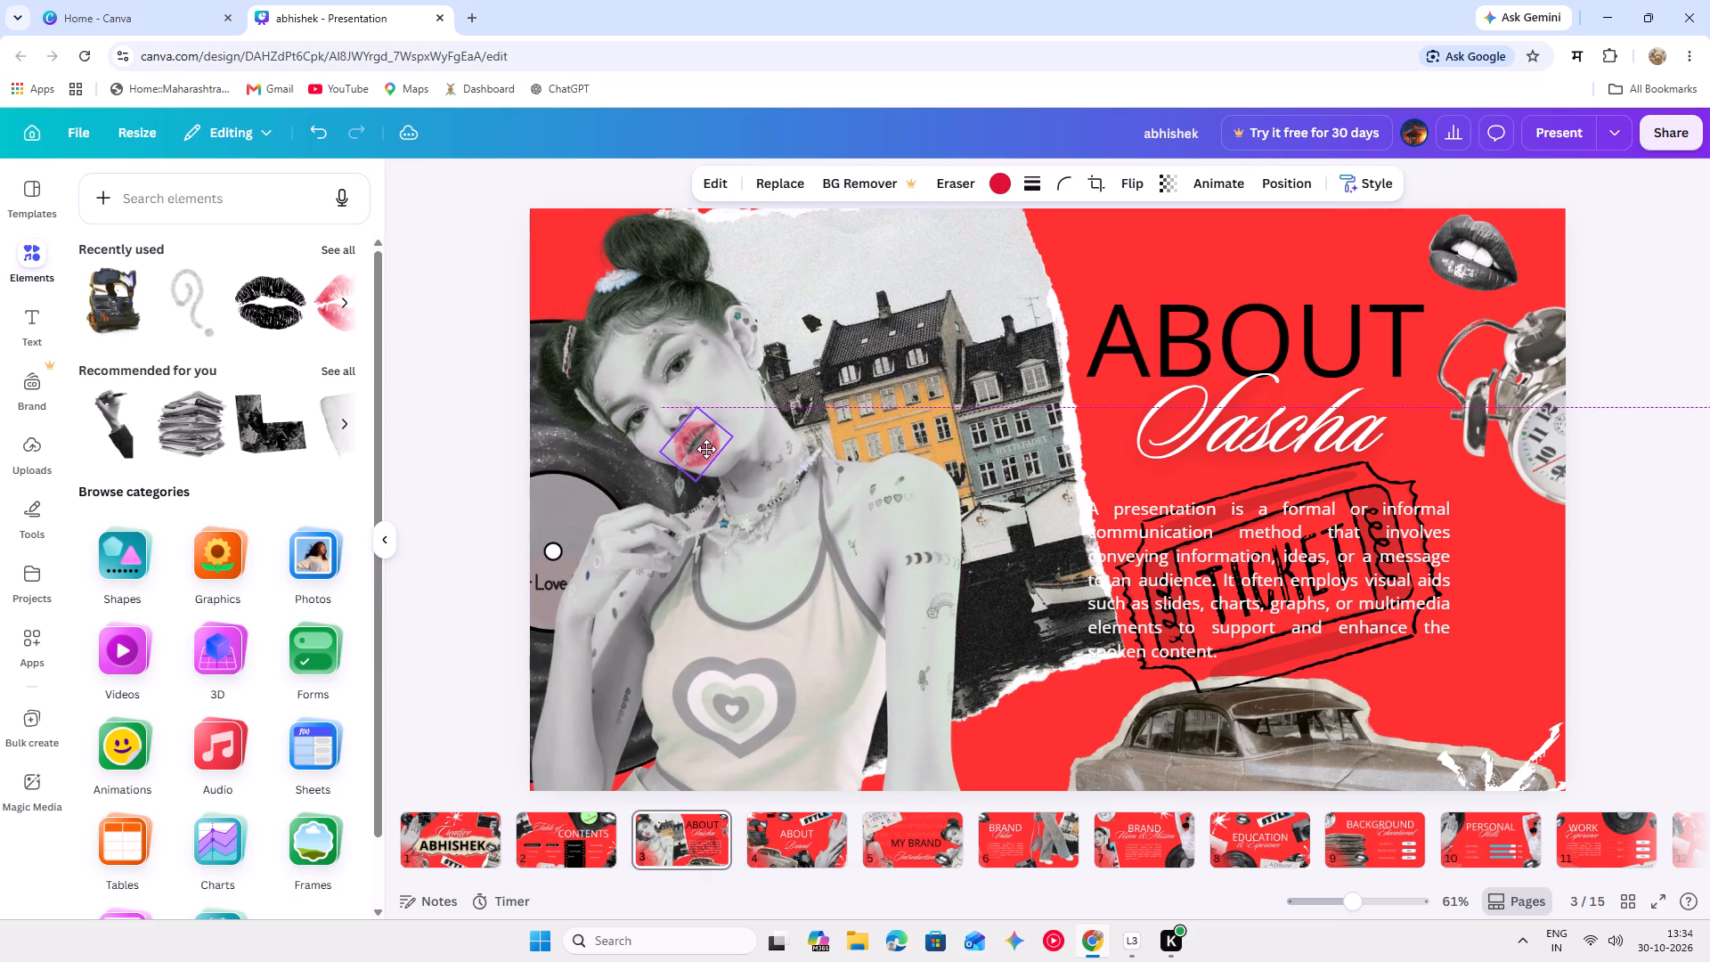
left_click_drag(706, 449, 709, 445)
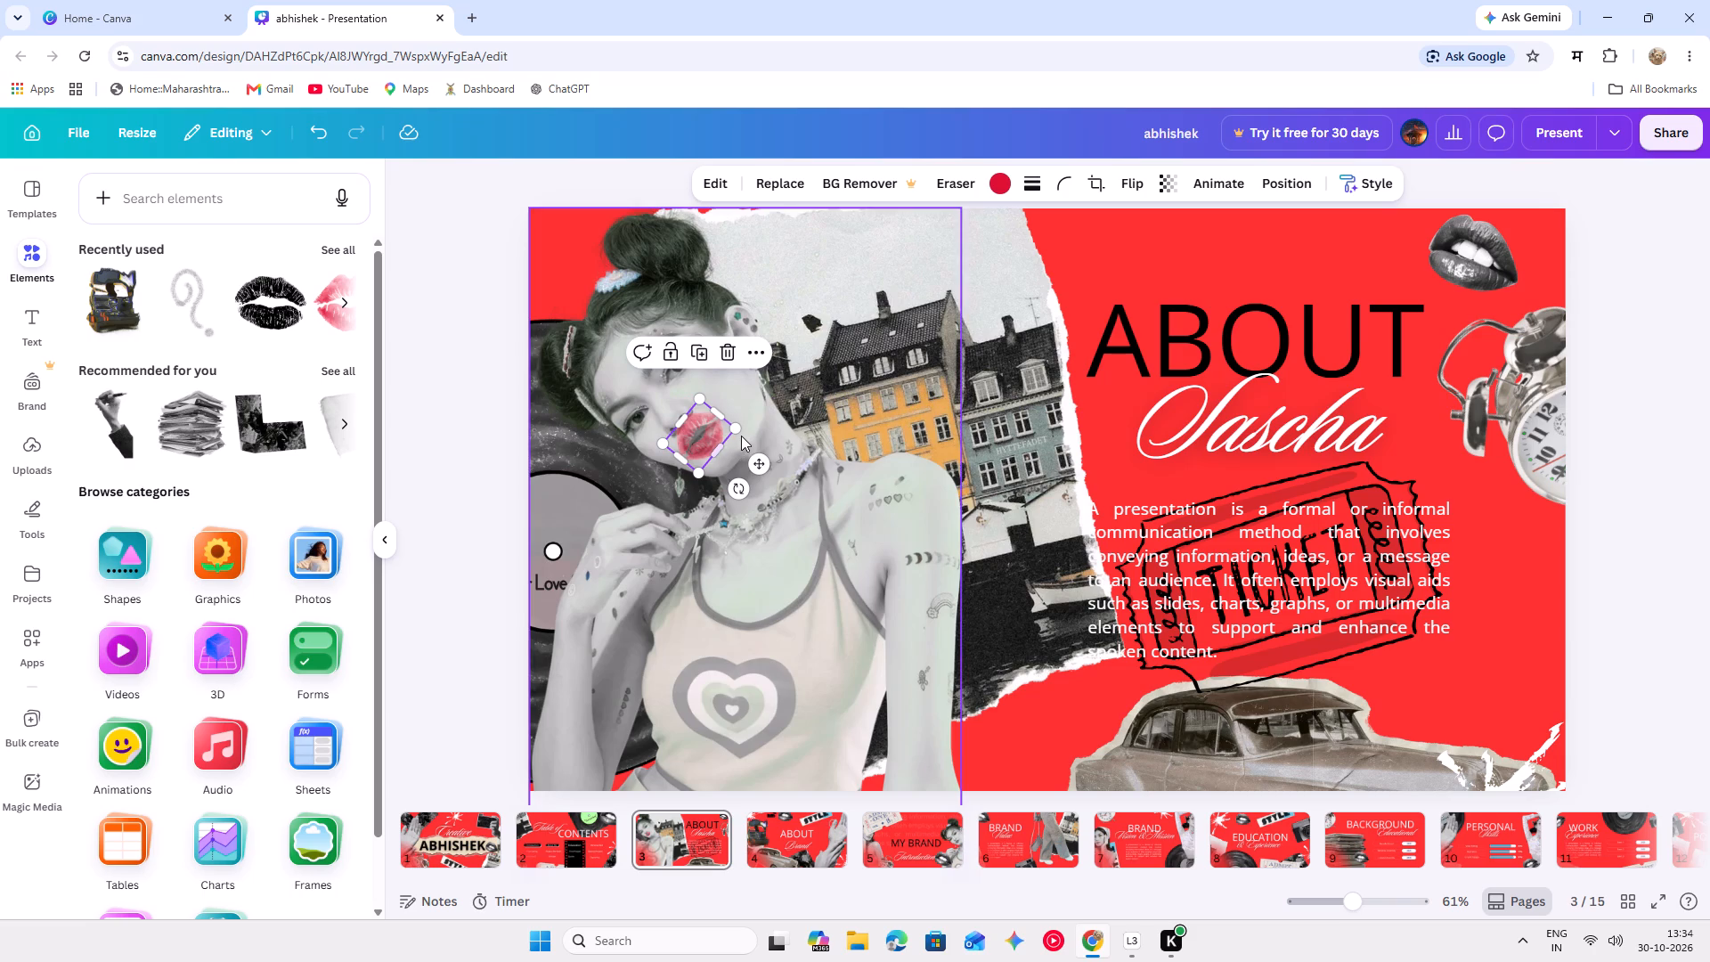
left_click_drag(738, 428, 712, 428)
left_click_drag(691, 440, 704, 440)
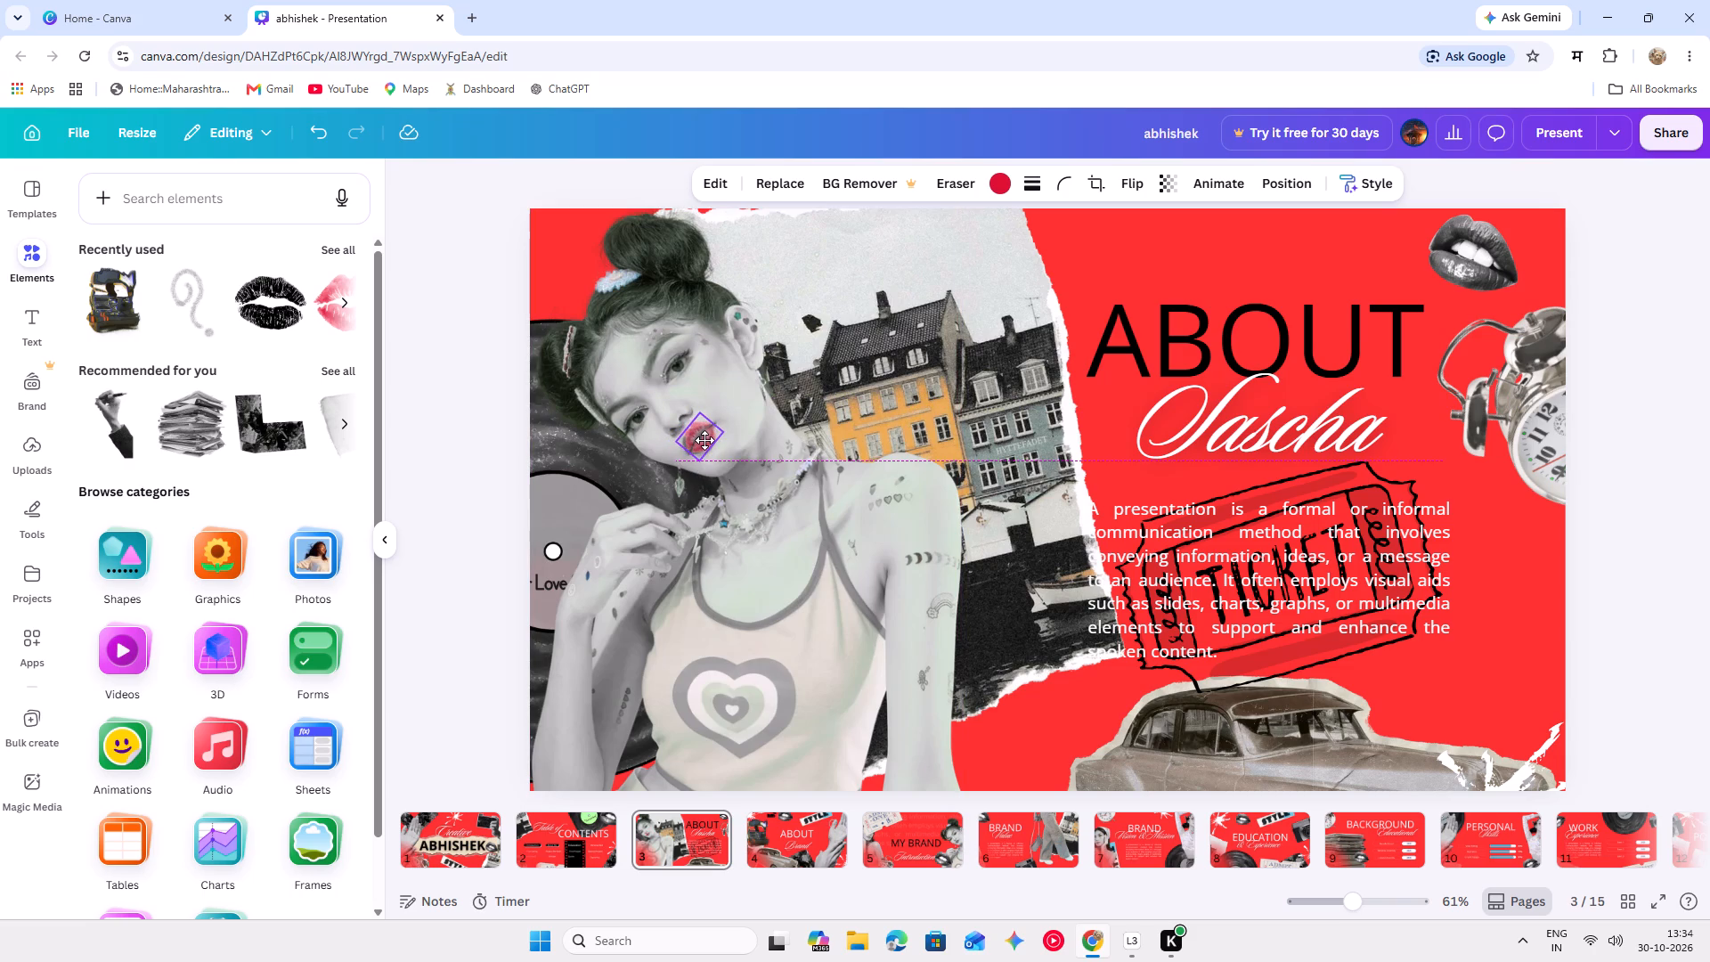
left_click_drag(704, 440, 702, 441)
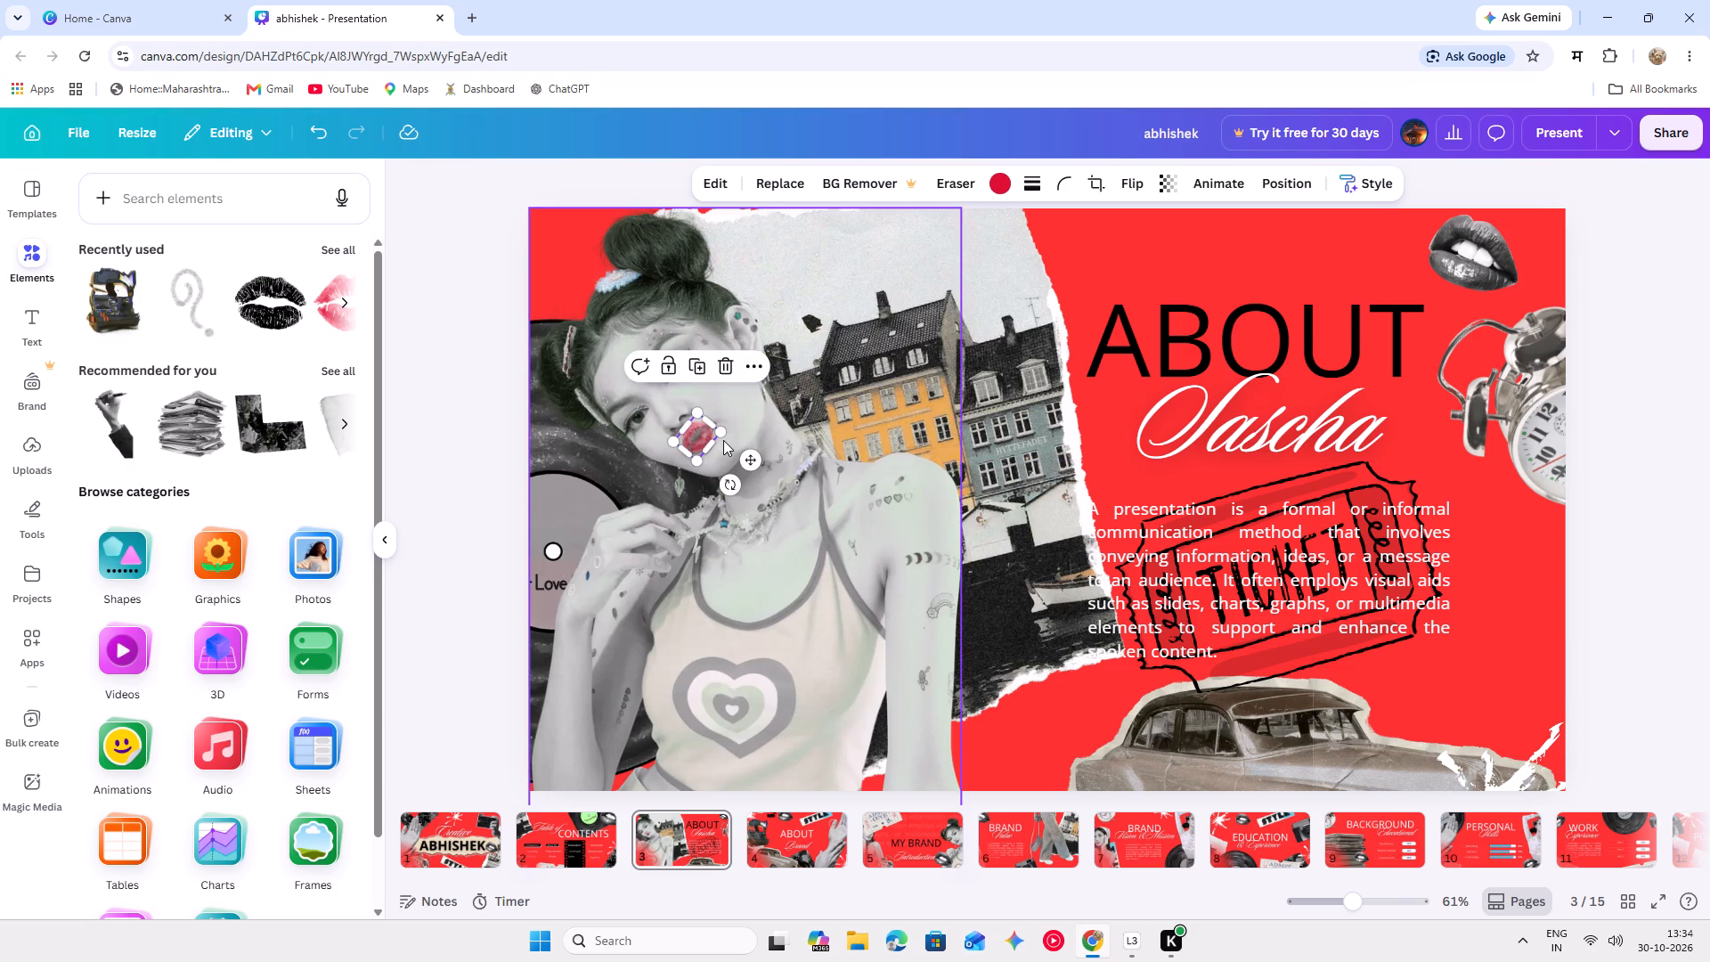
left_click_drag(723, 435, 736, 435)
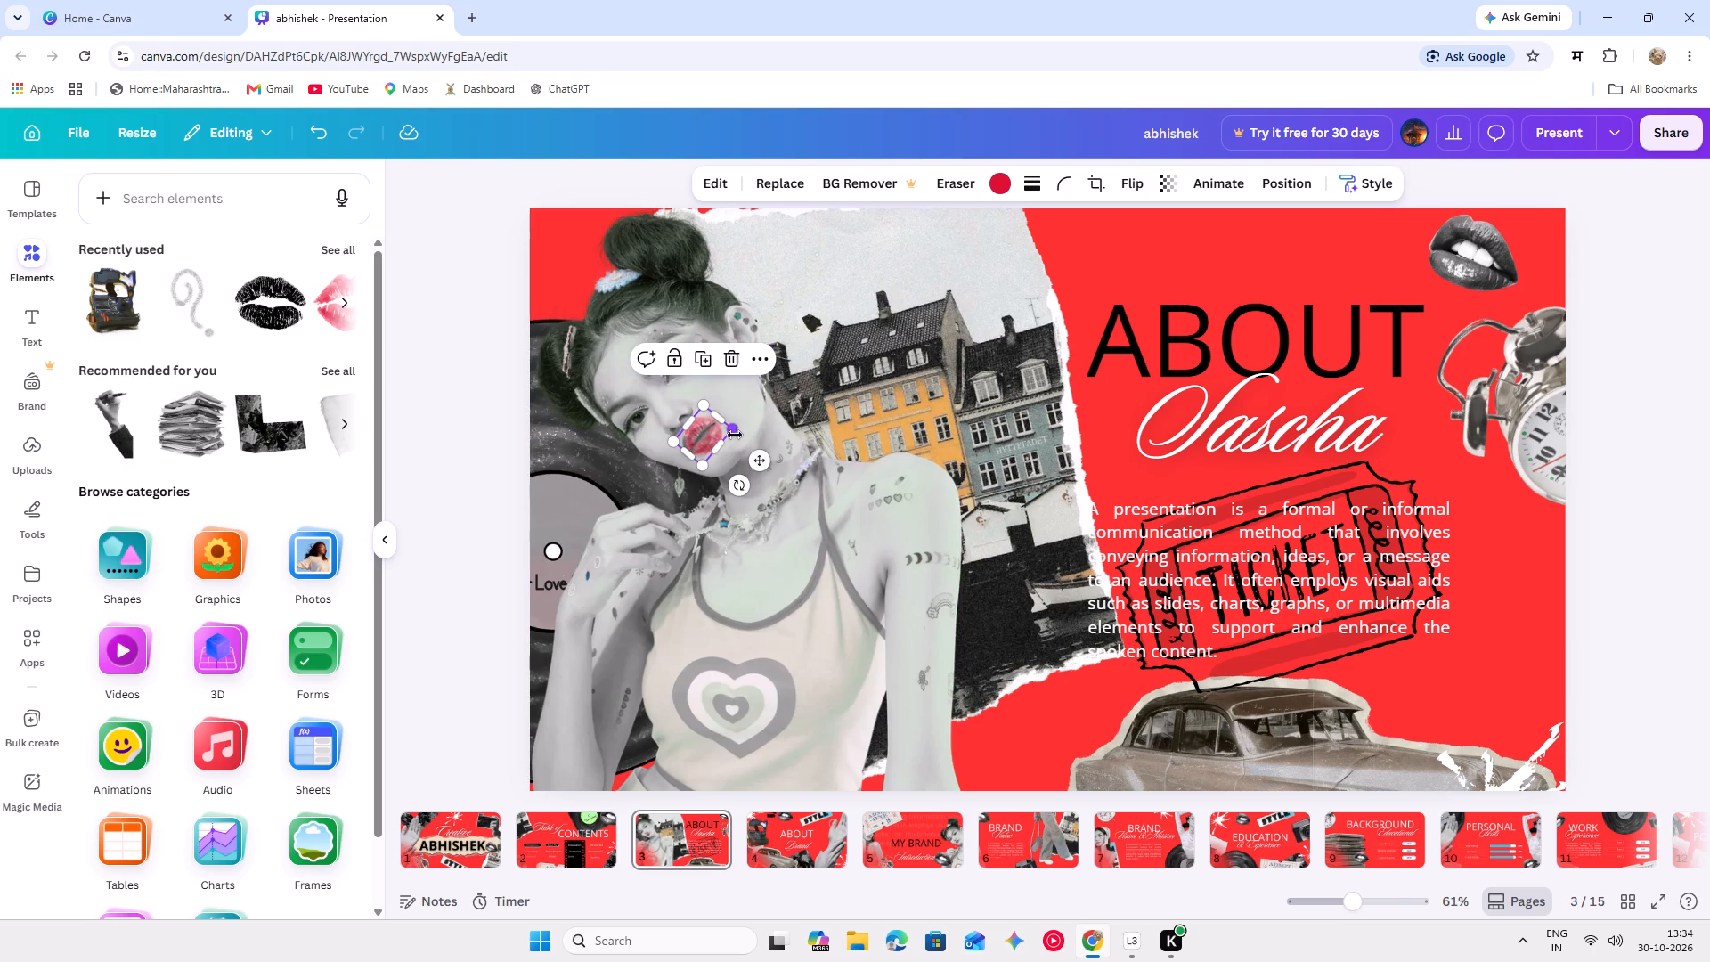
left_click(718, 435)
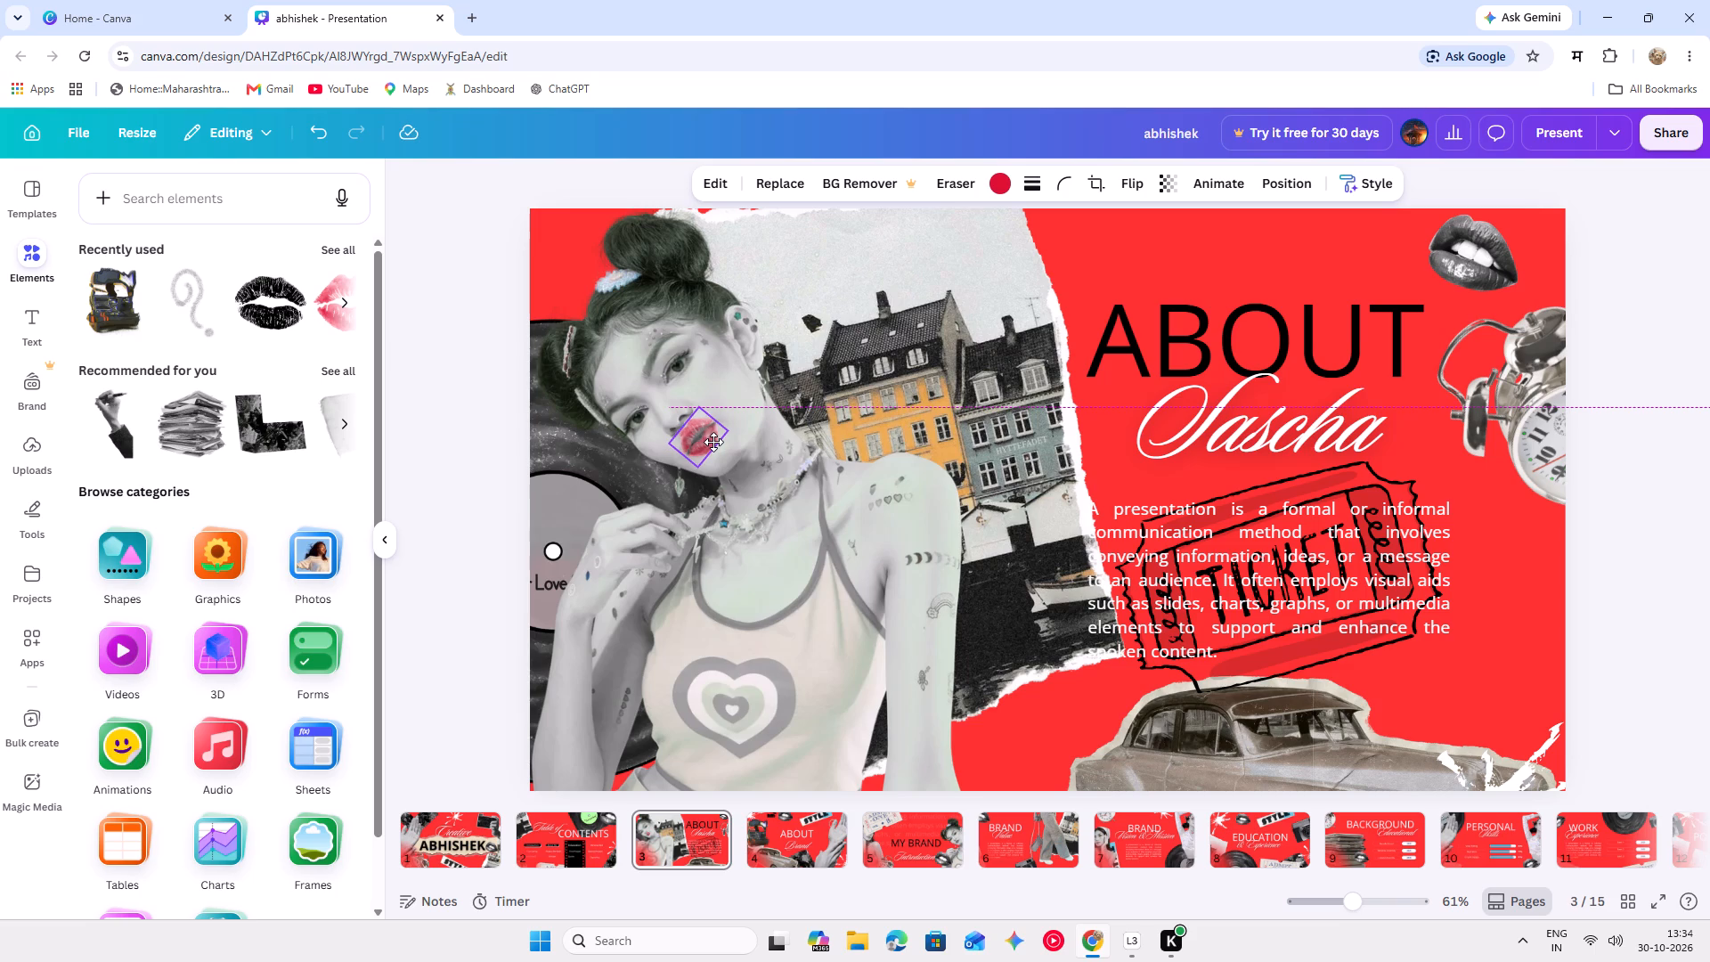
left_click(1063, 749)
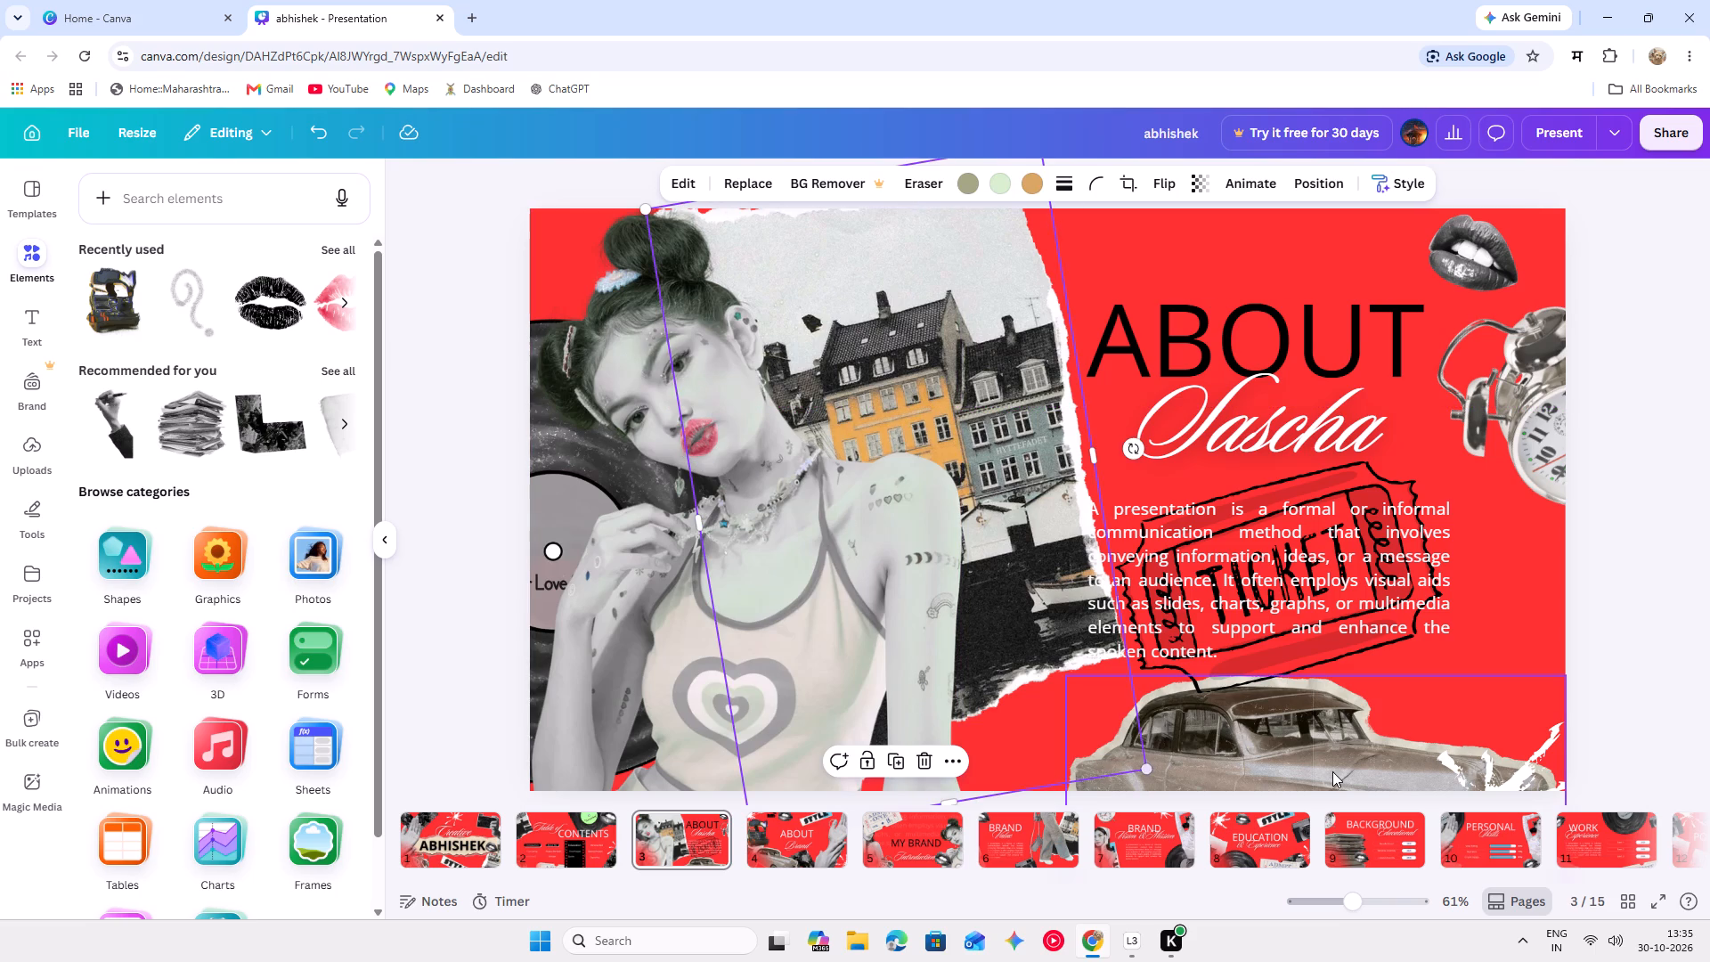
Shift the vintage car right so that it runs off the slide's lower-right edge.
left_click_drag(1332, 773, 1433, 769)
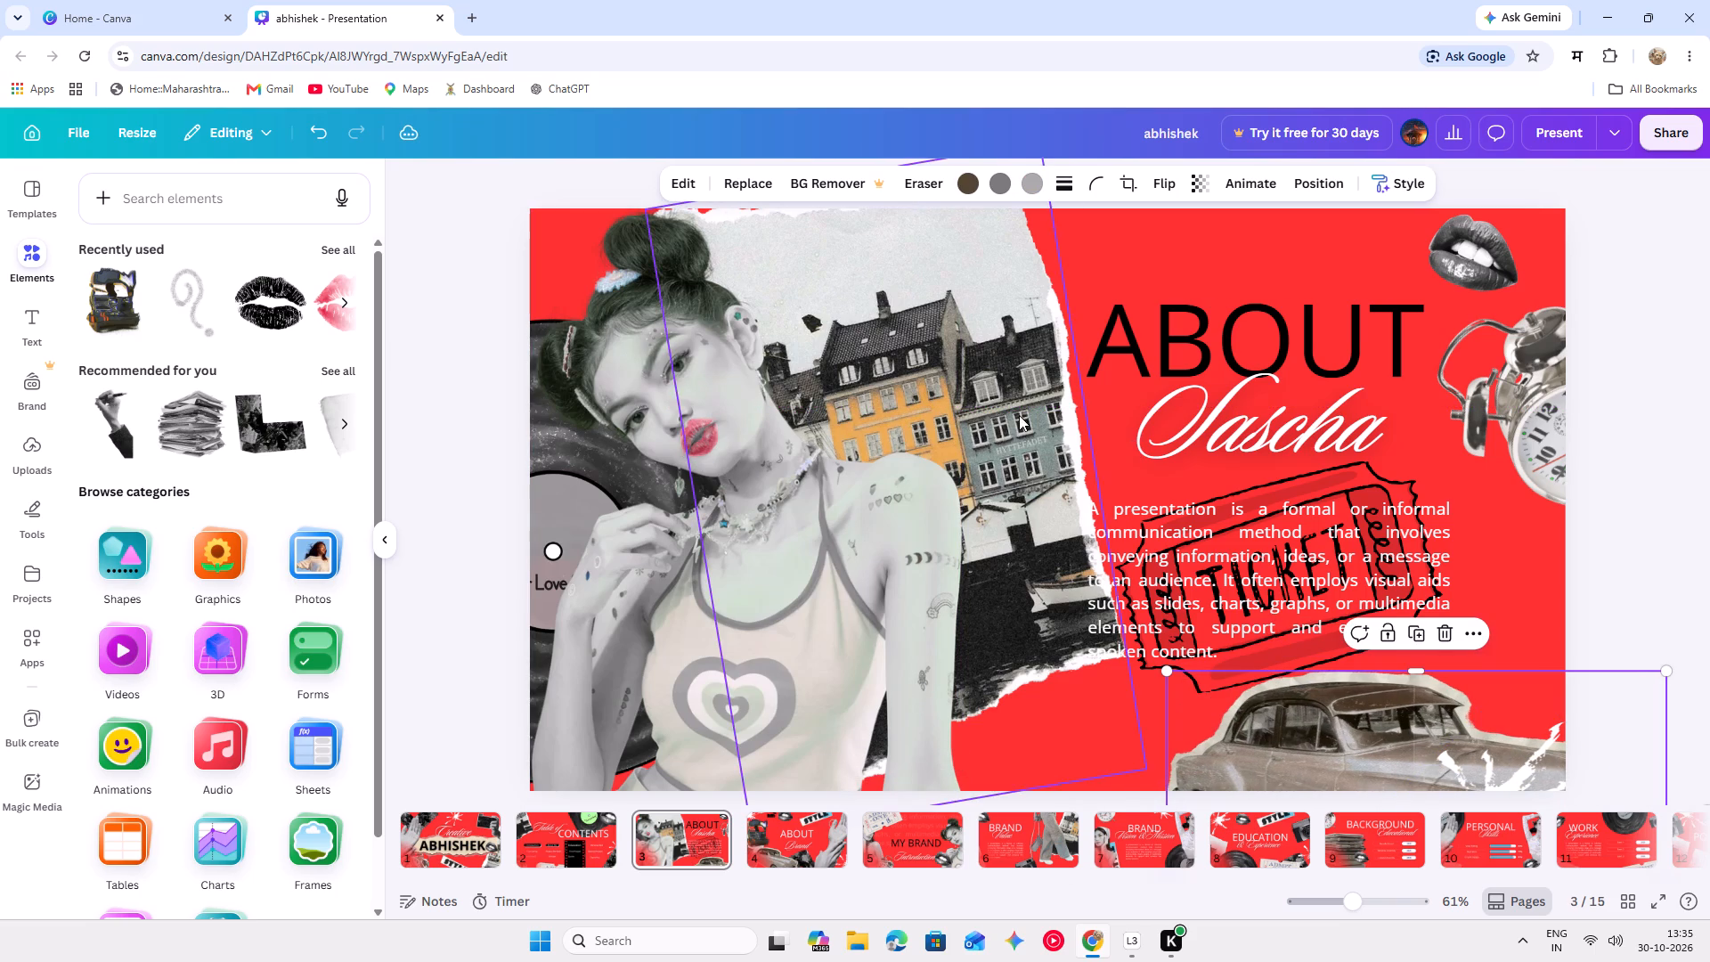
Reposition the ticket drawing just below the Sascha title, moving the About paragraph down and right over the car.
left_click_drag(1340, 488, 1409, 458)
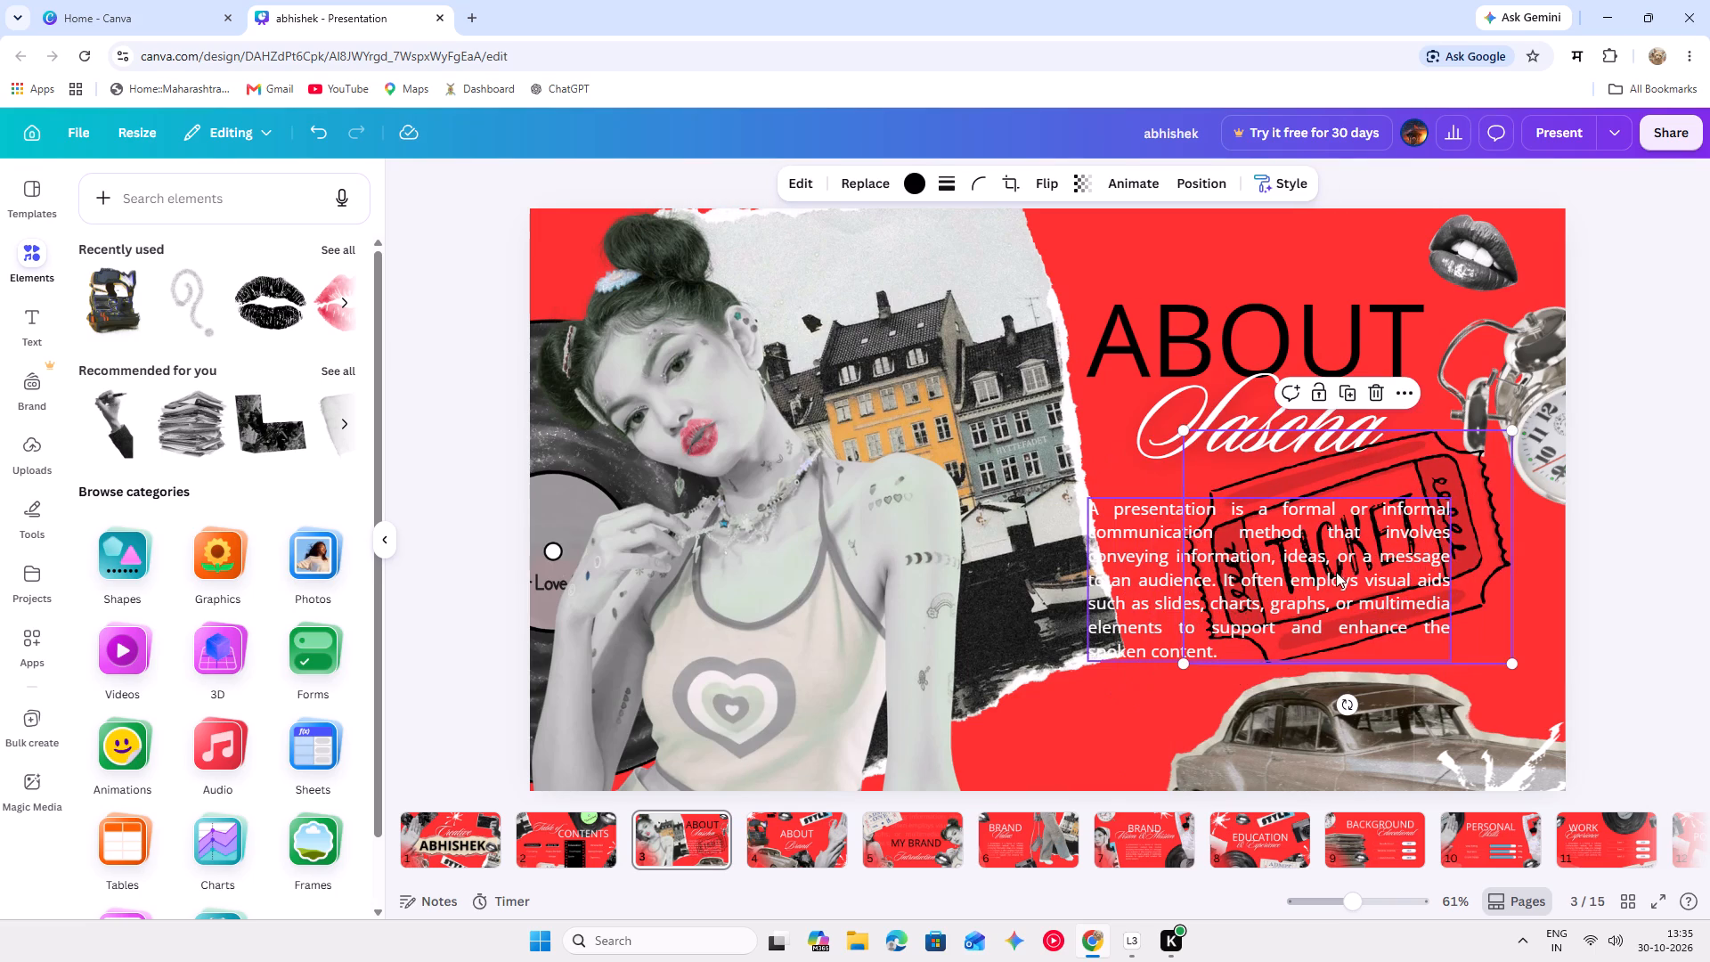
left_click_drag(1335, 573, 1315, 571)
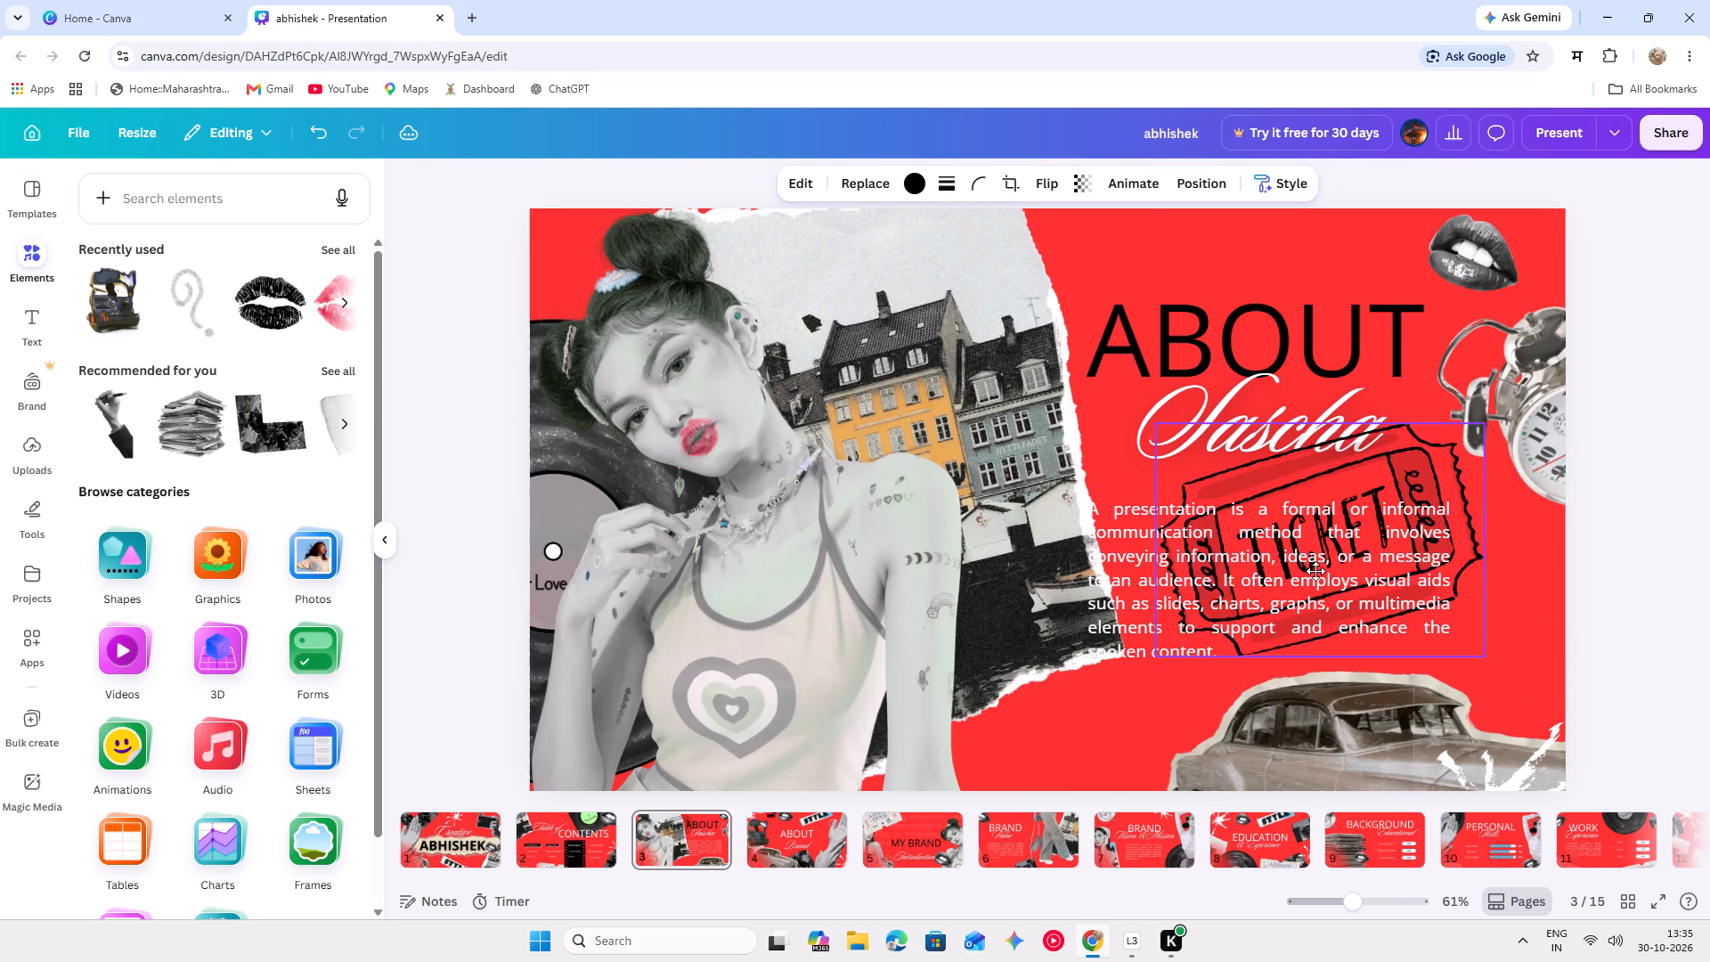
left_click_drag(1315, 571, 1285, 573)
left_click_drag(1224, 572, 1351, 583)
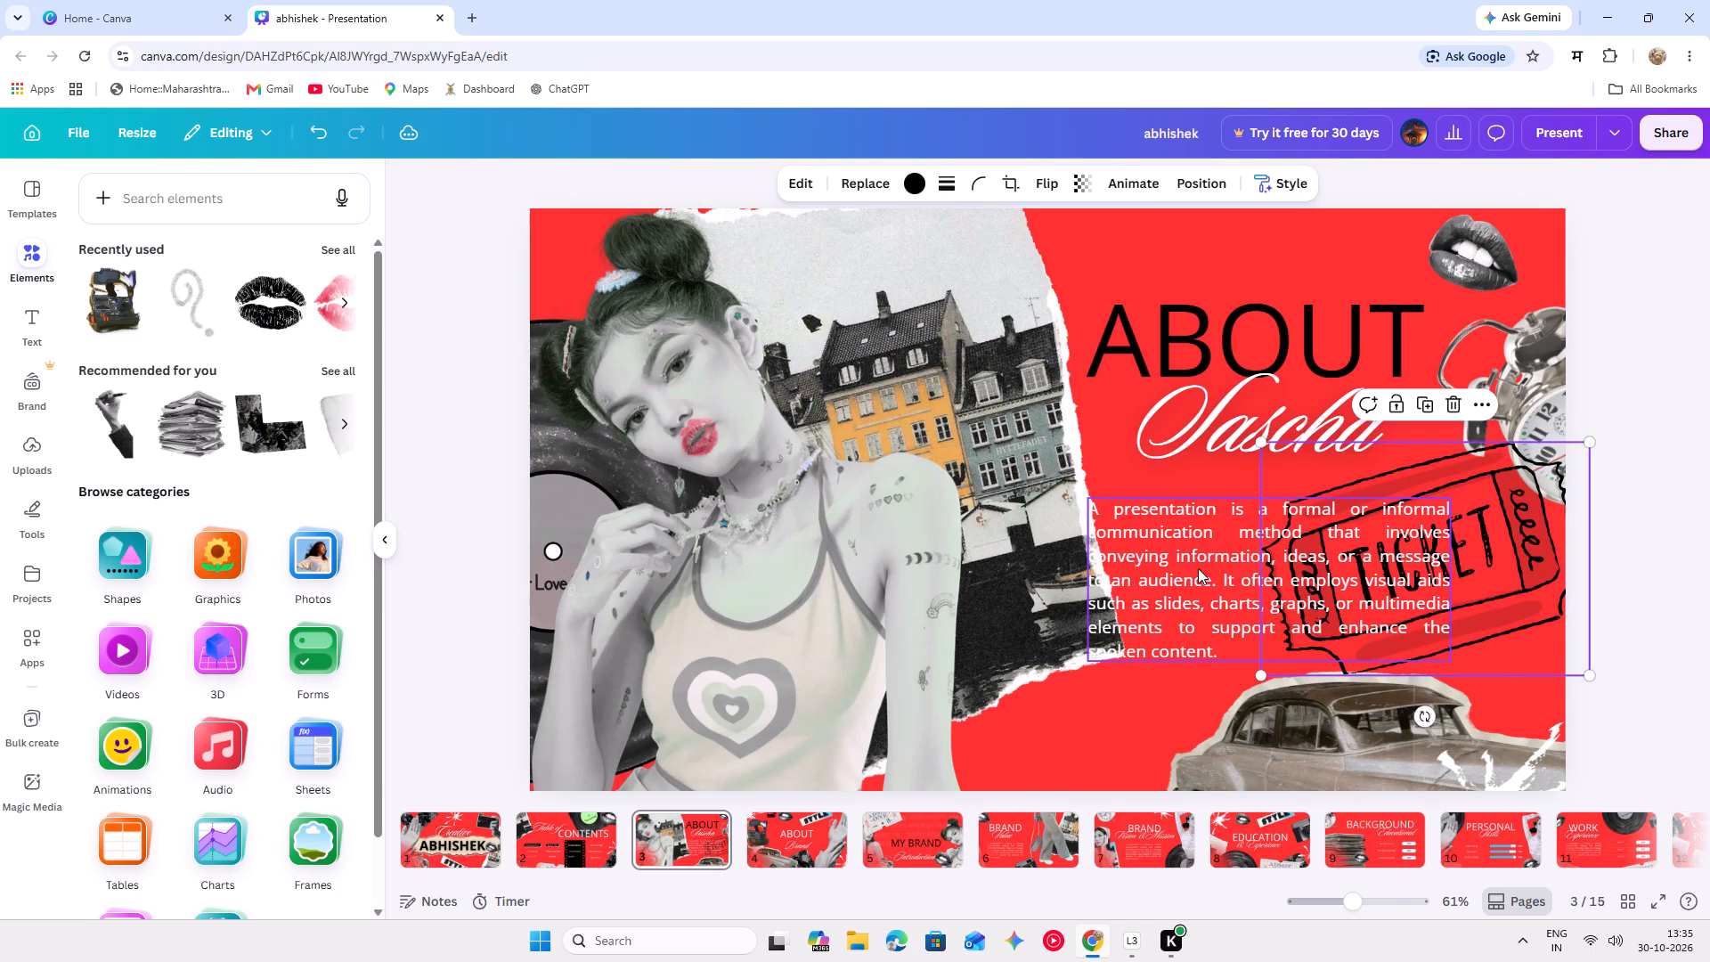
left_click_drag(1196, 568, 1348, 626)
left_click_drag(1302, 503, 1177, 513)
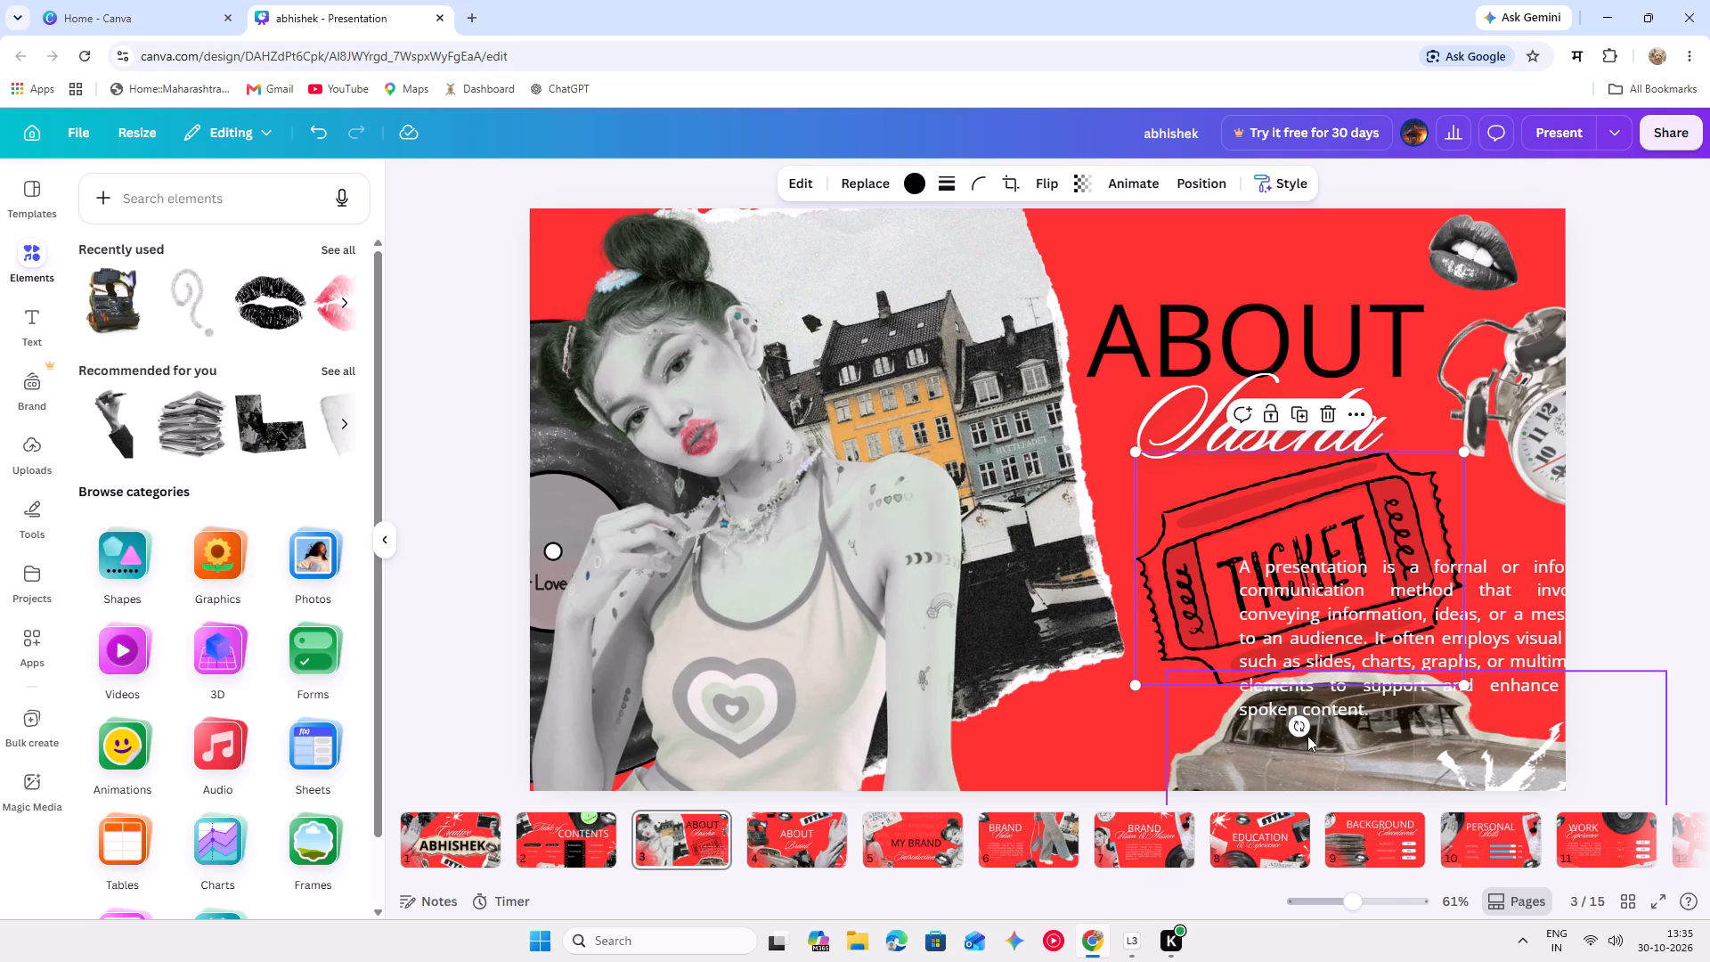
Rotate the ticket drawing counter-clockwise until it stands on a steep diagonal.
left_click_drag(1306, 731, 1390, 492)
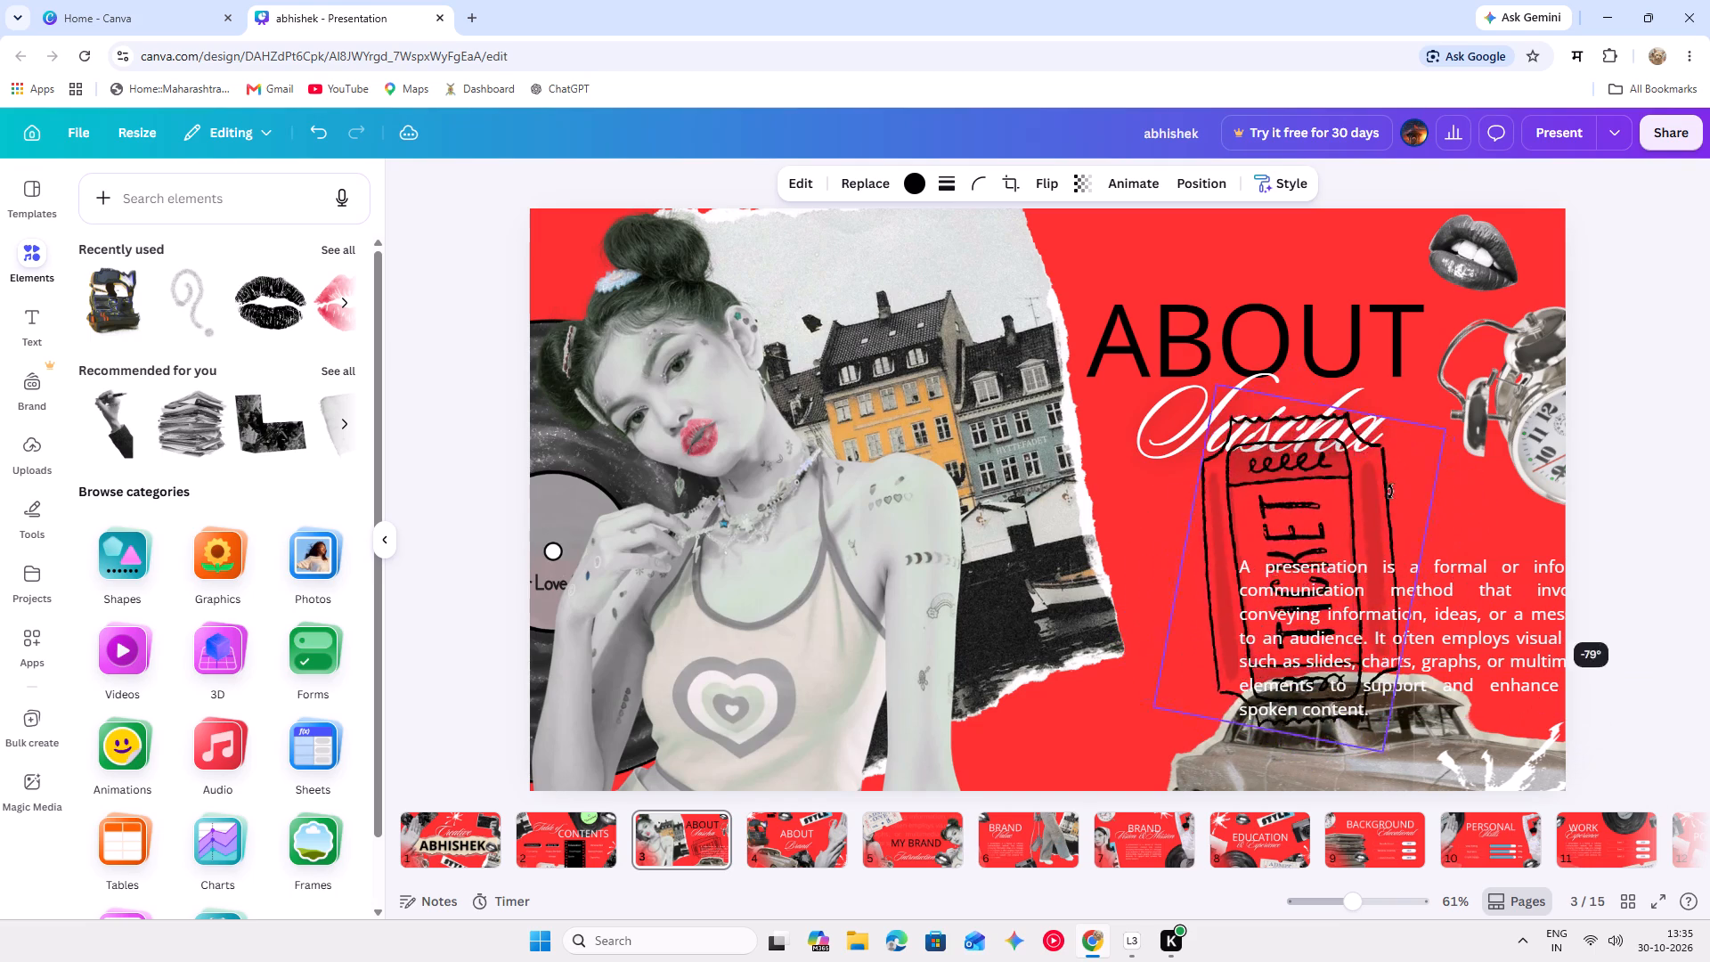
left_click_drag(1390, 492, 1709, 961)
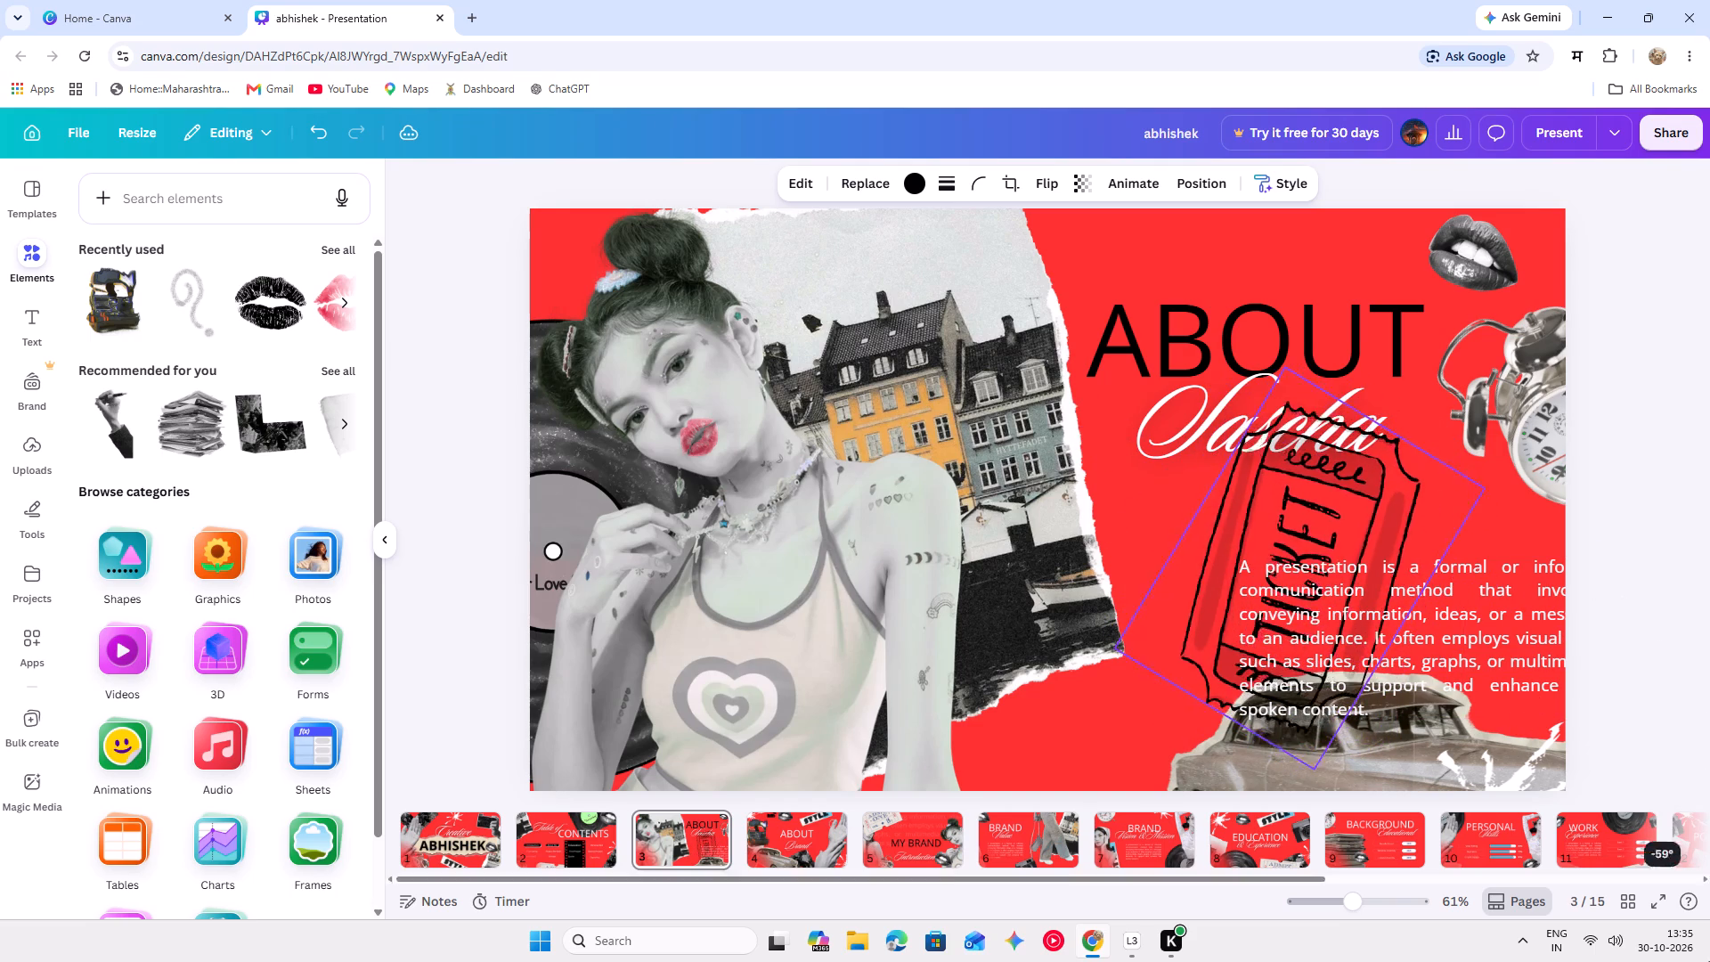
left_click_drag(1709, 961, 1620, 961)
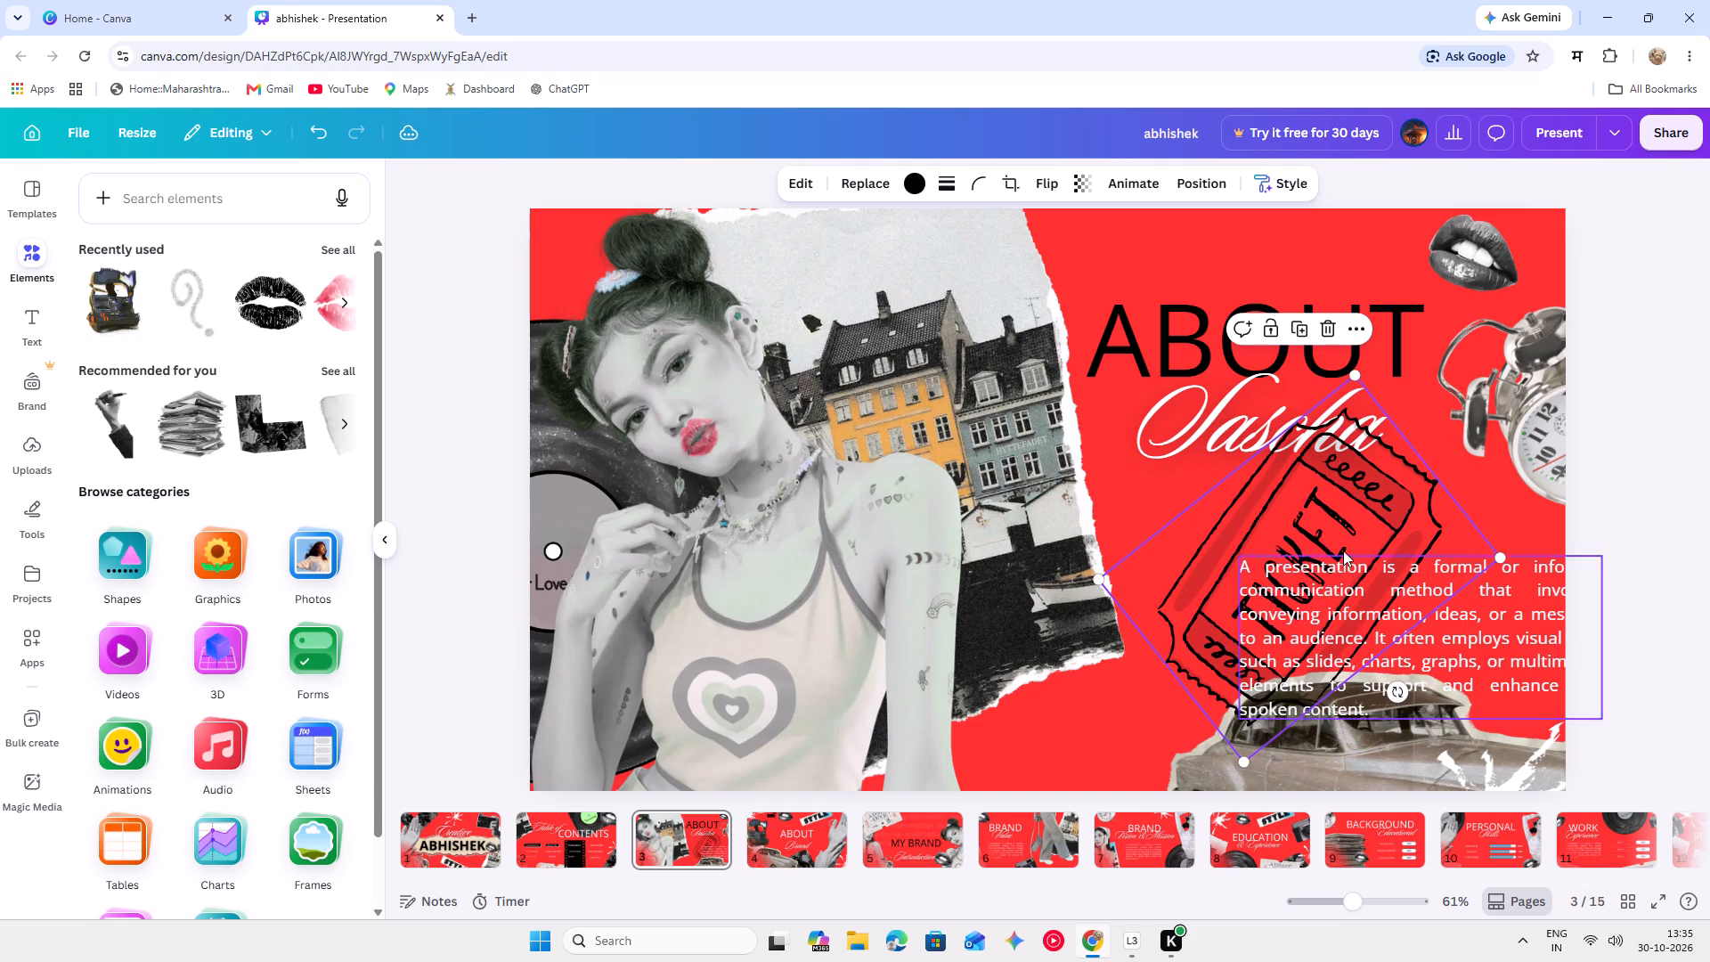
Set the ticket drawing's transparency to 16.
left_click(1087, 192)
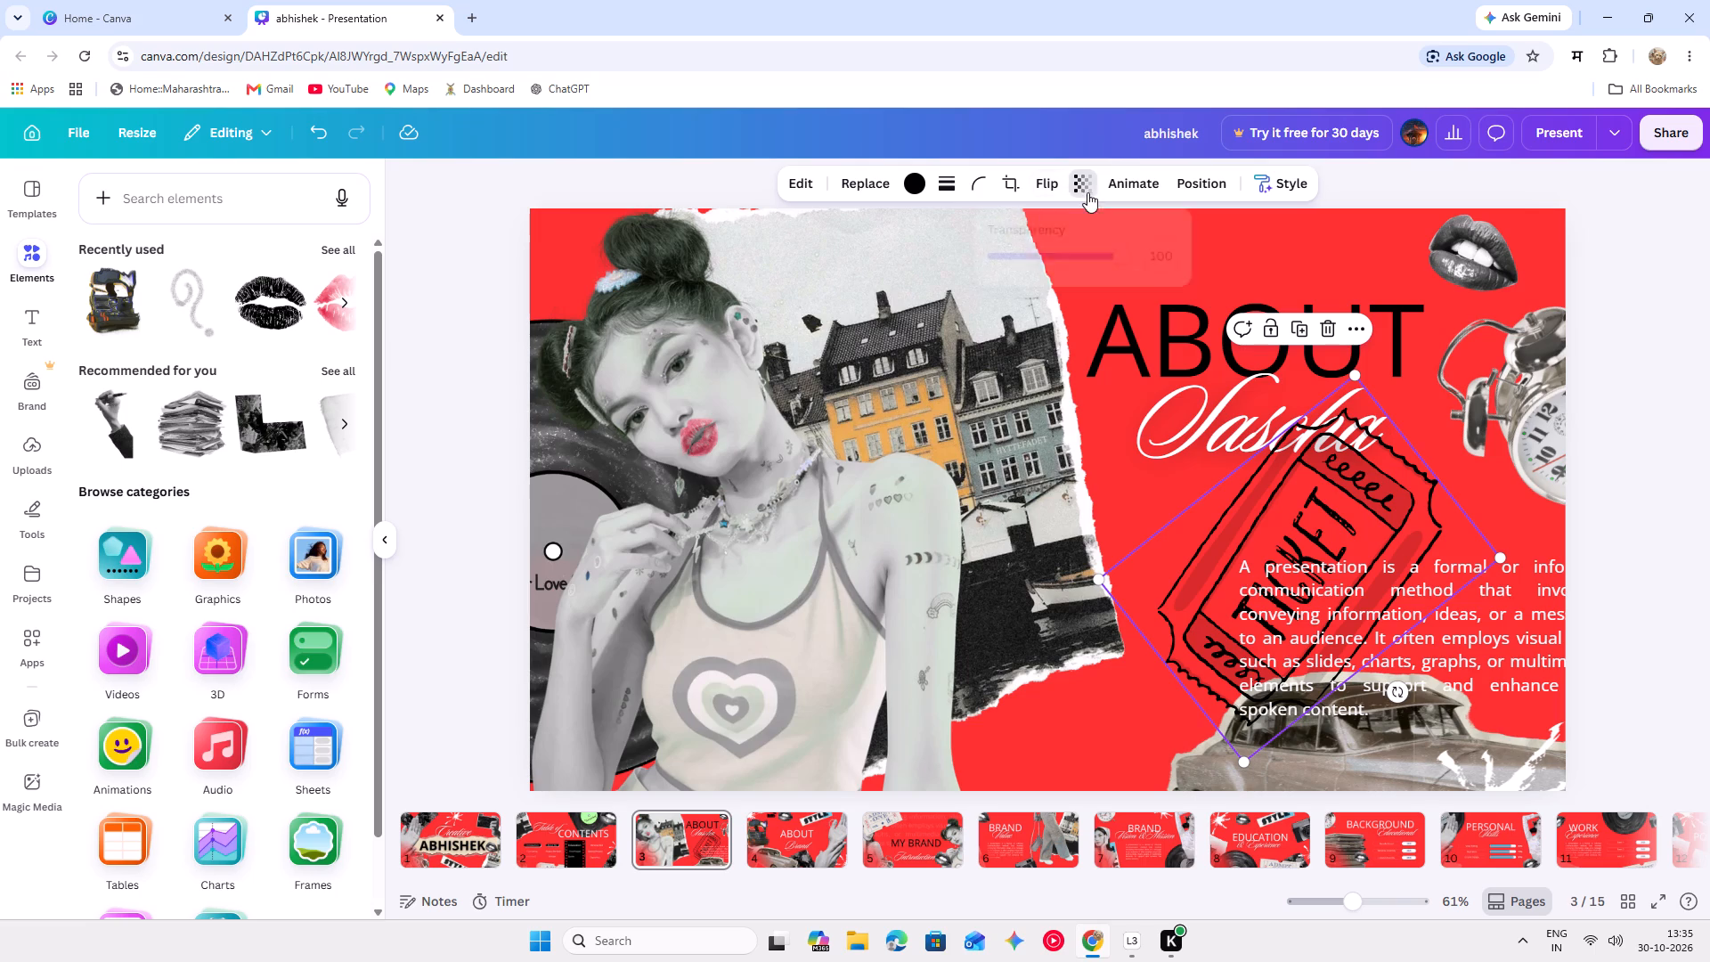
left_click_drag(1113, 260, 1091, 258)
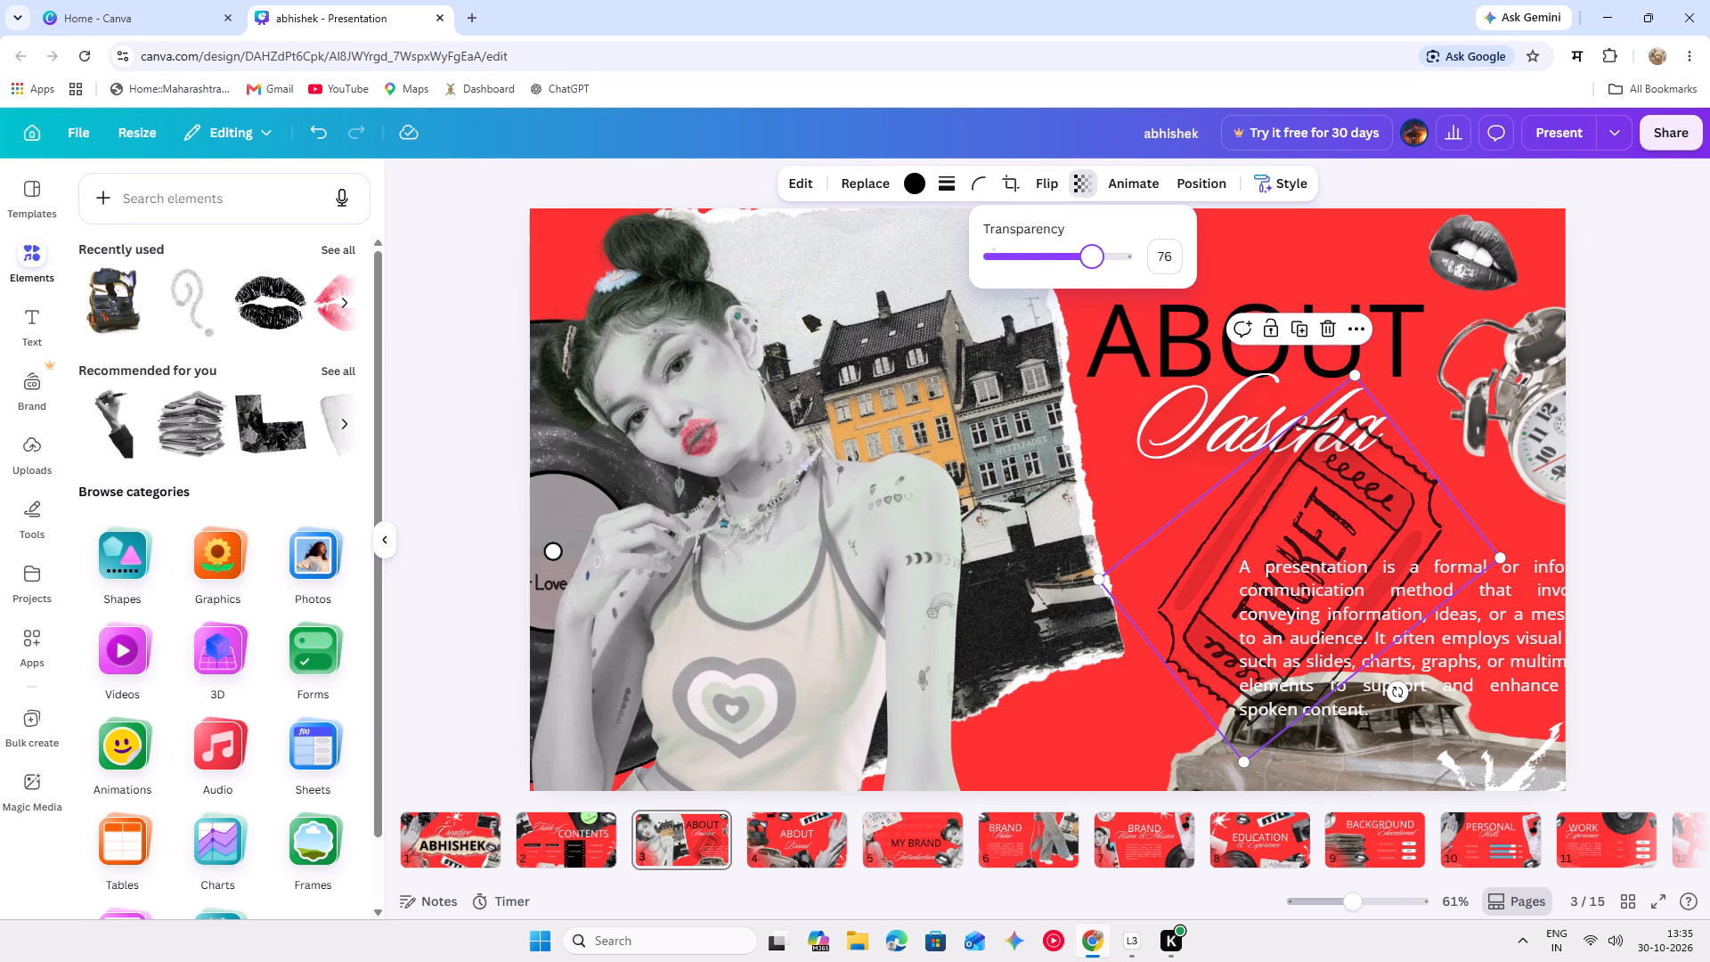
left_click_drag(1091, 258, 1007, 240)
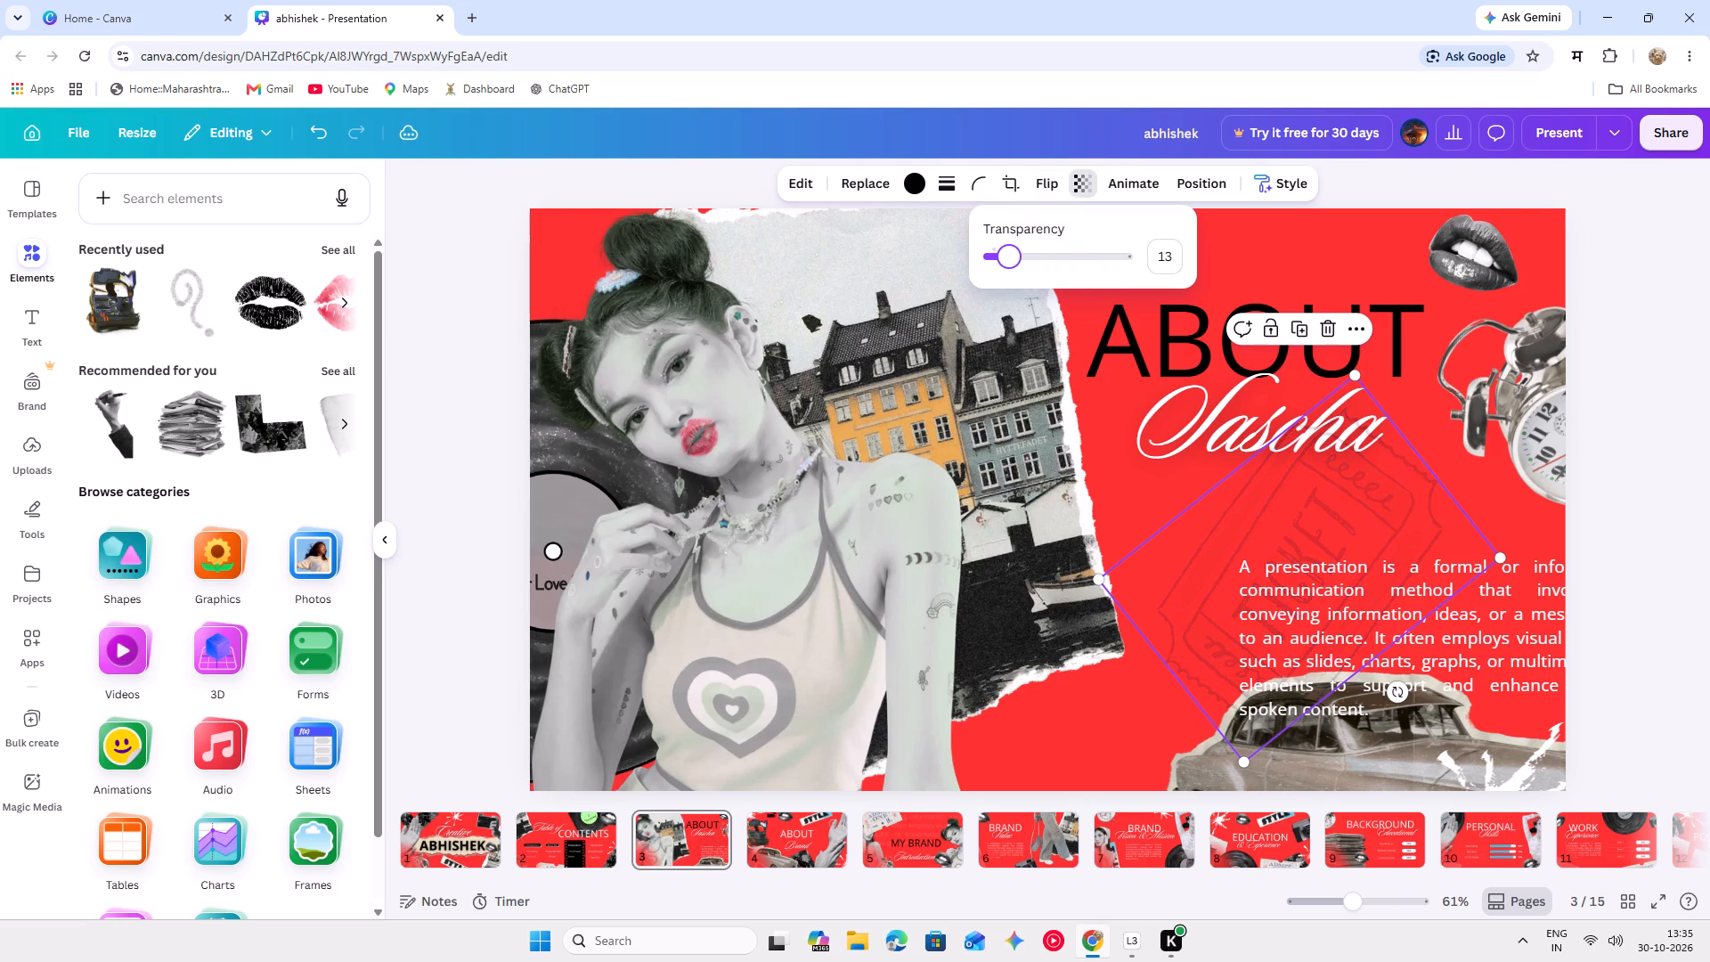
left_click_drag(1007, 240, 1012, 241)
Nudge the ticket drawing up and left, and place the About paragraph over it, below Sascha and clear of the building photo.
left_click_drag(1304, 639, 1274, 603)
left_click_drag(1445, 653, 1307, 573)
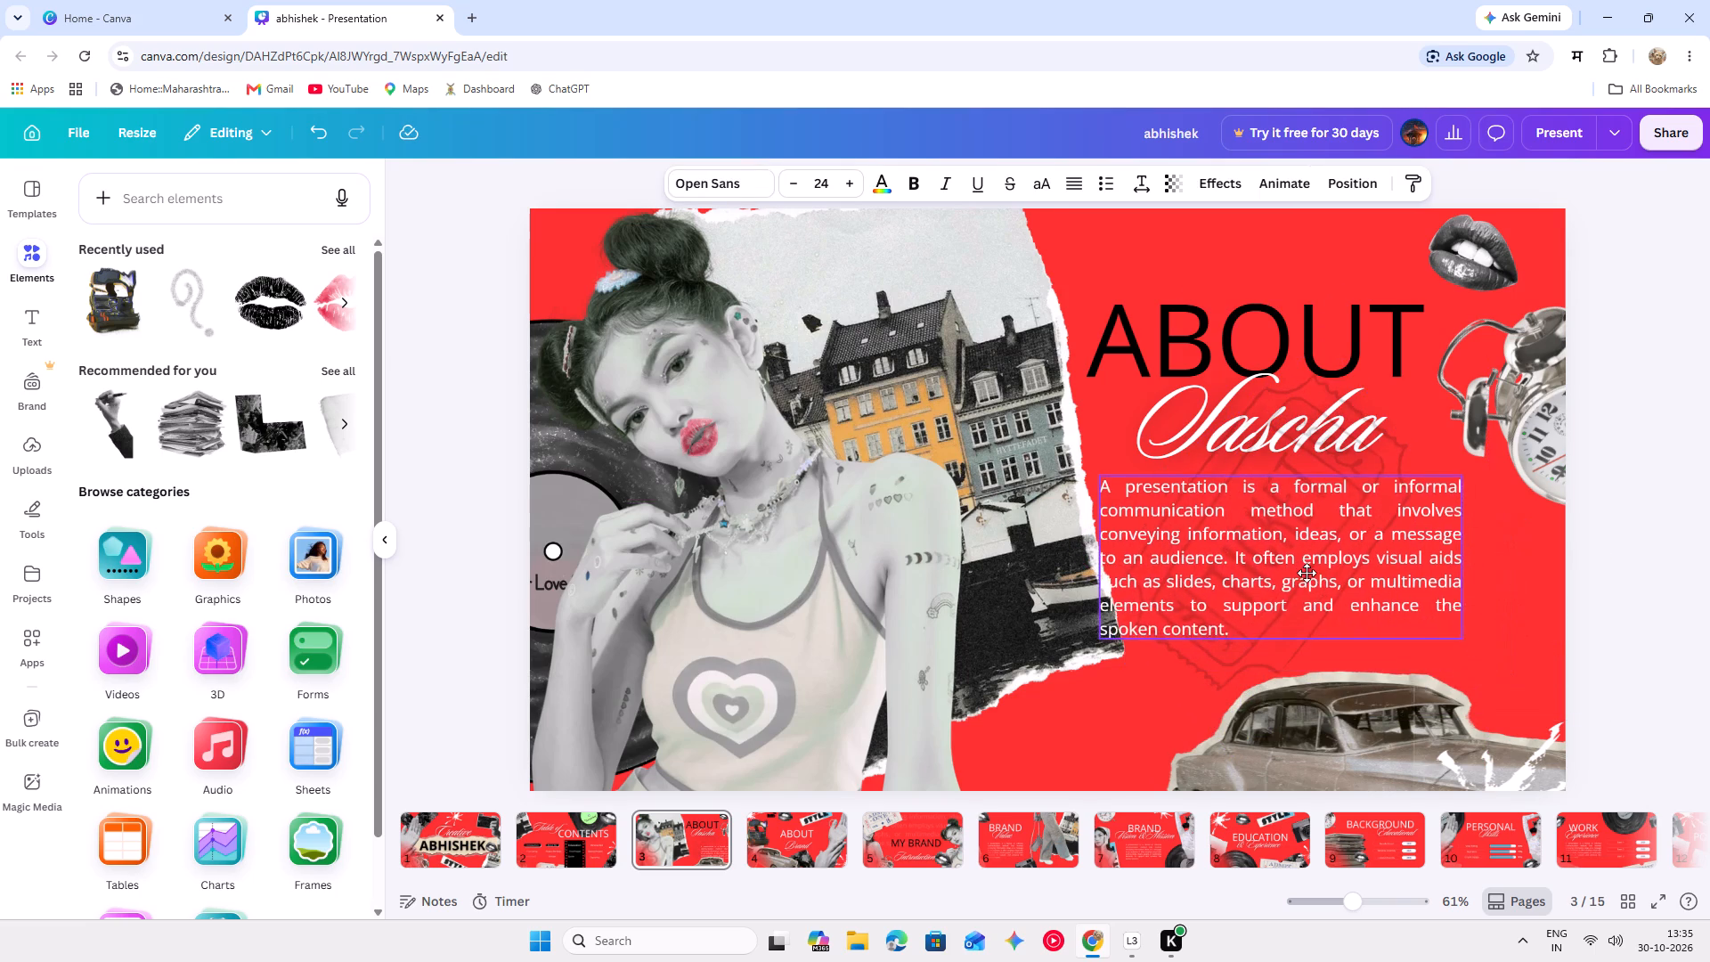
left_click_drag(1307, 573, 1353, 573)
Lower the vintage car's transparency value to roughly half so that the red background shows through.
left_click(1287, 734)
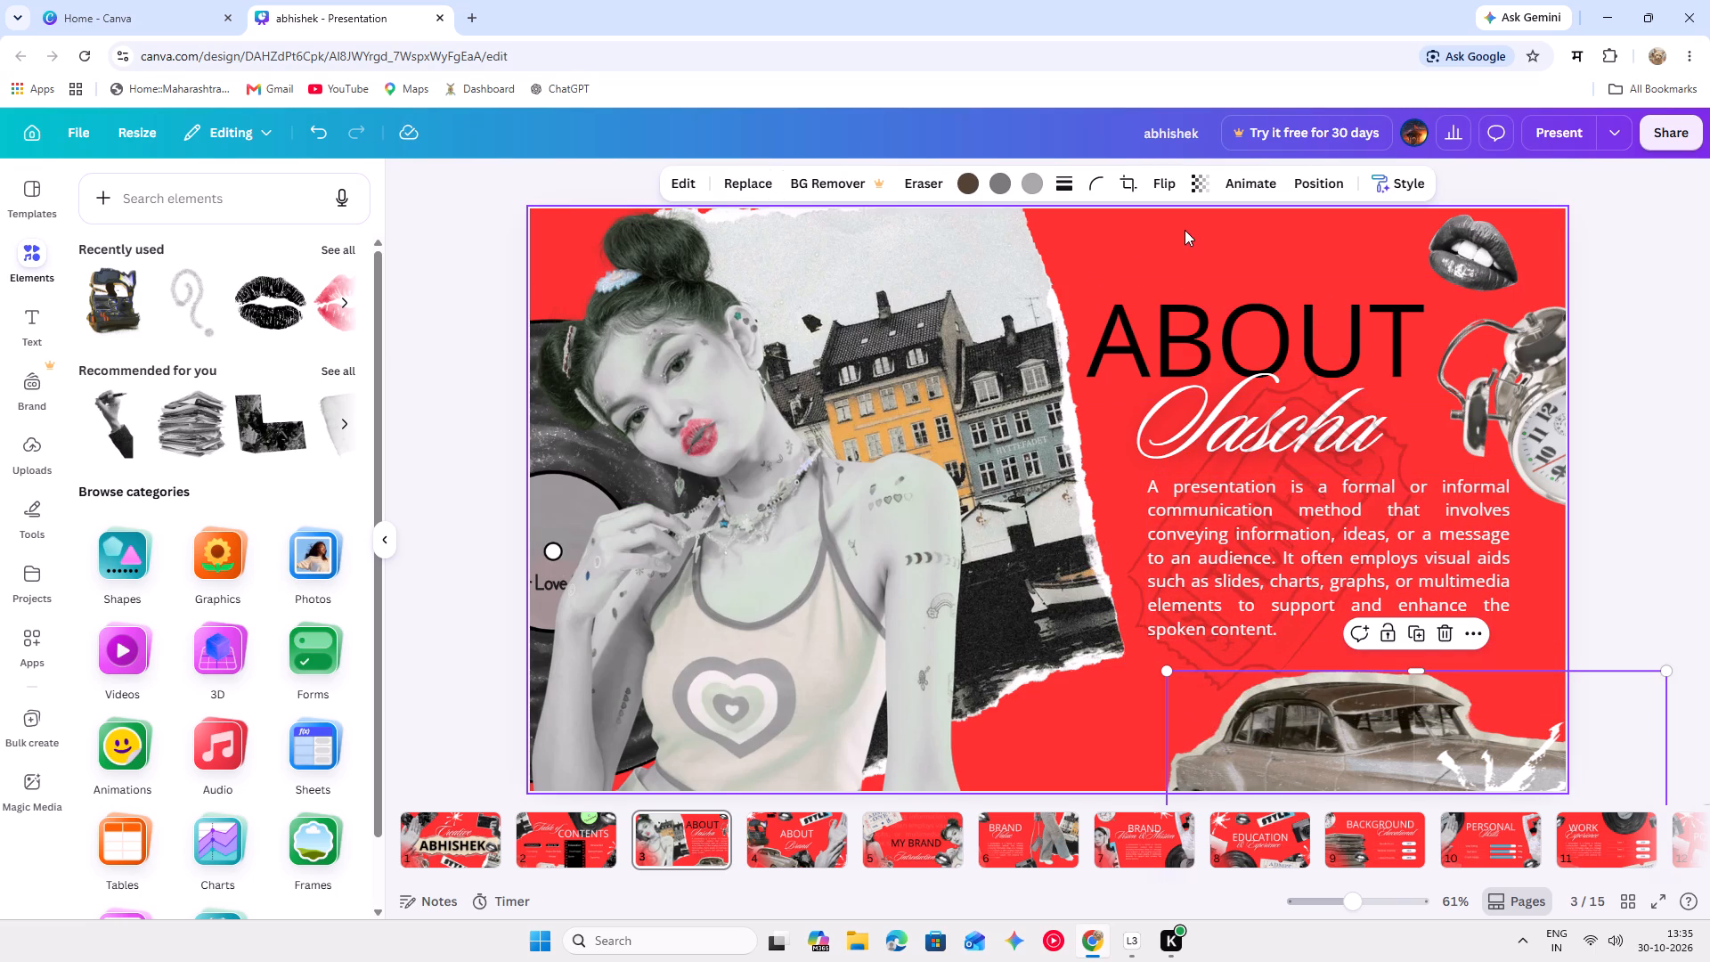
left_click(1201, 188)
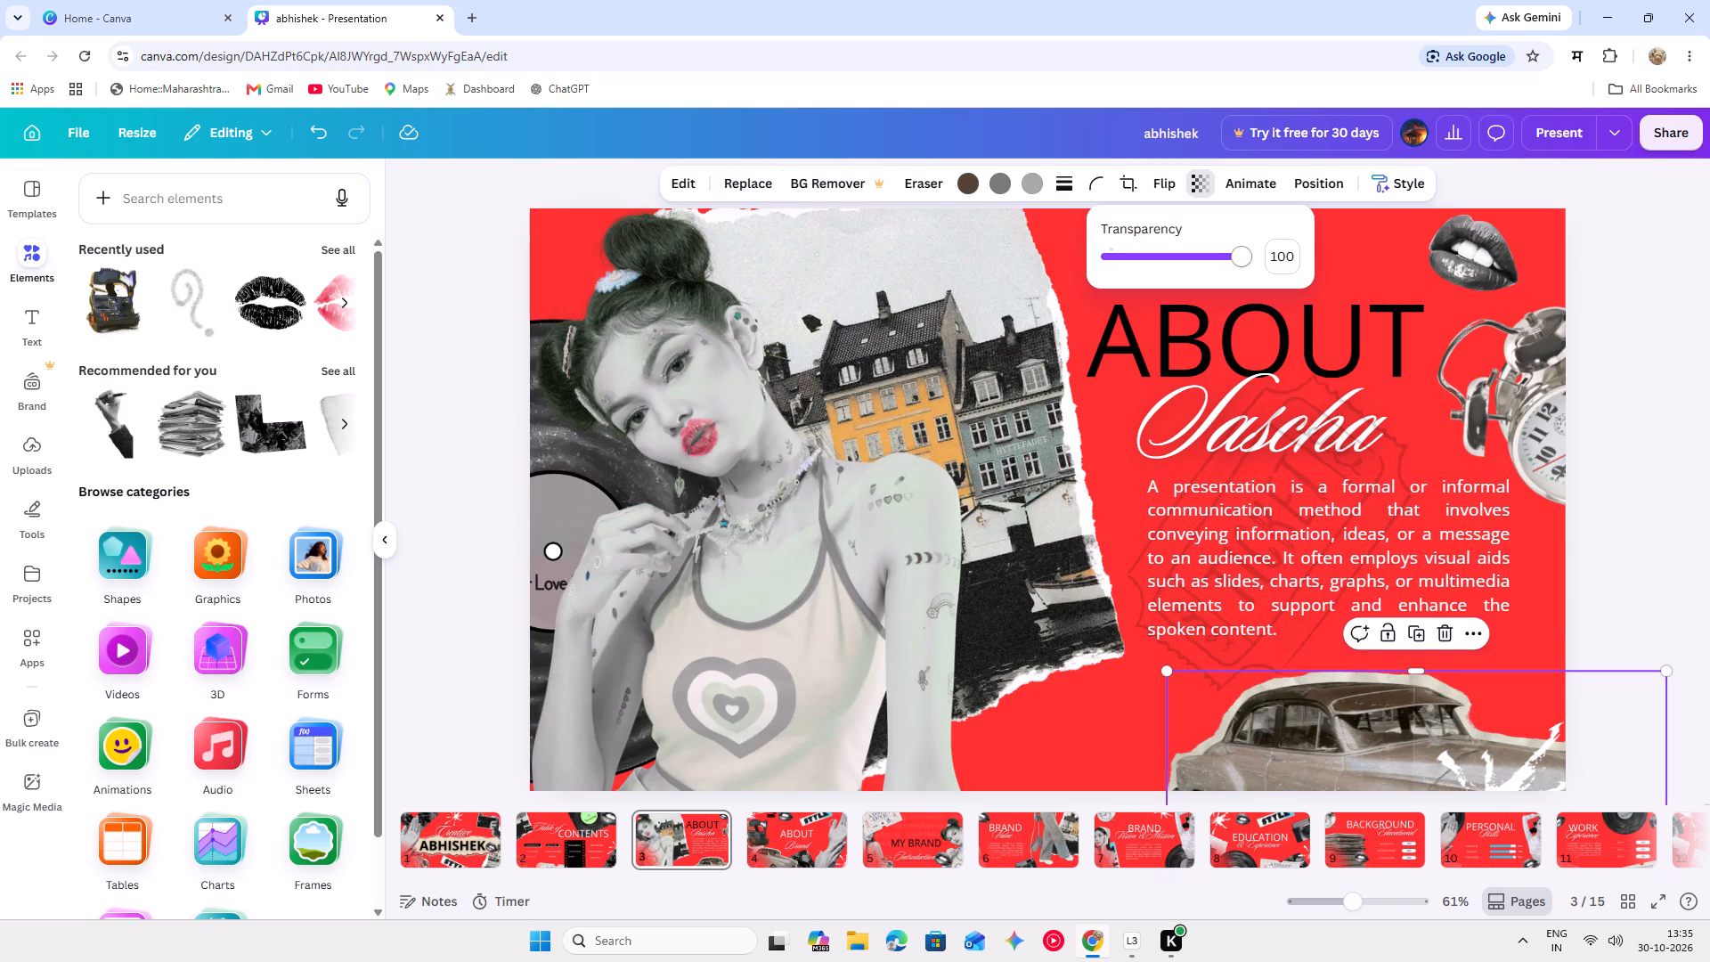
left_click_drag(1247, 247, 1182, 248)
Lower the torn-paper building photo's transparency to slightly under 45.
left_click(1002, 326)
left_click(931, 267)
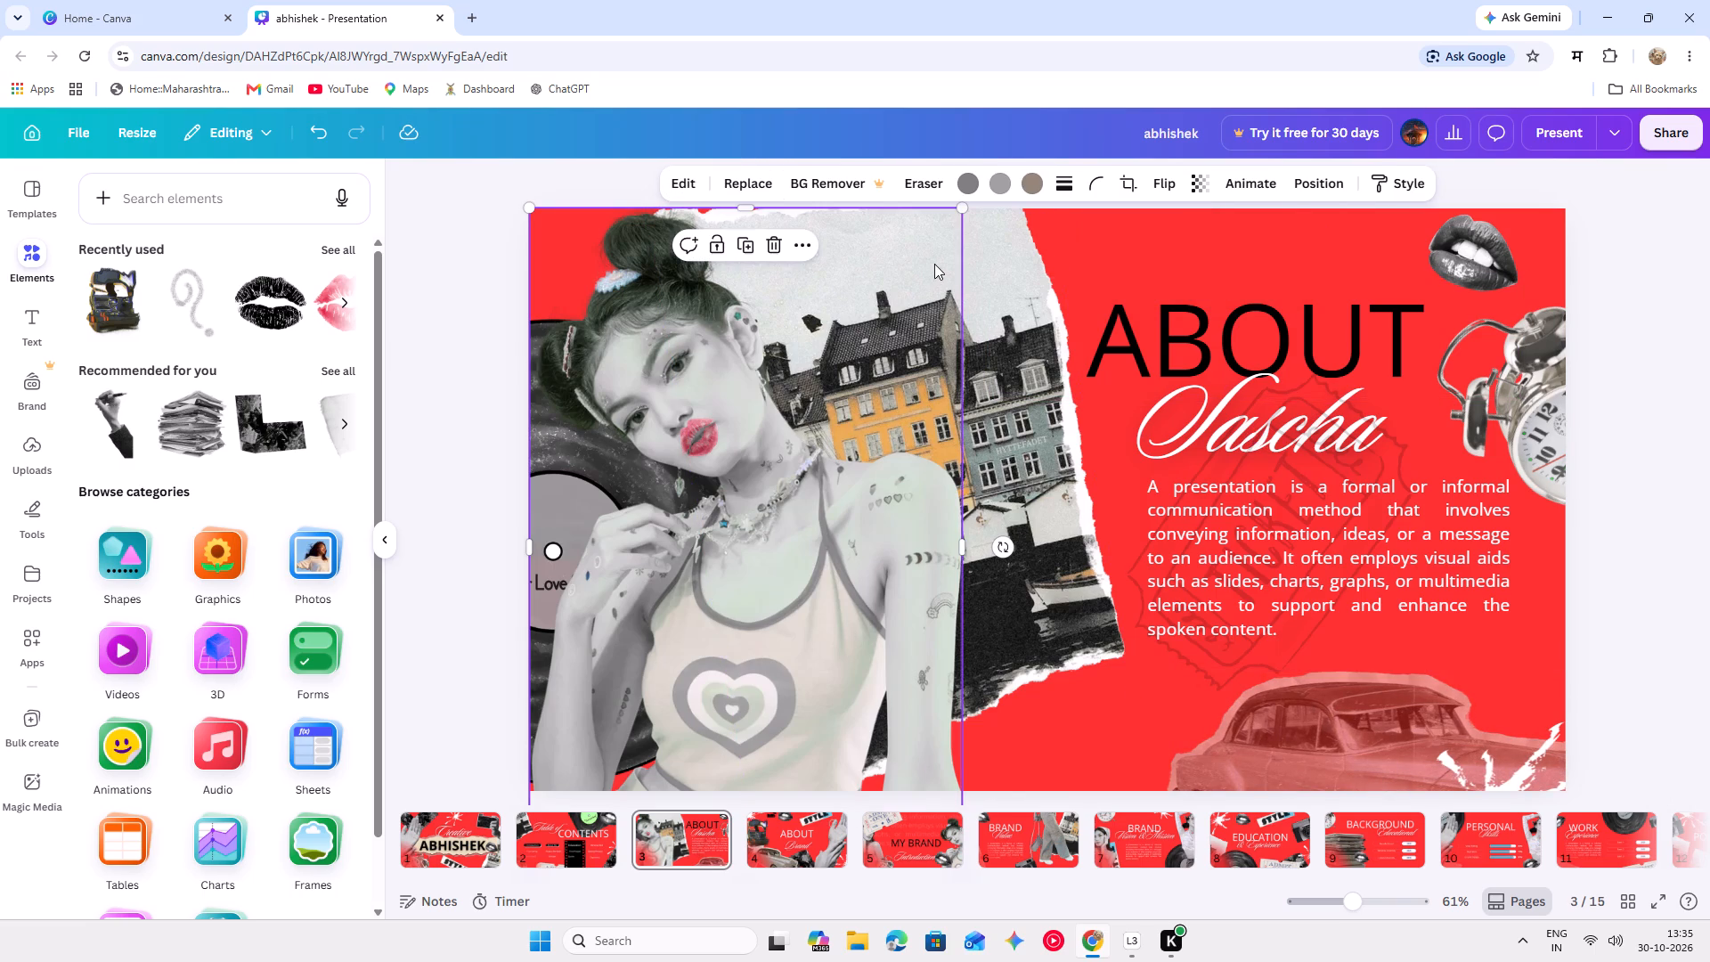
left_click(1002, 242)
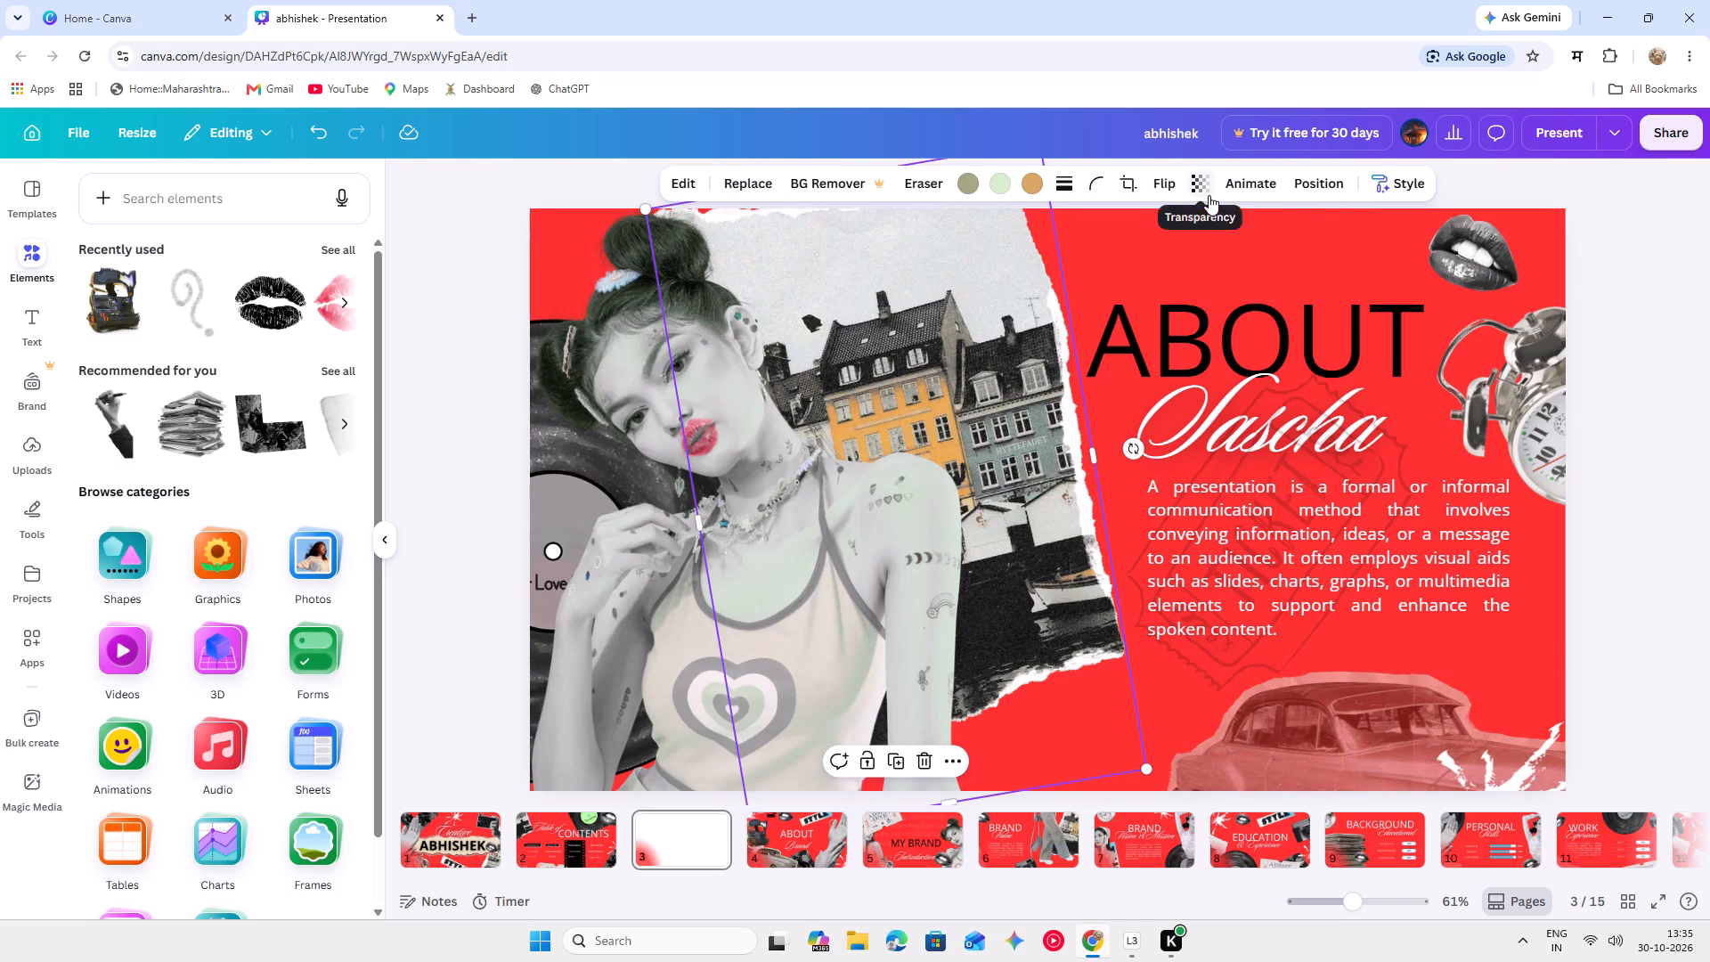
left_click(1209, 195)
left_click_drag(1233, 263, 1166, 264)
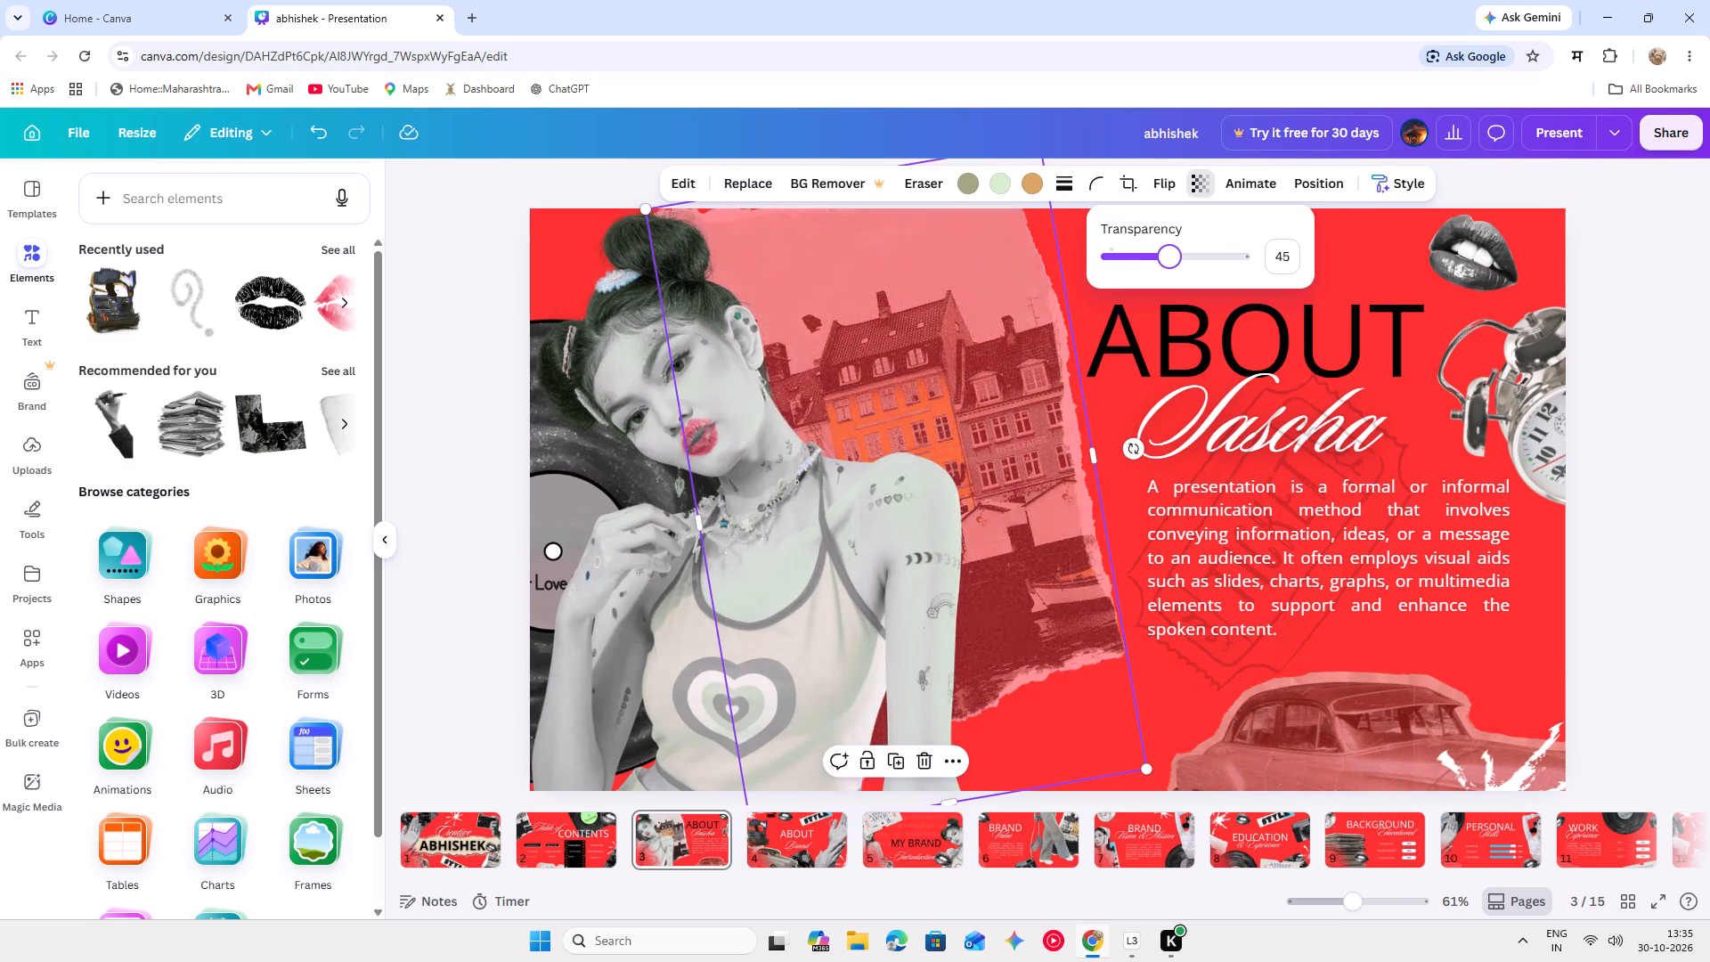
left_click_drag(1166, 264, 1155, 264)
Set the transparency of the woman's cut-out to 67.
left_click(825, 534)
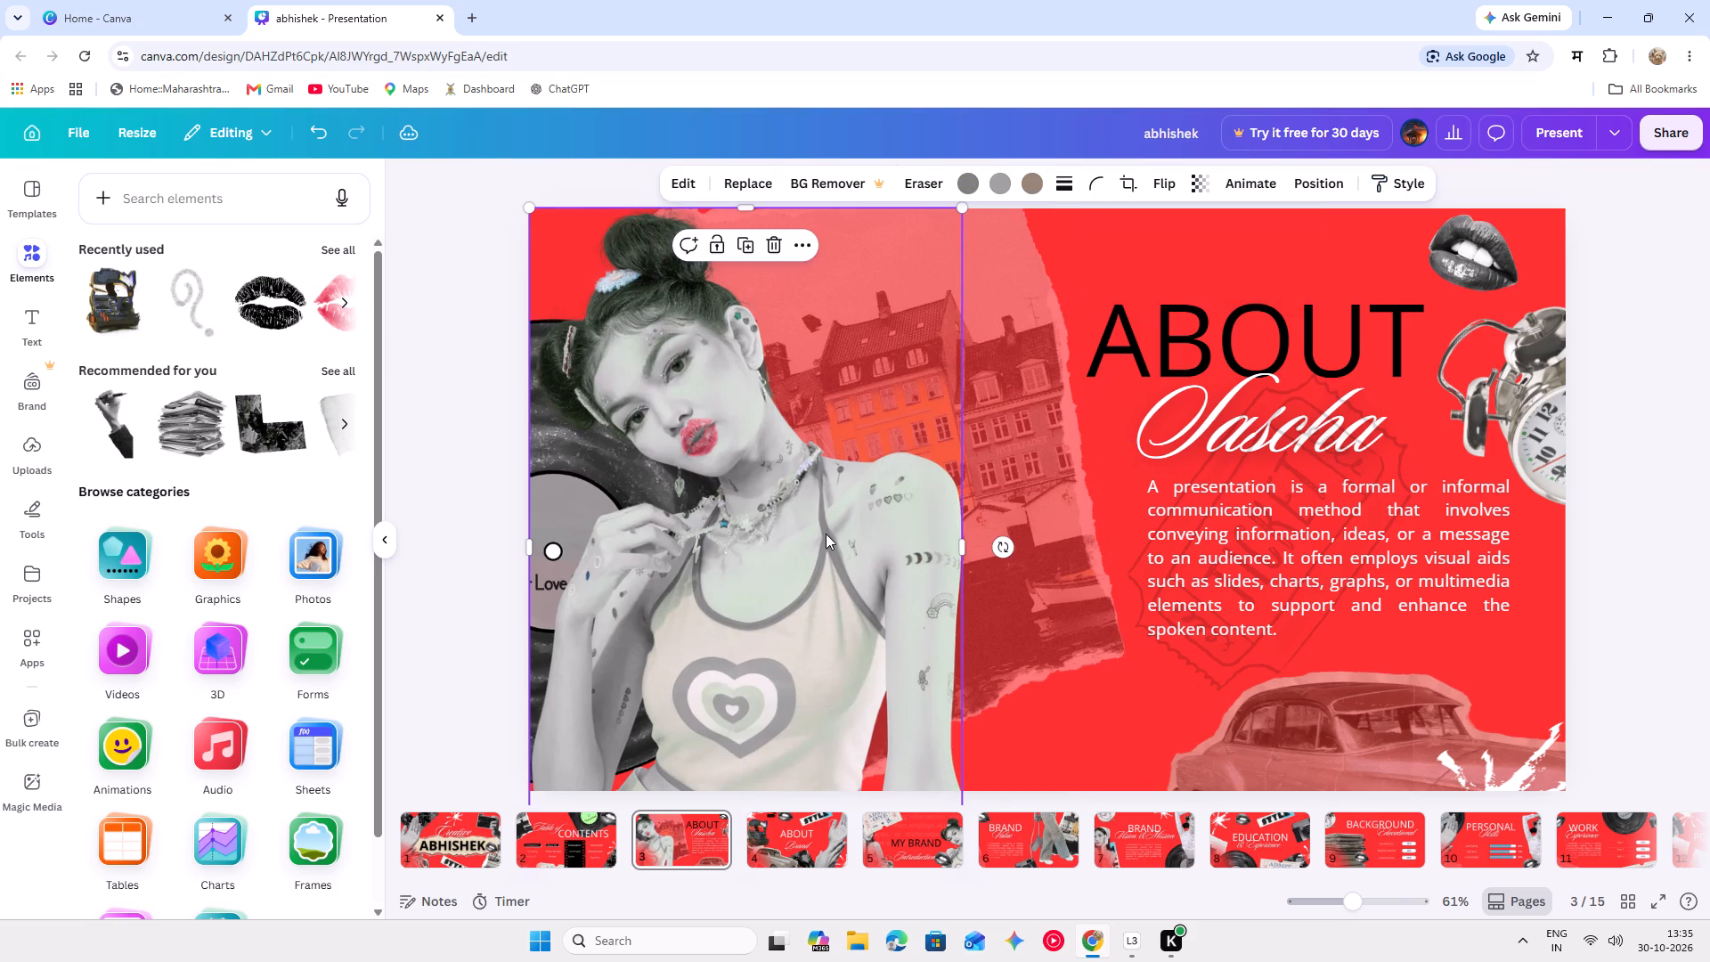
left_click(1191, 183)
left_click_drag(1232, 252, 1172, 257)
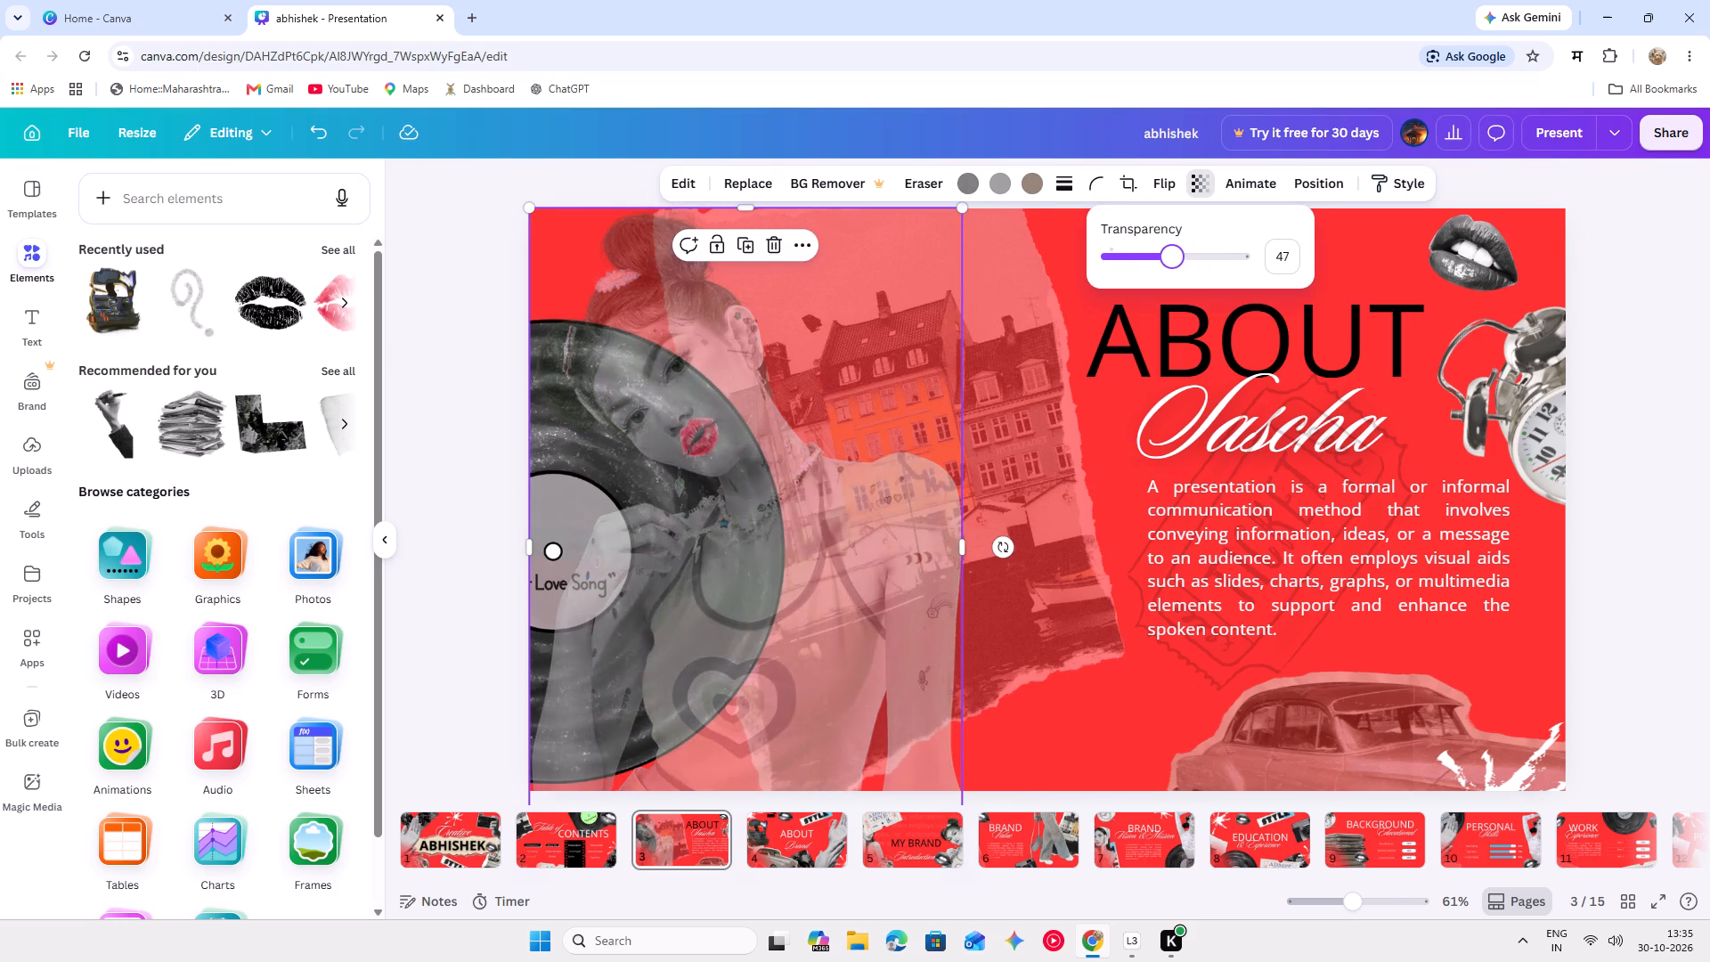
left_click_drag(1172, 257, 1199, 261)
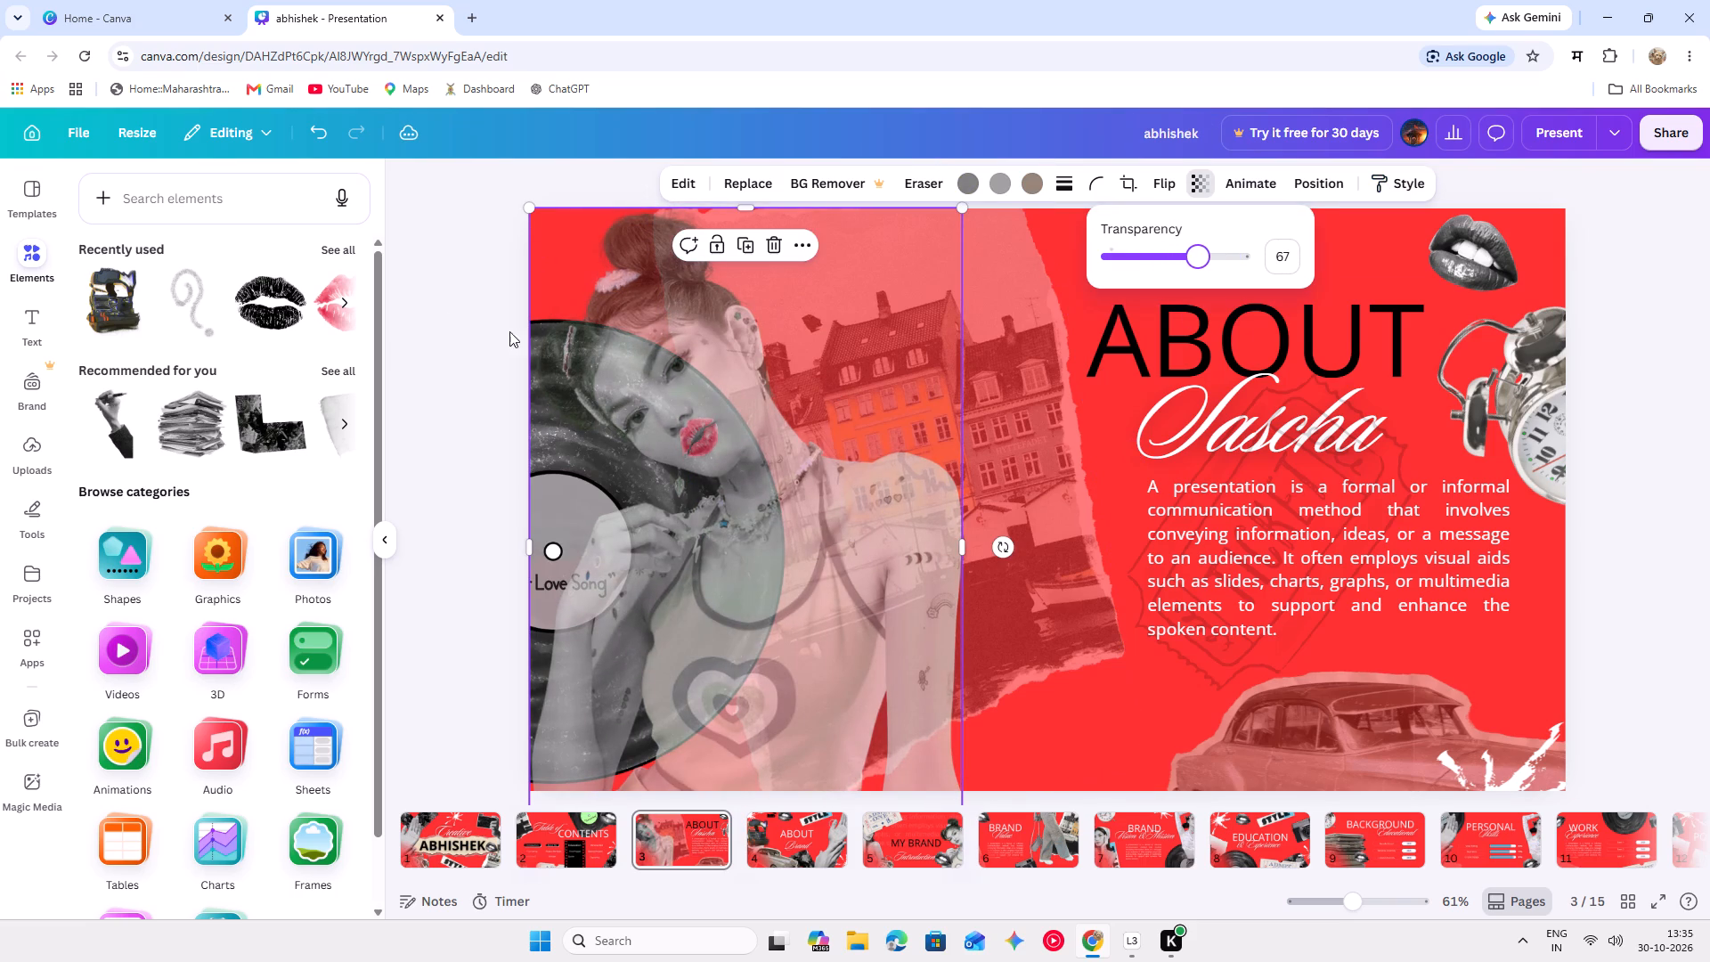
Move the woman's cut-out right, away from the slide's left edge, over the building photo.
left_click(584, 402)
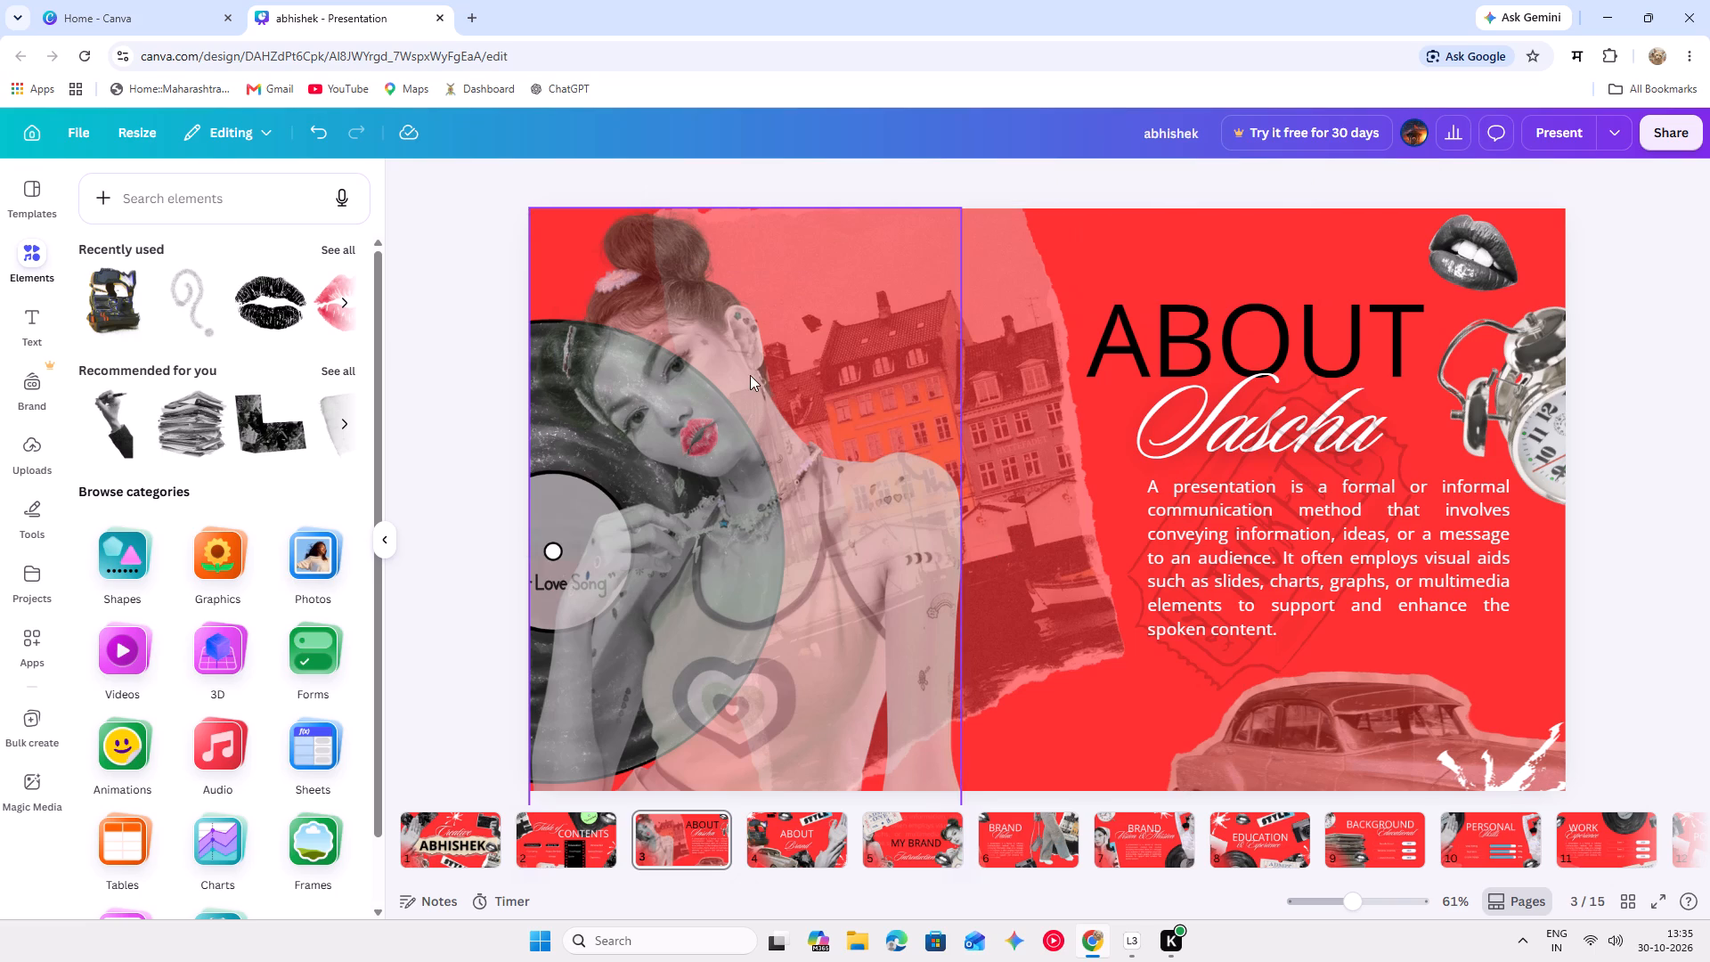
left_click_drag(639, 405, 716, 406)
Set the vinyl record's transparency to 12.
left_click(571, 404)
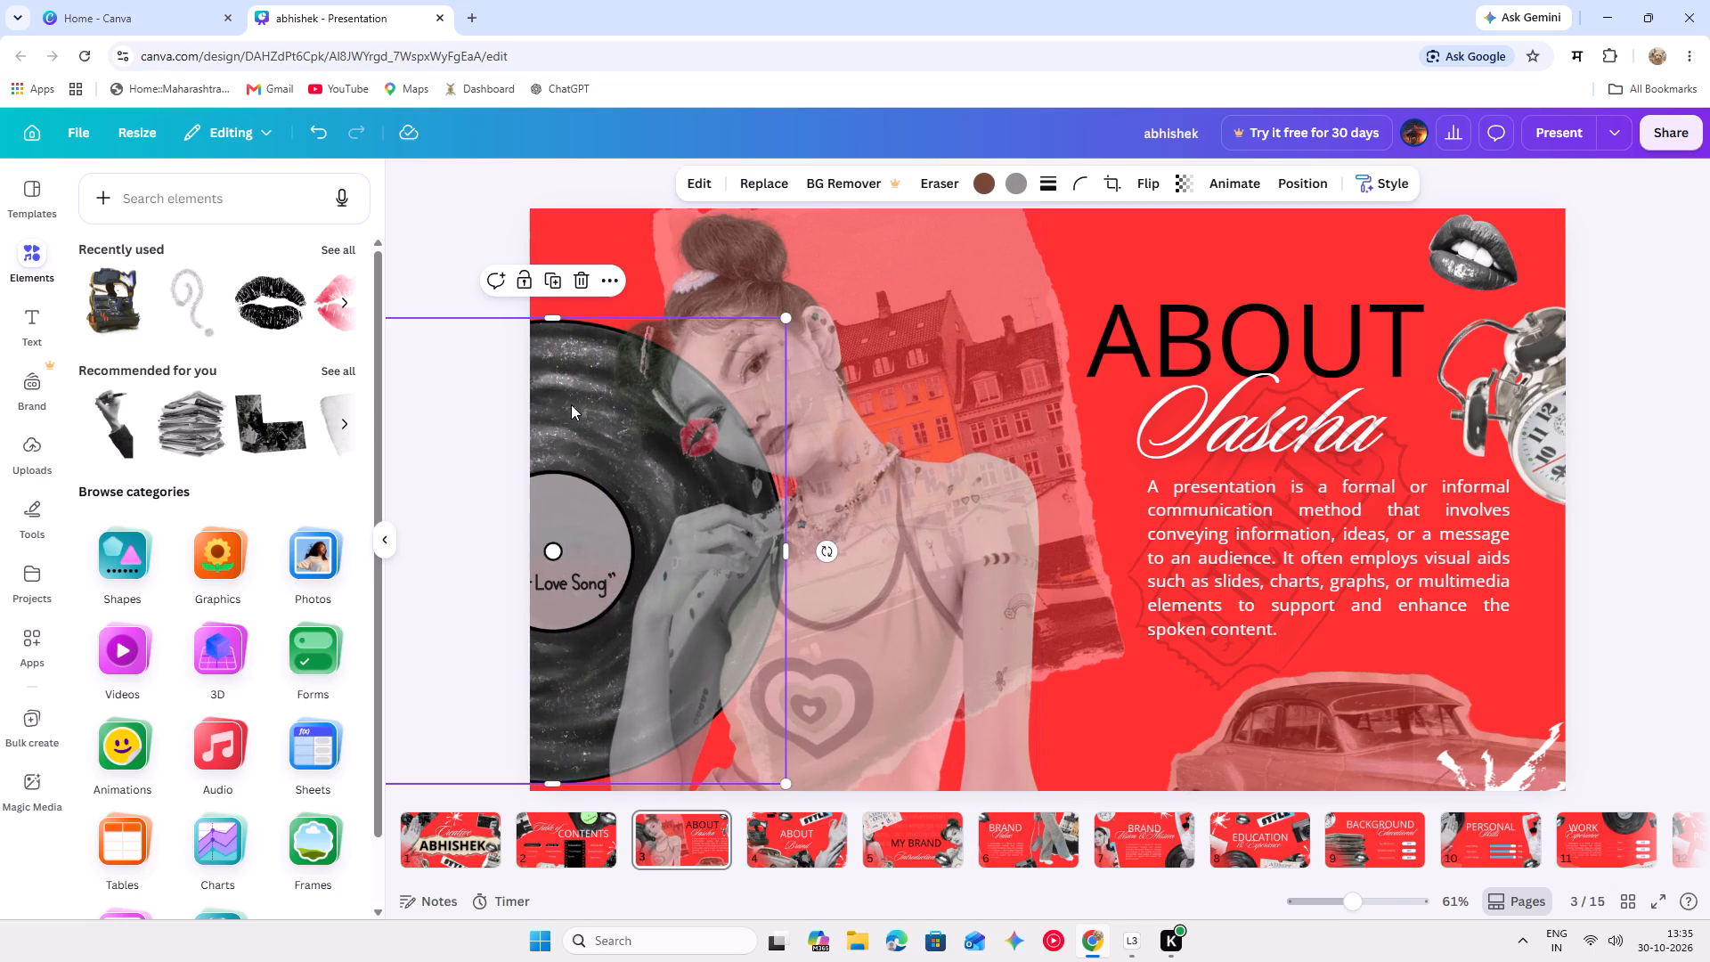
left_click(1179, 184)
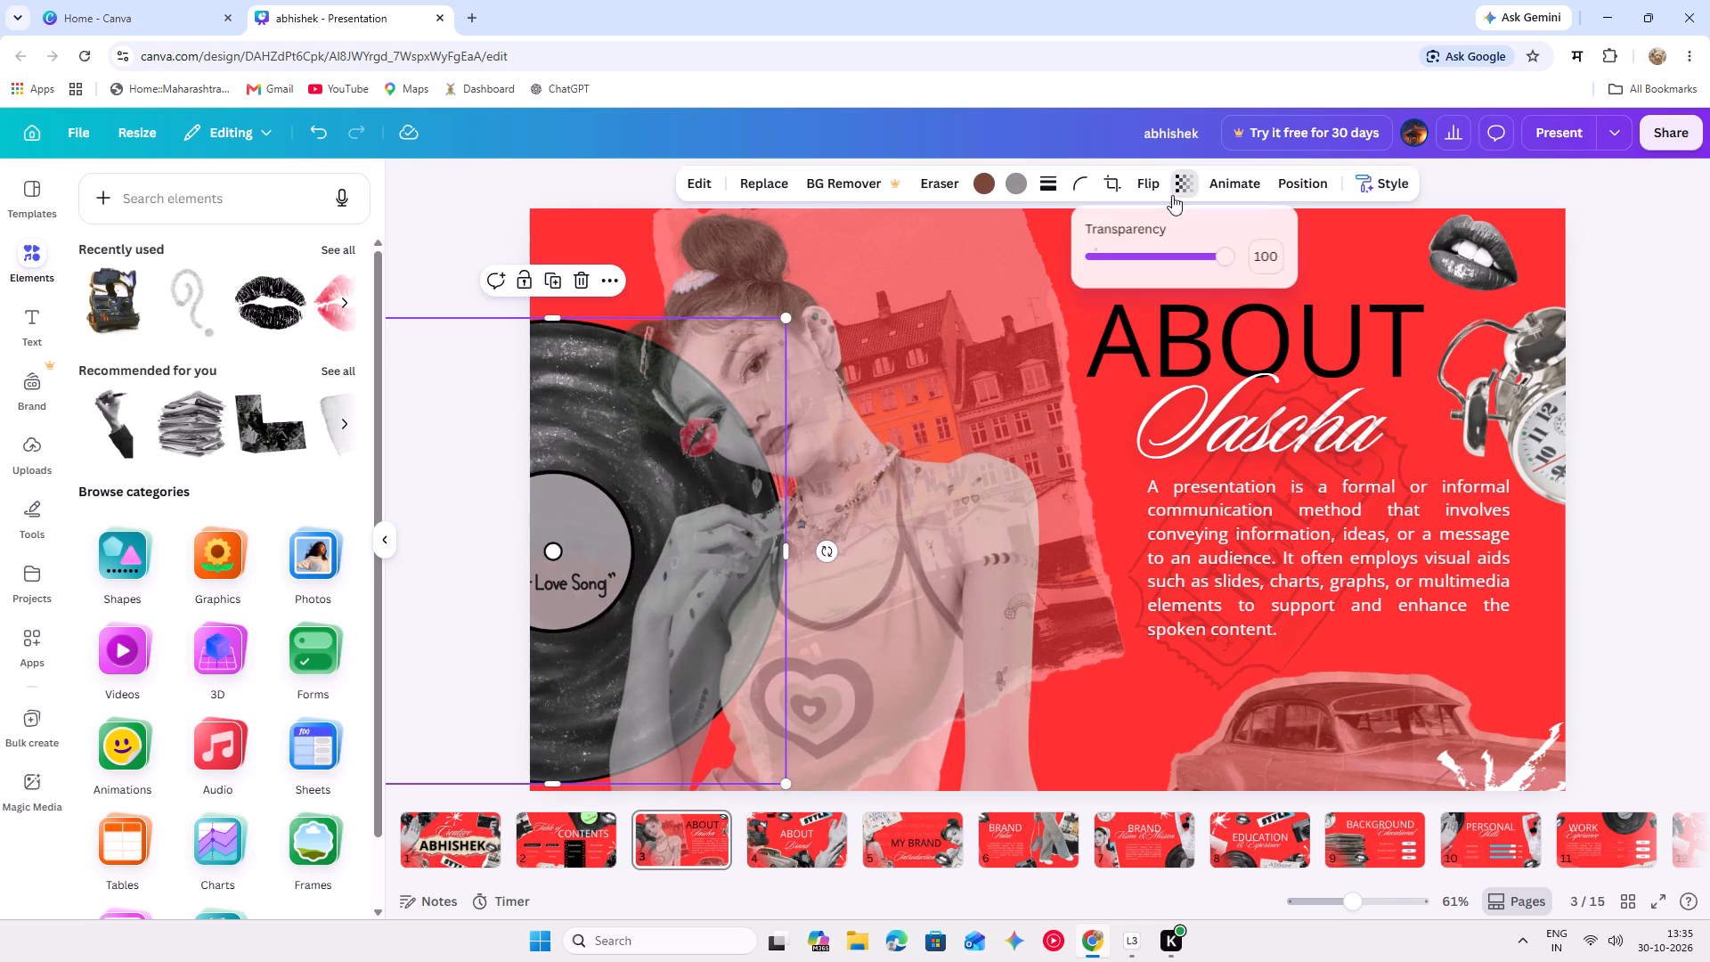
left_click_drag(1208, 257, 1082, 256)
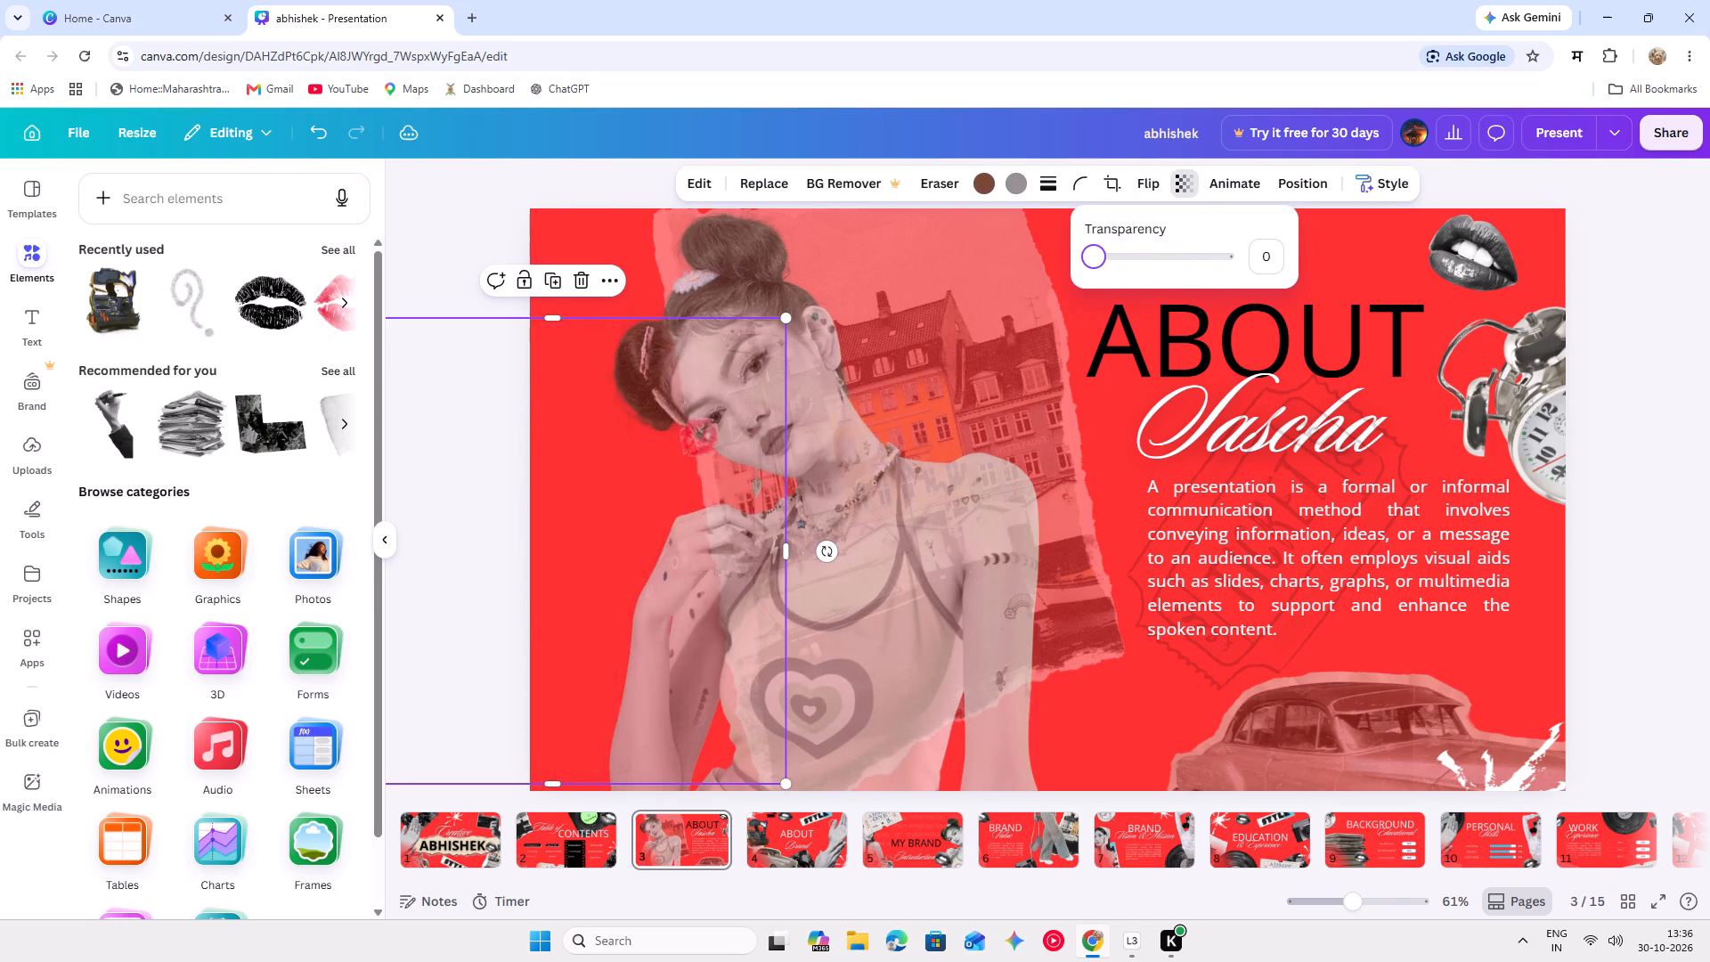
left_click_drag(1082, 256, 1108, 287)
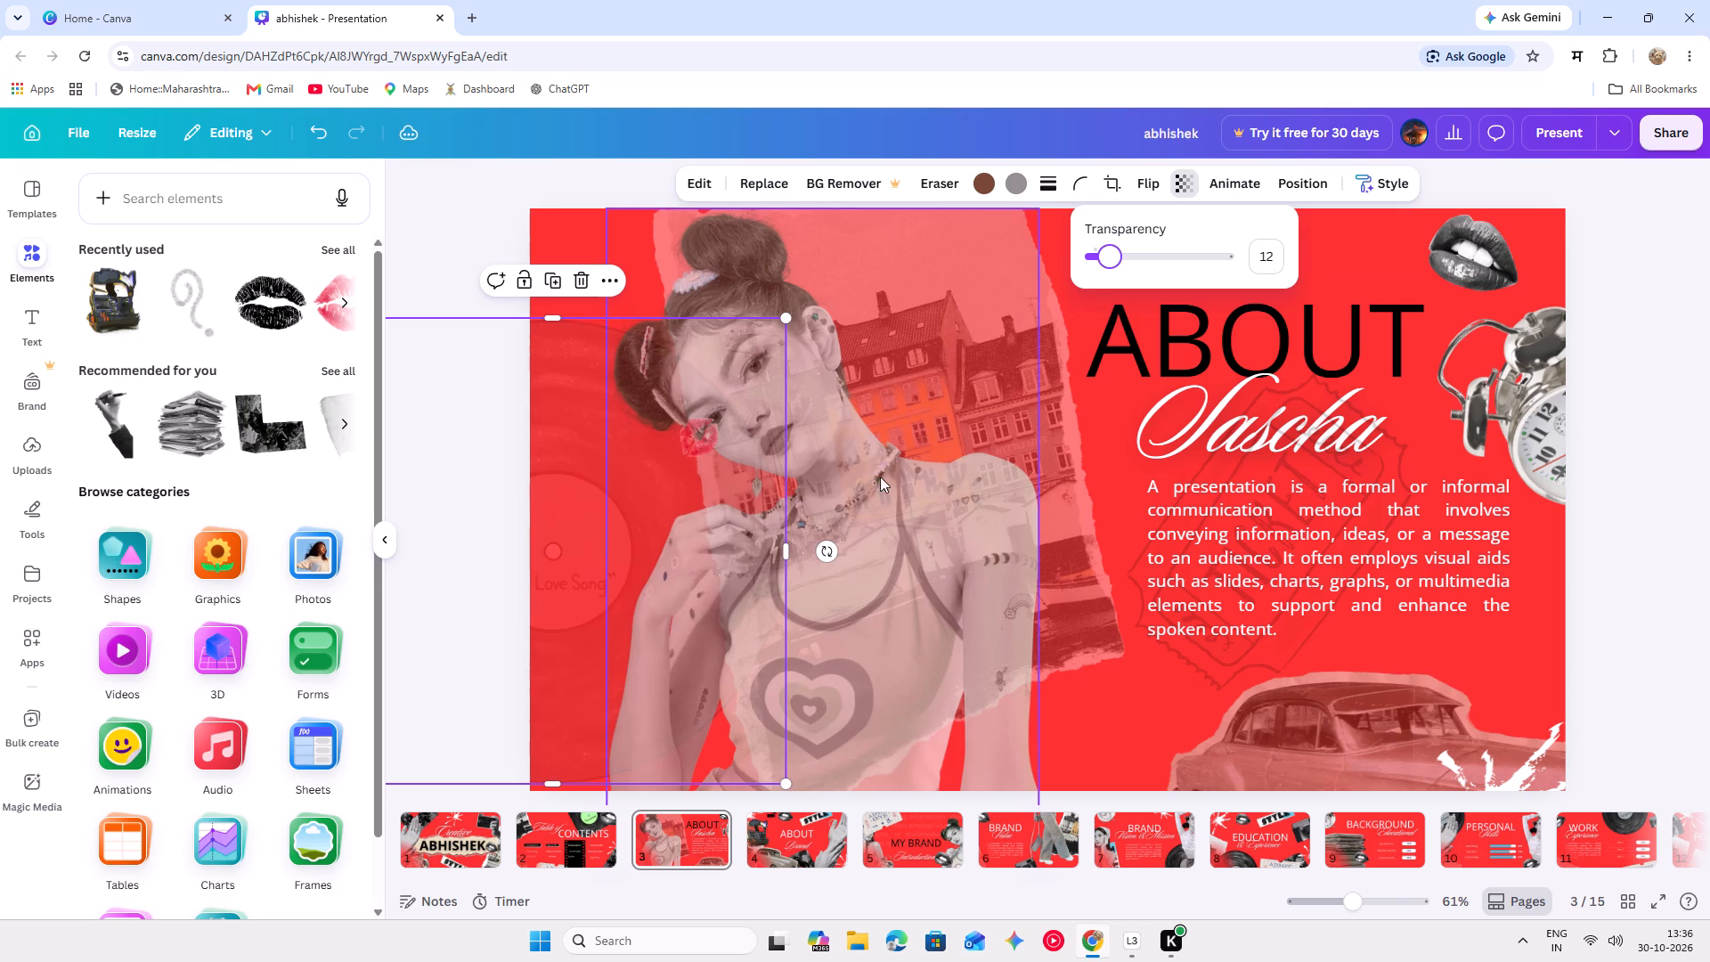
Set the transparency of the woman's cut-out to 100.
left_click(880, 488)
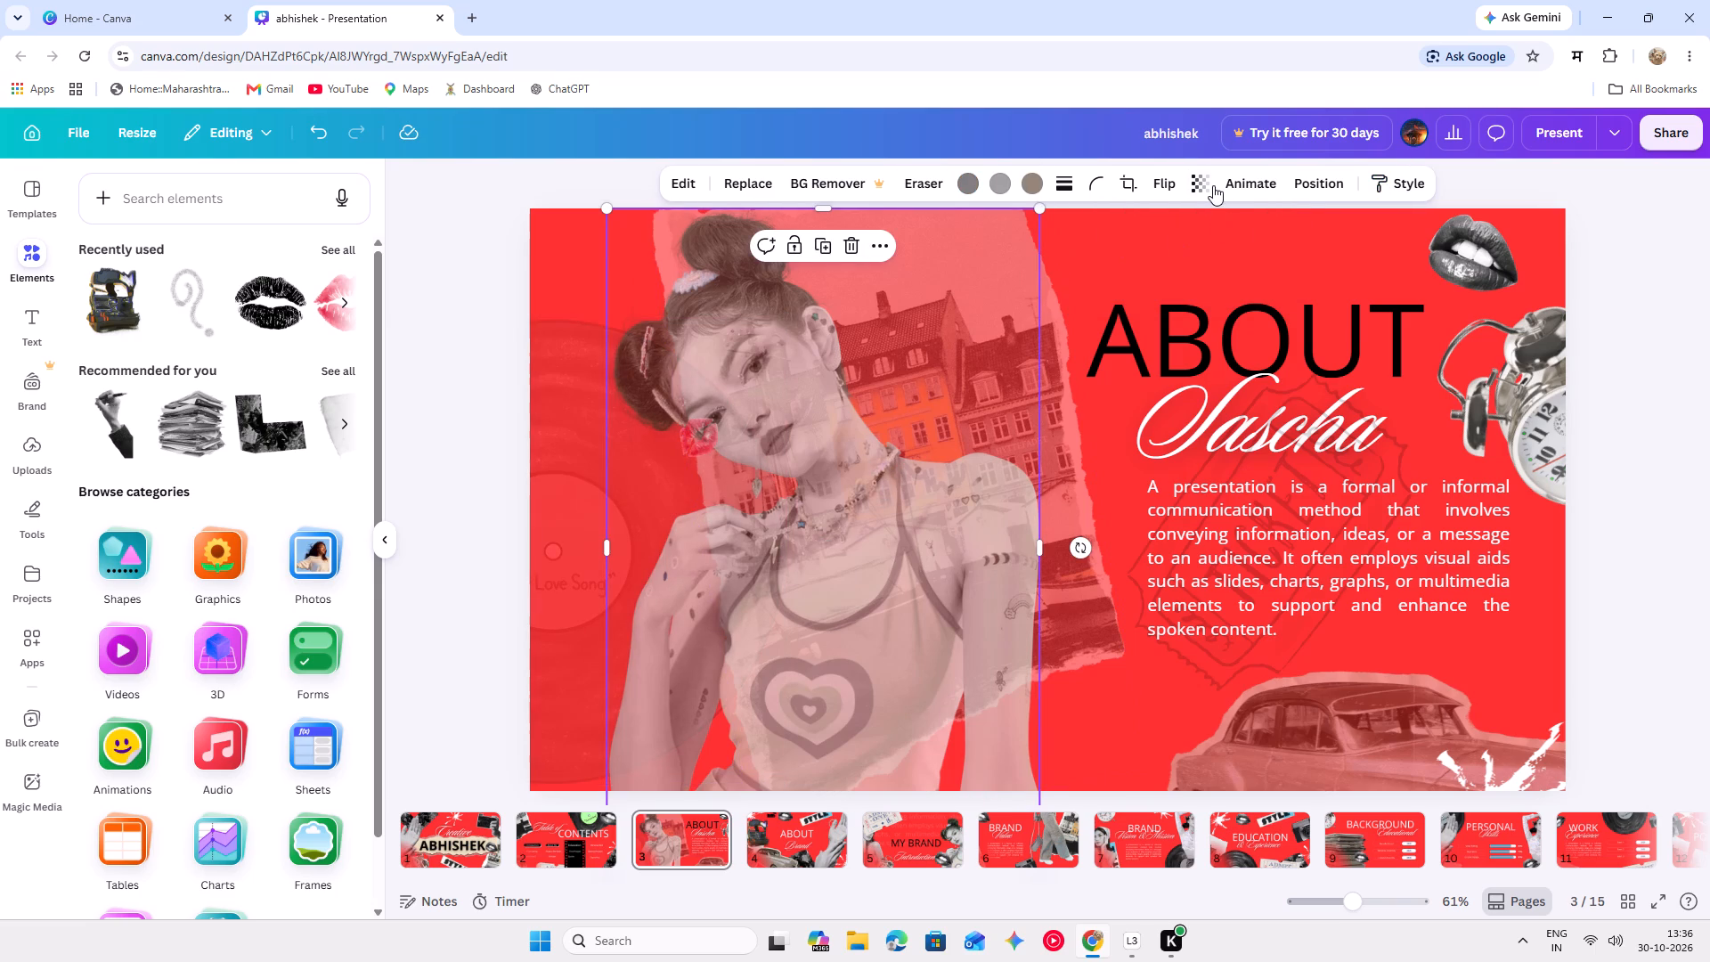
left_click(1210, 185)
left_click_drag(1242, 256, 1252, 256)
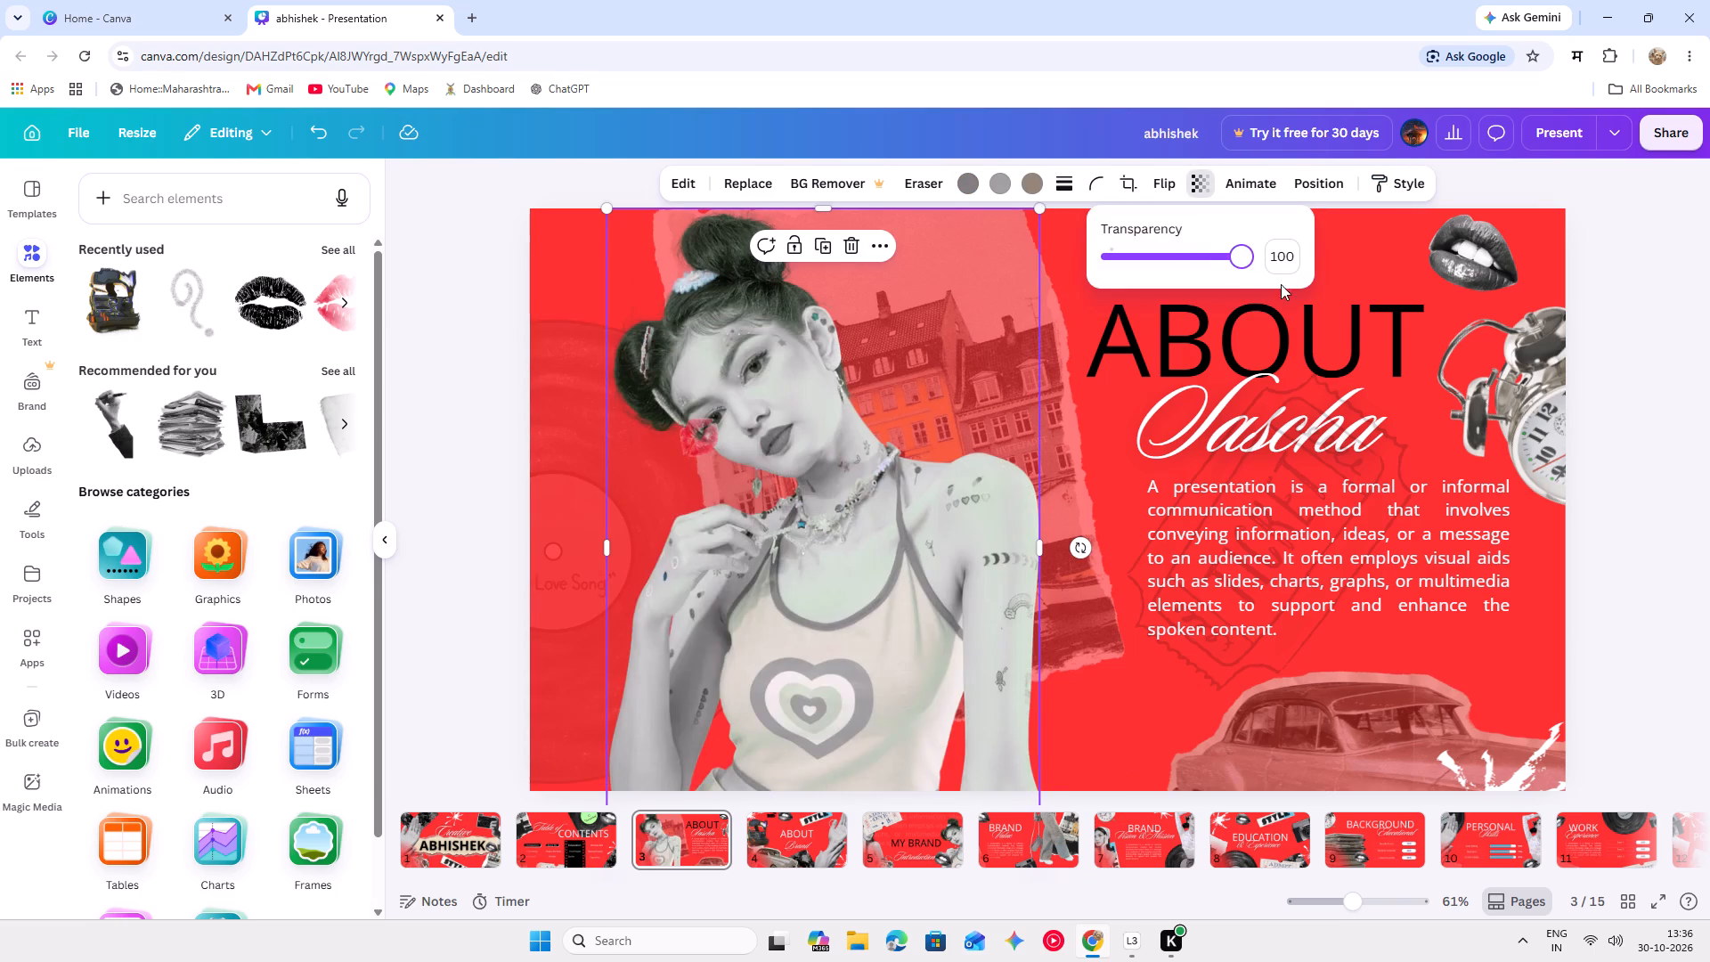
left_click(1516, 603)
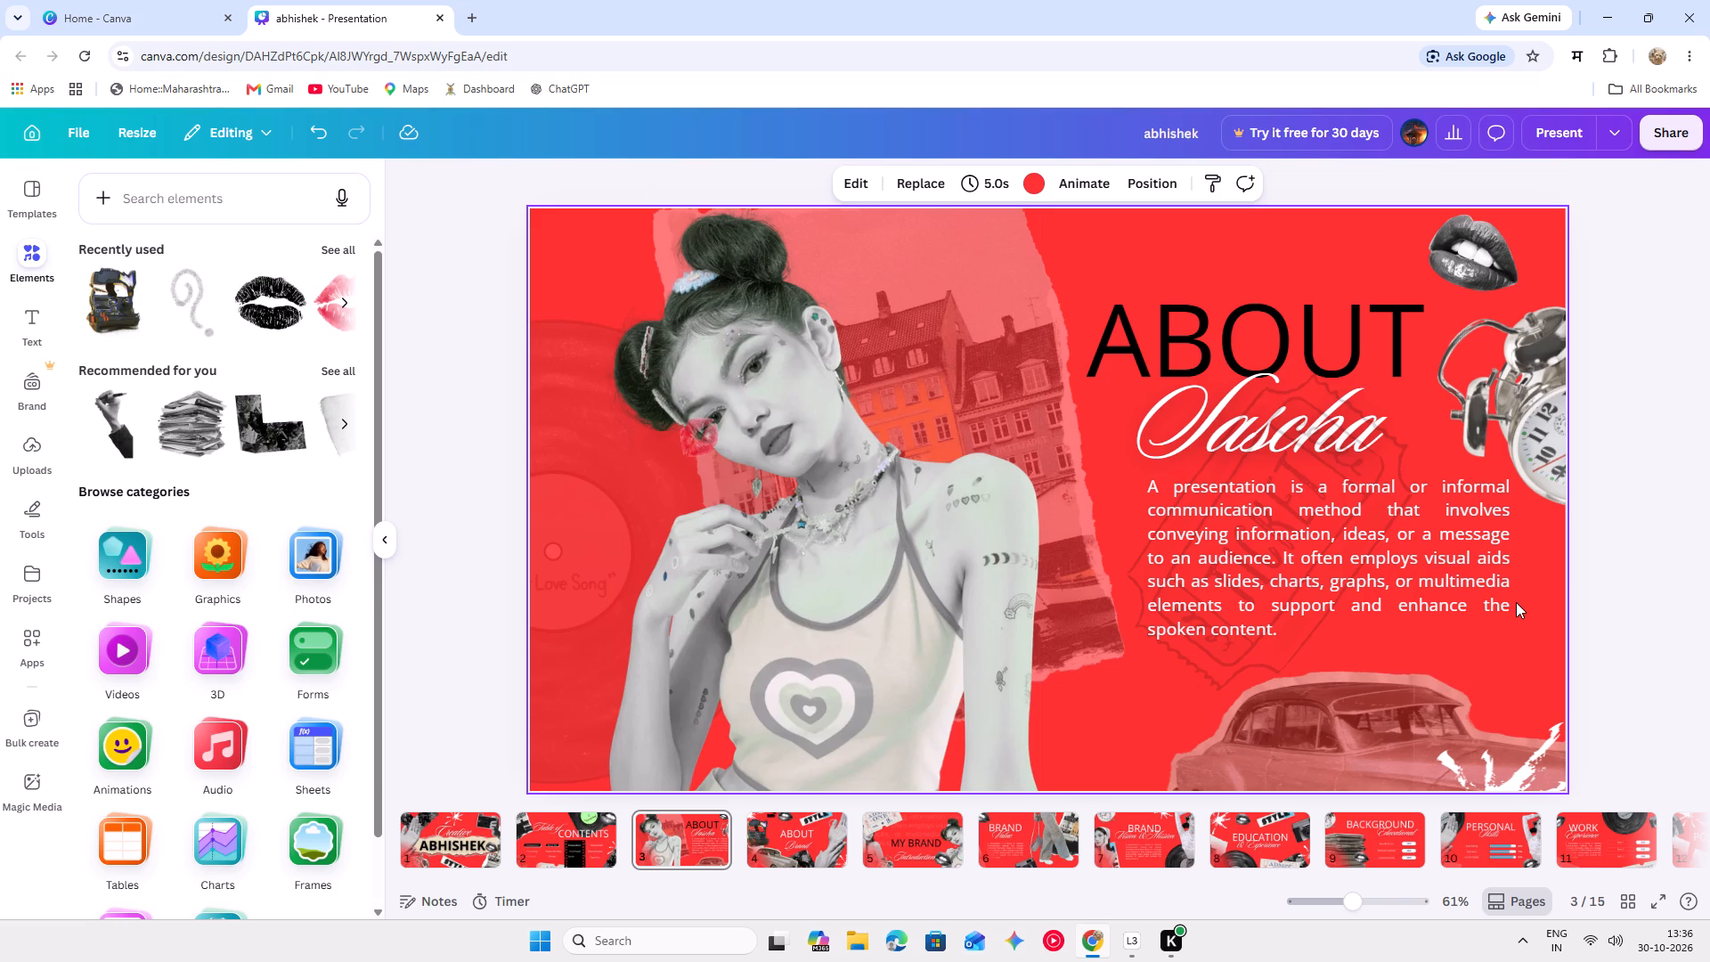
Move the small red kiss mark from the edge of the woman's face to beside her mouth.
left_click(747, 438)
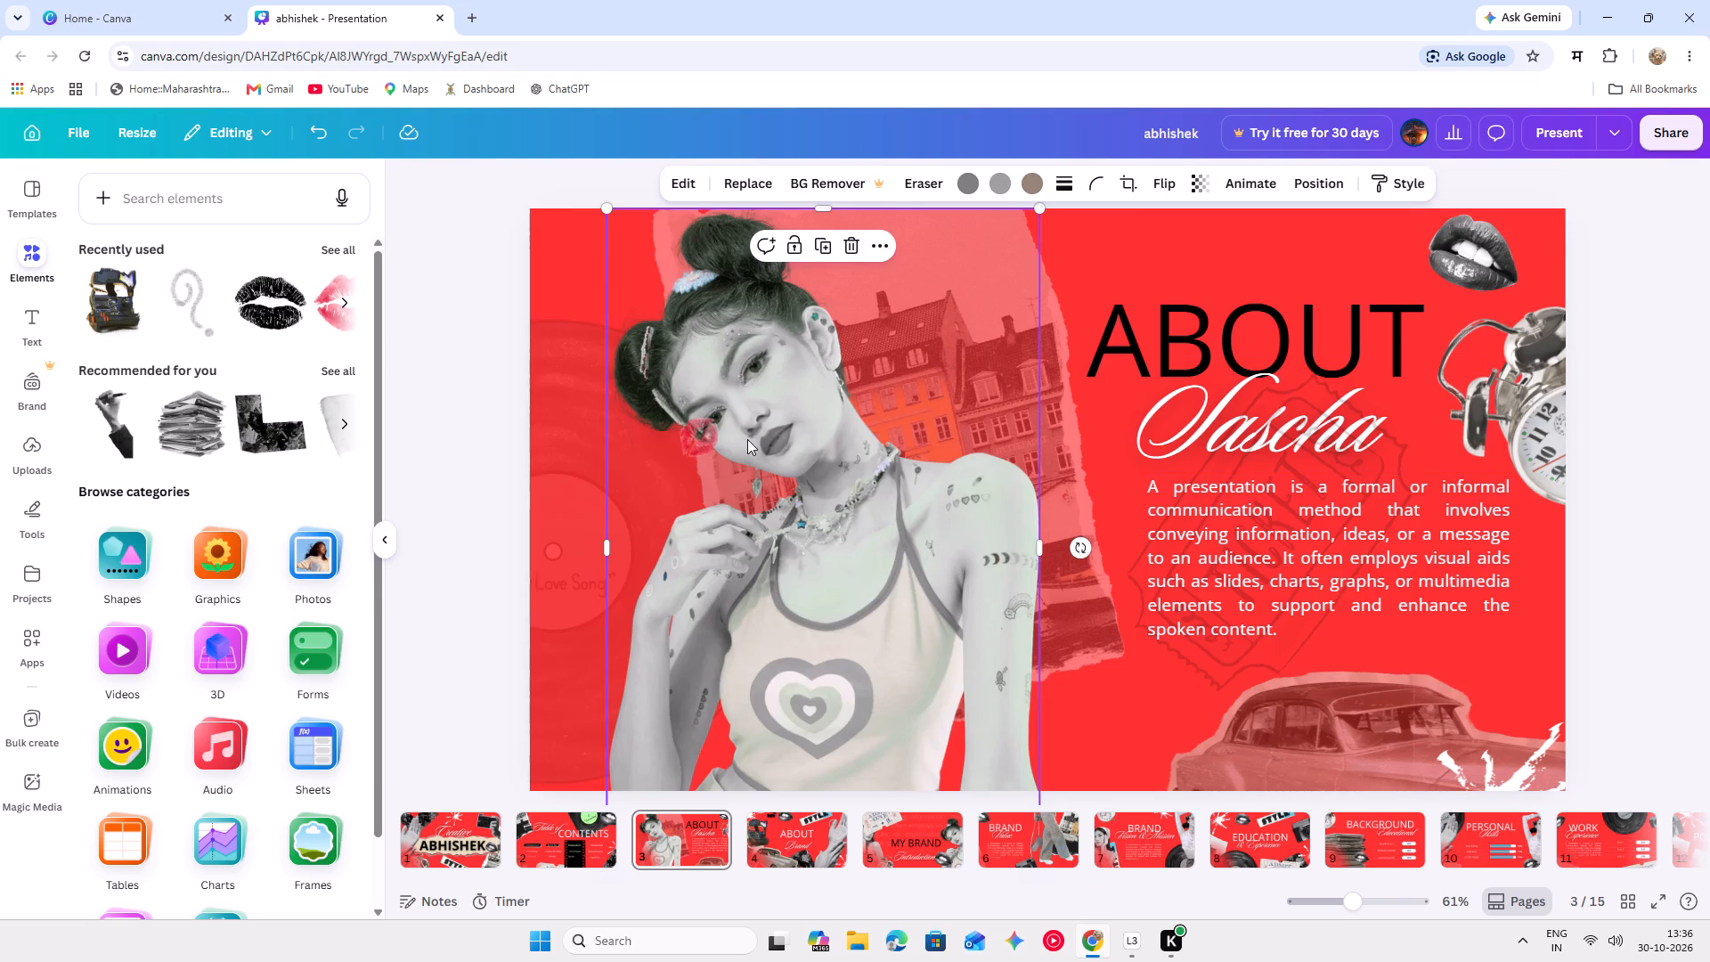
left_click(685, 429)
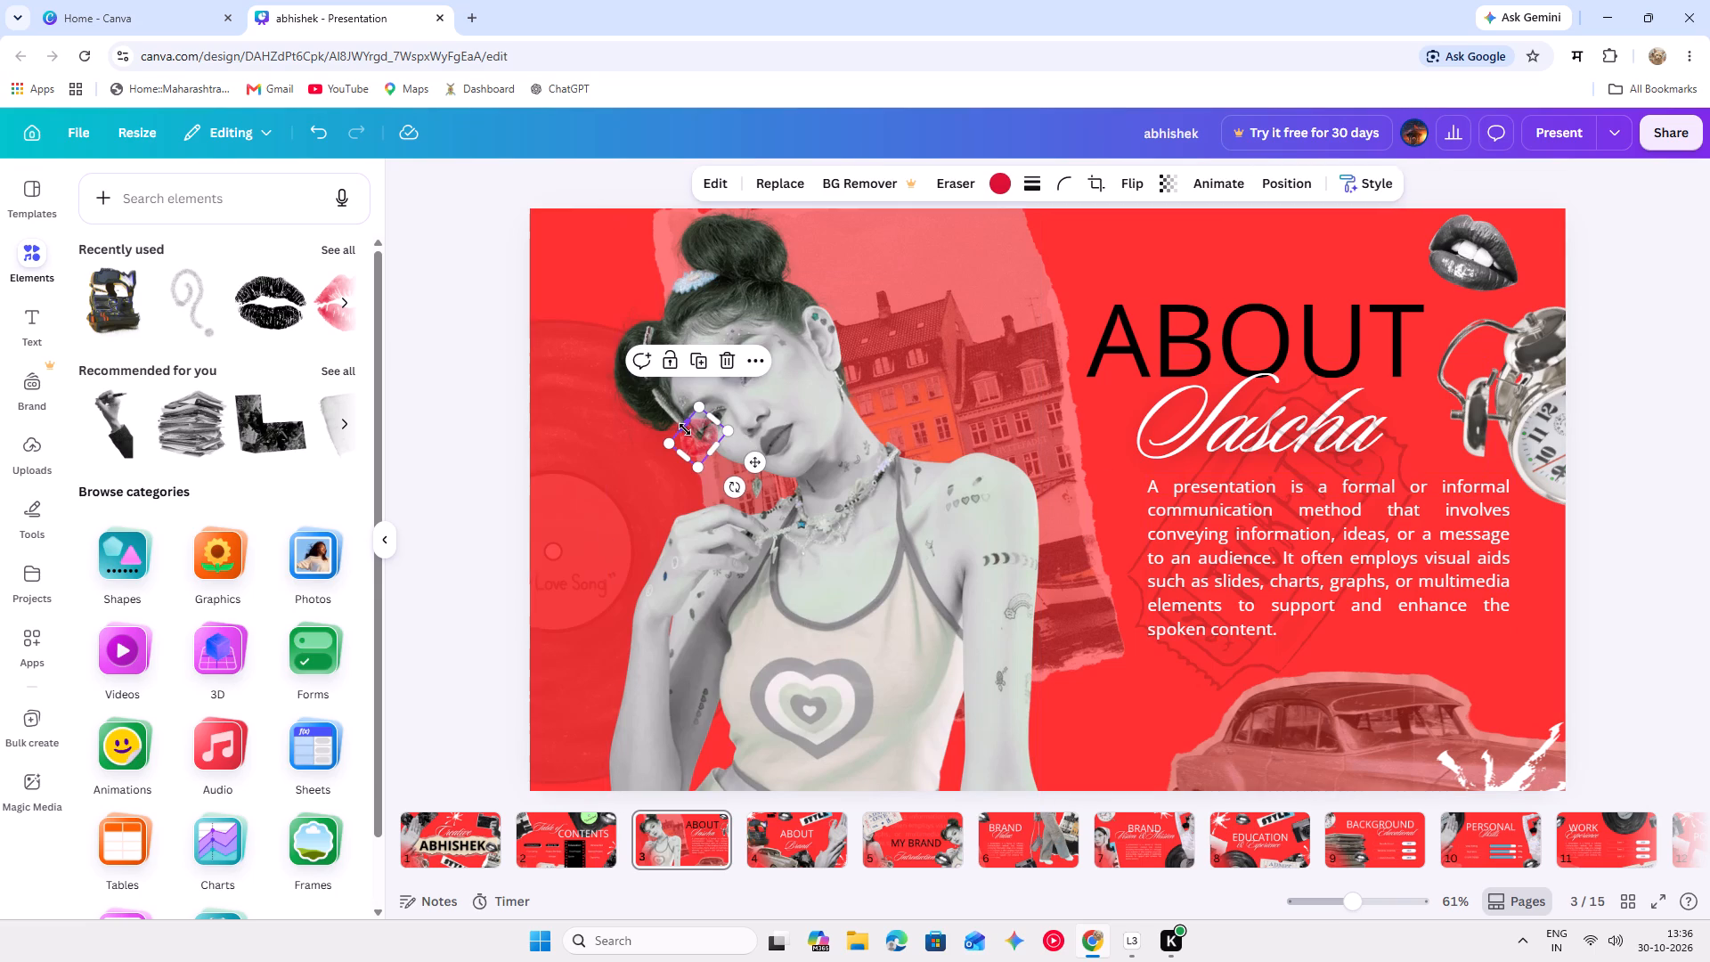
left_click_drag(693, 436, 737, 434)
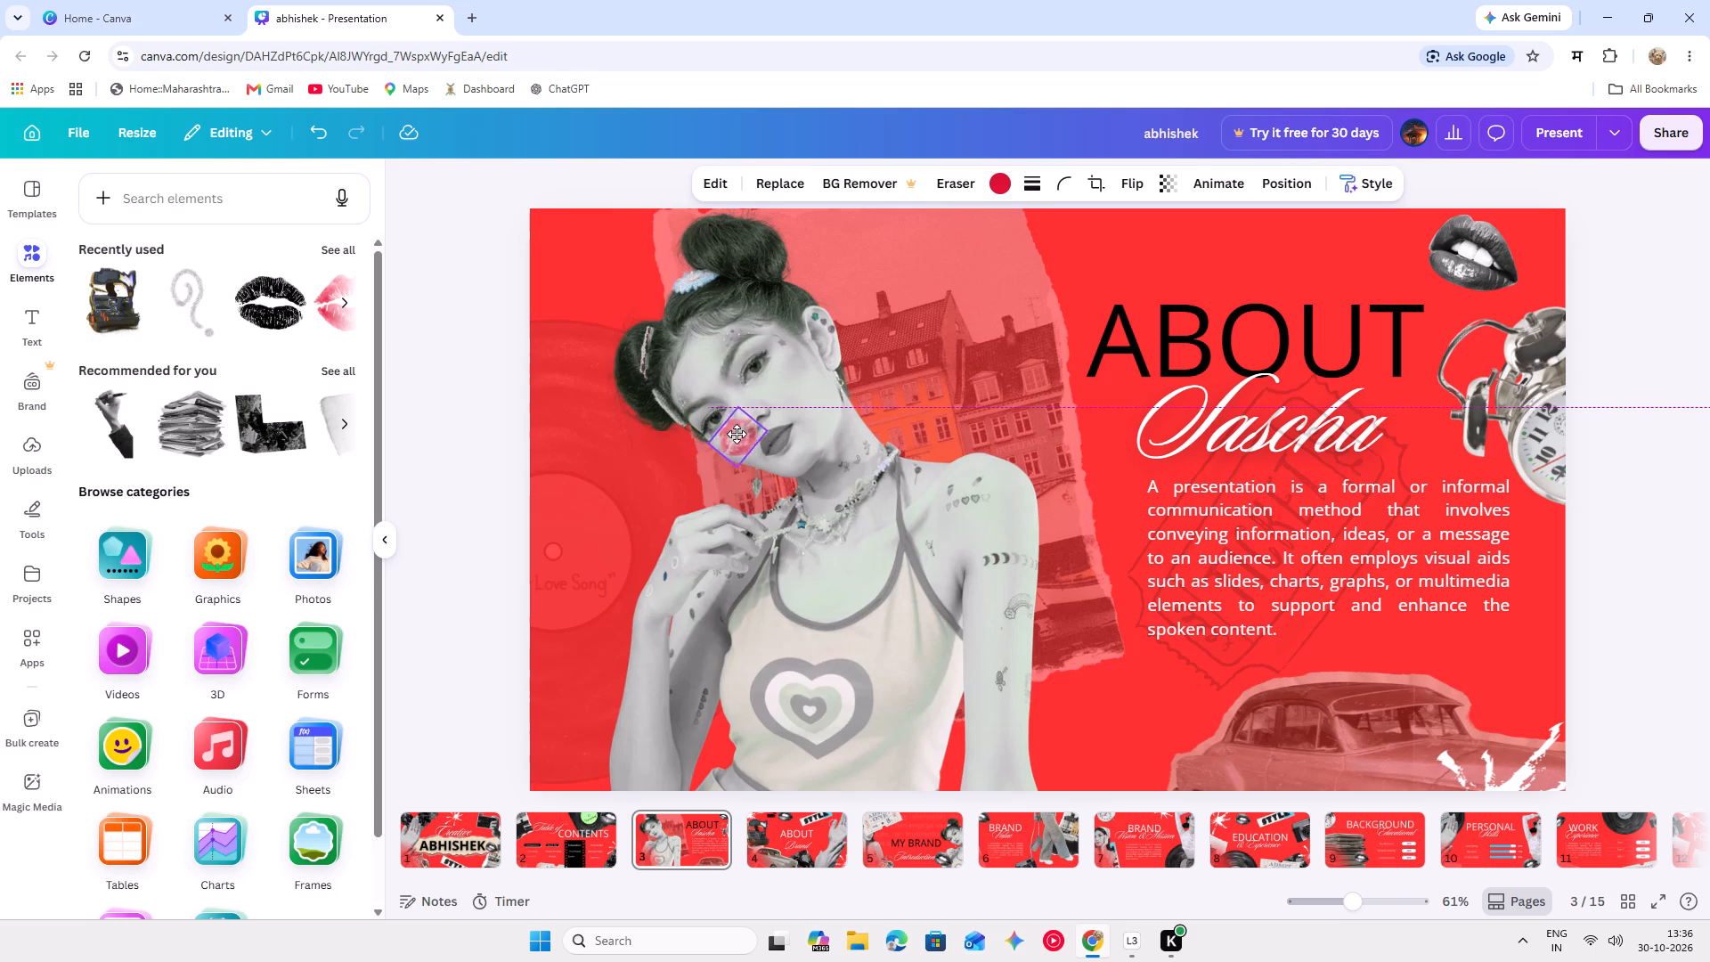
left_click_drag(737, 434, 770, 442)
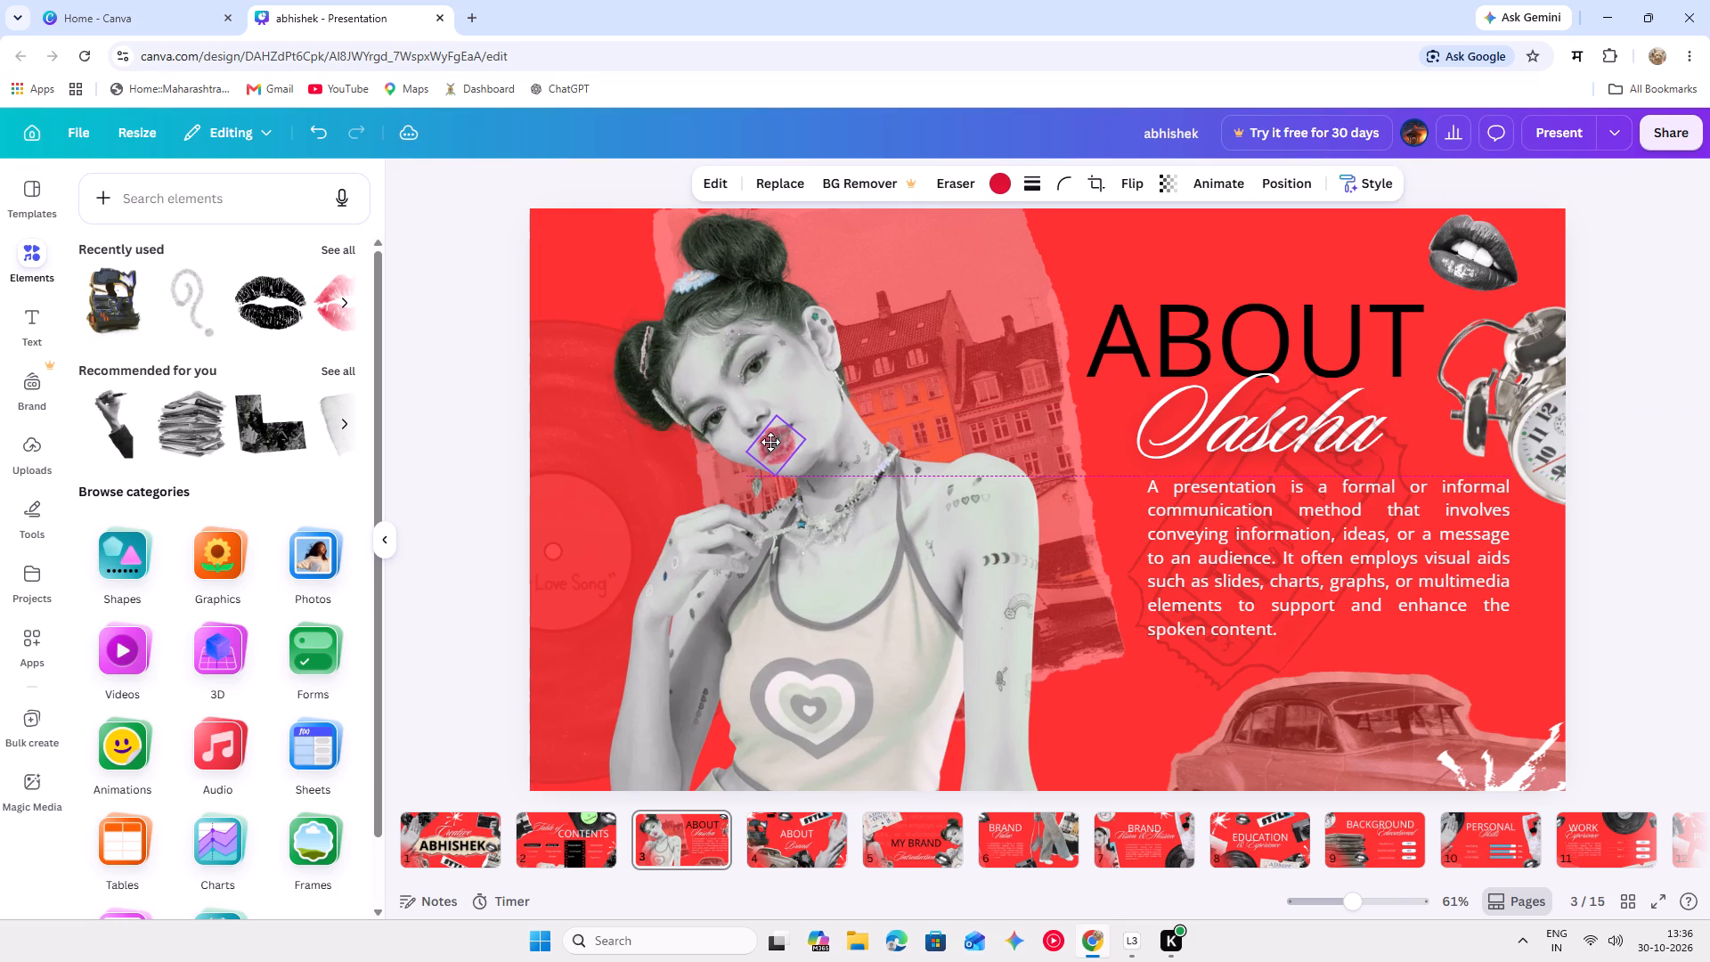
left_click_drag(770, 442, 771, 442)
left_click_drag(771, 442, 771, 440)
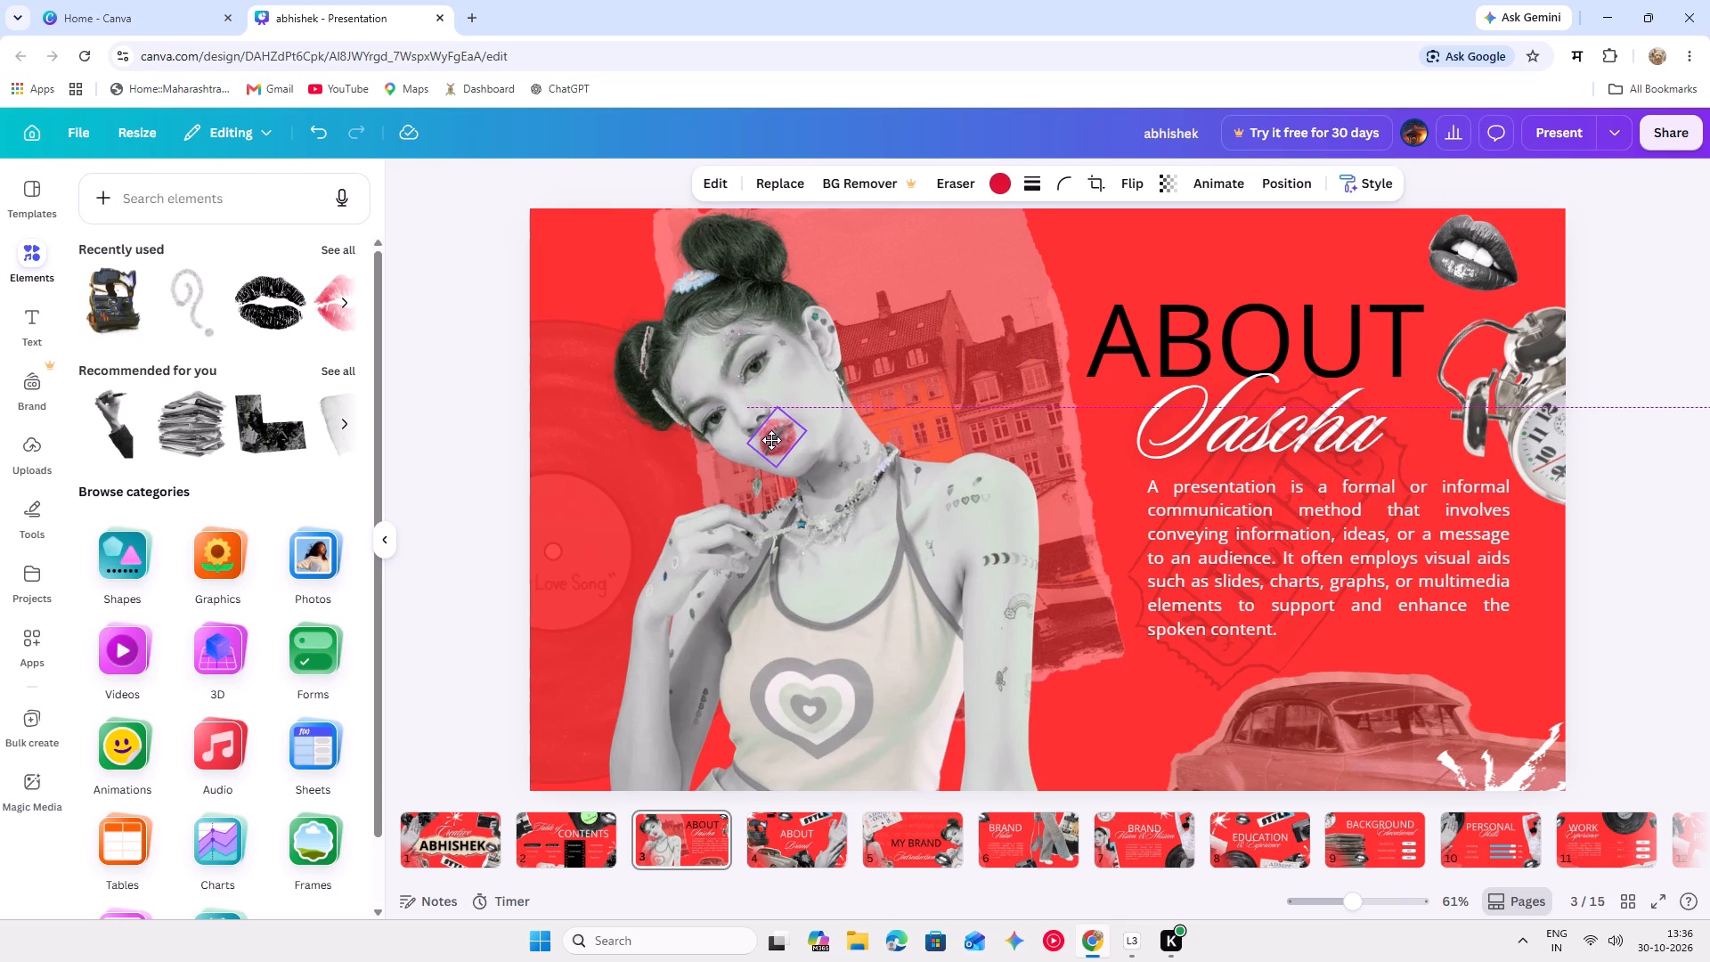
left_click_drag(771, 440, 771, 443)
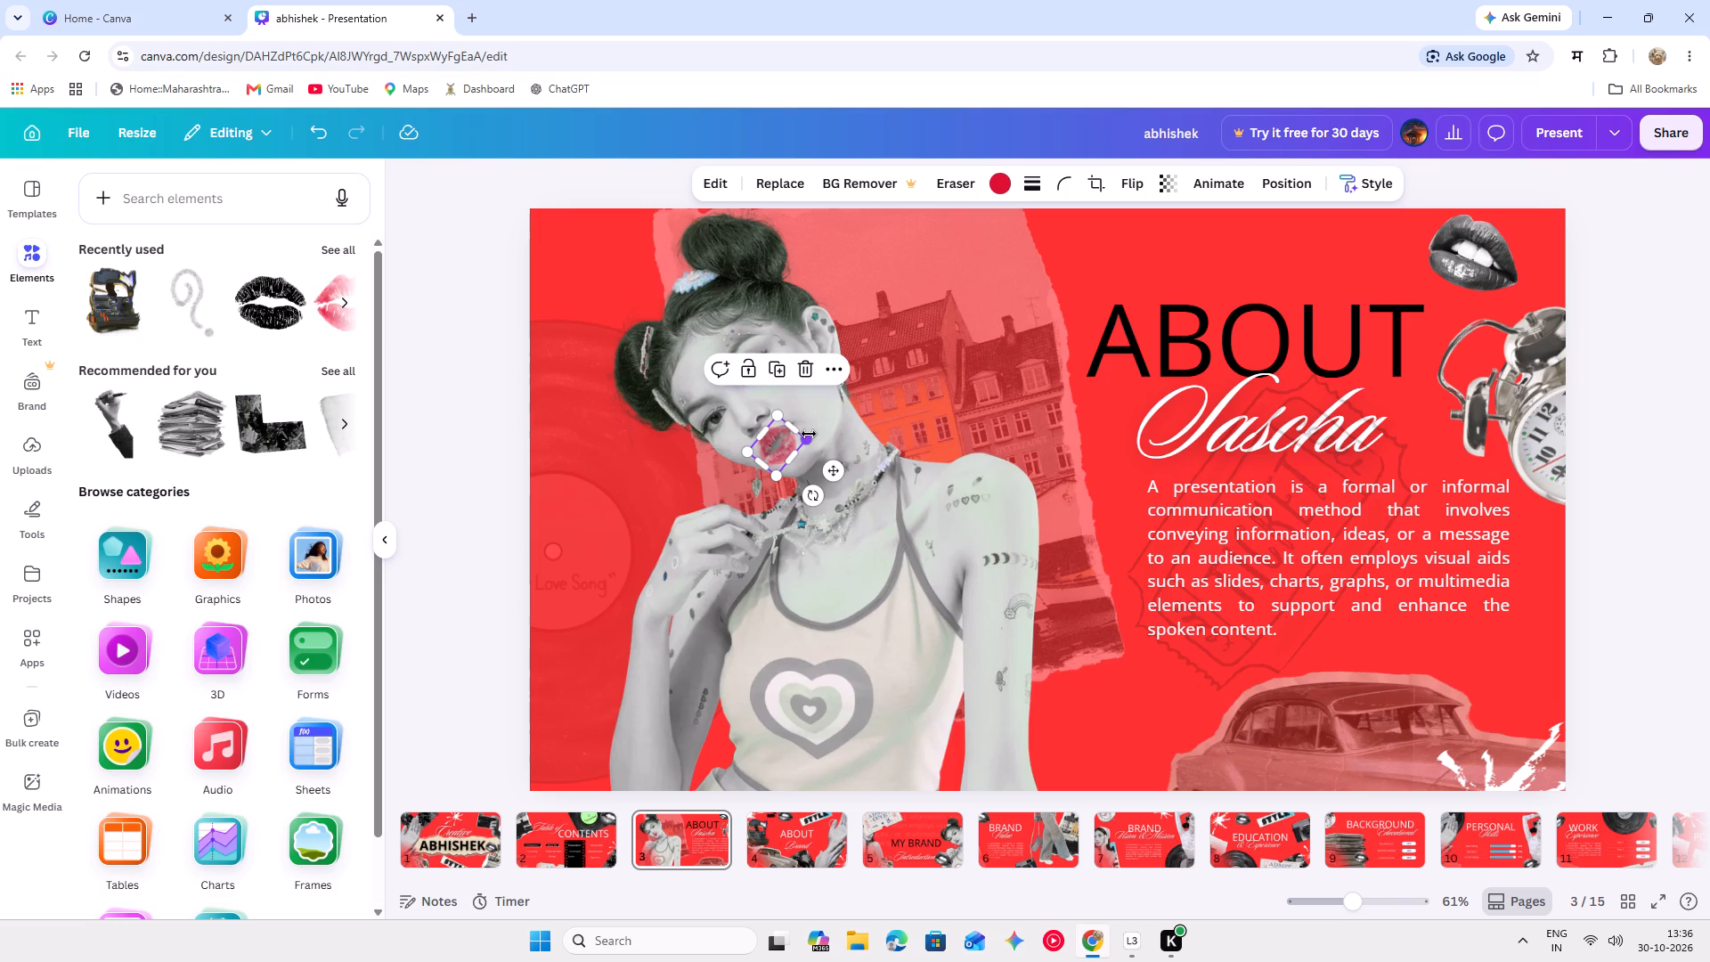
Shrink the red kiss mark slightly and rotate it until it sits nearly level.
left_click_drag(808, 436, 815, 436)
left_click_drag(815, 436, 717, 474)
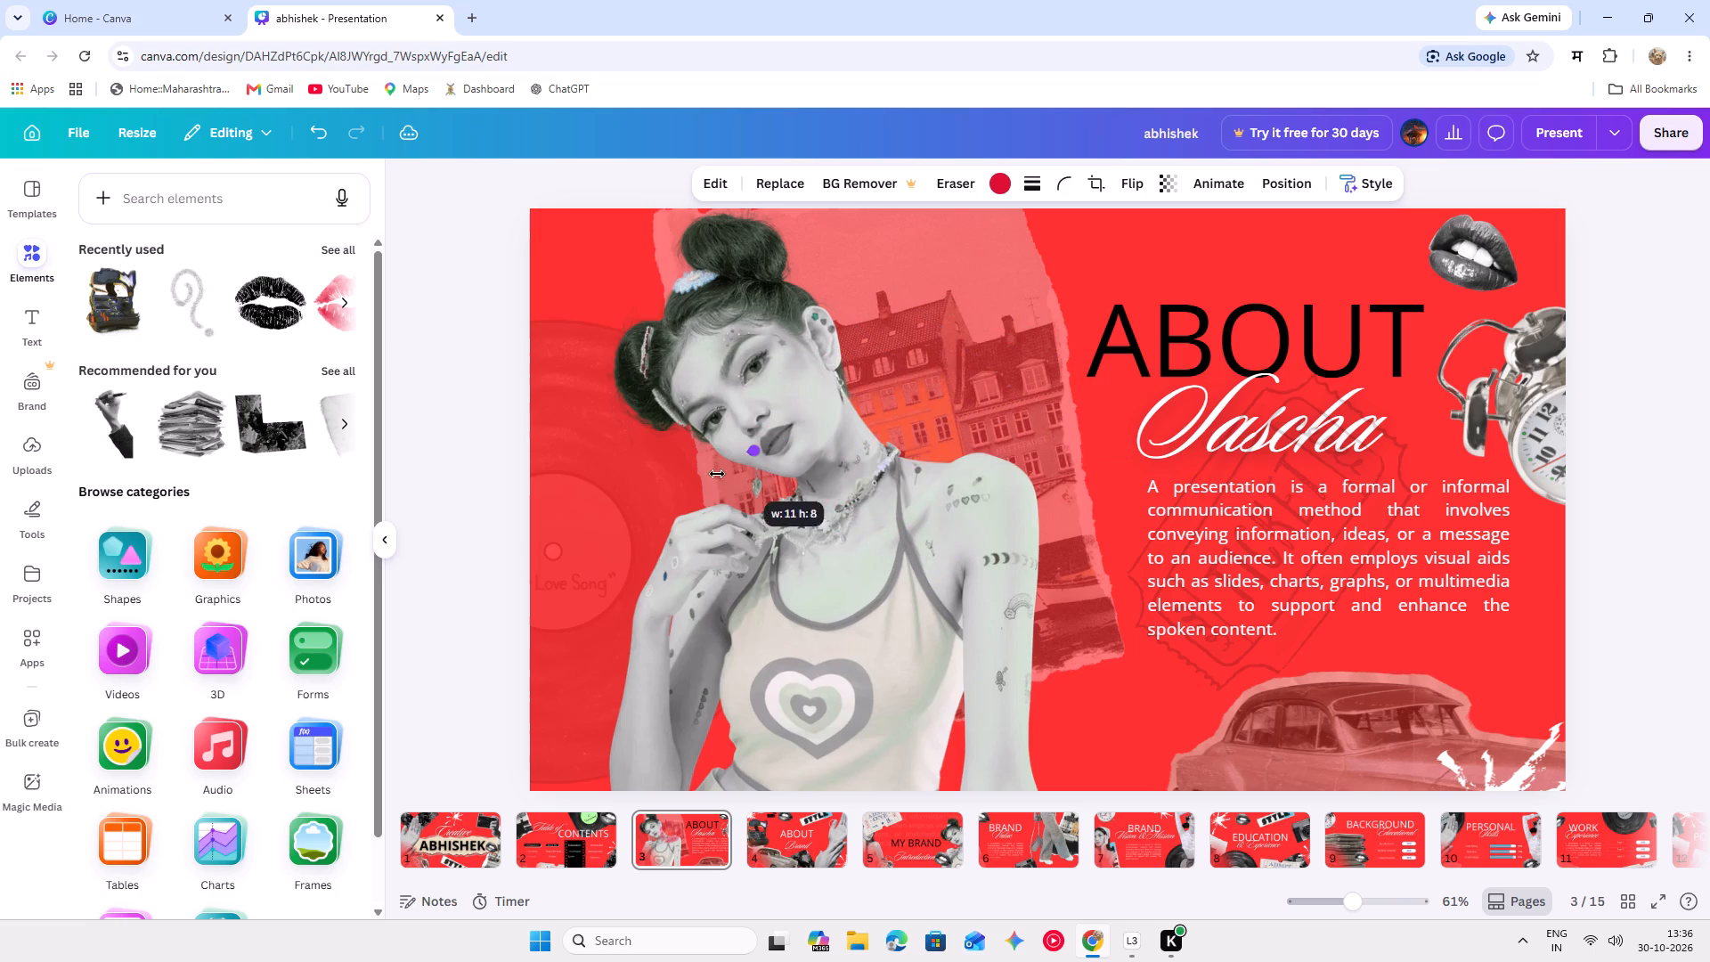
left_click_drag(717, 474, 812, 484)
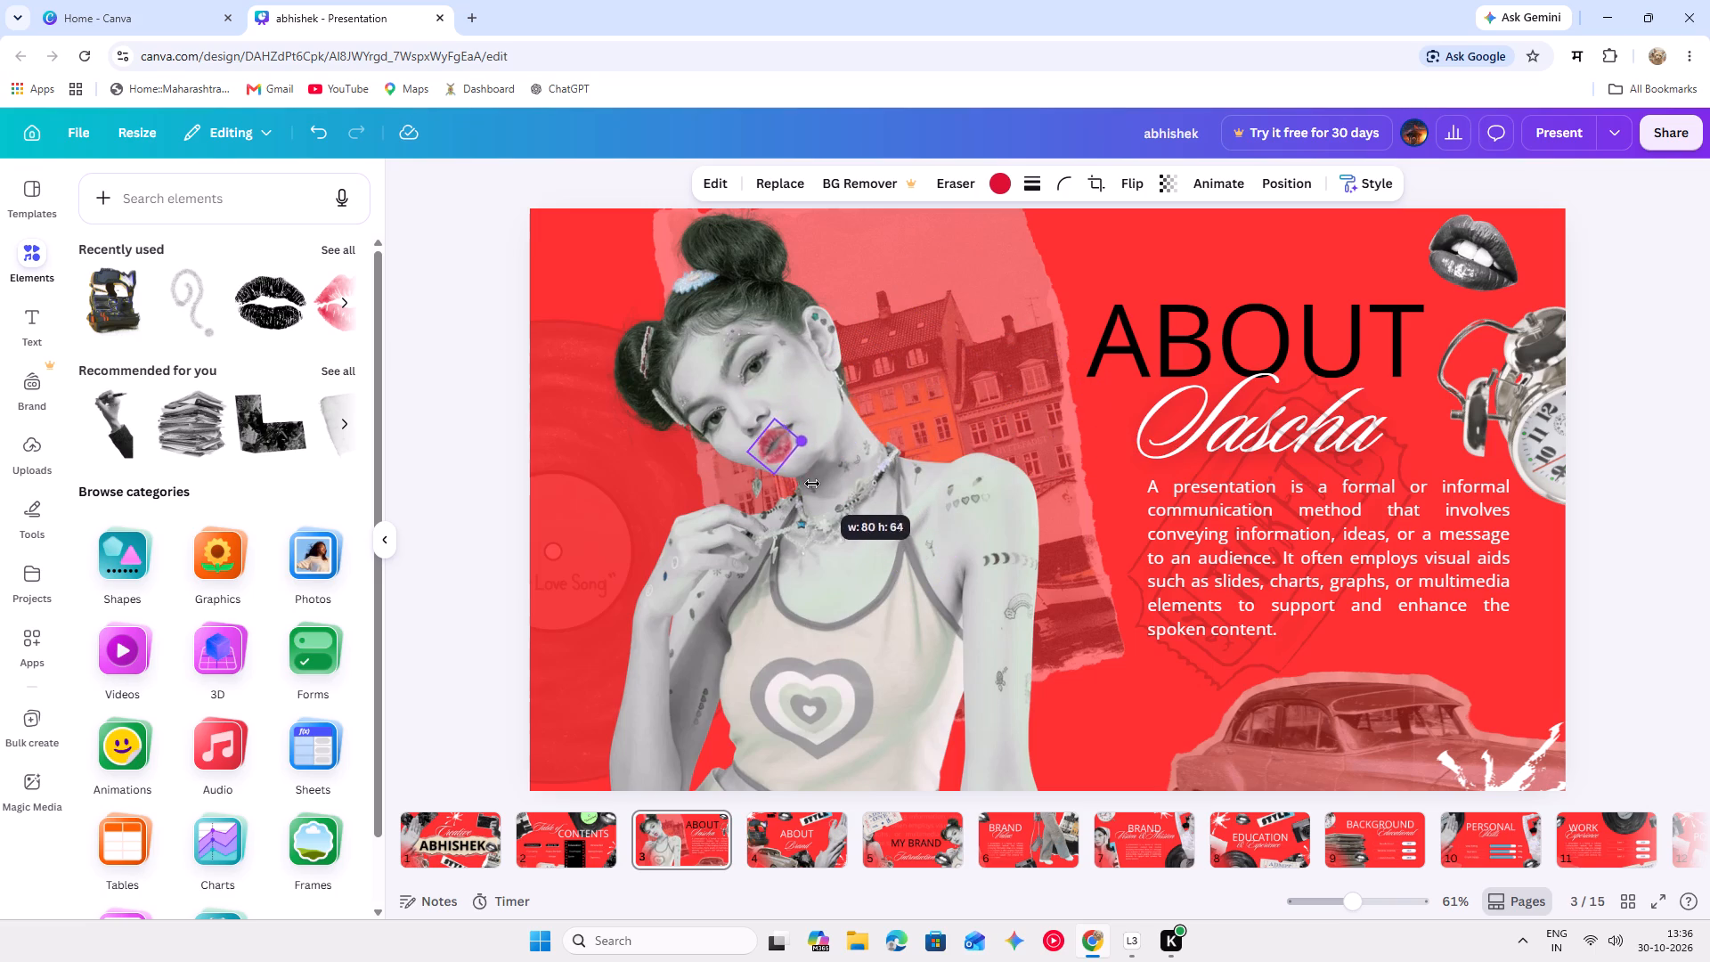
left_click_drag(812, 484, 802, 499)
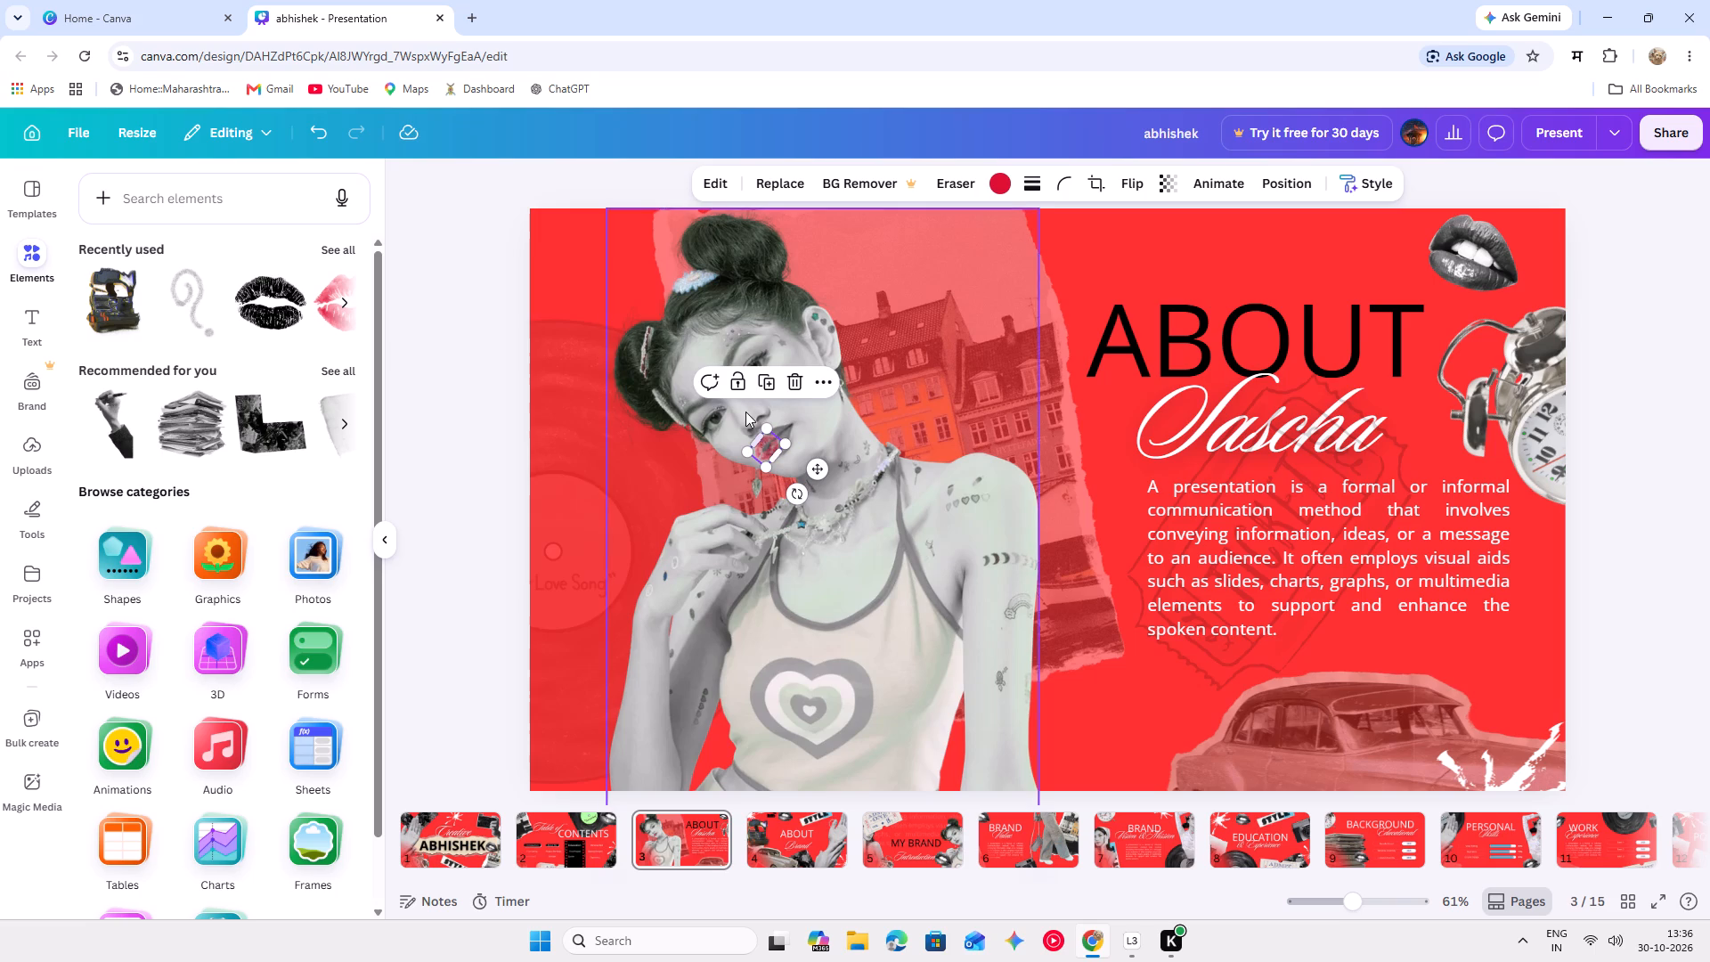
left_click_drag(798, 497, 757, 503)
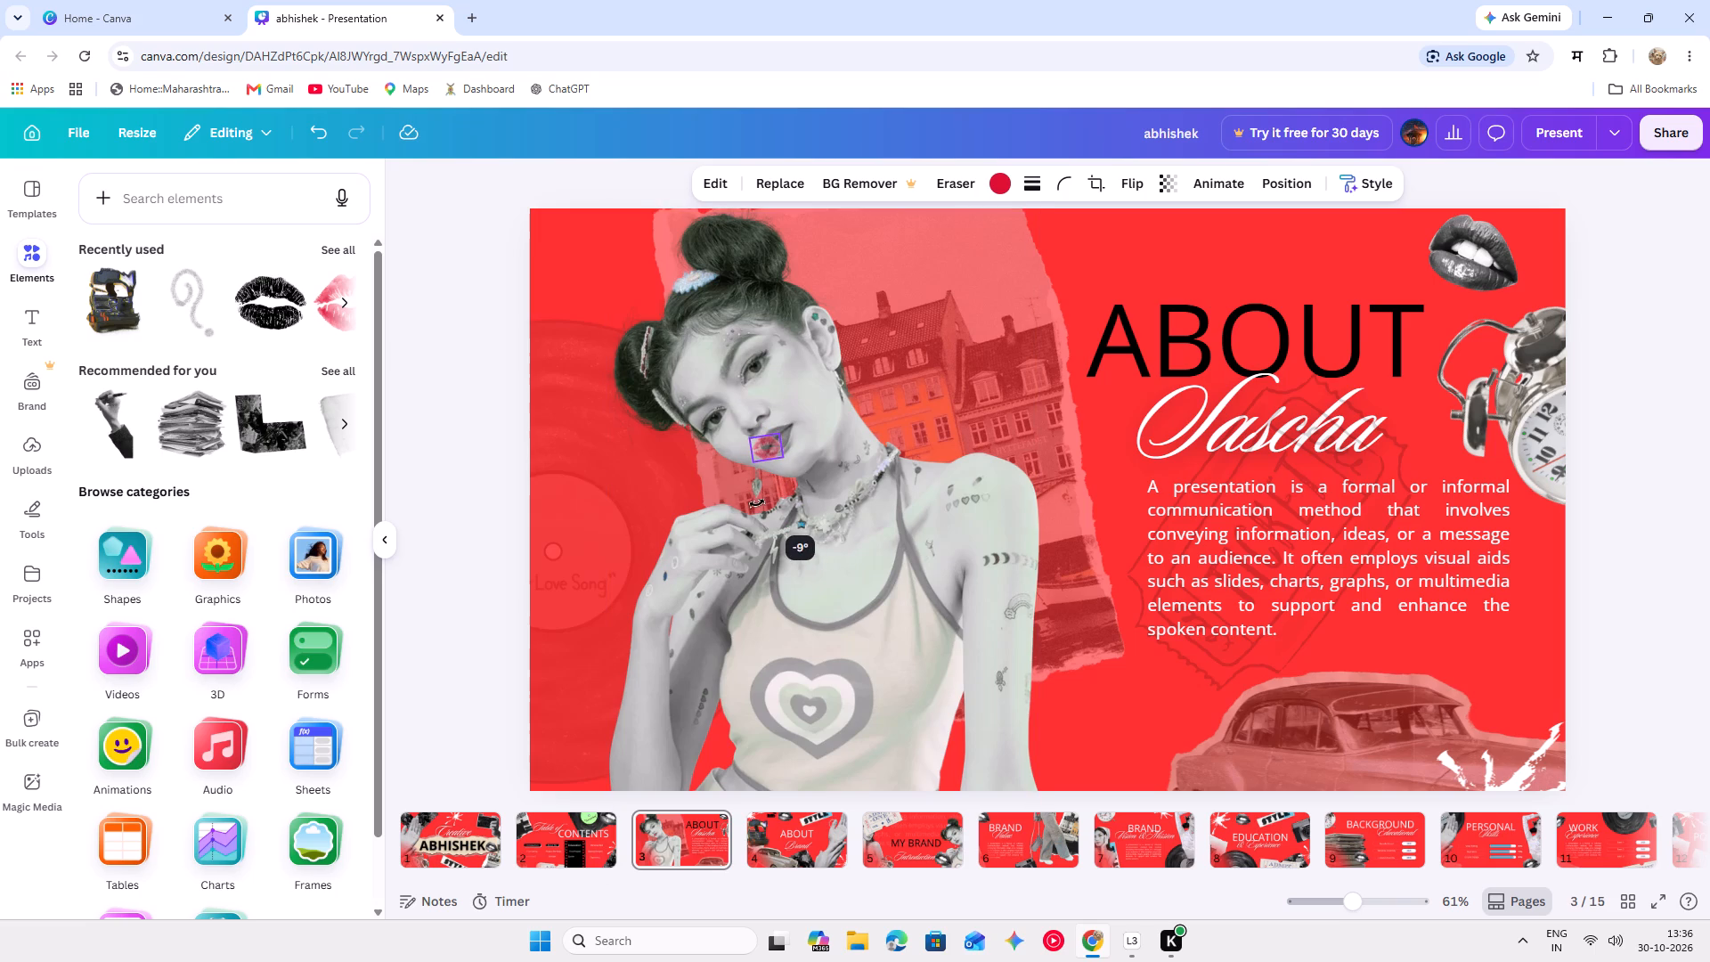
left_click_drag(757, 503, 743, 501)
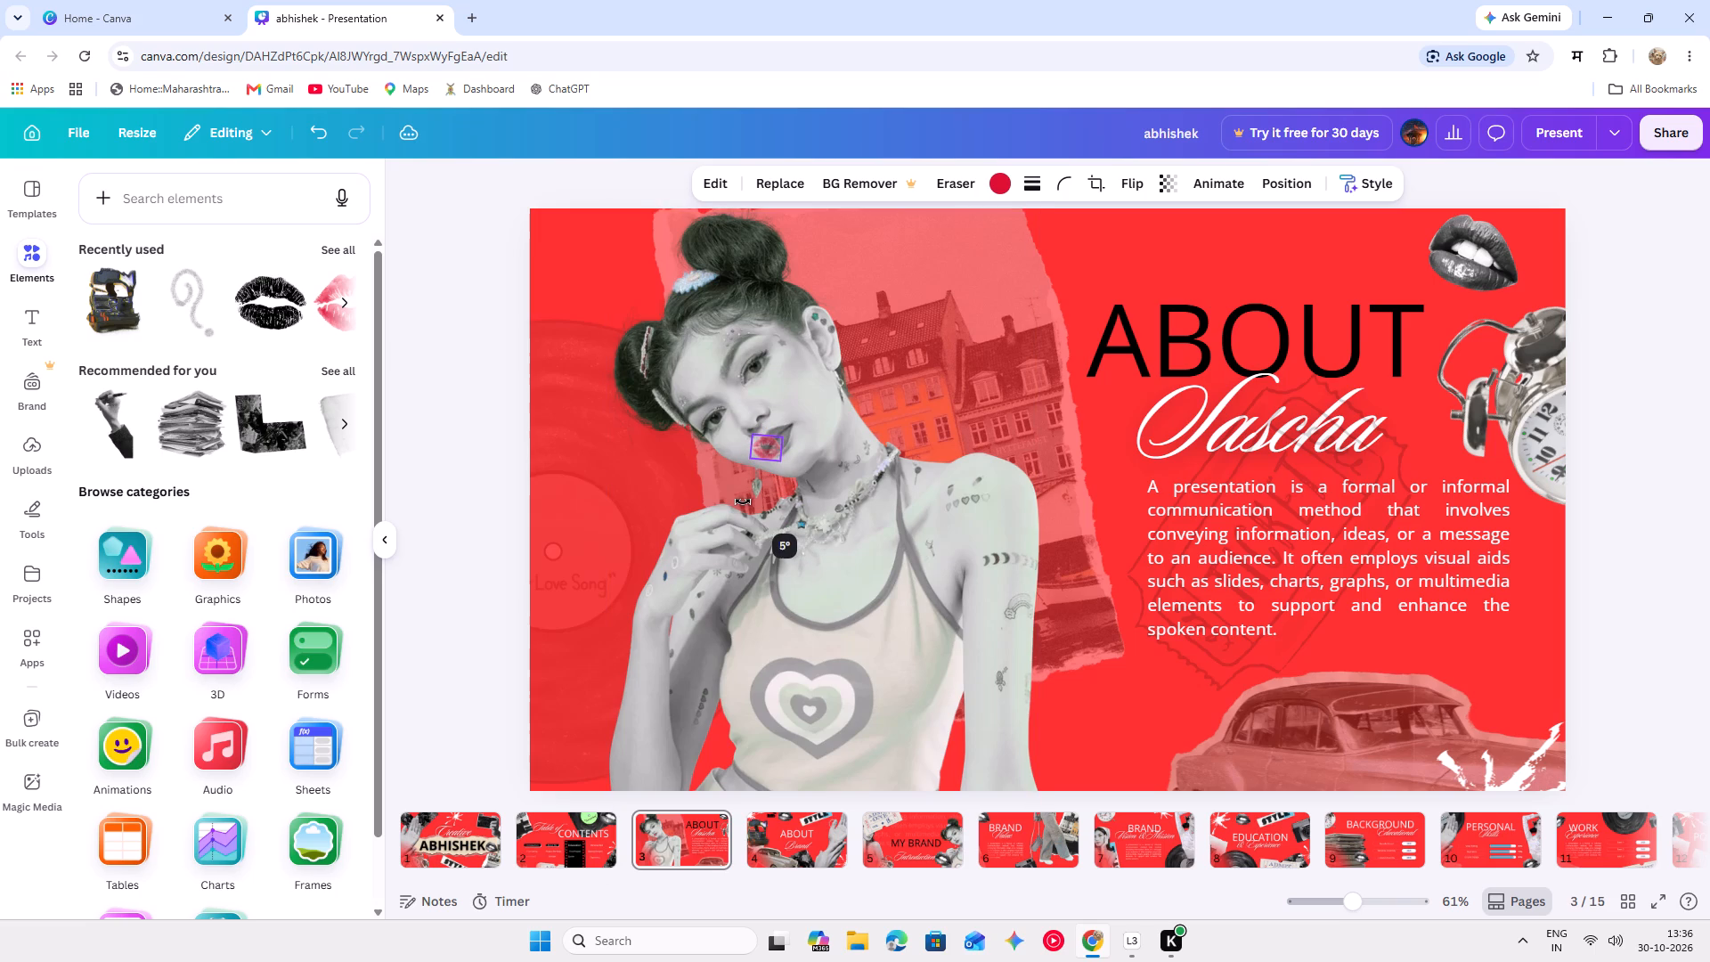
left_click_drag(743, 501, 747, 501)
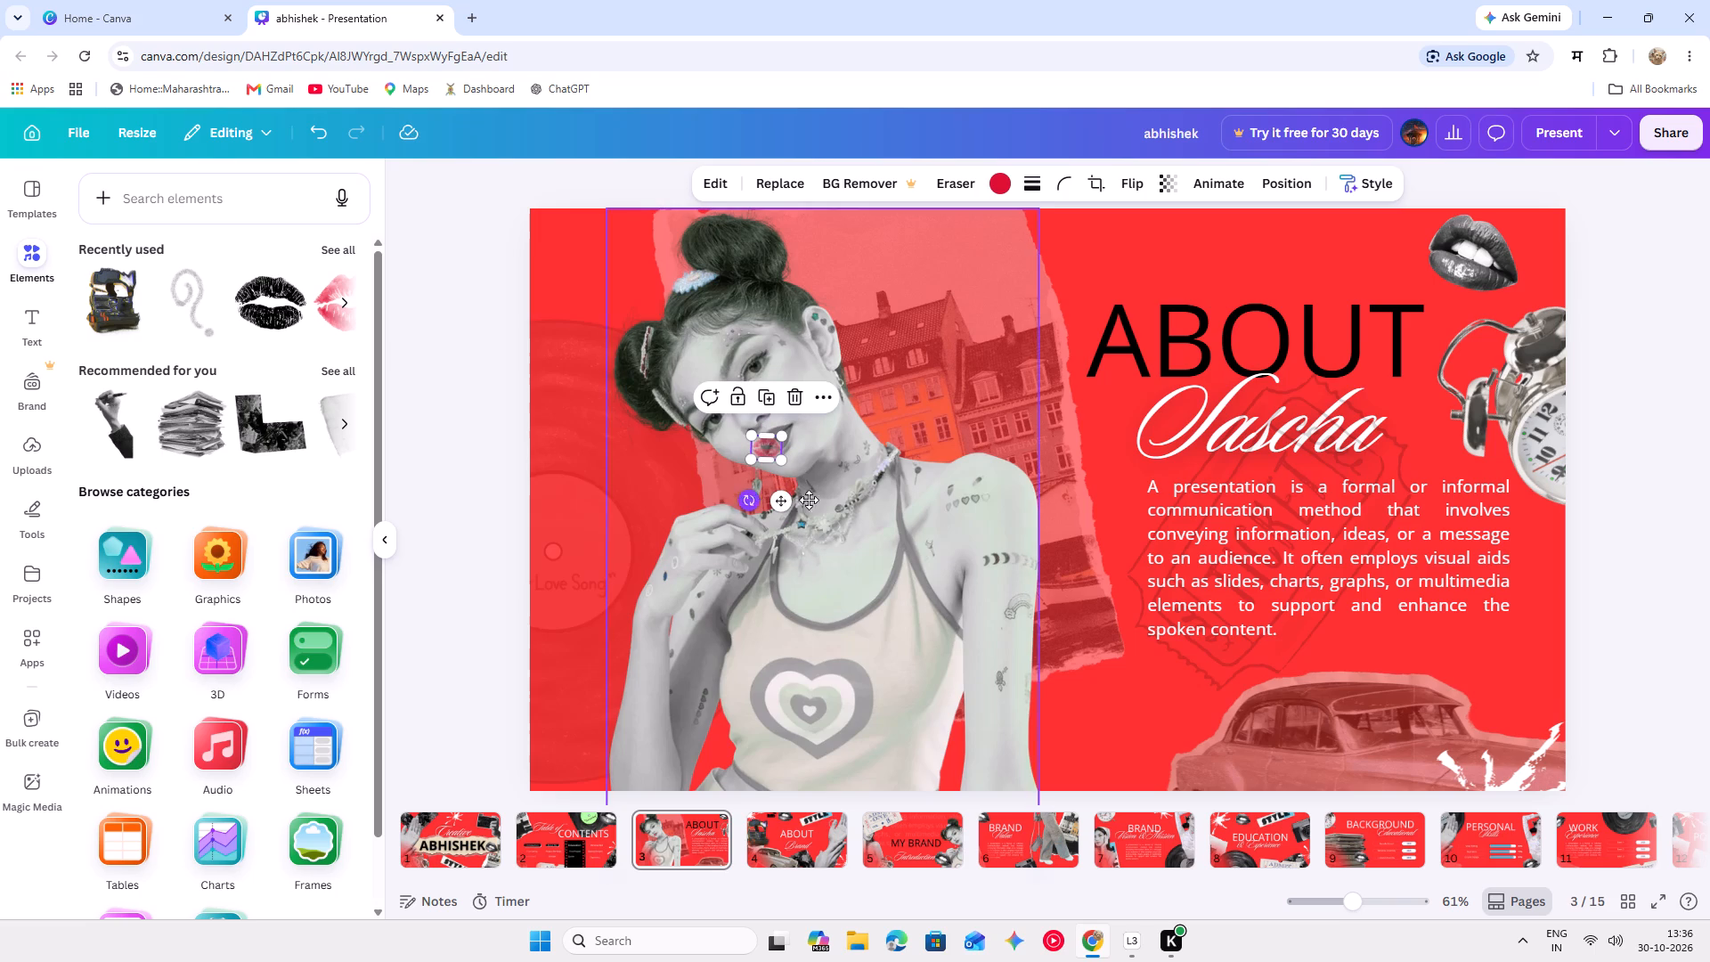
Move the red kiss mark onto the woman's upper chest, just below her necklace and beside the top's strap.
left_click_drag(768, 449, 782, 450)
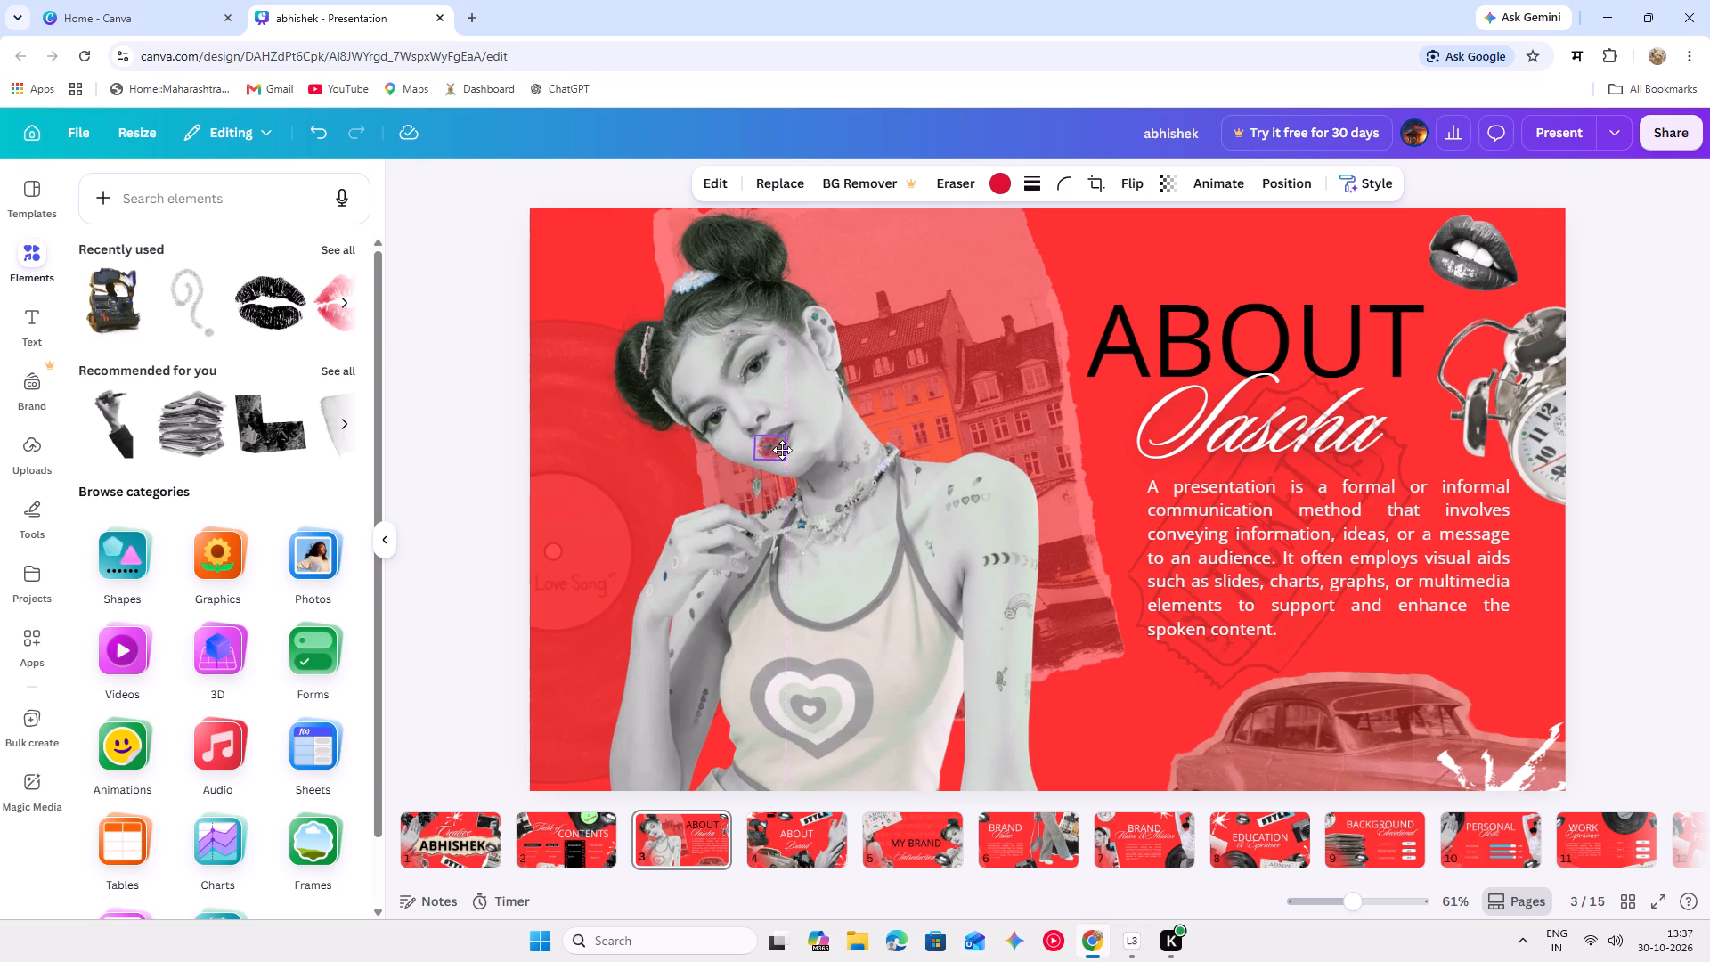
left_click_drag(782, 450, 880, 533)
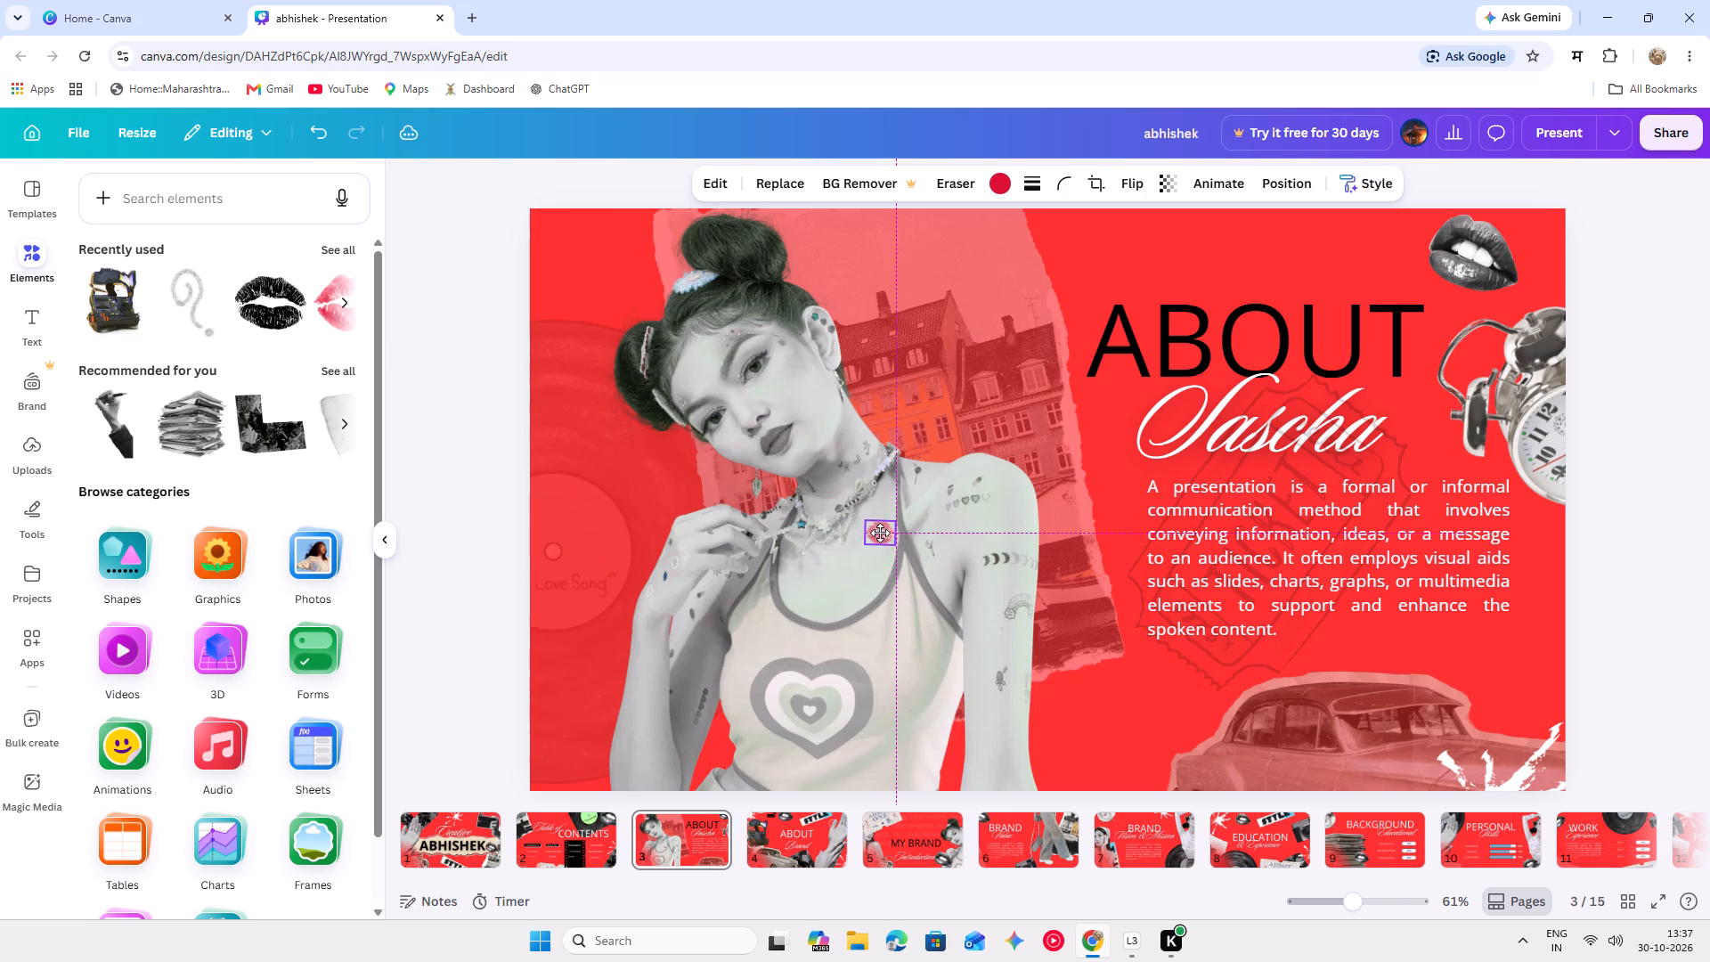
left_click_drag(880, 533, 889, 519)
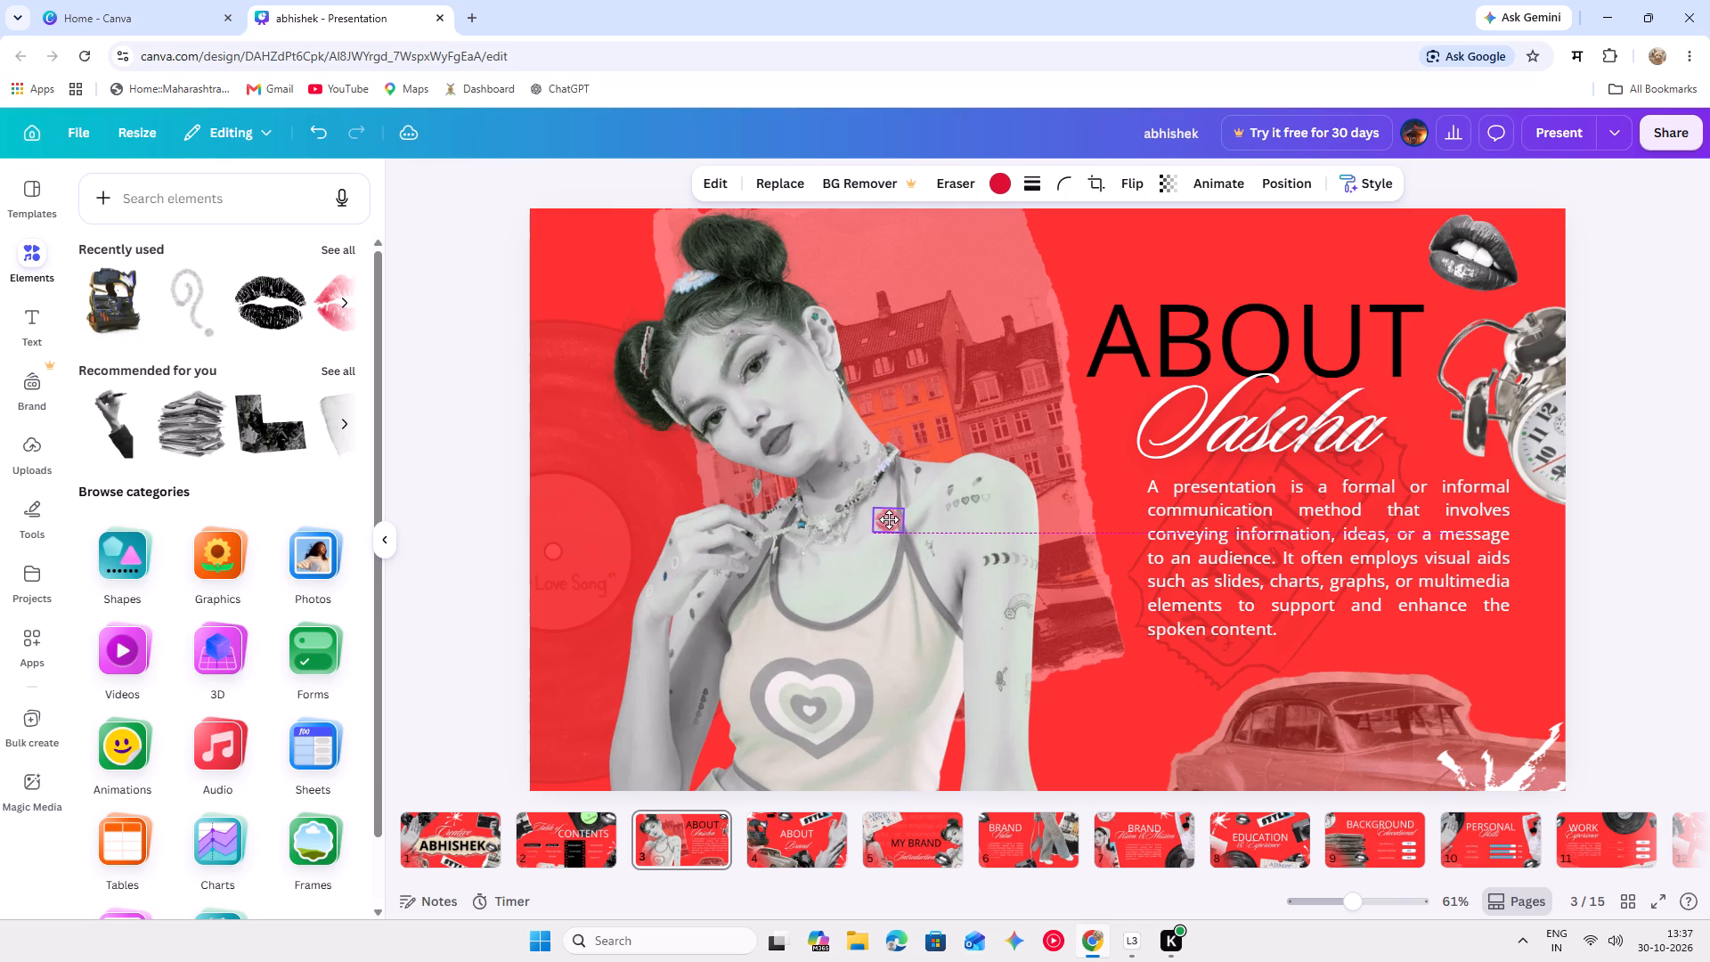
left_click_drag(889, 519, 881, 514)
left_click(937, 554)
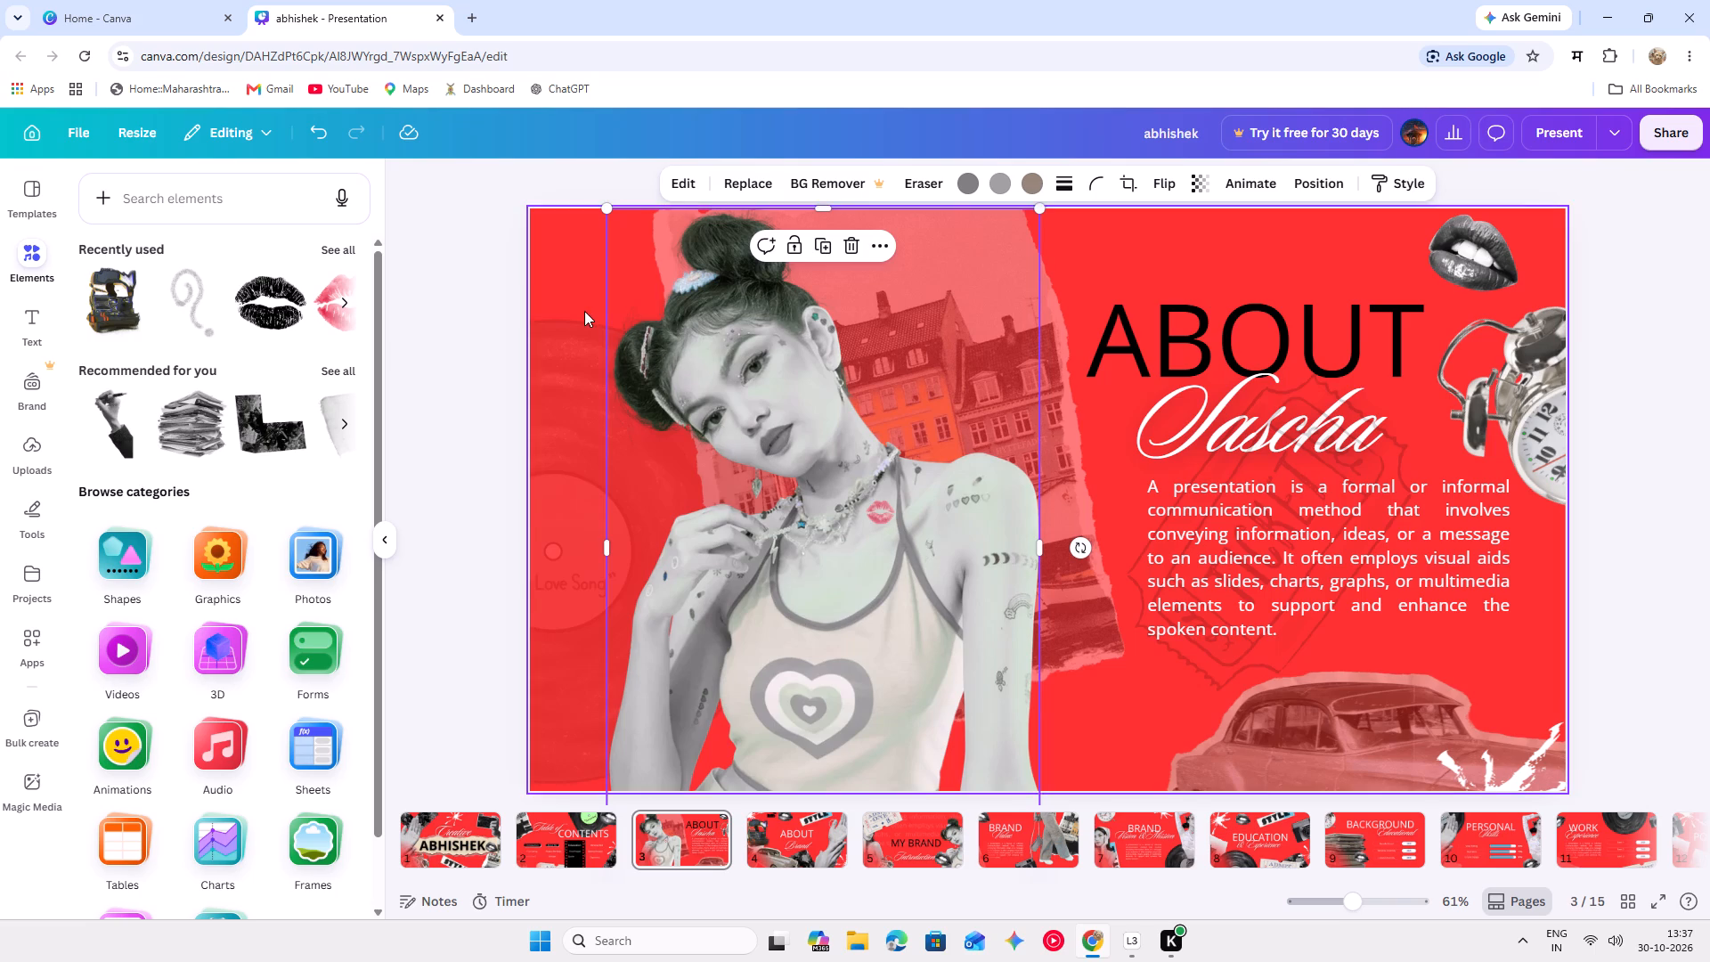
Add the recently used black lip print, shrink it to kiss-mark size, and place it tilted counterclockwise just below the red kiss mark.
left_click(279, 298)
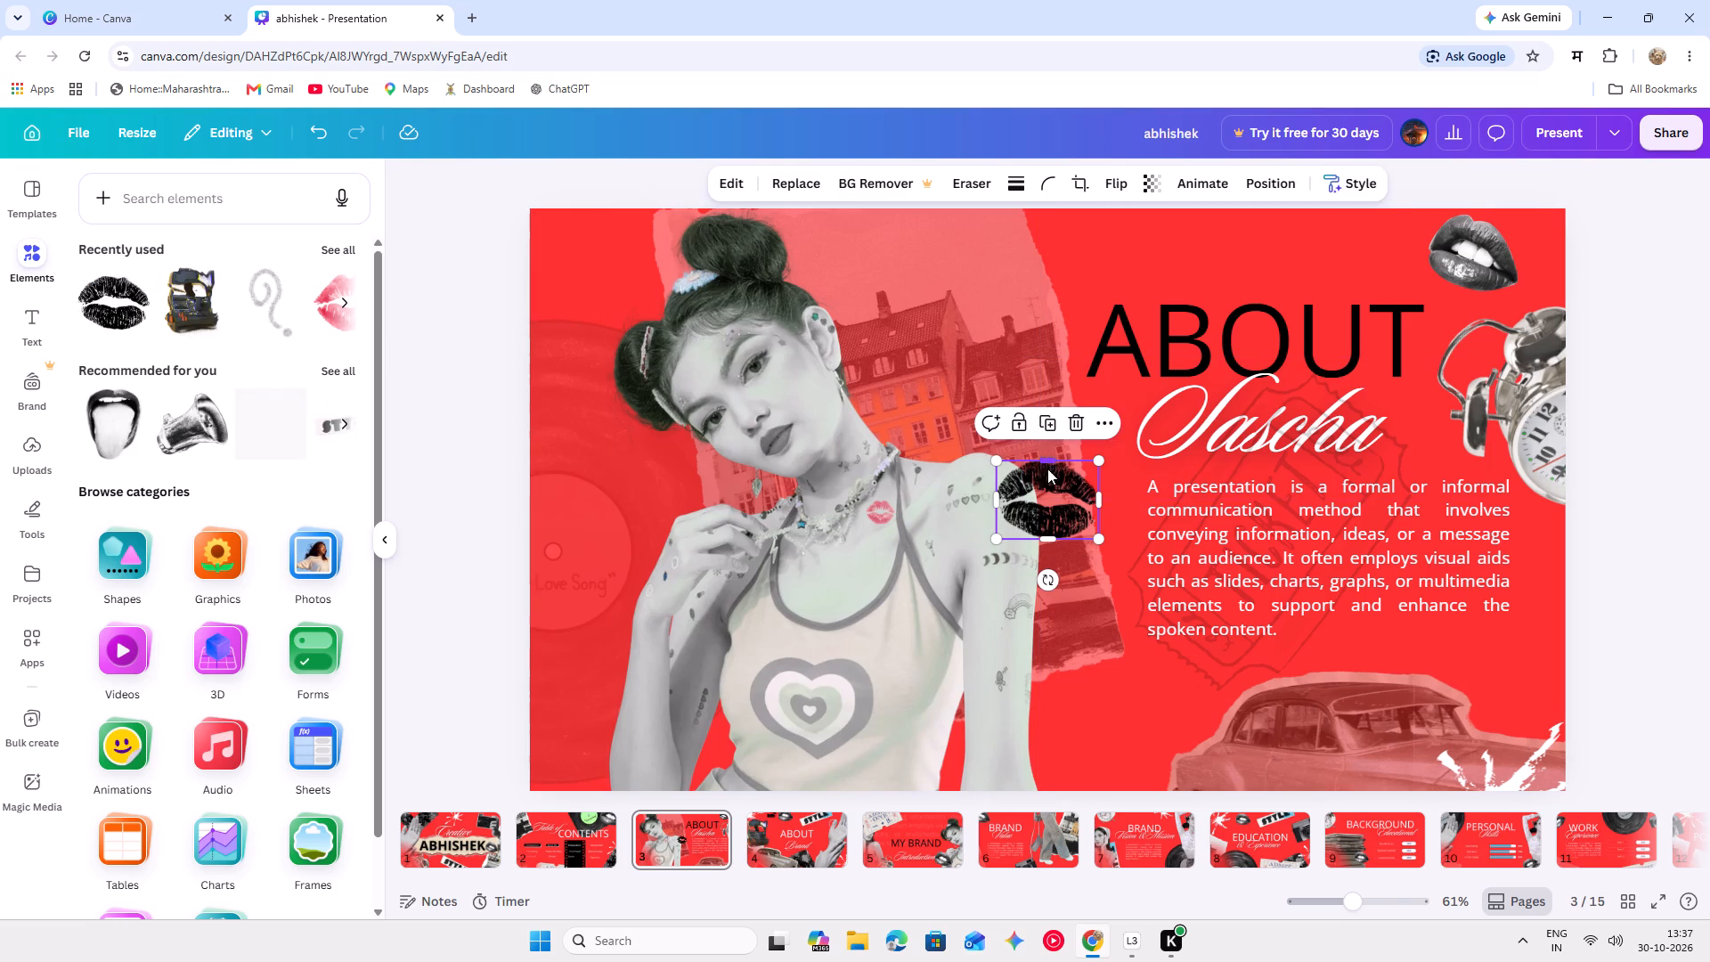
left_click_drag(1099, 463, 1014, 511)
left_click_drag(1012, 531, 879, 534)
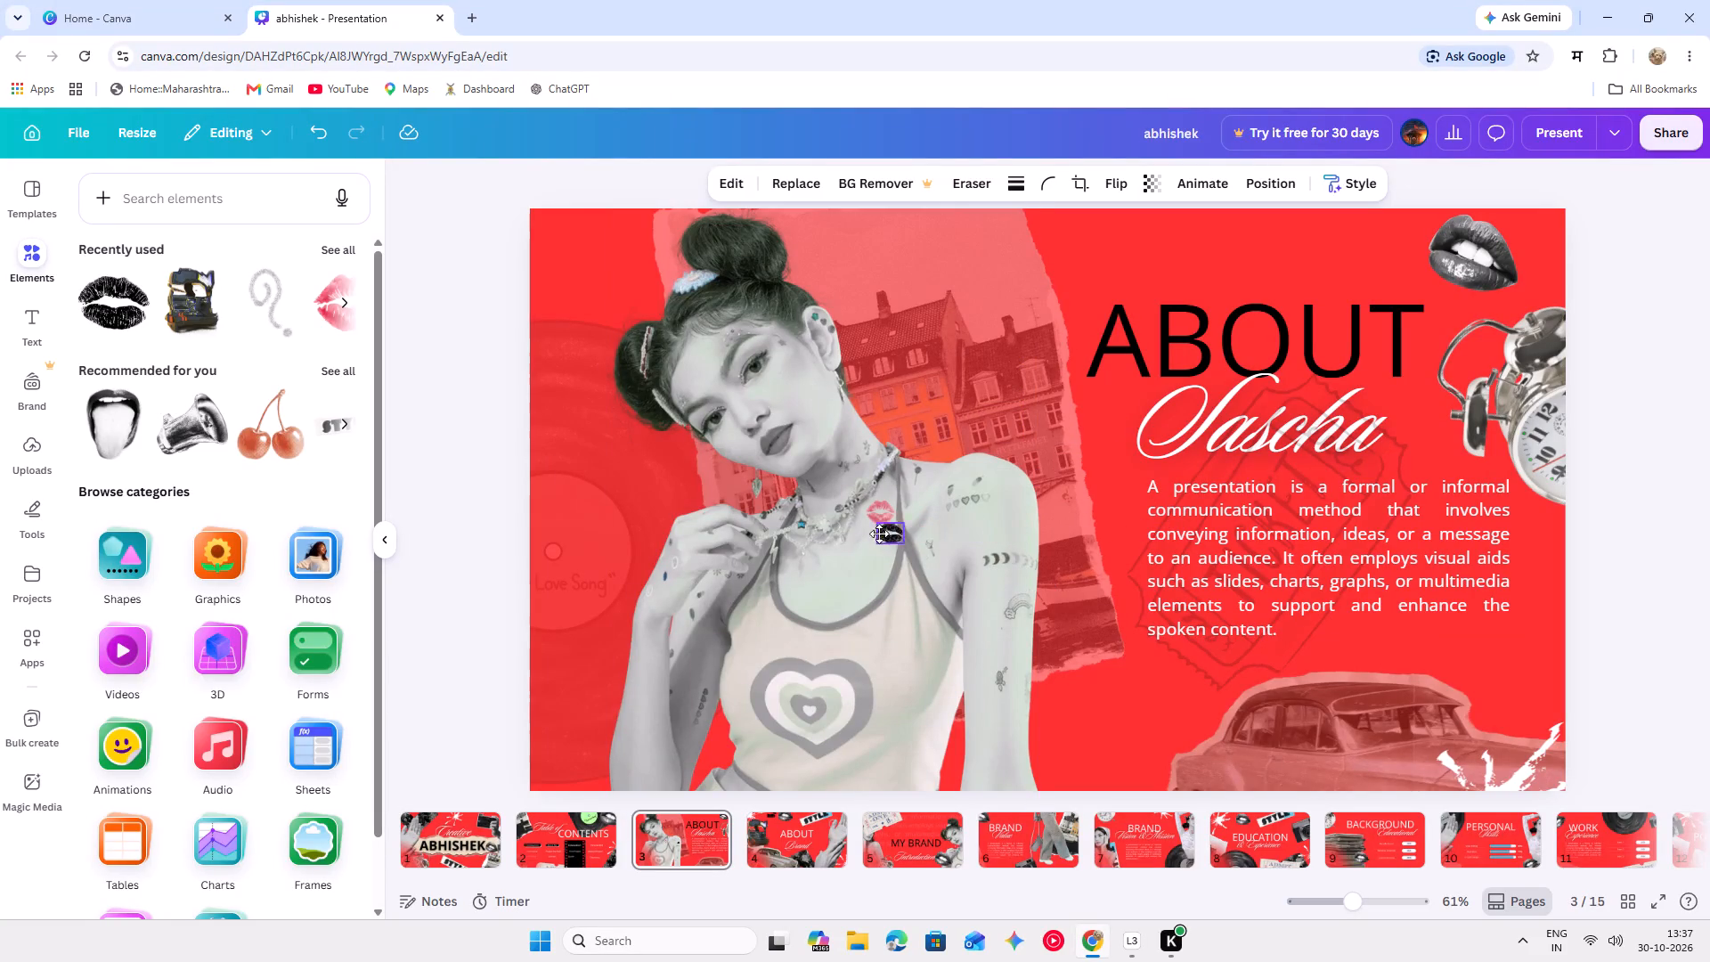
left_click_drag(879, 534, 878, 530)
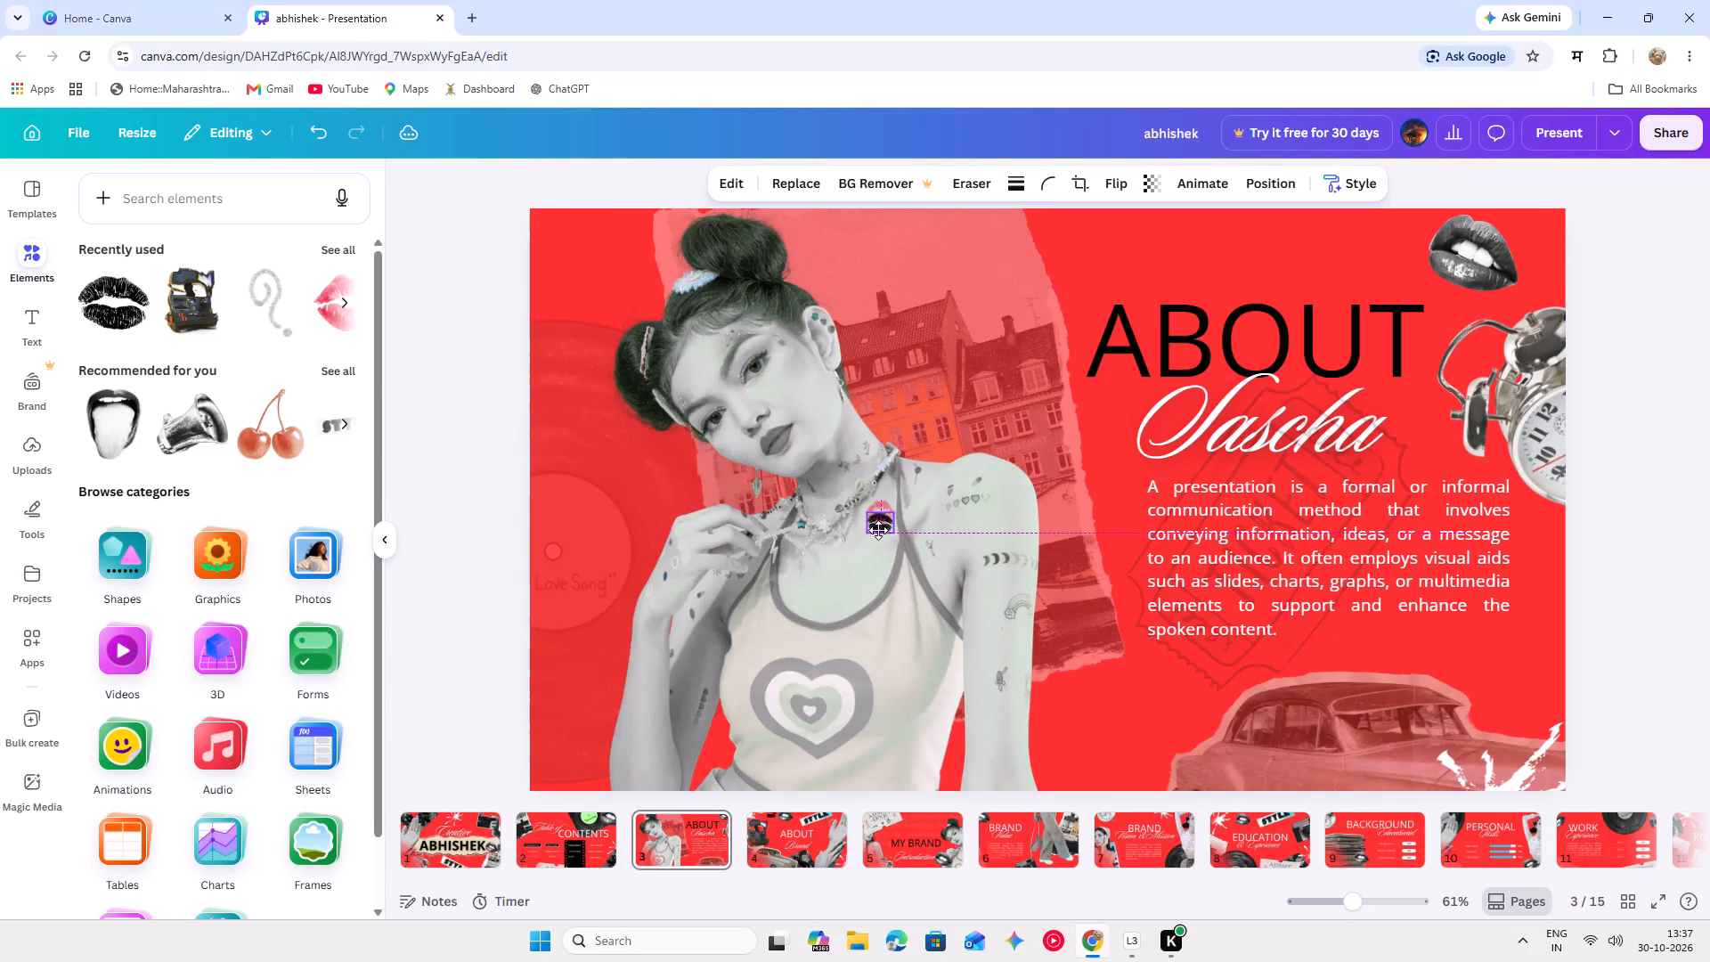
left_click_drag(878, 530, 877, 531)
left_click_drag(865, 575, 898, 553)
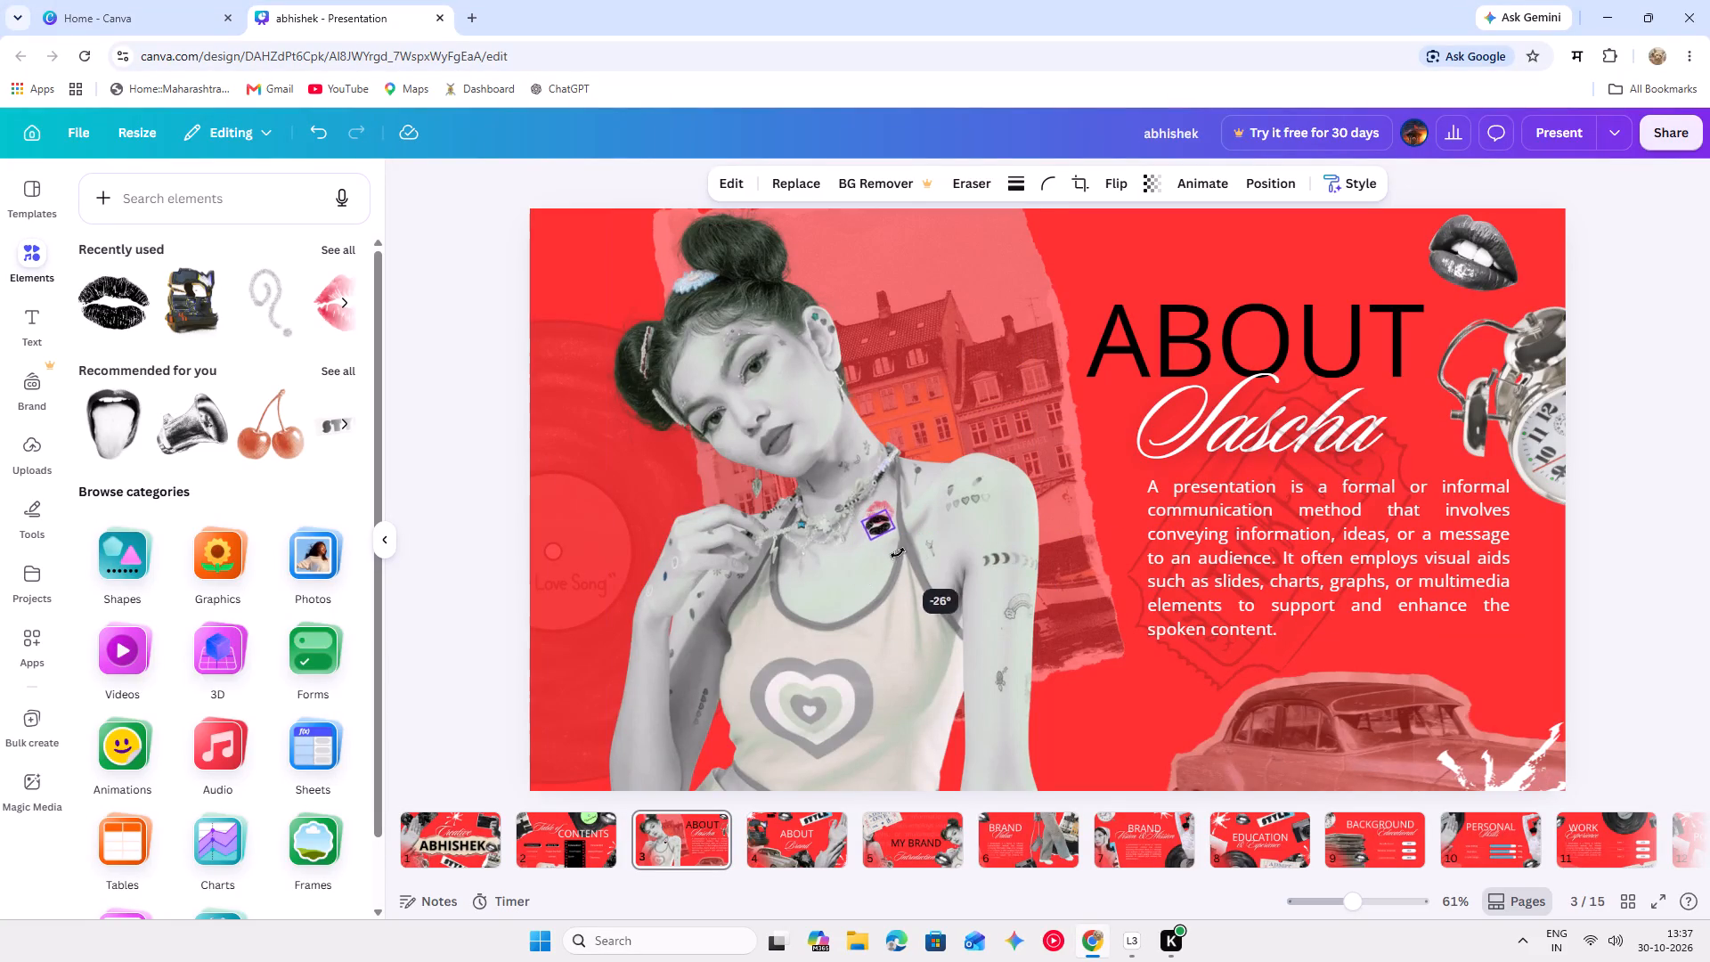
left_click_drag(898, 553, 900, 552)
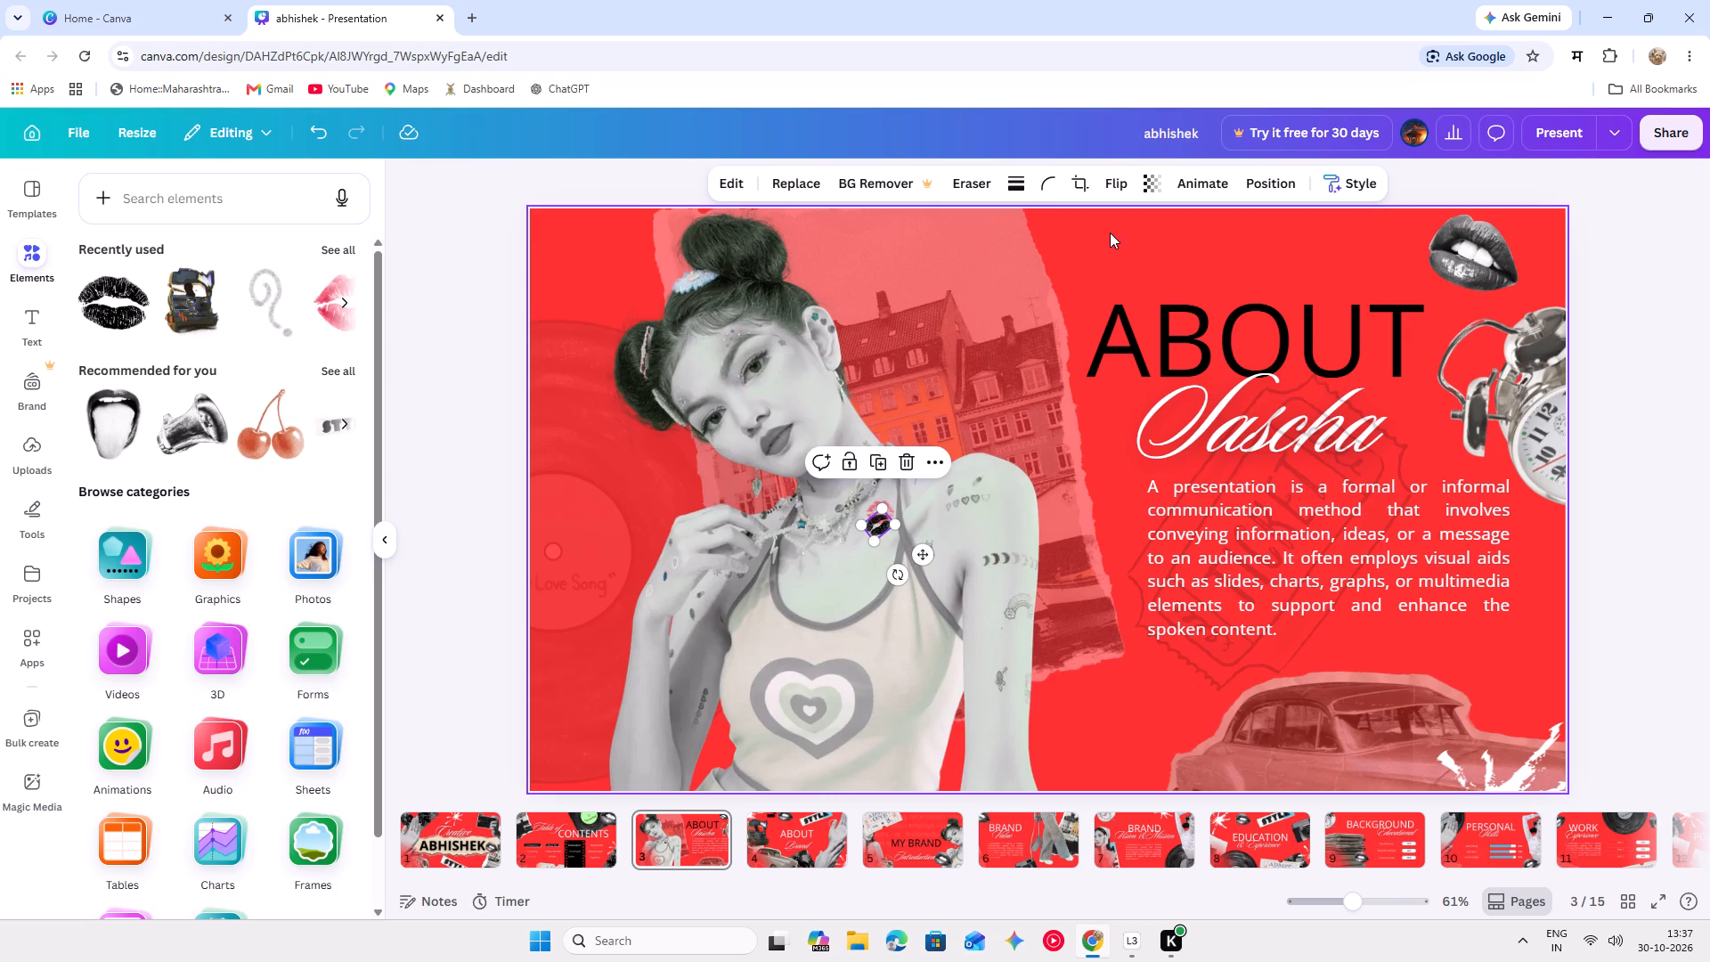
Fade the small black lip print strongly by lowering its transparency value.
left_click(1139, 180)
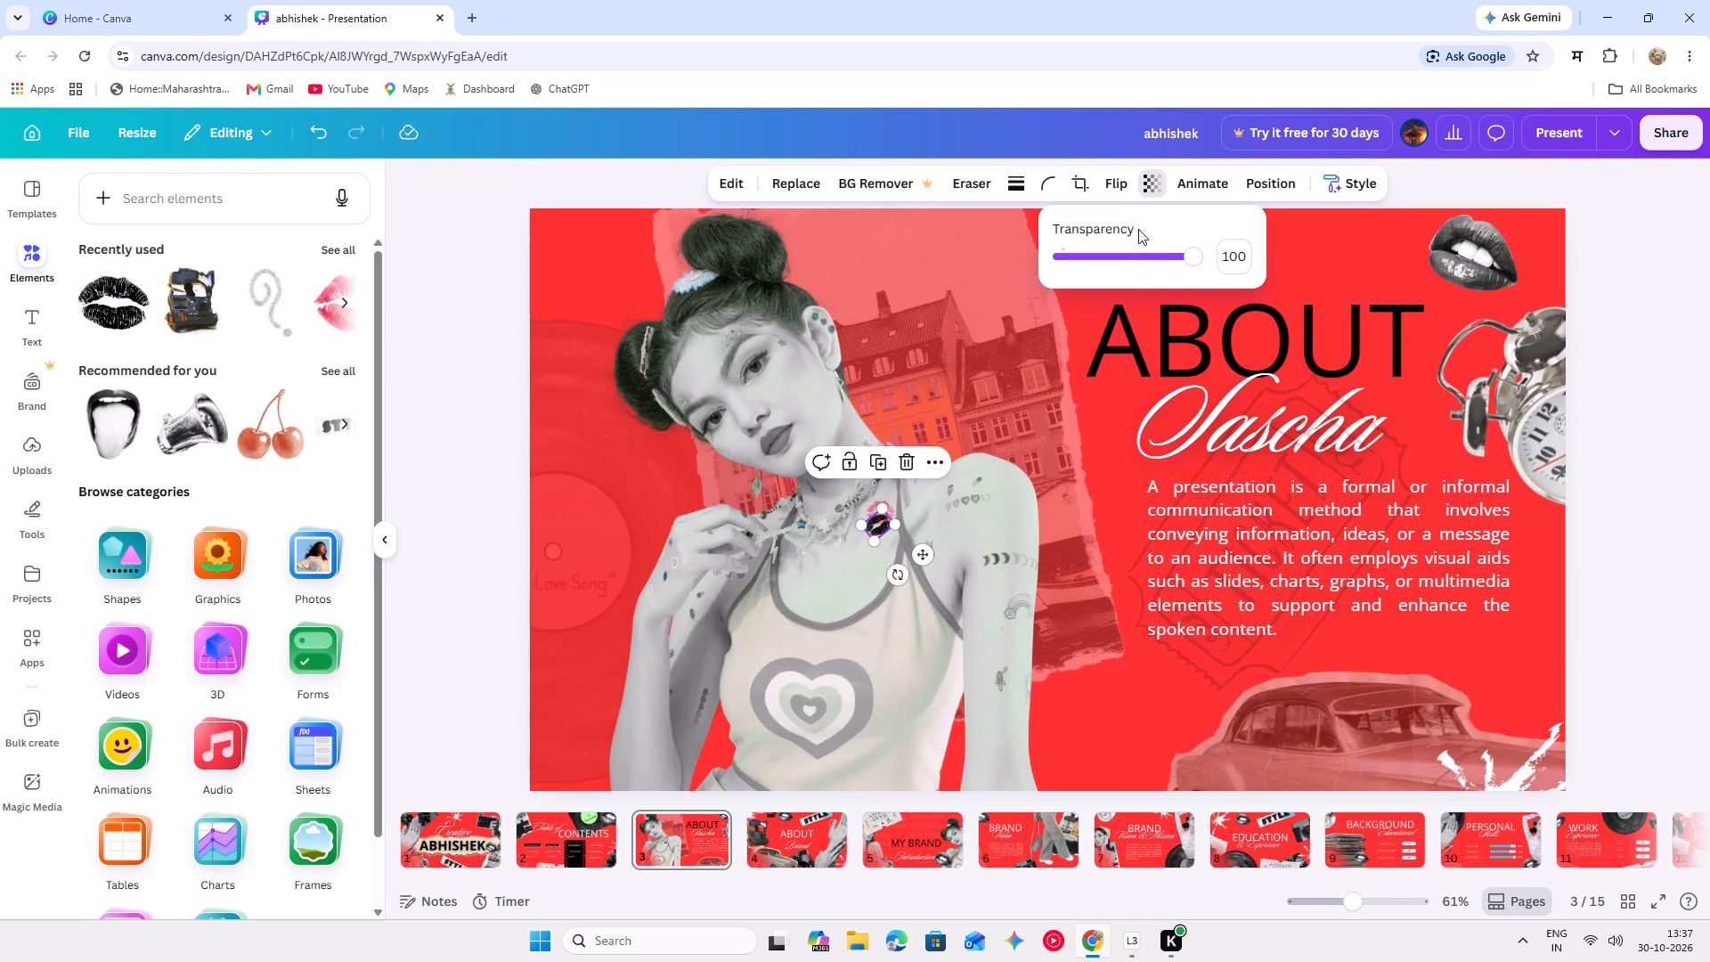
left_click_drag(1165, 254, 1098, 253)
left_click(1602, 429)
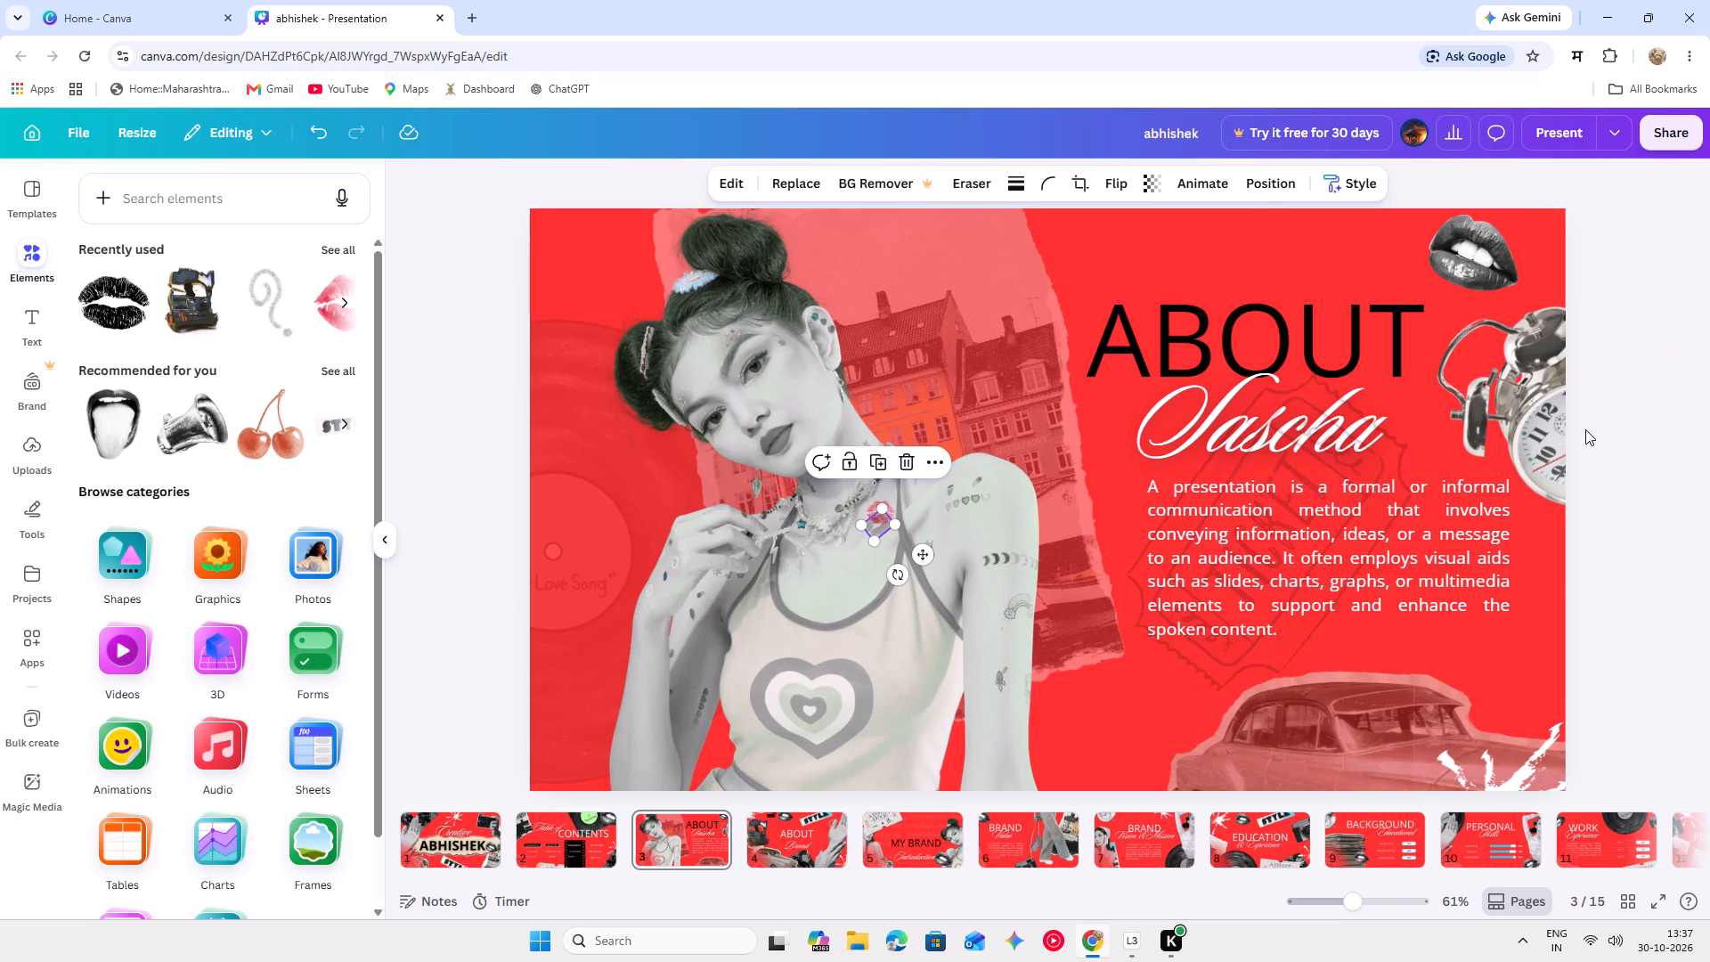
Fade the alarm clock by lowering its transparency to well below 61.
left_click(1508, 401)
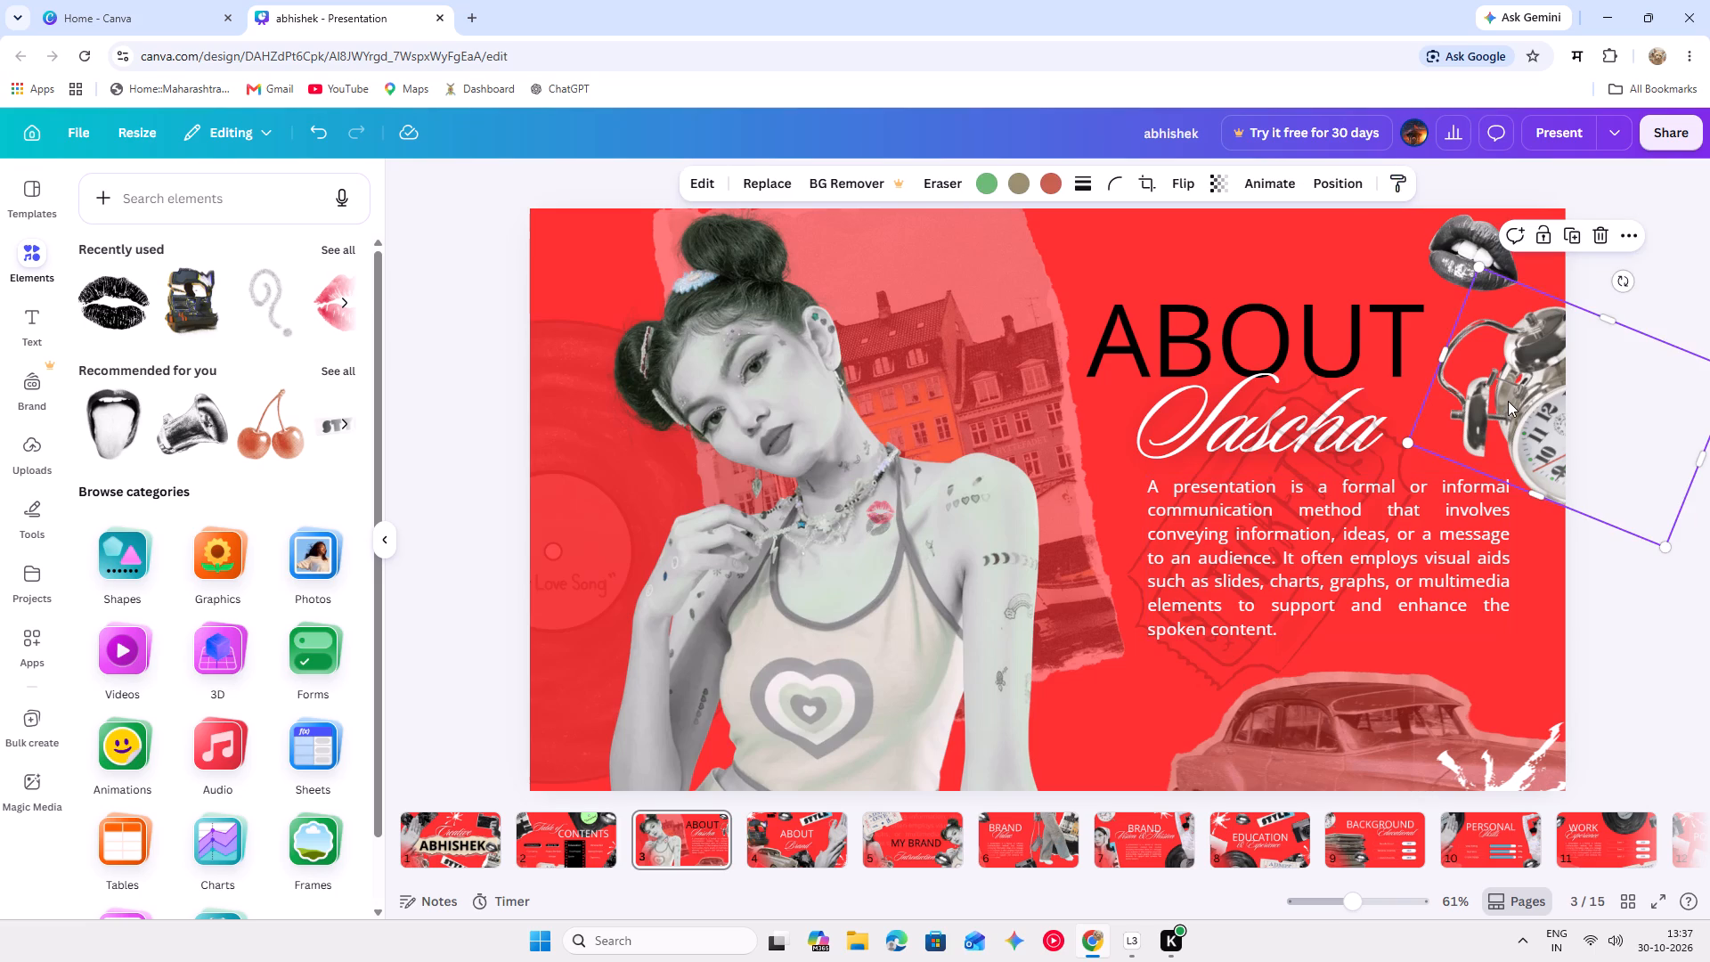
left_click(1209, 189)
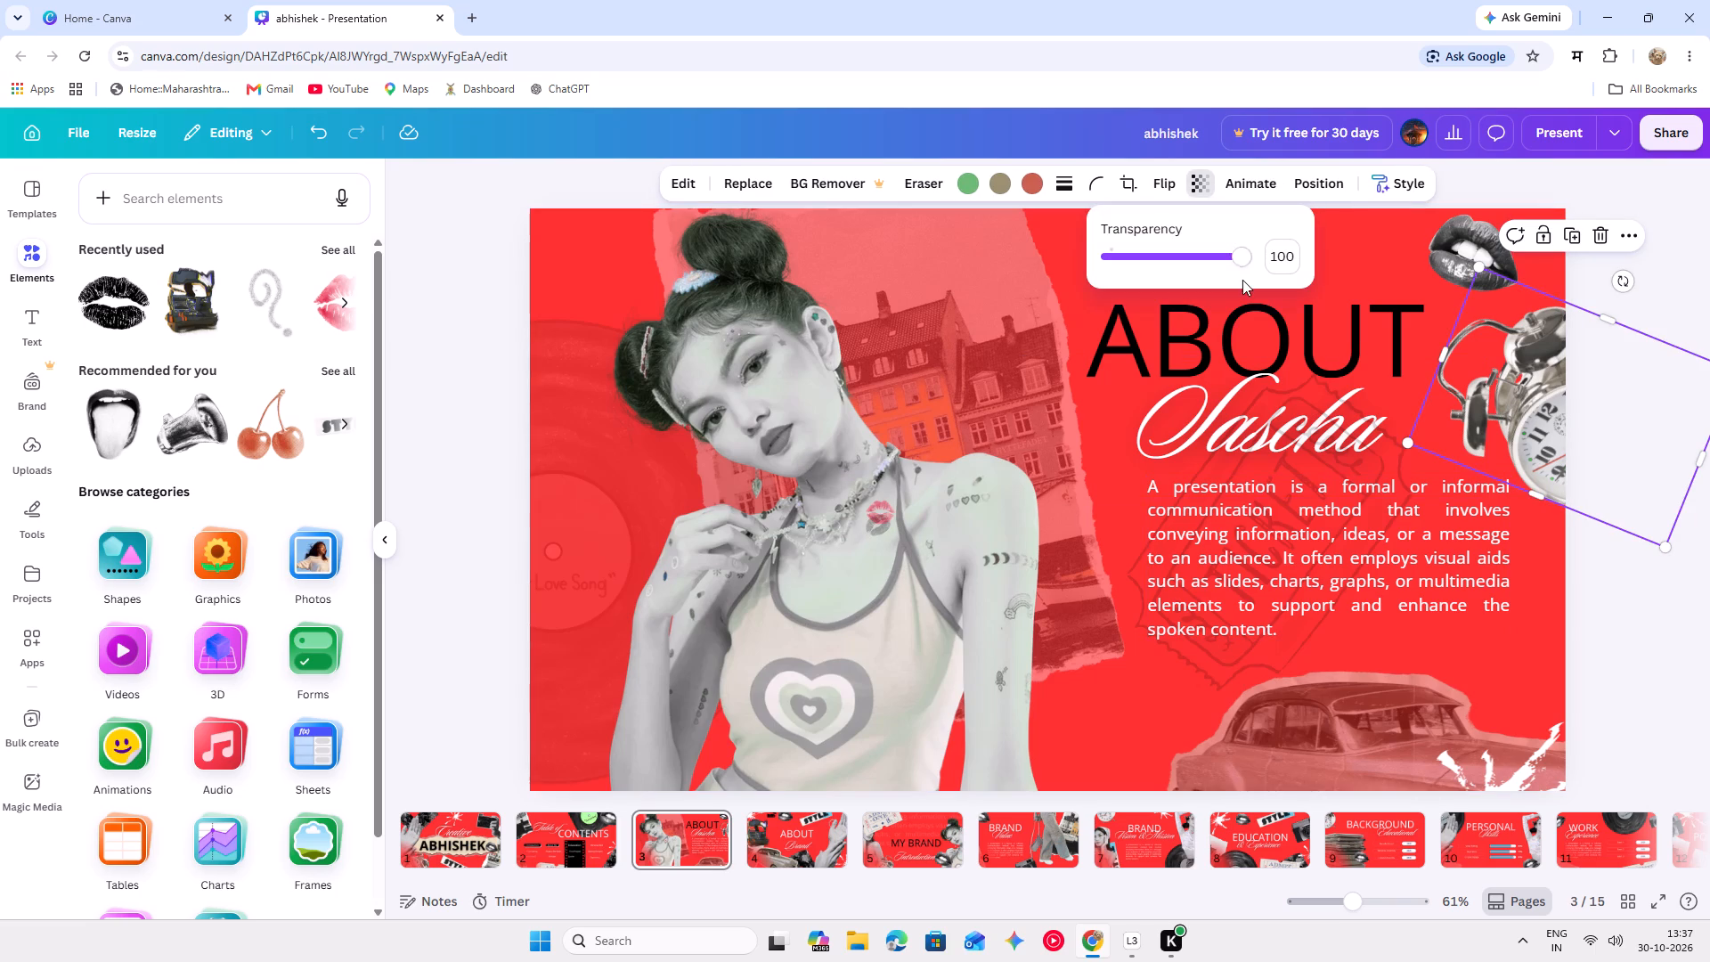
left_click_drag(1250, 270, 1190, 270)
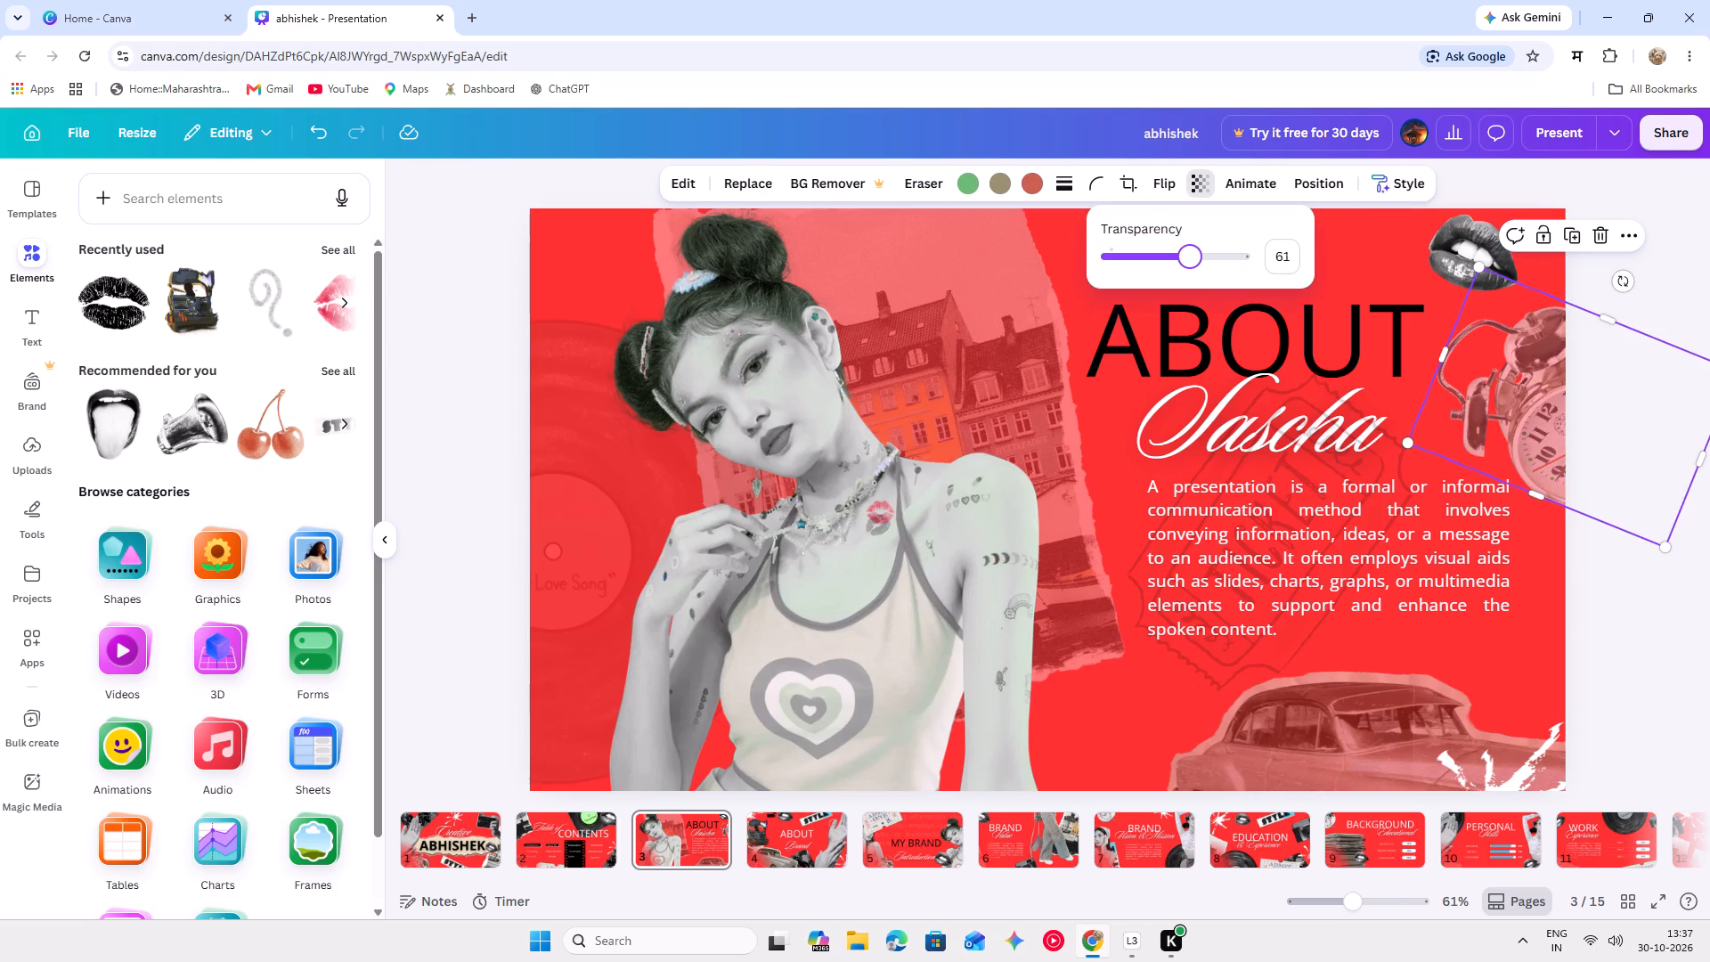
left_click_drag(1190, 270, 1136, 267)
Set the transparency of the lips photo above the alarm clock to 57.
left_click(1430, 263)
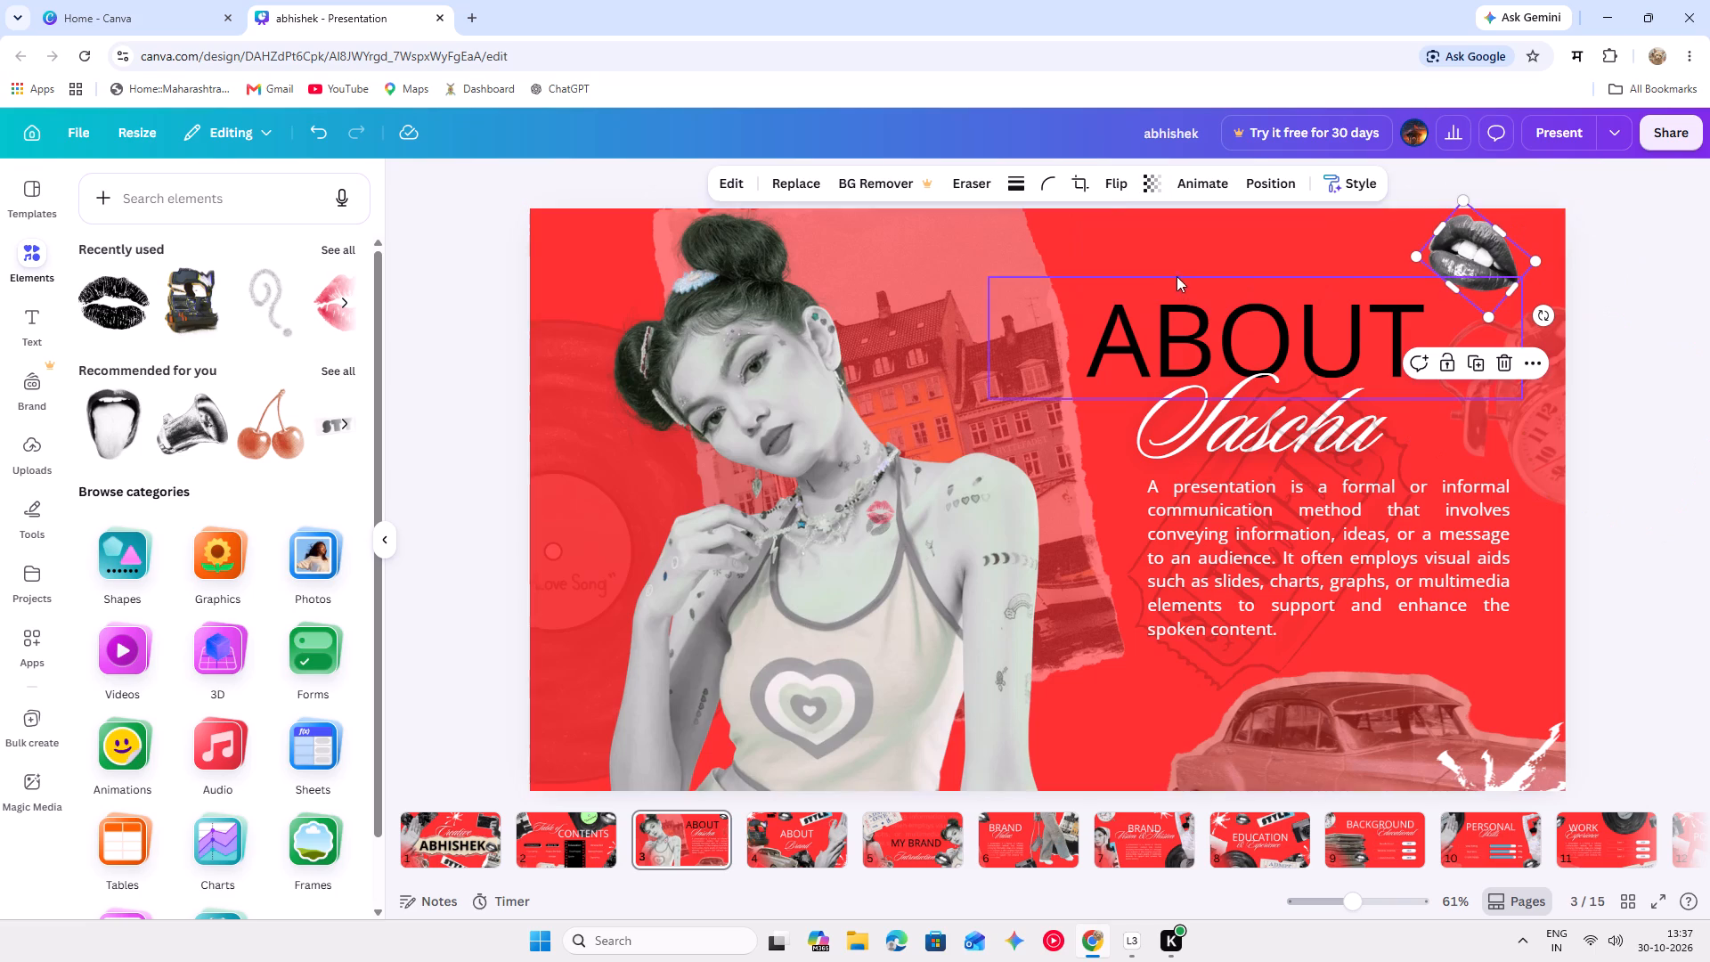
left_click(1141, 183)
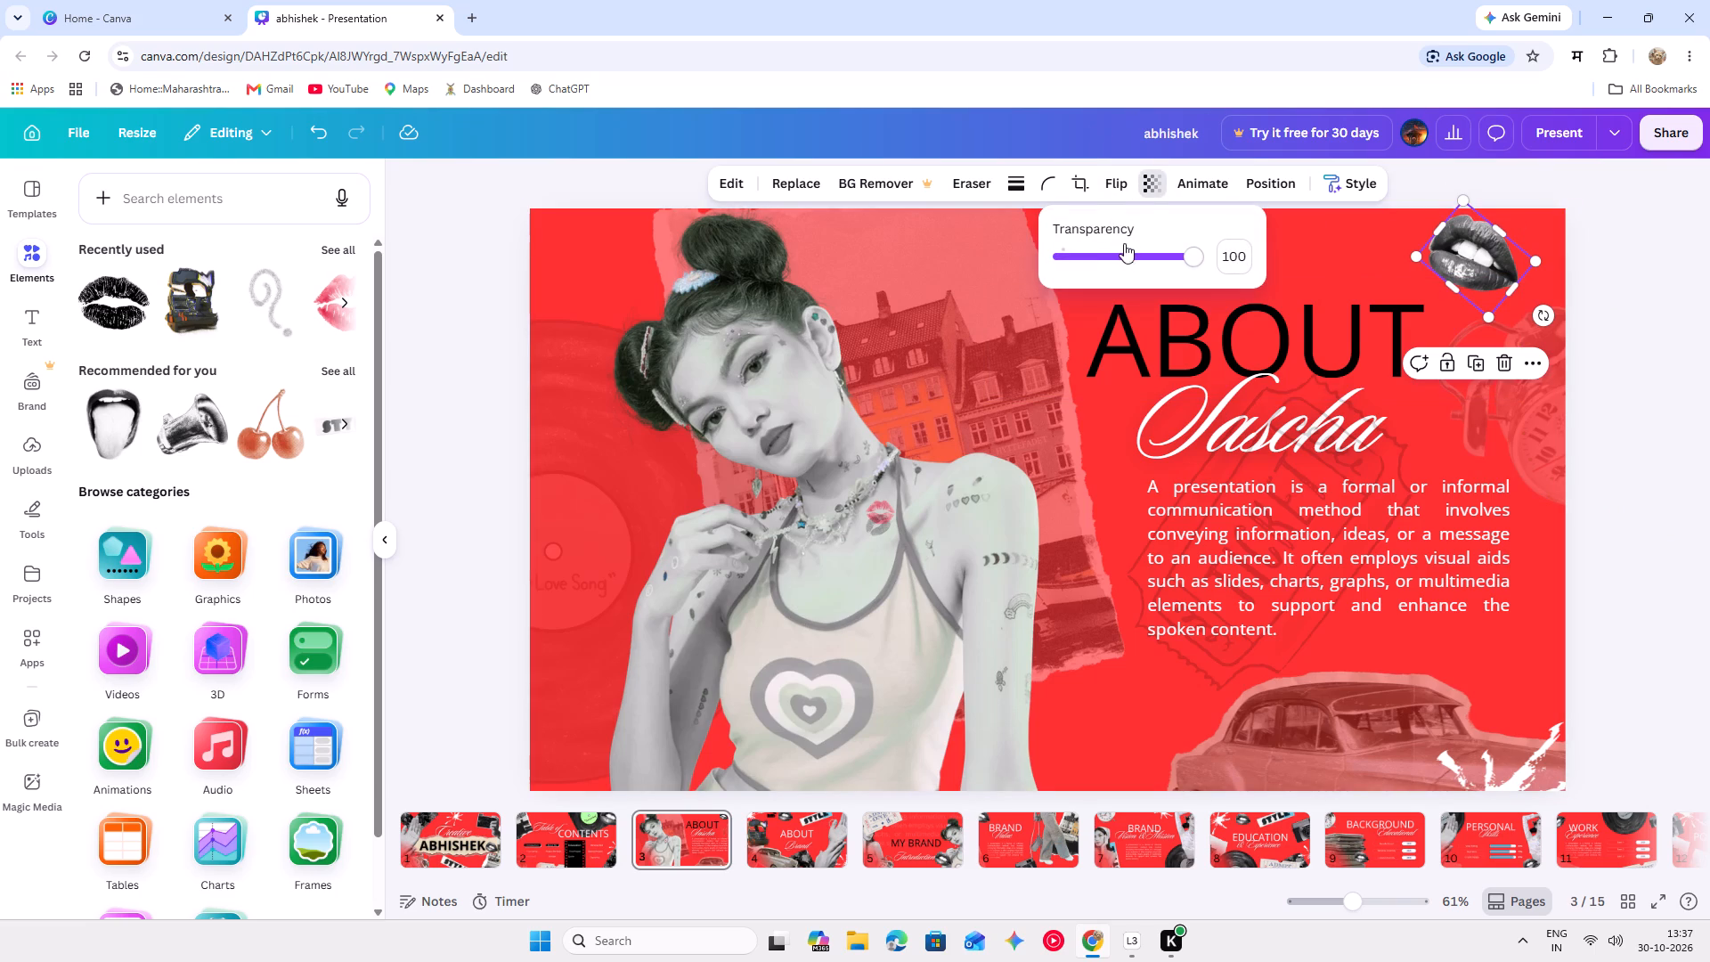
left_click_drag(1128, 248, 1103, 249)
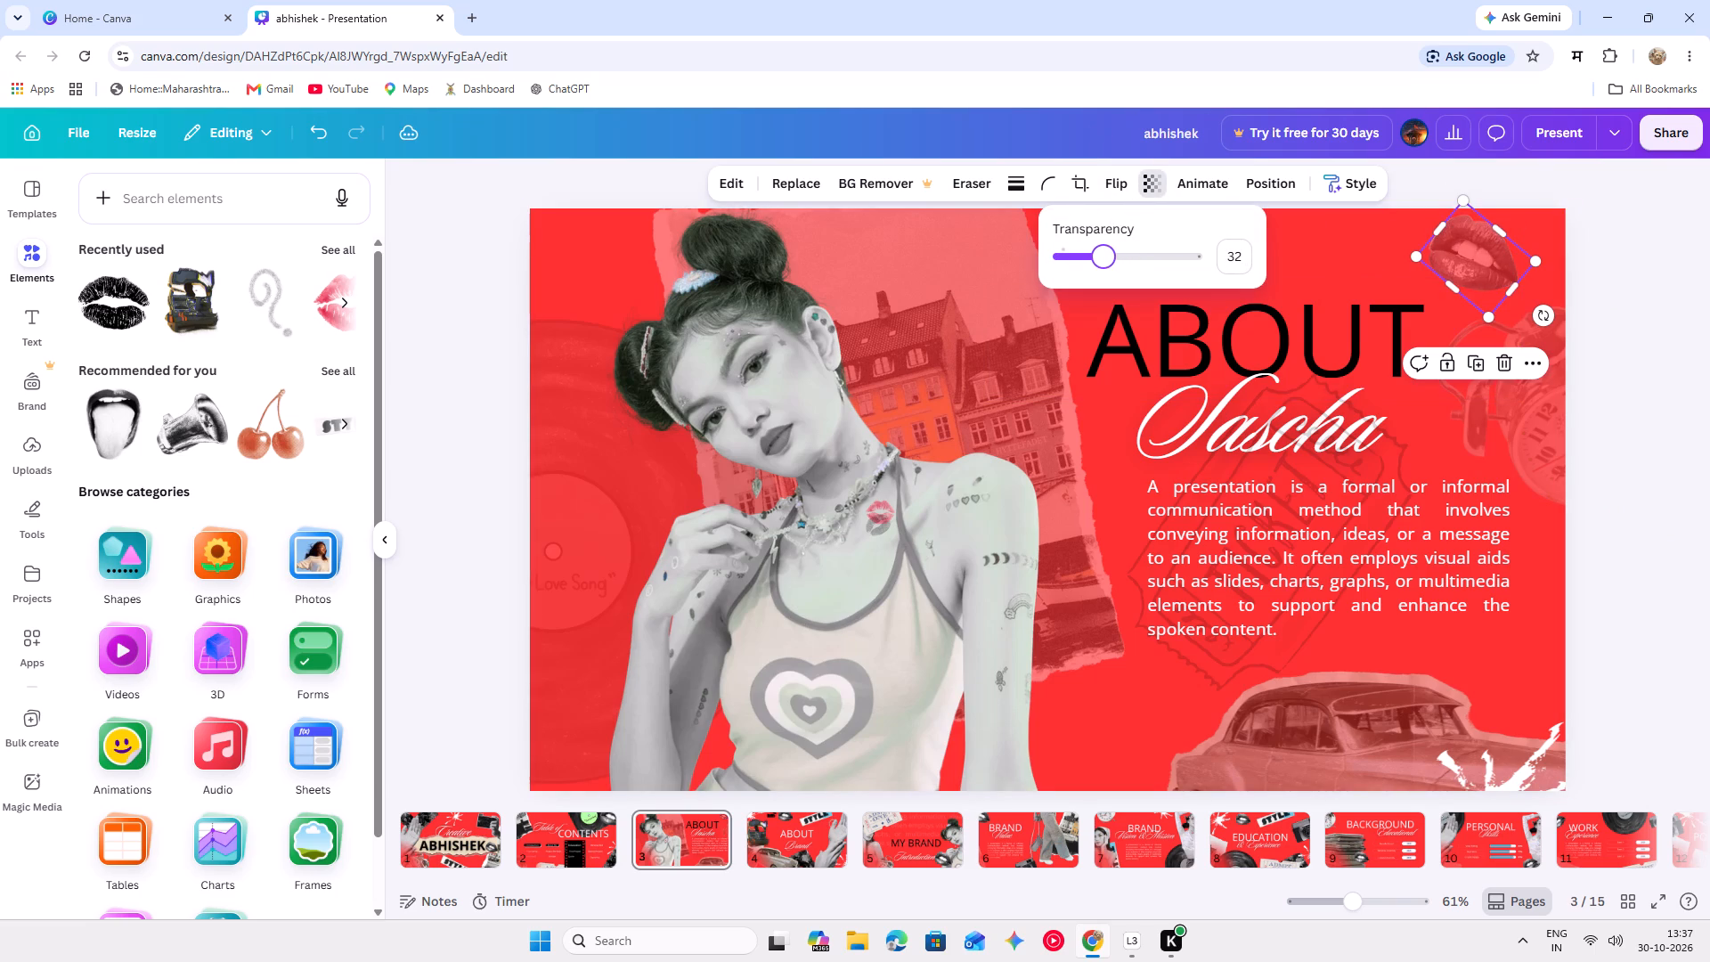
left_click_drag(1120, 249, 1137, 253)
double_click(1137, 253)
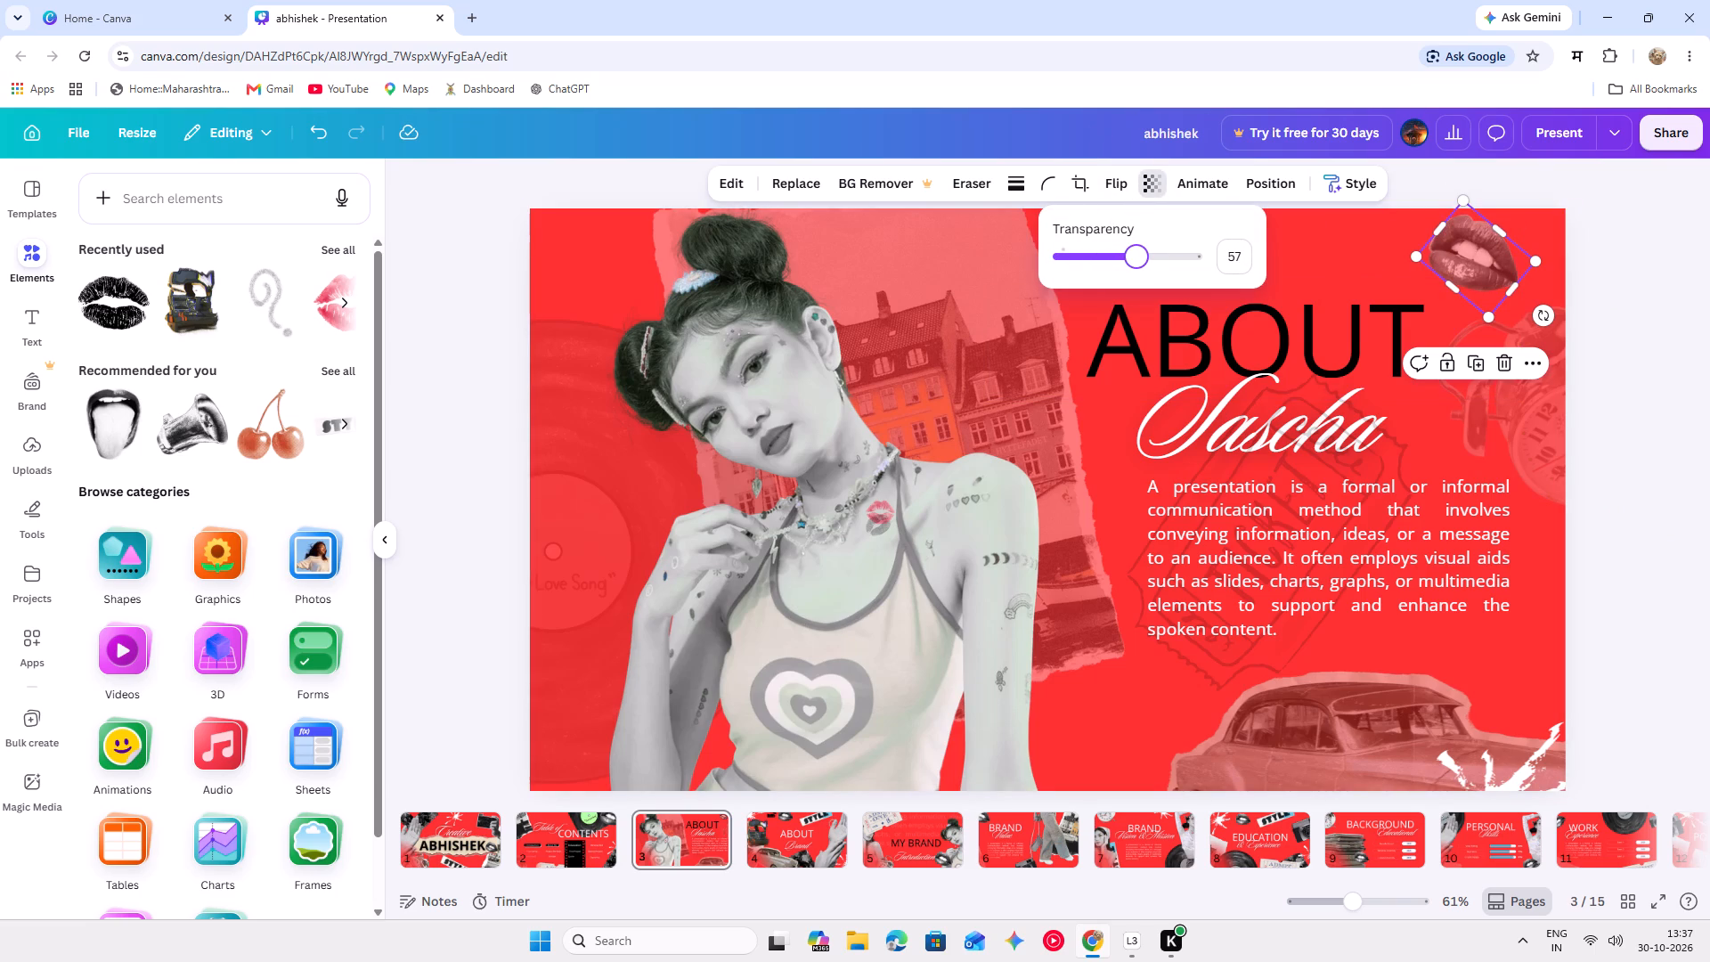
Shift the building photo behind the woman toward the slide's left edge and stretch it down past the slide's bottom.
left_click_drag(989, 275, 954, 283)
left_click(1035, 447)
left_click_drag(1051, 570, 887, 528)
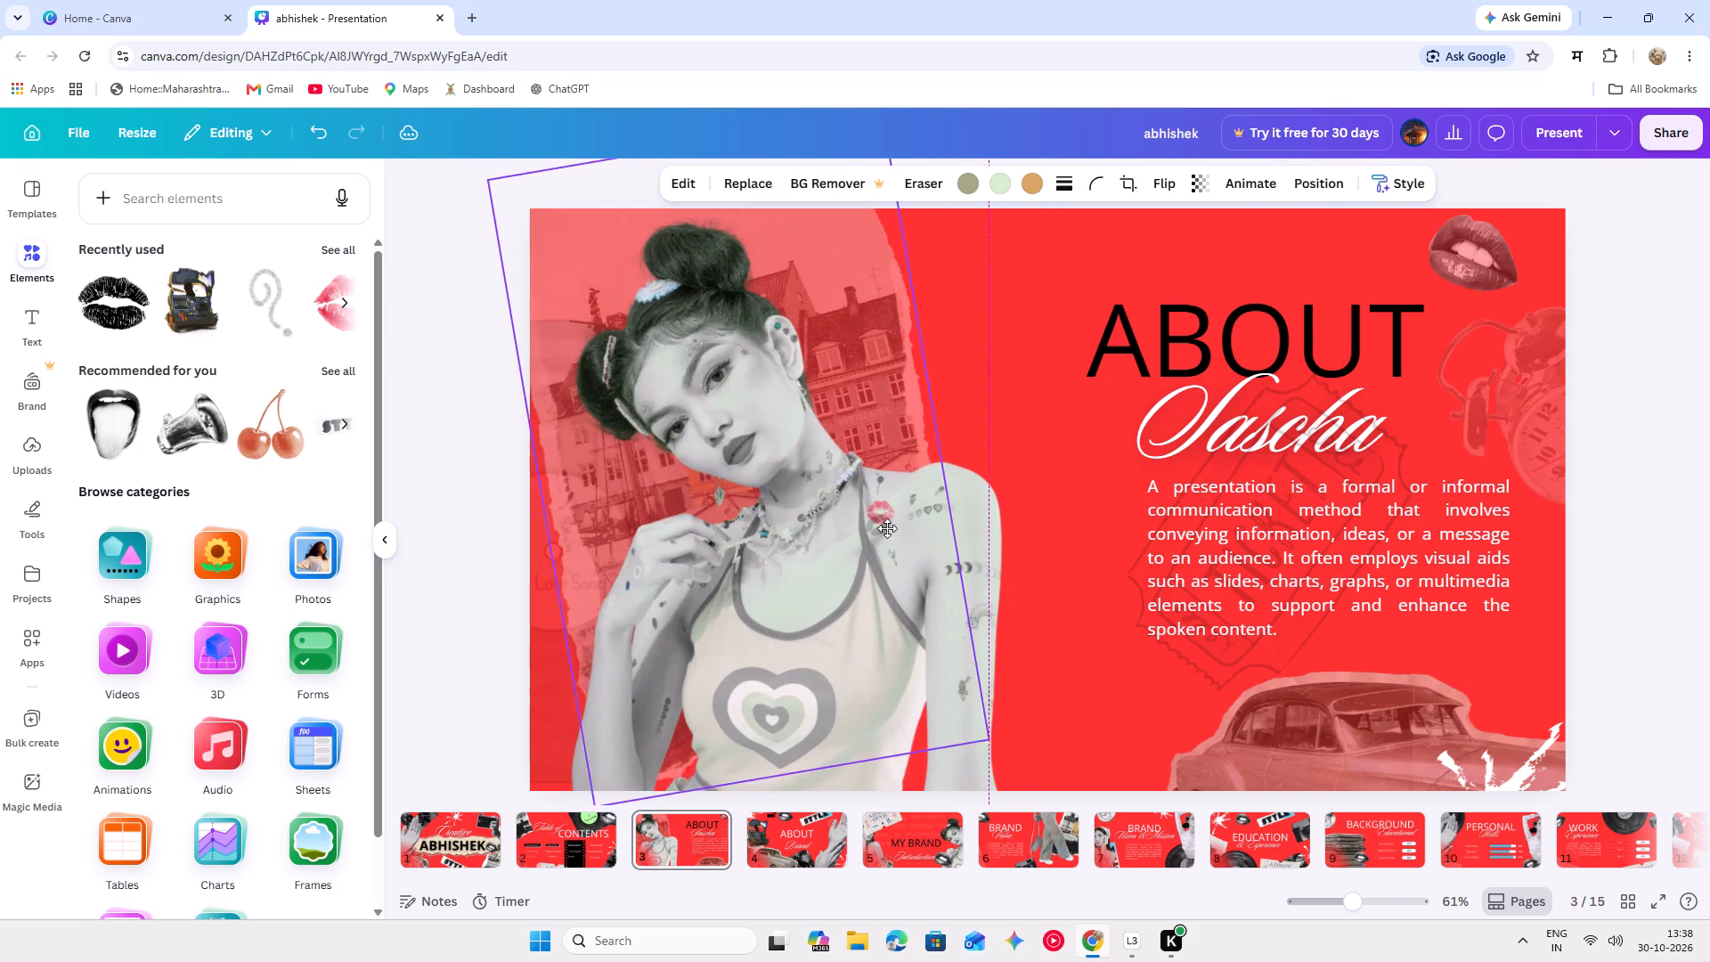
left_click_drag(887, 528, 911, 485)
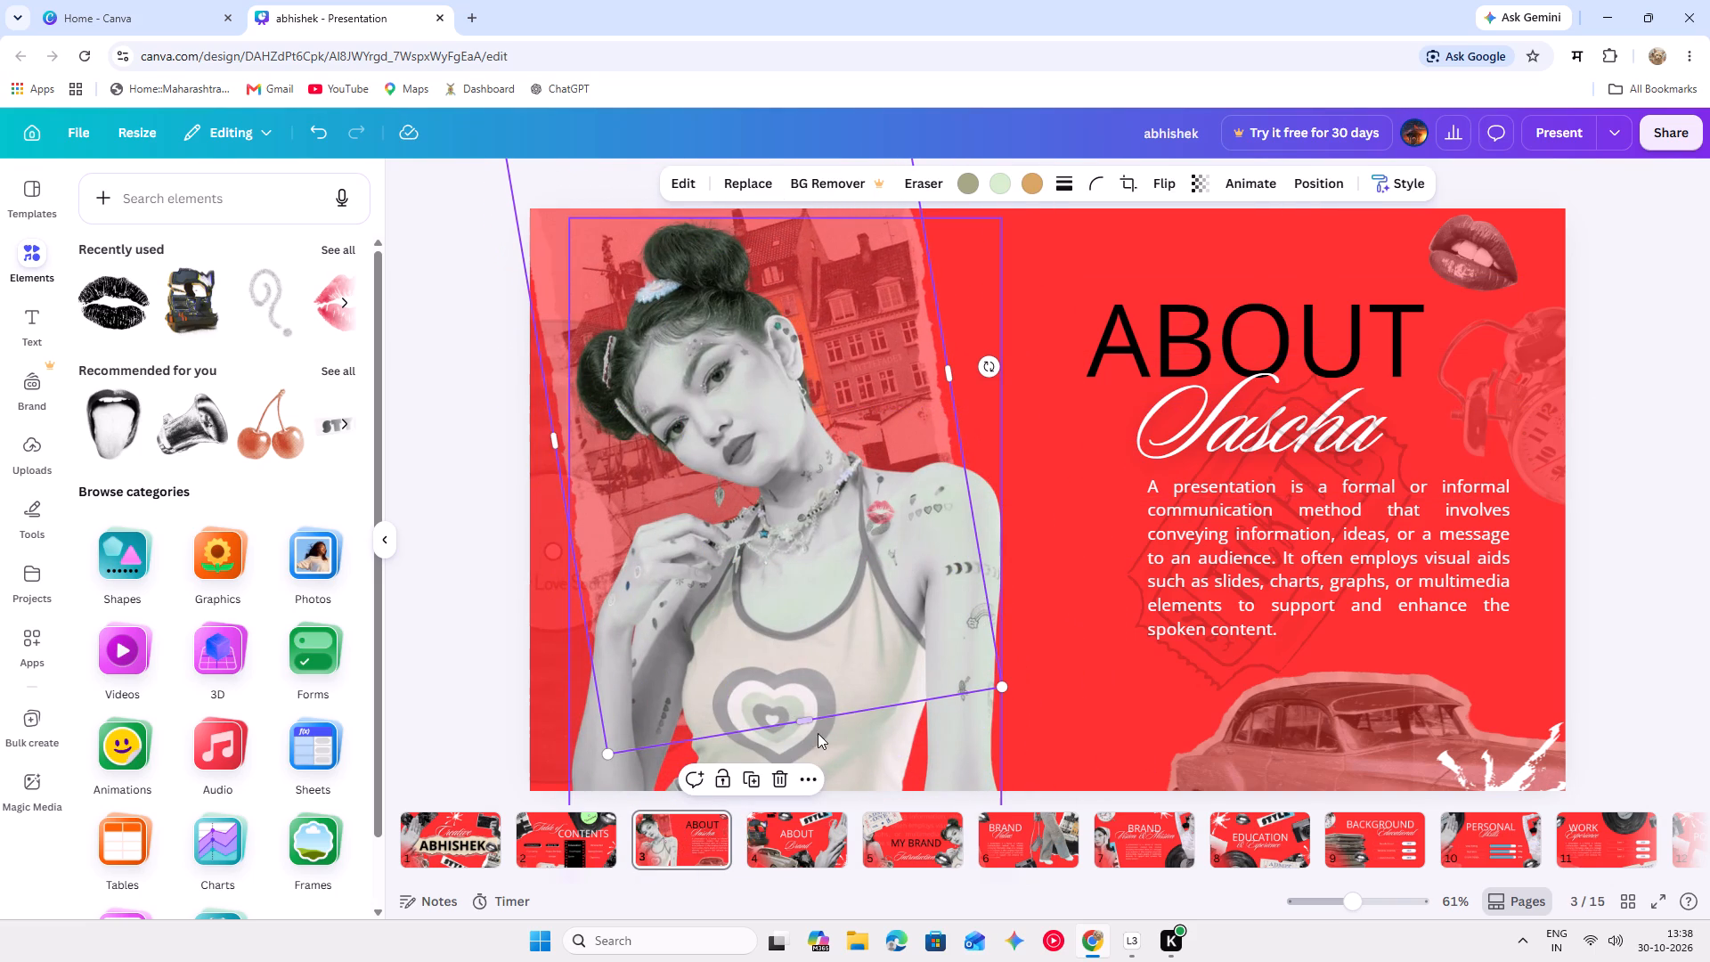
left_click_drag(798, 722, 827, 888)
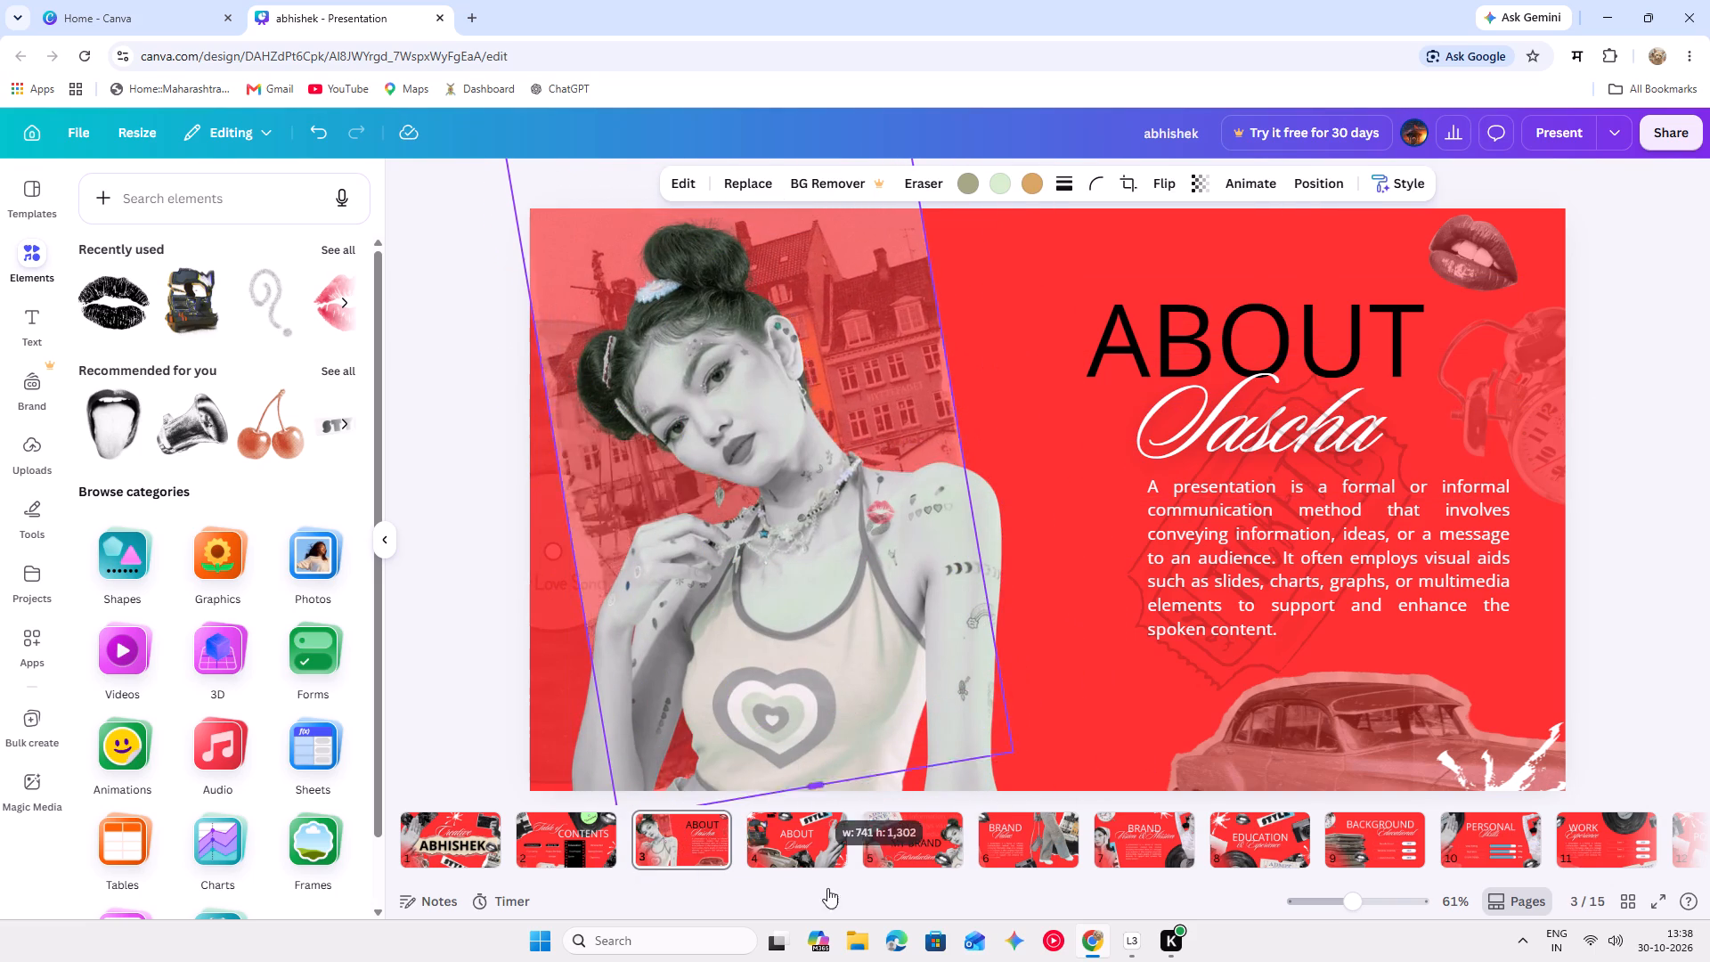
left_click_drag(827, 888, 856, 961)
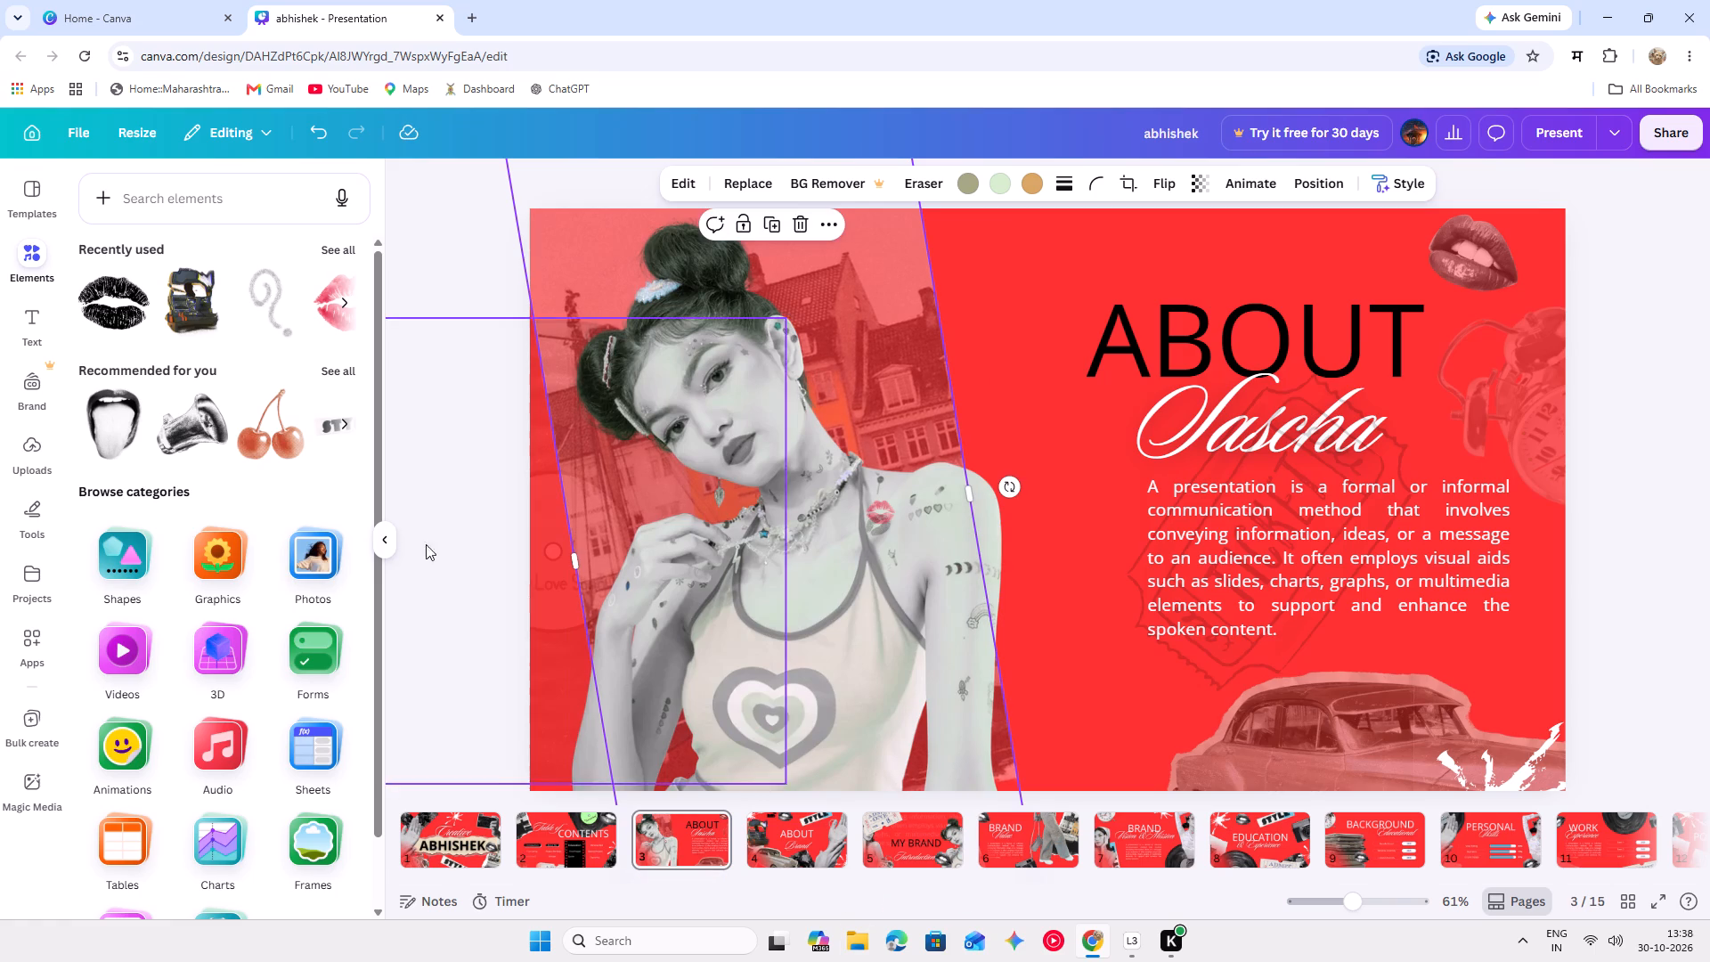
Add the recommended cherries graphic, shrink it to a tiny charm, and place it beside the necklace below the woman's neck.
left_click(265, 452)
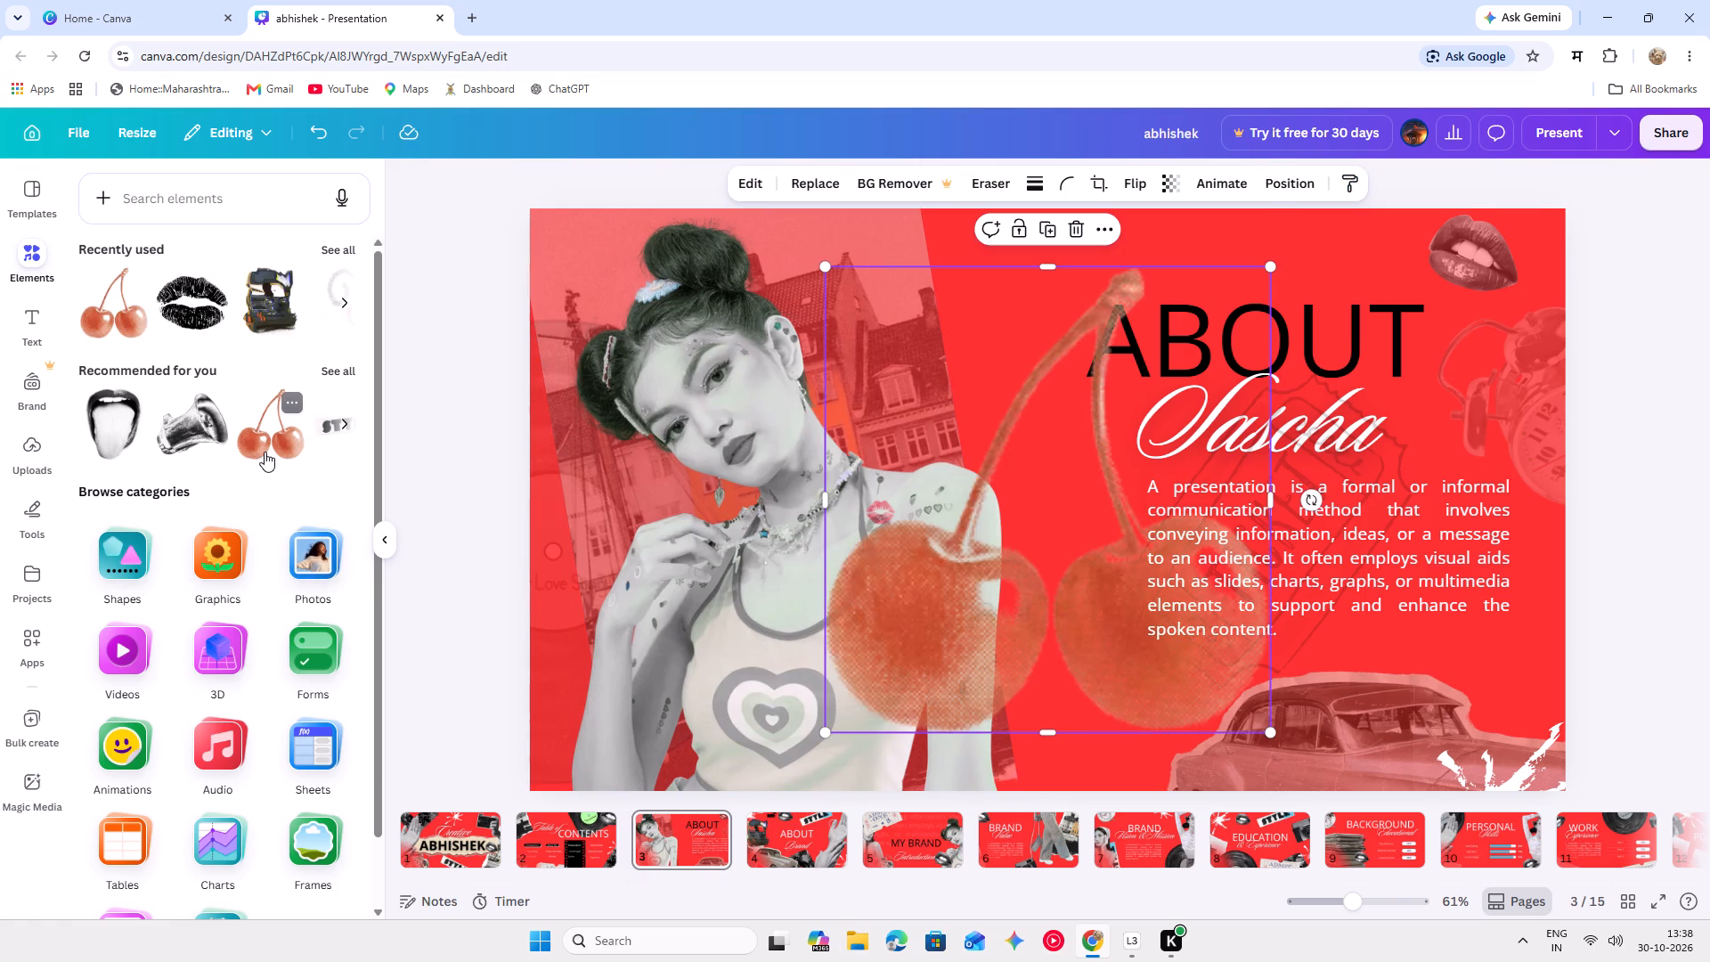
left_click_drag(980, 645, 749, 607)
left_click_drag(1042, 693, 953, 642)
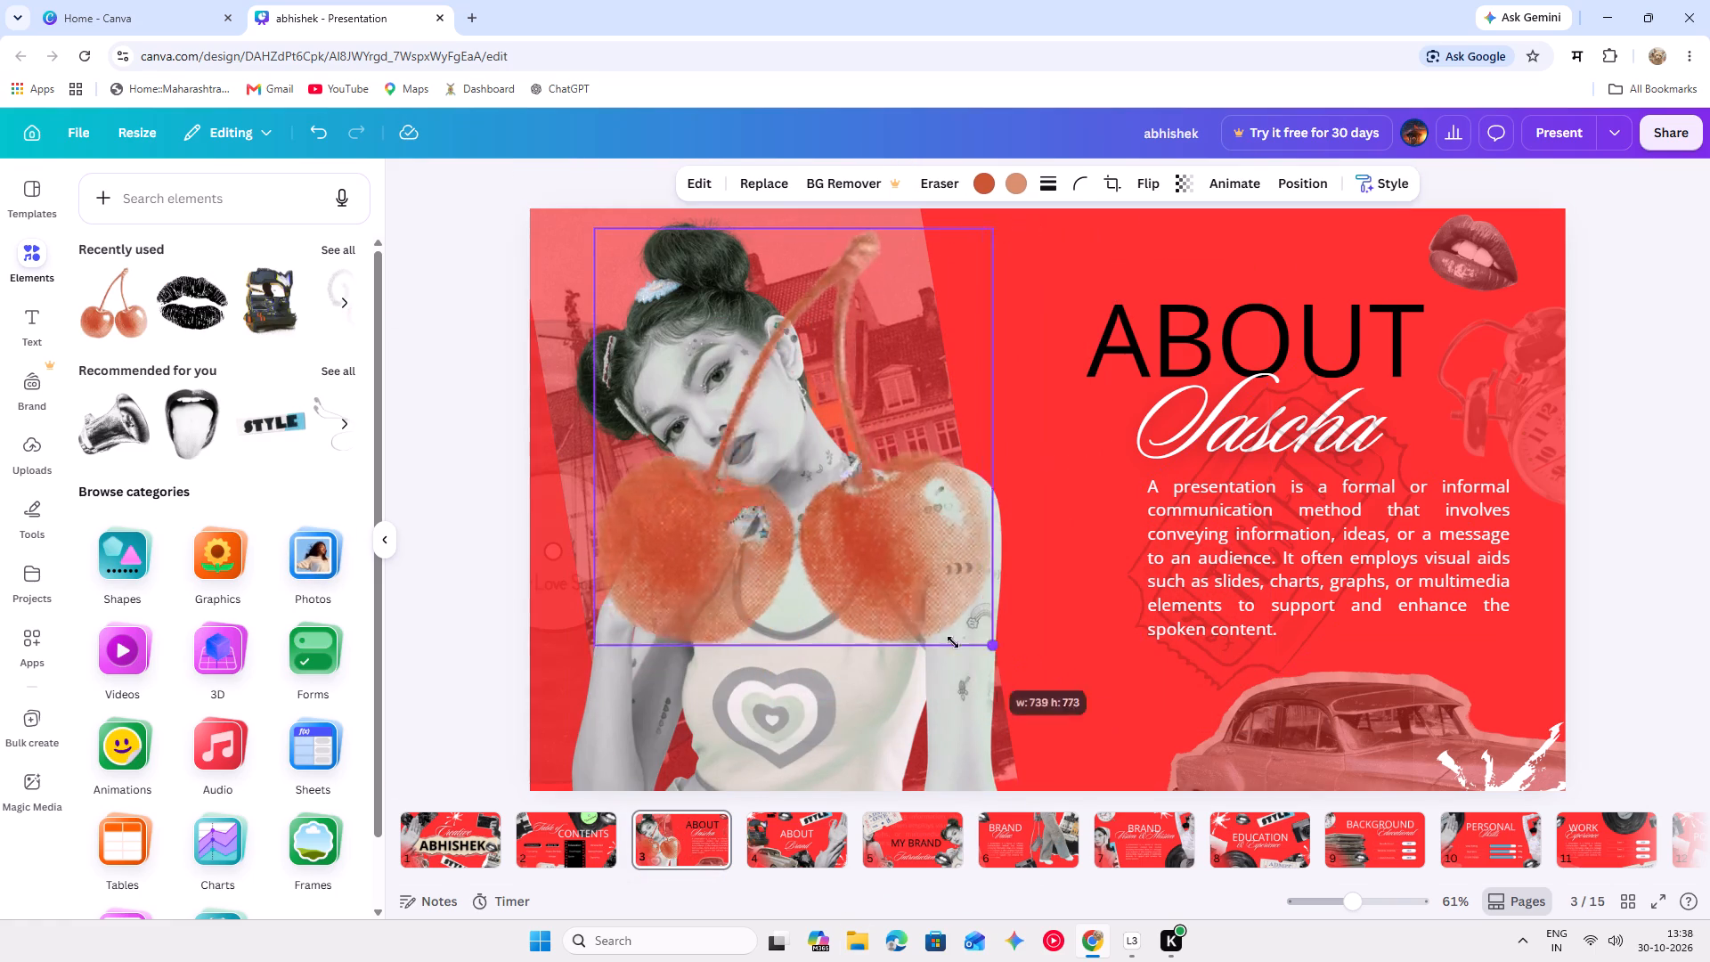
left_click_drag(953, 642, 558, 379)
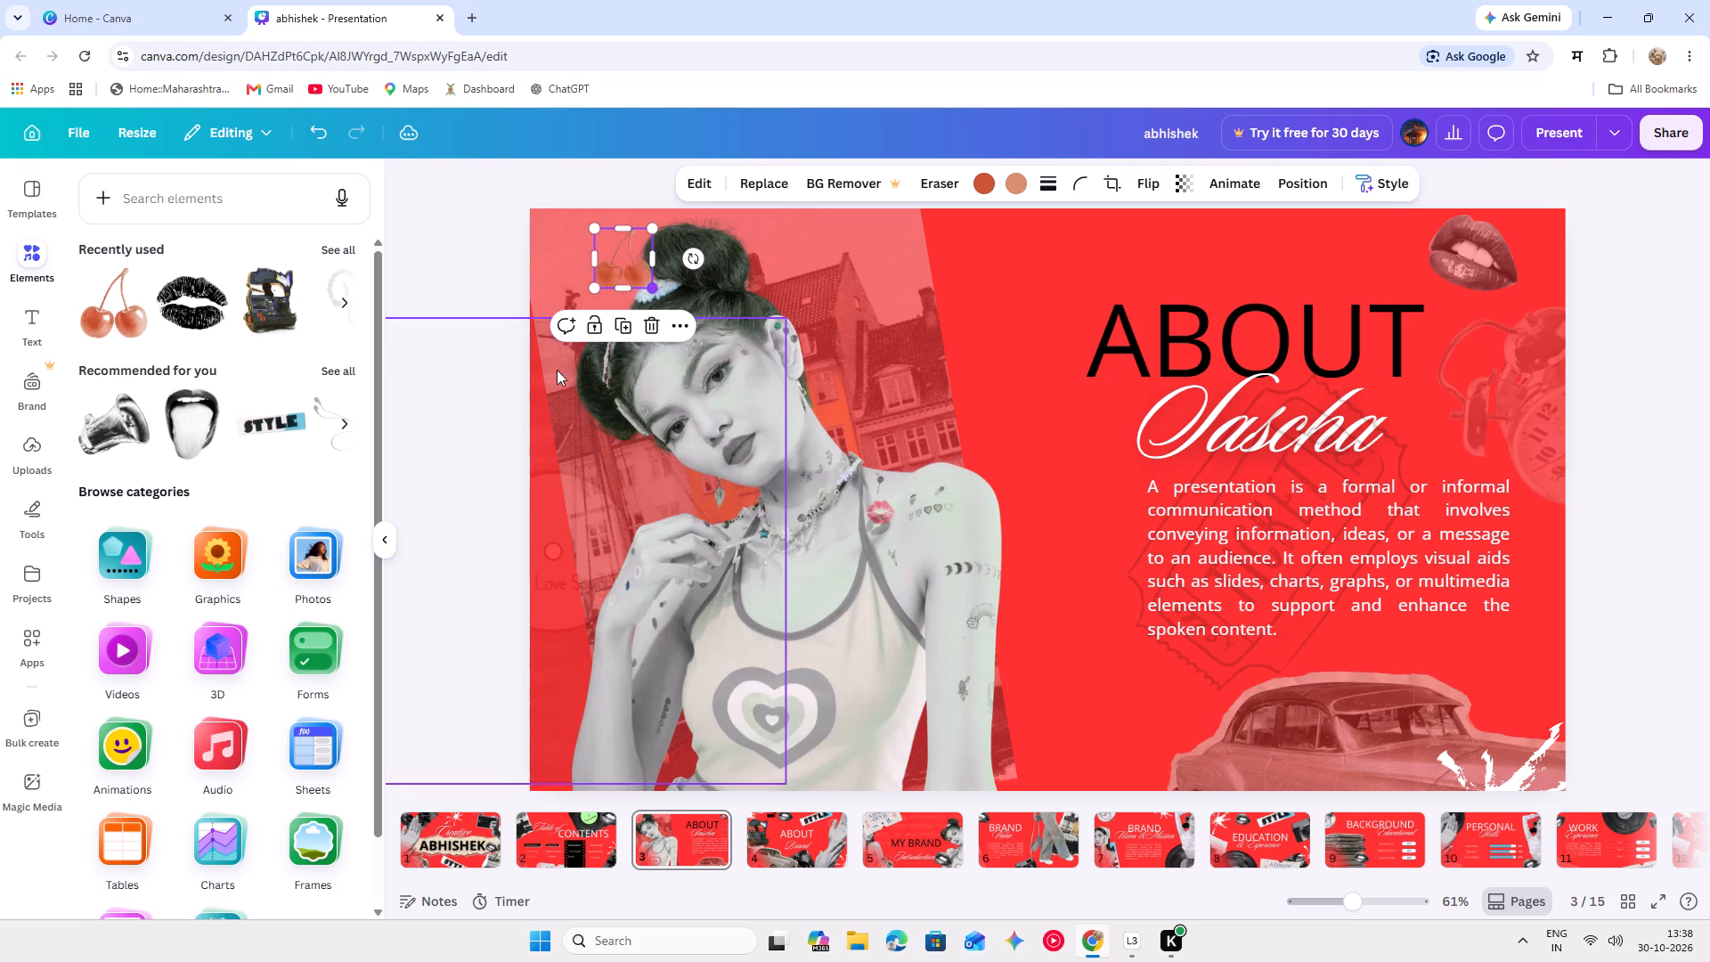
left_click_drag(630, 260, 855, 558)
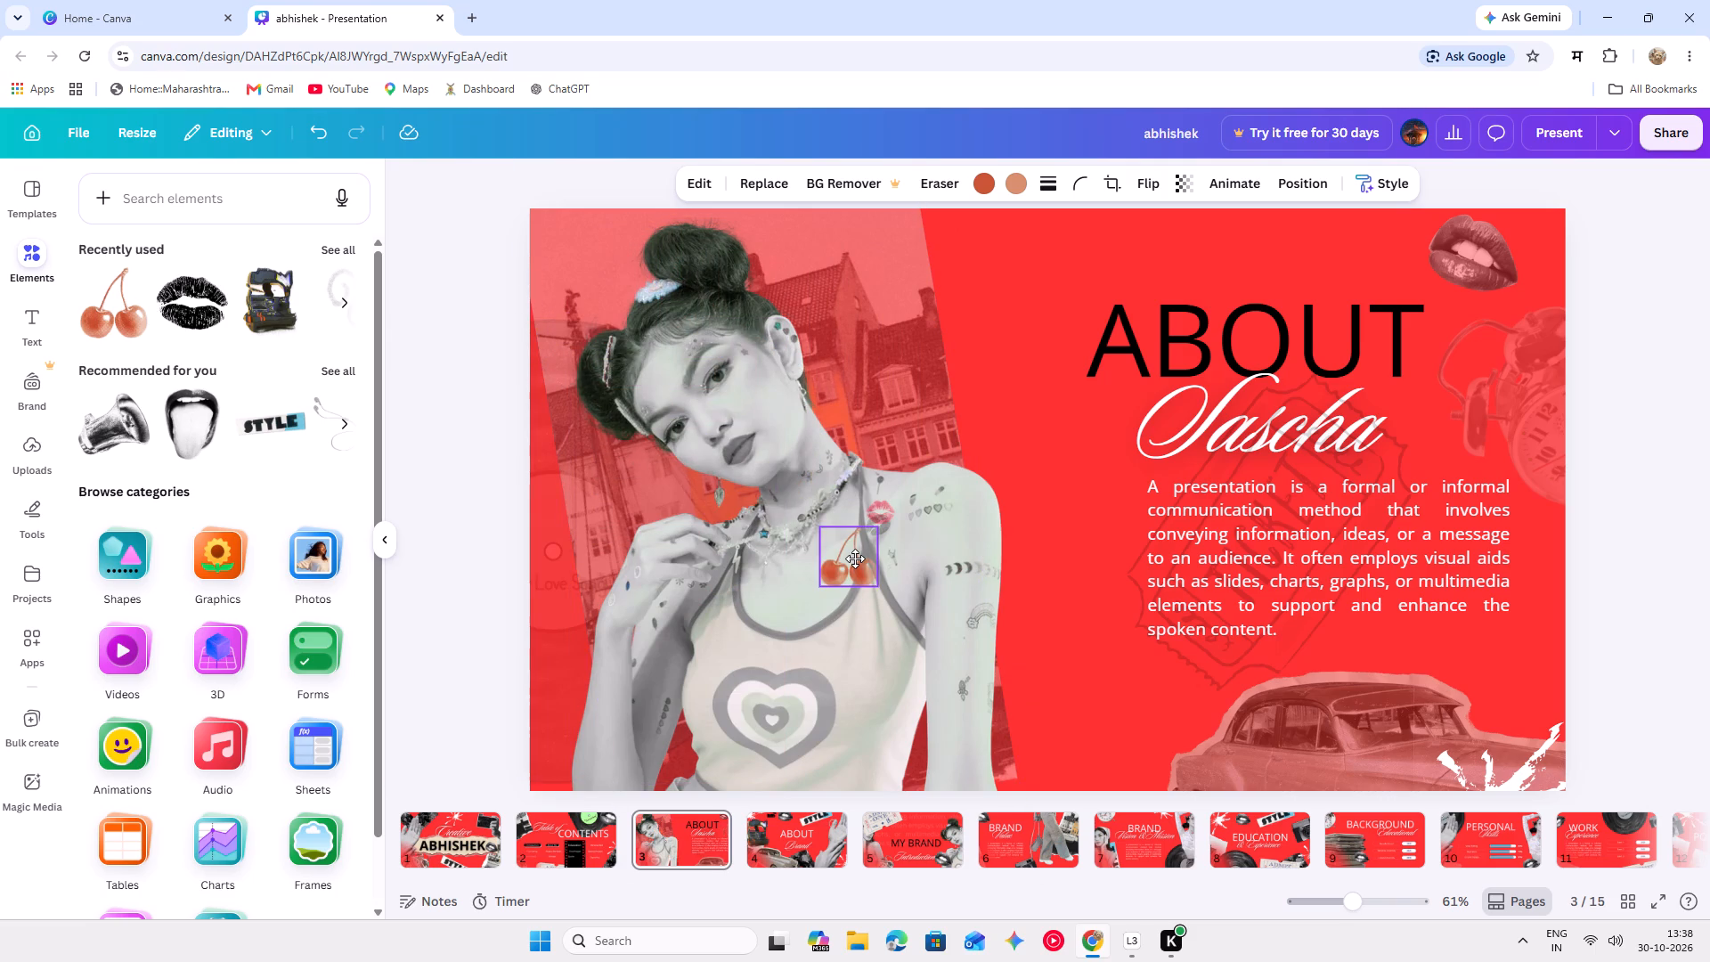
left_click_drag(855, 558, 798, 536)
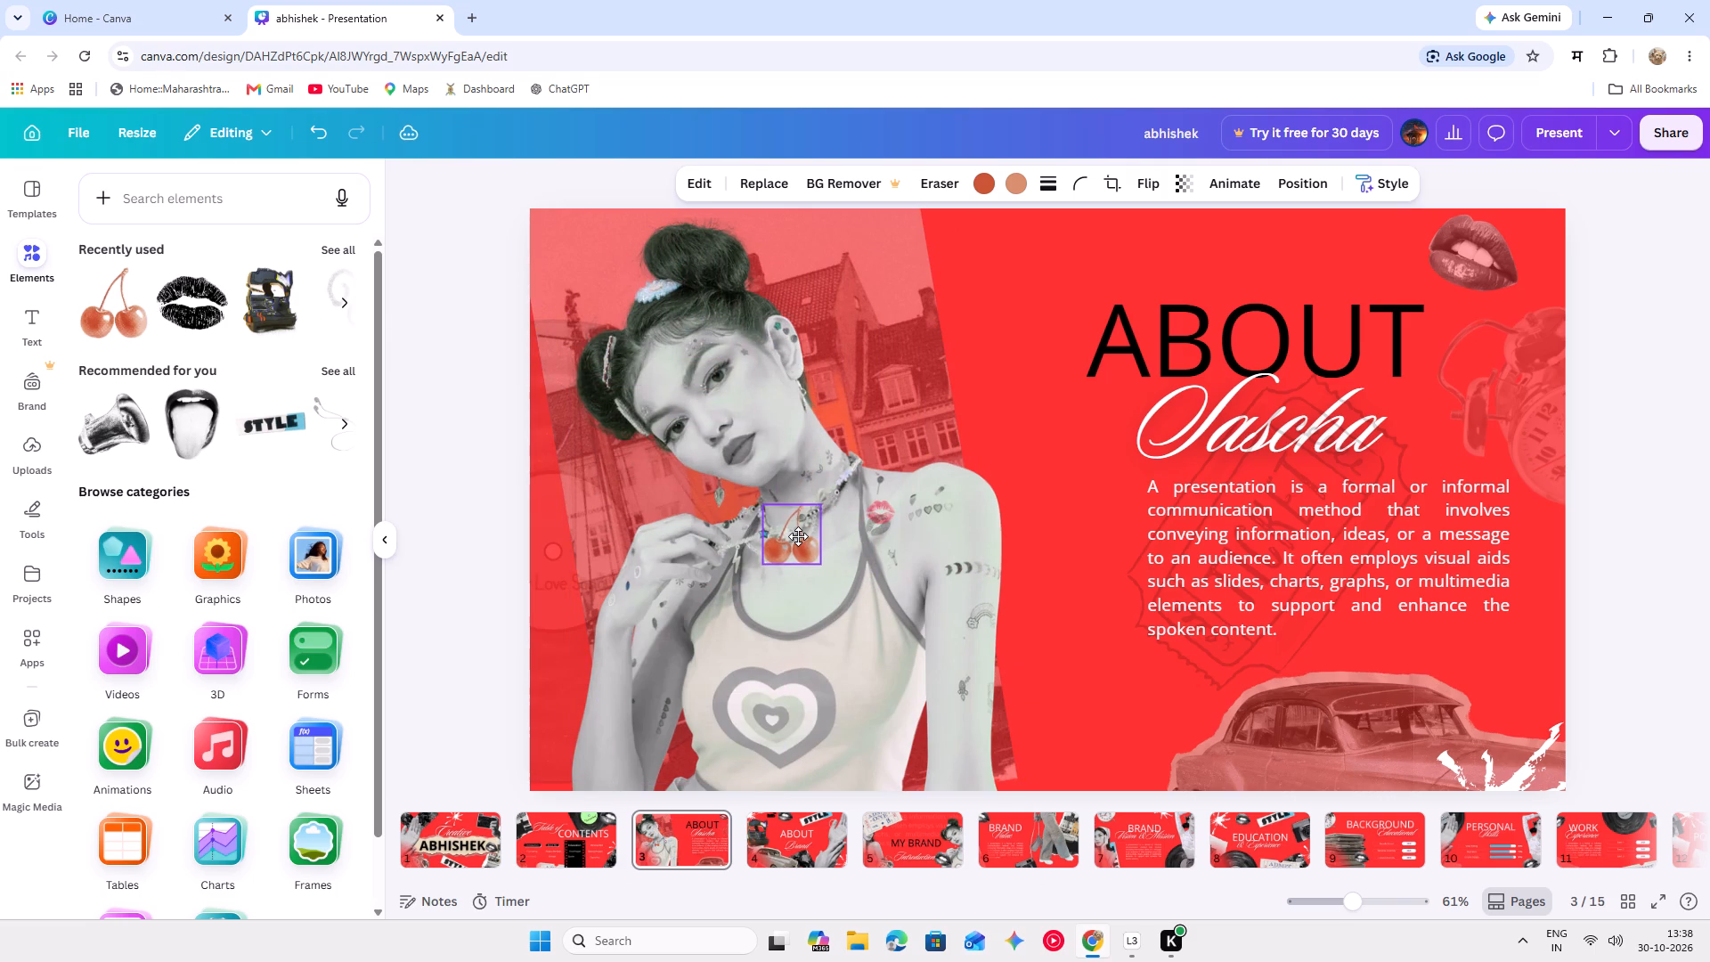
left_click_drag(798, 536, 799, 548)
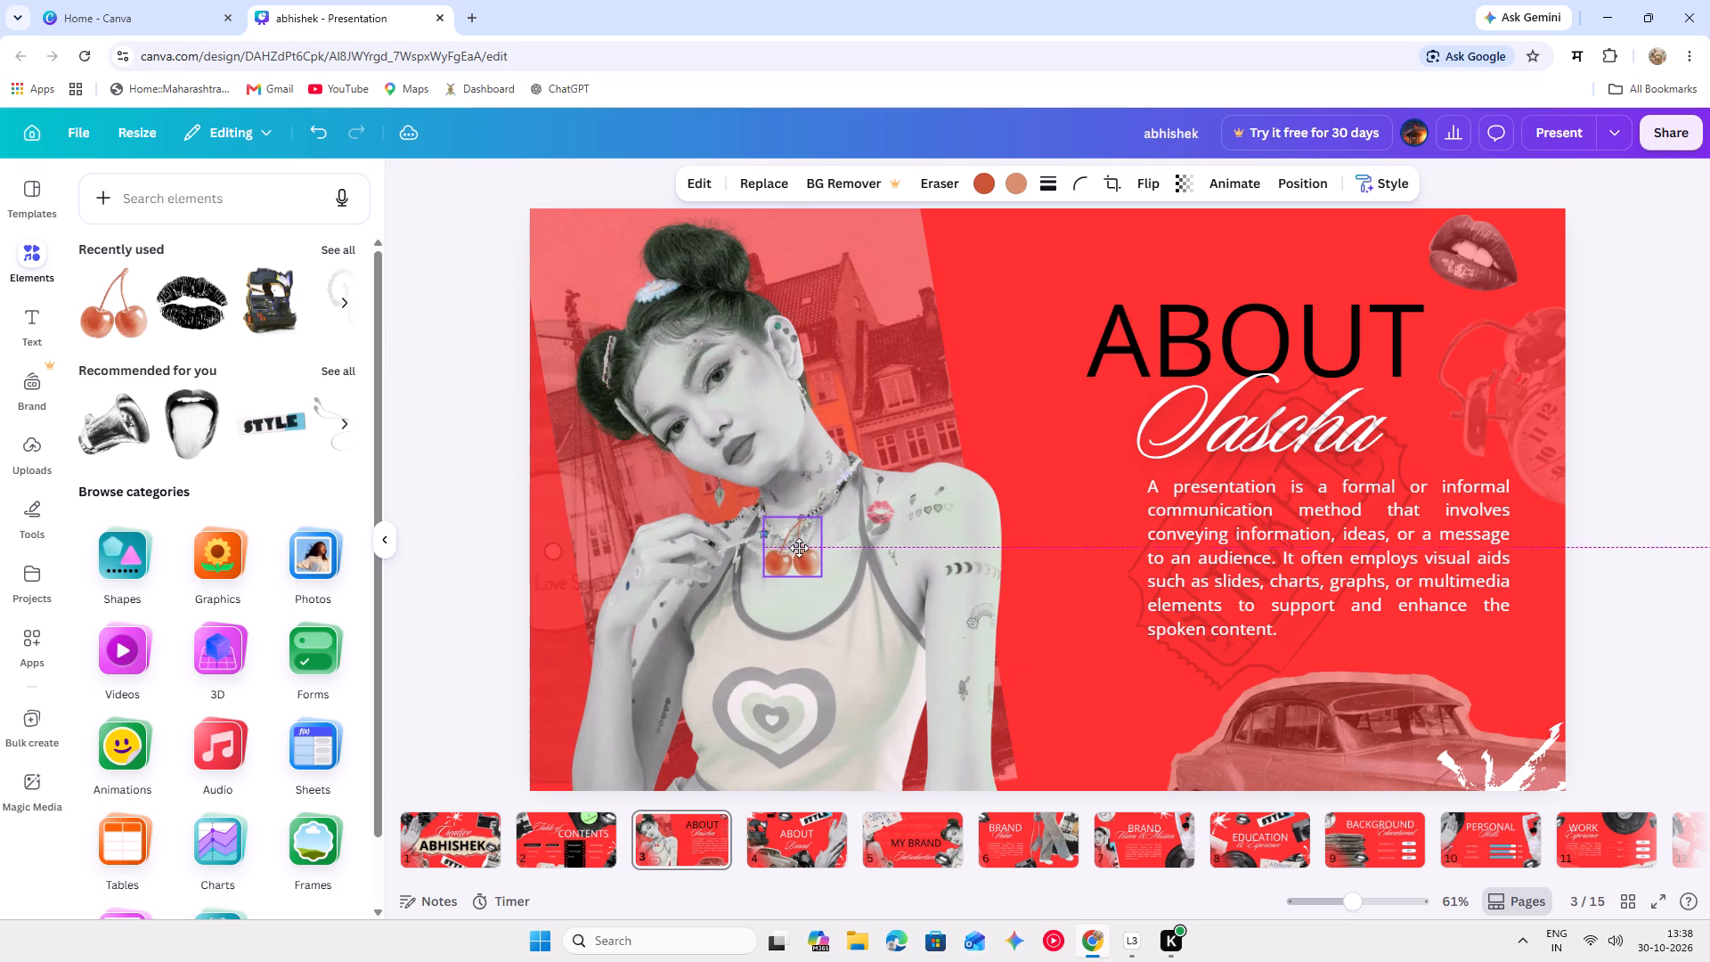
left_click_drag(799, 548, 799, 552)
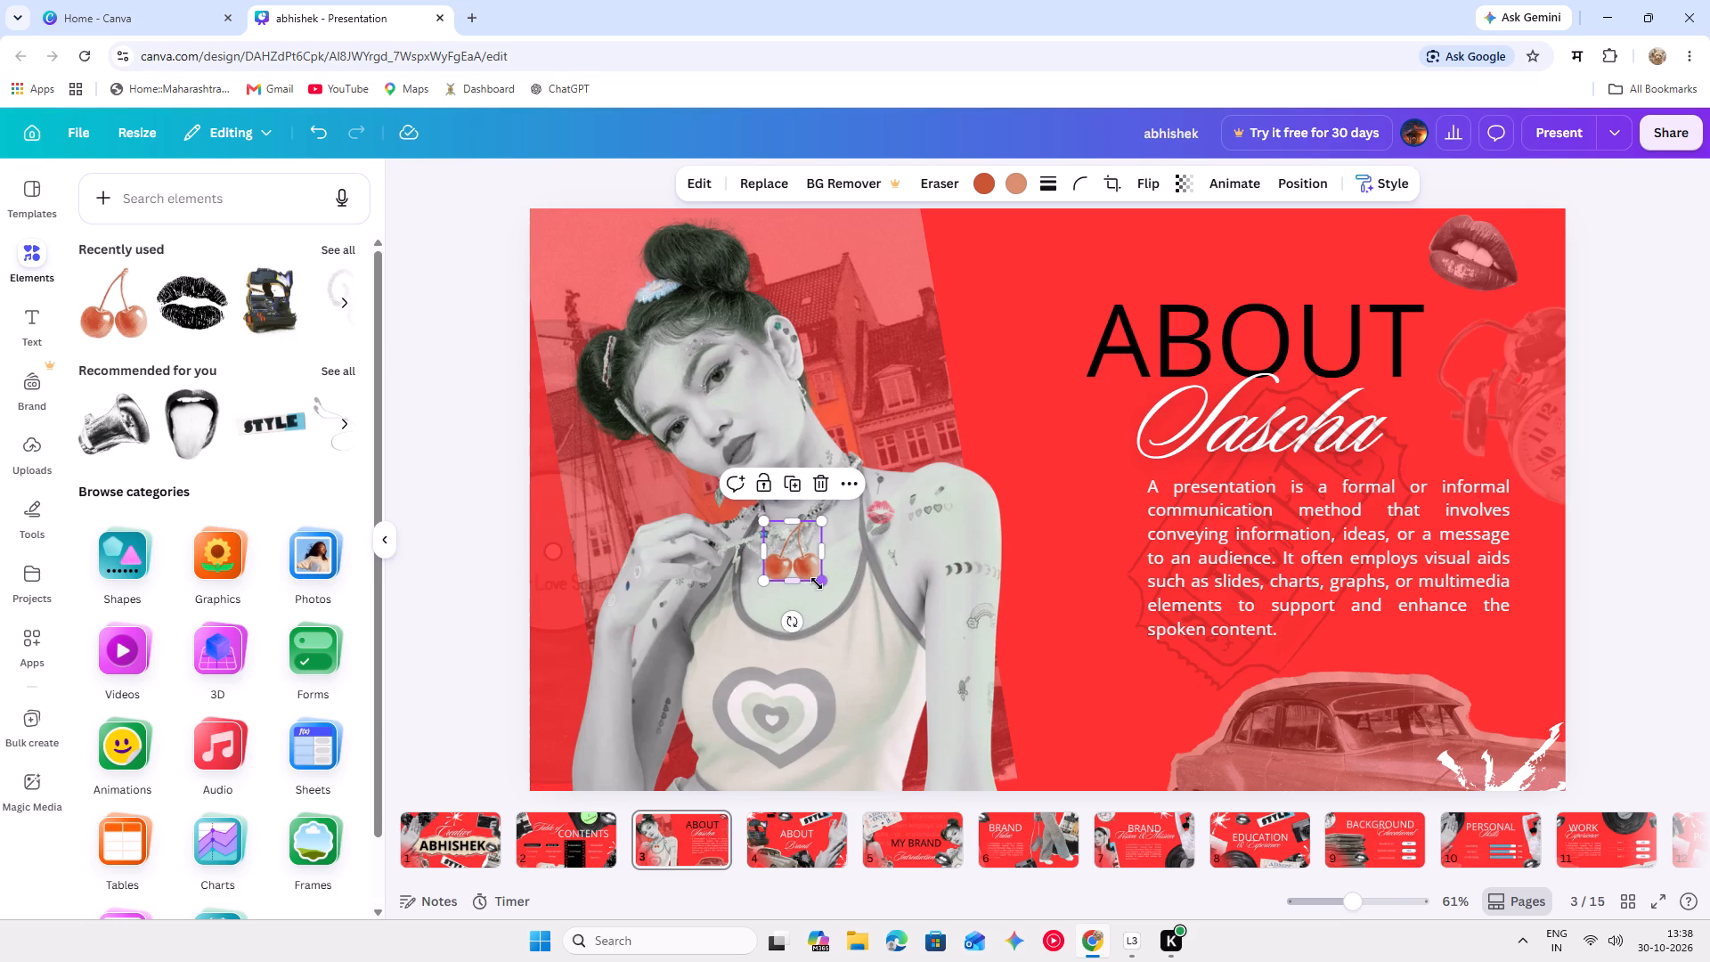
left_click_drag(818, 583, 768, 565)
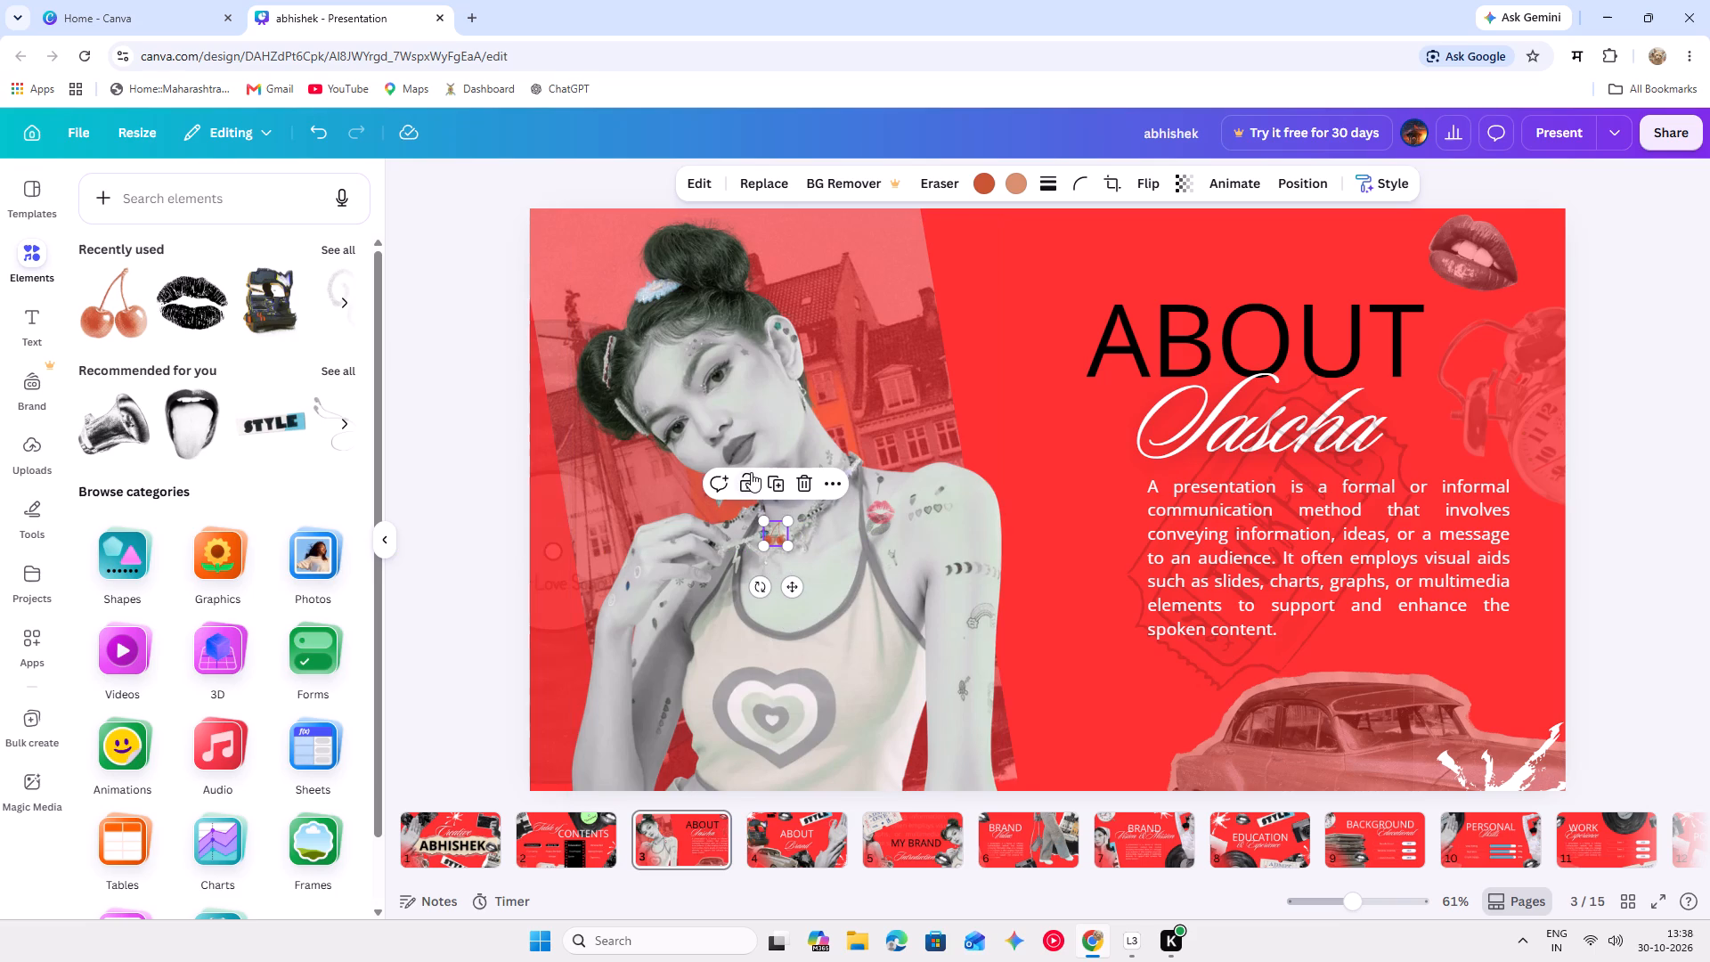
left_click_drag(776, 537, 816, 537)
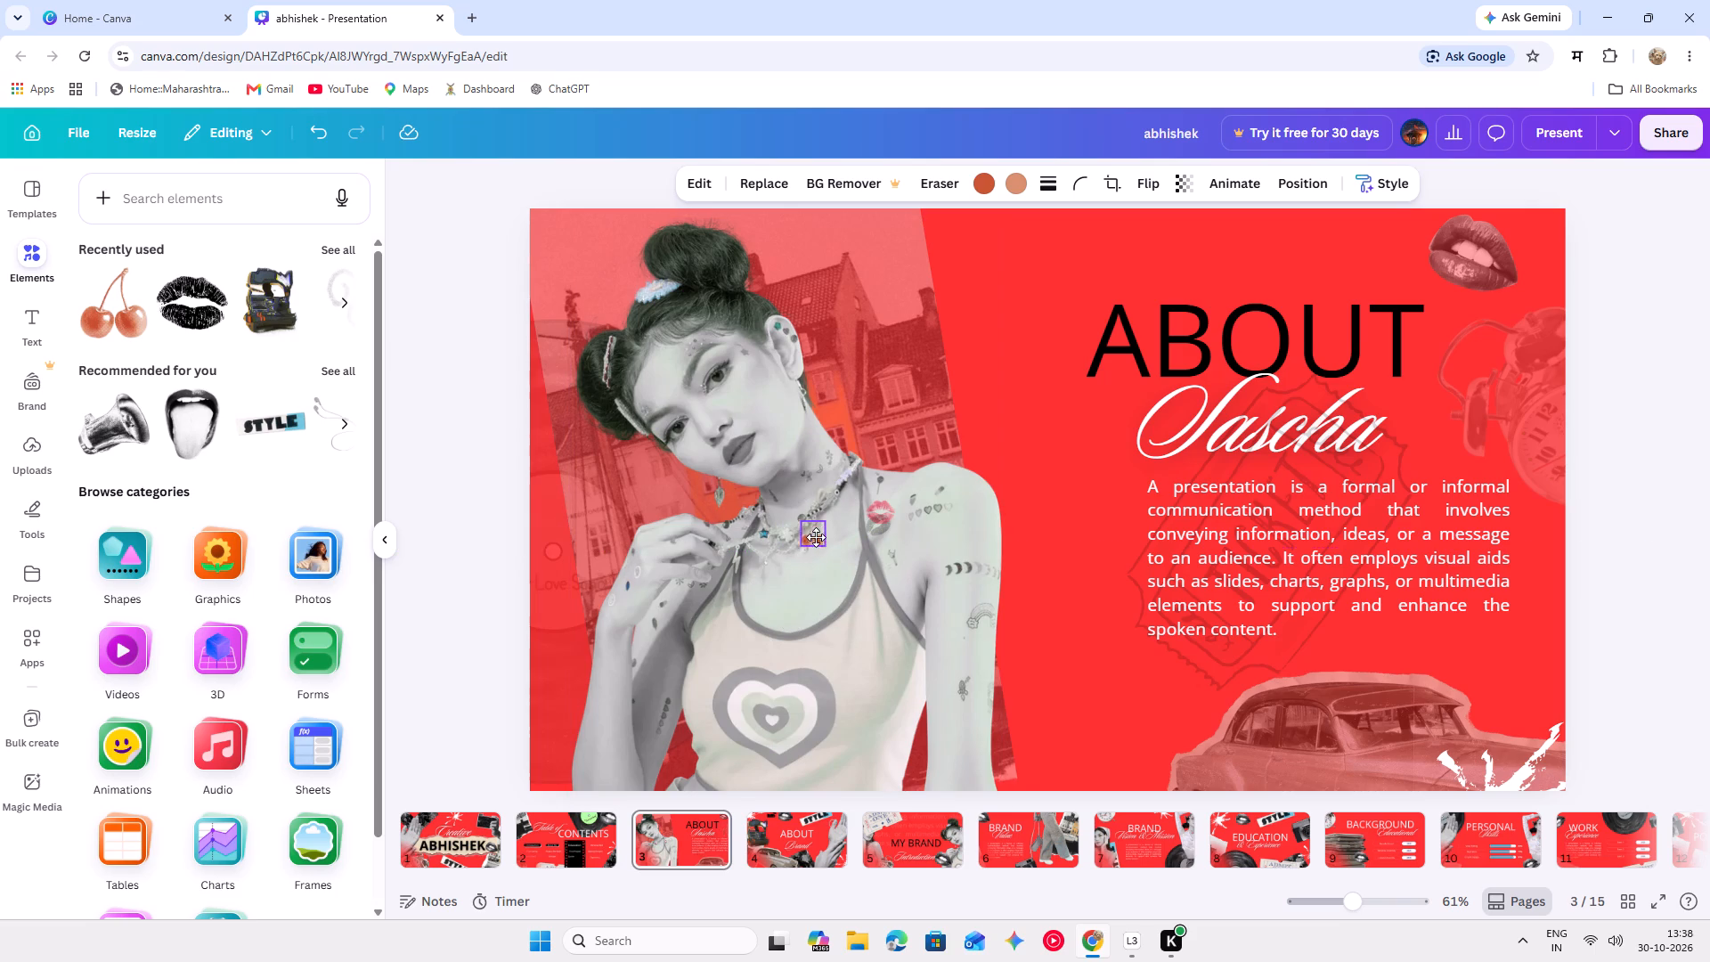
left_click_drag(816, 537, 913, 532)
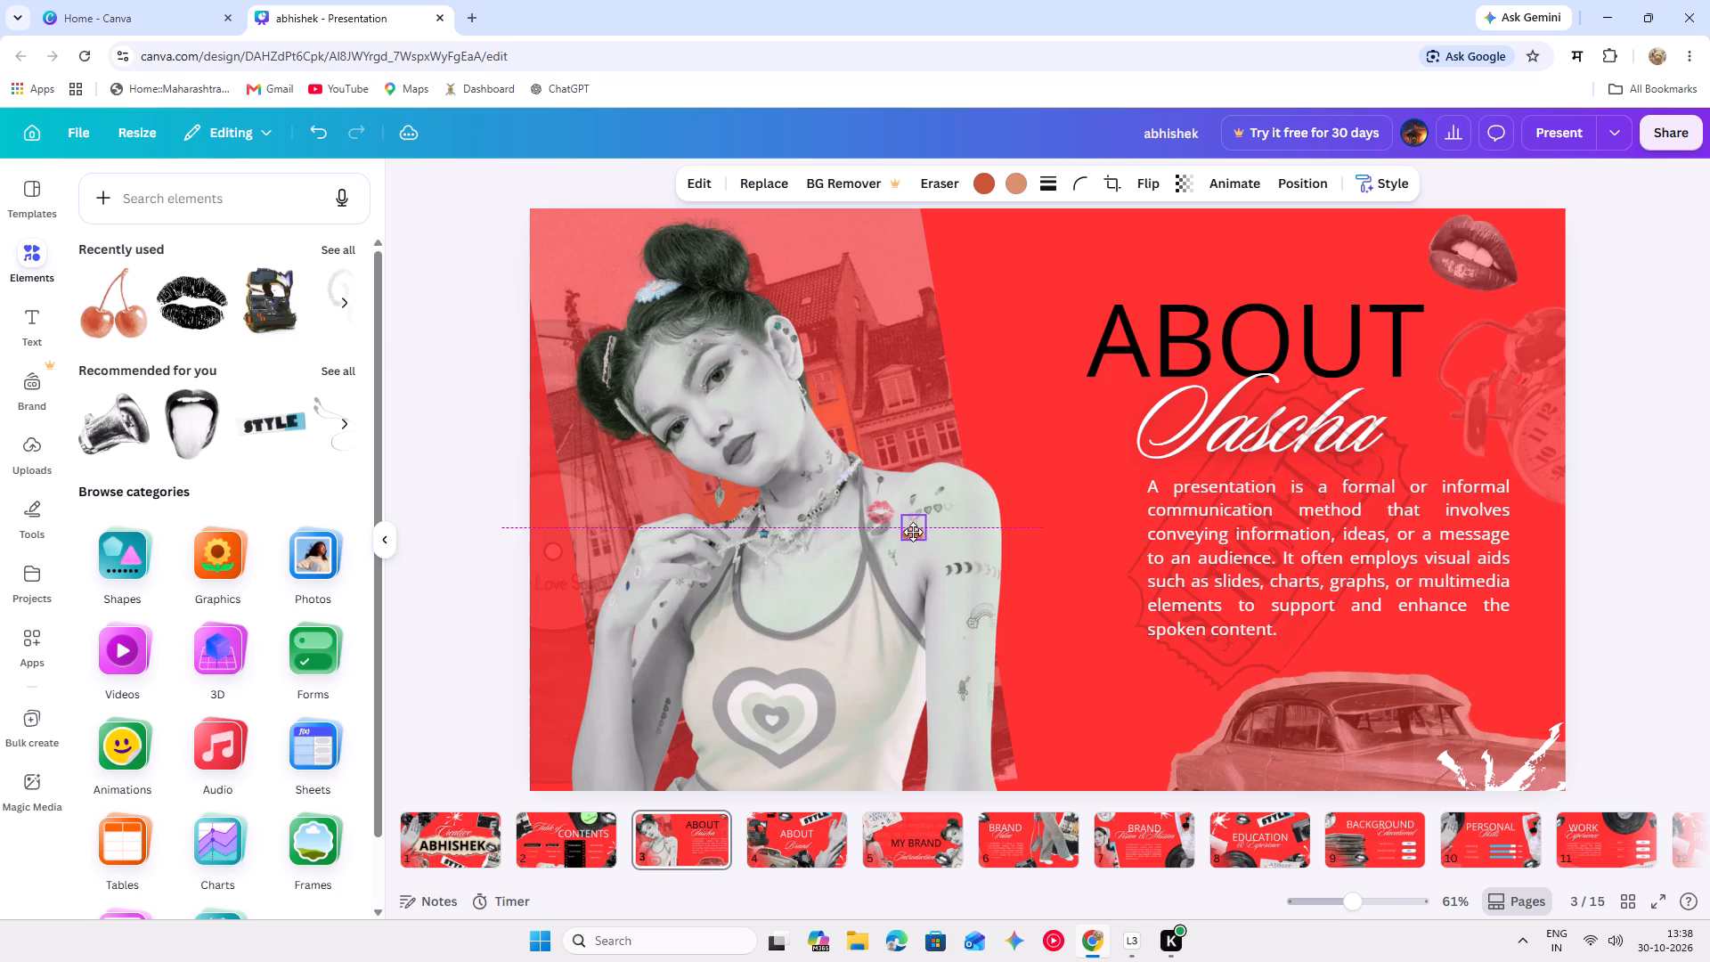
left_click_drag(913, 532, 771, 550)
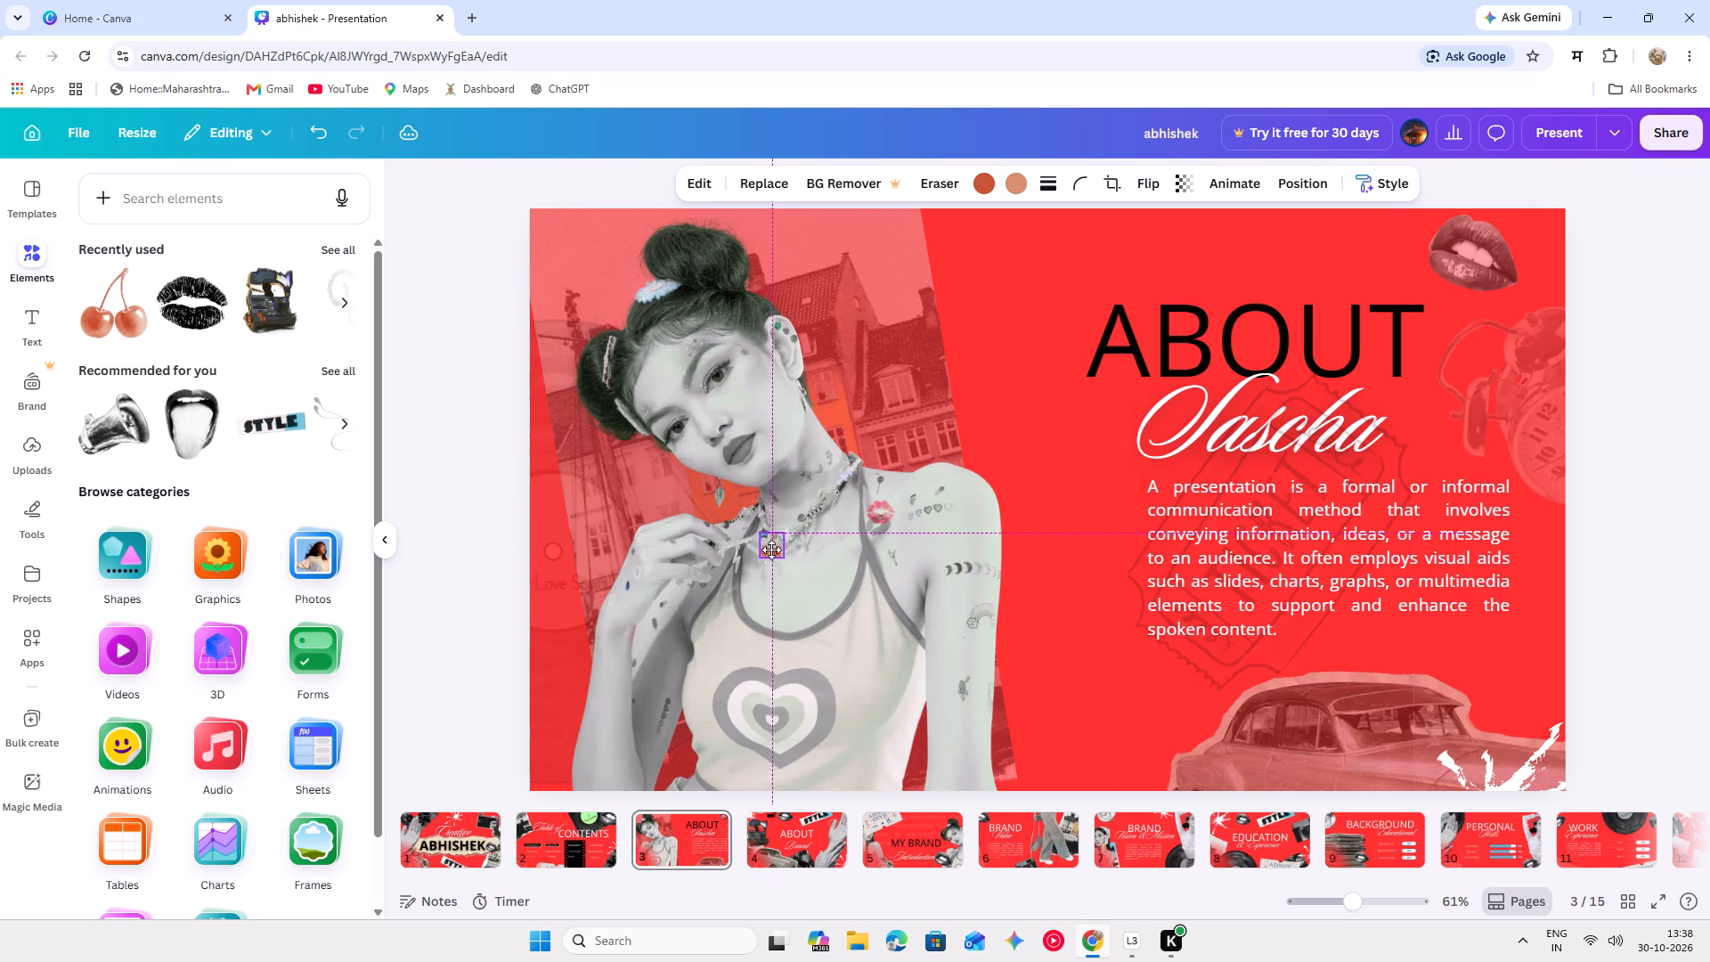
left_click_drag(771, 550, 770, 547)
left_click(477, 462)
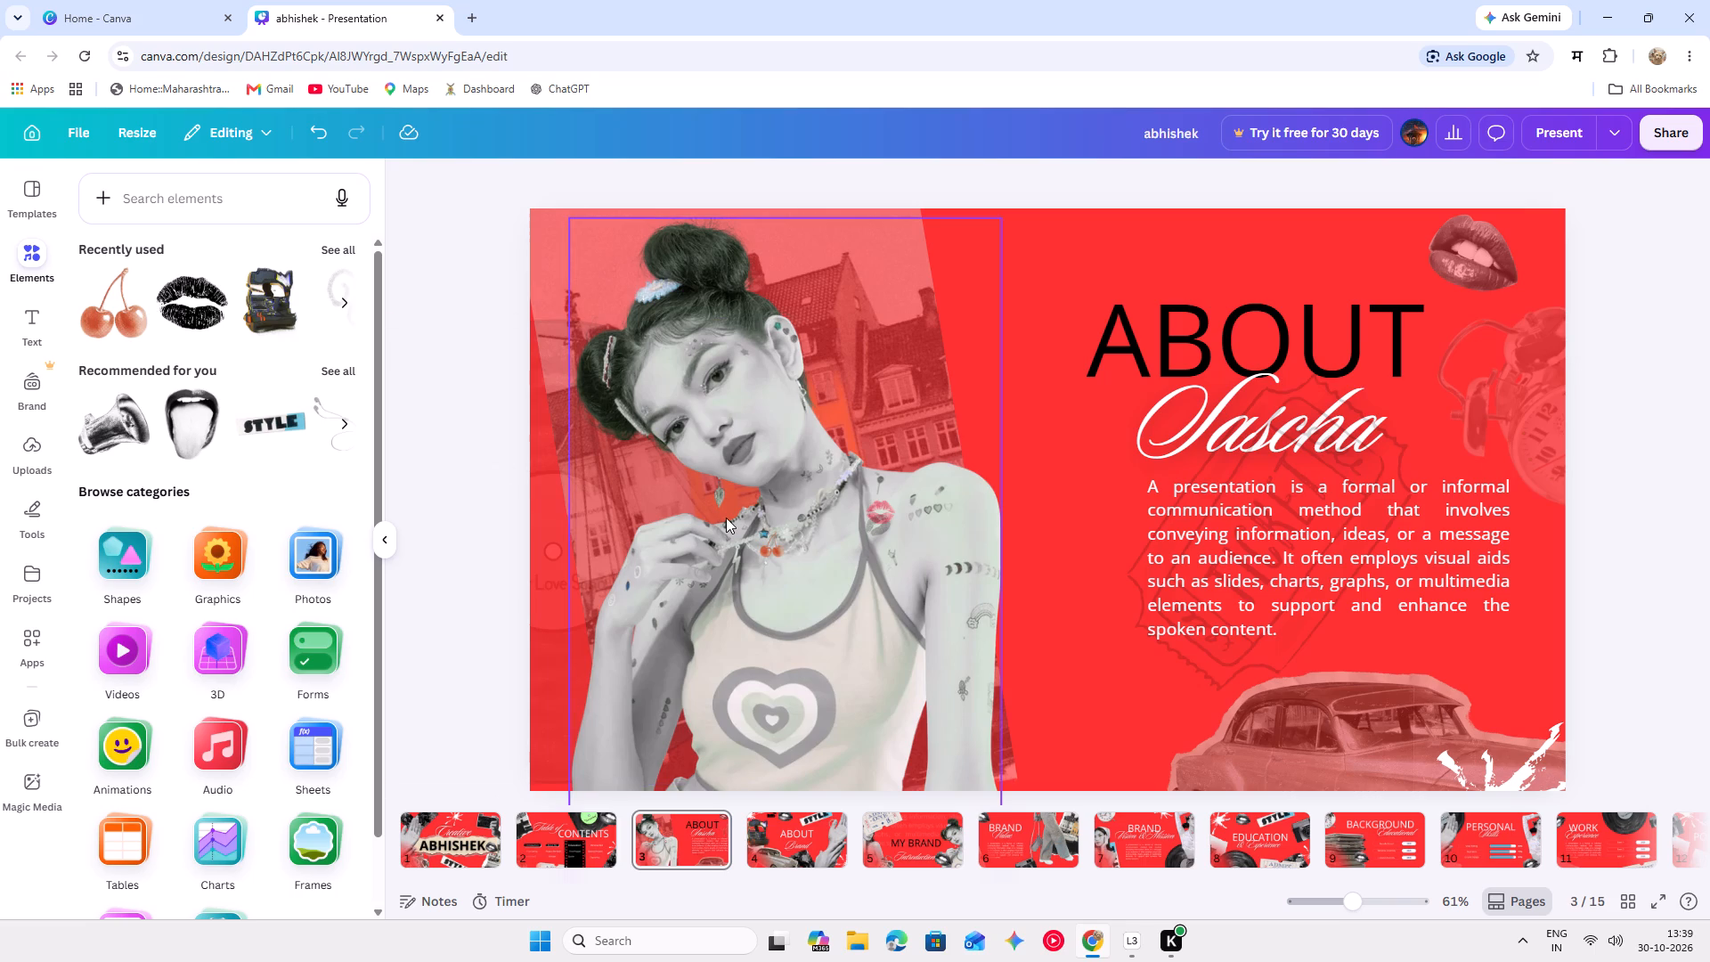
Enlarge the woman's cut-out to roughly twice its size and reposition it so her face fills the slide's left half.
left_click(847, 543)
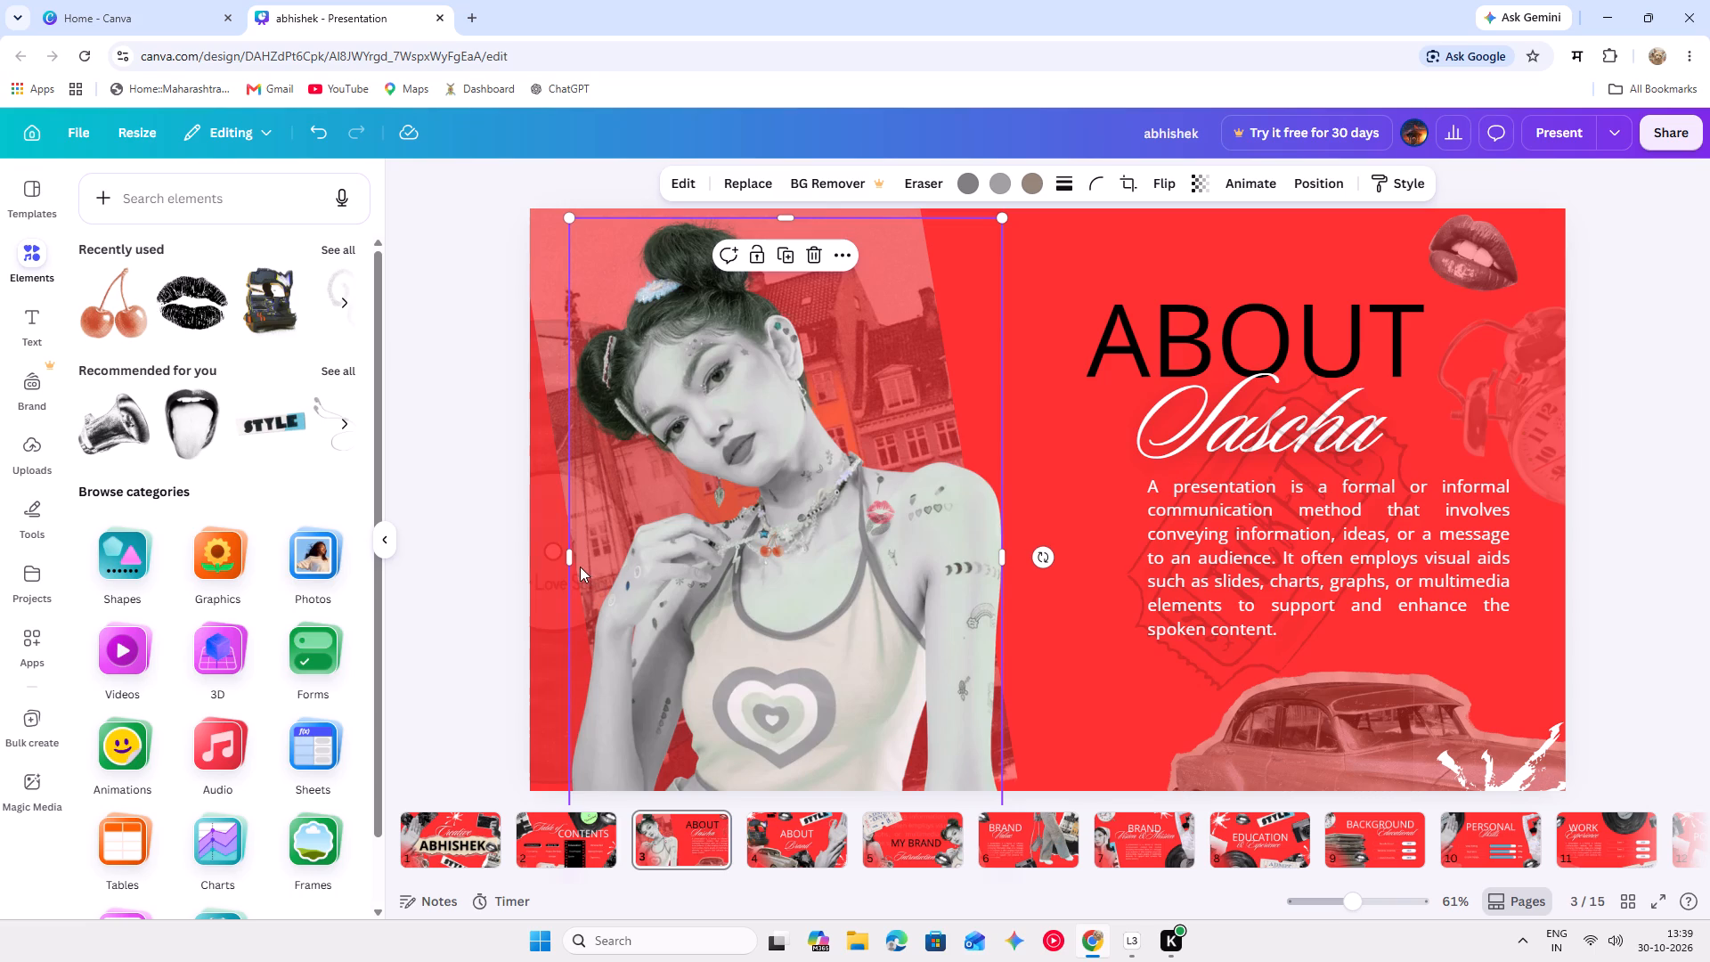
left_click_drag(566, 555, 91, 557)
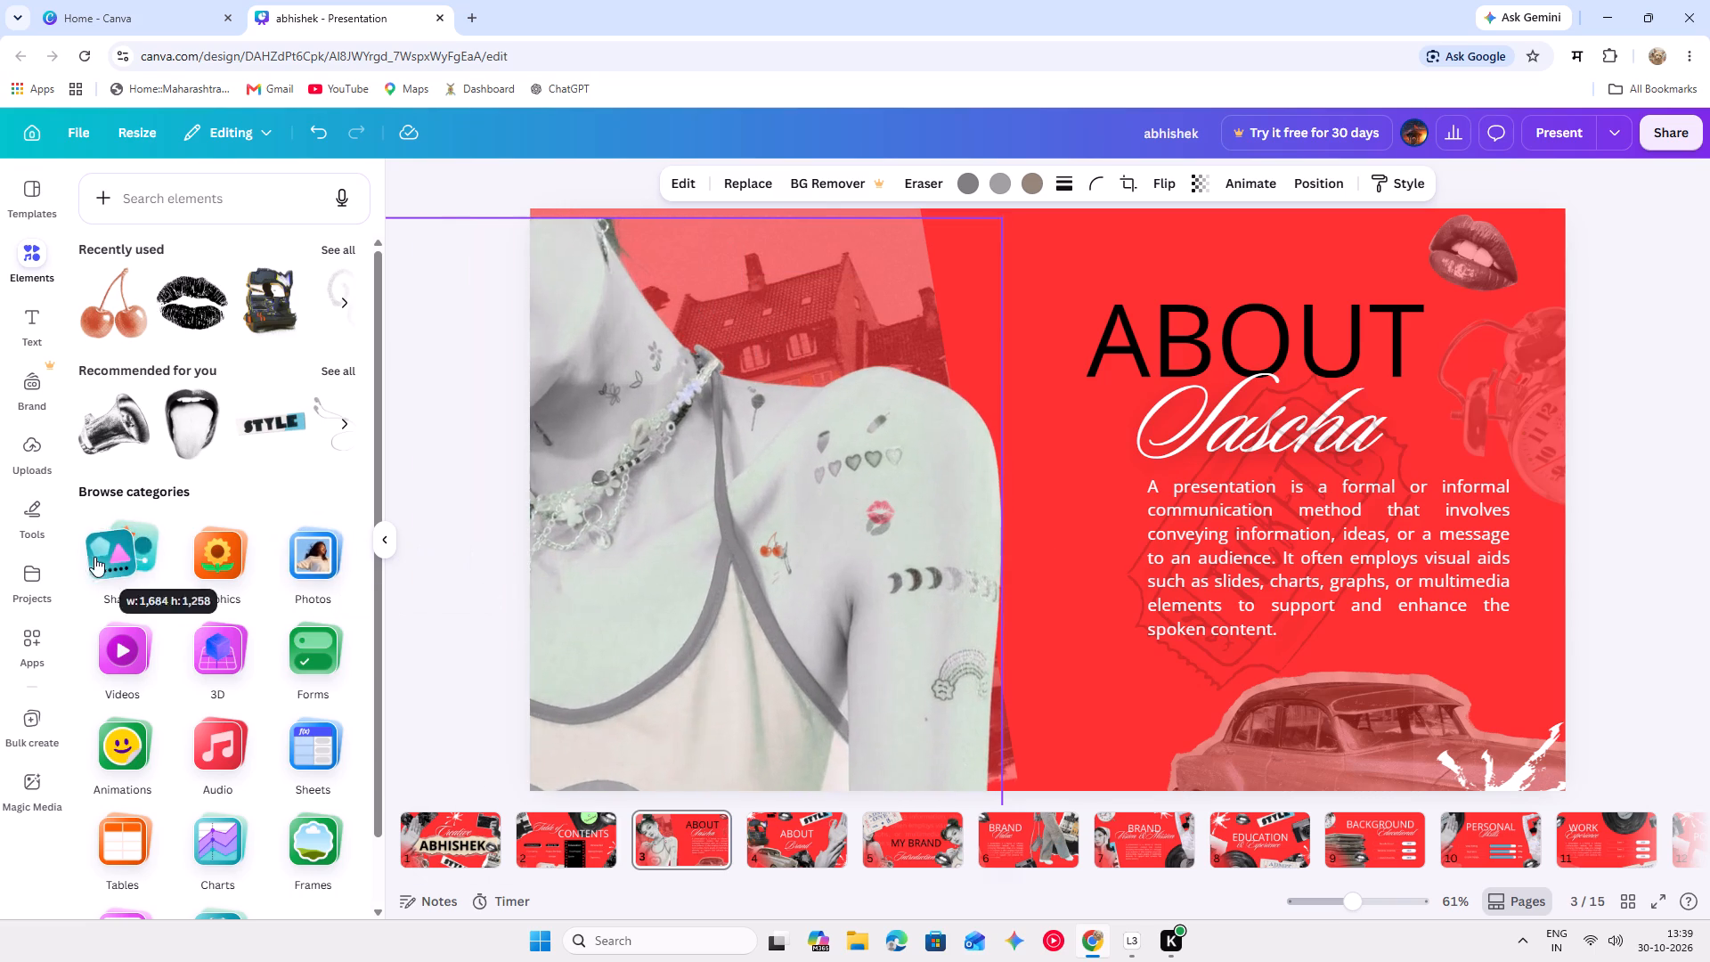
left_click_drag(619, 593, 832, 668)
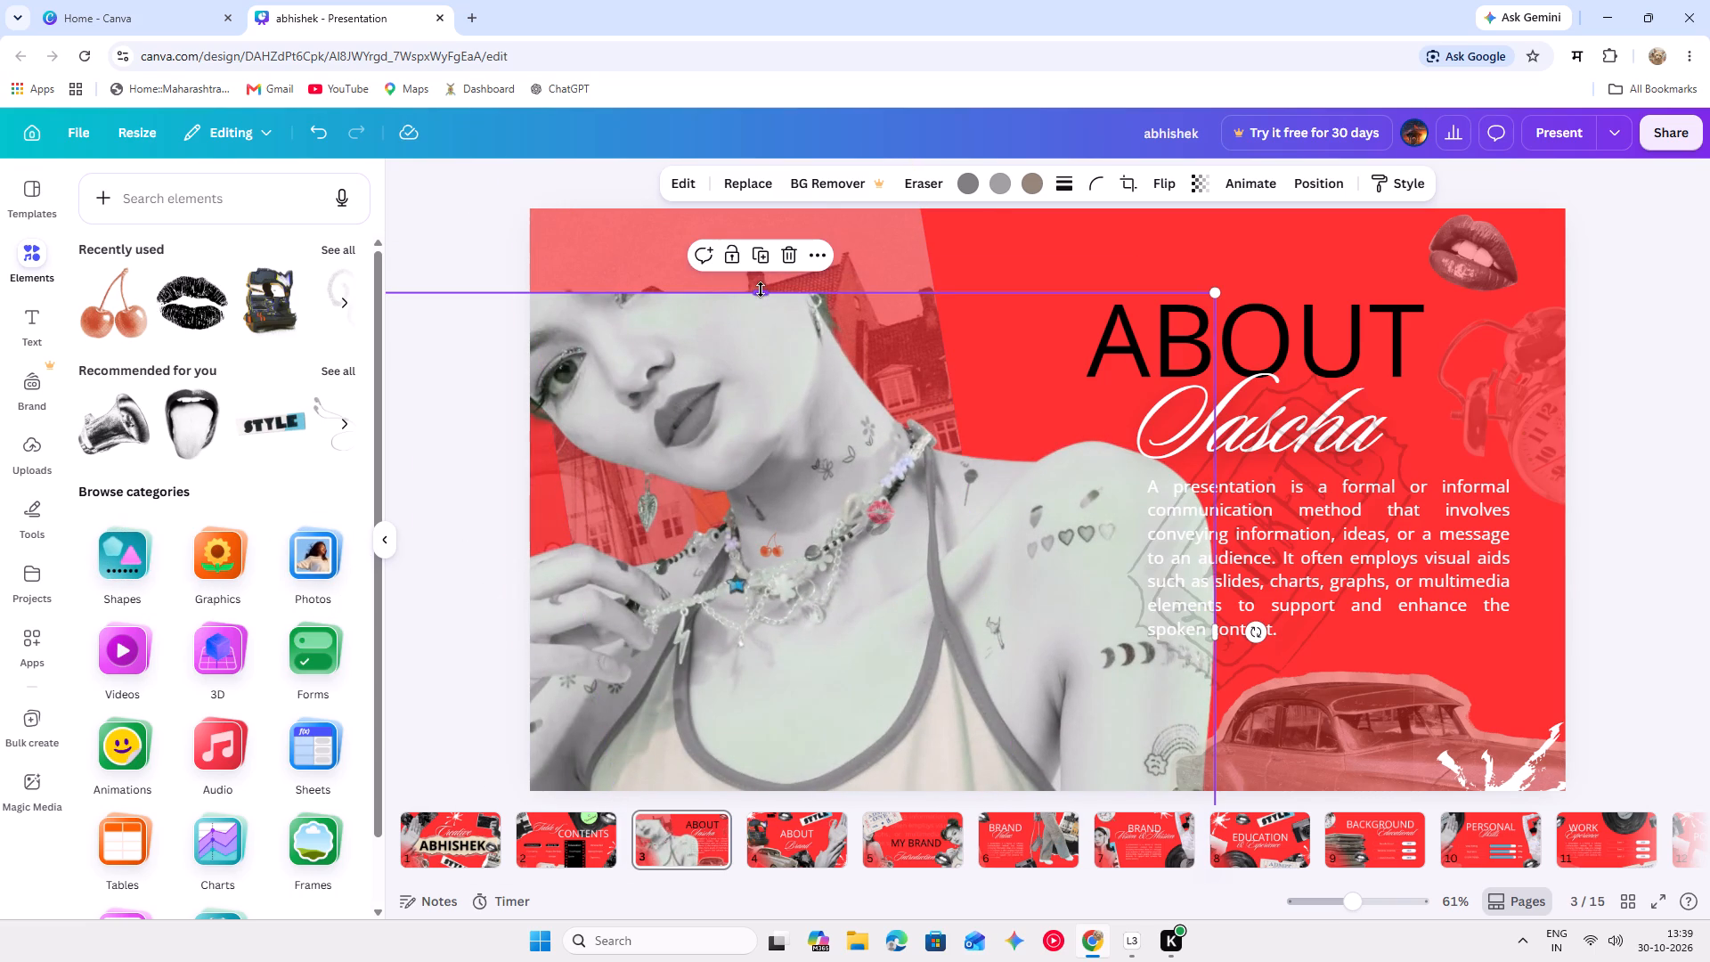
left_click_drag(761, 289, 769, 64)
left_click_drag(868, 411, 908, 502)
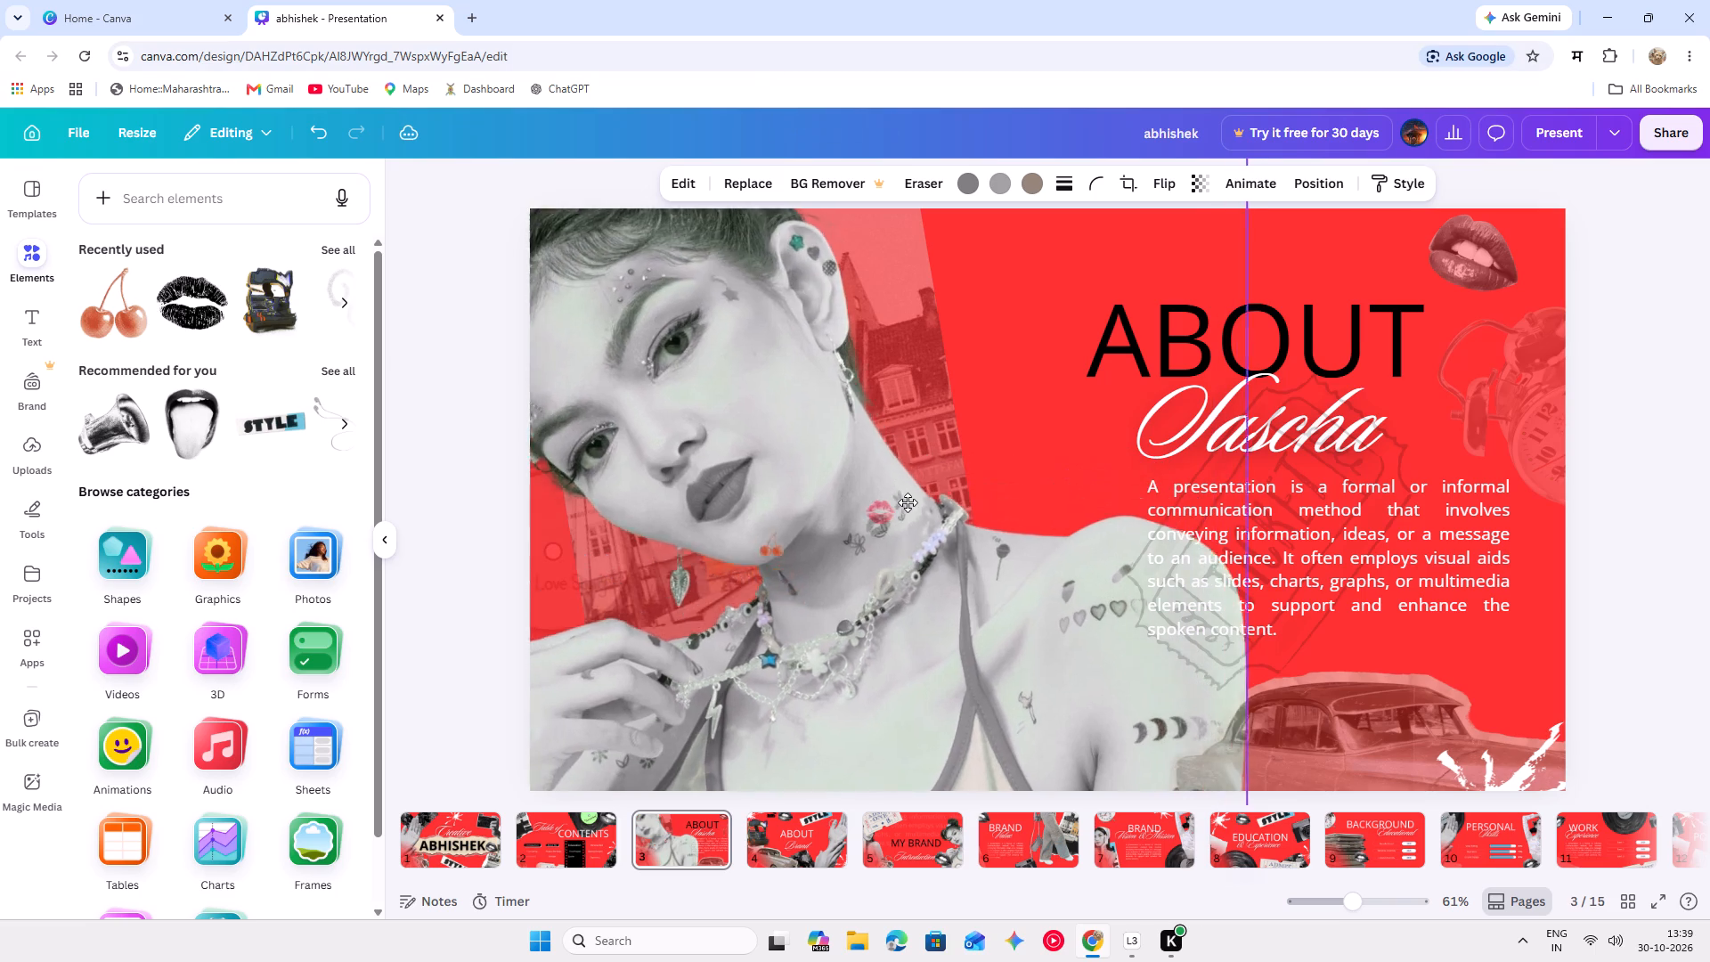
left_click_drag(908, 502, 957, 539)
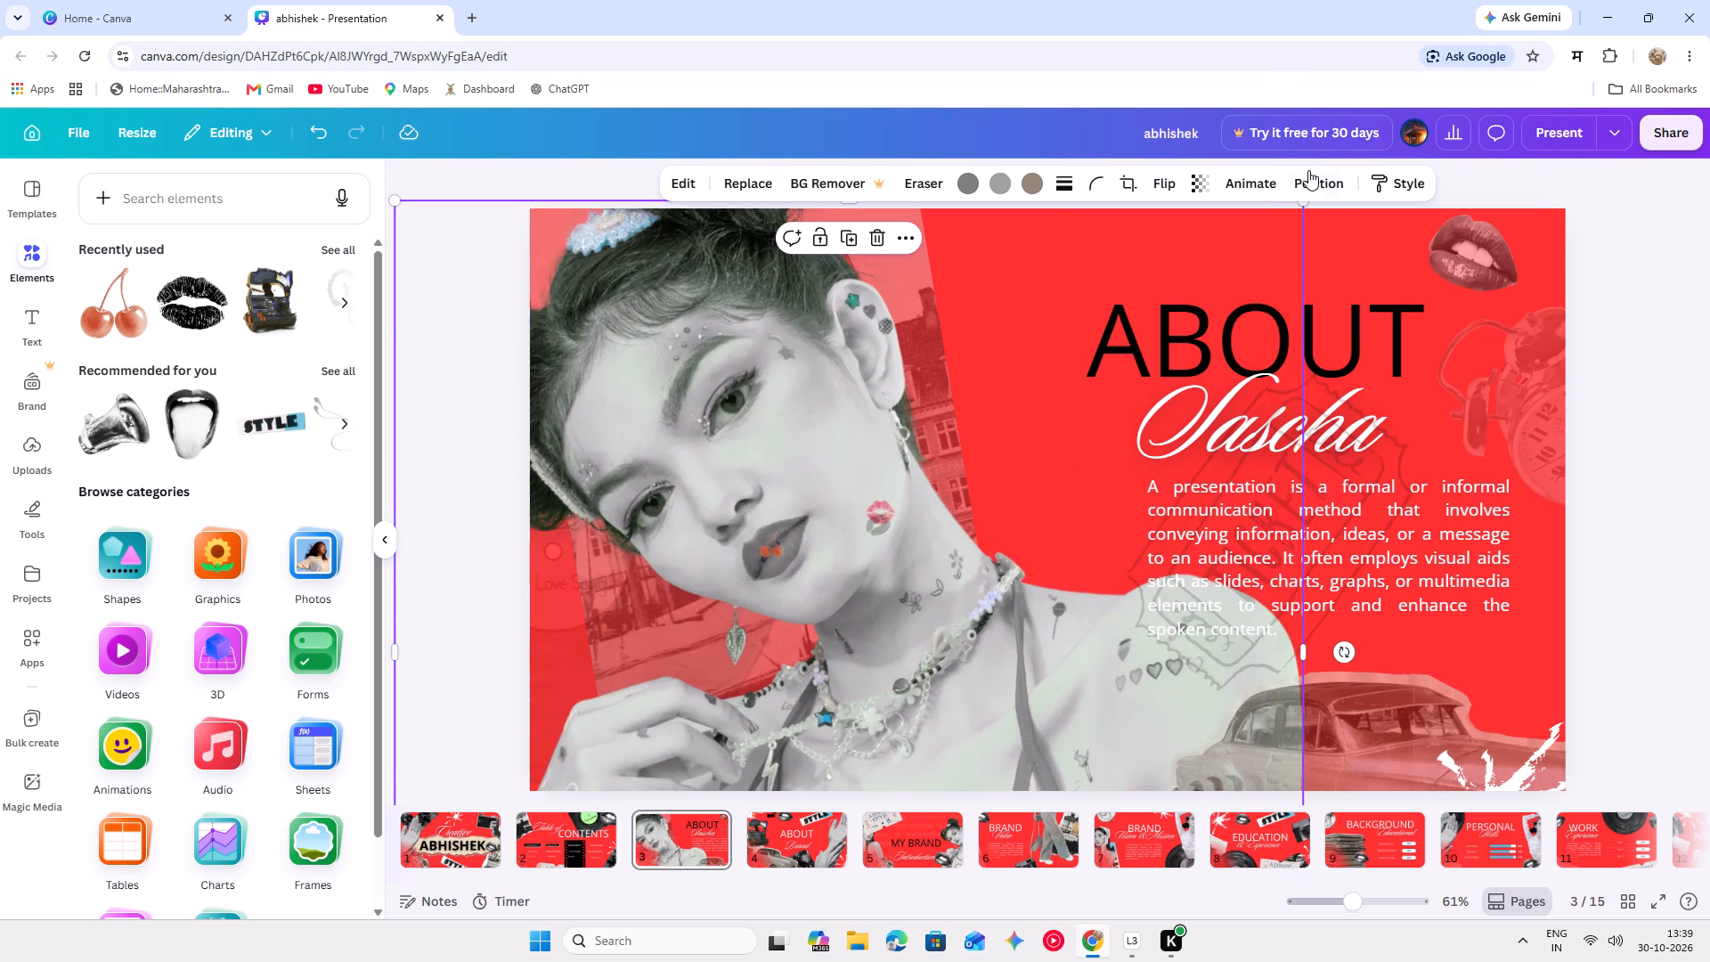
Apply the Ripple photo animation to the woman's cut-out, set to Both.
left_click(1258, 187)
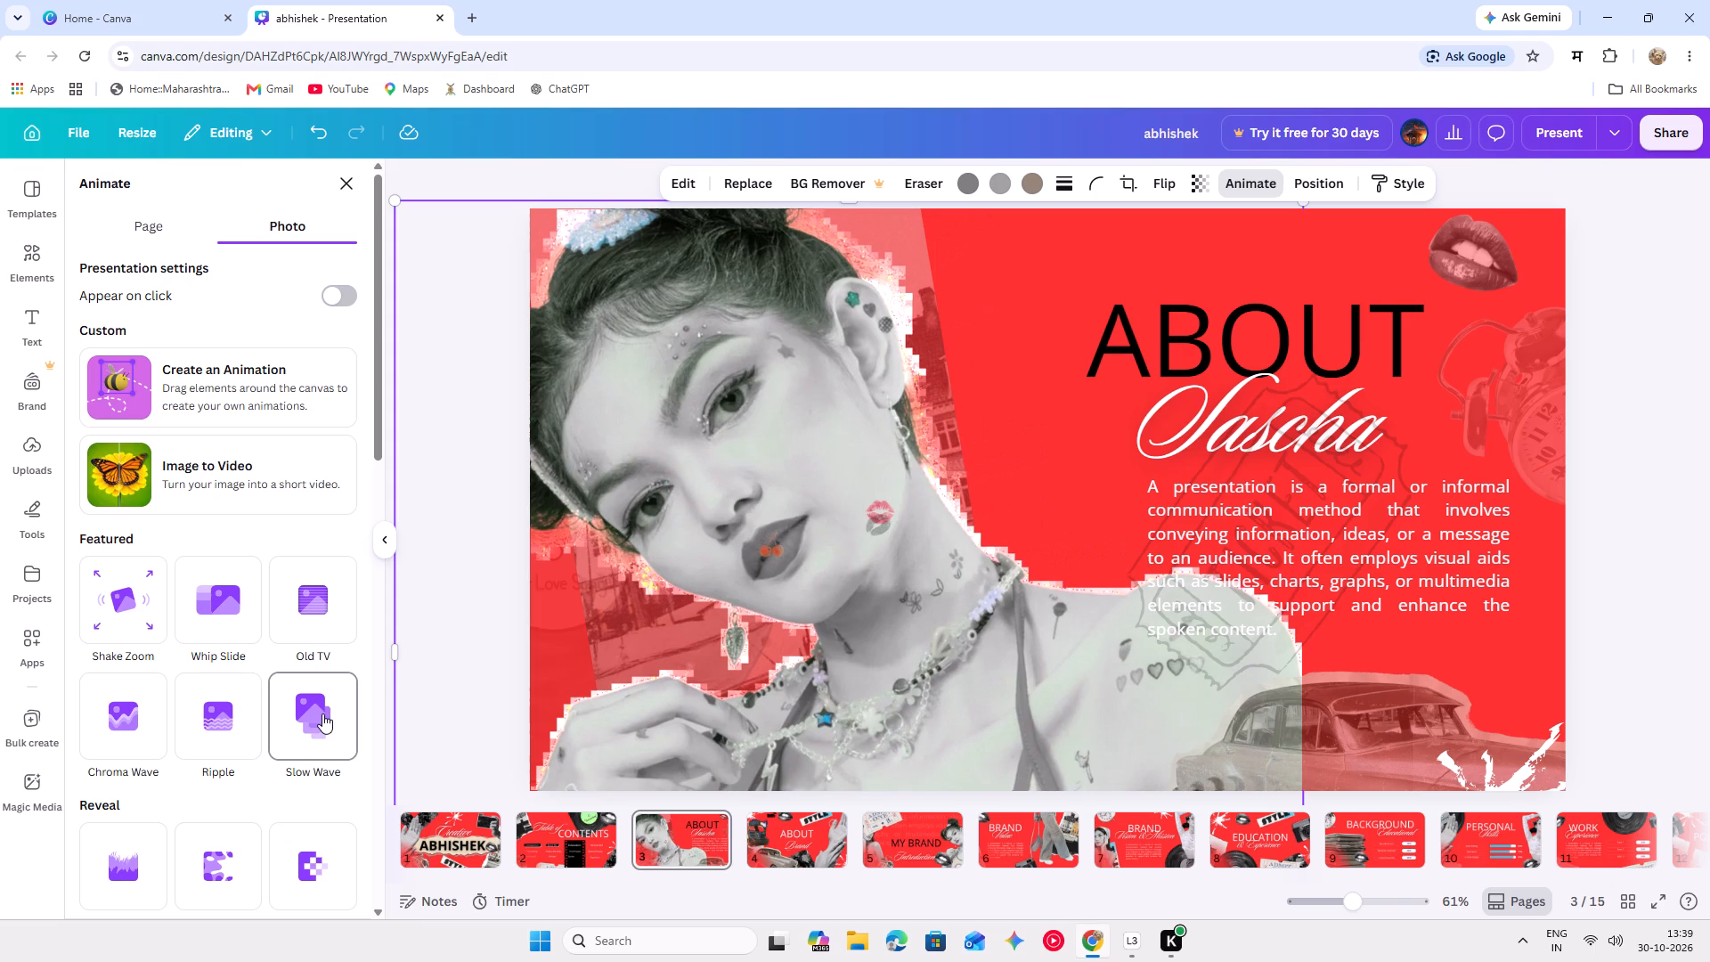
scroll(323, 713, "down", 2)
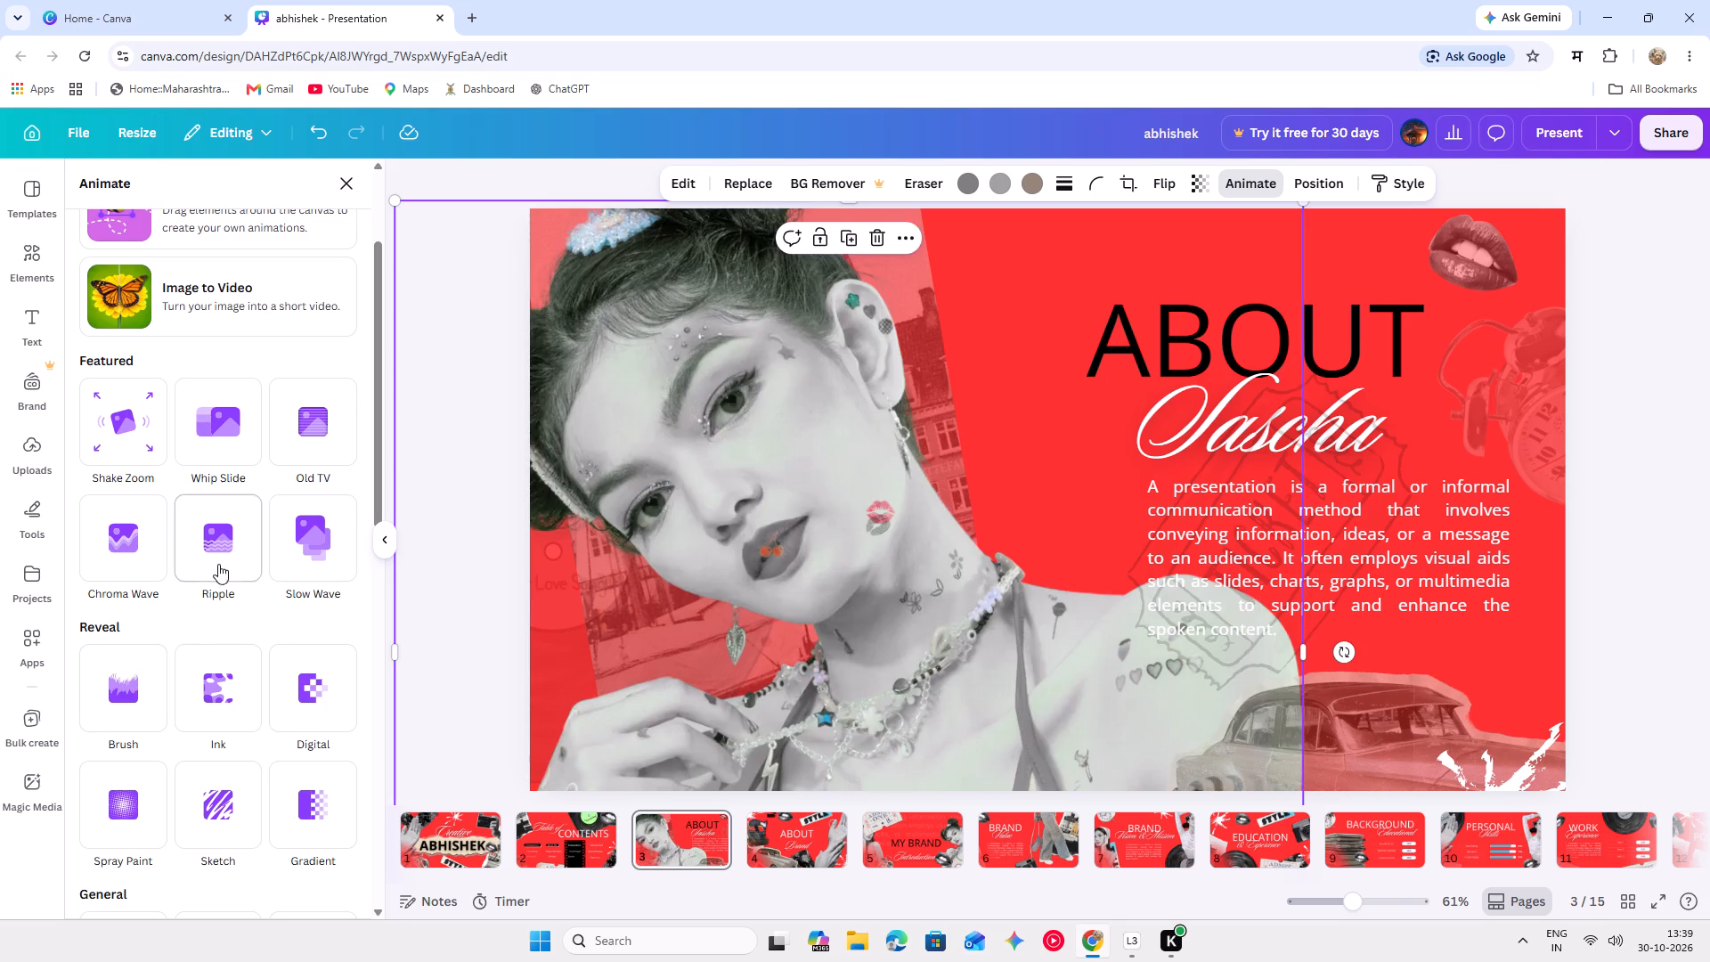
left_click(223, 556)
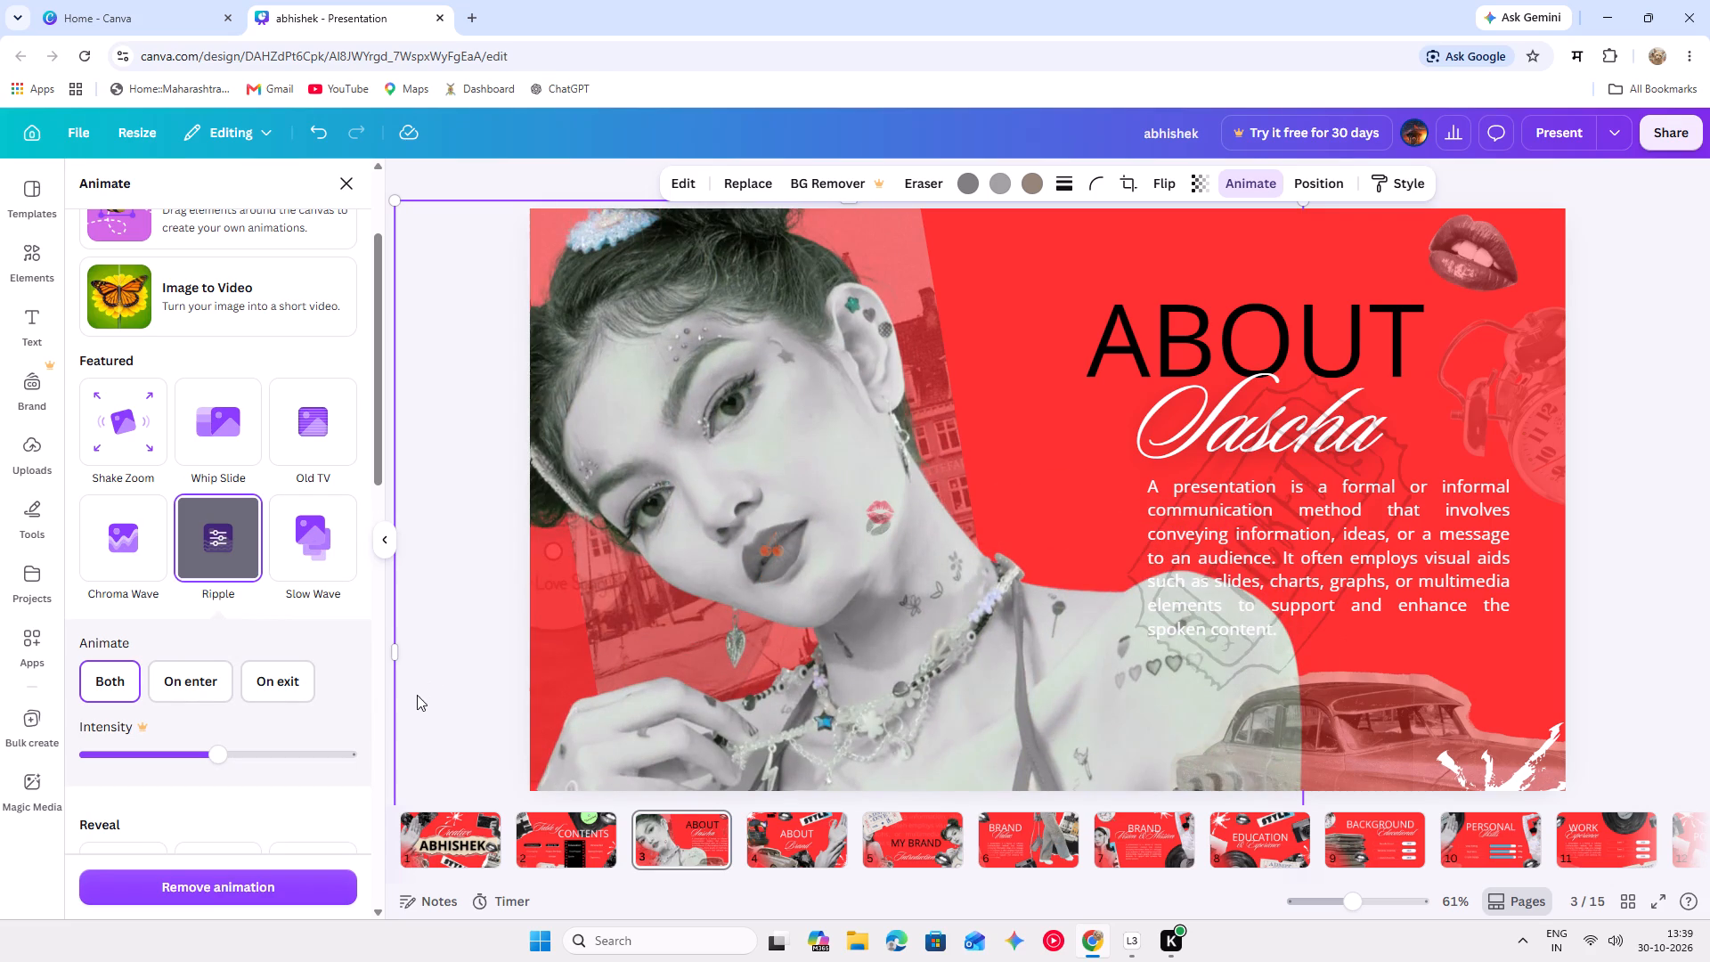
left_click(442, 676)
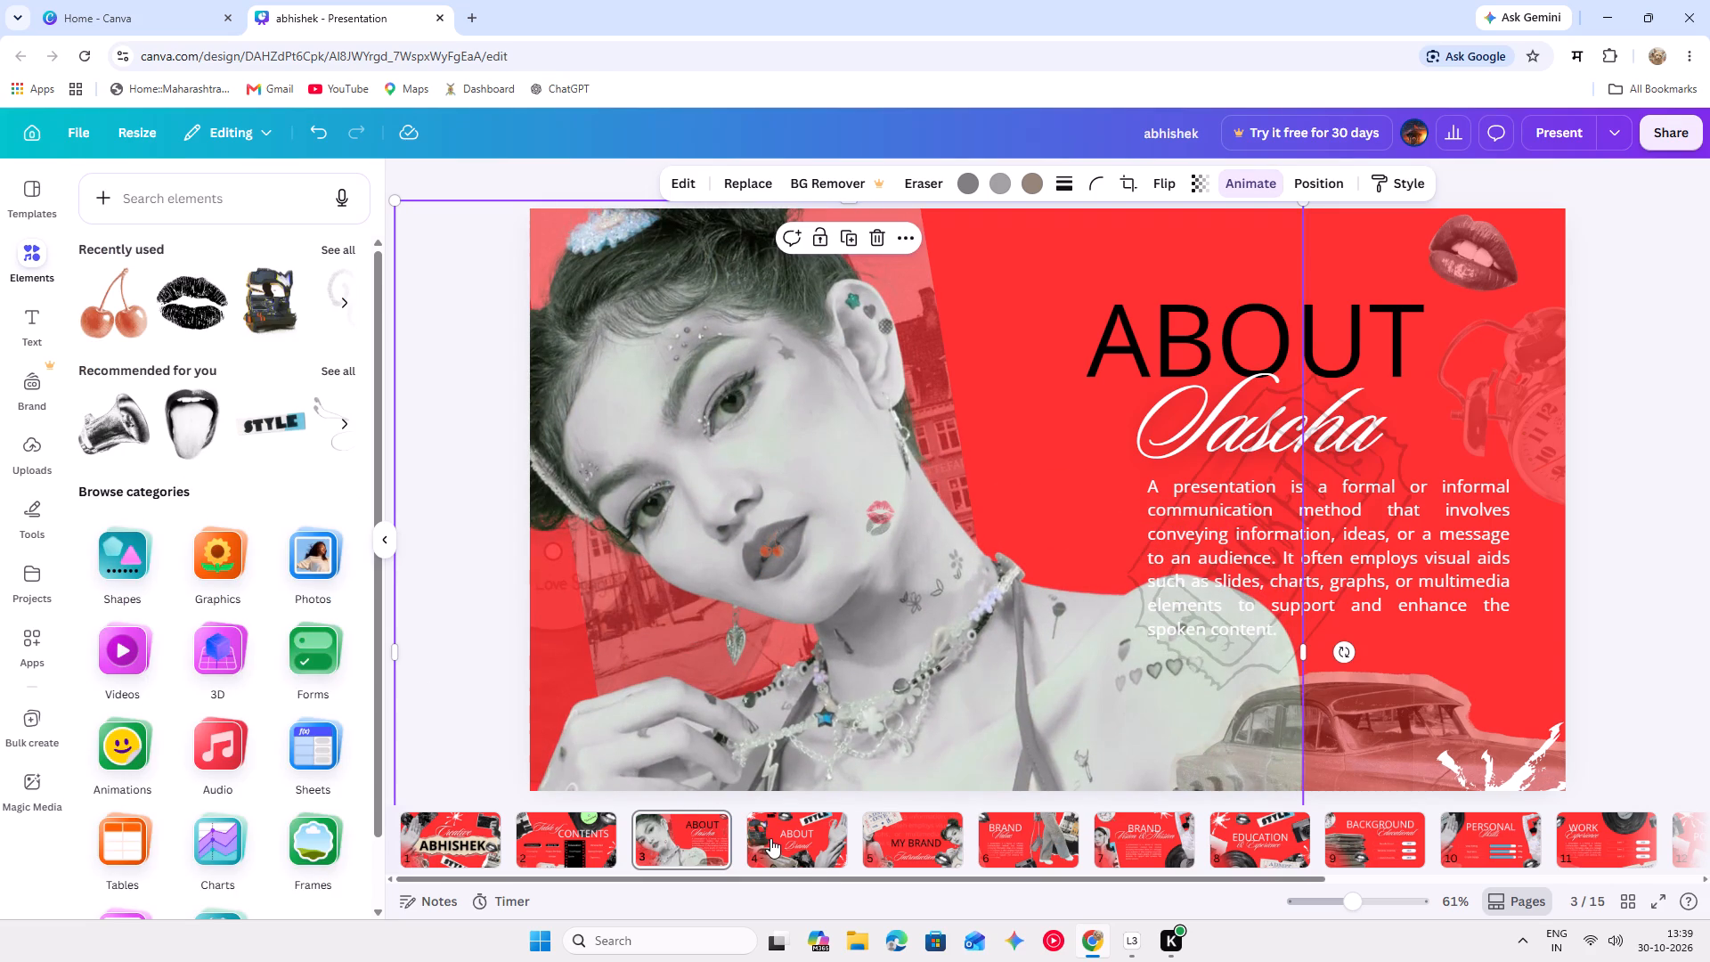
On page 4, lower the vintage car toward the slide's bottom-left corner and the dark textured paper further past the bottom edge.
left_click(770, 838)
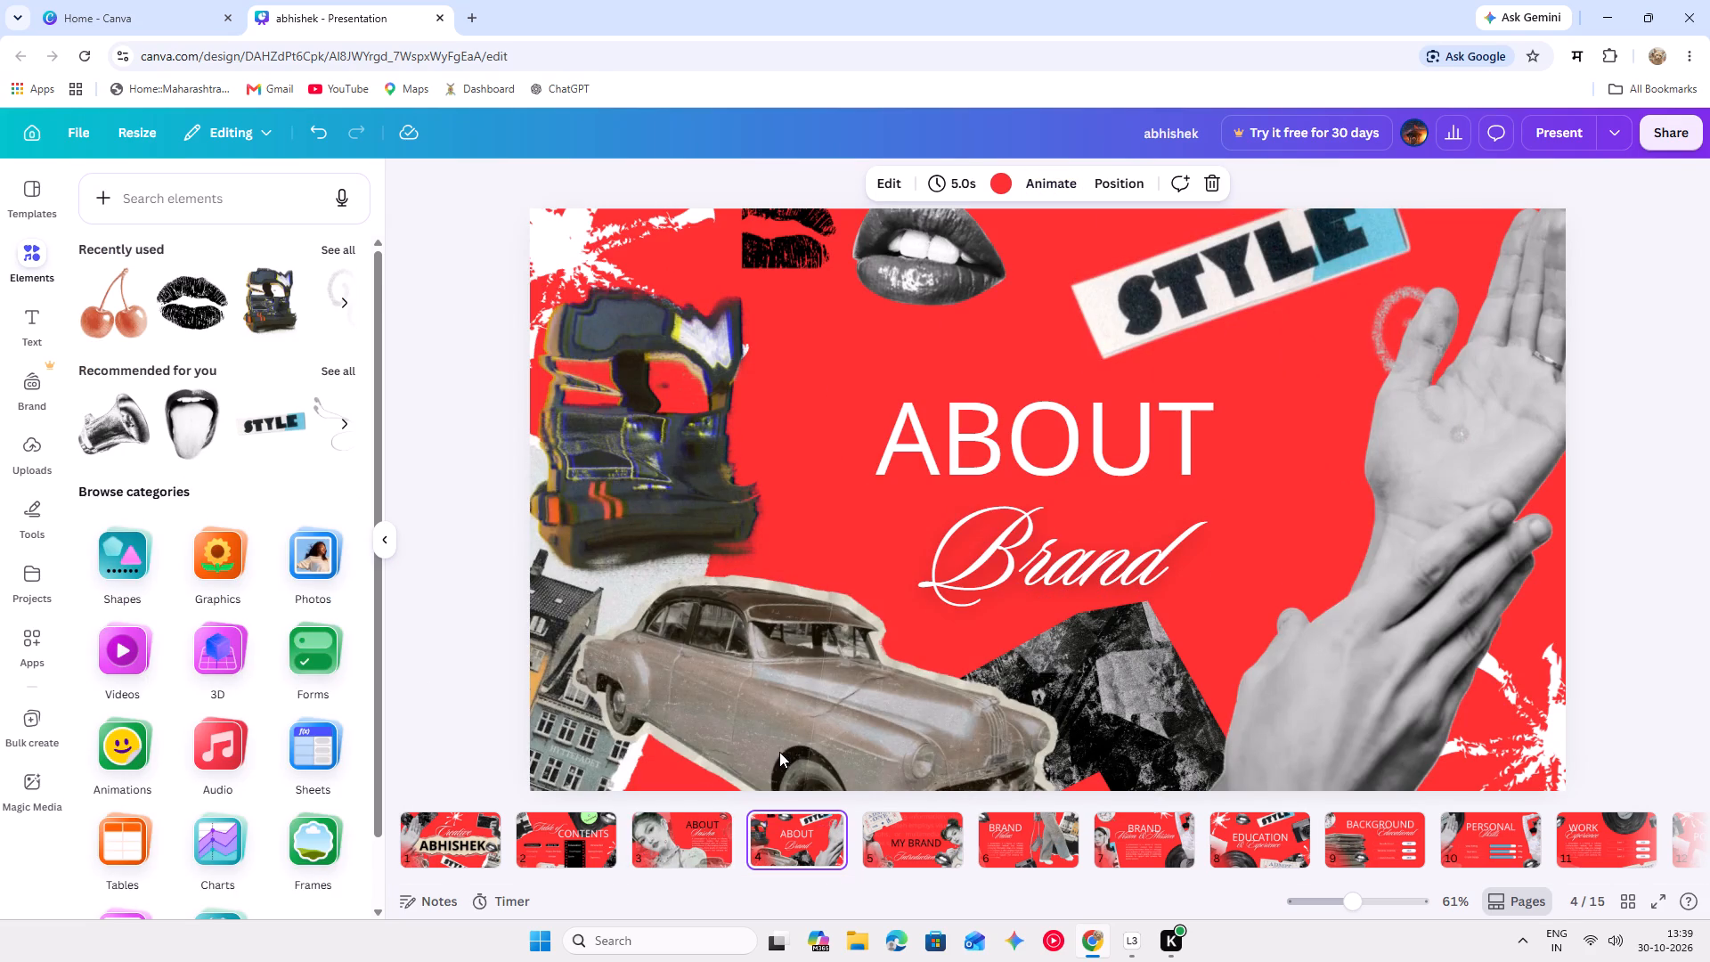
left_click_drag(780, 730, 619, 817)
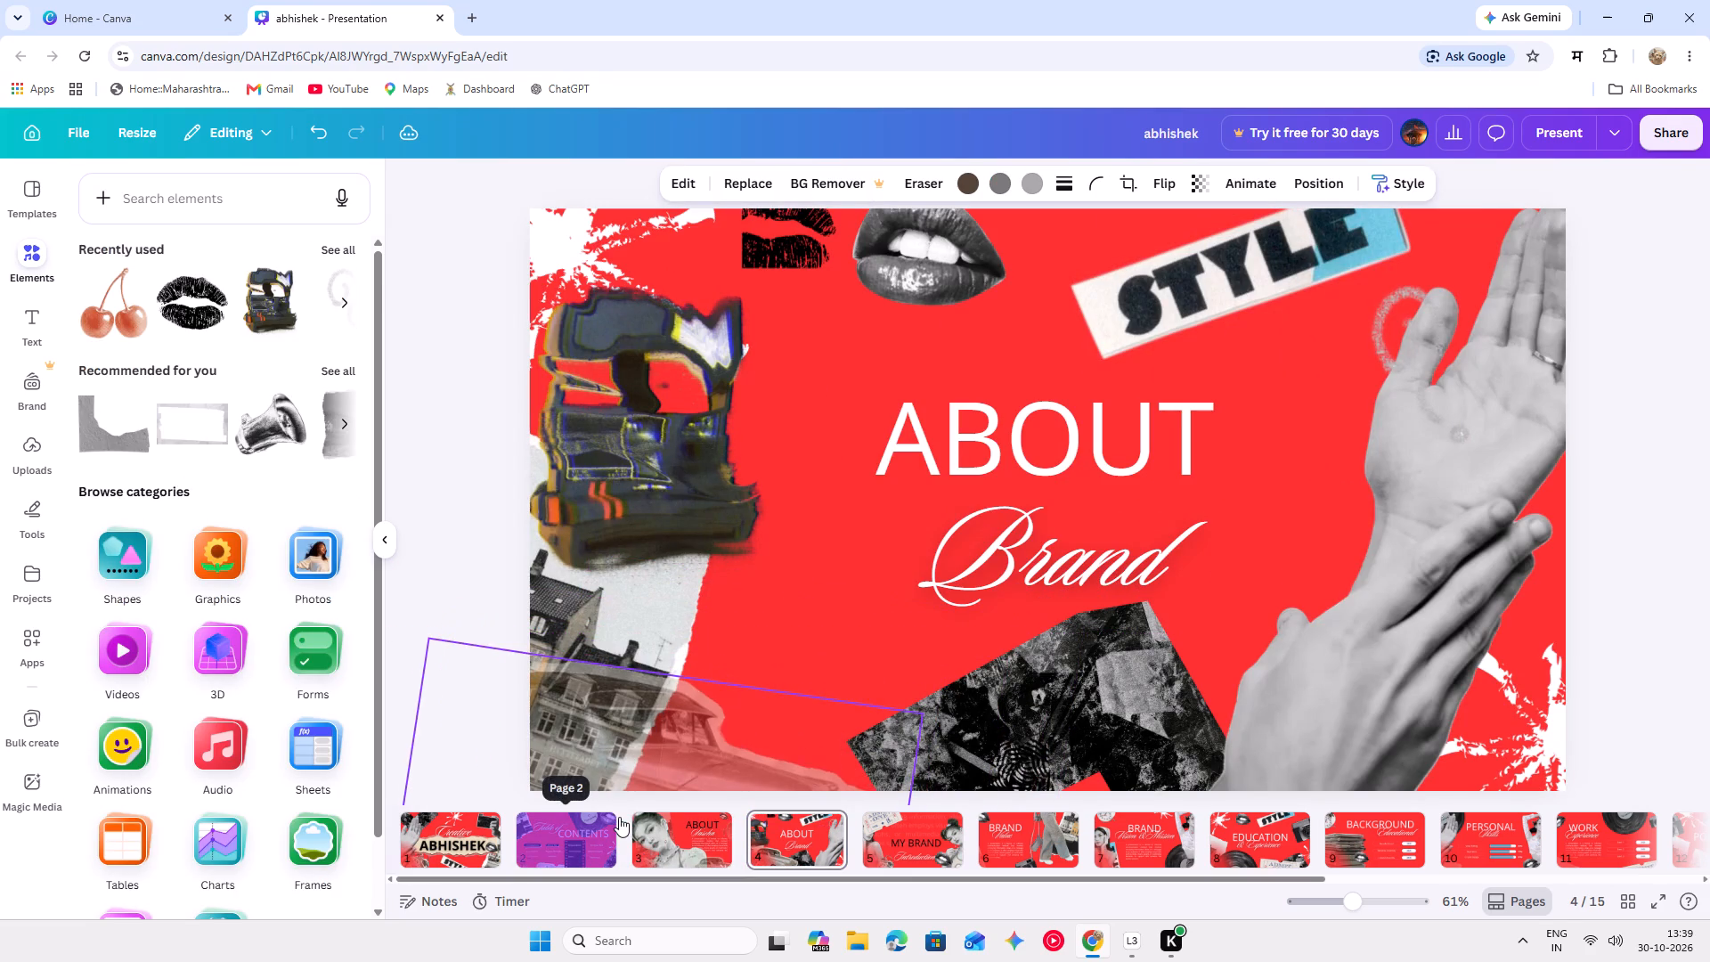
left_click_drag(619, 817, 634, 794)
left_click_drag(1014, 696, 1014, 697)
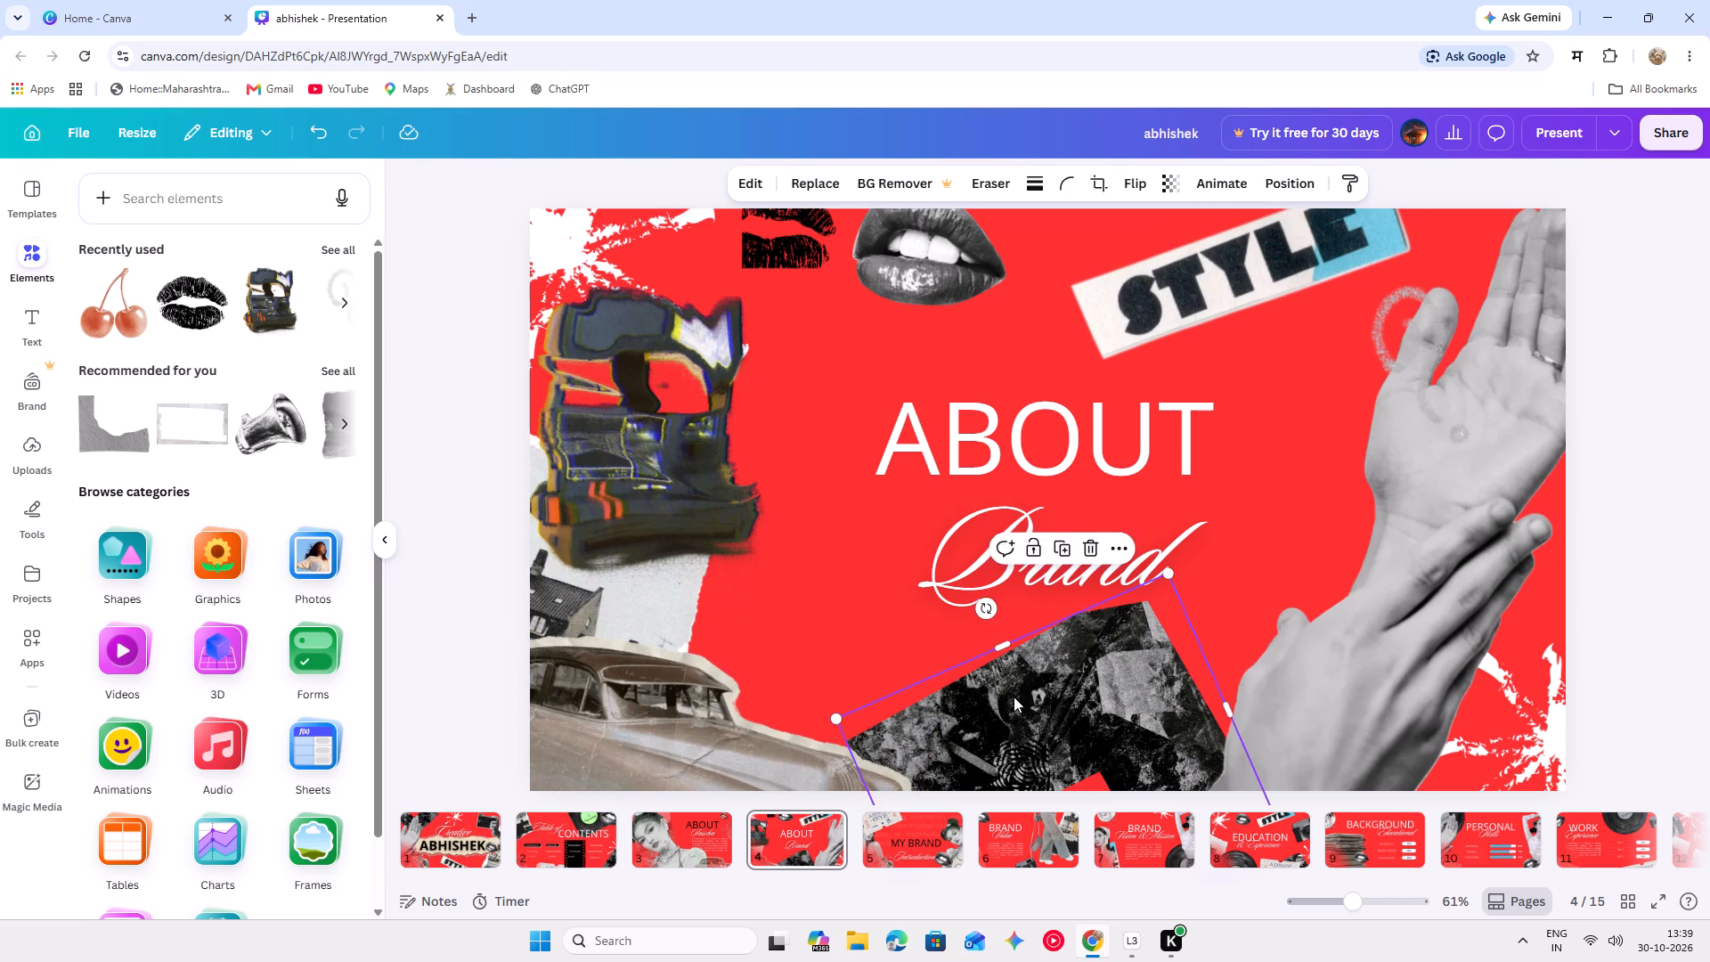
left_click_drag(1014, 697, 1049, 795)
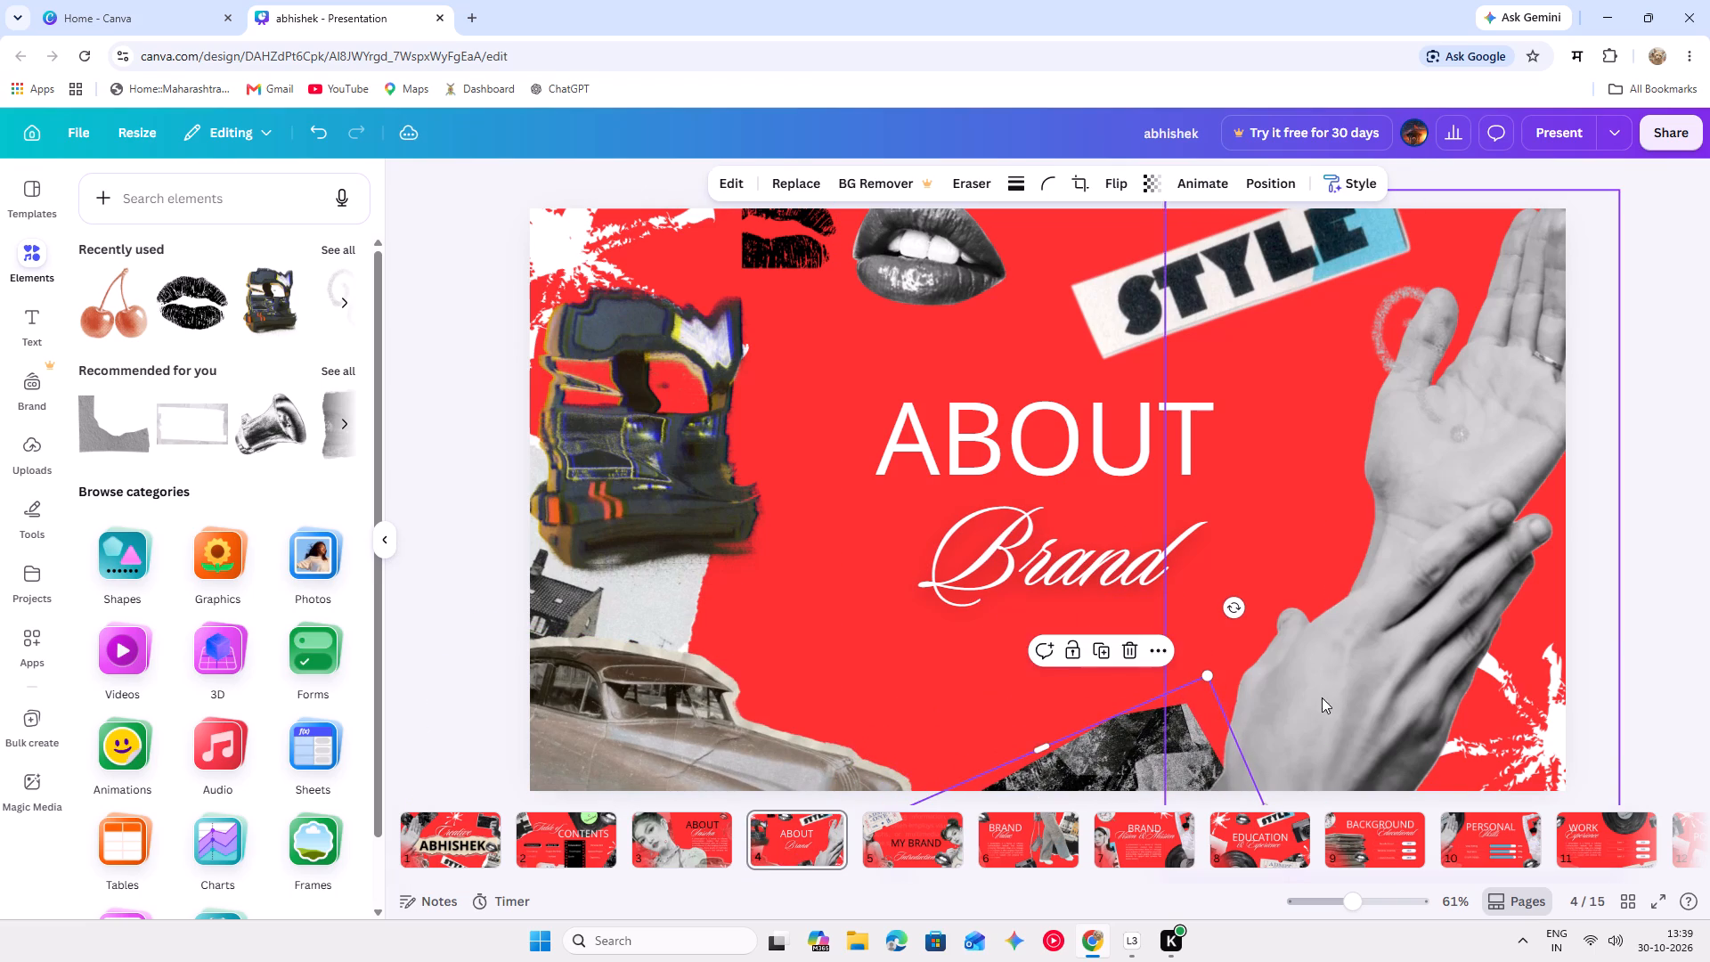
Transfer the large hands photo from page 4 to the page 10 Personal Skills slide and place it over the progress bars' right ends.
left_click_drag(1336, 719, 1464, 827)
left_click_drag(1464, 827, 1327, 765)
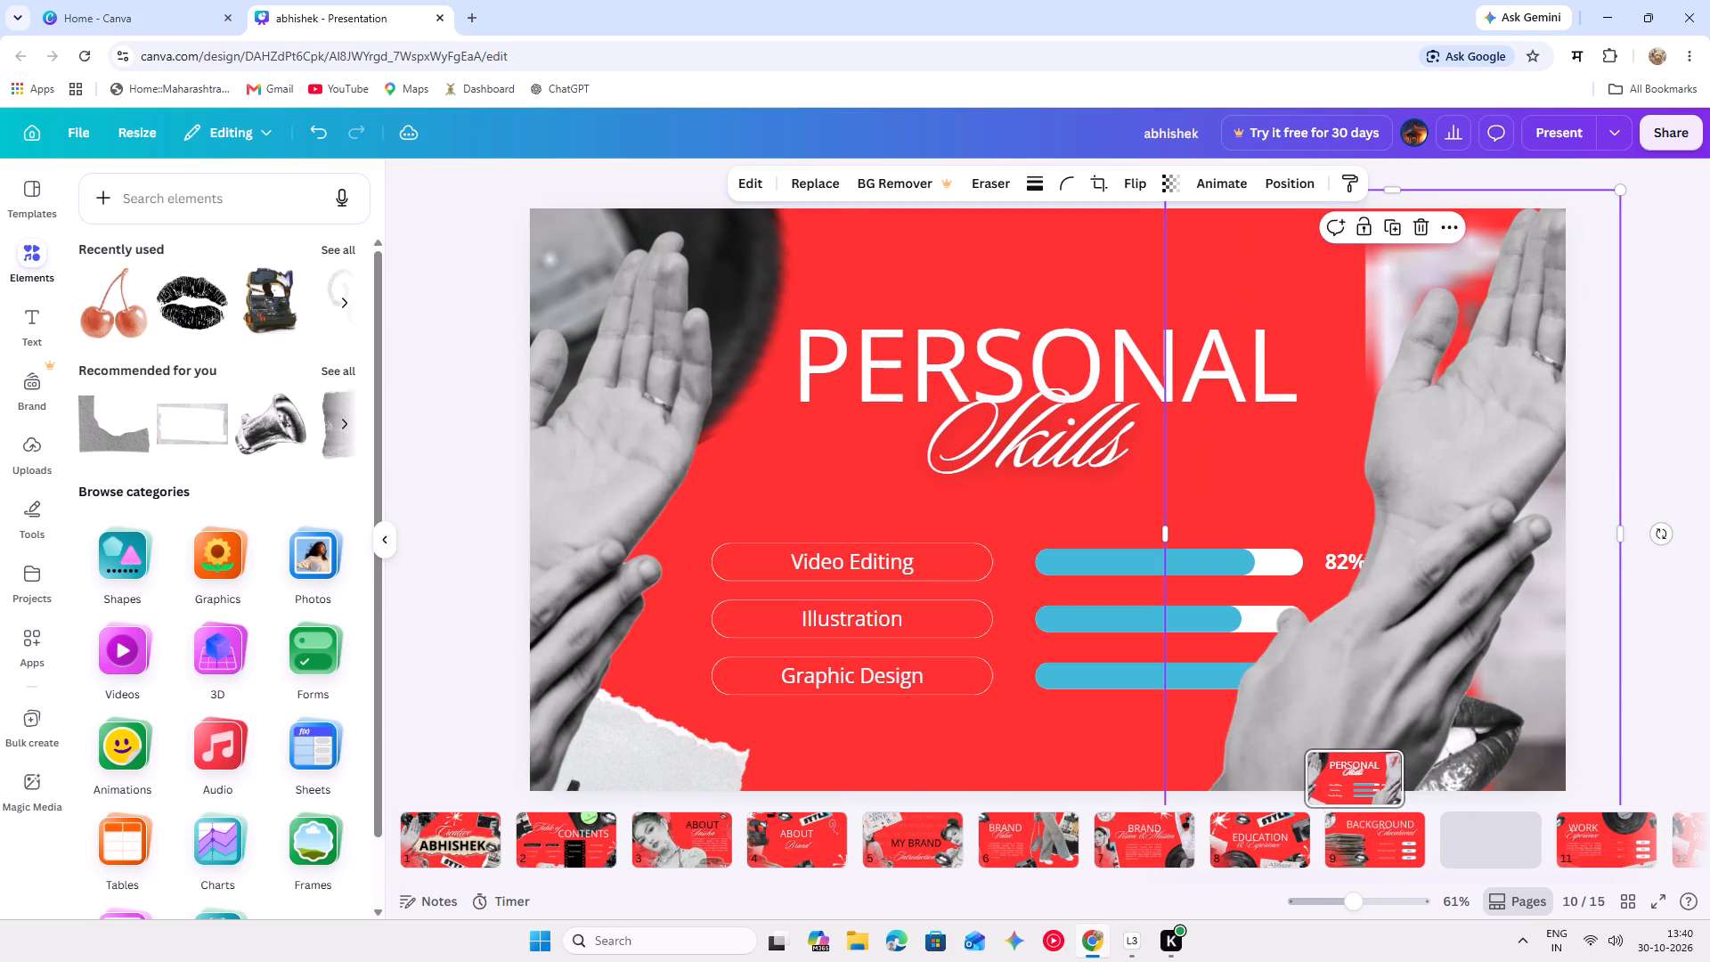
left_click_drag(1327, 765, 1441, 833)
left_click_drag(1378, 733, 1383, 749)
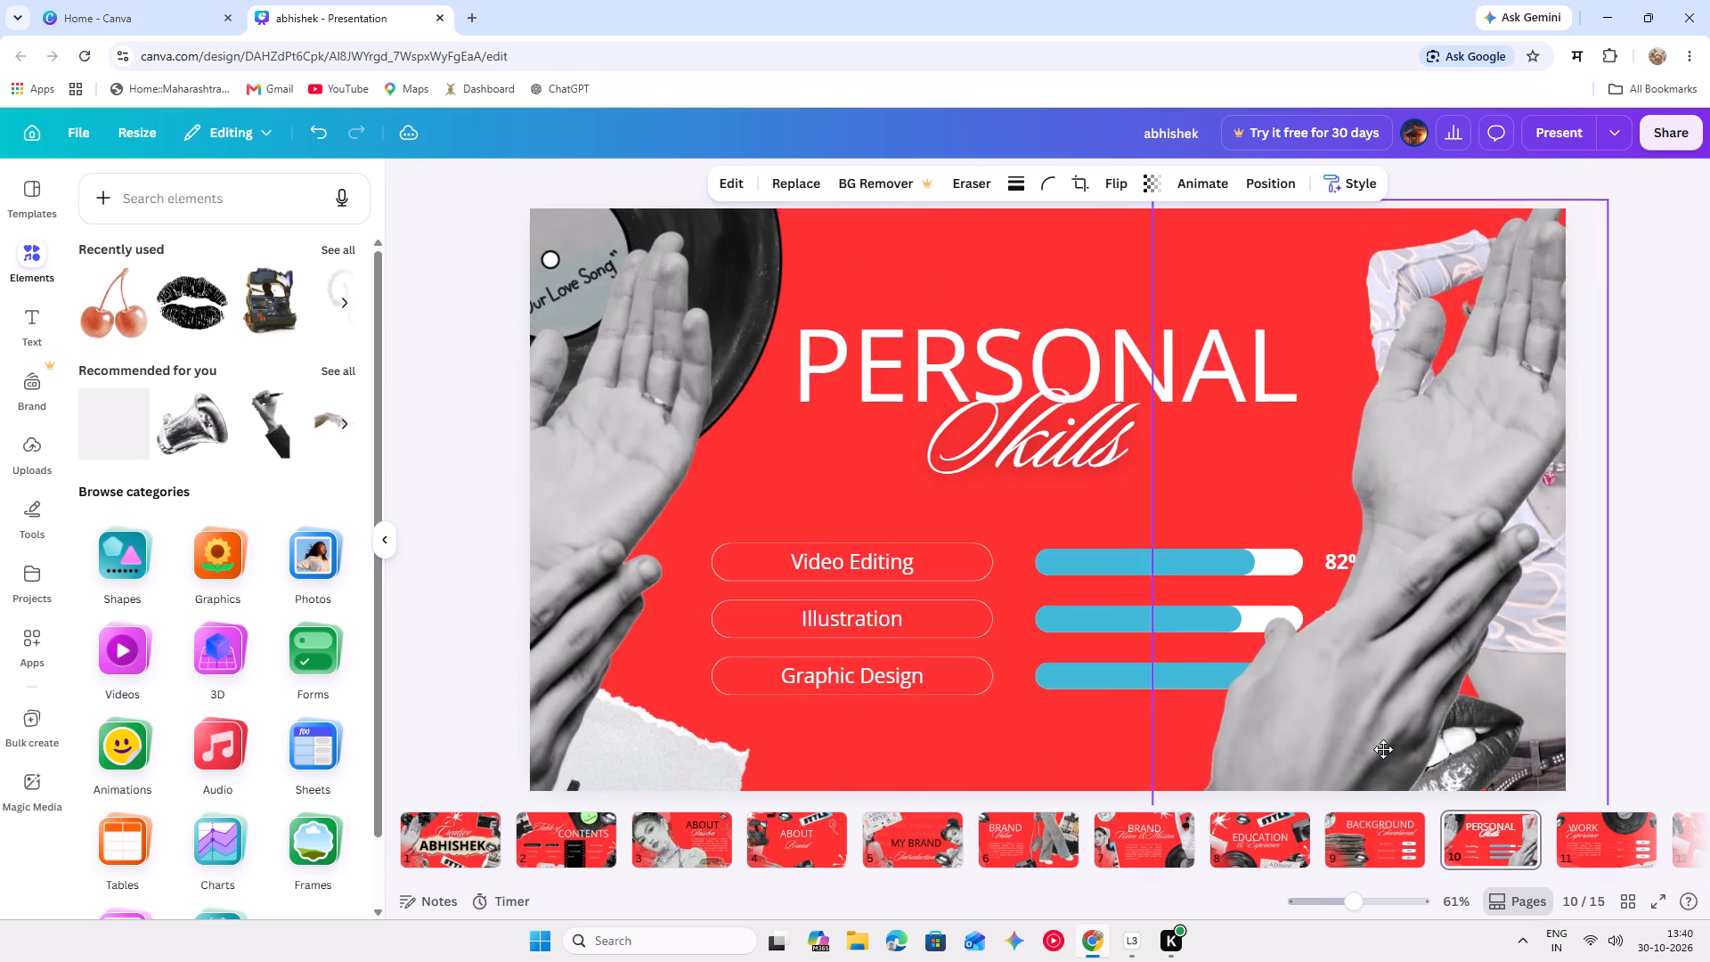
left_click_drag(1383, 749, 1264, 770)
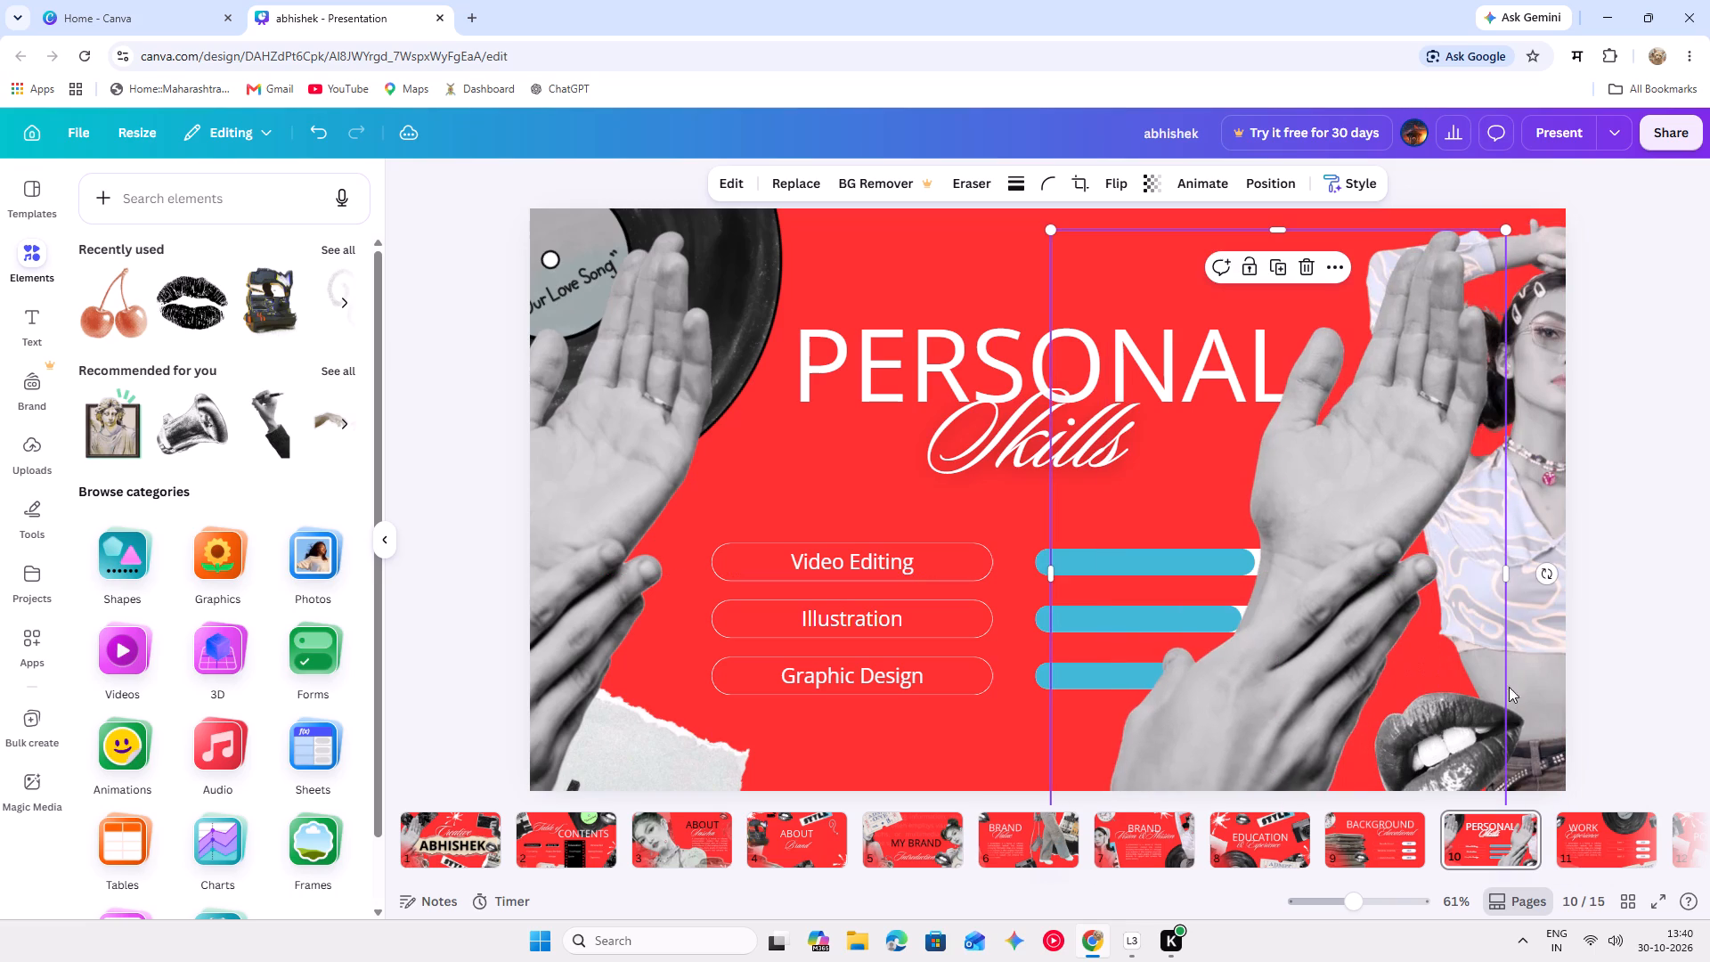
Shift the woman's cut-out further off the slide's right edge so only her raised patterned sleeve shows beside the title.
left_click_drag(1535, 694, 1600, 727)
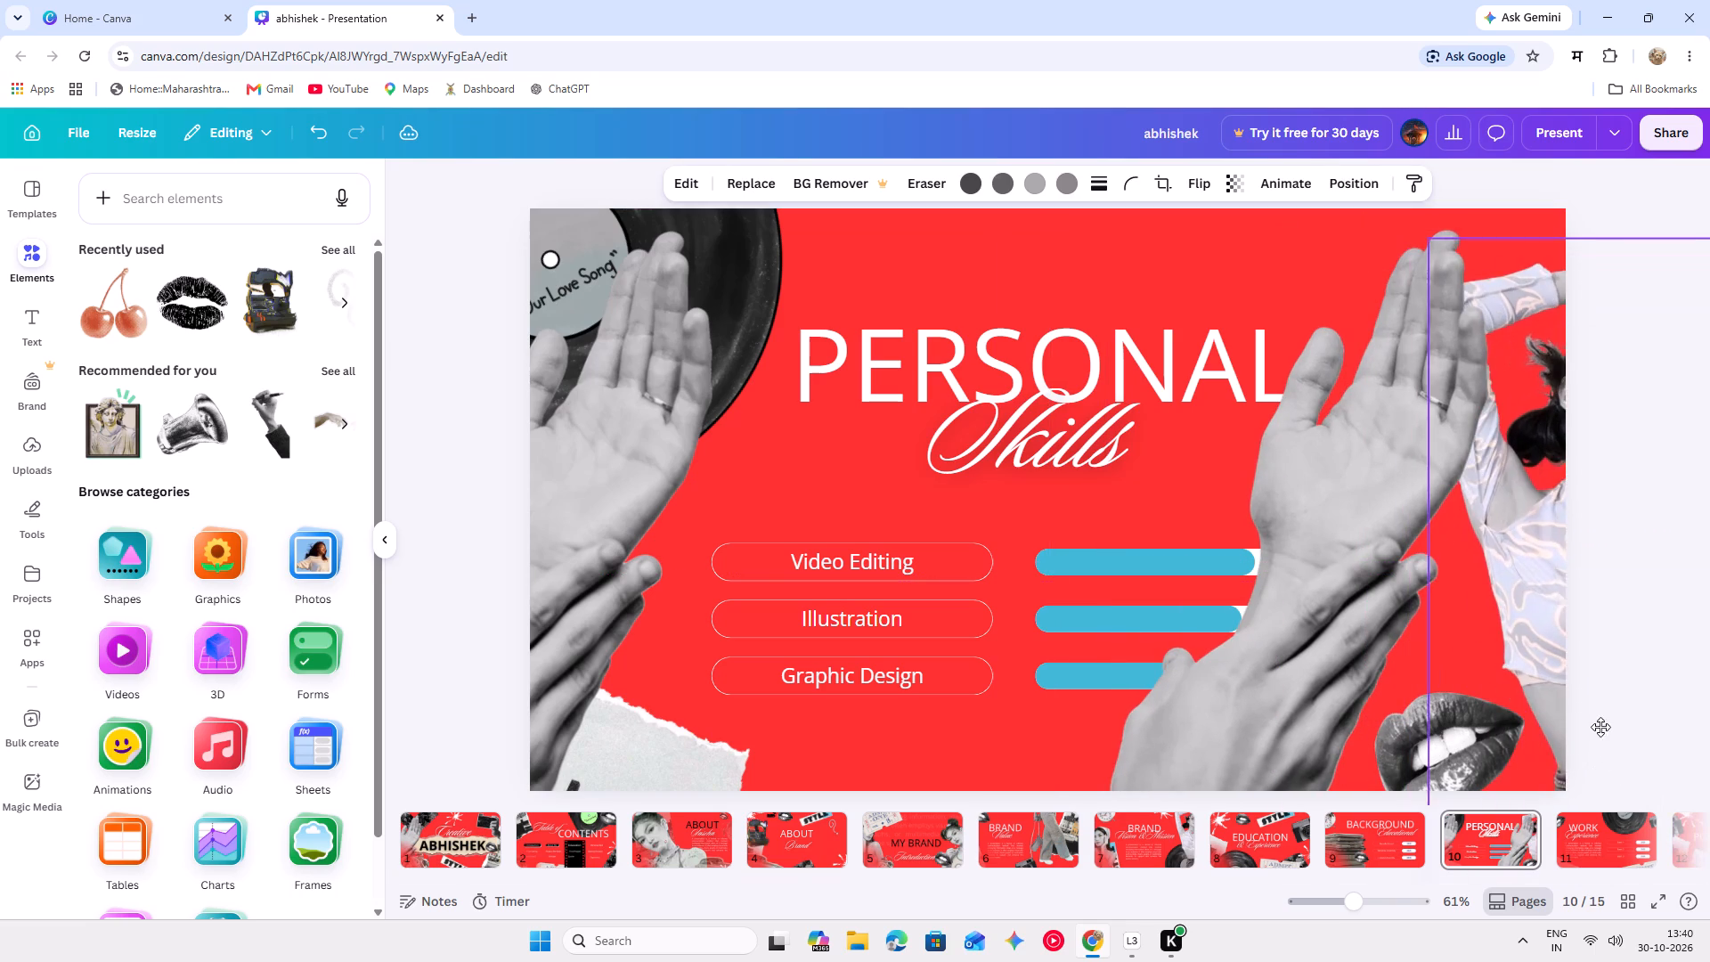
left_click_drag(1600, 727, 1601, 661)
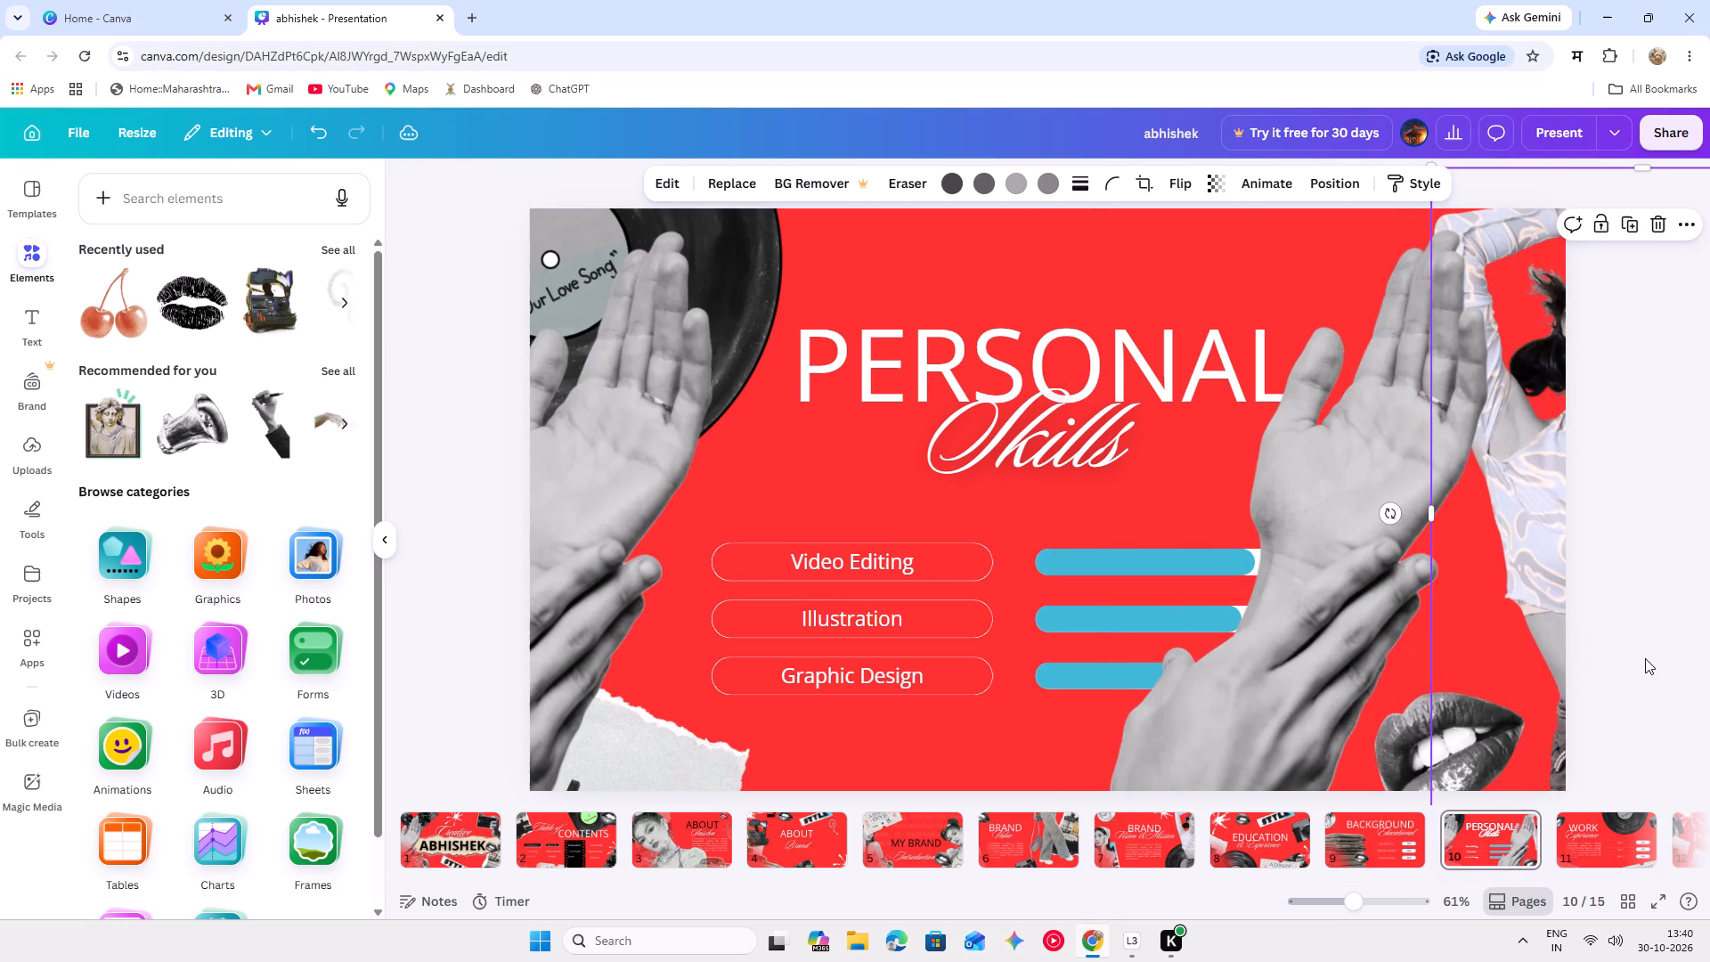
left_click_drag(1553, 653, 1576, 660)
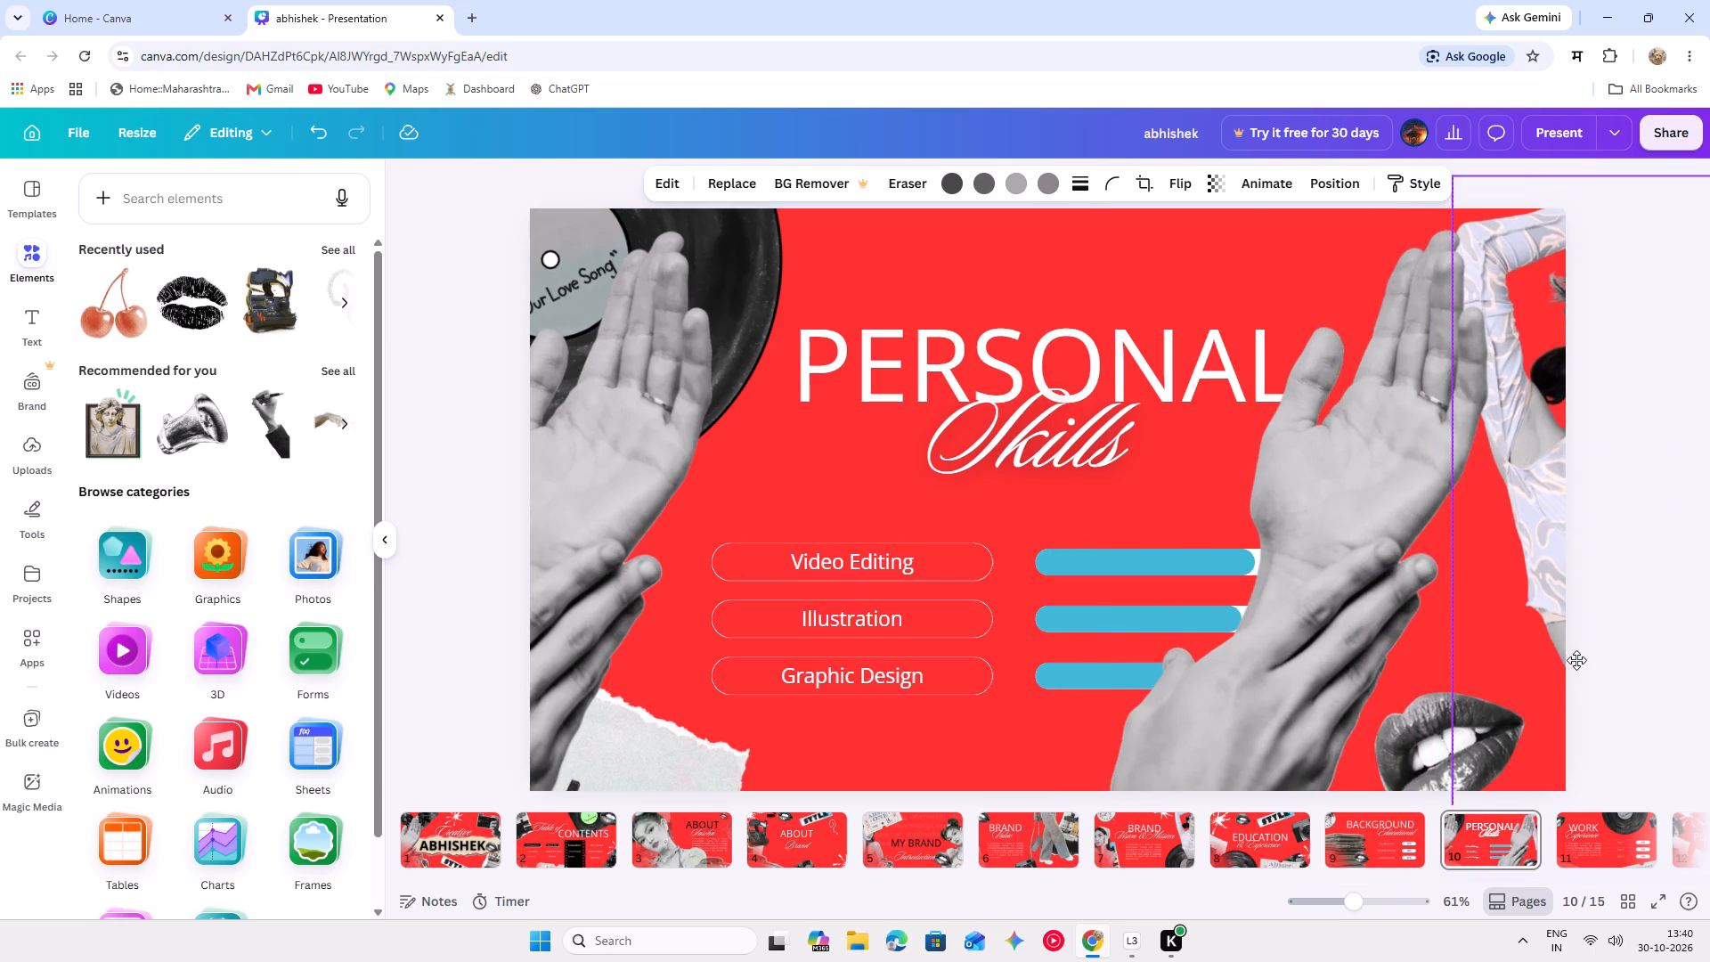
left_click_drag(1576, 660, 1600, 650)
Move the front hands photo down into the slide's lower-right corner, clear of the progress bars and their percentages.
left_click_drag(1318, 704, 1390, 940)
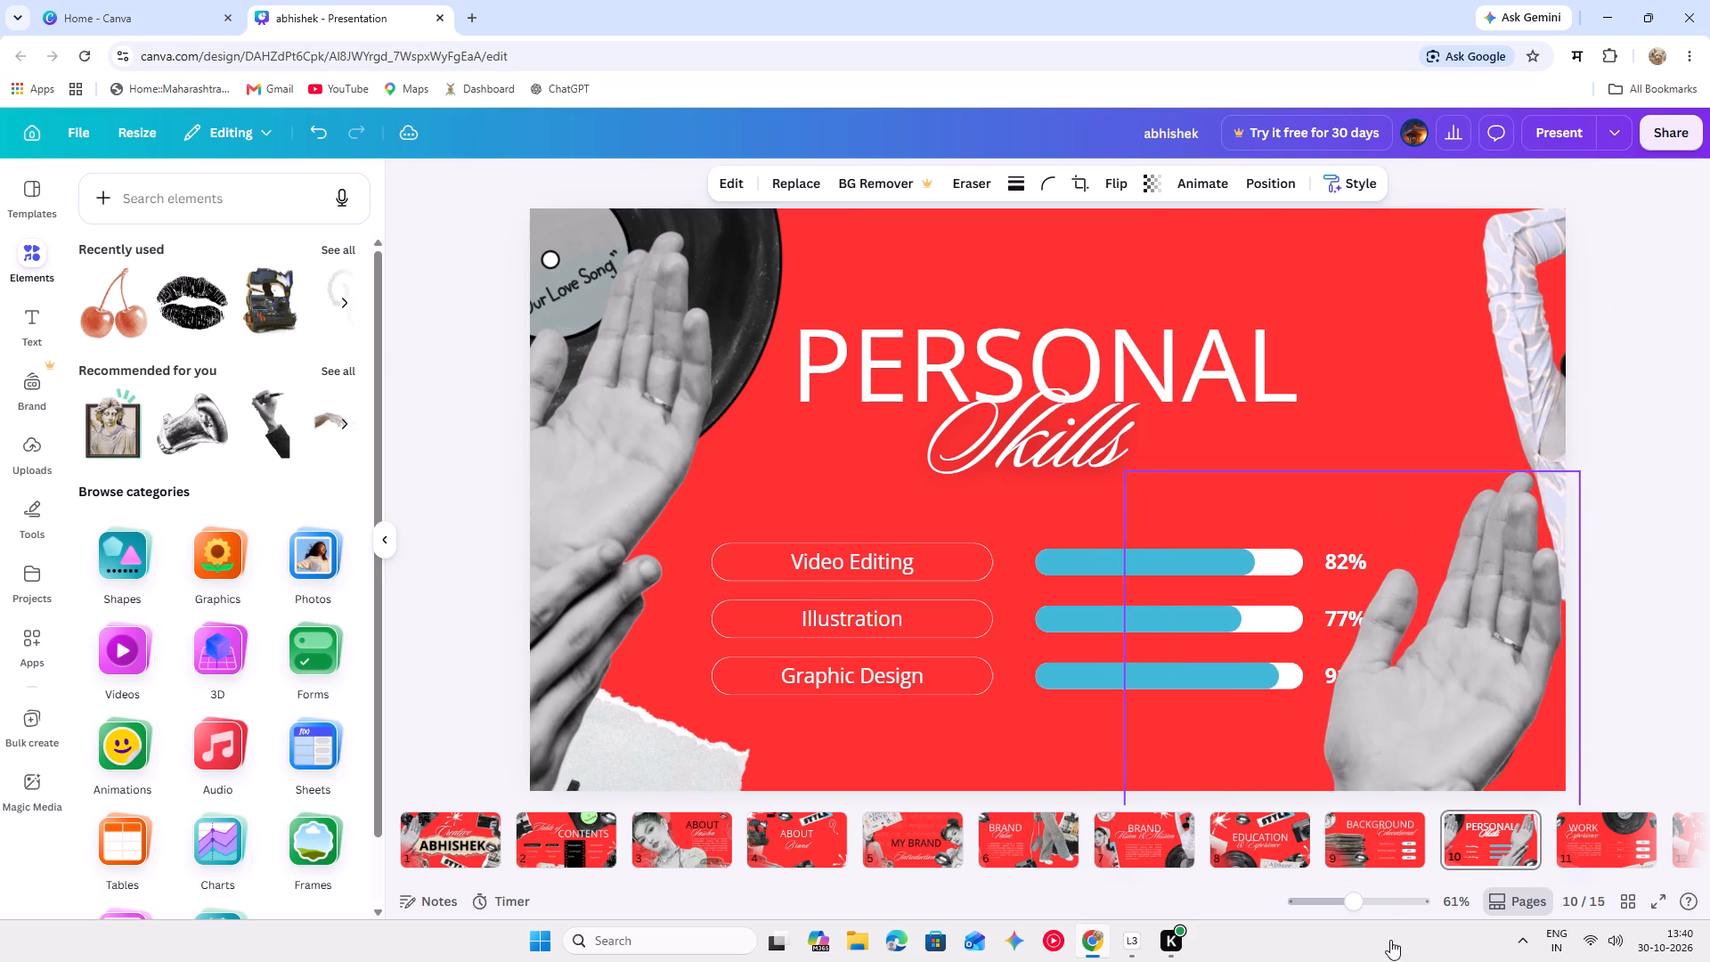
left_click_drag(1390, 940, 1388, 883)
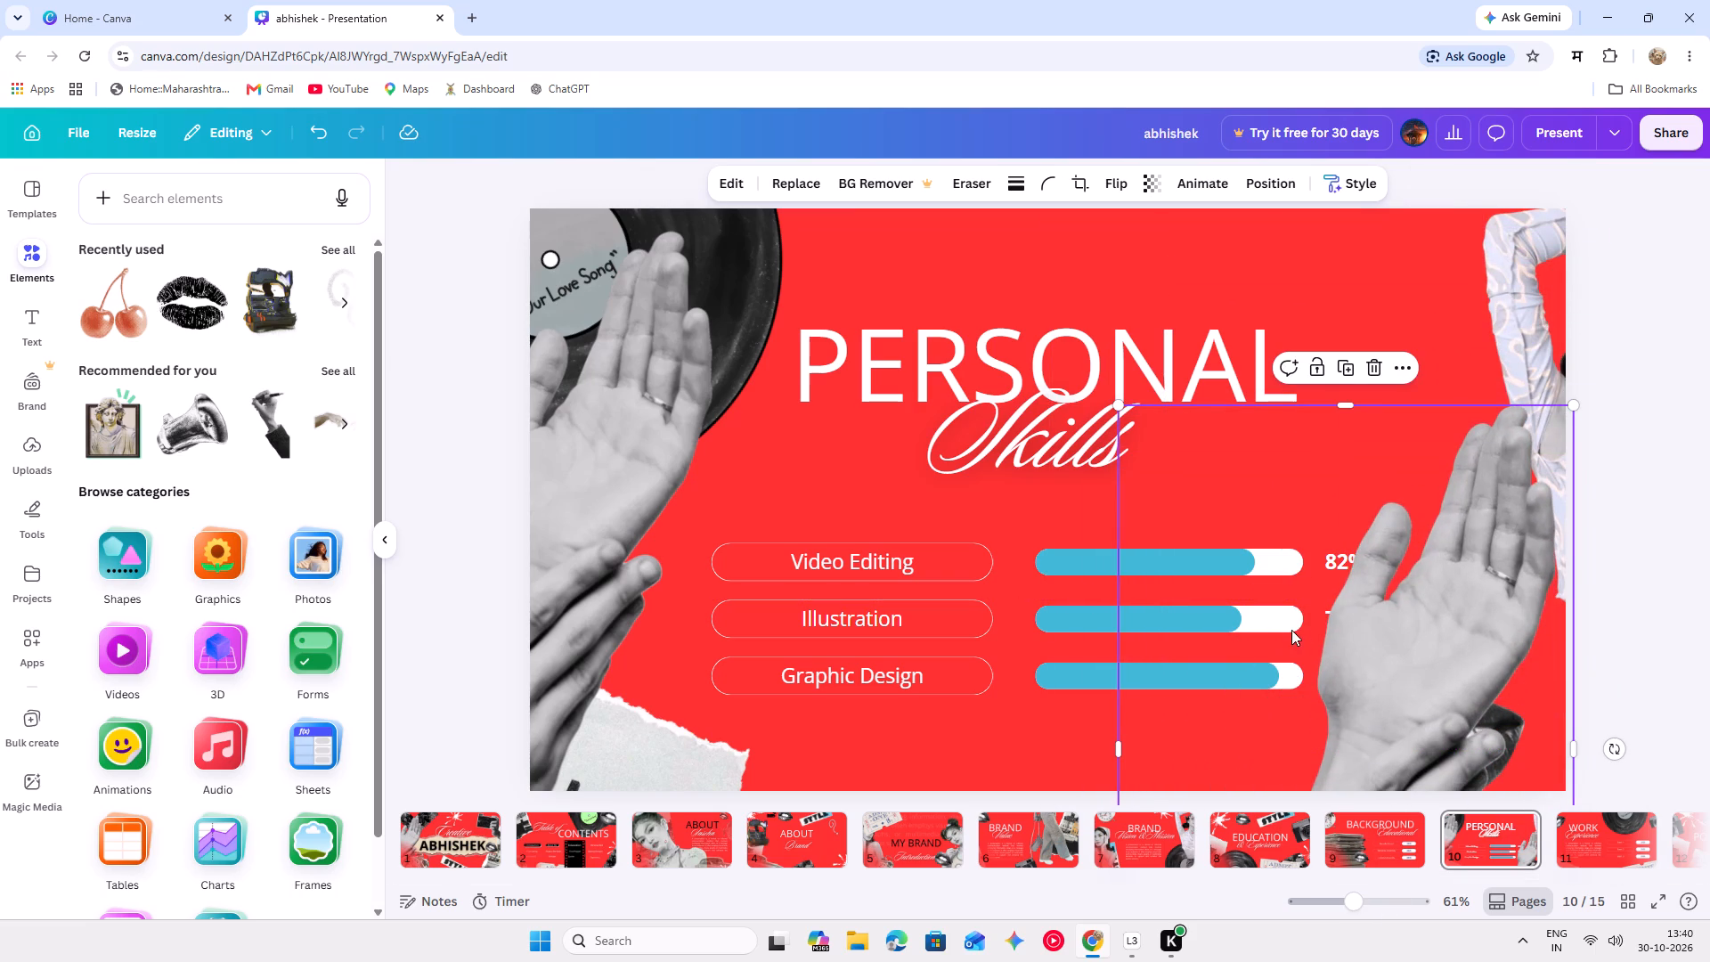
left_click_drag(1384, 670, 1458, 684)
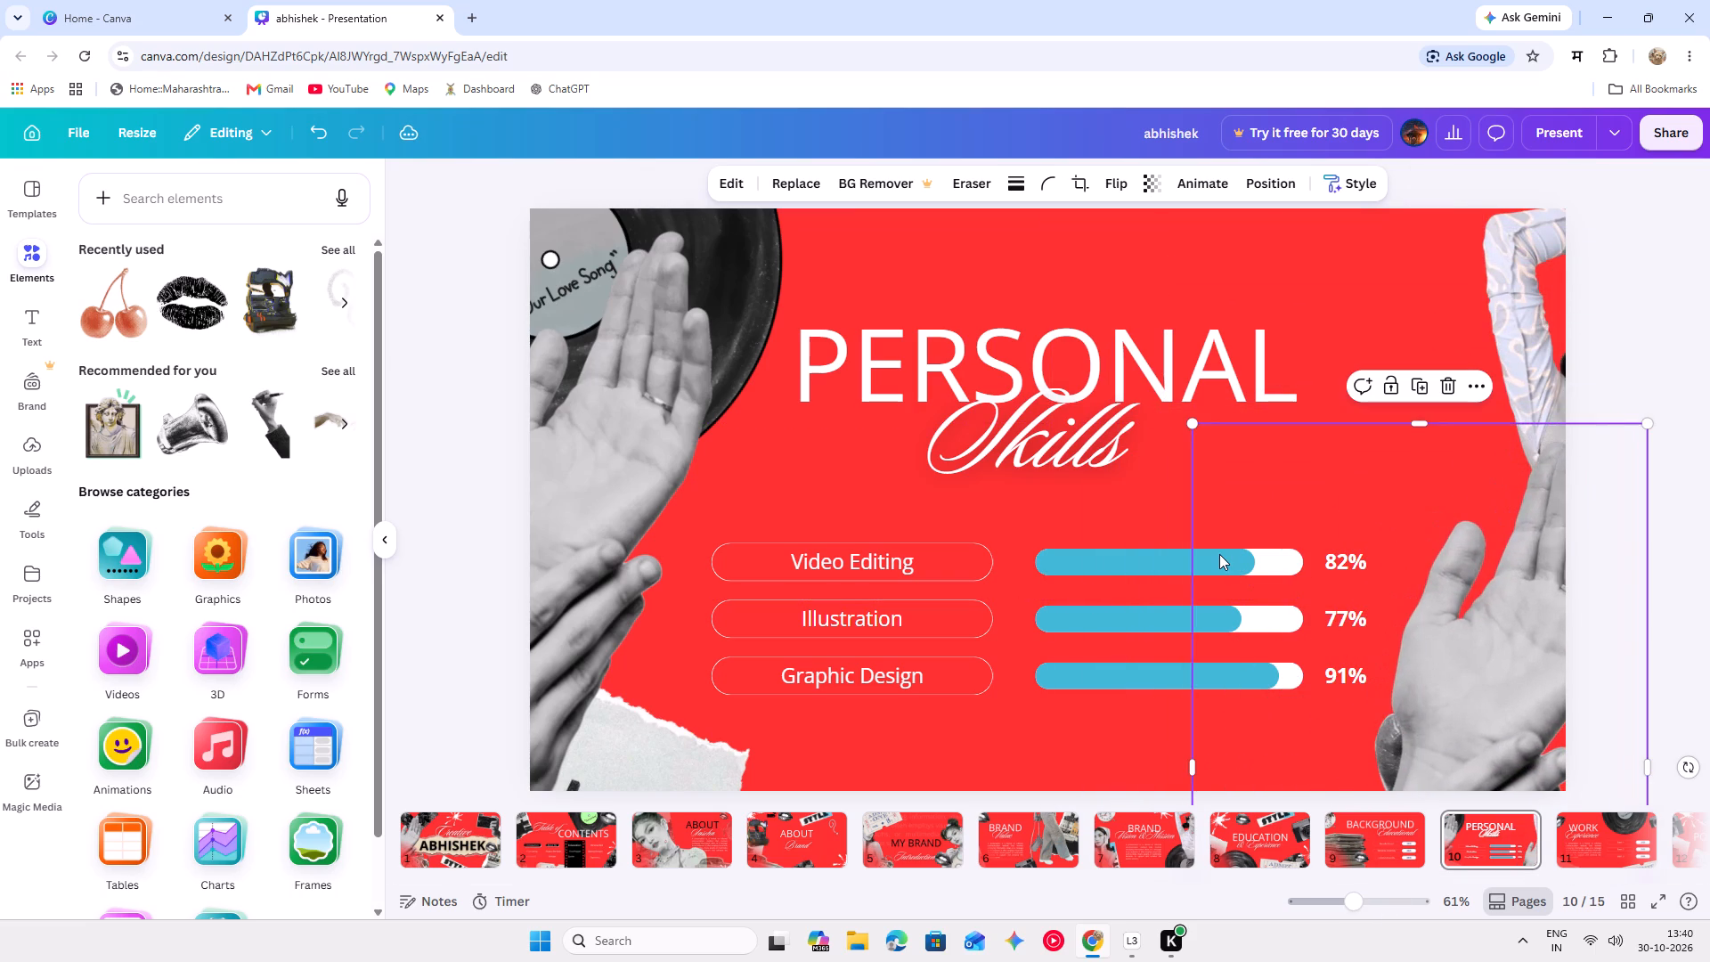
Recolour the filled part of the Video Editing progress bar to the default solid orange.
left_click(1219, 554)
left_click(1214, 555)
left_click(1119, 575)
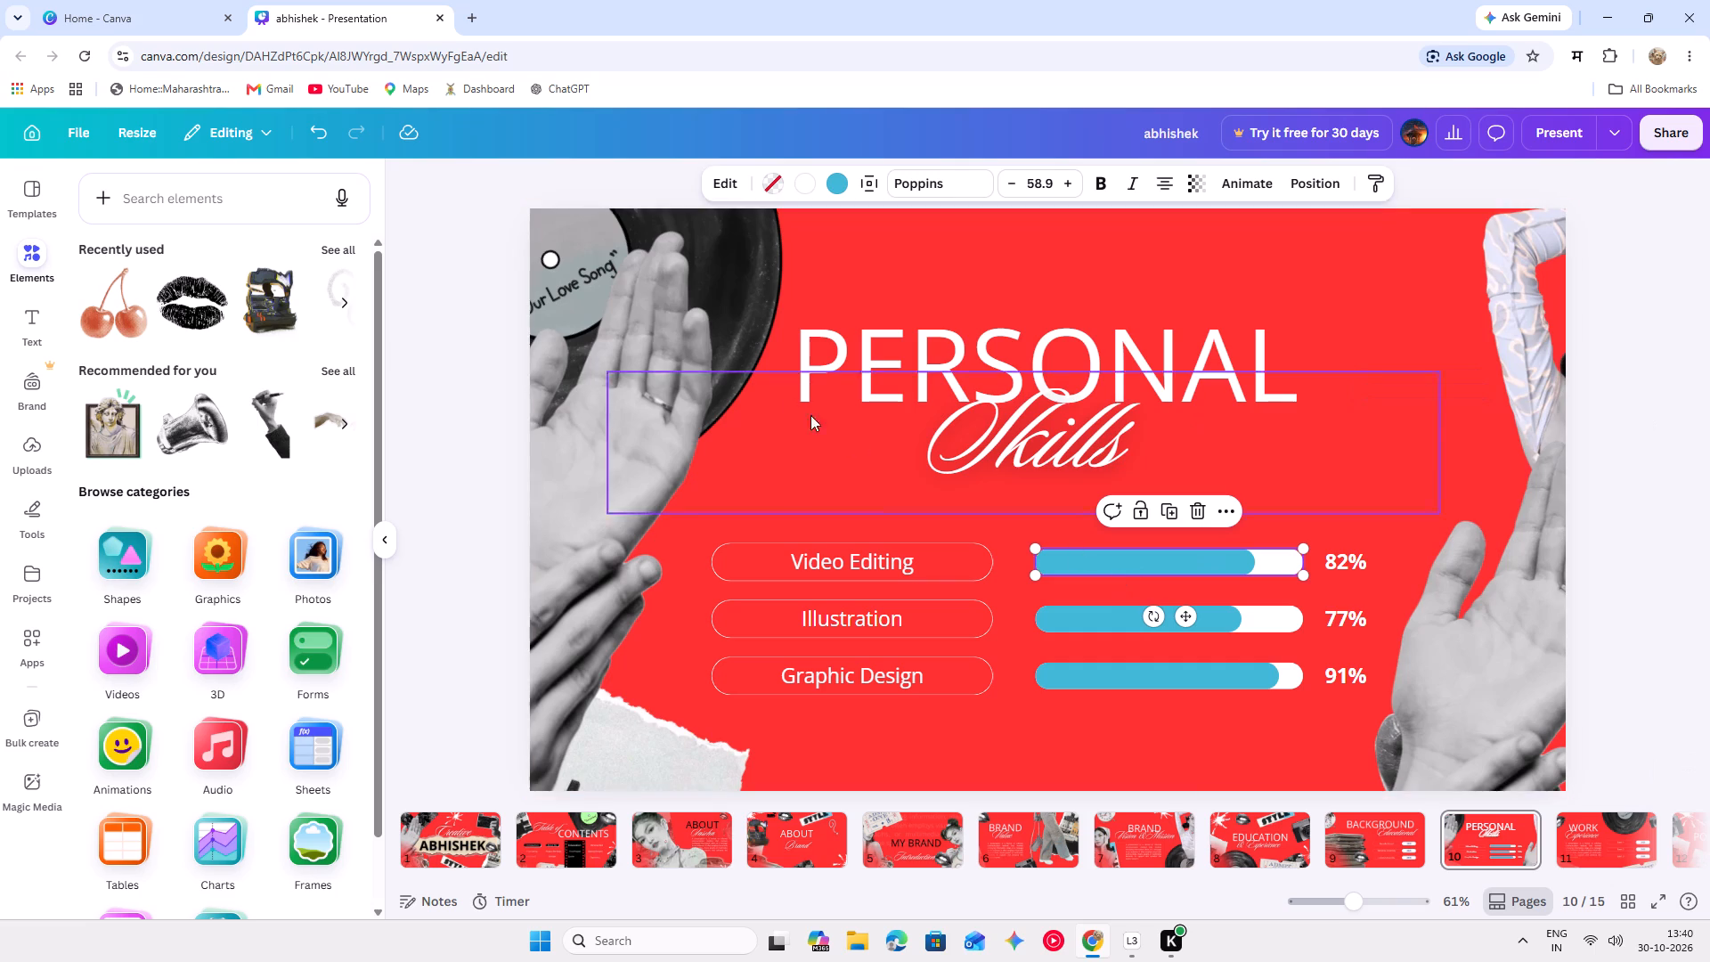
left_click(835, 177)
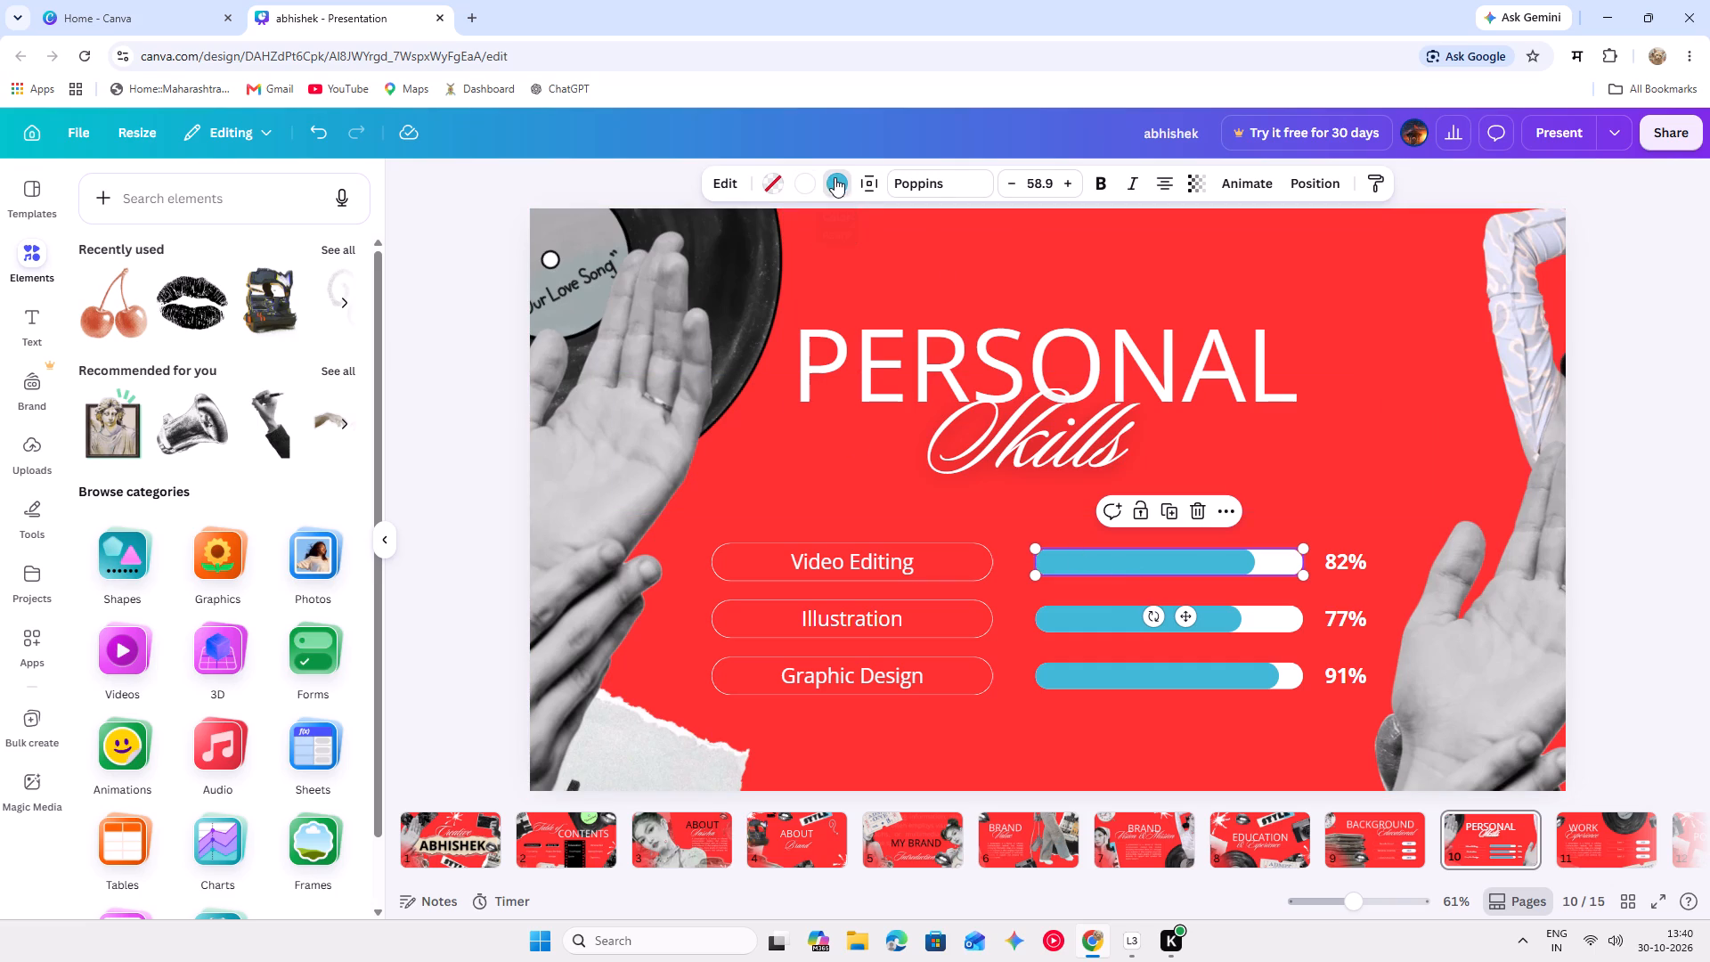
left_click(77, 868)
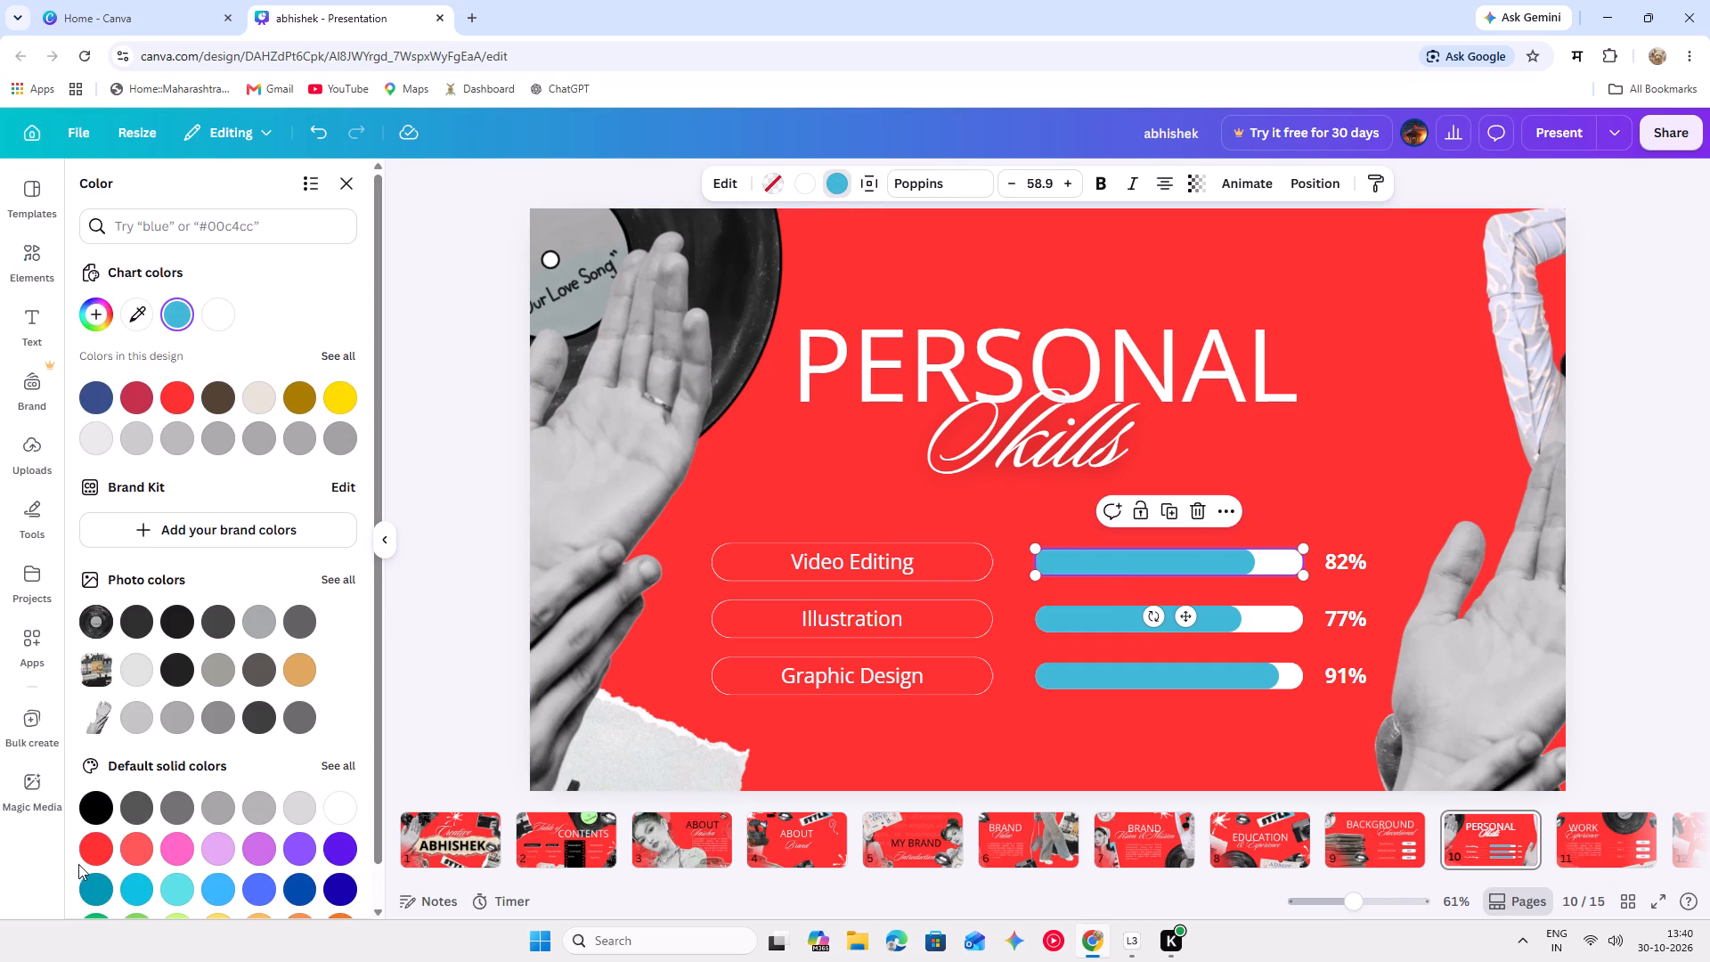
left_click(89, 857)
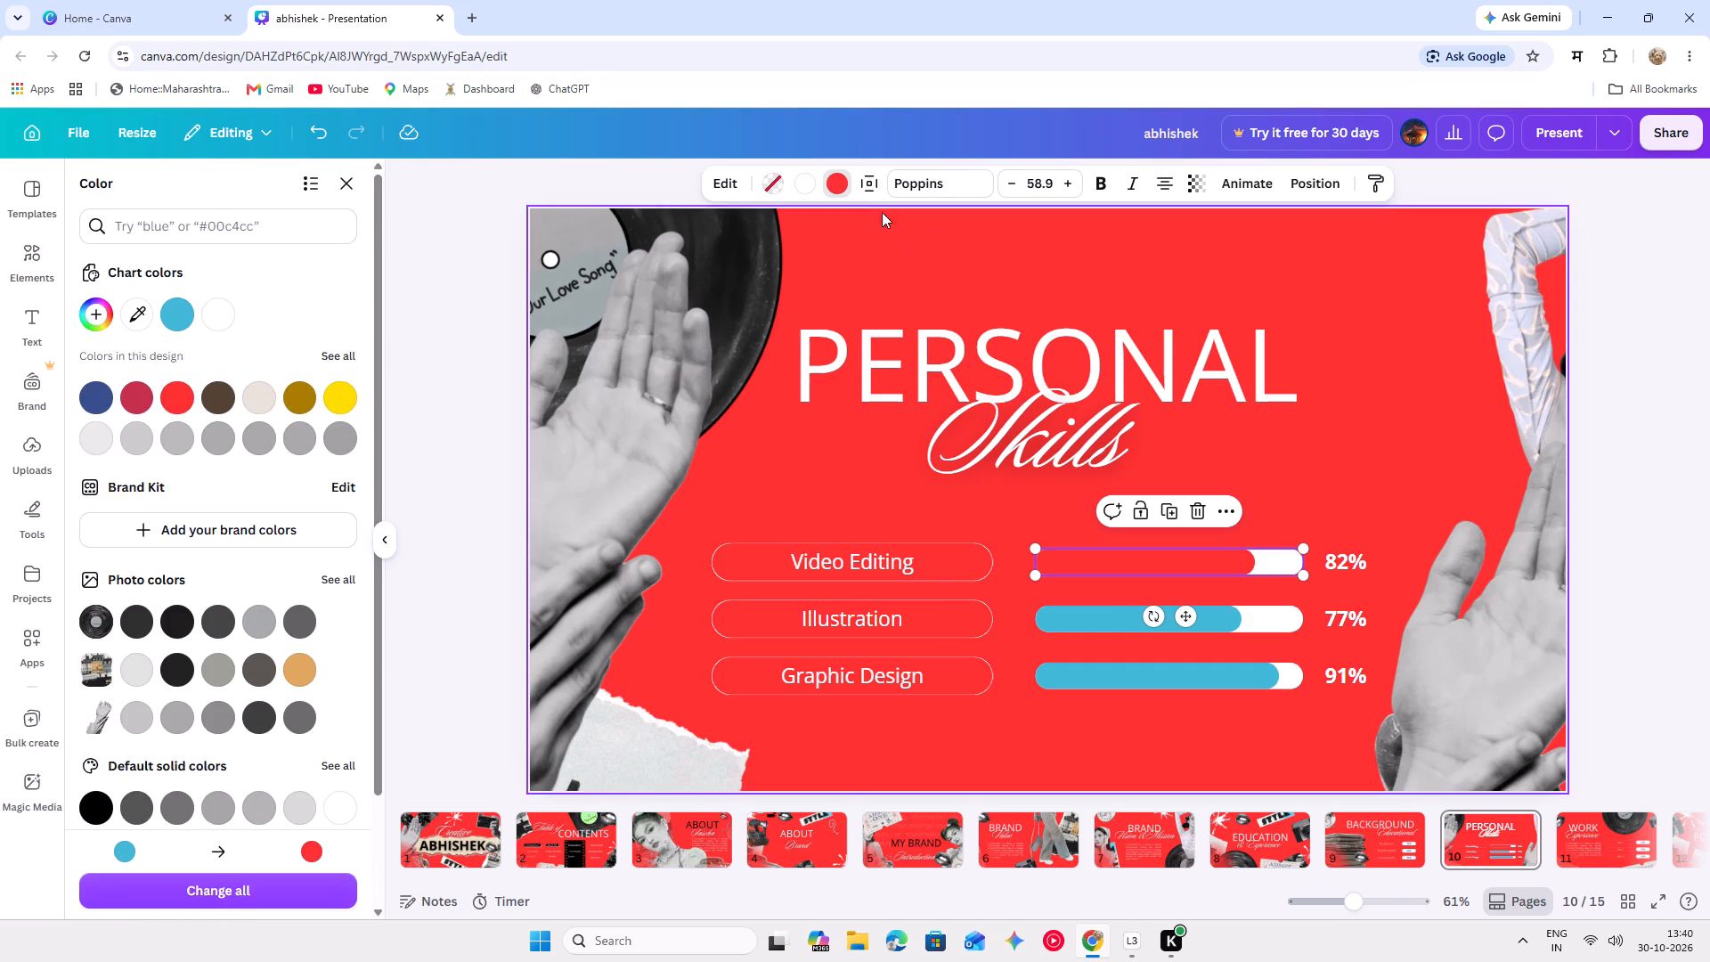
left_click(834, 173)
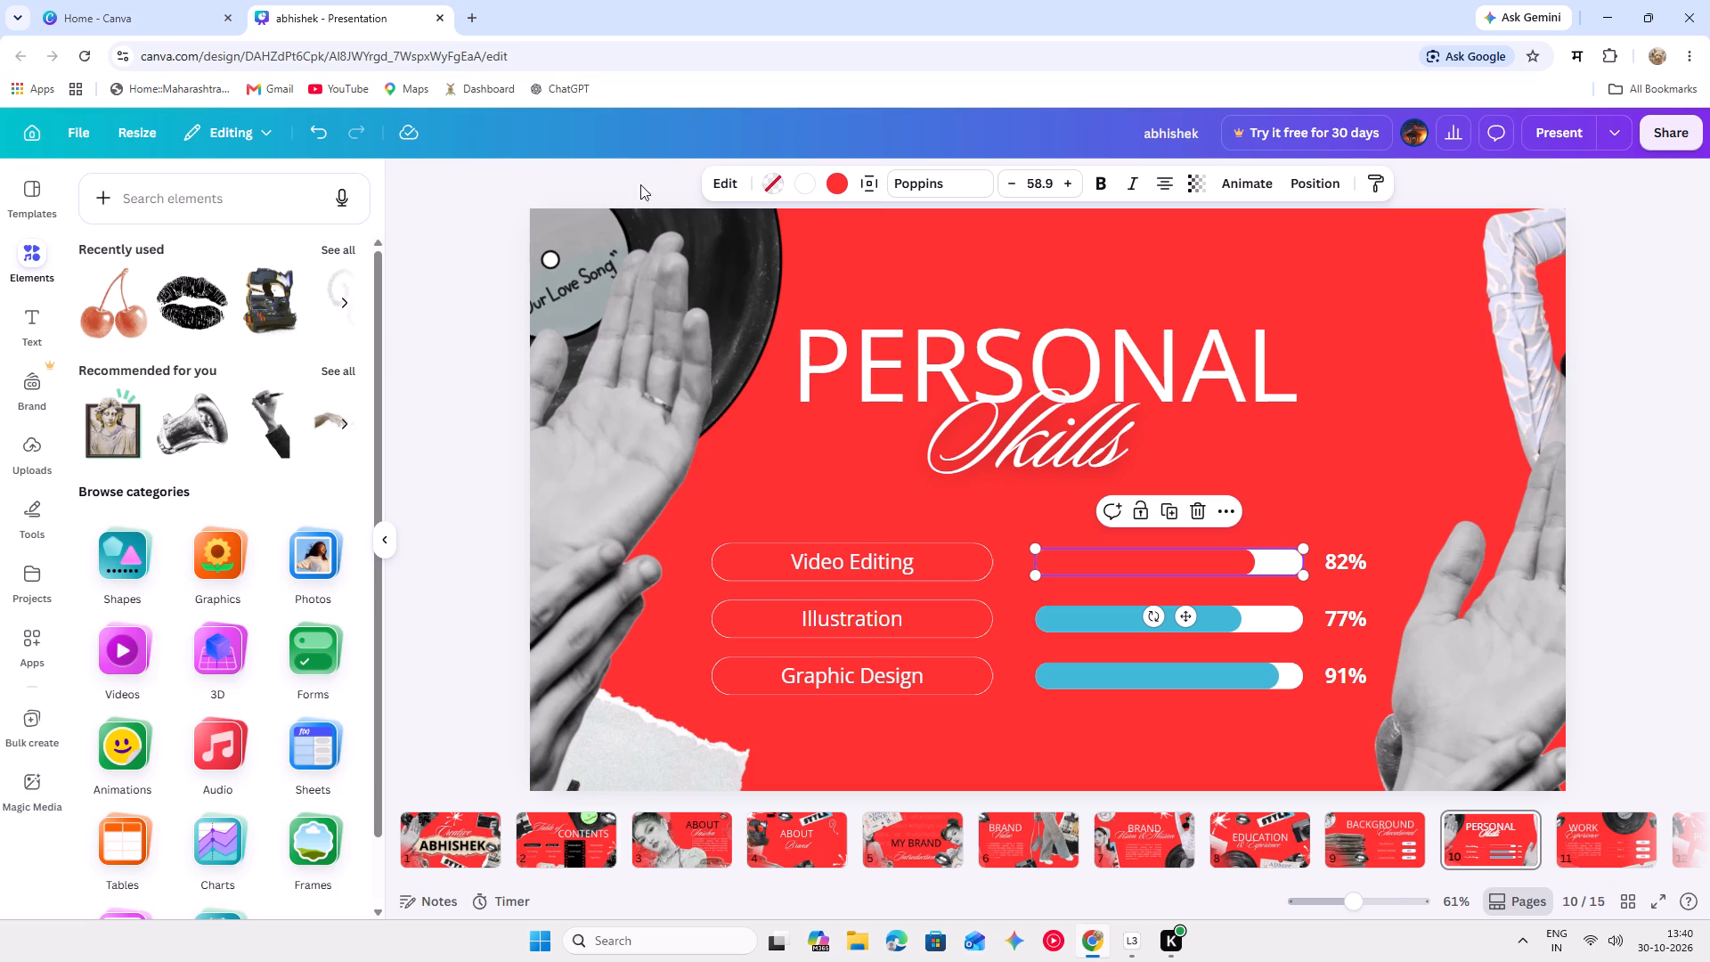
left_click(837, 181)
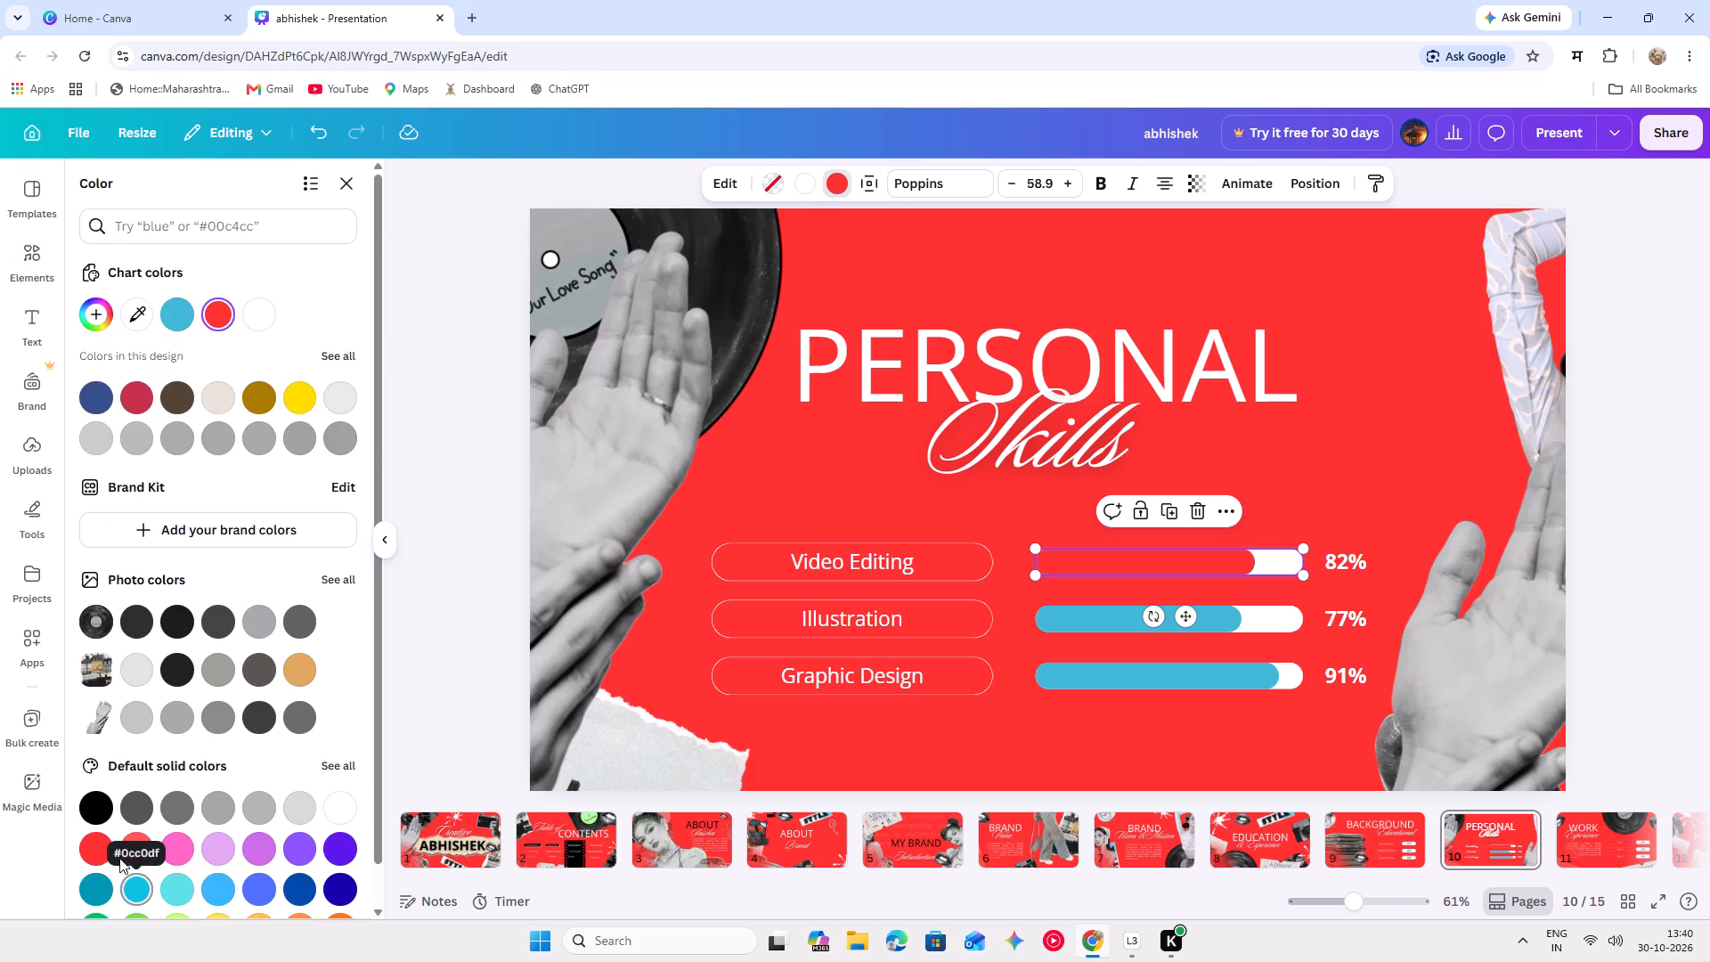
left_click(138, 844)
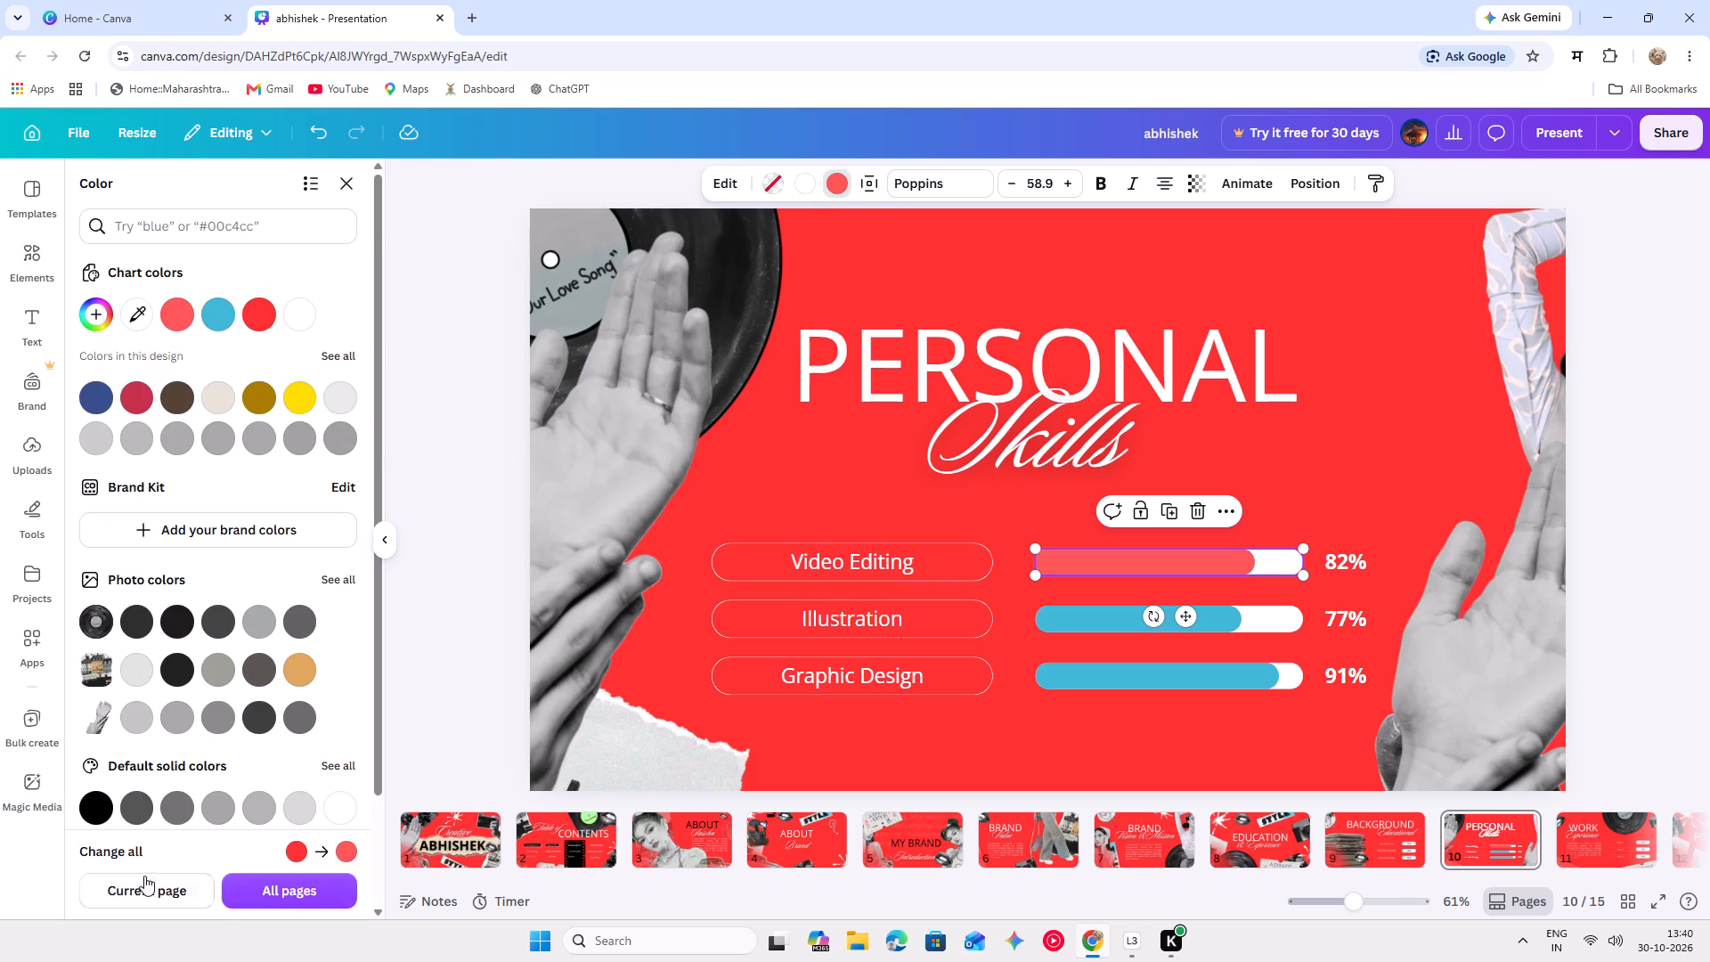
scroll(231, 772, "down", 2)
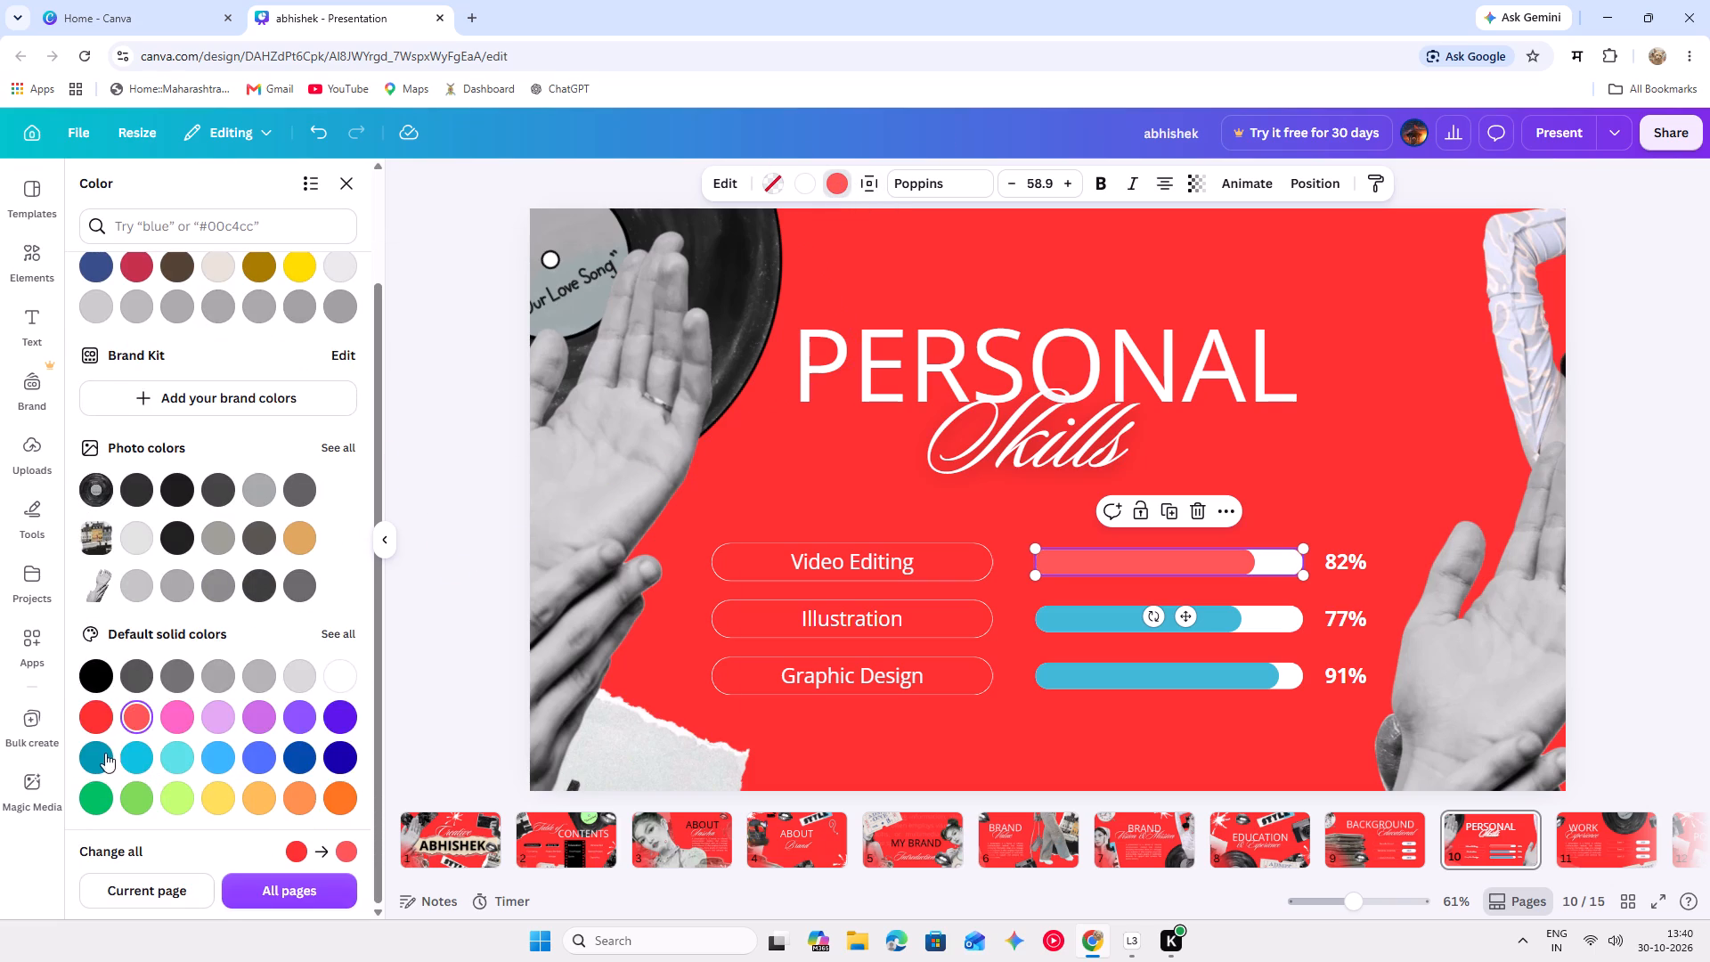
left_click(165, 752)
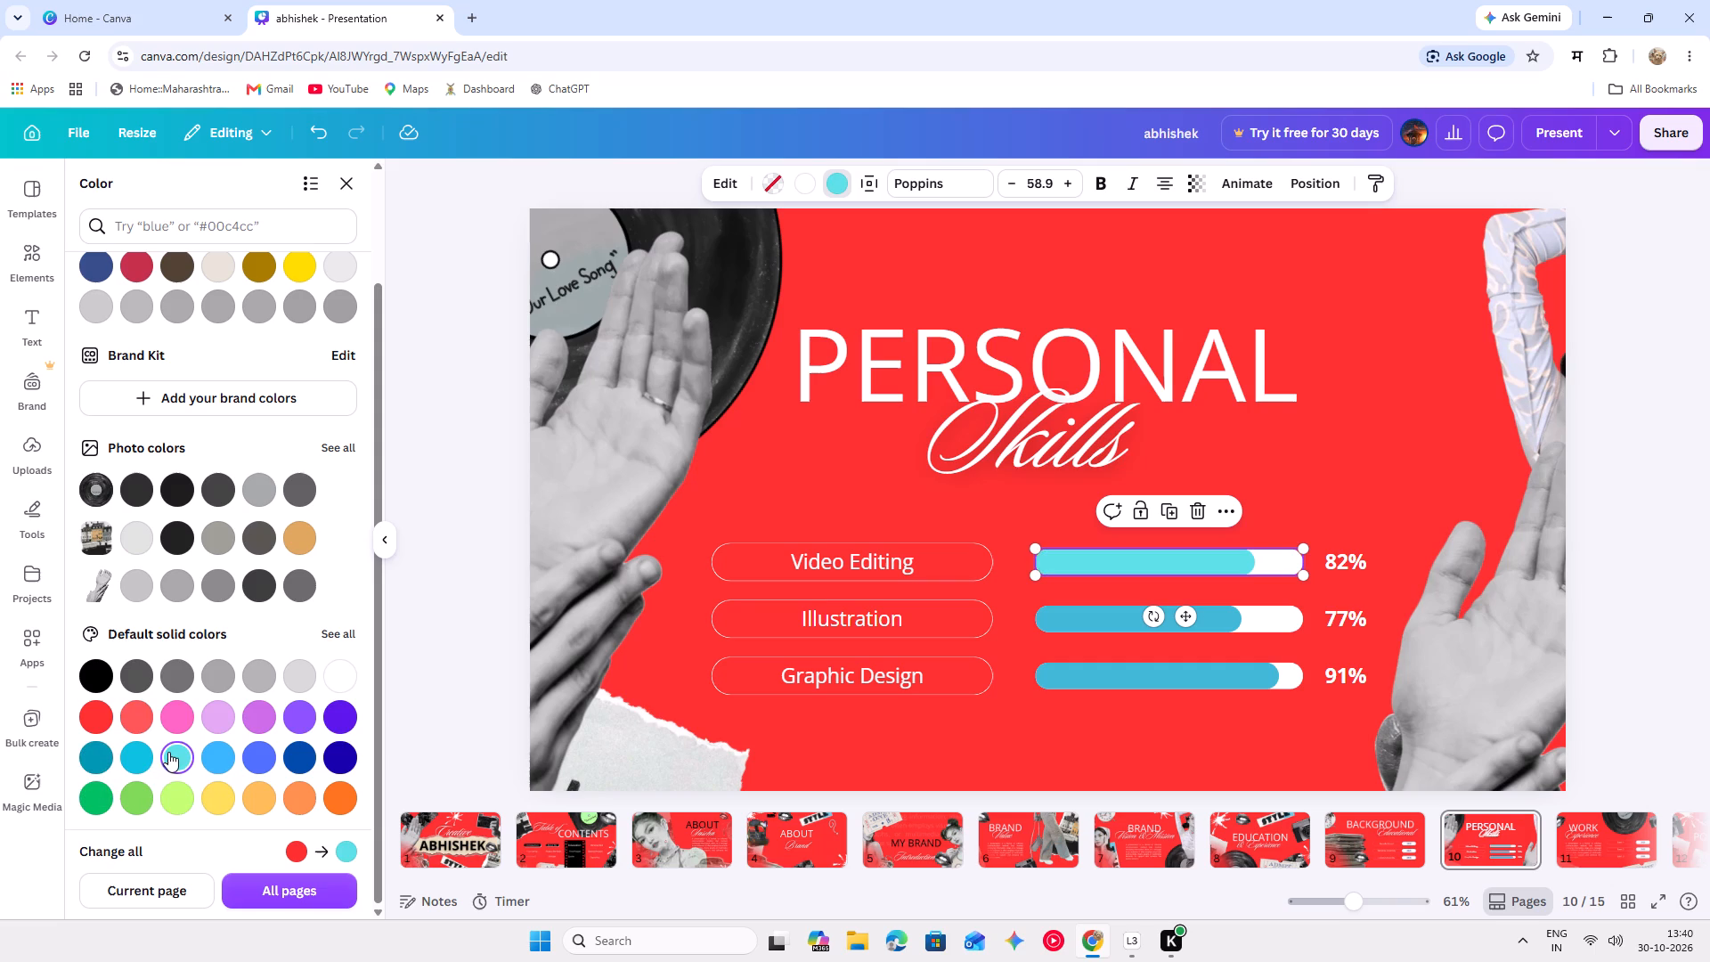
left_click(344, 792)
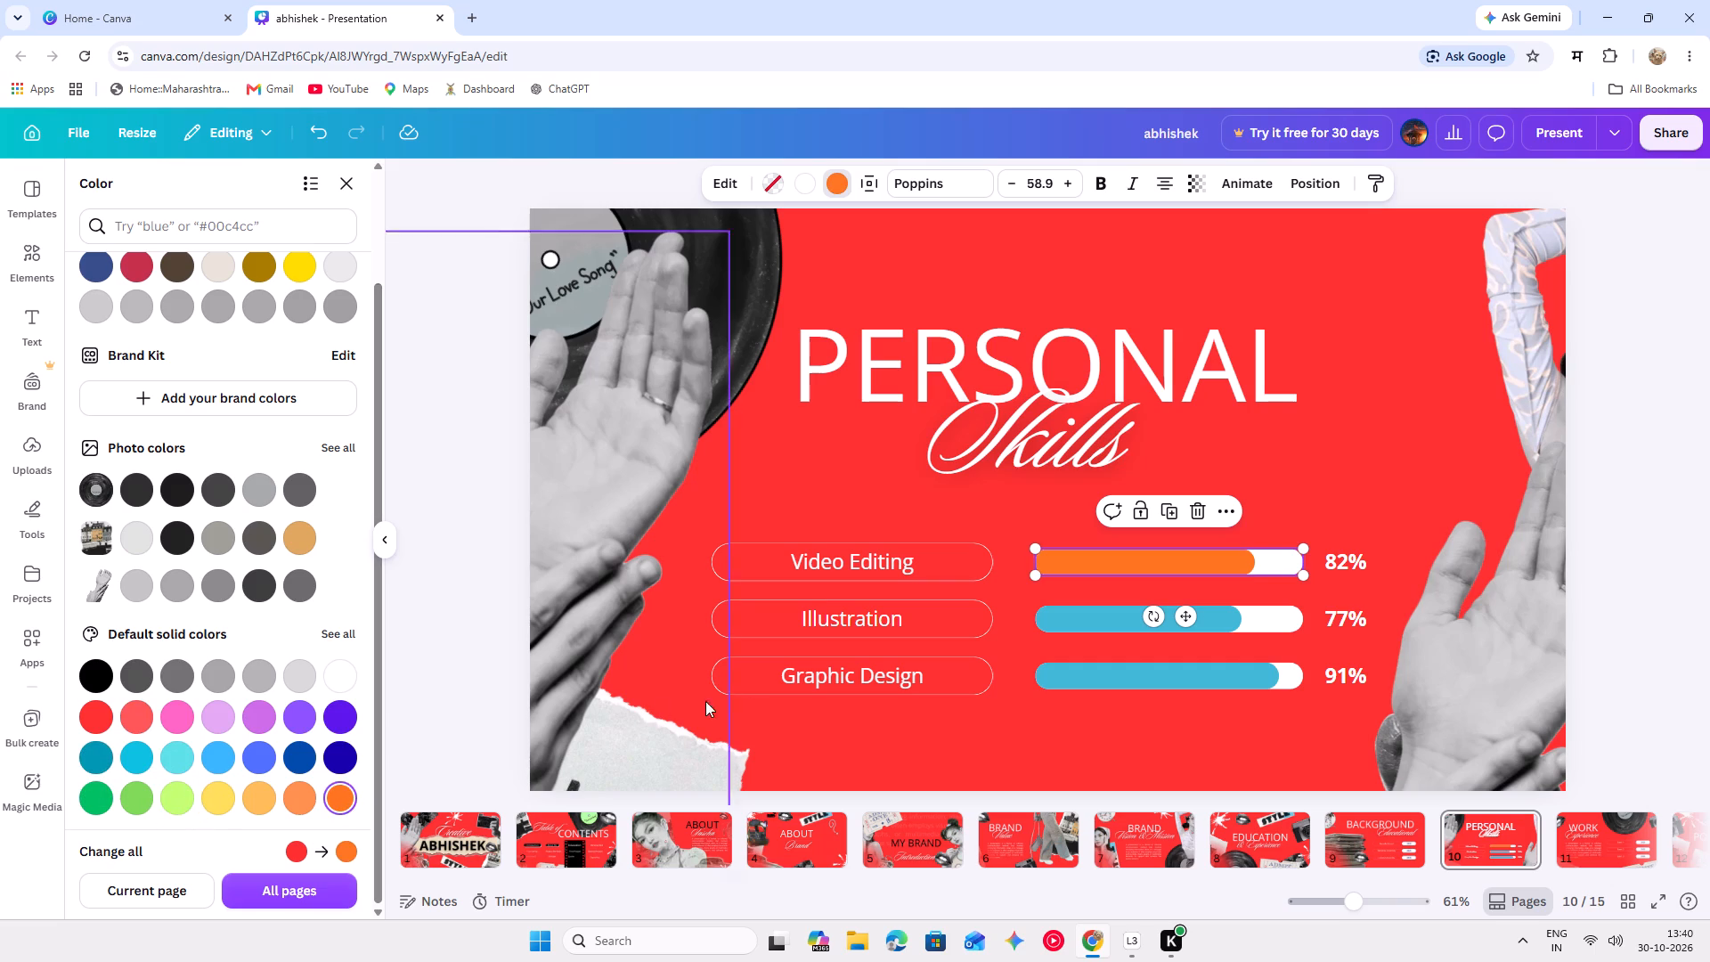
Recolour the filled part of the Illustration progress bar to the default solid dark green.
left_click(1059, 622)
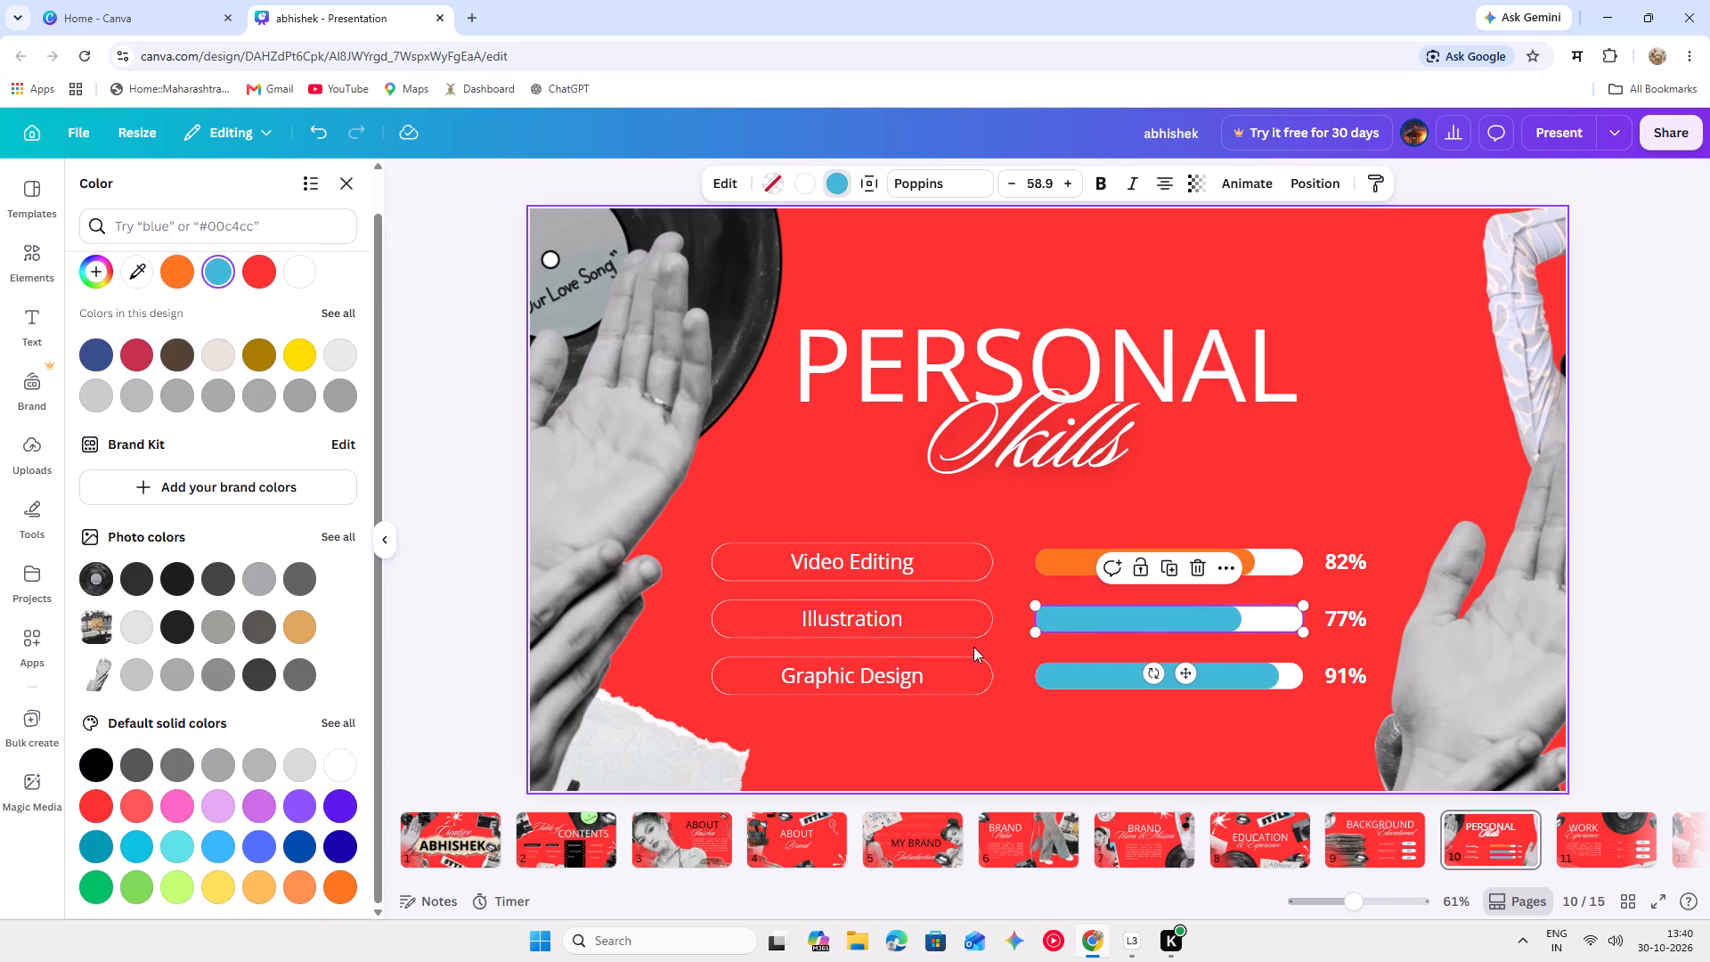
left_click(841, 187)
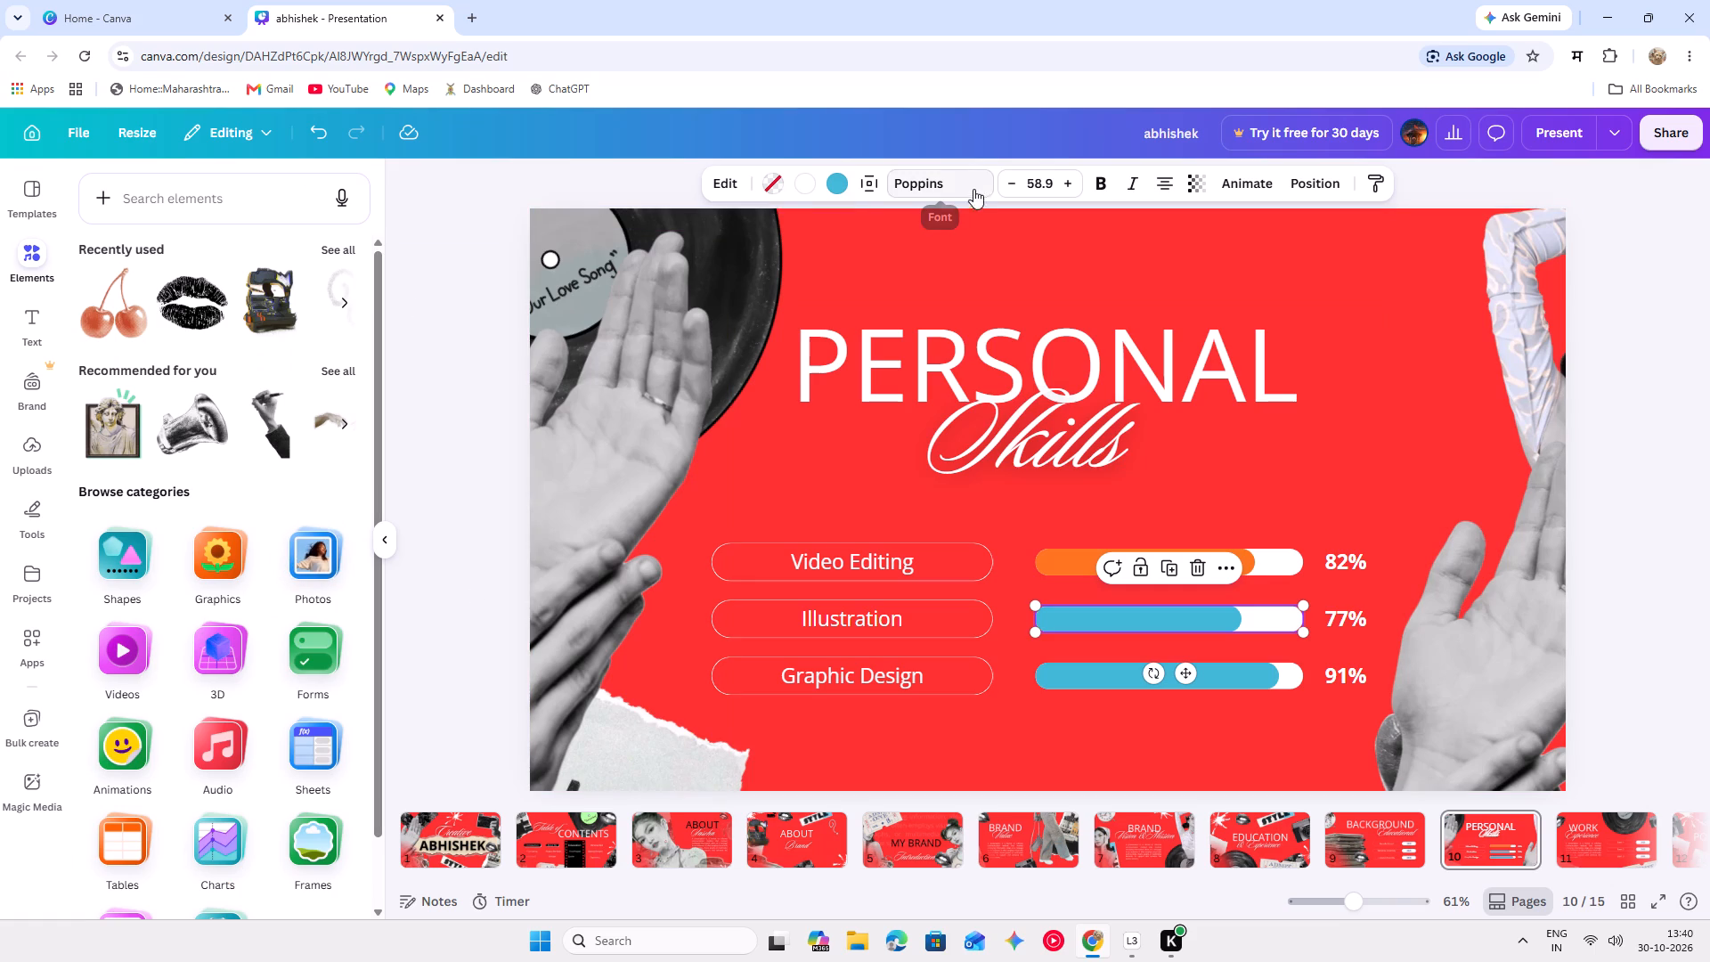
left_click(841, 181)
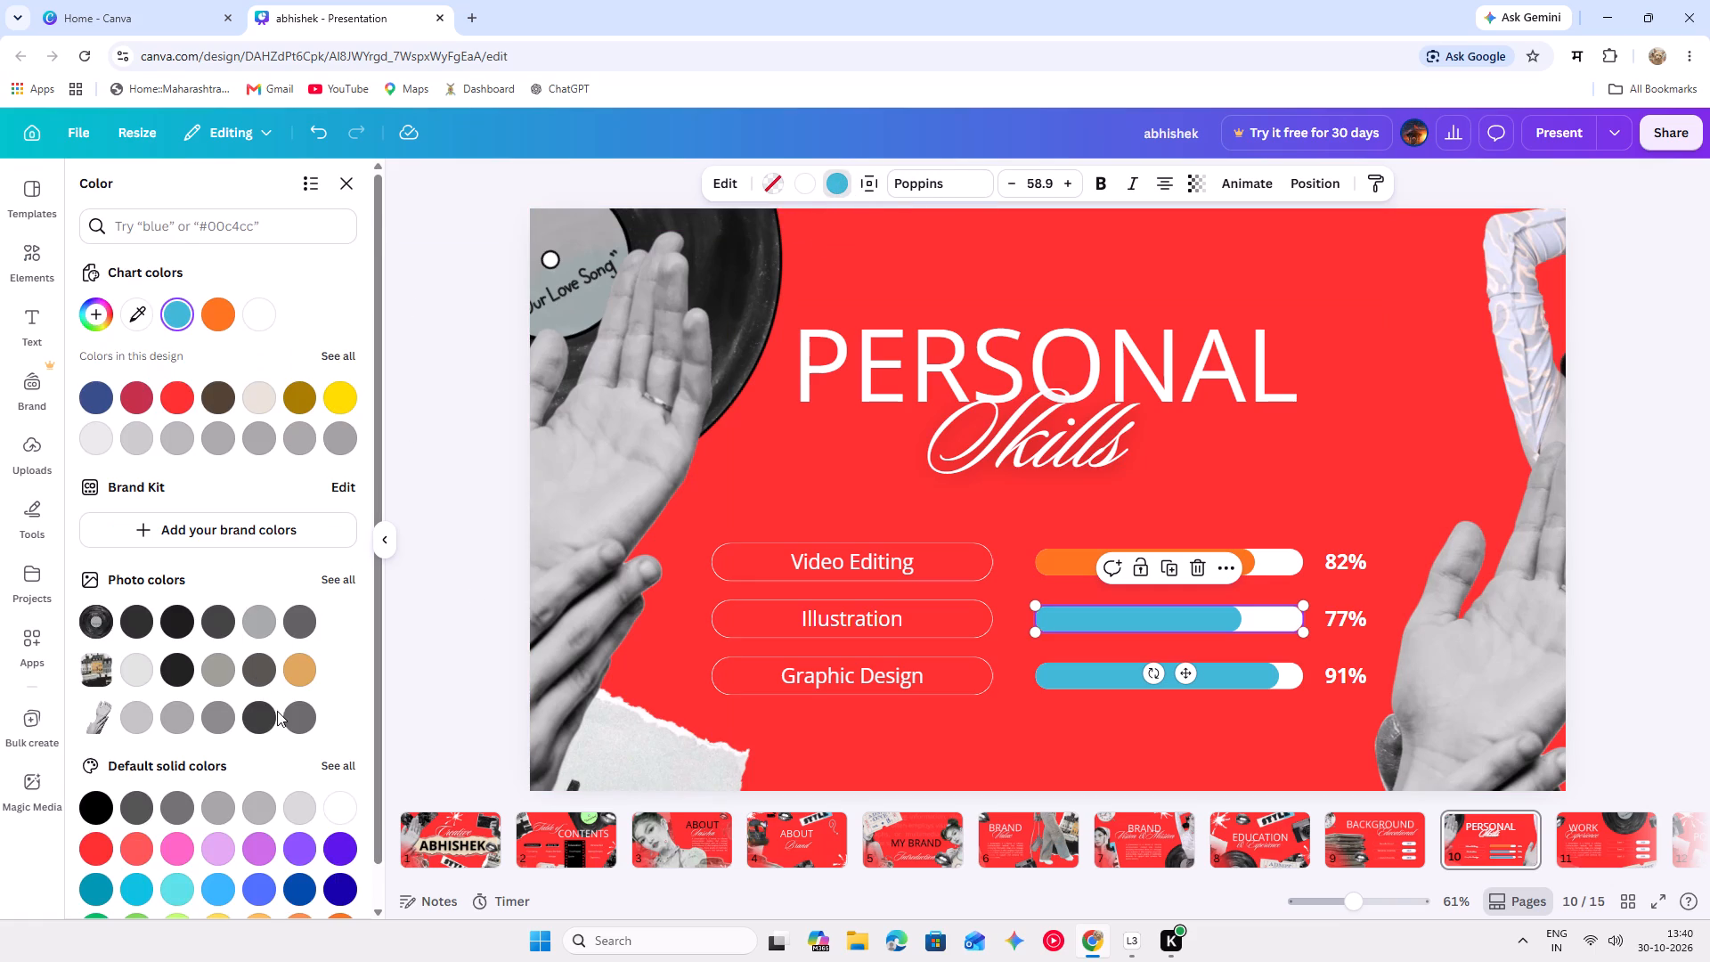
scroll(278, 713, "down", 2)
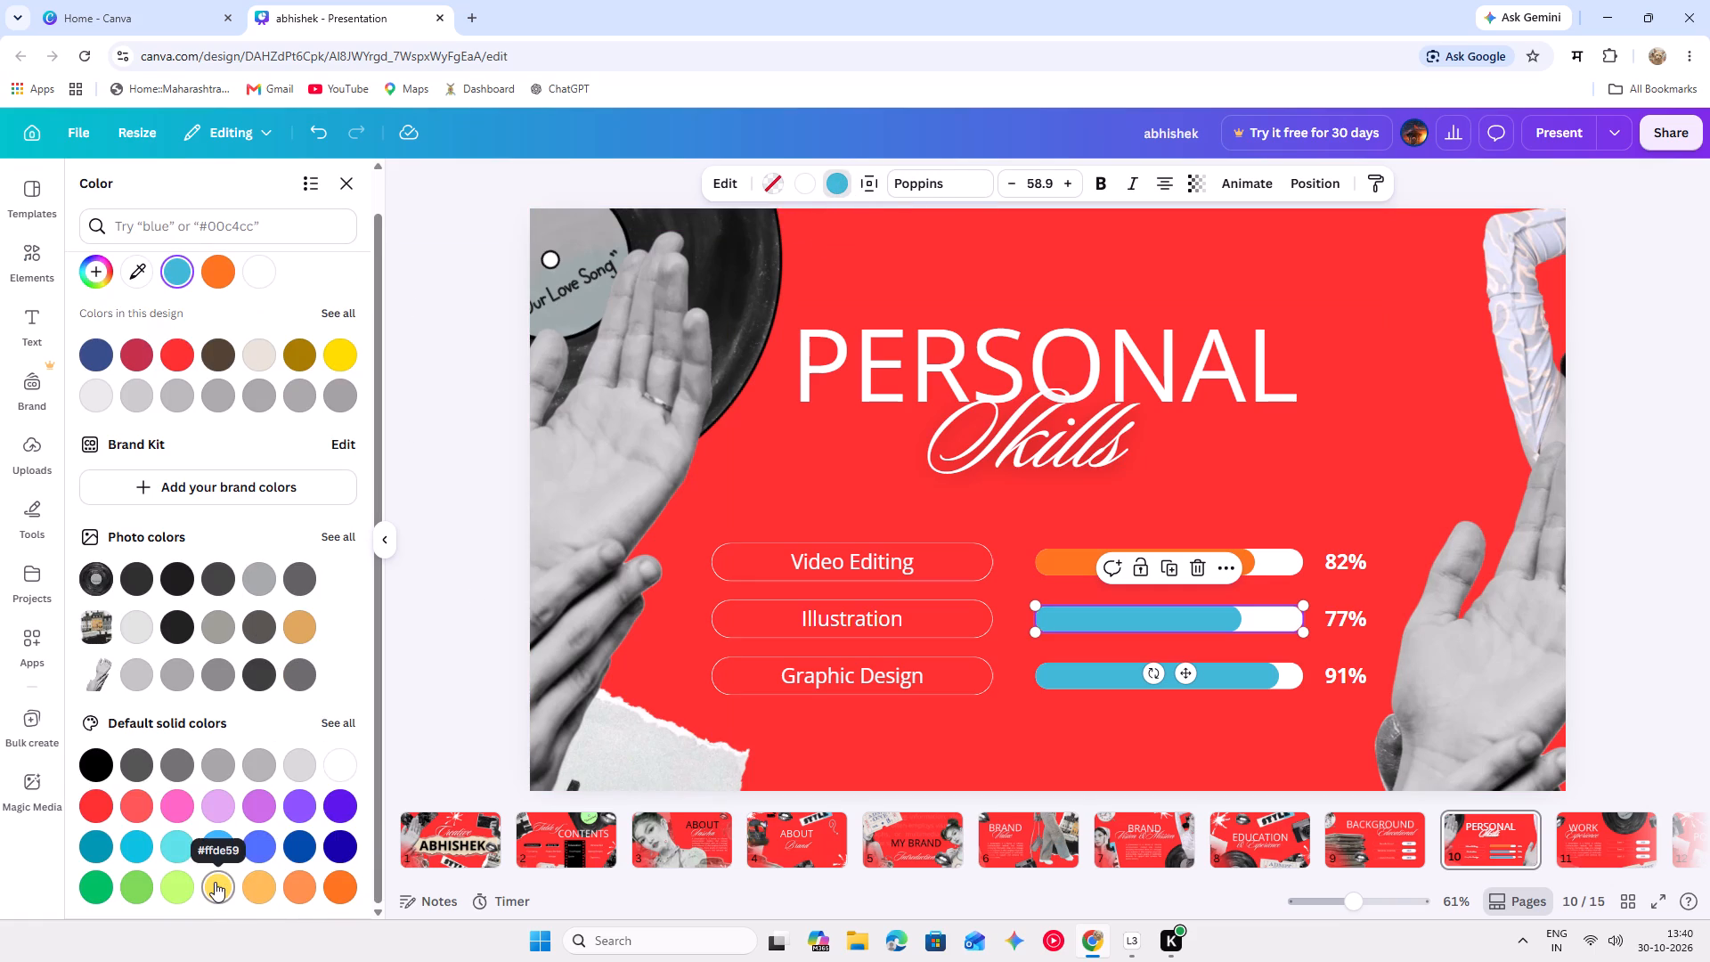
left_click(215, 882)
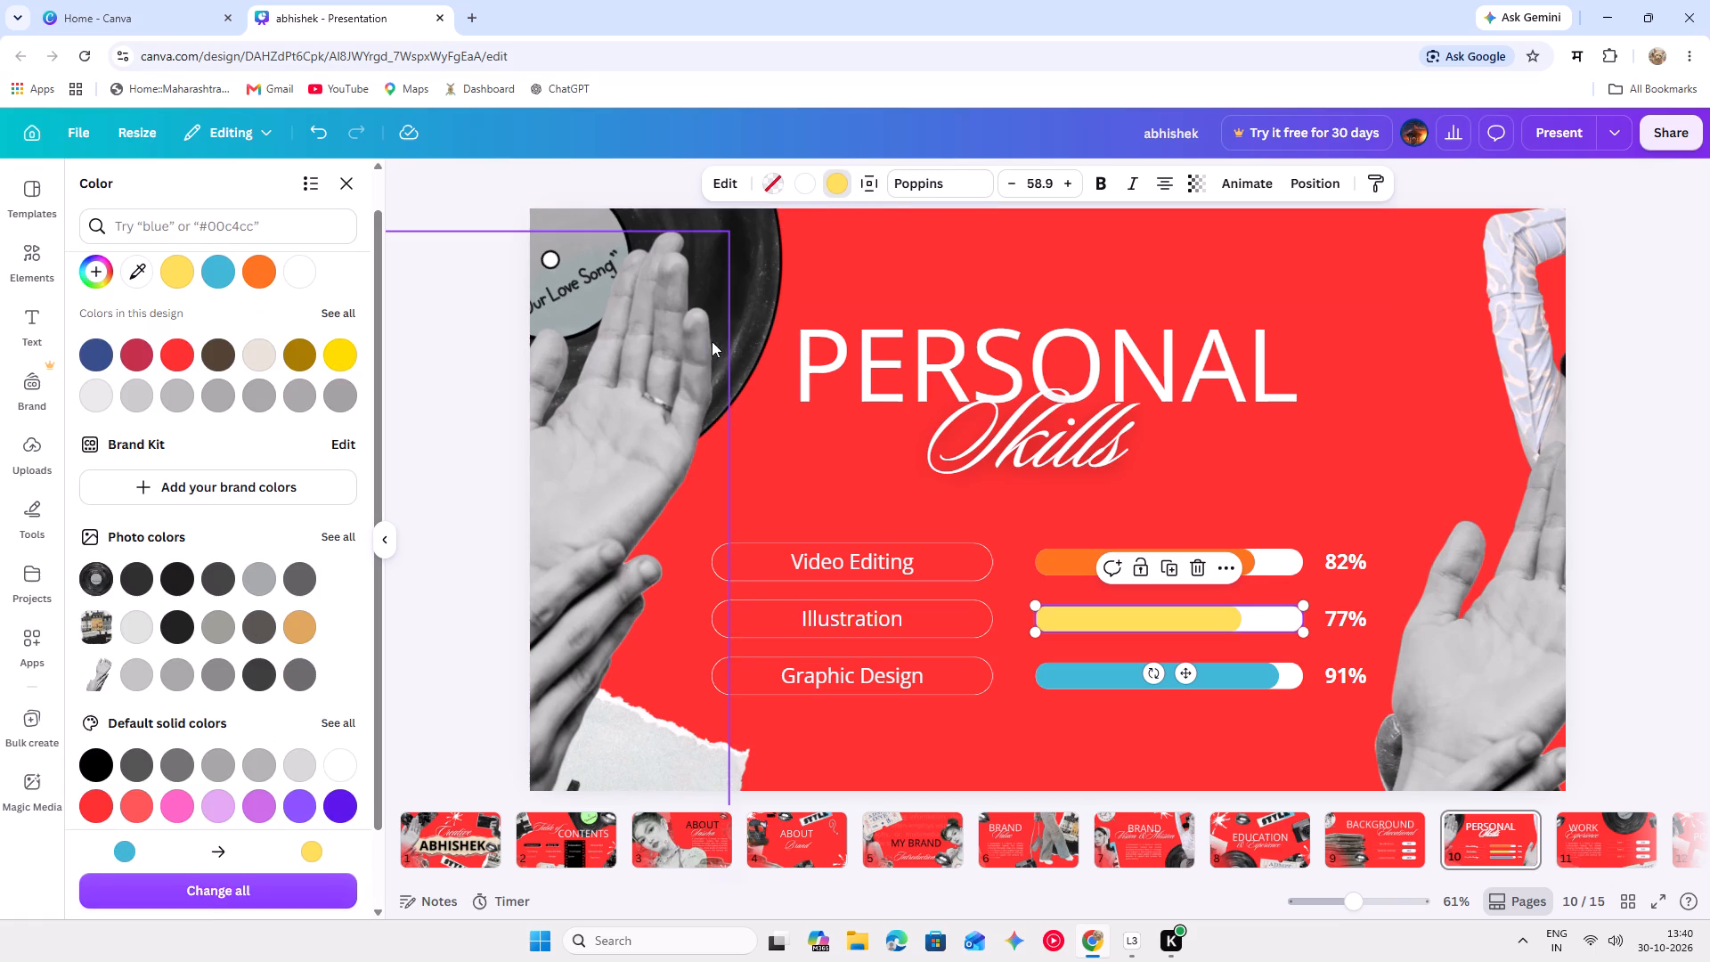
left_click(836, 181)
left_click(836, 181)
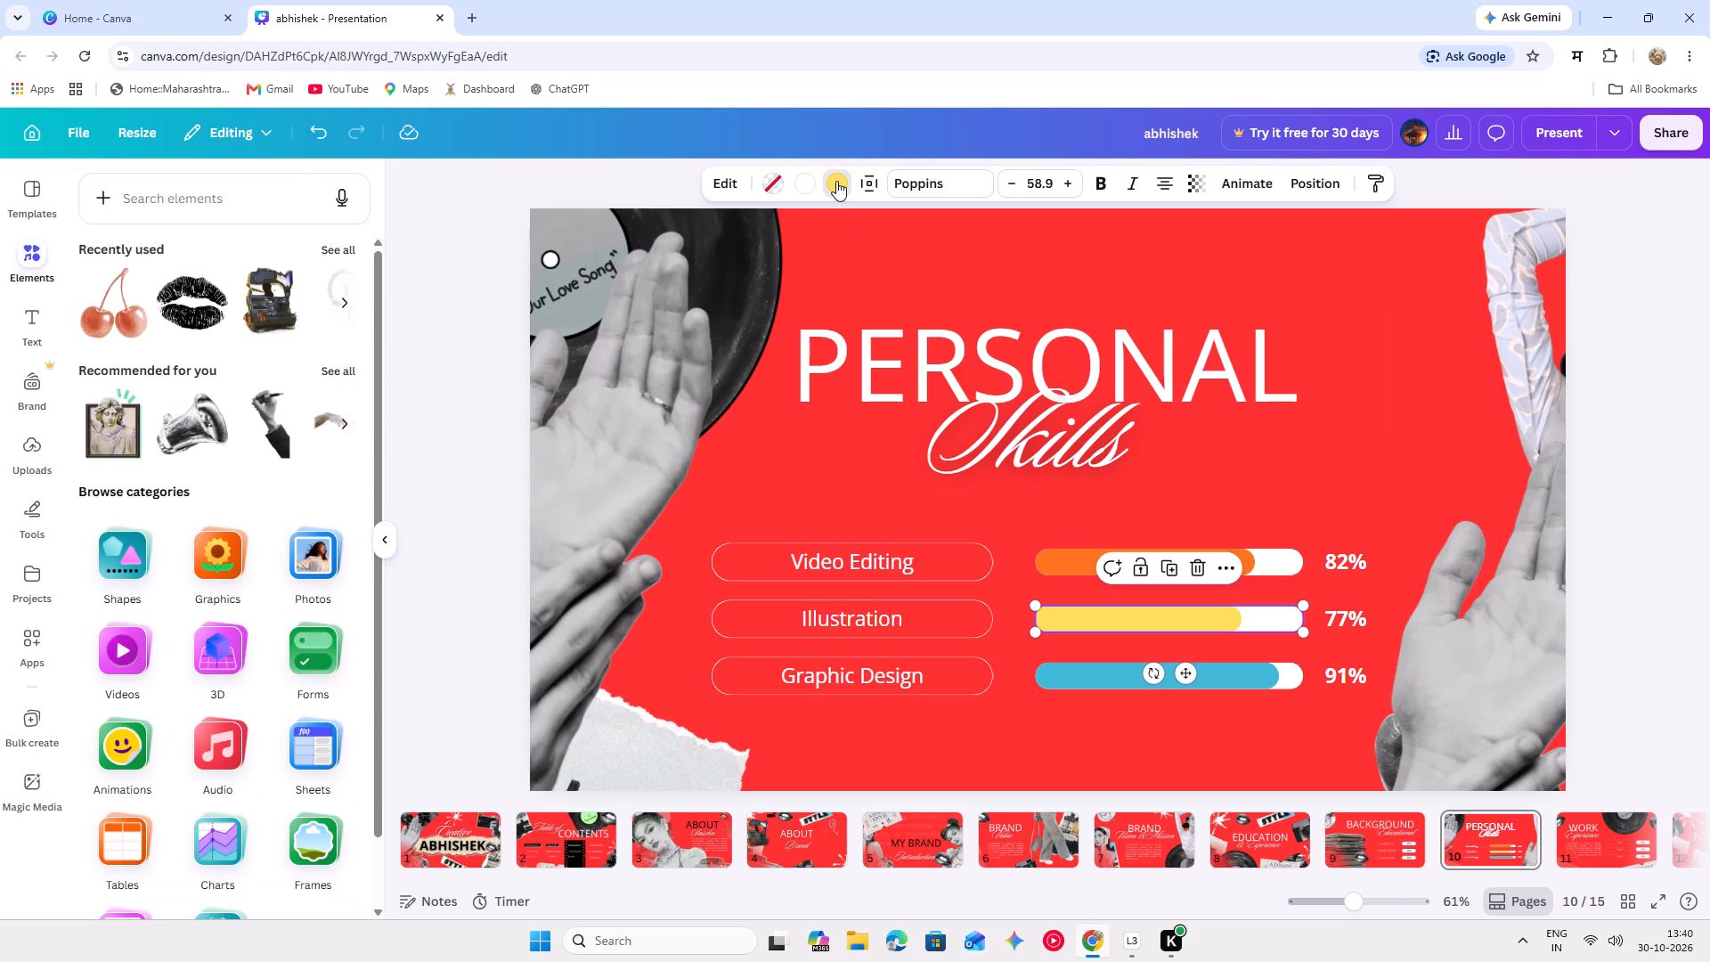
scroll(158, 722, "down", 4)
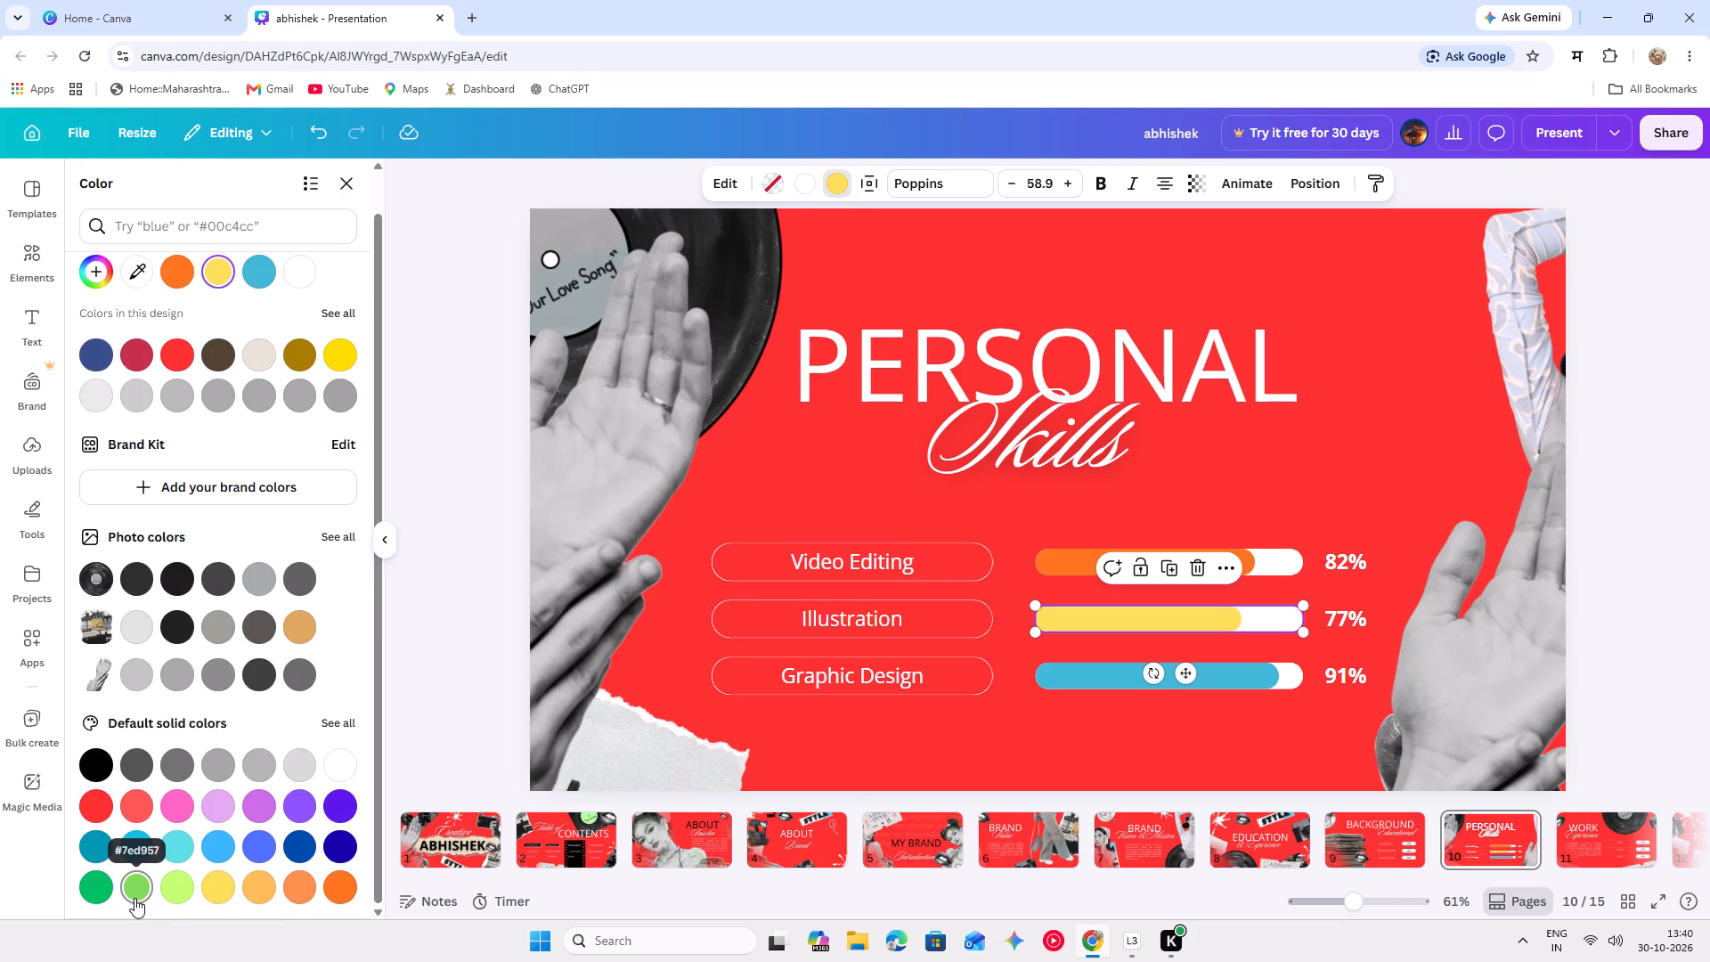
left_click(139, 849)
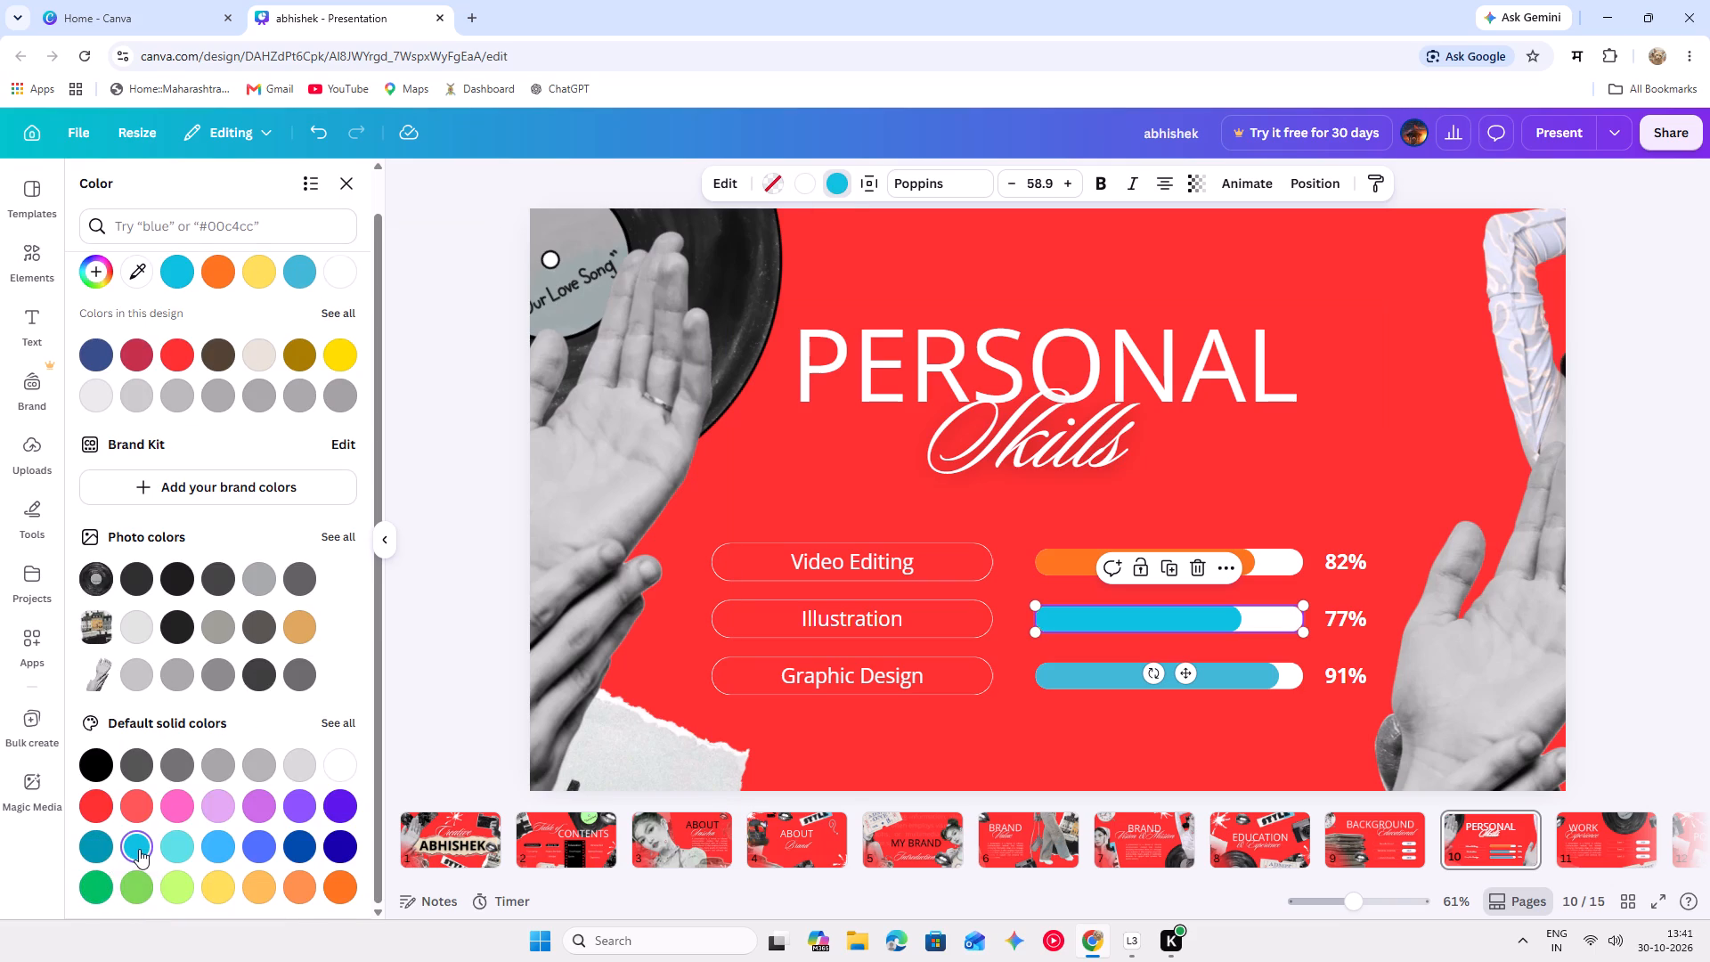
left_click(139, 849)
left_click(89, 897)
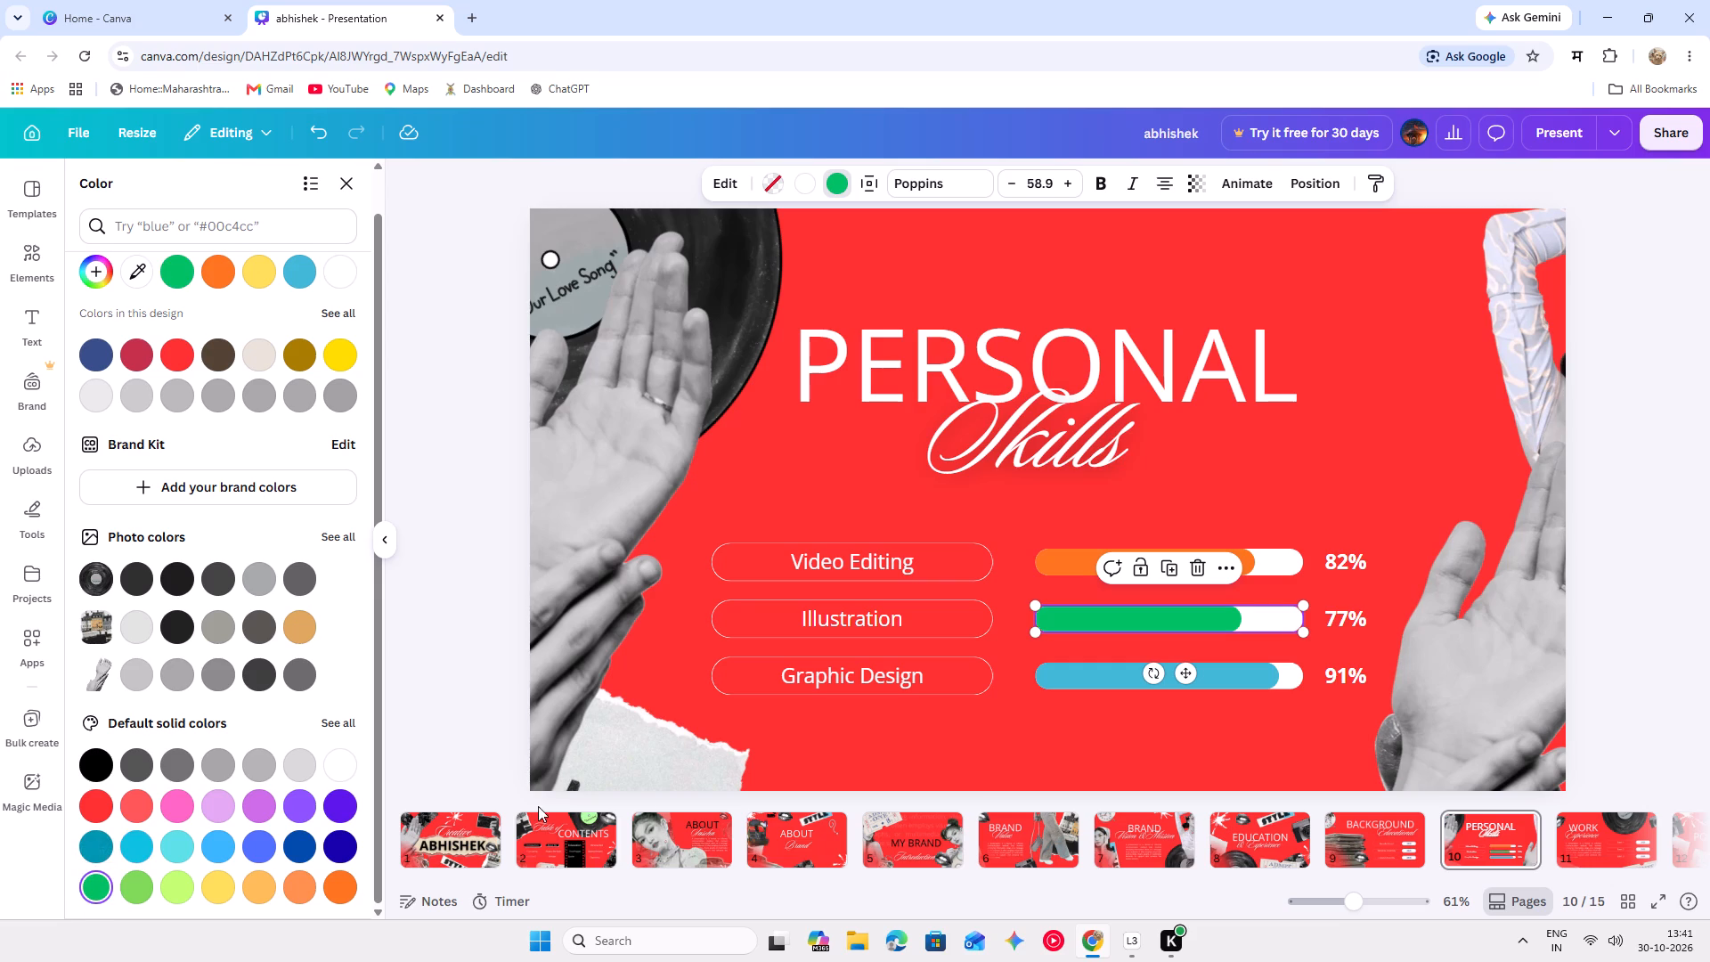
Recolour the filled part of the Graphic Design progress bar to light orange #ffbd59.
left_click(1080, 674)
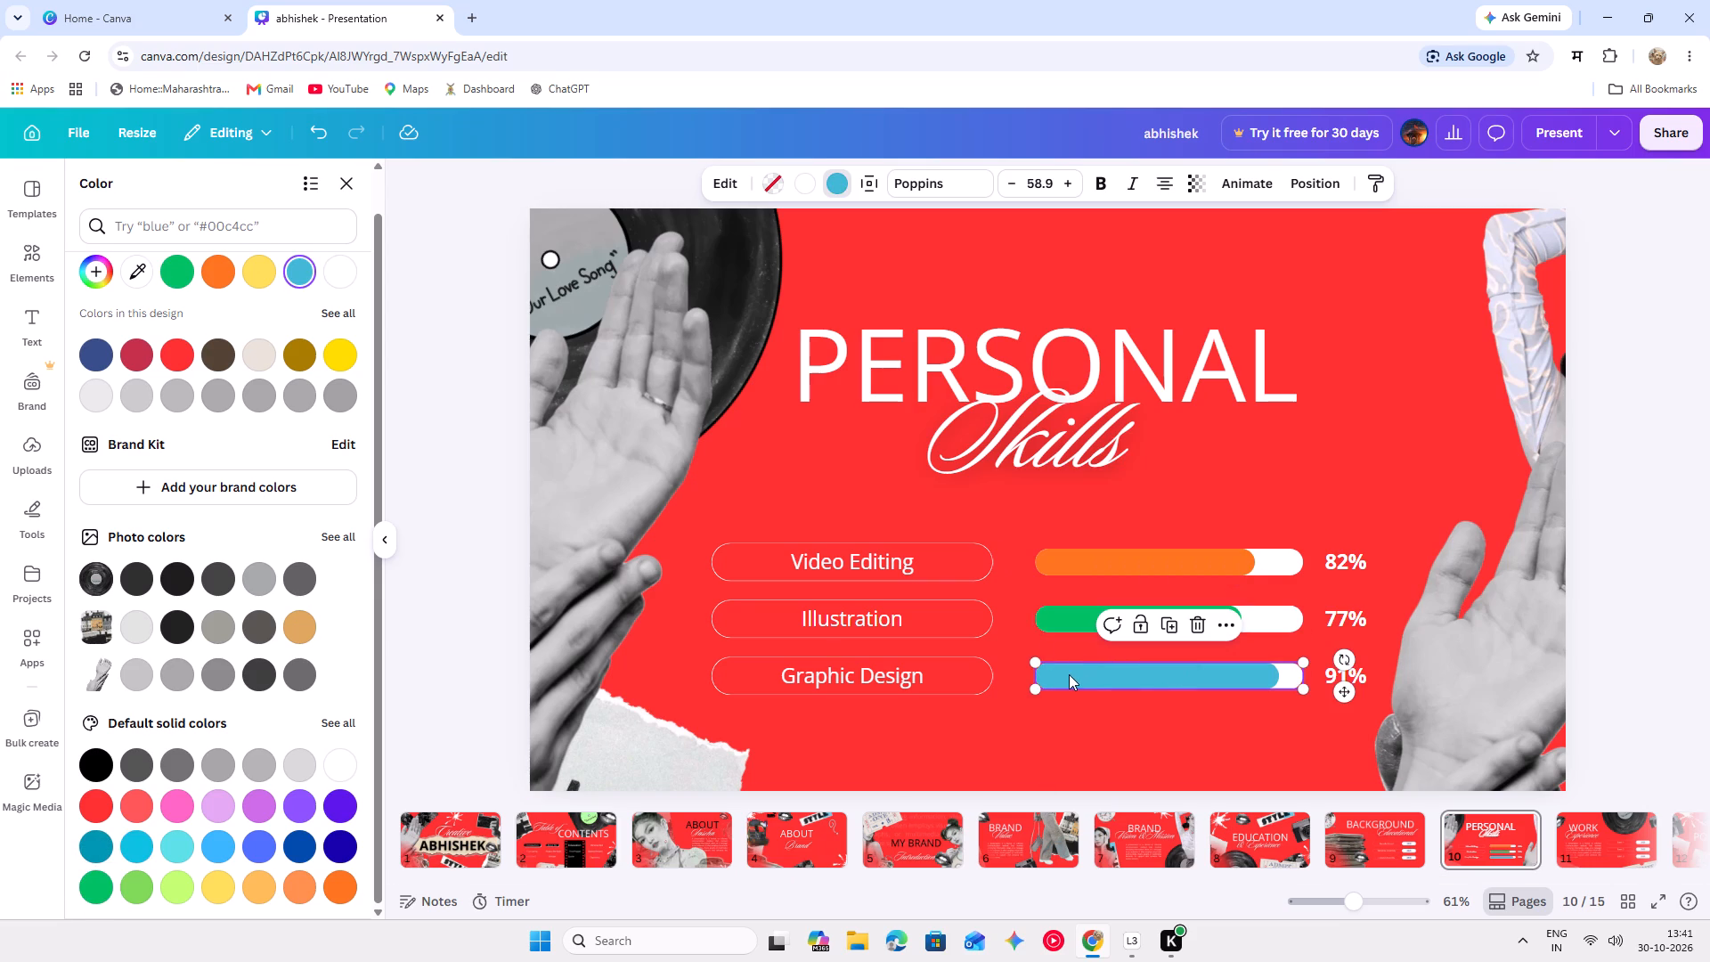
left_click(829, 175)
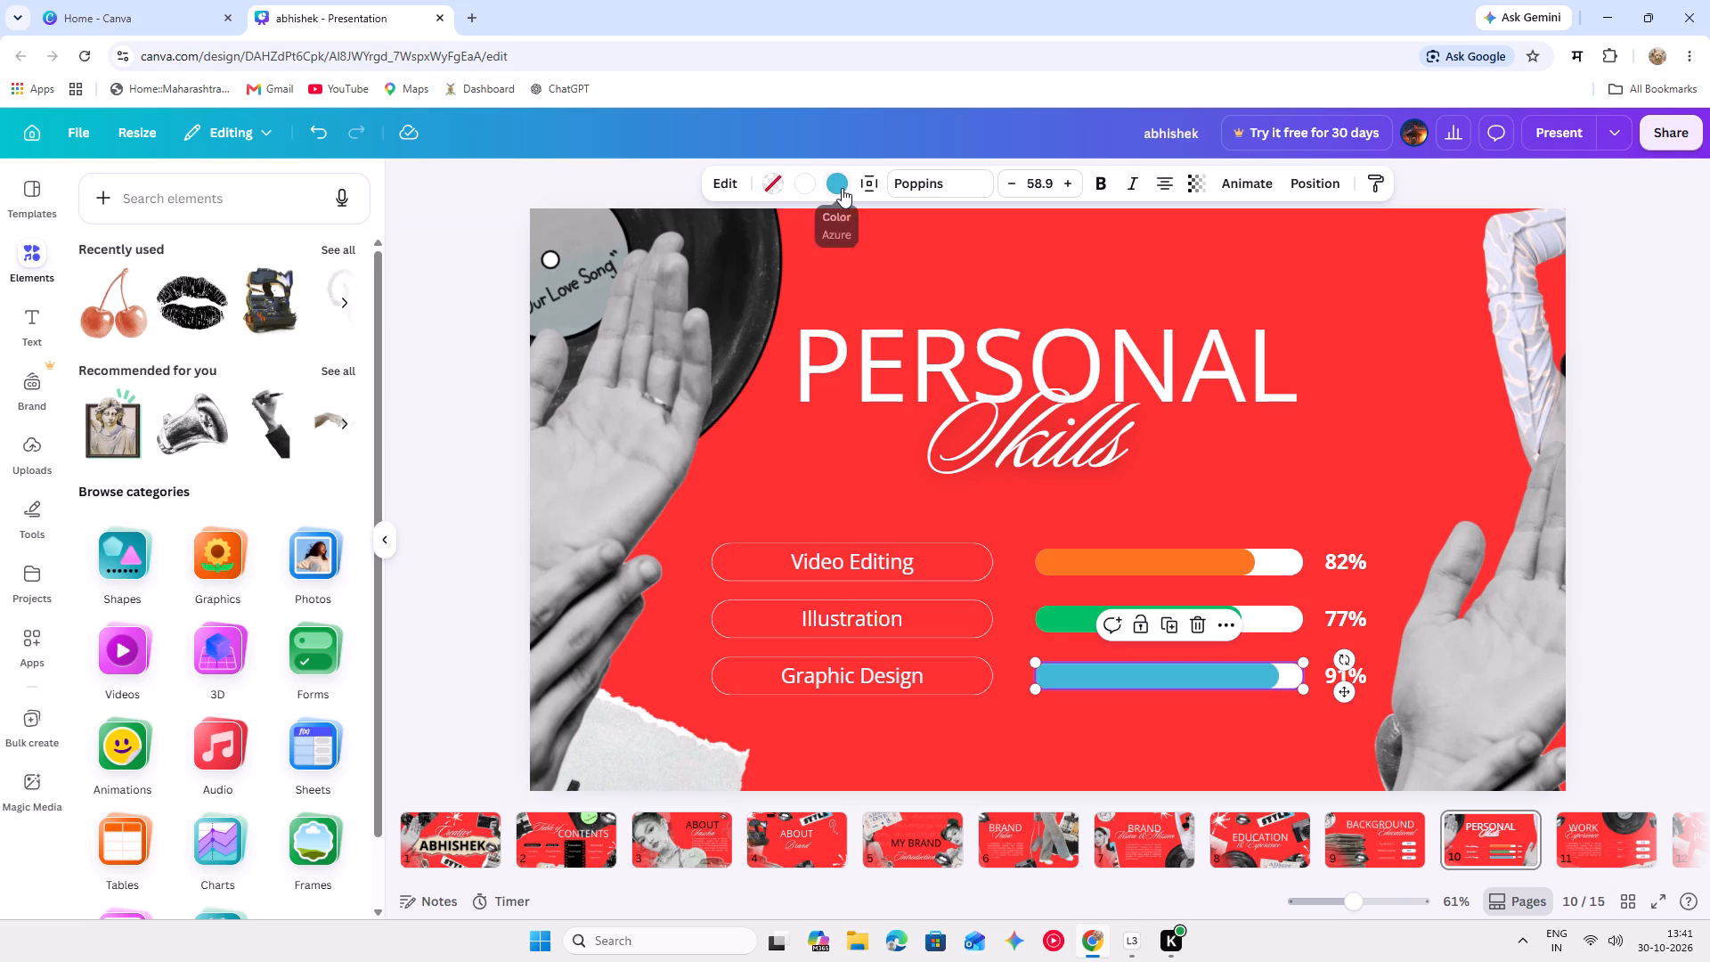
left_click(842, 188)
scroll(328, 769, "down", 1)
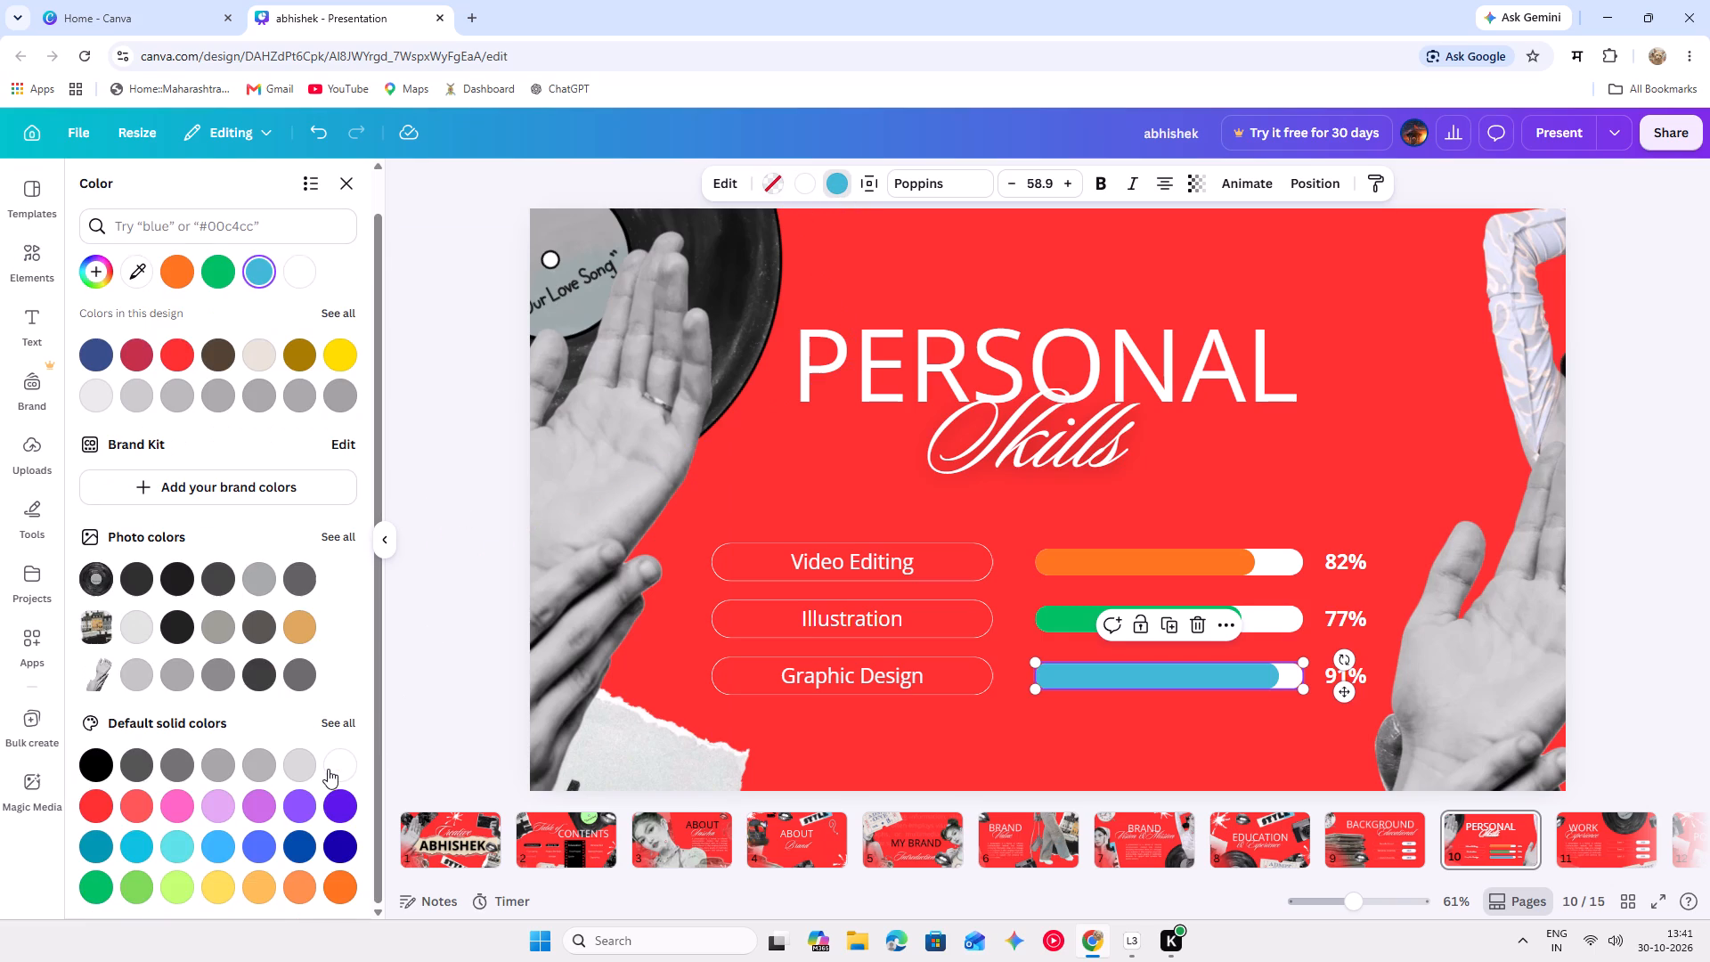
scroll(328, 769, "down", 2)
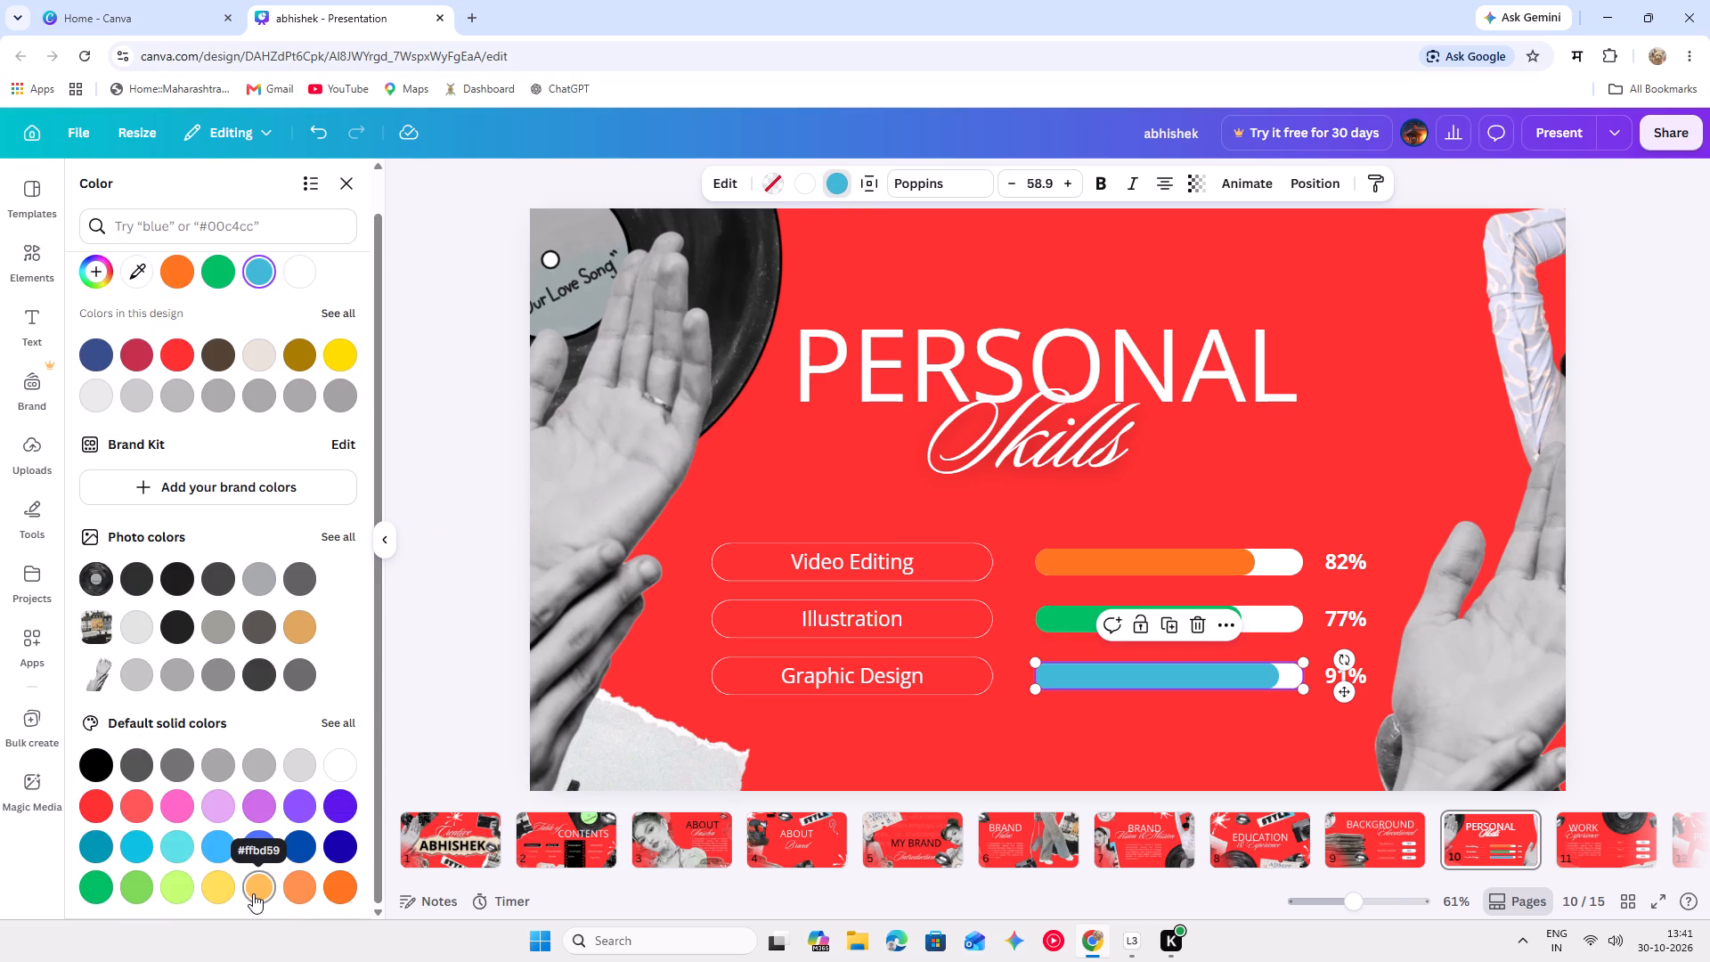
left_click(250, 894)
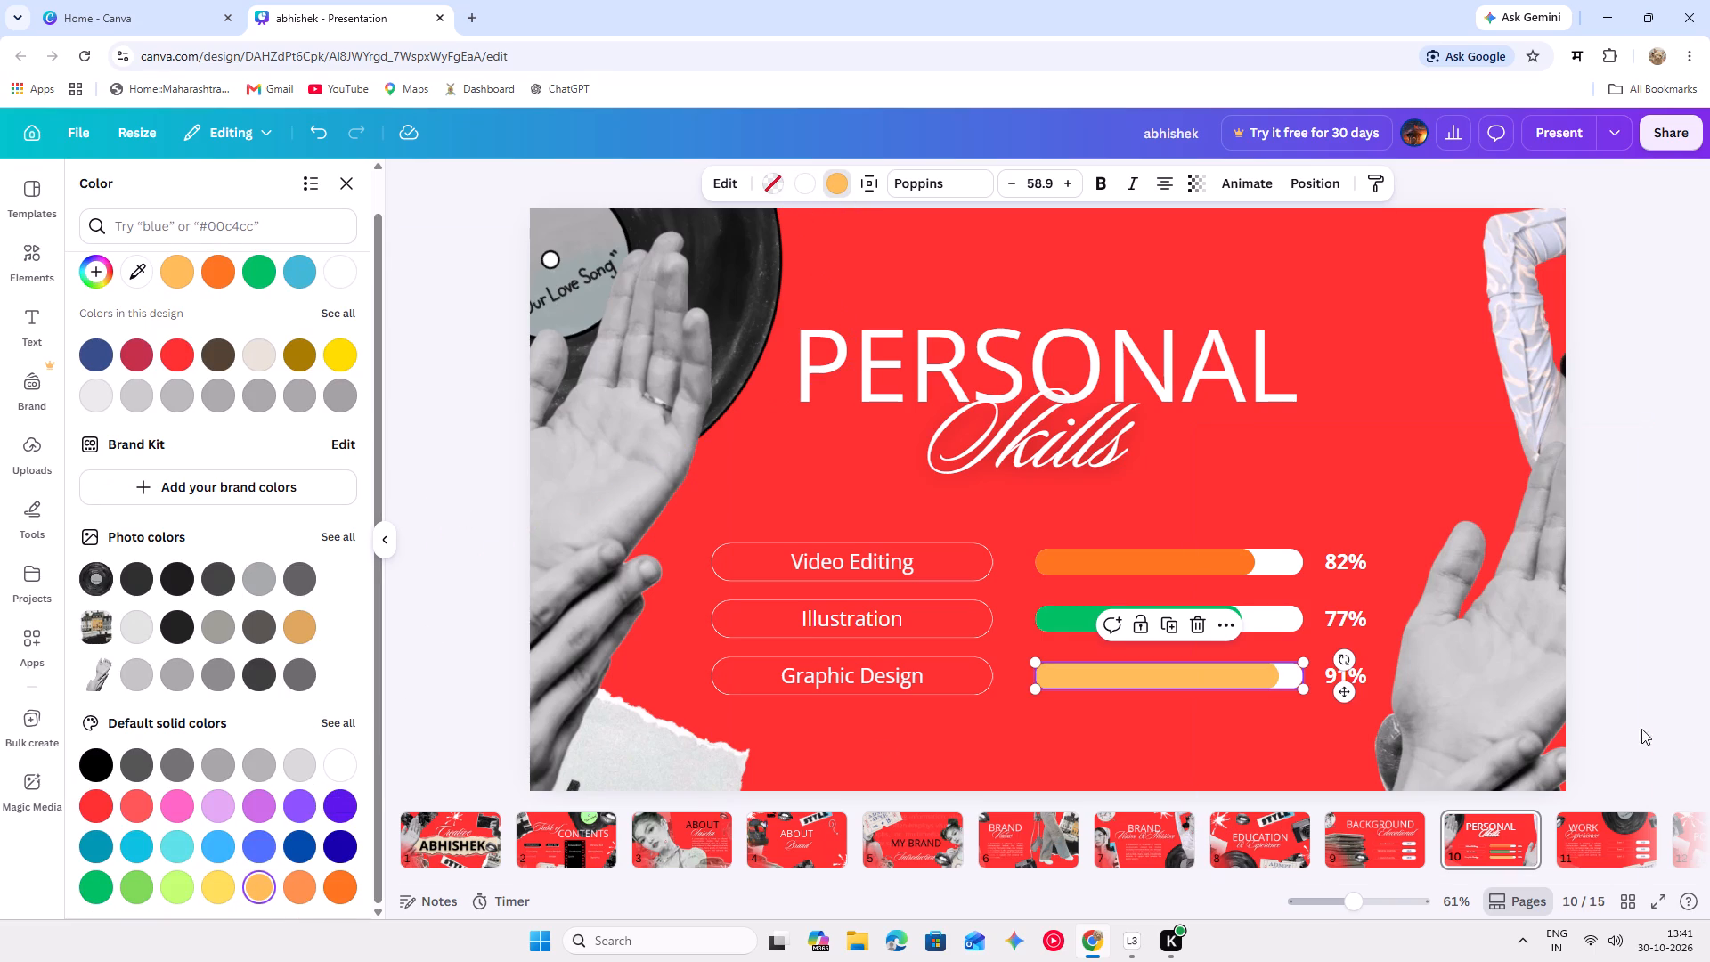
left_click(1654, 679)
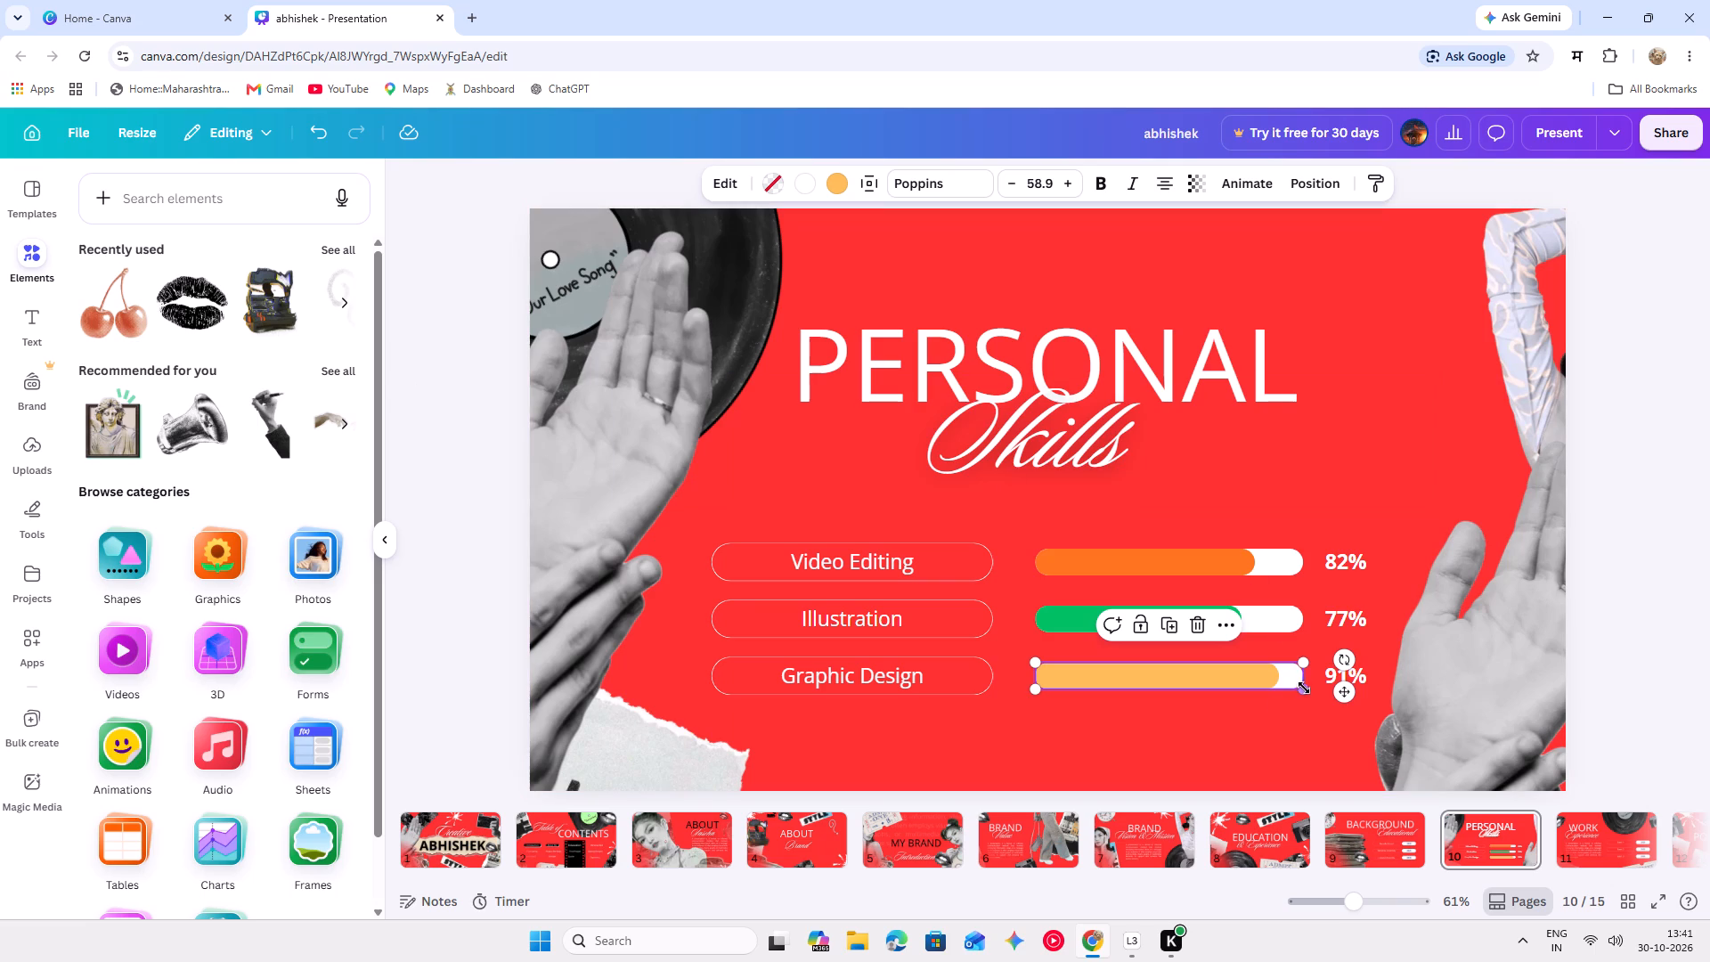
Enlarge the Graphic Design progress bar slightly and shift it left to sit between its label and the percentage.
left_click_drag(1304, 689, 1323, 734)
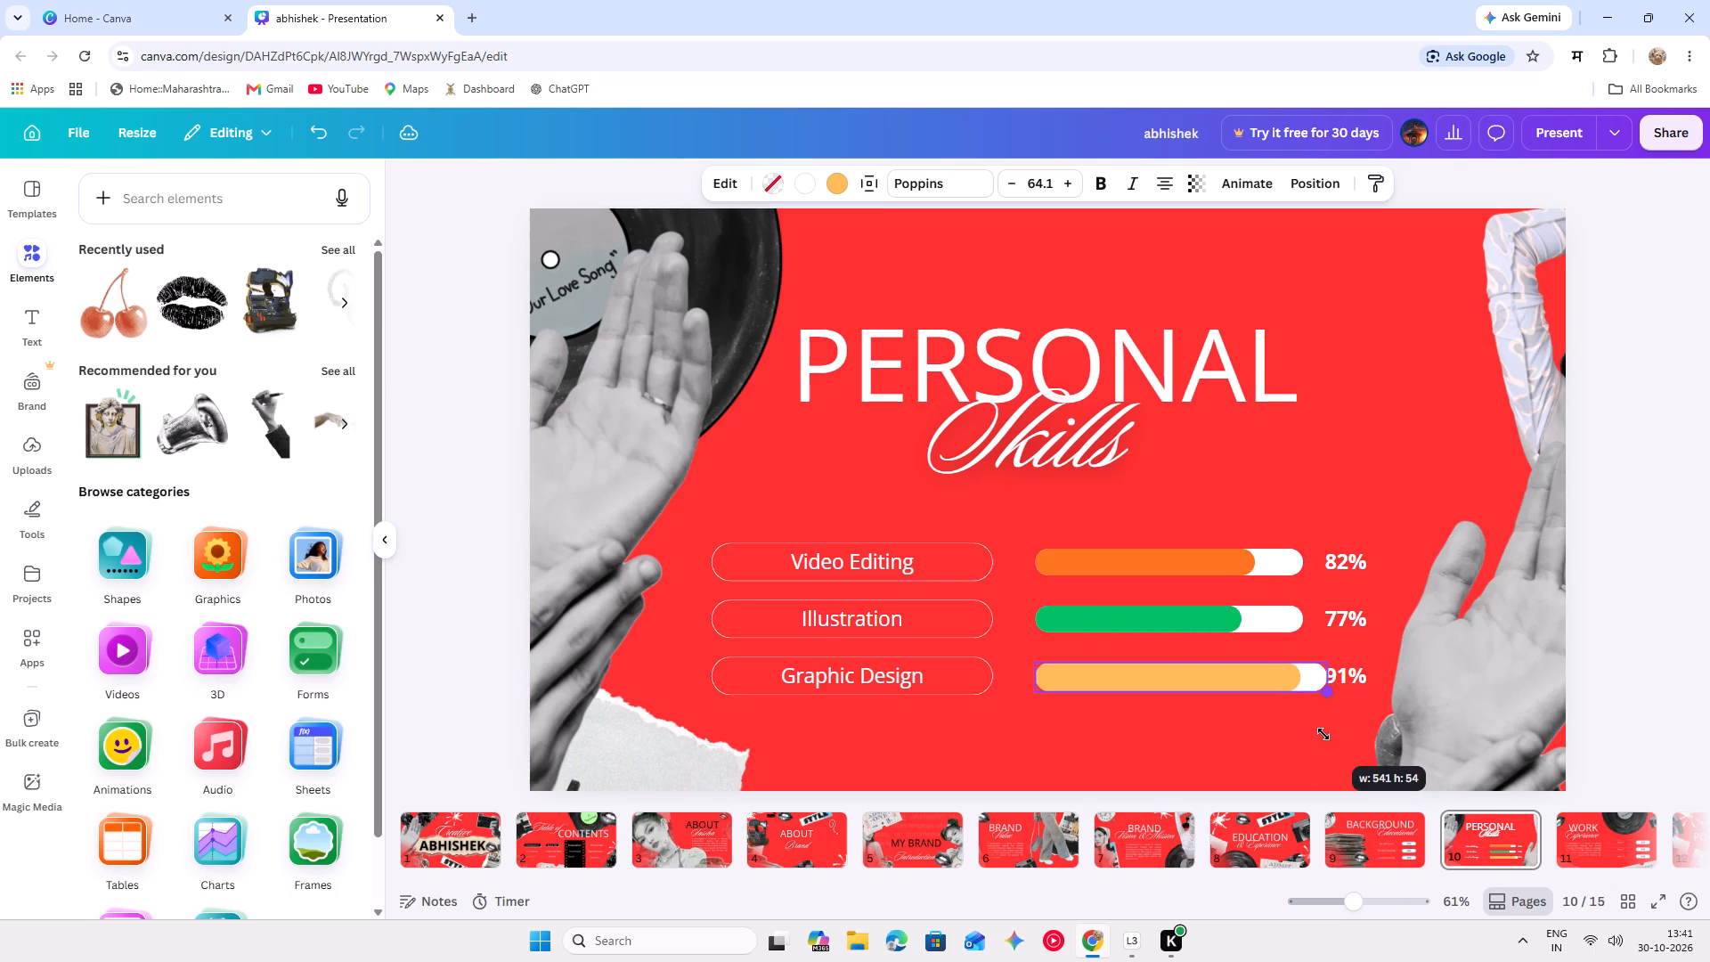
left_click_drag(1323, 734, 1342, 746)
left_click_drag(1295, 680, 1276, 673)
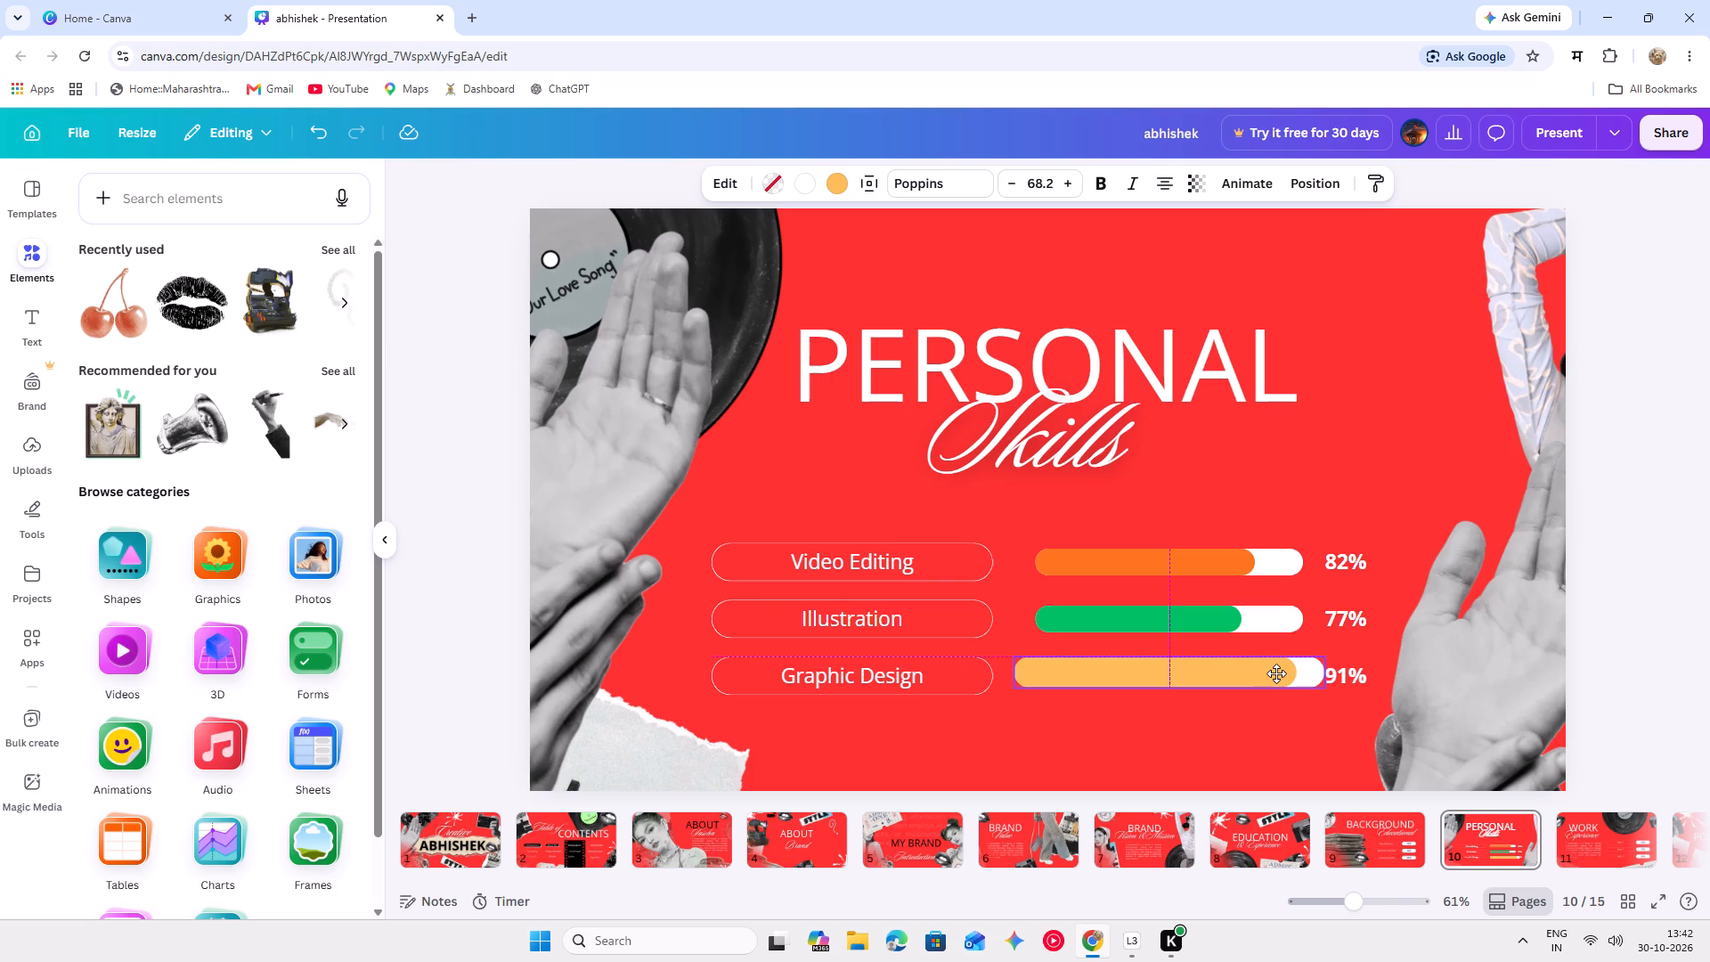
left_click_drag(1276, 673, 1265, 676)
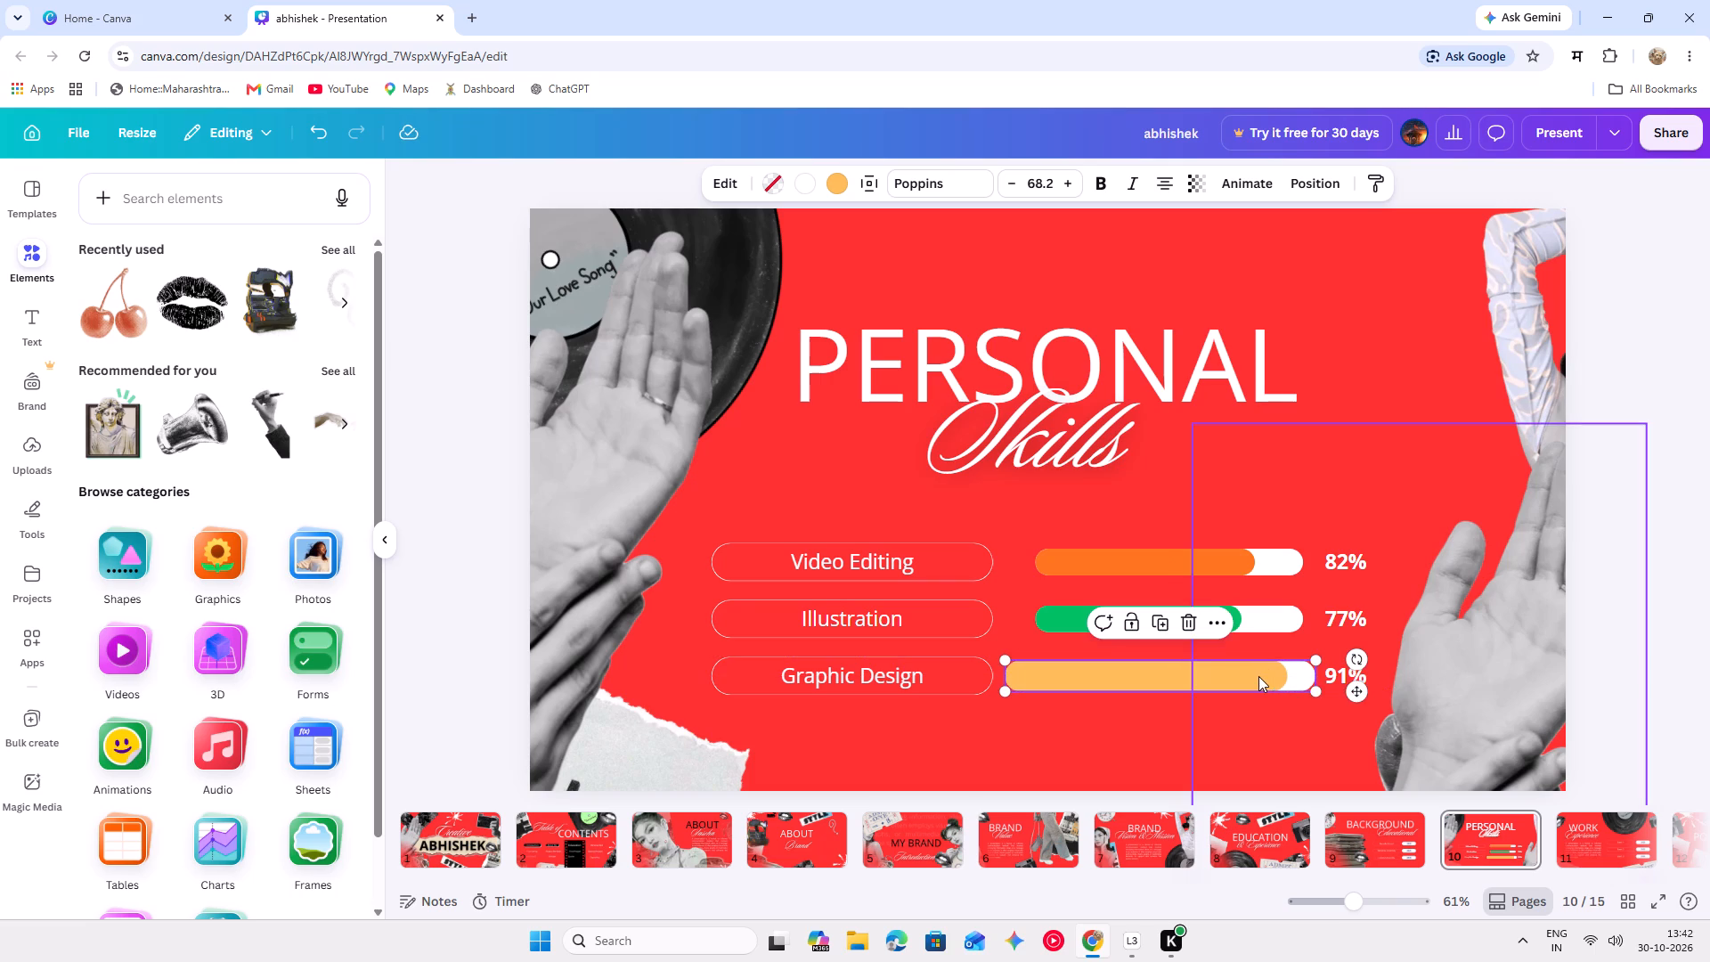
Enlarge the Illustration and Video Editing progress bars leftward, each shorter than the bar below, so their left ends form a stepped edge.
left_click(1063, 613)
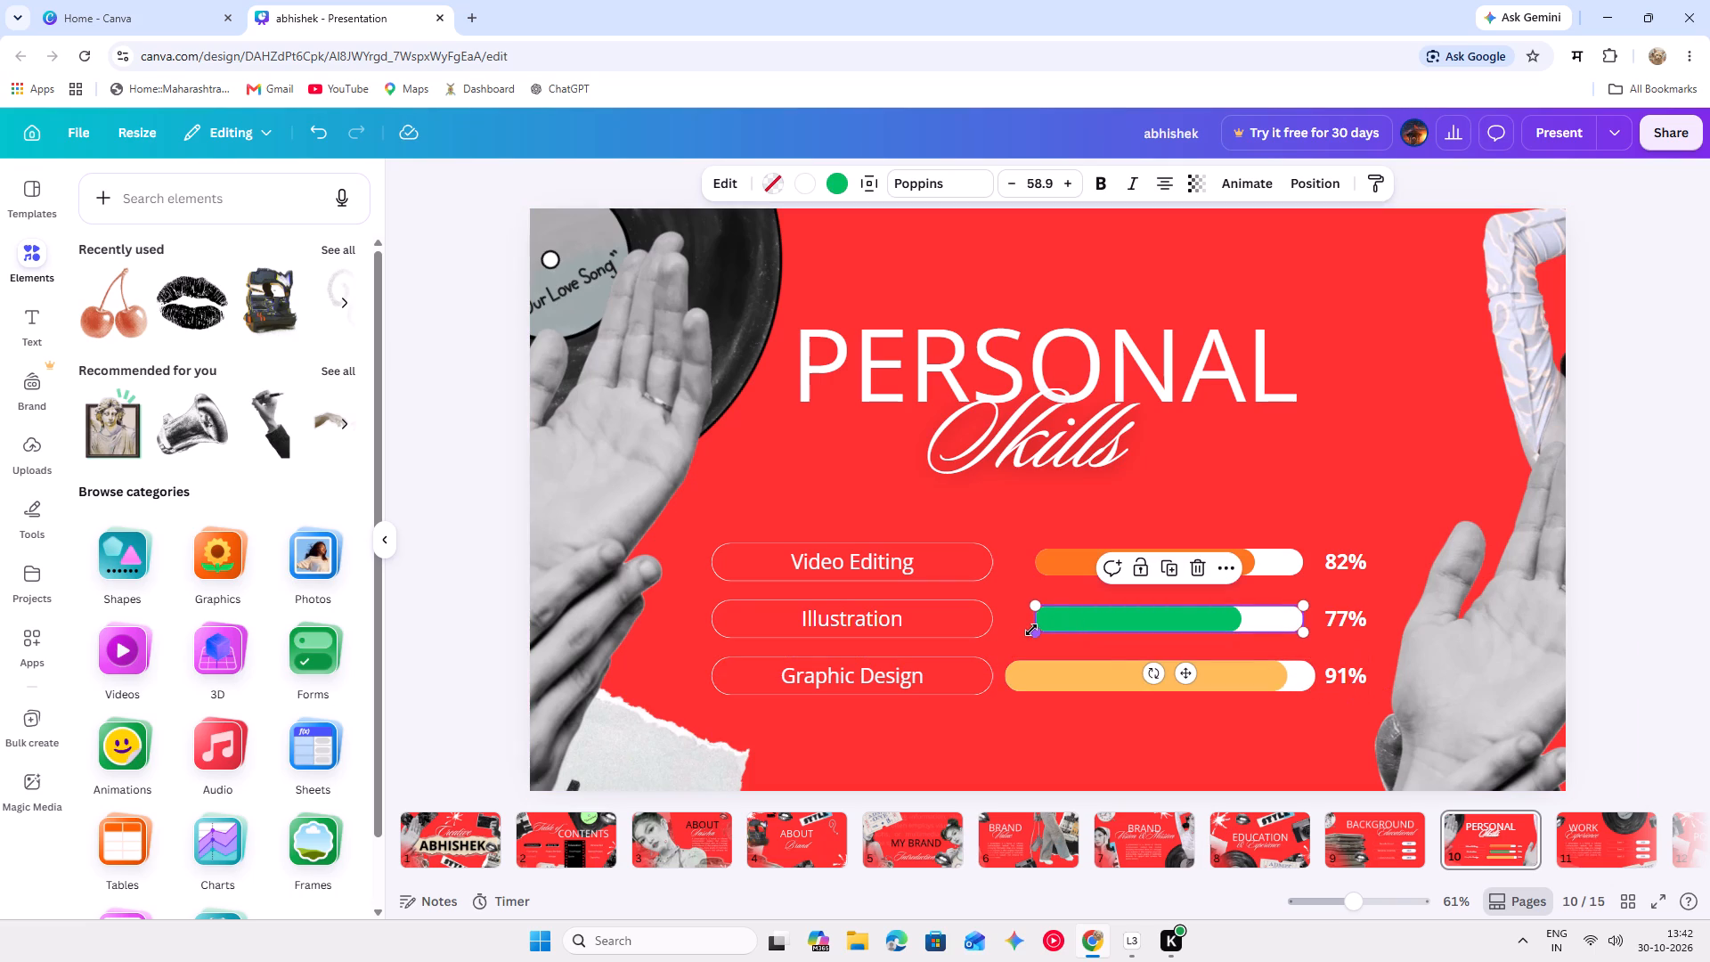
left_click_drag(1031, 630, 1007, 631)
left_click(1054, 557)
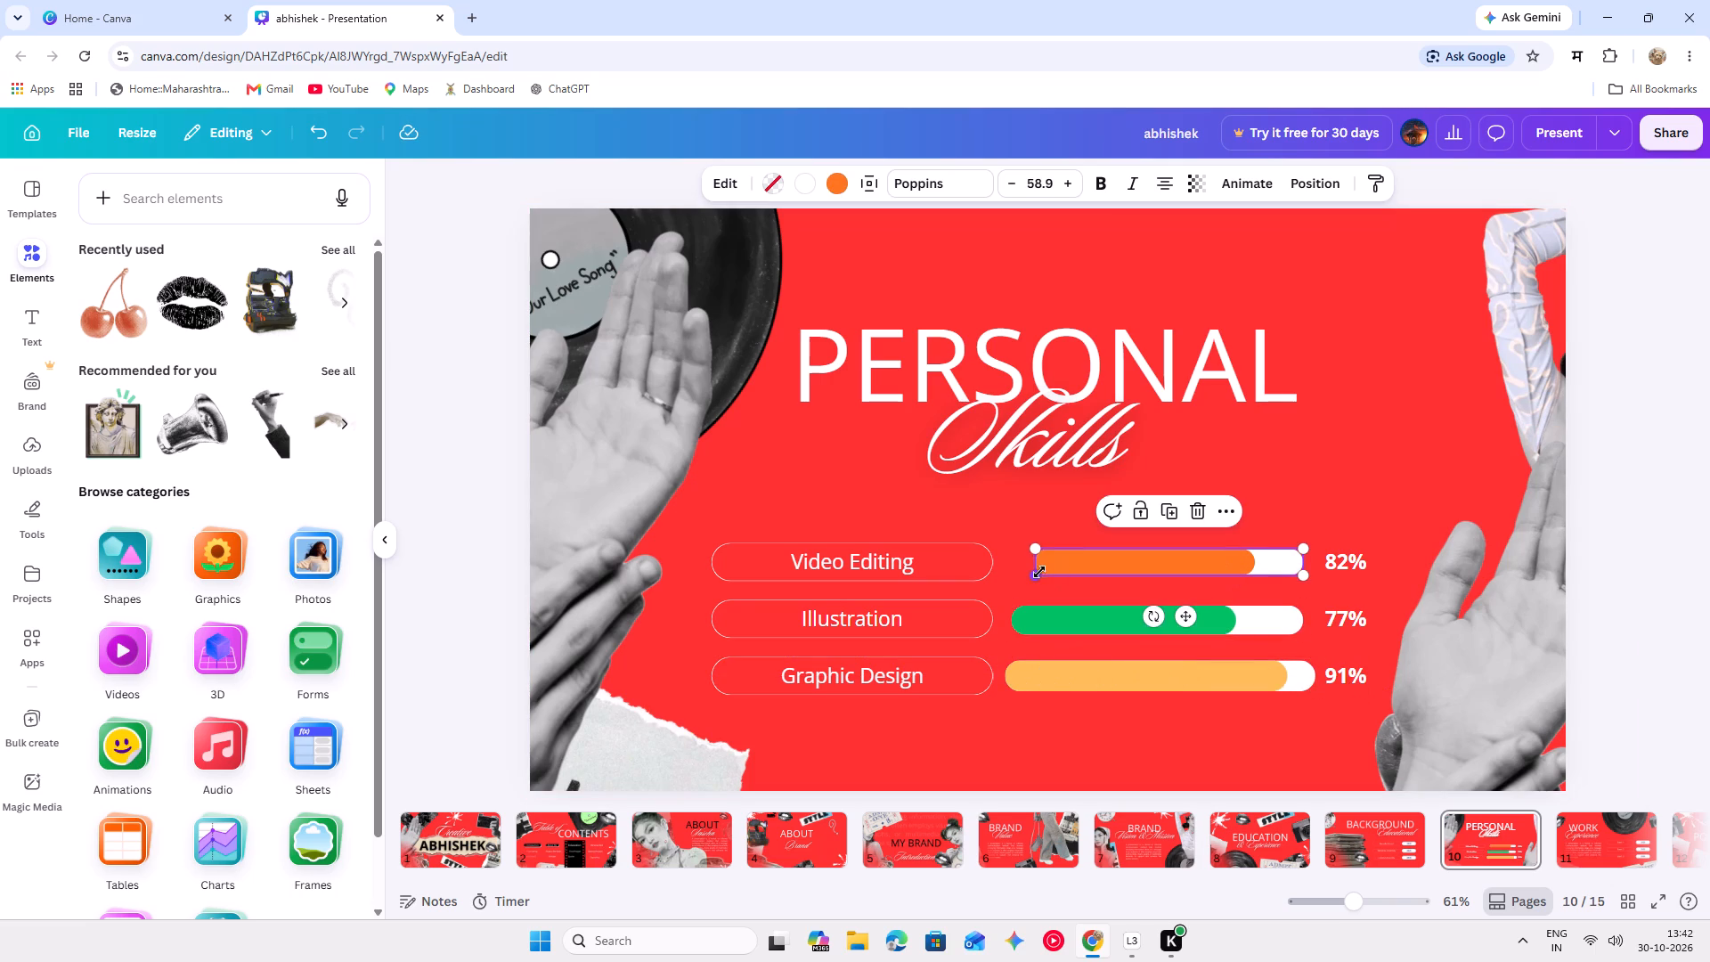
left_click_drag(1039, 572, 1029, 576)
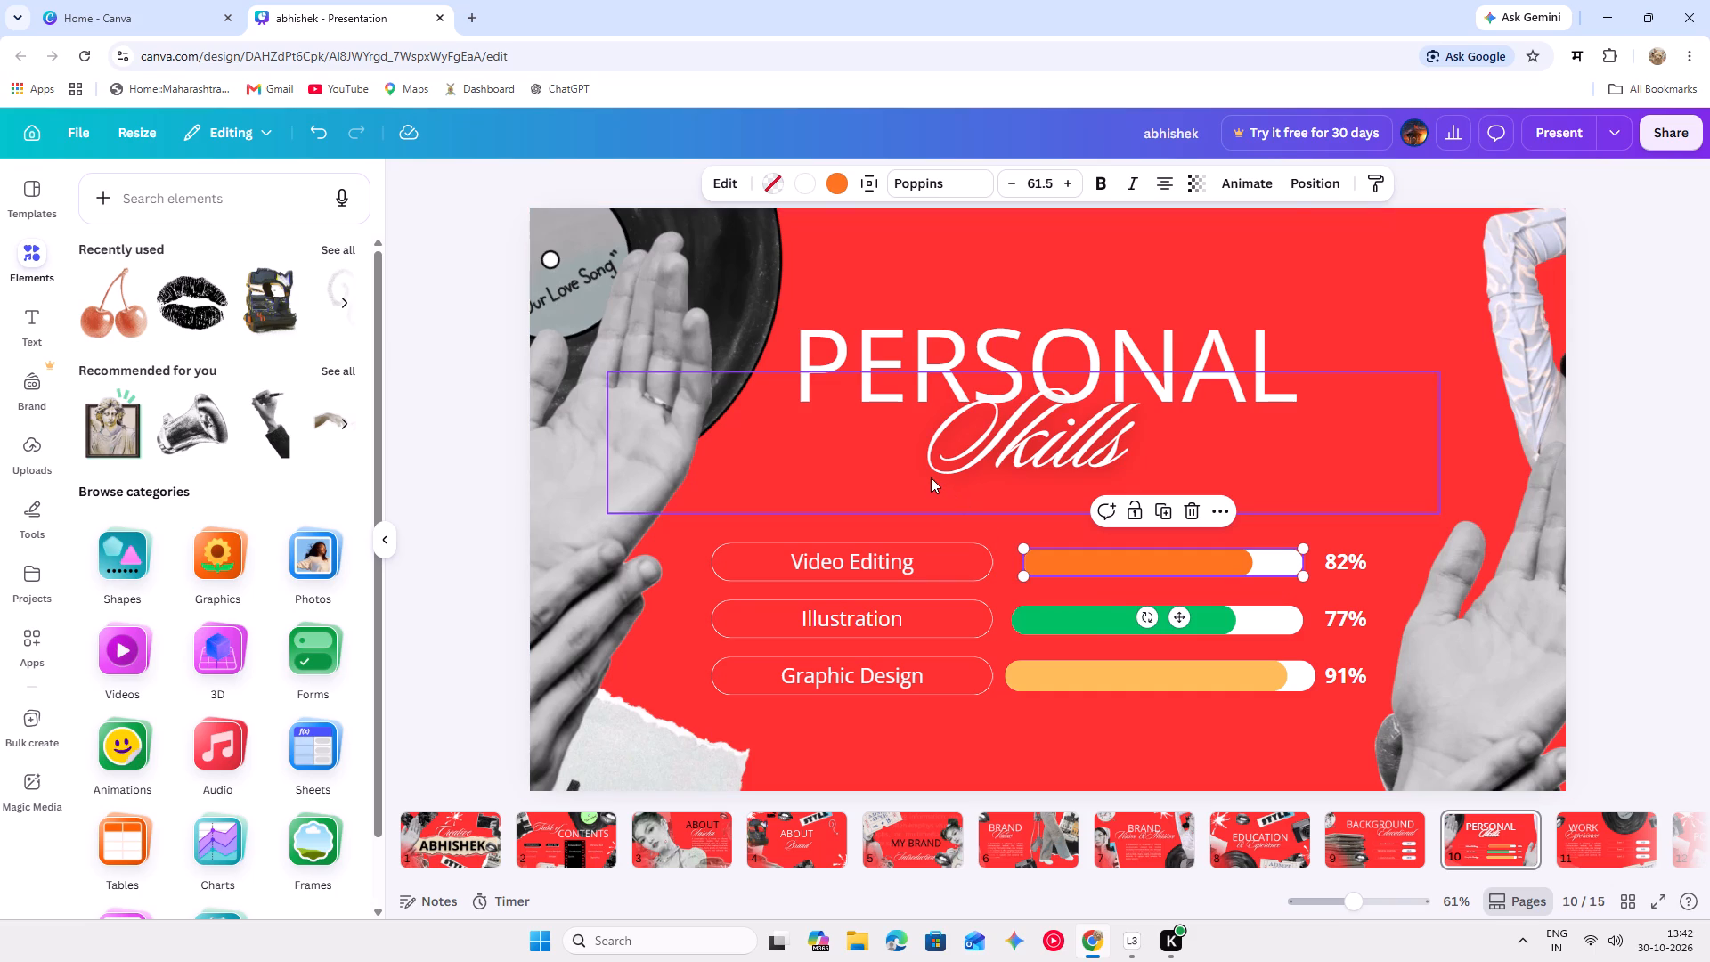
Lower the script "Skills" text so it sits just below the "PERSONAL" heading.
left_click(867, 454)
left_click_drag(926, 455, 926, 486)
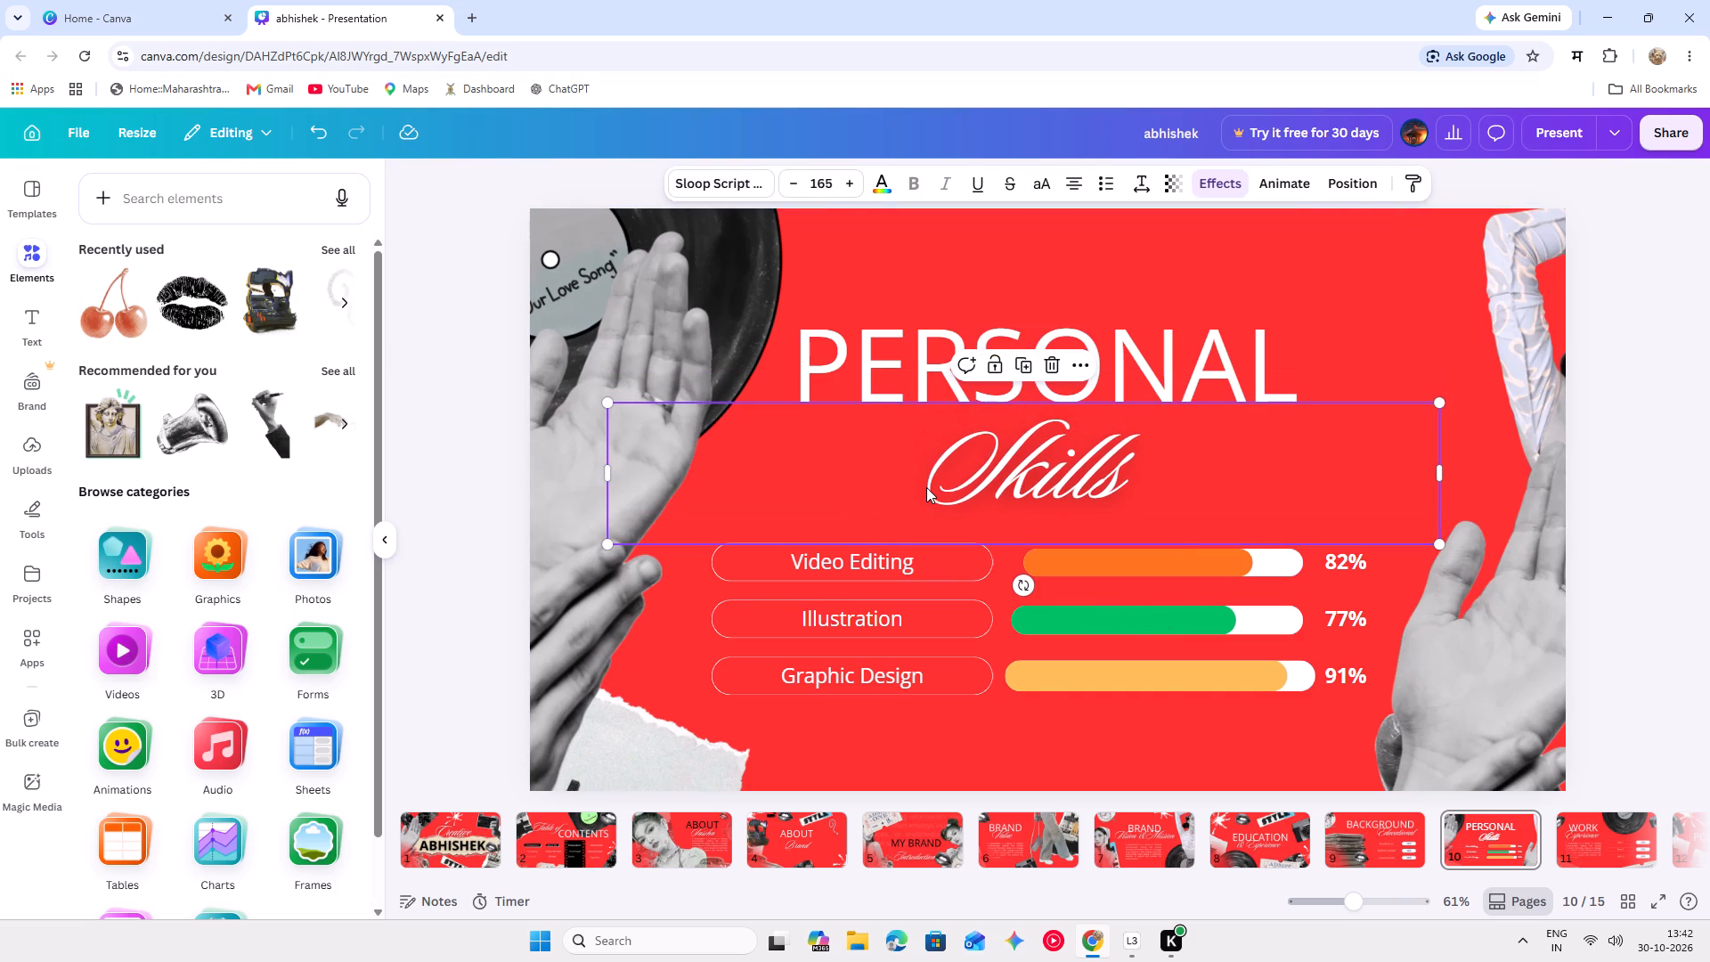
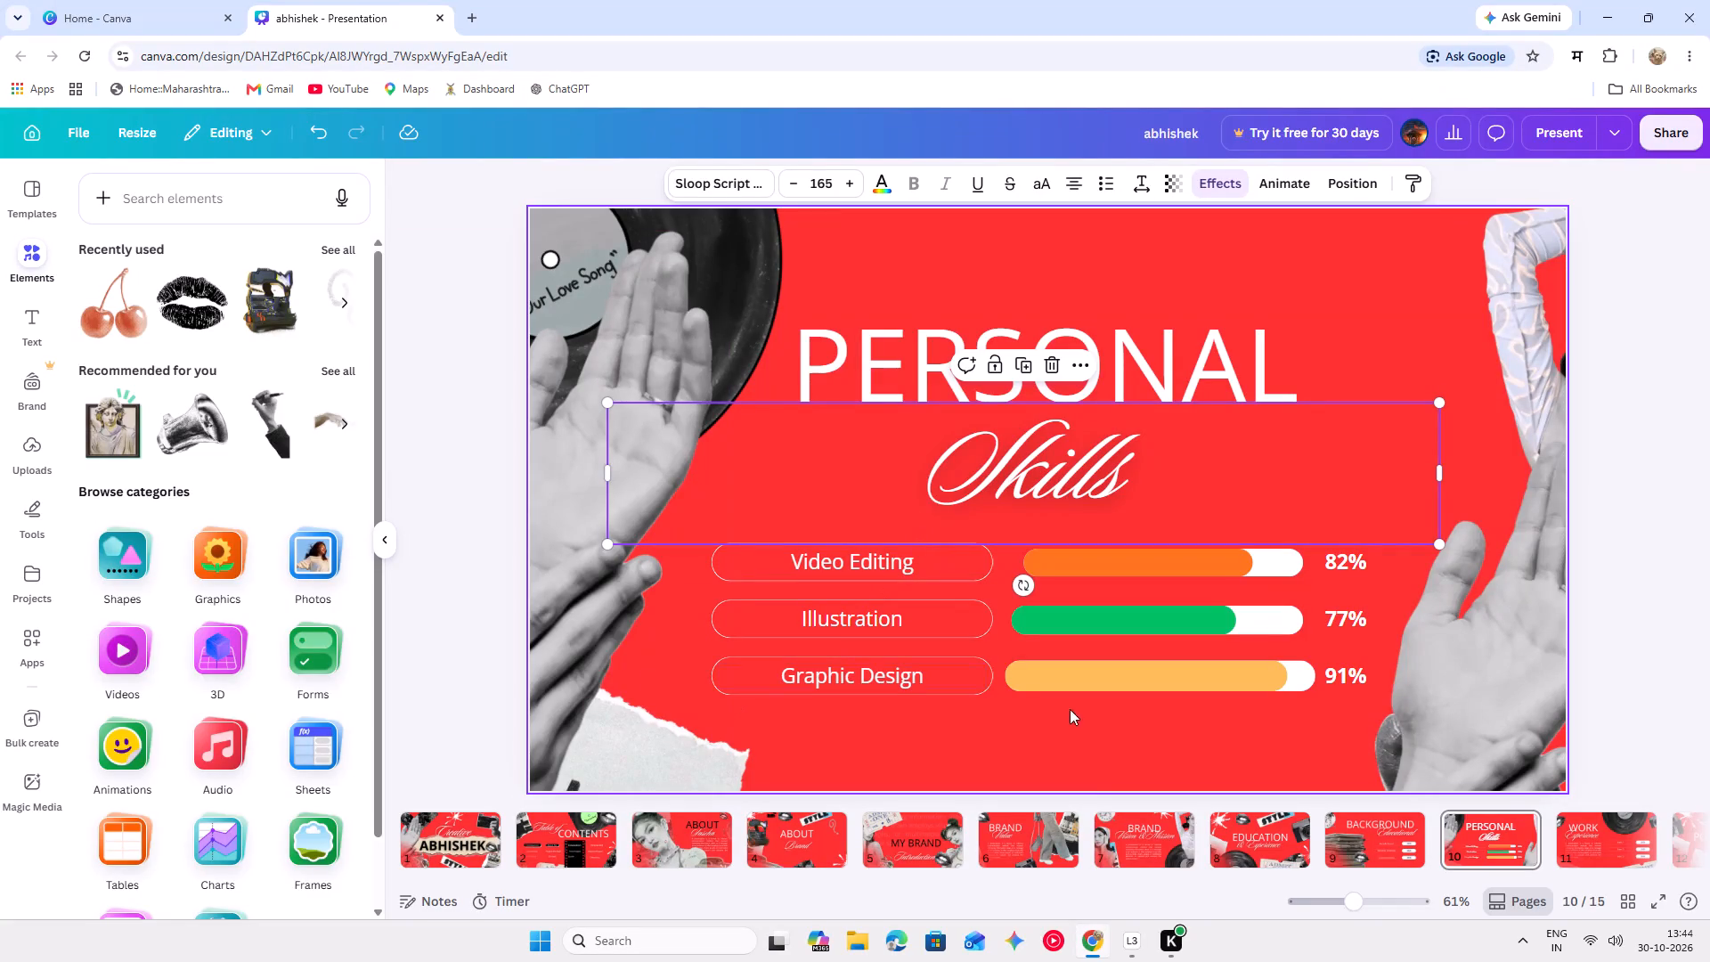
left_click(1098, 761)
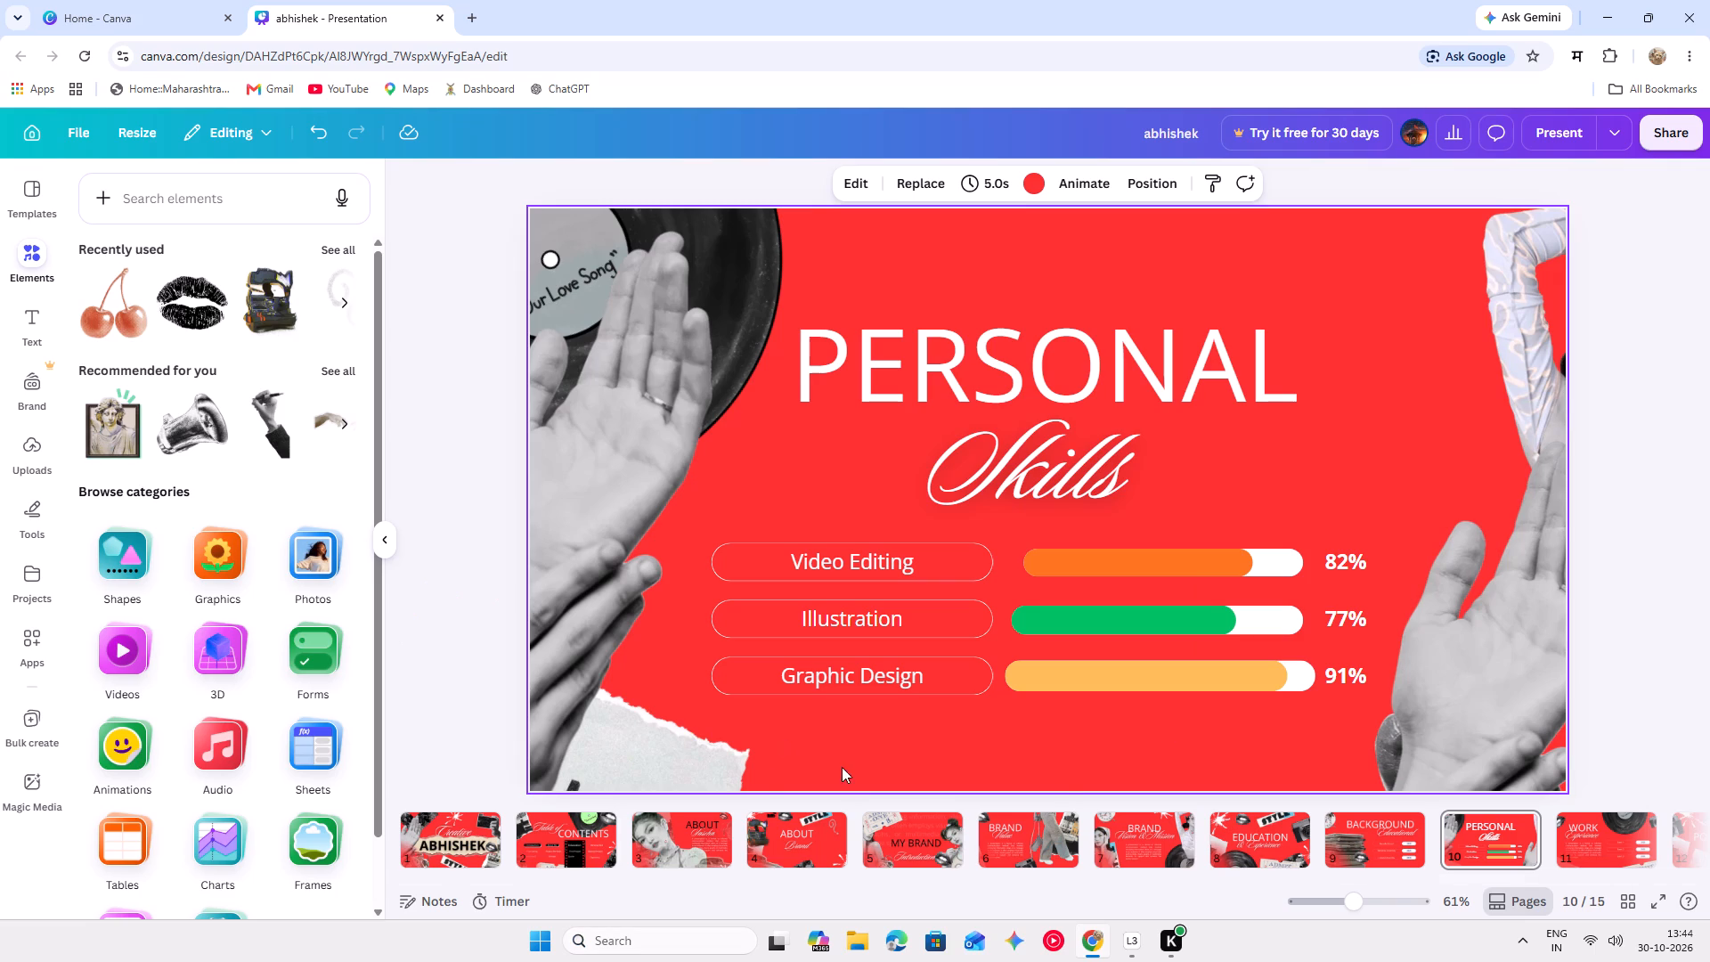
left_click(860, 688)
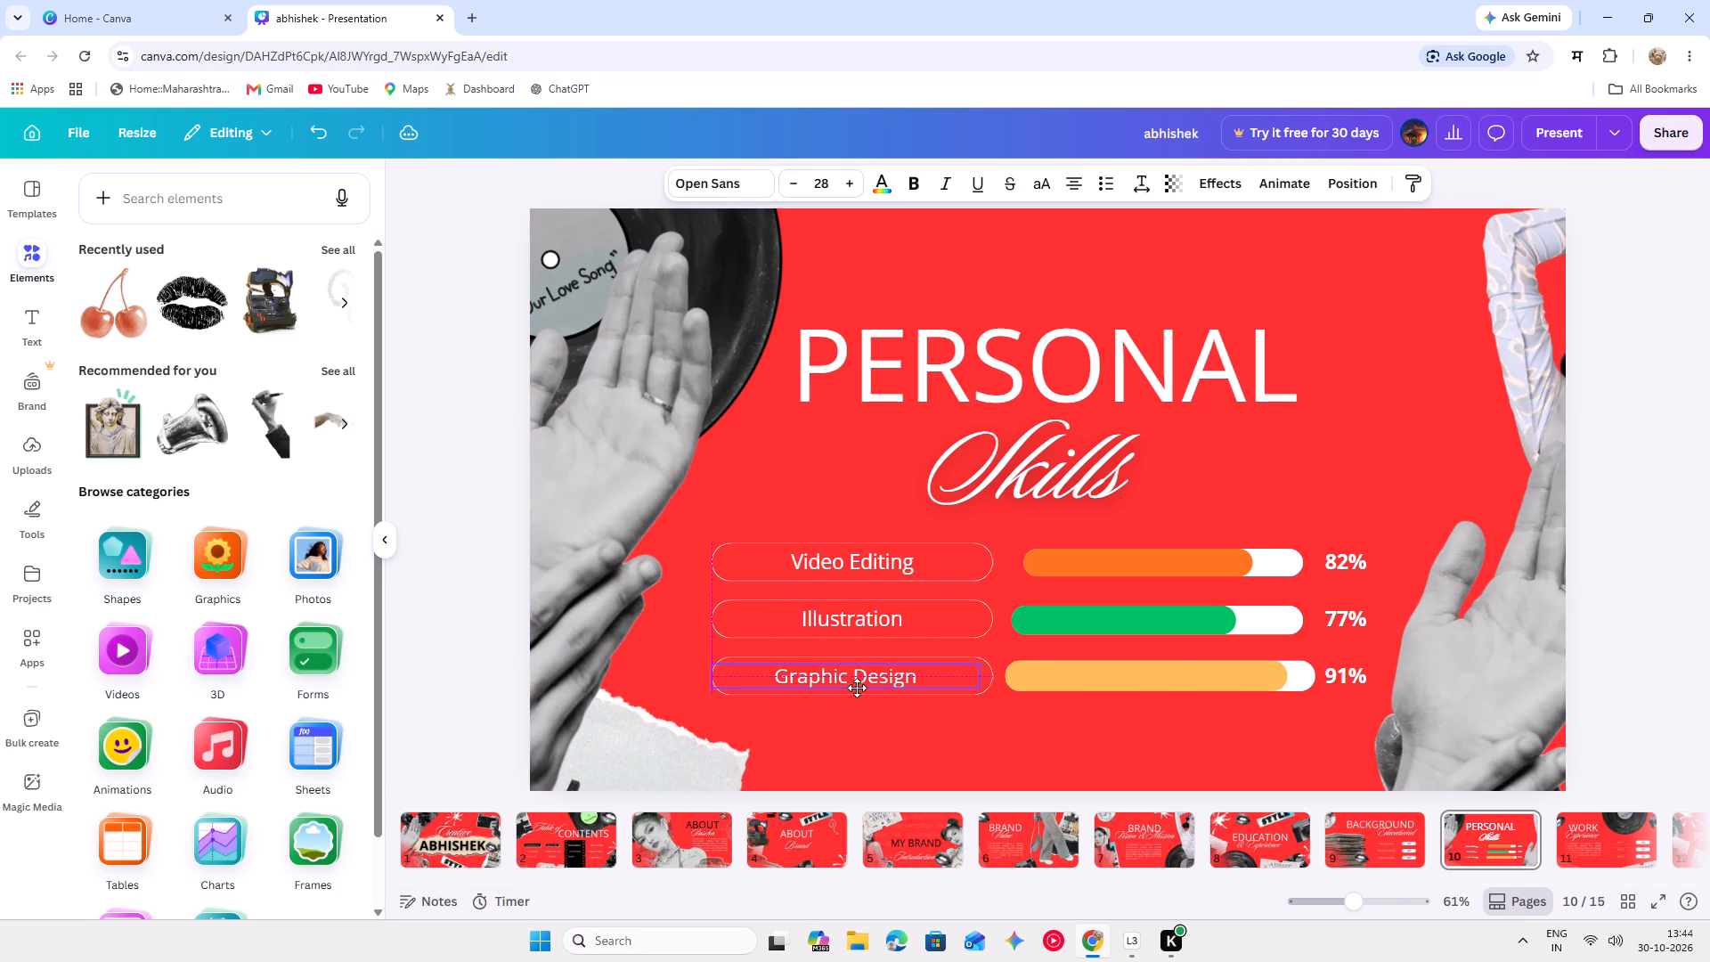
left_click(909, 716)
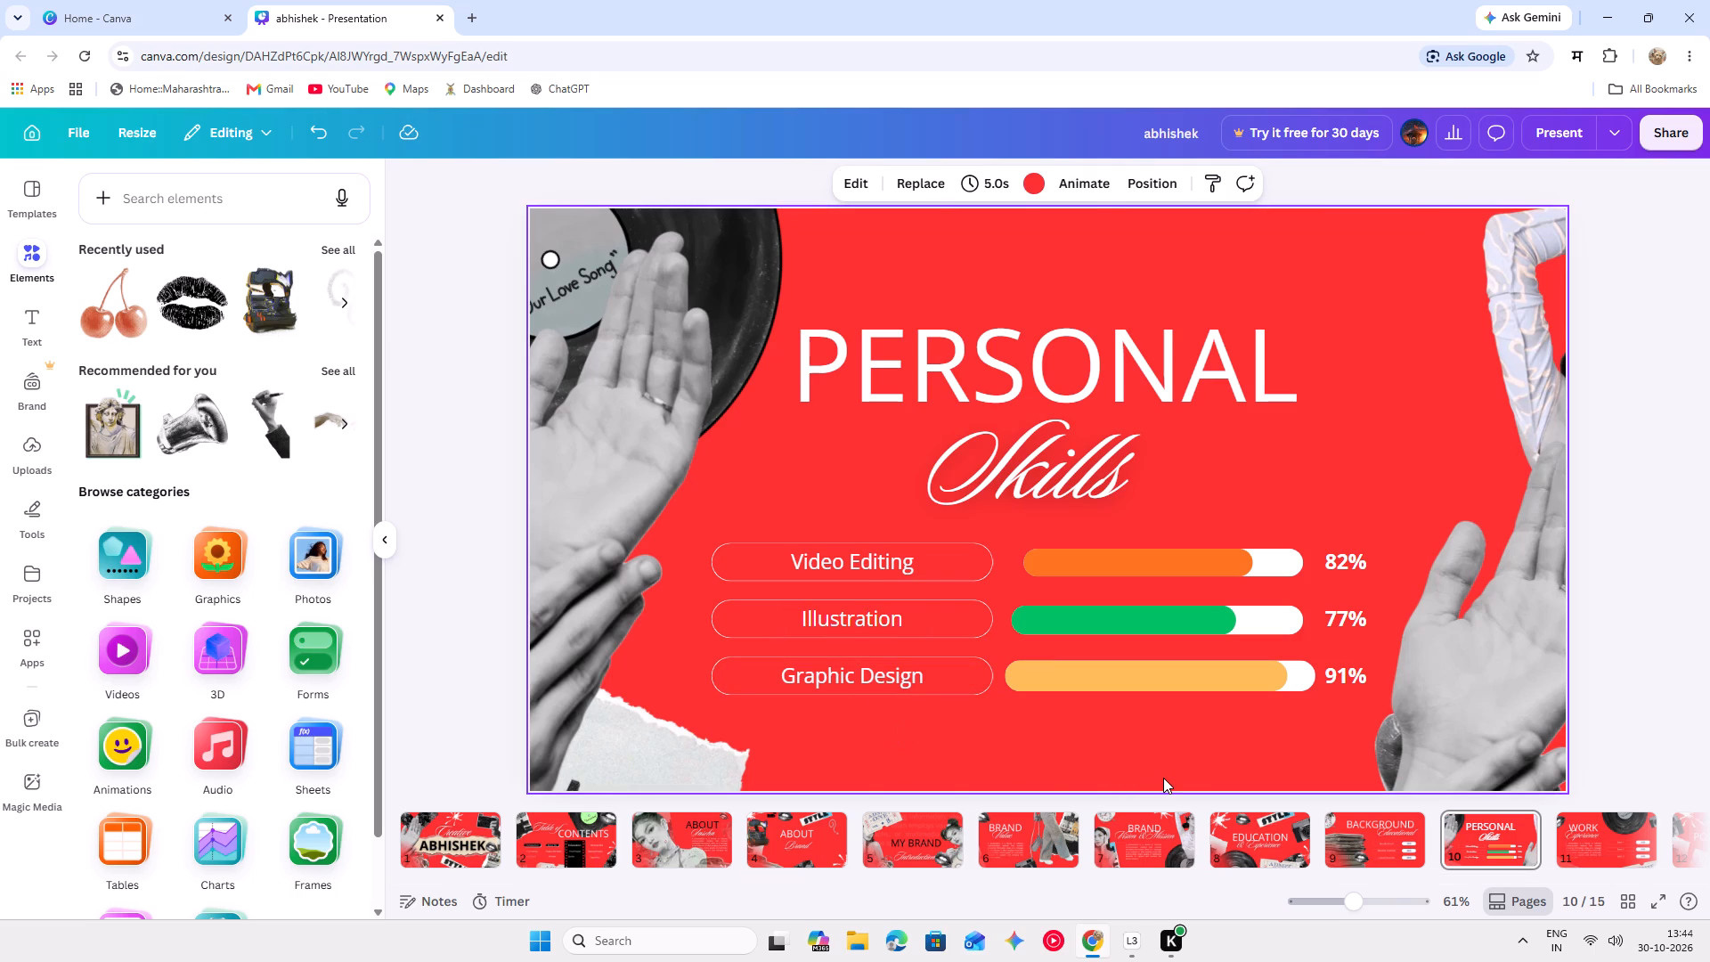
Lower the raised-hand cut-out in the slide's bottom-right corner so it sits below the white sleeve.
left_click(1198, 770)
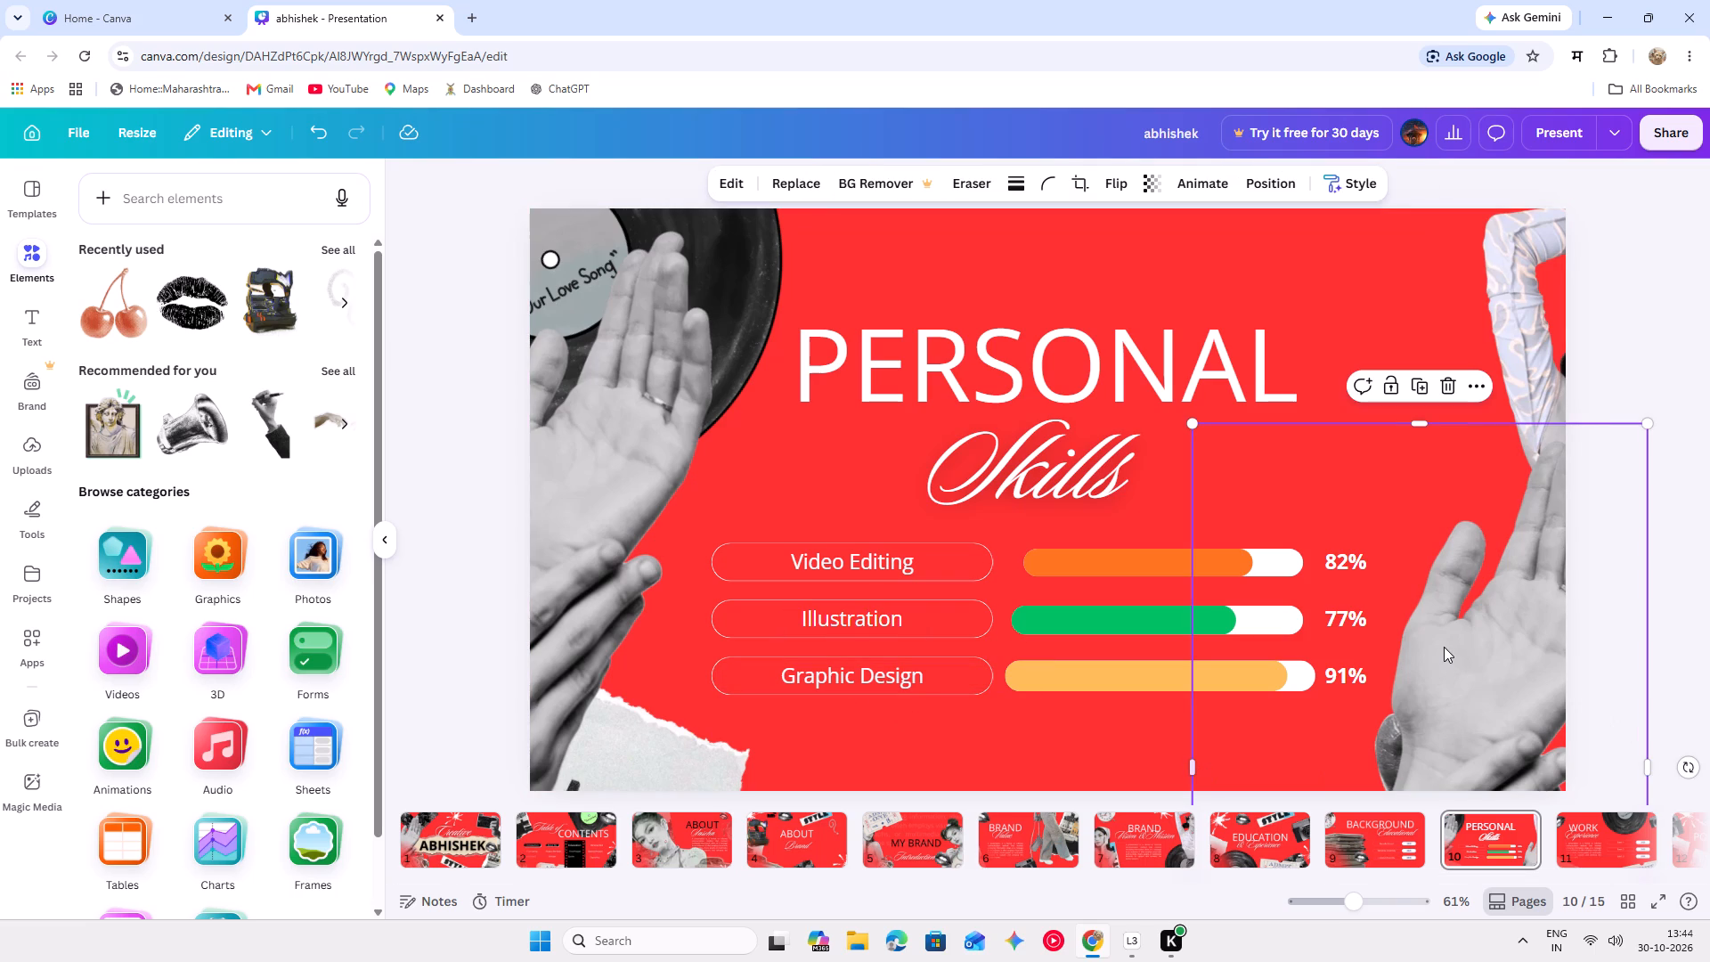
left_click_drag(1444, 647, 1412, 764)
left_click_drag(1528, 702, 1526, 719)
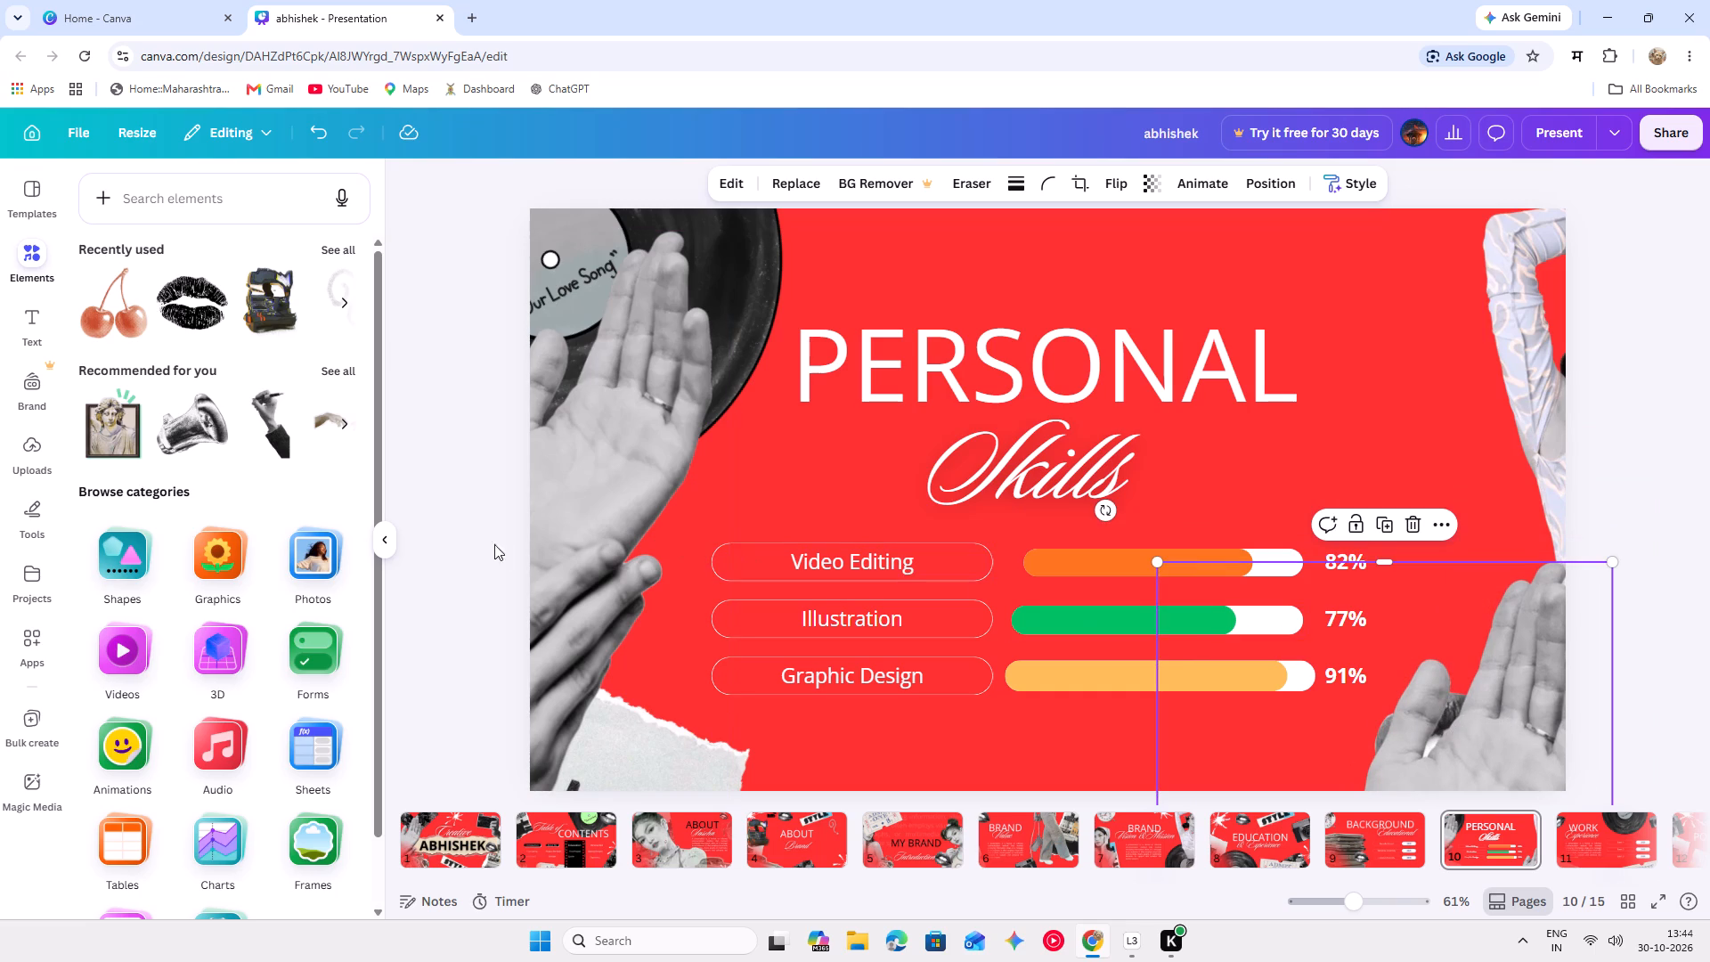
Add the recommended megaphone cut-out in the middle of the slide and send it to the back behind the text and bars.
left_click(212, 428)
left_click_drag(1083, 566, 1093, 670)
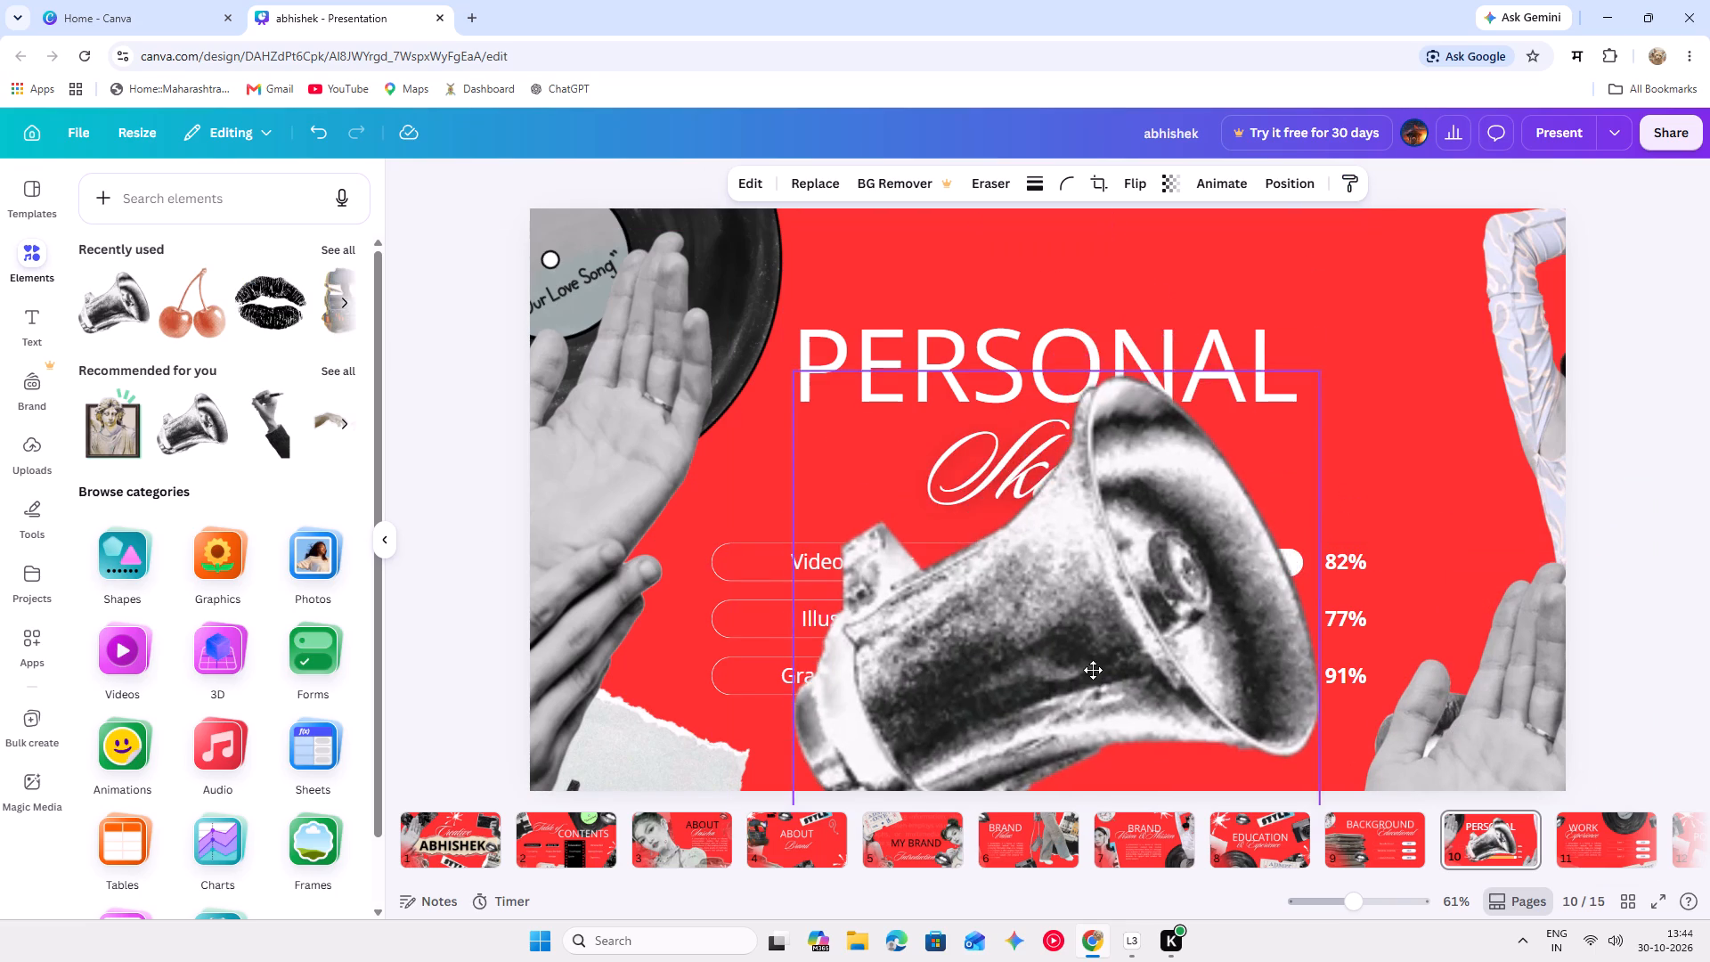
left_click_drag(1093, 670, 1109, 623)
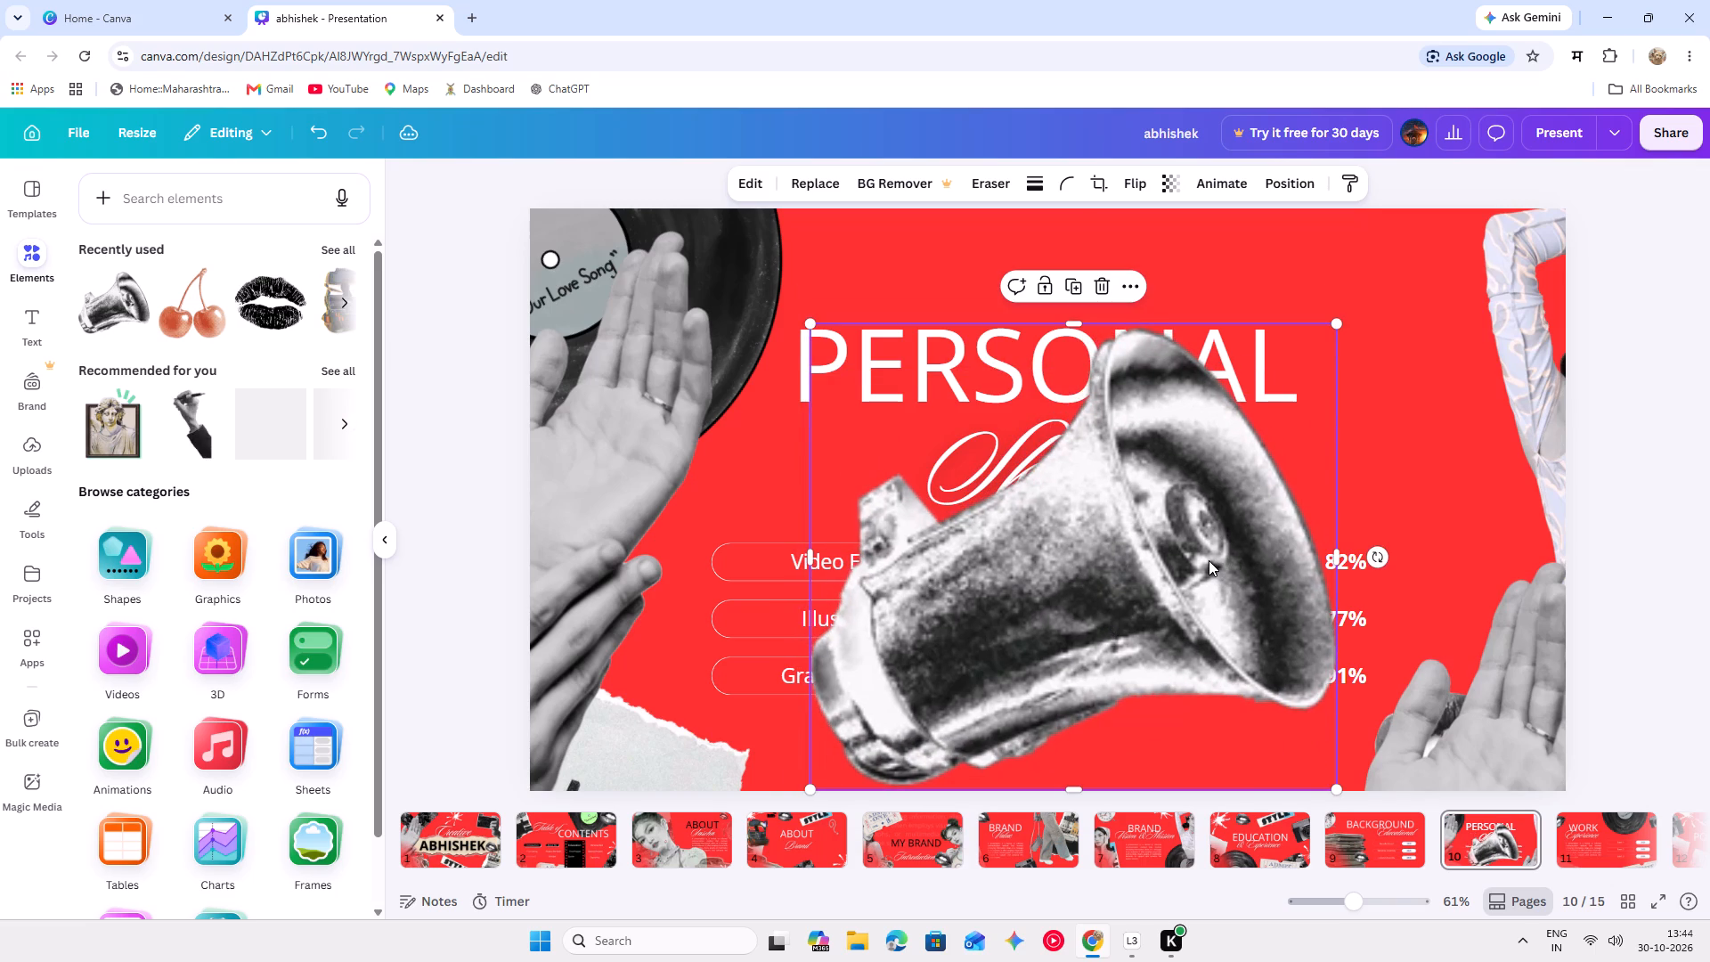
right_click(1209, 560)
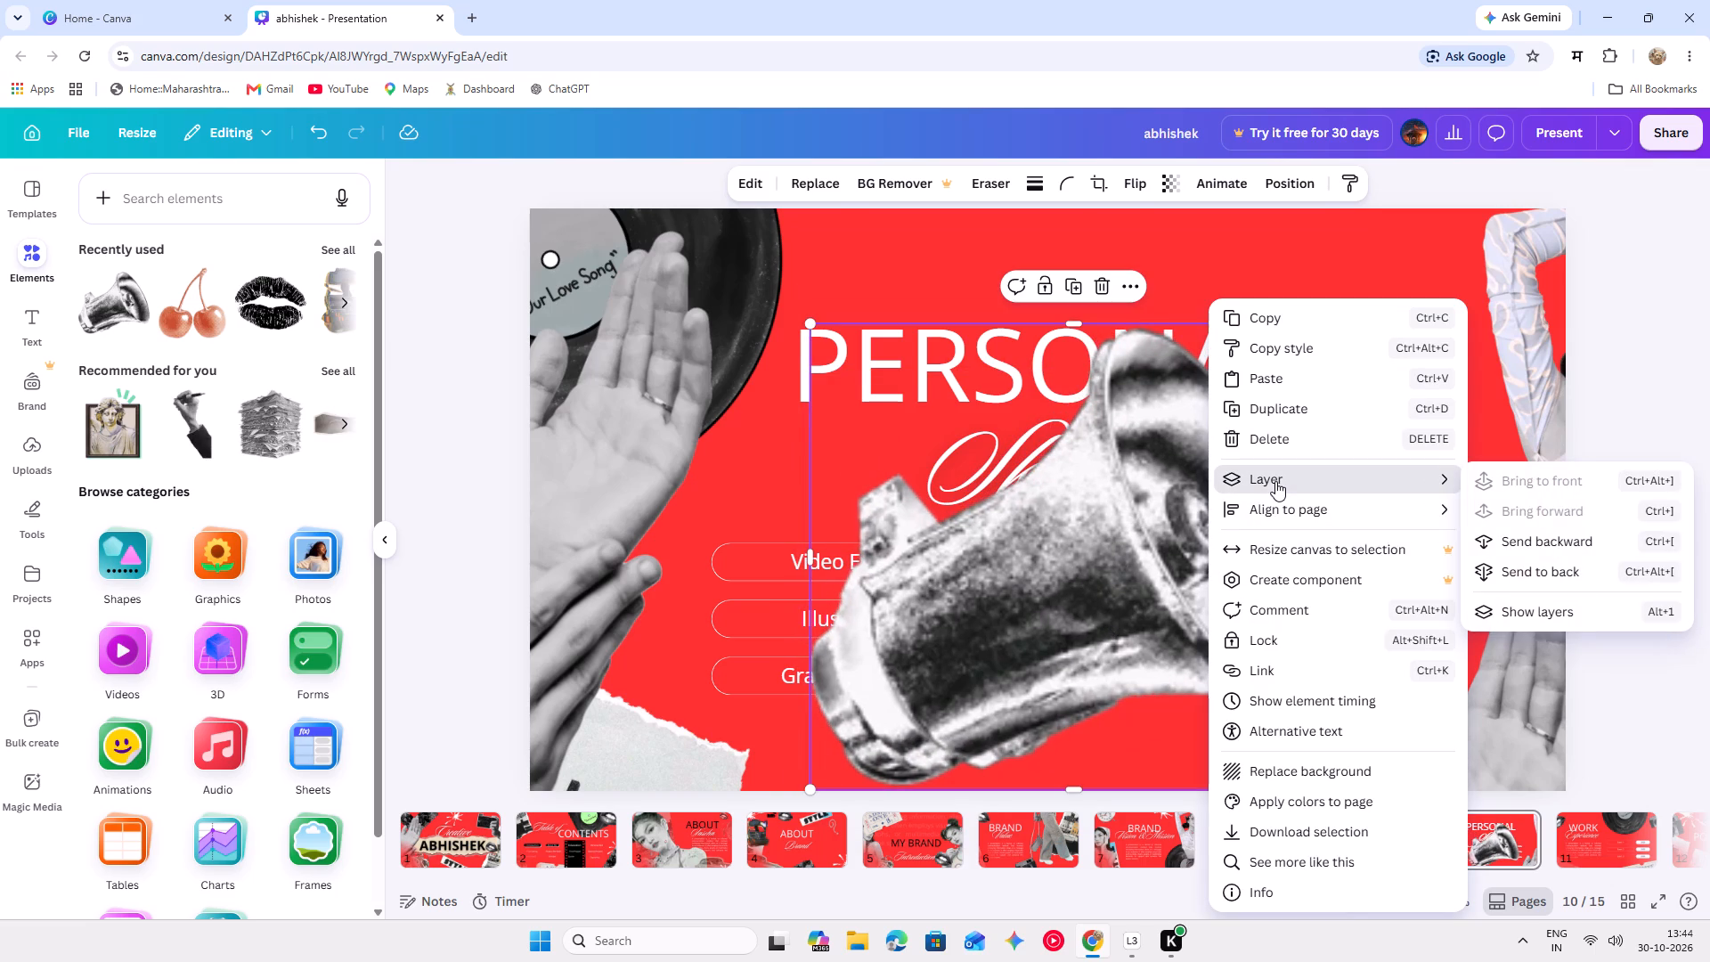
left_click(1564, 575)
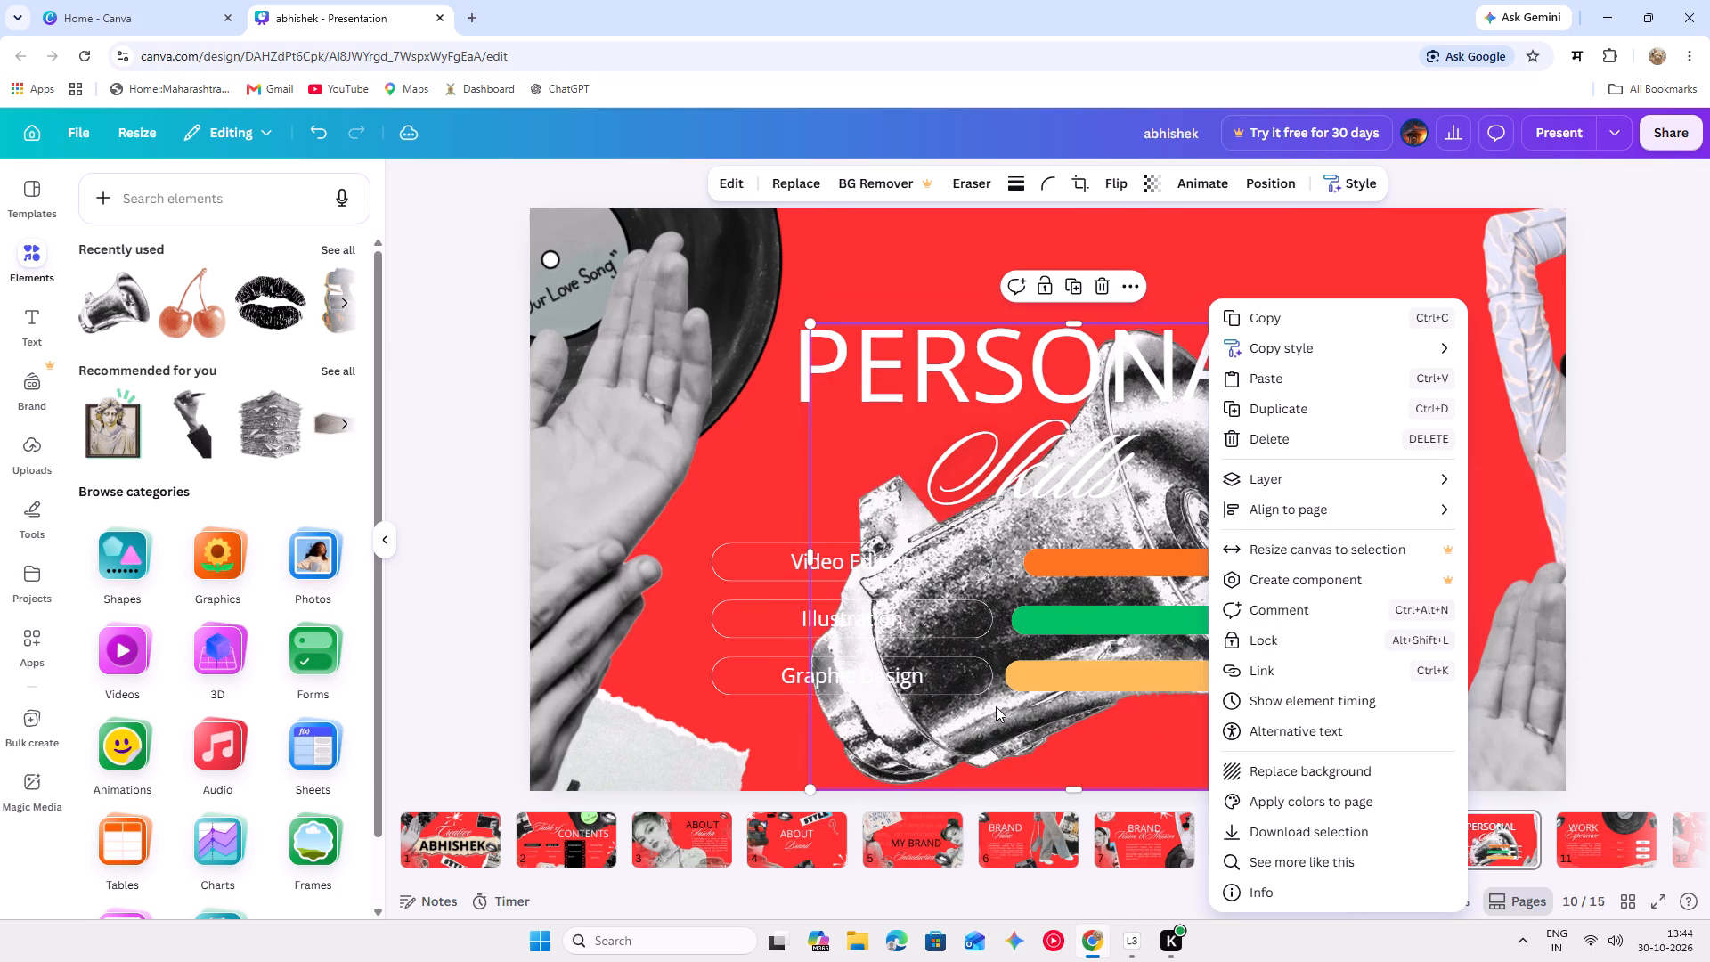
Set the megaphone's transparency to 27.
left_click(1151, 191)
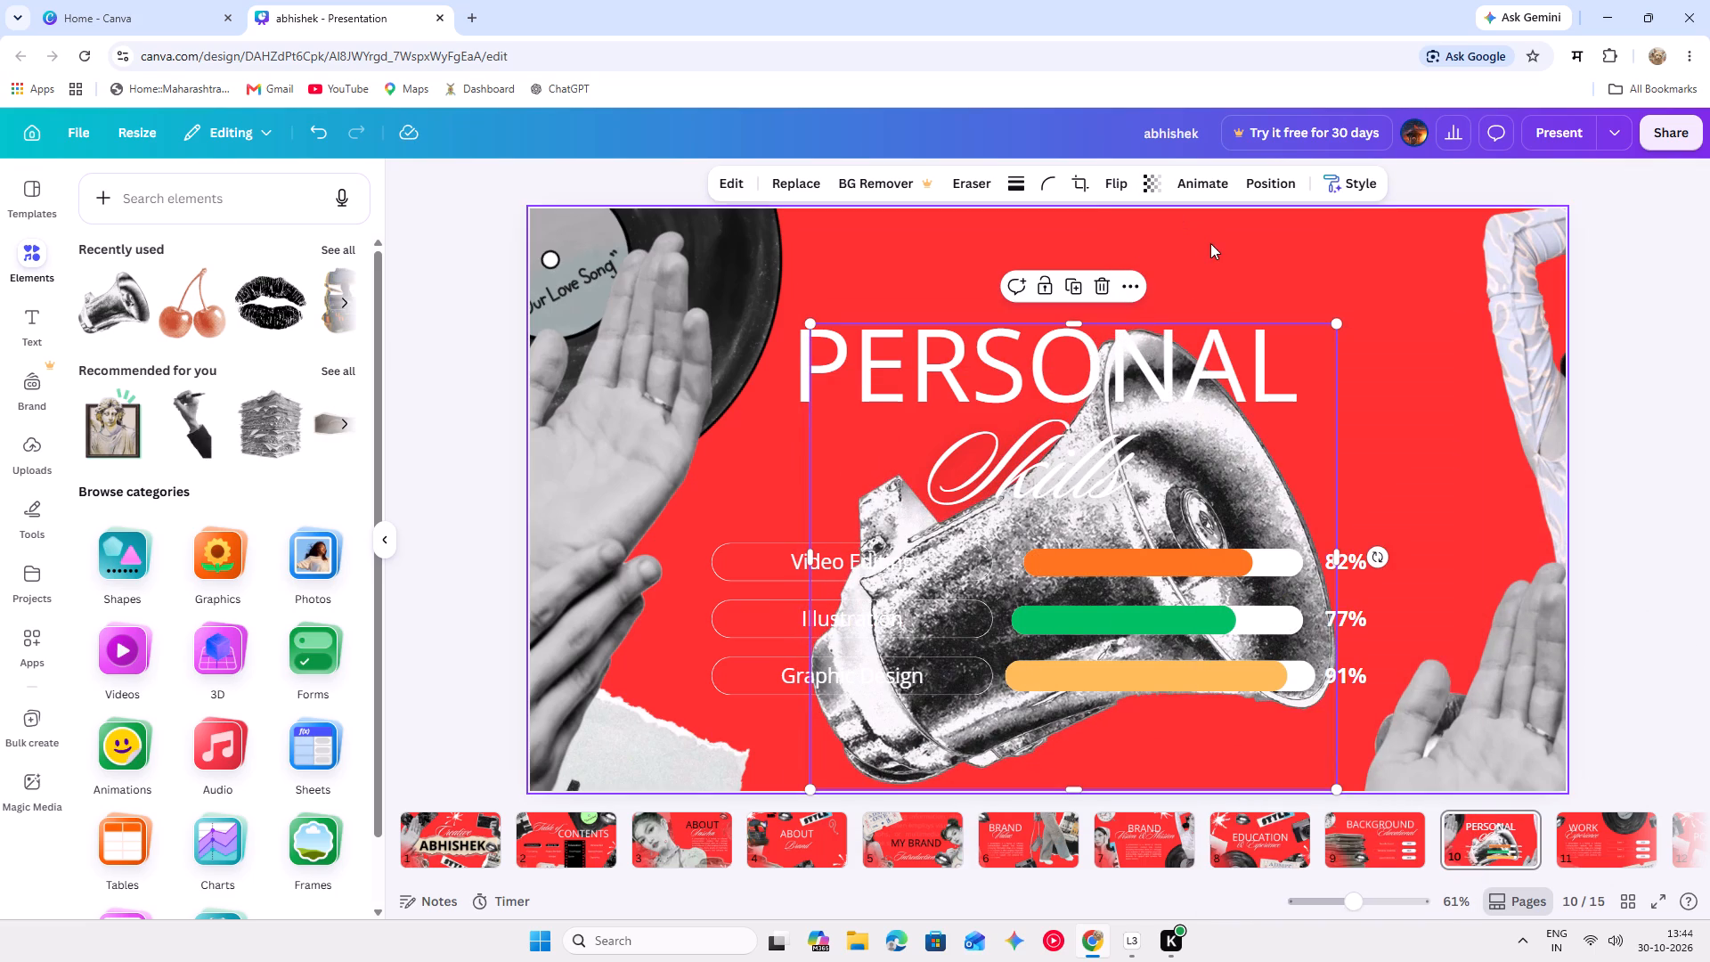
left_click(1145, 192)
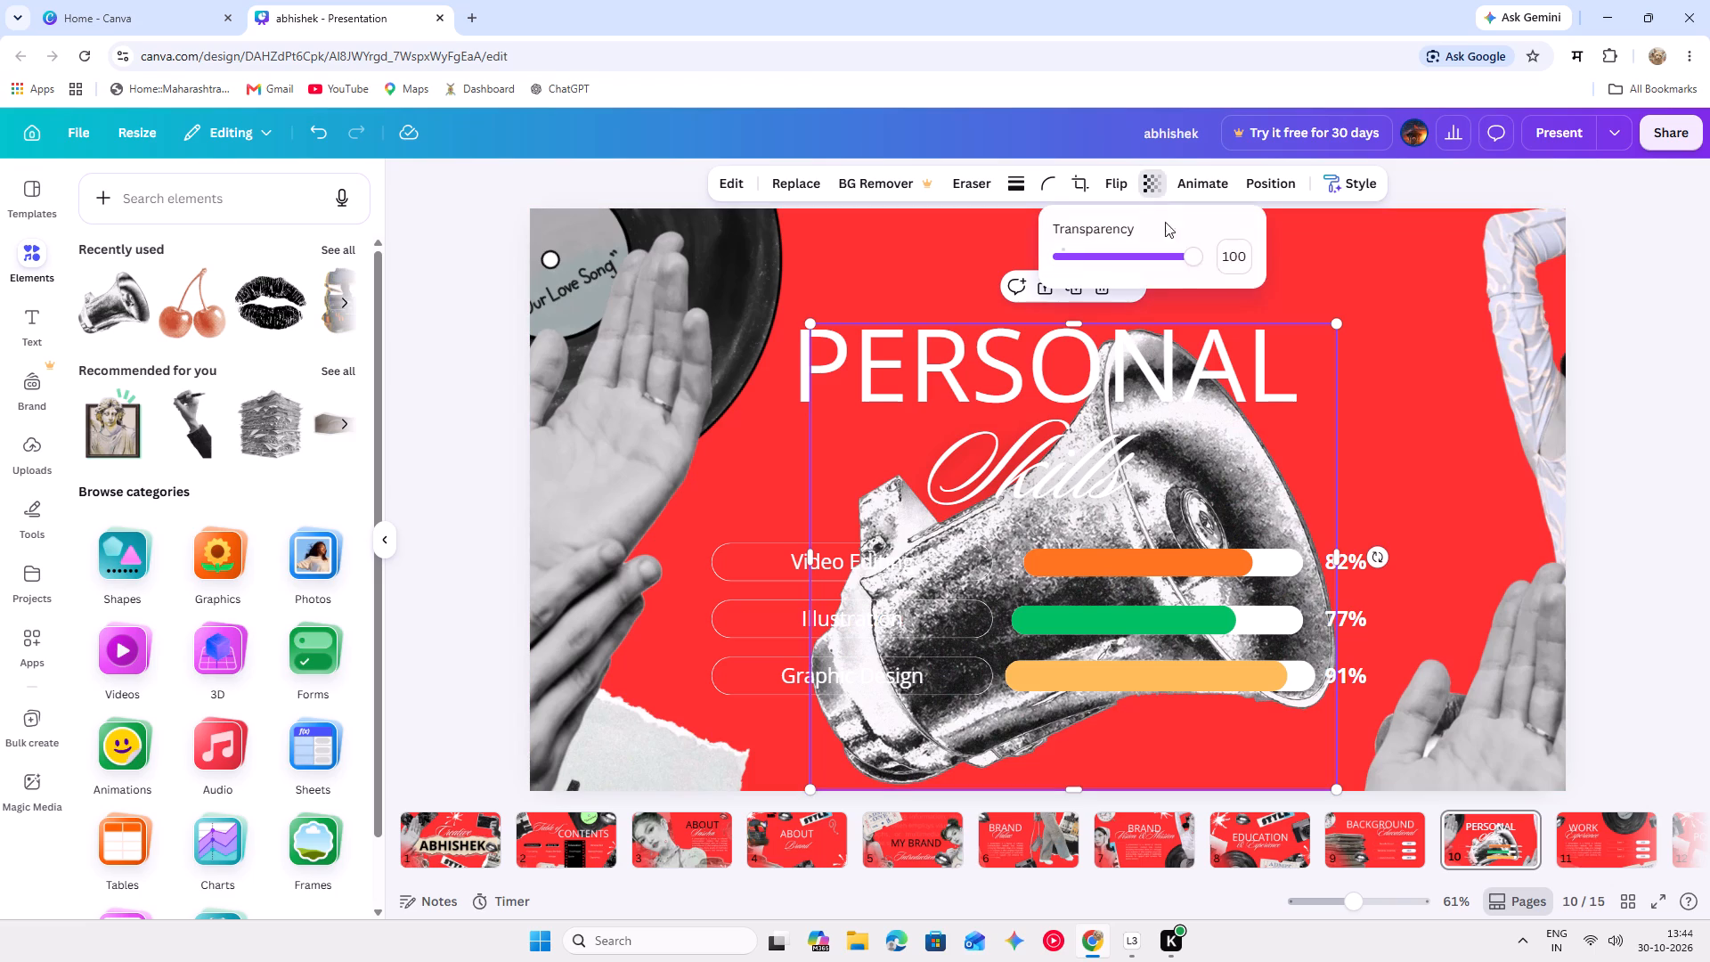
left_click_drag(1209, 261, 1142, 273)
left_click_drag(1177, 264, 1096, 276)
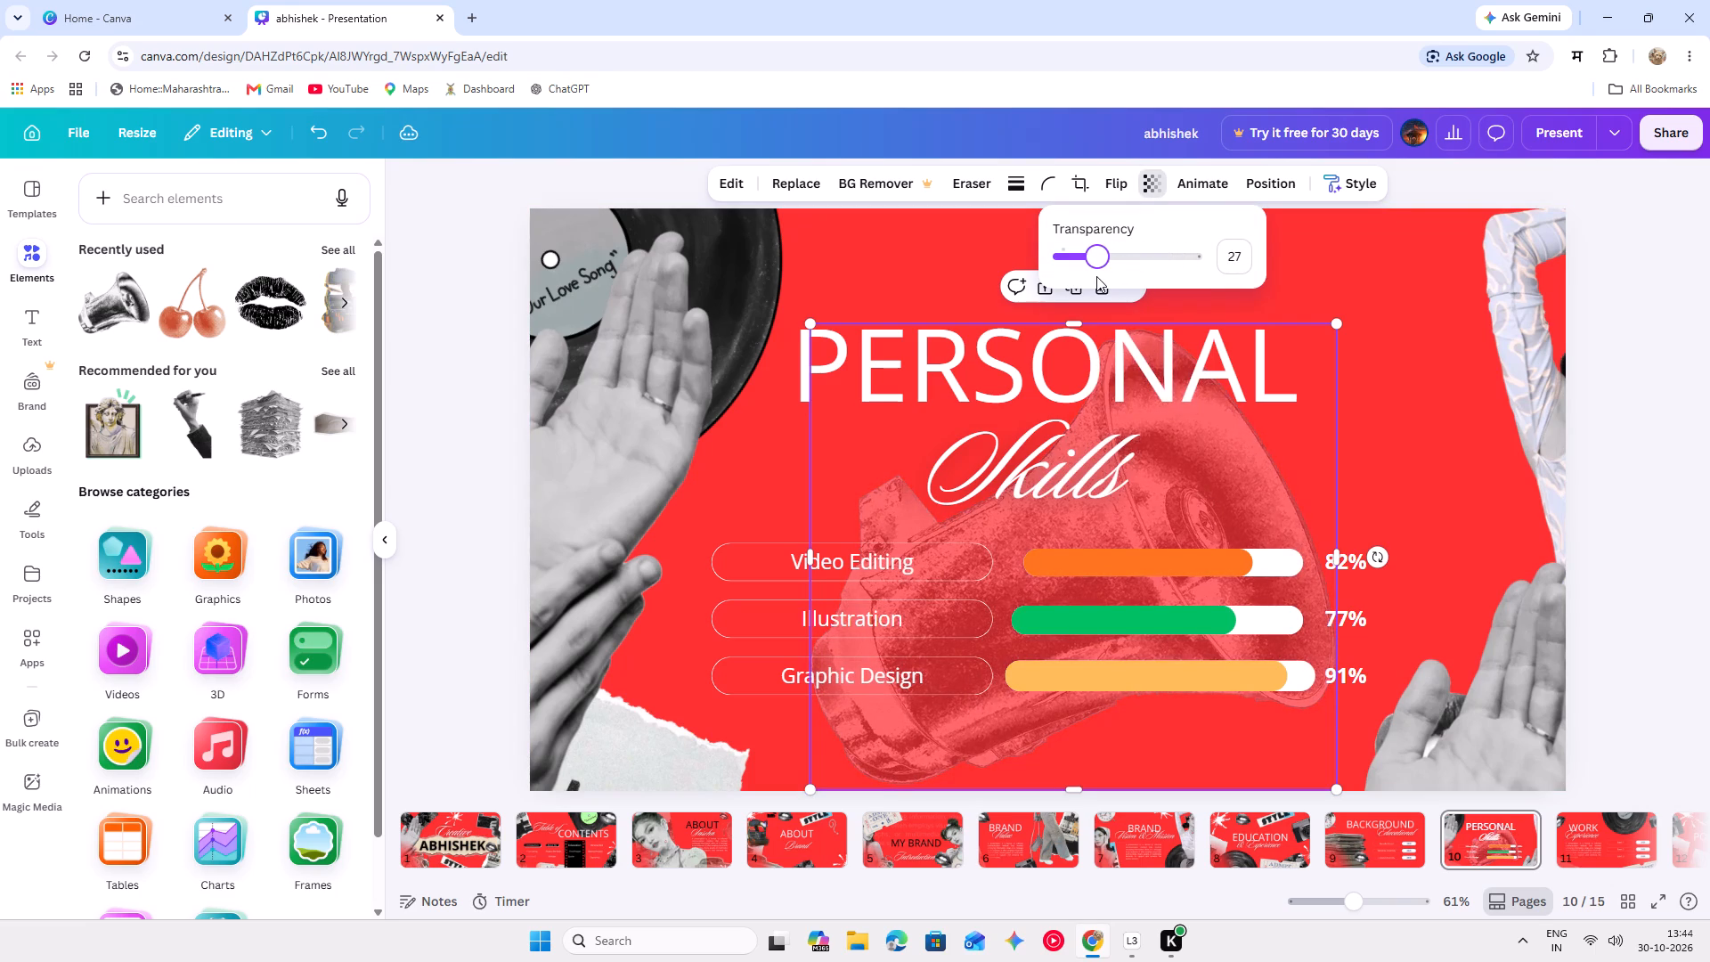
left_click(1709, 452)
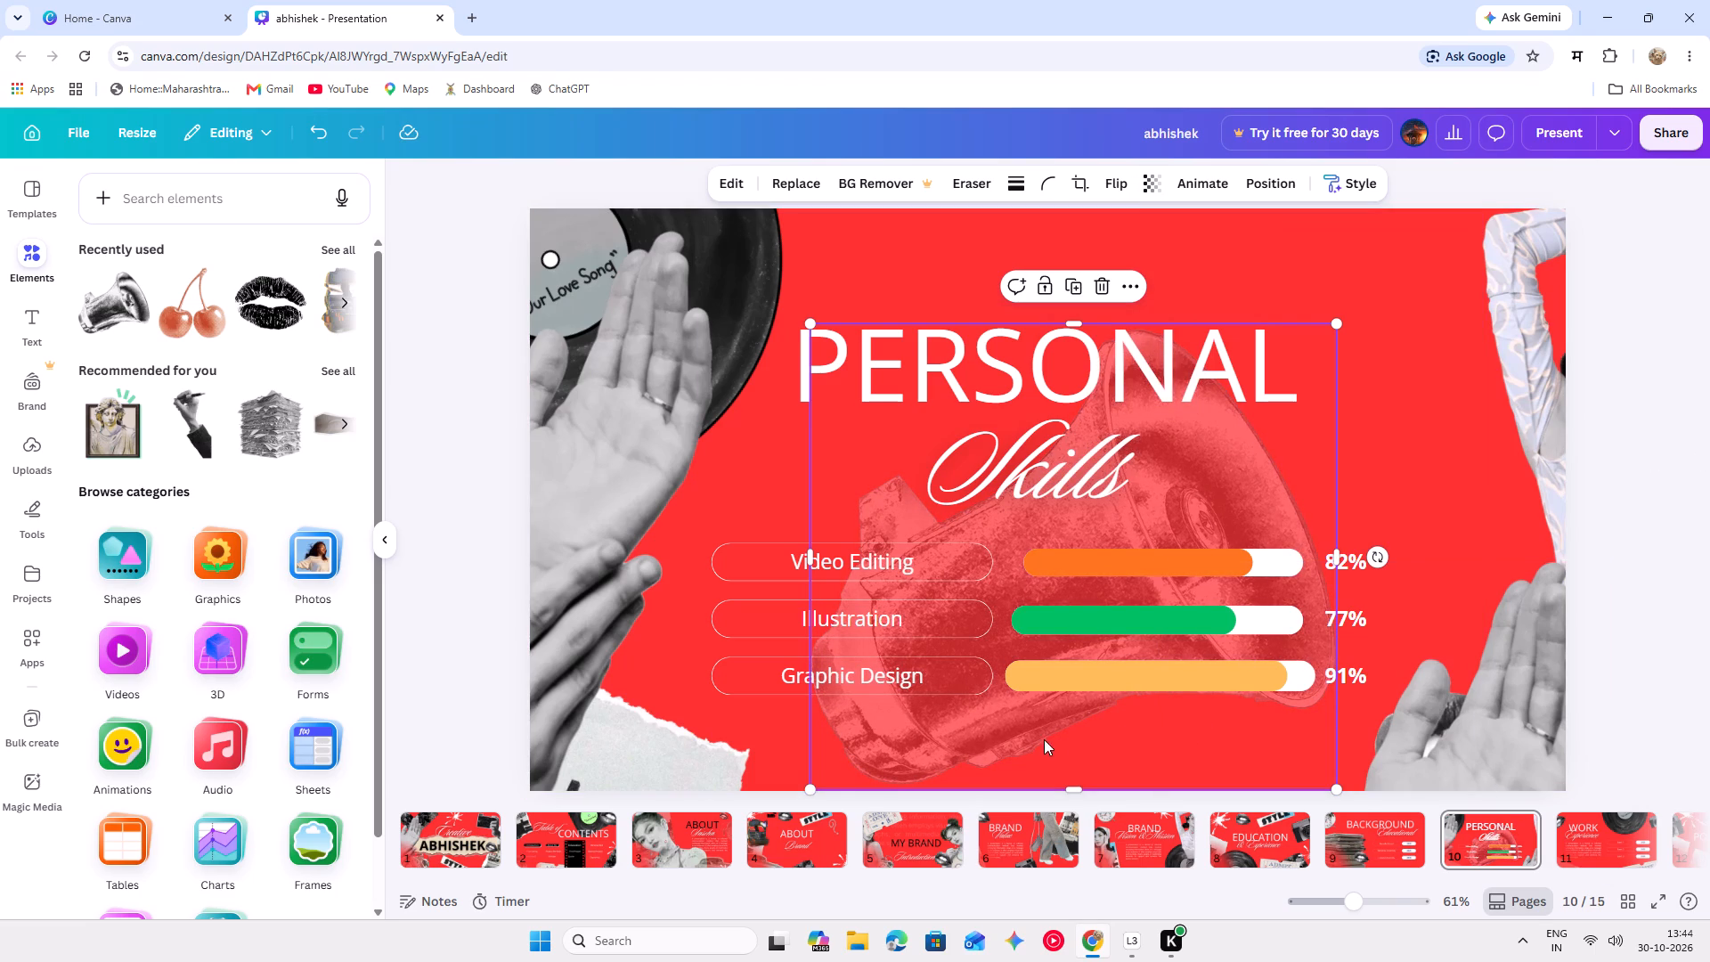
Shift the faded megaphone down and to the right so it sits behind the progress bars and percentages.
left_click_drag(1043, 740, 1137, 797)
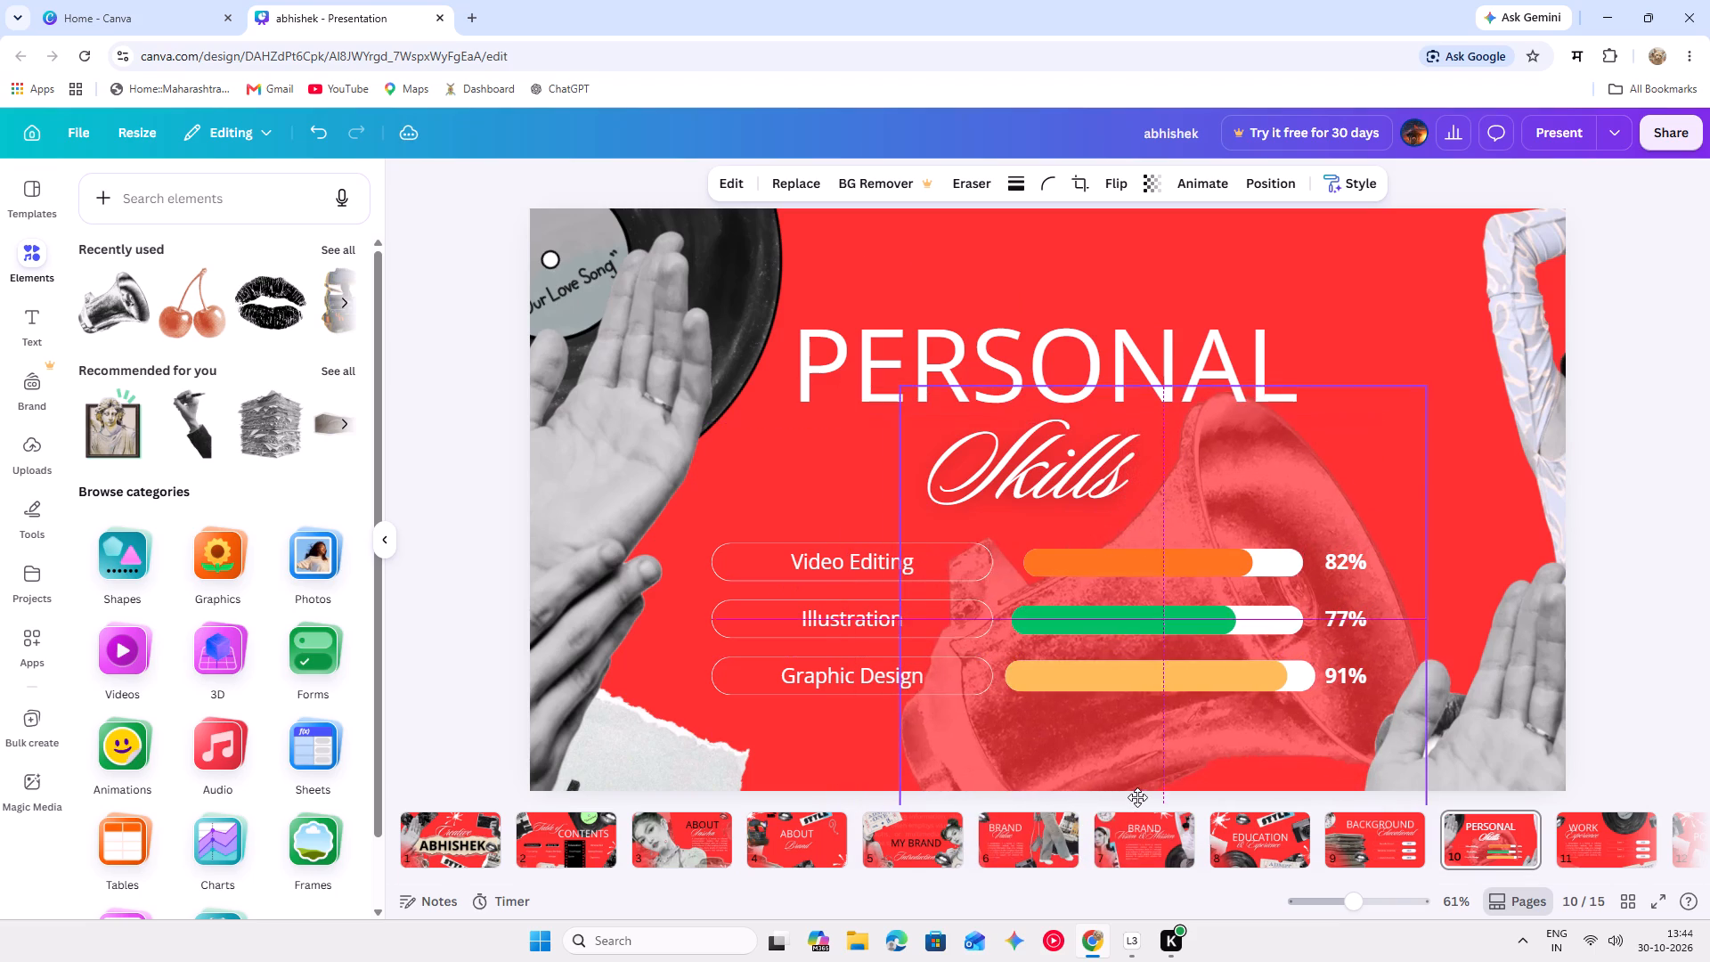
left_click_drag(1137, 797, 1138, 796)
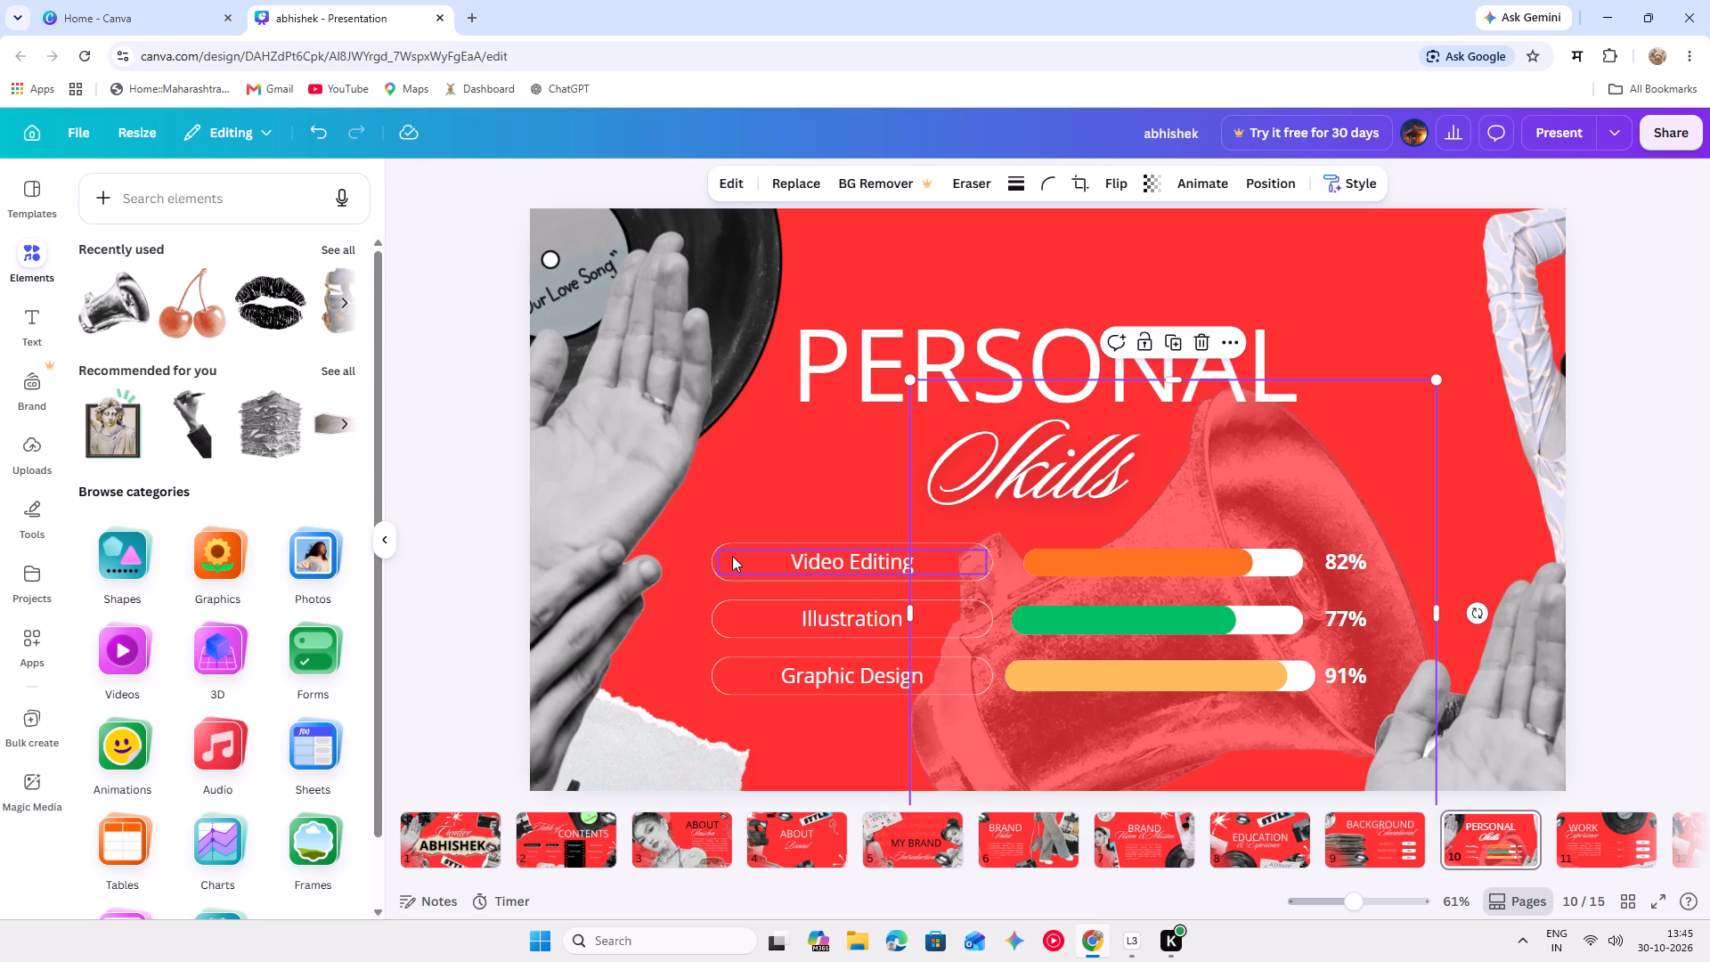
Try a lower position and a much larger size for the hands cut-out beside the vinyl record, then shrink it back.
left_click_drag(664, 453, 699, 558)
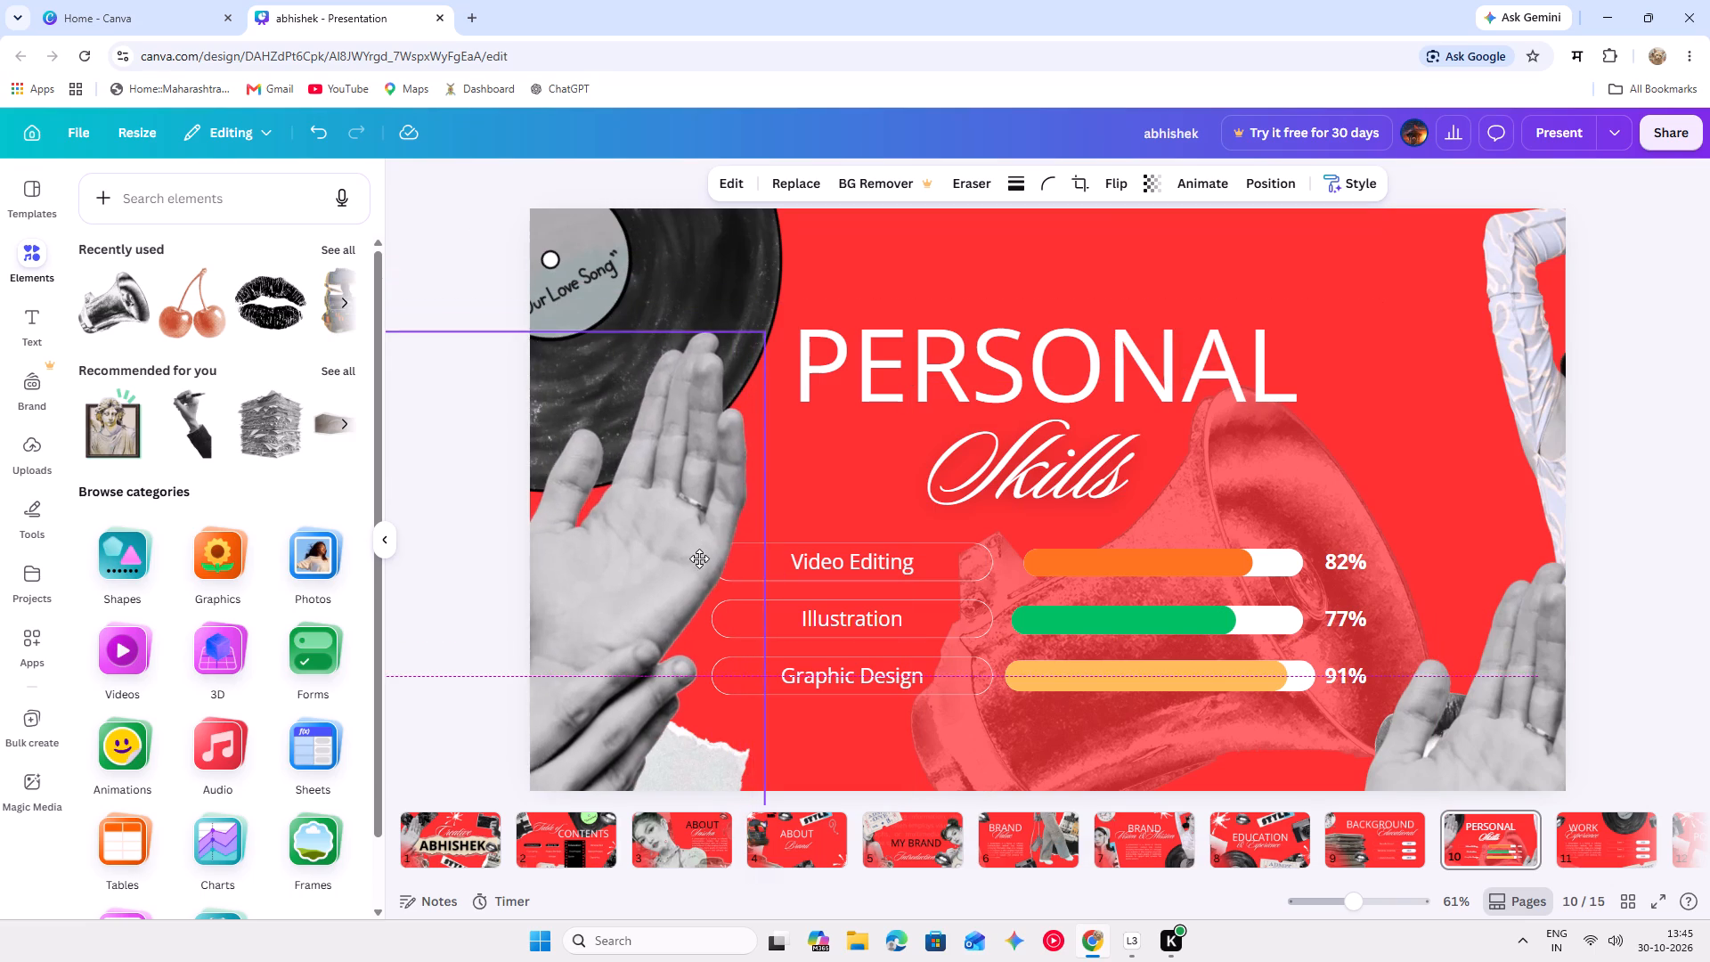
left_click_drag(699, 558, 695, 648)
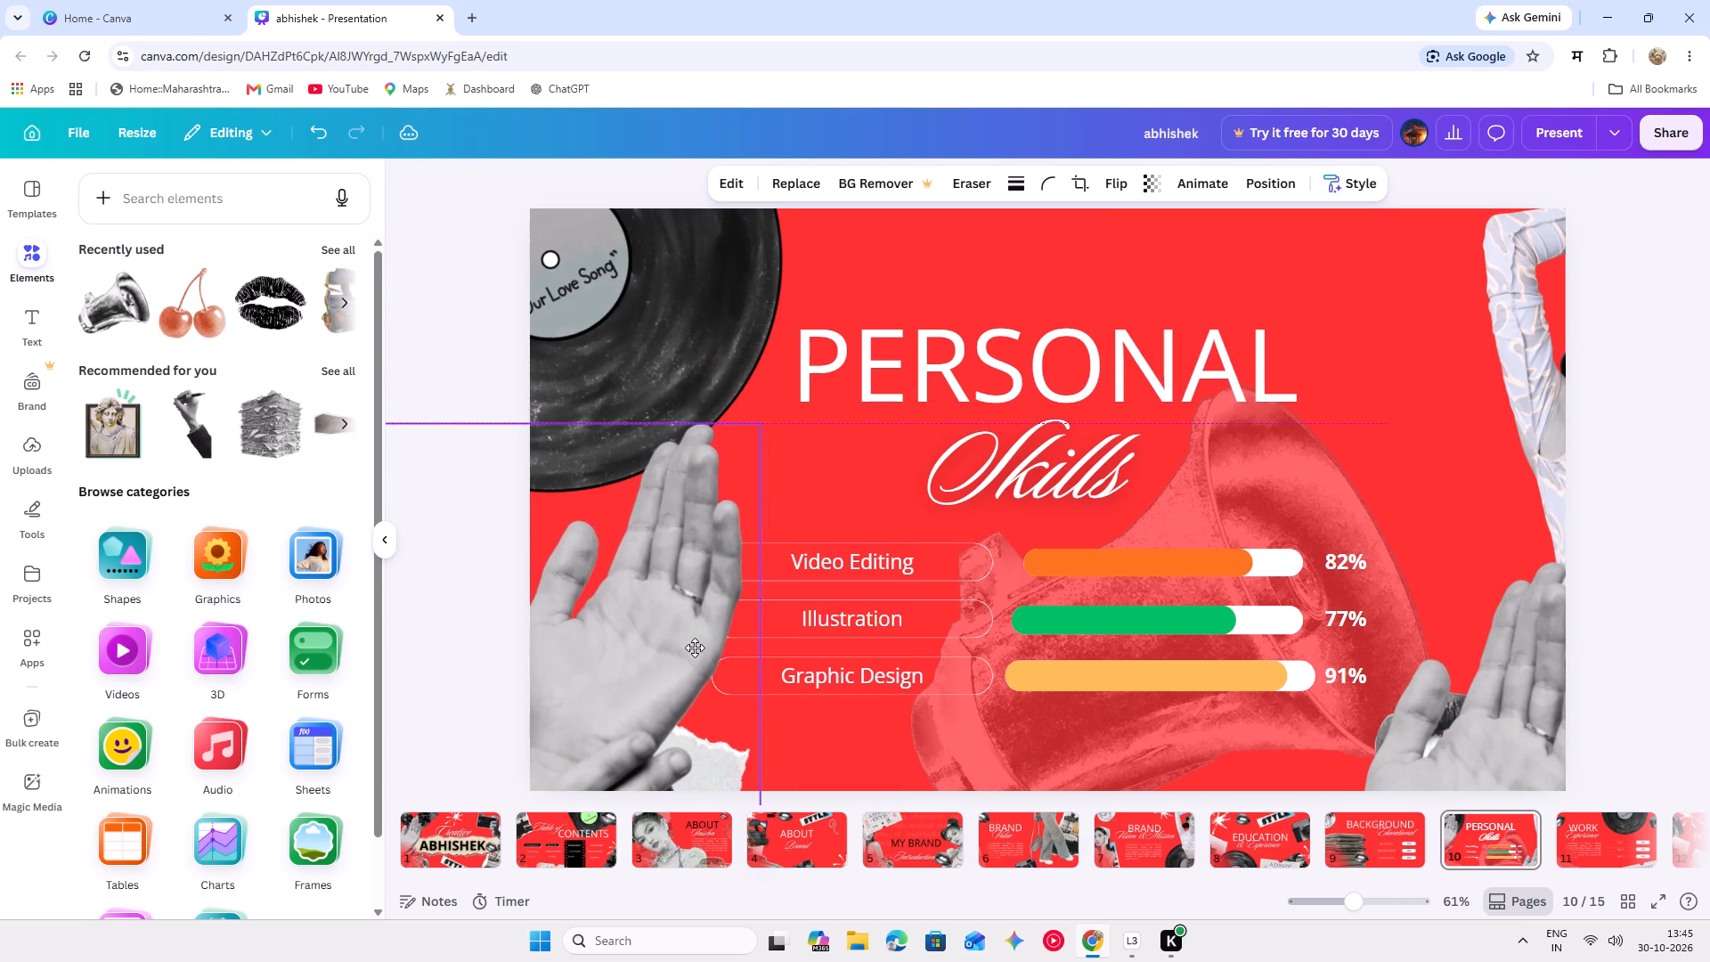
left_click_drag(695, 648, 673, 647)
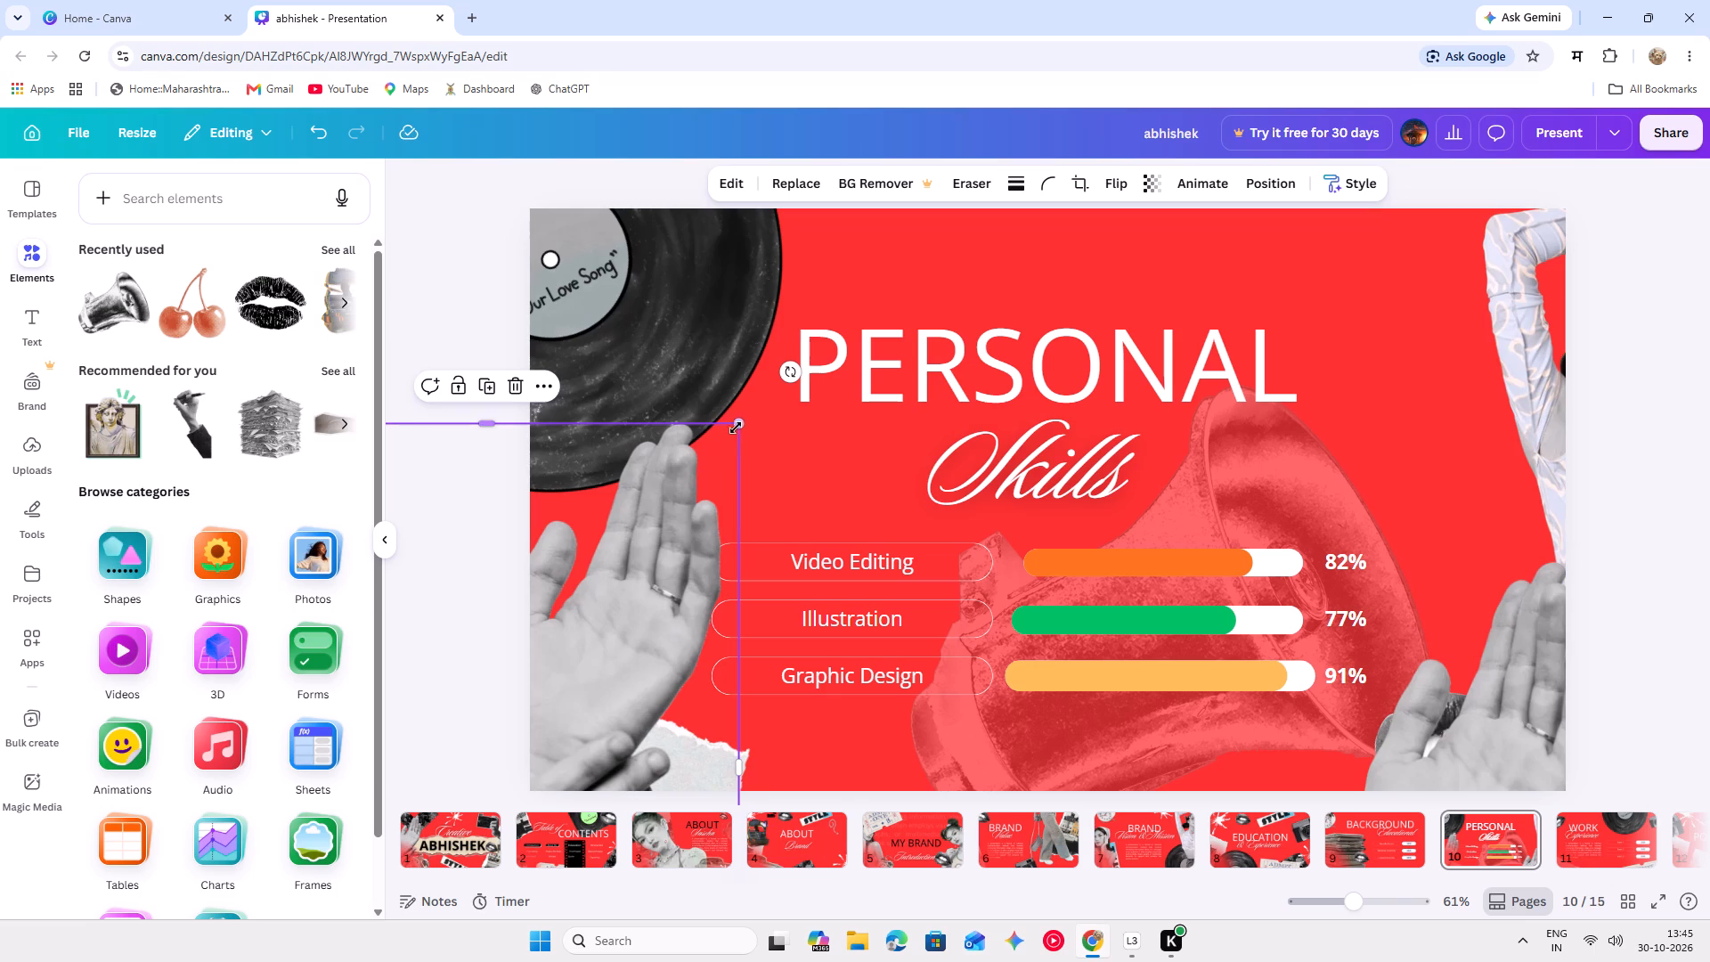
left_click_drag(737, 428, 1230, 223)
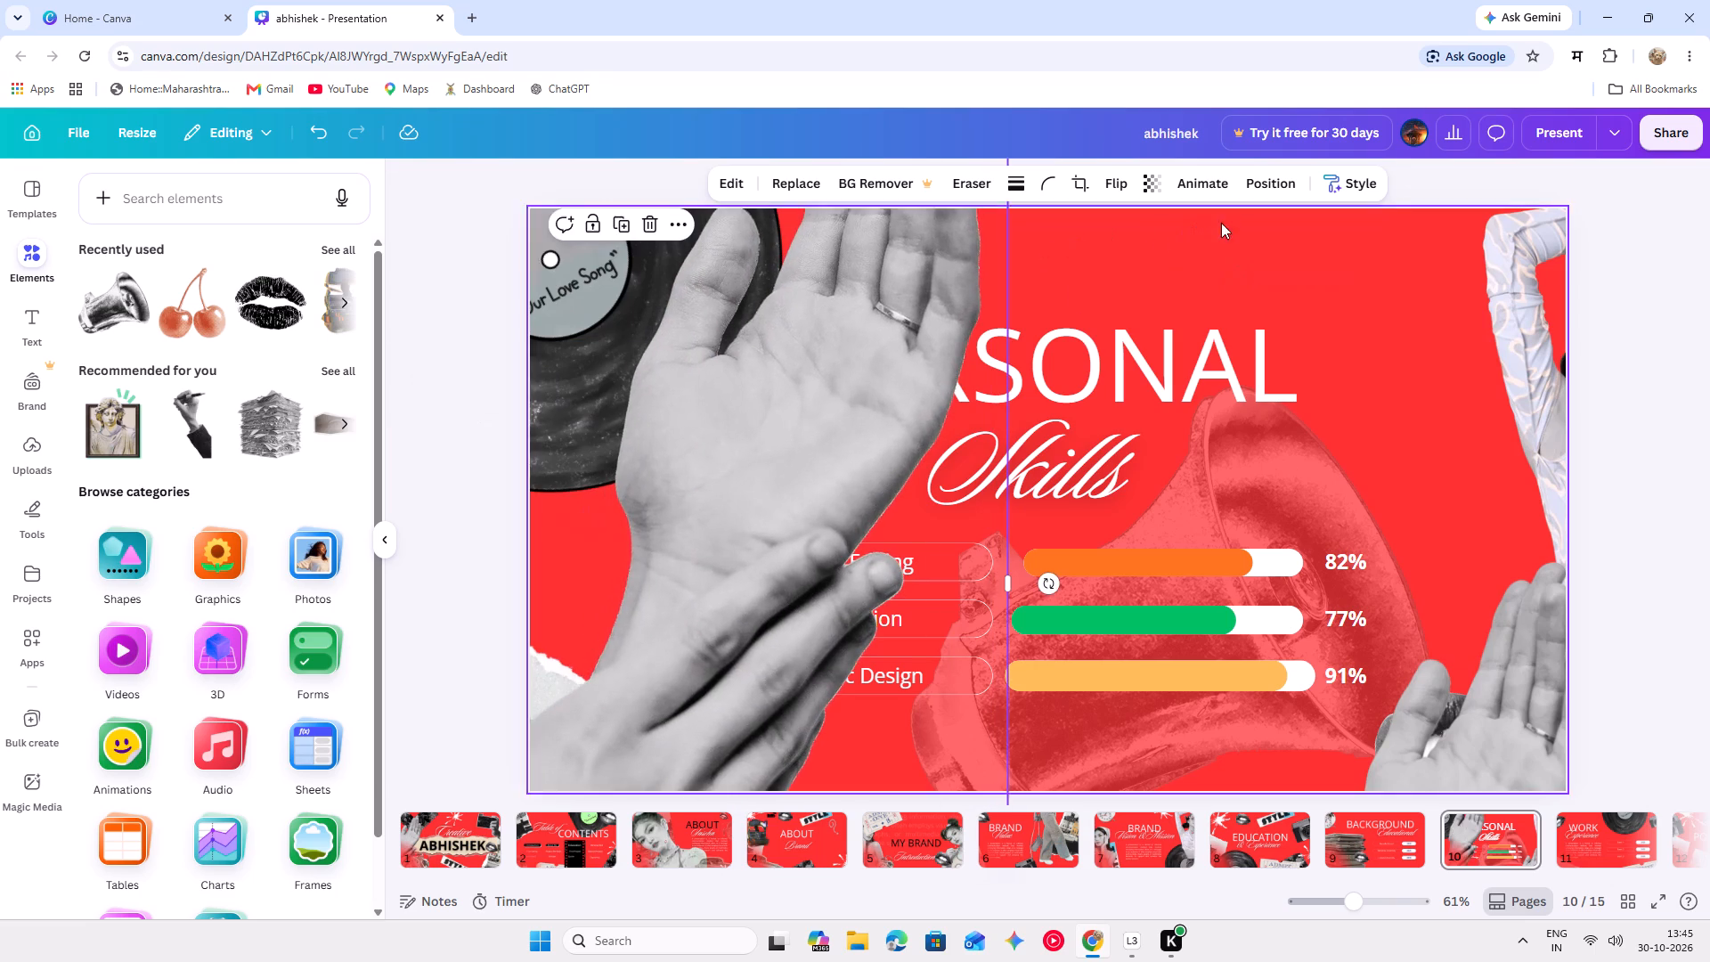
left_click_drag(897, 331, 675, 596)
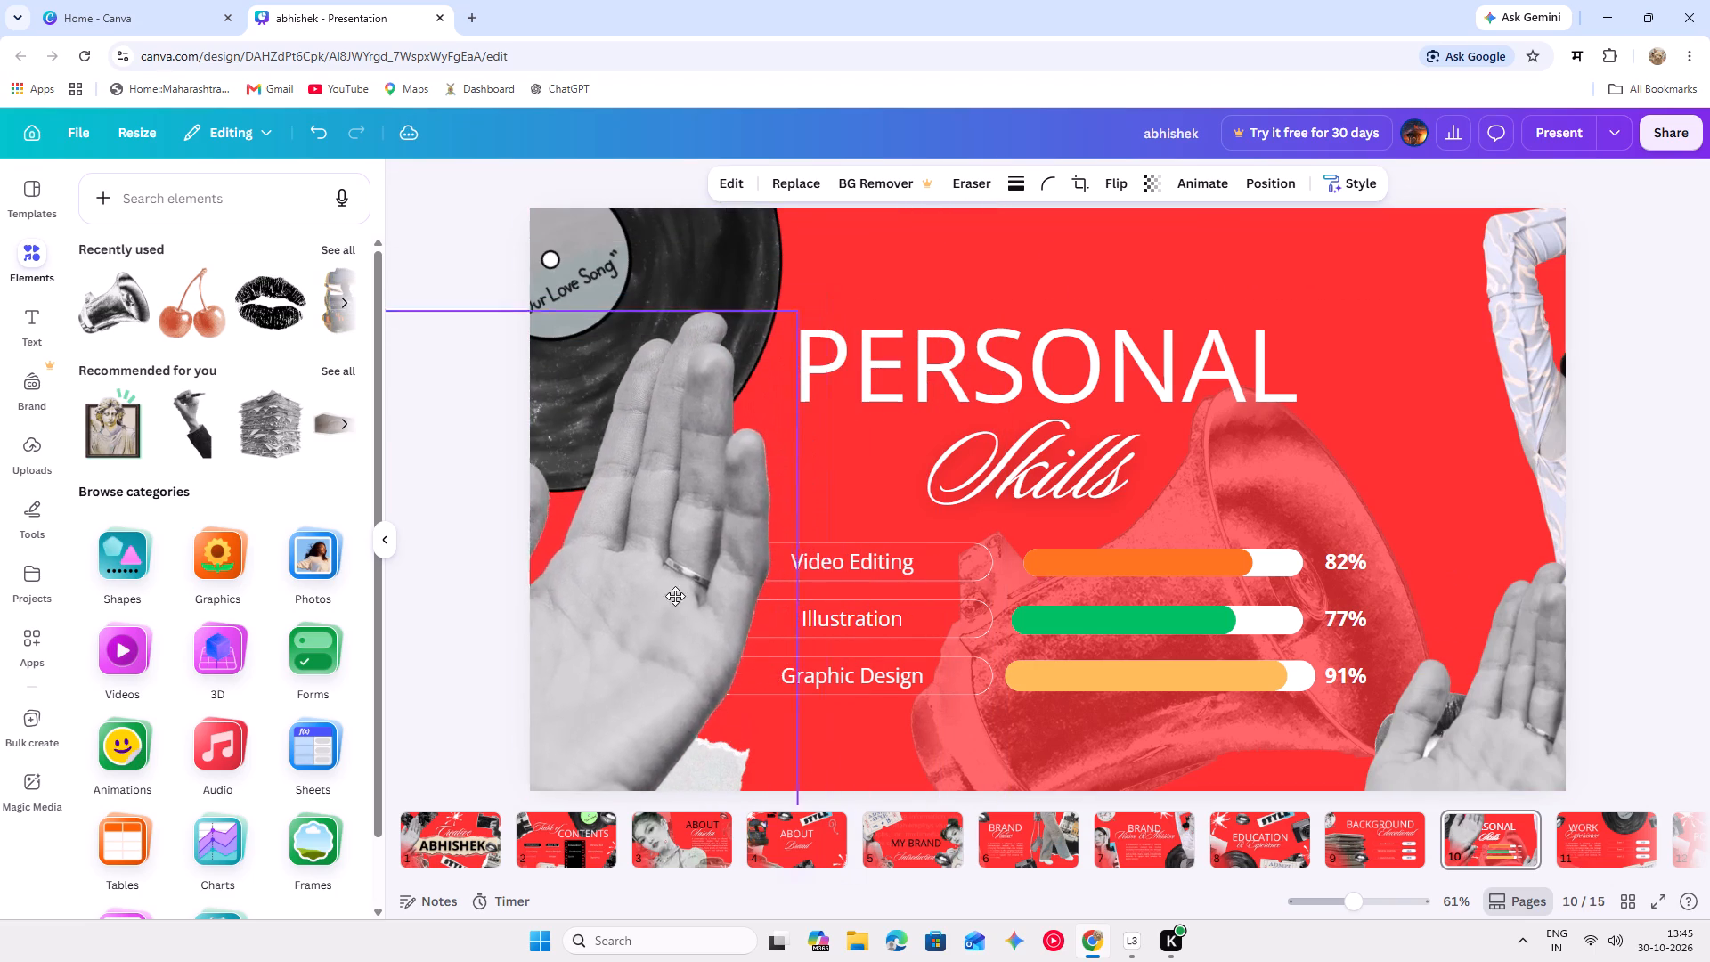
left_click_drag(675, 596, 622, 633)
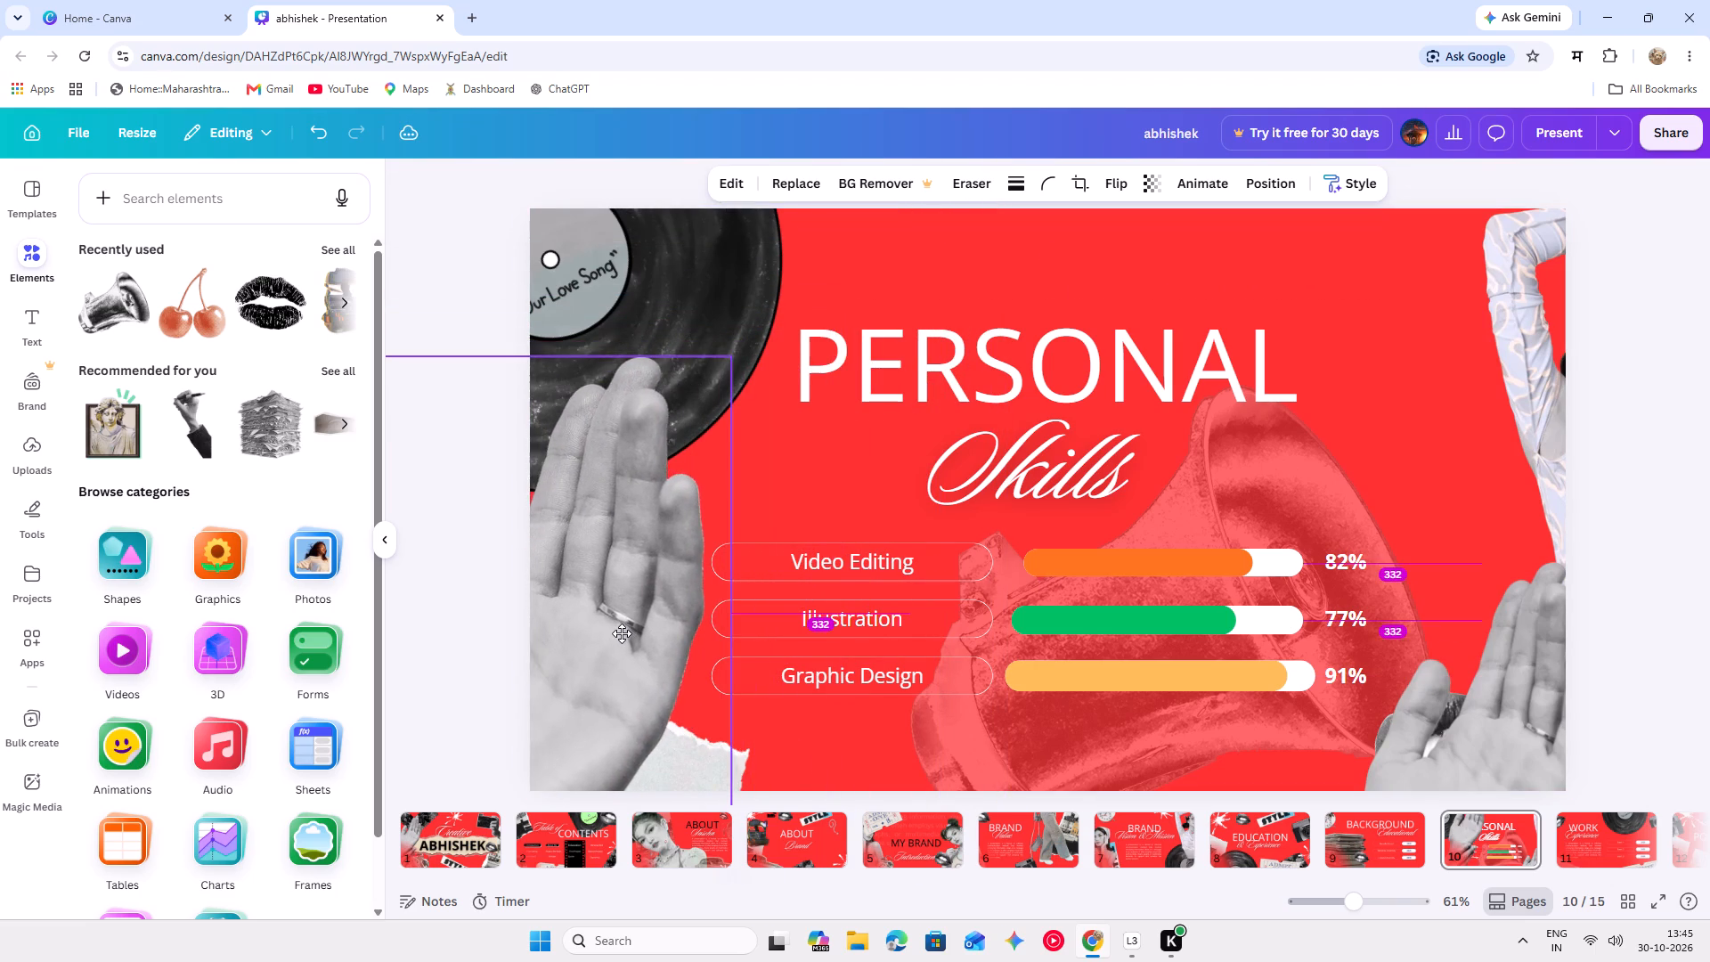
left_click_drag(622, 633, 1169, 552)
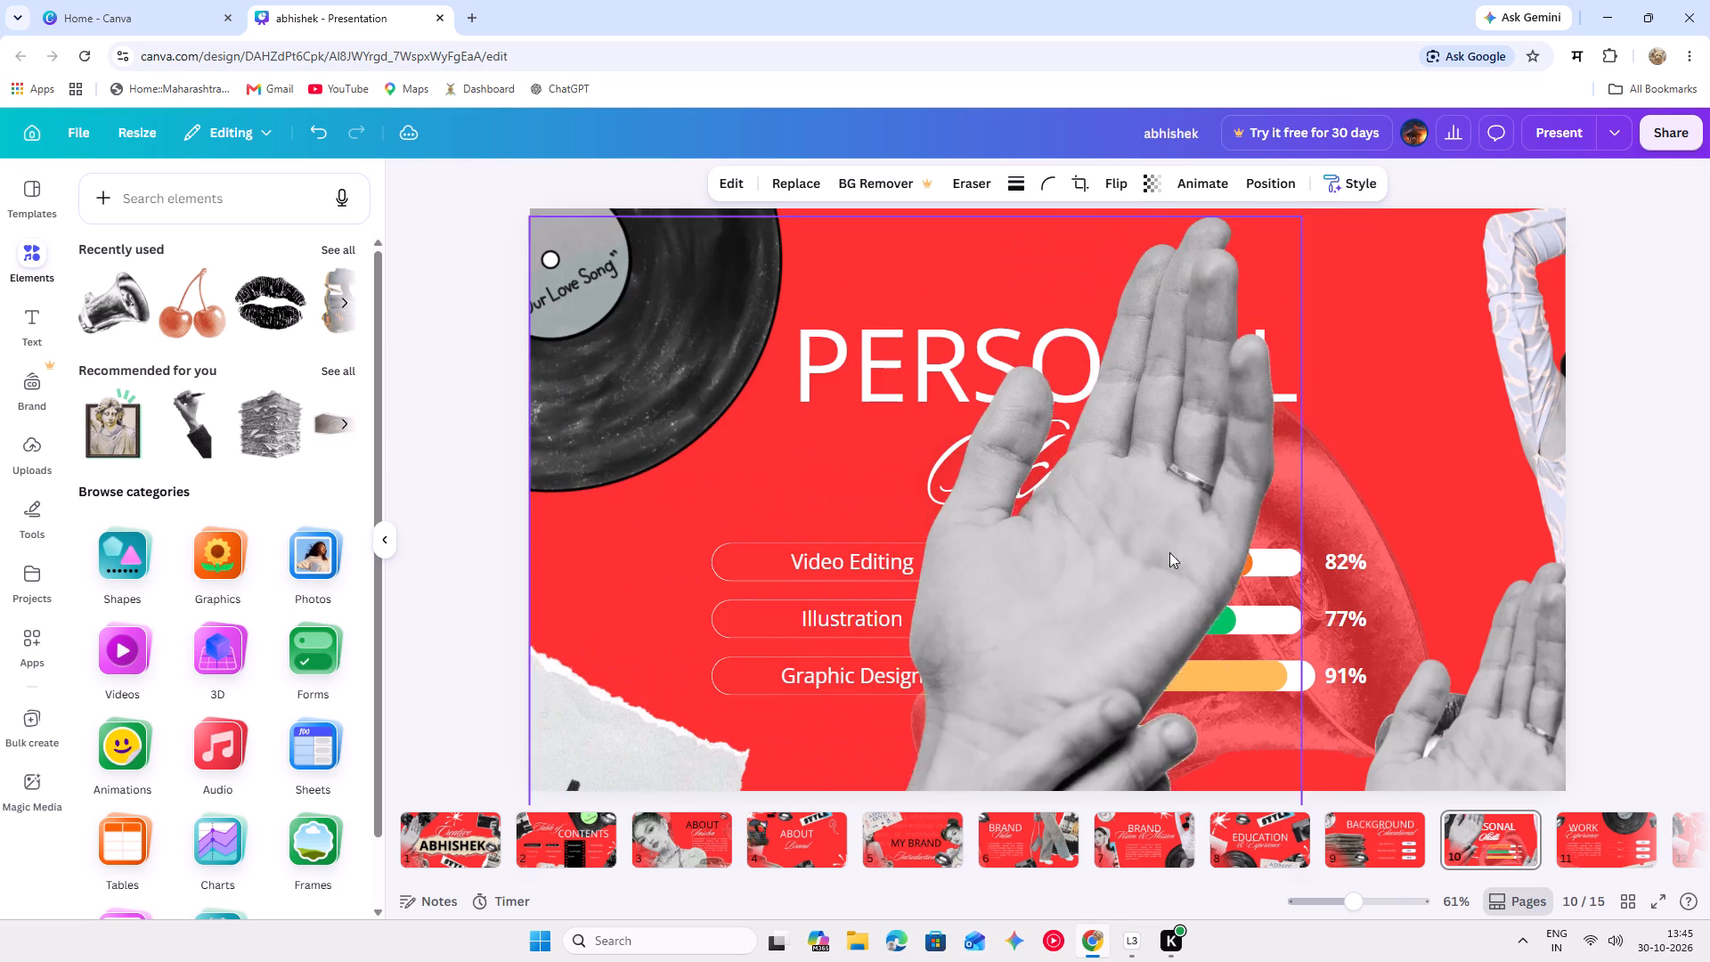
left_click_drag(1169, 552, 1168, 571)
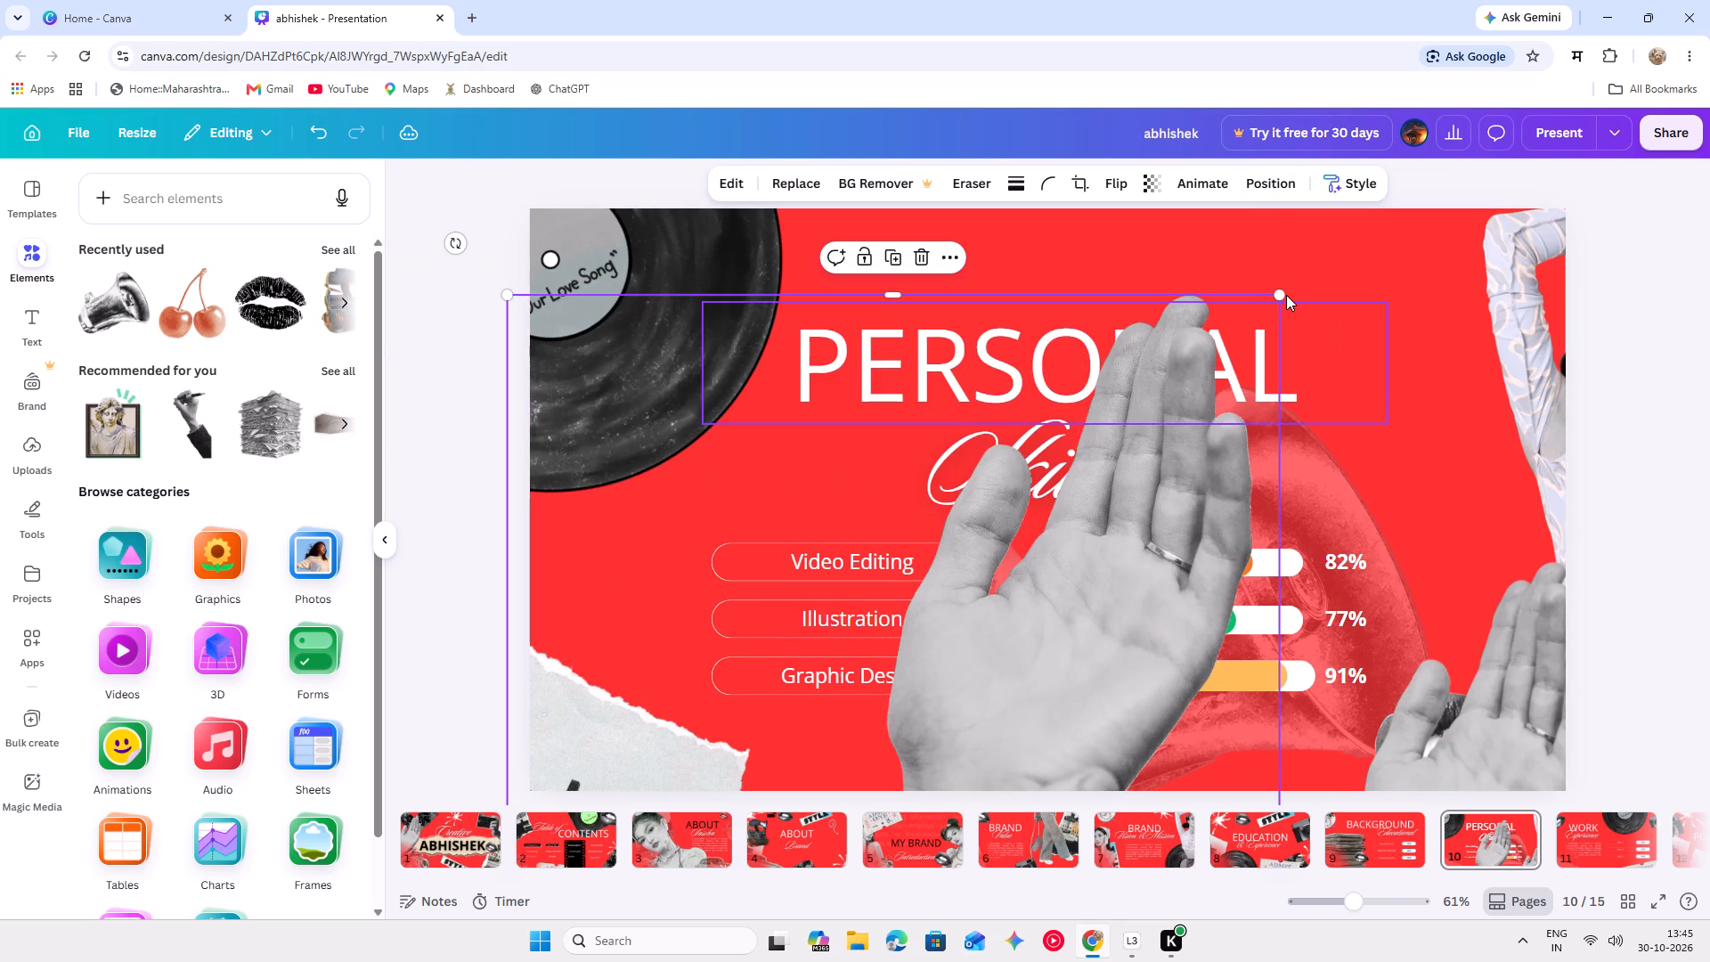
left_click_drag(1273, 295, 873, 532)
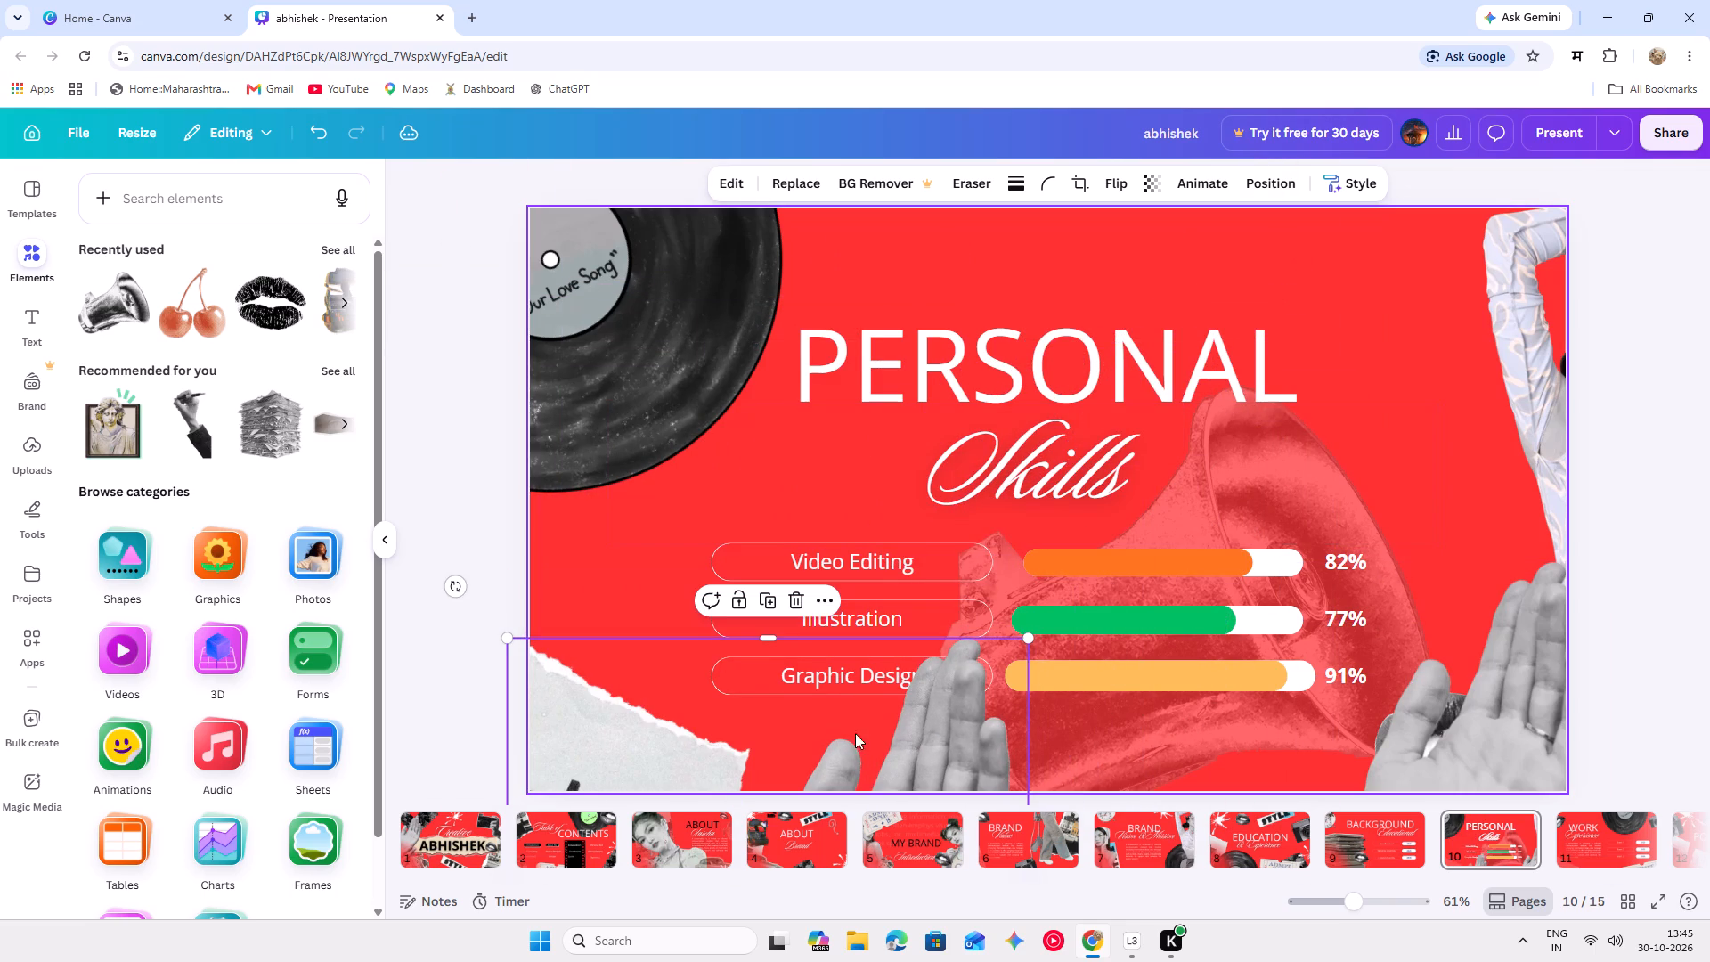
Place the hands cut-out along the slide's left edge, overlapping the vinyl record and clear of the PERSONAL heading.
left_click_drag(867, 776, 645, 413)
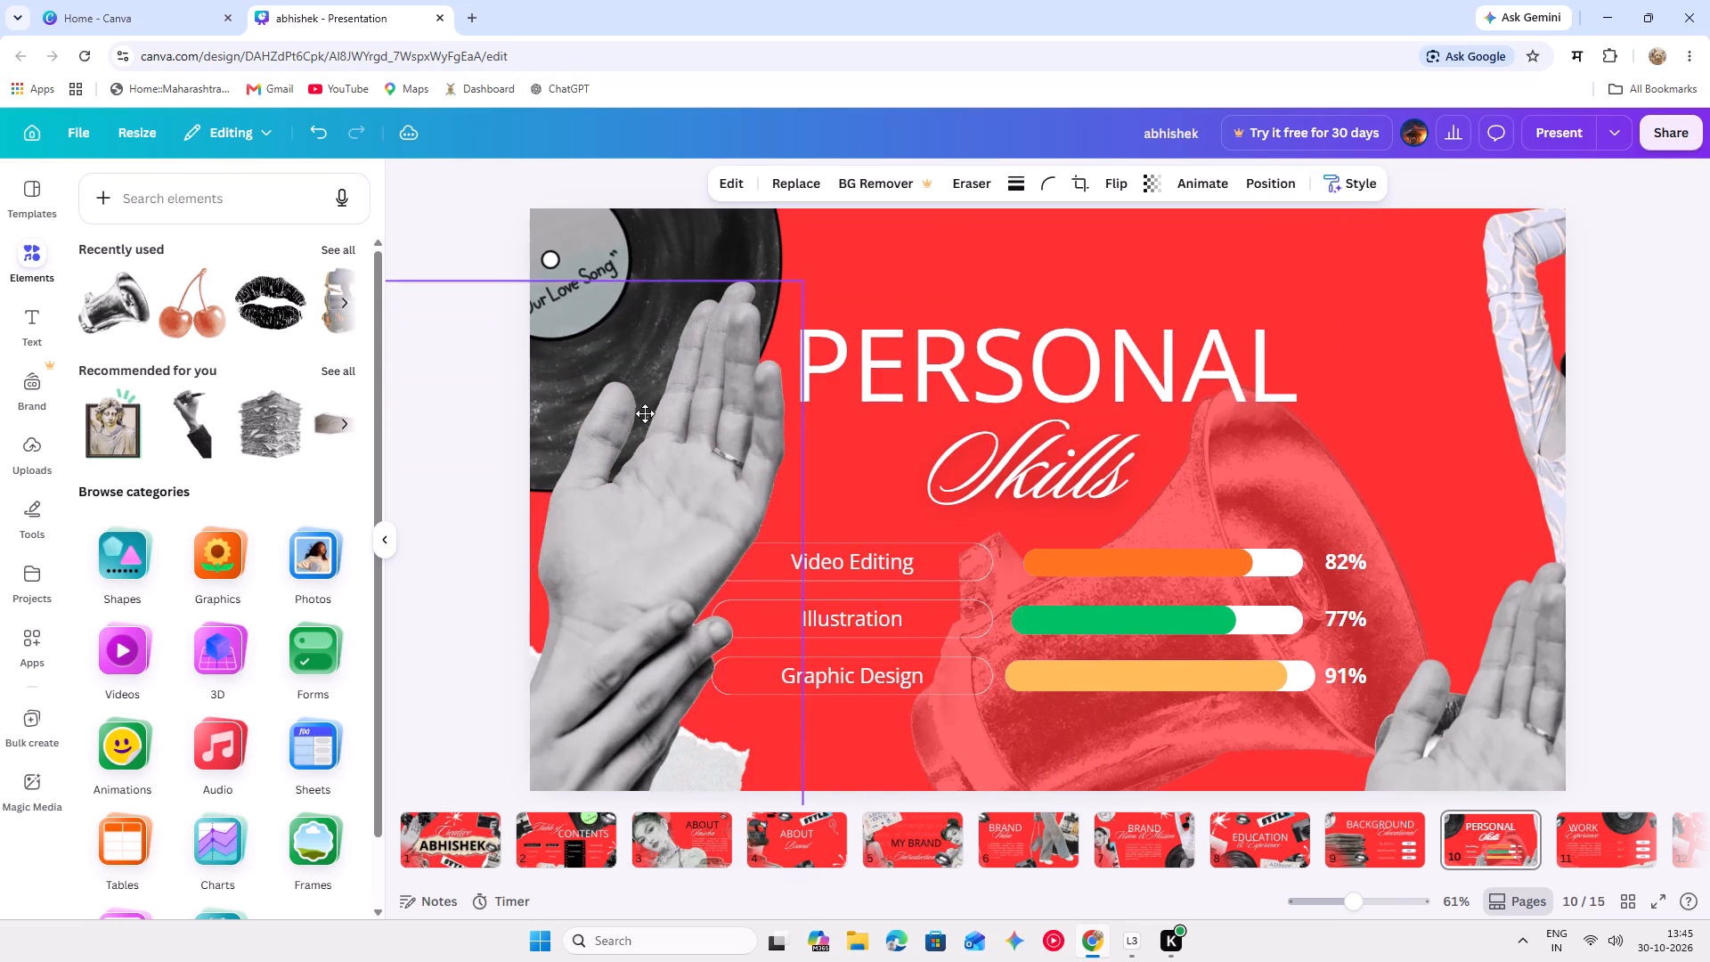
left_click_drag(645, 413, 646, 412)
left_click_drag(631, 503, 600, 485)
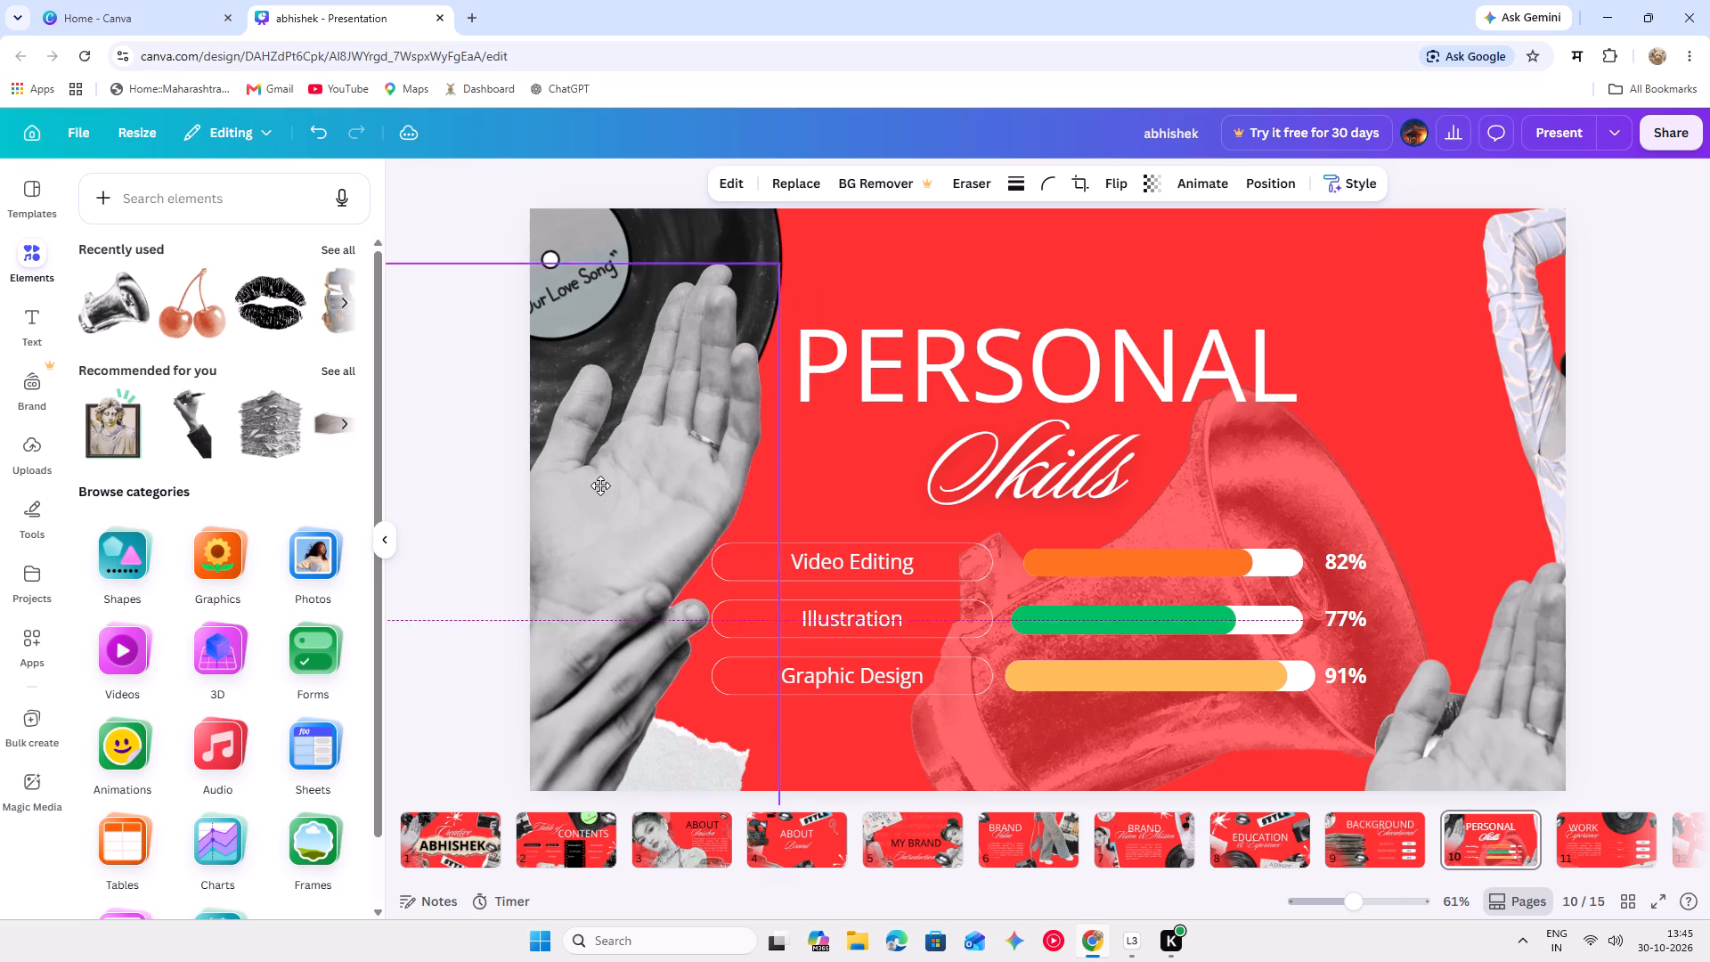
left_click_drag(600, 485, 601, 479)
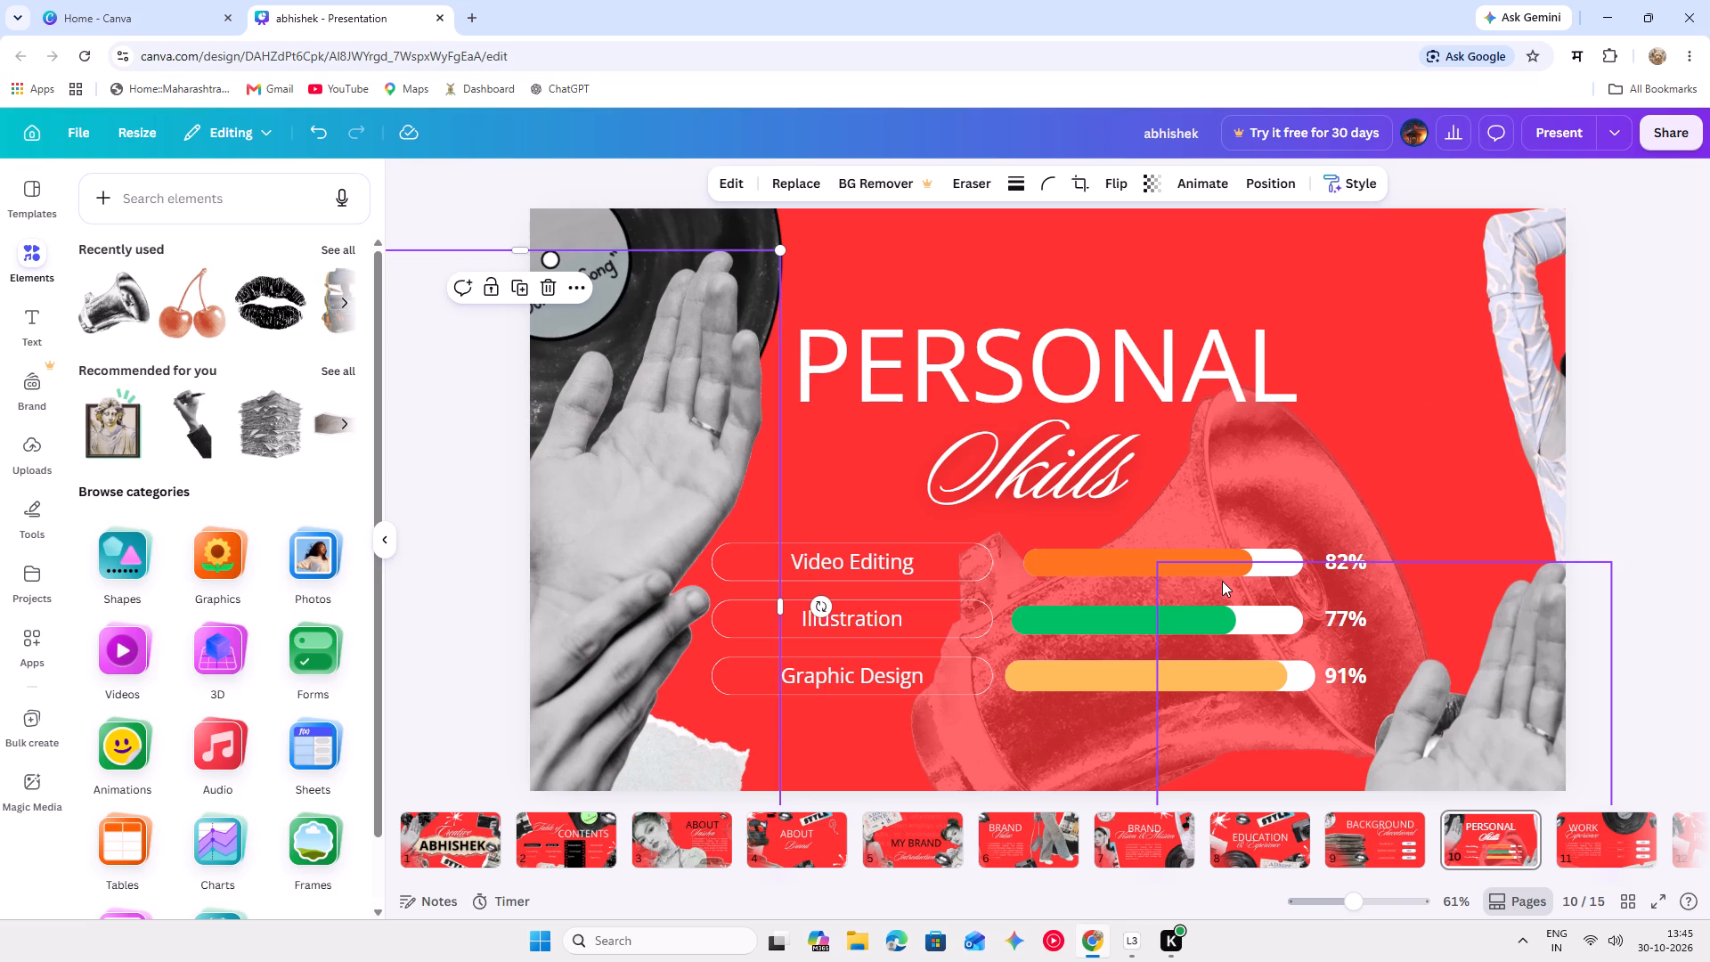
Lower the hand cut-out in the slide's bottom-right corner a little further so it exposes the lips behind it.
left_click_drag(1234, 708, 1236, 745)
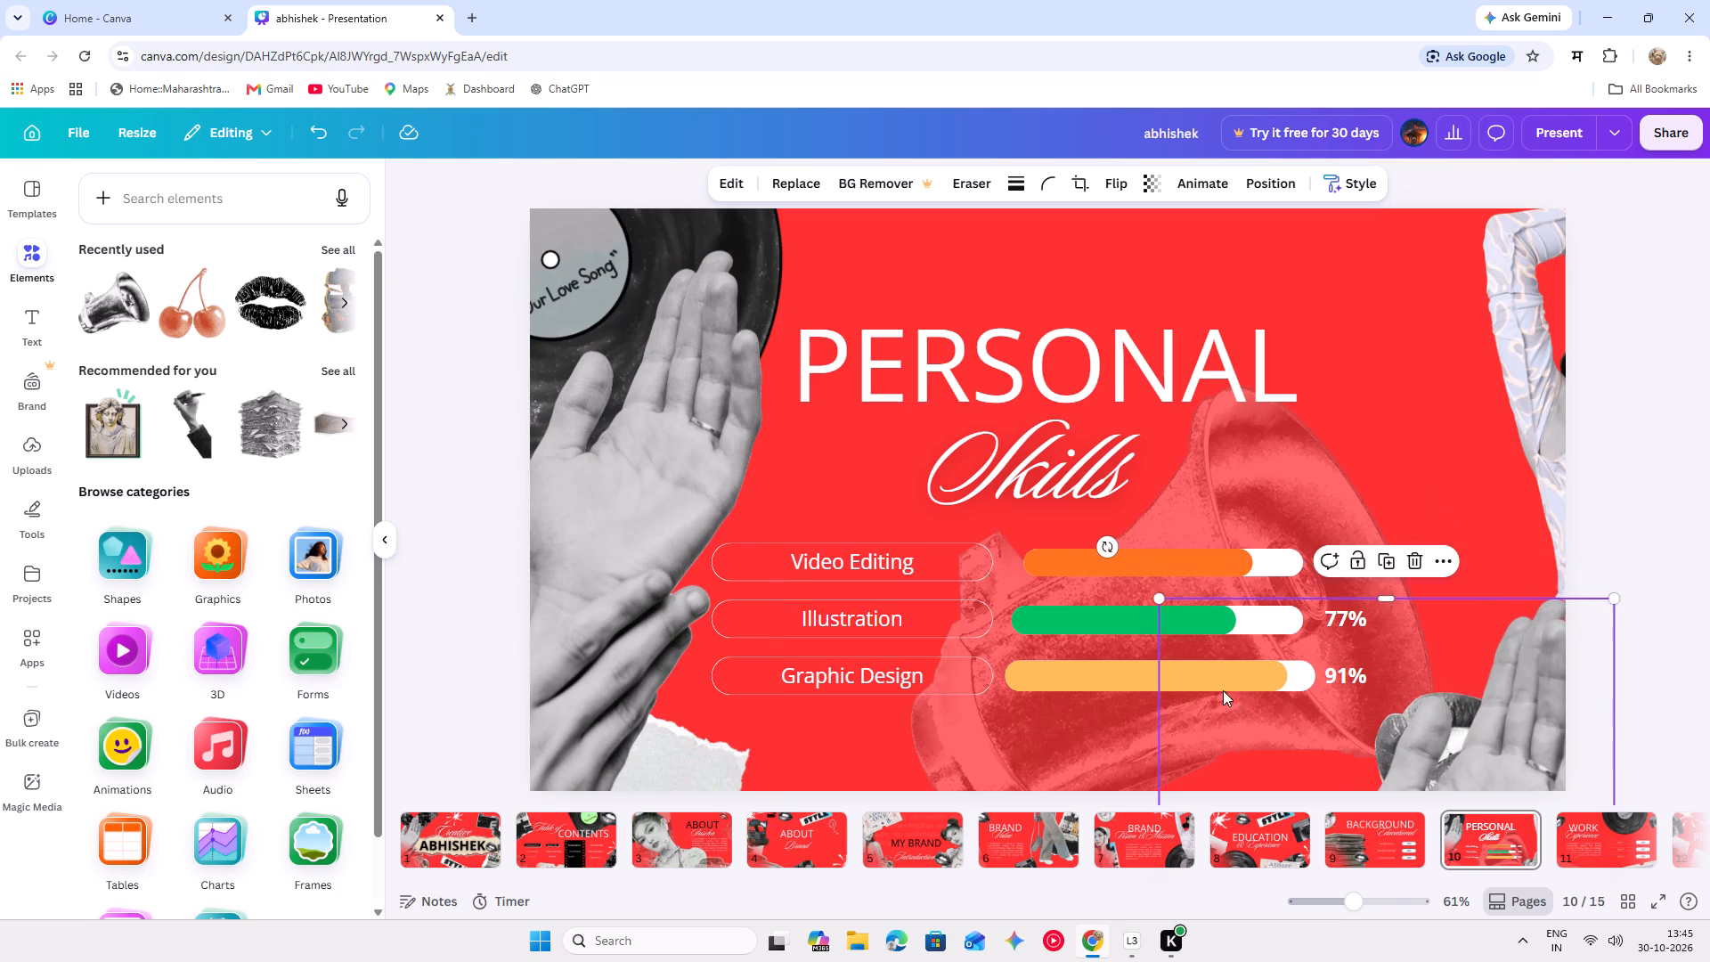
left_click_drag(1223, 683, 1223, 697)
Shift the faded megaphone left and slightly up so it sits behind the skill labels and progress bars.
left_click_drag(1085, 600, 1022, 582)
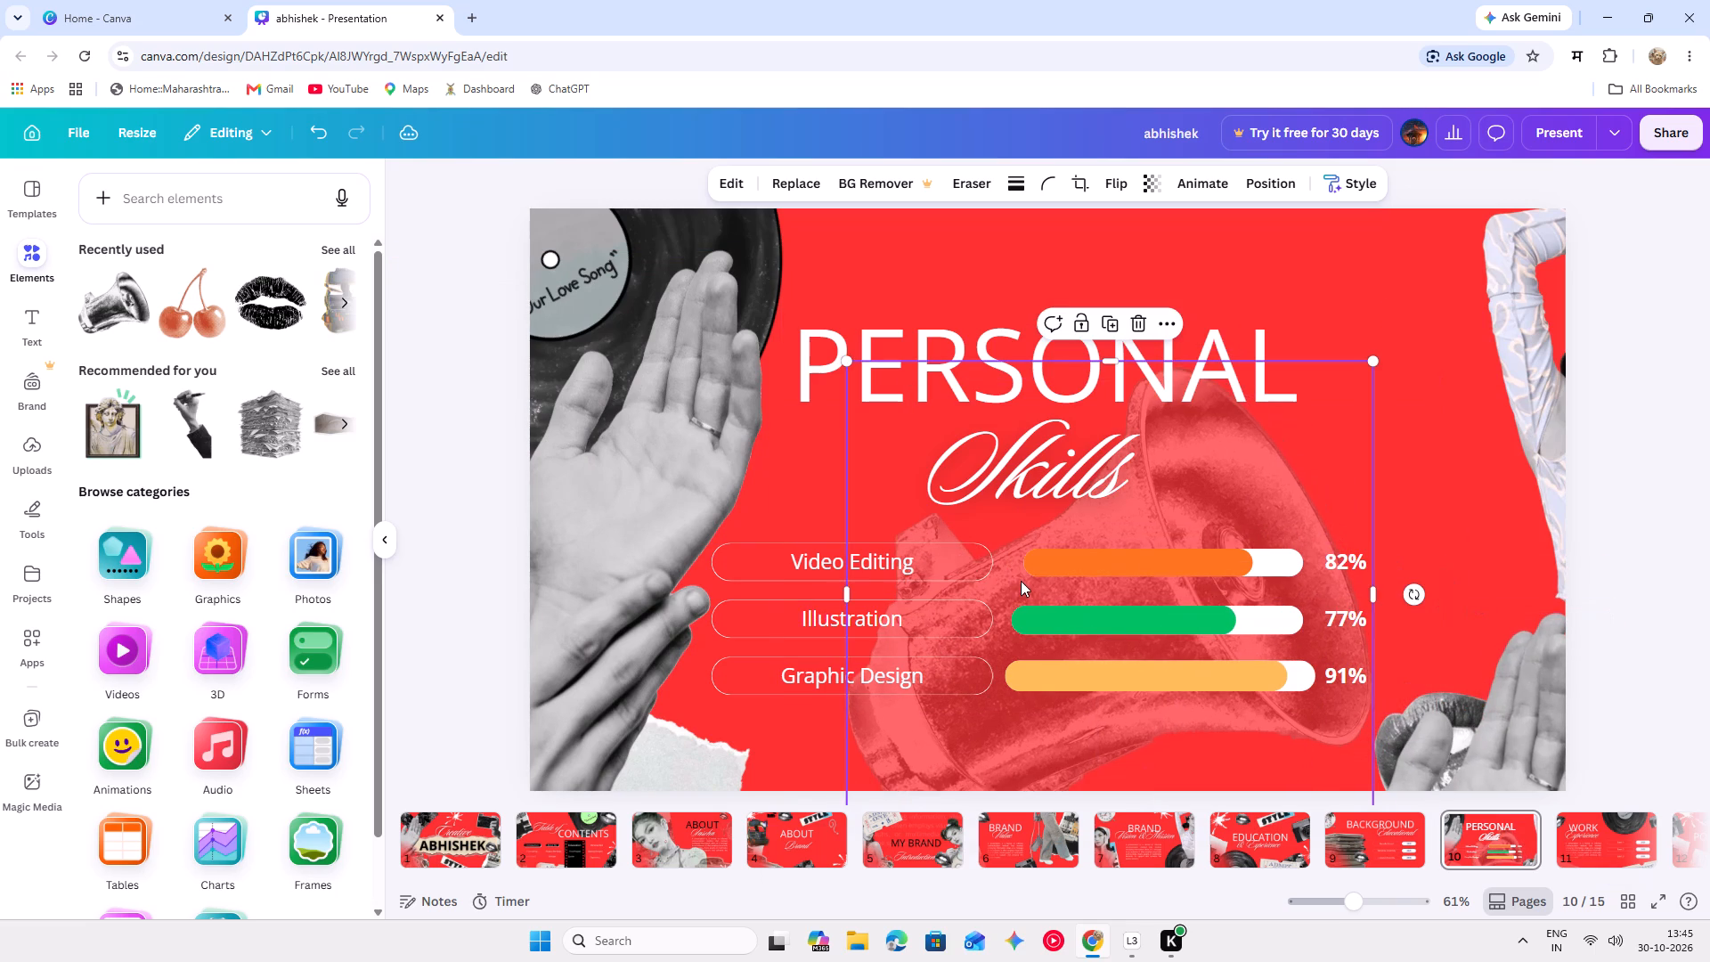
Reorder the progress bars so green sits beside Video Editing, yellow beside Illustration and orange beside Graphic Design.
left_click_drag(1099, 550, 1143, 753)
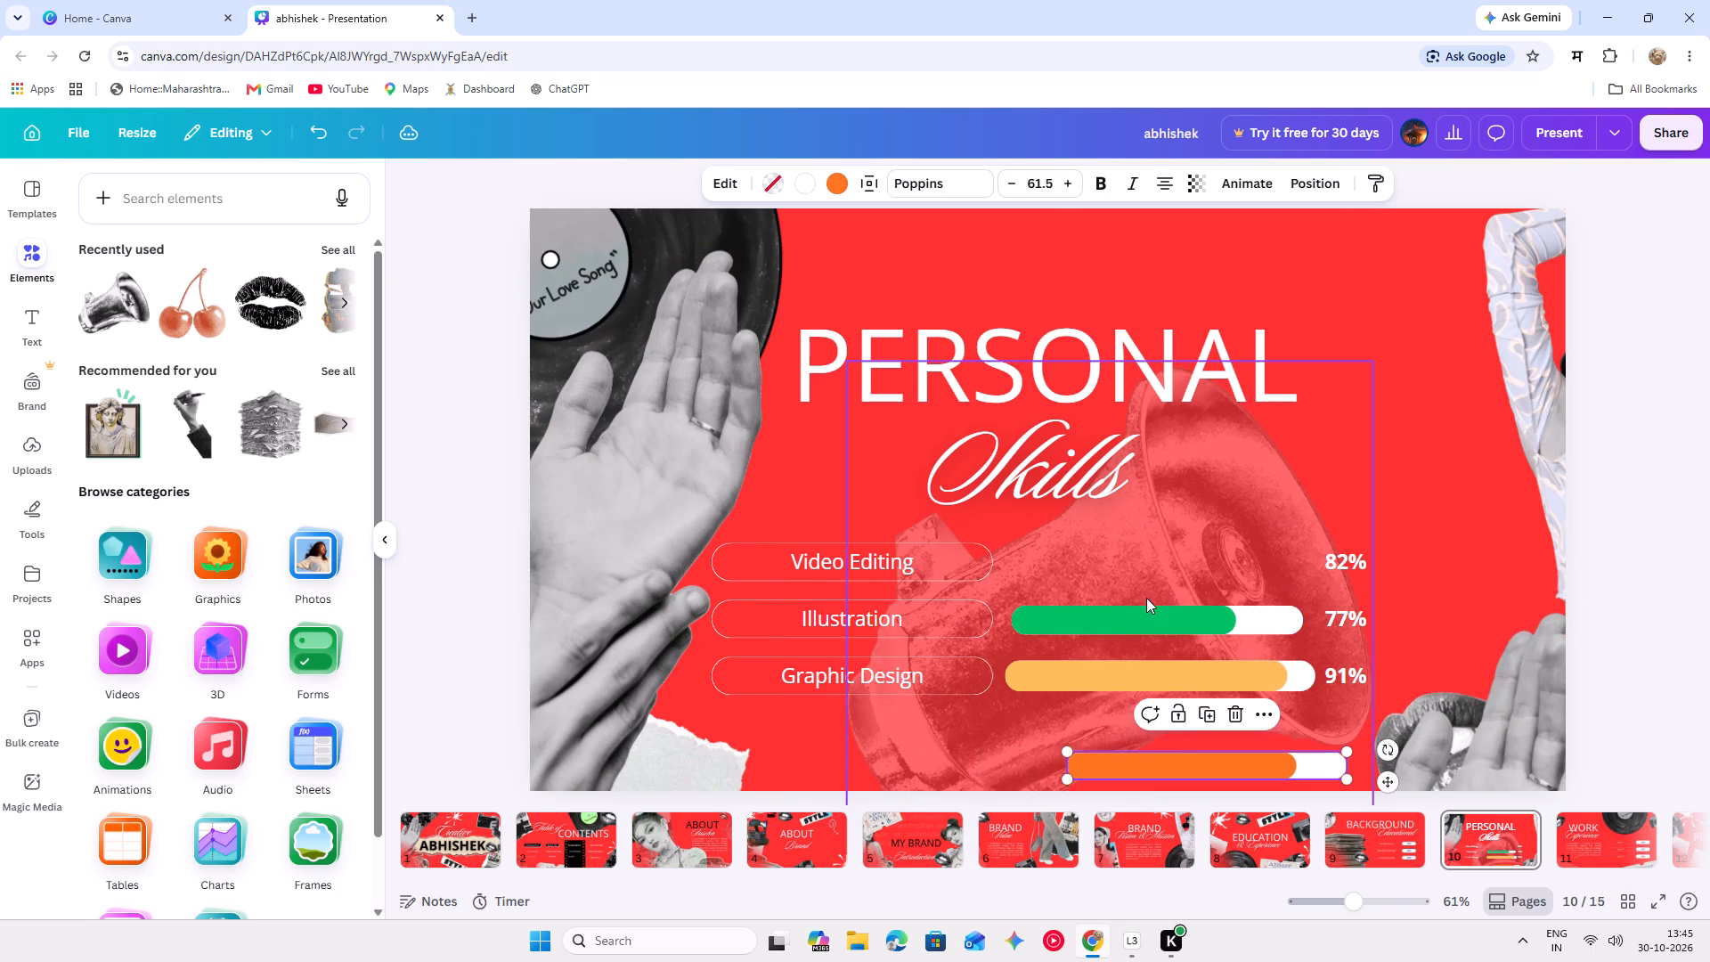
left_click_drag(1146, 598, 1146, 607)
left_click_drag(1147, 612, 1151, 632)
left_click_drag(1156, 634, 1168, 551)
left_click(1168, 550)
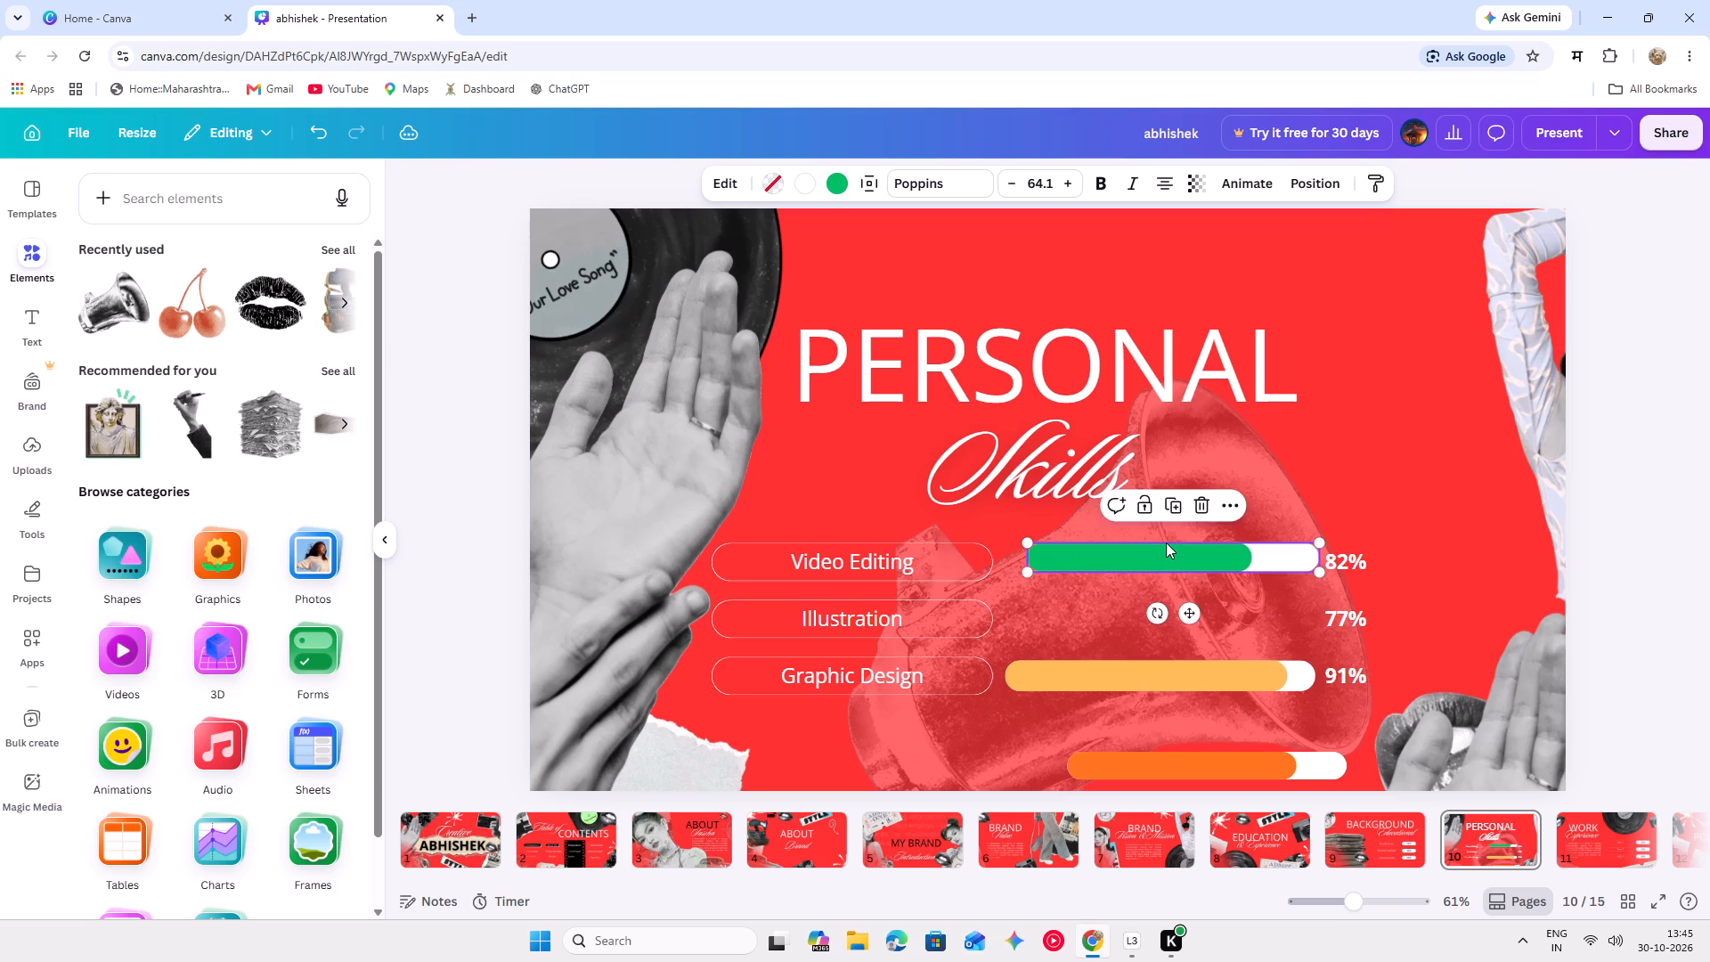
left_click_drag(1140, 666, 1141, 601)
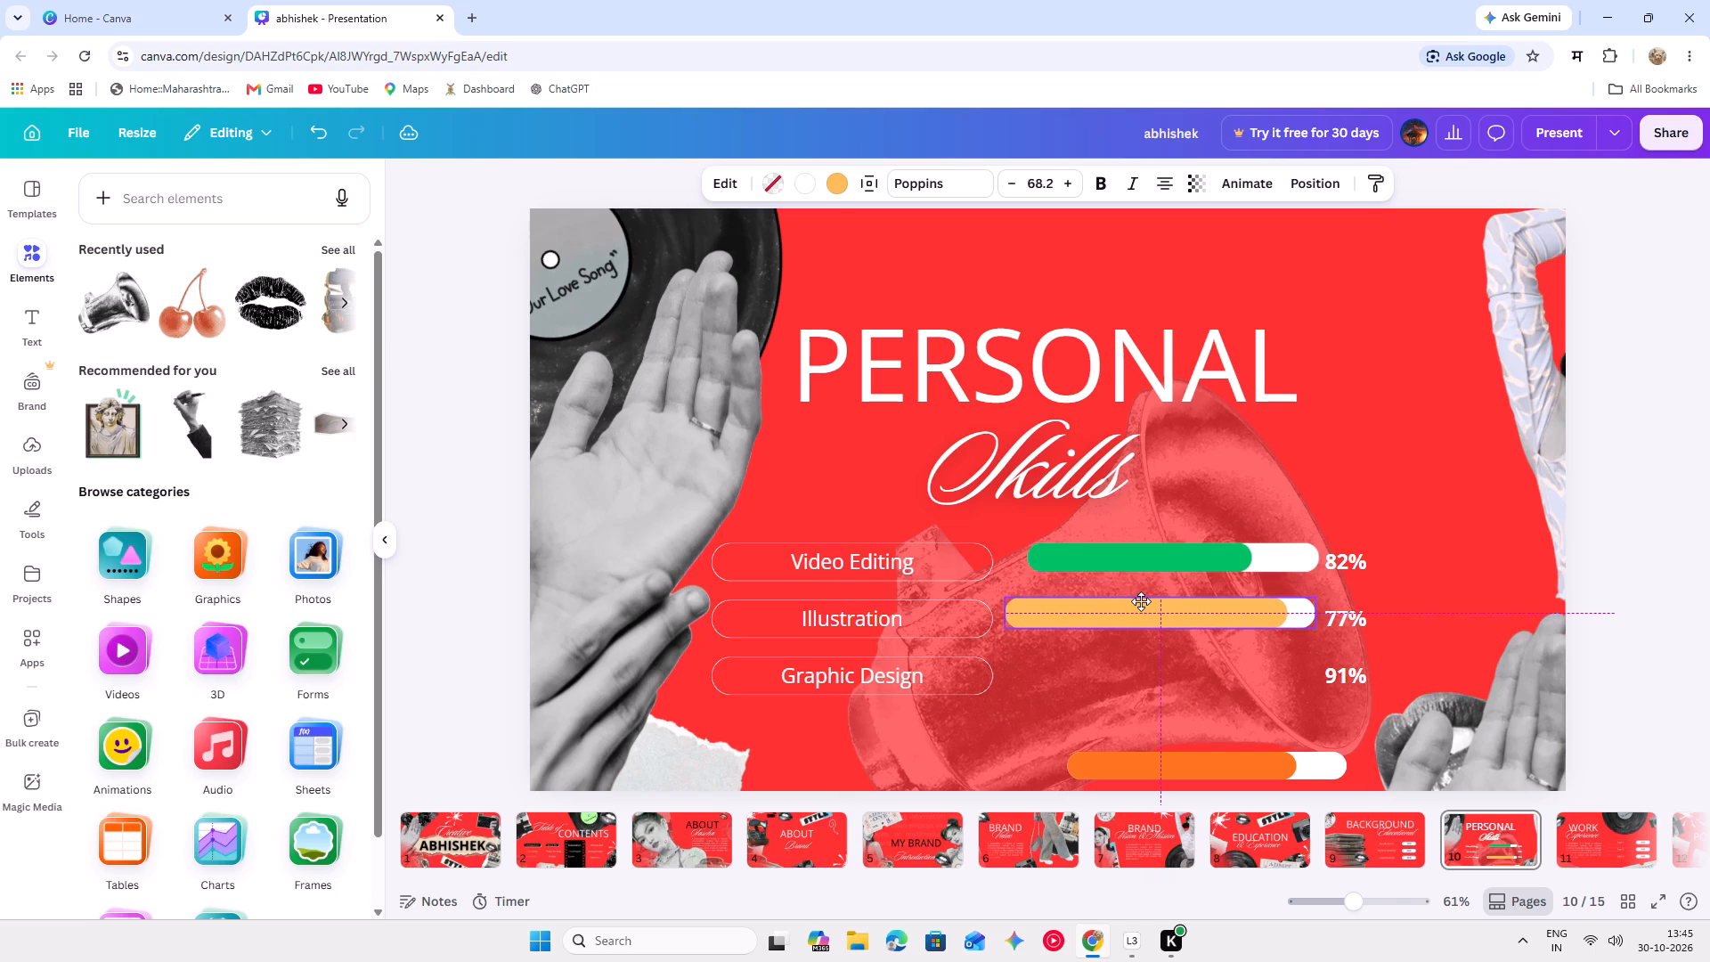
left_click_drag(1141, 601, 1144, 607)
left_click_drag(1164, 764, 1152, 673)
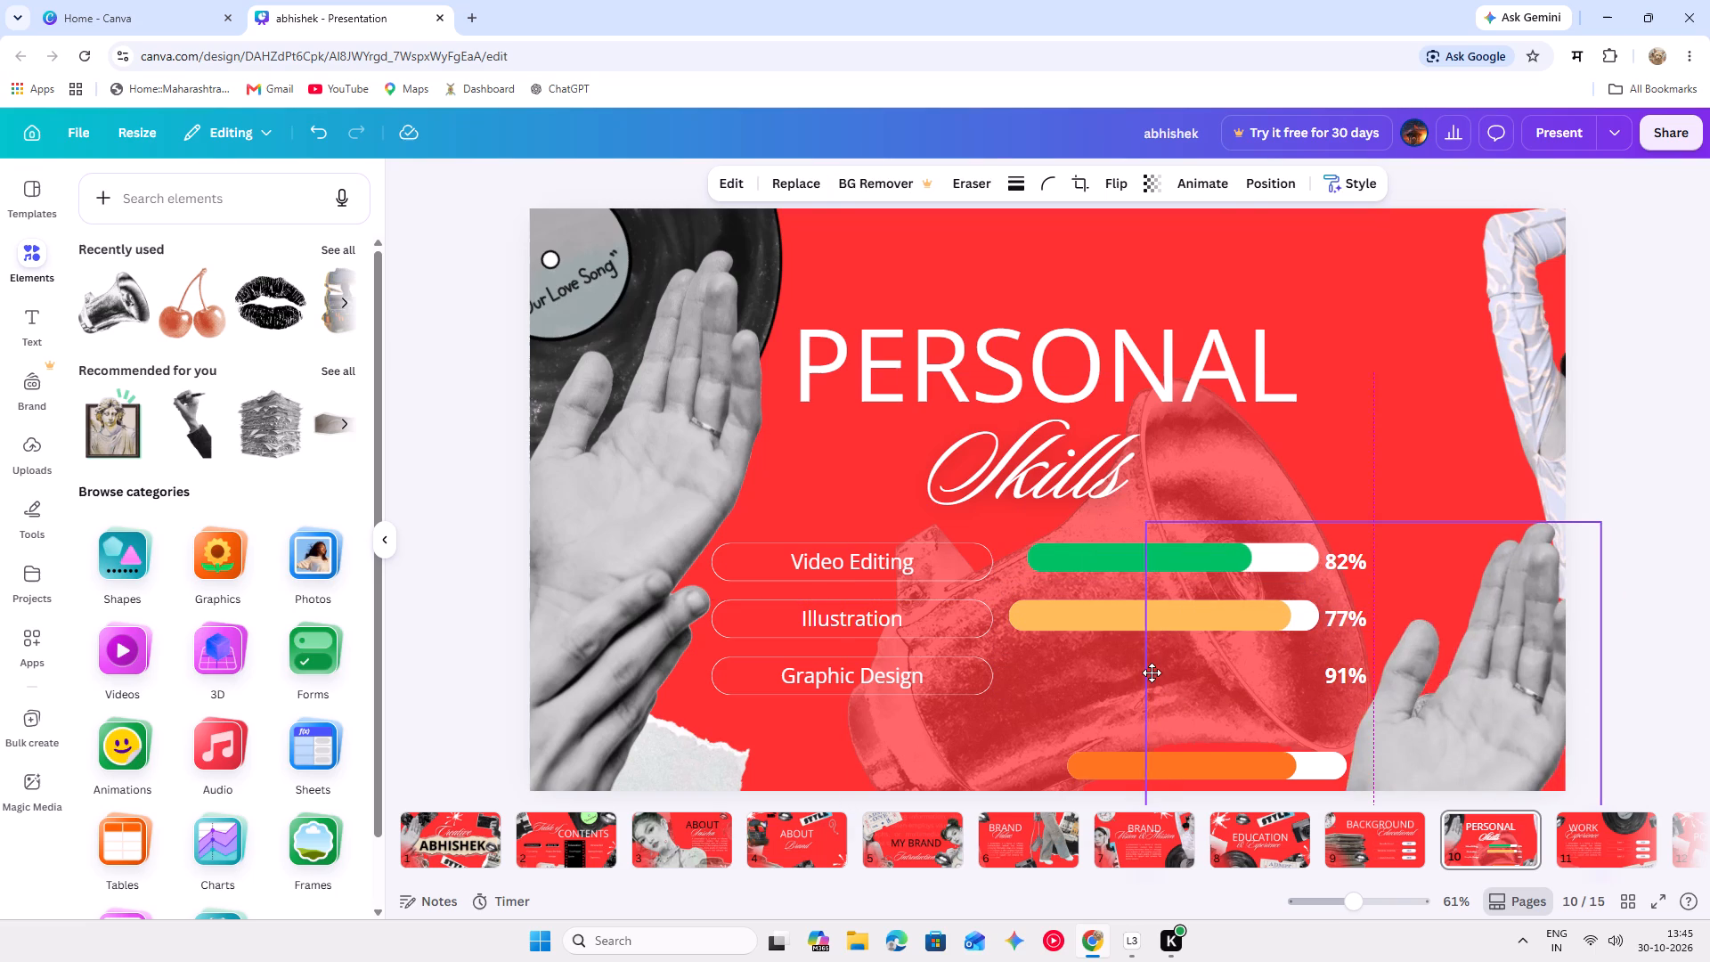
left_click_drag(1152, 673, 1278, 724)
left_click_drag(1190, 762, 1131, 680)
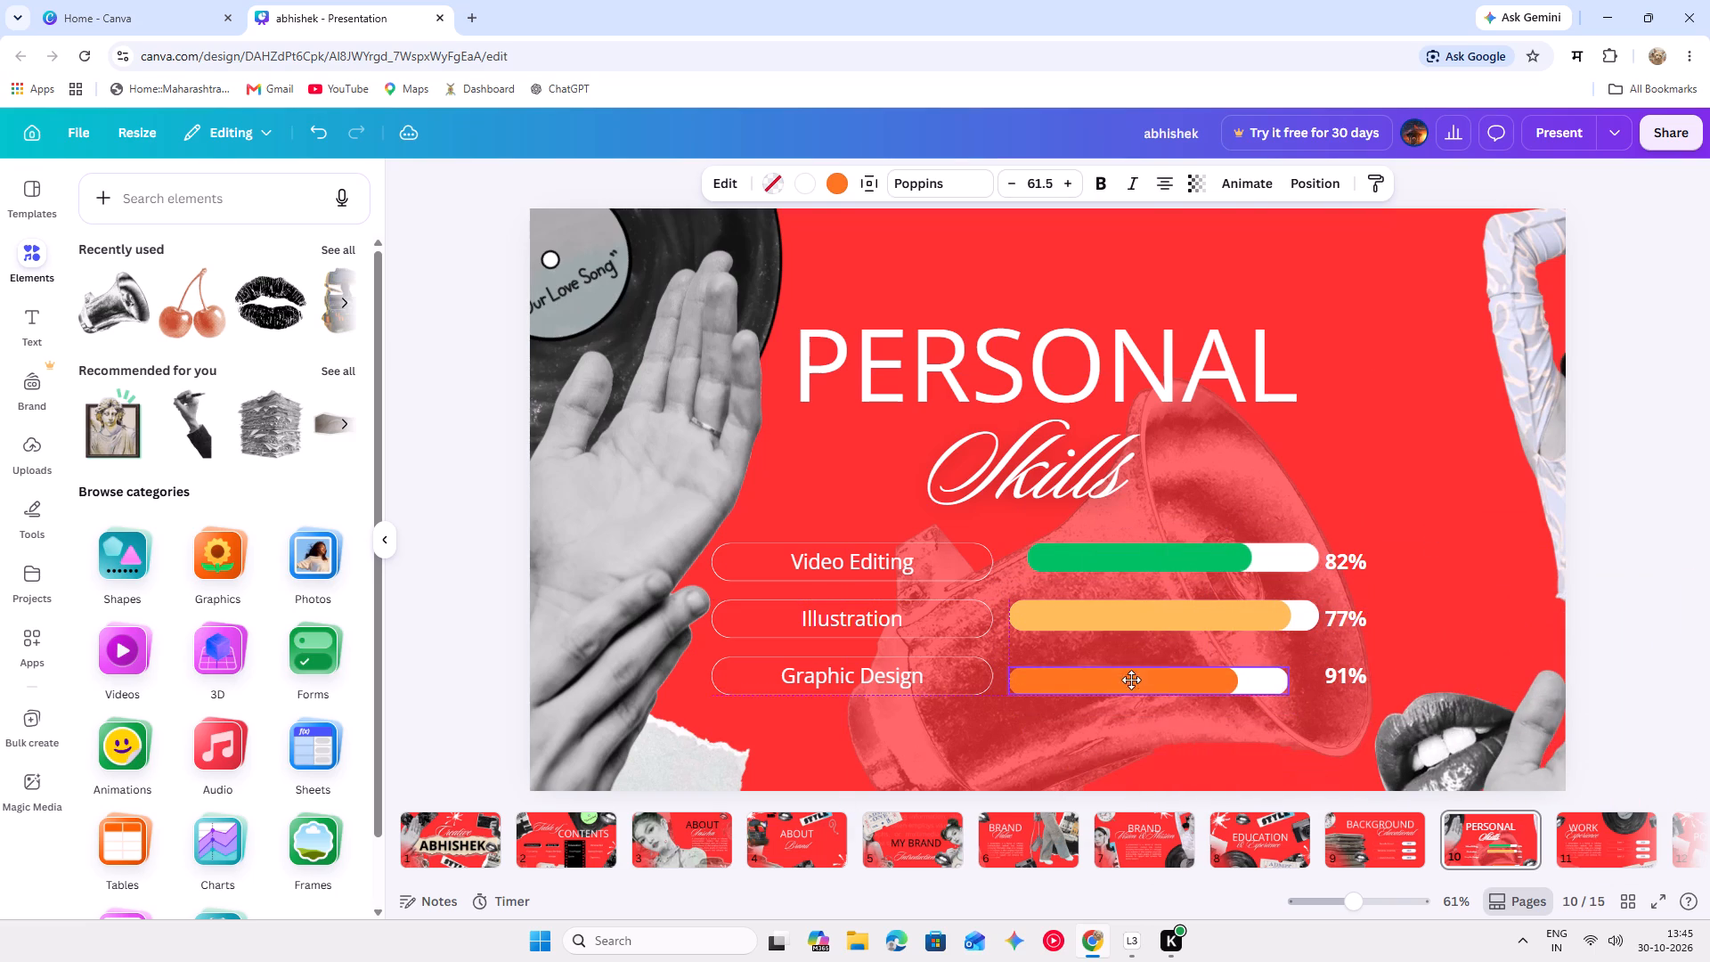
left_click_drag(1131, 680, 1143, 672)
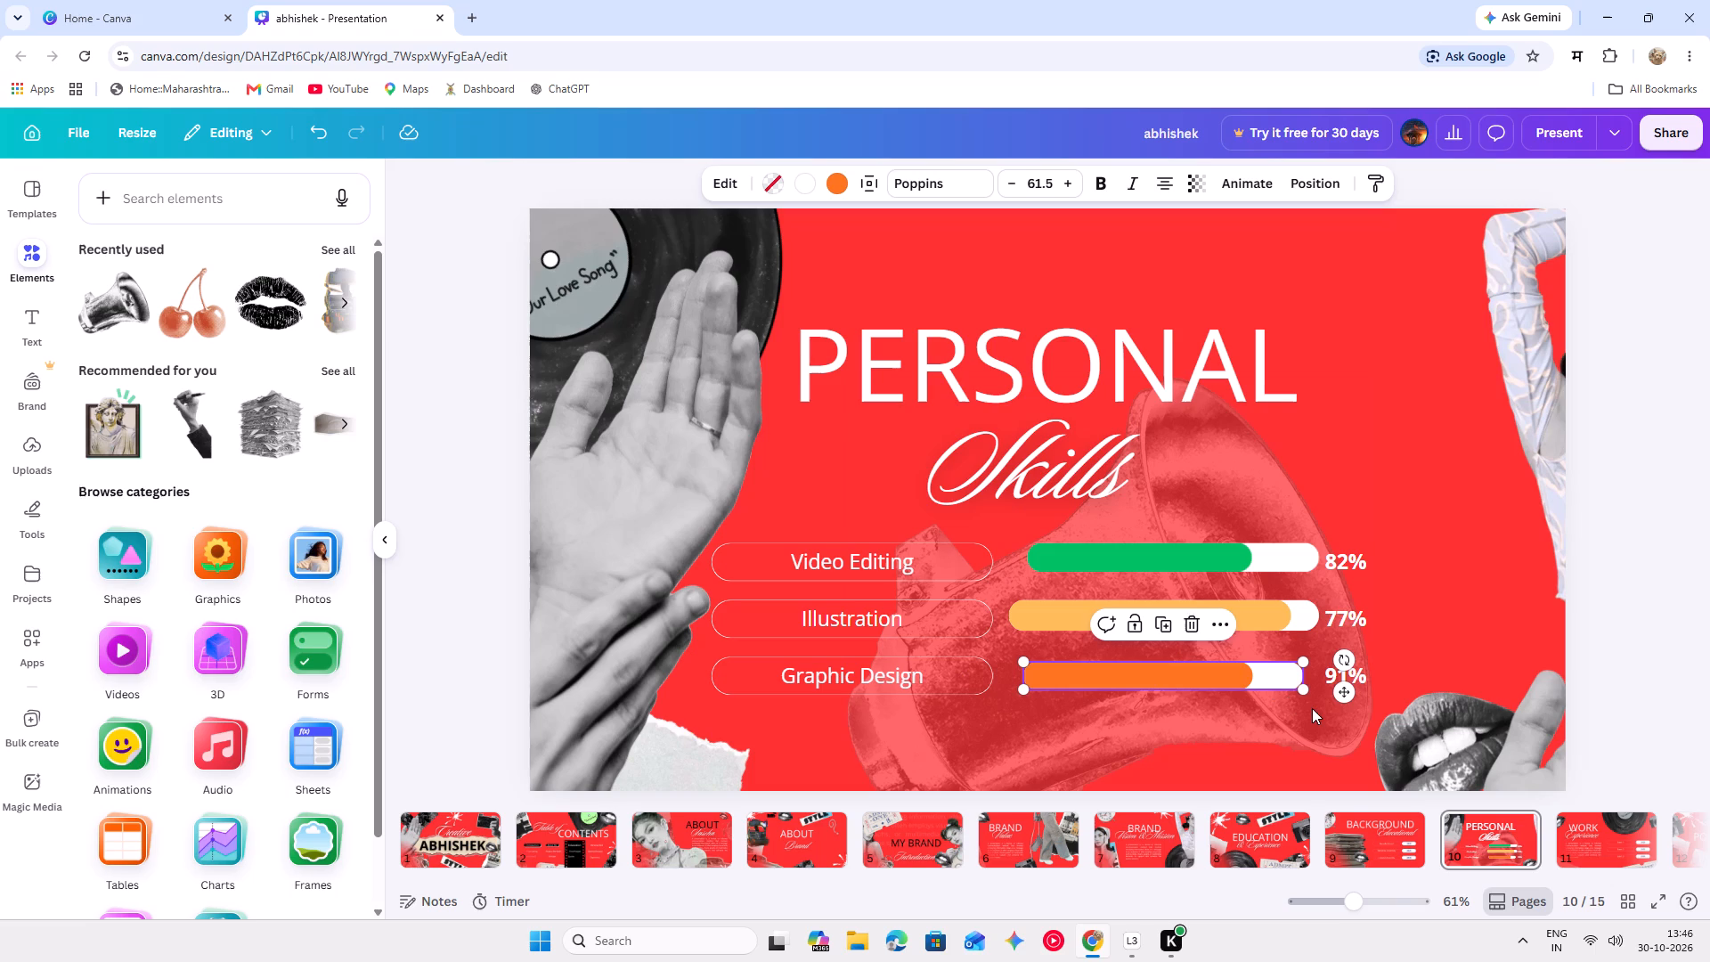
Resize the orange Graphic Design bar to size 64.1 and align its start with the yellow bar above.
left_click_drag(1307, 693, 1368, 730)
left_click_drag(1305, 686, 1276, 679)
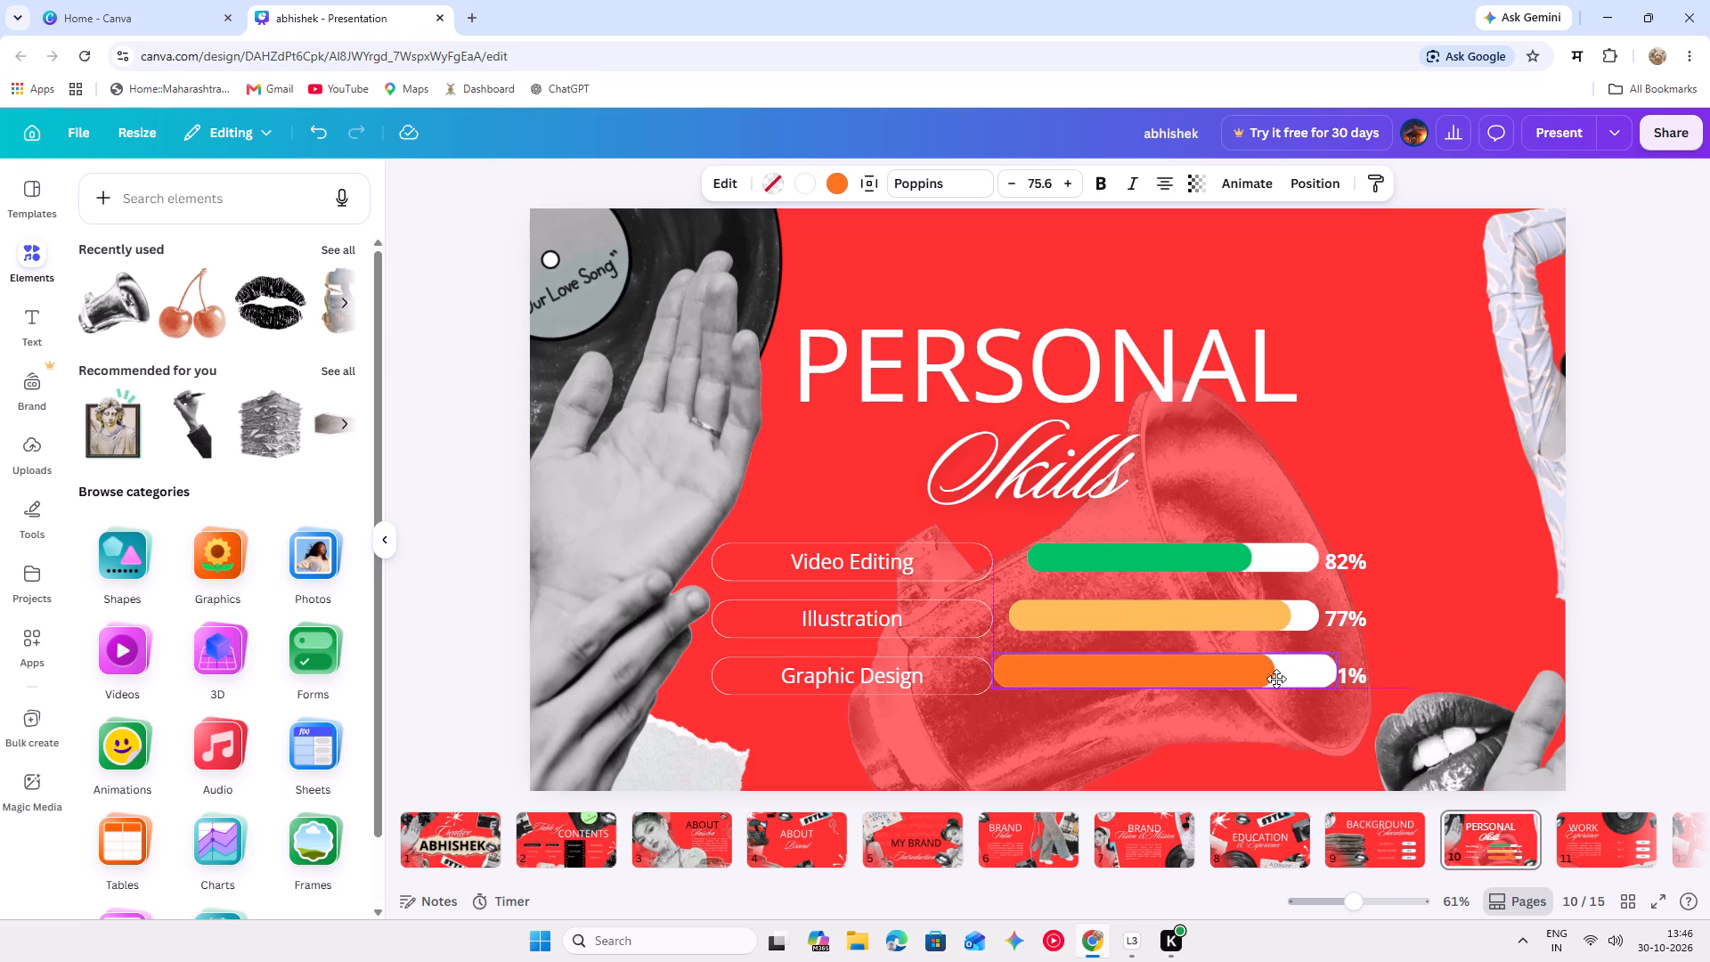
left_click_drag(1276, 679, 1266, 679)
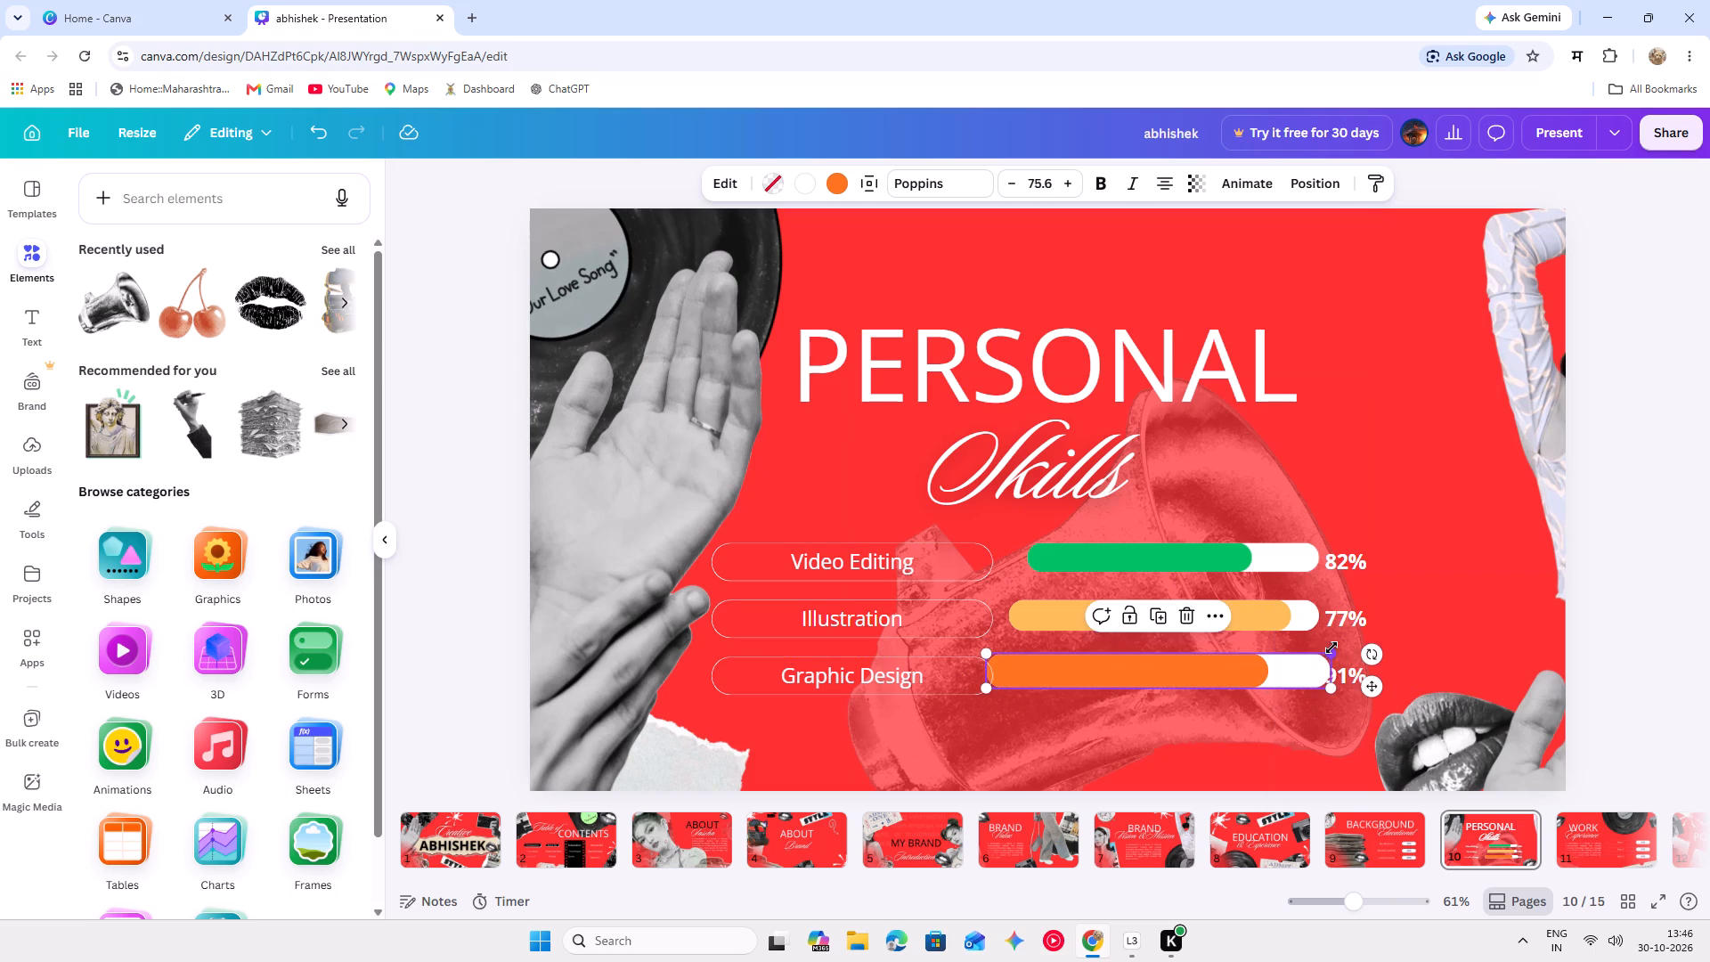
left_click_drag(1334, 650, 1308, 651)
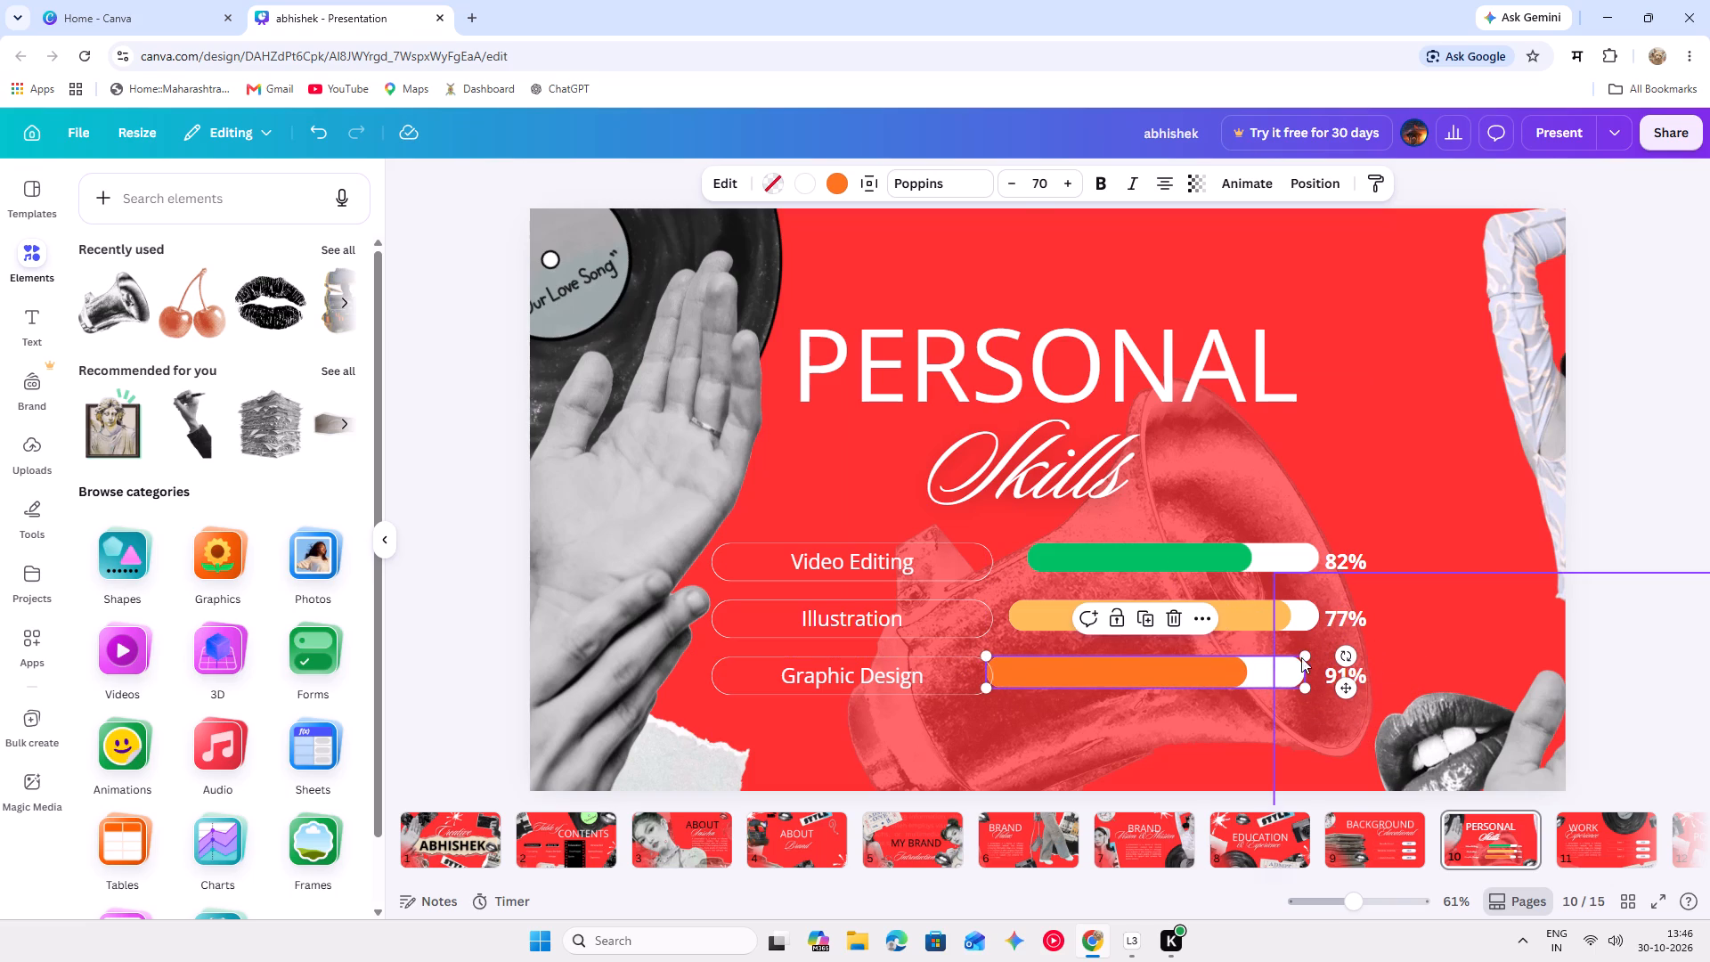
left_click_drag(1308, 654, 1281, 660)
left_click_drag(1260, 678, 1284, 677)
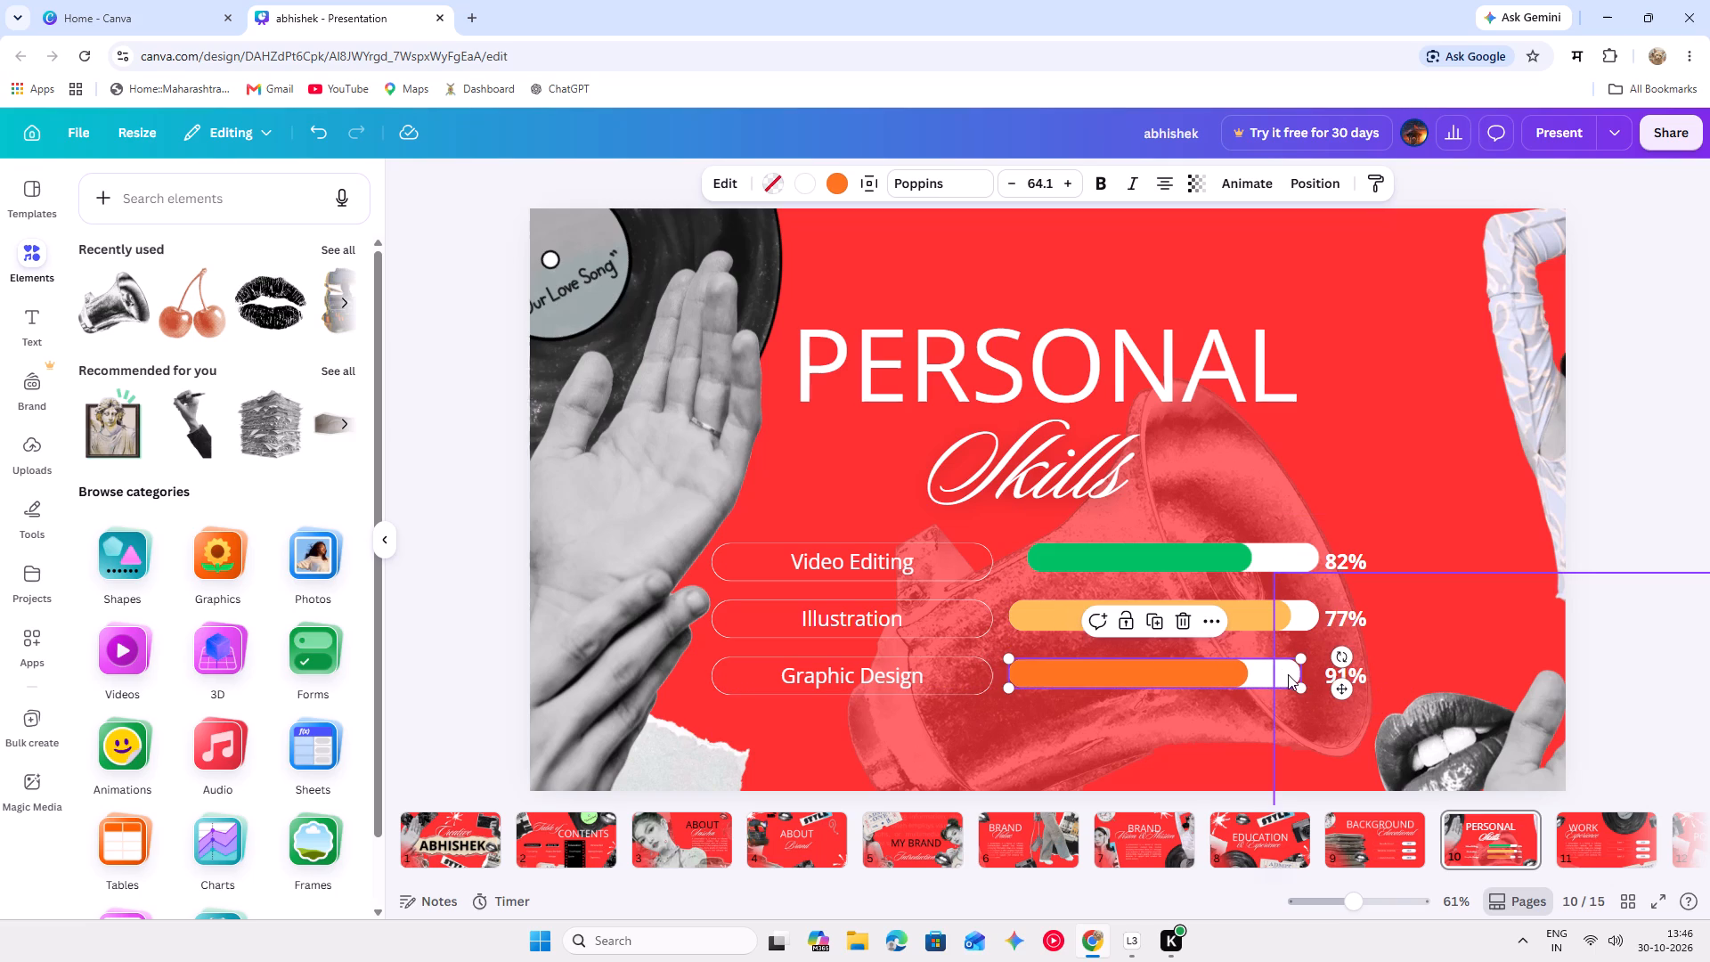
Shrink the yellow Illustration bar to size 64.1, matching the orange bar's length, and centre it on its row.
left_click(1256, 616)
left_click_drag(1318, 632, 1285, 637)
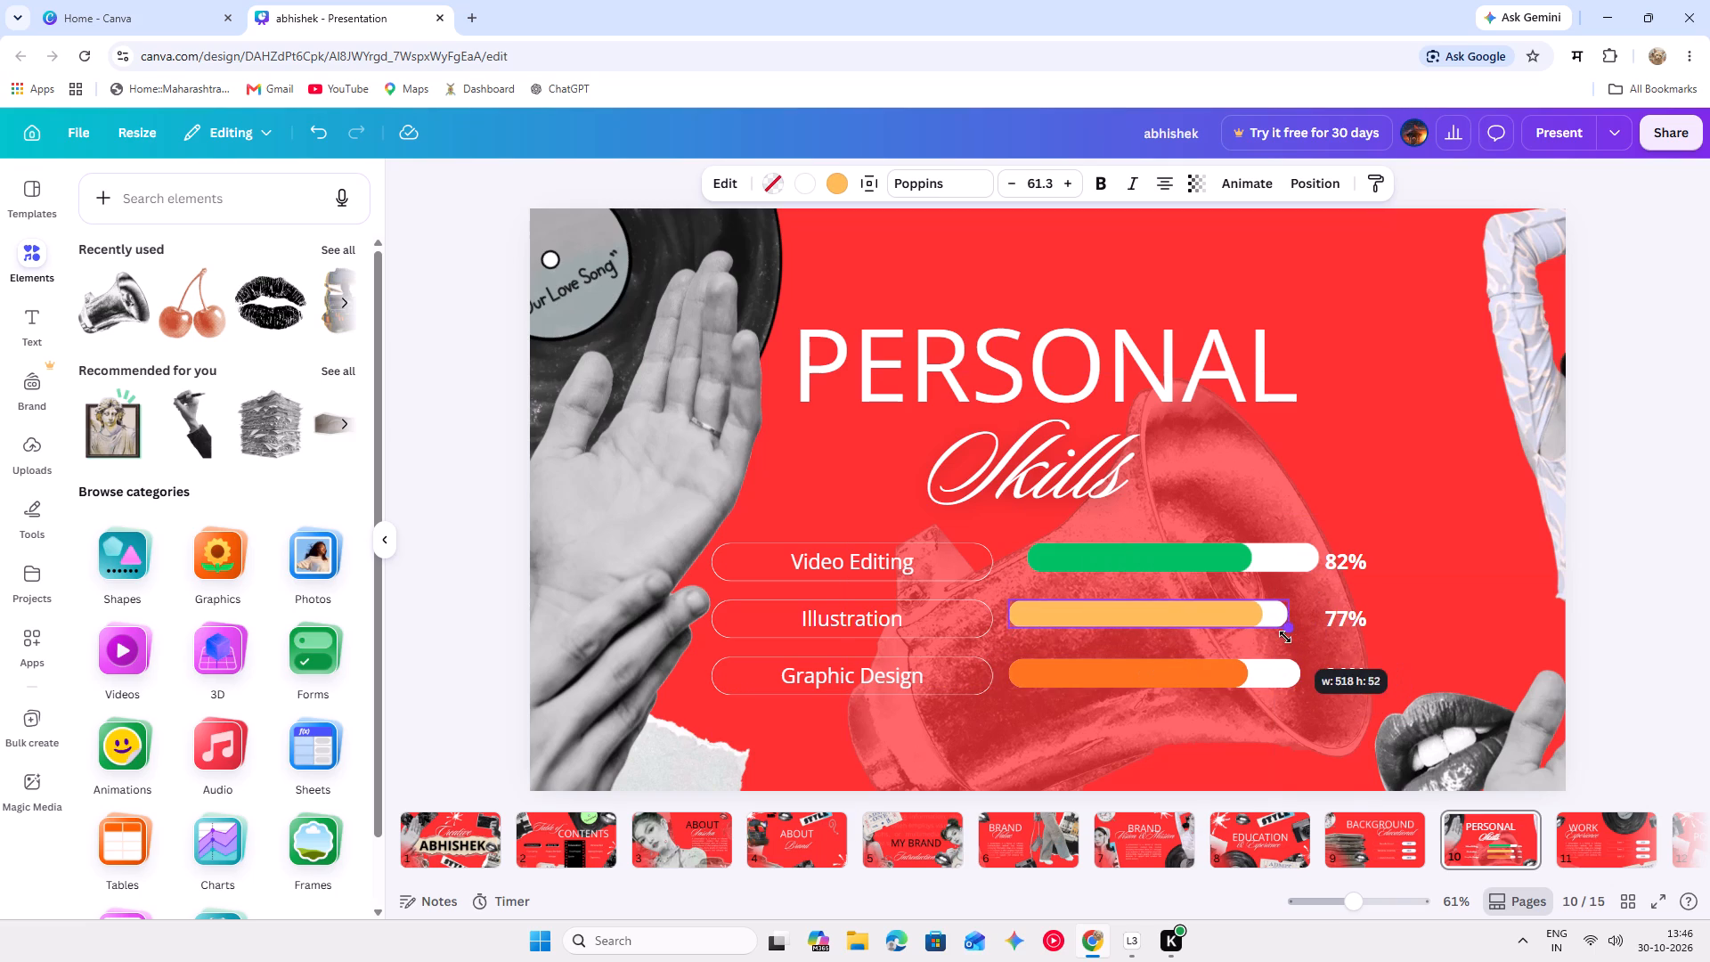
left_click_drag(1285, 637, 1301, 637)
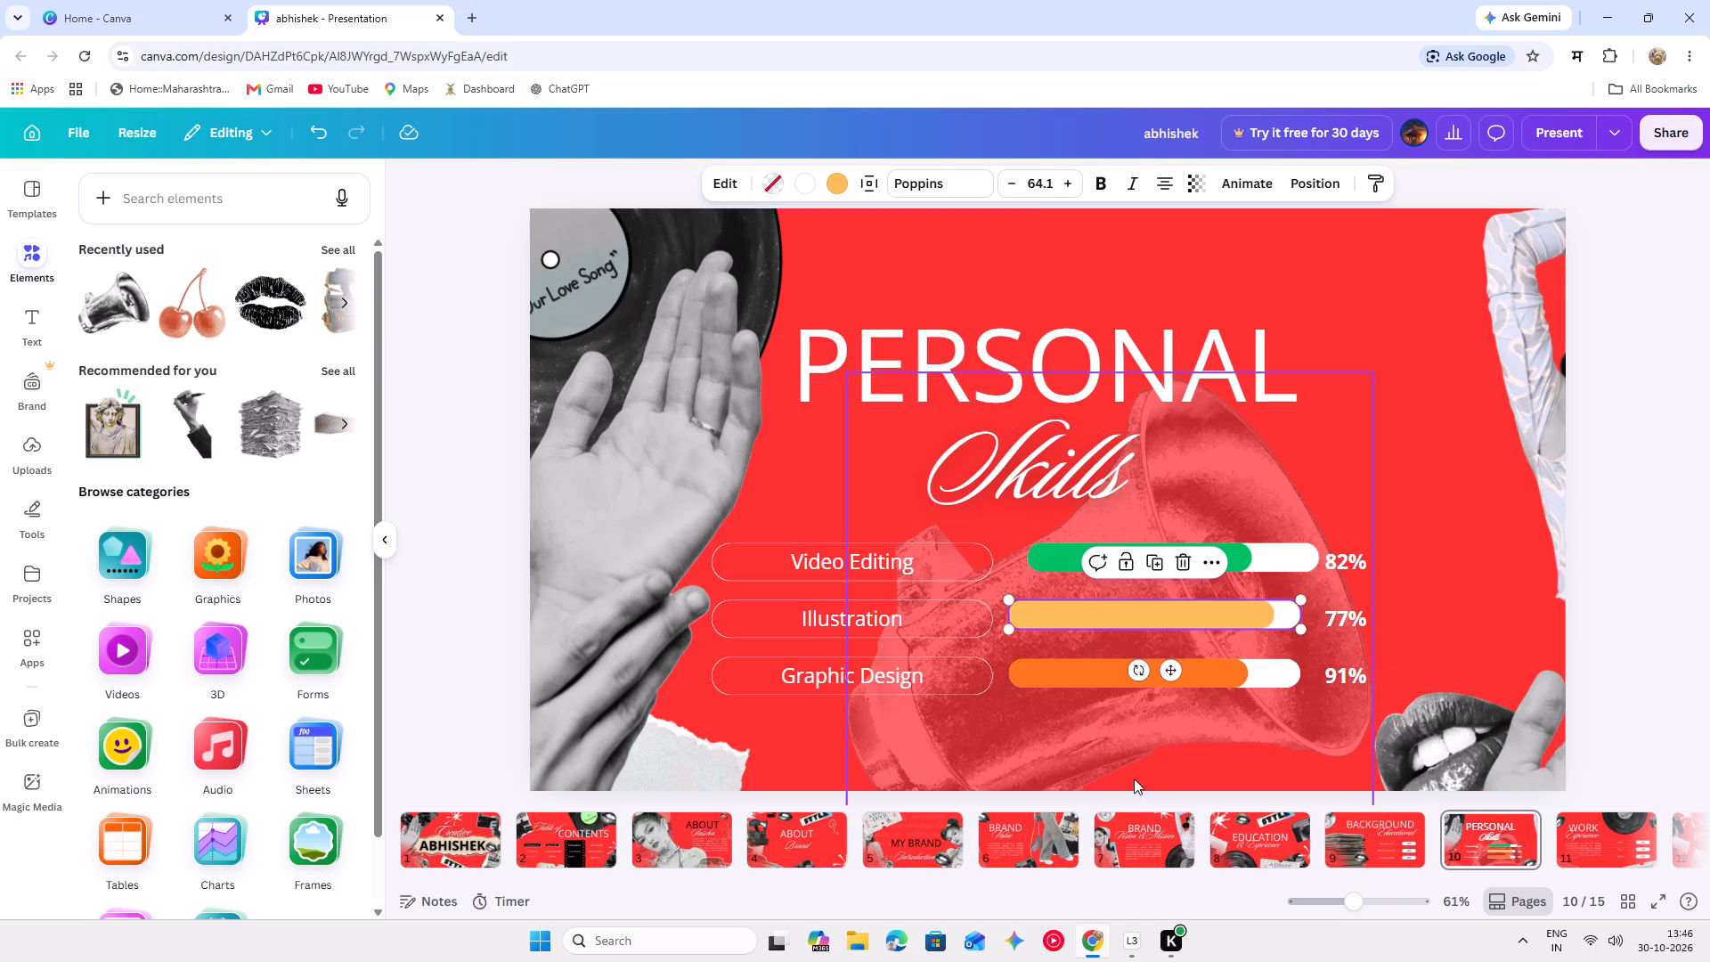
left_click_drag(1011, 630, 1026, 629)
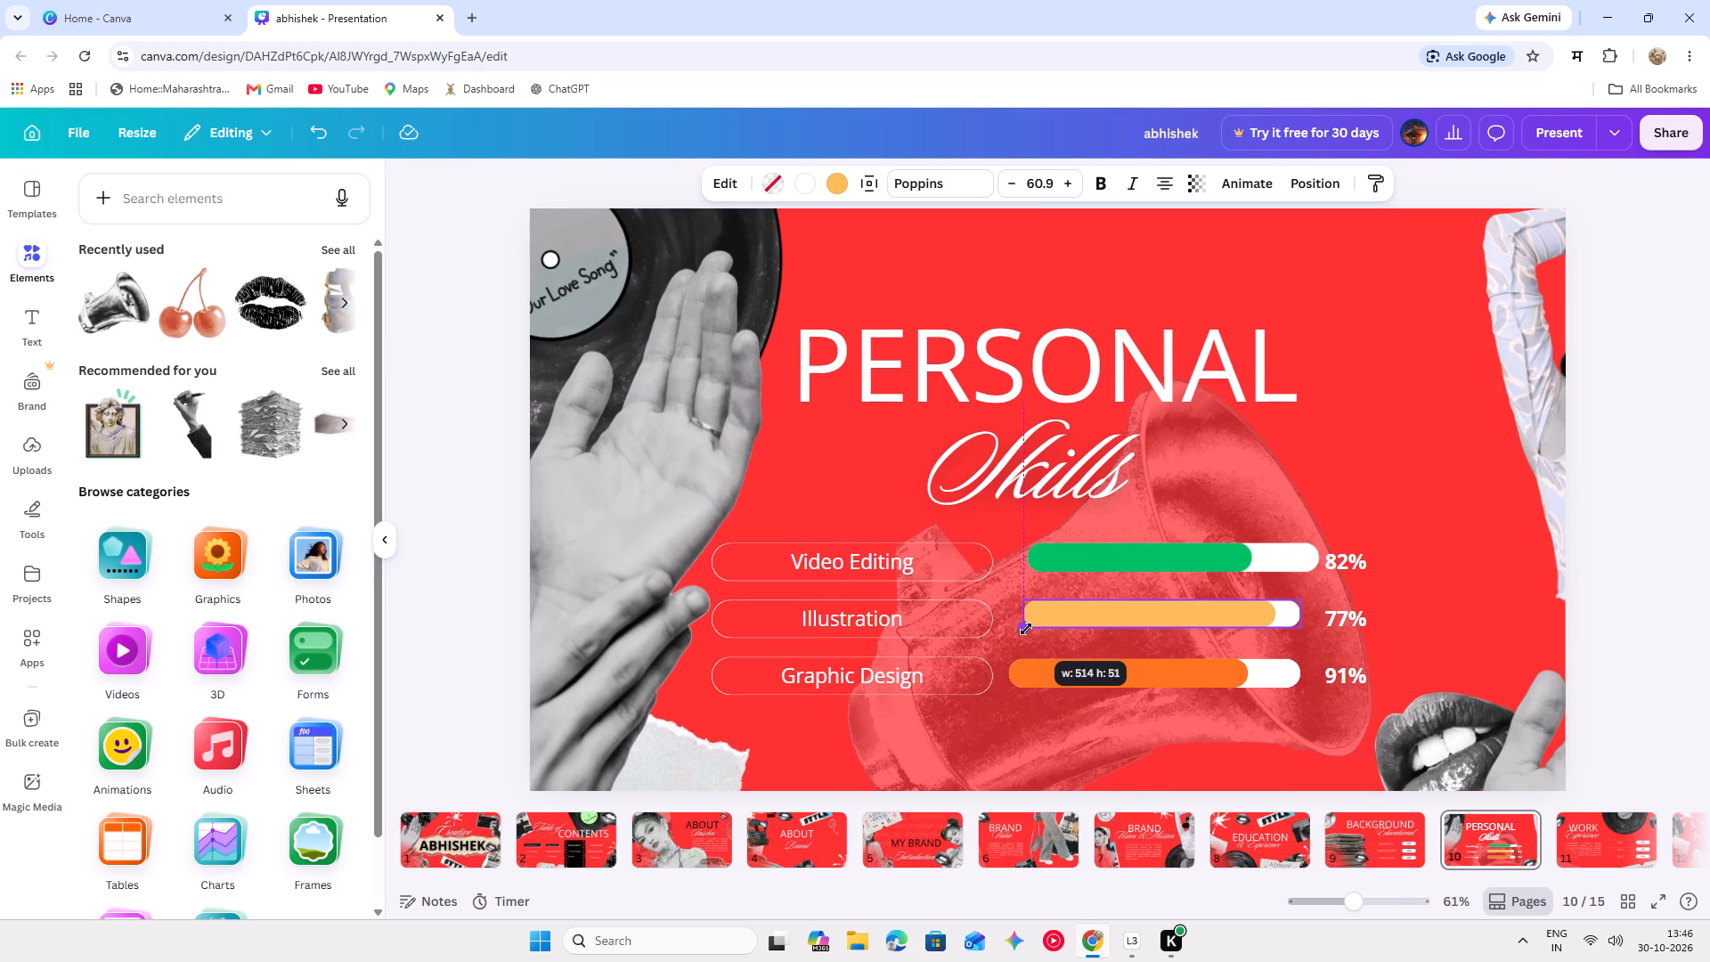
left_click_drag(1026, 629, 1010, 644)
left_click(1085, 619)
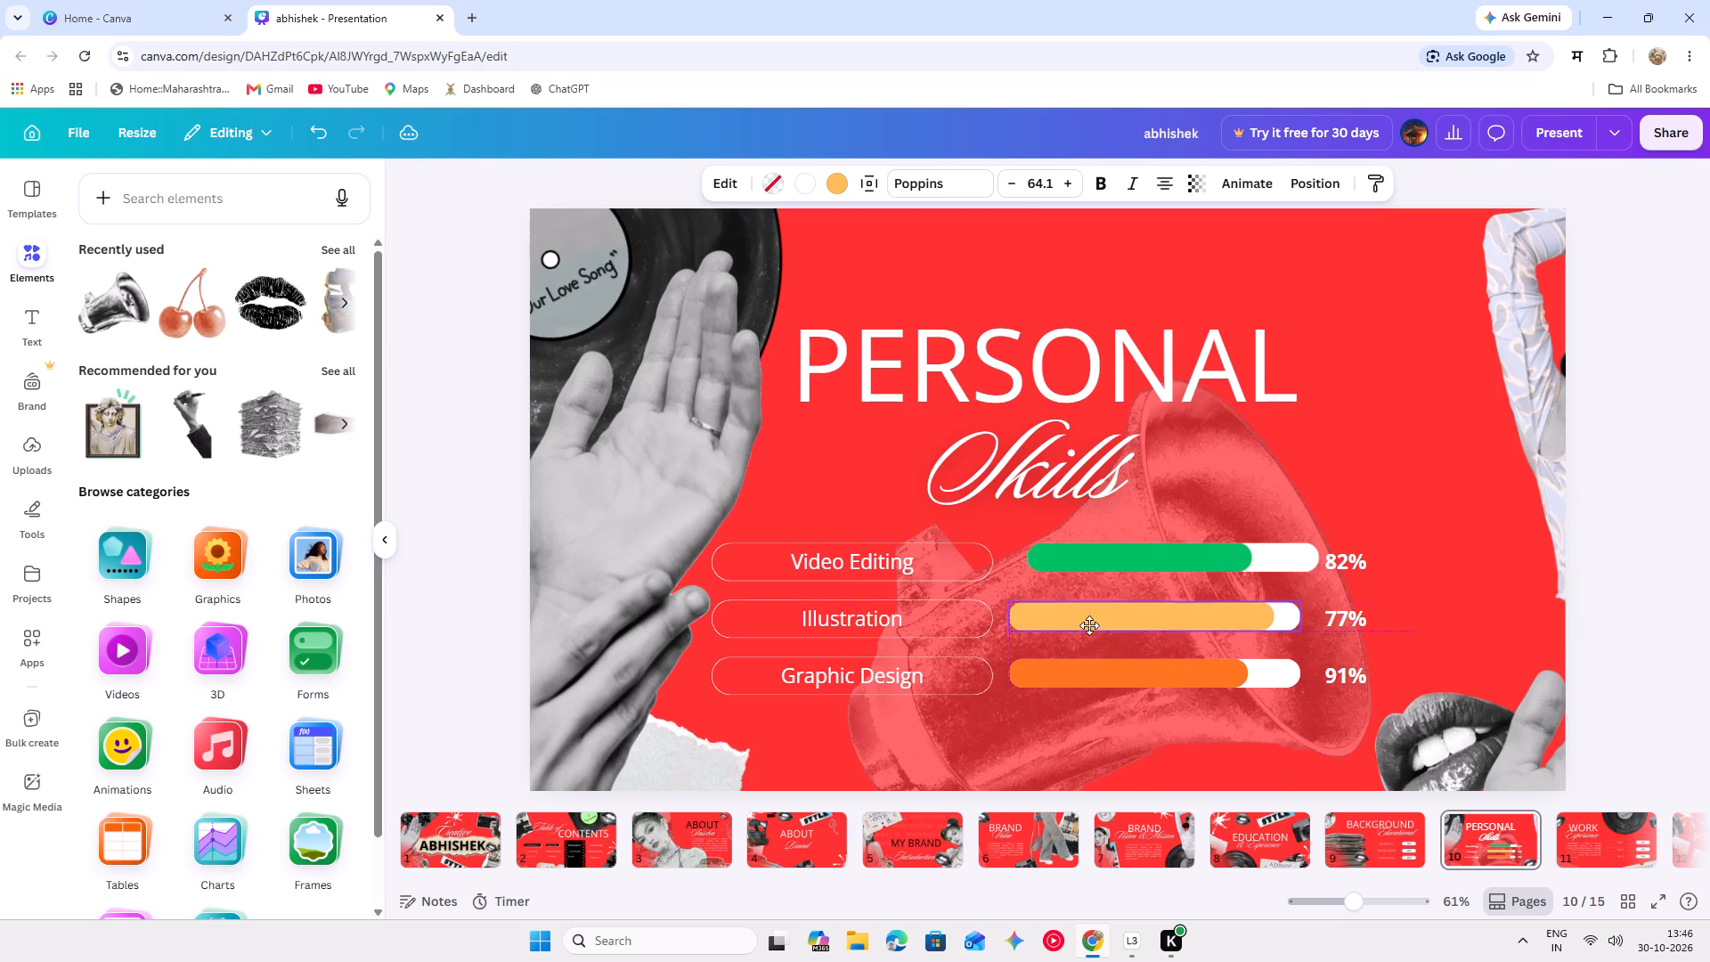
Enlarge the green Video Editing bar to about 566 by 57 and centre it between its label and percentage.
left_click(1065, 562)
left_click_drag(1027, 570, 1013, 581)
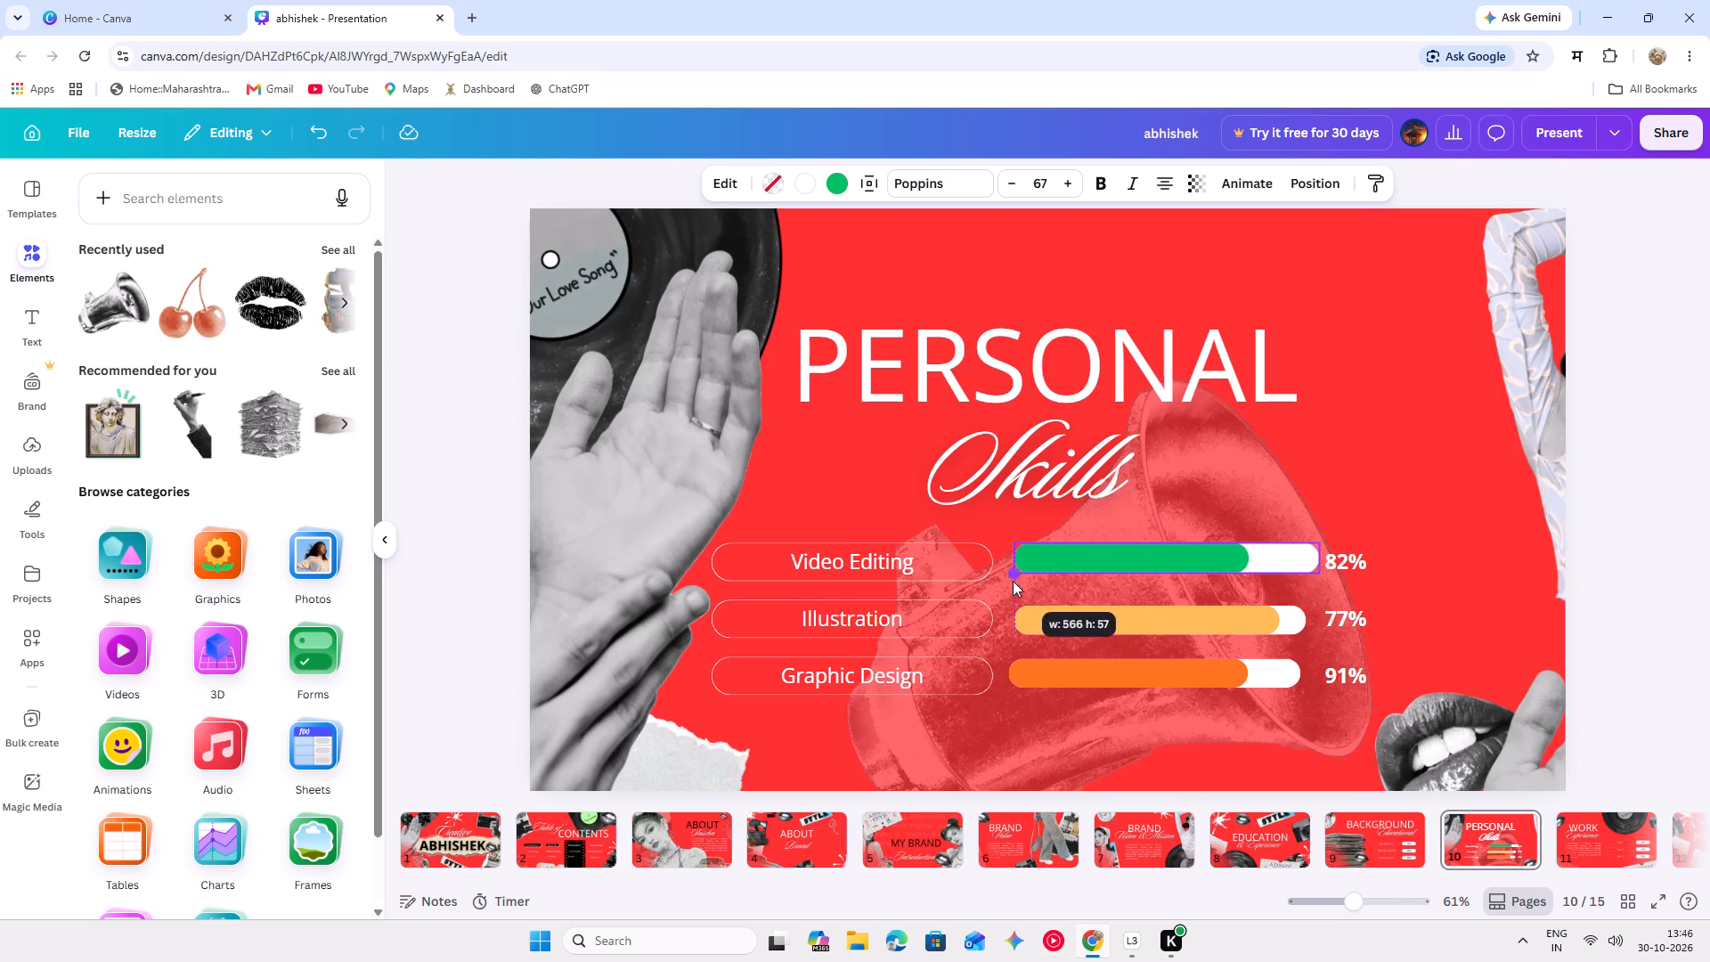
left_click_drag(1095, 567, 1085, 574)
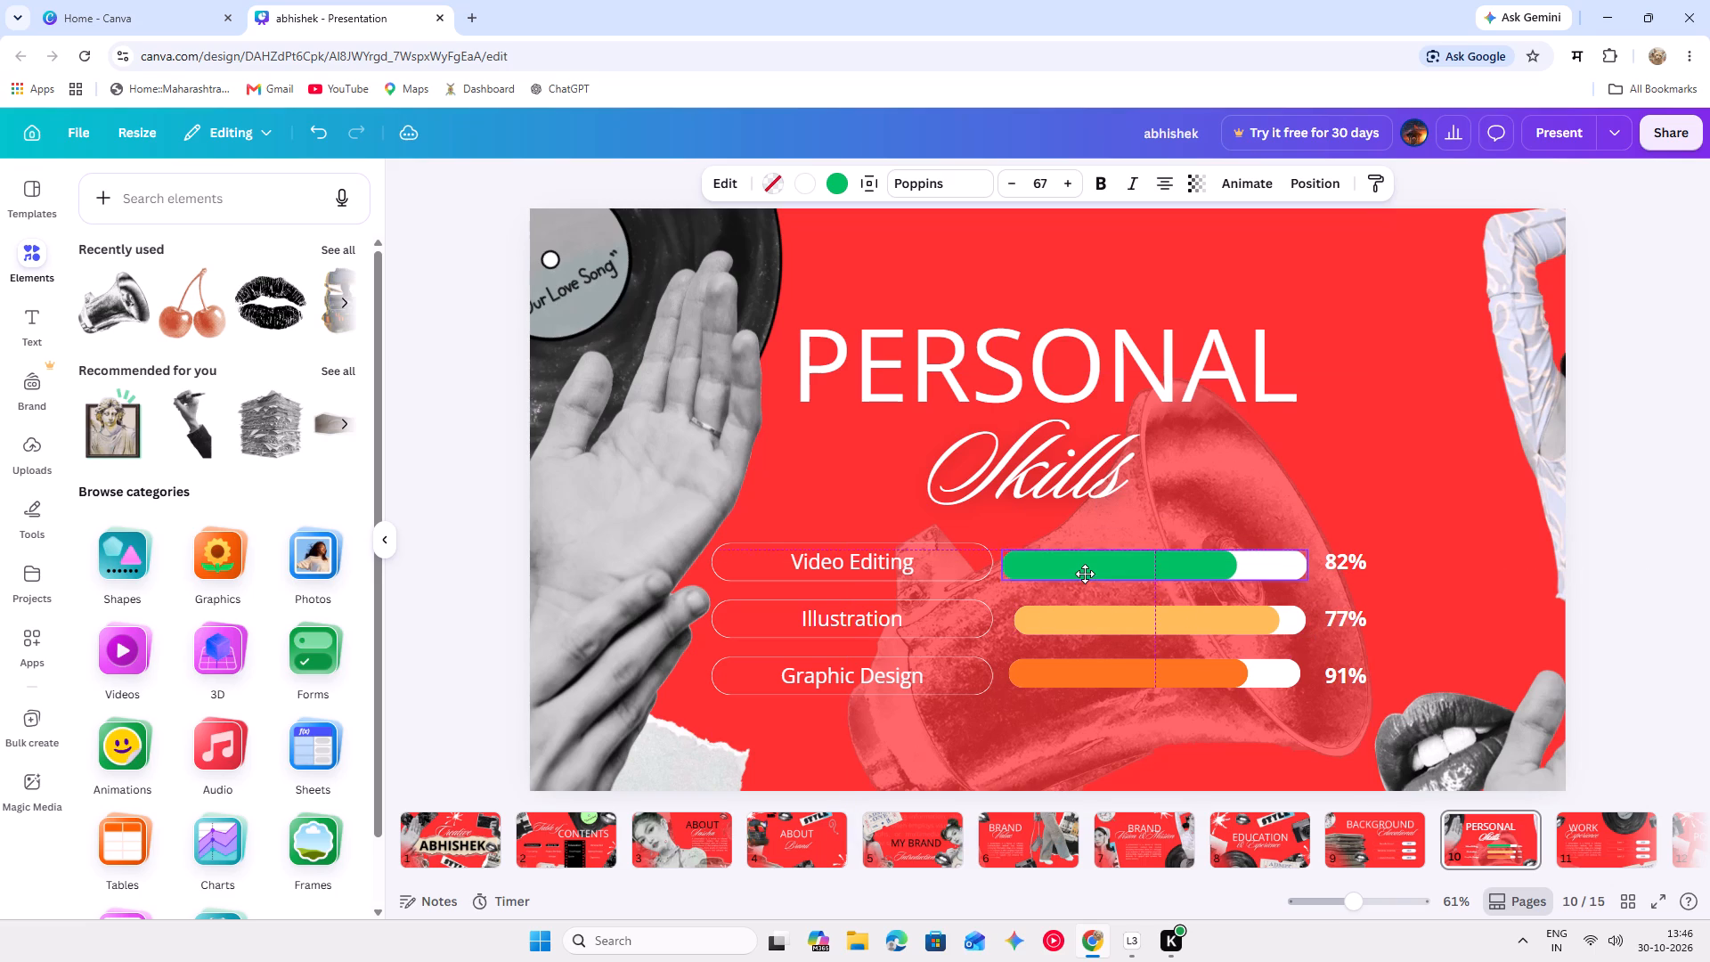
left_click_drag(1085, 574, 1085, 572)
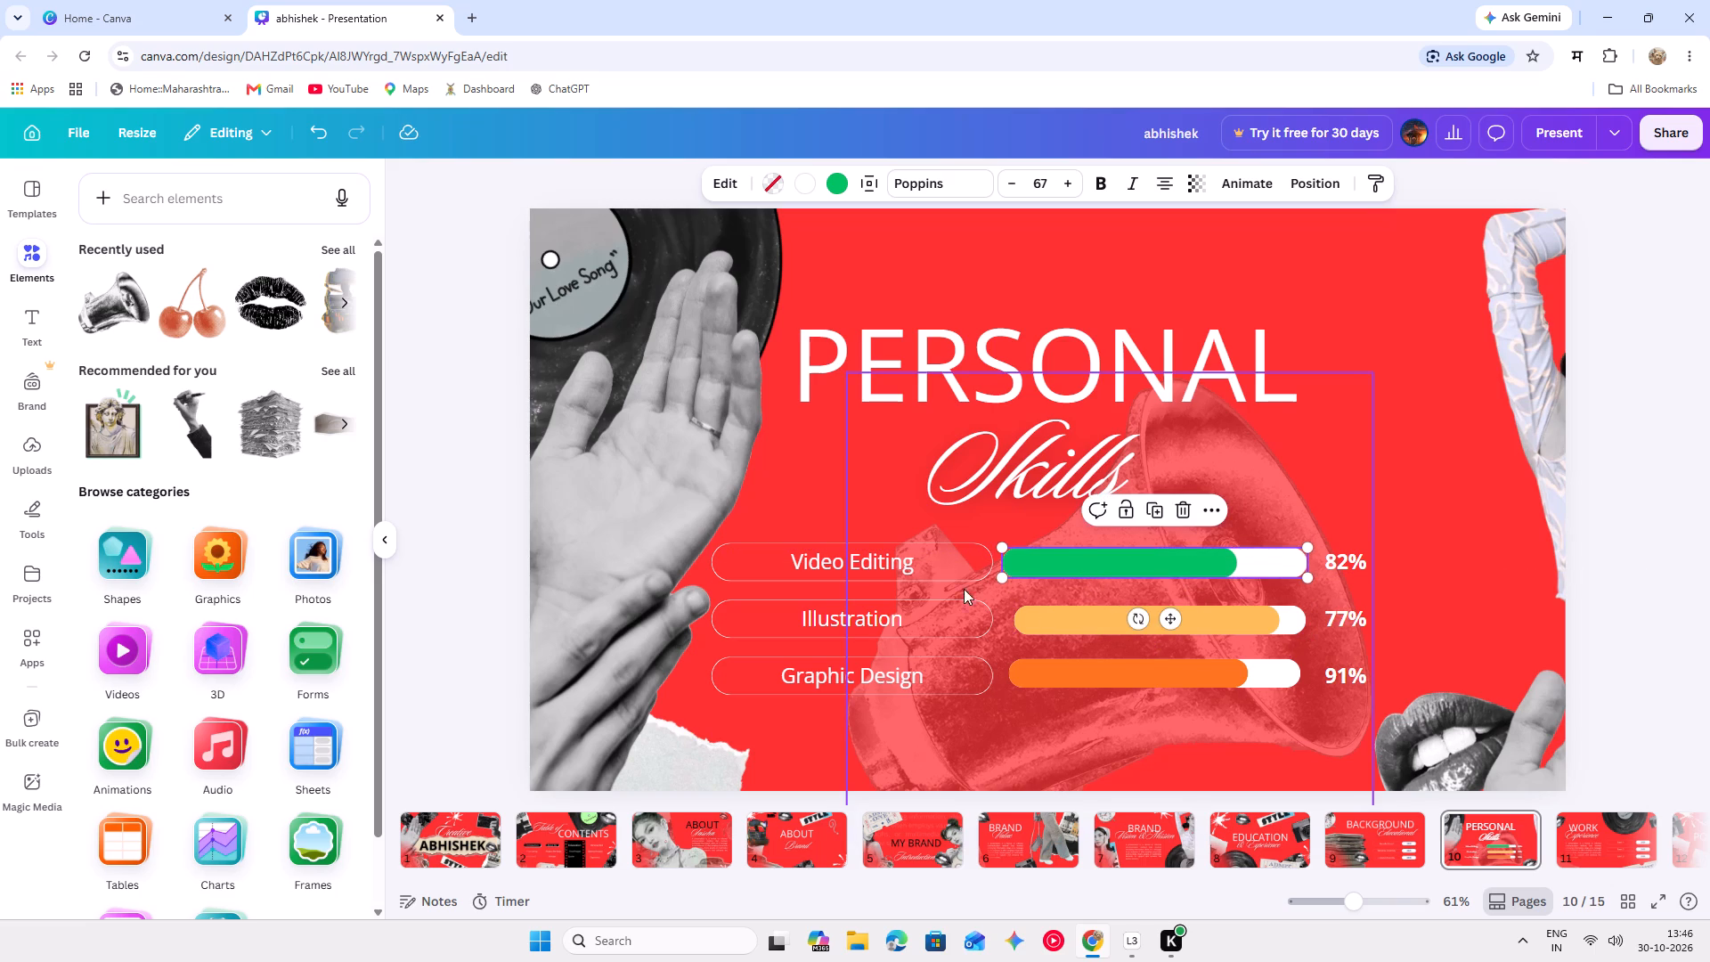
Lower the hands cut-out on the slide's left side so the vinyl record is uncovered.
left_click_drag(642, 567, 651, 696)
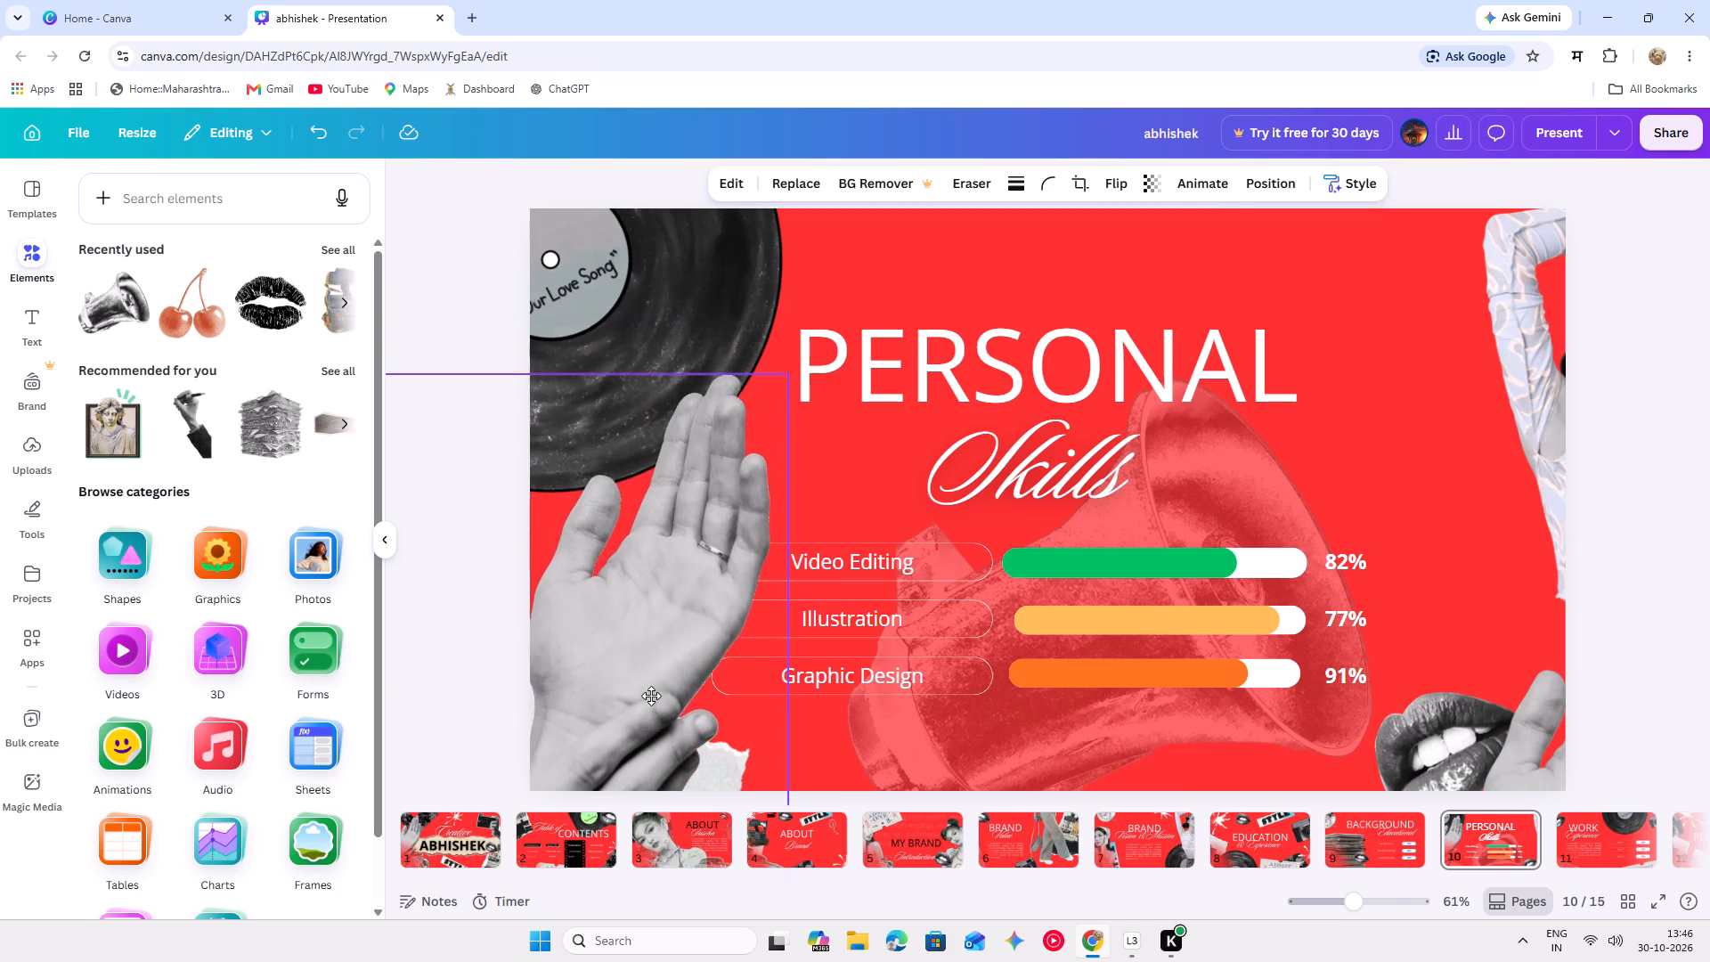
left_click_drag(651, 696, 651, 747)
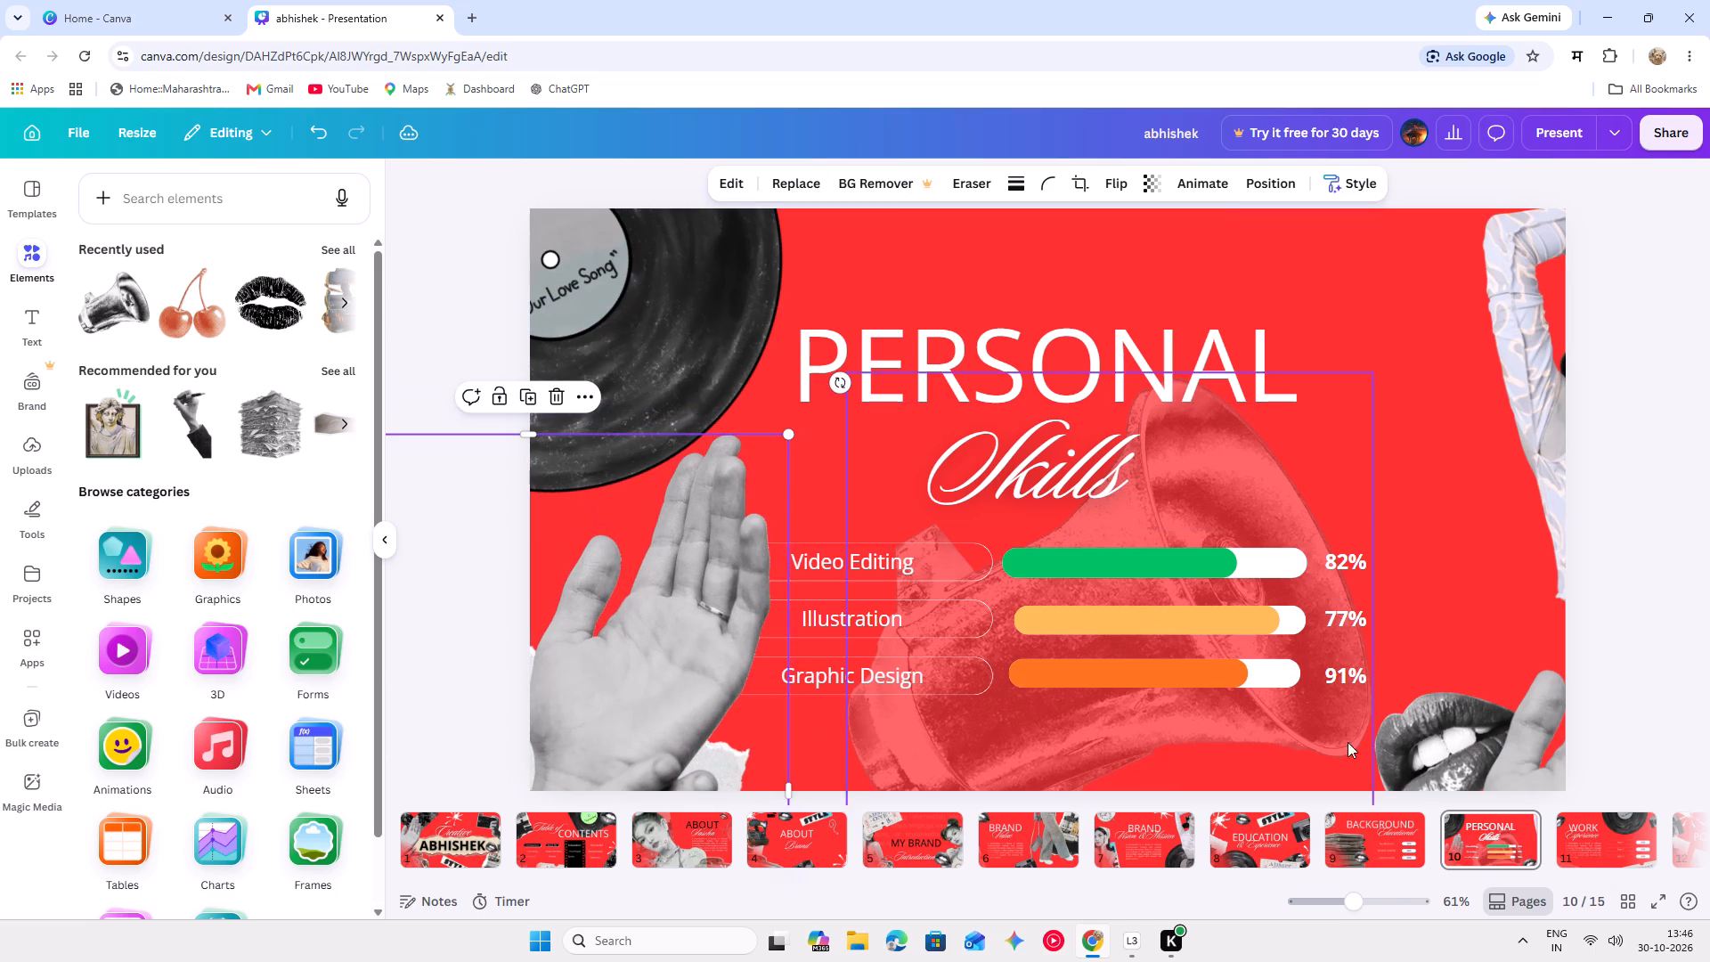
Set the bottom-right hand aside and move the lips cut-out up beside the PERSONAL heading, next to the sleeve.
left_click_drag(1462, 772, 1709, 798)
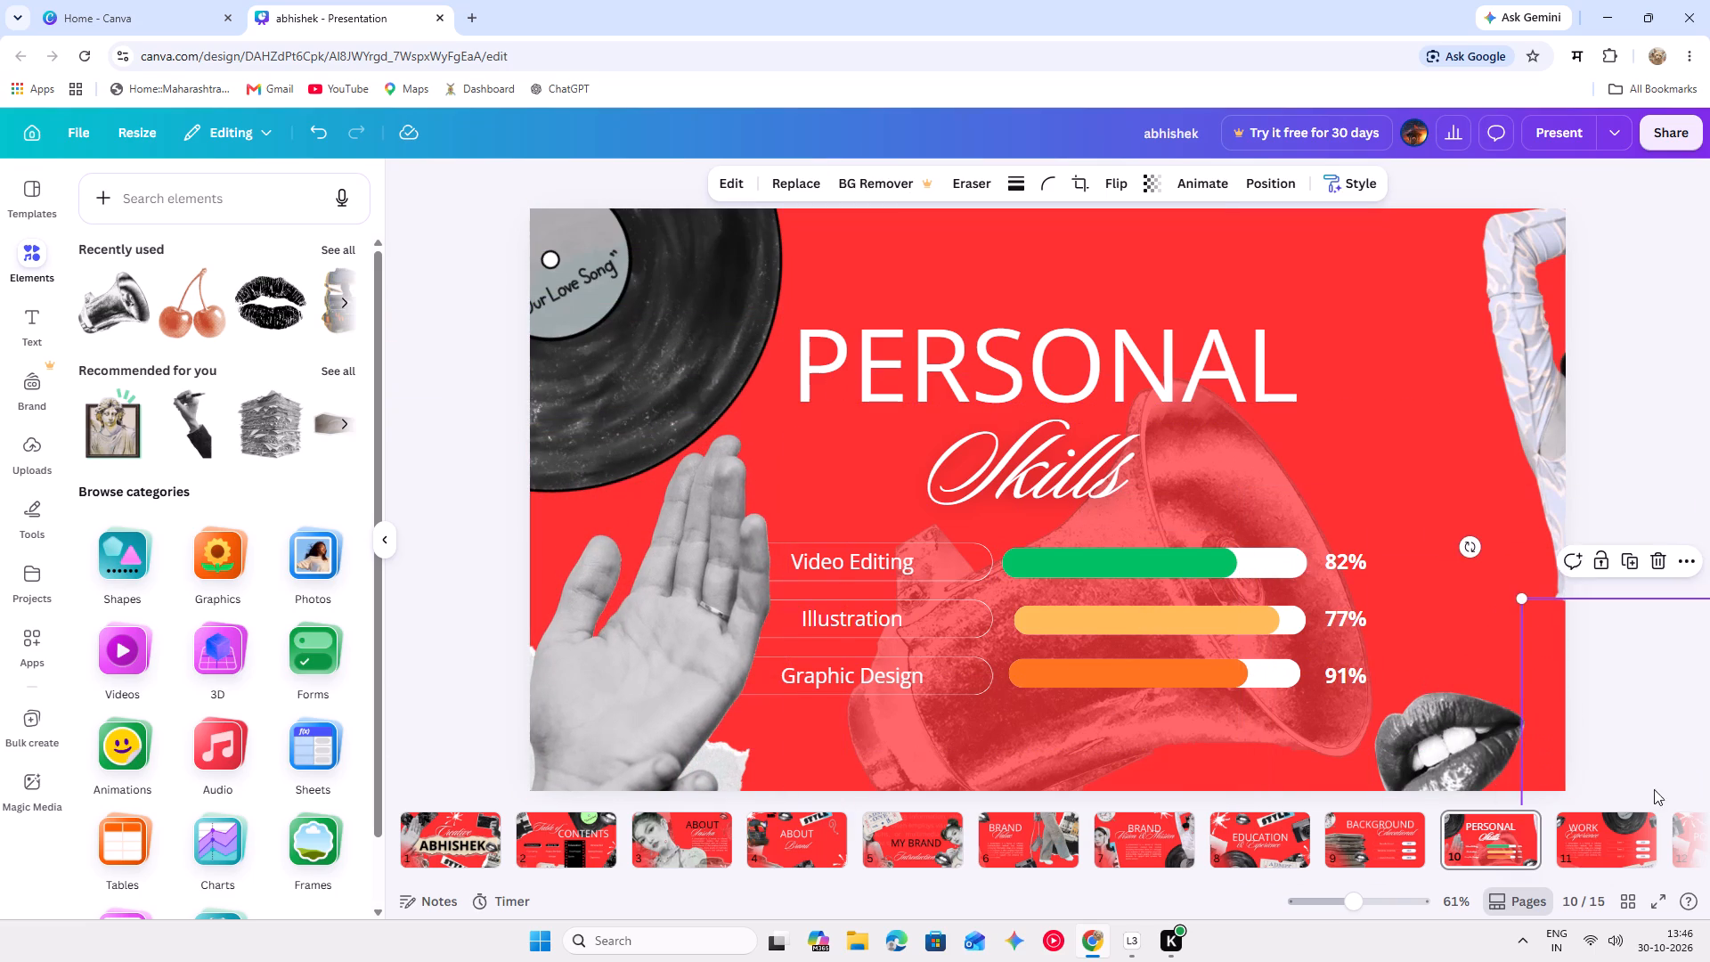
left_click_drag(1468, 765, 1444, 376)
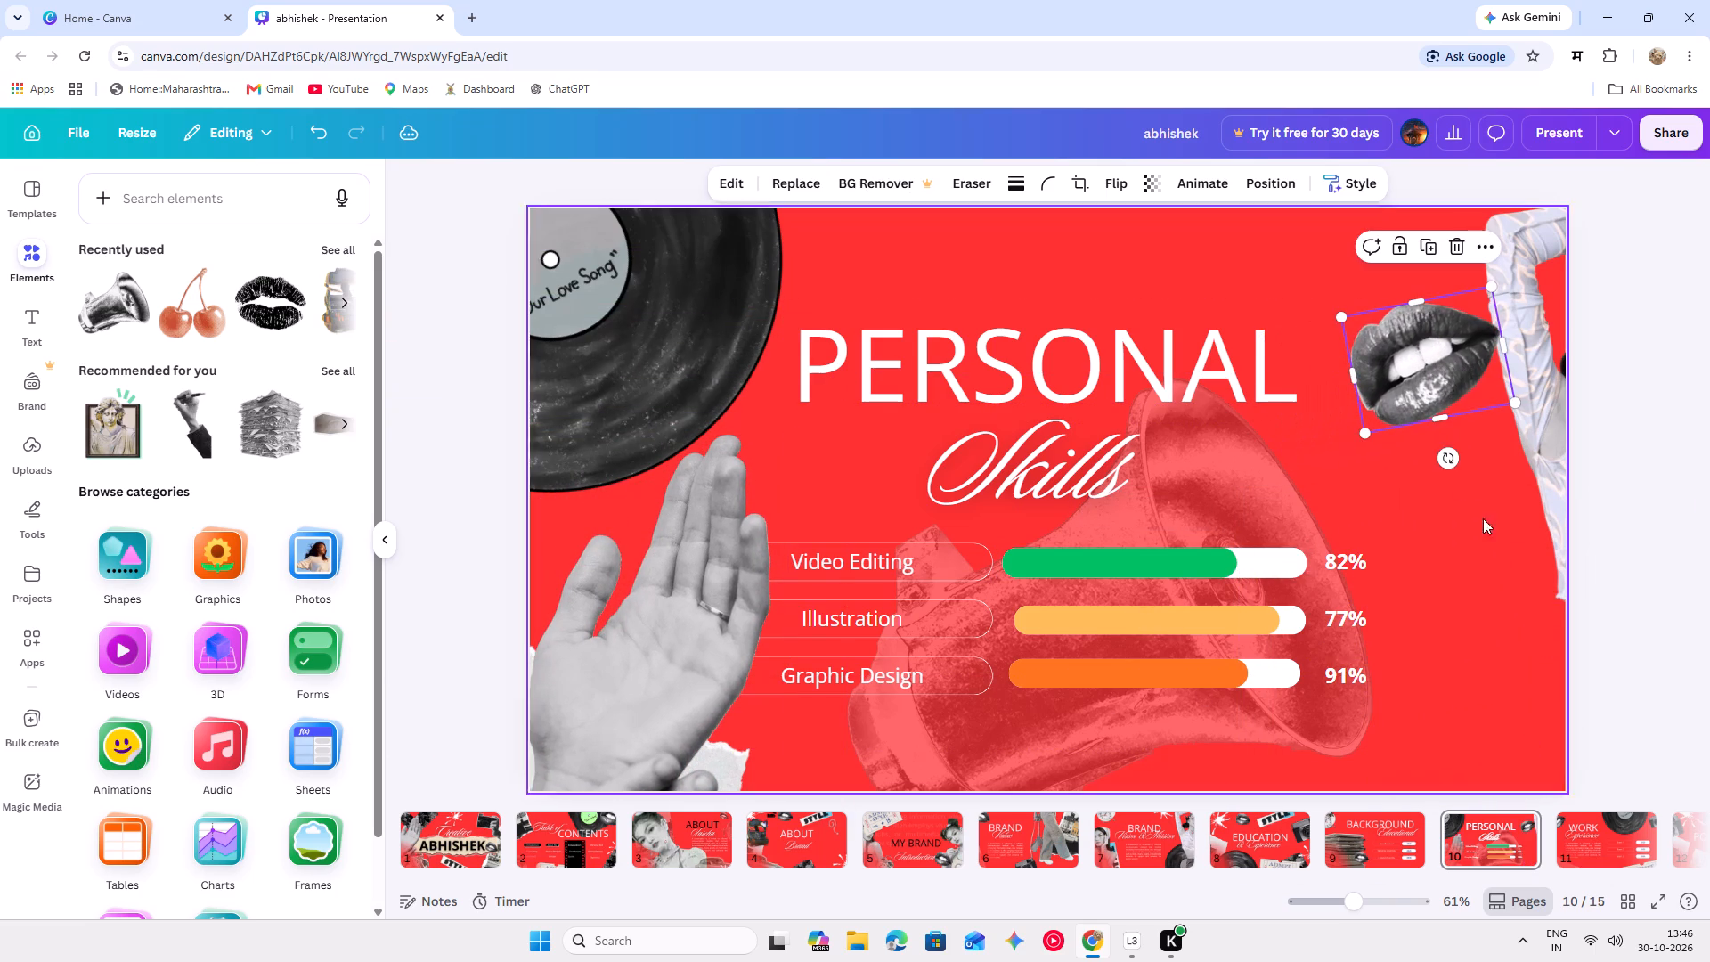
Bring the set-aside hand cut-out back onto the slide's right edge, below the lips and clear of the percentages.
left_click_drag(1559, 766, 1195, 542)
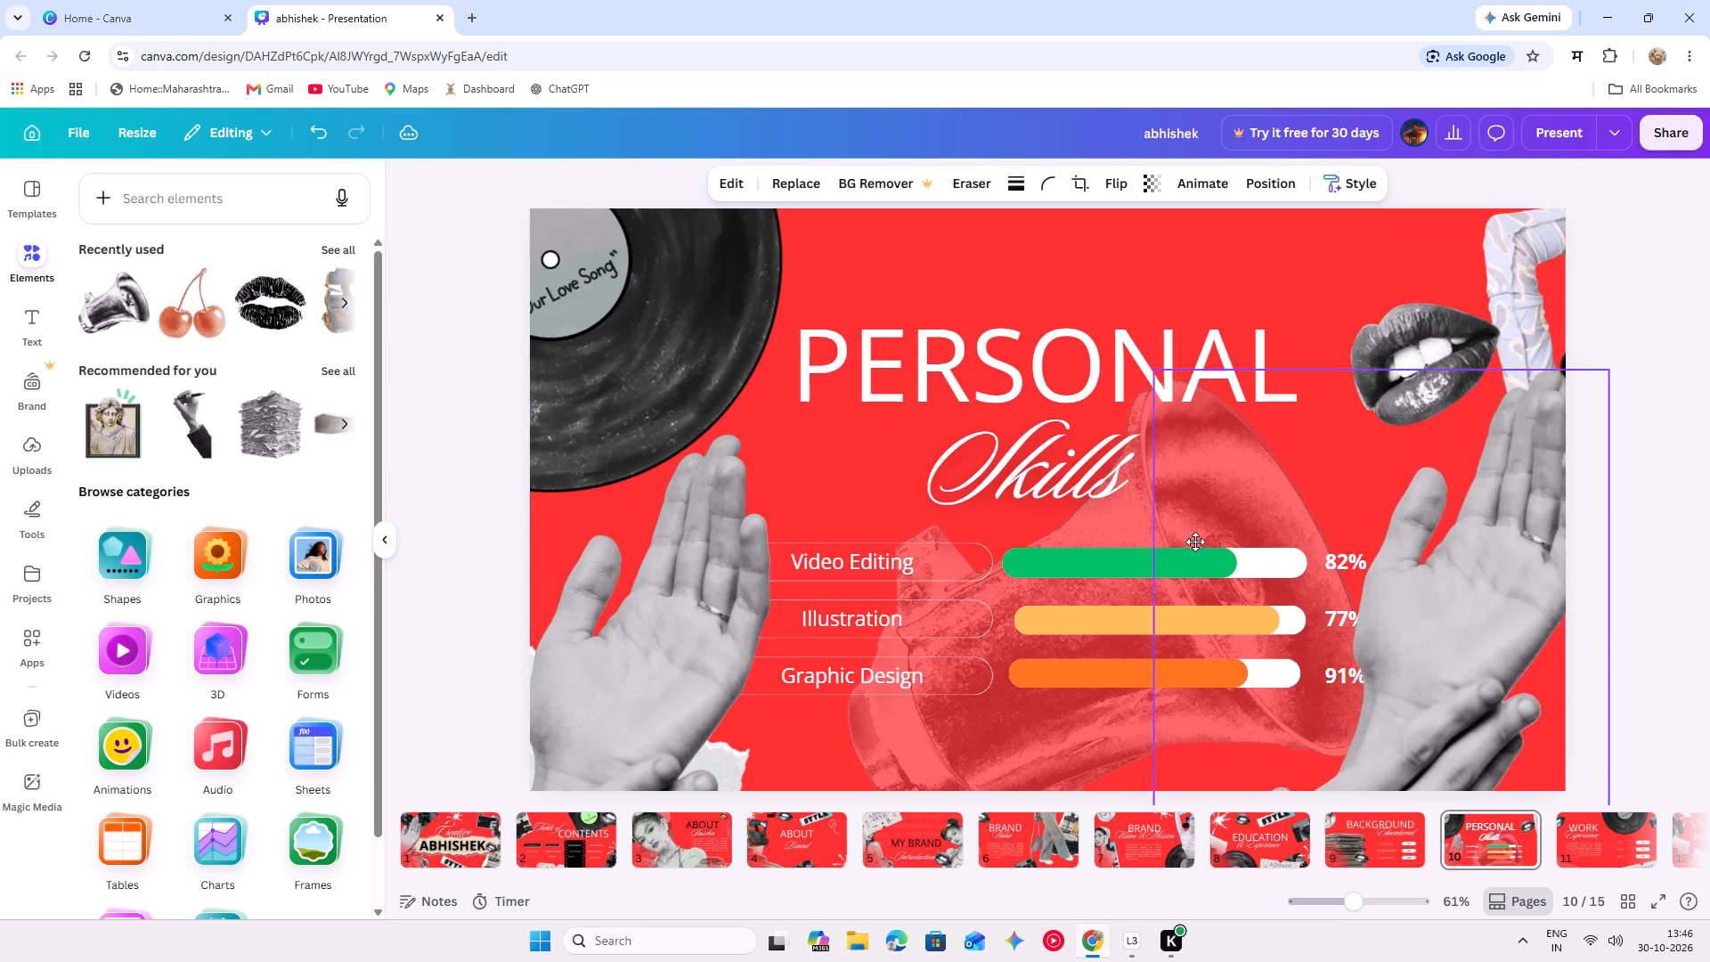
left_click_drag(1195, 542, 1265, 550)
Flip the left hands cut-out horizontally and reposition it in the slide's bottom-left corner below the vinyl record.
left_click(658, 607)
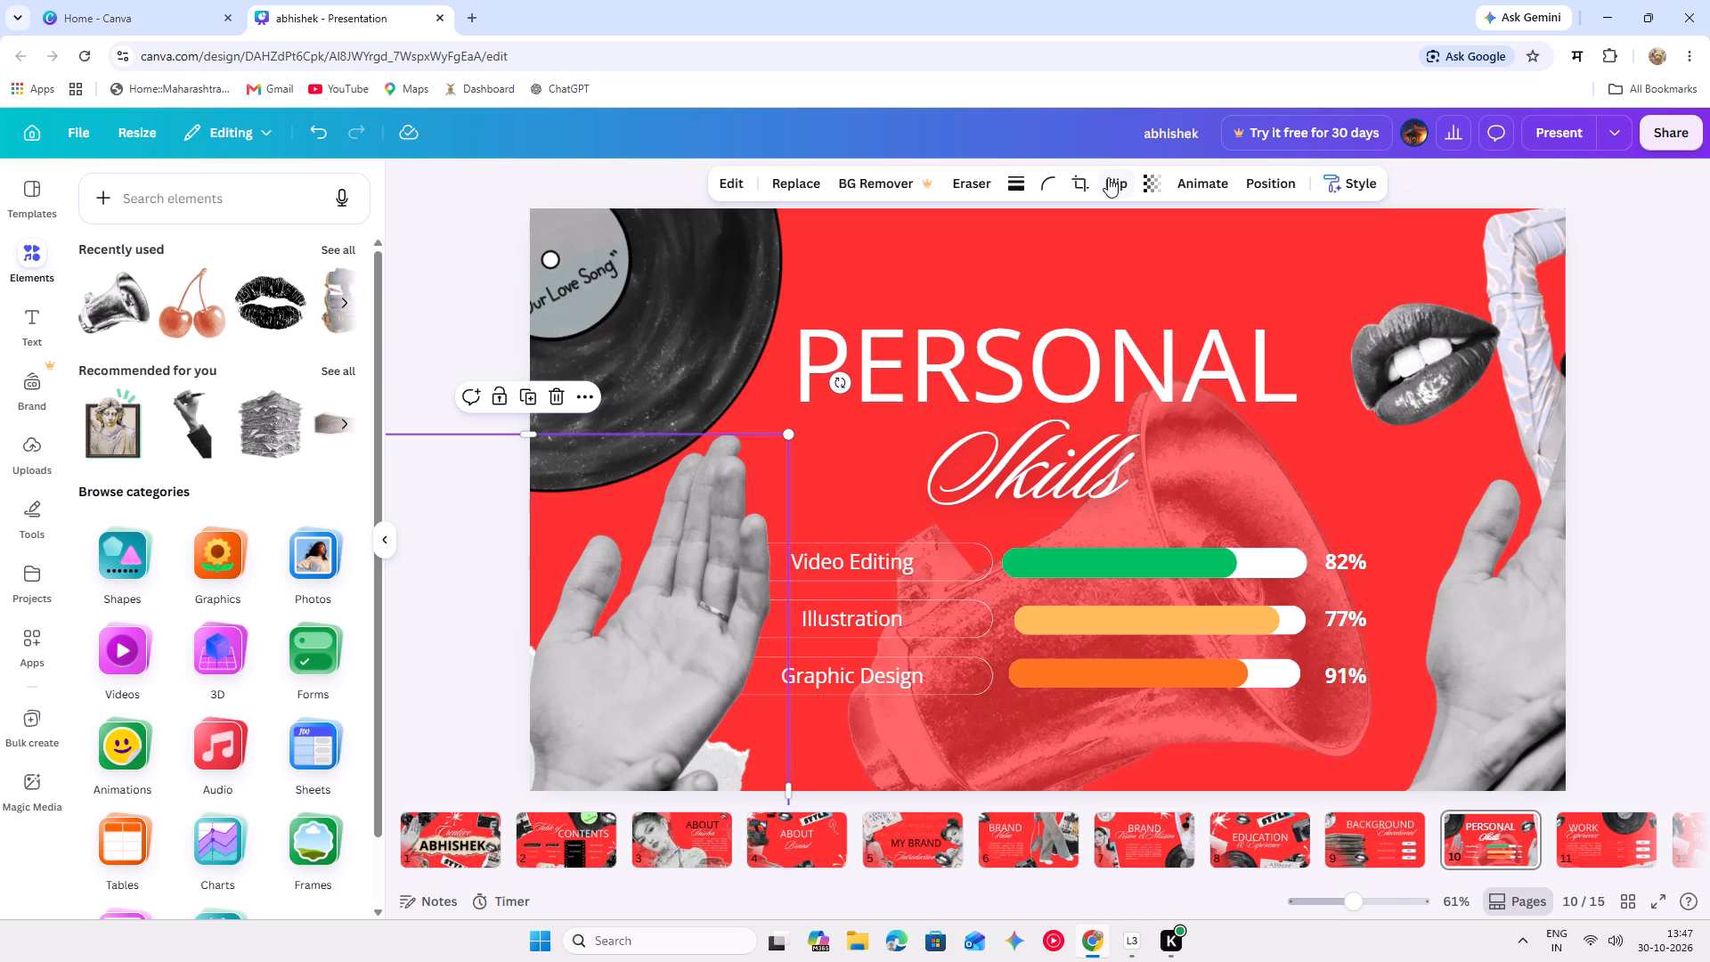
left_click(1108, 177)
left_click(1103, 278)
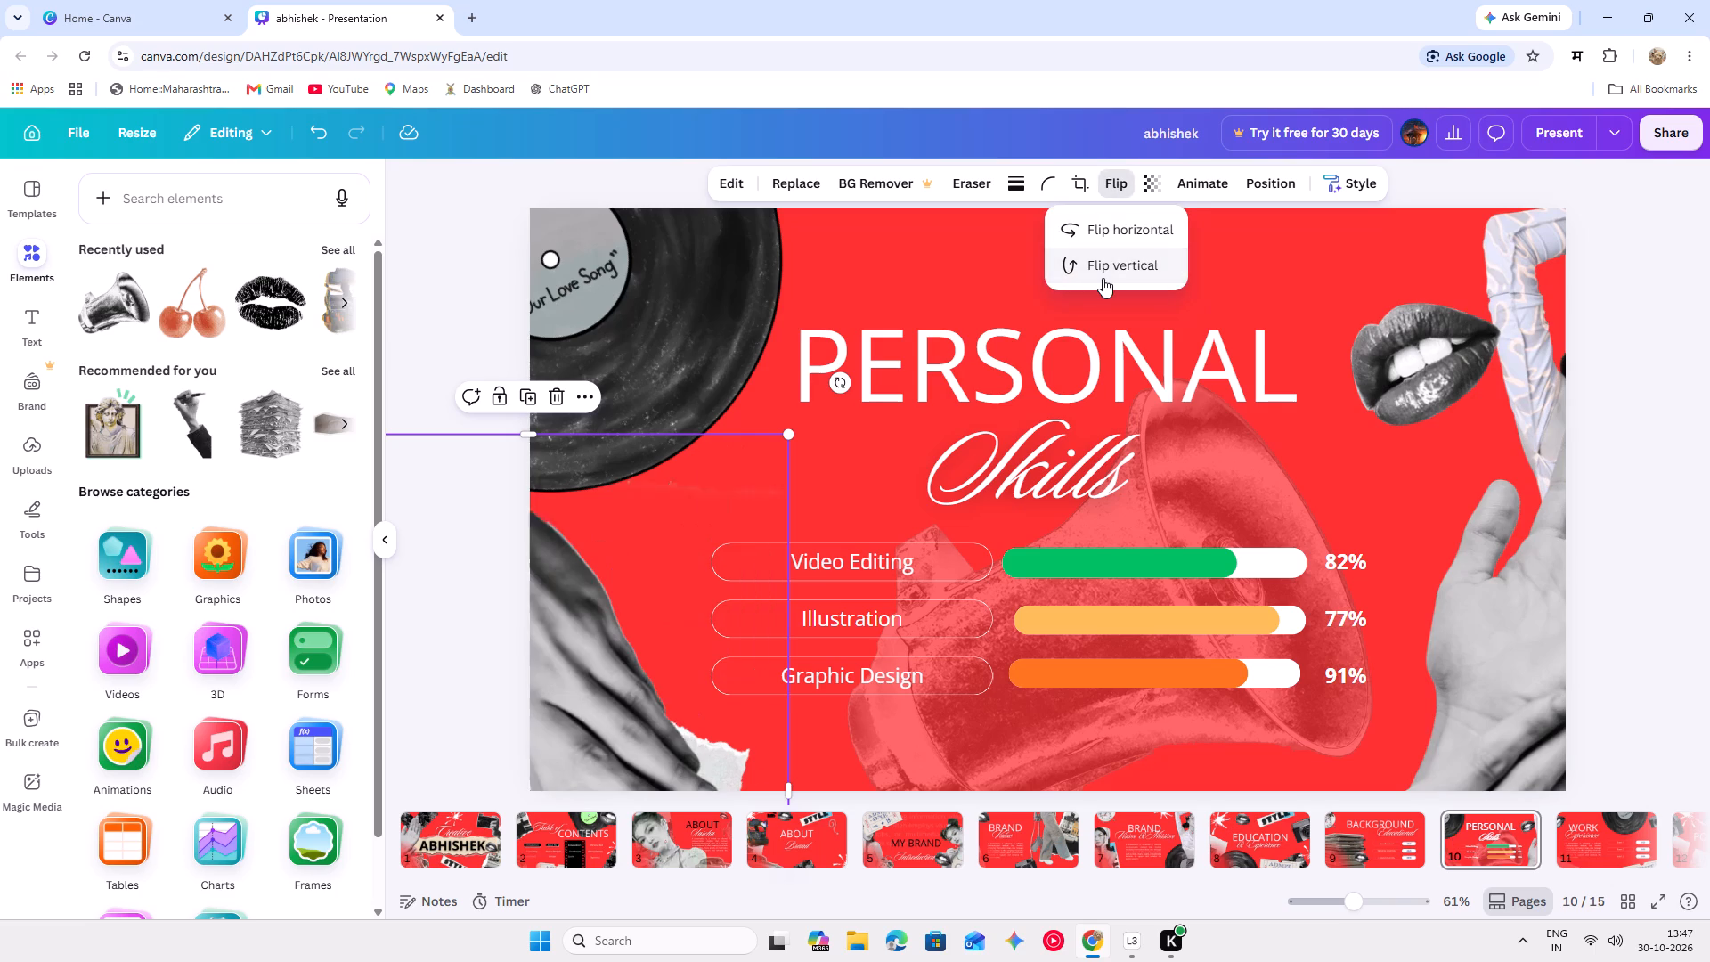
left_click(1103, 278)
left_click(1103, 236)
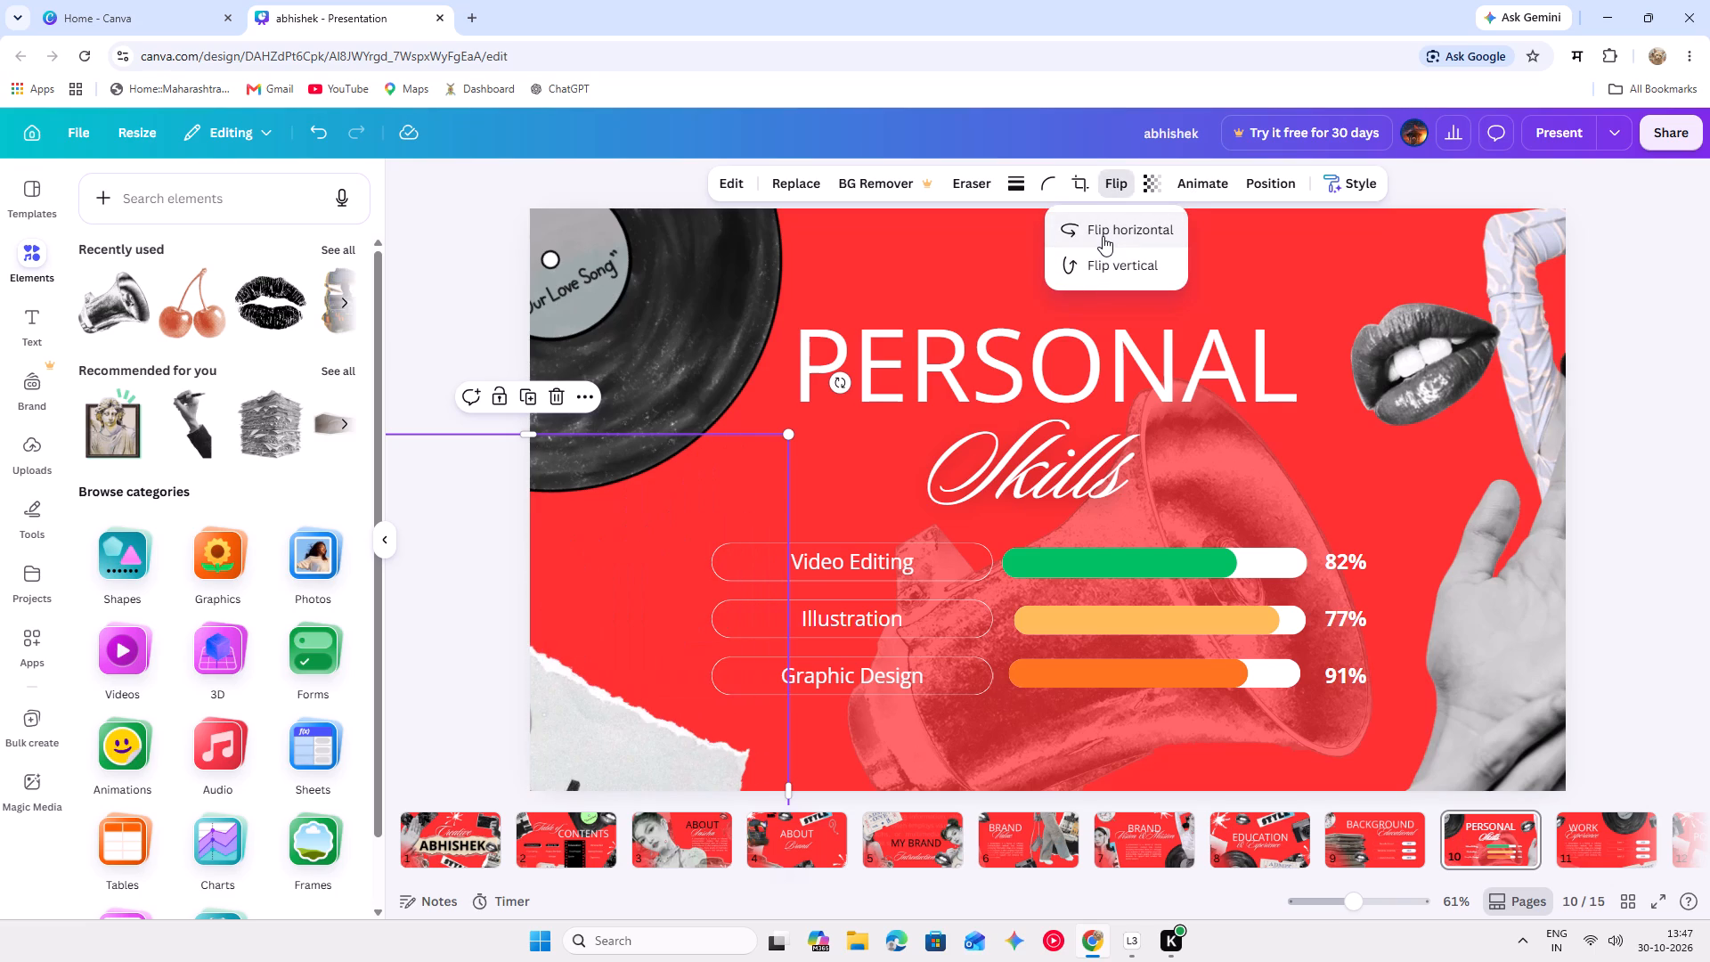
left_click_drag(607, 655, 862, 664)
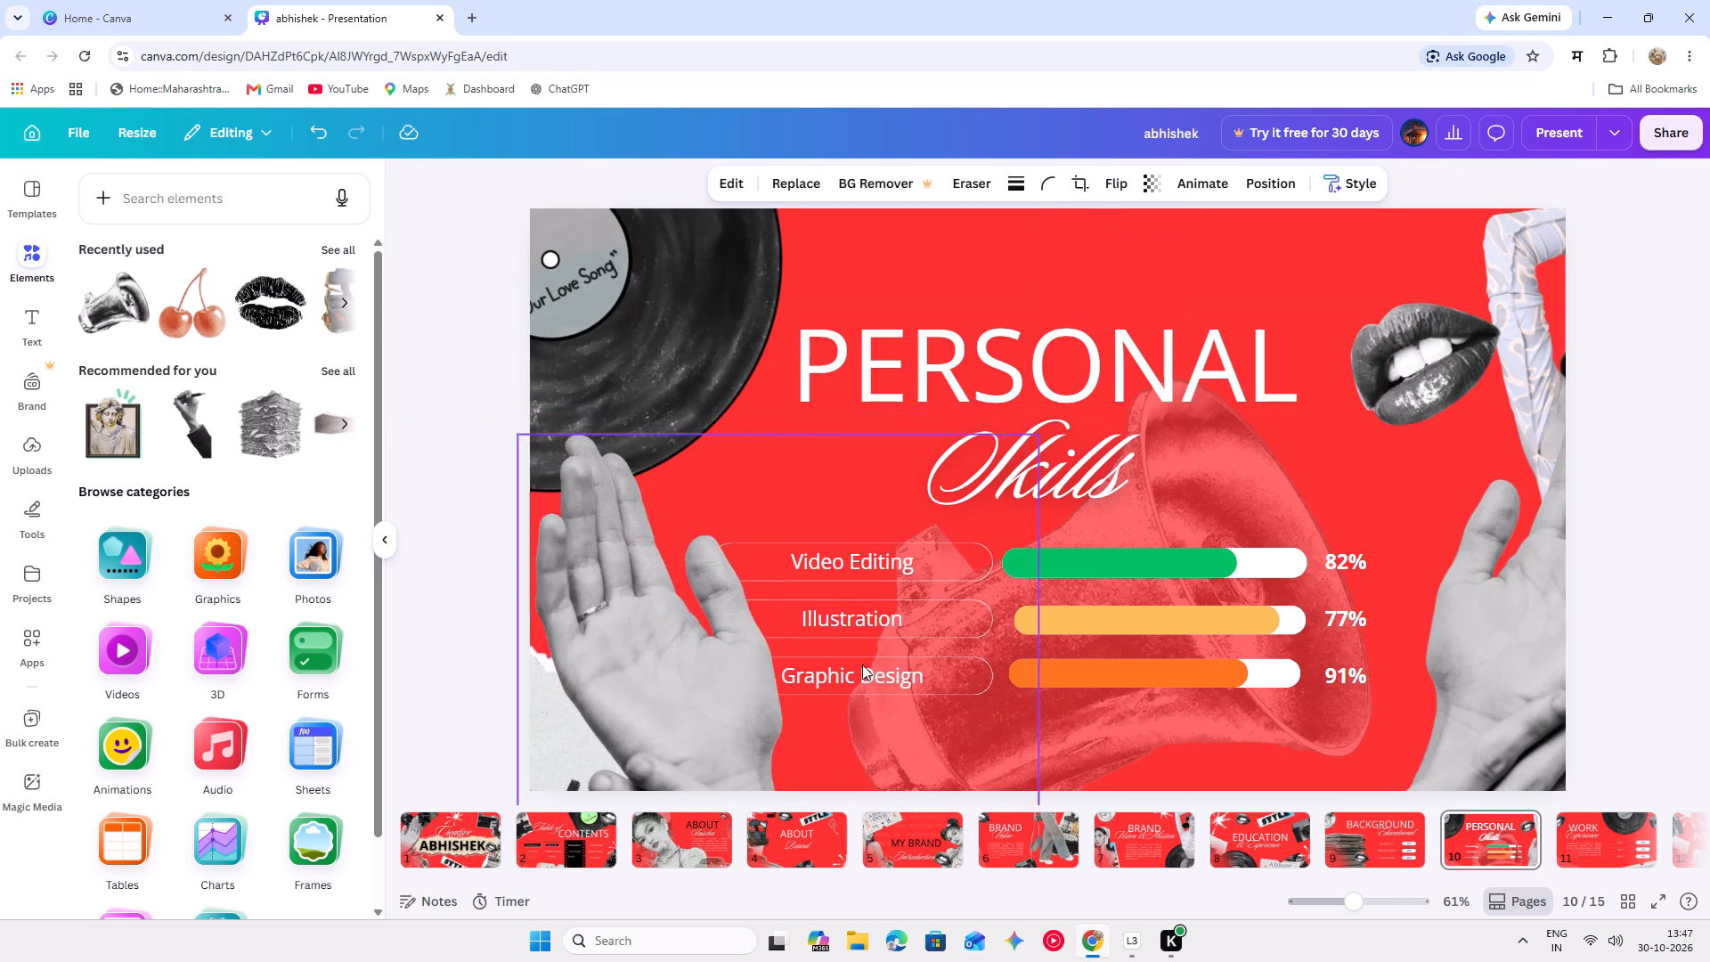
left_click_drag(862, 664, 815, 675)
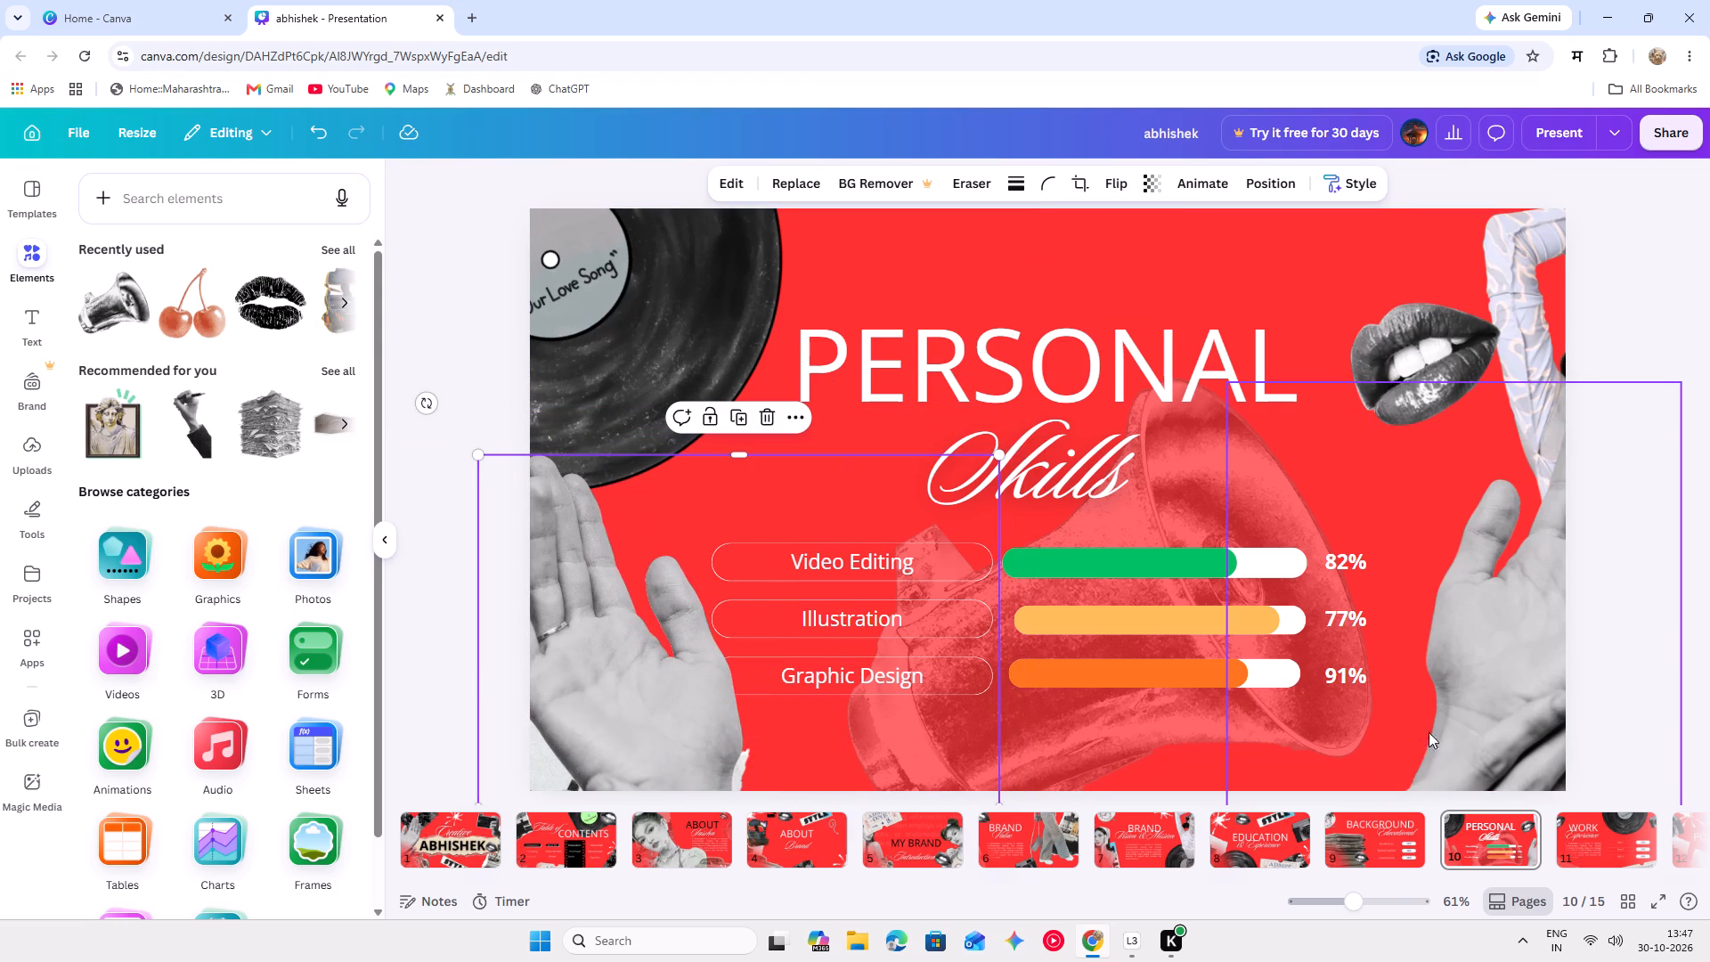
Position the two hand cut-outs low in the slide's bottom corners as a mirrored pair, clear of the skill percentages.
left_click_drag(1455, 724, 1359, 806)
left_click(1646, 656)
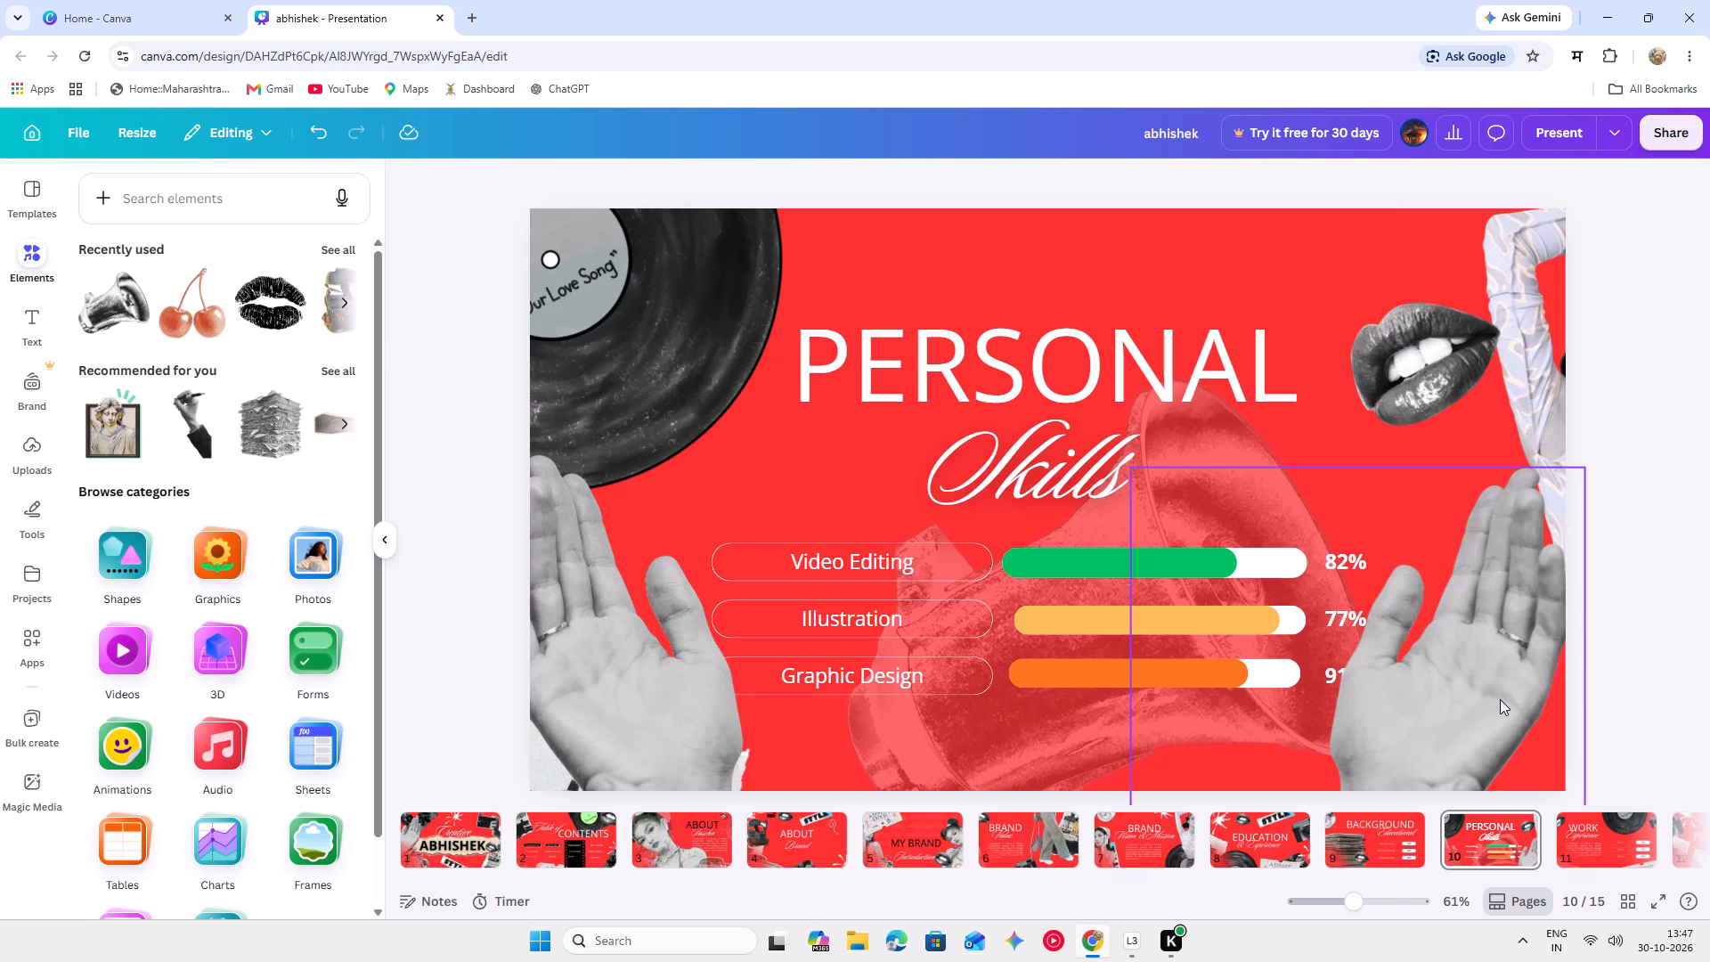
left_click_drag(1490, 713, 1494, 717)
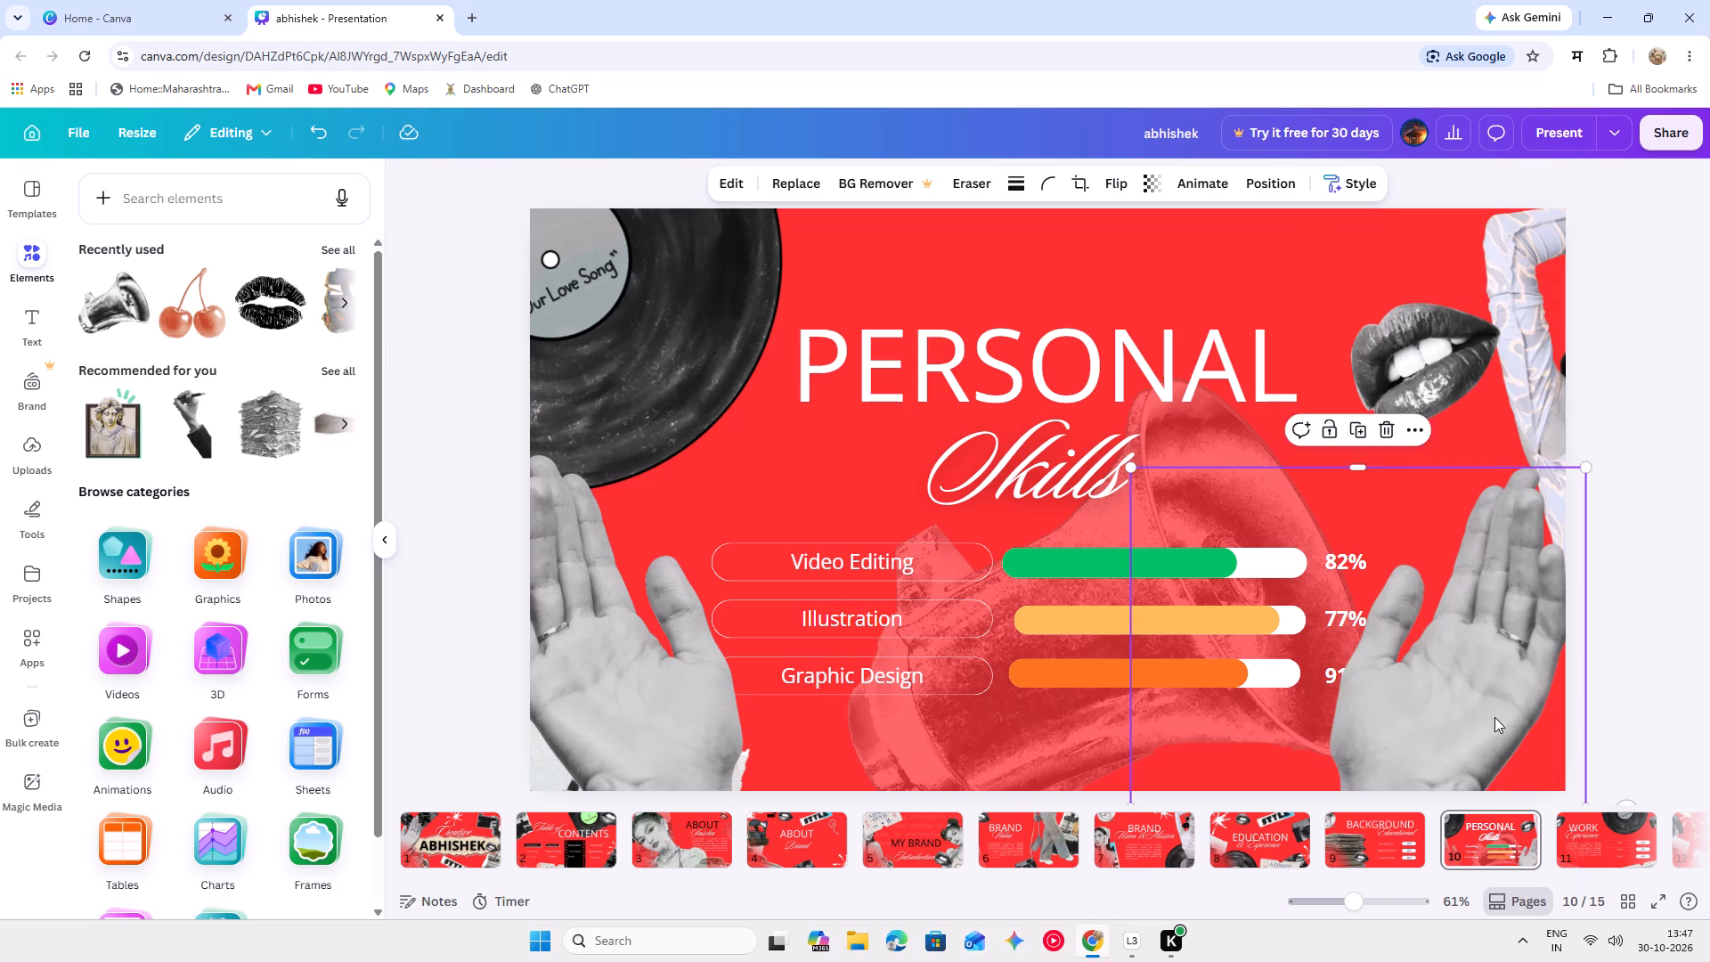
left_click_drag(1494, 717, 1528, 735)
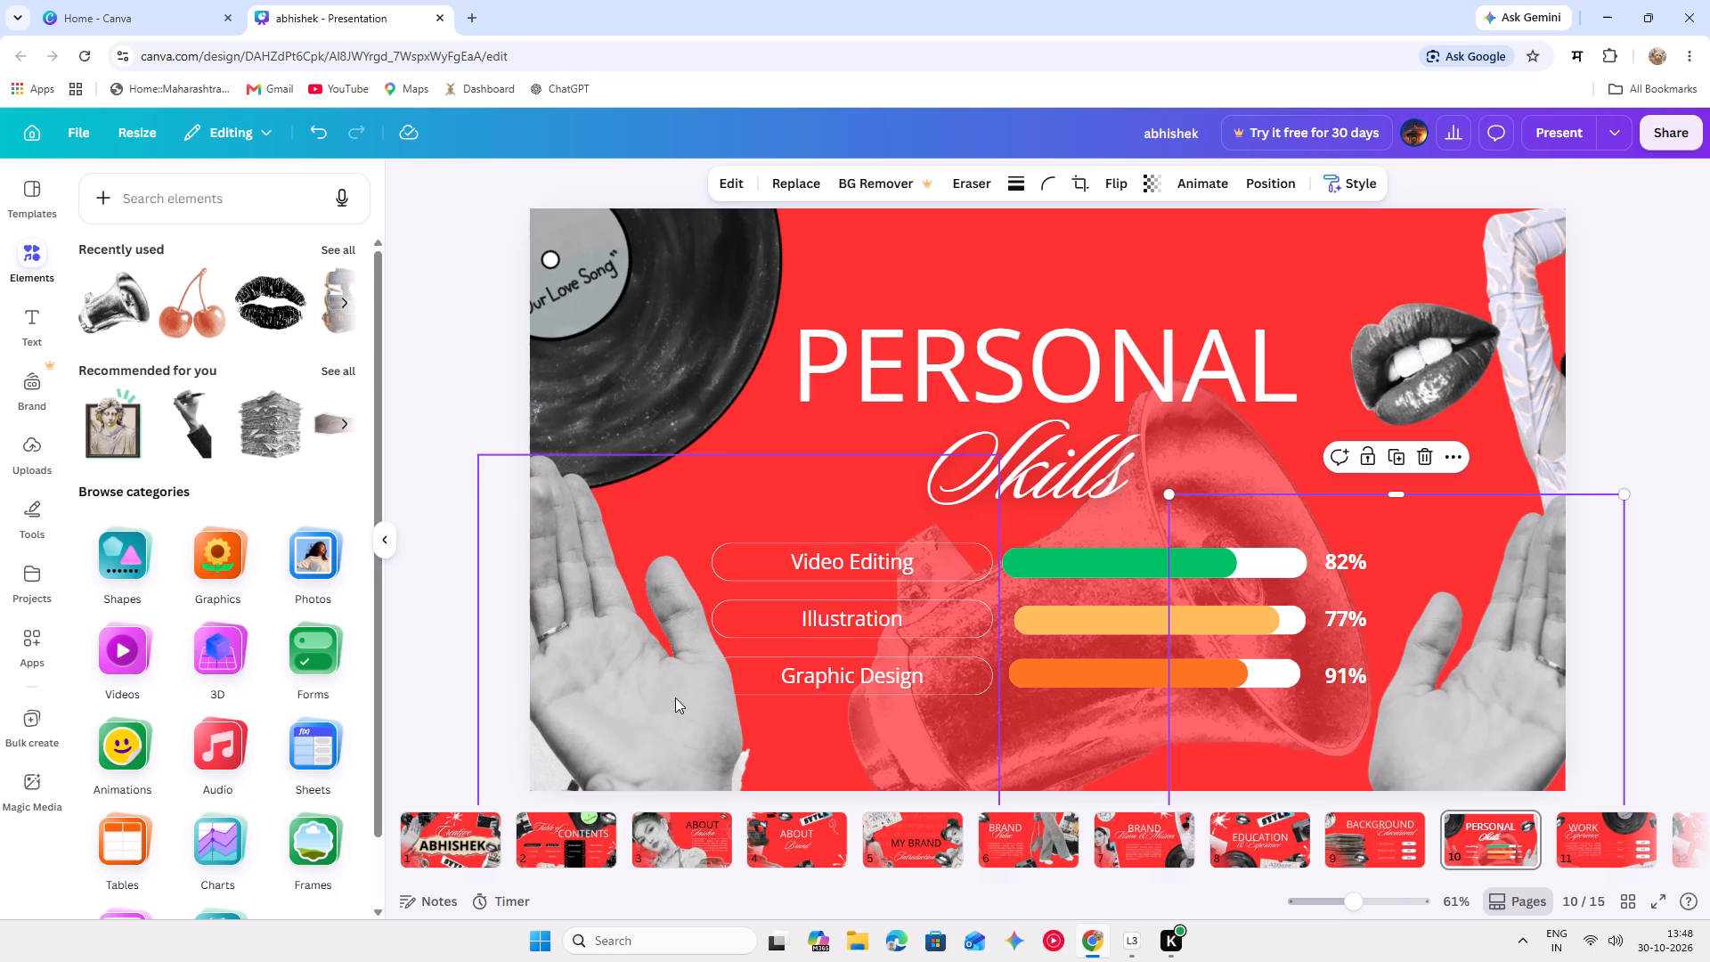
left_click_drag(647, 699, 631, 721)
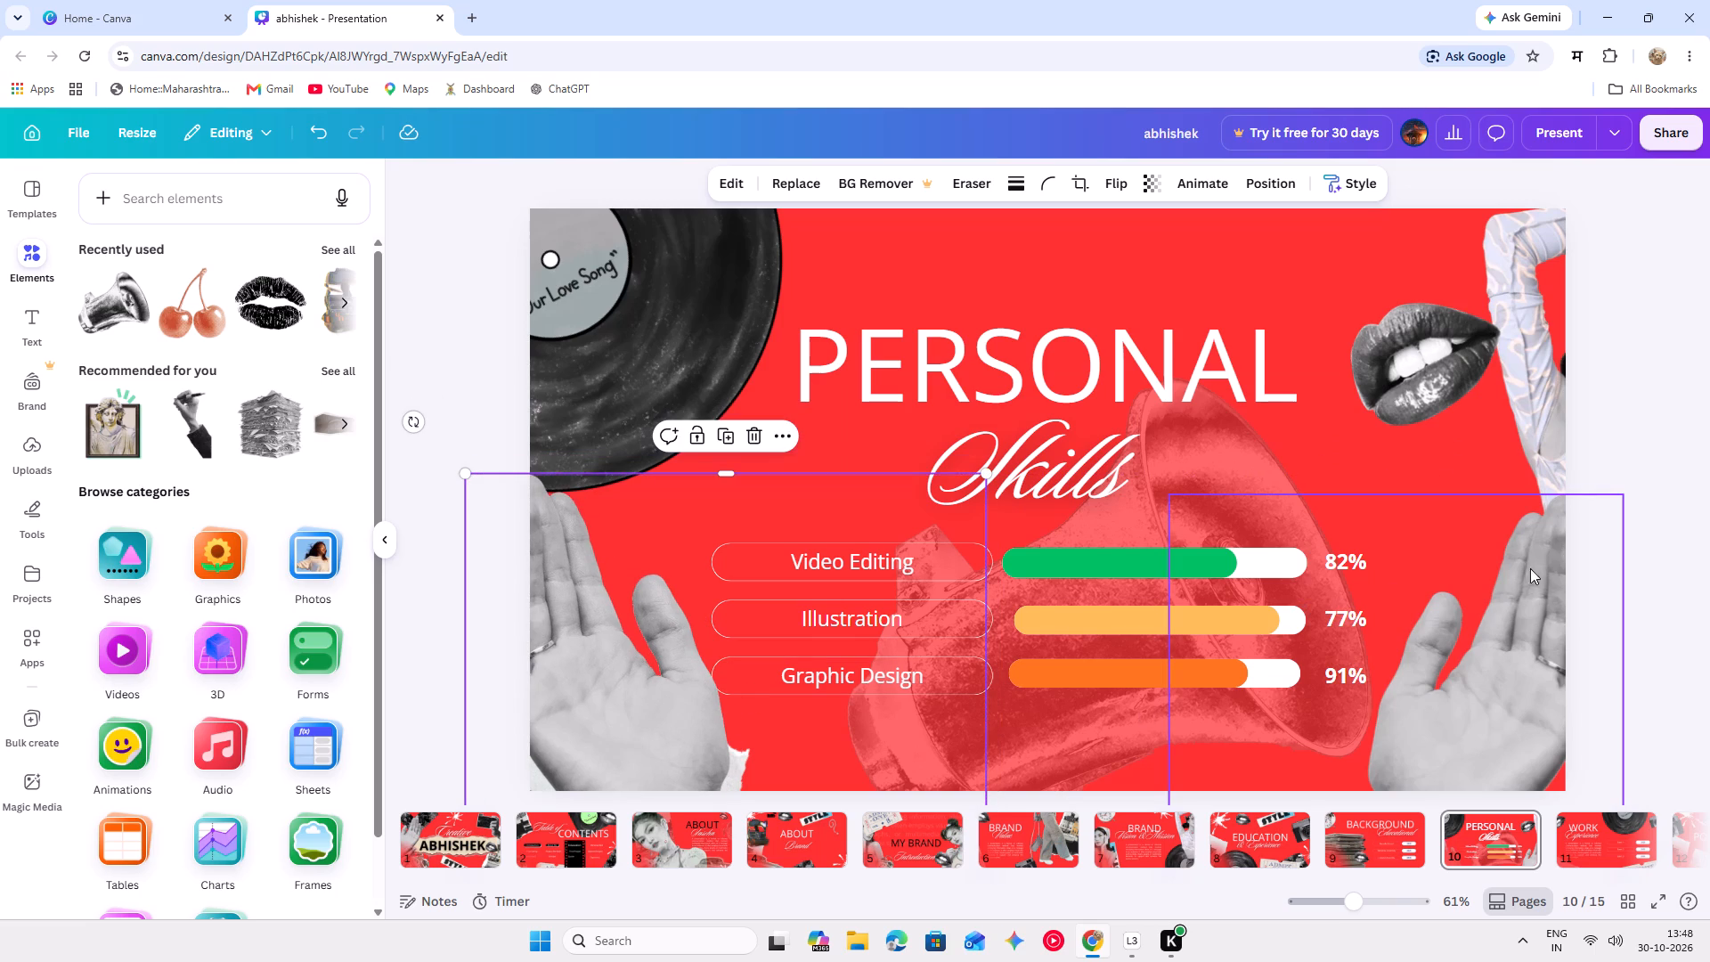
left_click_drag(1539, 642, 1536, 656)
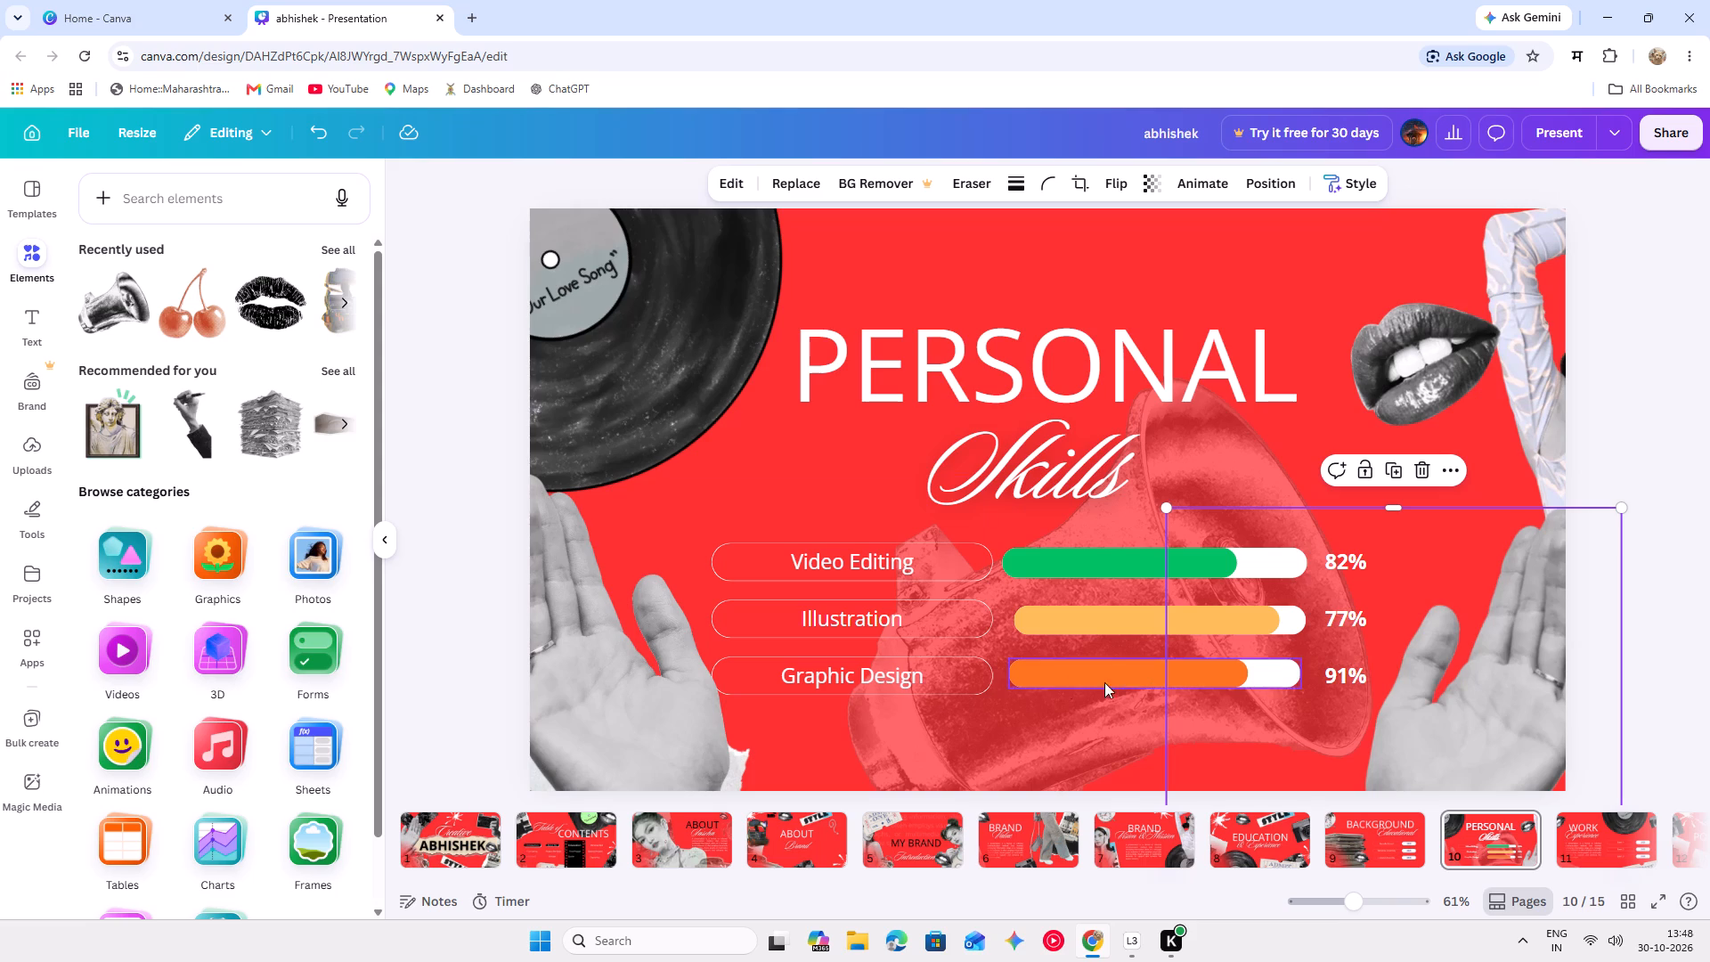
left_click_drag(909, 681, 931, 677)
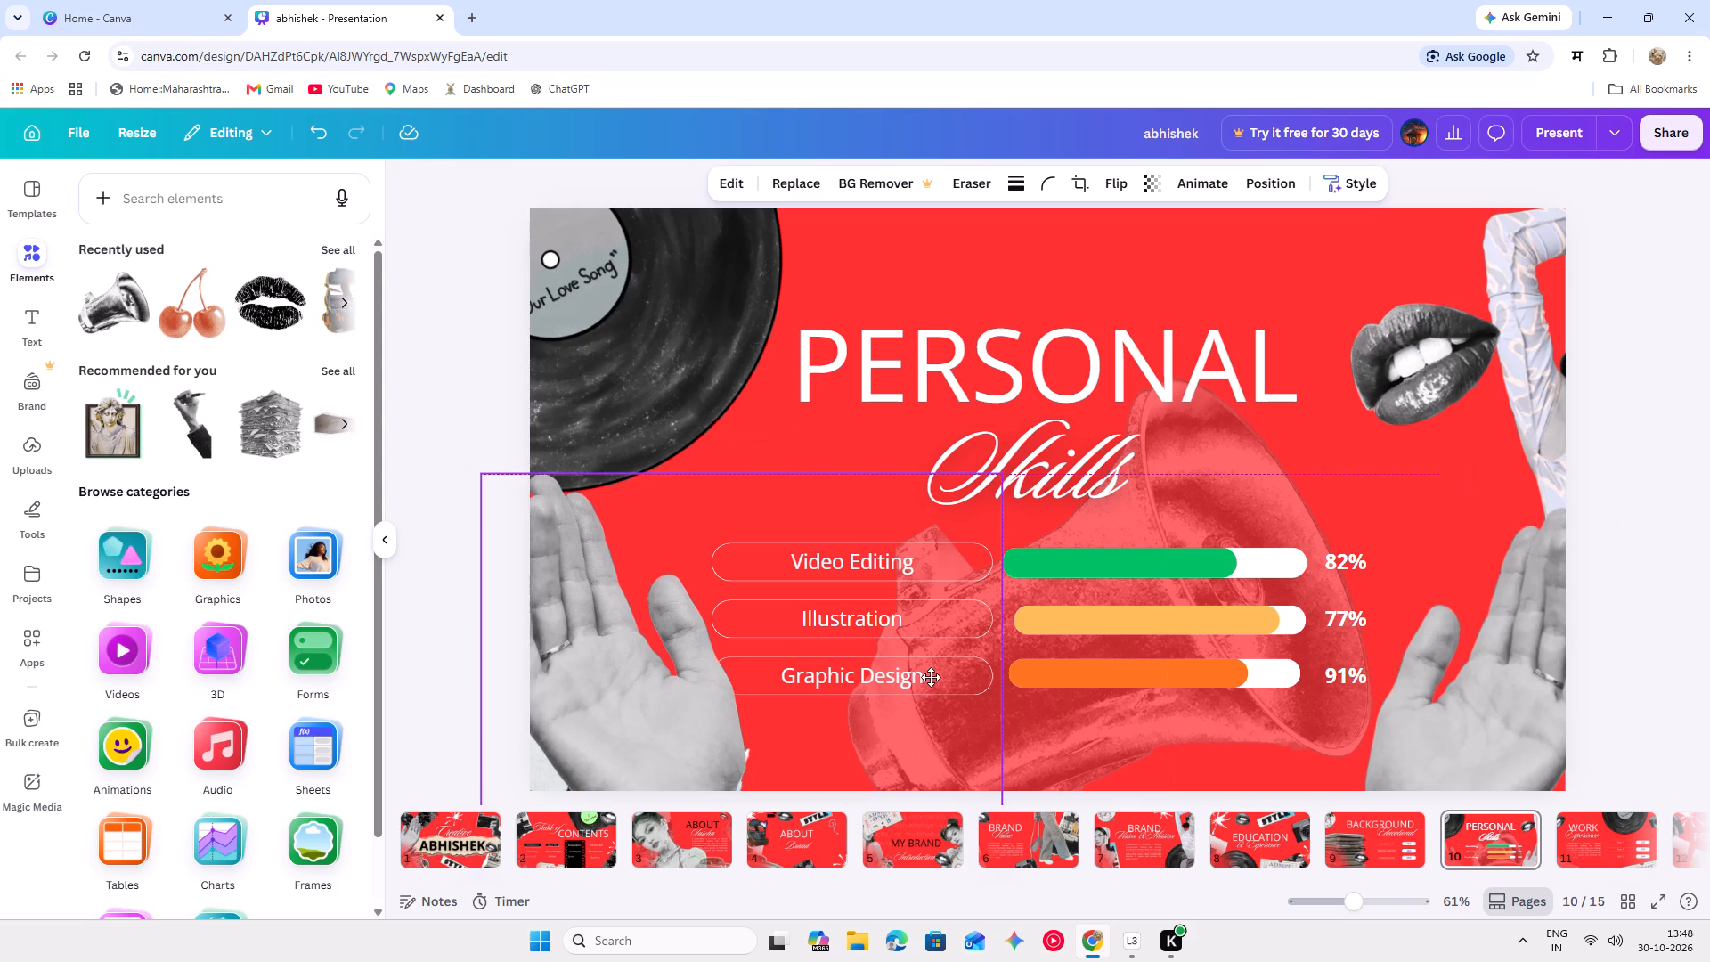
left_click_drag(931, 677, 897, 677)
Move the Graphic Design label onto the orange progress bar and place a duplicate of it back in the outlined pill.
left_click_drag(986, 676, 988, 676)
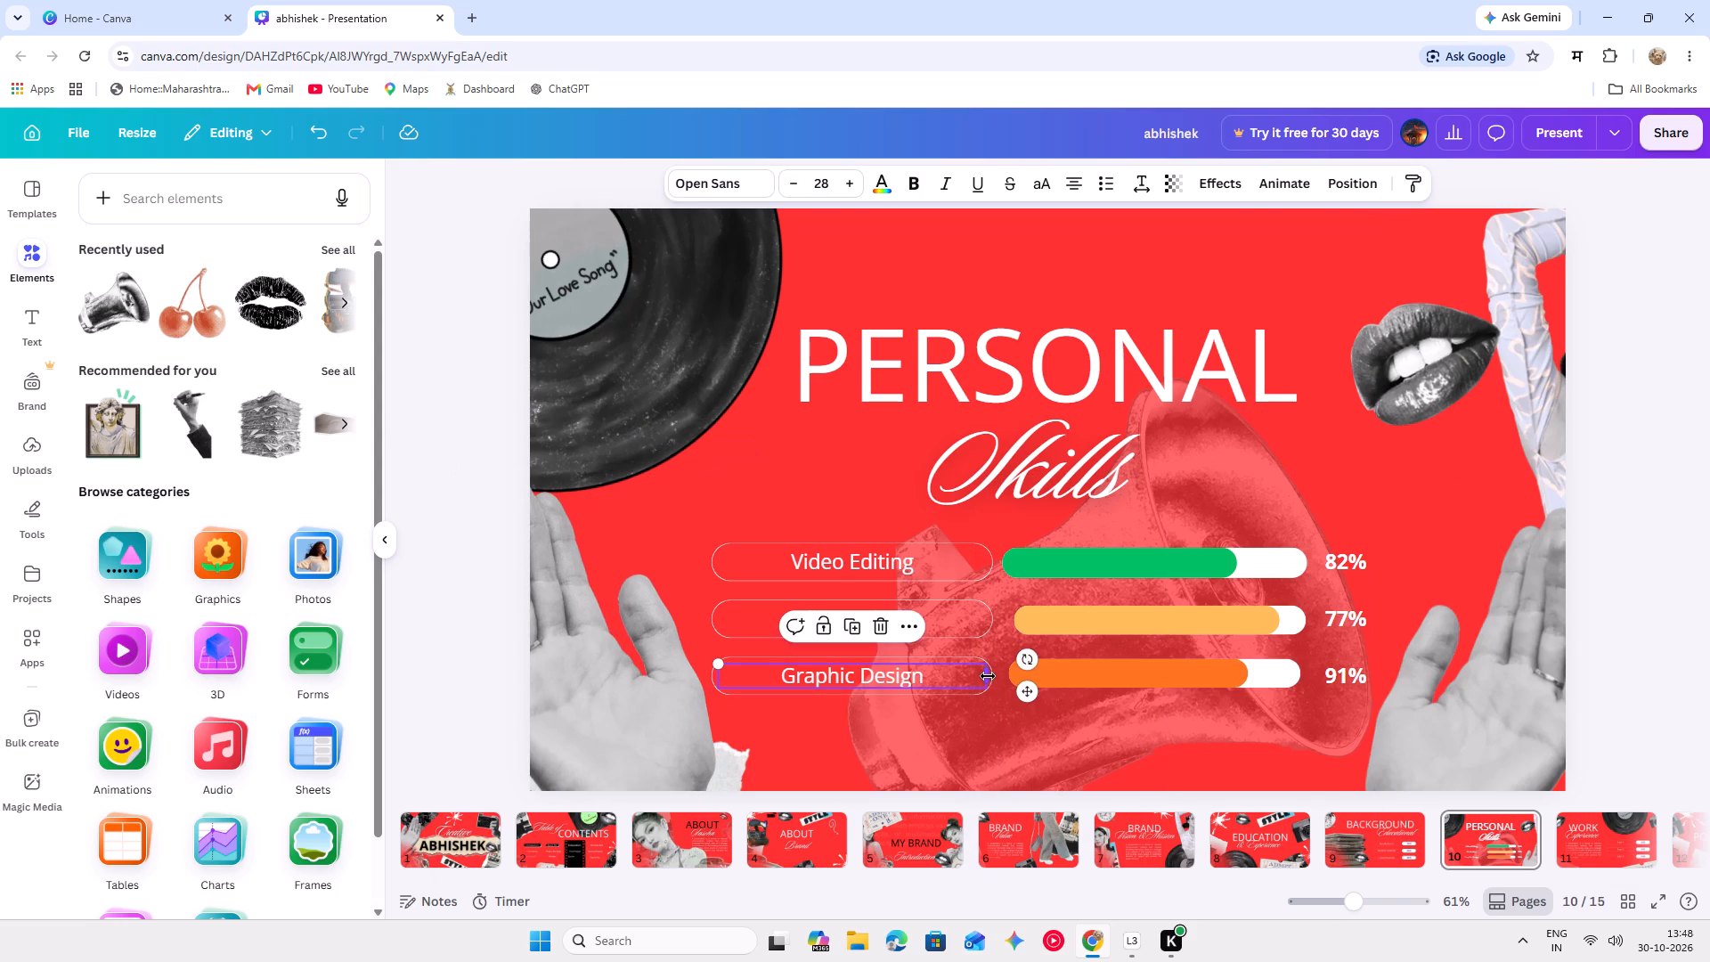
left_click_drag(988, 676, 1279, 680)
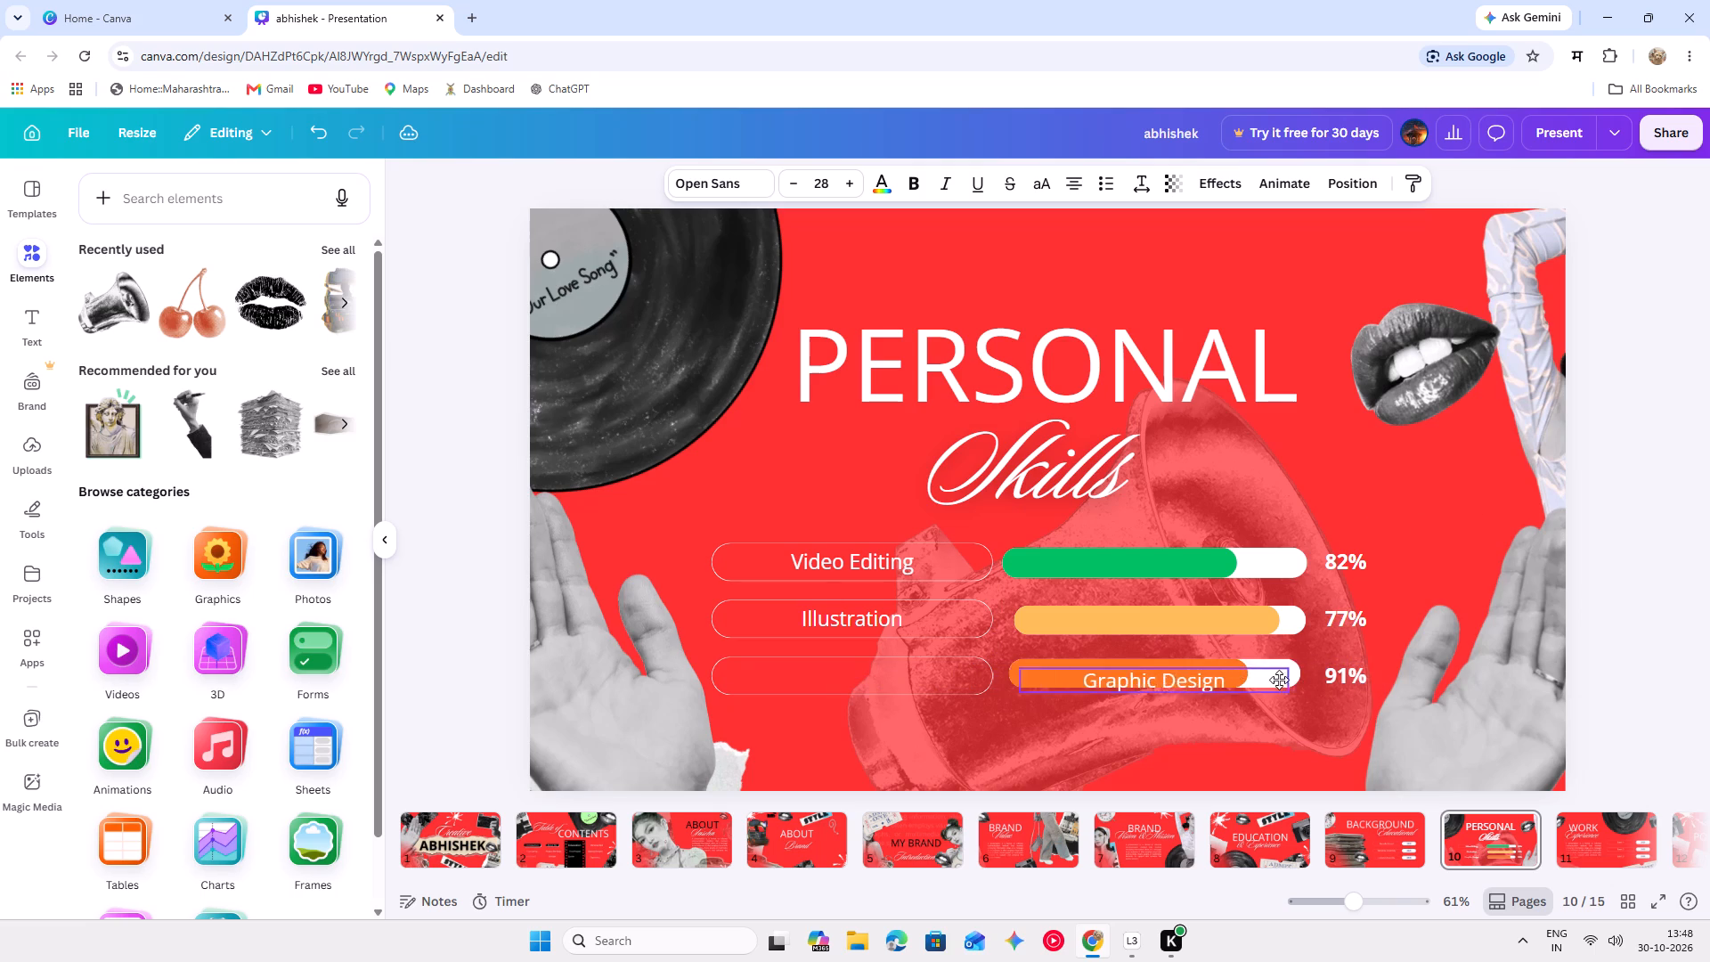
left_click_drag(1279, 680, 1267, 673)
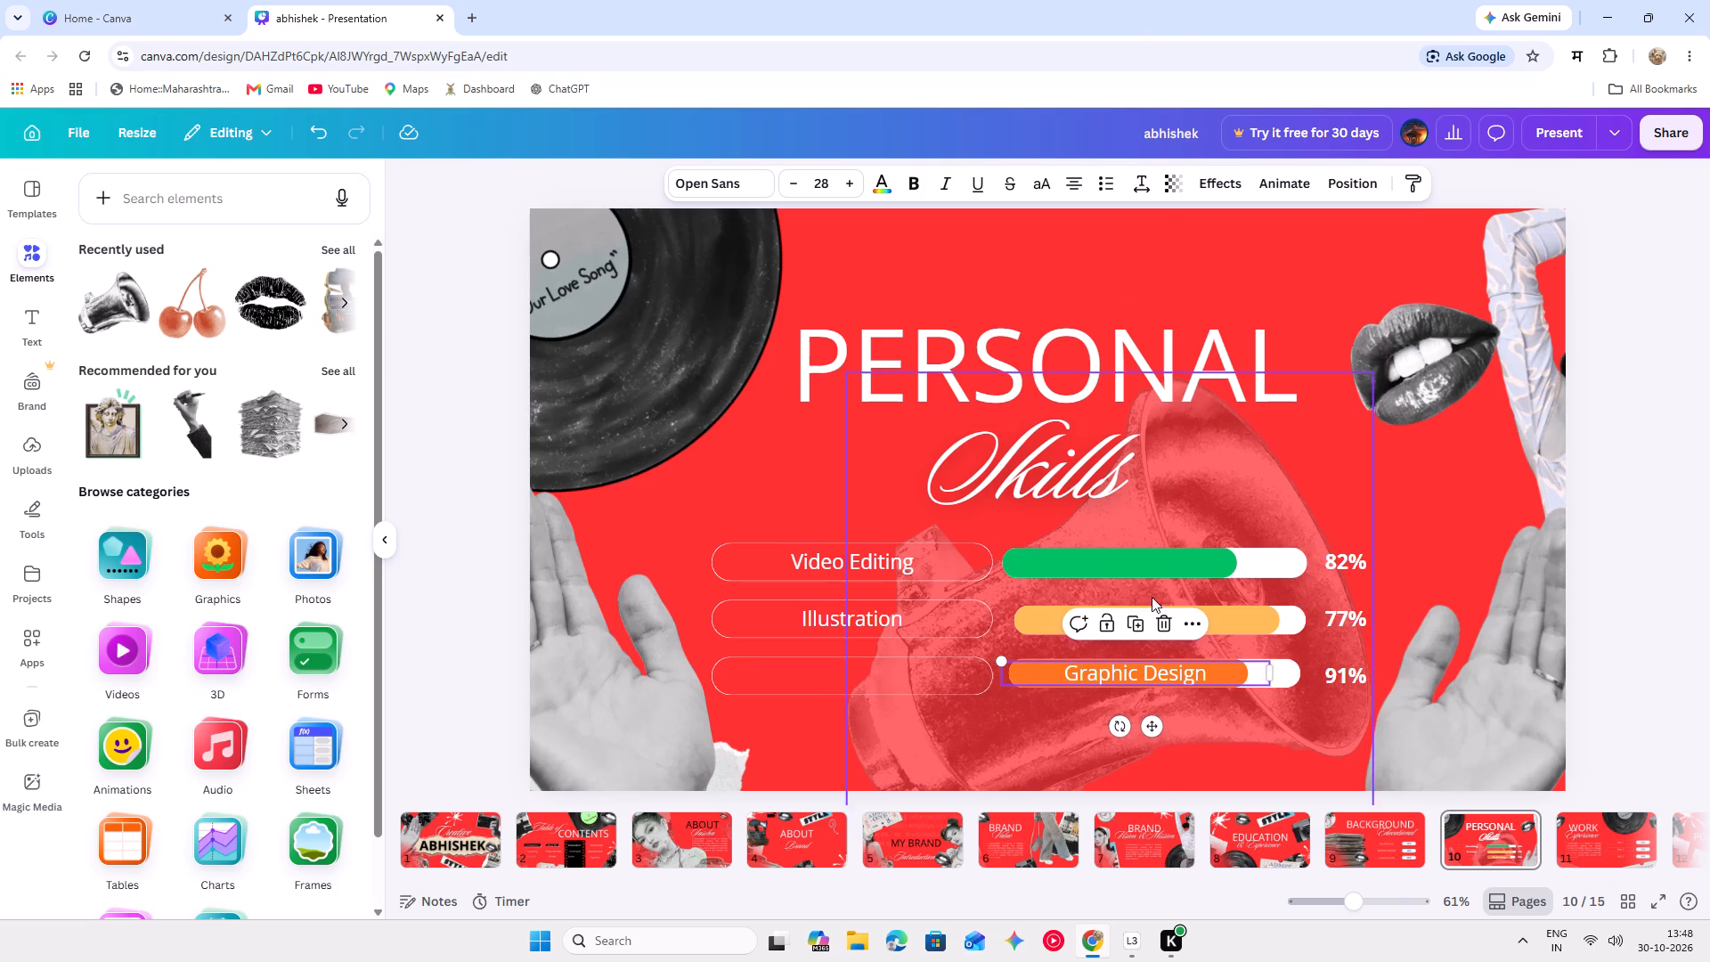
left_click(1143, 622)
left_click_drag(1161, 682, 1160, 682)
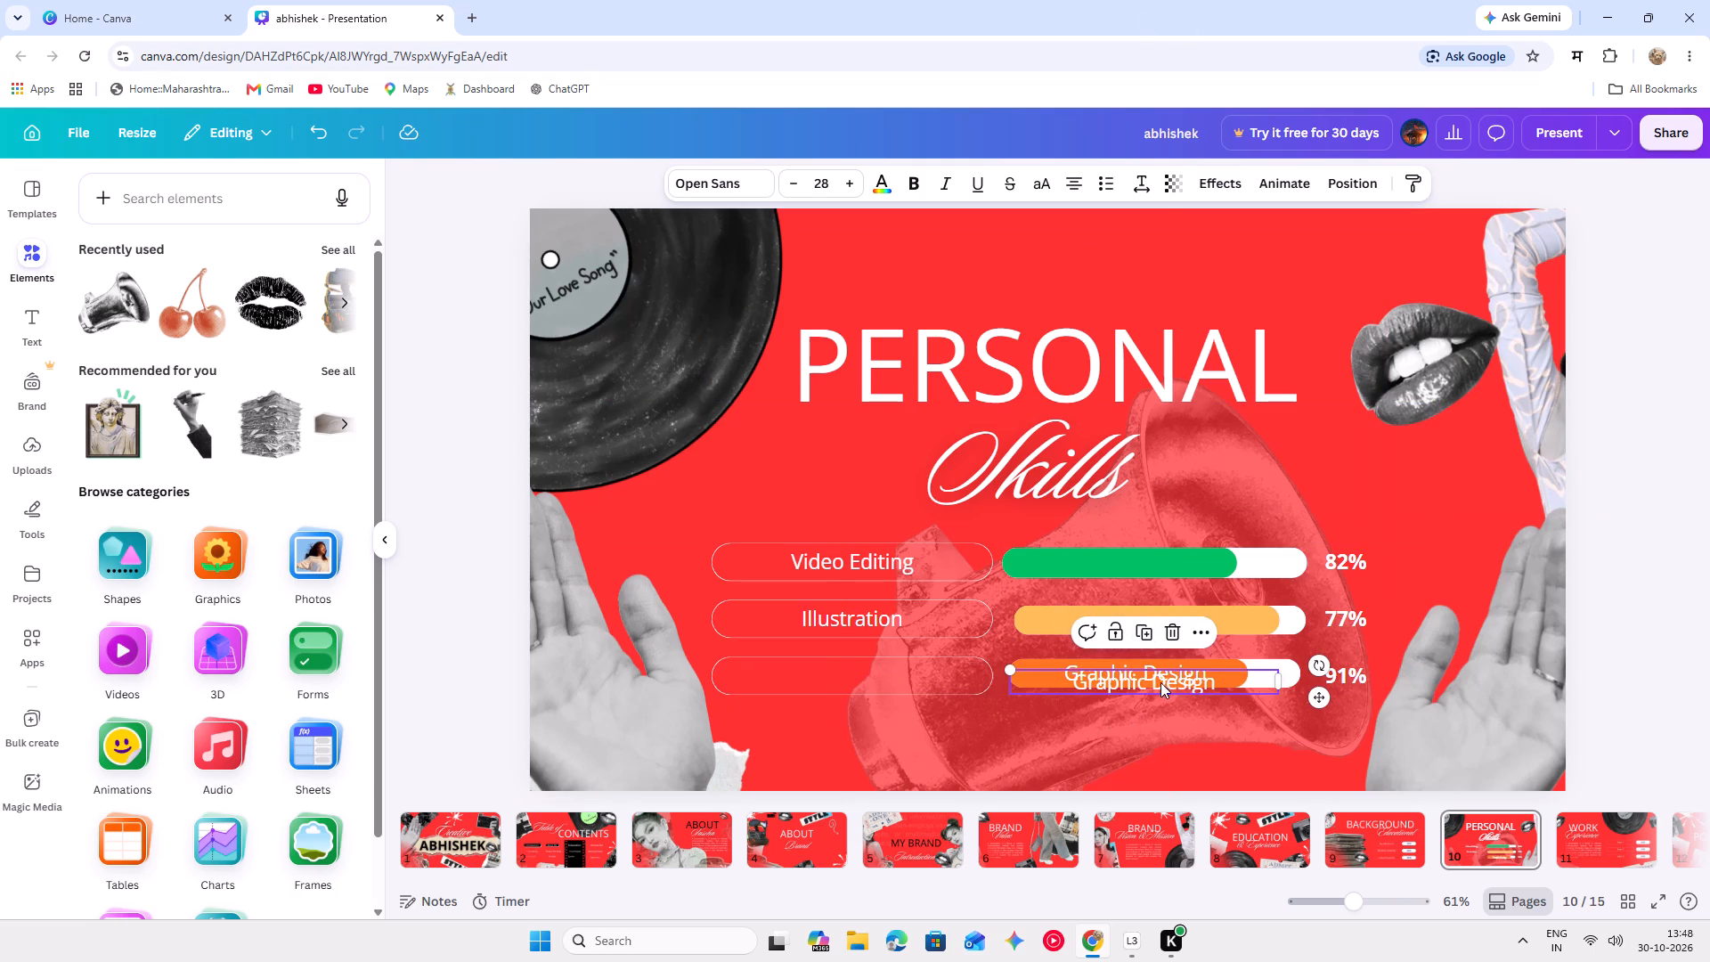
left_click_drag(1160, 682, 854, 675)
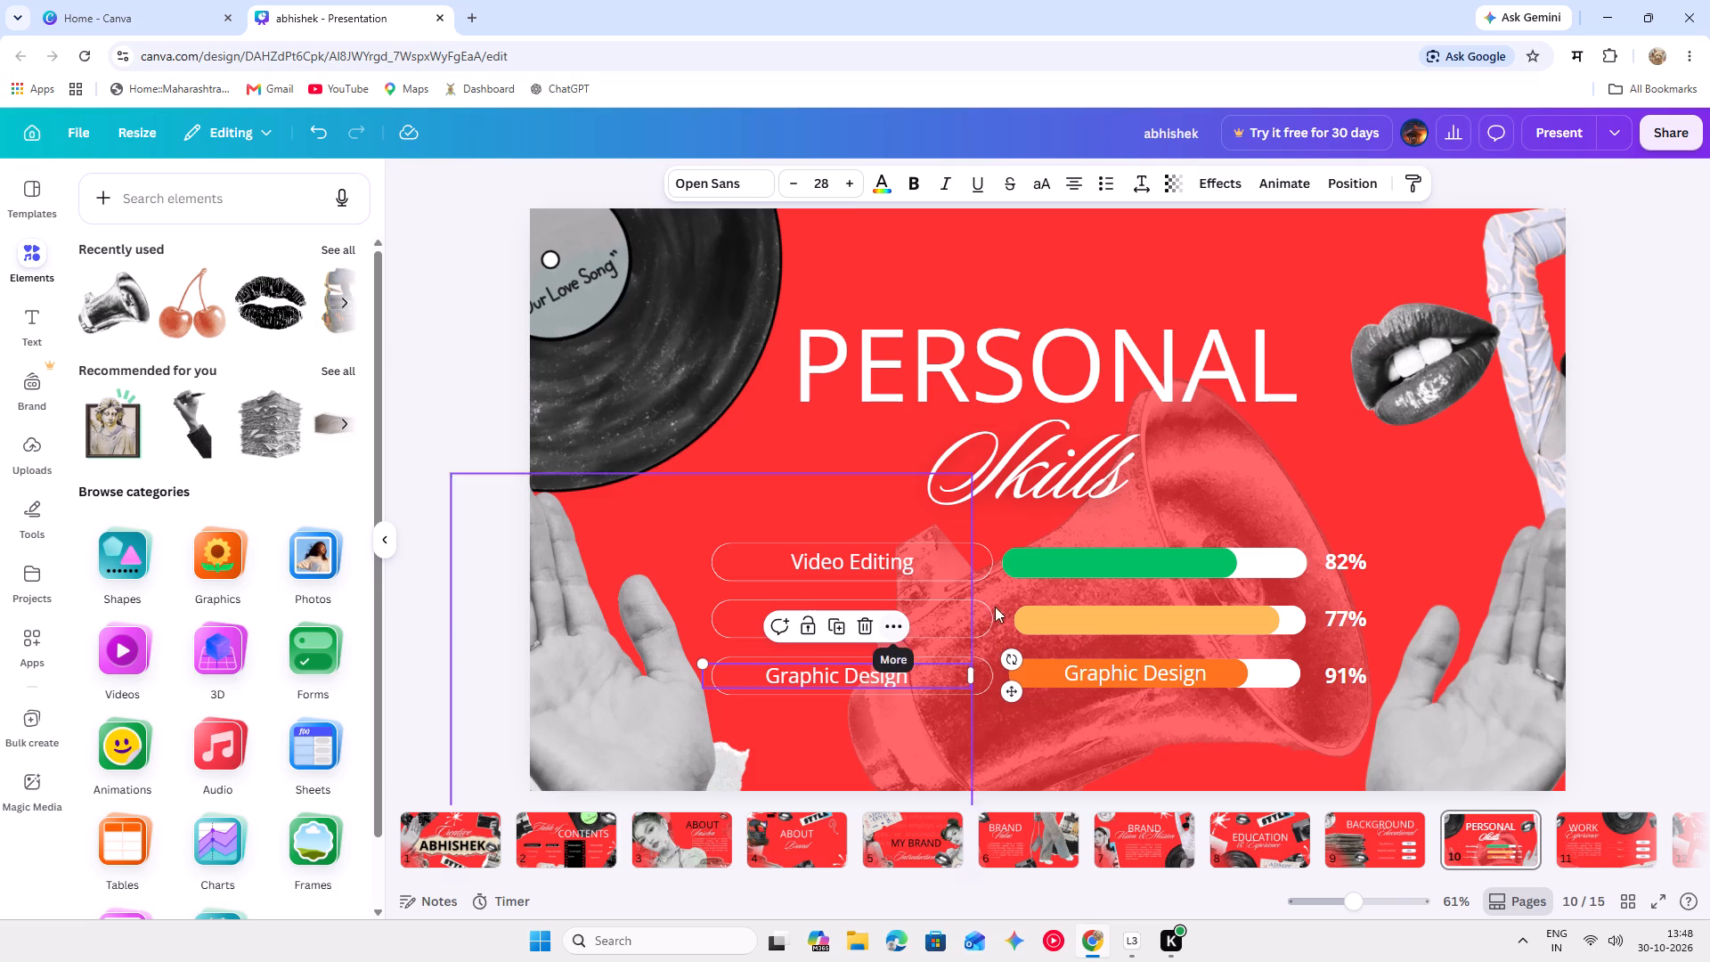
Shift the left hand cut-out farther past the slide's left edge, away from the Illustration label.
left_click(966, 627)
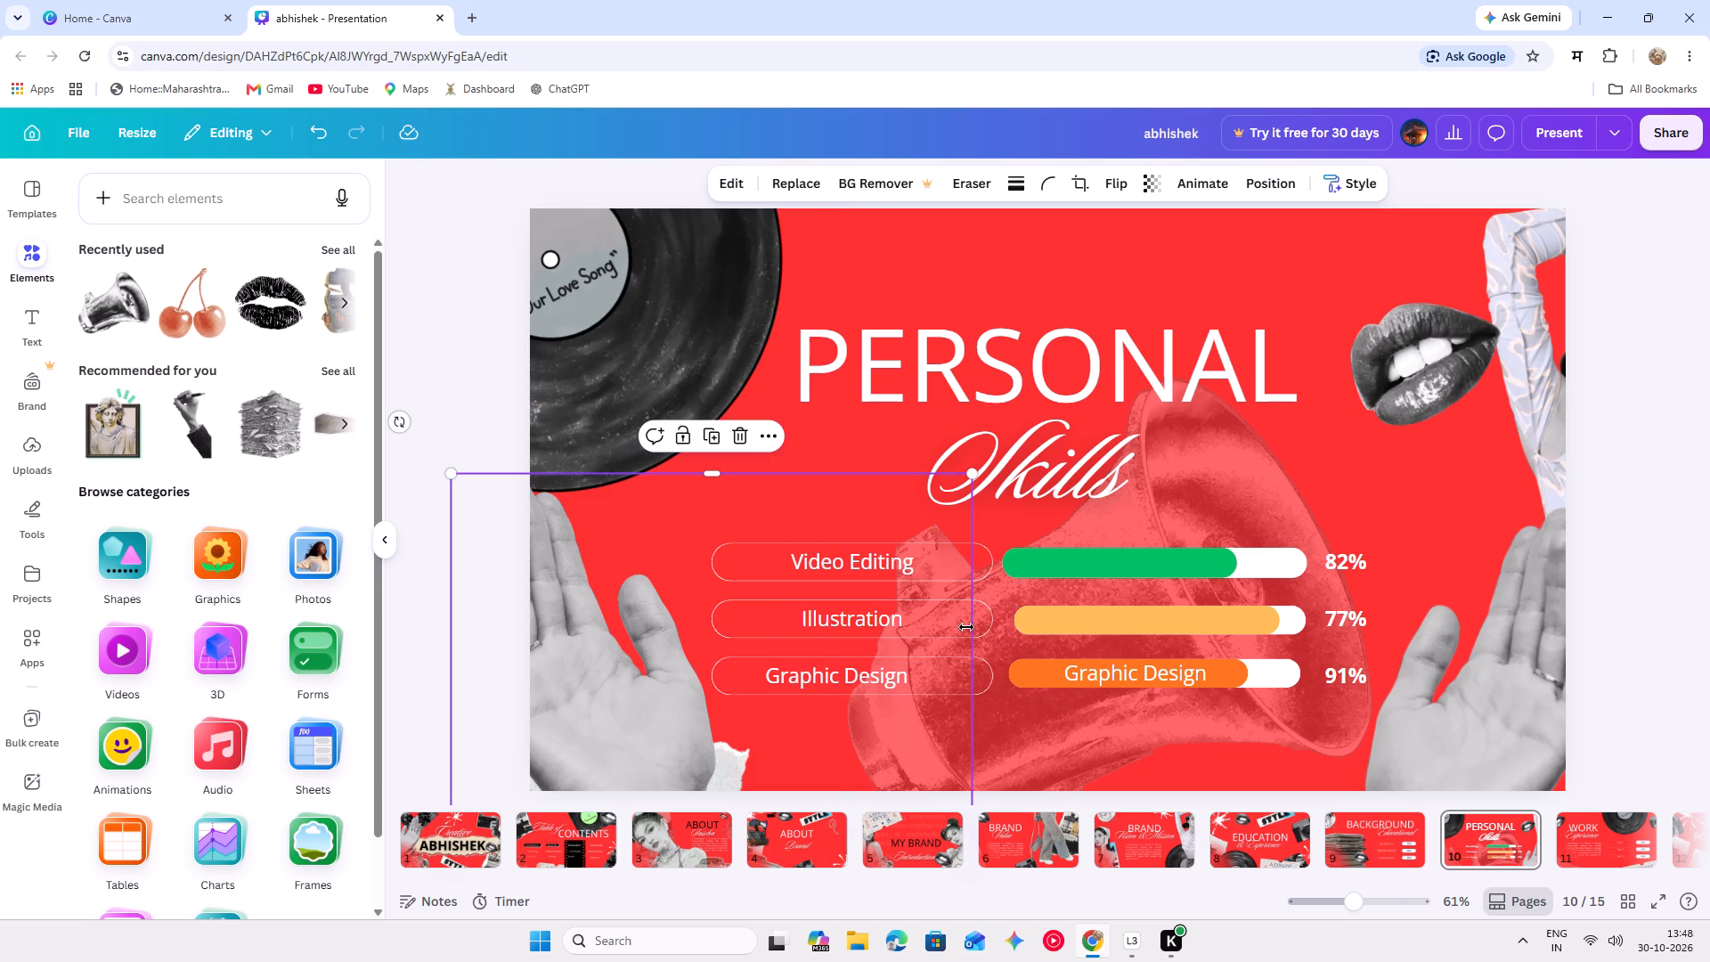
left_click(934, 622)
left_click(899, 617)
left_click(856, 617)
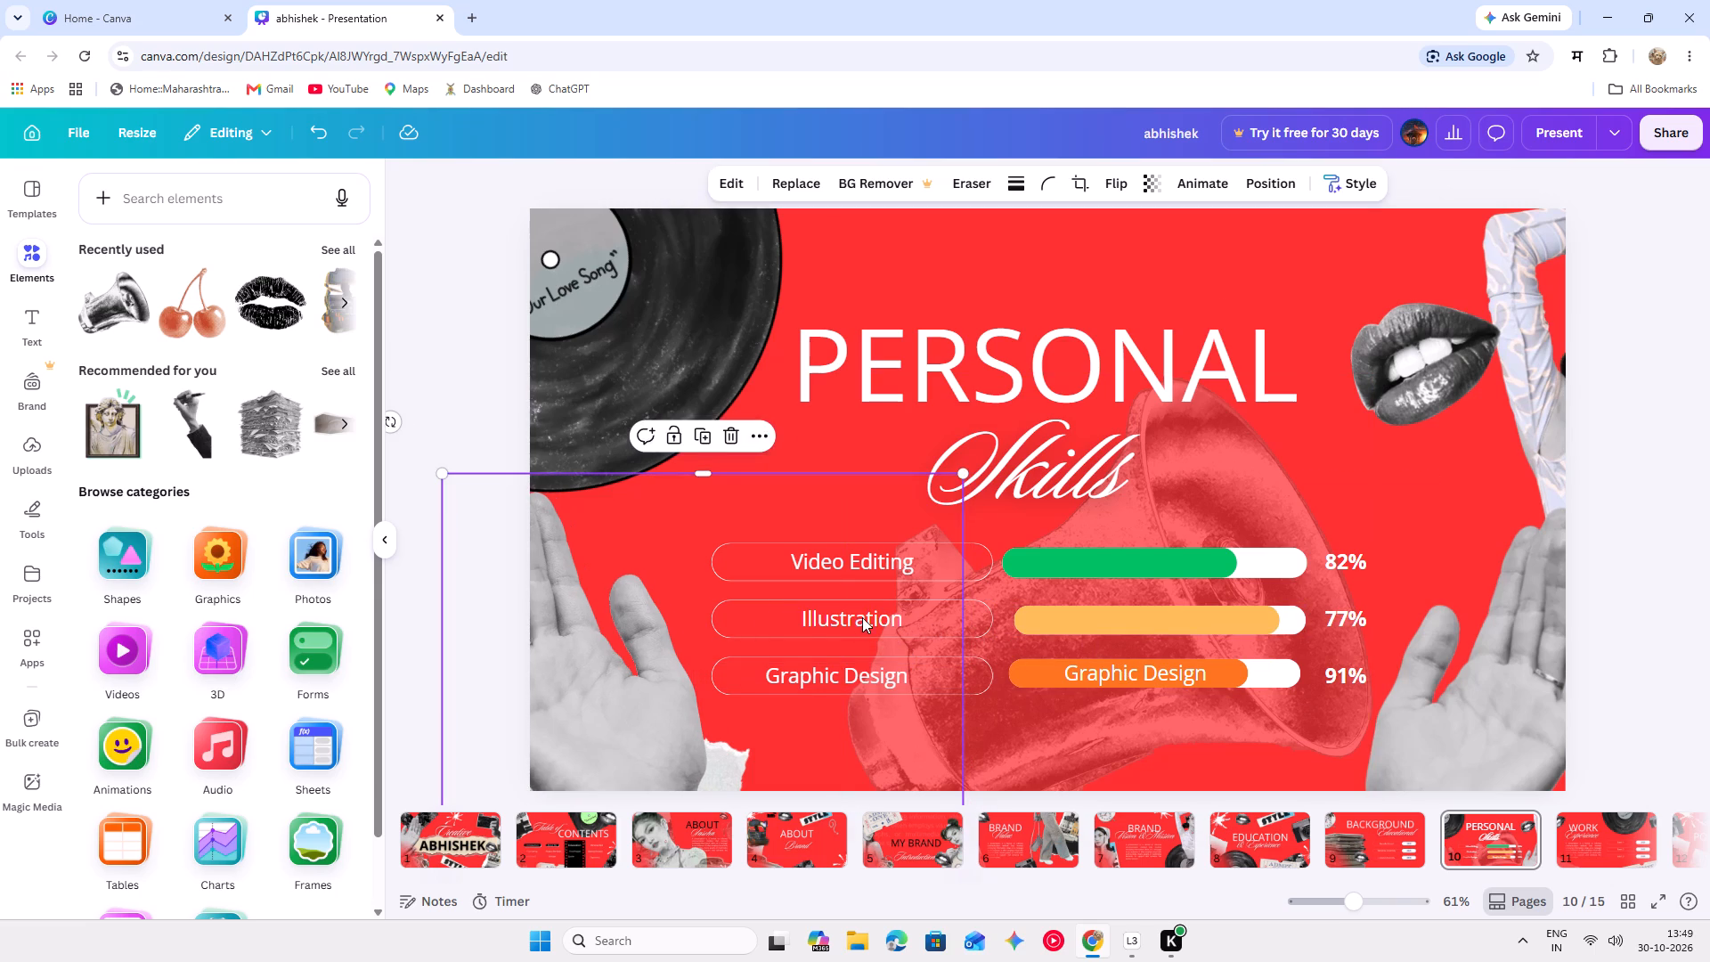
left_click_drag(918, 626, 818, 632)
Duplicate the Illustration label and place the copy over the yellow progress bar.
left_click(936, 622)
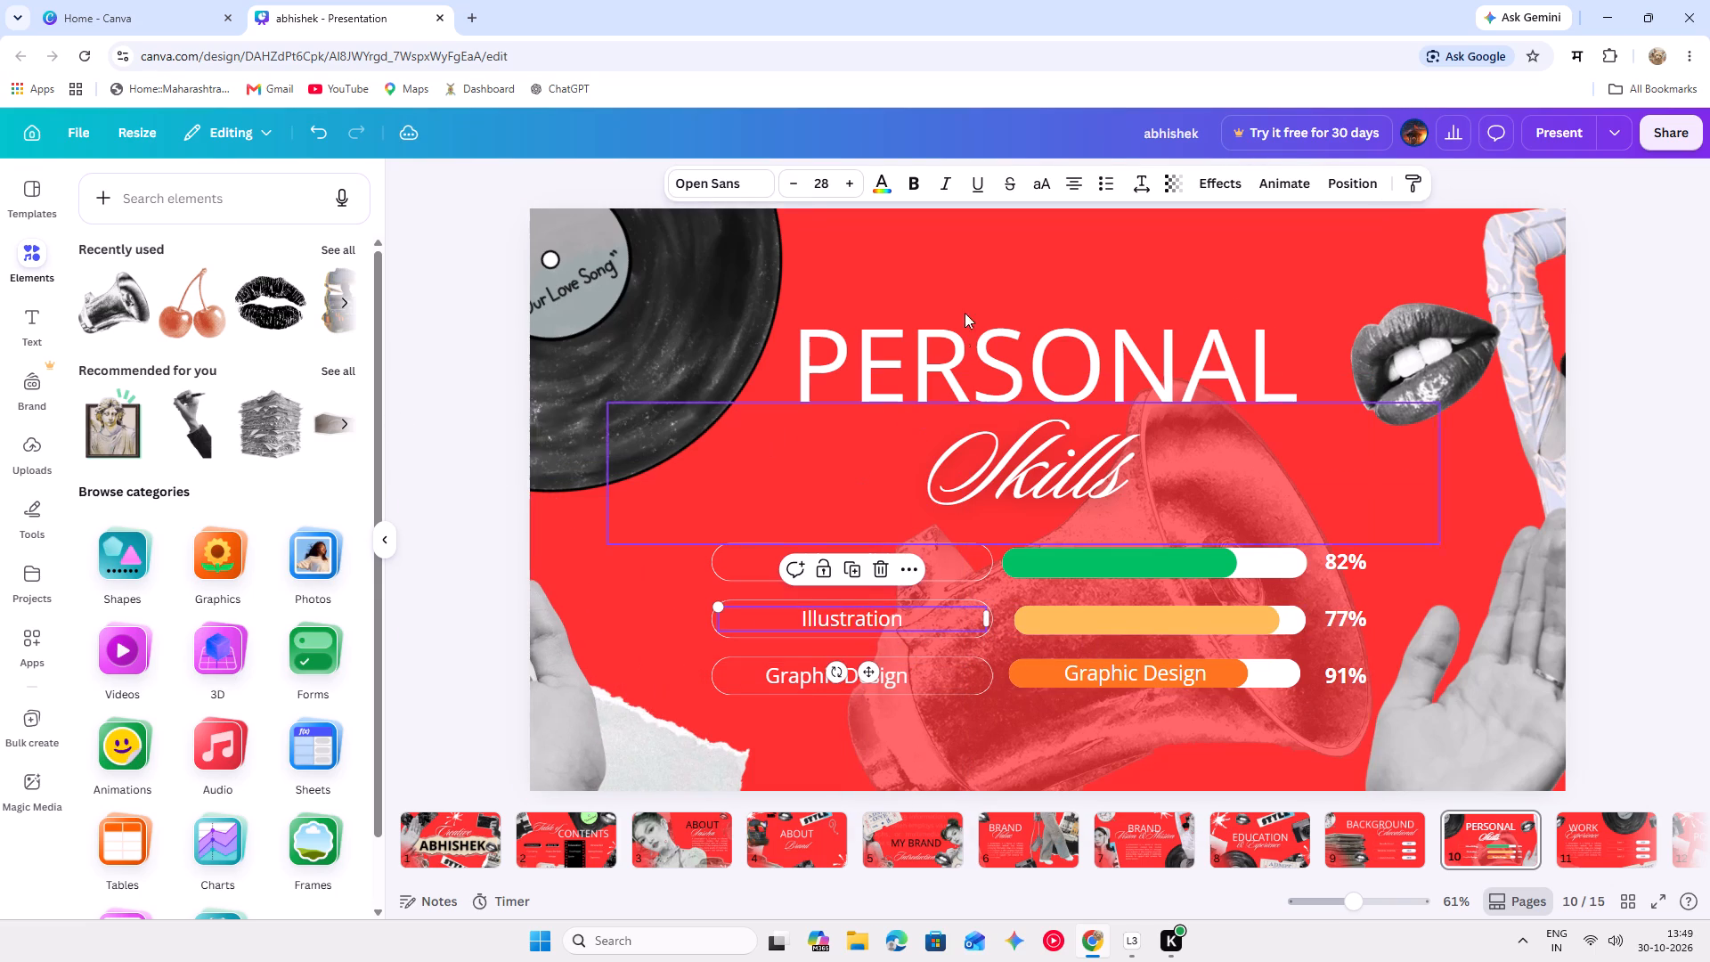
left_click(859, 565)
left_click_drag(898, 634, 1146, 624)
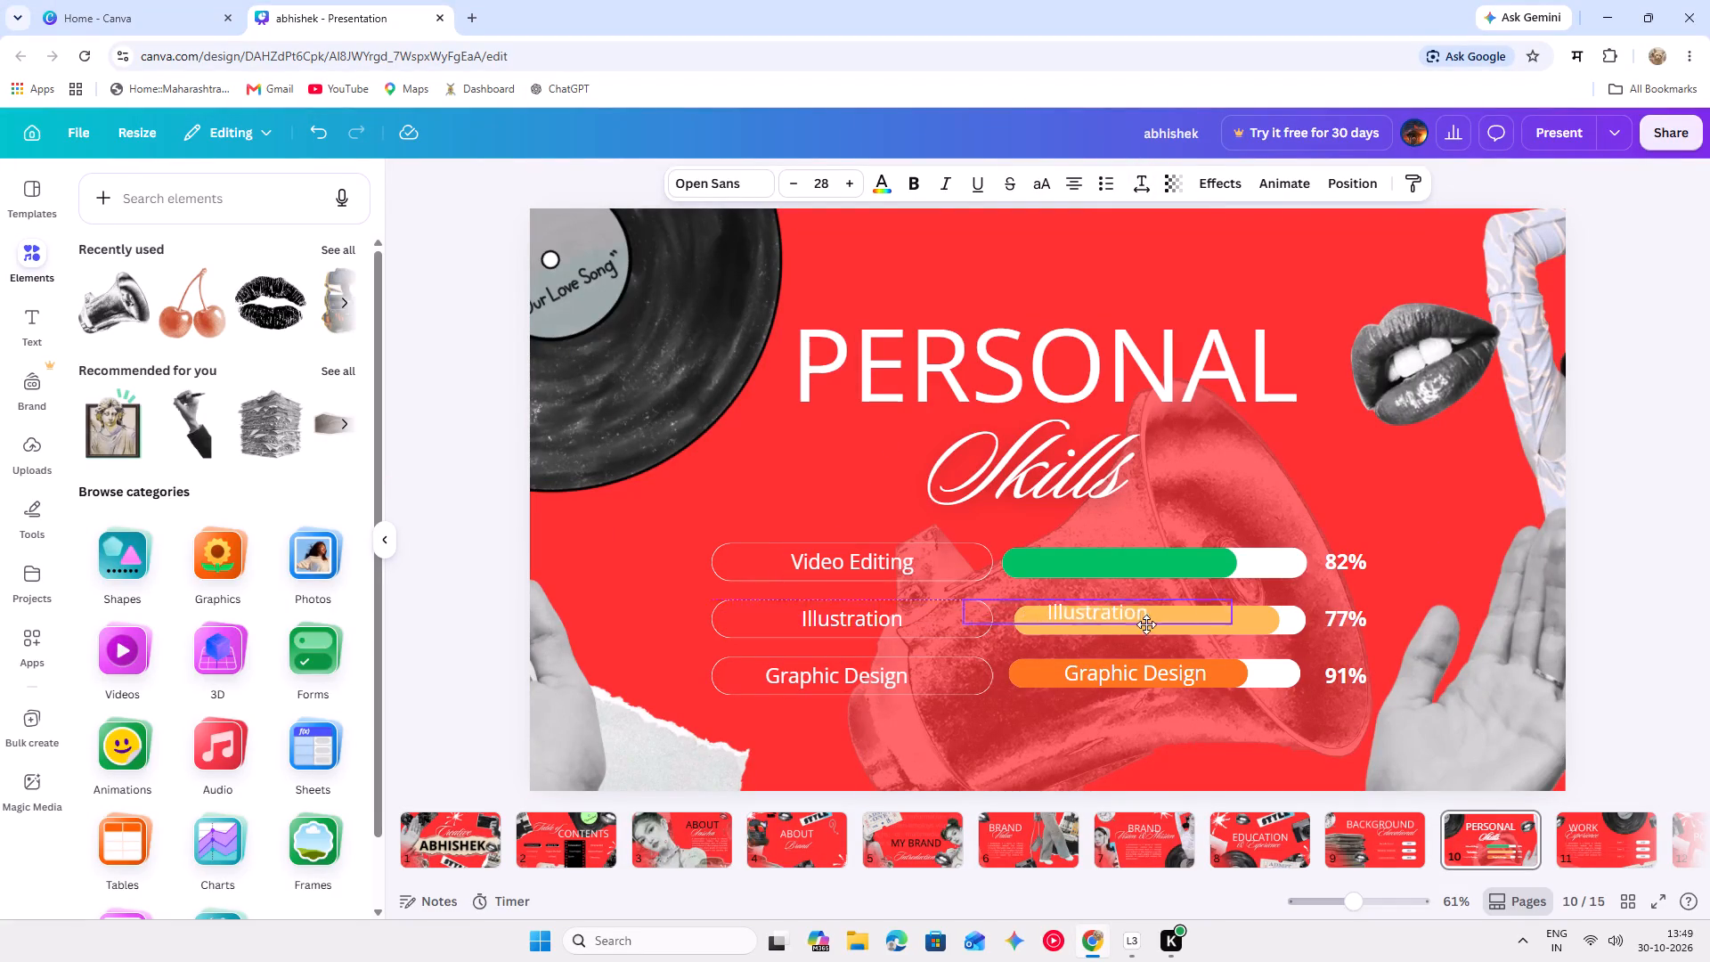
left_click_drag(1146, 624, 1173, 626)
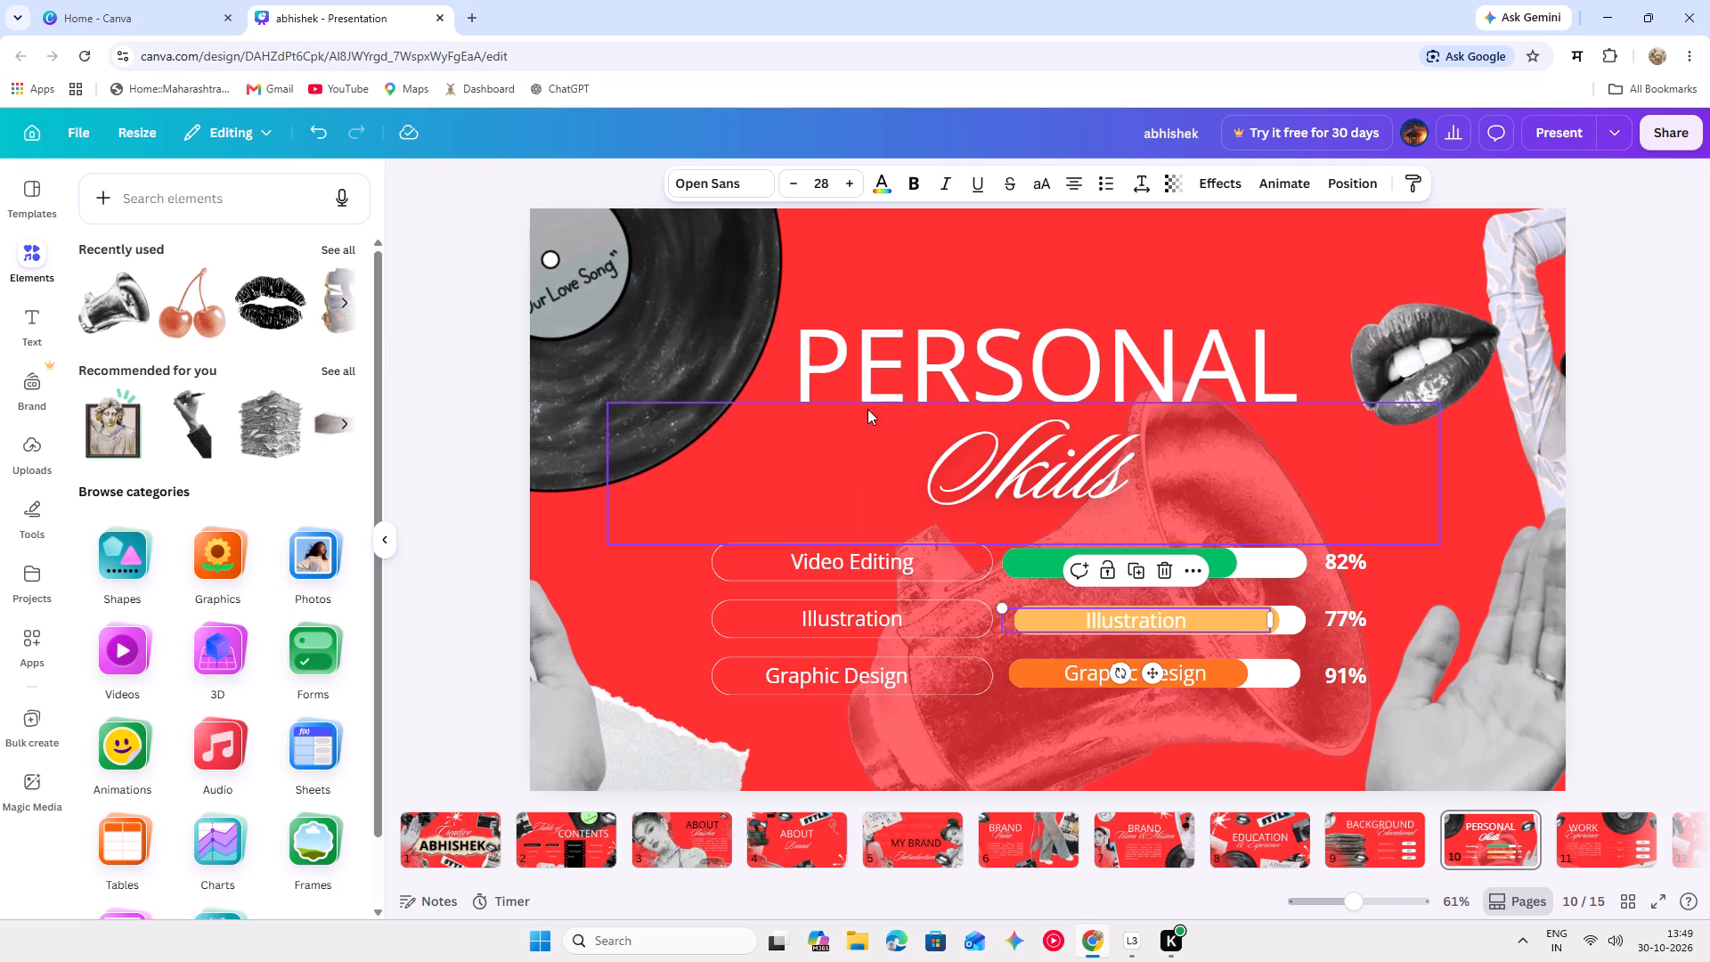
Raise the PERSONAL heading toward the slide's top and shift the Skills script slightly right beneath it.
left_click_drag(839, 349, 844, 309)
left_click_drag(1028, 498, 1041, 495)
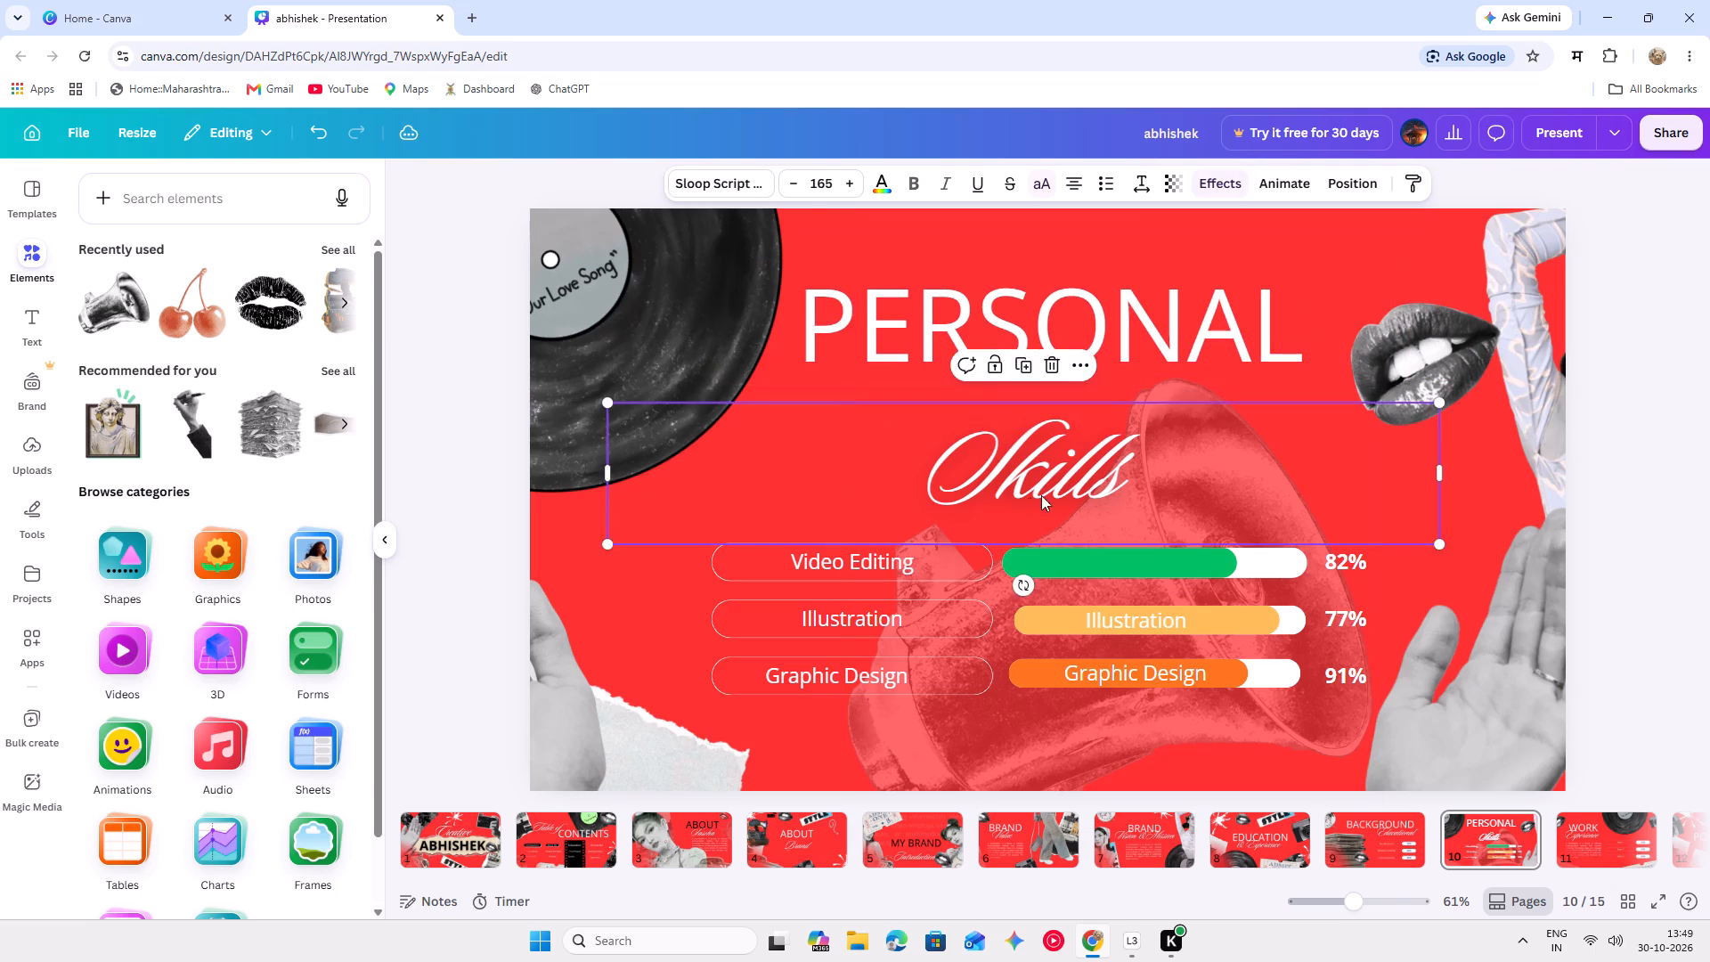
left_click_drag(1041, 495, 1056, 494)
Move the vinyl record down and slightly inward until its whole "Our Love Song" text is inside the slide.
left_click_drag(590, 324, 610, 379)
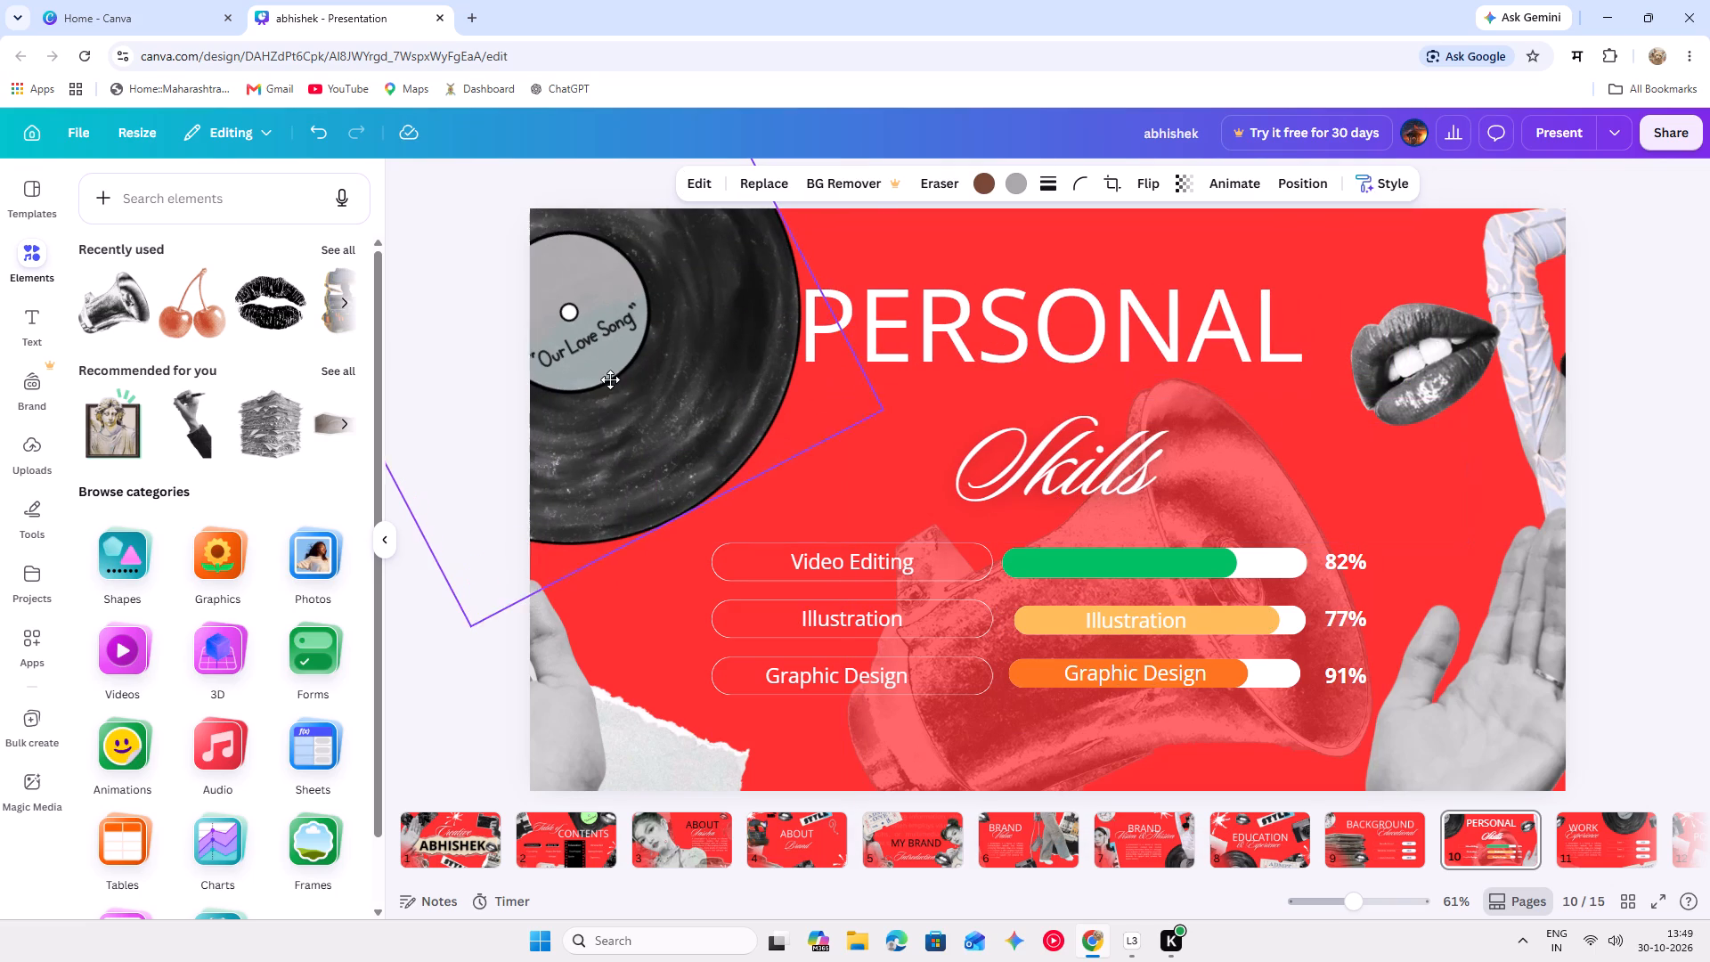
left_click_drag(610, 379, 617, 400)
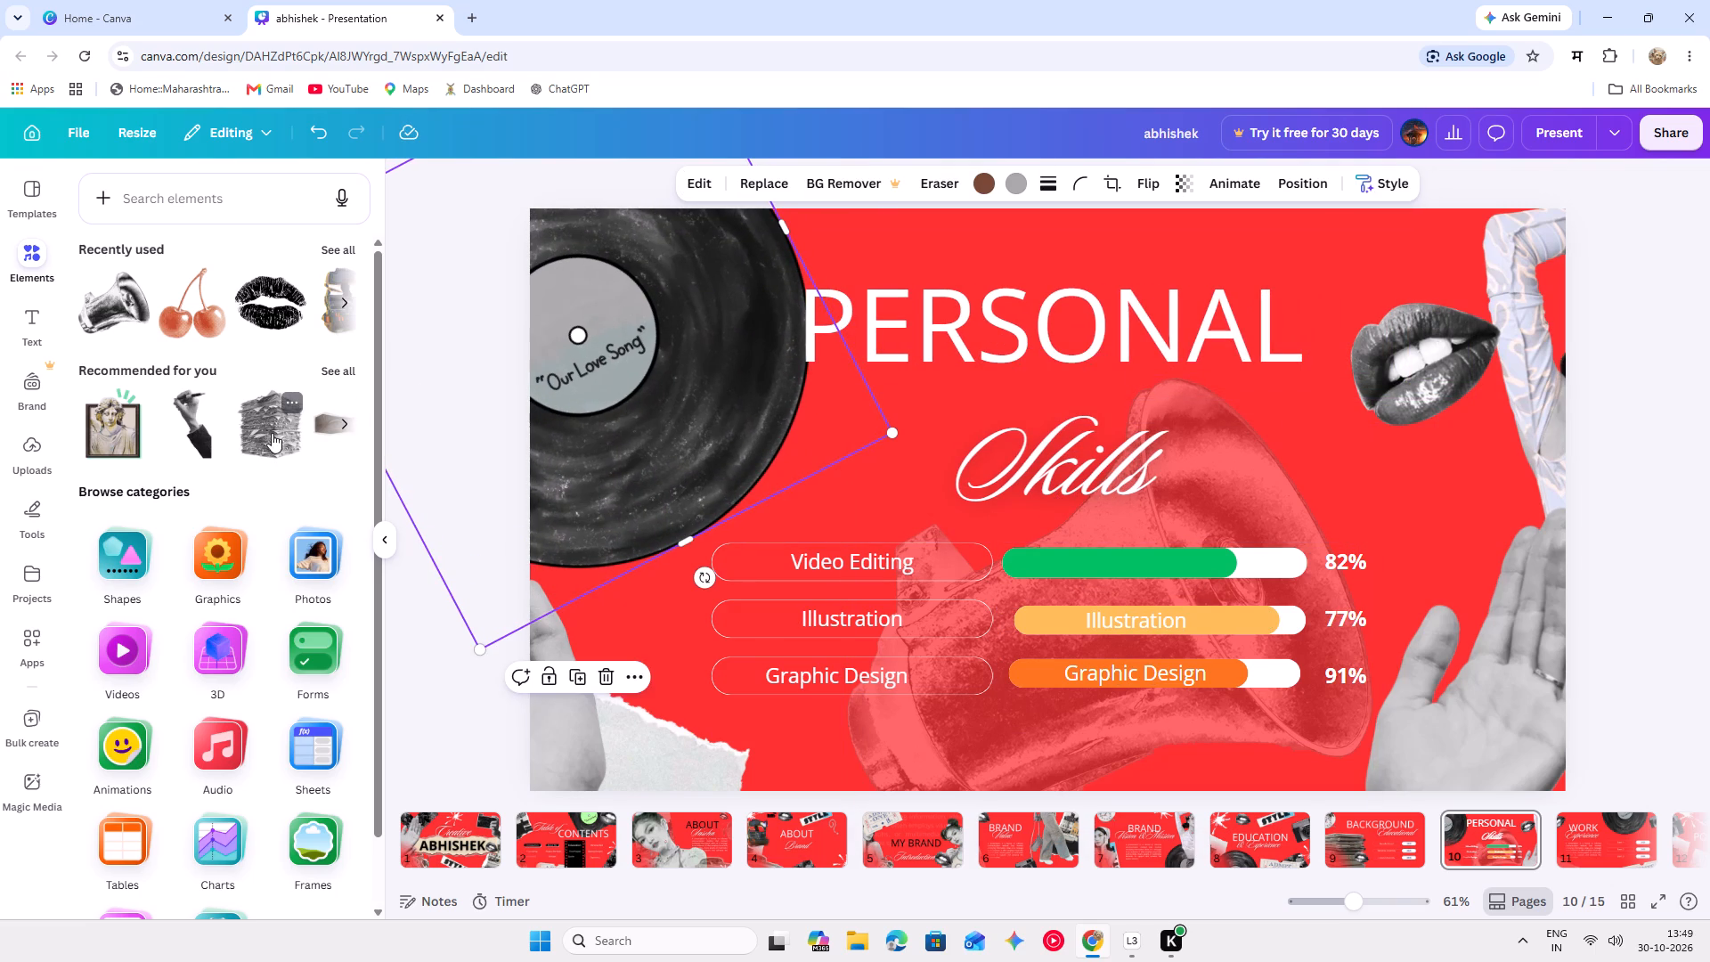
Add the recommended paper-stack cut-out and position it rising from the slide's bottom edge, just below the Graphic Design pill.
left_click(272, 433)
left_click_drag(965, 484, 454, 738)
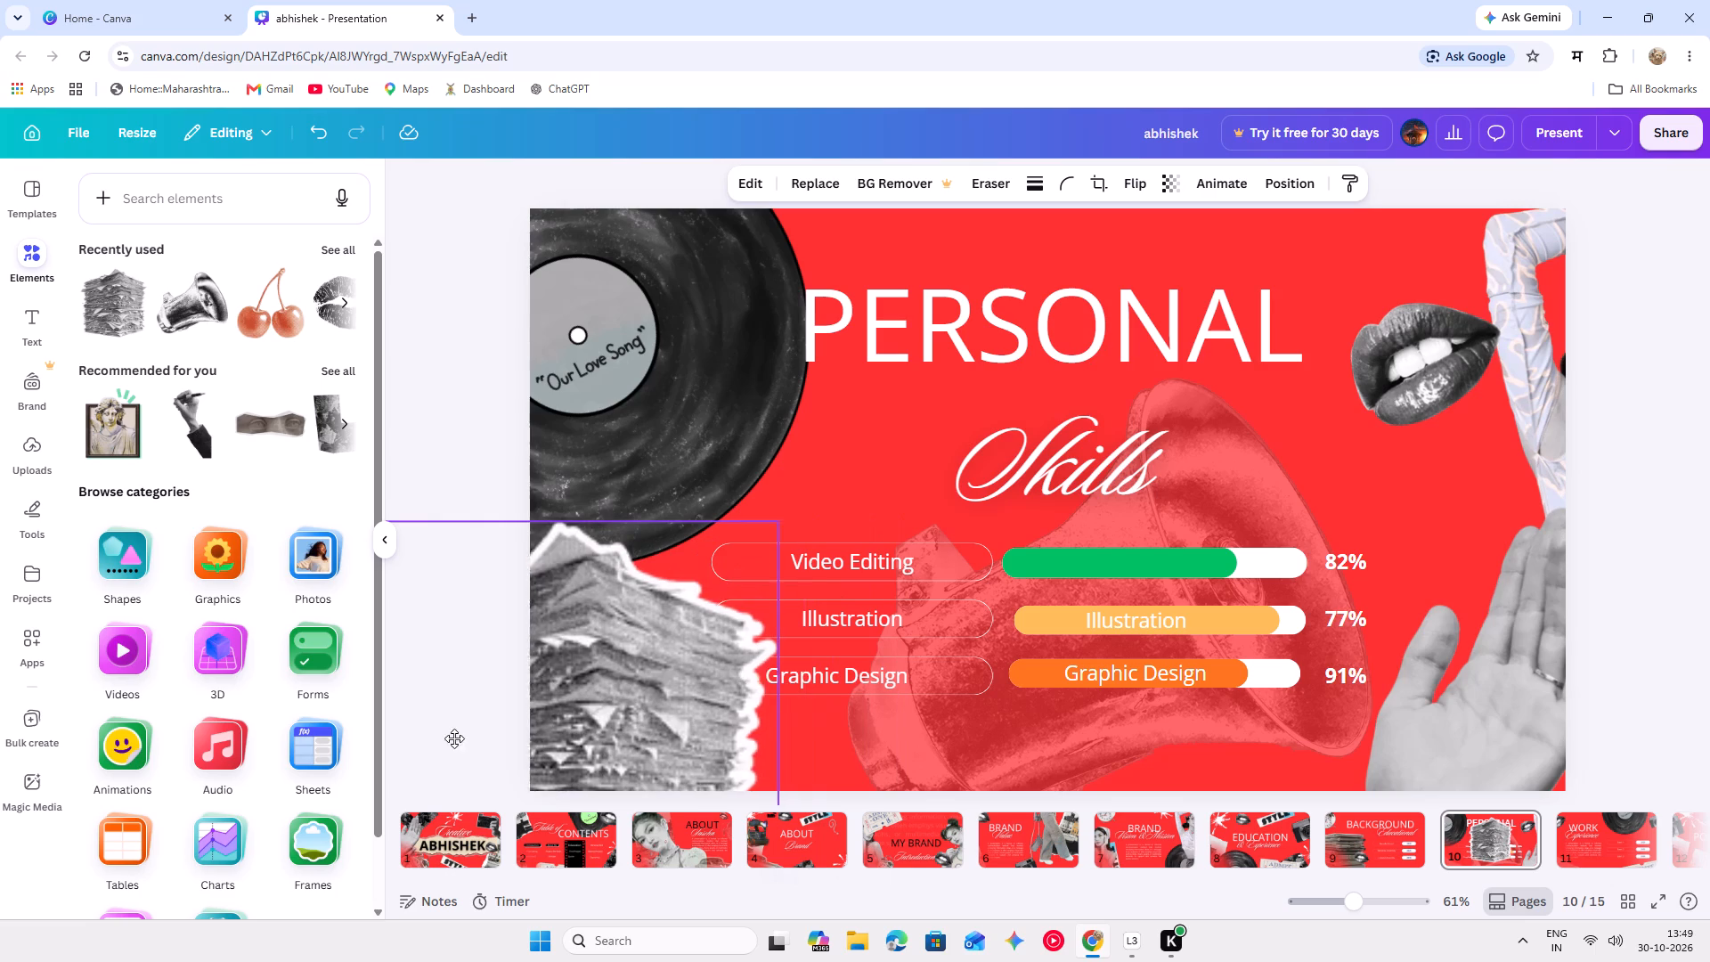
left_click_drag(454, 738, 407, 735)
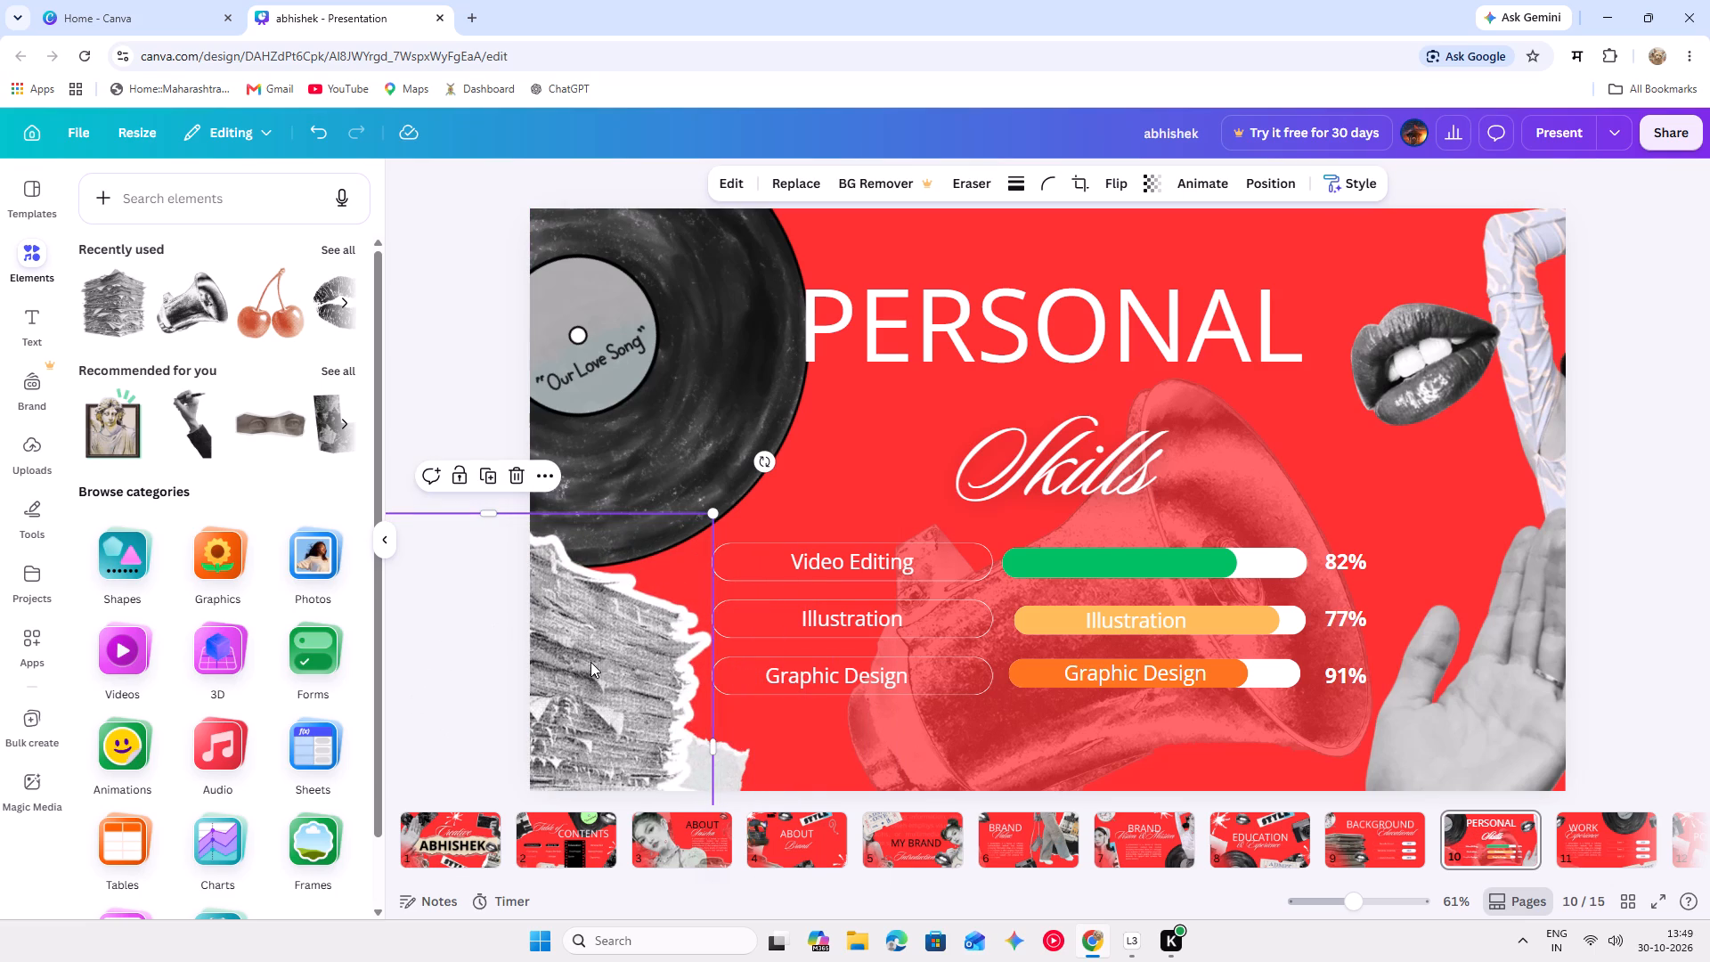
left_click_drag(590, 662, 581, 688)
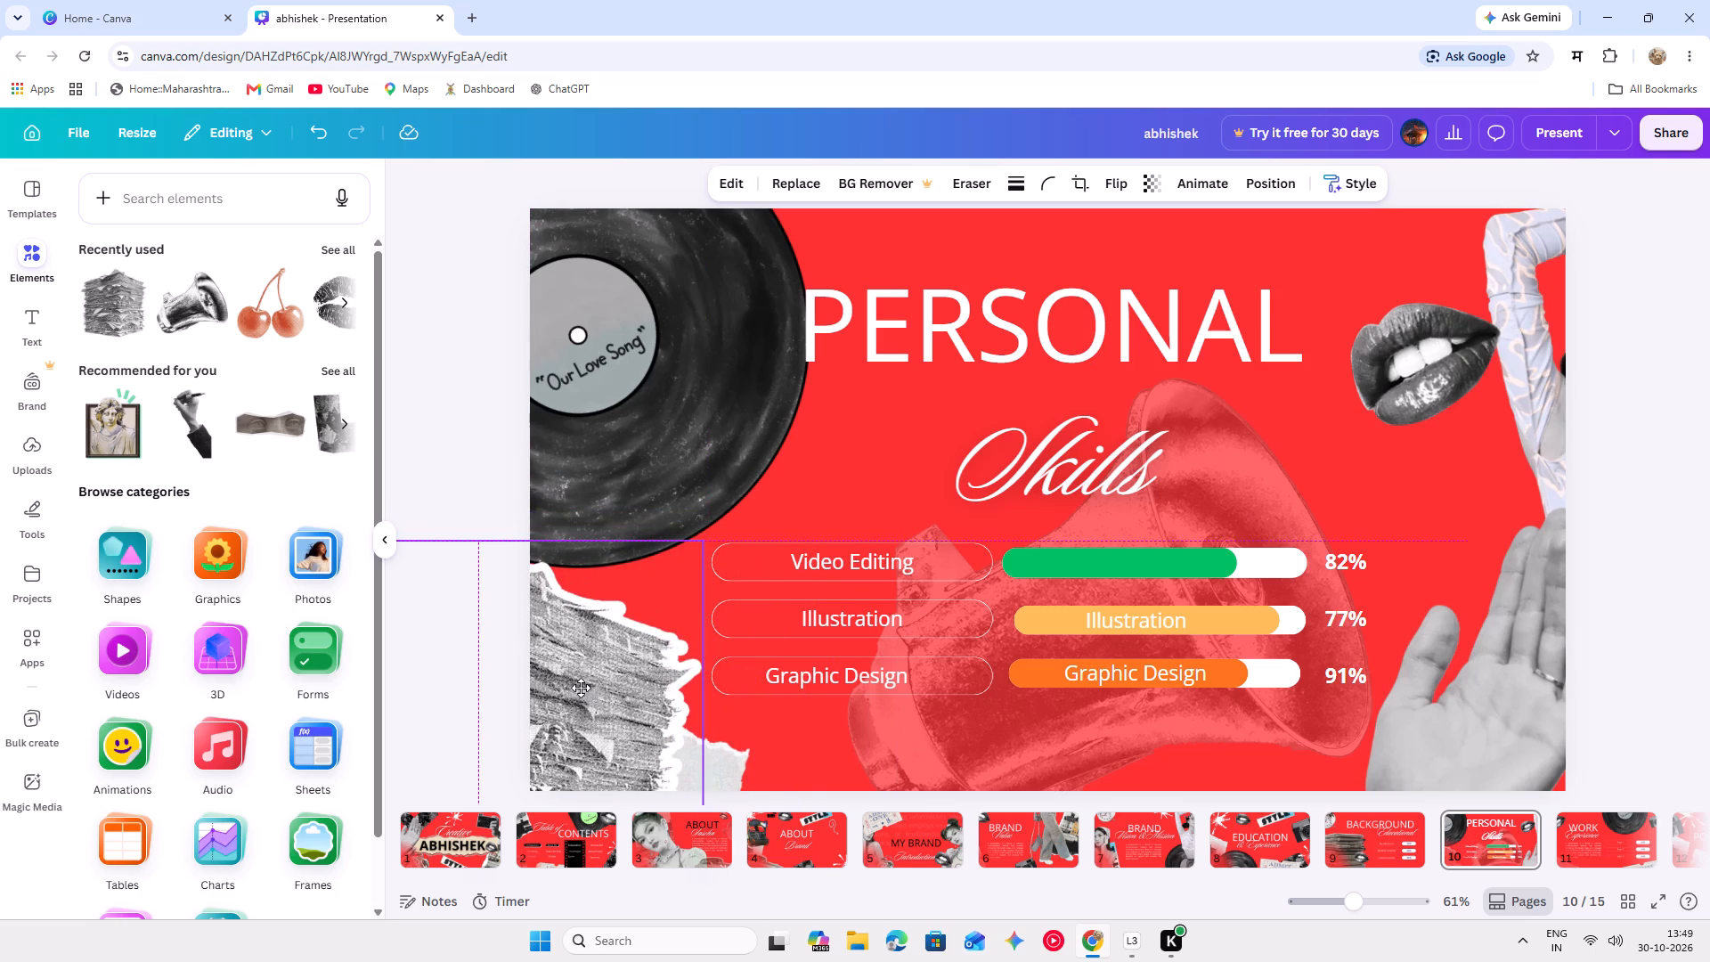
left_click_drag(581, 688, 519, 712)
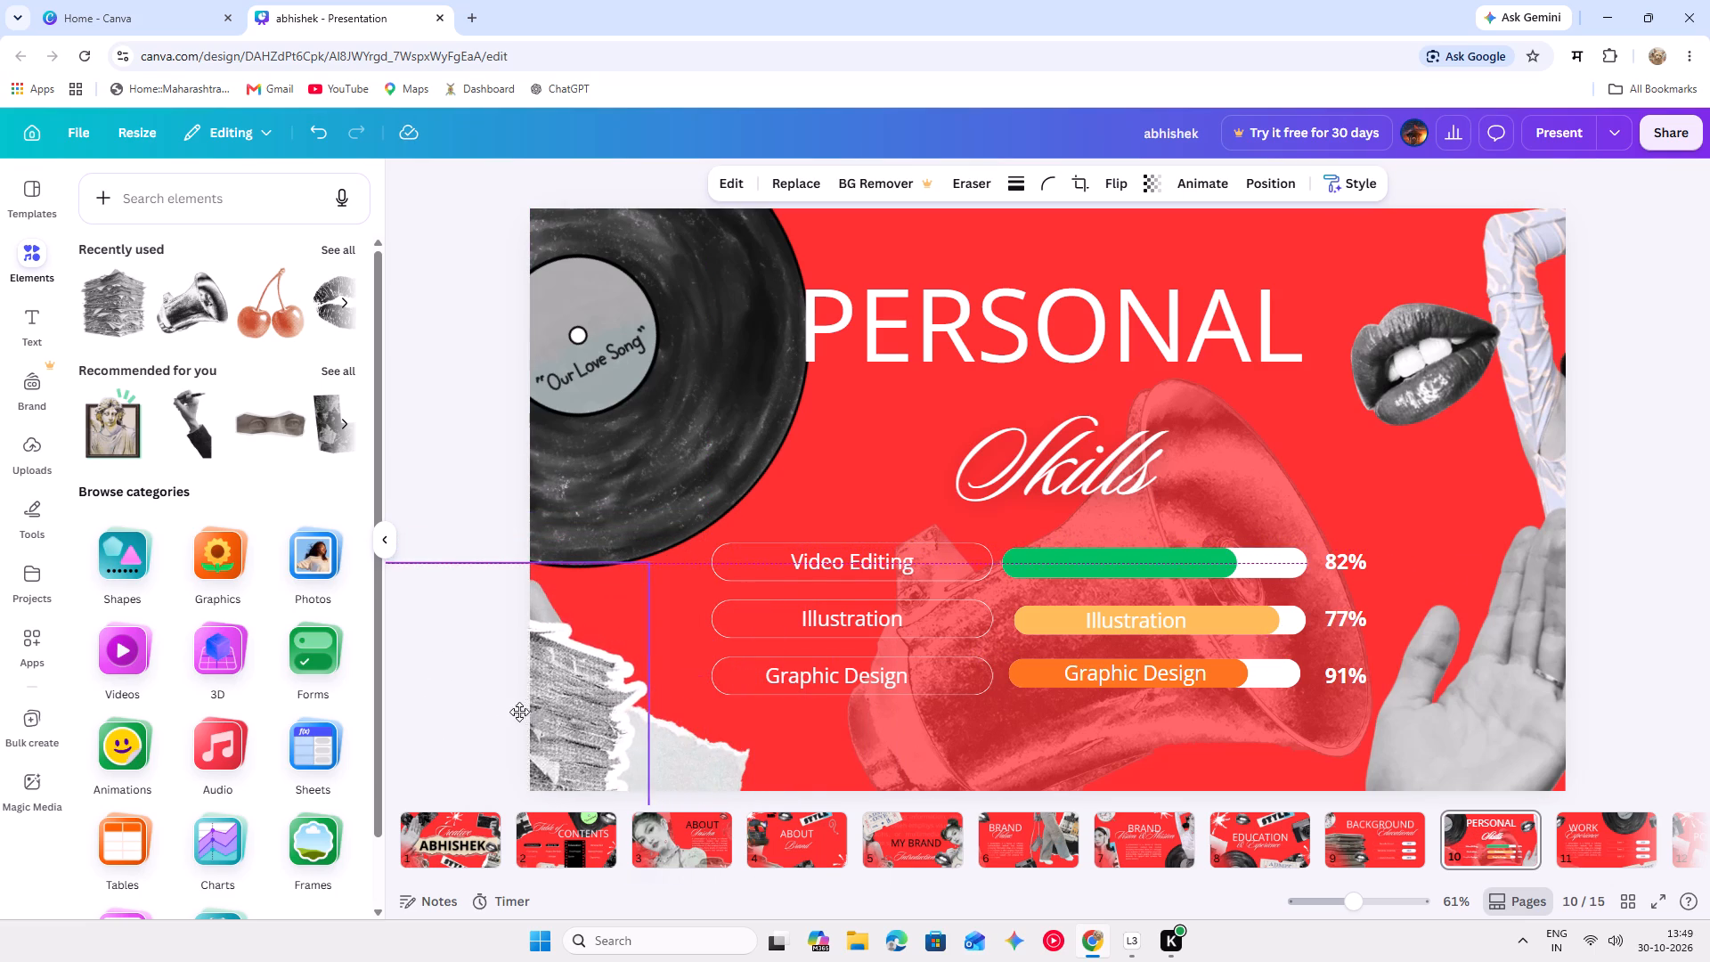
left_click_drag(519, 712, 484, 666)
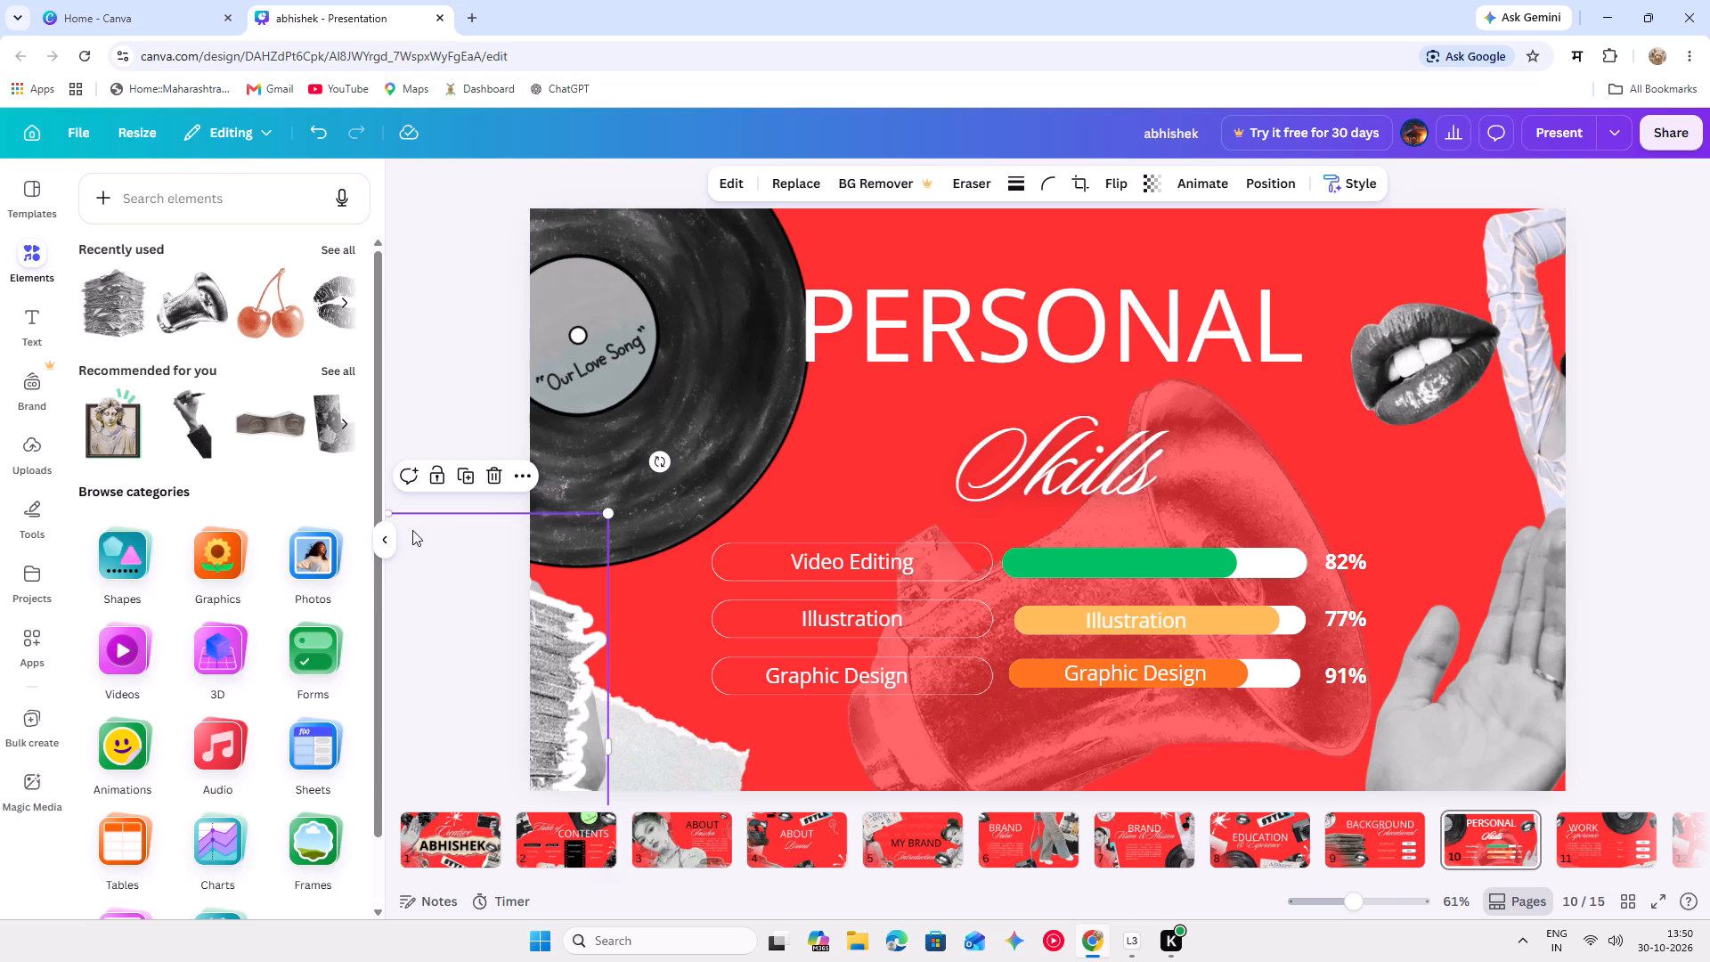
left_click_drag(566, 674, 754, 788)
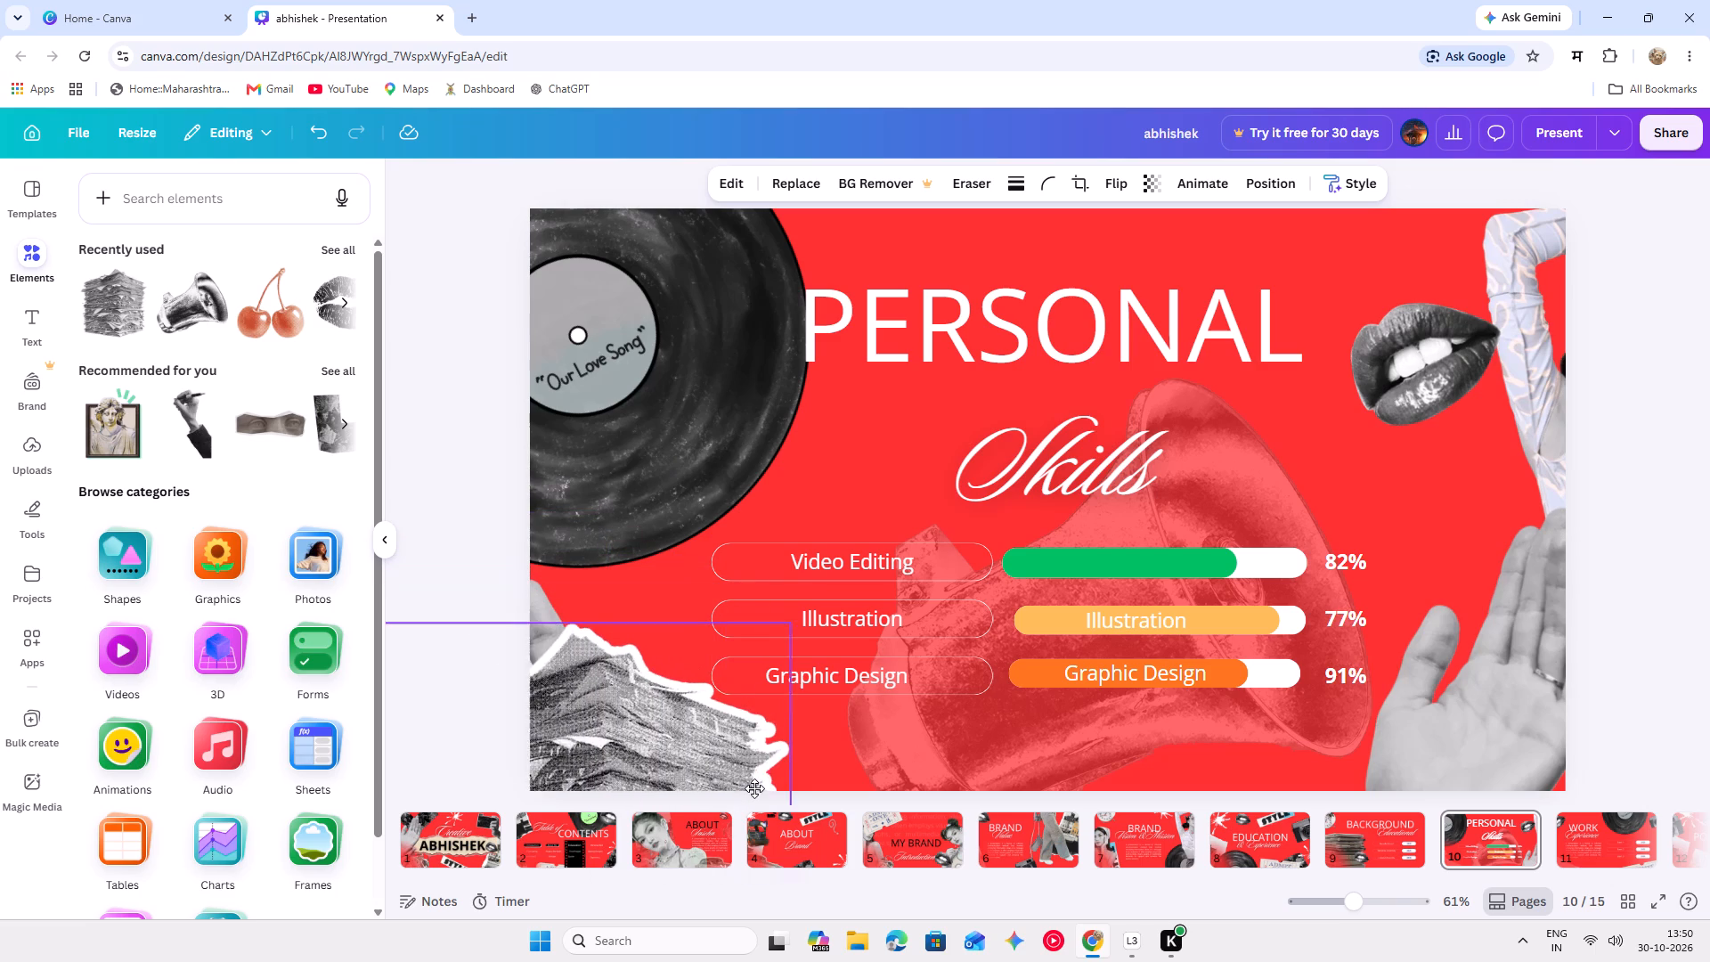
left_click_drag(754, 788, 745, 798)
left_click_drag(688, 728, 841, 730)
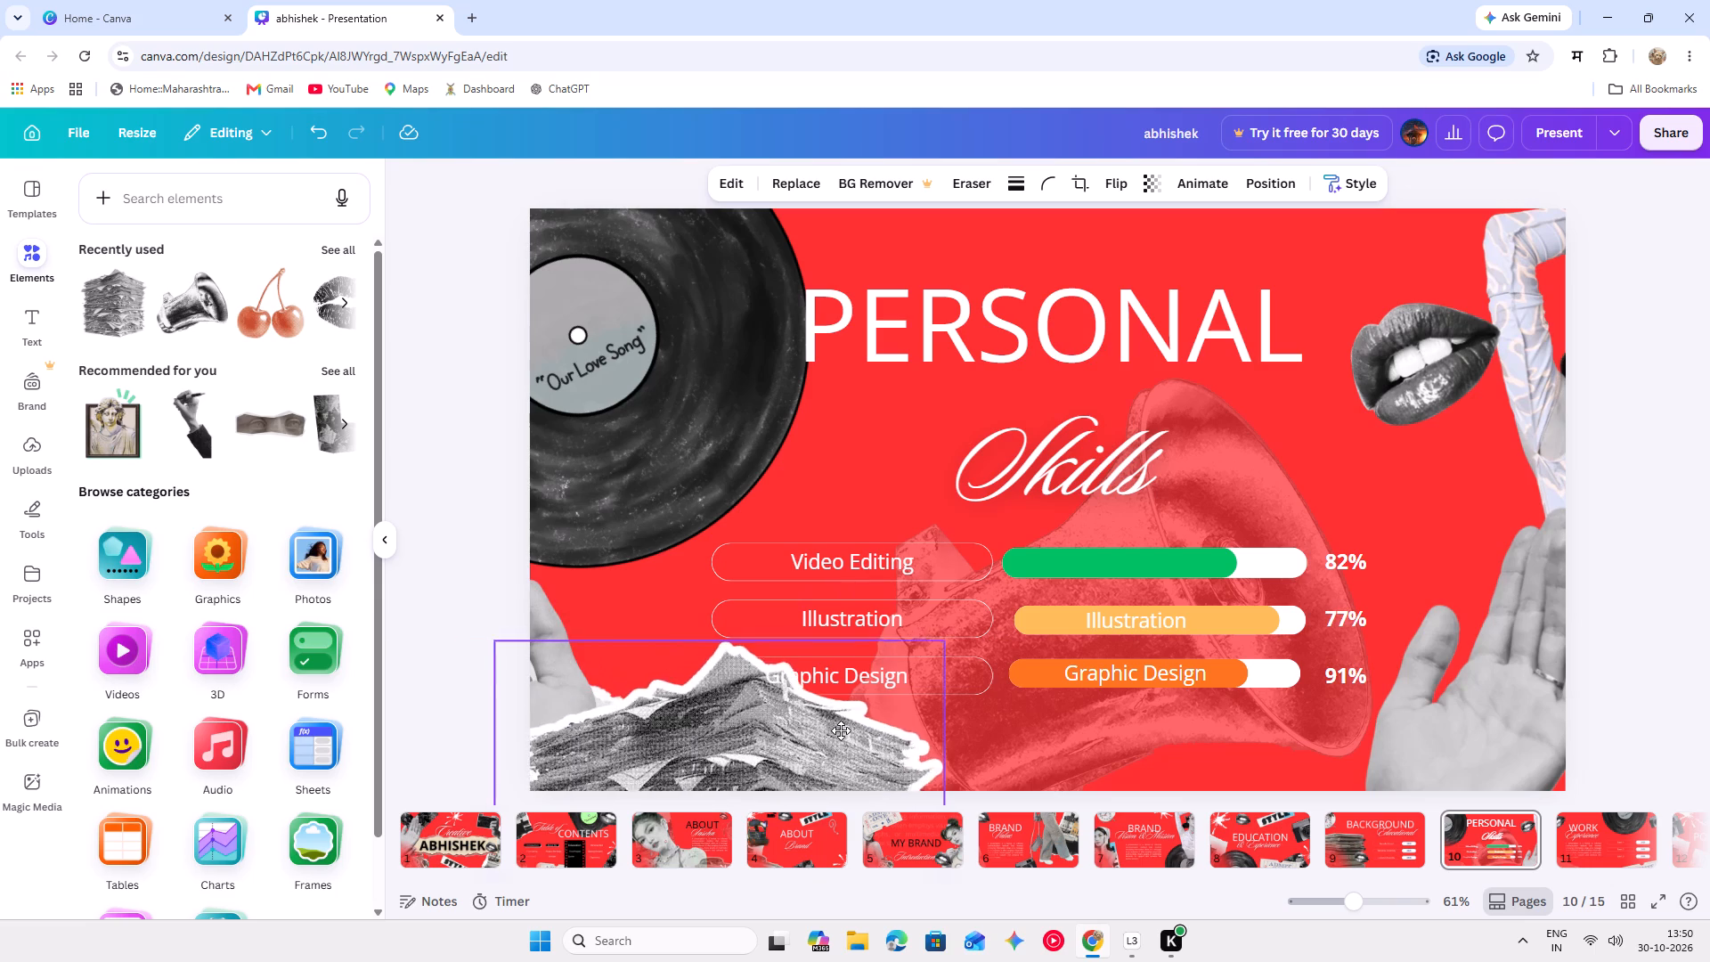
left_click_drag(841, 730, 839, 766)
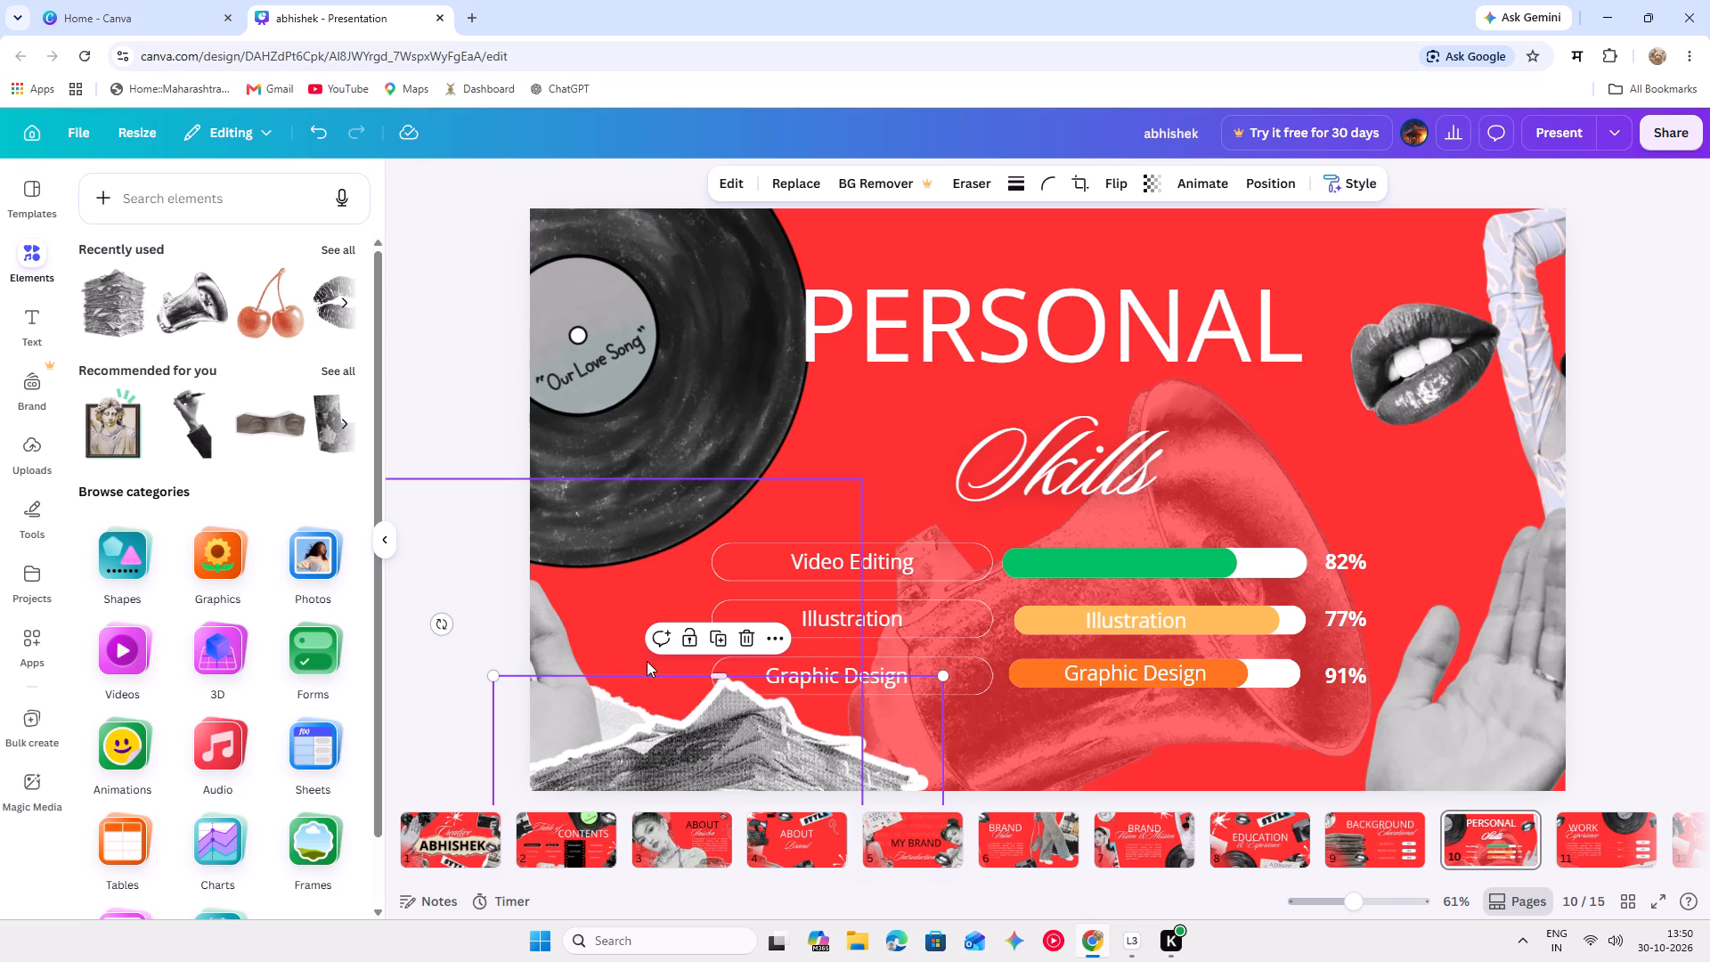
Move the Skills script farther right and slightly down beneath the PERSONAL heading.
left_click_drag(699, 437, 745, 450)
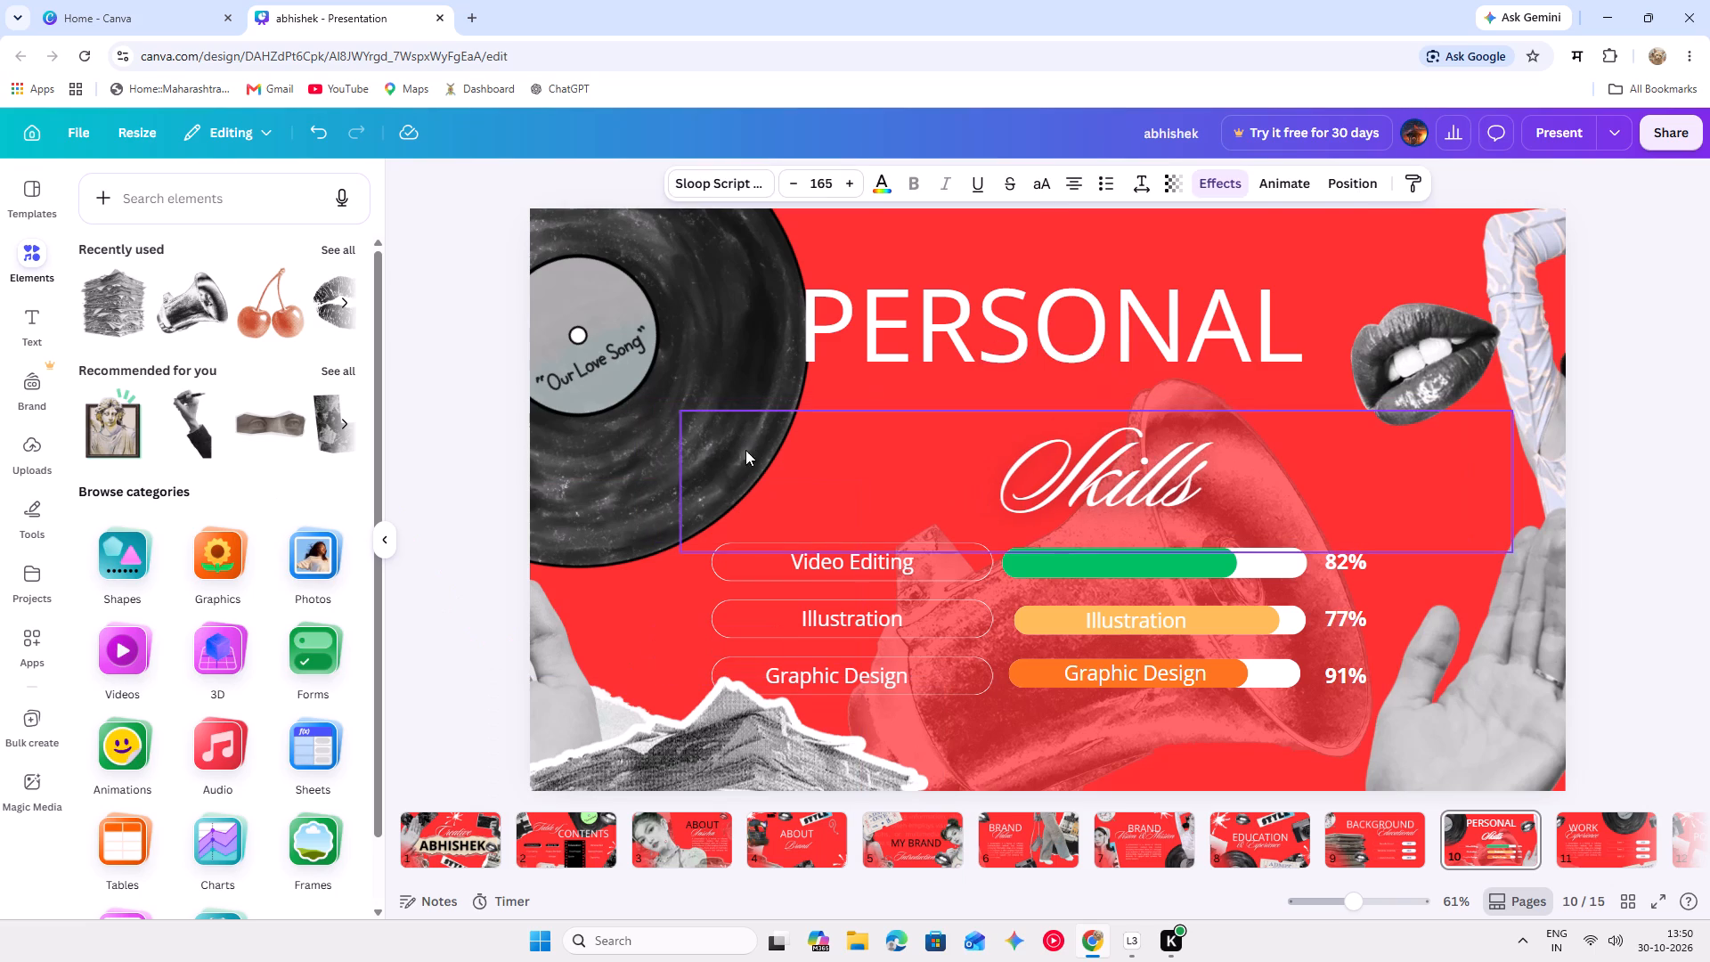
Go to the ABOUT Brand slide and add the black square torn-paper frame from the full set of recommended elements.
left_click(1354, 826)
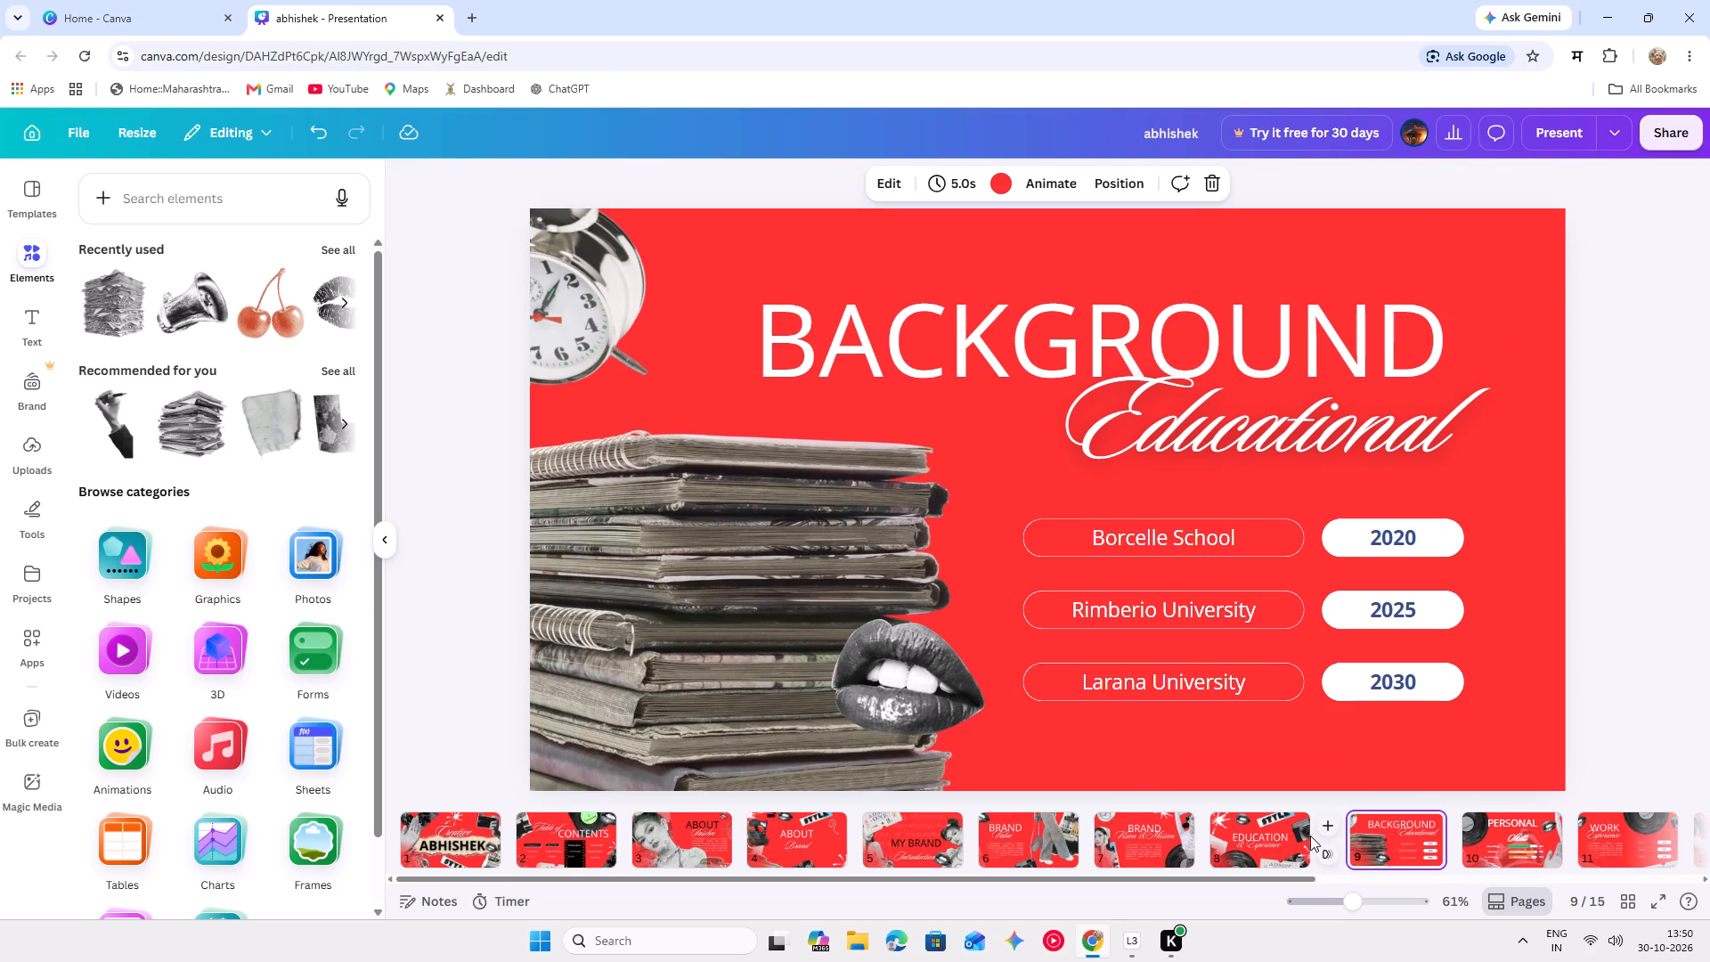
left_click(710, 827)
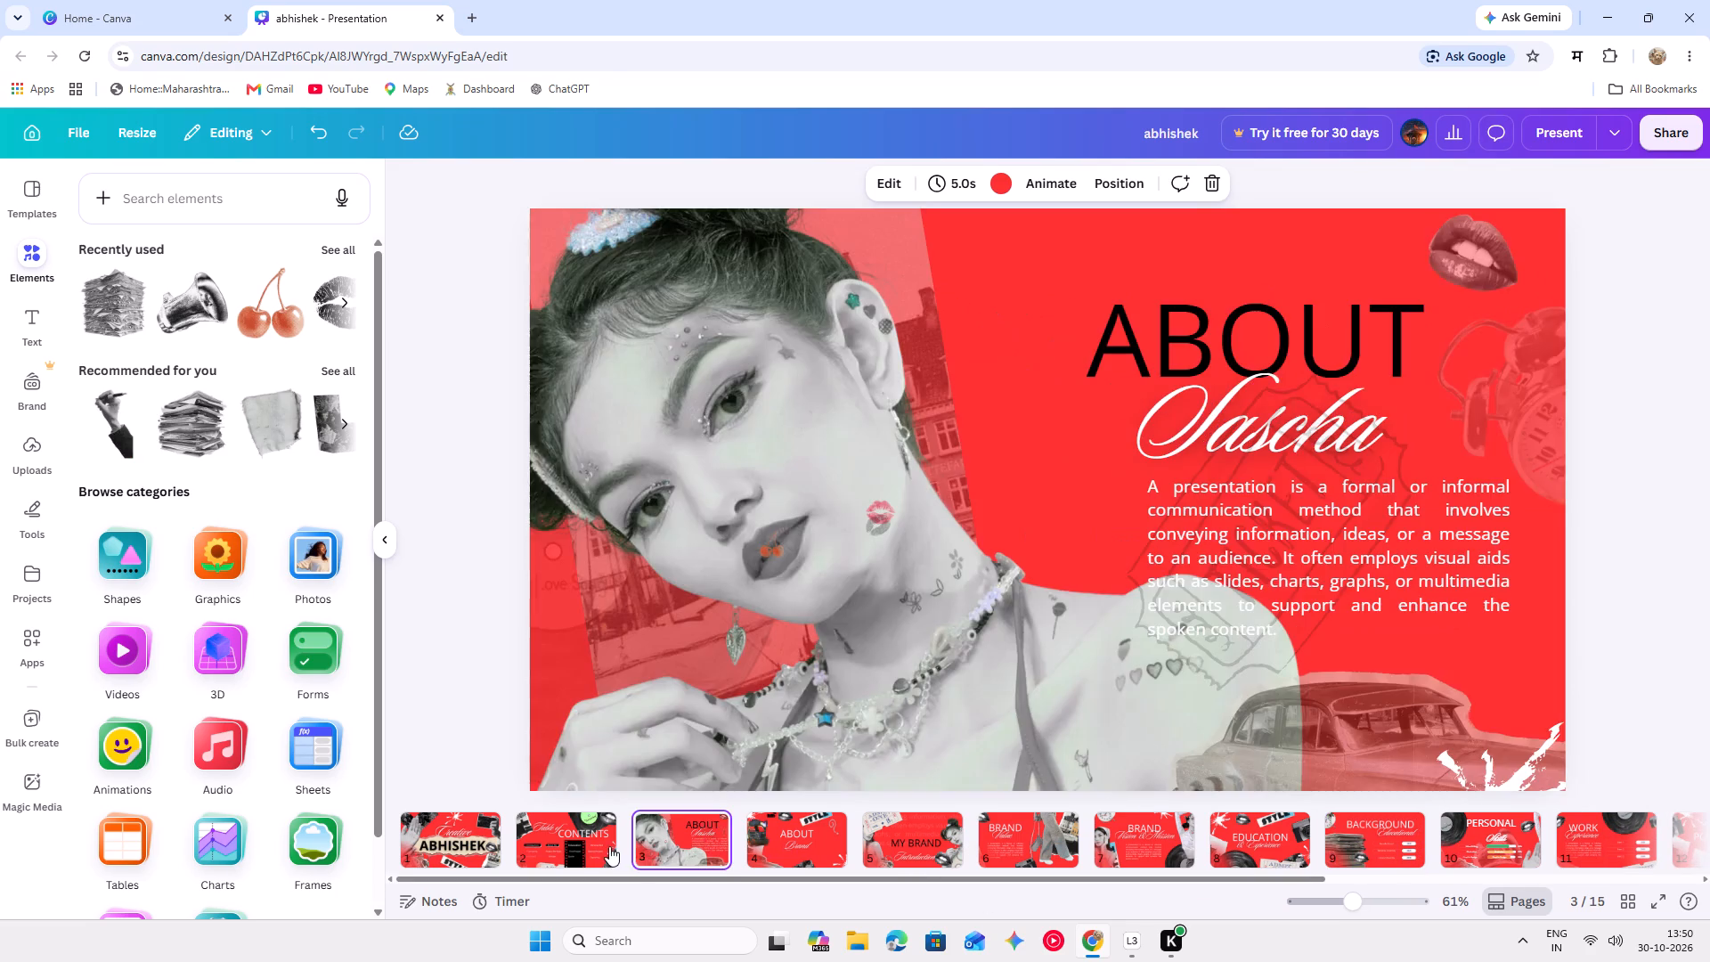
left_click(609, 846)
left_click(673, 836)
left_click(755, 842)
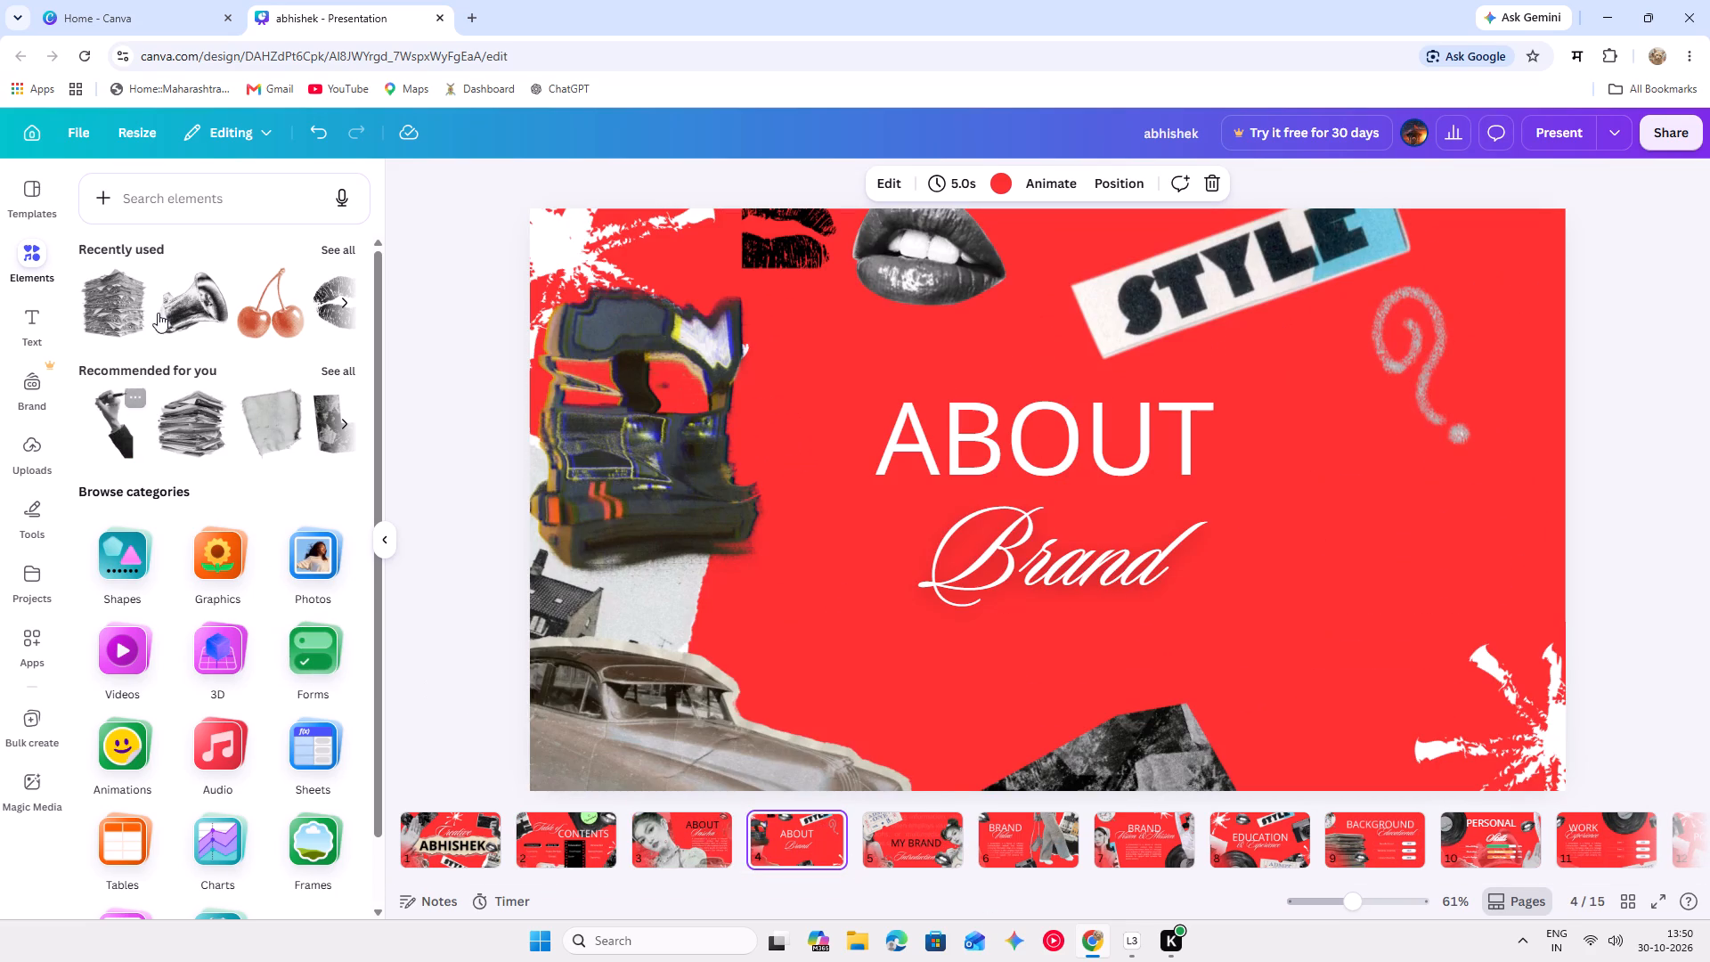
left_click(344, 363)
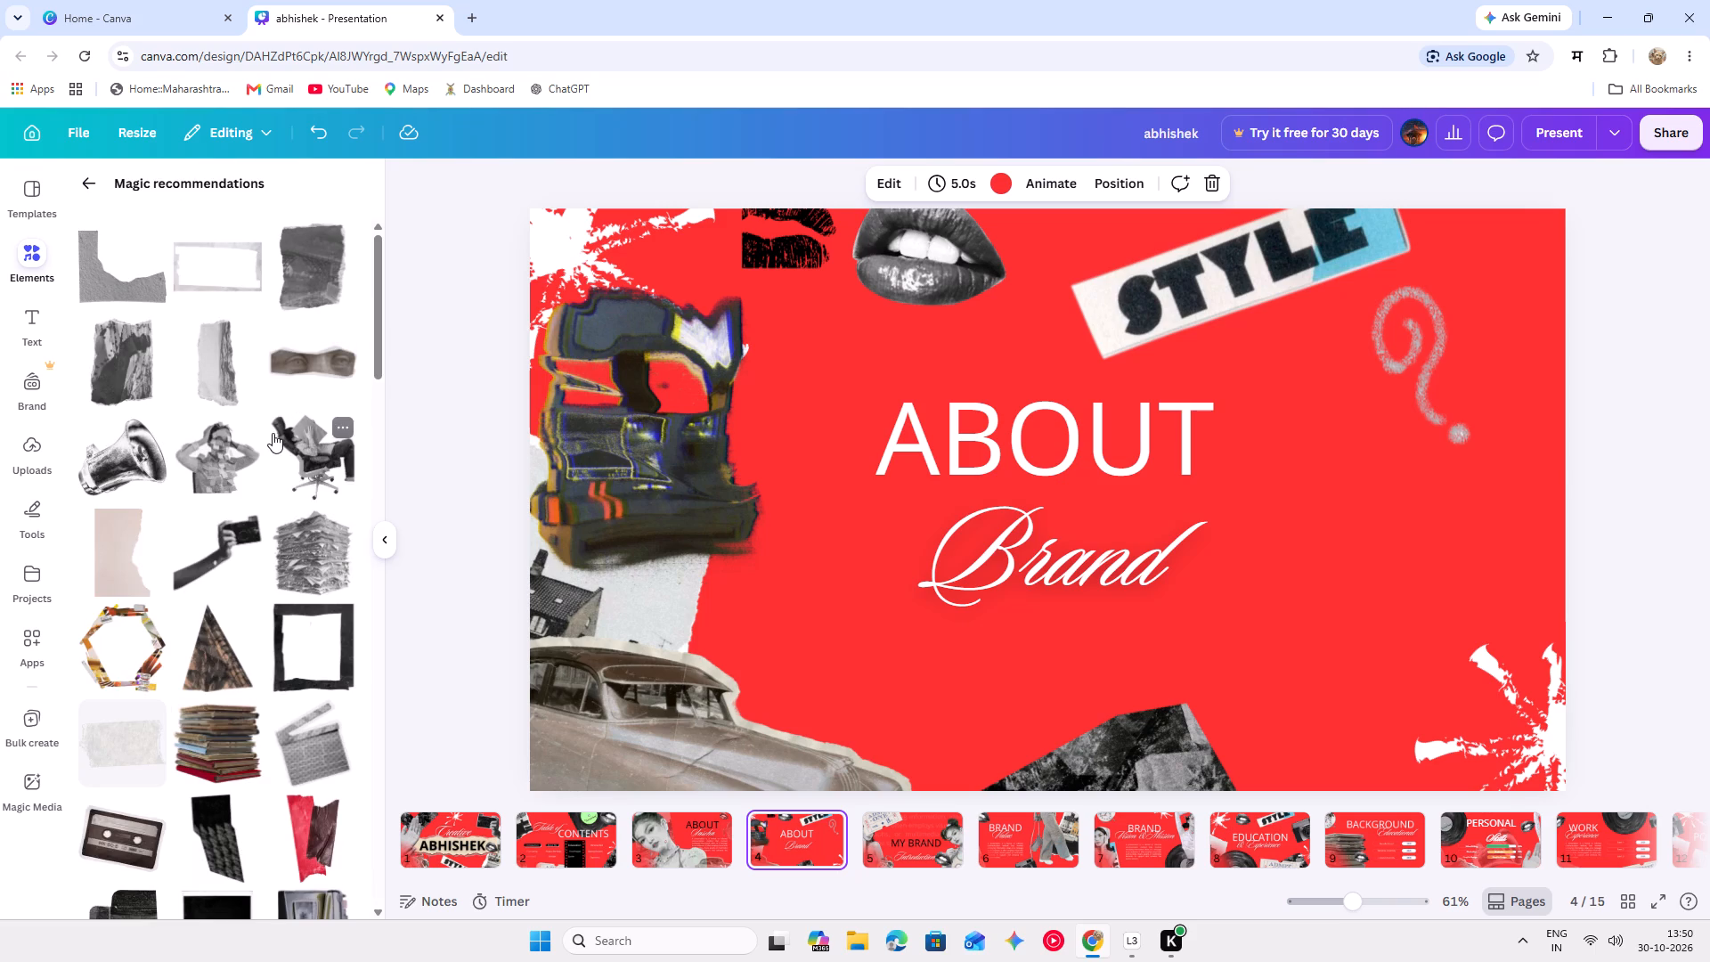
scroll(273, 433, "down", 2)
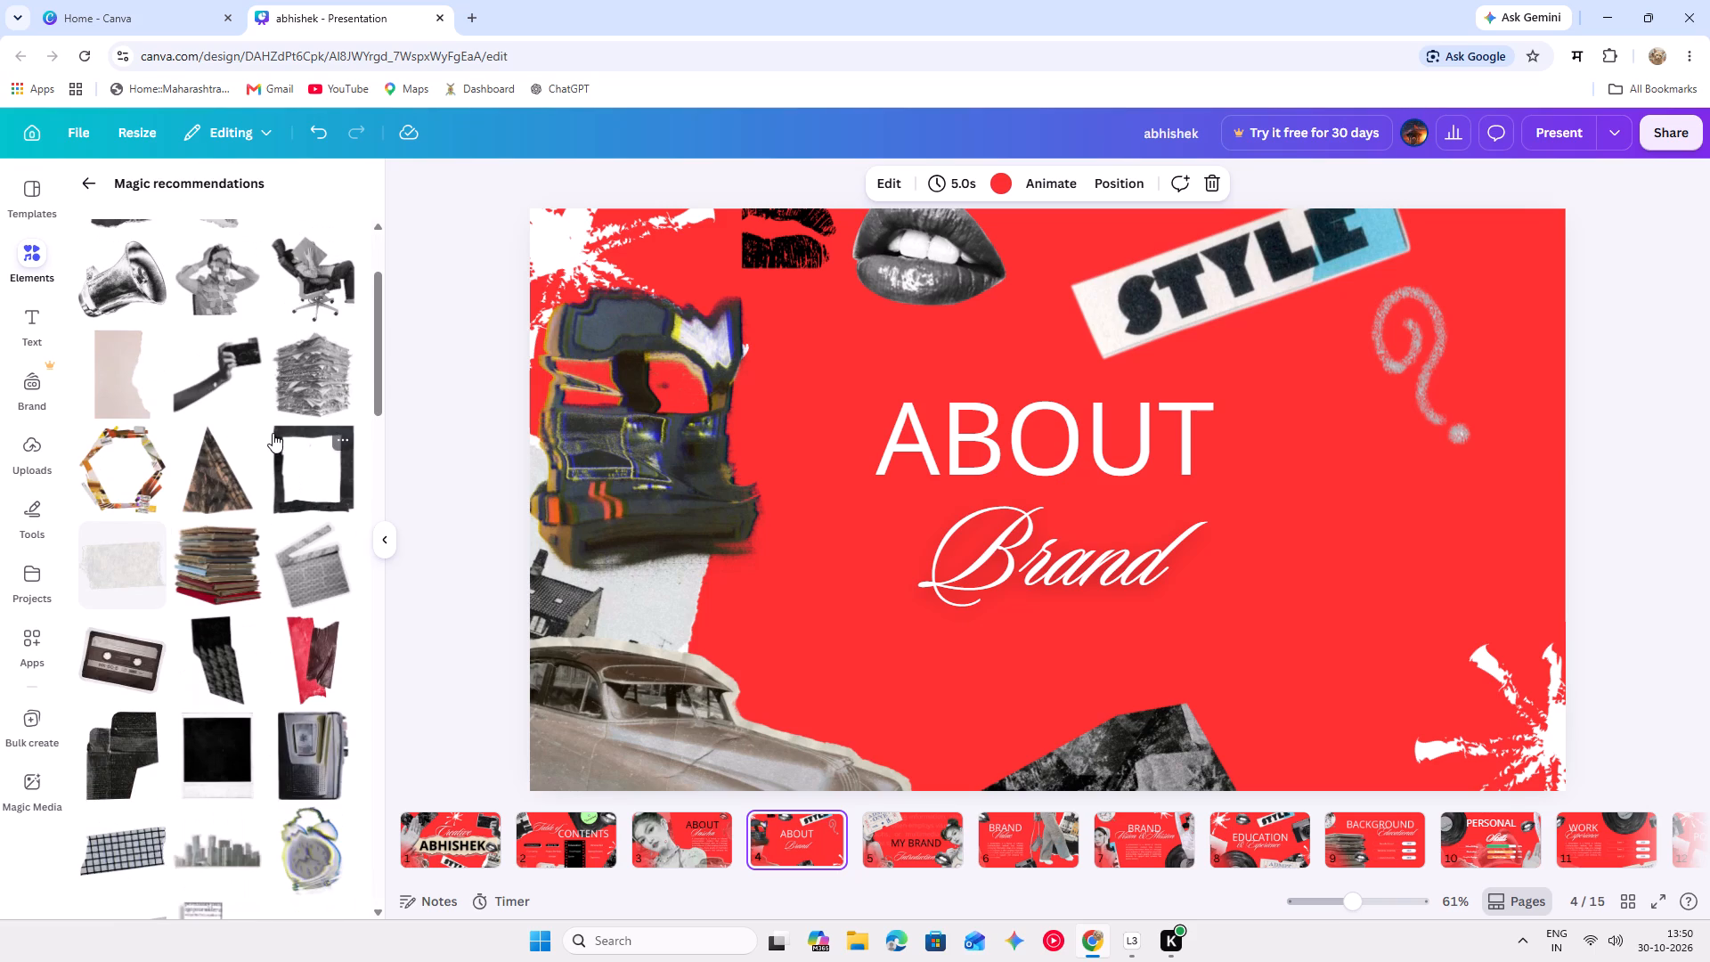
left_click(274, 454)
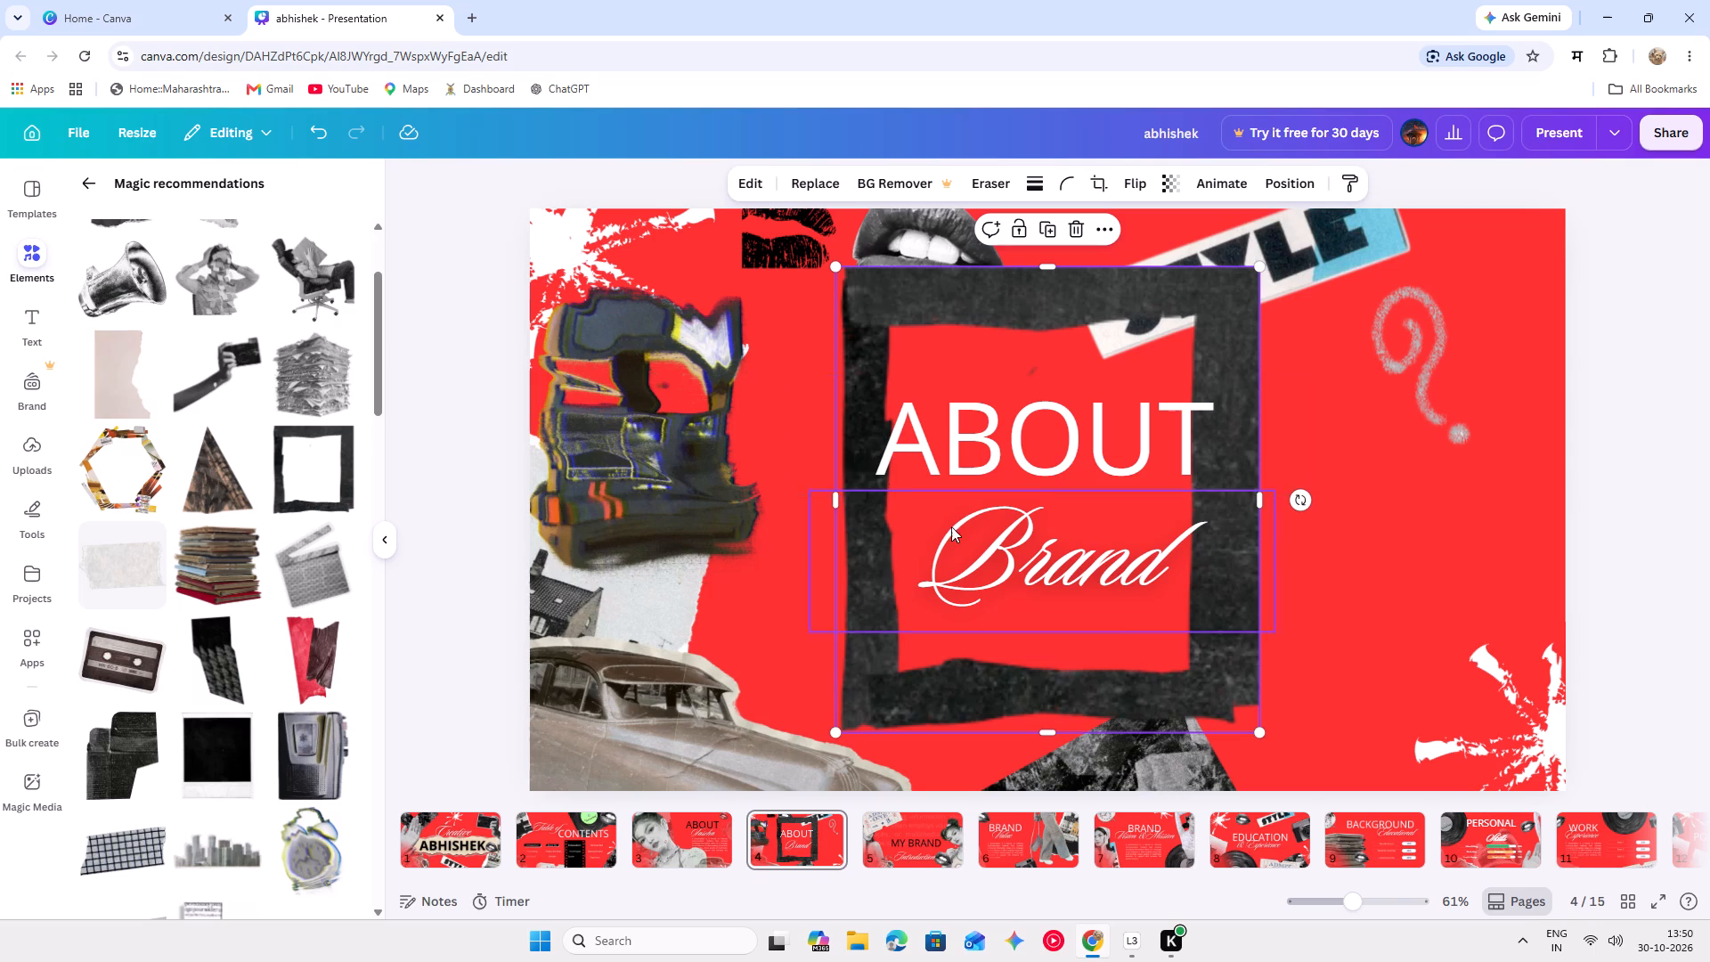
Rotate the black frame about a quarter turn, enlarge it slightly, and position it around the ABOUT Brand title.
left_click_drag(1314, 499, 1304, 522)
left_click(1231, 455)
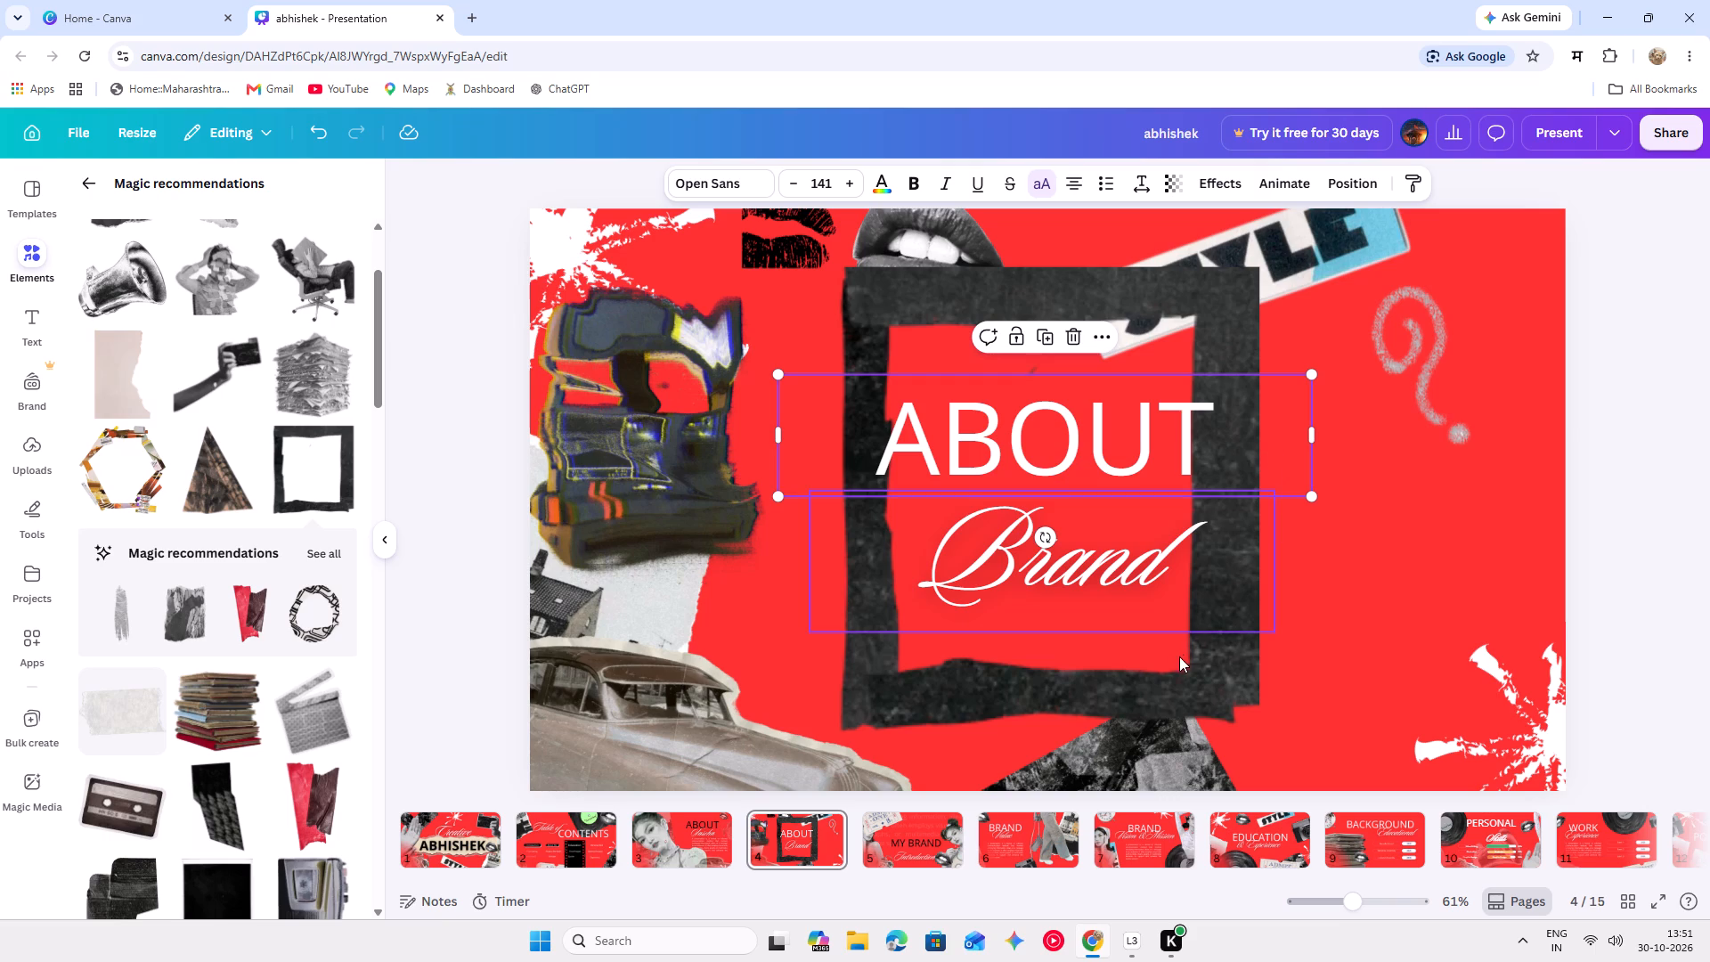
left_click_drag(1177, 671, 1242, 666)
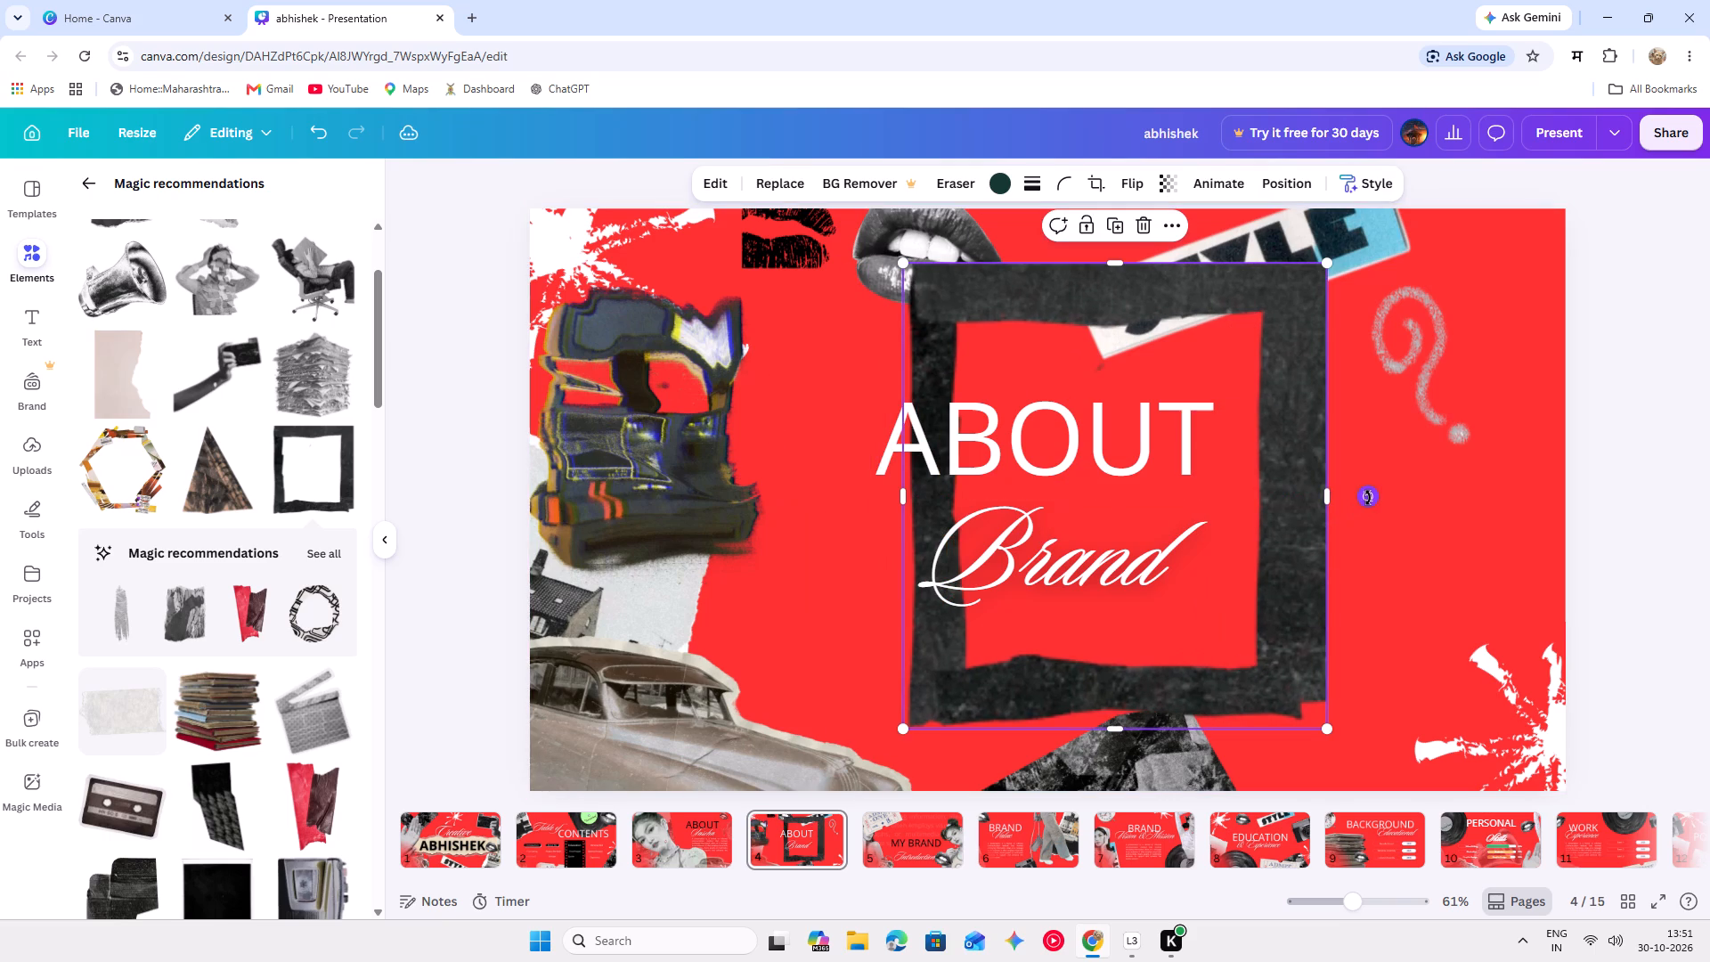
left_click_drag(1368, 498, 1110, 688)
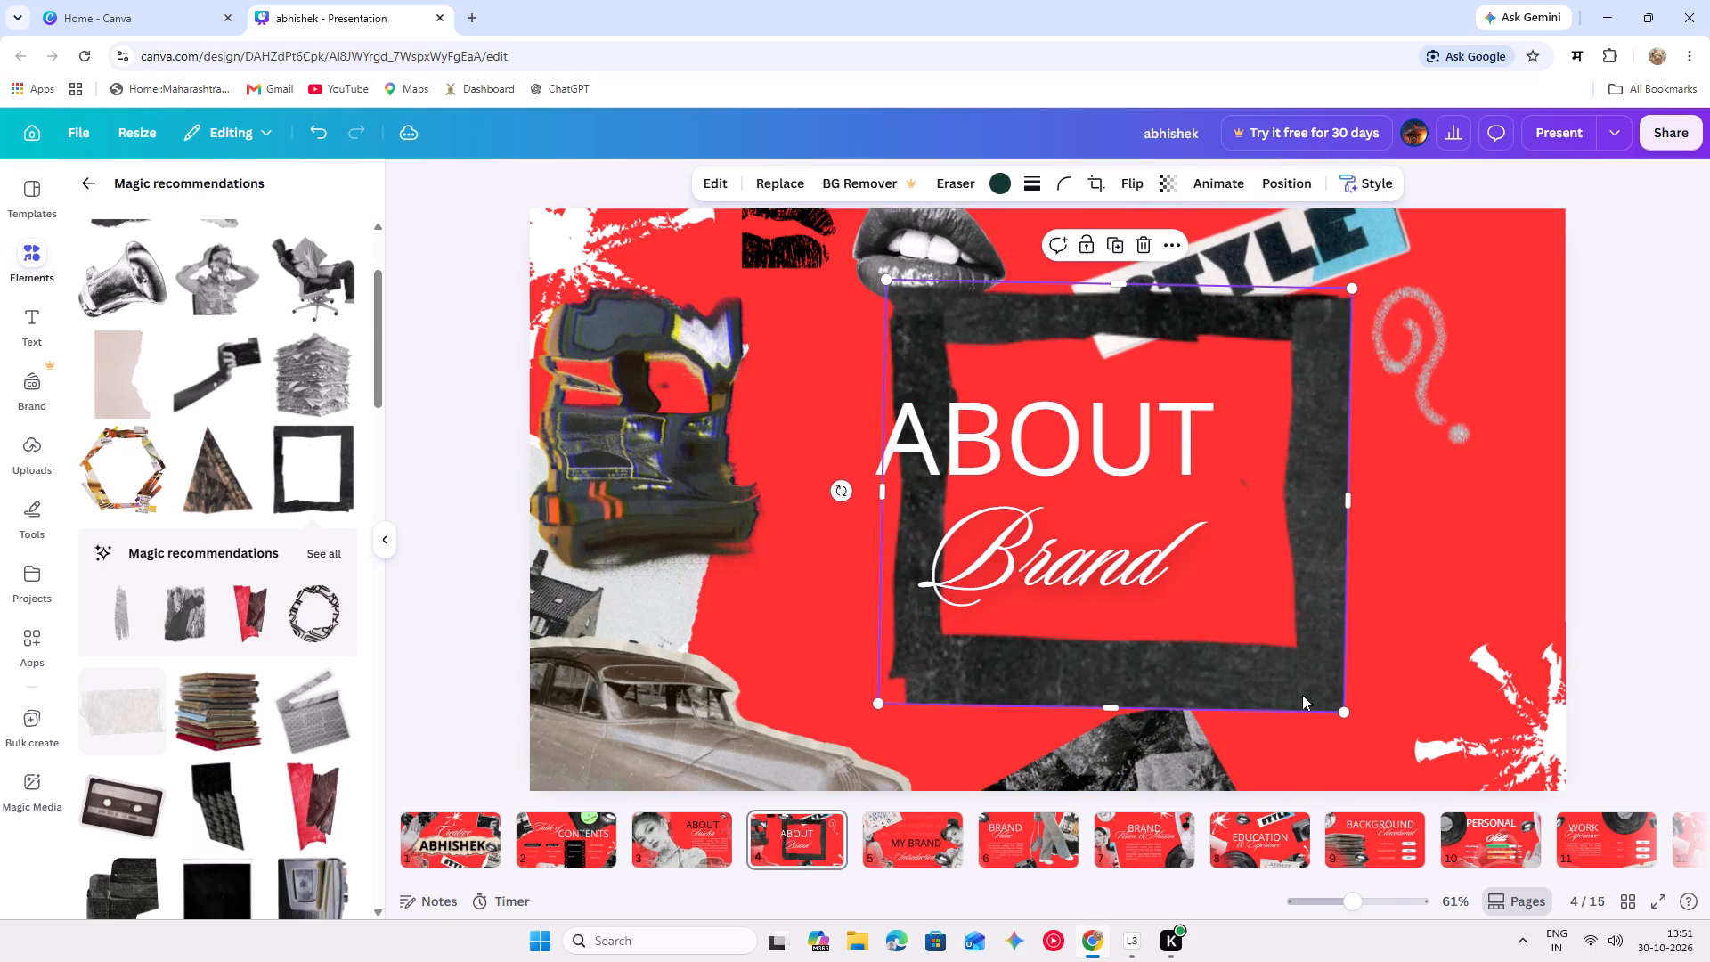
left_click_drag(1339, 713, 1405, 728)
left_click_drag(1321, 705, 1195, 664)
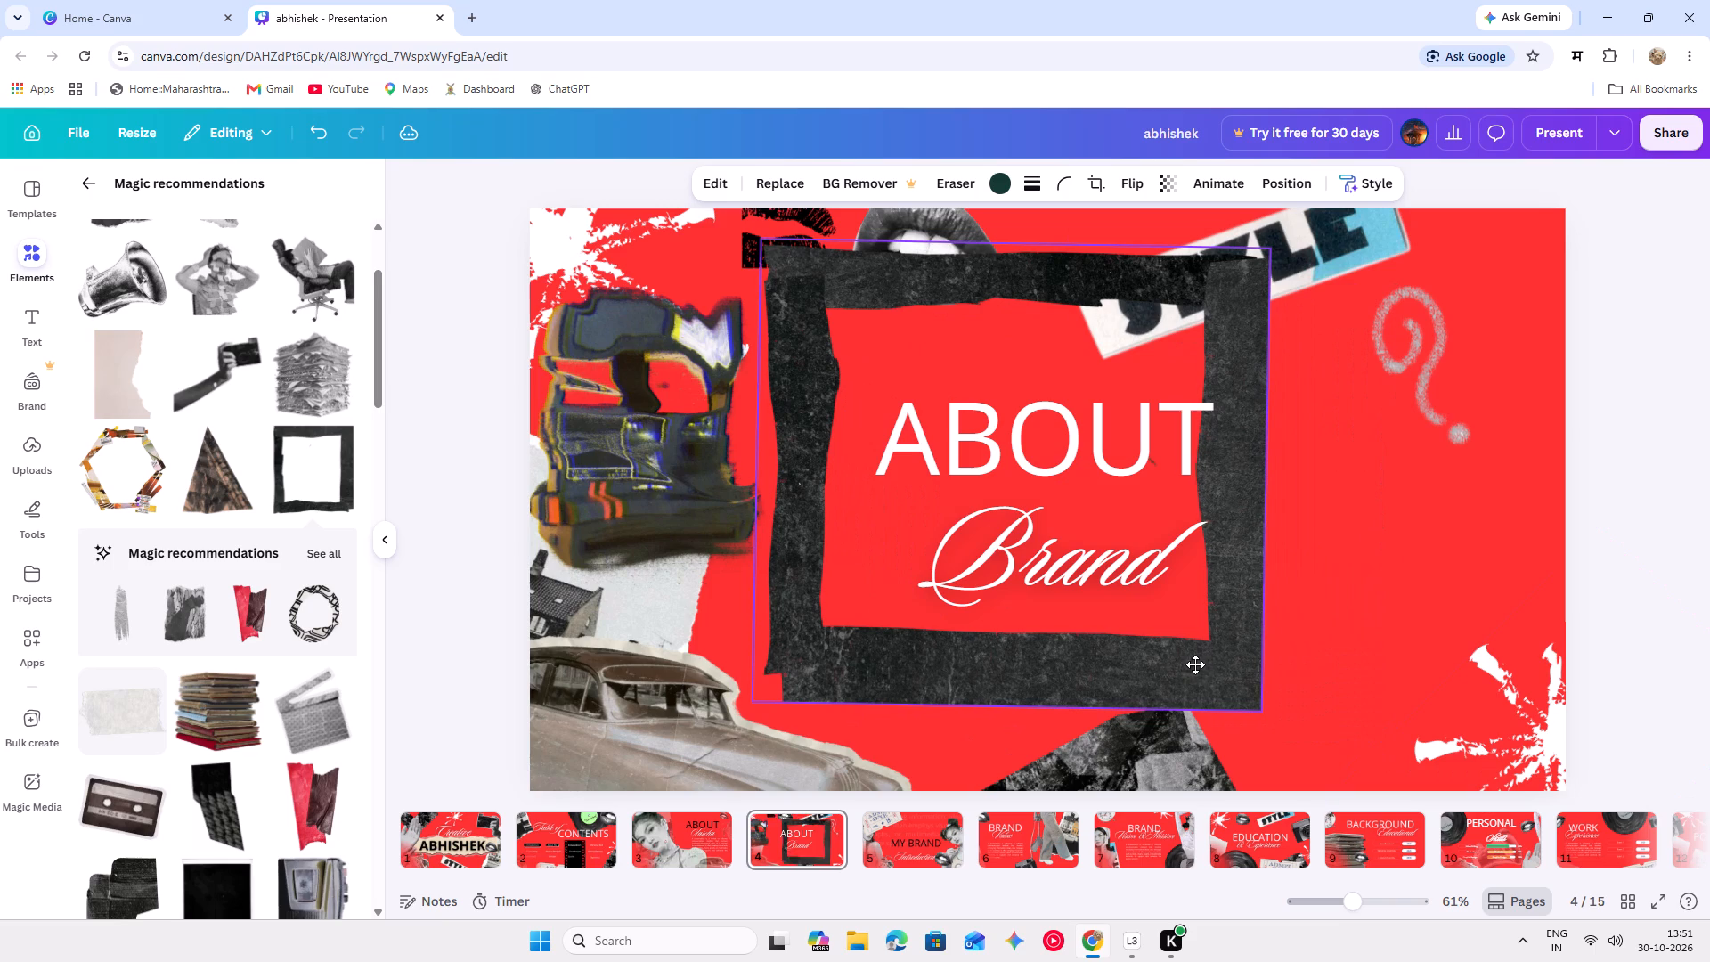
left_click_drag(1195, 664, 1217, 663)
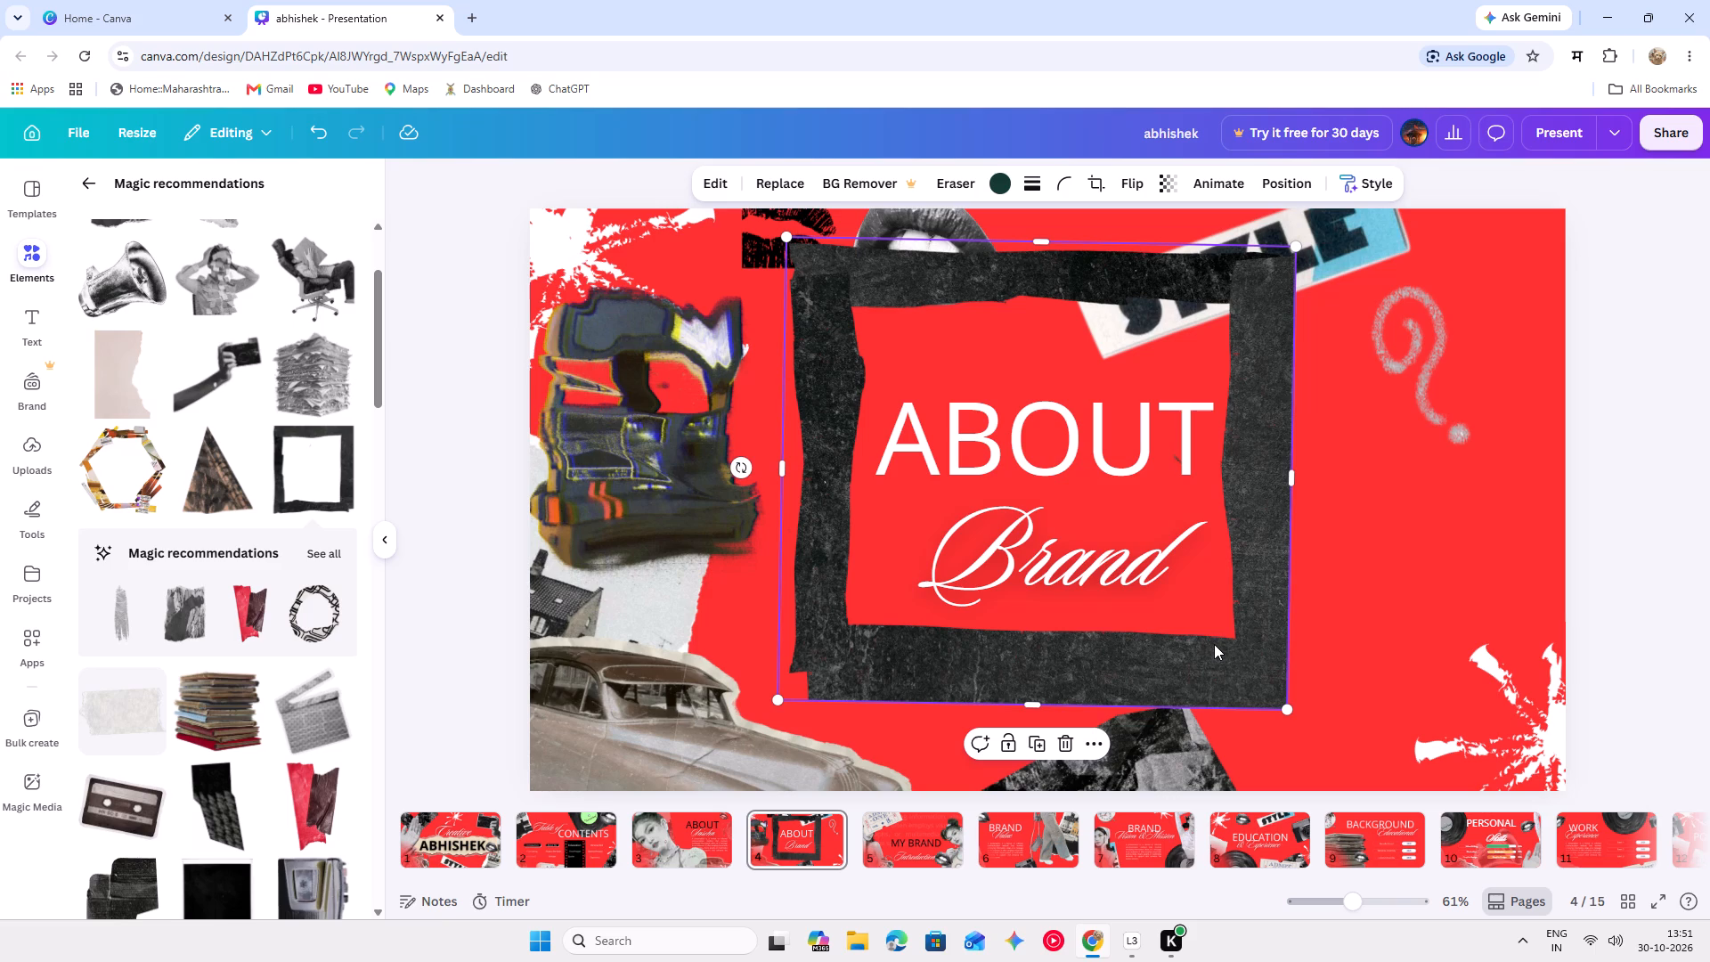
left_click_drag(1278, 685, 1294, 695)
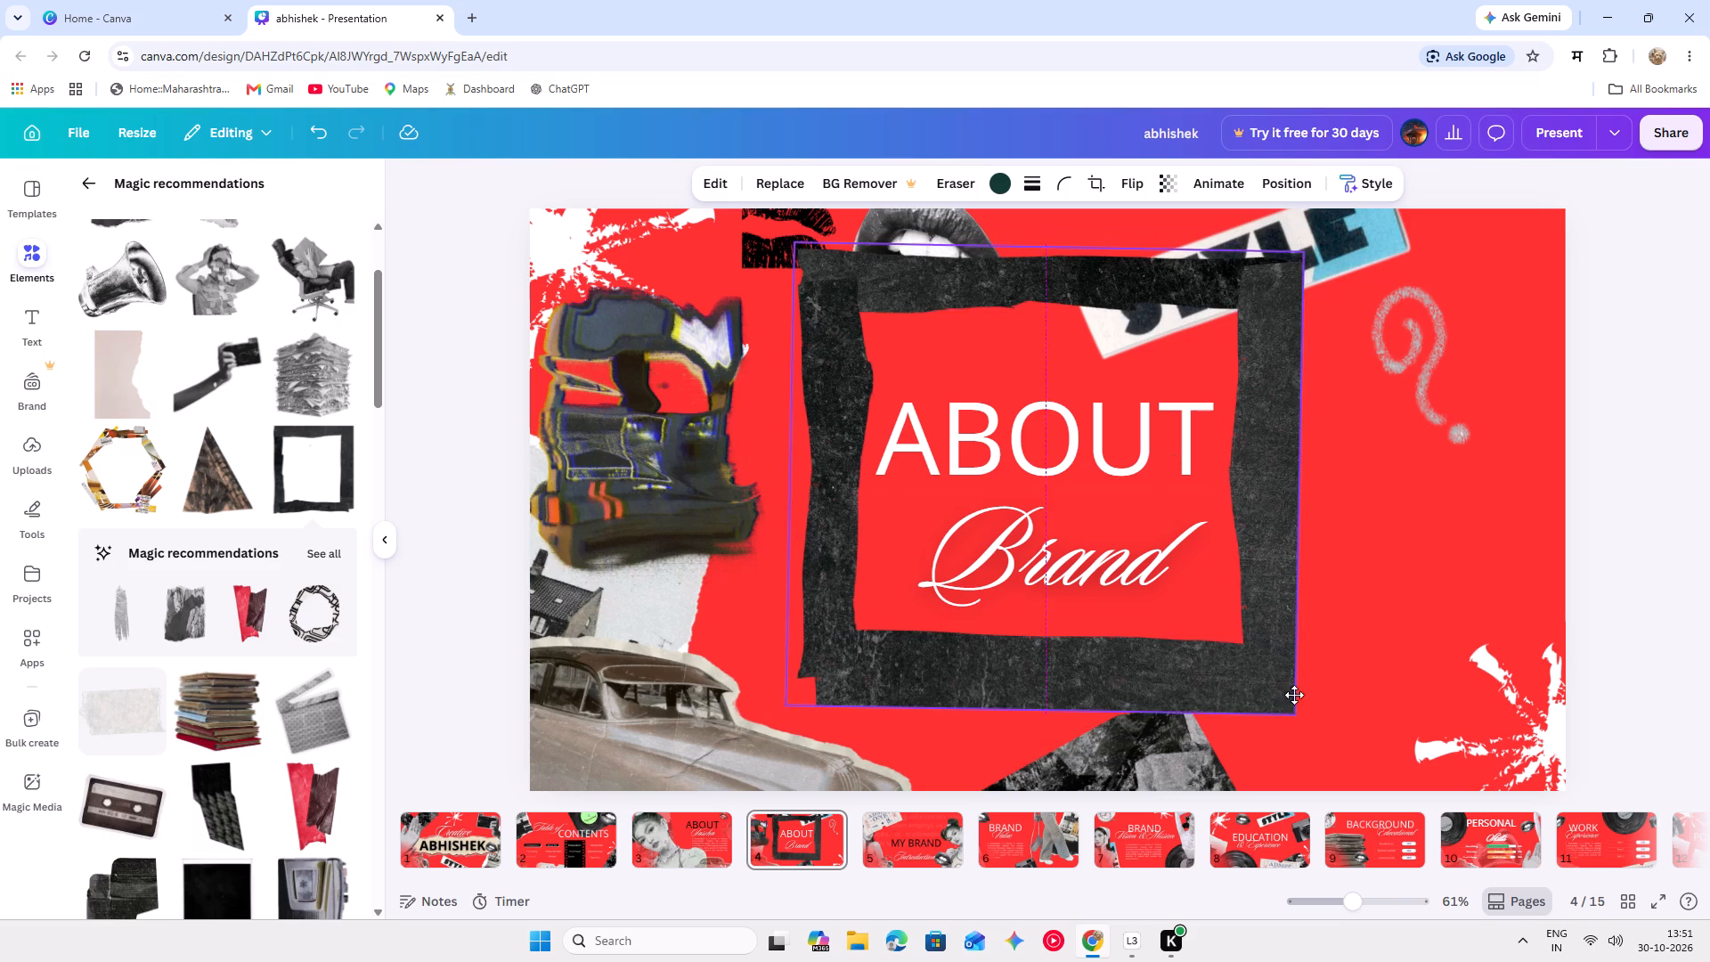
left_click_drag(1294, 695, 1318, 711)
Add the recommended alarm-clock cut-out and move it partly off the slide's right edge.
scroll(265, 314, "down", 2)
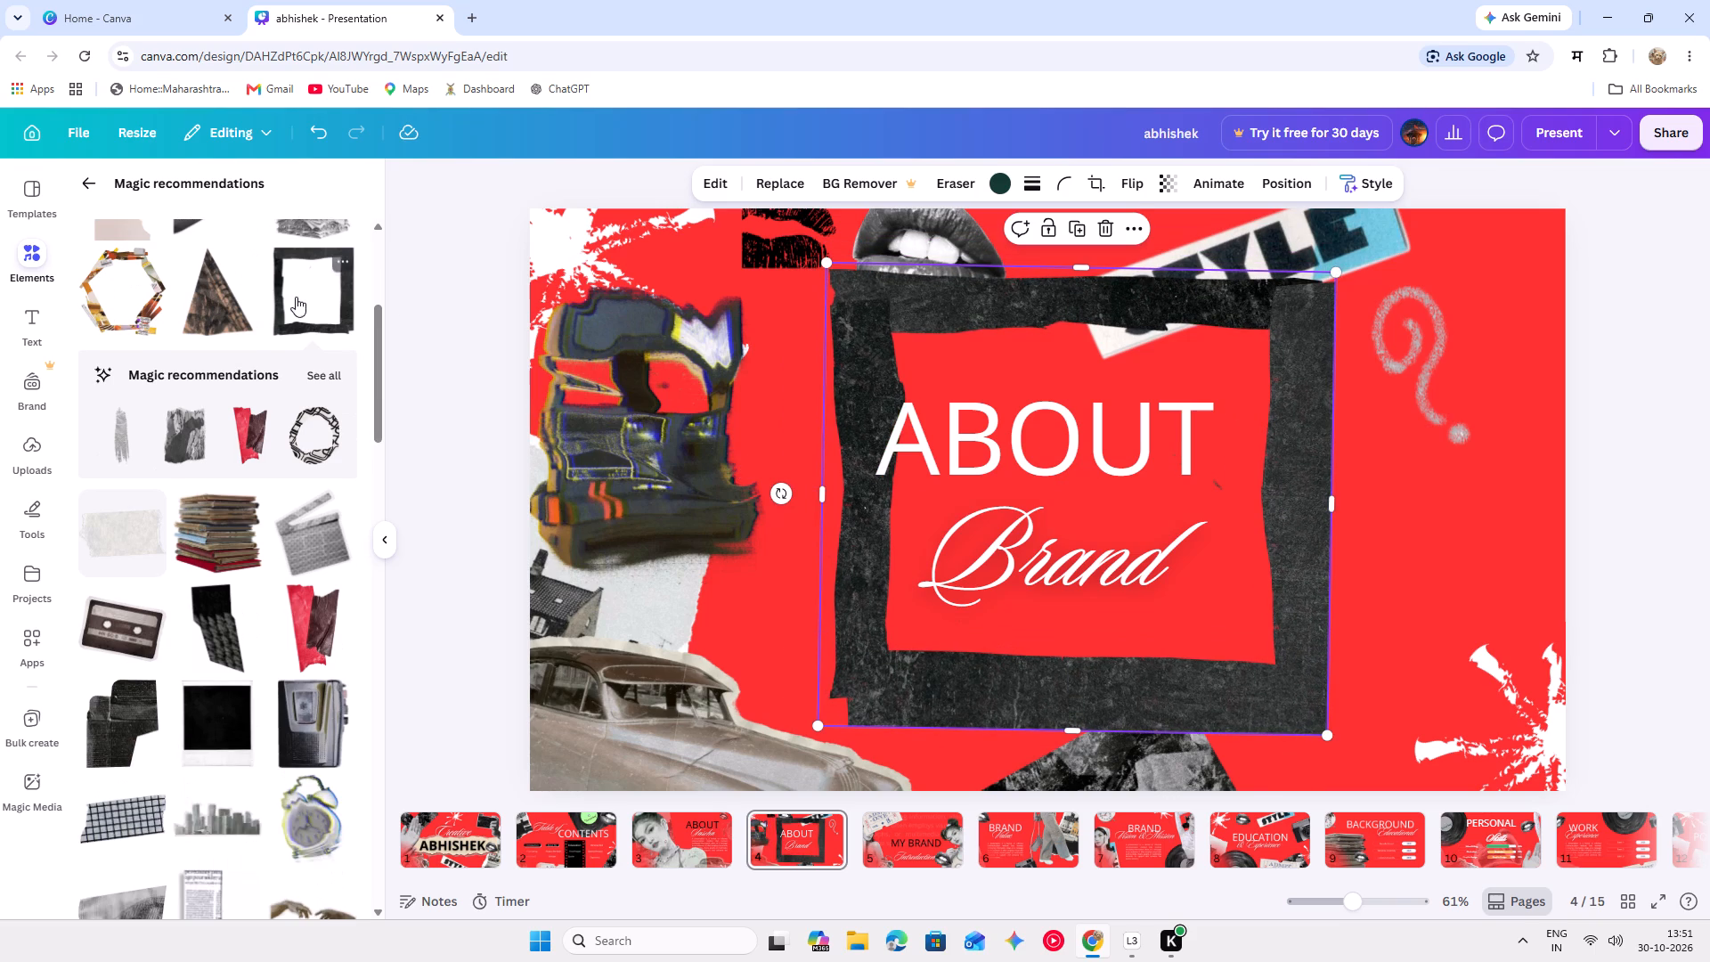
scroll(248, 485, "down", 3)
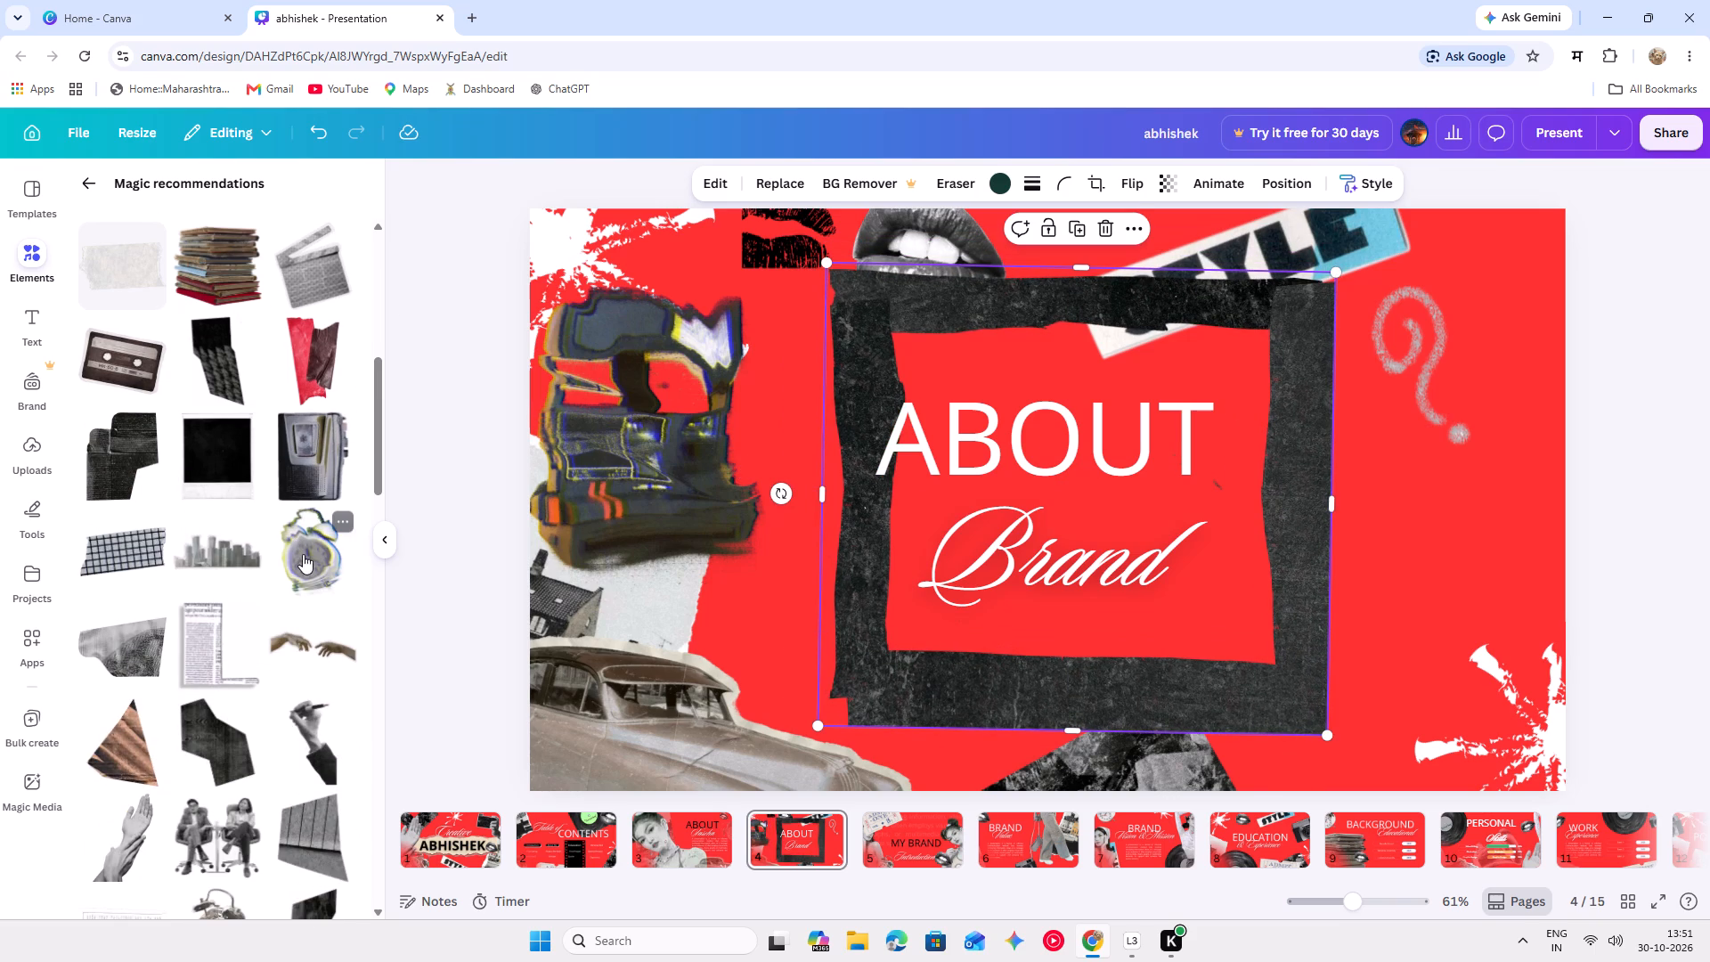
left_click(297, 561)
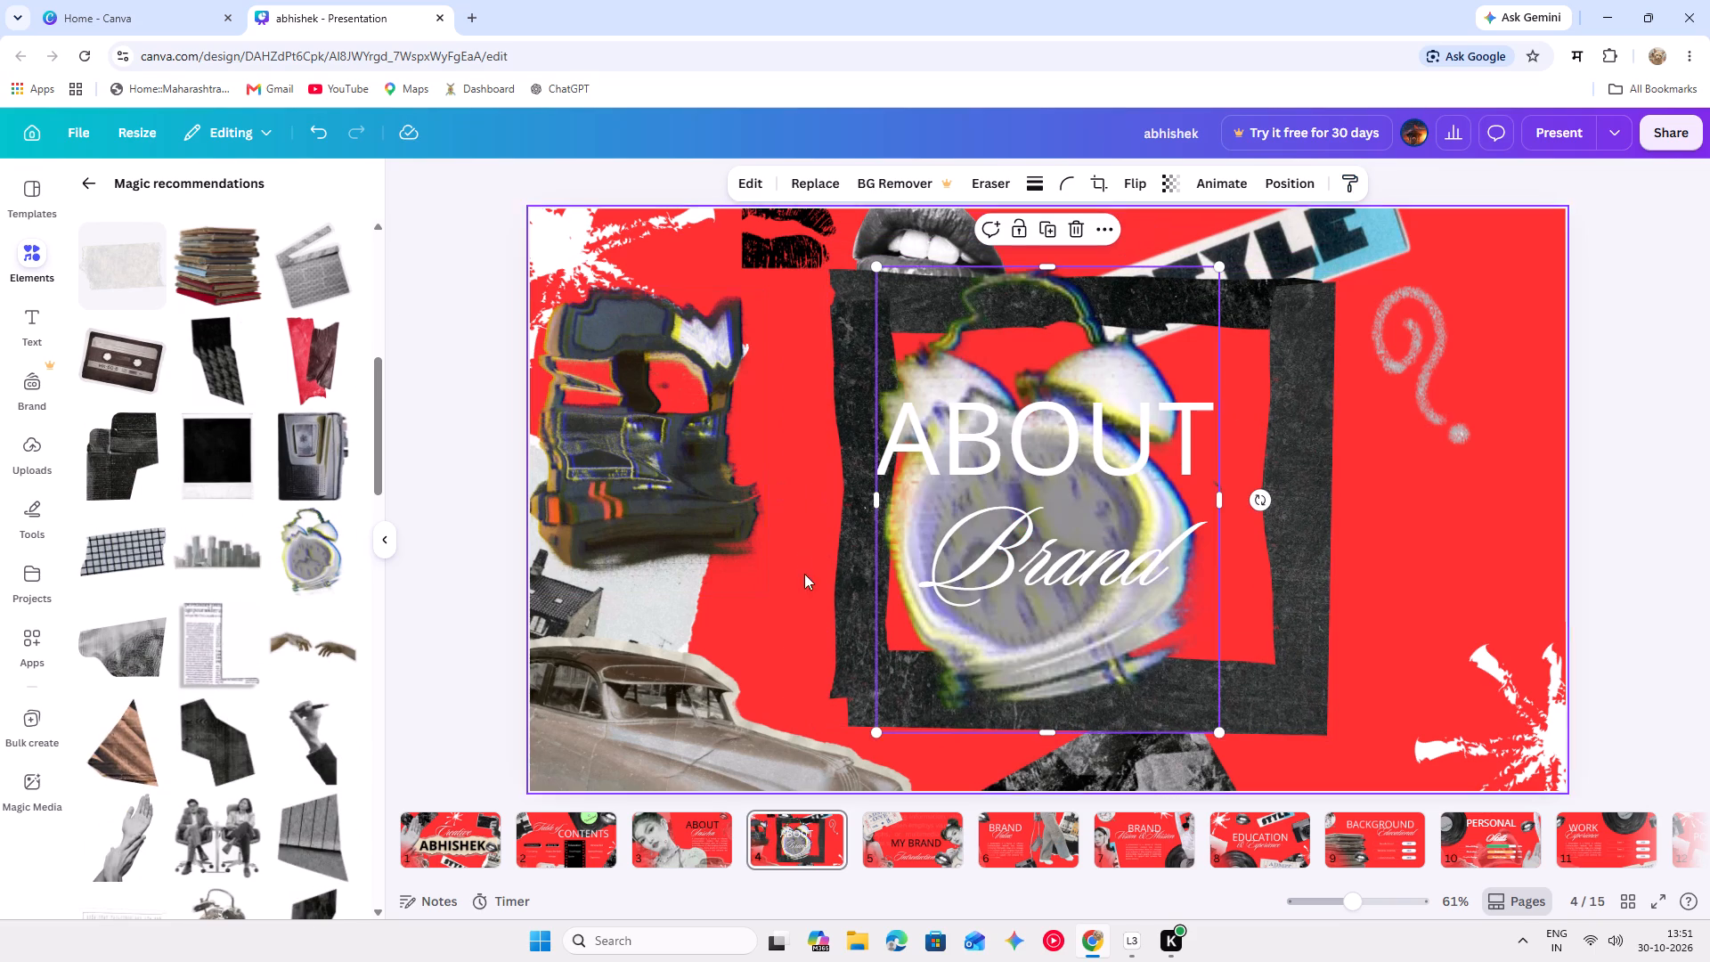
left_click_drag(951, 677, 1373, 659)
left_click_drag(1373, 659, 1477, 713)
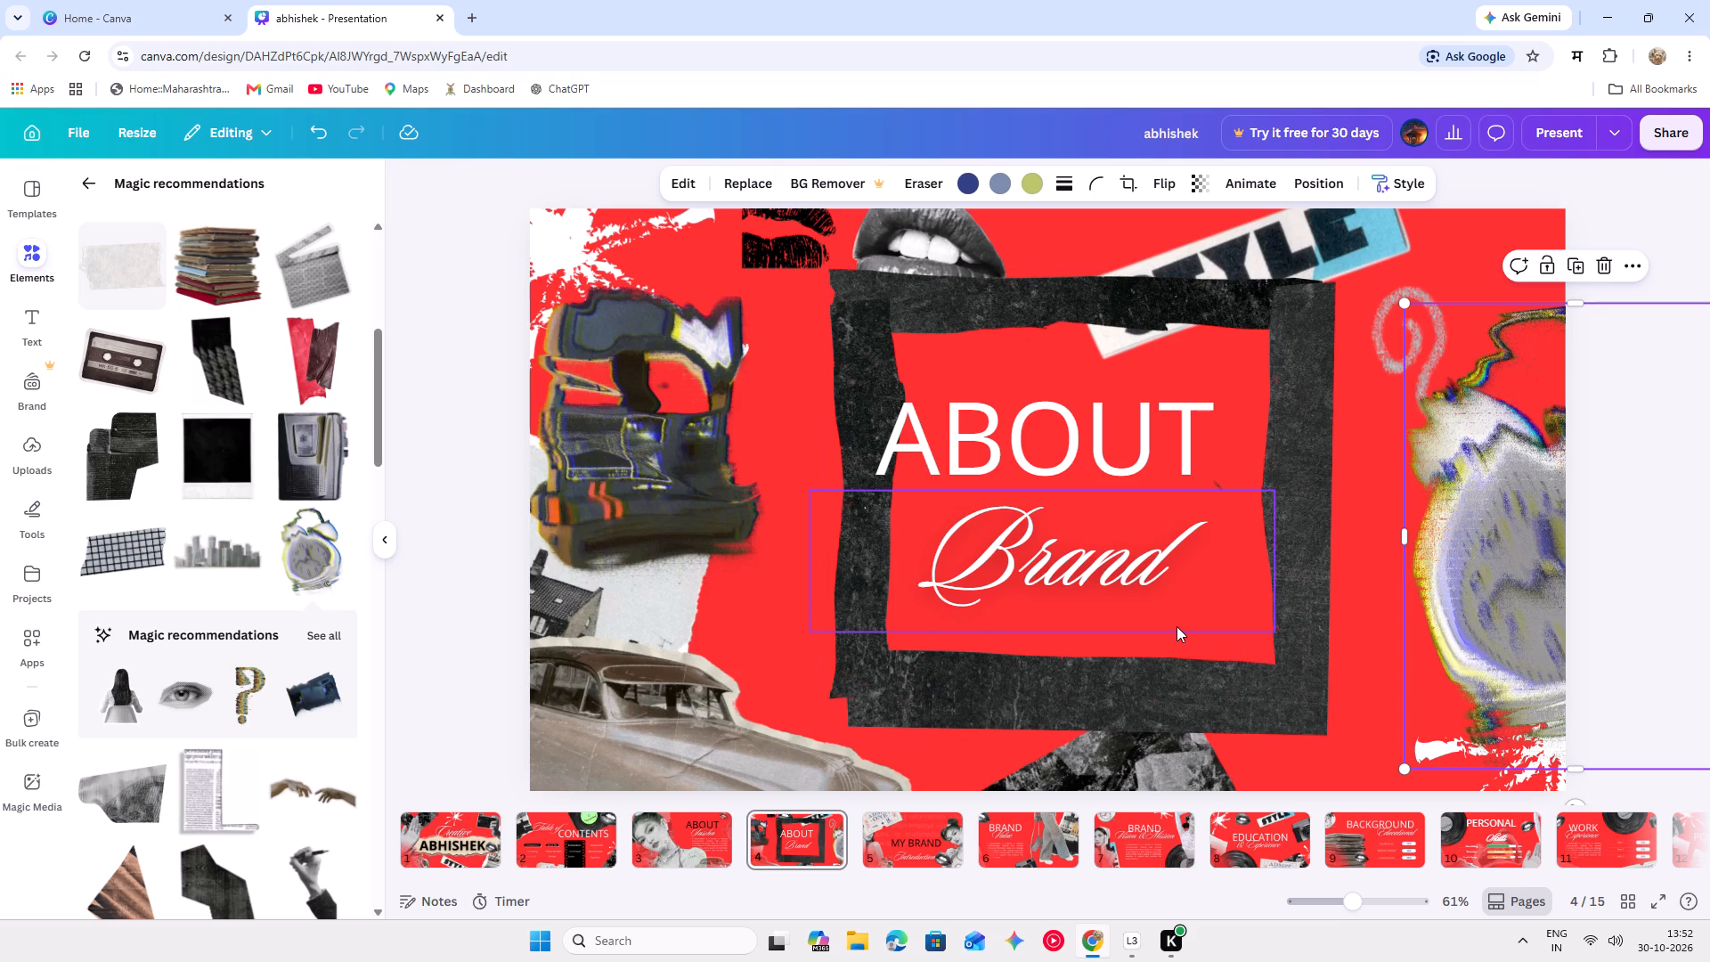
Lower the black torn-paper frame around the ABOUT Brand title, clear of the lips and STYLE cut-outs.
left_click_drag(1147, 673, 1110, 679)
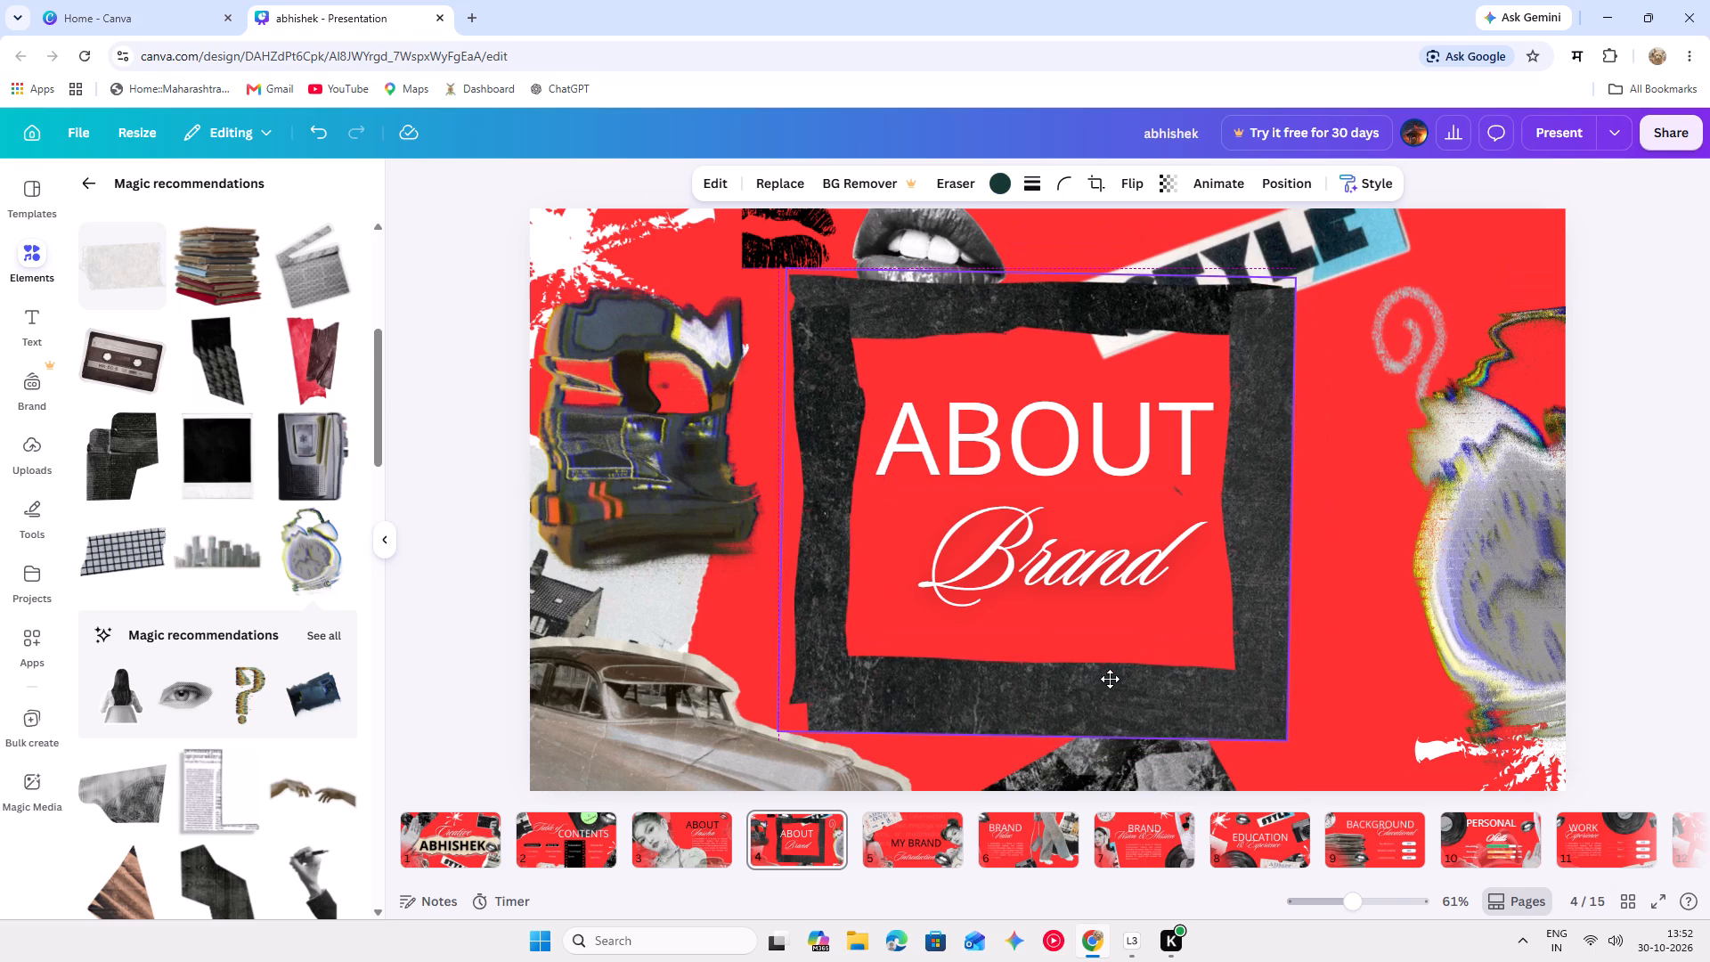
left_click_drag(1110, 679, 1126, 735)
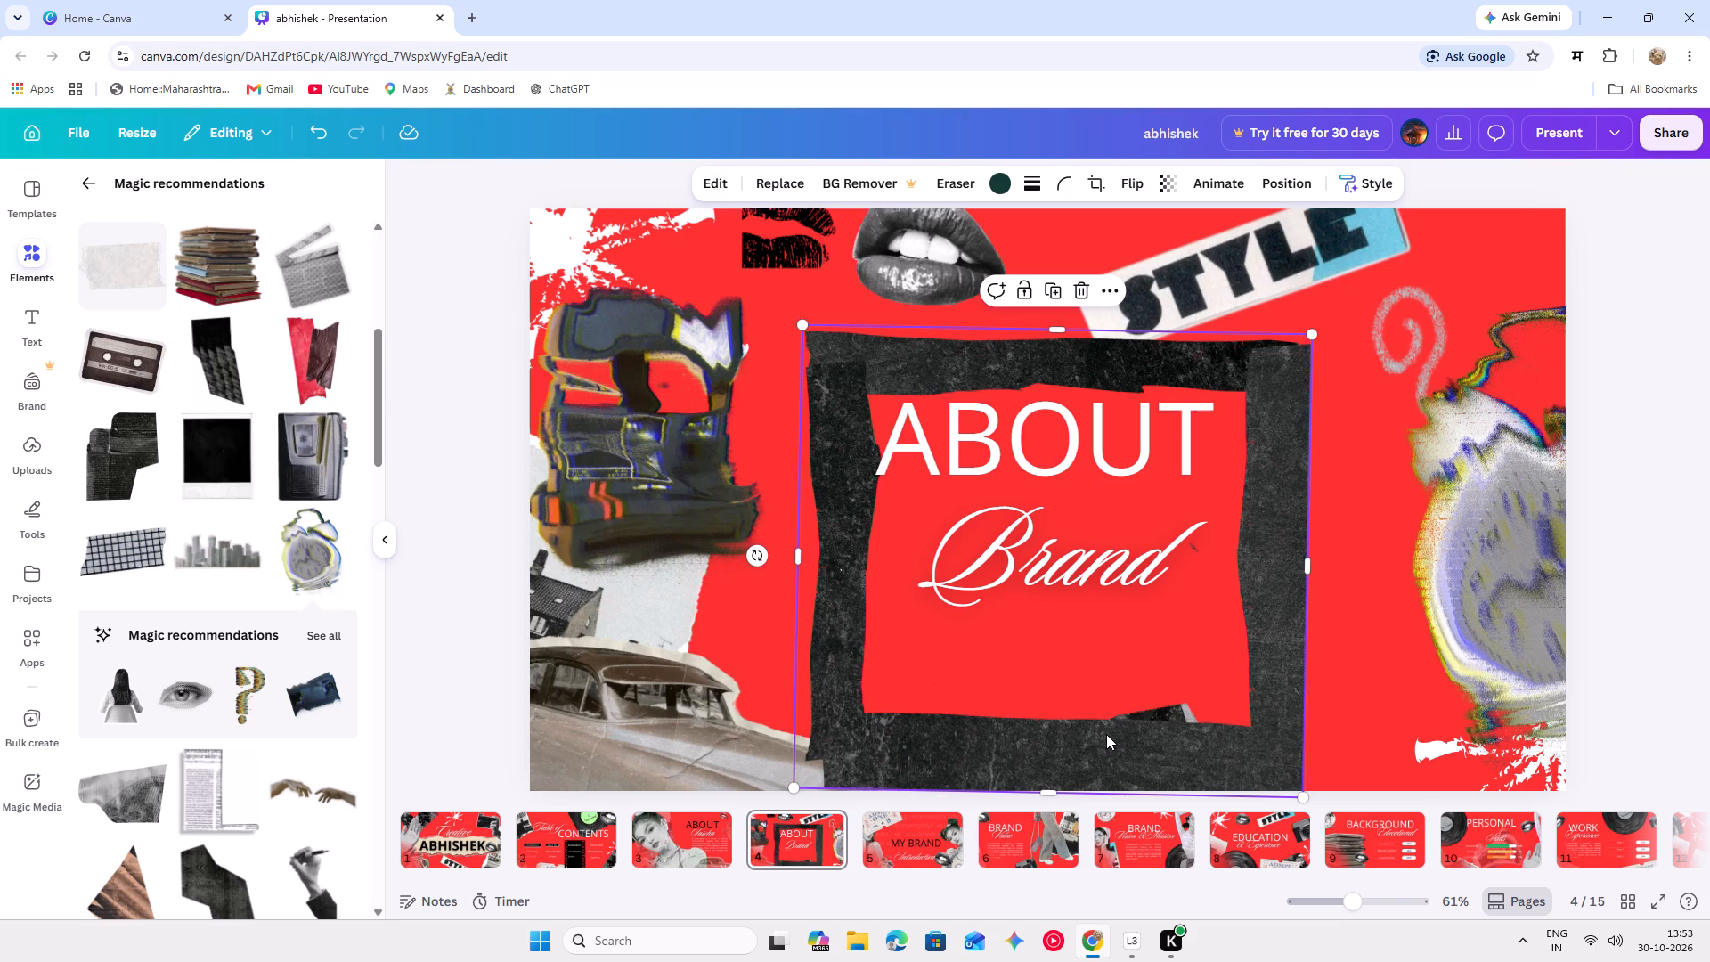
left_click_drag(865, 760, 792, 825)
Move the vintage car from the slide's bottom-left corner up to the centre, behind the ABOUT Brand title.
left_click_drag(744, 758, 816, 710)
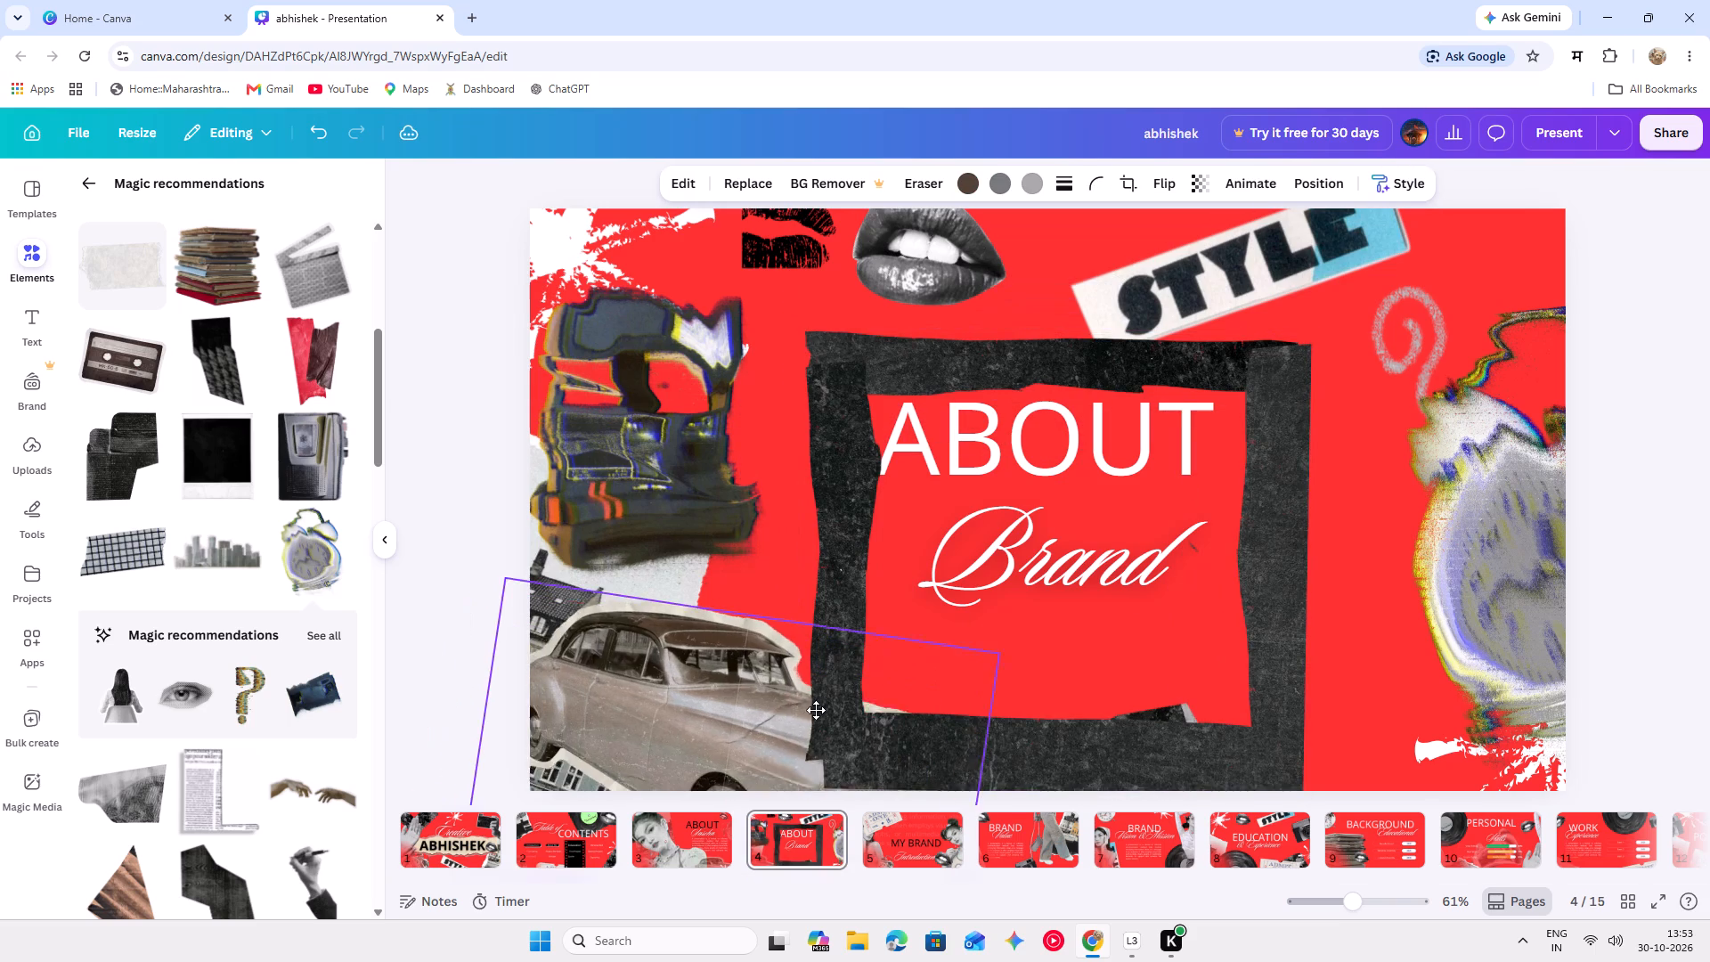
left_click_drag(816, 710, 818, 708)
left_click_drag(658, 742, 779, 367)
left_click_drag(1034, 497, 1046, 542)
left_click_drag(692, 483, 916, 527)
left_click_drag(1038, 500, 999, 549)
left_click_drag(892, 607, 786, 542)
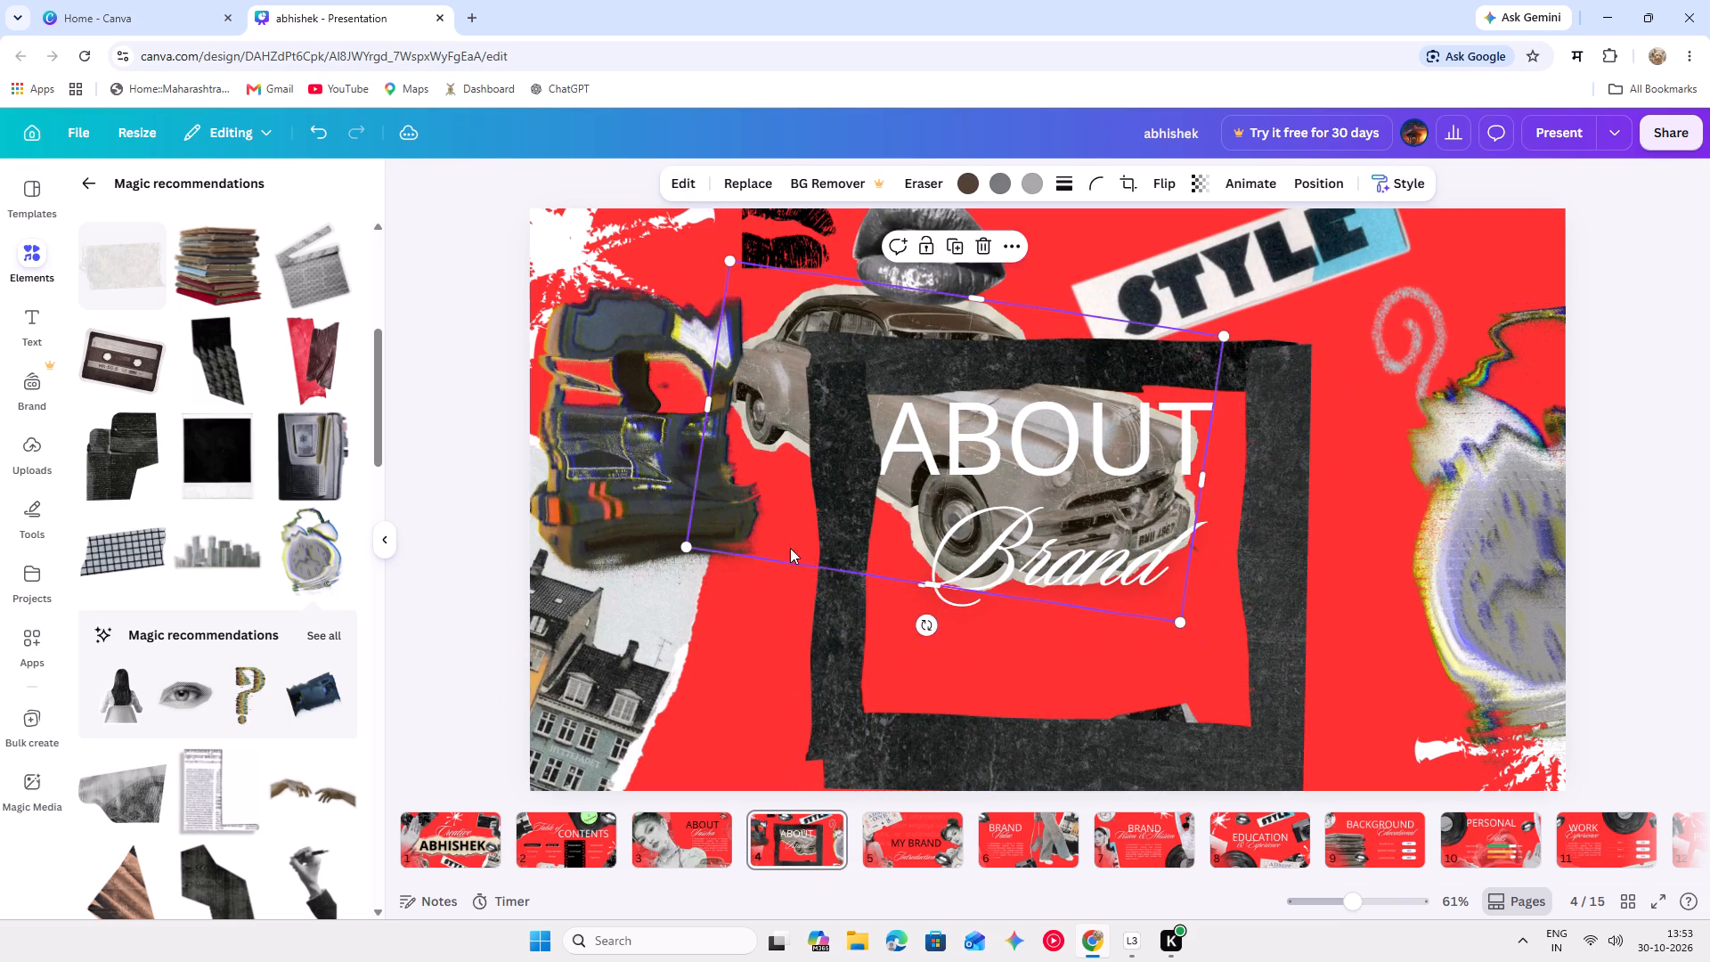
Move the black torn-paper frame right and slightly up, over the slide's right half next to the alarm clock.
left_click_drag(950, 634, 1118, 598)
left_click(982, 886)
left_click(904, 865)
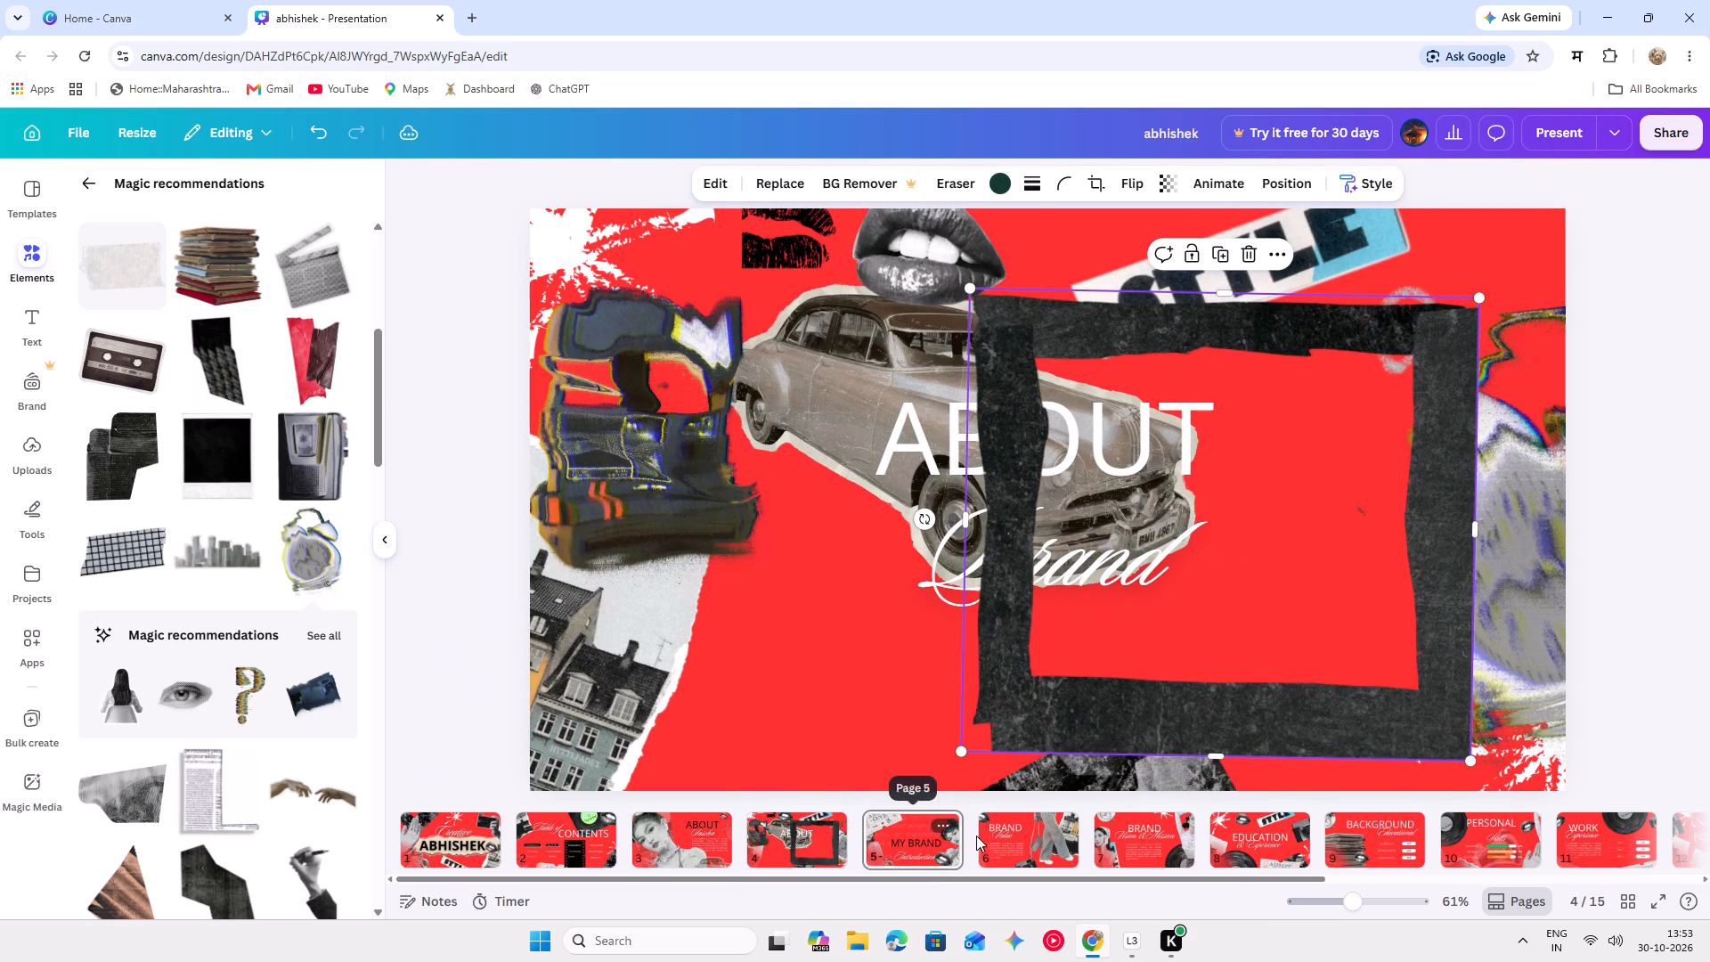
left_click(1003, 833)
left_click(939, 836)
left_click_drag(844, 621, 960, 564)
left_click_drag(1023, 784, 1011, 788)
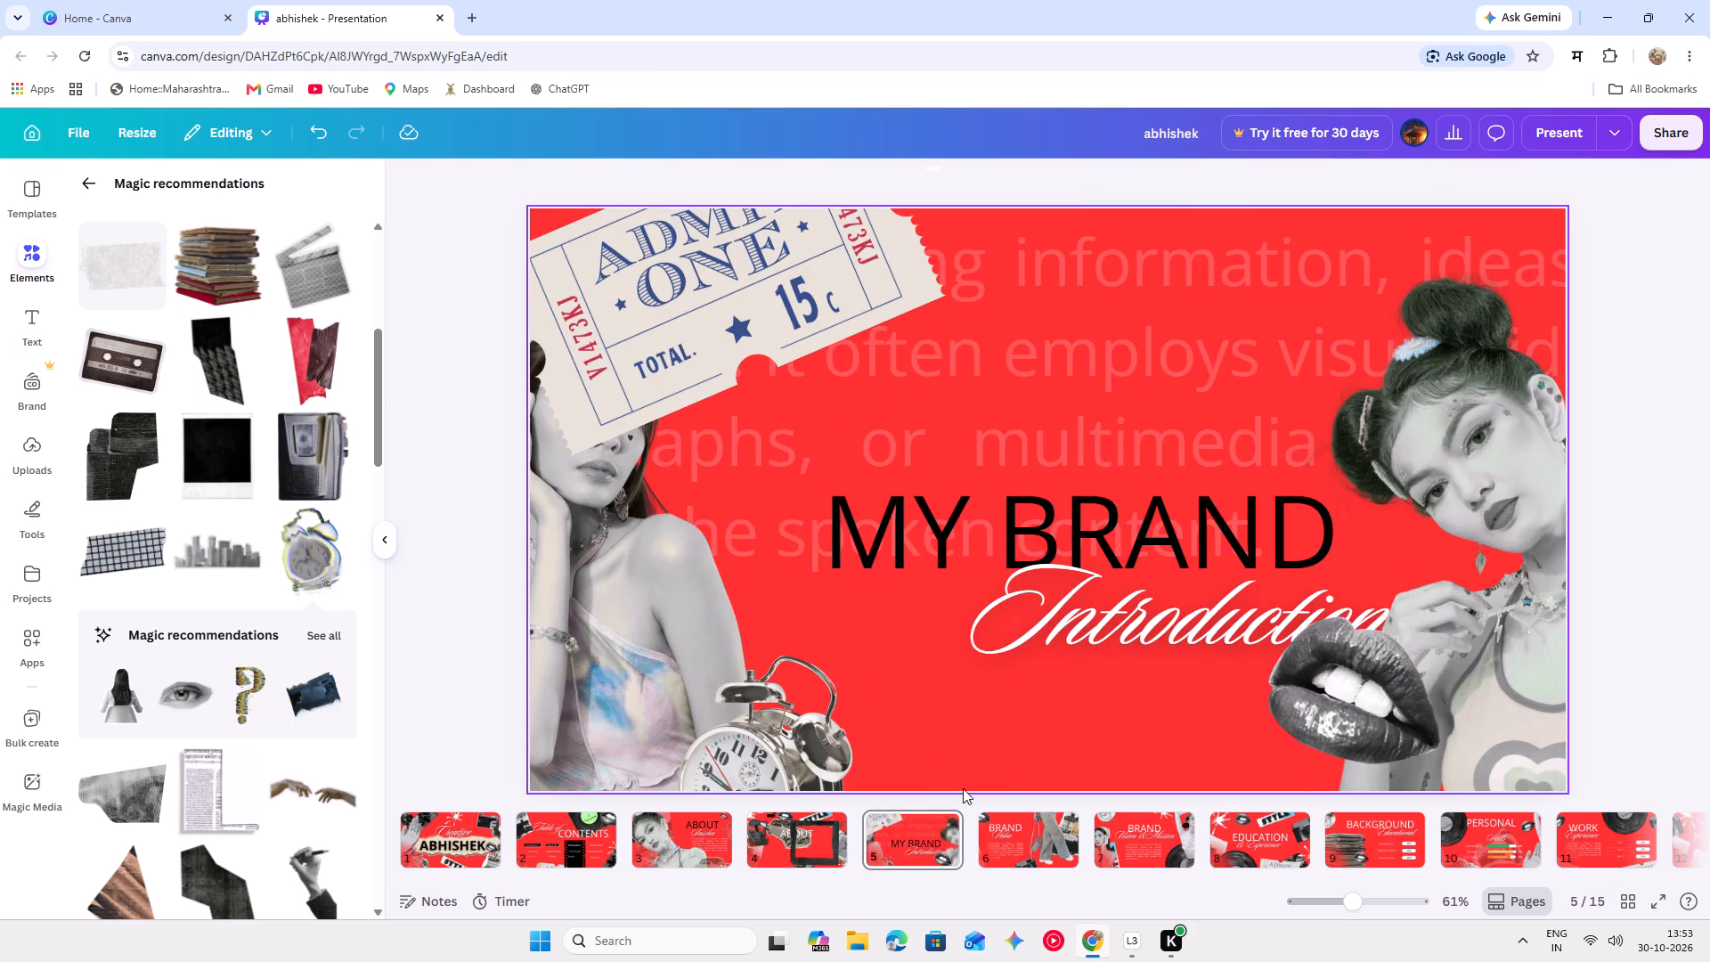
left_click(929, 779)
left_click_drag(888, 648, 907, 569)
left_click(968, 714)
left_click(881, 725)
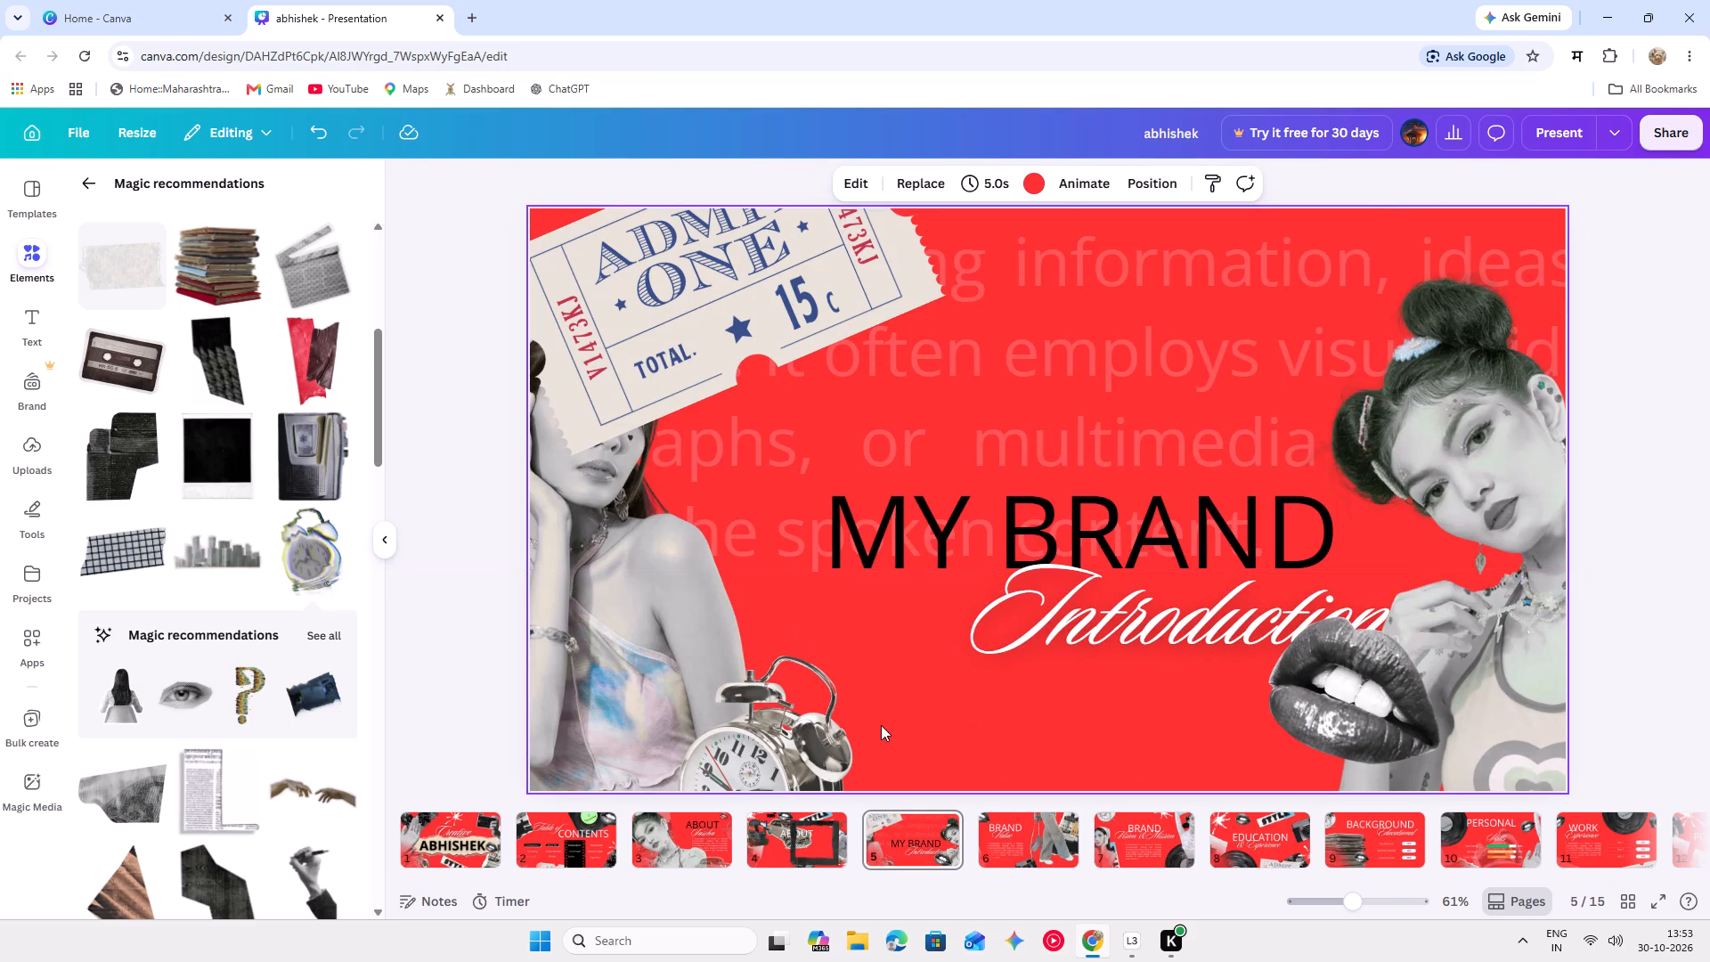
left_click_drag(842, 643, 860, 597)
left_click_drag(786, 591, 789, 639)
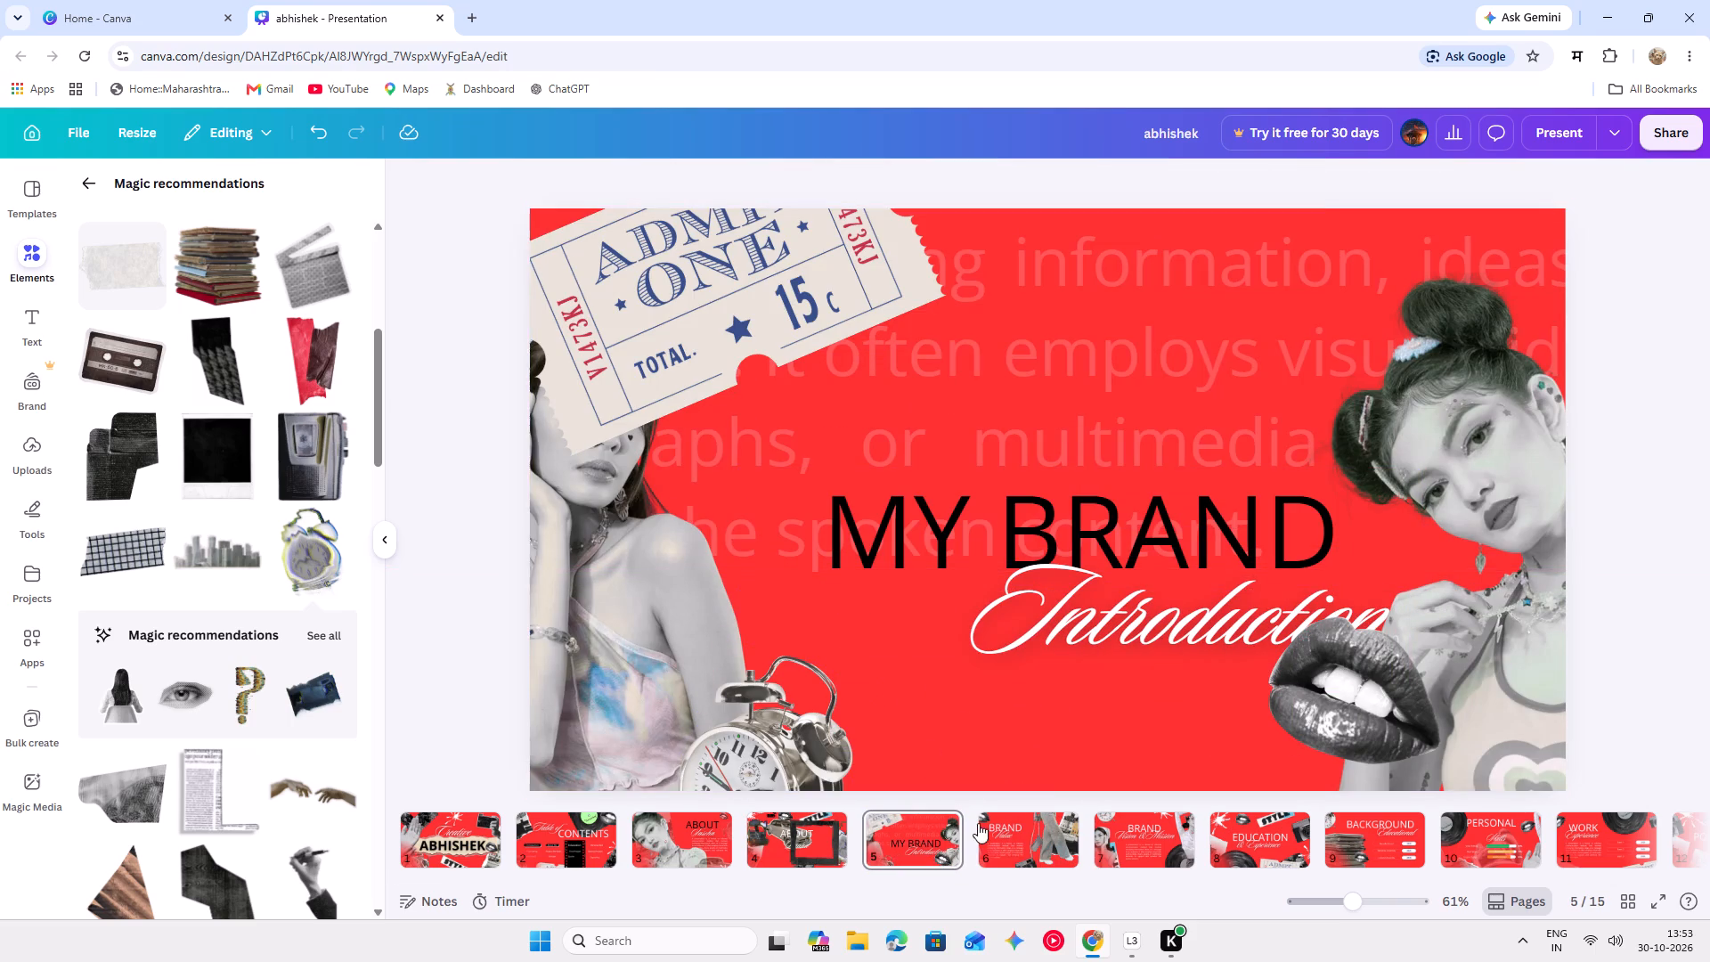
Go to the BRAND Value slide, move the camera right beneath the walking legs, and raise the paragraph toward the title.
left_click(979, 841)
left_click_drag(767, 729, 836, 695)
left_click_drag(818, 605, 913, 672)
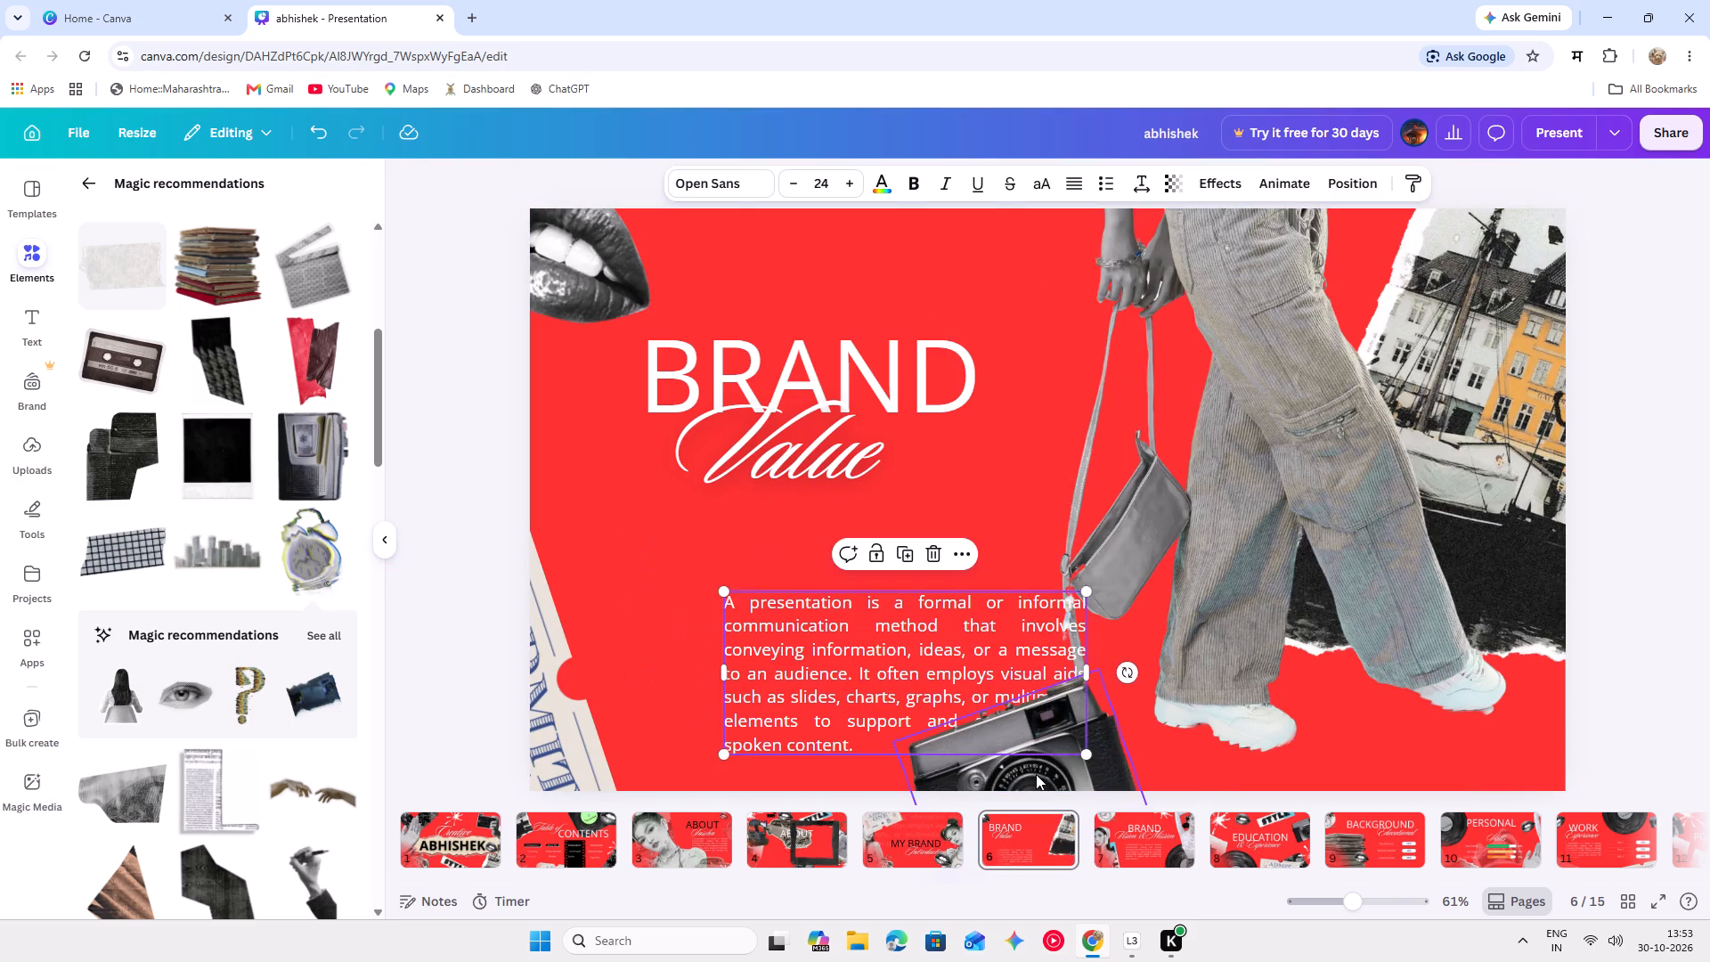
left_click_drag(1037, 774, 1217, 713)
left_click_drag(922, 633, 860, 534)
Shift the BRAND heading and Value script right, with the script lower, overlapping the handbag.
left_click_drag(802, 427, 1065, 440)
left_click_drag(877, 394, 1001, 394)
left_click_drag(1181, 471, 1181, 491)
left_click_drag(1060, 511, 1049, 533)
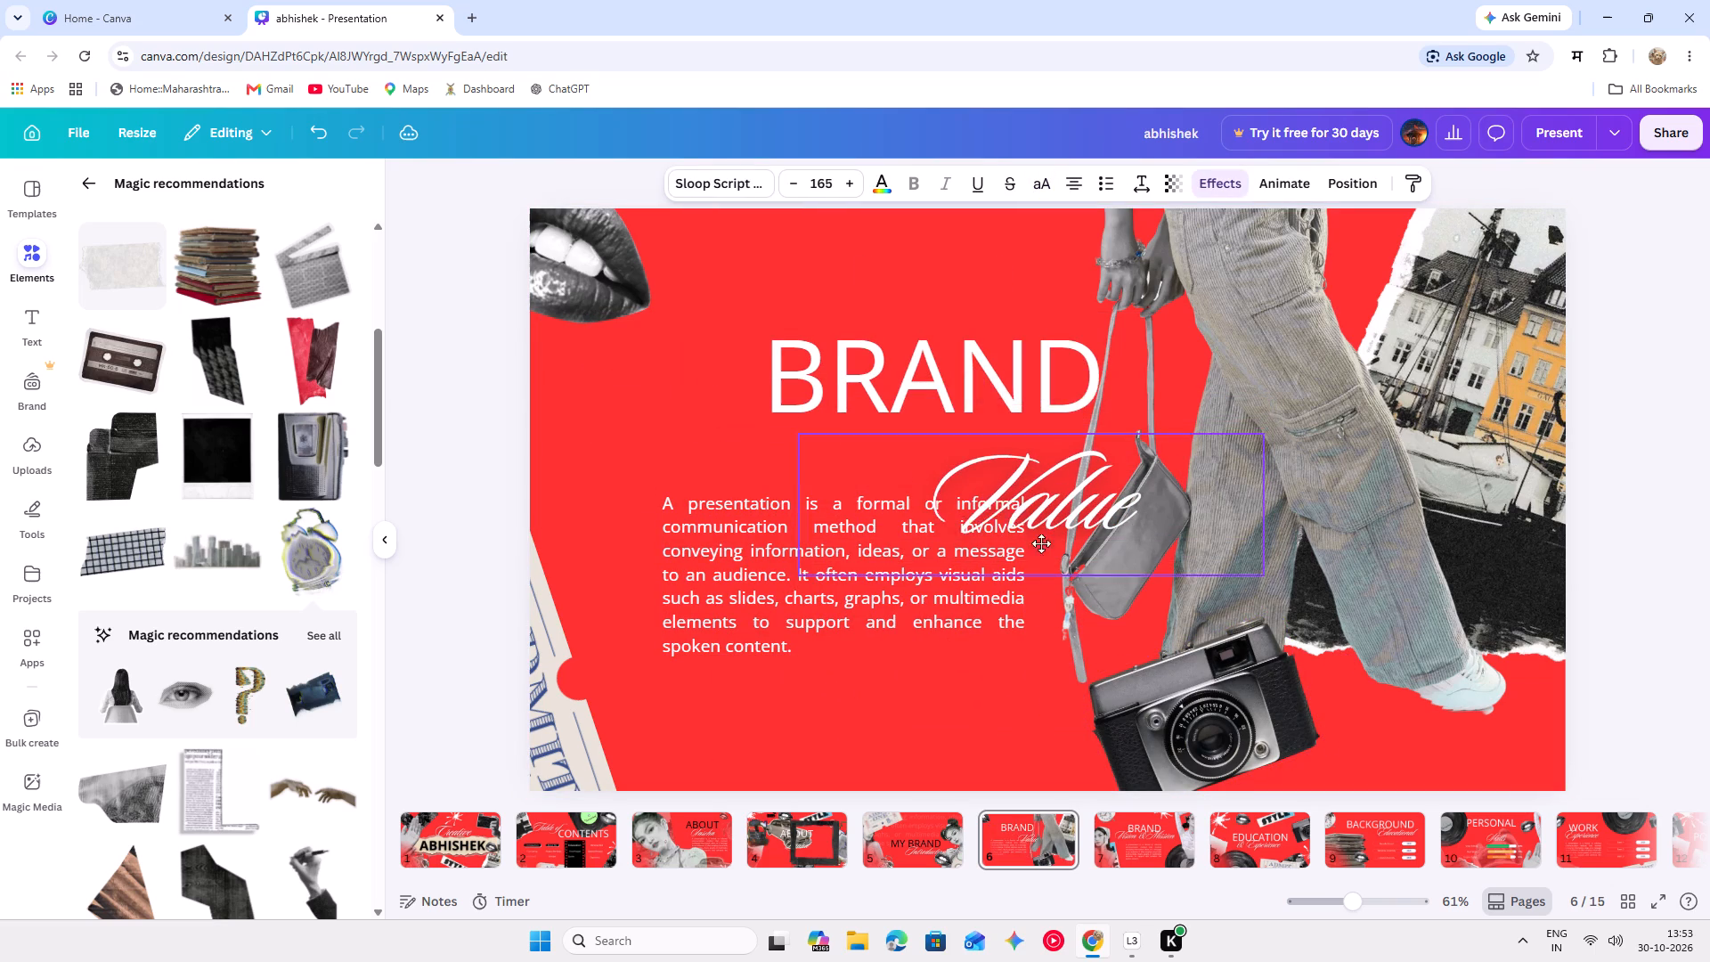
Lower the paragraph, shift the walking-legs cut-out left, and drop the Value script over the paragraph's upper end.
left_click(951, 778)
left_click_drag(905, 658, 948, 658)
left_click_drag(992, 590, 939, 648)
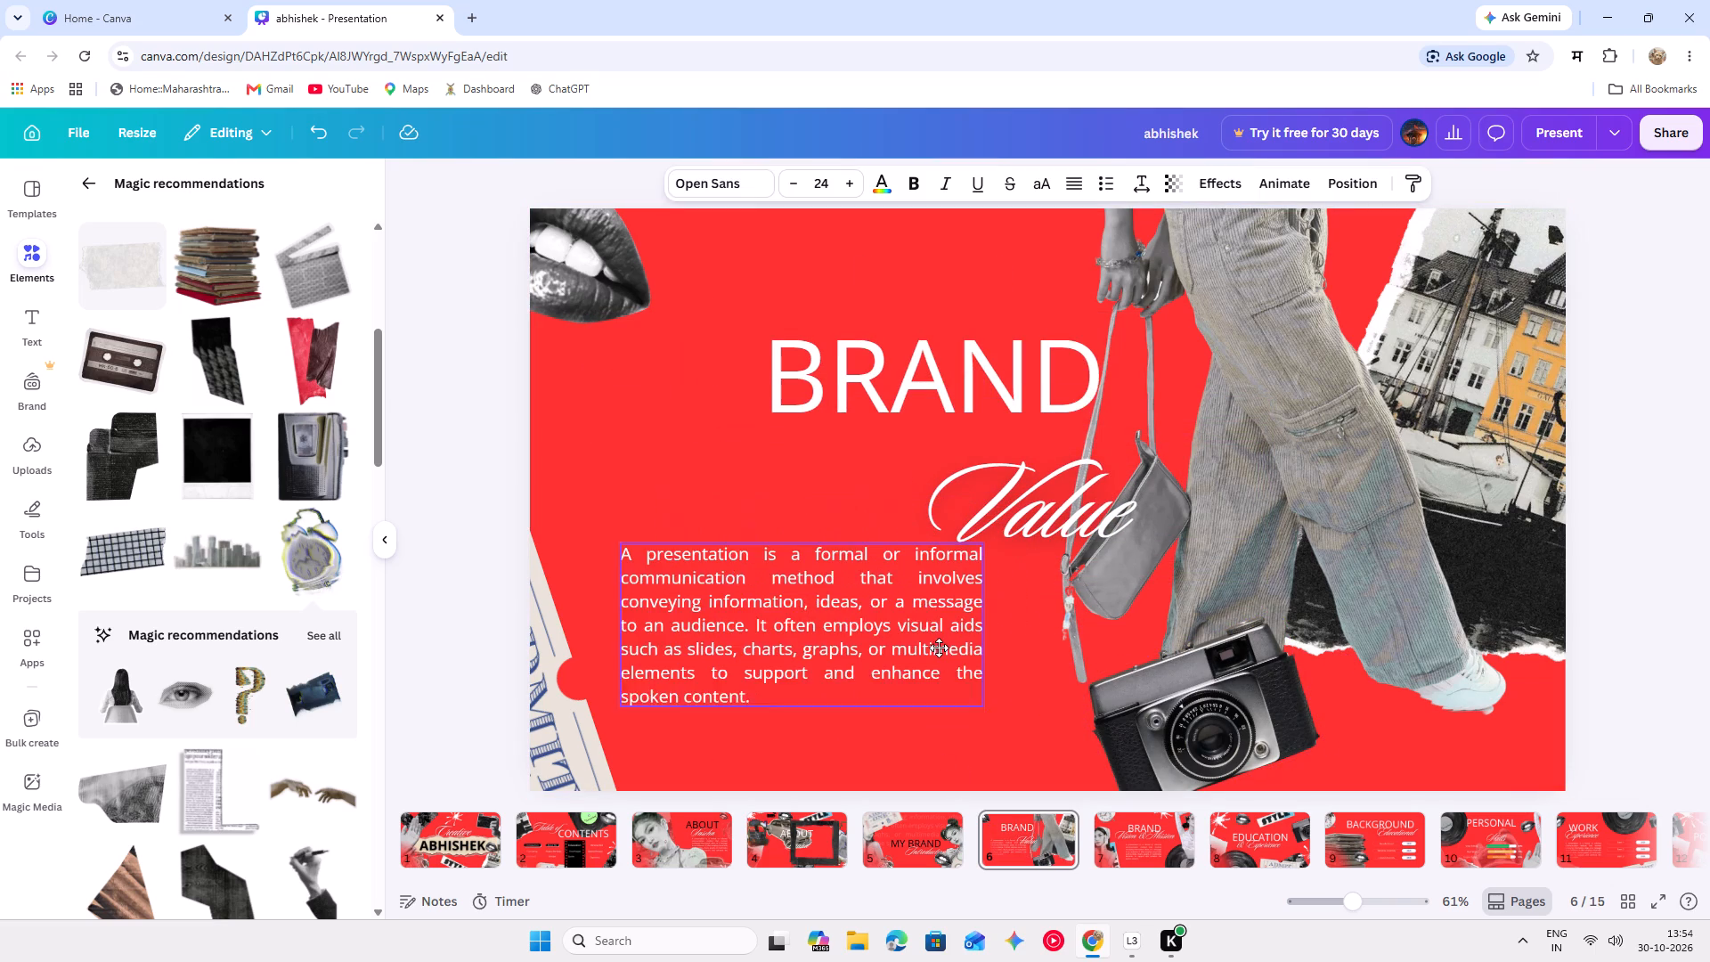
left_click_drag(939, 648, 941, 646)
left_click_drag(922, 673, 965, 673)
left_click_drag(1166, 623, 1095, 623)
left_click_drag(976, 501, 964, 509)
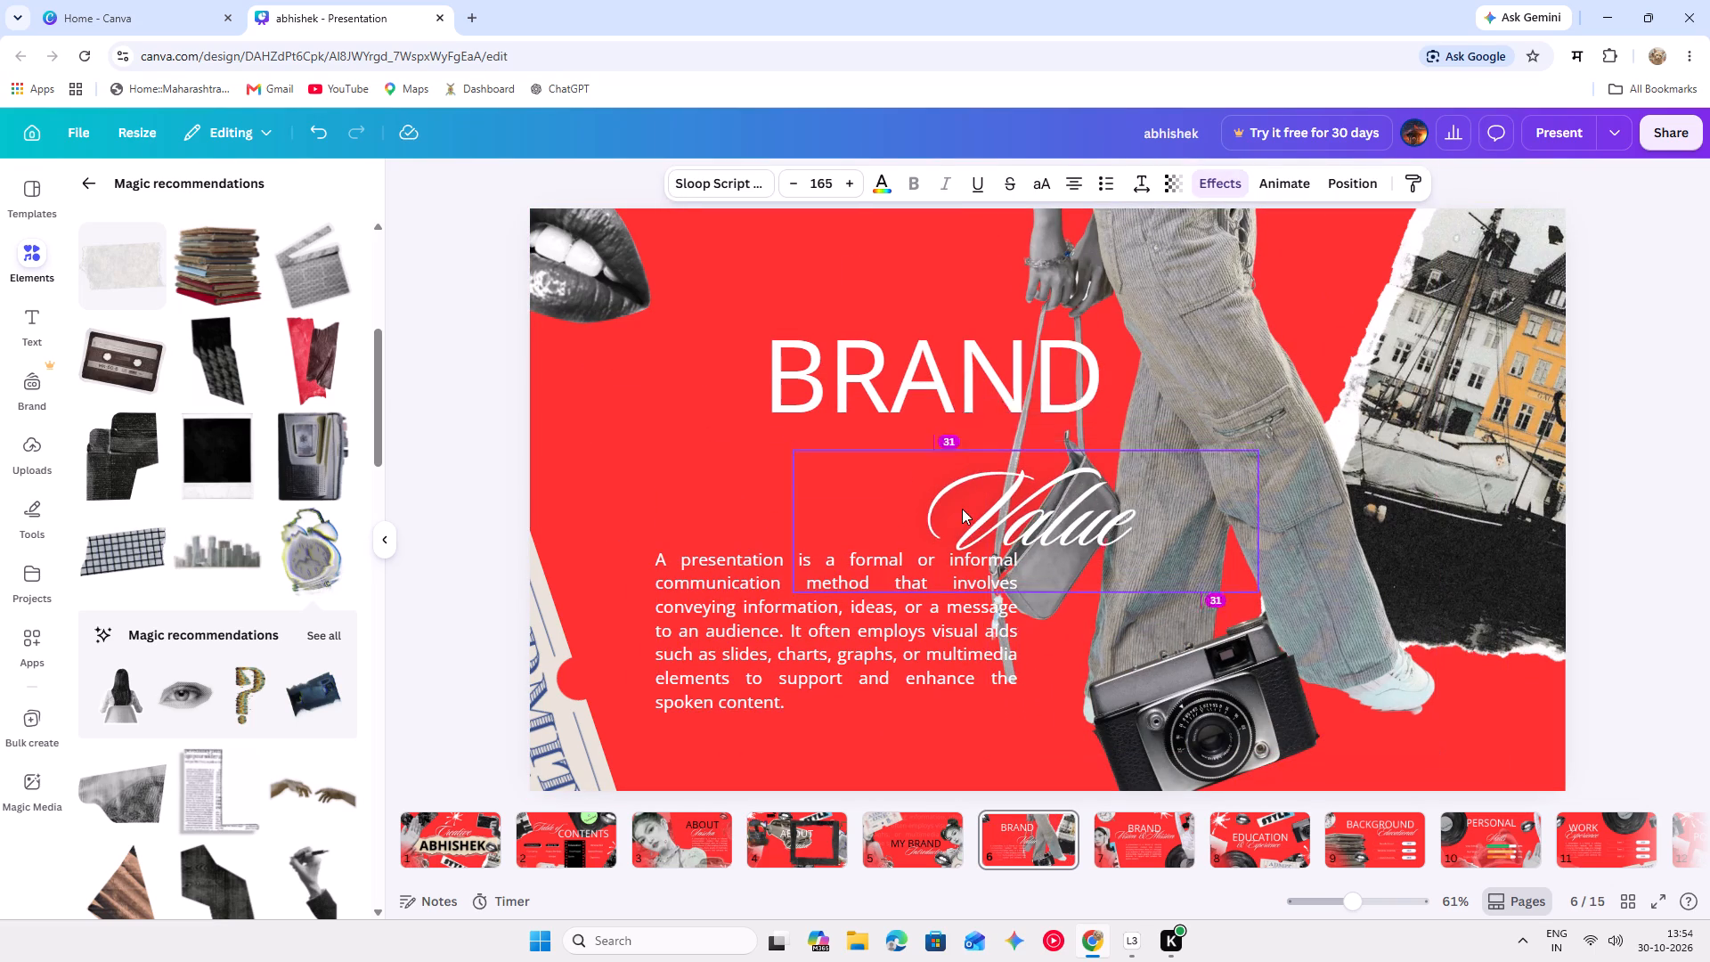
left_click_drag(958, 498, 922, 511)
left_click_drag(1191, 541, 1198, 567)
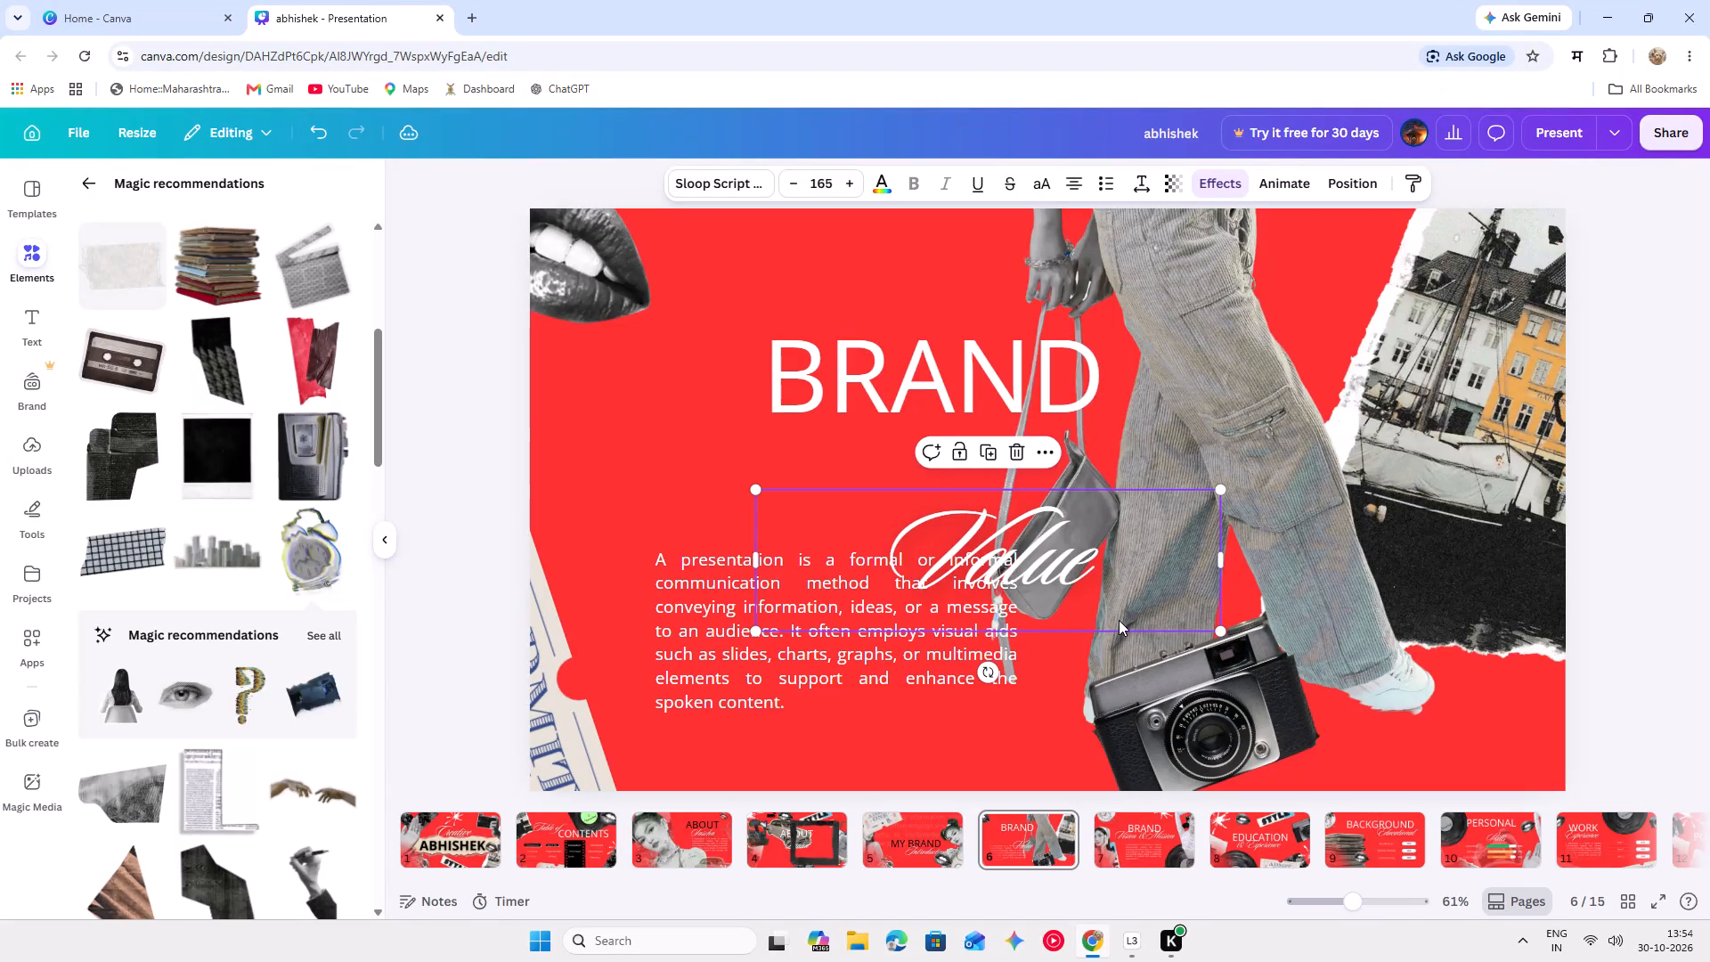
Append 0101 to the Value script and shift it slightly right and up.
left_click(1119, 620)
key("Right")
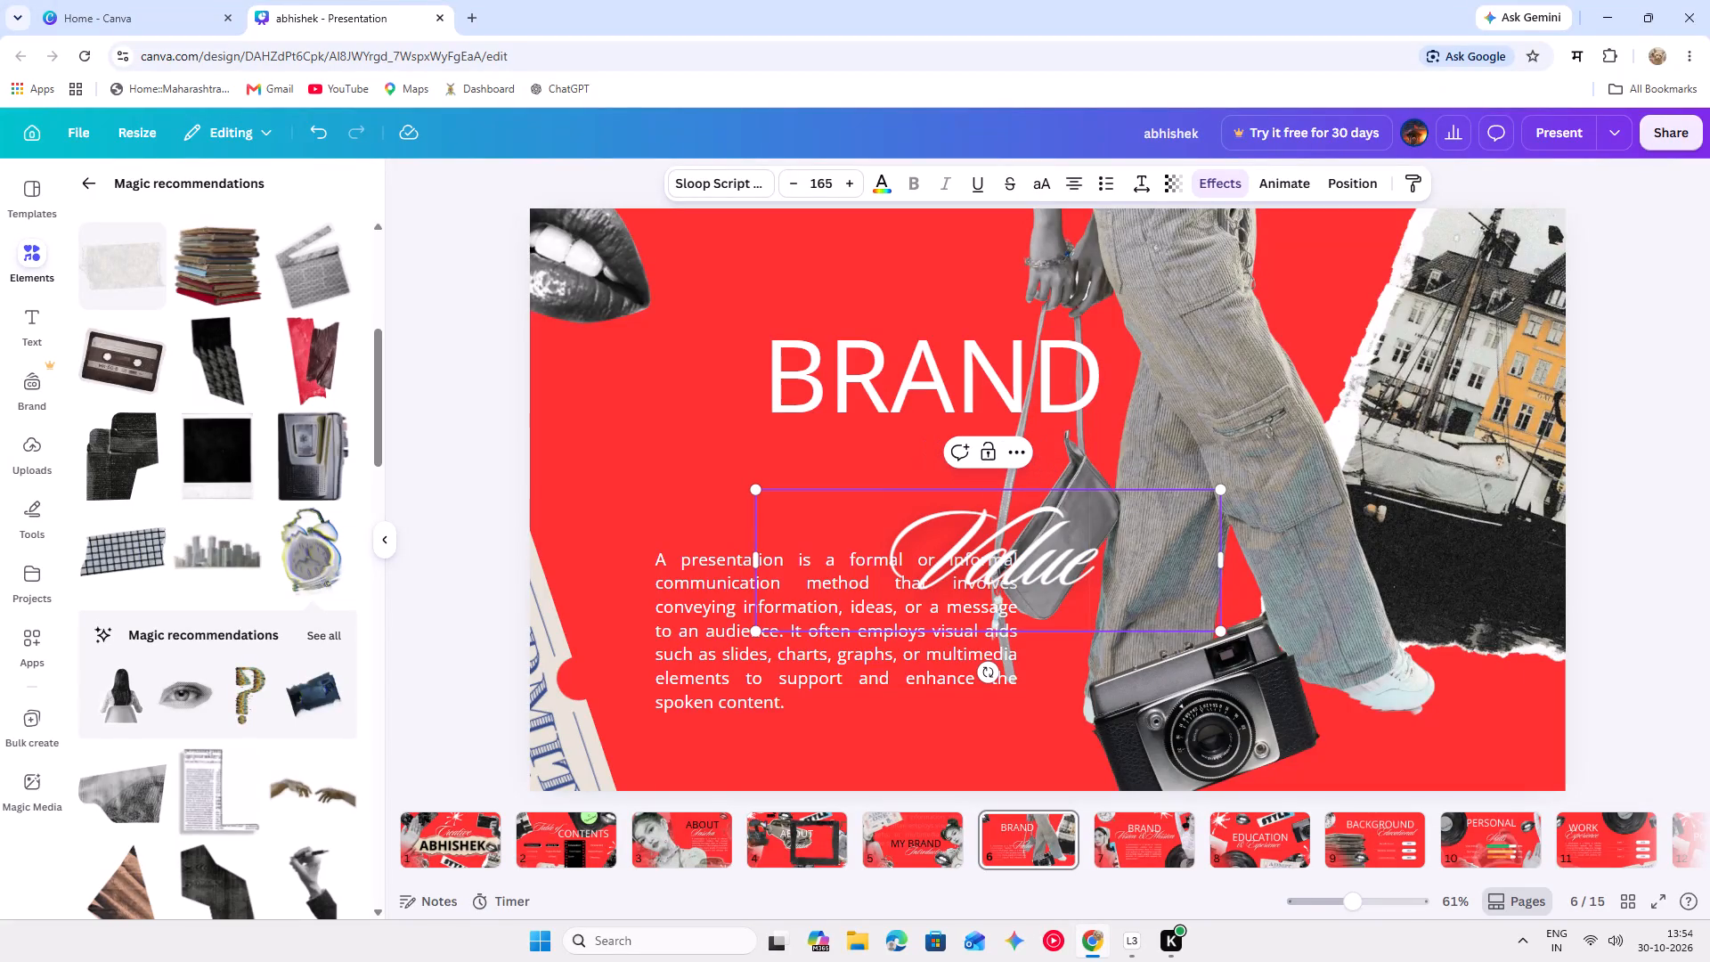
key("0")
type("101")
left_click_drag(1225, 752, 1209, 746)
left_click(1095, 722)
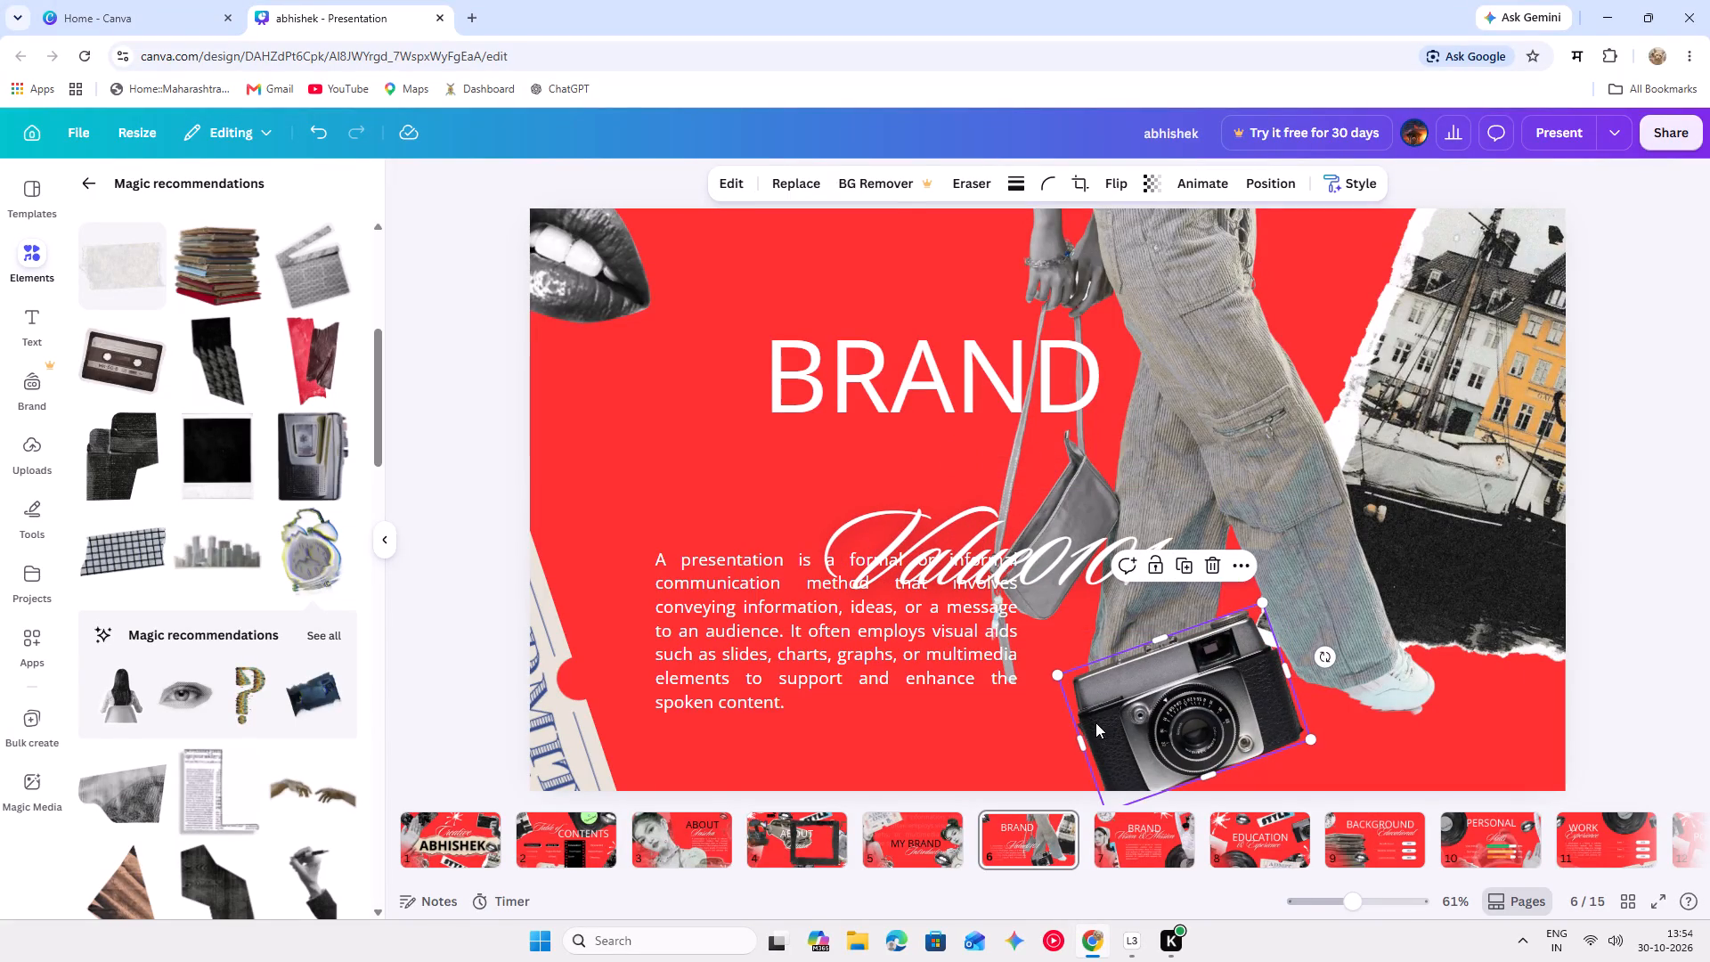
left_click_drag(928, 501, 960, 484)
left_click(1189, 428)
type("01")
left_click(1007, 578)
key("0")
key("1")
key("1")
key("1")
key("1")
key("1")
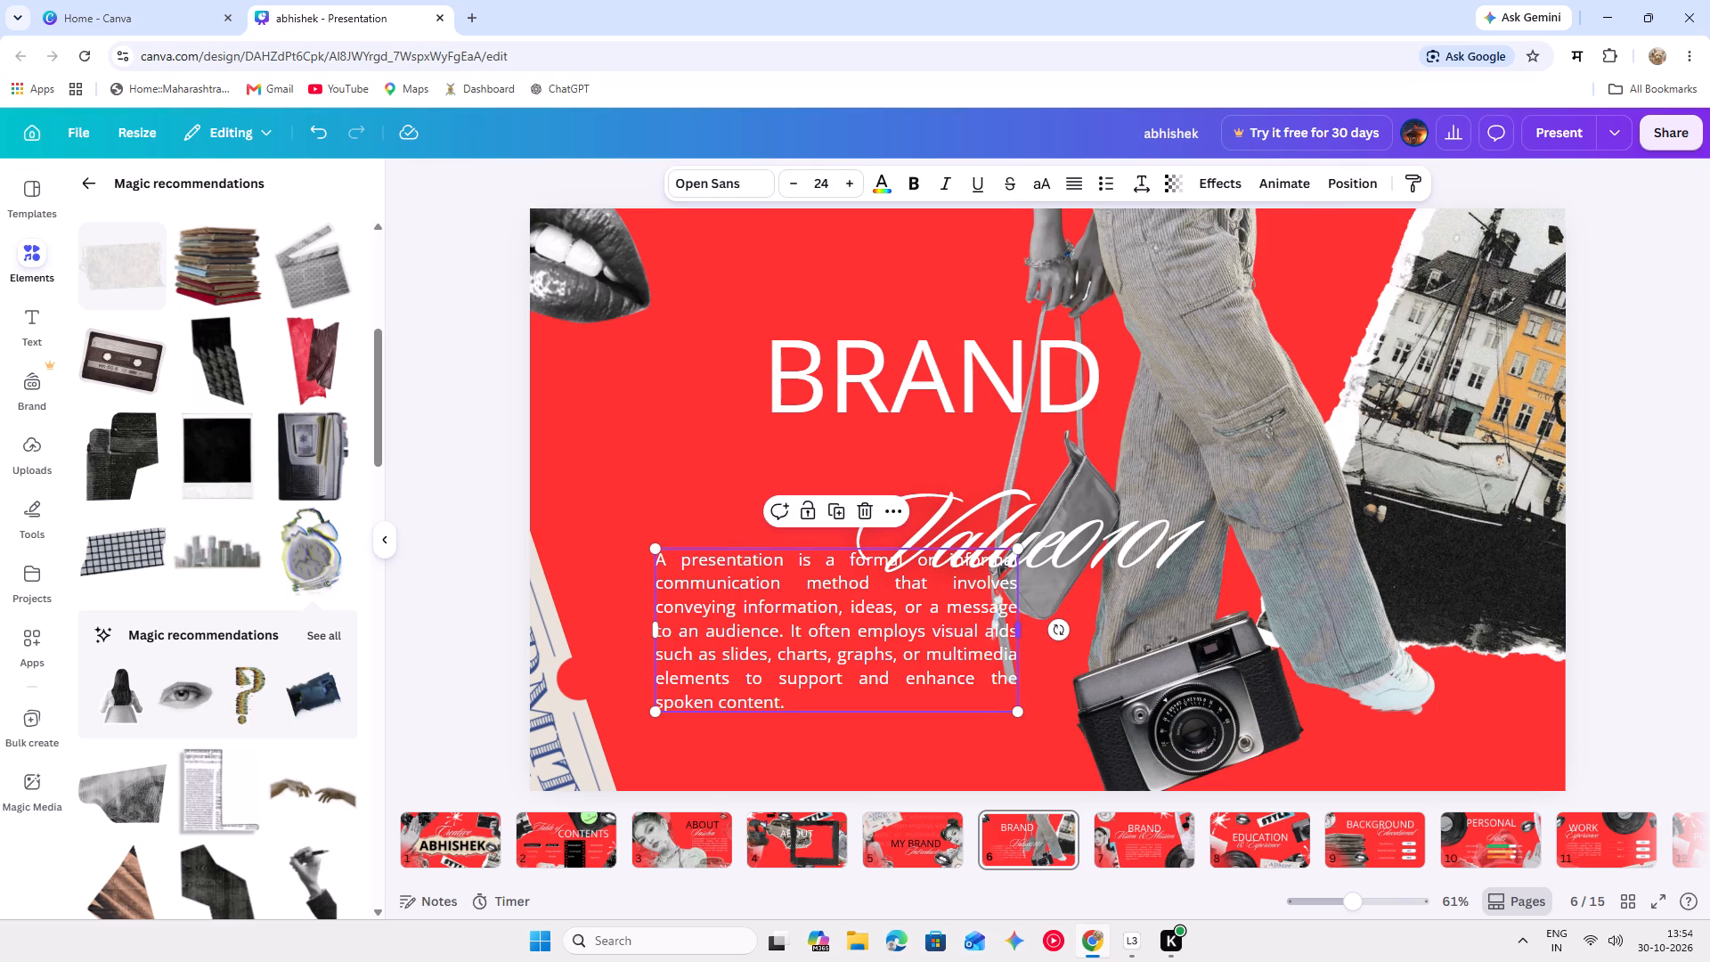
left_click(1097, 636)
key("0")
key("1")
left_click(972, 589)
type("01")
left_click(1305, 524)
Move the walking model cut-out left and down the slide until its blue tie-dye top shows behind the BRAND heading.
left_click_drag(1011, 427, 903, 469)
left_click_drag(1116, 395, 1103, 479)
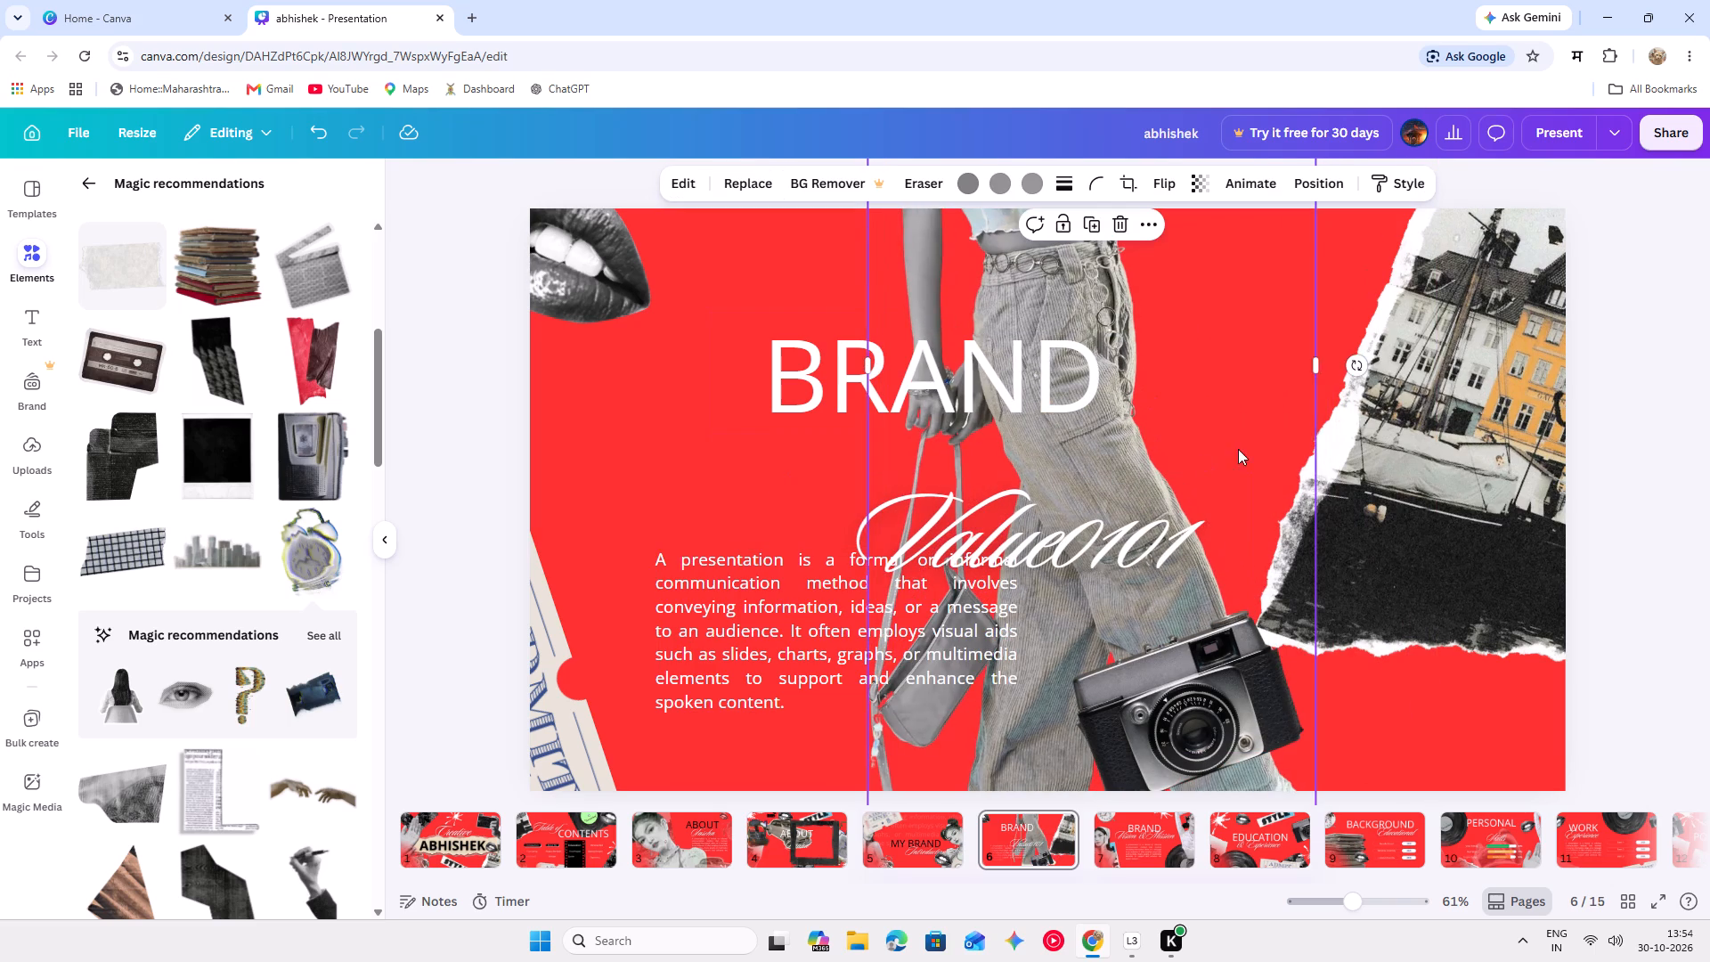
left_click_drag(1322, 436, 1295, 499)
left_click_drag(932, 433, 932, 491)
left_click_drag(960, 469, 1075, 459)
left_click_drag(1201, 467, 1219, 490)
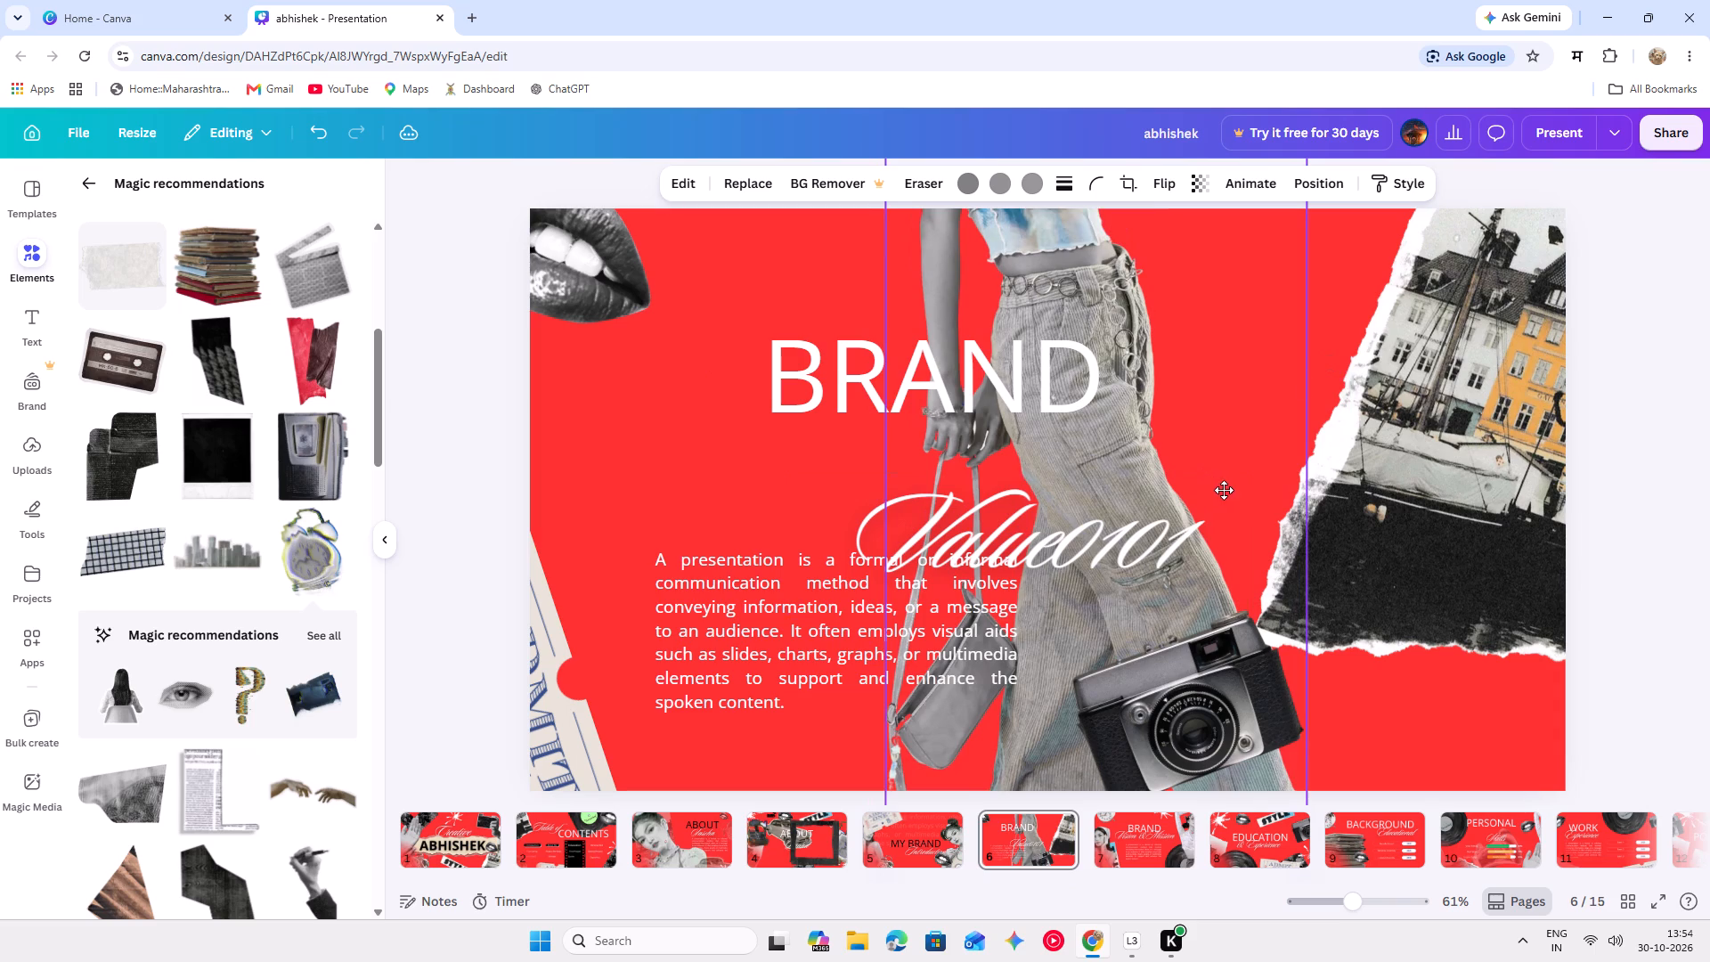
left_click_drag(1255, 488, 1247, 494)
left_click_drag(1170, 466, 1131, 473)
left_click_drag(1073, 469, 1129, 444)
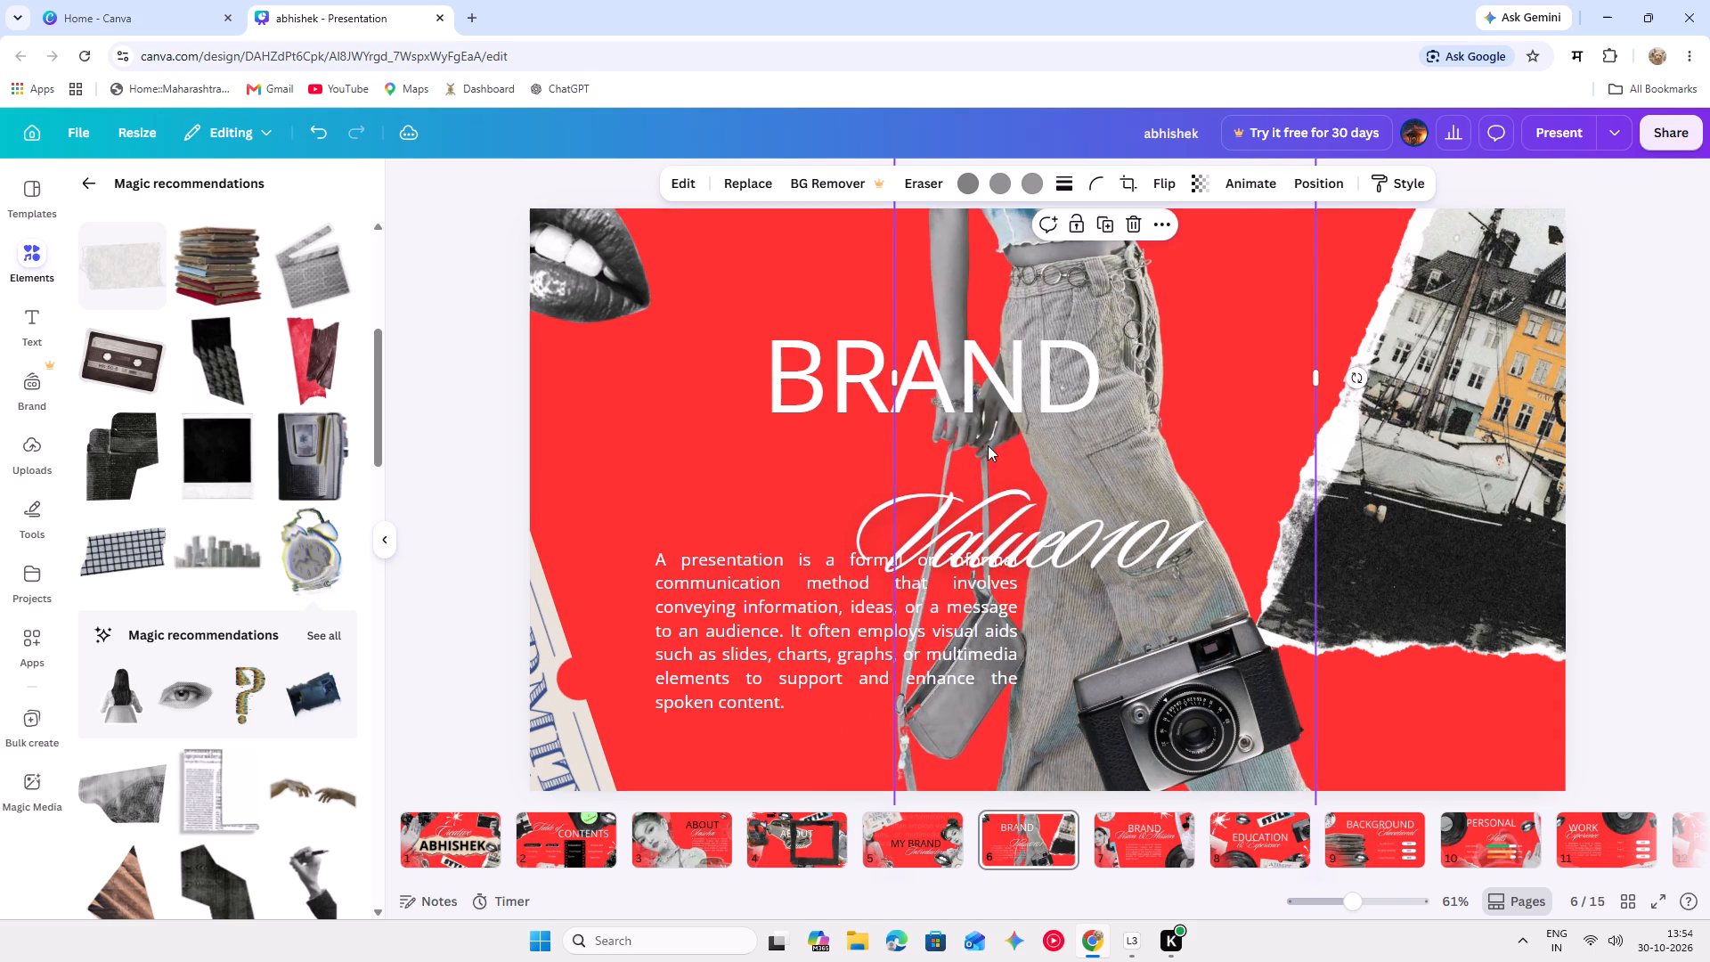
left_click_drag(988, 446, 955, 499)
left_click_drag(1169, 463, 1291, 466)
left_click_drag(1154, 439, 1103, 489)
left_click_drag(976, 424, 956, 468)
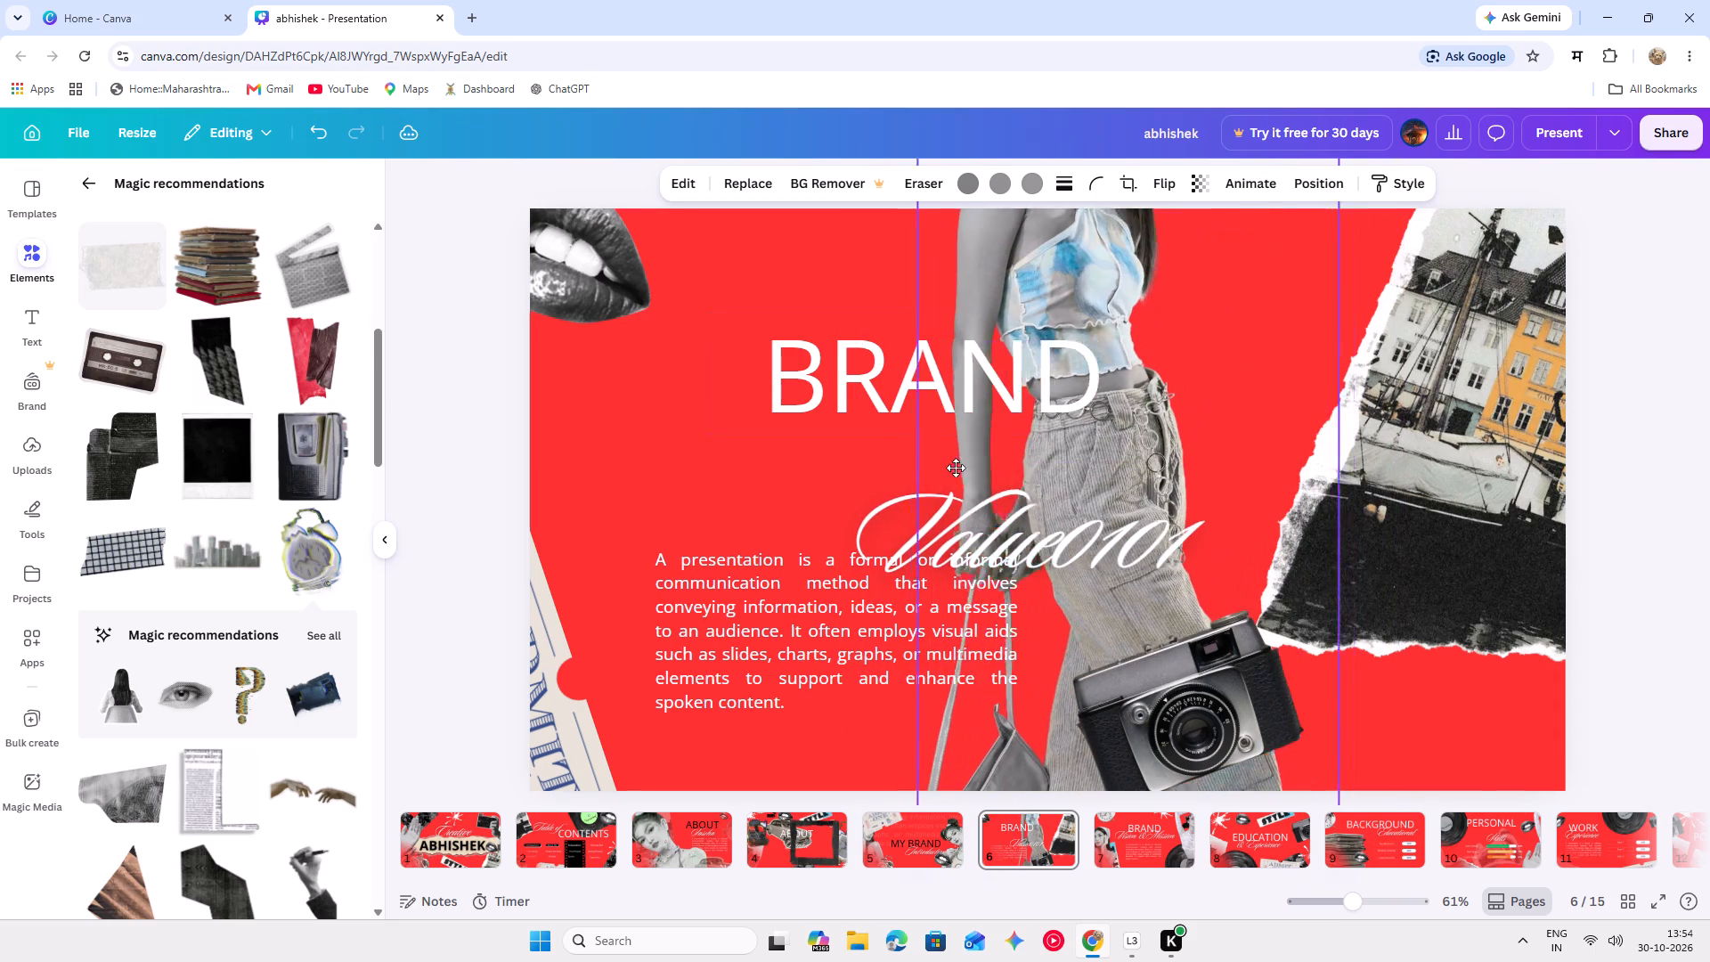
left_click_drag(956, 468, 956, 469)
Widen the model cut-out leftward behind the BRAND heading and paragraph.
right_click_drag(1177, 436, 1159, 436)
right_click(1157, 433)
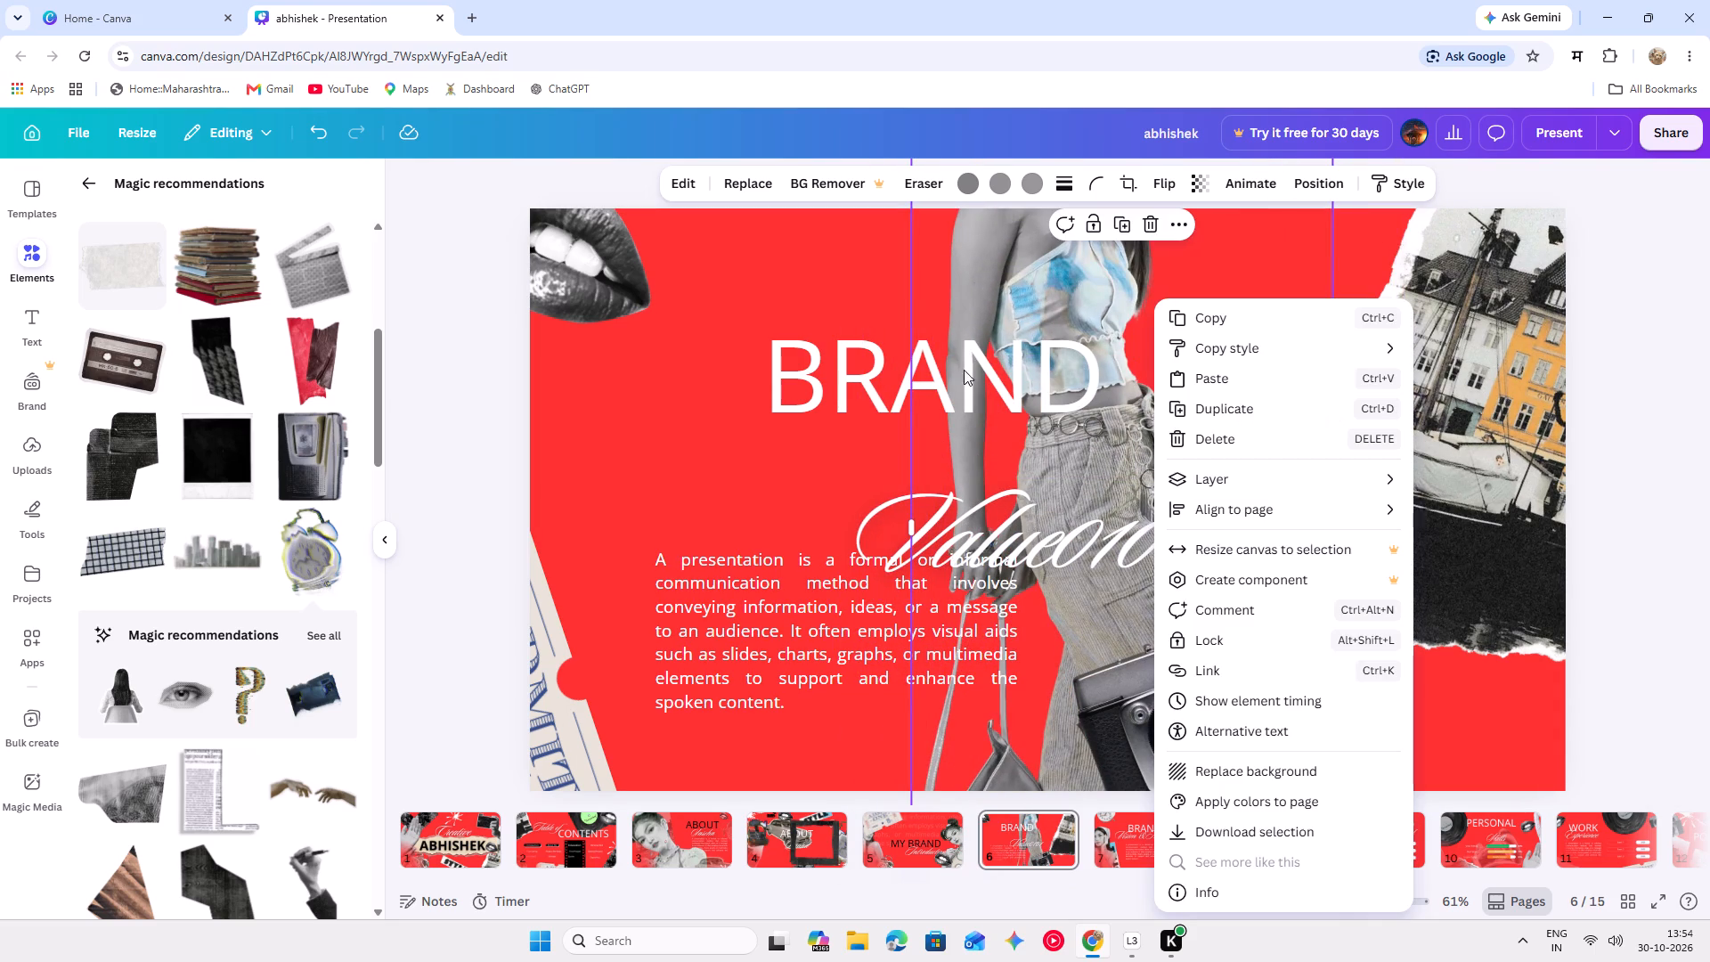
left_click_drag(888, 399, 873, 441)
left_click_drag(910, 358, 829, 359)
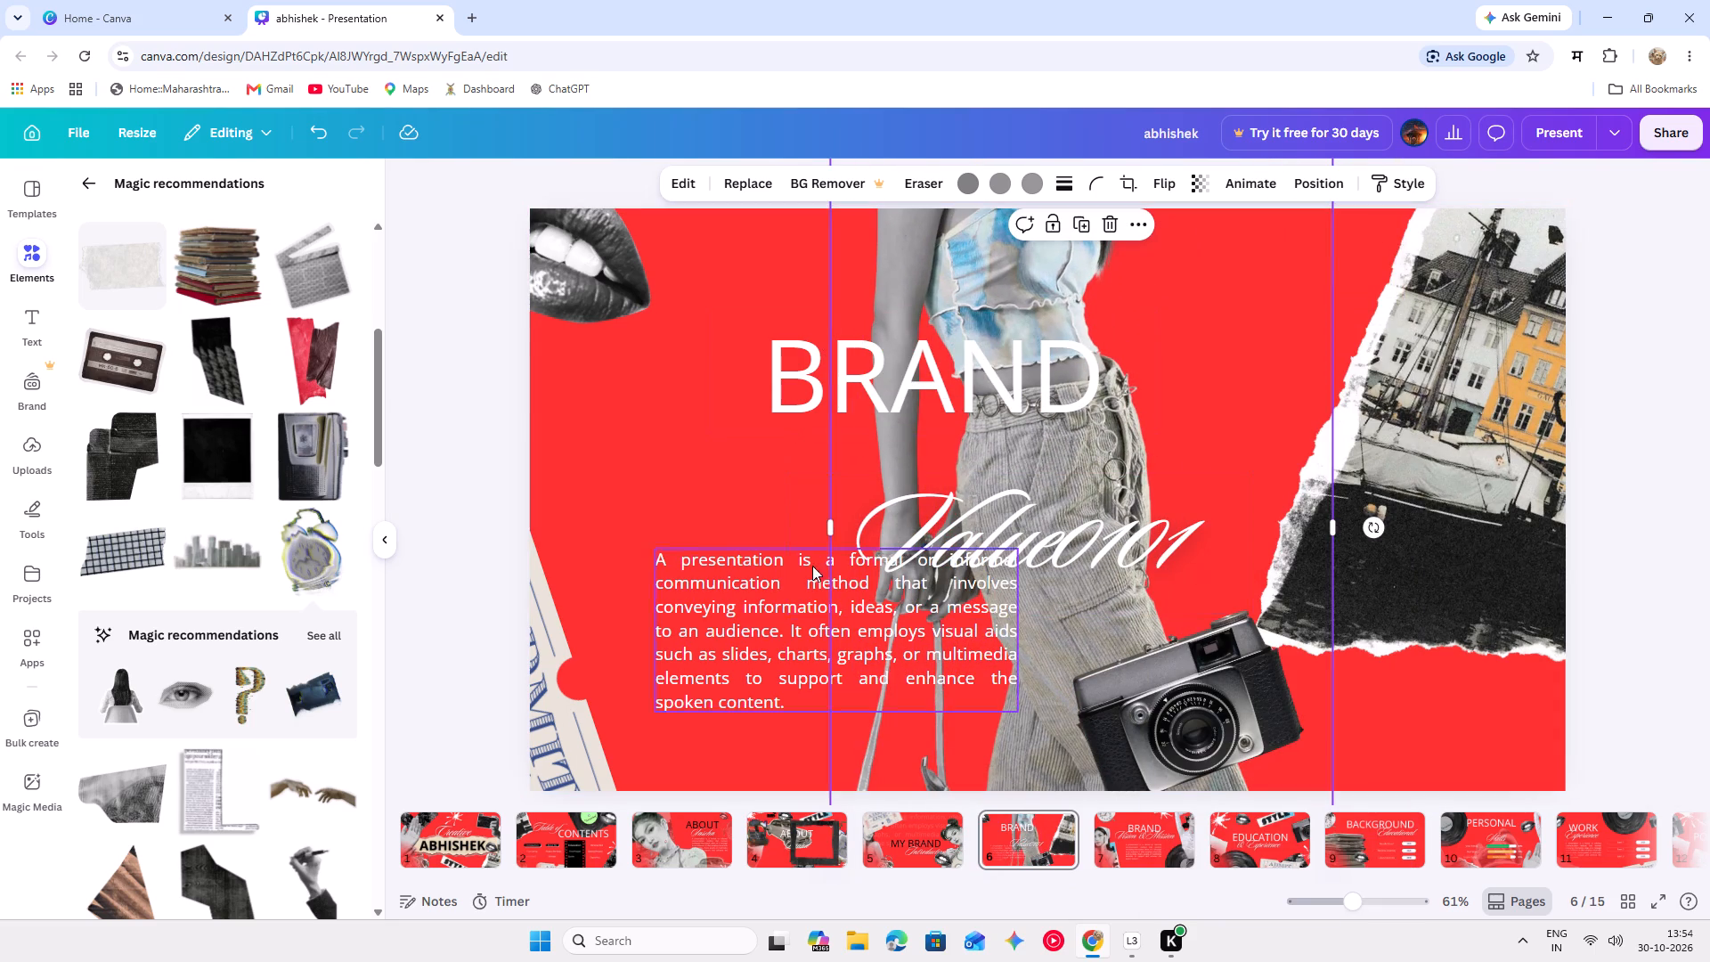
Spread out the text: shift the paragraph and BRAND heading left and place Value0101 in the slide's bottom-right corner.
left_click_drag(814, 573, 766, 575)
left_click_drag(991, 537, 1378, 734)
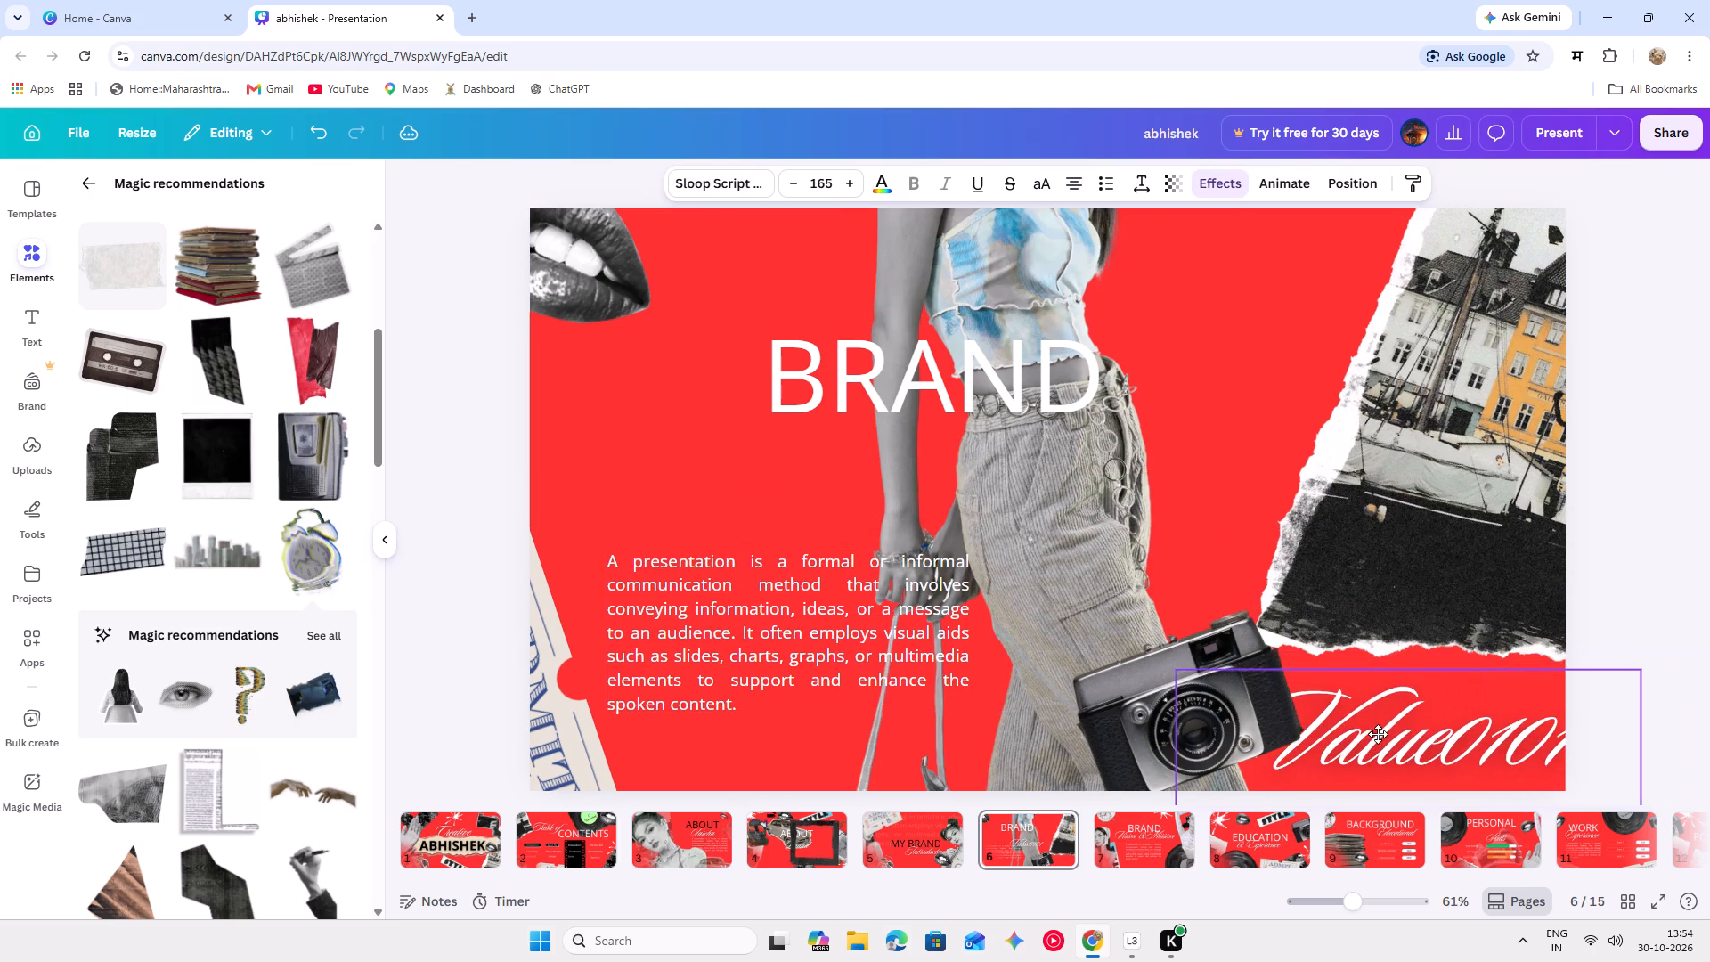
left_click_drag(1378, 734, 1372, 735)
left_click_drag(965, 346, 826, 346)
Move the model right, clear of the text, and raise the paragraph to just beneath the BRAND heading.
left_click_drag(1041, 500, 1215, 528)
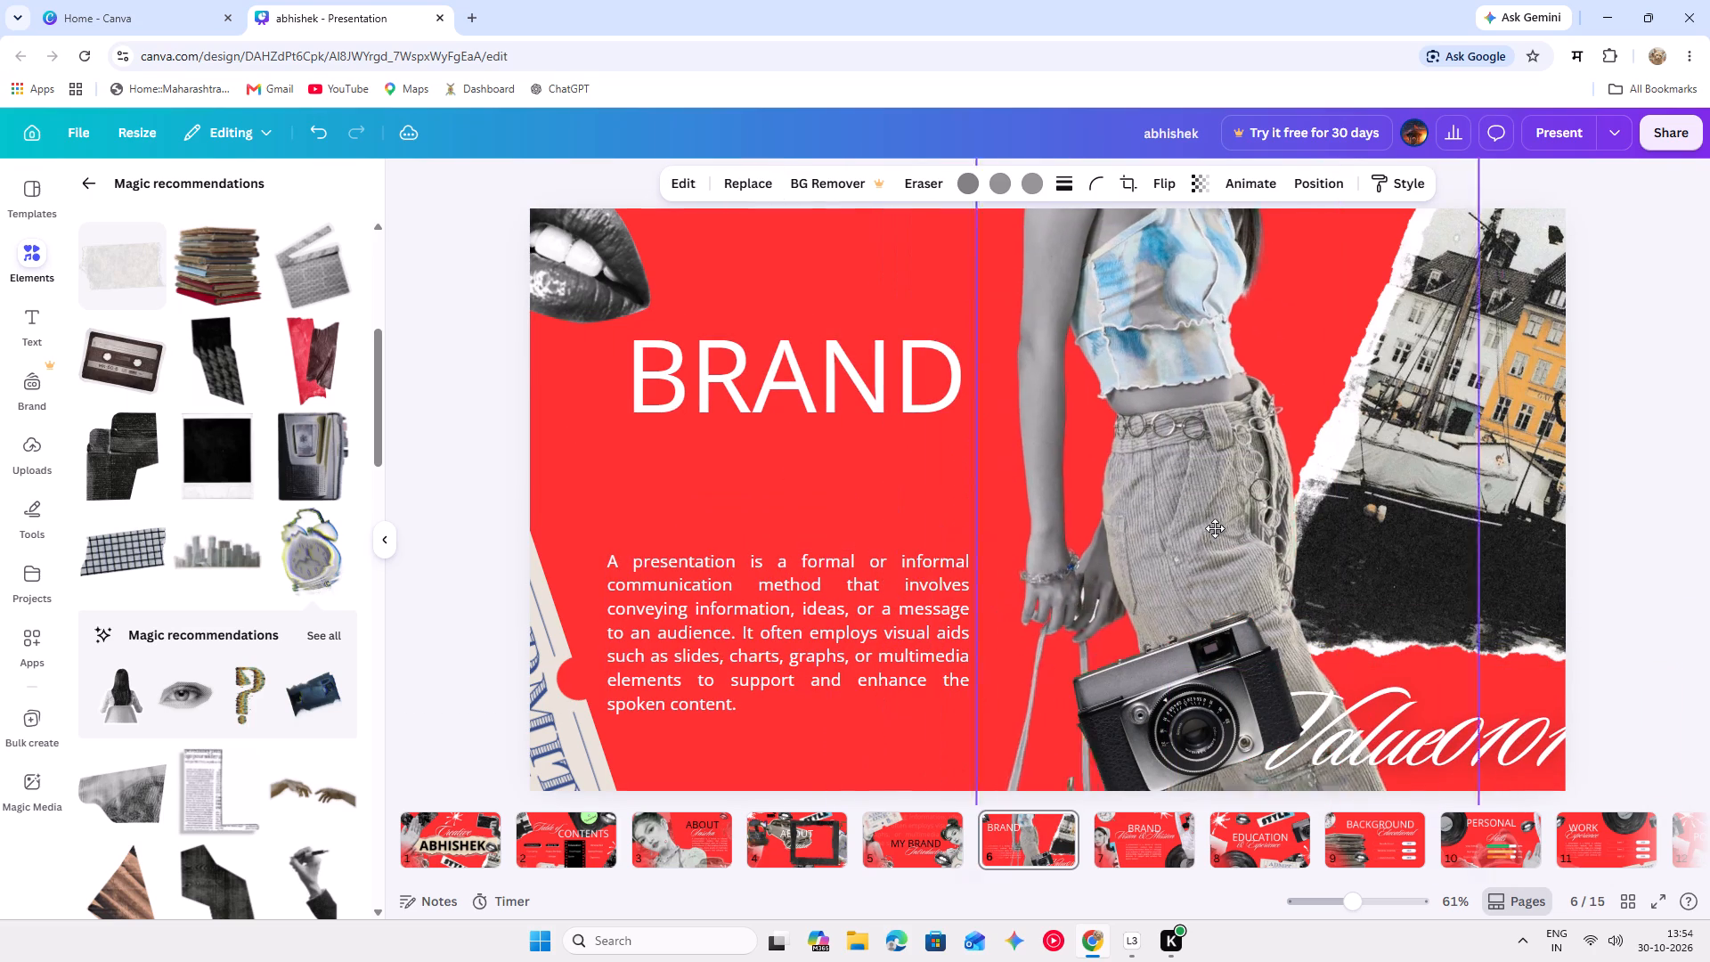
left_click_drag(1215, 528, 1216, 543)
left_click_drag(904, 583, 898, 496)
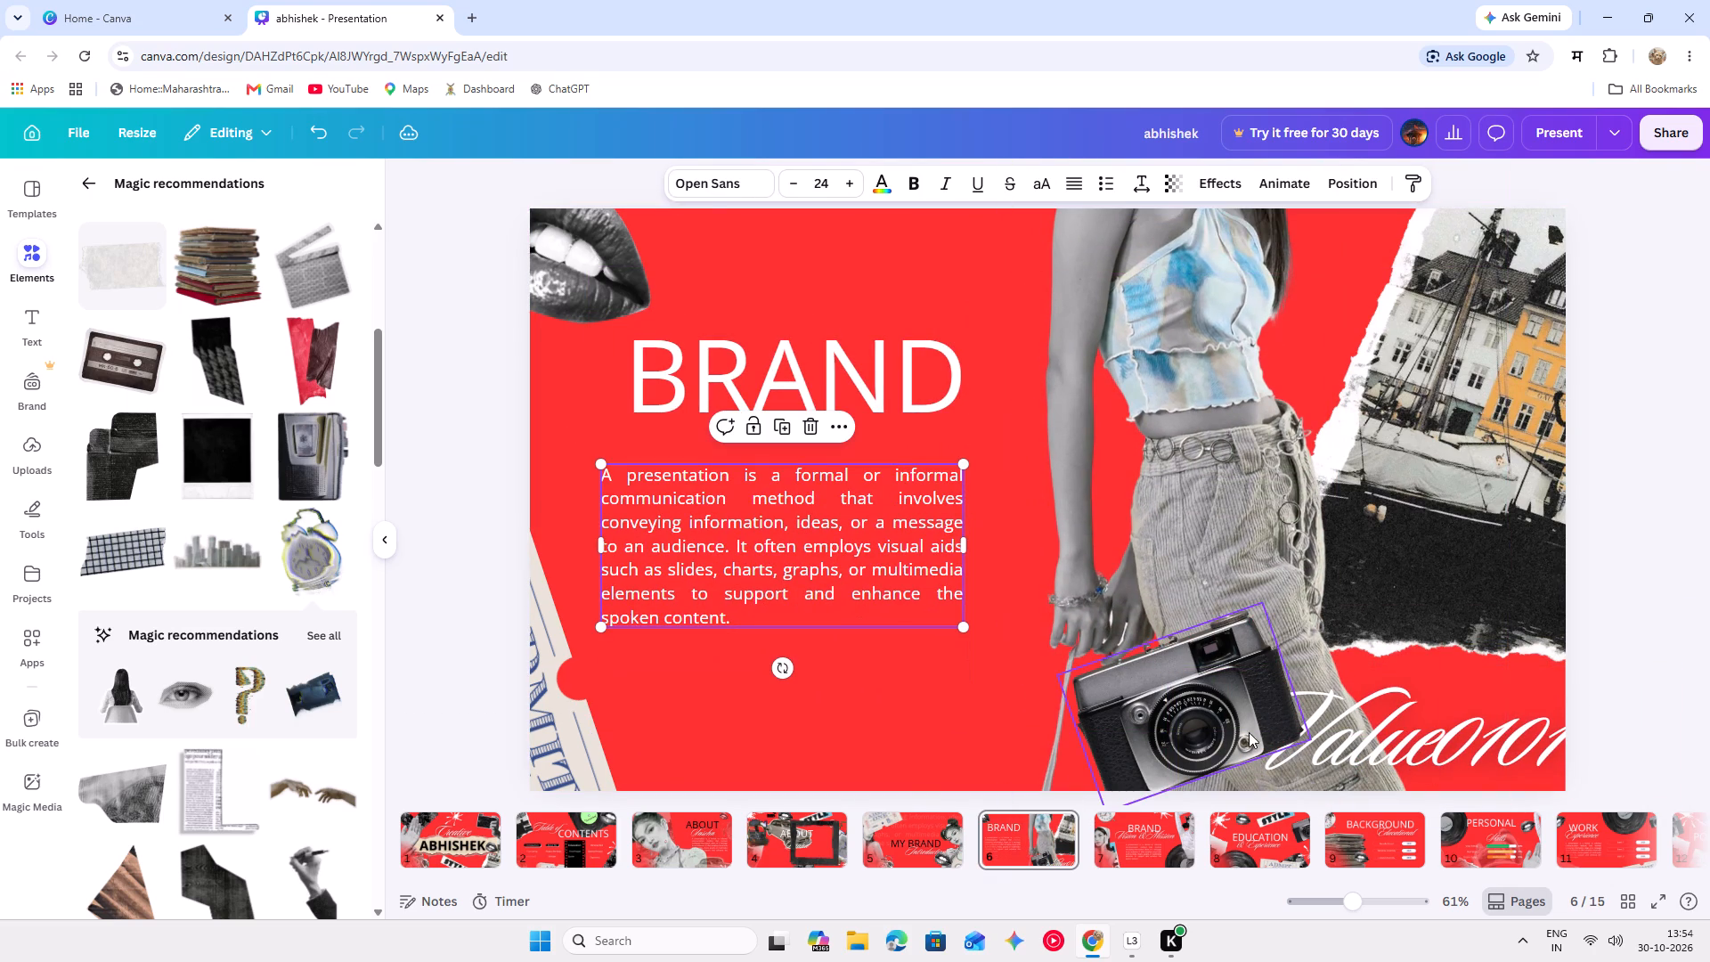
Move the camera left, then shift the model left so its hand sits directly above the camera.
left_click_drag(1234, 730, 1053, 730)
left_click_drag(1284, 644, 1202, 648)
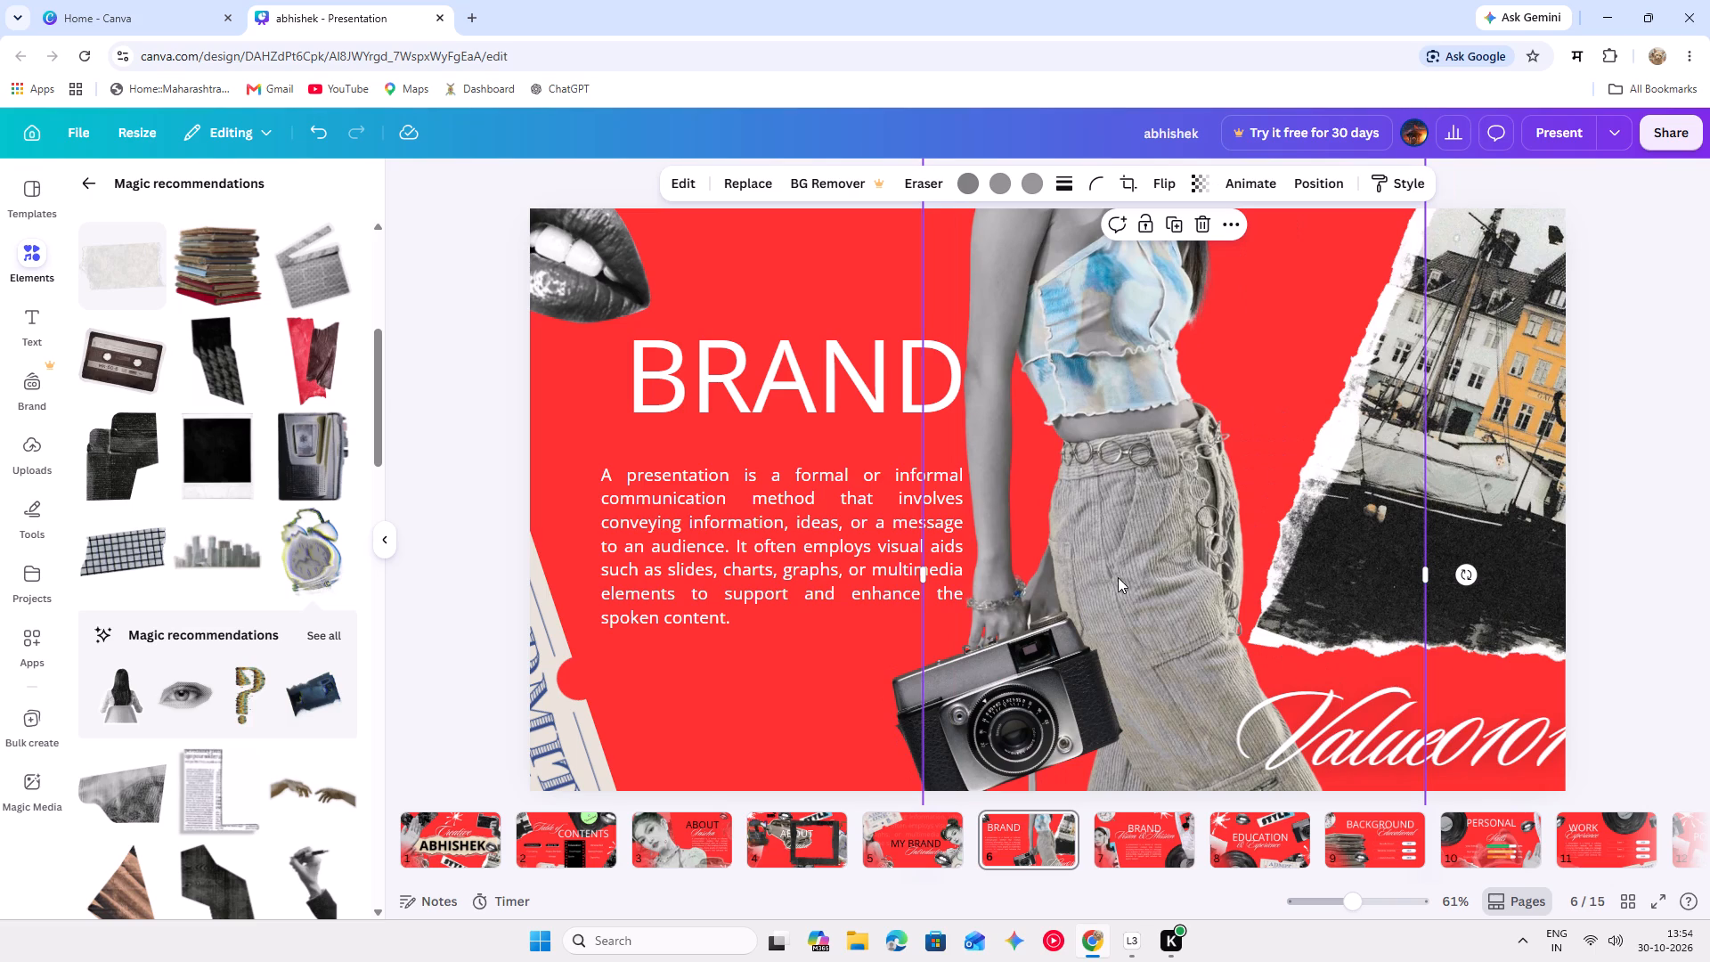
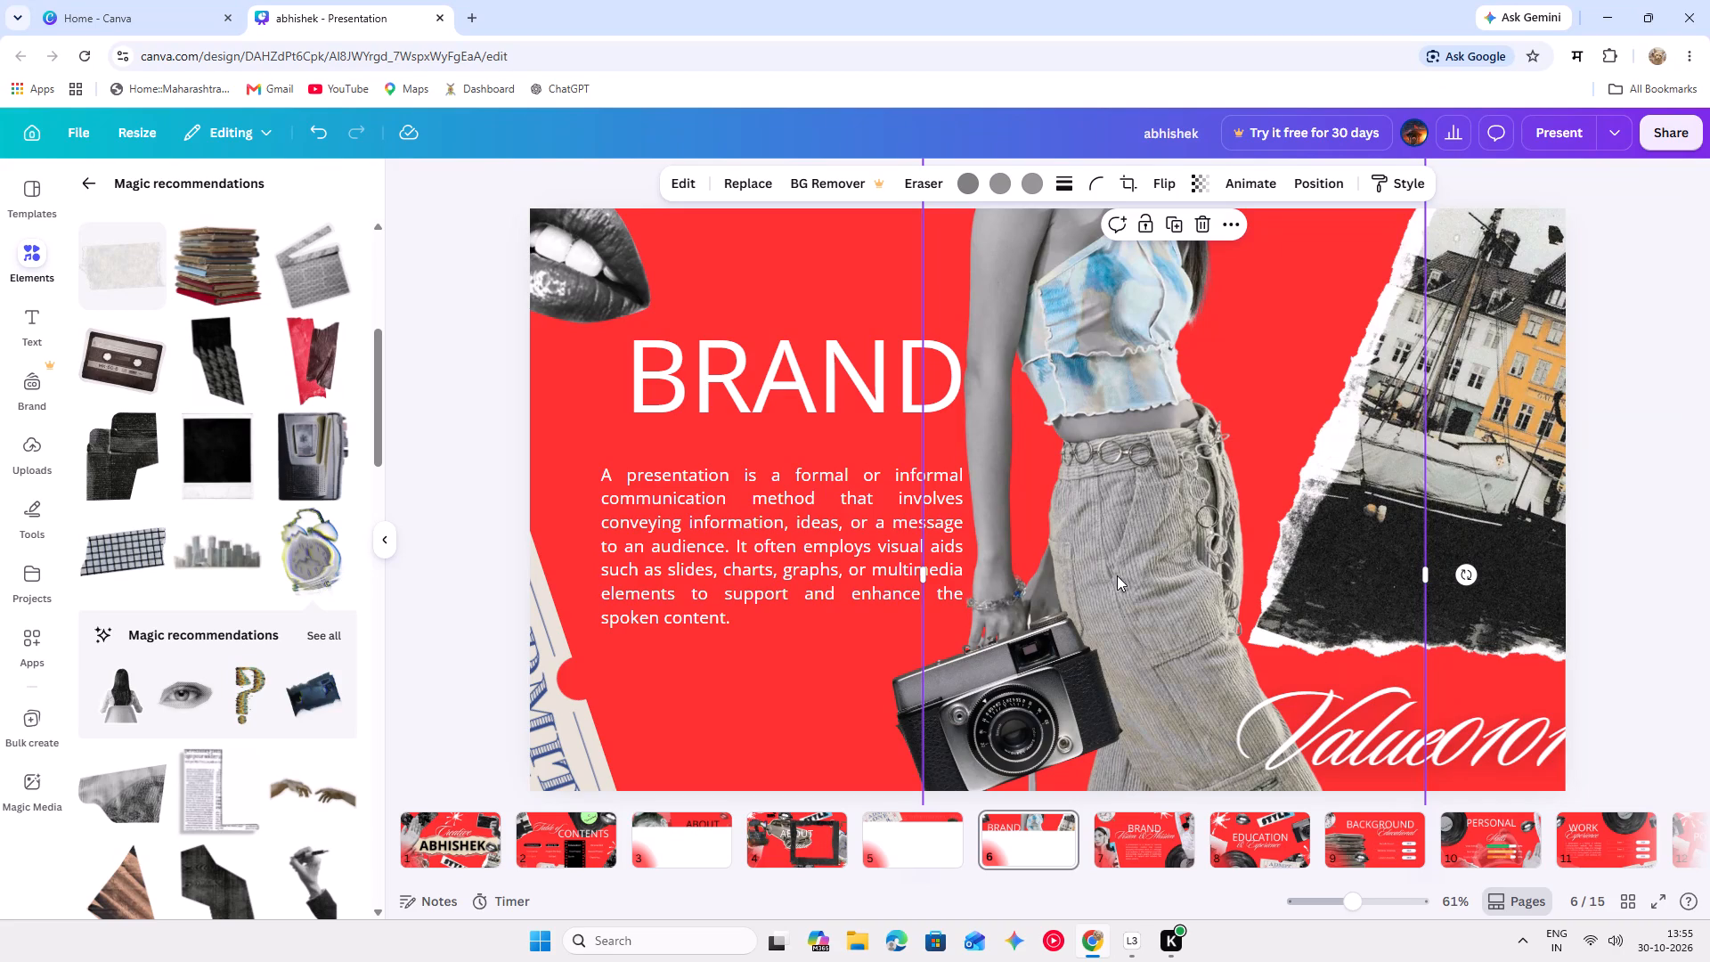
Shift the paragraph slightly left, then move the BRAND heading left and down to just above it.
left_click_drag(853, 574, 840, 574)
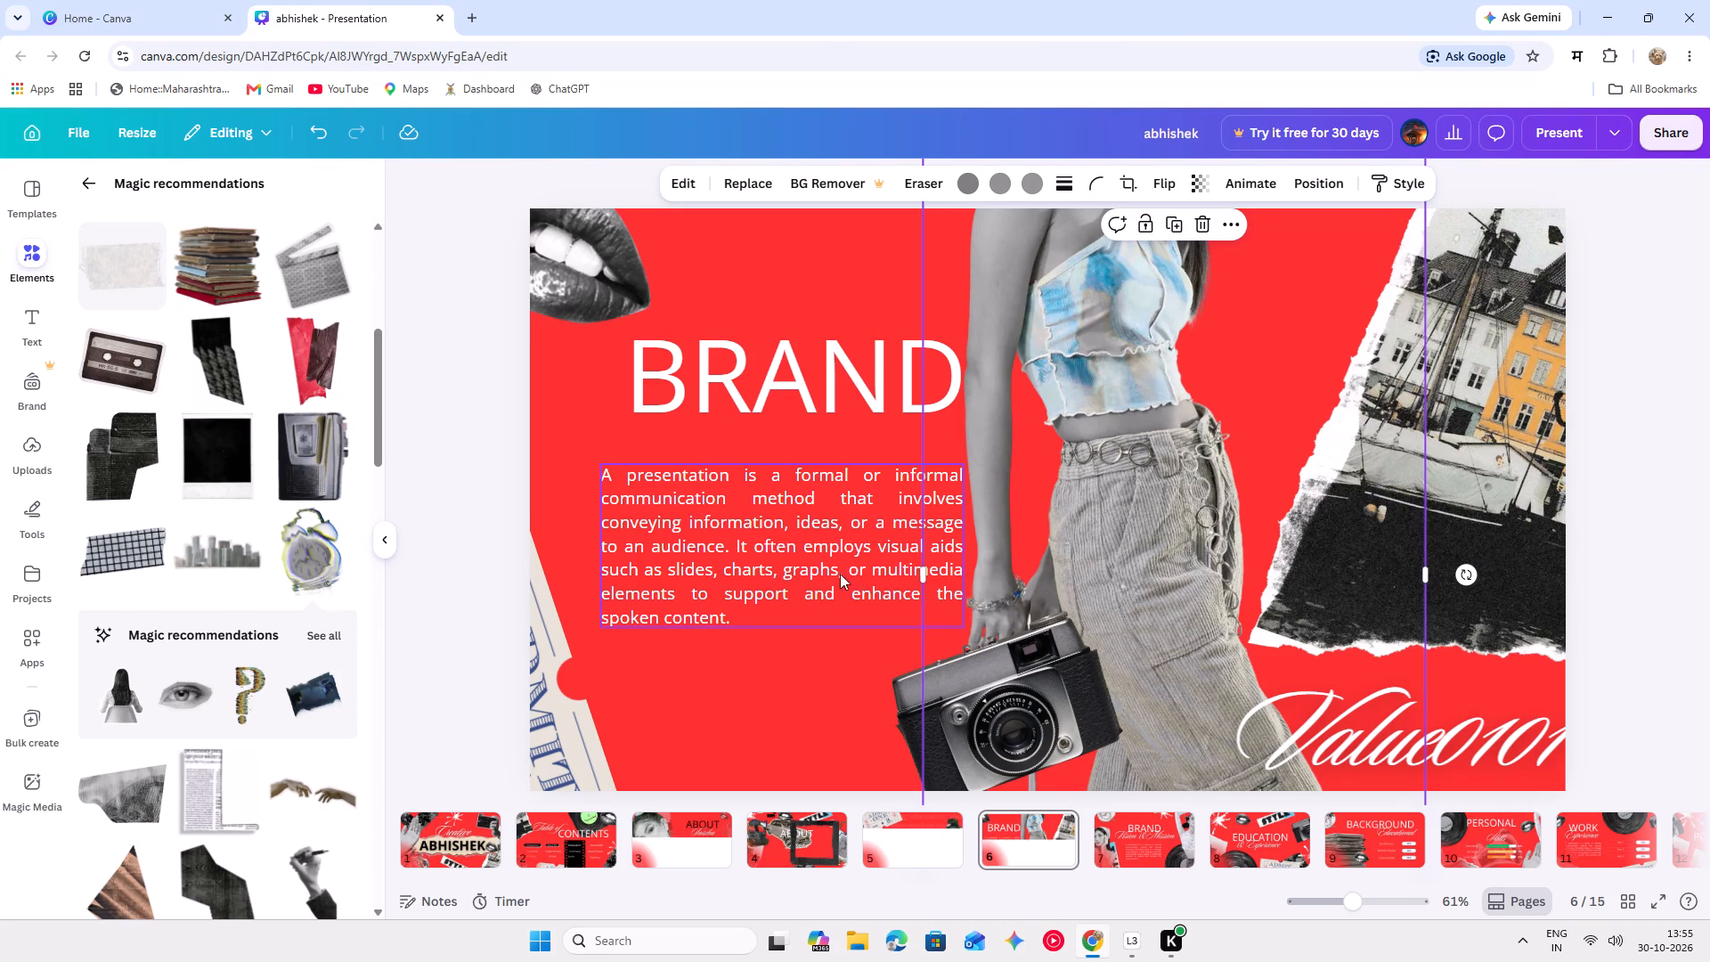
left_click_drag(840, 574, 812, 570)
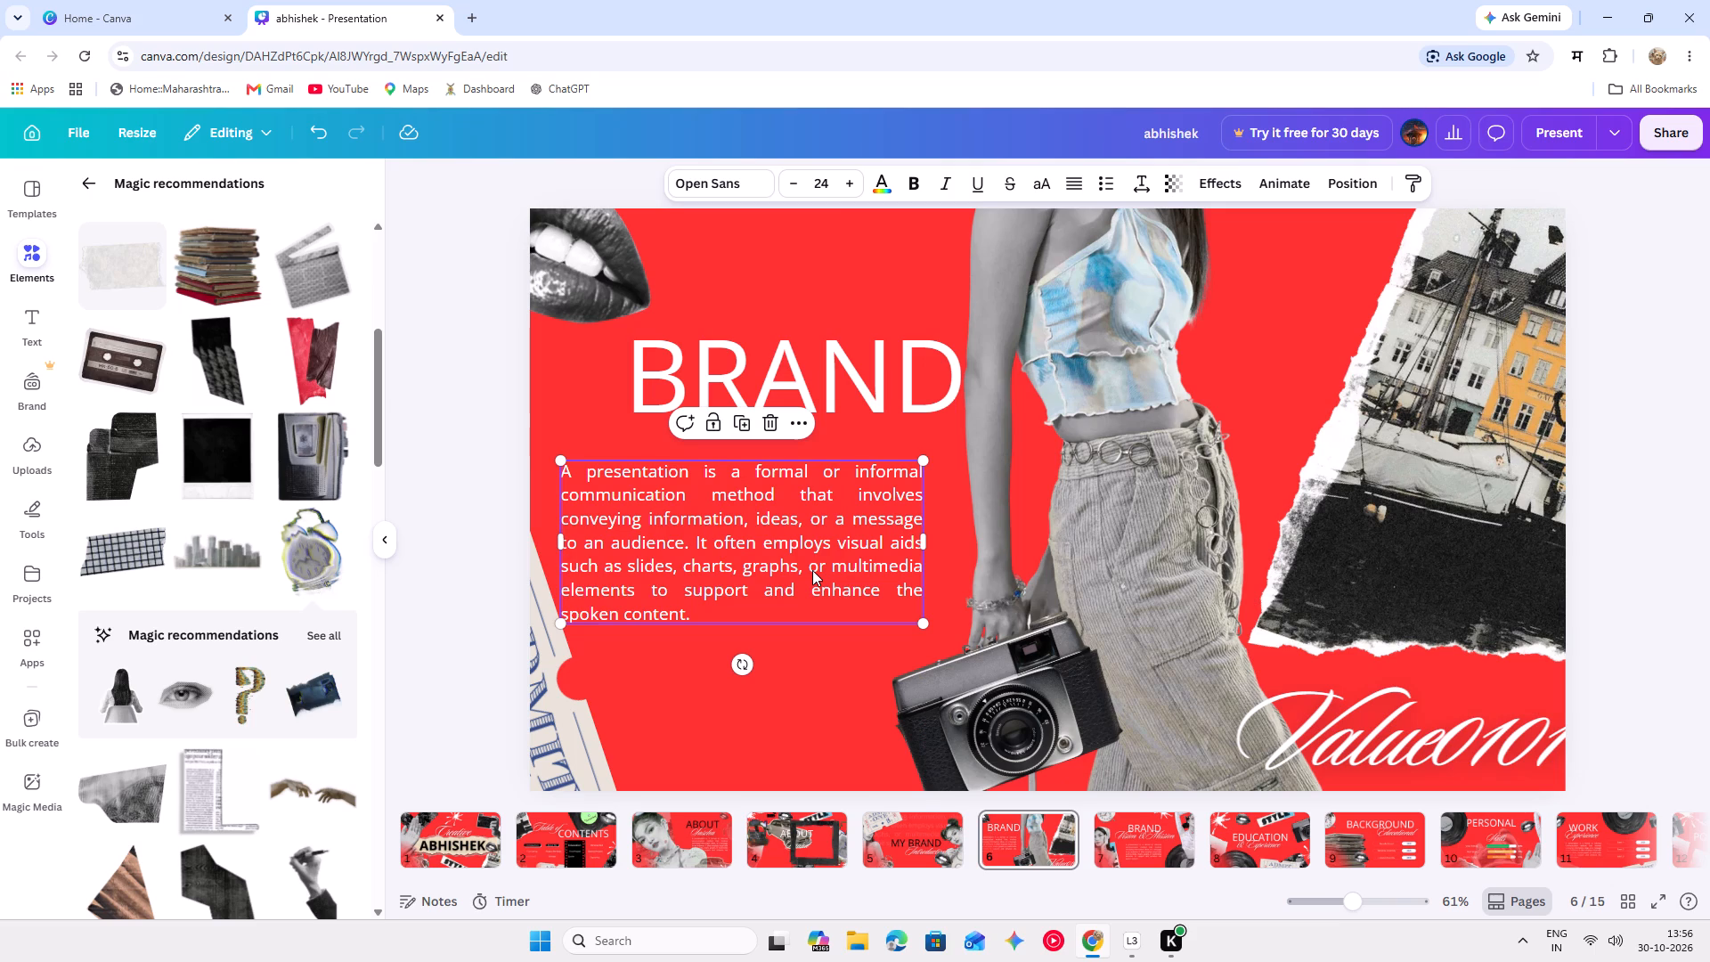
left_click(678, 654)
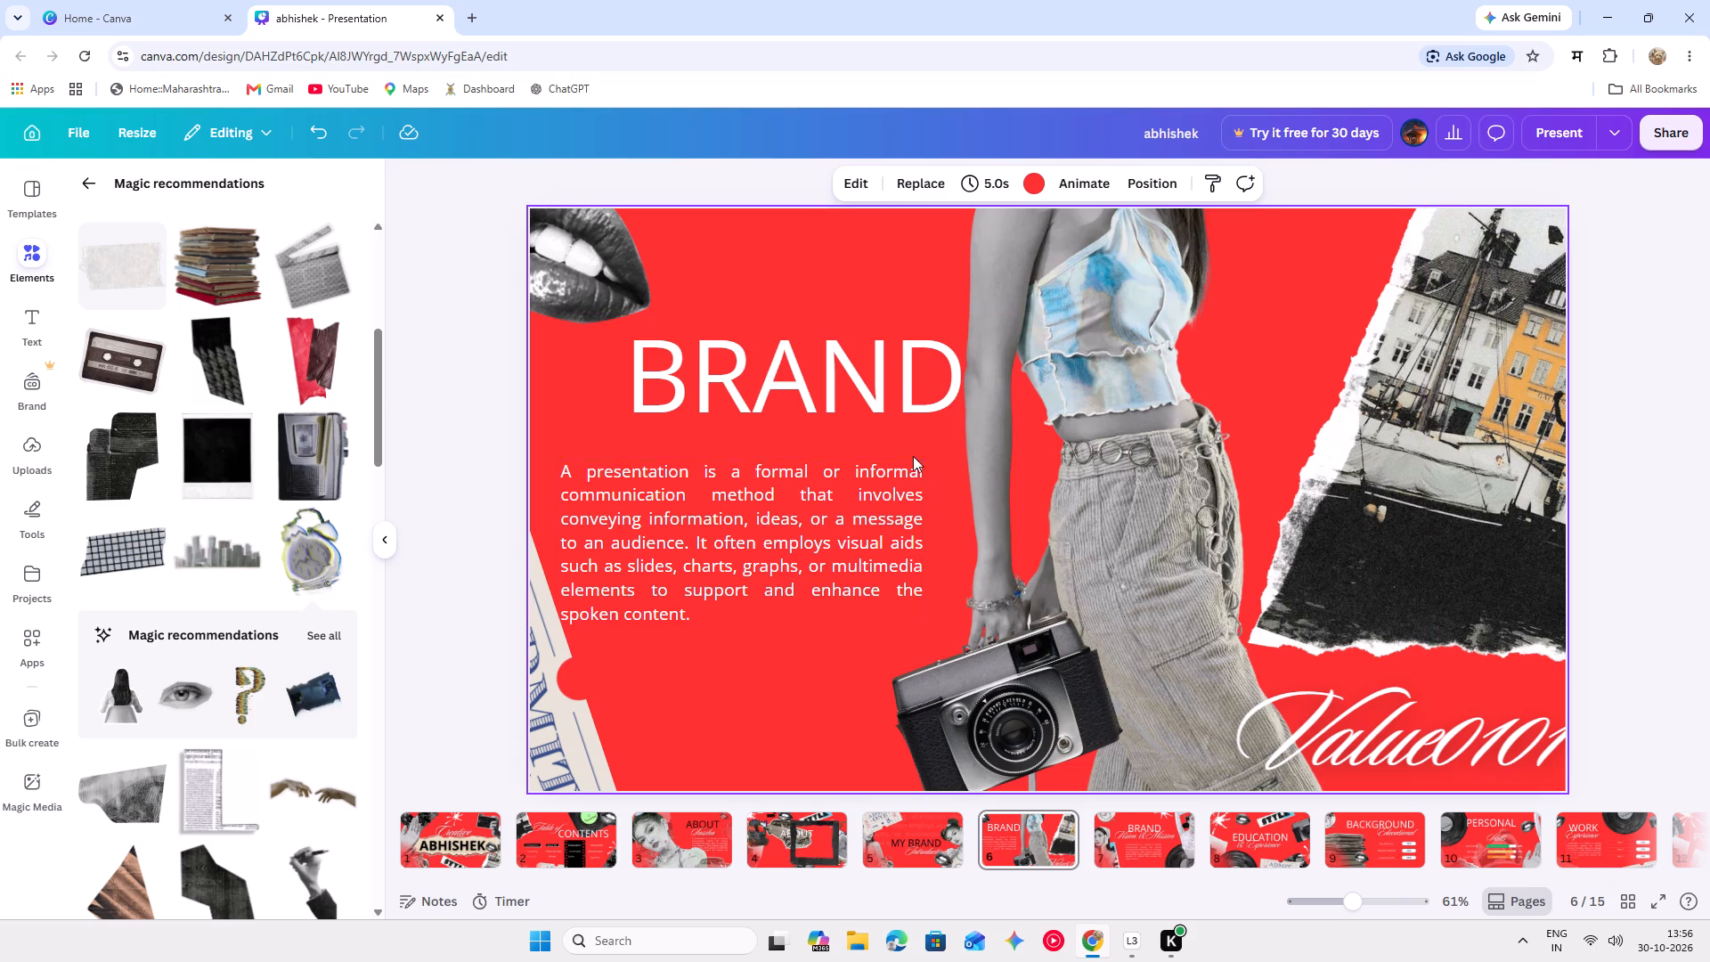
left_click_drag(875, 362, 755, 382)
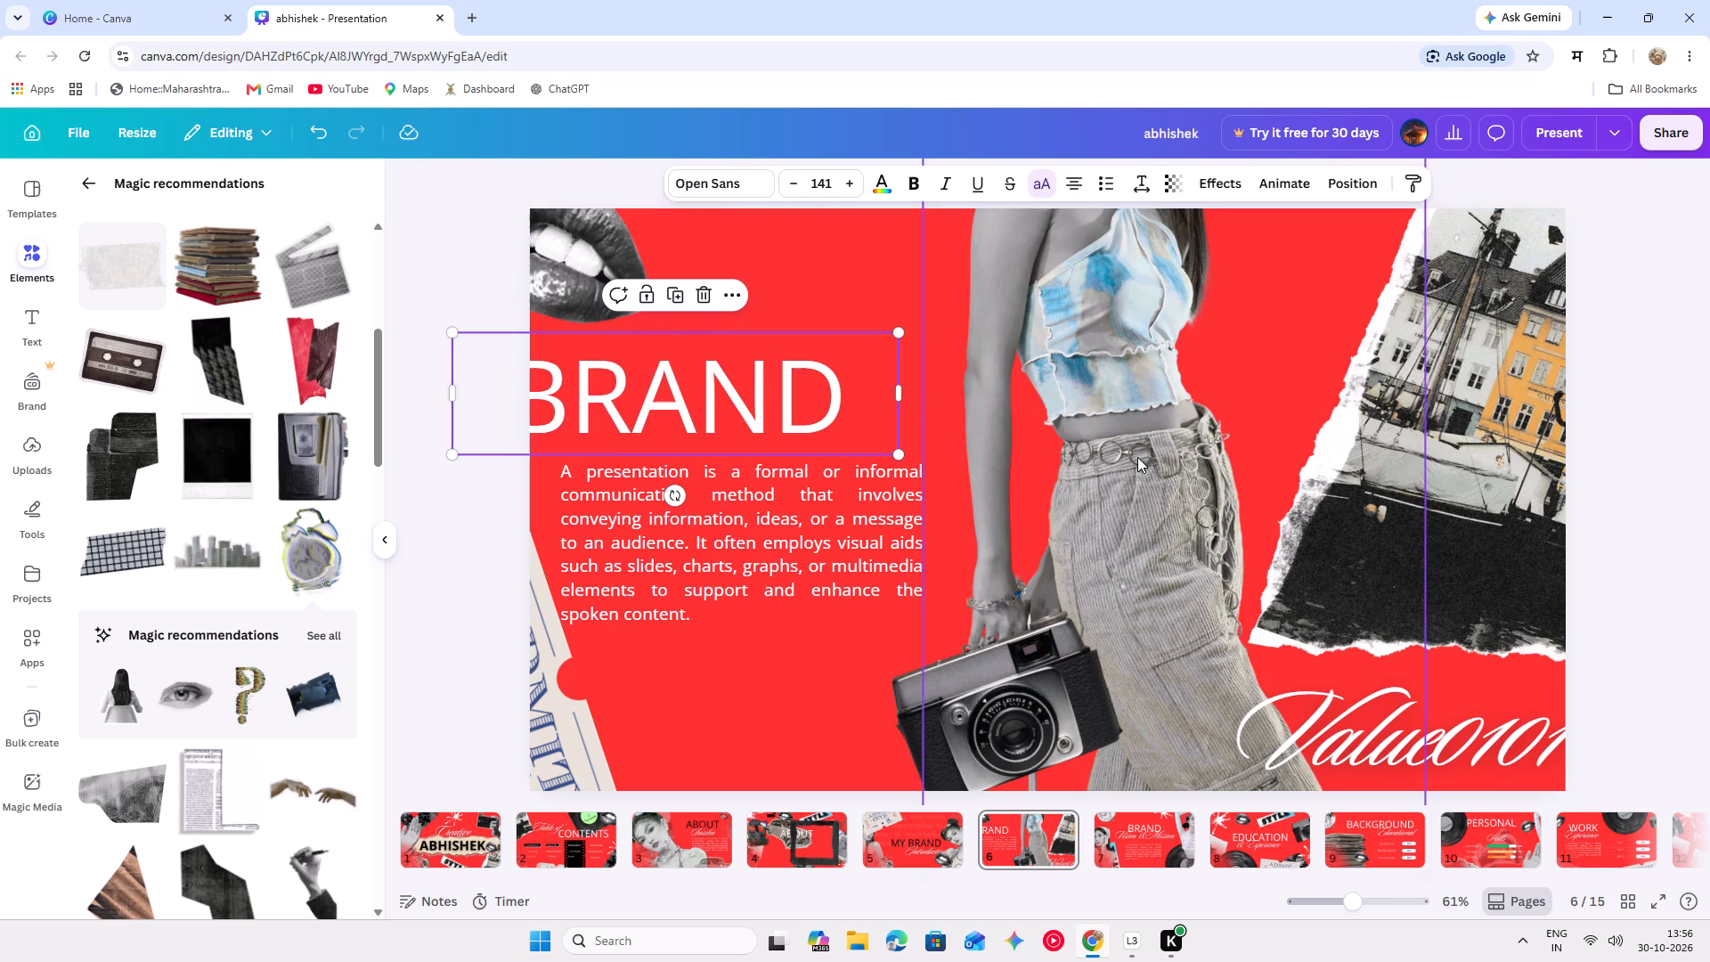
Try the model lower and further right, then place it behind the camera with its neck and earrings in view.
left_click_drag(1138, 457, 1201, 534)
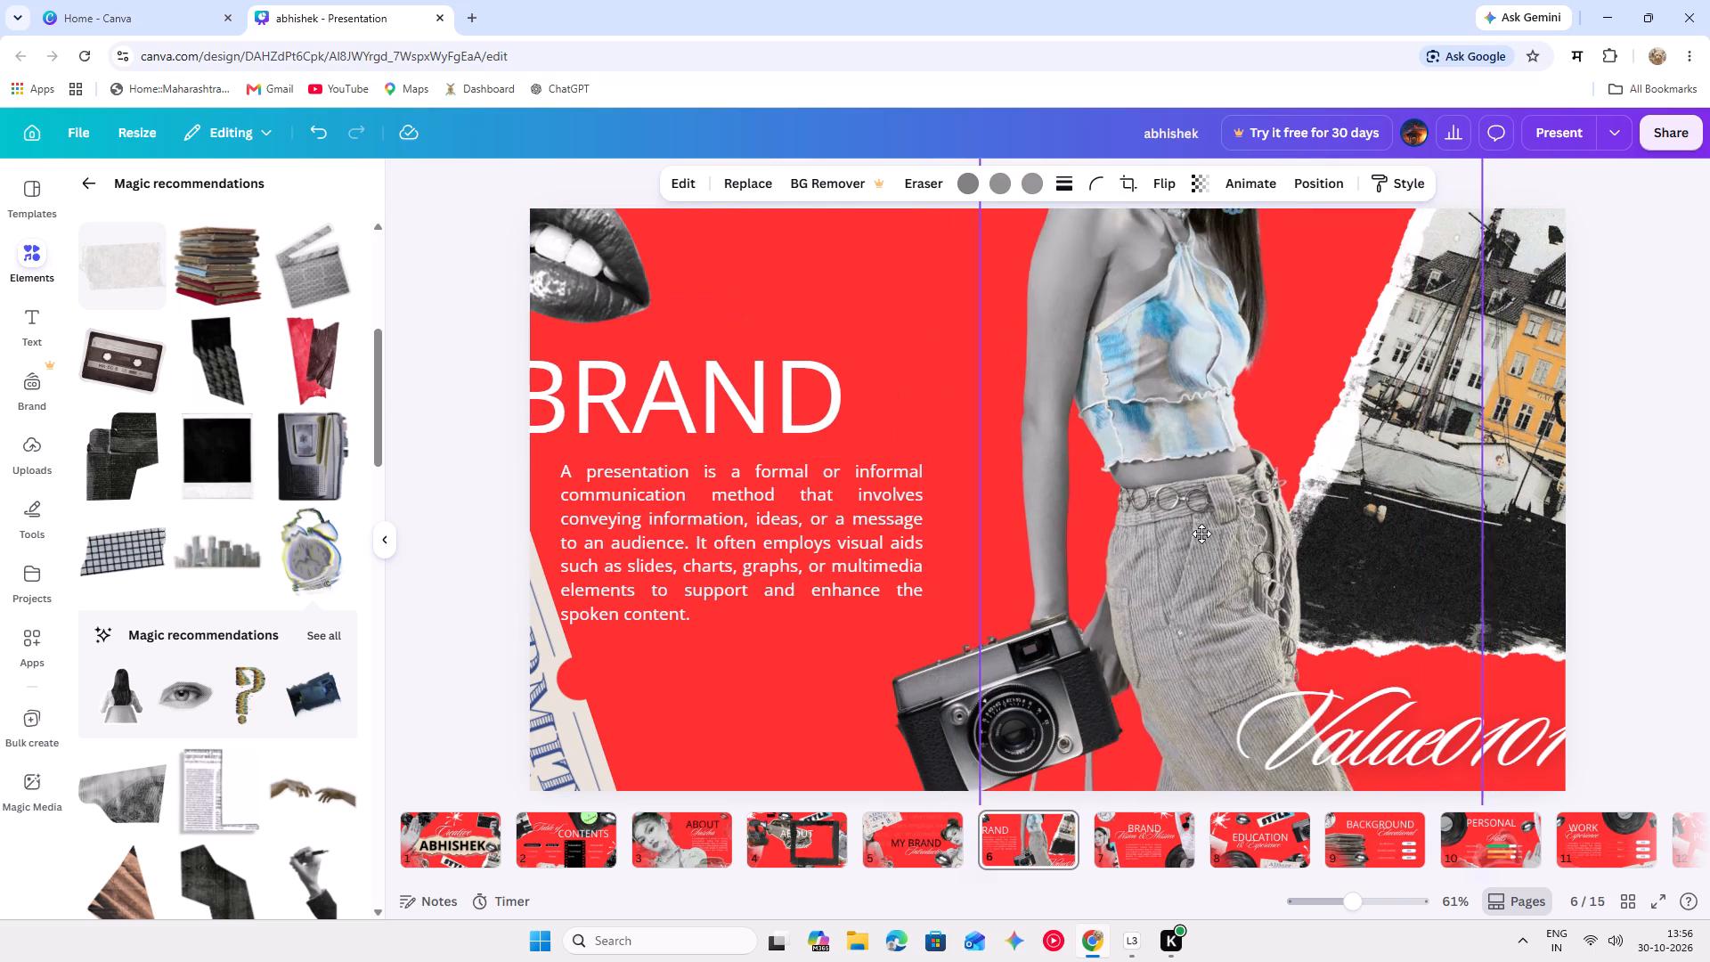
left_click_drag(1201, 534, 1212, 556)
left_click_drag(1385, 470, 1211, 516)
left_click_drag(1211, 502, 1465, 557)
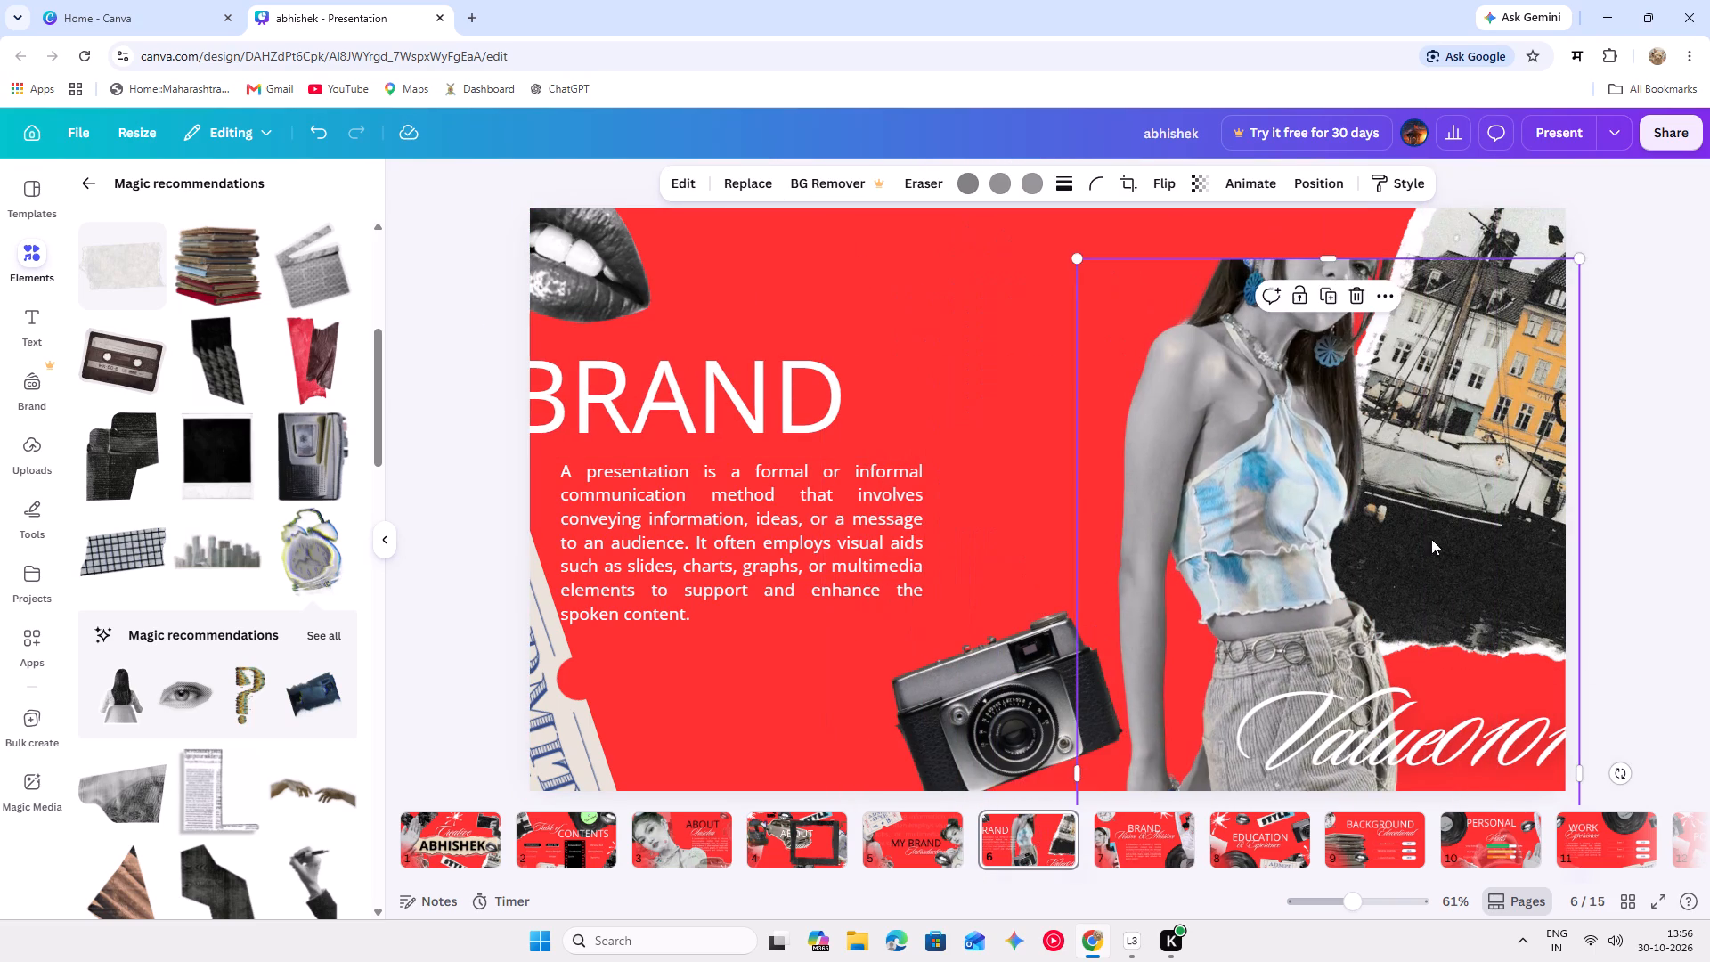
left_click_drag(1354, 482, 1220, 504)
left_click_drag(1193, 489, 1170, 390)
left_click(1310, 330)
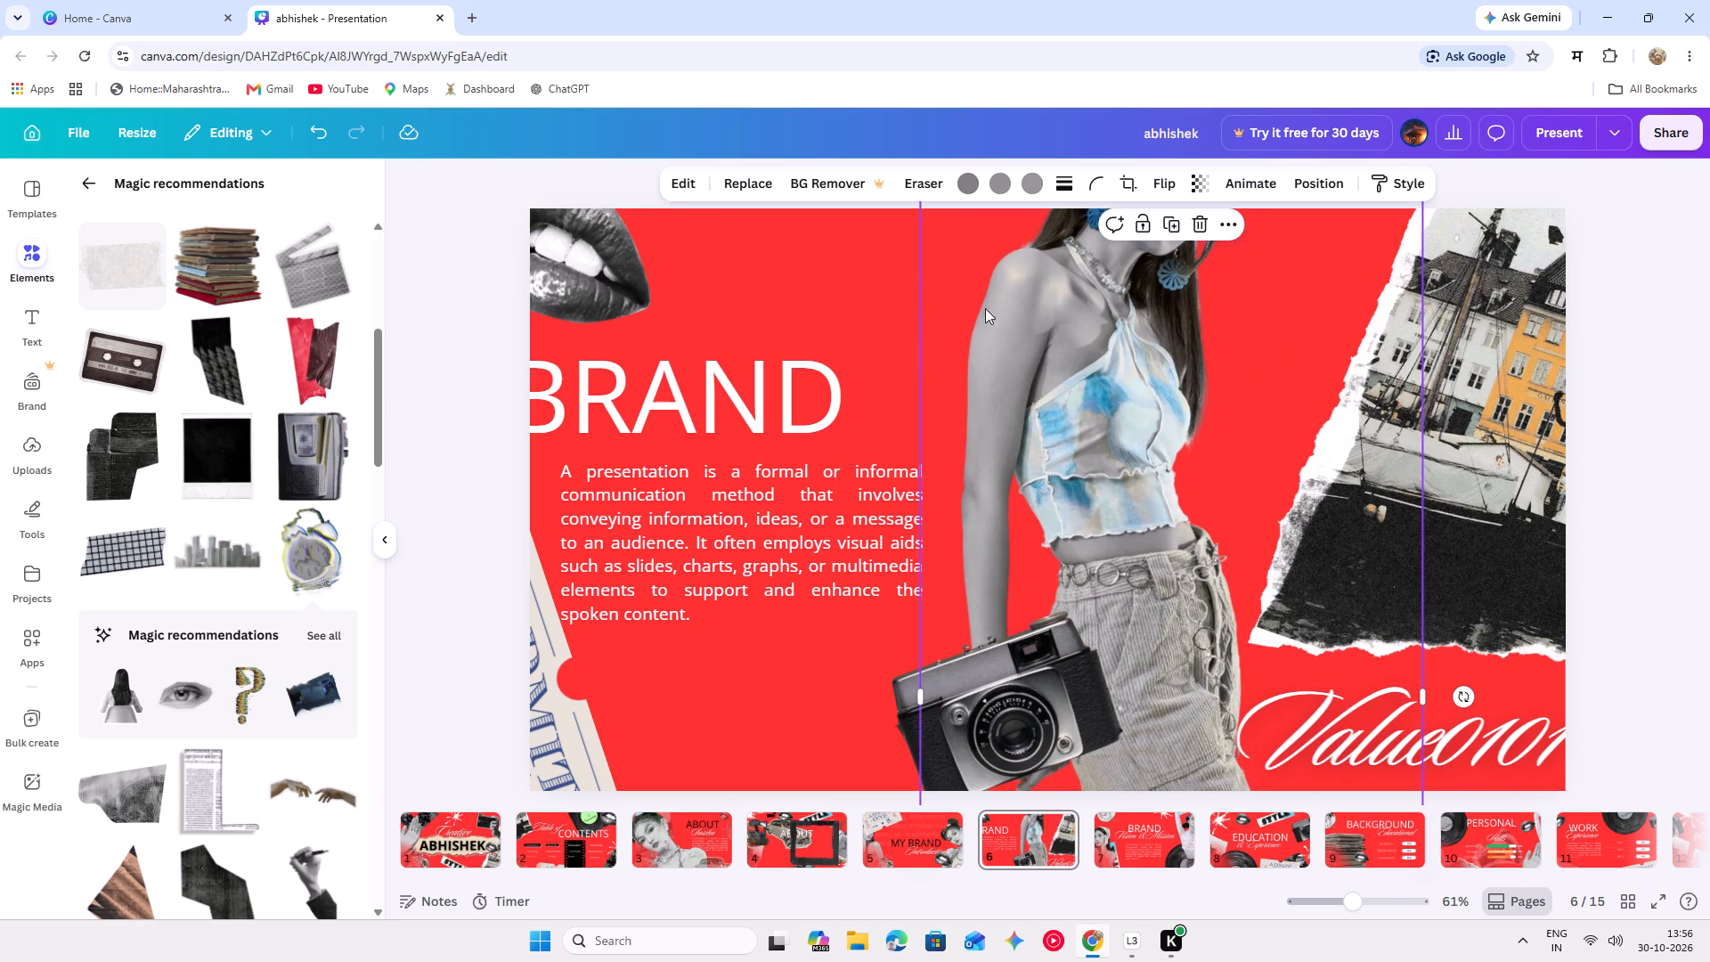
Try turquoise and yellow for the slide background, then set it to black.
left_click(895, 283)
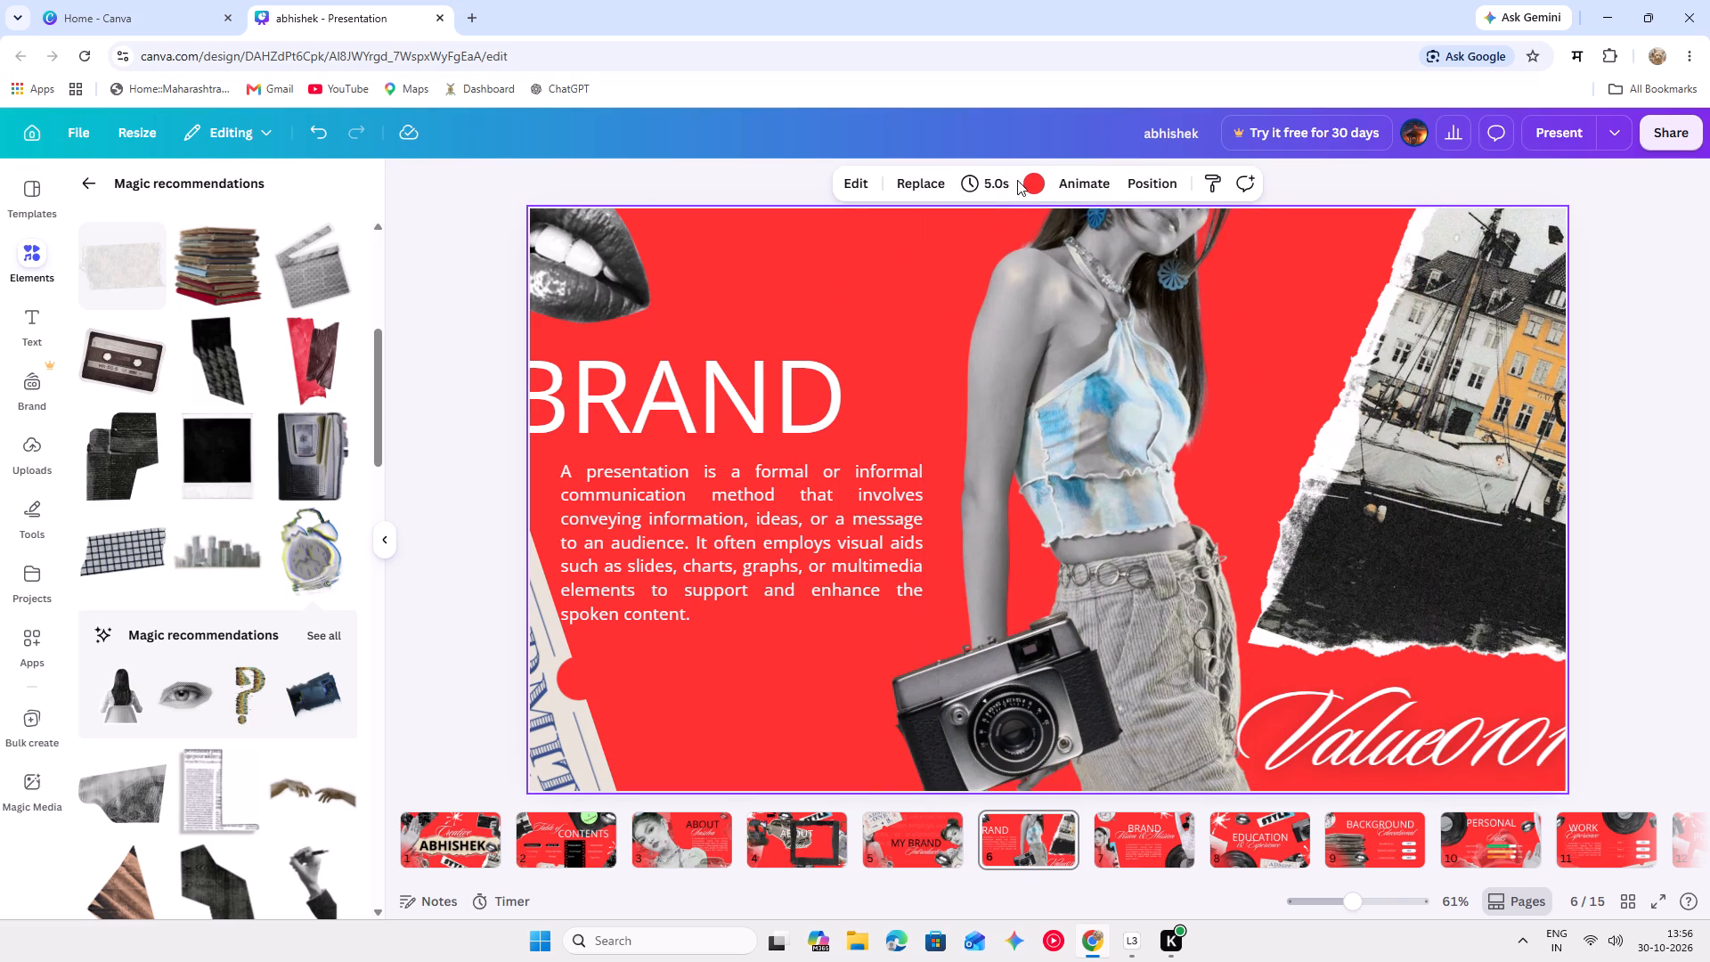
left_click(1027, 180)
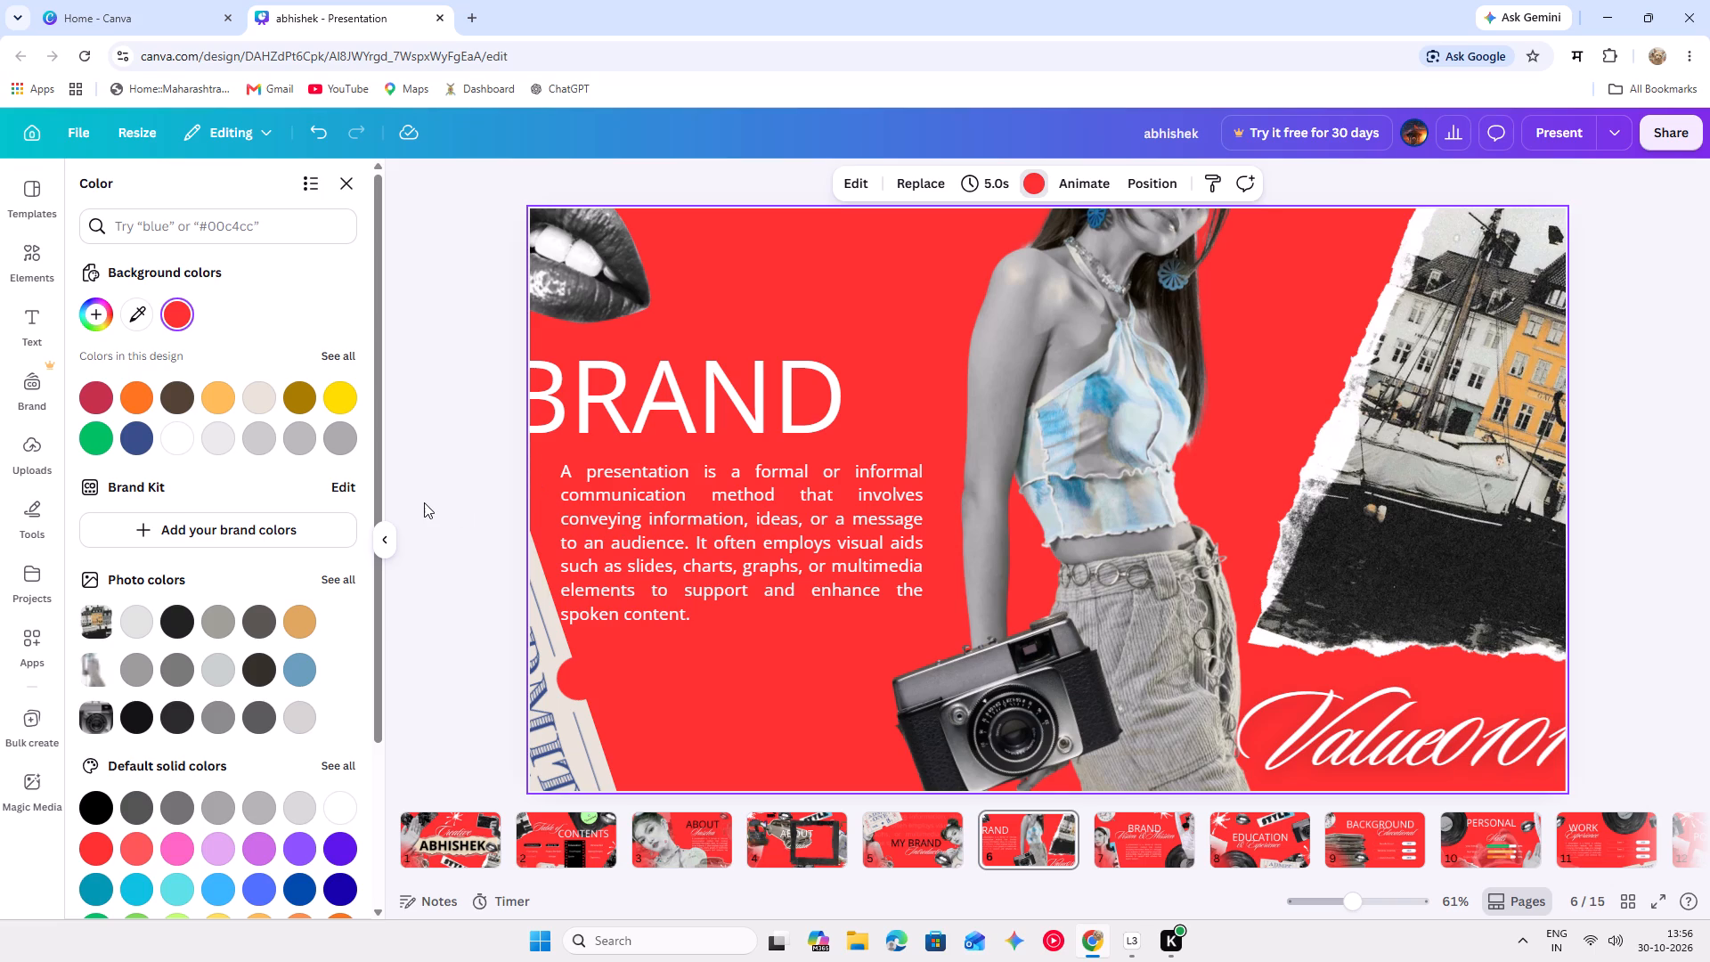
scroll(246, 773, "down", 3)
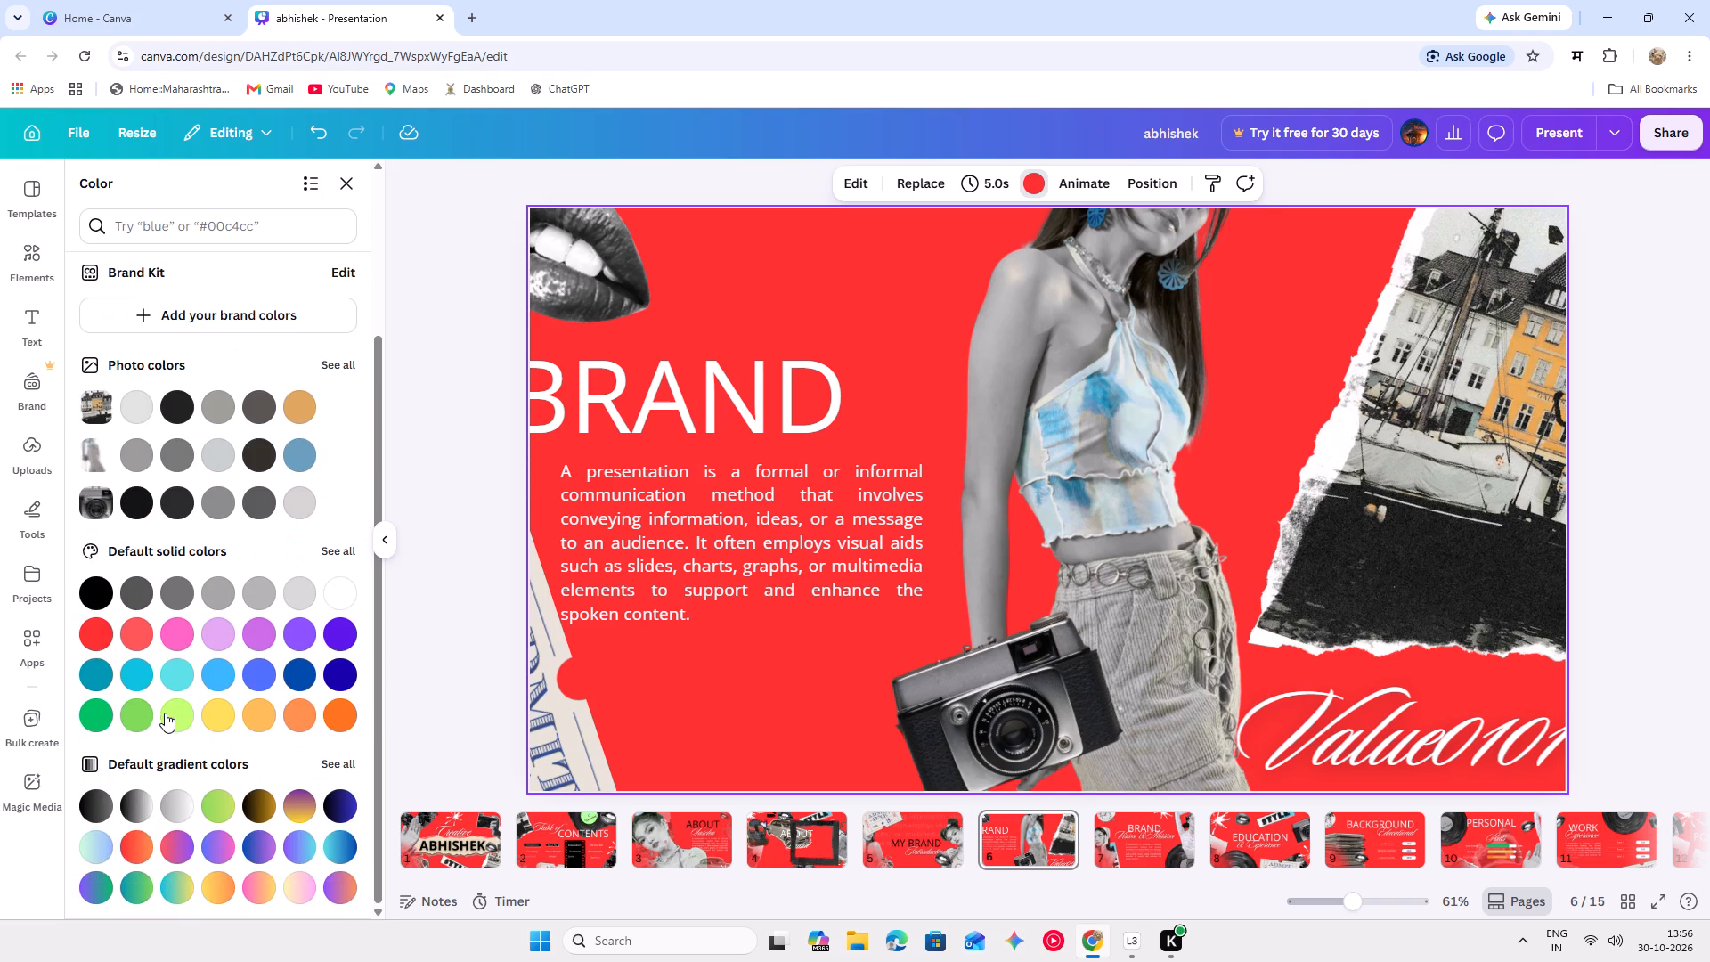
left_click(170, 685)
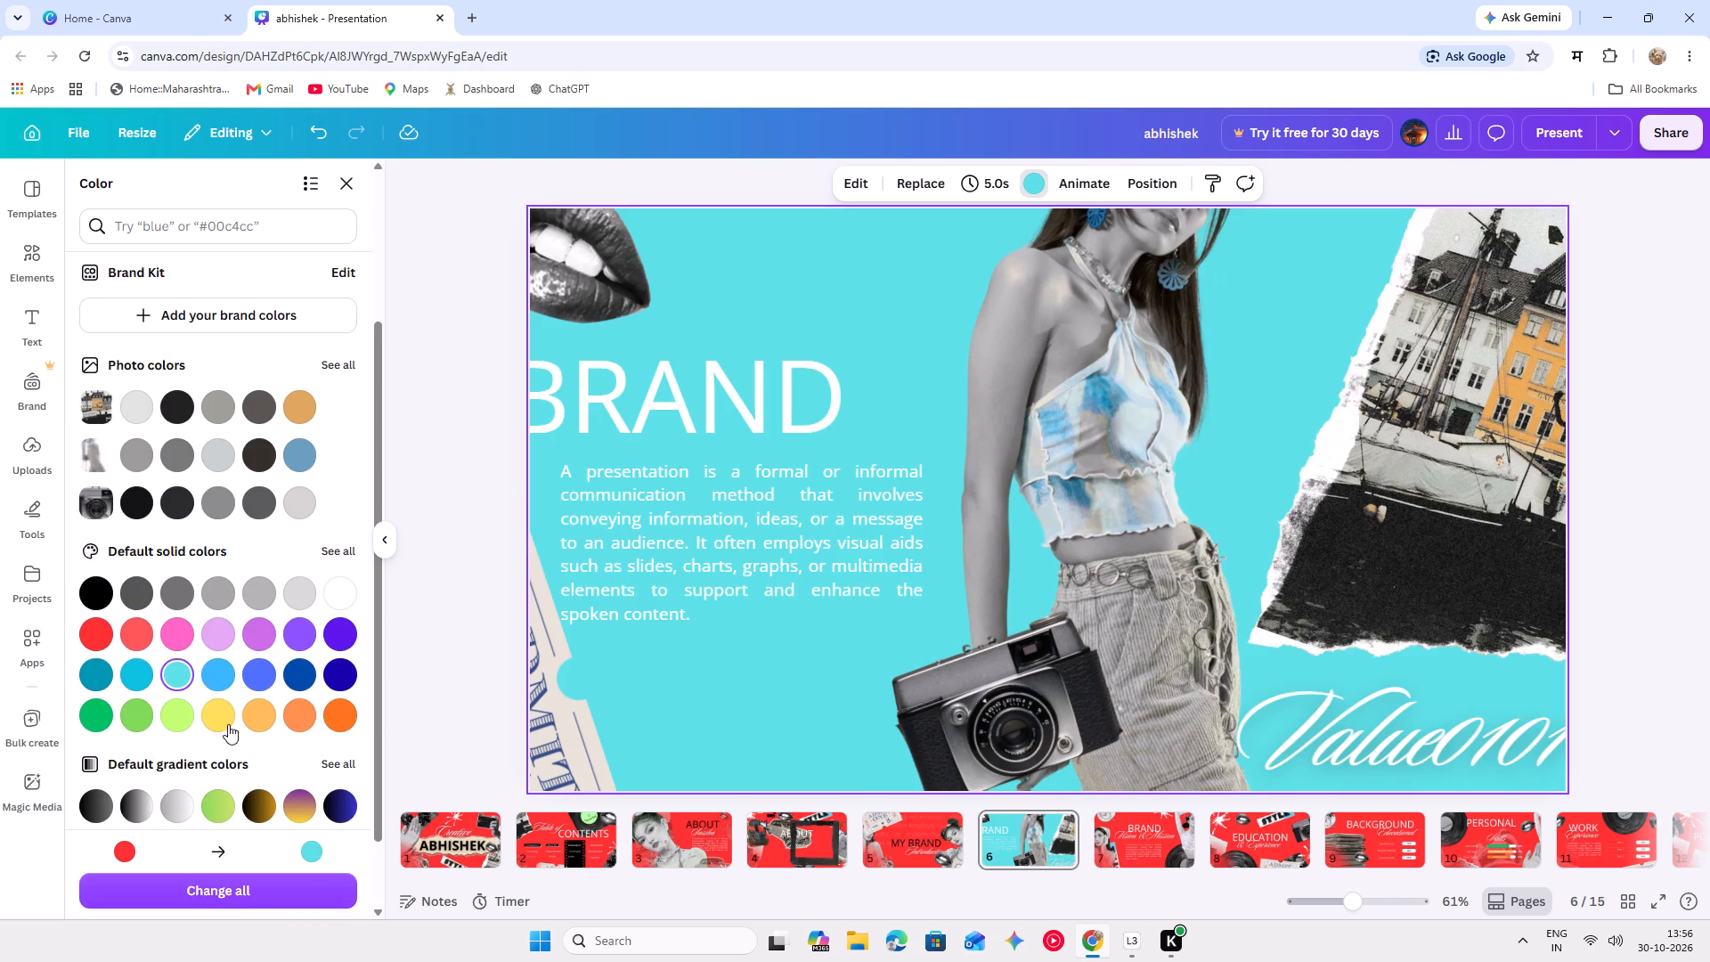
left_click(210, 716)
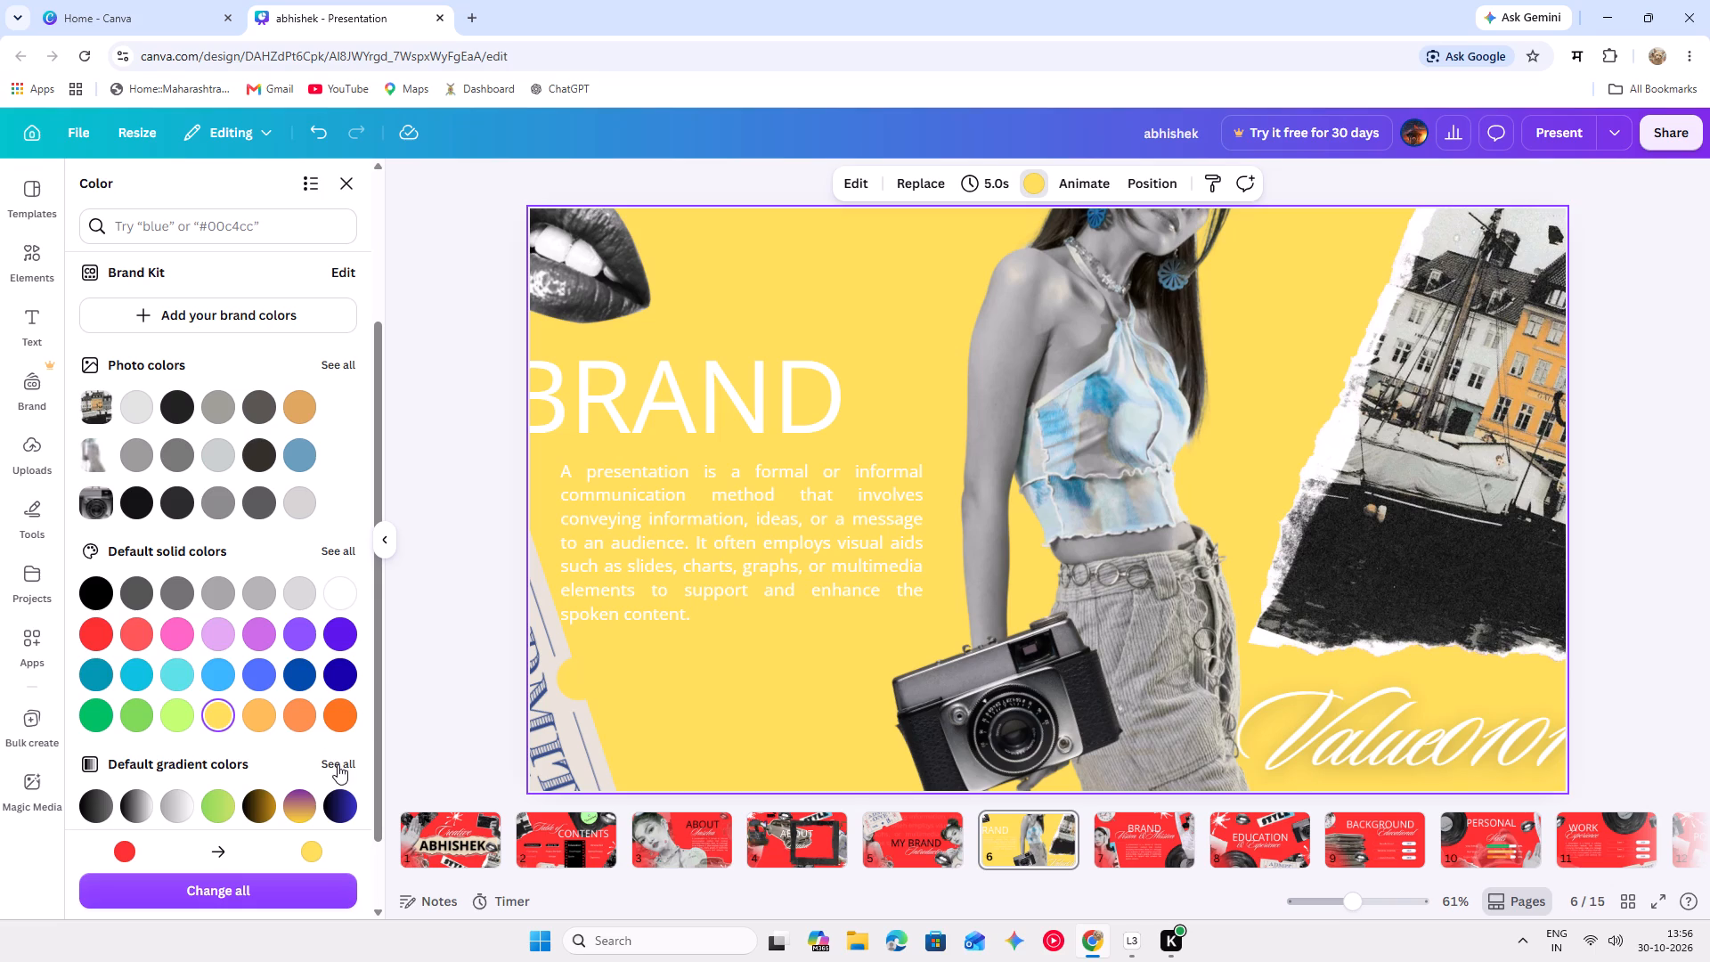
left_click(90, 591)
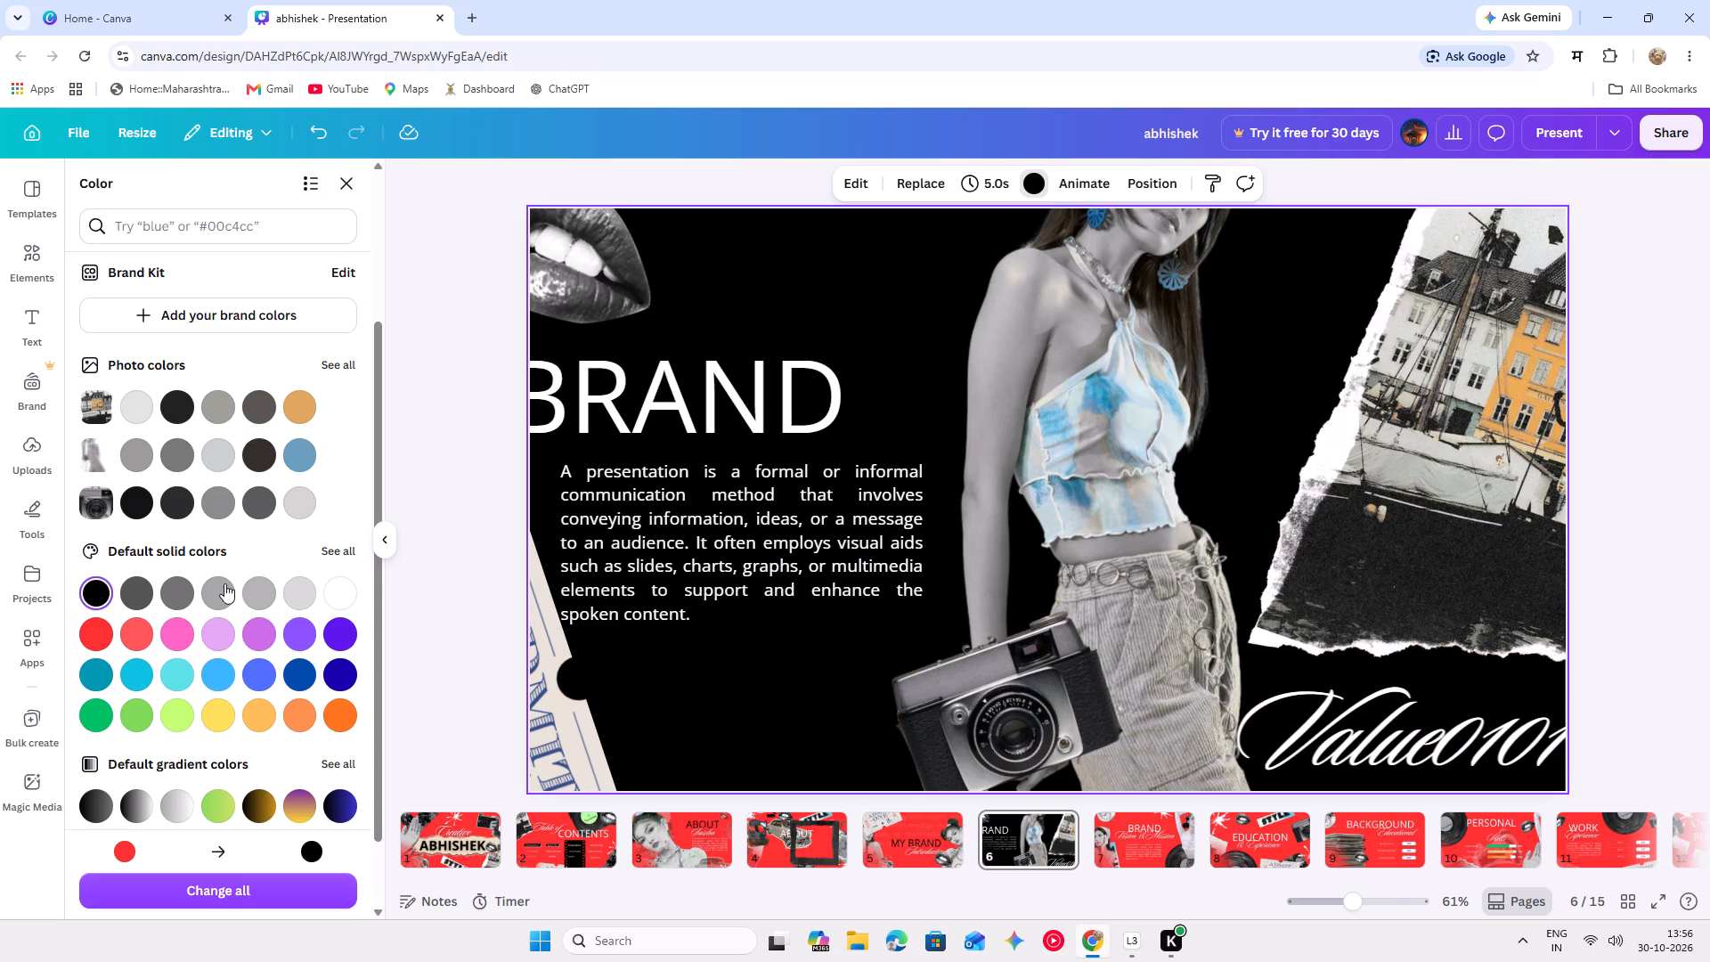
left_click(468, 565)
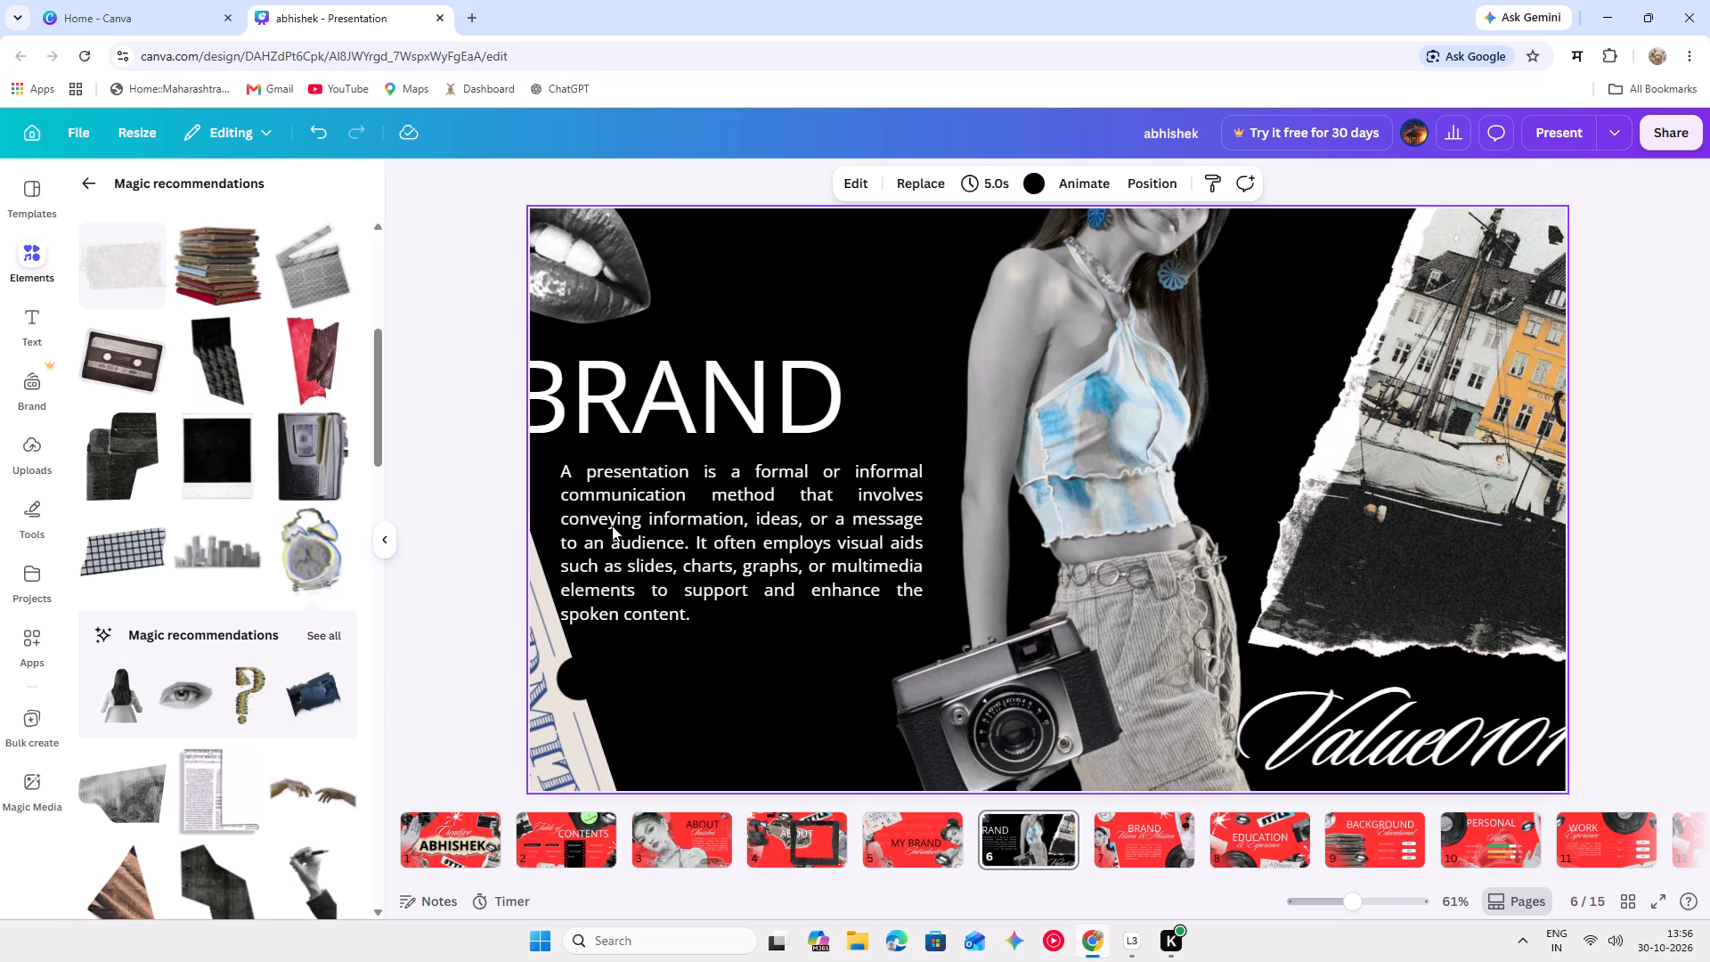
Lower the ticket cut-out slightly at the slide's bottom-left edge.
left_click_drag(557, 689, 567, 743)
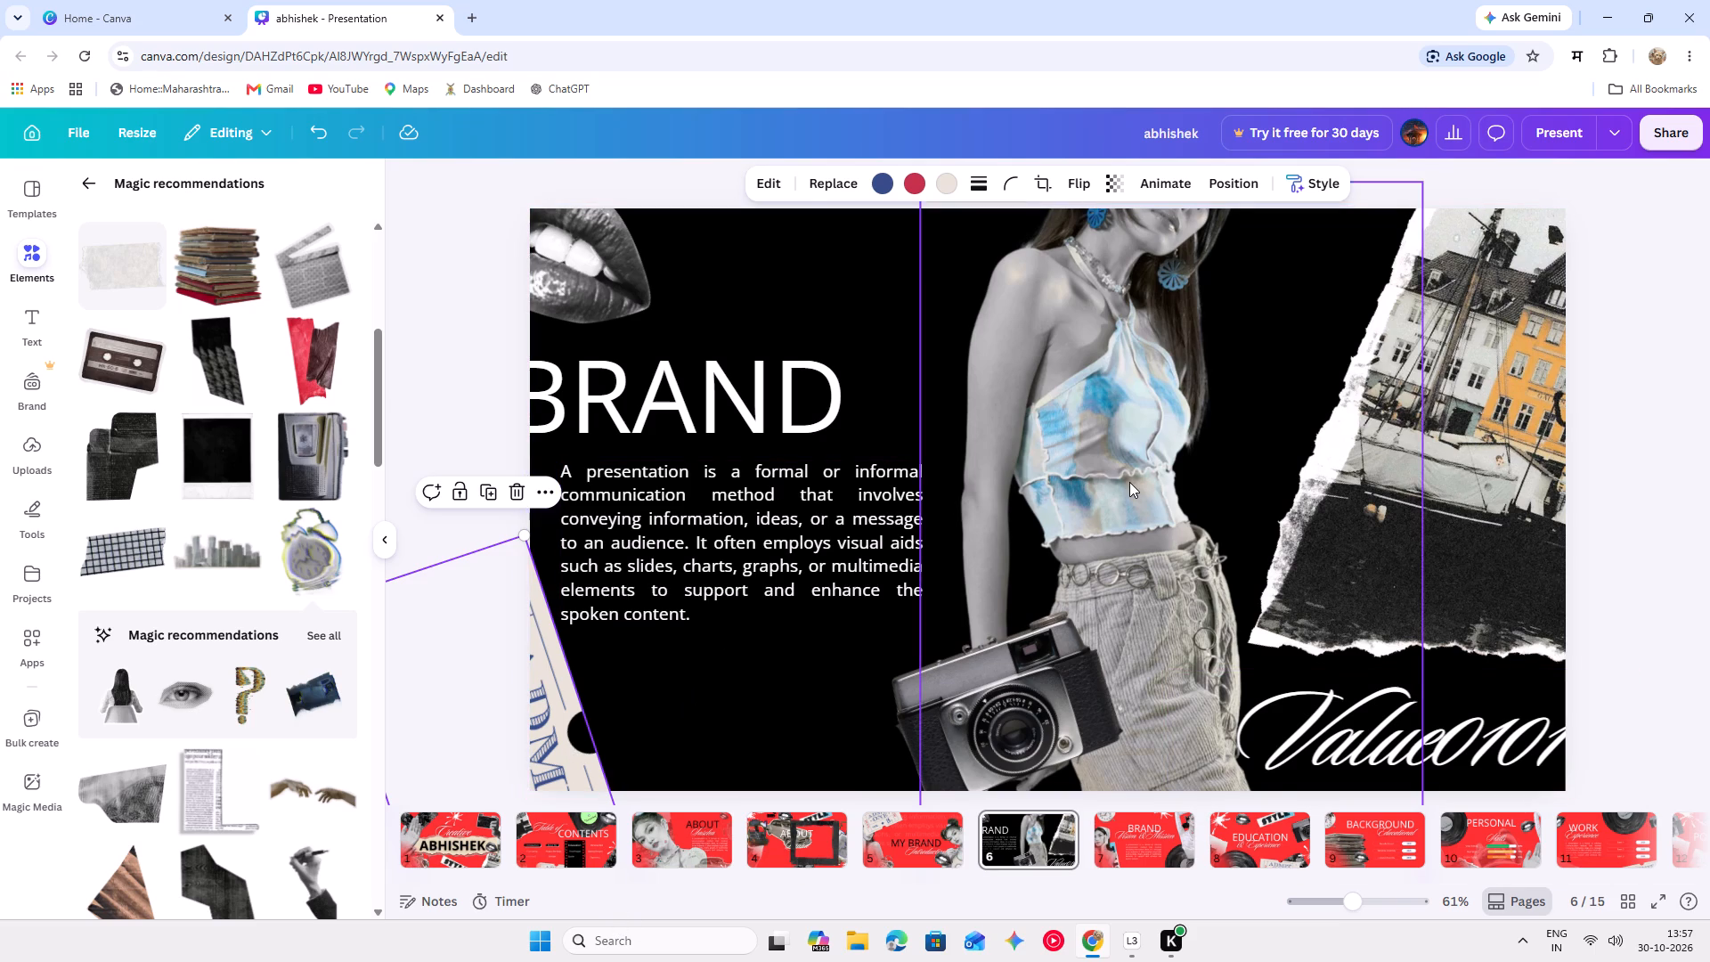
Extend the model's crop upward to reveal the whole head, then place it behind the camera with the hat near the slide's top edge.
left_click_drag(1129, 482, 1181, 578)
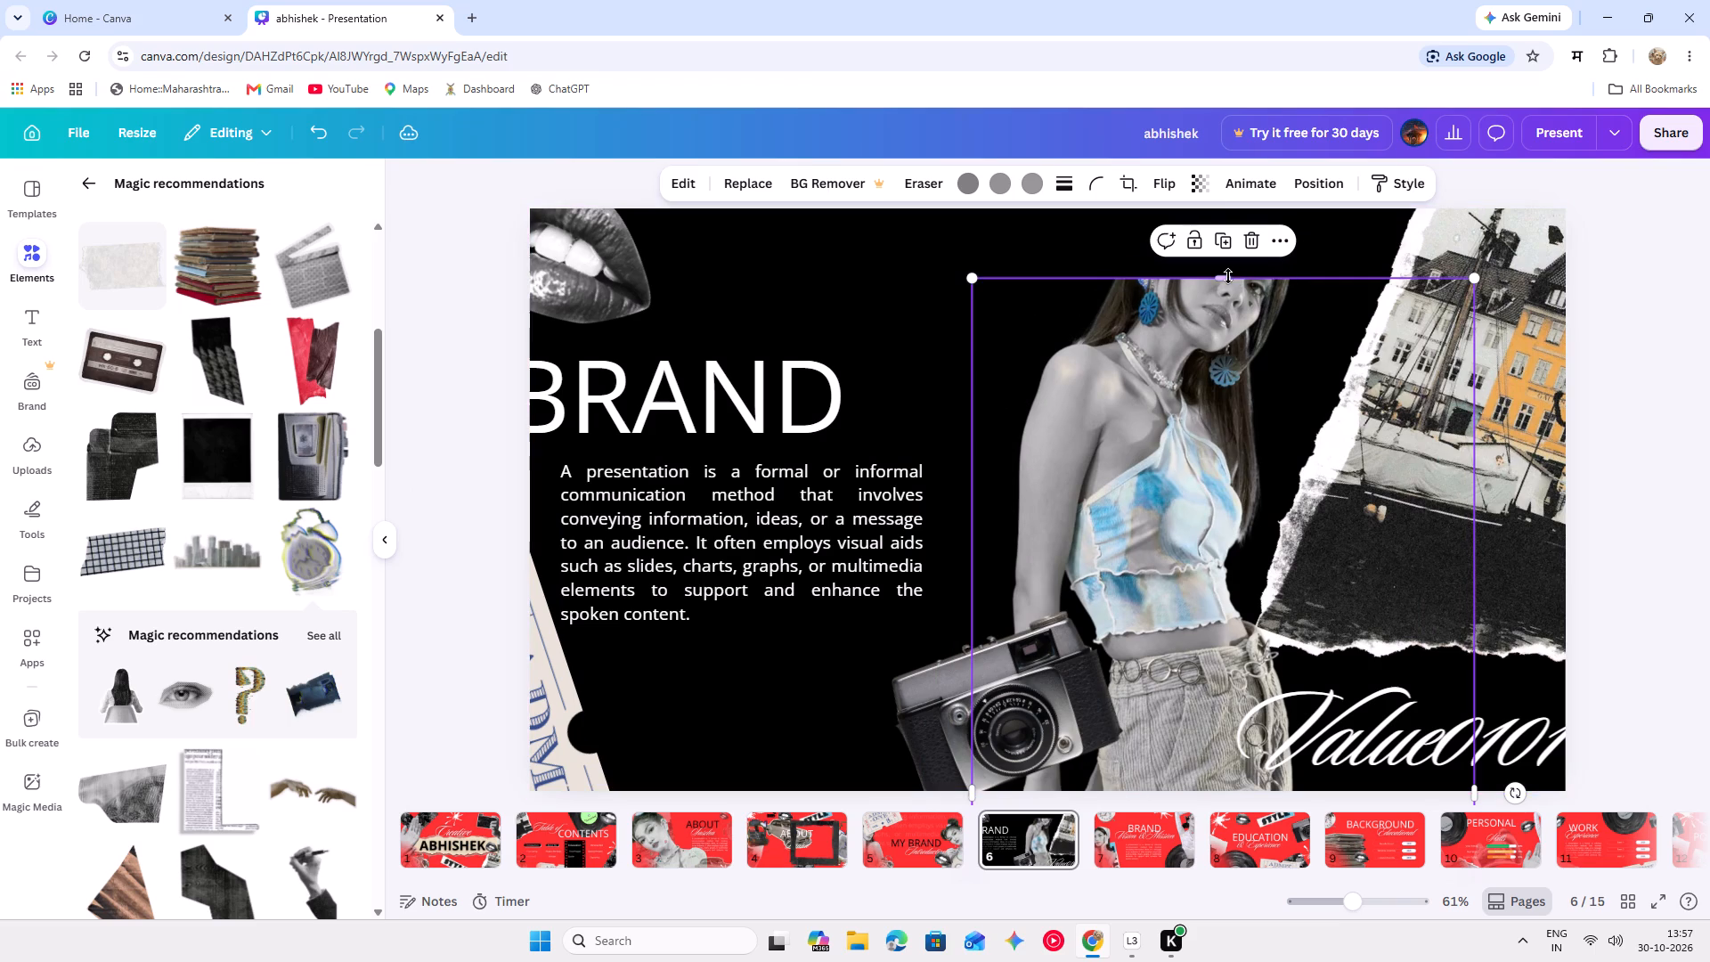
left_click_drag(1228, 276, 1225, 159)
left_click_drag(1224, 437, 1252, 599)
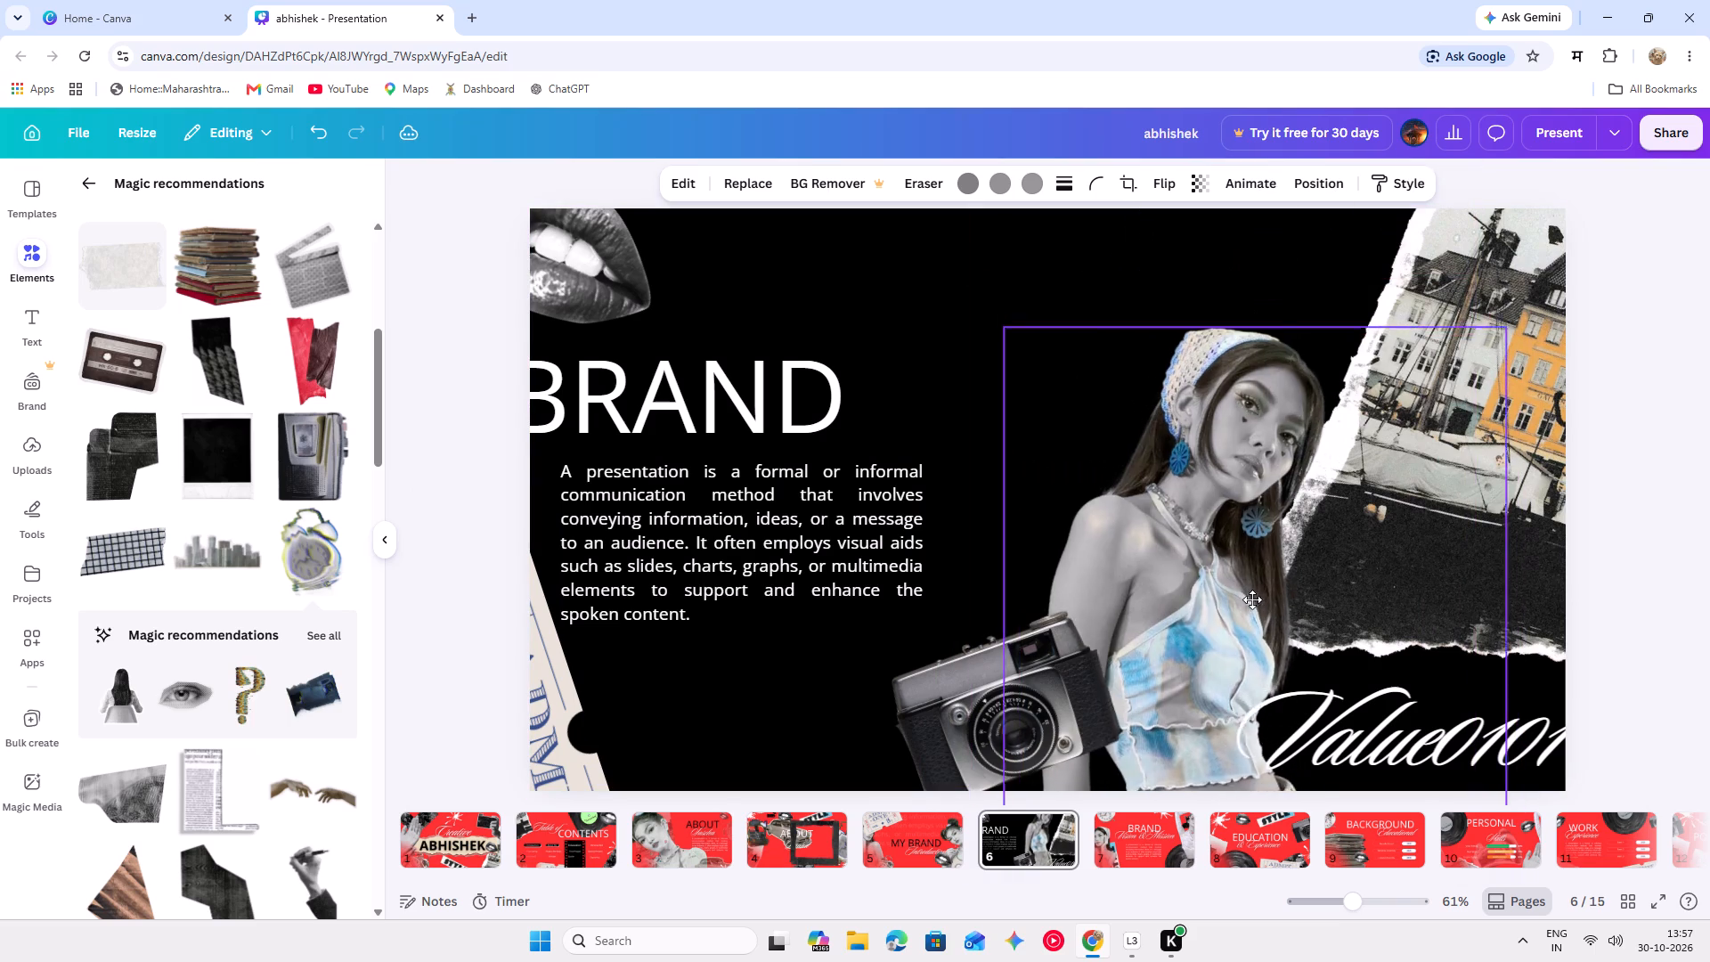
left_click_drag(1252, 599, 1213, 488)
left_click(1213, 488)
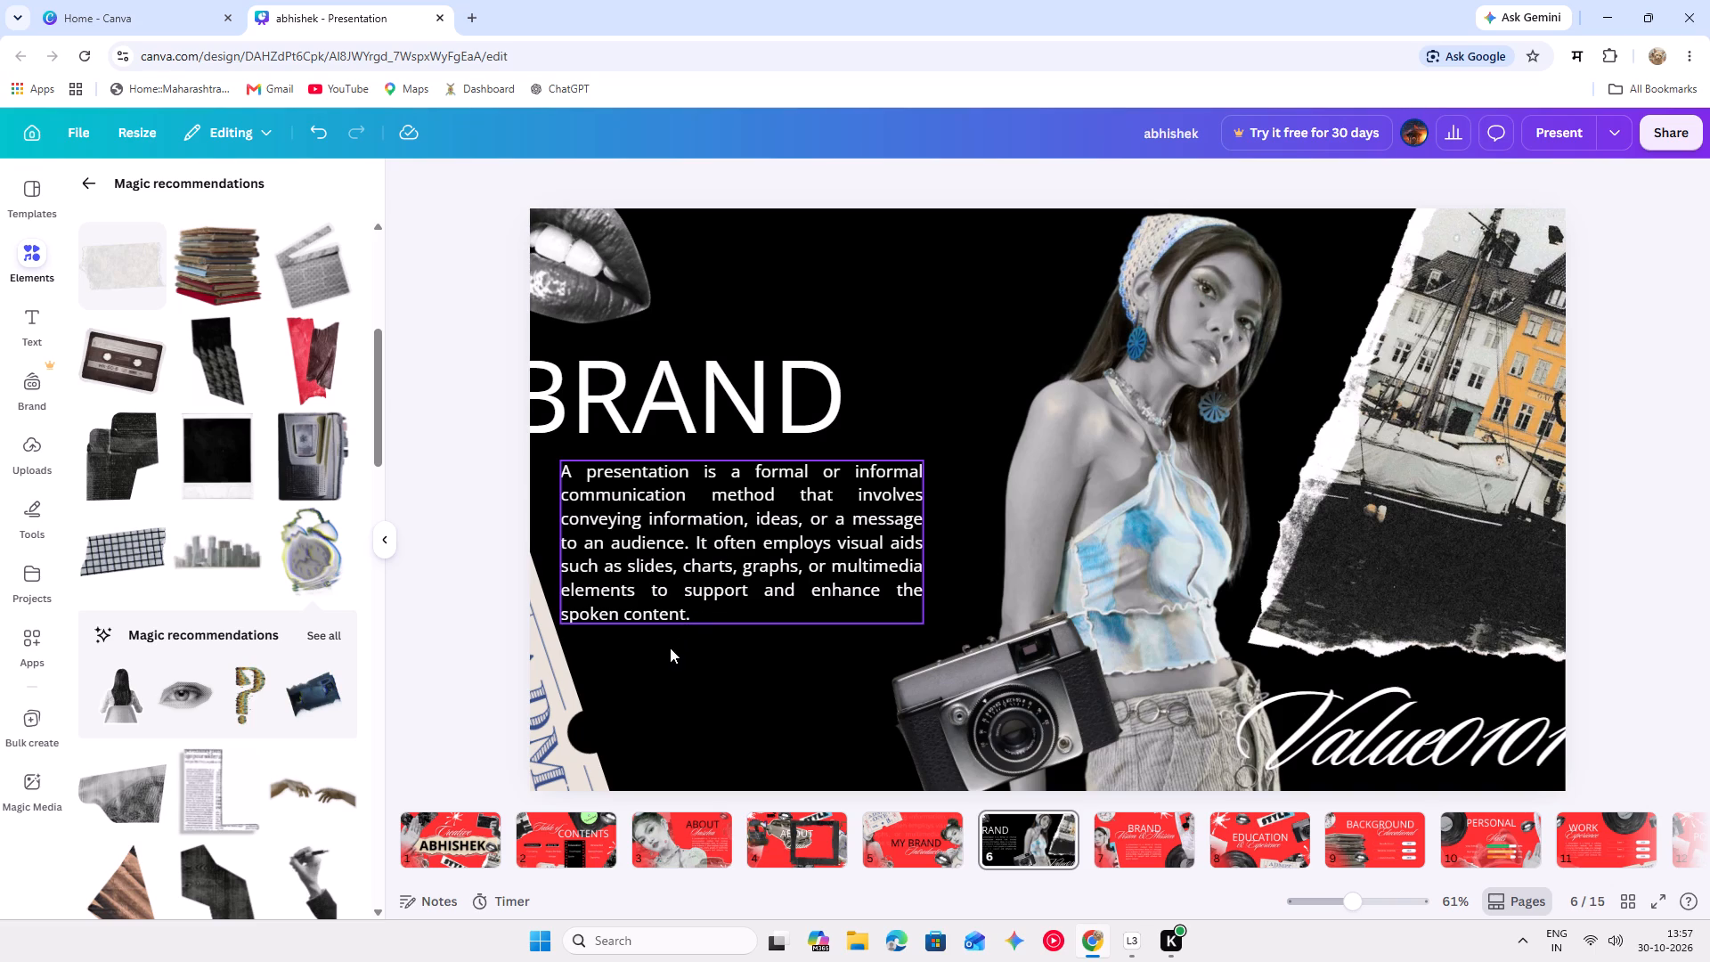
Bring the BRAND heading fully back onto the slide above the paragraph and set its font to Horizon.
left_click_drag(668, 380, 853, 363)
left_click_drag(851, 380, 857, 372)
left_click(718, 185)
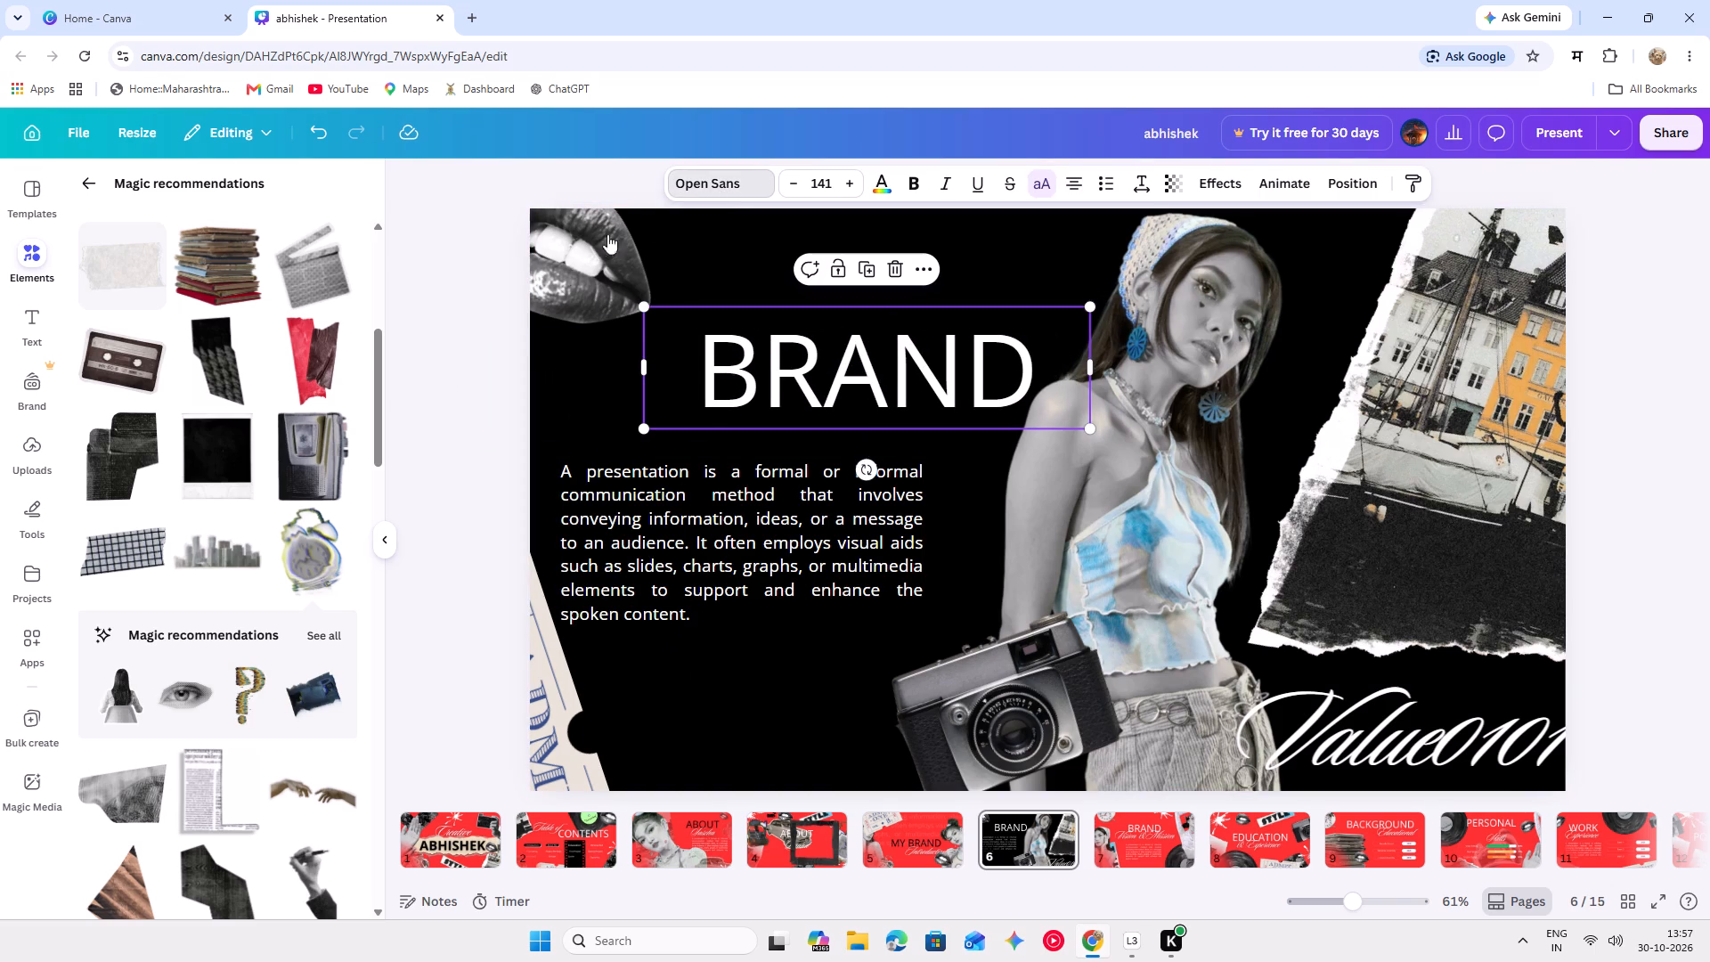
scroll(218, 587, "down", 2)
left_click(195, 408)
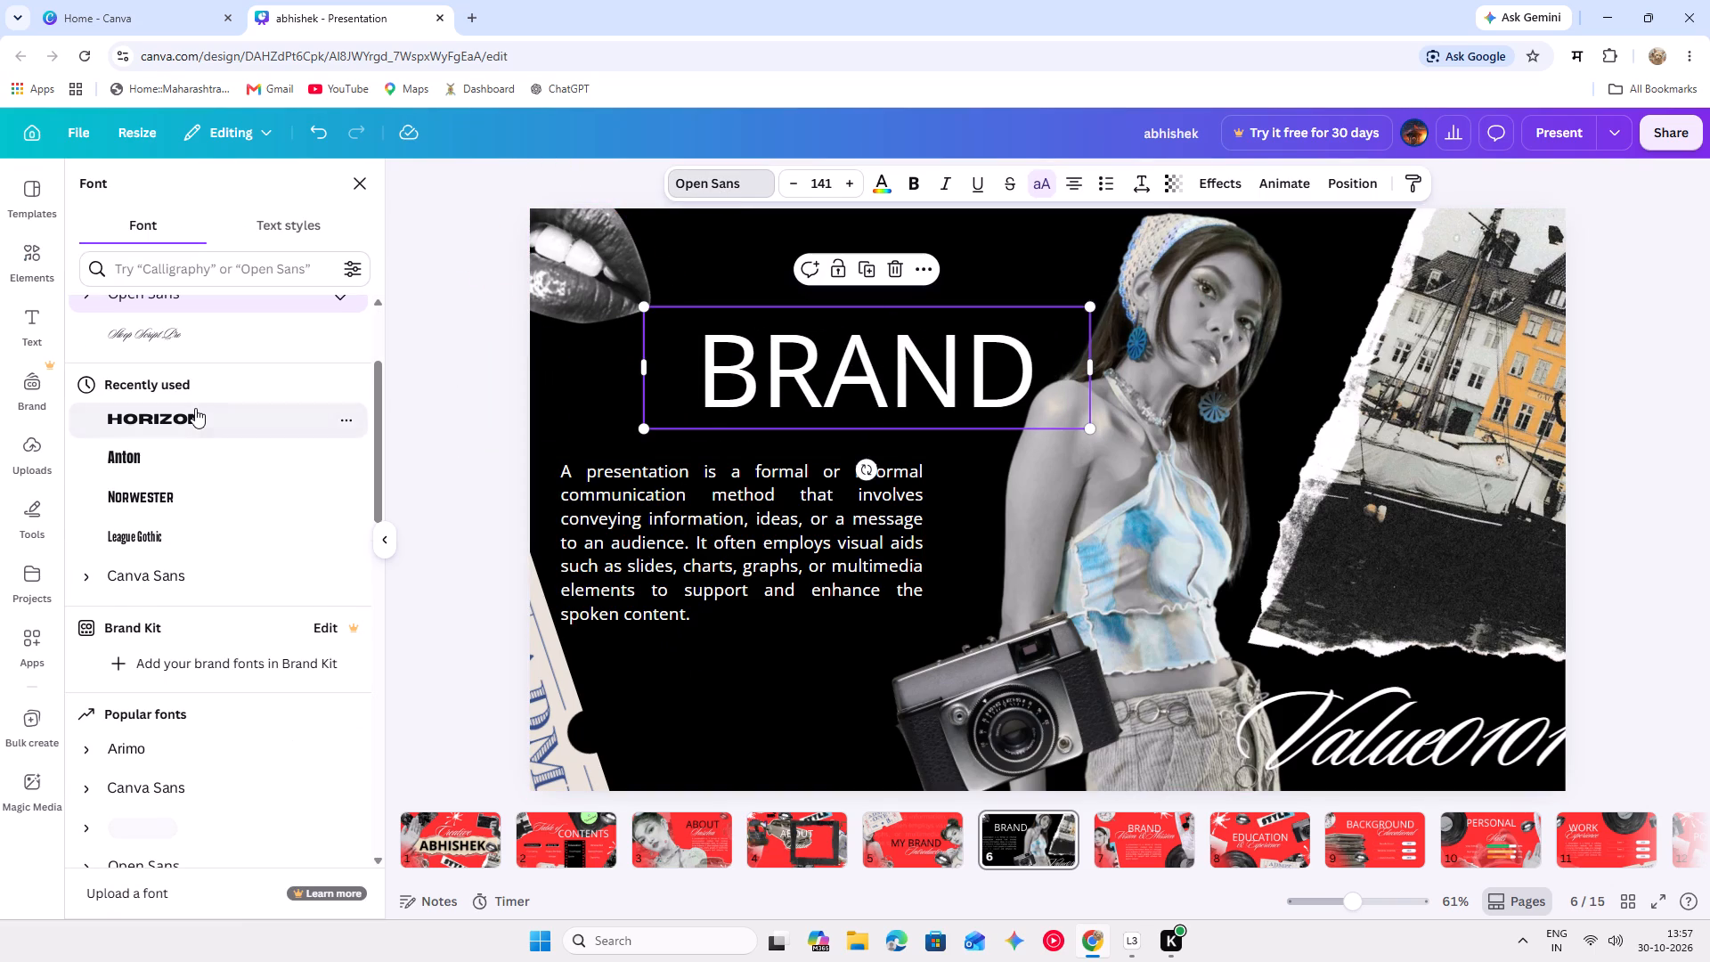
left_click_drag(1038, 373, 1036, 373)
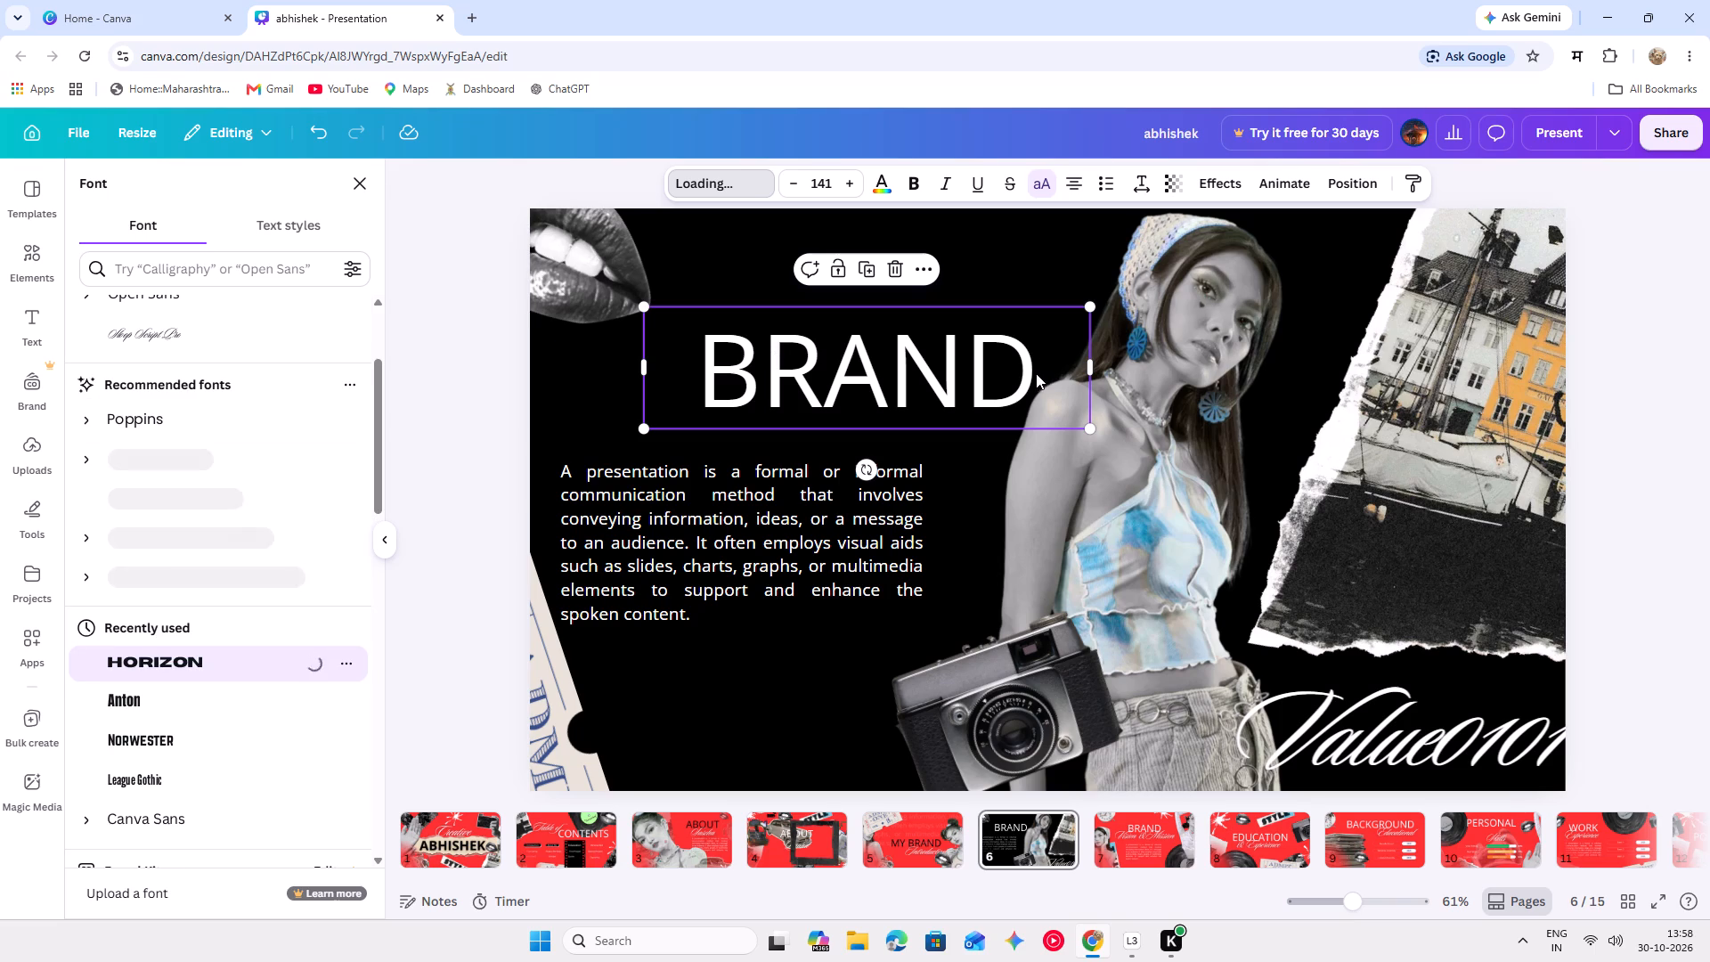
left_click_drag(1036, 373, 998, 373)
left_click(964, 403)
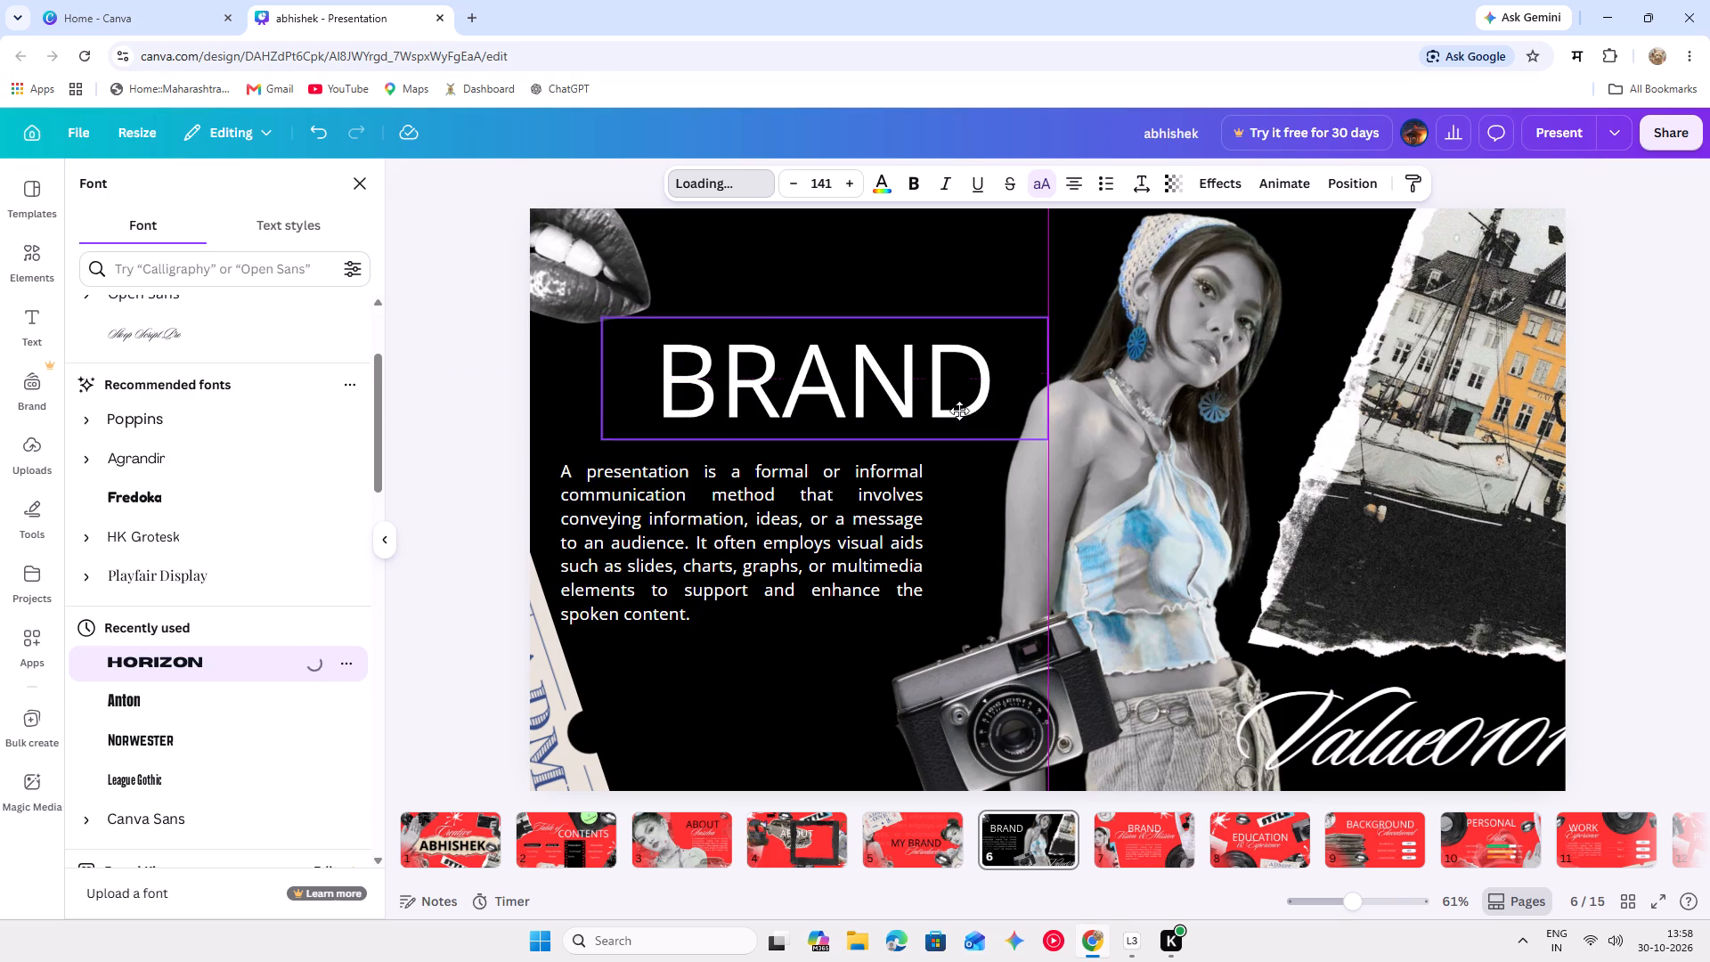
left_click_drag(944, 400, 889, 412)
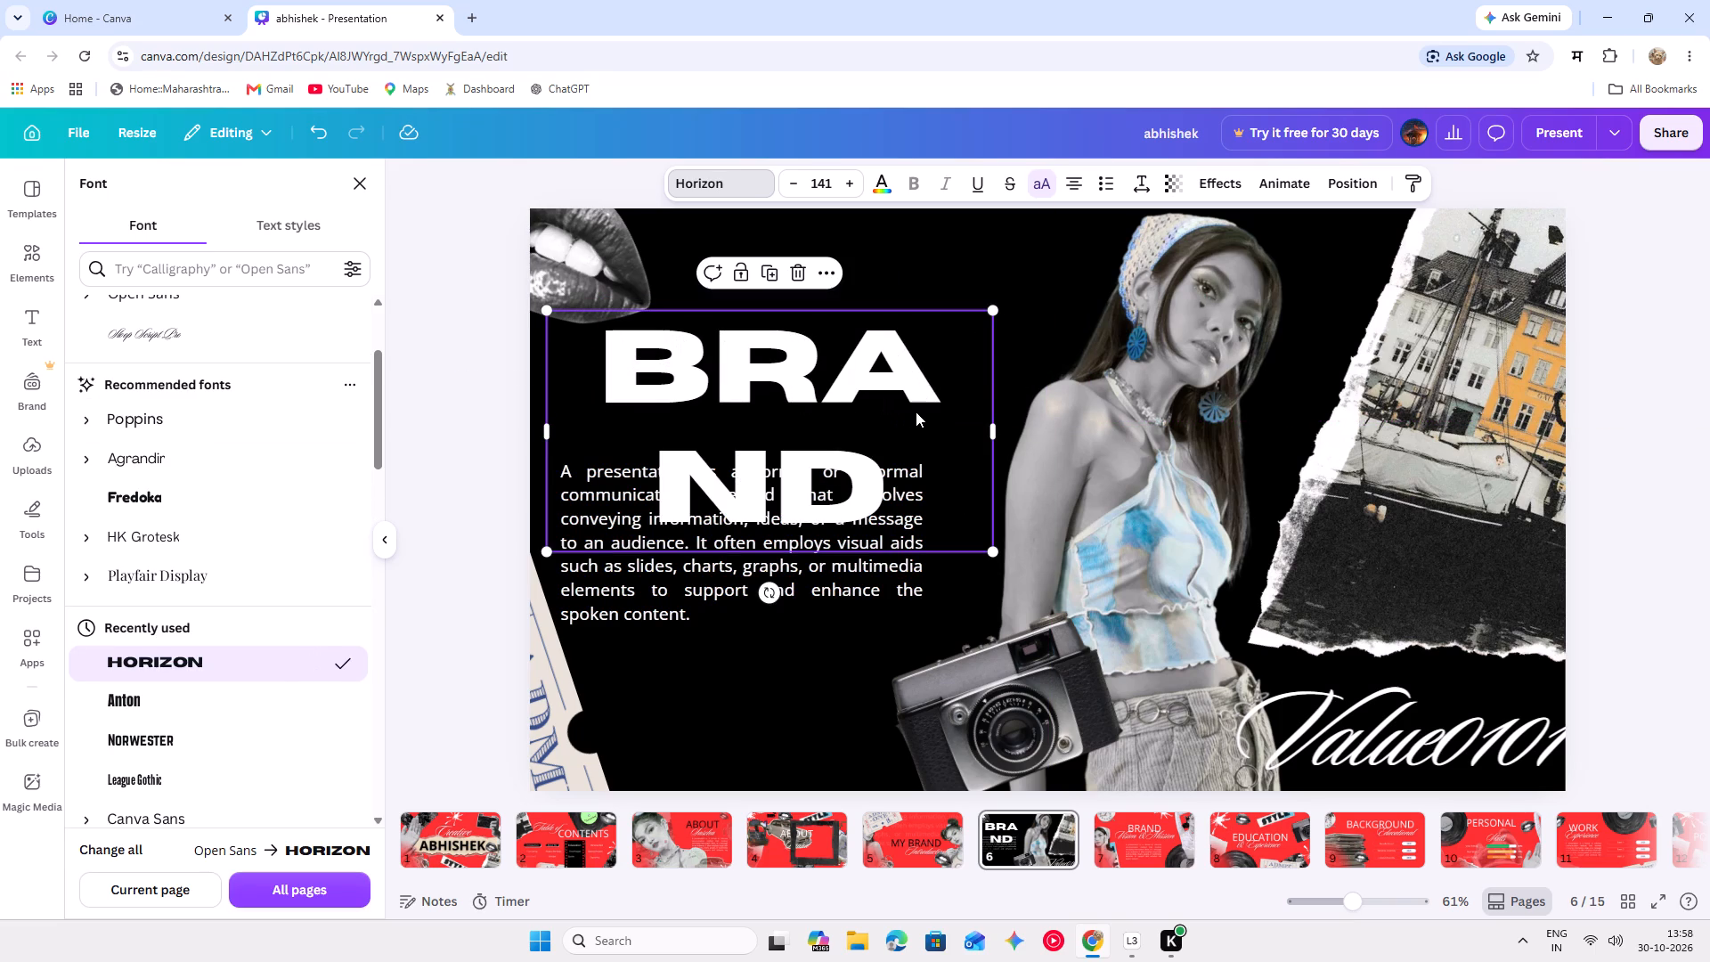
Widen the BRAND text box to fit one line, scale the heading to about size 76.9, and centre it above the paragraph.
left_click_drag(994, 434, 1134, 418)
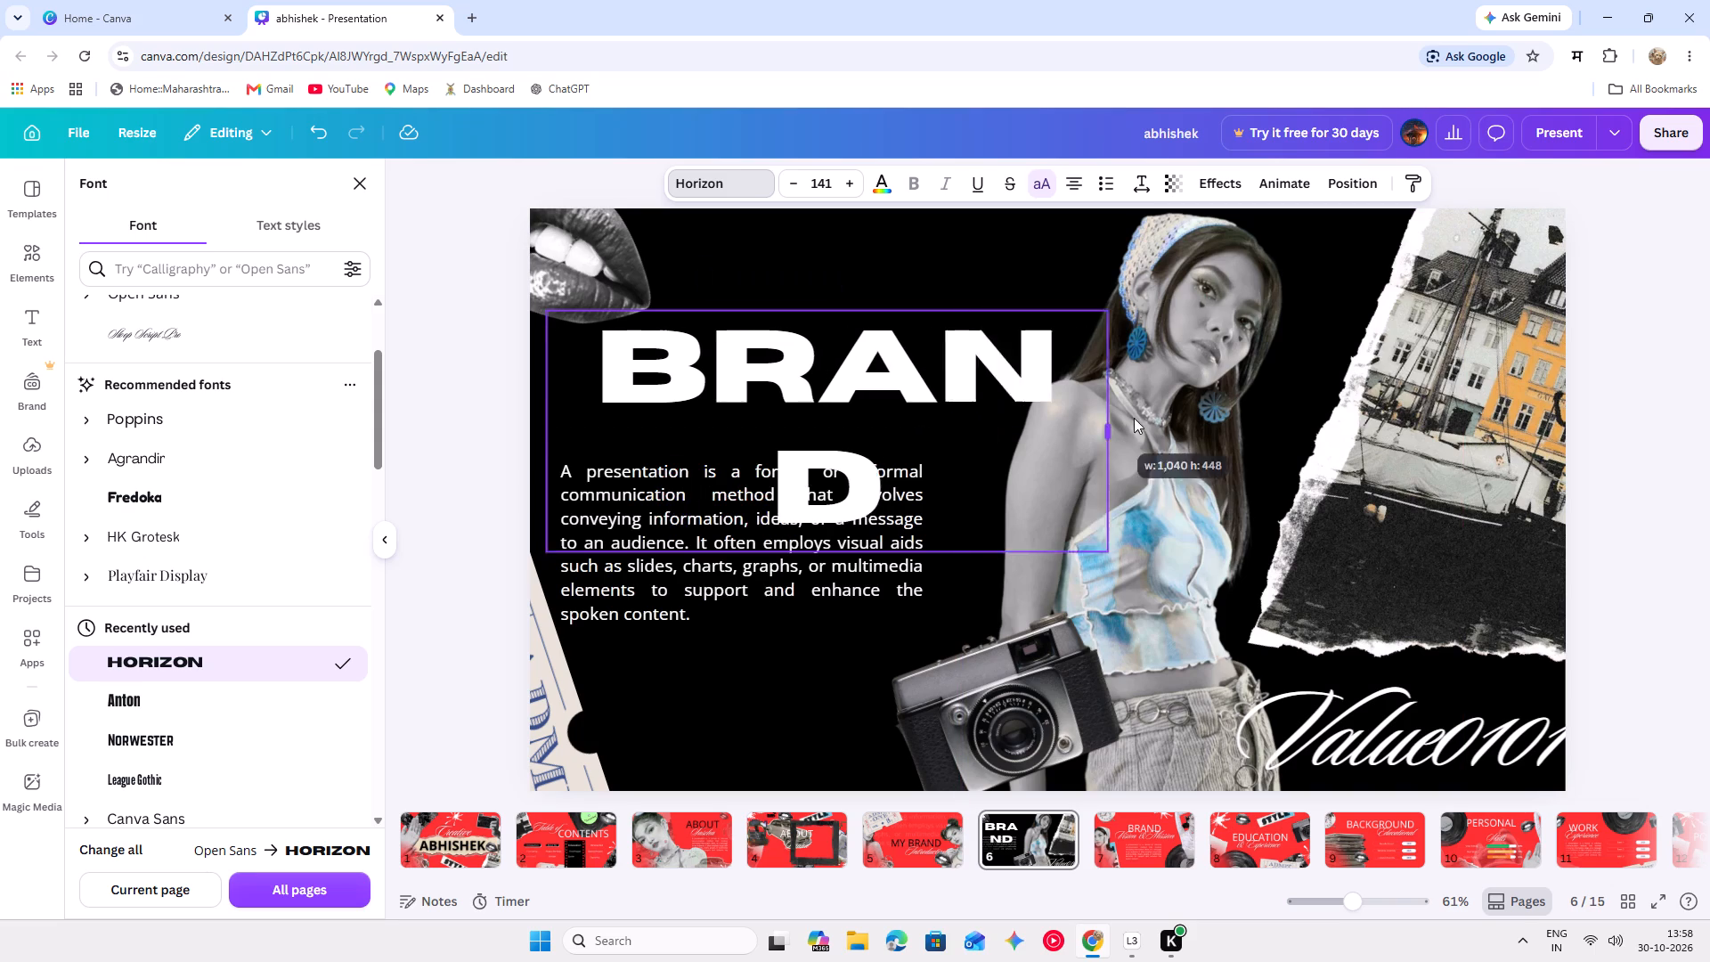
left_click_drag(1134, 418, 1196, 409)
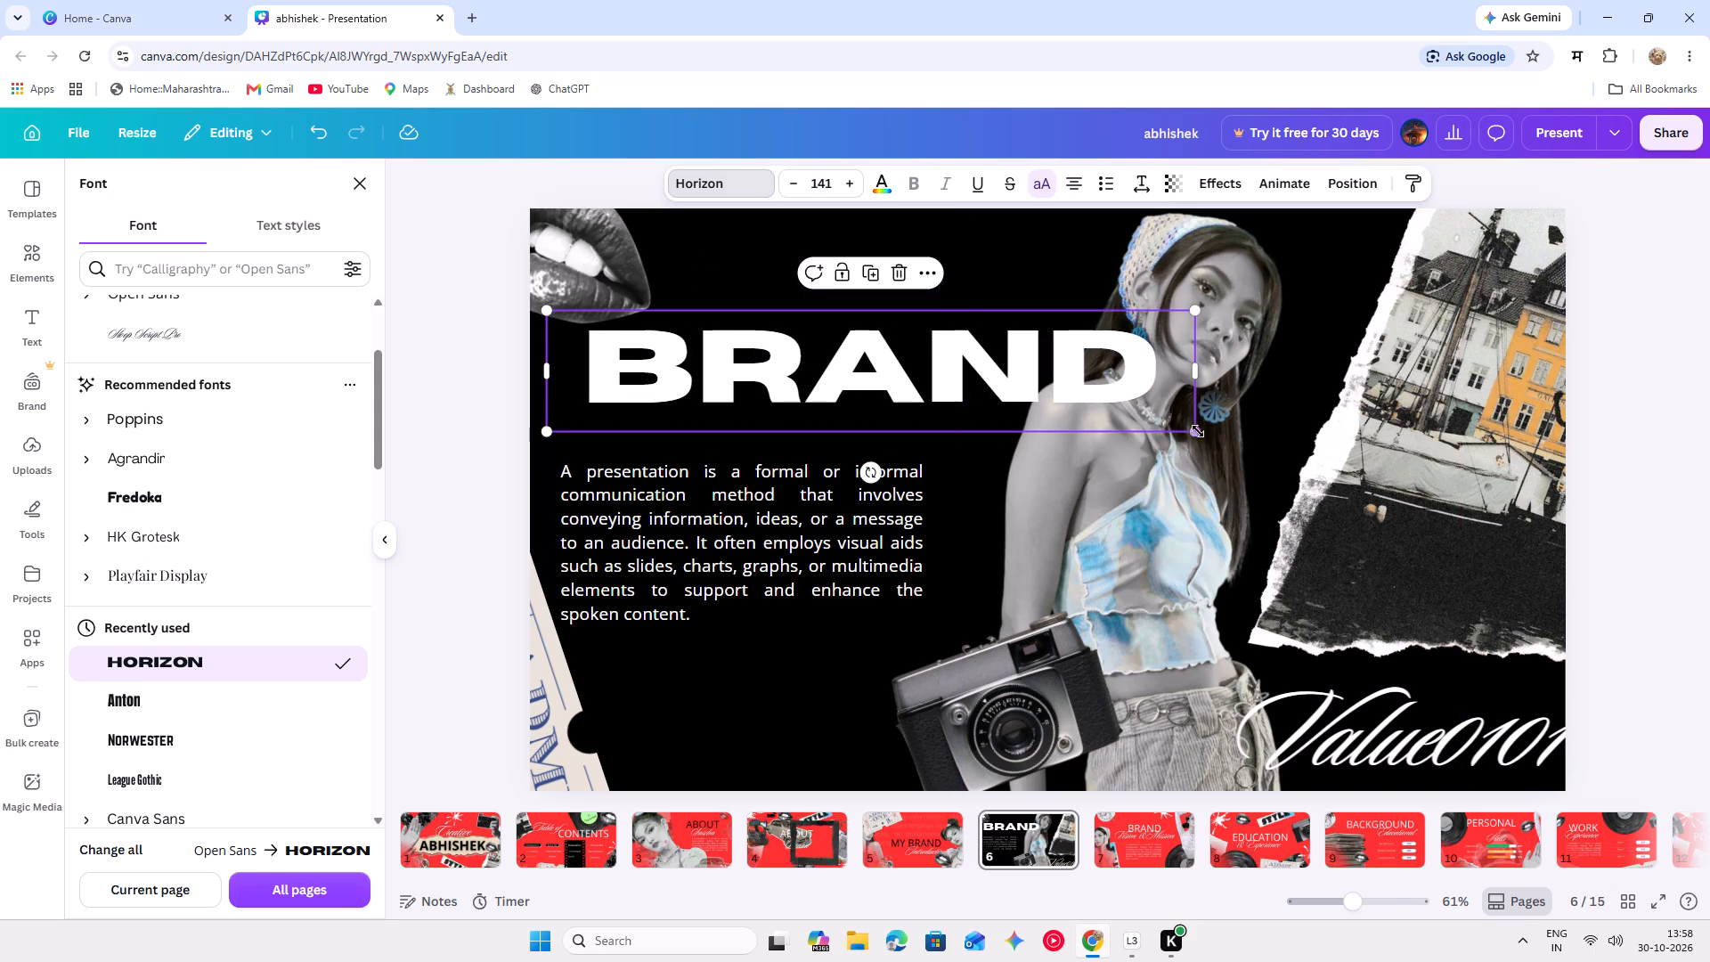
left_click_drag(1196, 431, 902, 371)
left_click_drag(776, 314, 782, 329)
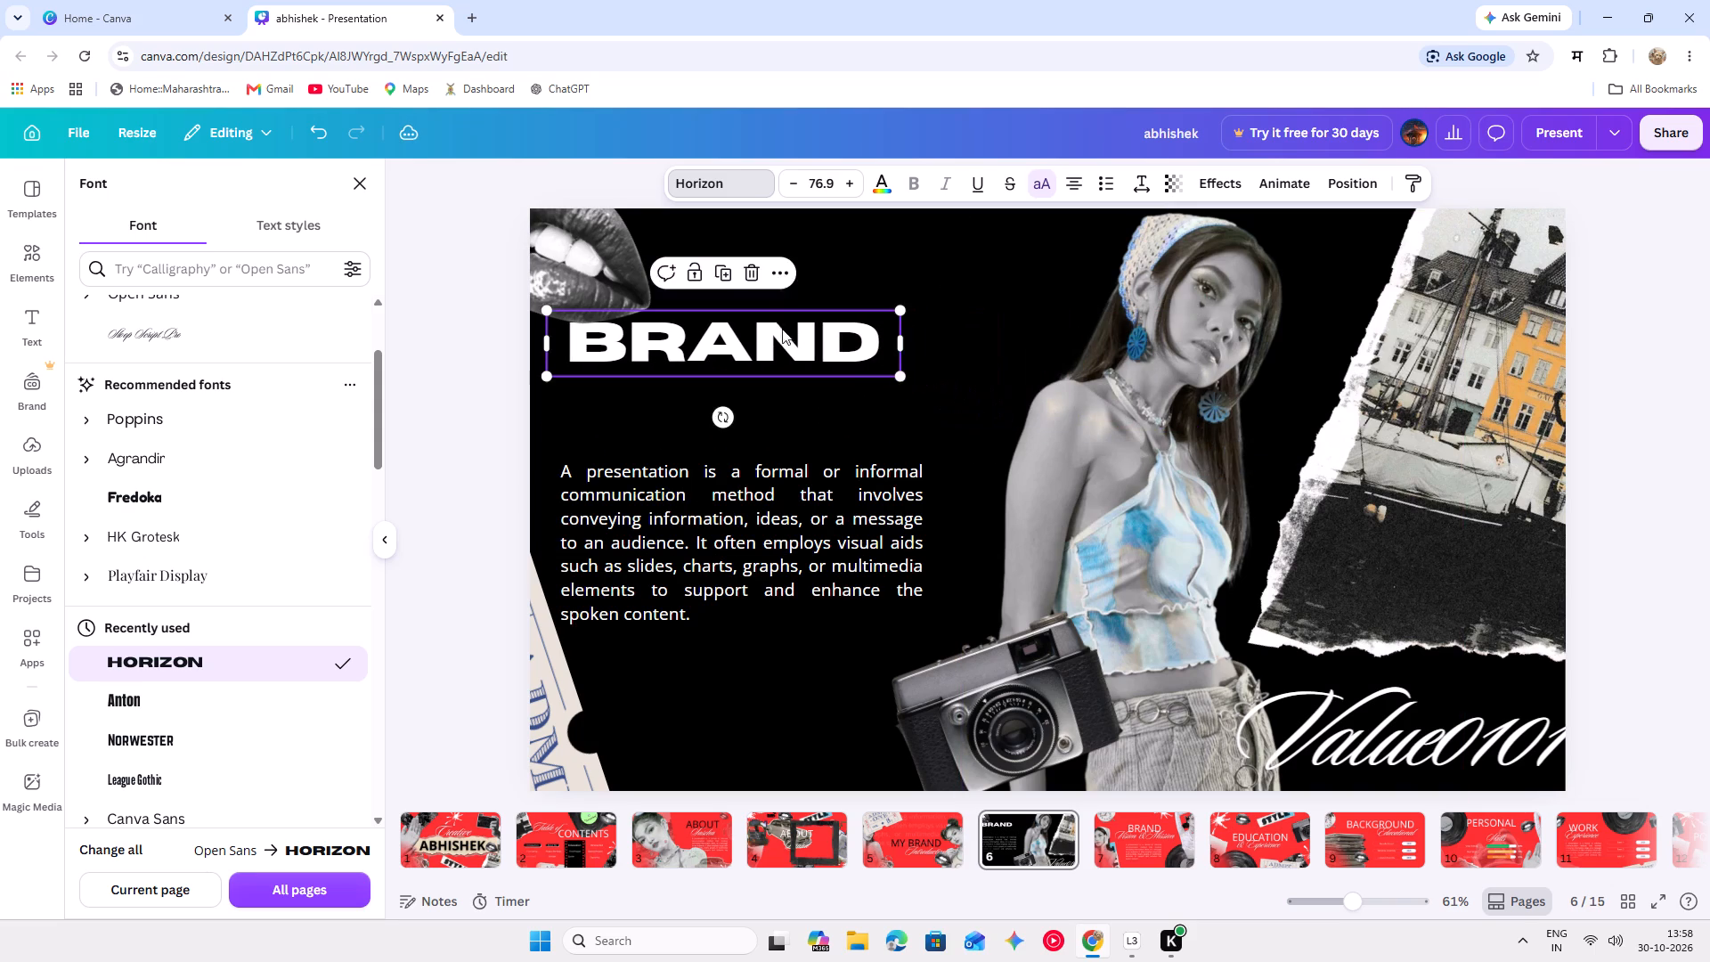
left_click_drag(782, 329, 798, 341)
left_click(952, 315)
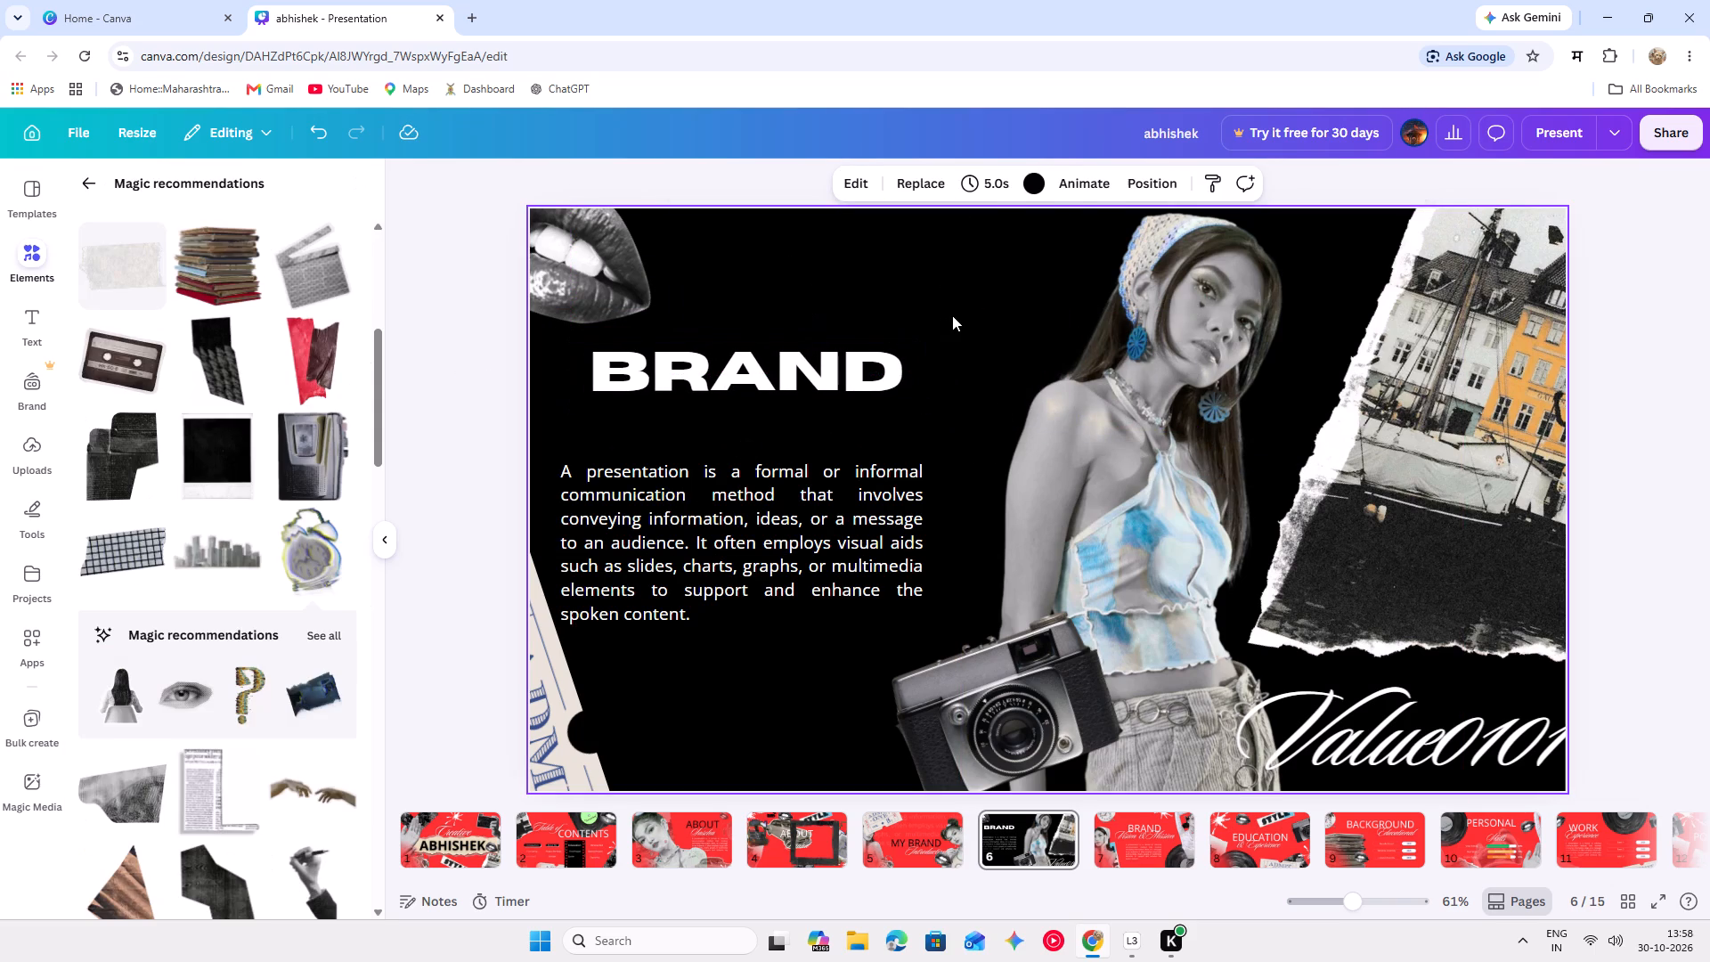
Move the lips cut-out slightly right and down in the slide's top-left corner.
left_click_drag(548, 276, 670, 304)
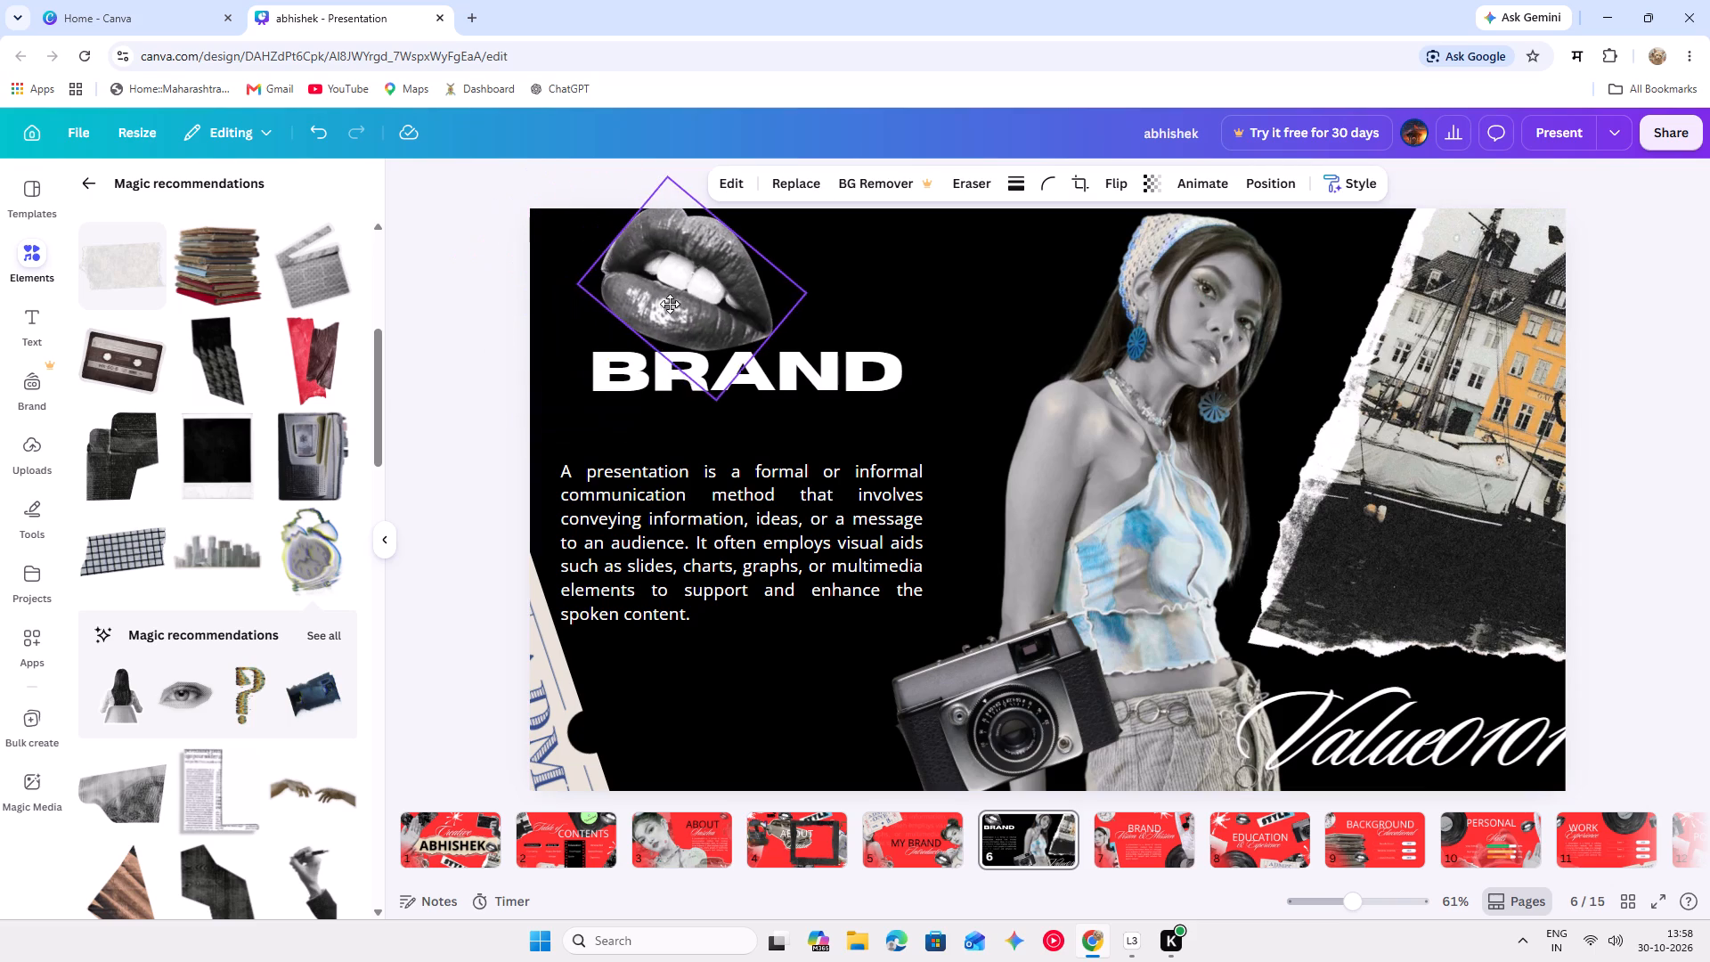
left_click_drag(670, 304, 581, 282)
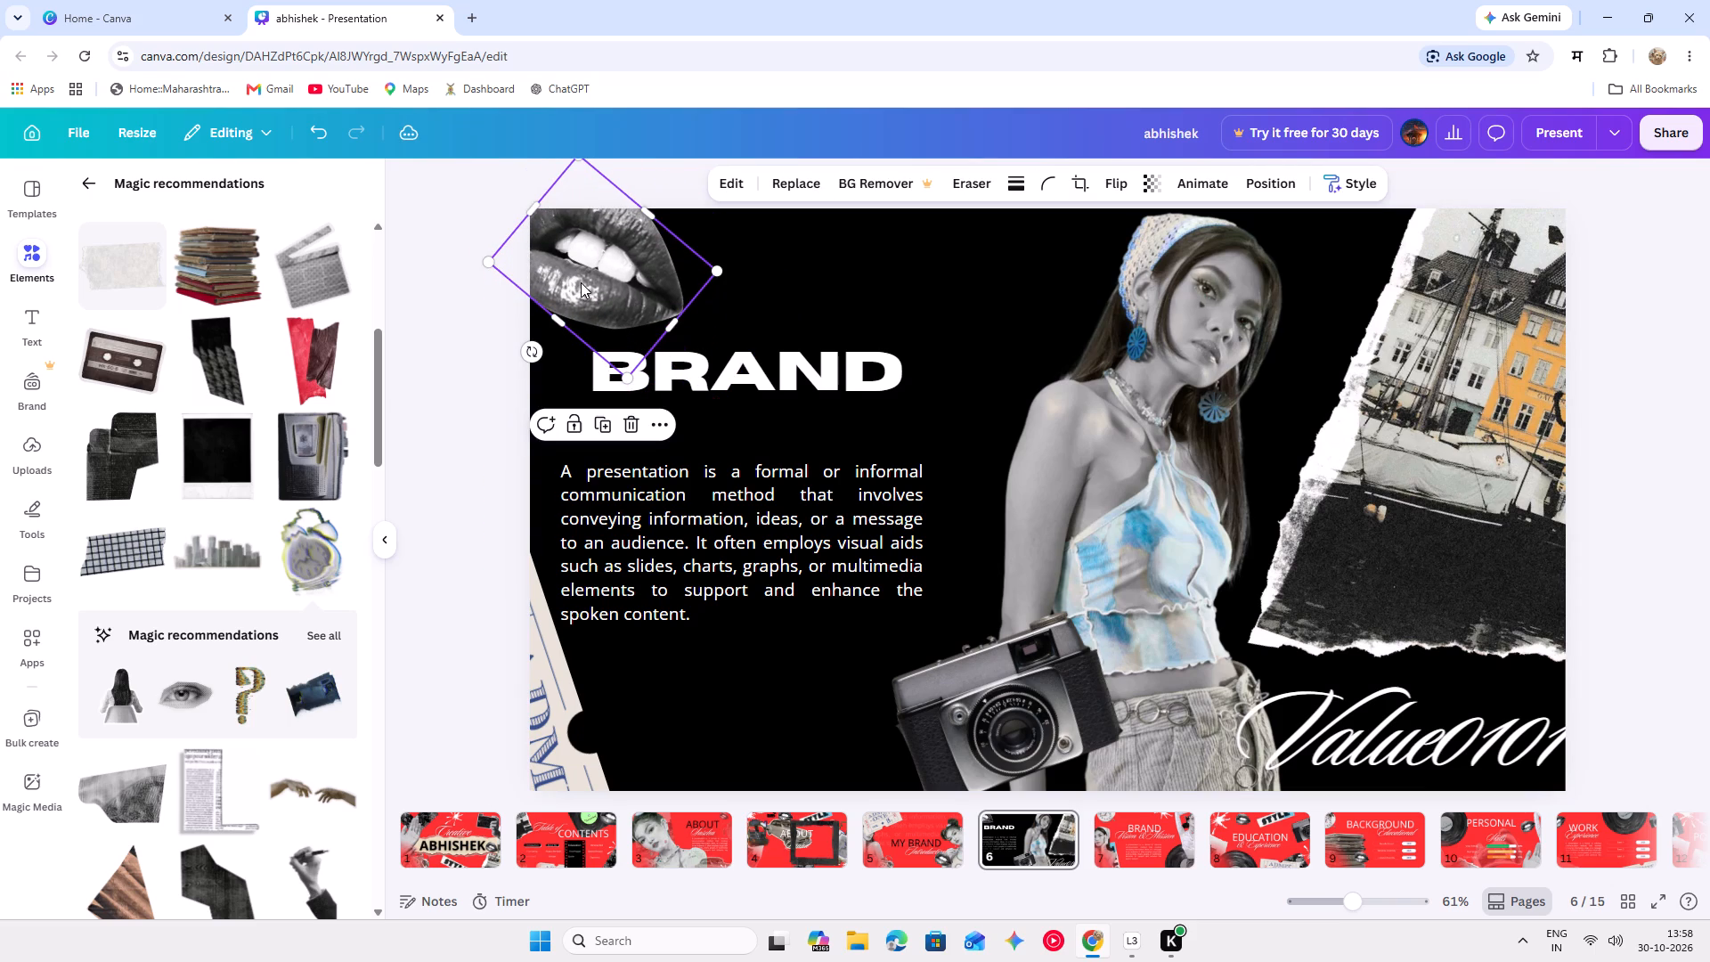
Try the model at several positions beside the torn city photo, then place it left against the paragraph, behind the camera.
left_click_drag(1106, 502, 1162, 514)
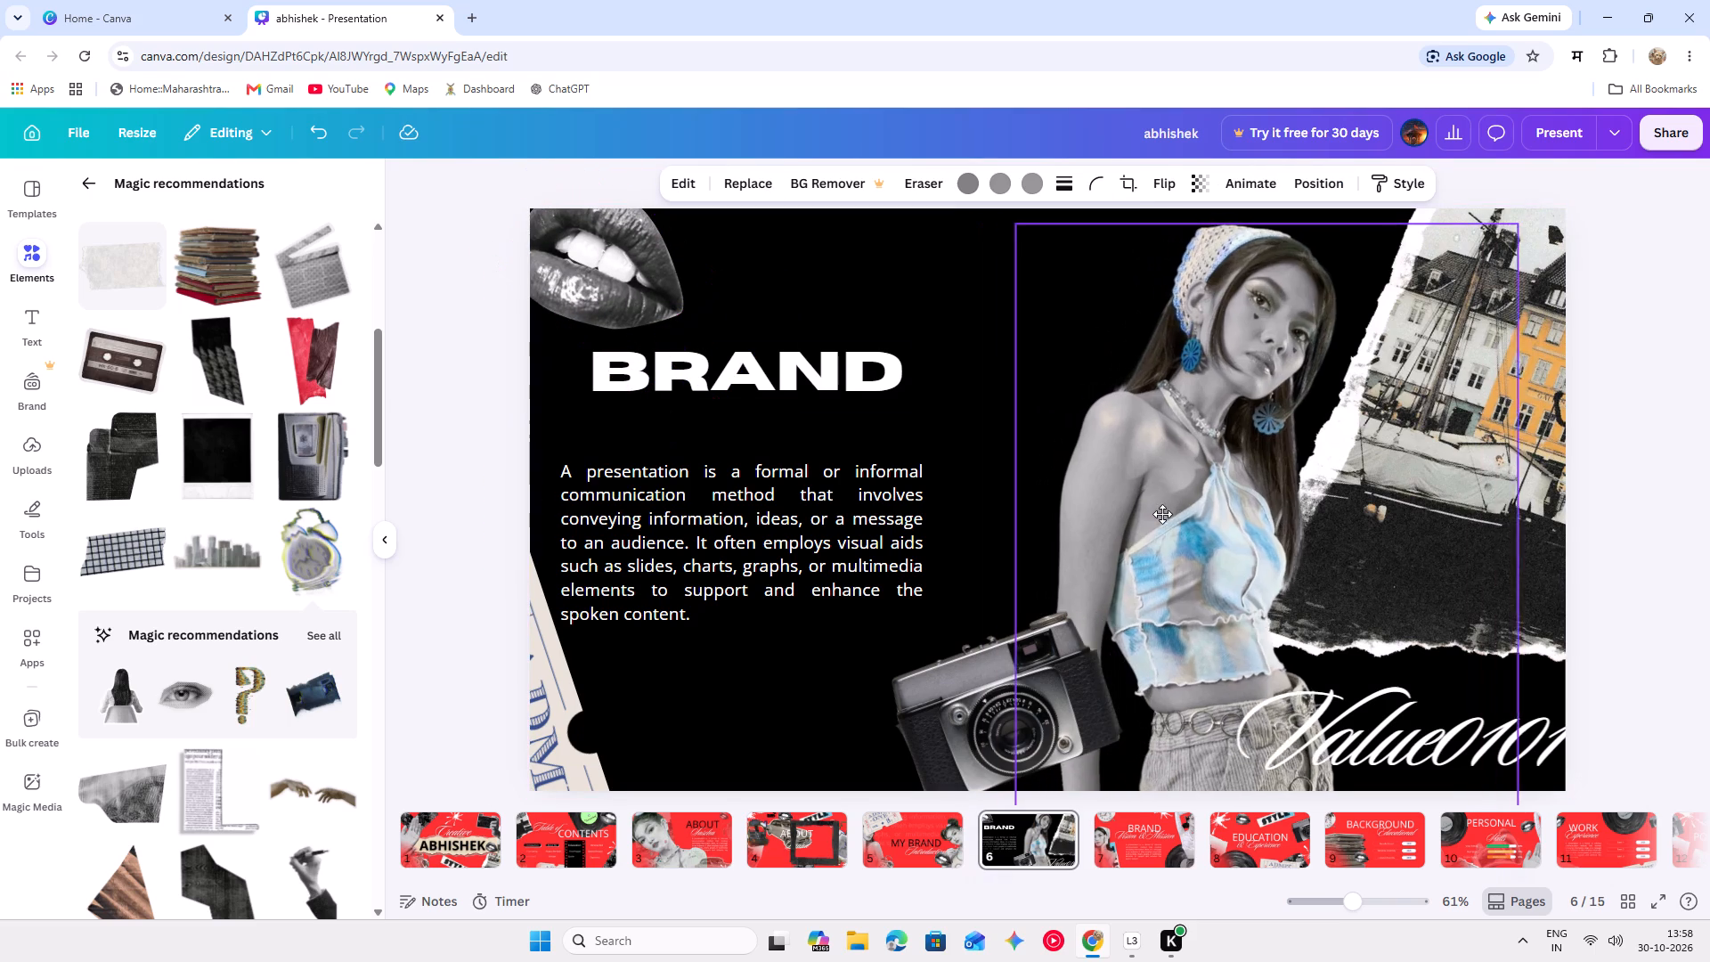
left_click_drag(1162, 514, 1149, 493)
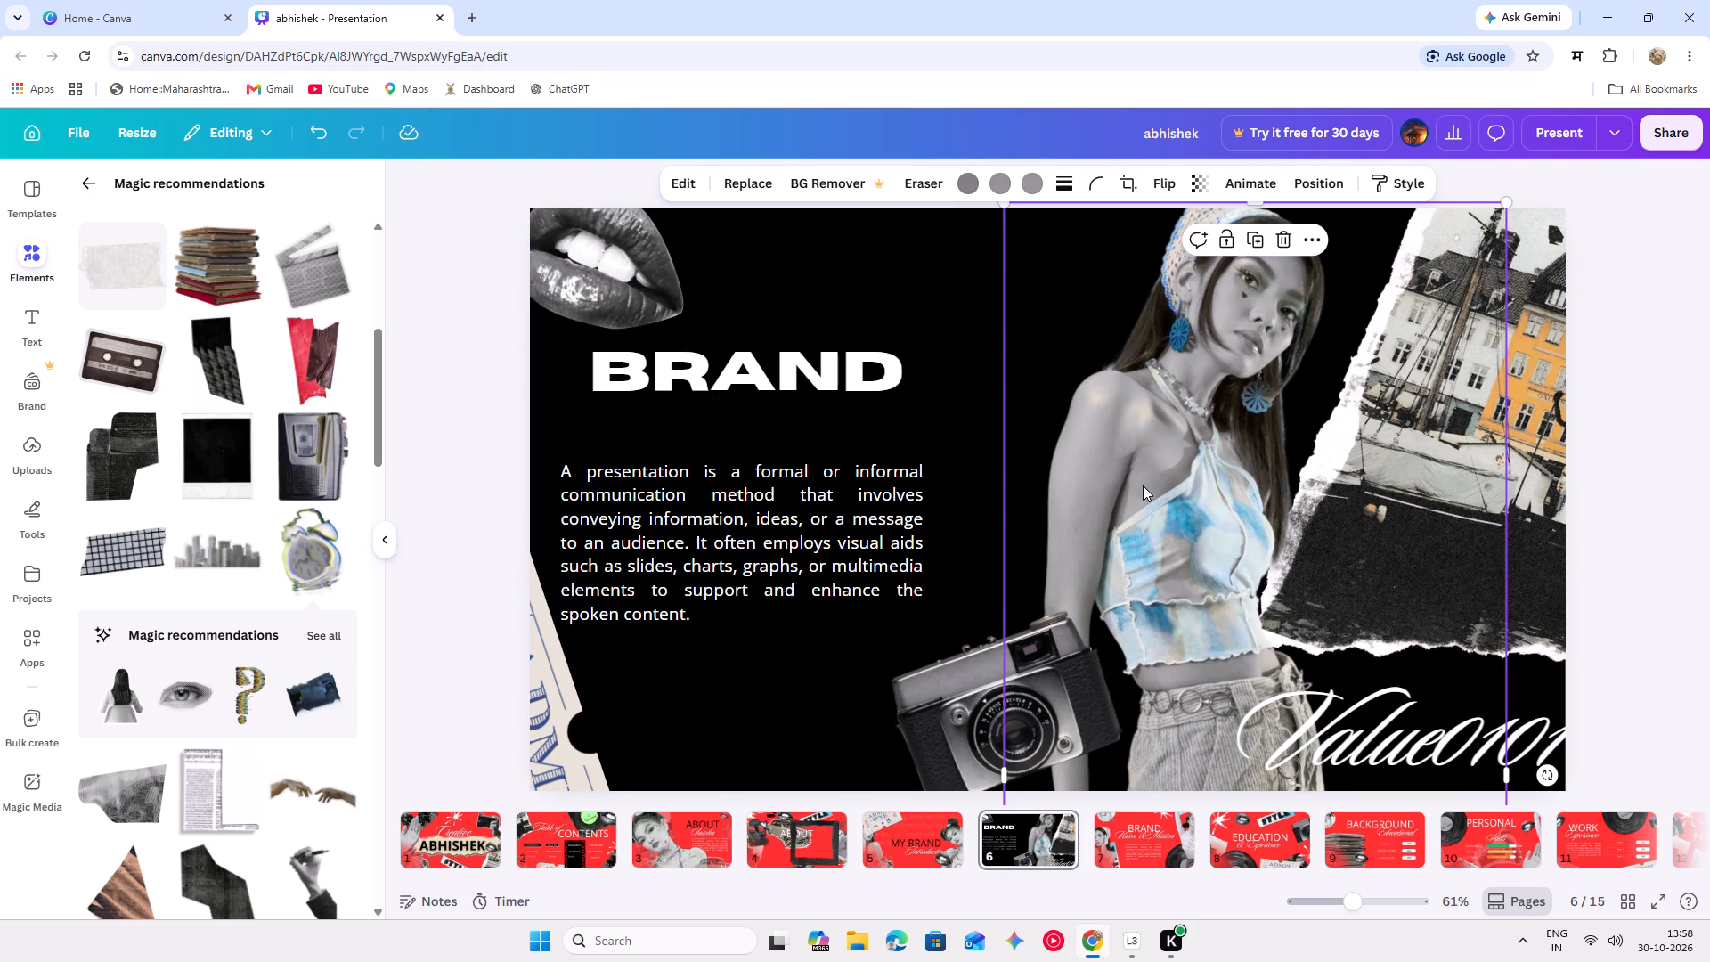
left_click(1143, 485)
left_click_drag(1415, 556, 1428, 595)
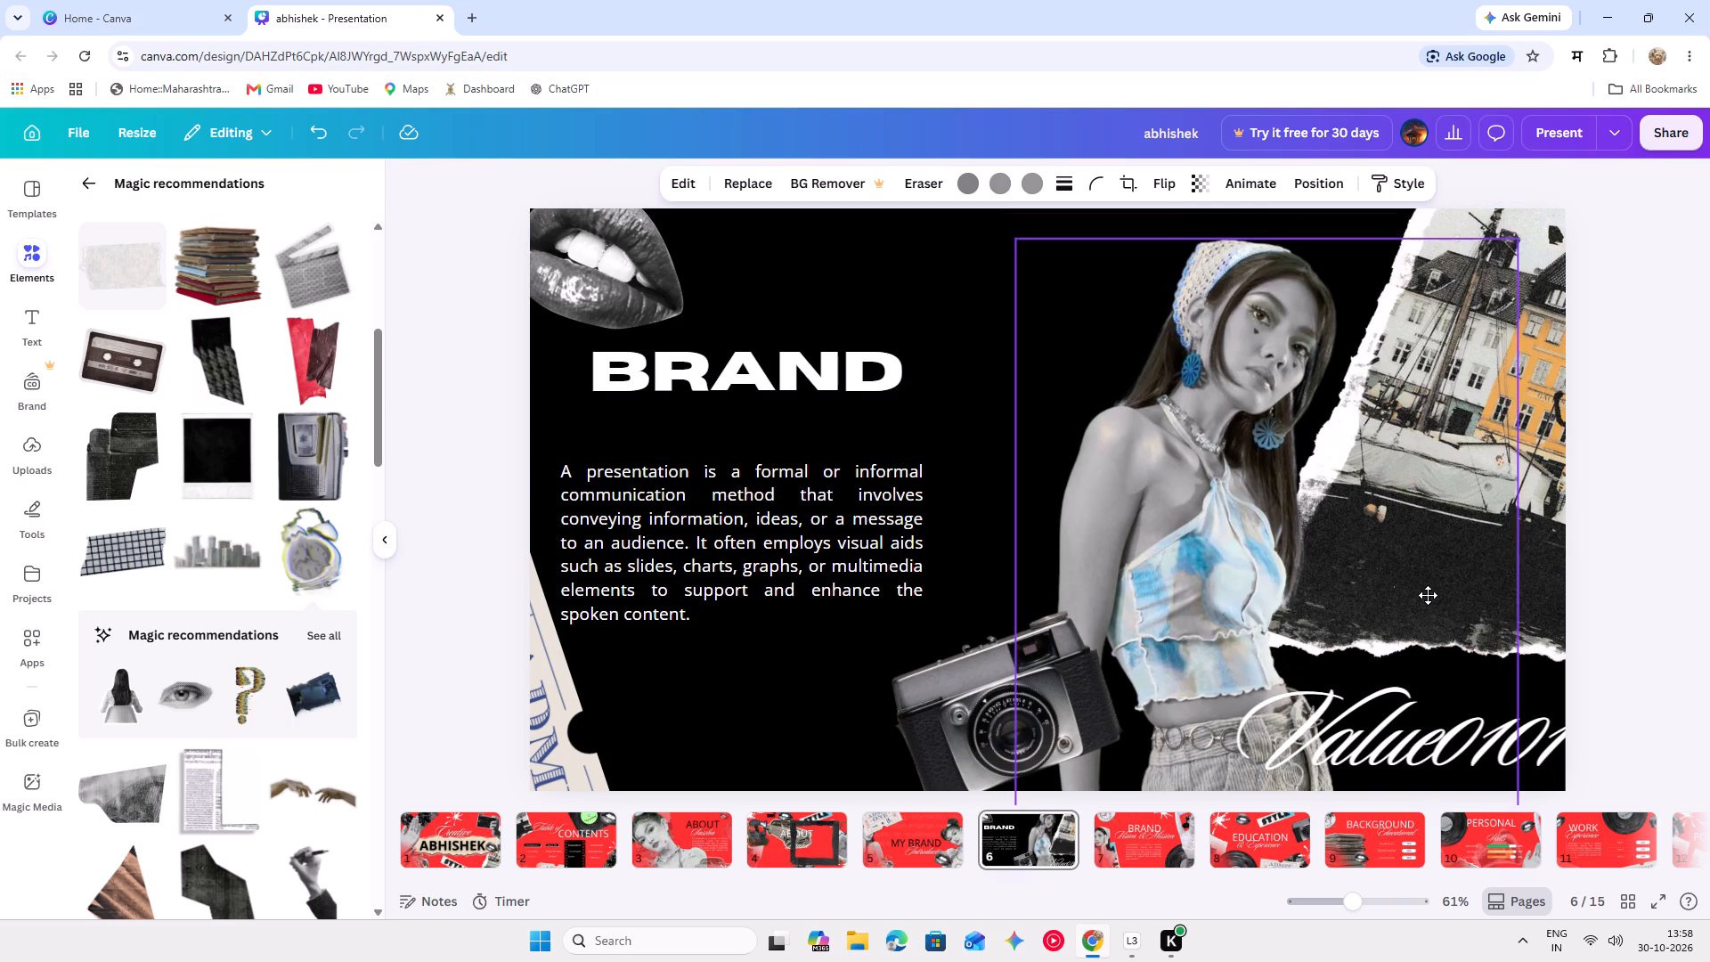
left_click_drag(1428, 595, 1375, 548)
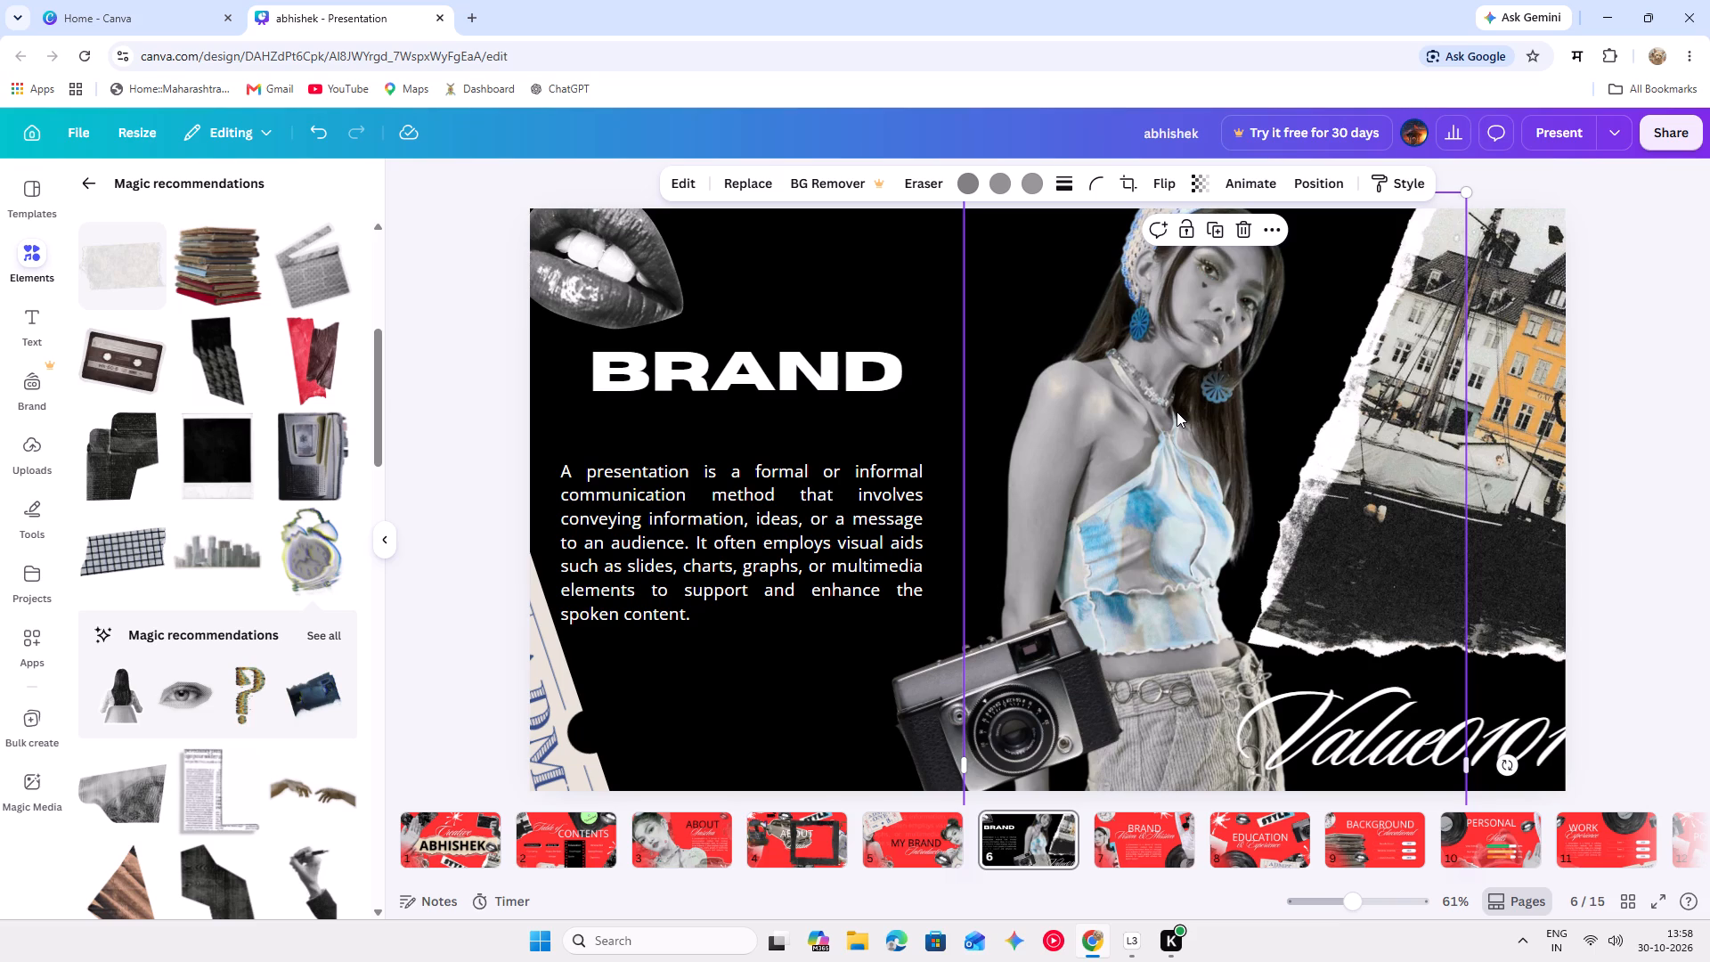
left_click_drag(1325, 476, 1387, 543)
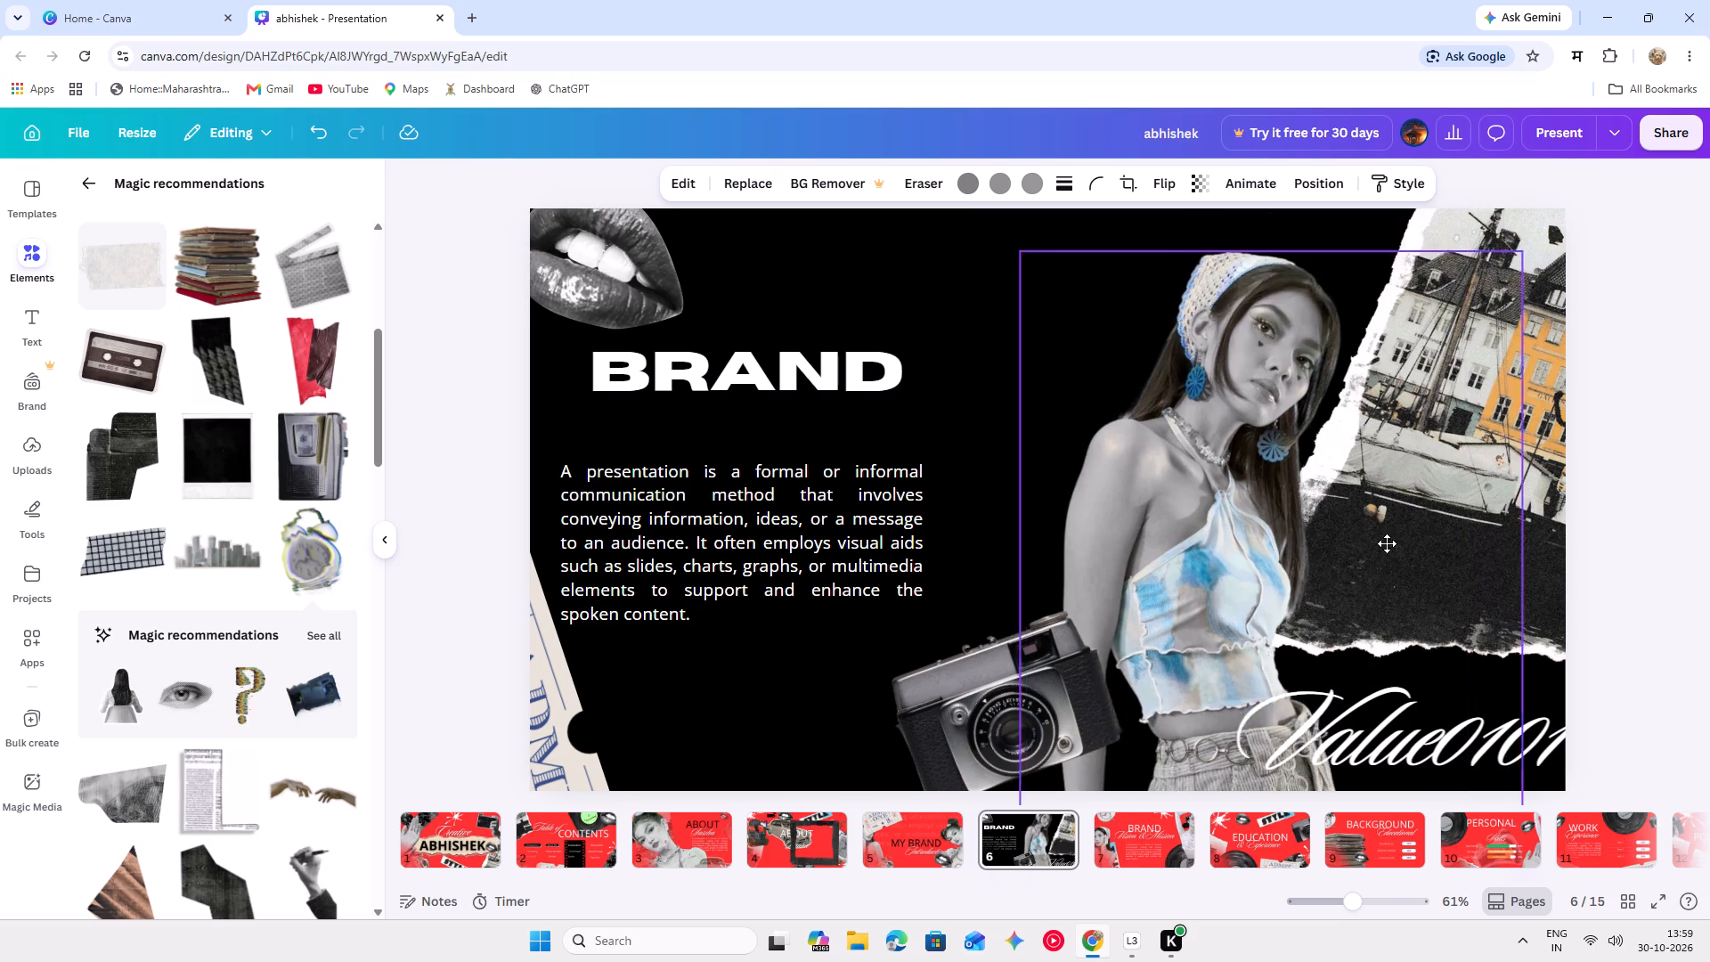
left_click_drag(1387, 543, 1262, 445)
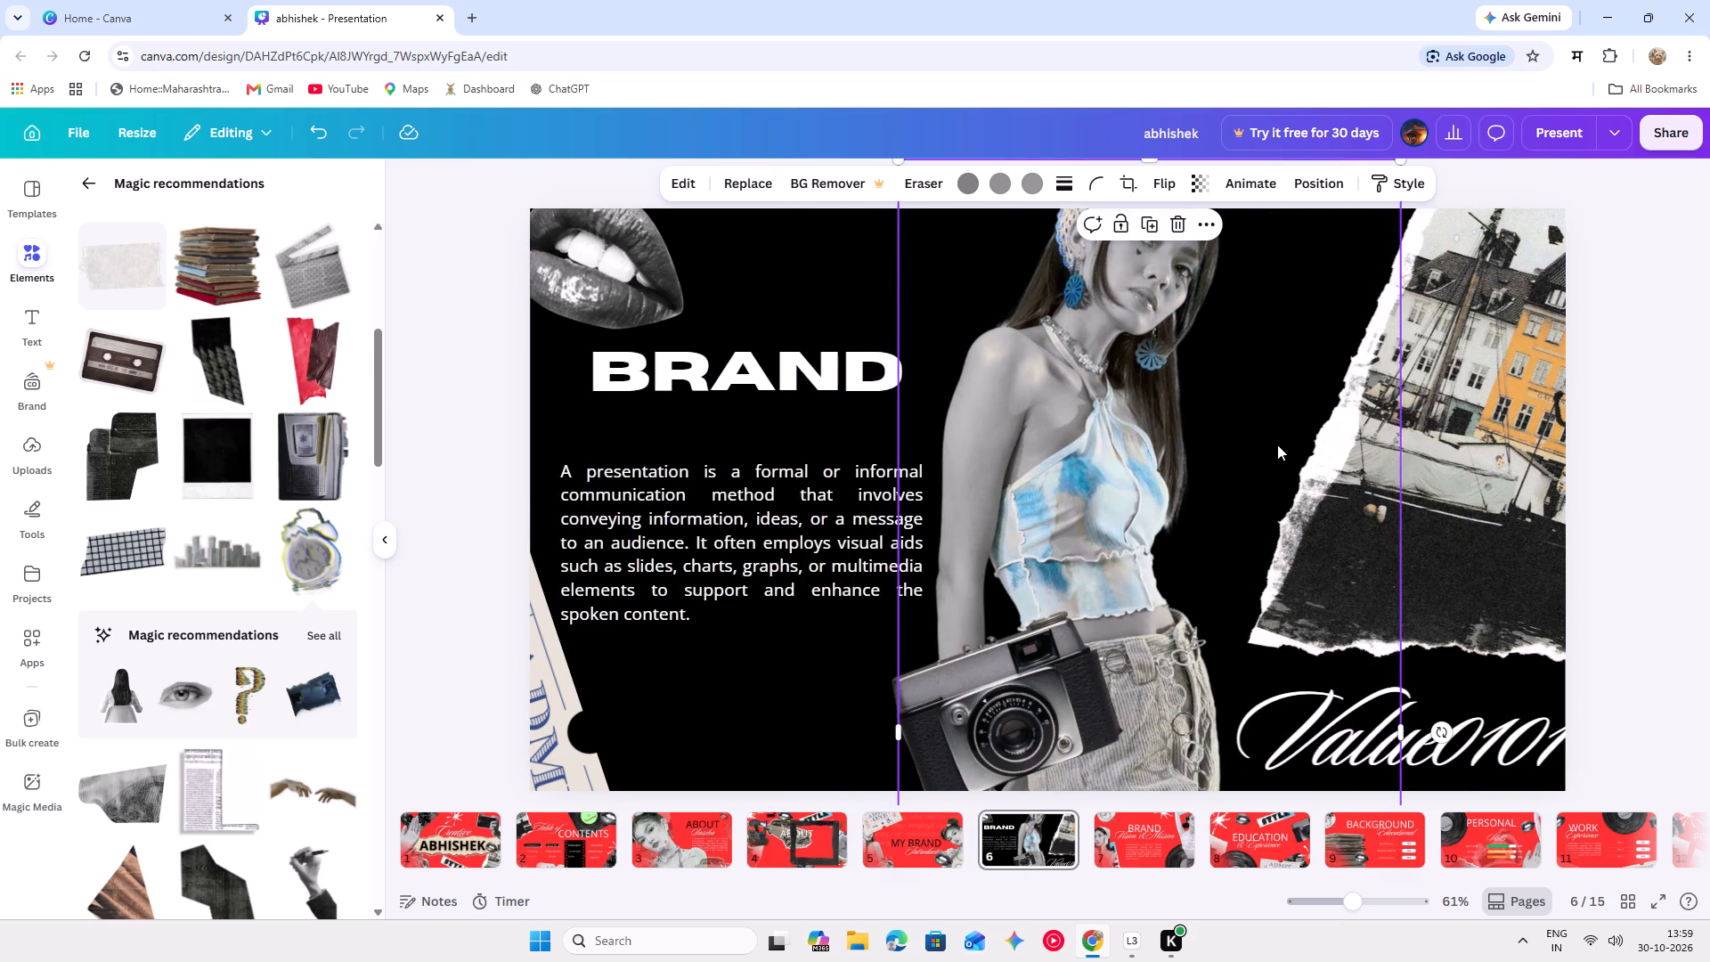
Shift the model cut-out further left so it overlaps the ends of the paragraph and BRAND heading, behind the camera.
left_click_drag(1364, 497, 1285, 489)
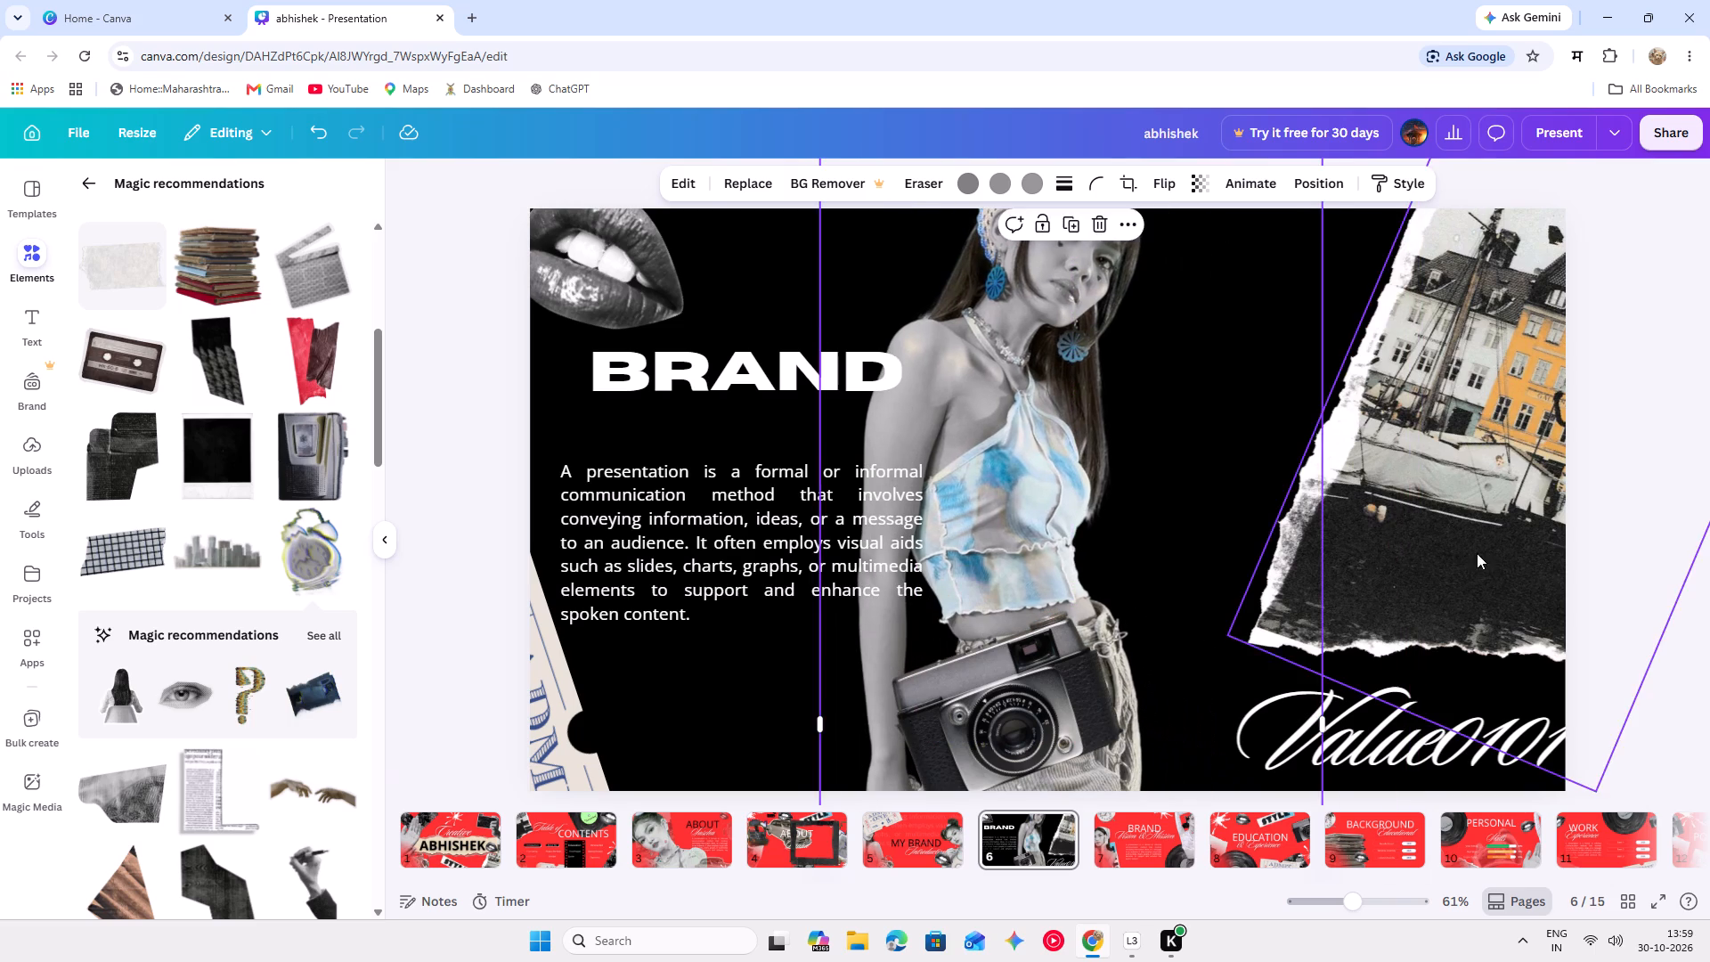
Move the torn city photo mostly off the slide's upper-right corner and duplicate it downward to form a torn-paper border along the right edge.
left_click_drag(1492, 567, 1661, 288)
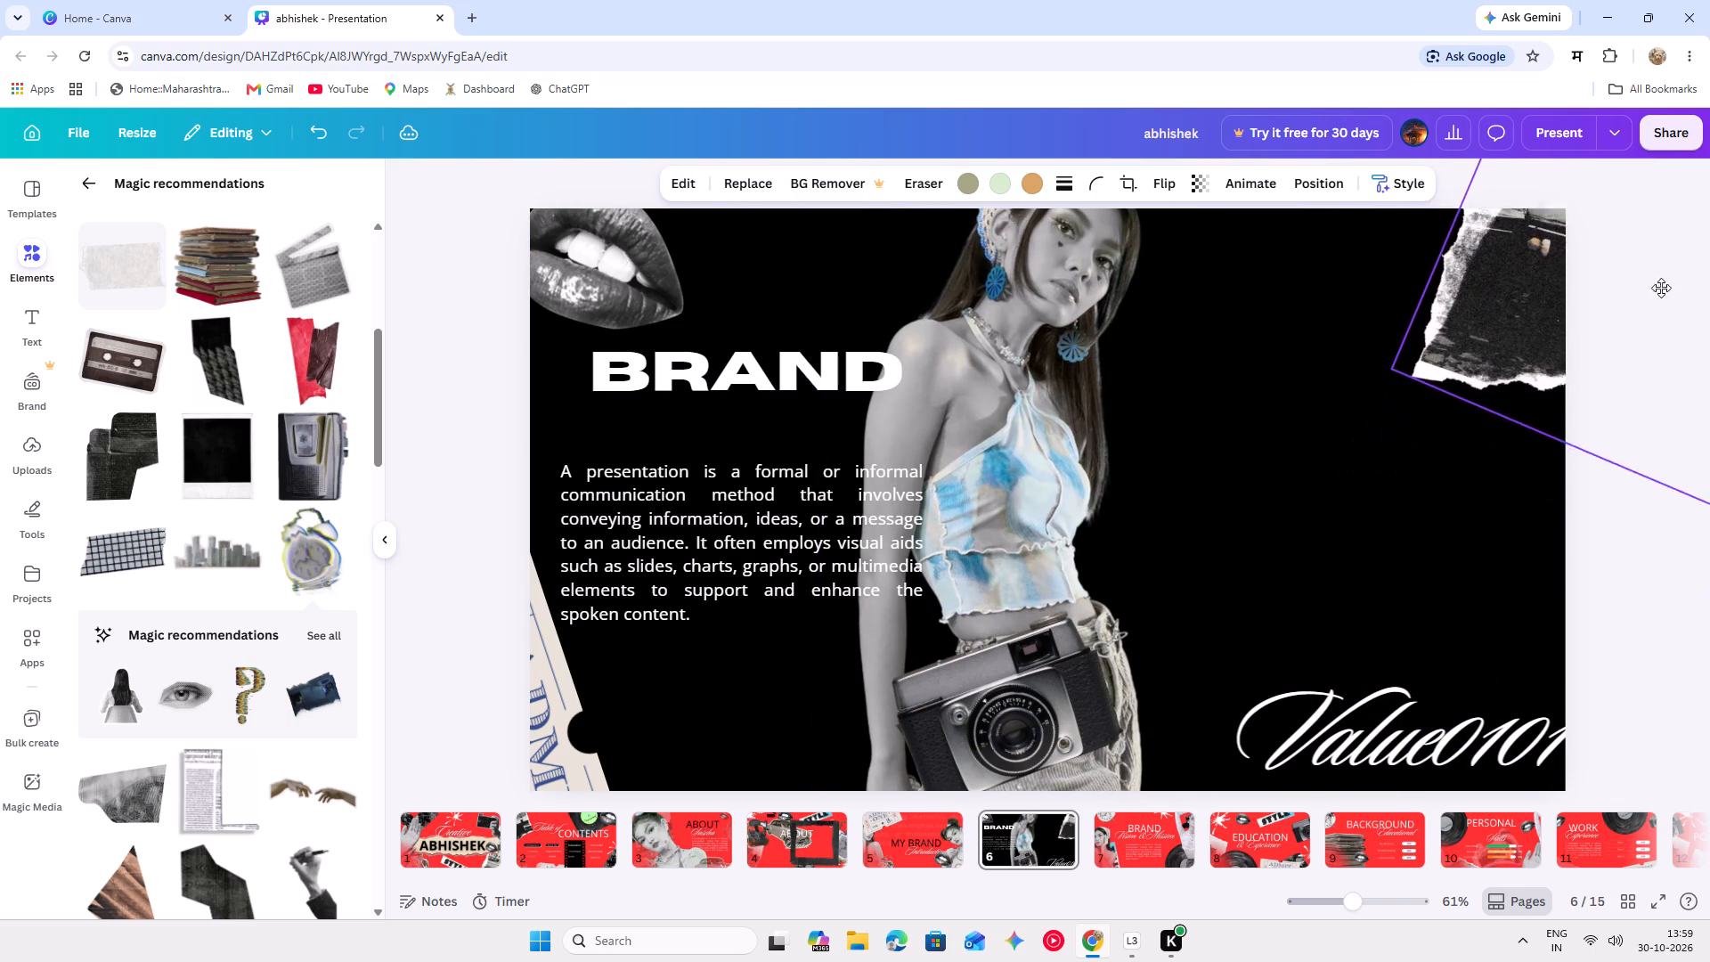
left_click_drag(1661, 288, 1666, 273)
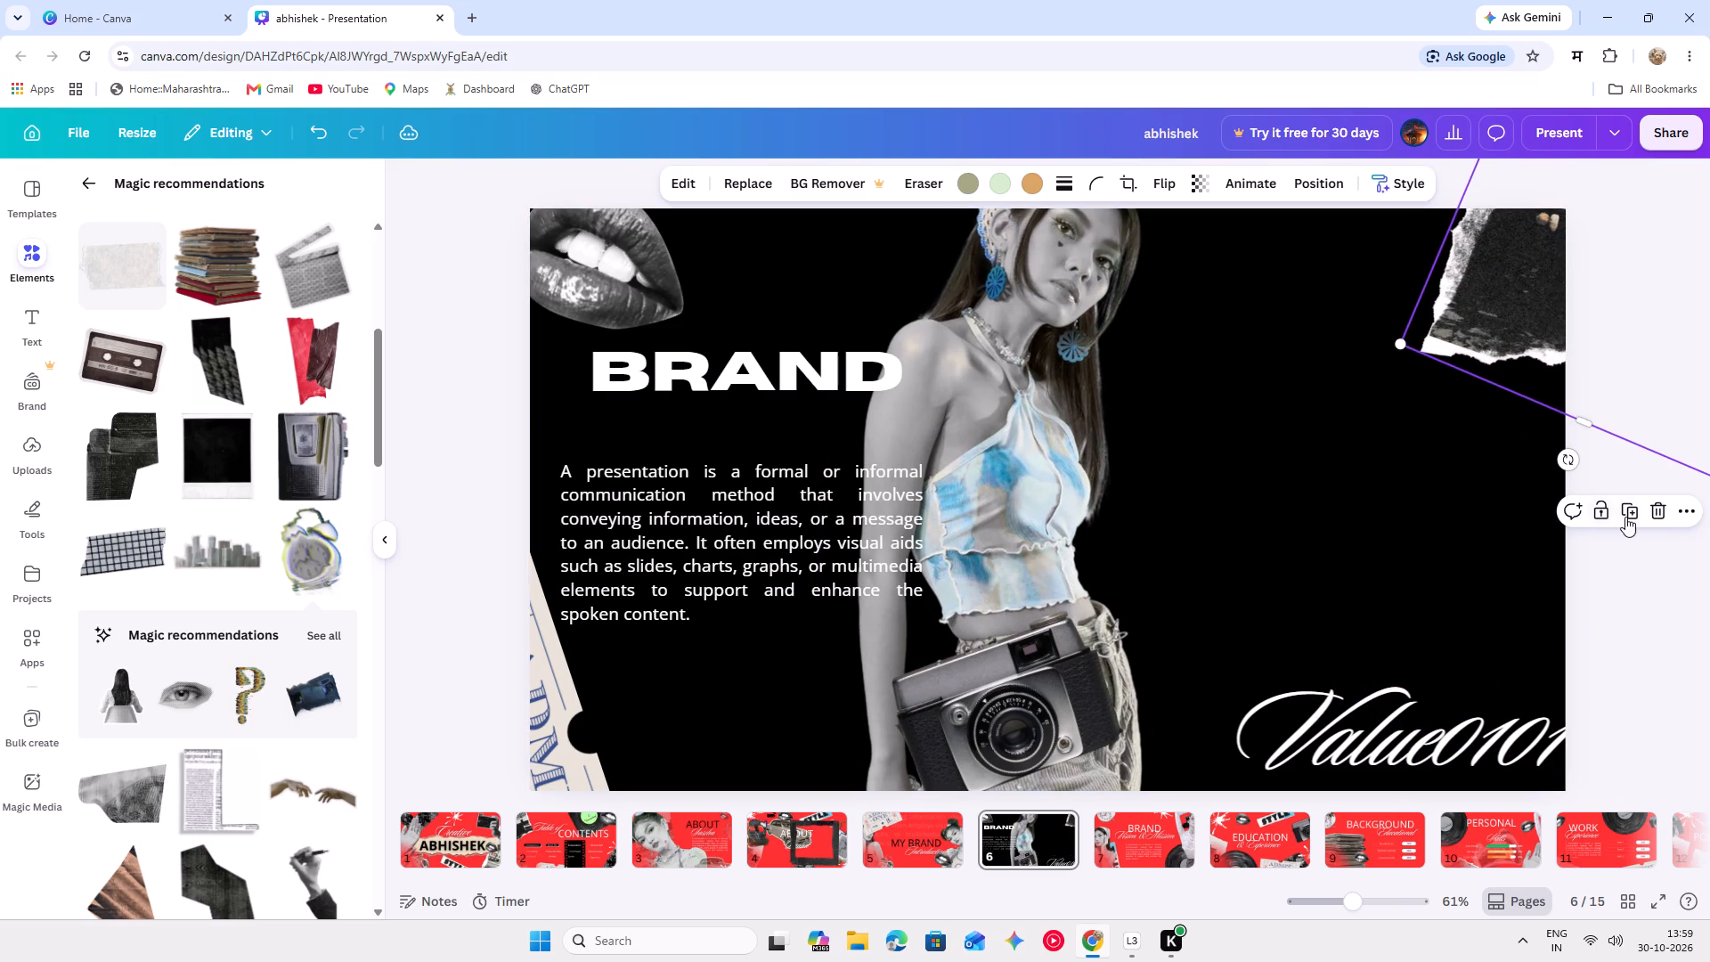
left_click(1626, 517)
left_click_drag(1507, 355, 1517, 469)
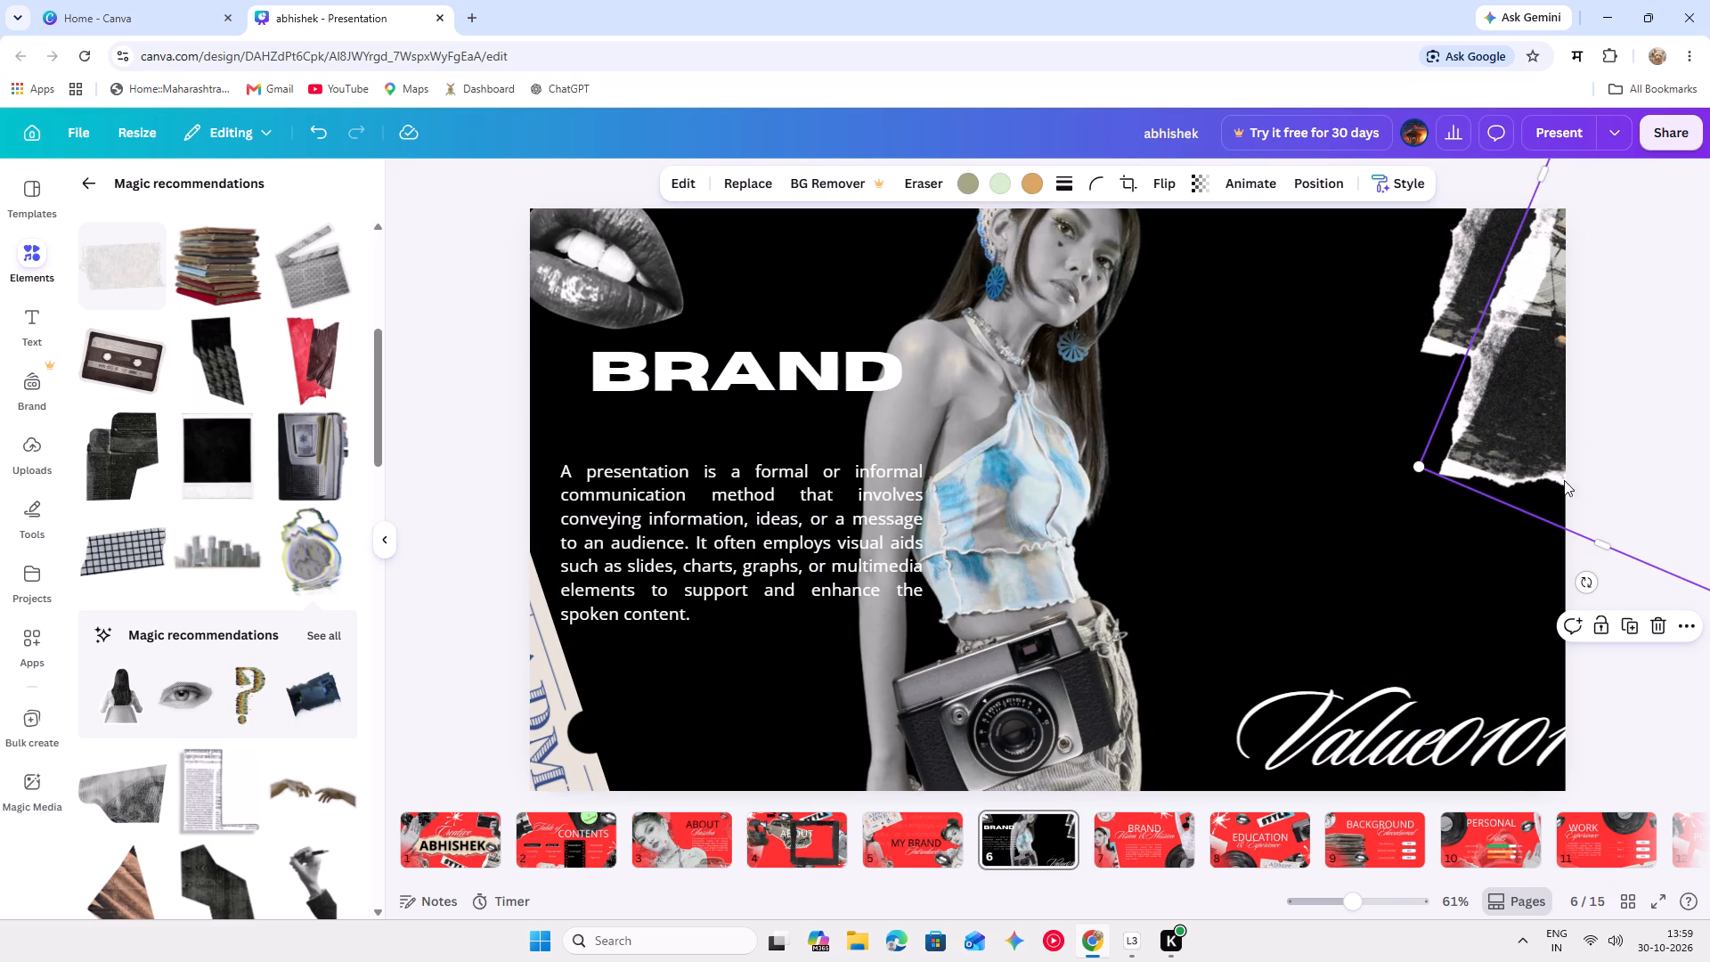
left_click(1637, 632)
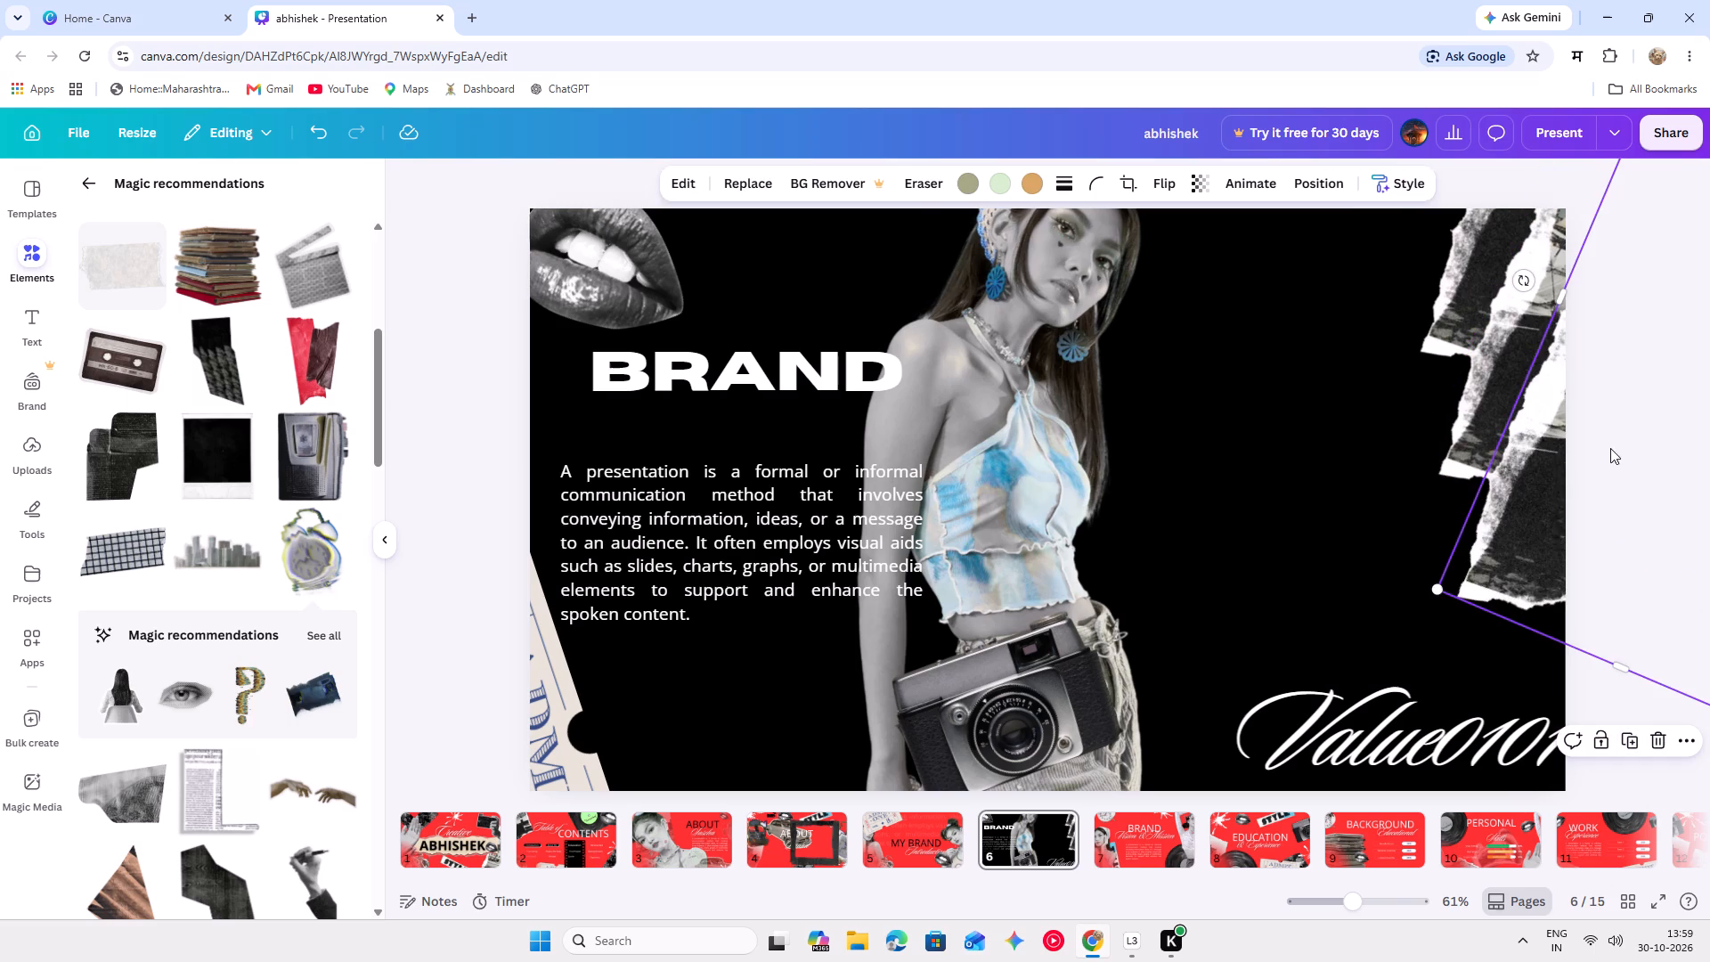
left_click_drag(1601, 468, 1587, 471)
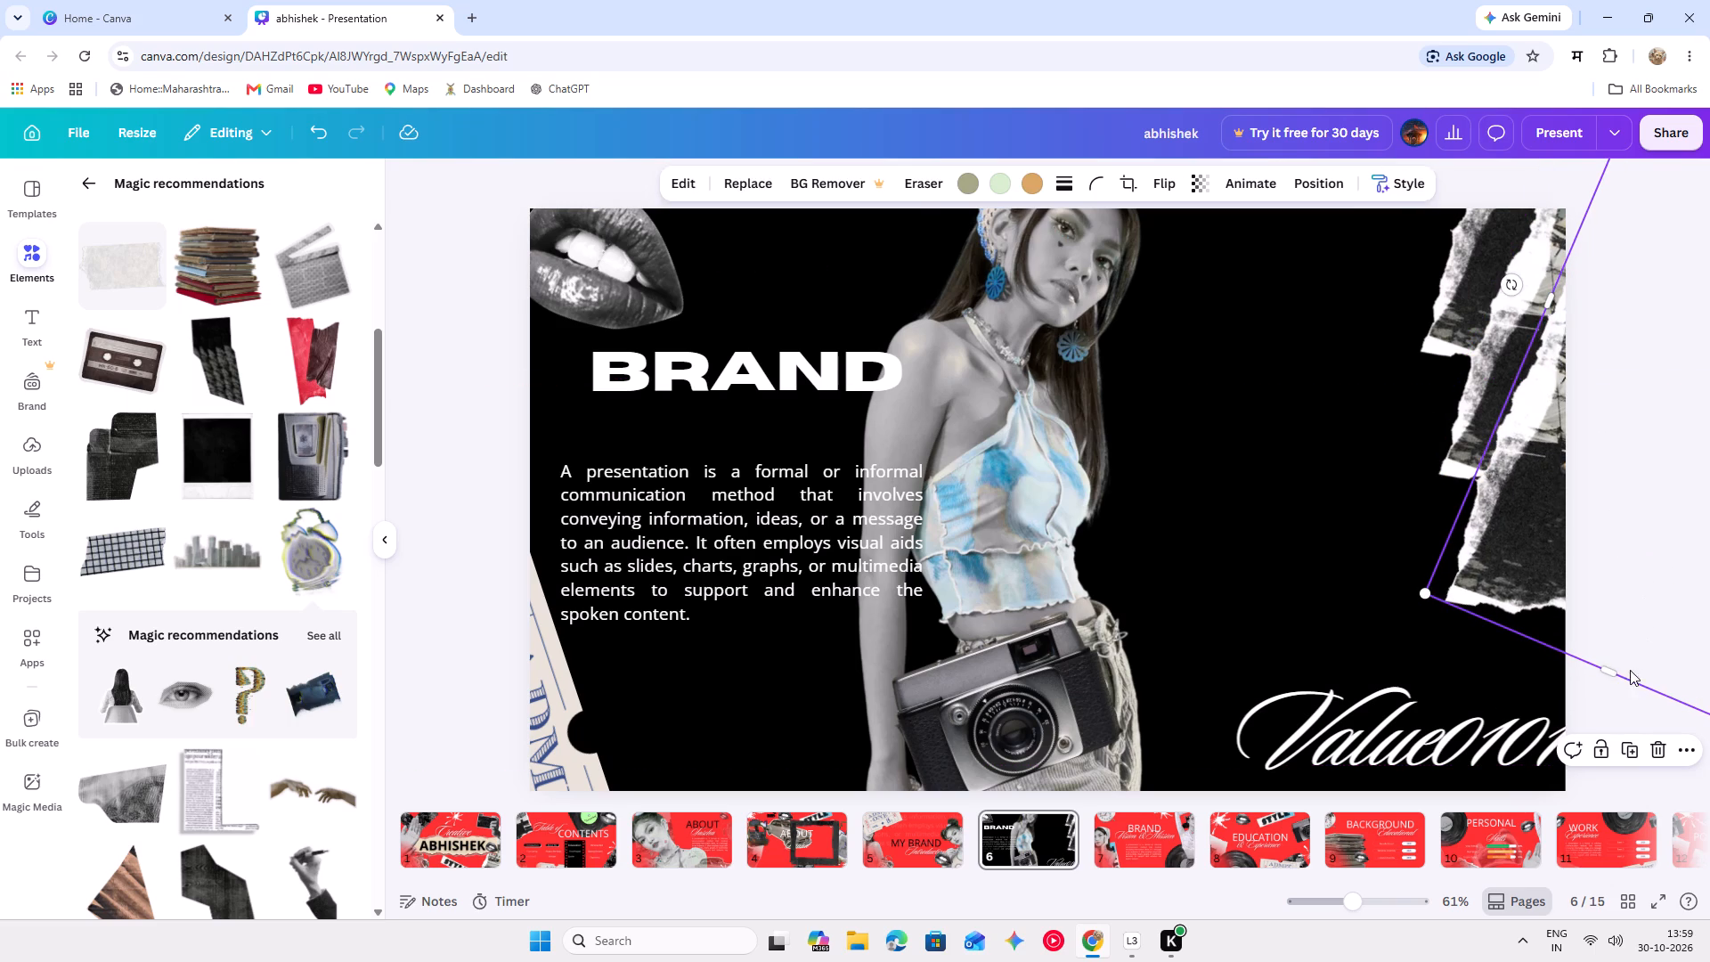
left_click(1622, 746)
left_click(1622, 746)
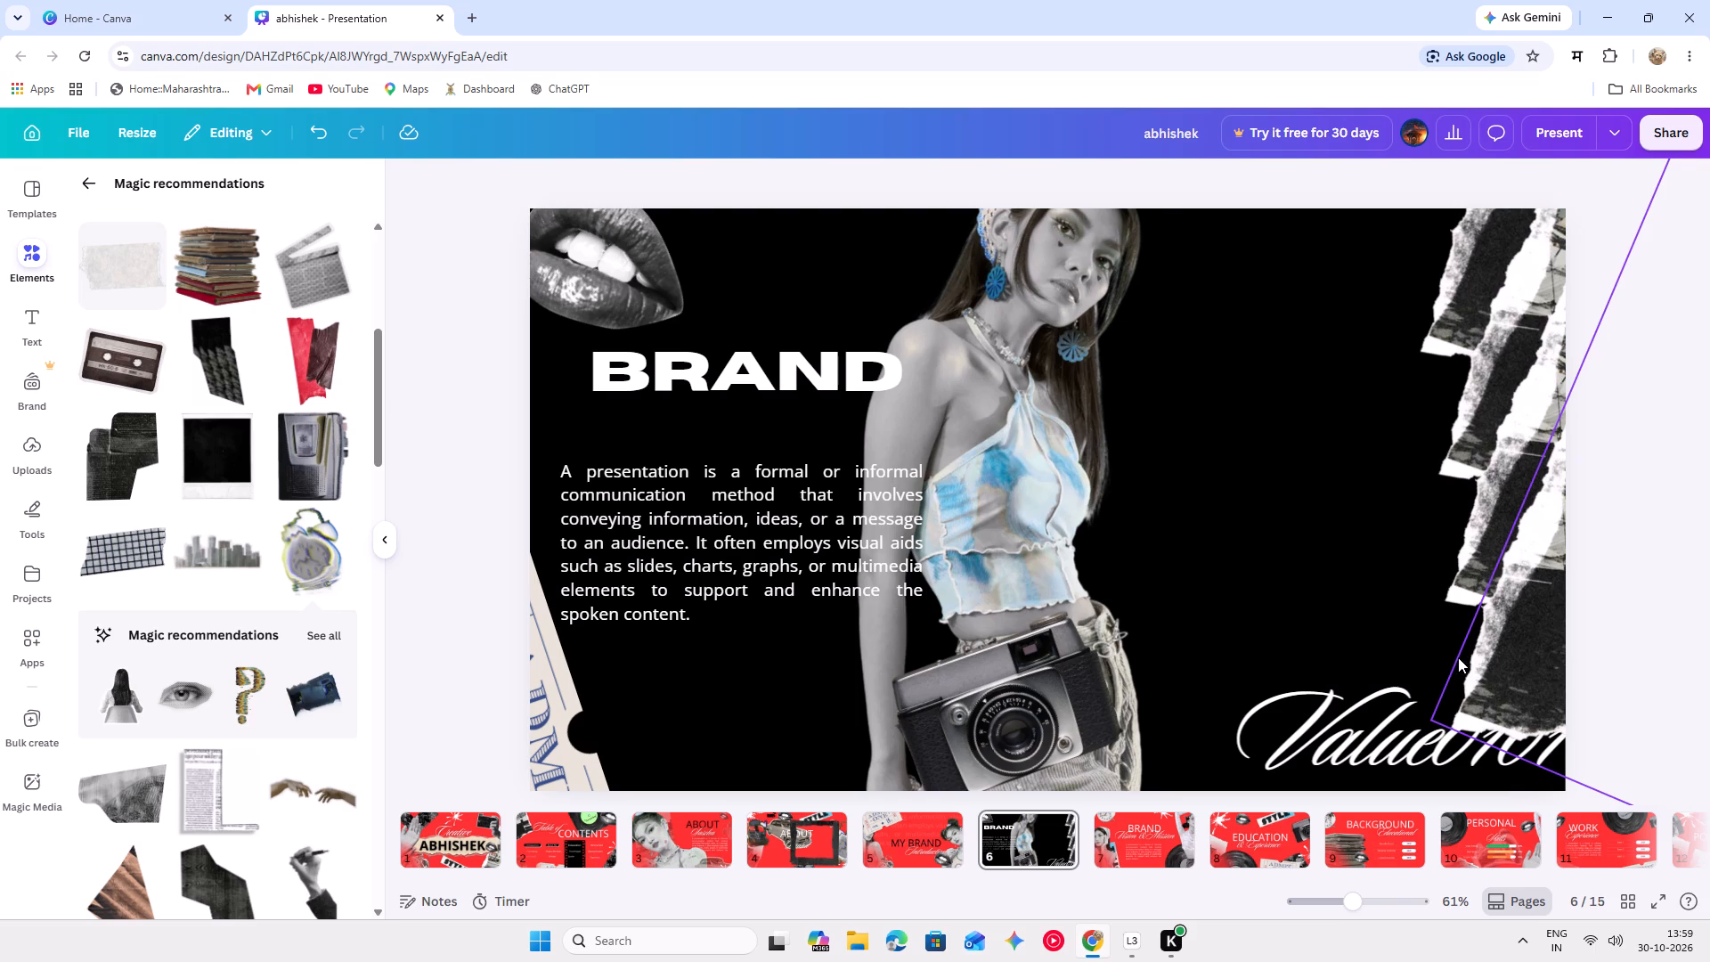
Move the BRAND heading left and slightly down so it starts at the slide's left edge, just above the paragraph.
left_click_drag(704, 378, 691, 382)
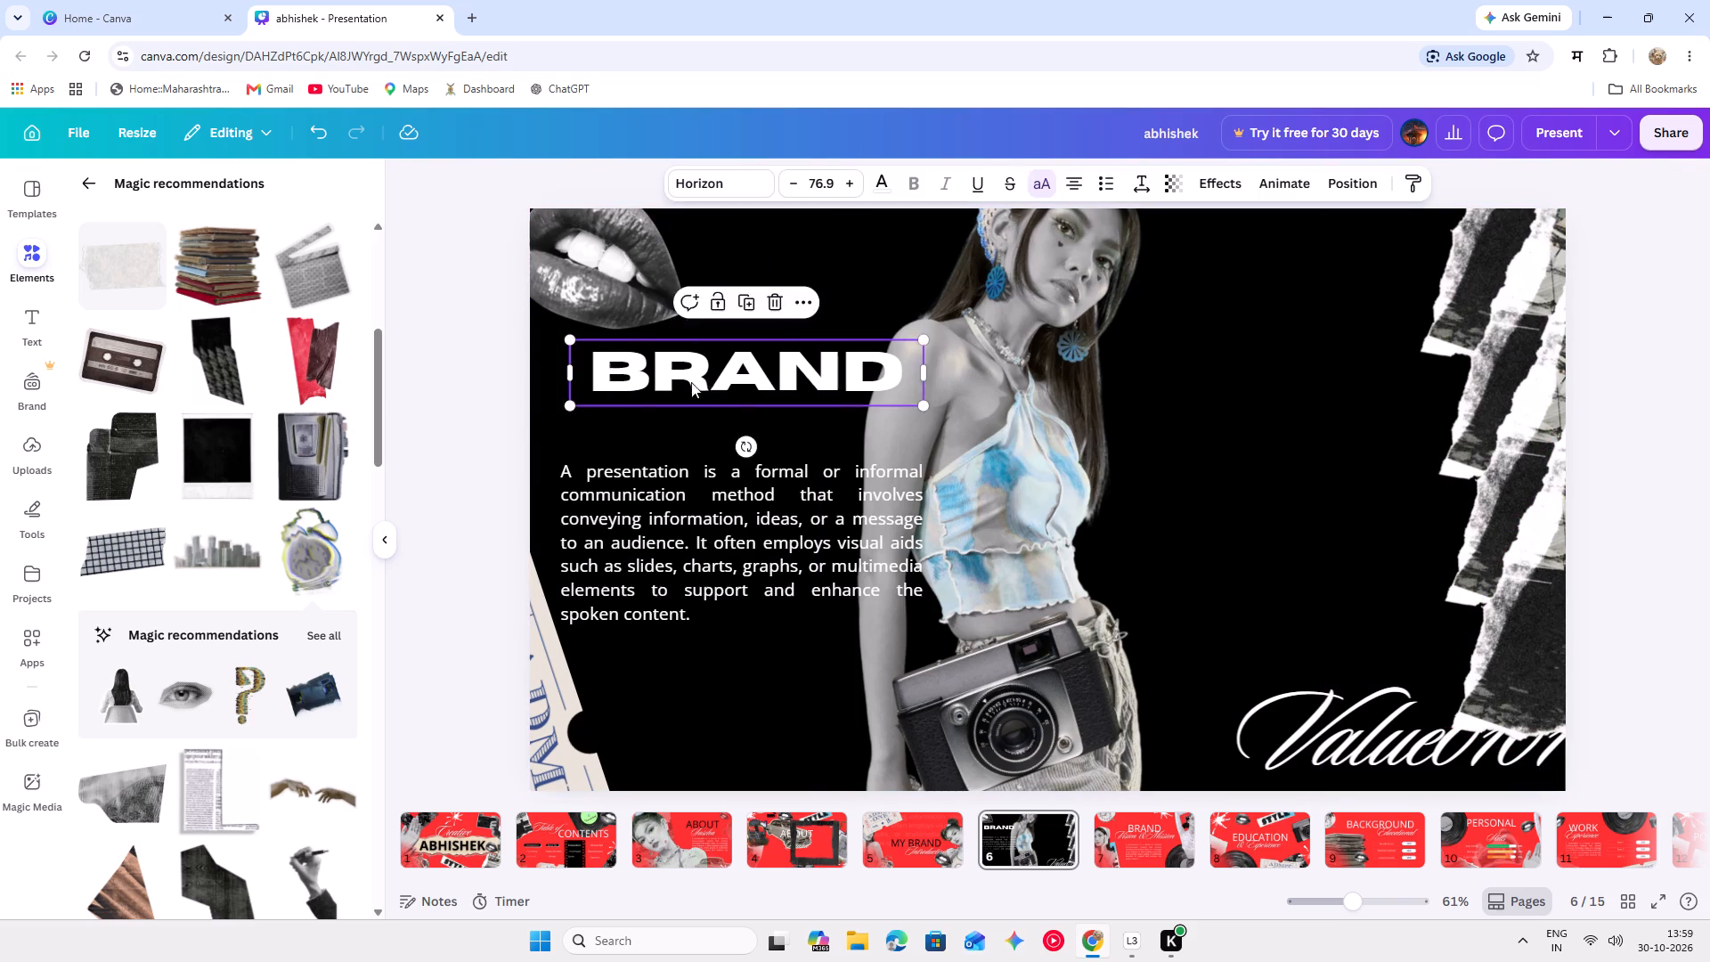
left_click_drag(691, 382, 655, 398)
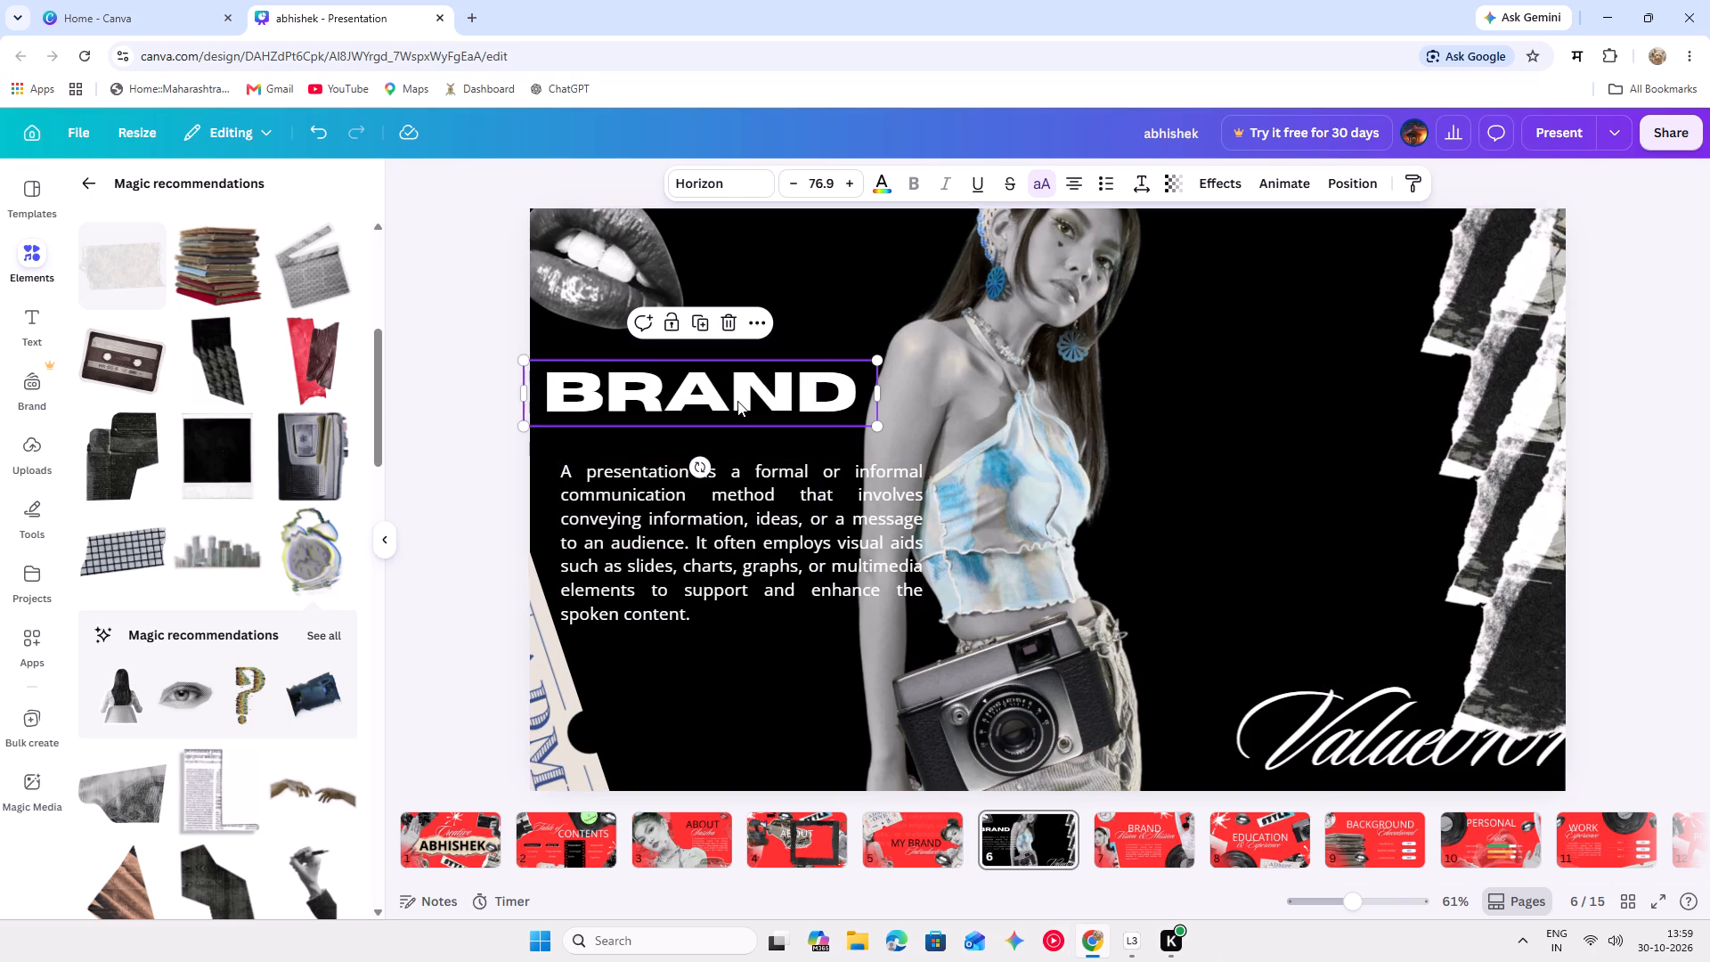
left_click_drag(737, 401, 722, 403)
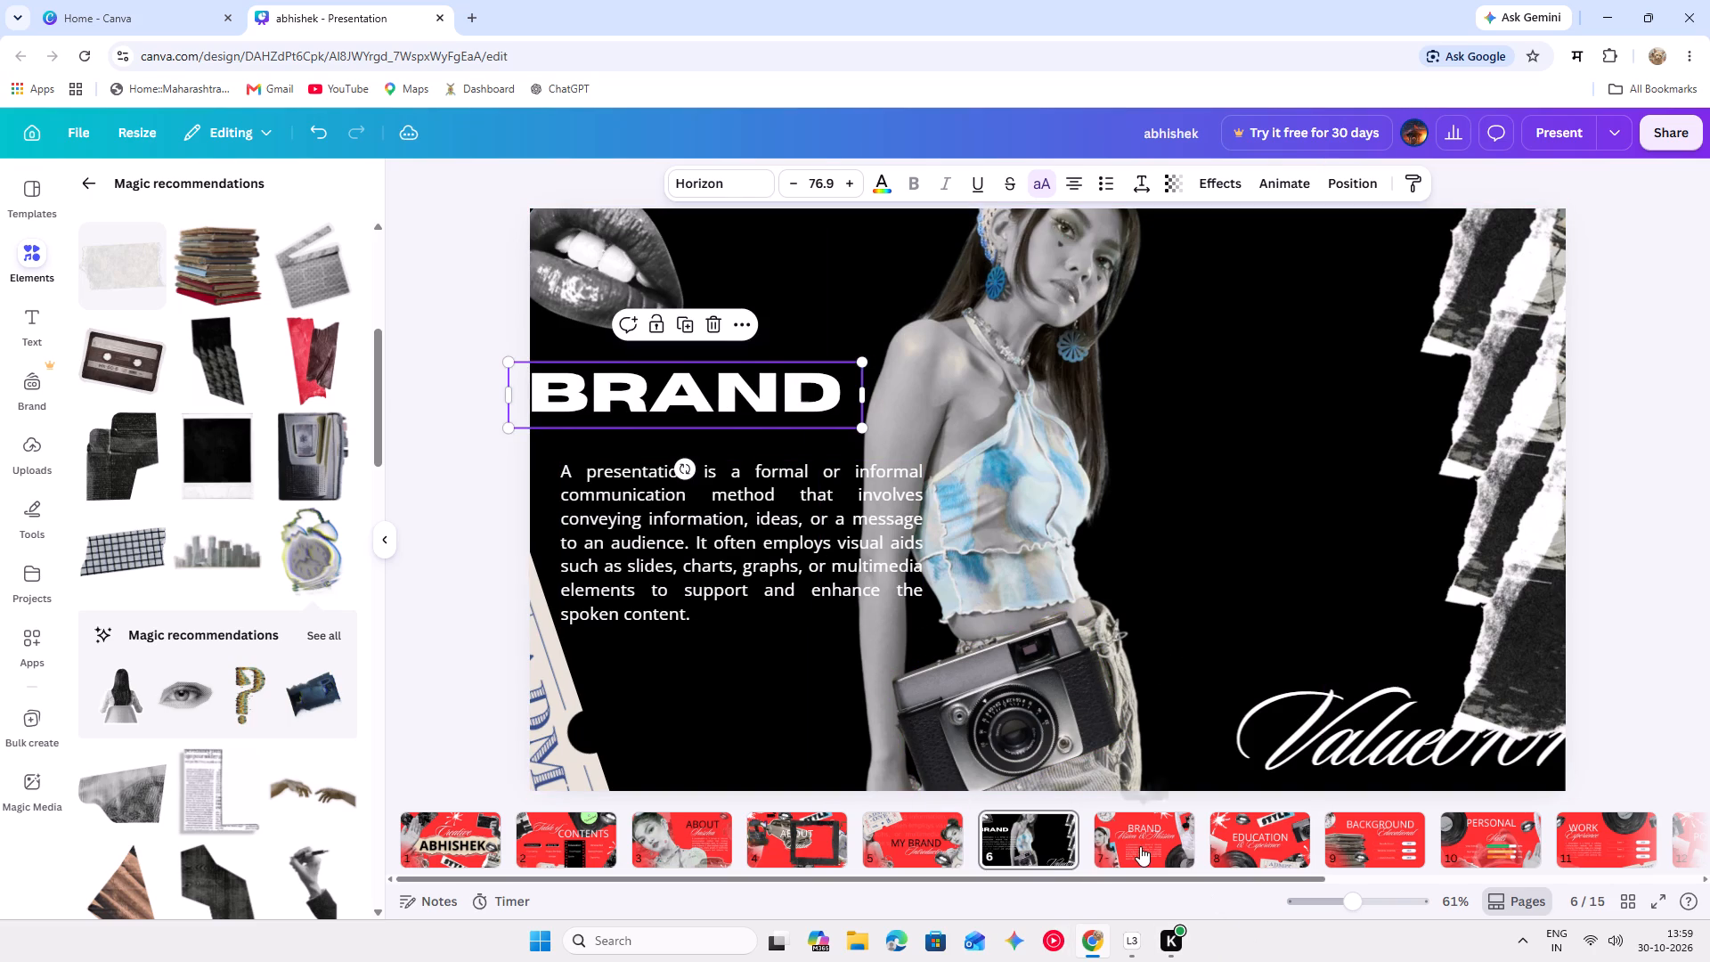
Go to slide 7 and move its BRAND heading up, clear of the Vision & Mission script.
left_click(1140, 846)
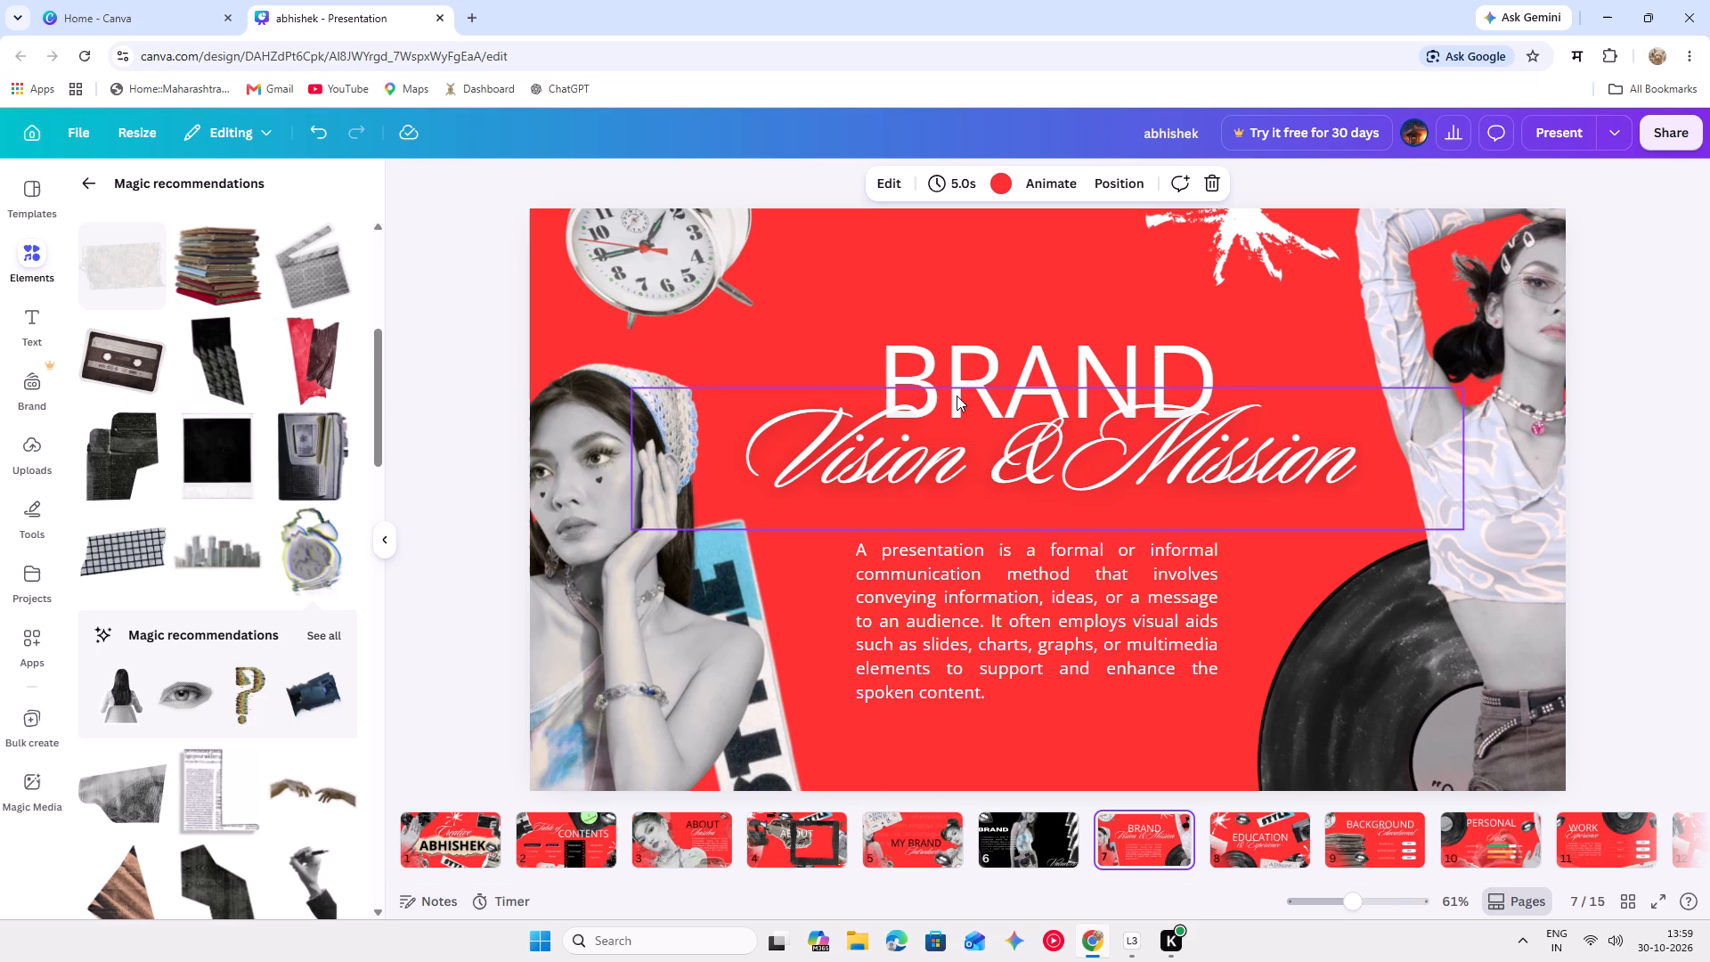
left_click_drag(940, 363, 932, 334)
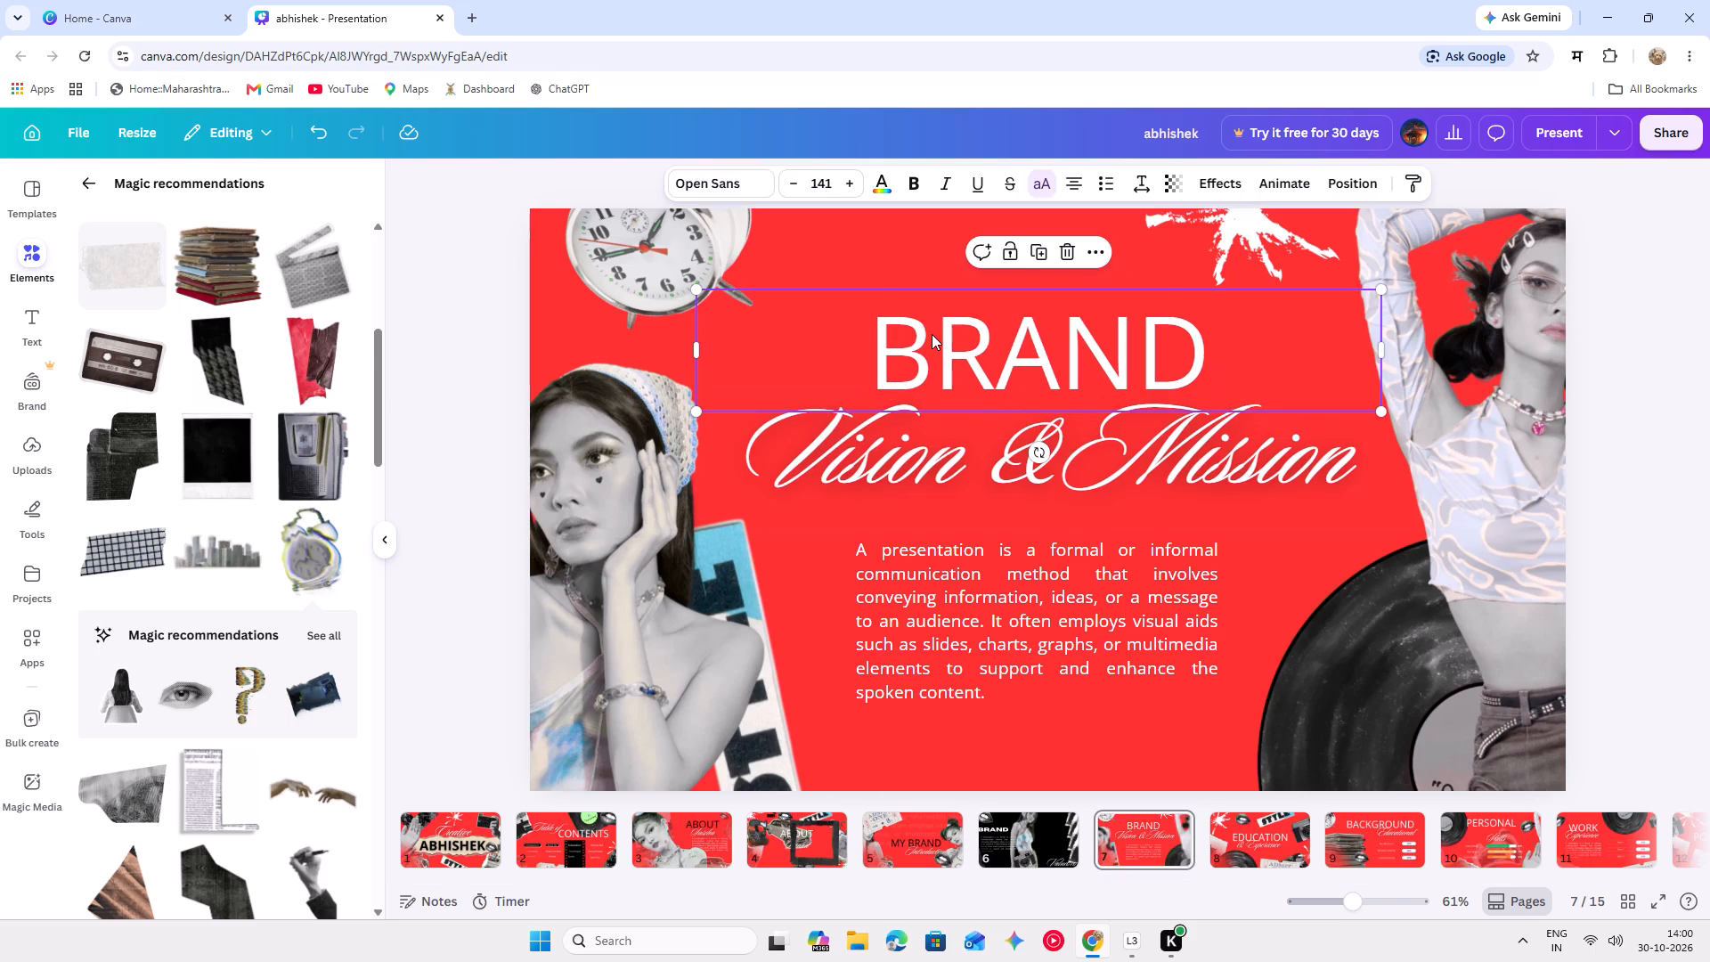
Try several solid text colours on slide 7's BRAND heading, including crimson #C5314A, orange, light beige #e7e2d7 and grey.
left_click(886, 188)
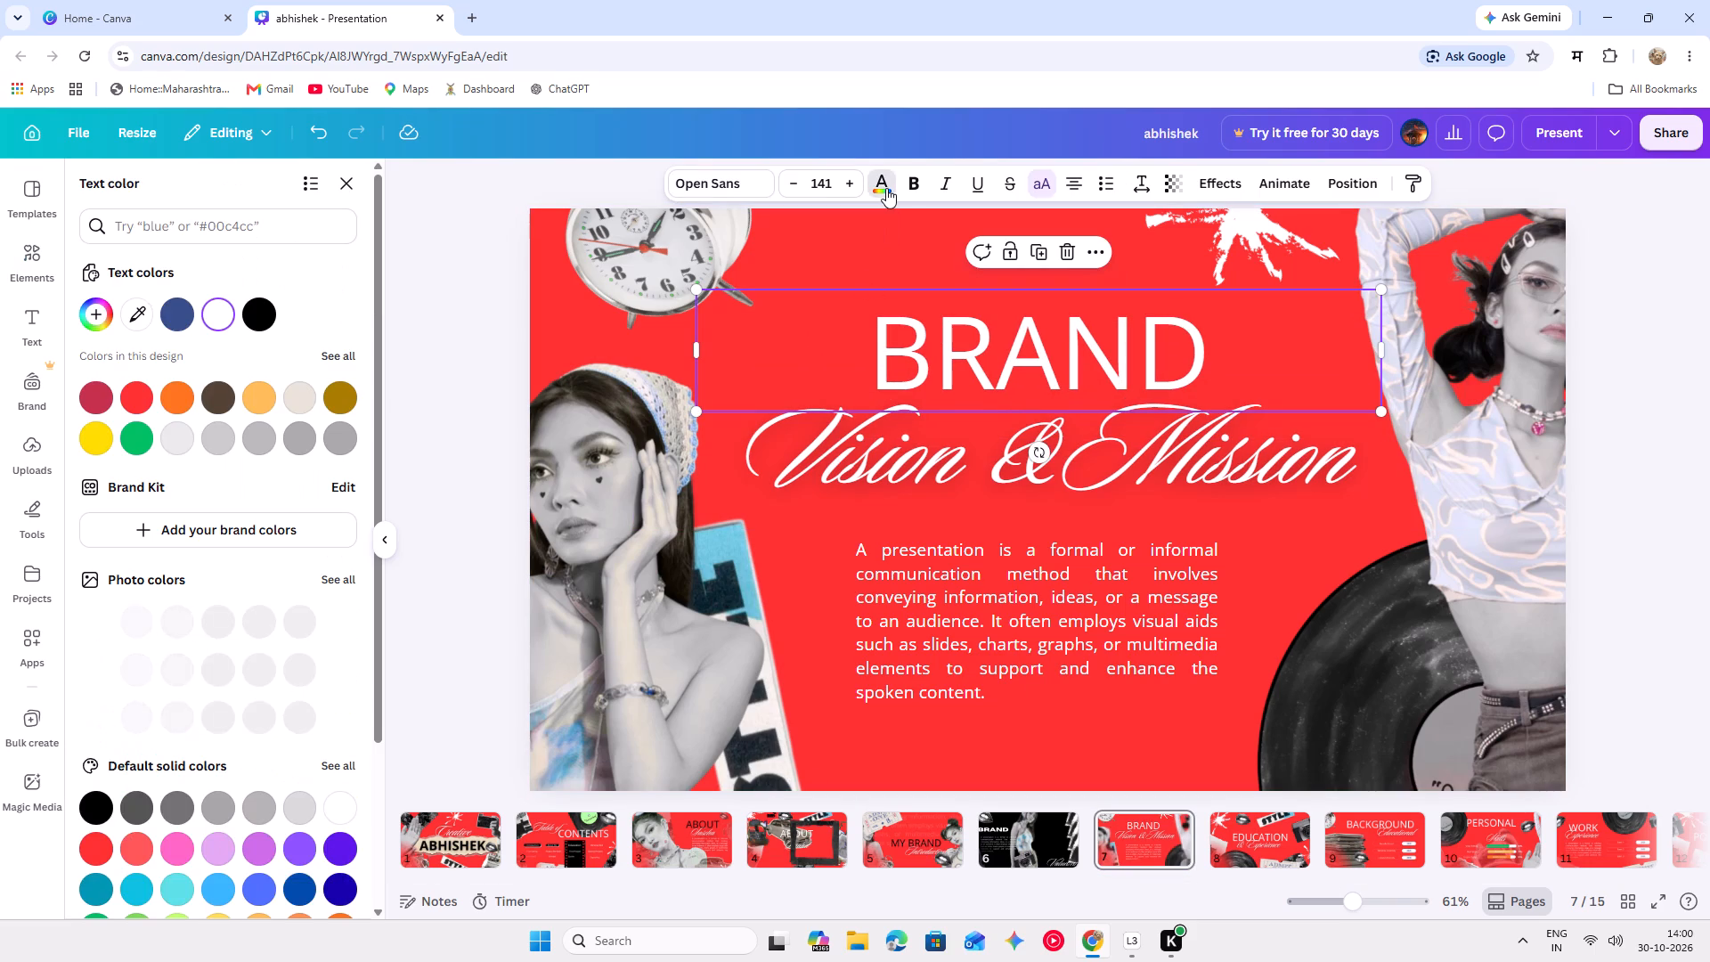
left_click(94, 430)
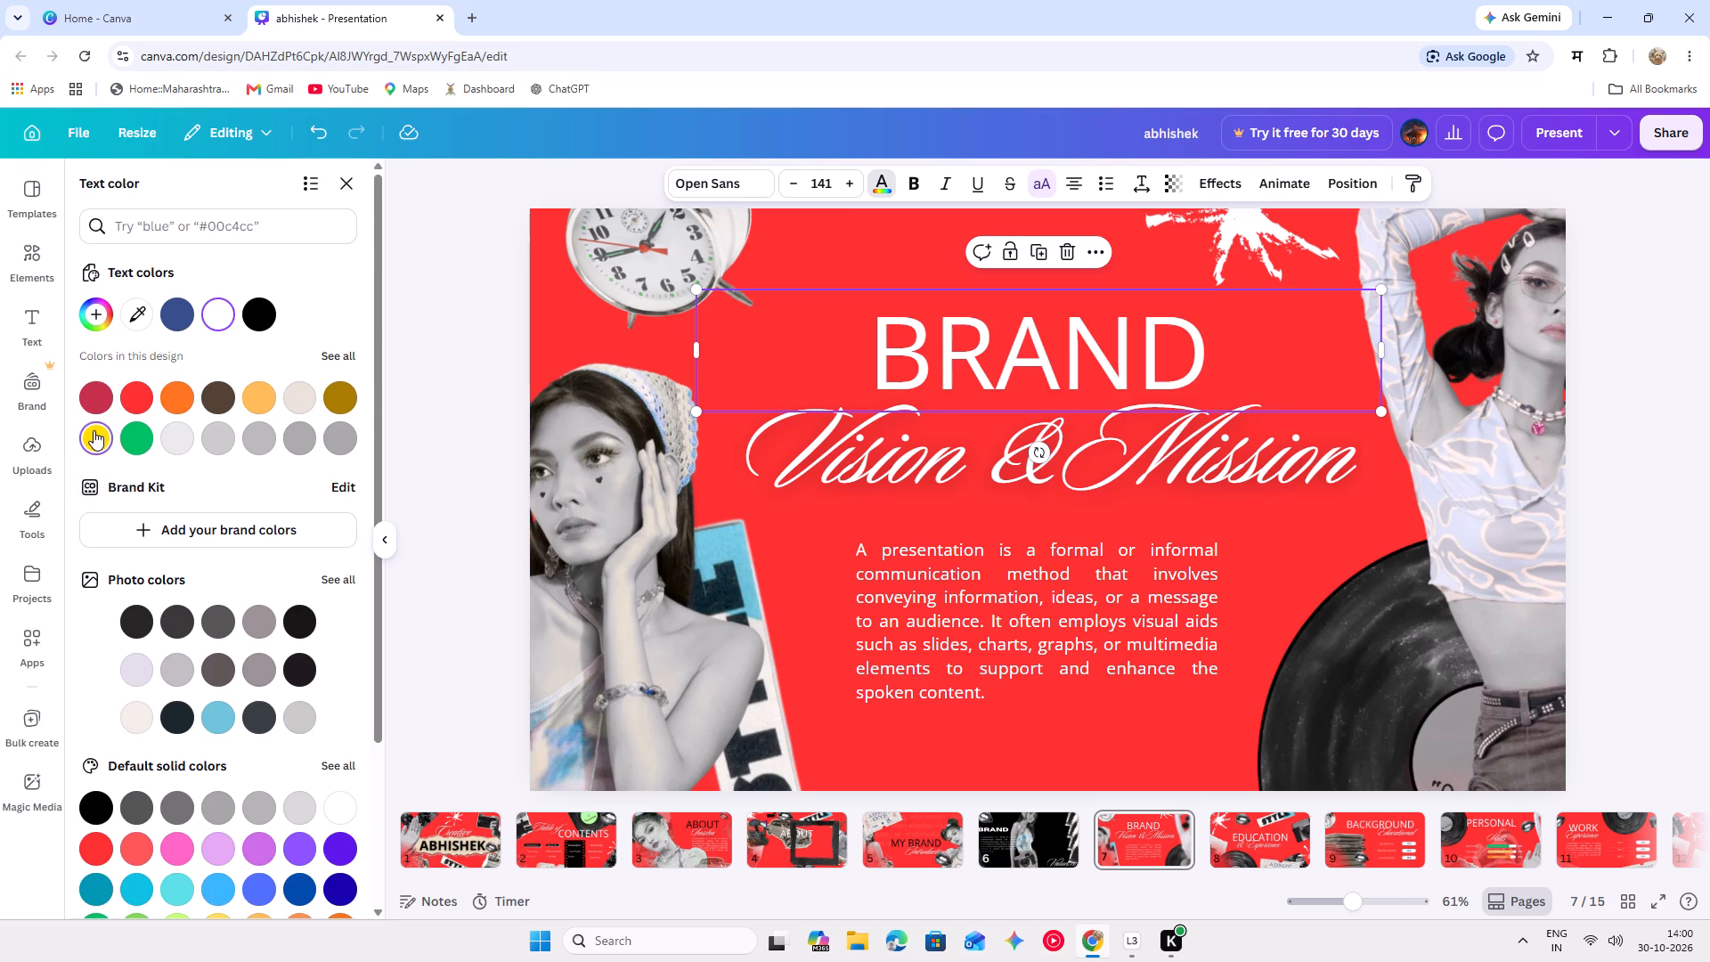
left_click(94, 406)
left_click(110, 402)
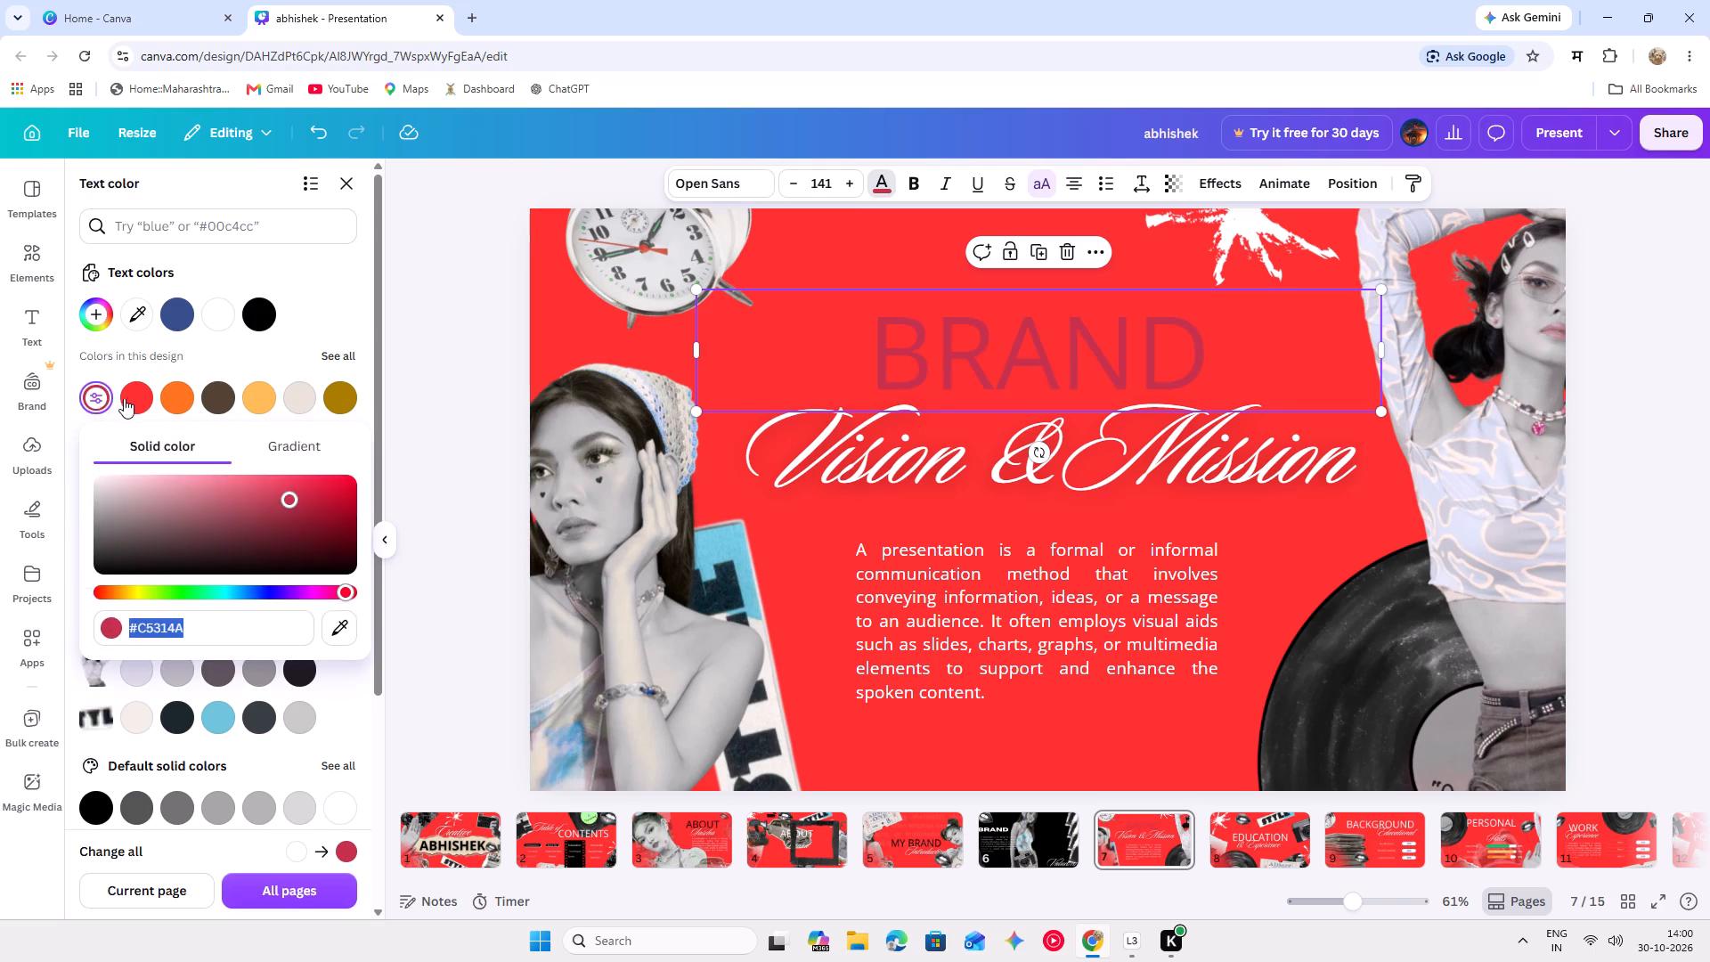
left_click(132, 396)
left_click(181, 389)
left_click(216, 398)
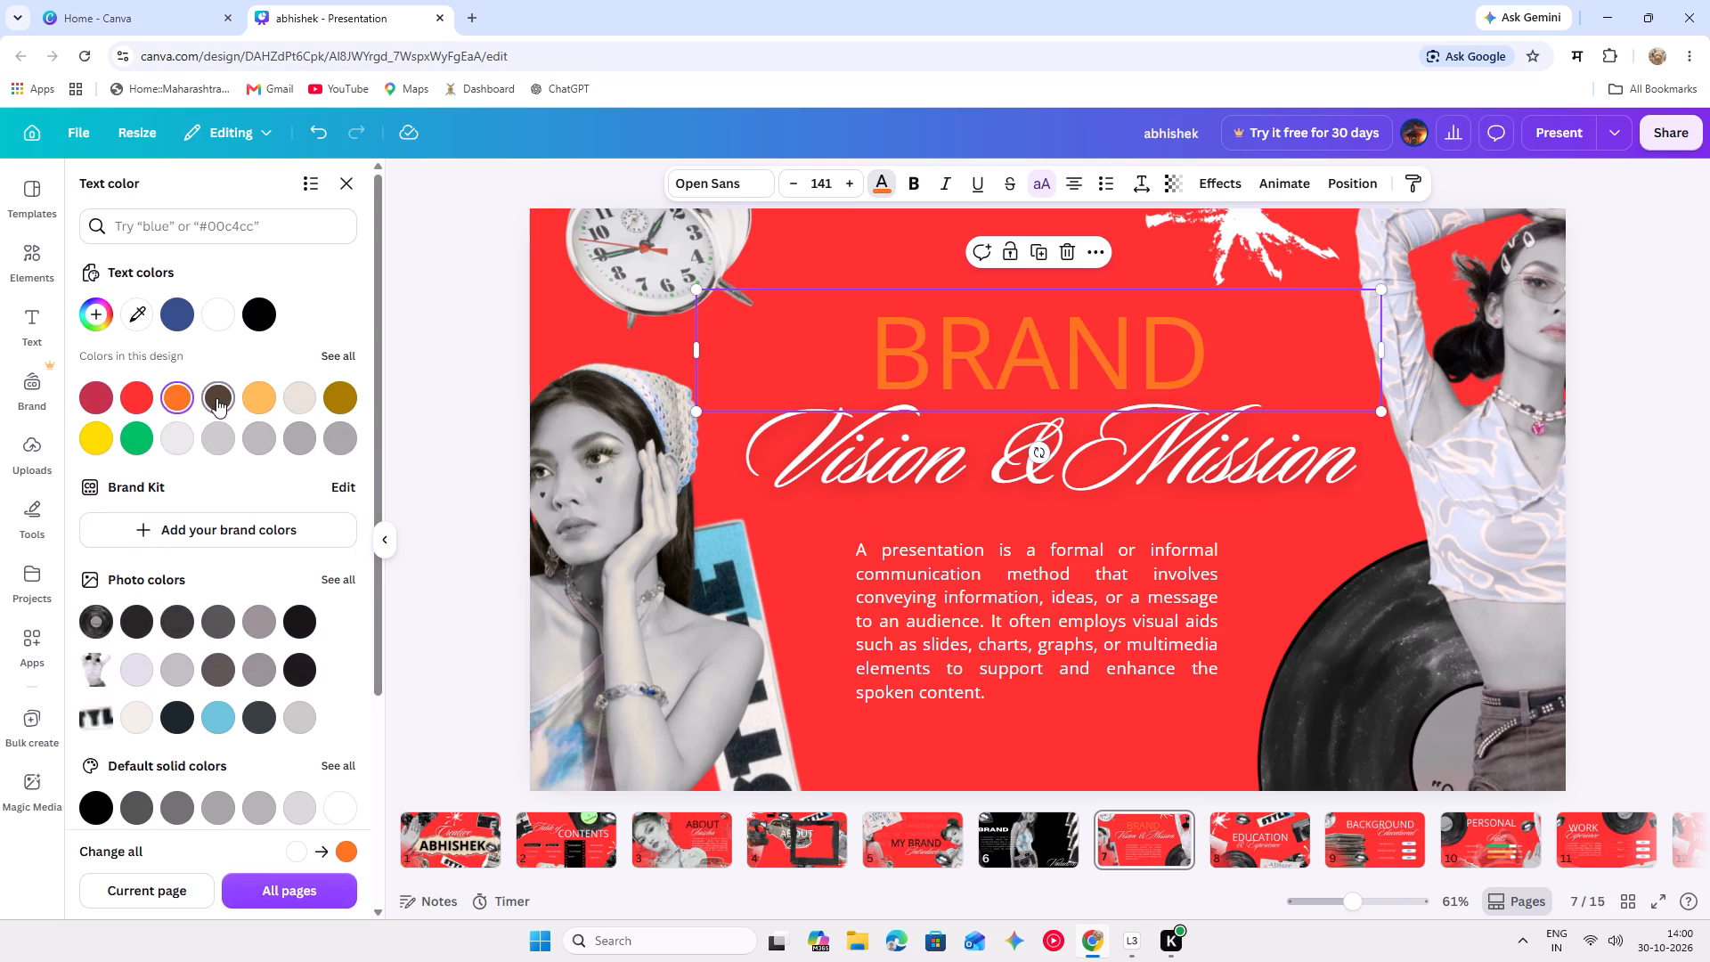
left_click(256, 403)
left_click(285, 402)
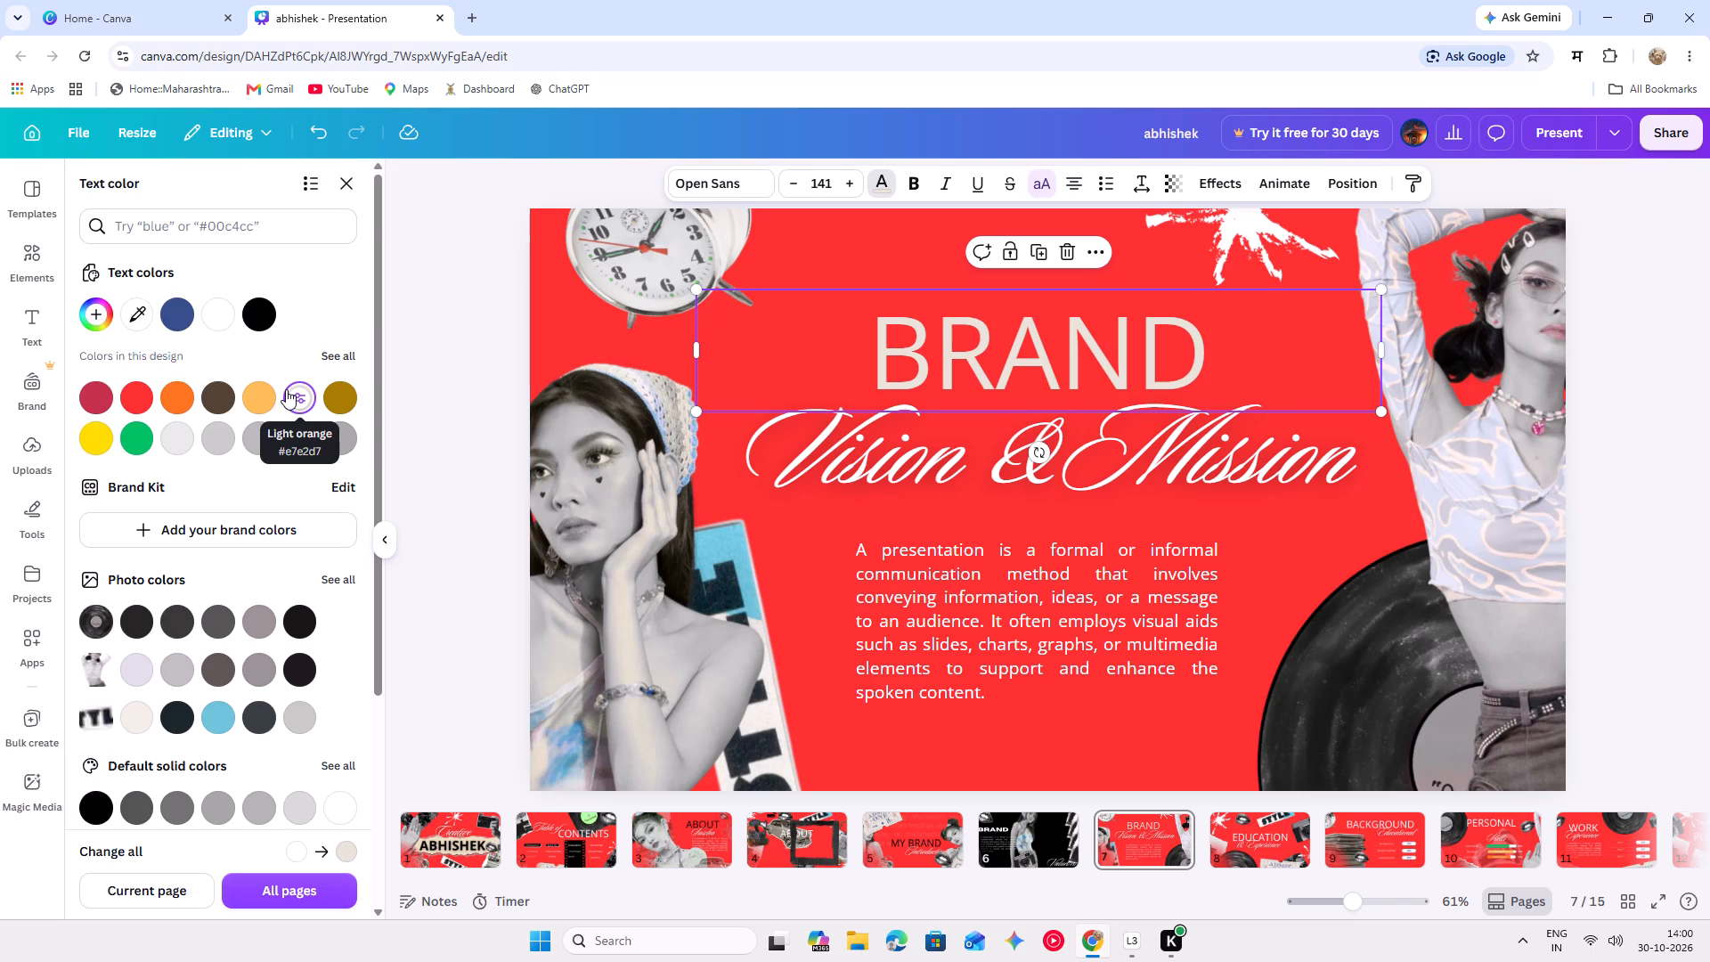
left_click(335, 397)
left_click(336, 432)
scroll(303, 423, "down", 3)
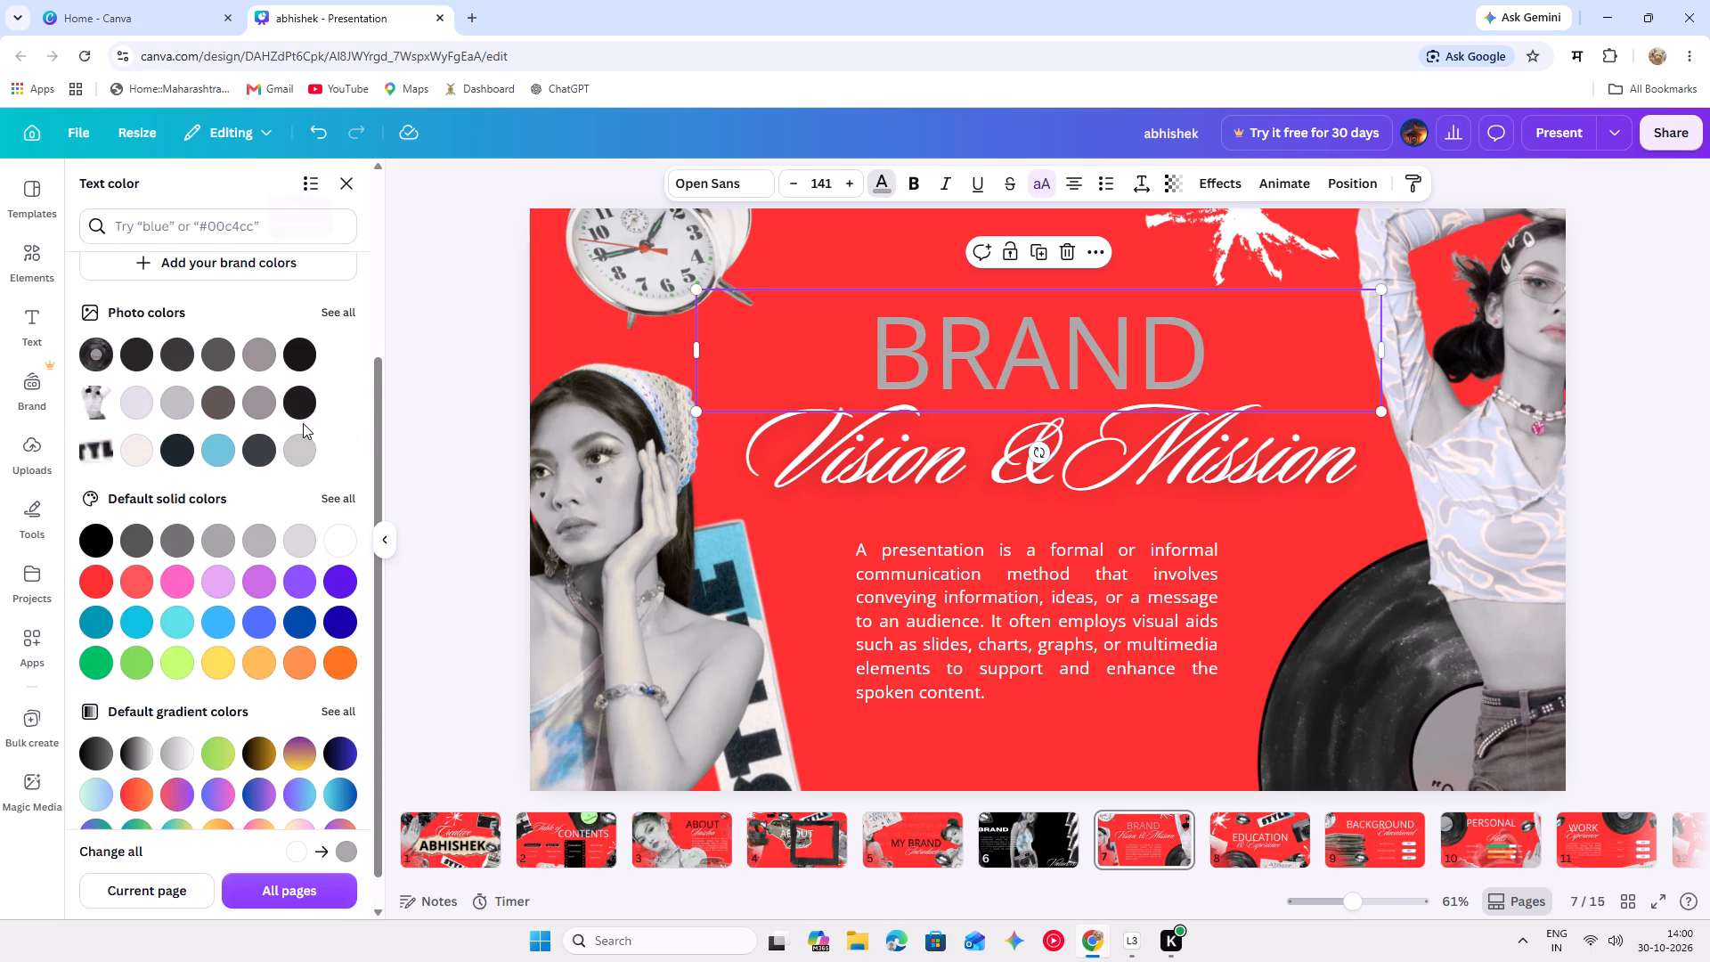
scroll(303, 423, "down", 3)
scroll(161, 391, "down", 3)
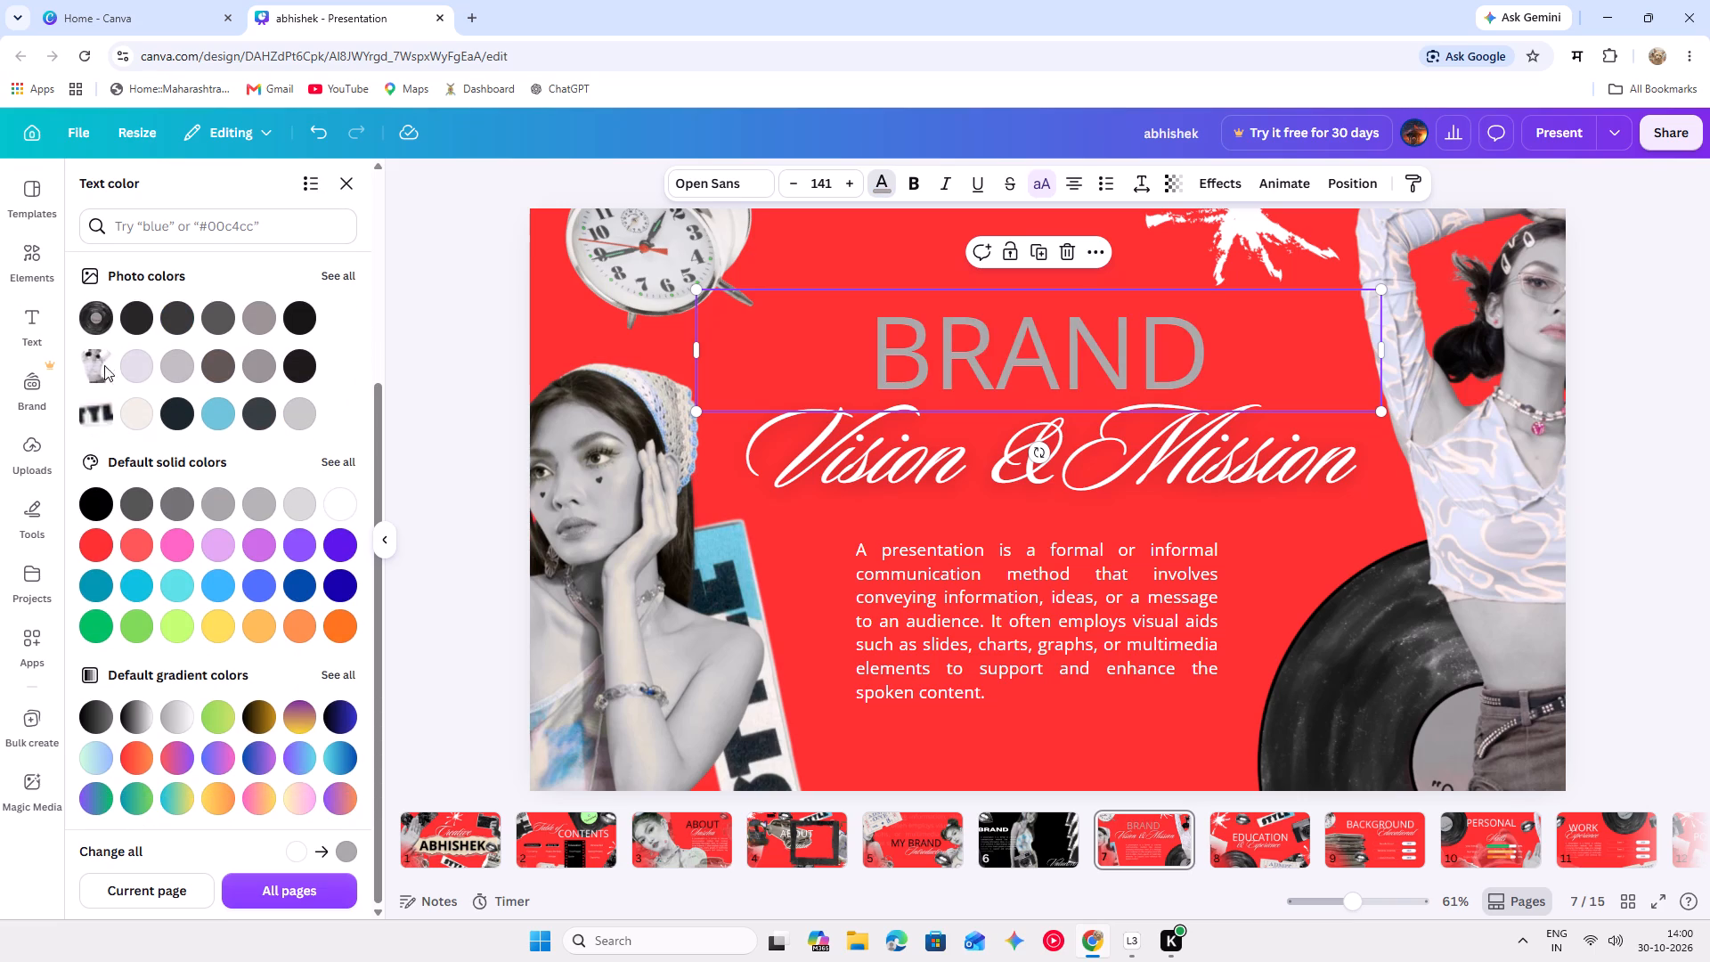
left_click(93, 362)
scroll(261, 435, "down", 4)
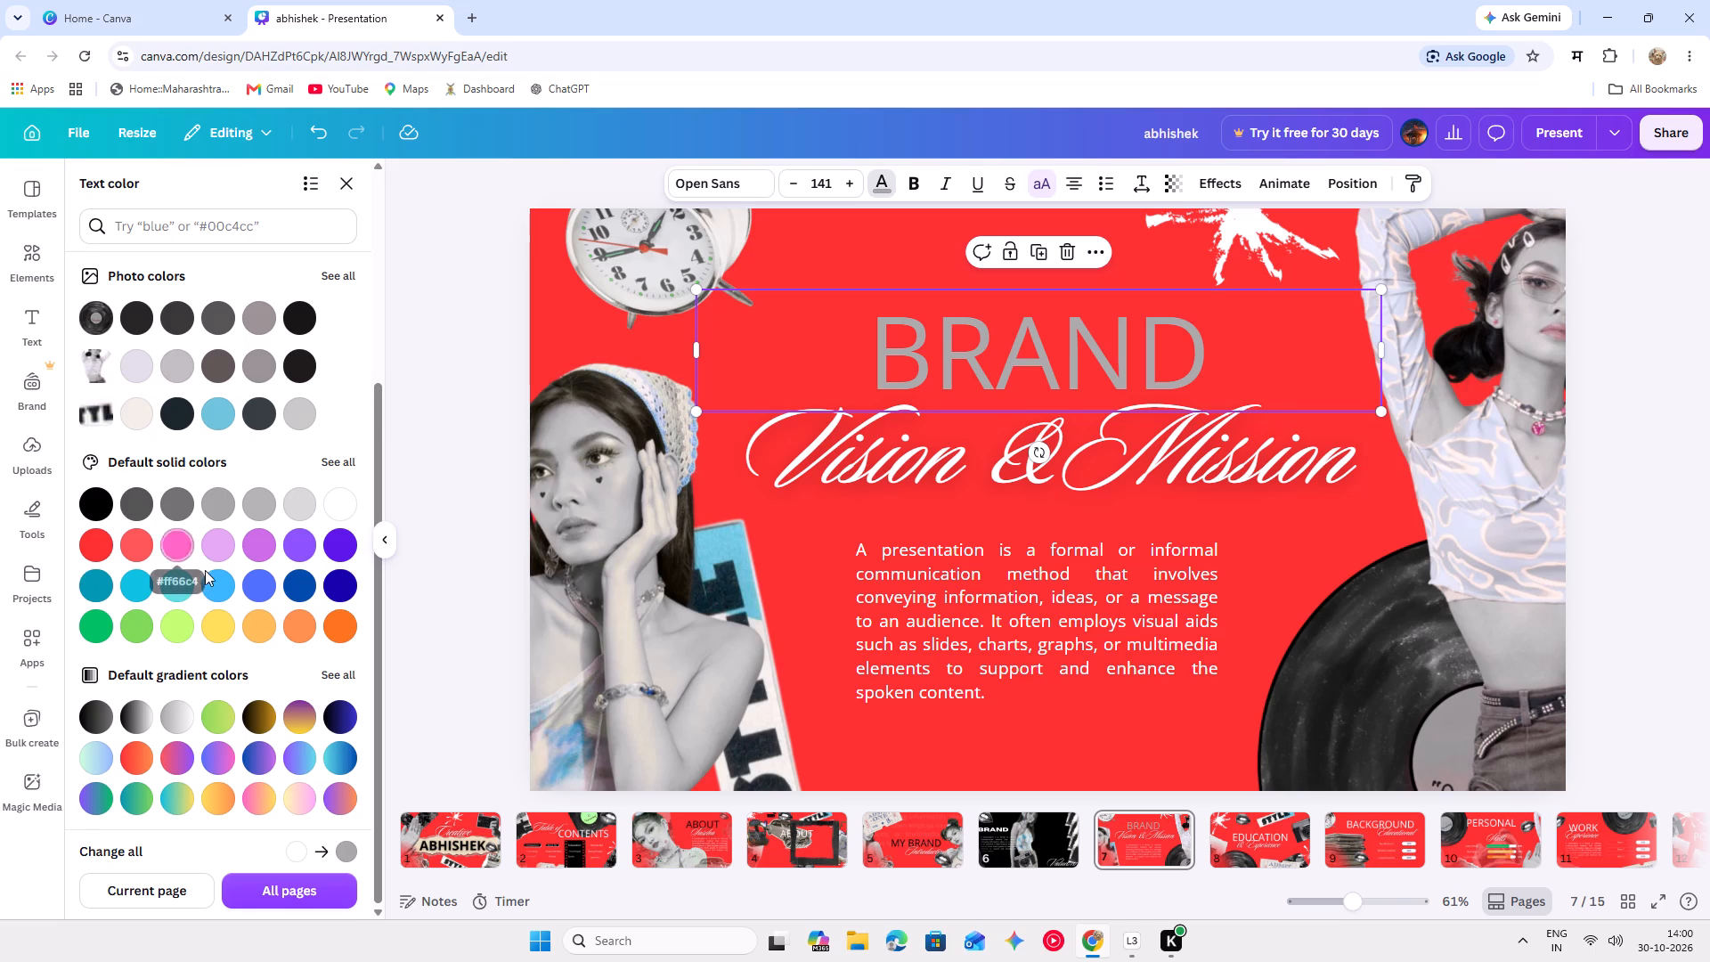
Apply the default purple-to-green gradient as the text colour of slide 7's BRAND heading.
left_click(130, 765)
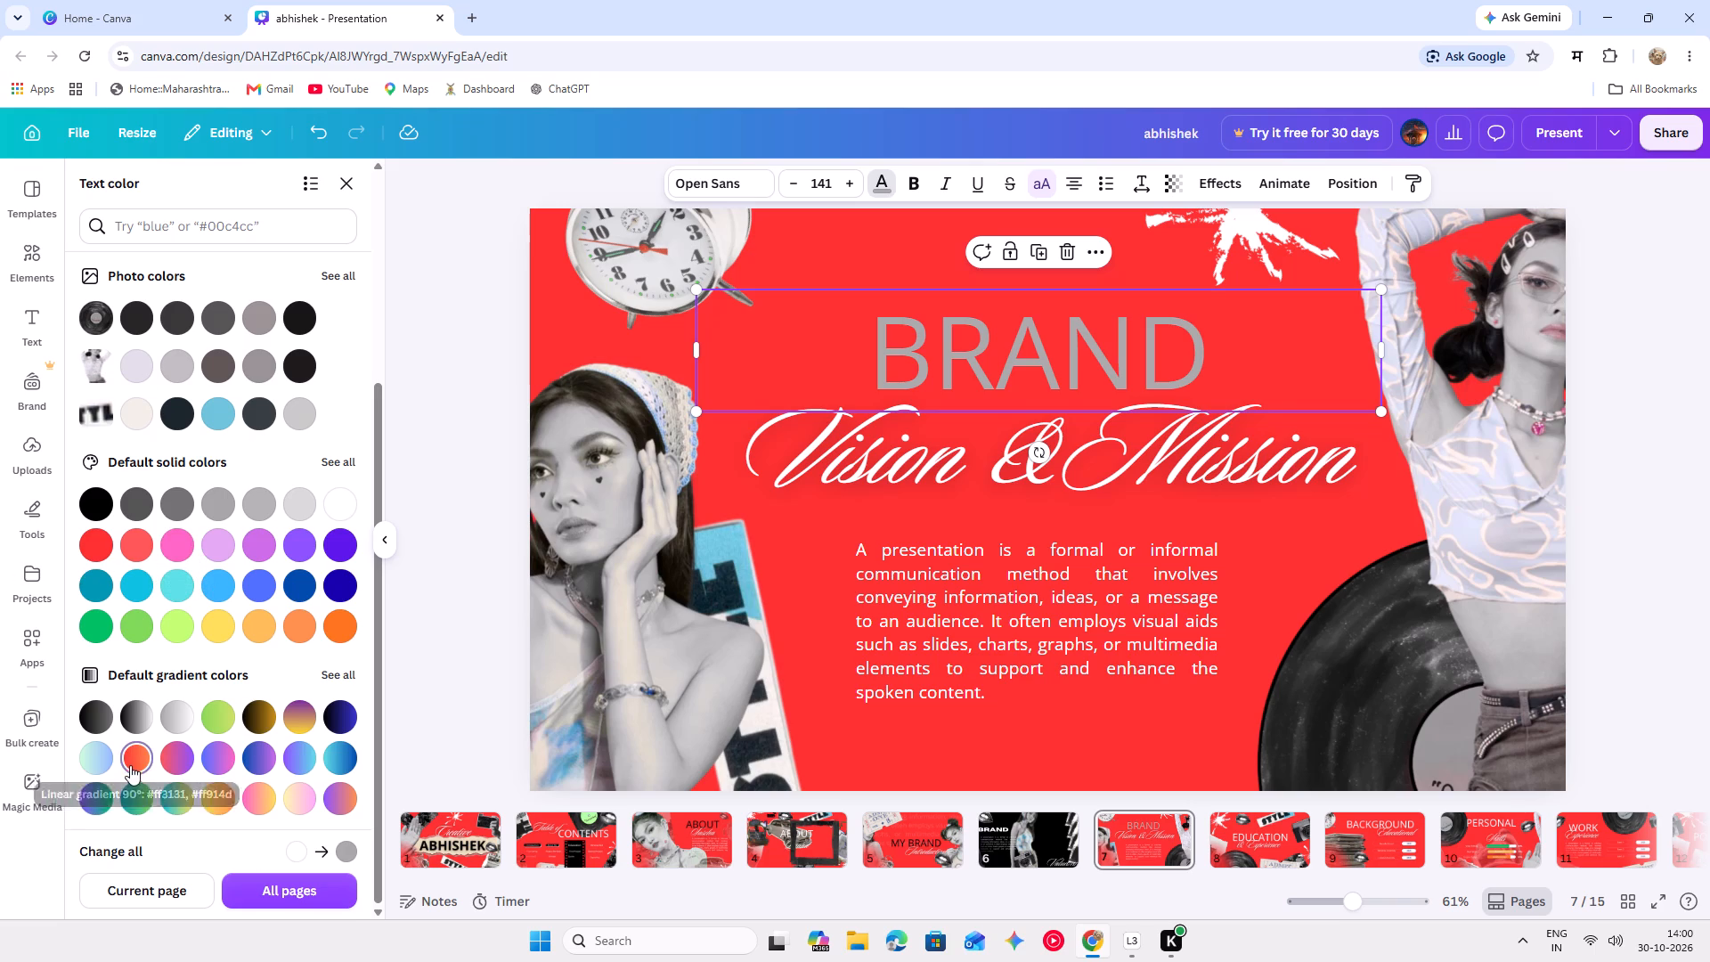
left_click(94, 811)
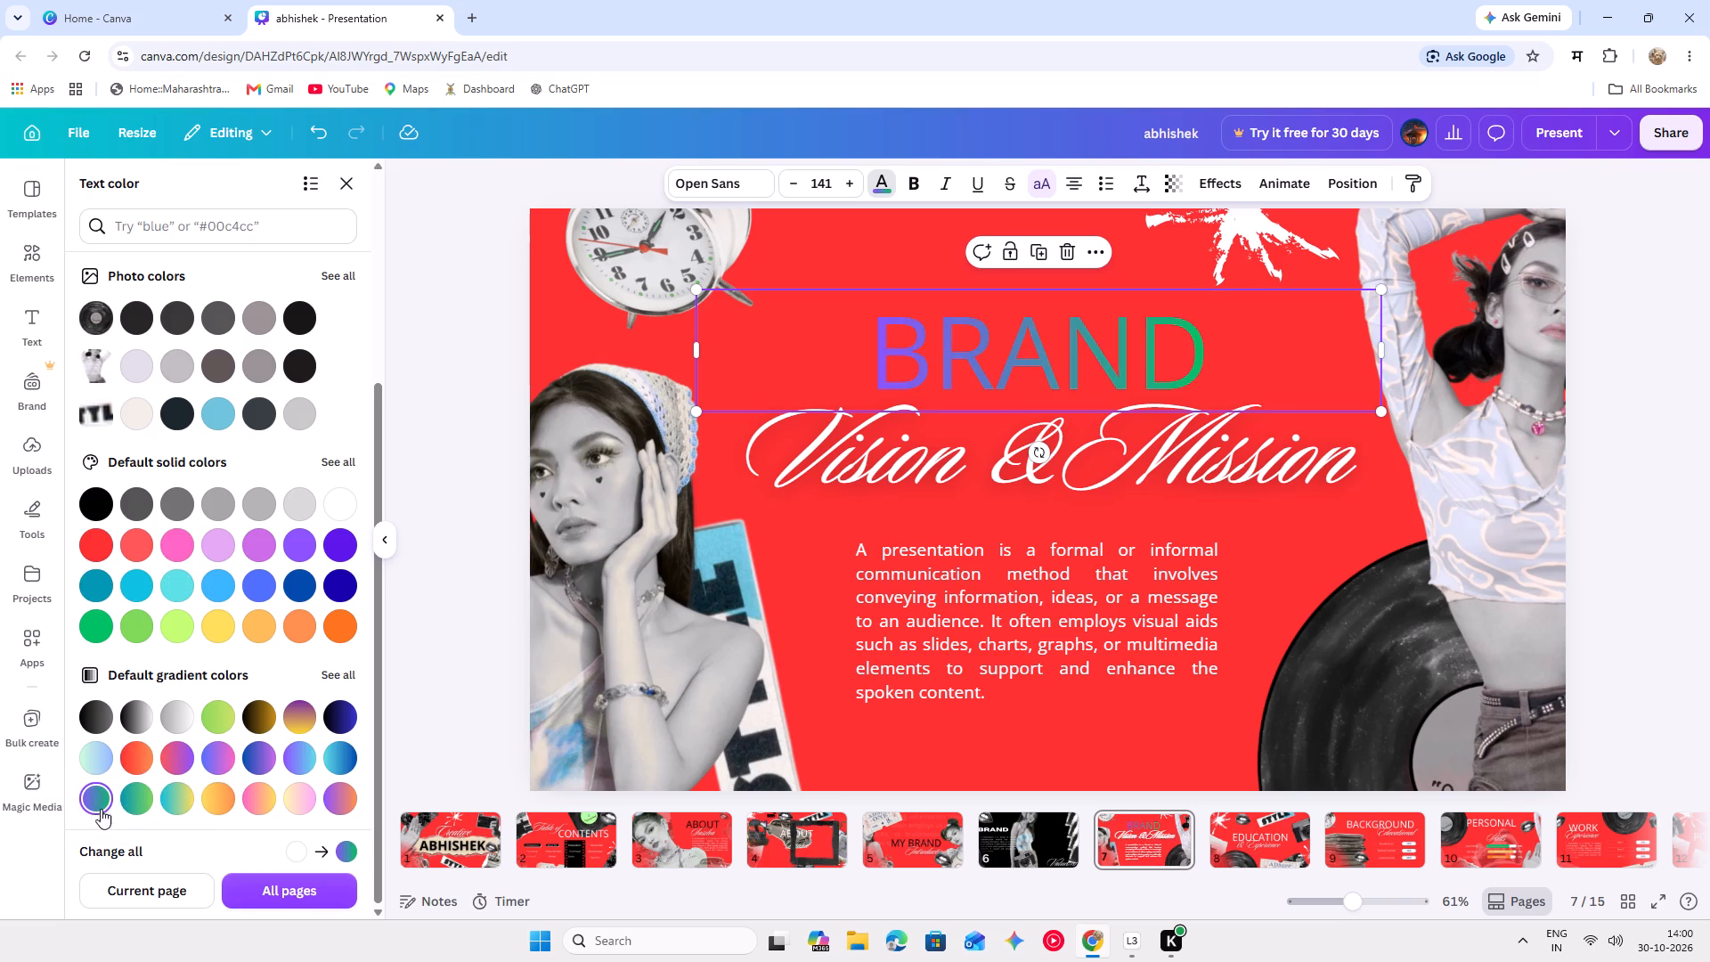
left_click(440, 431)
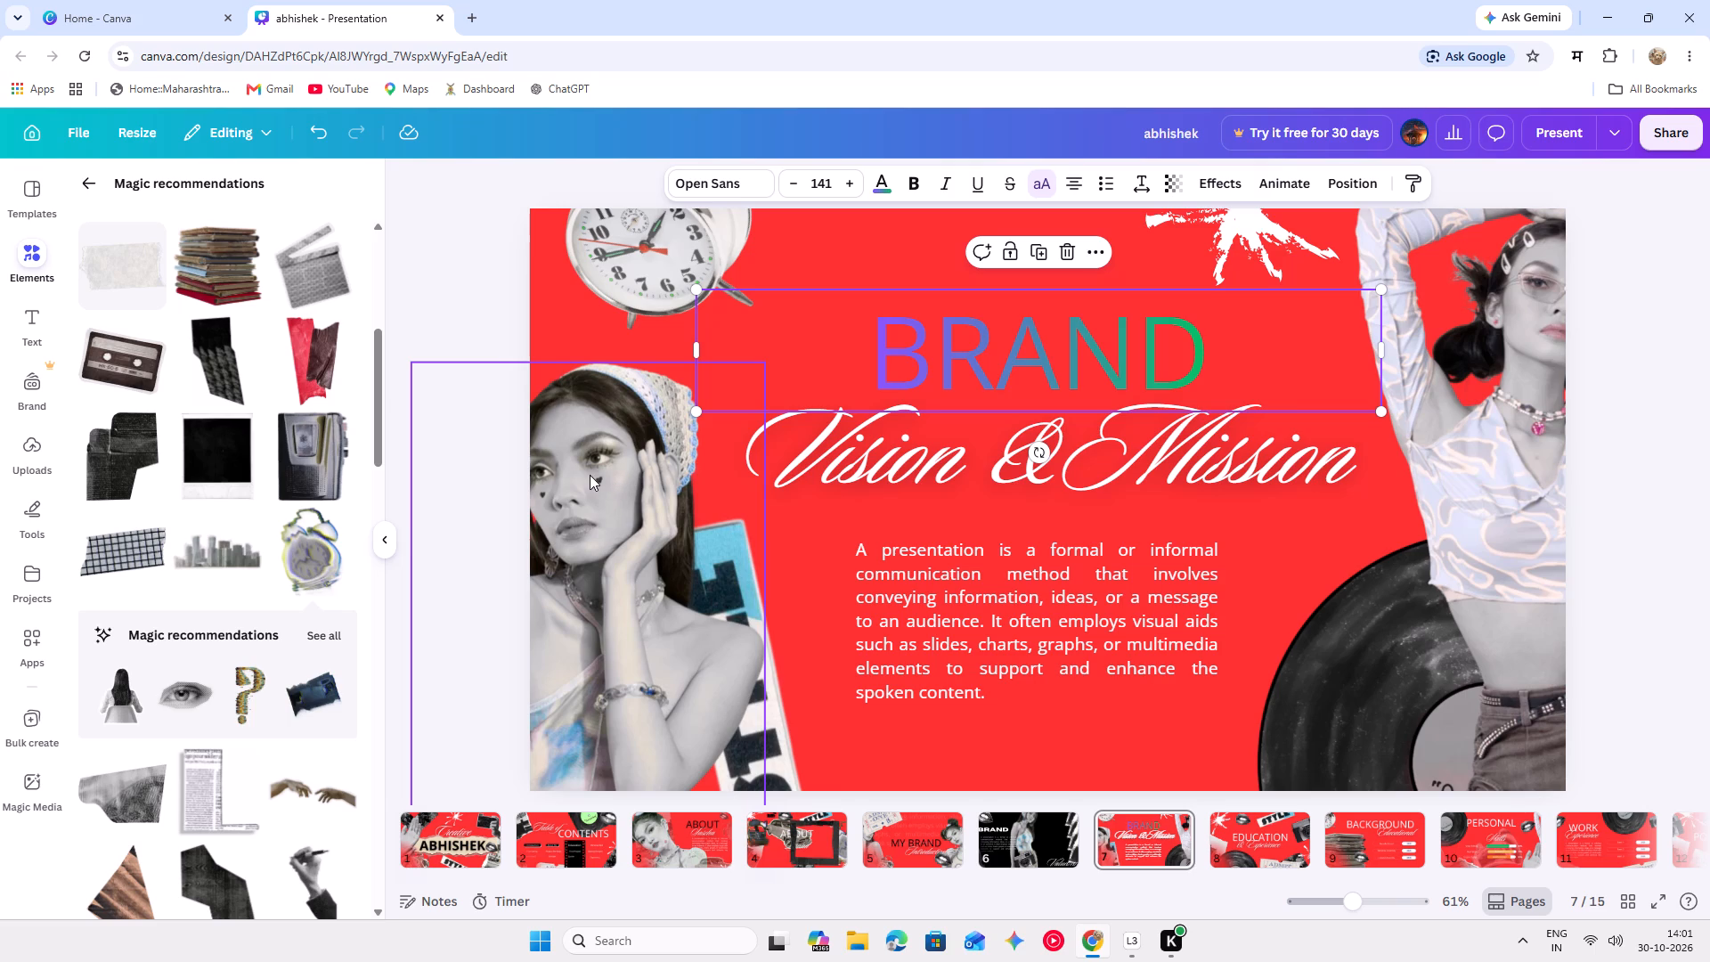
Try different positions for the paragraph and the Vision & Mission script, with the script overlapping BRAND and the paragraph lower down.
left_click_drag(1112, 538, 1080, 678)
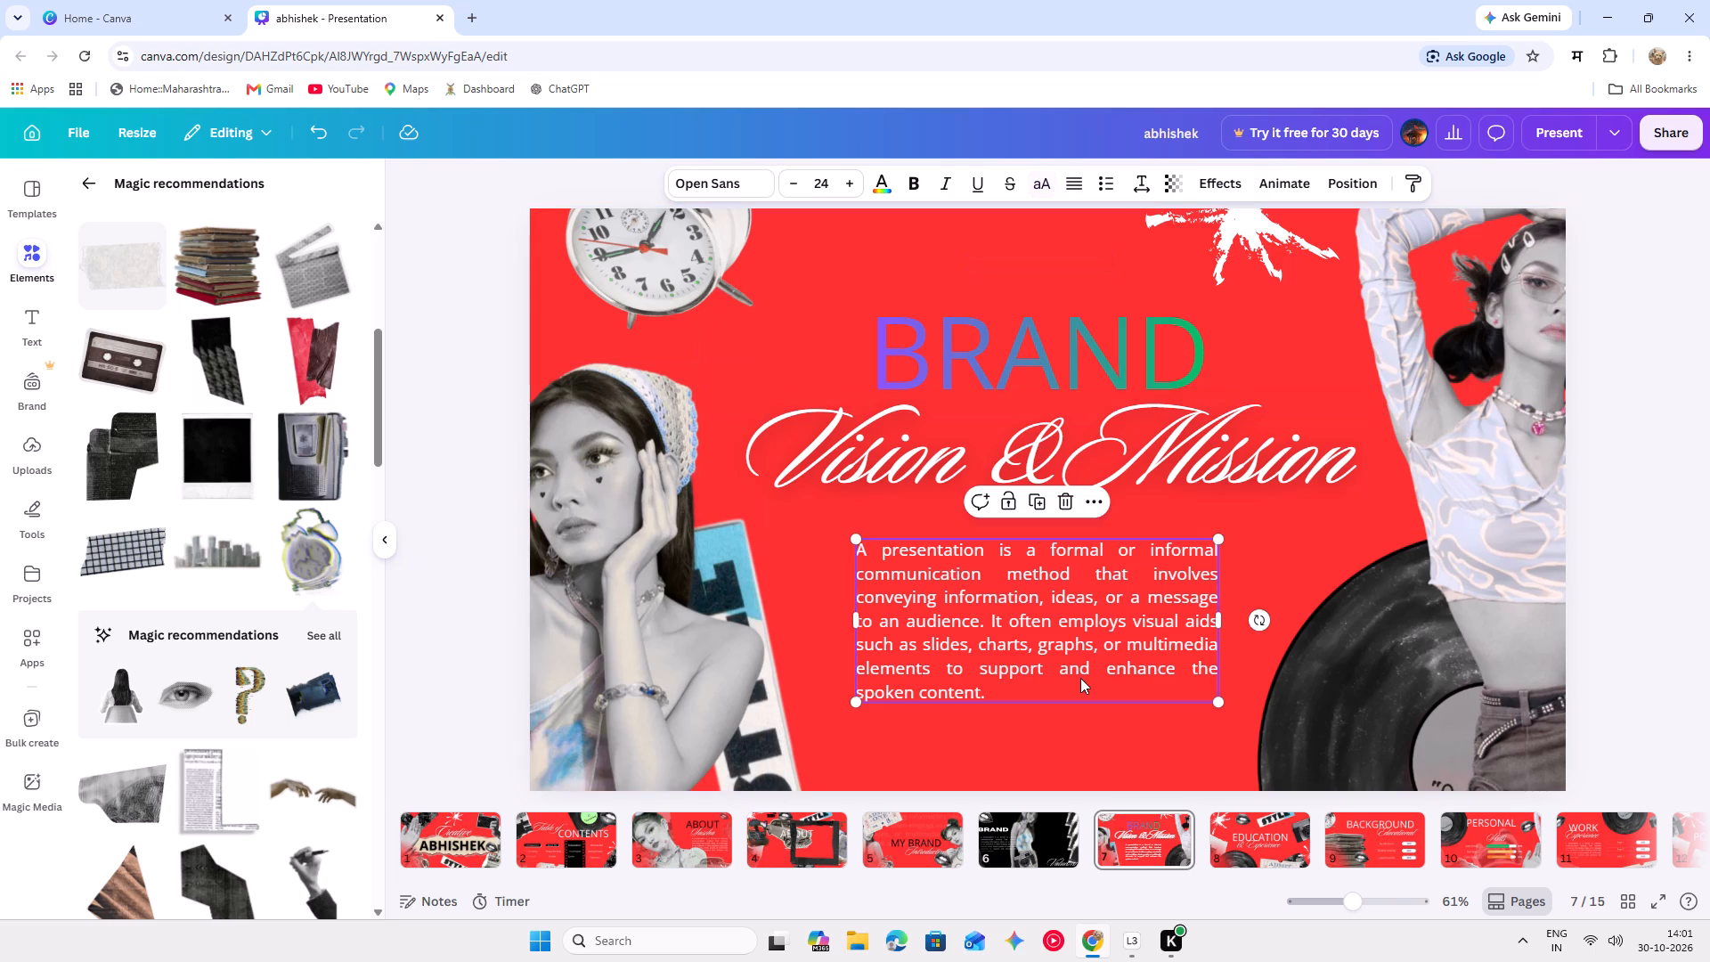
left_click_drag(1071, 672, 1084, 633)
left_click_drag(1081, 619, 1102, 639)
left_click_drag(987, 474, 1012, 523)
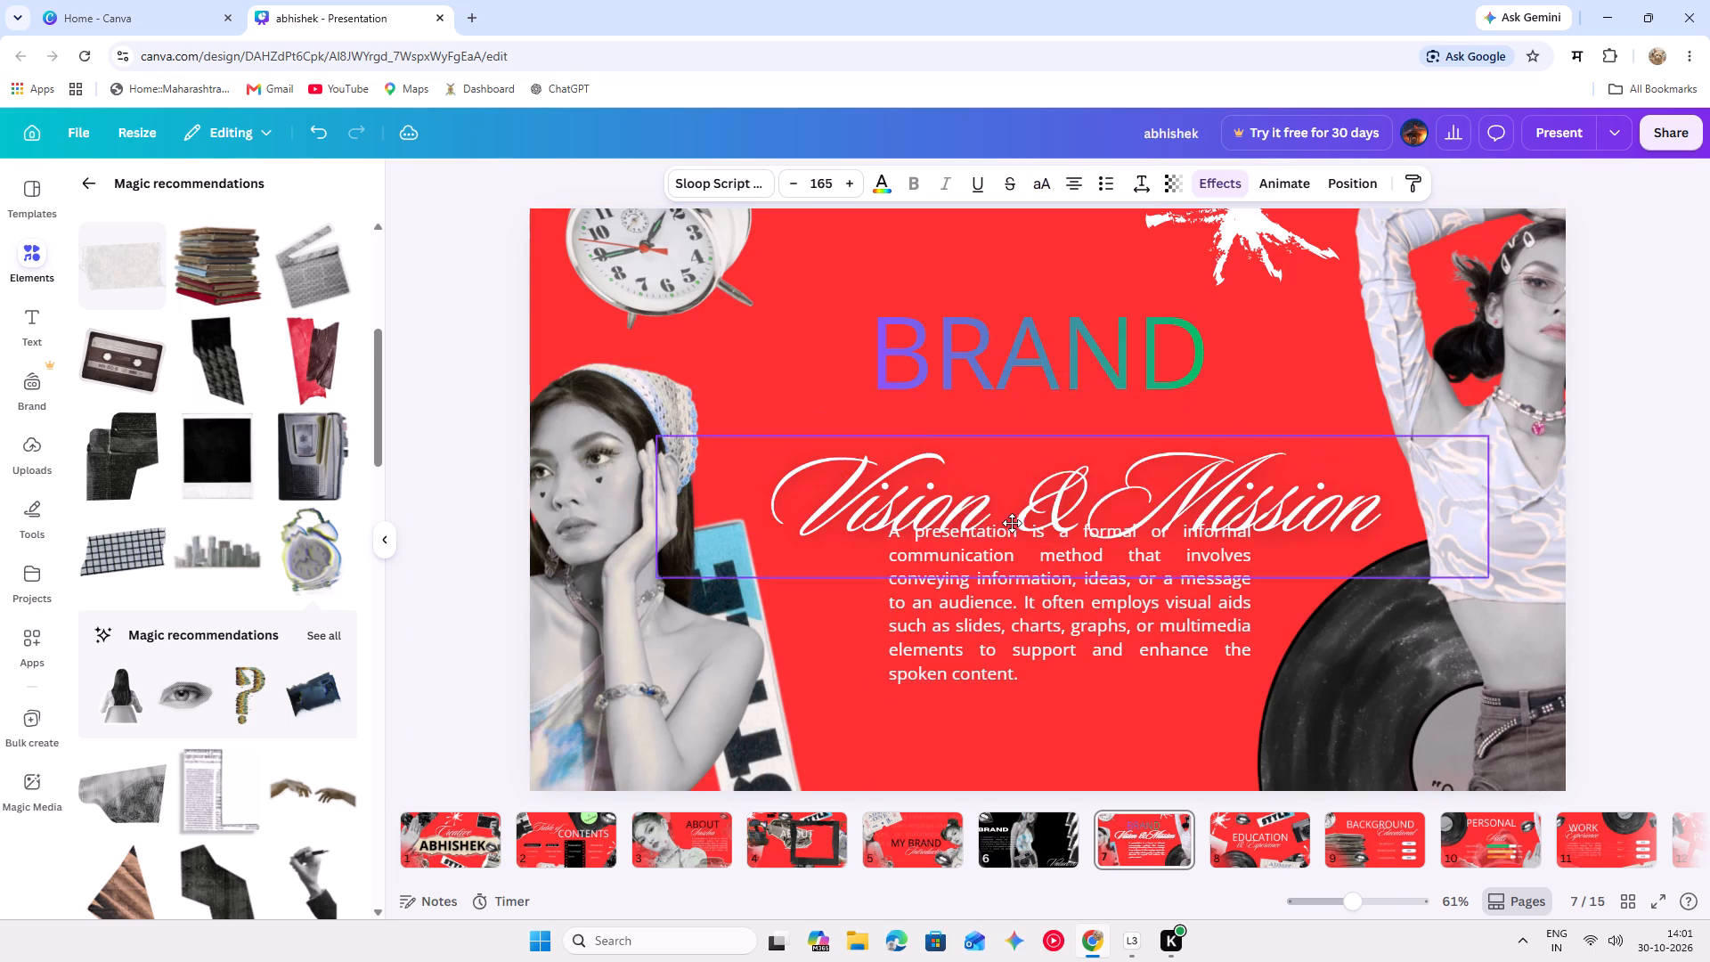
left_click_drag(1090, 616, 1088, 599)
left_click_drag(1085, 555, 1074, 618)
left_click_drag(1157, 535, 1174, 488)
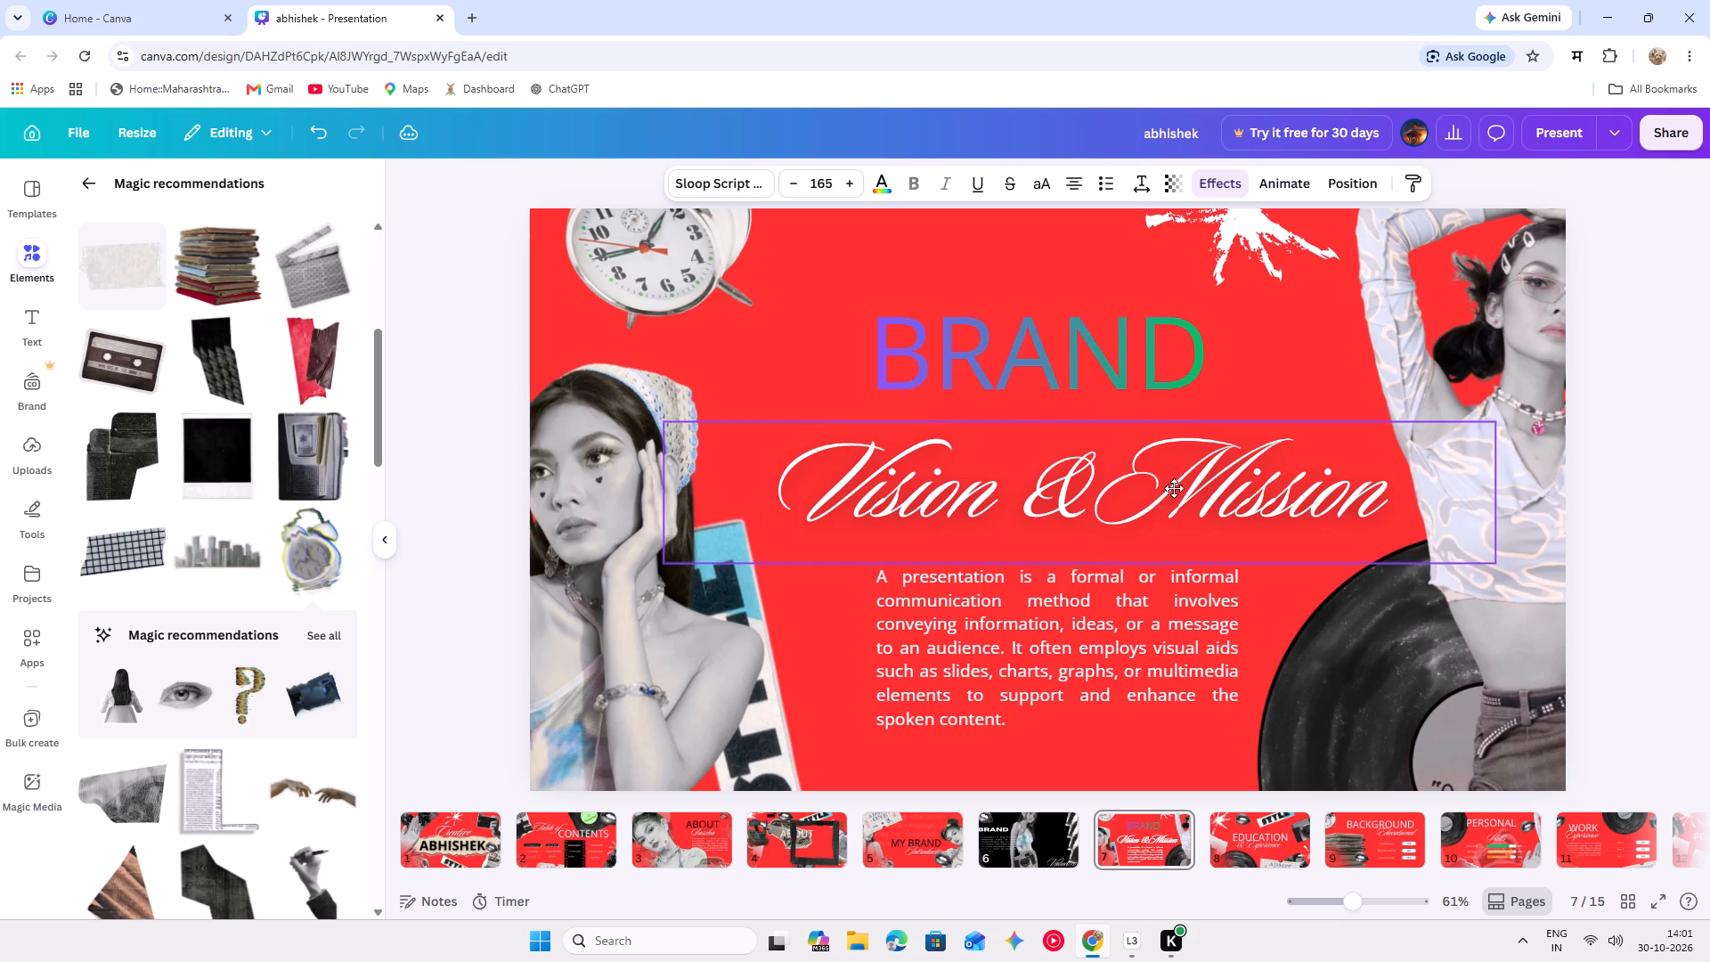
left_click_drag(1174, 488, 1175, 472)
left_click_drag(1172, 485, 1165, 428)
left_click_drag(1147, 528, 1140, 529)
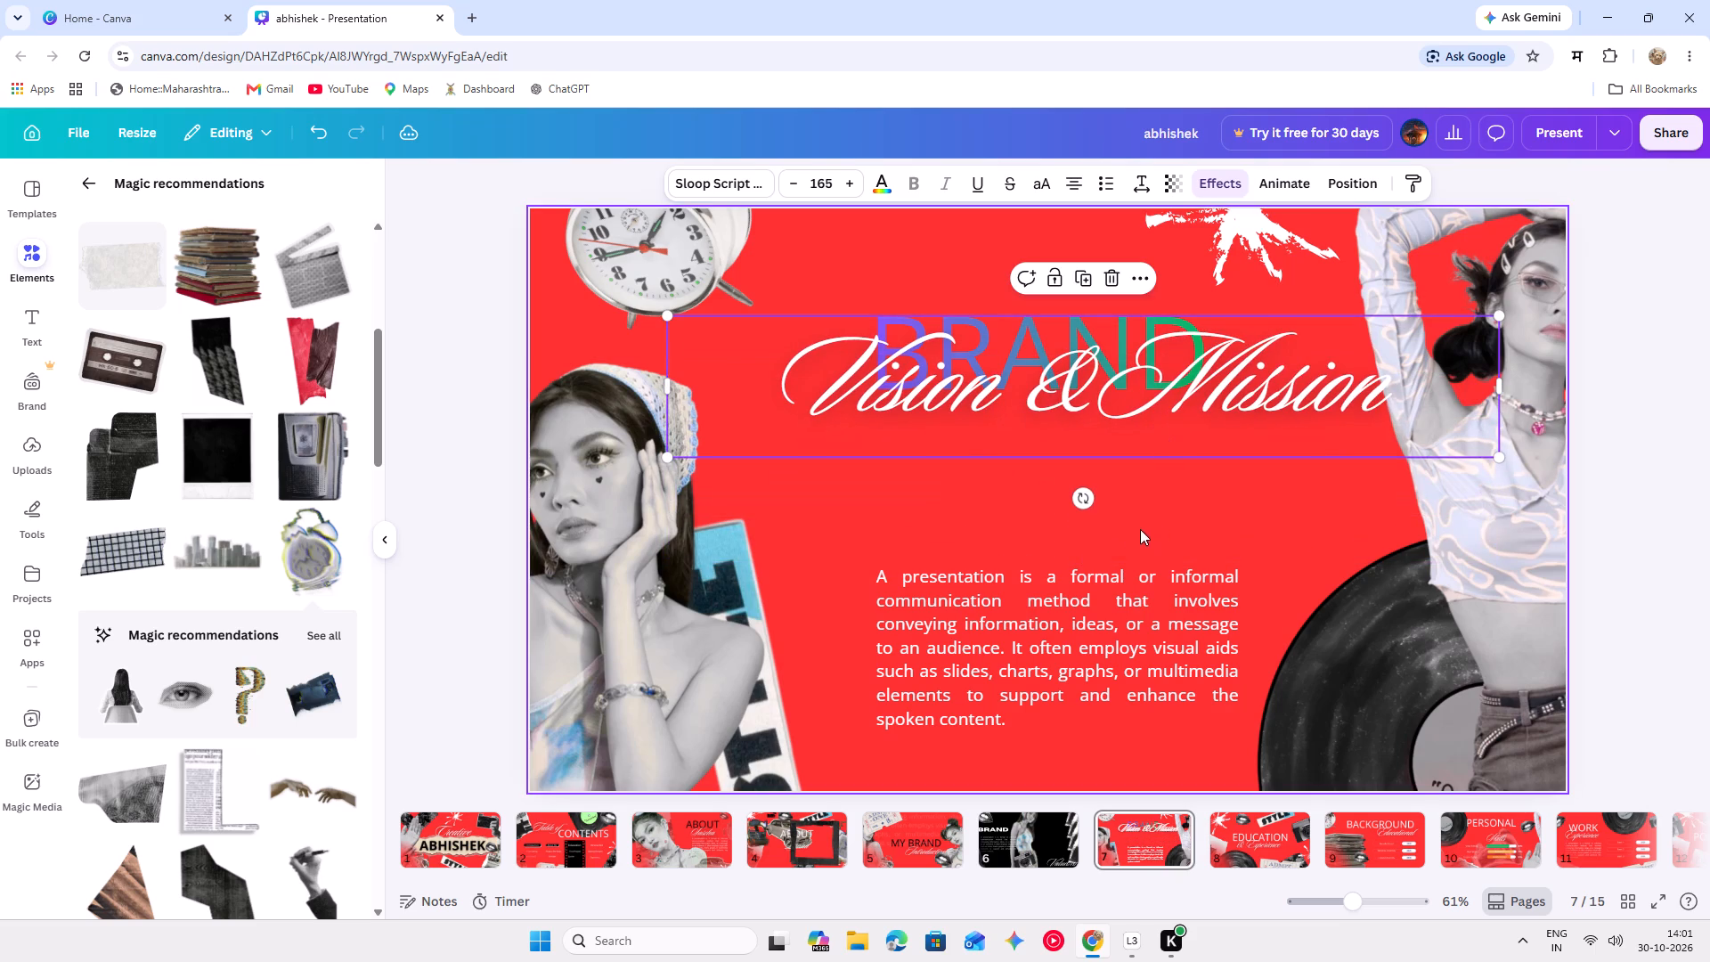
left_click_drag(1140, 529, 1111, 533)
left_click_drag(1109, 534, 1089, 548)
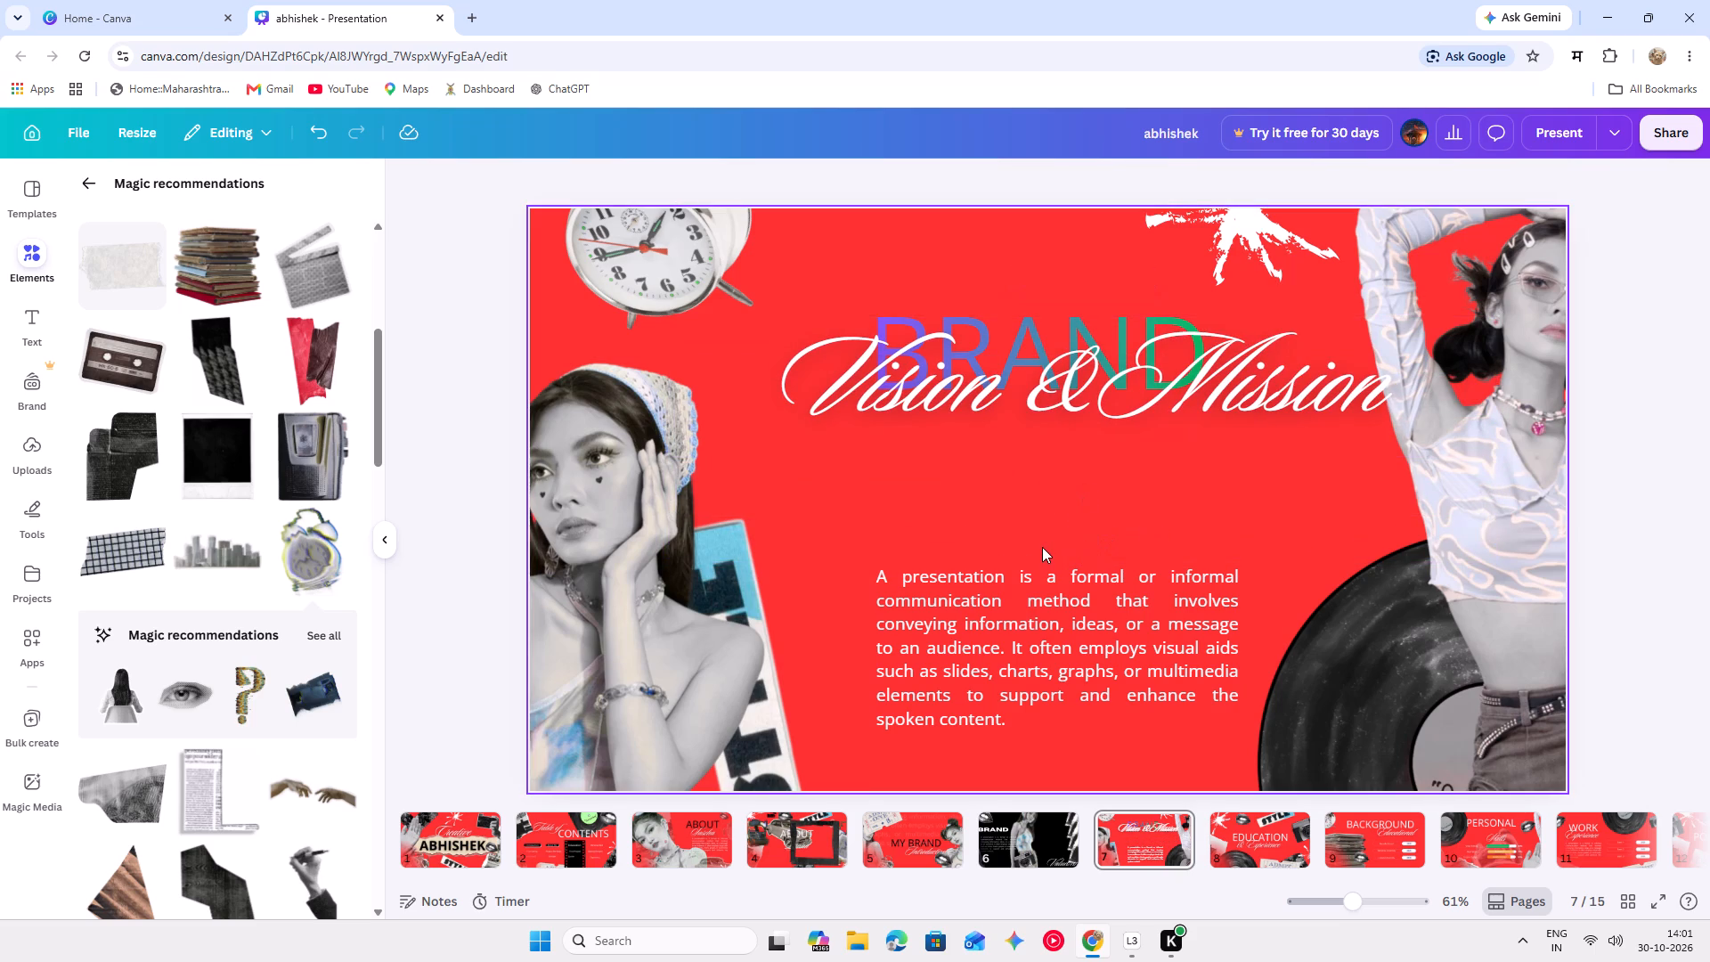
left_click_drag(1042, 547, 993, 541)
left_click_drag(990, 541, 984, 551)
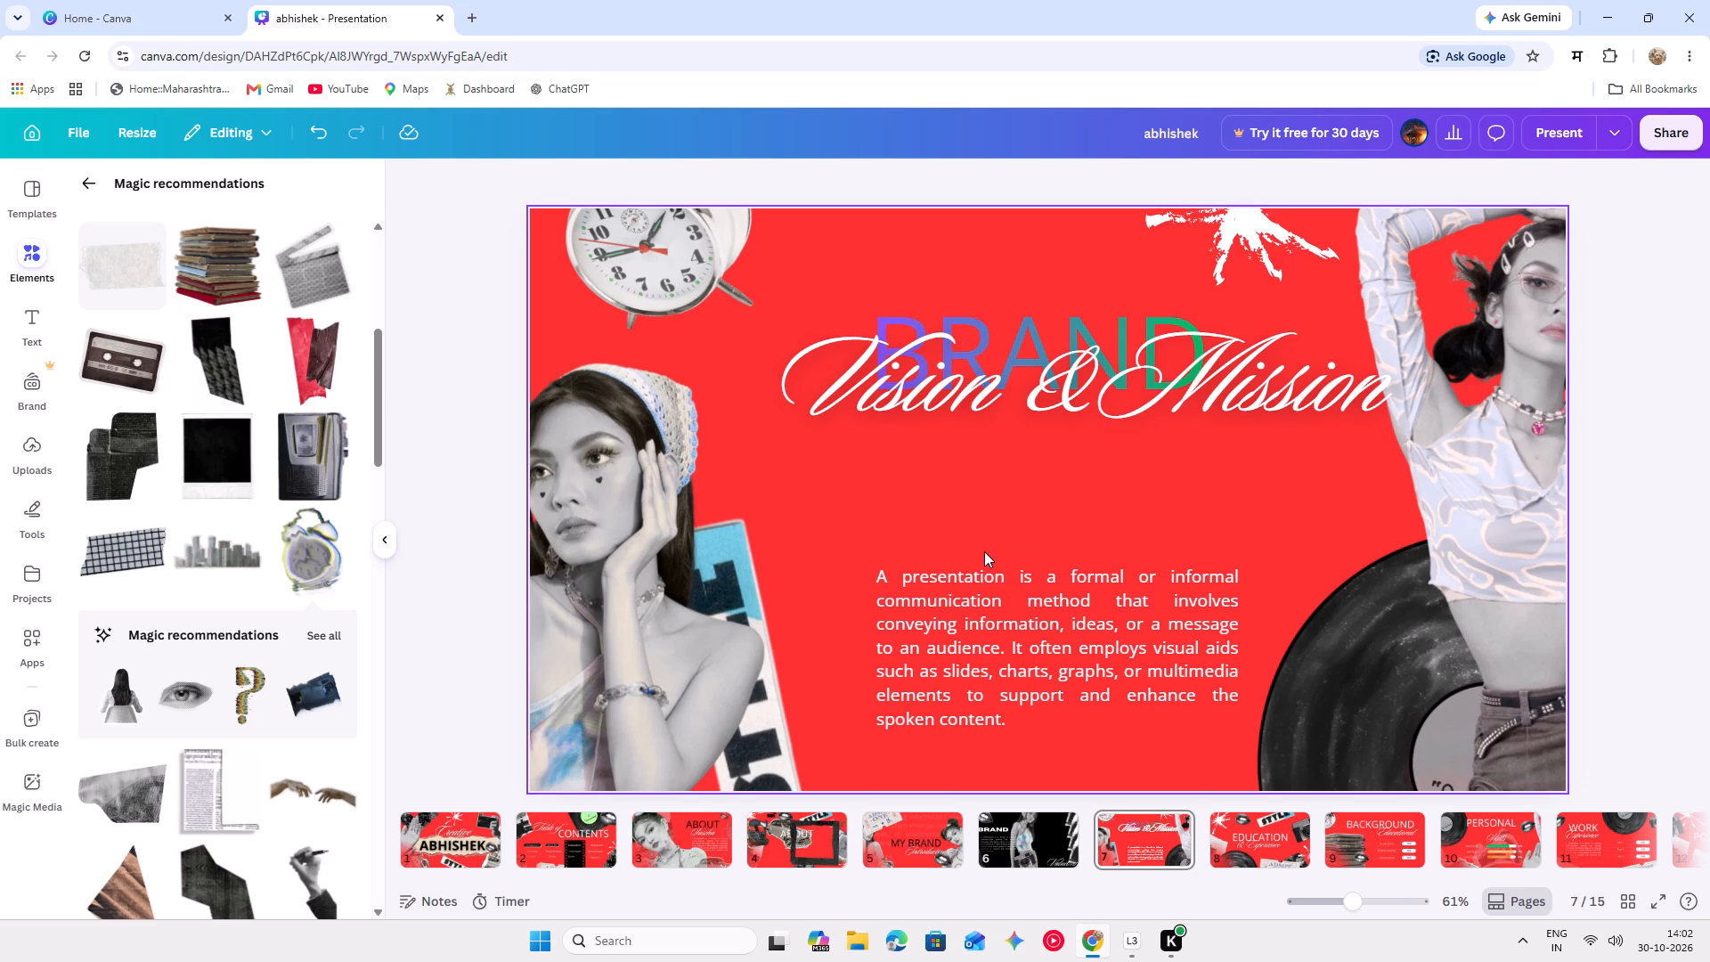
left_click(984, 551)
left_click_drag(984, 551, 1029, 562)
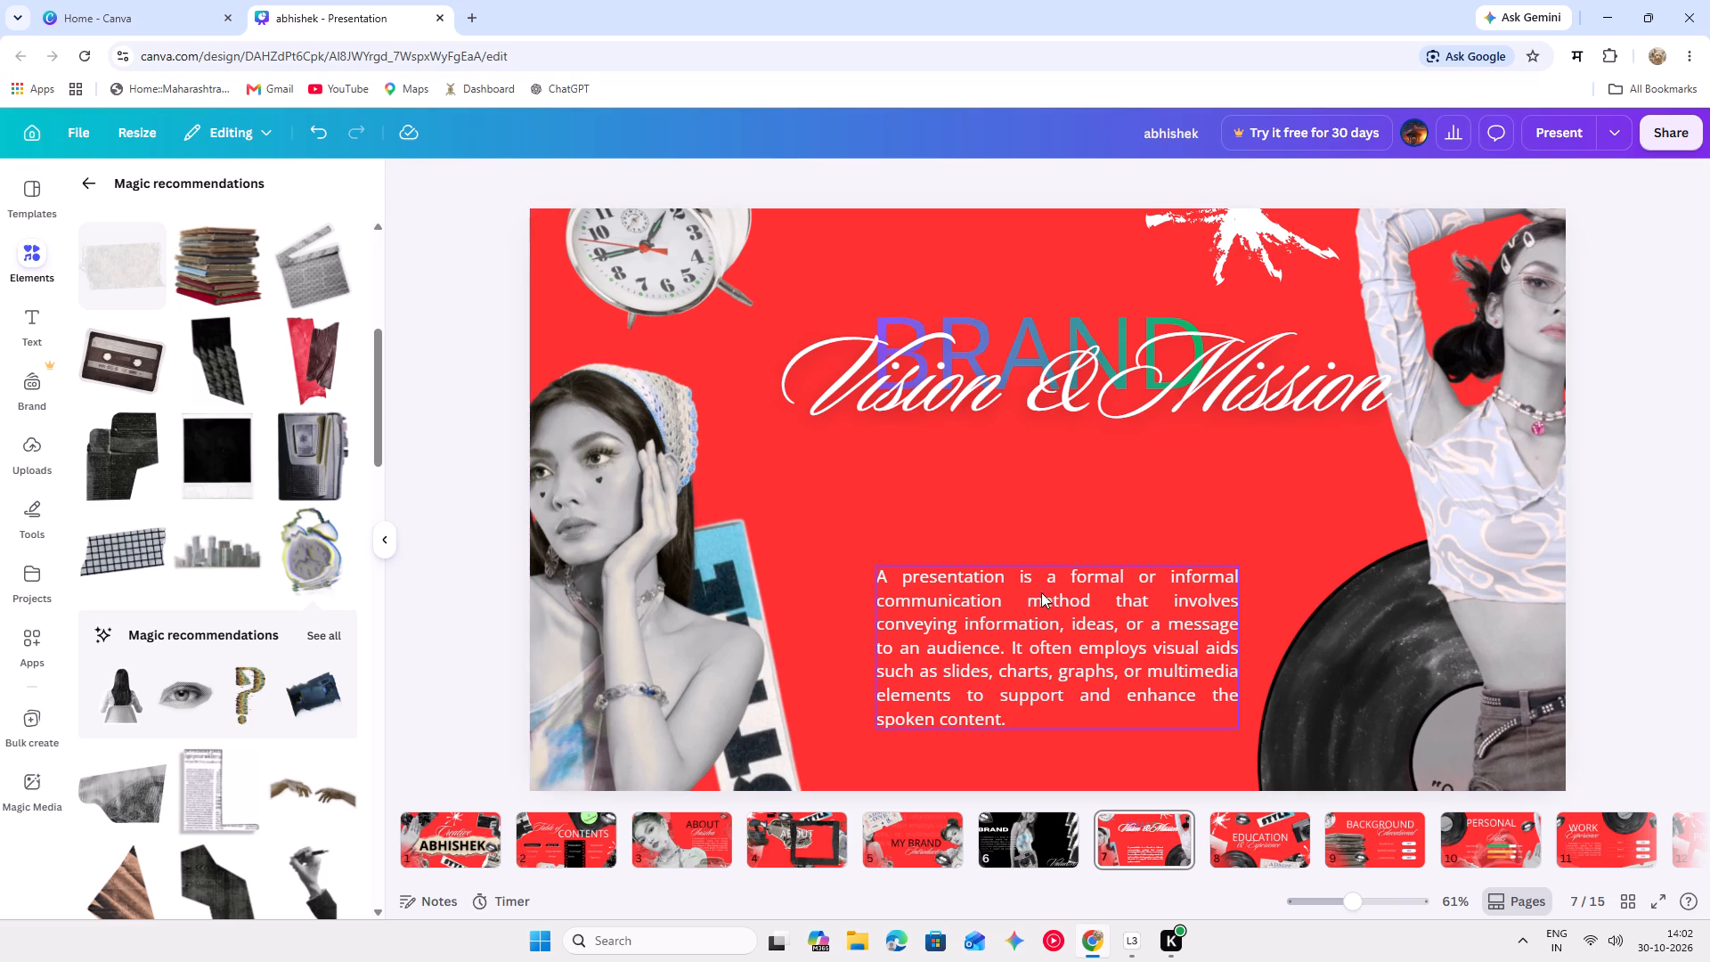
Place the Vision & Mission script directly below BRAND, slightly touching its base, and move the paragraph up just beneath the script.
left_click_drag(1043, 596, 1063, 569)
left_click_drag(1063, 579, 1073, 550)
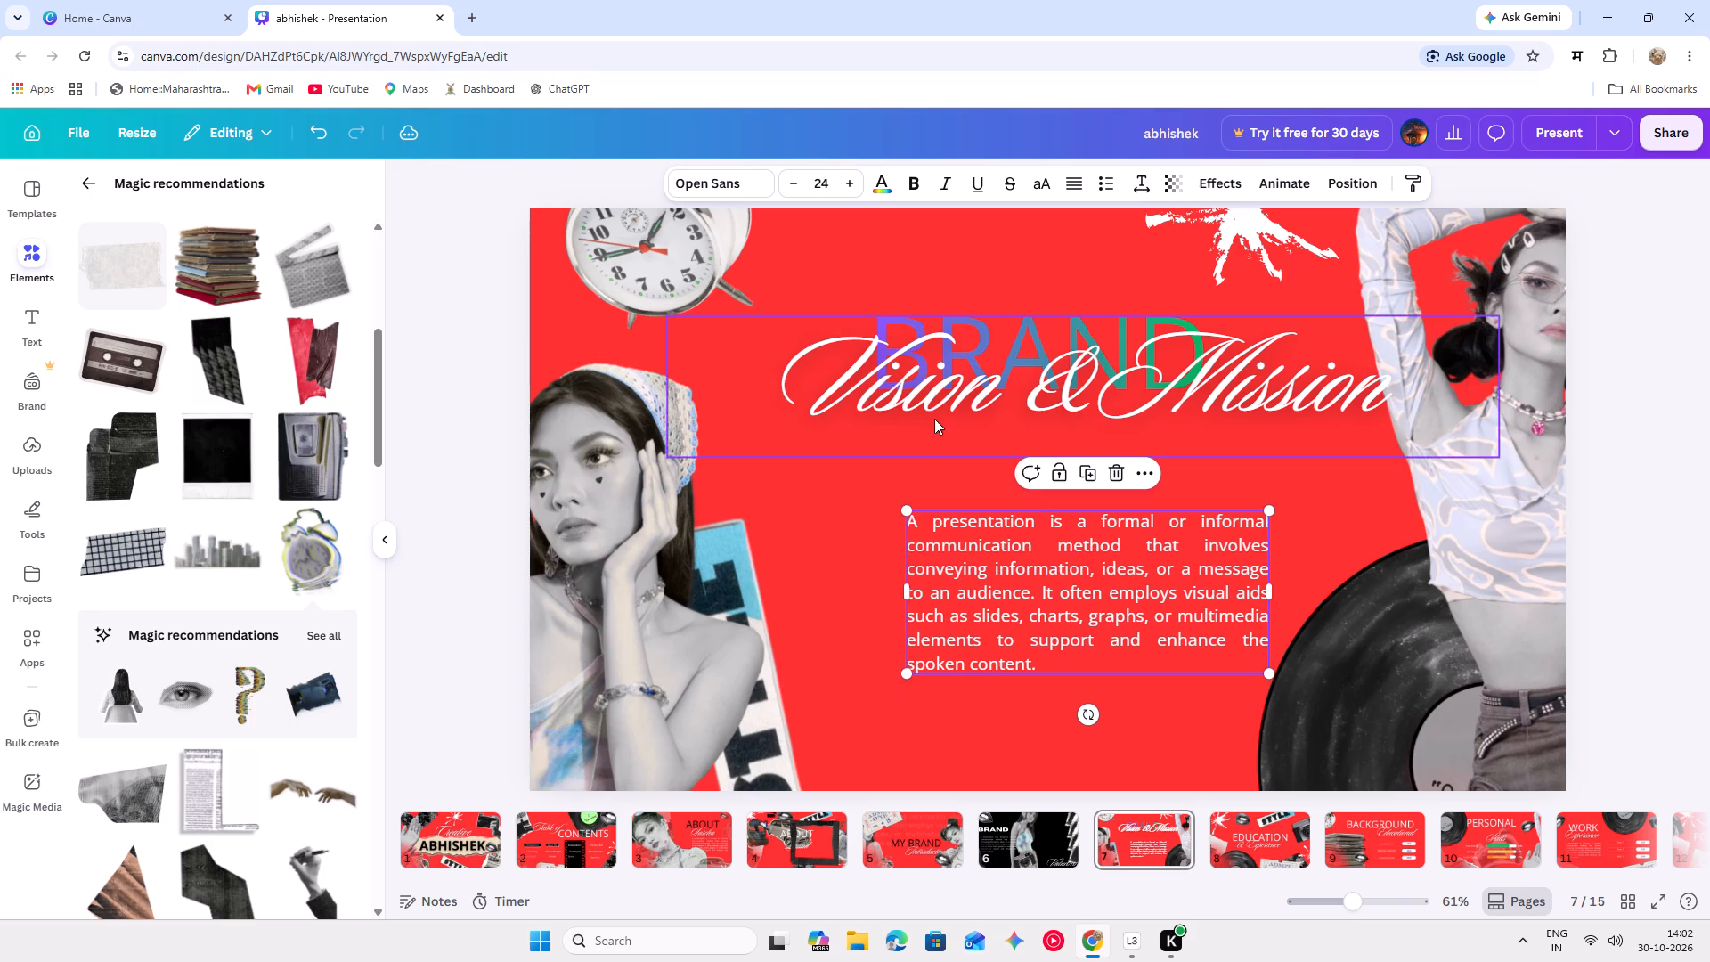
left_click_drag(926, 396, 885, 458)
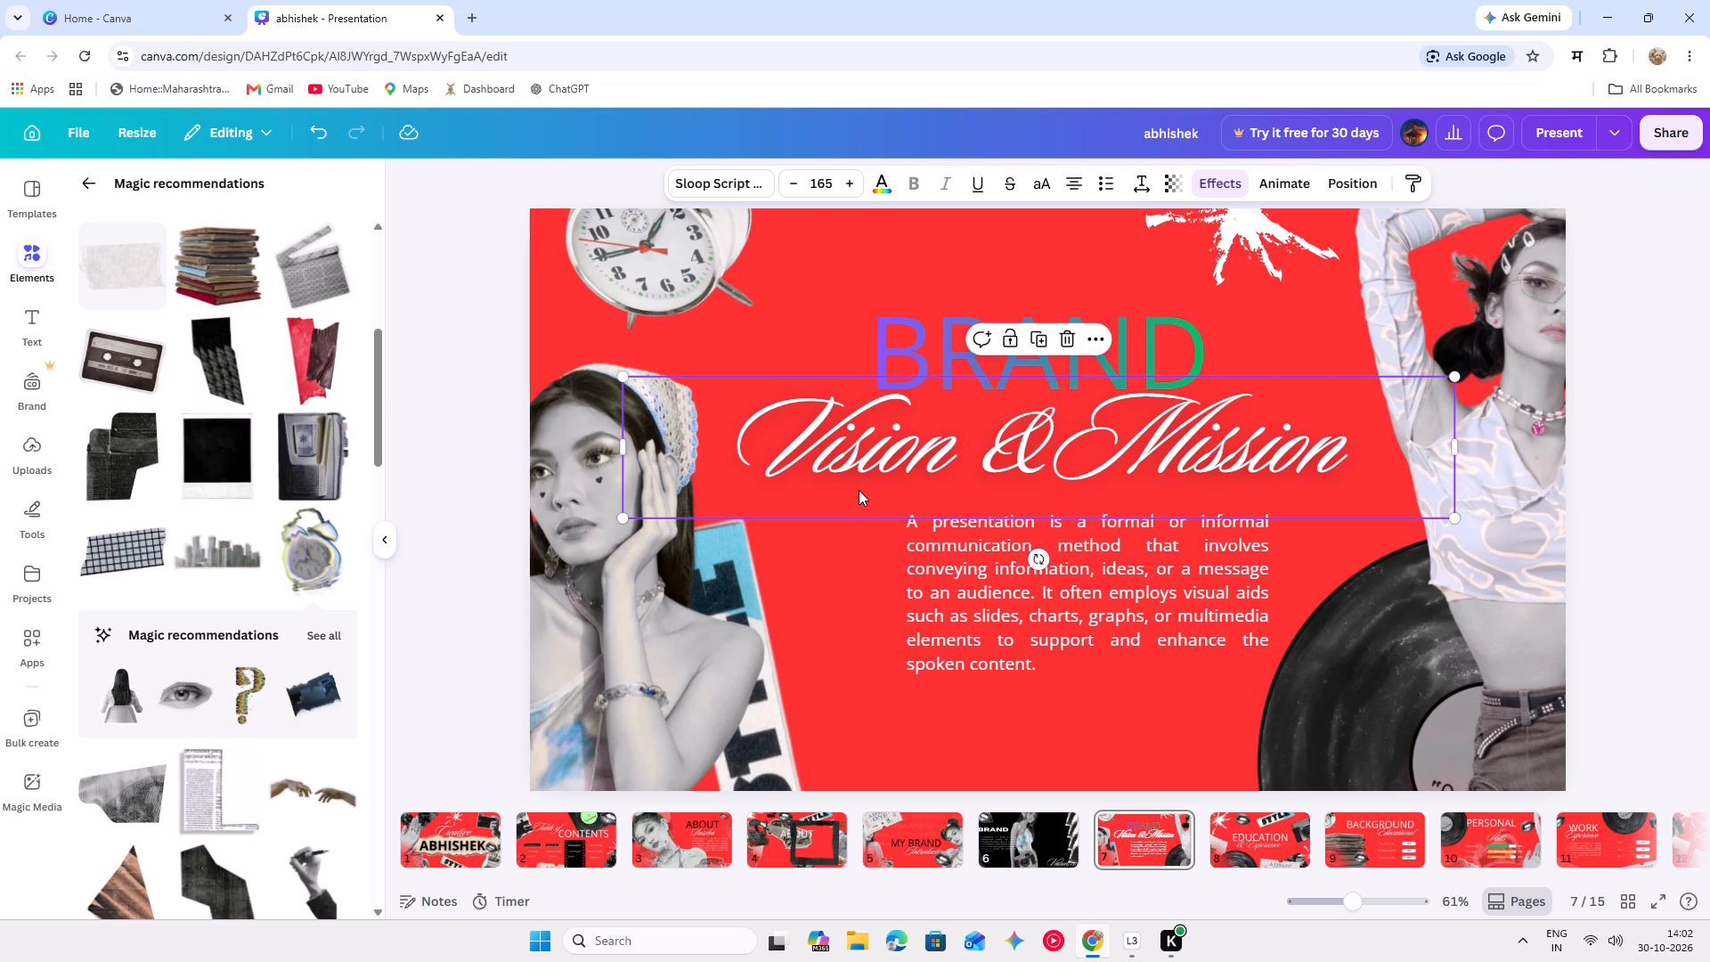
left_click_drag(928, 597, 908, 606)
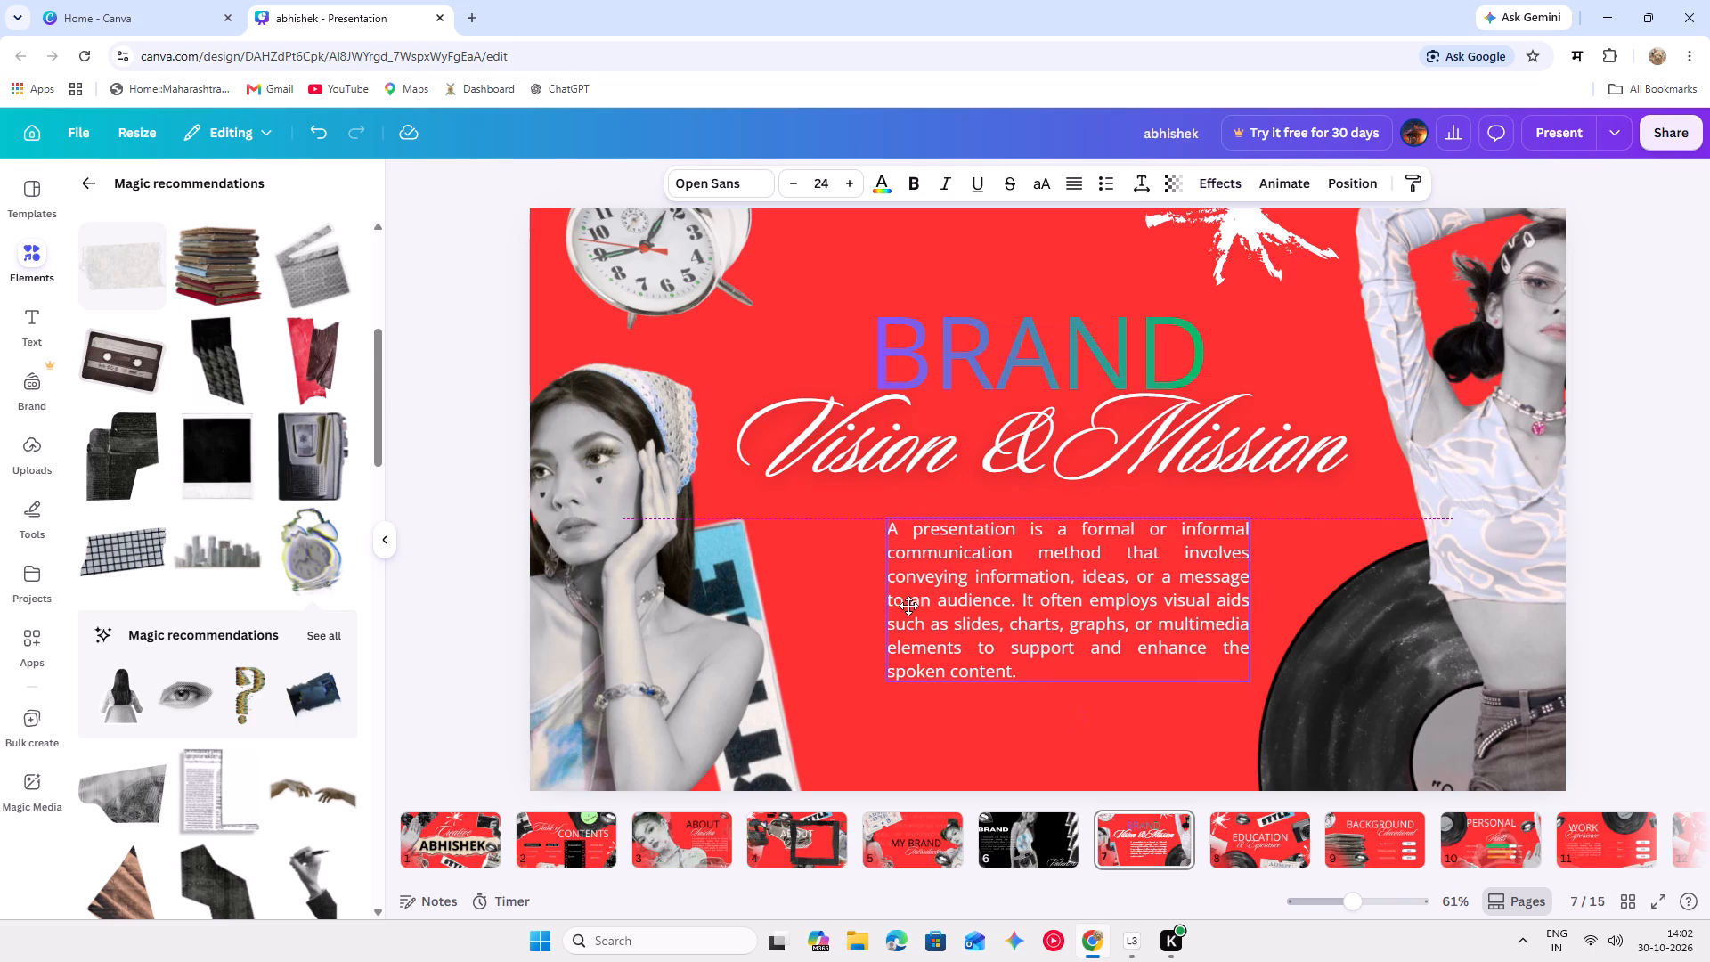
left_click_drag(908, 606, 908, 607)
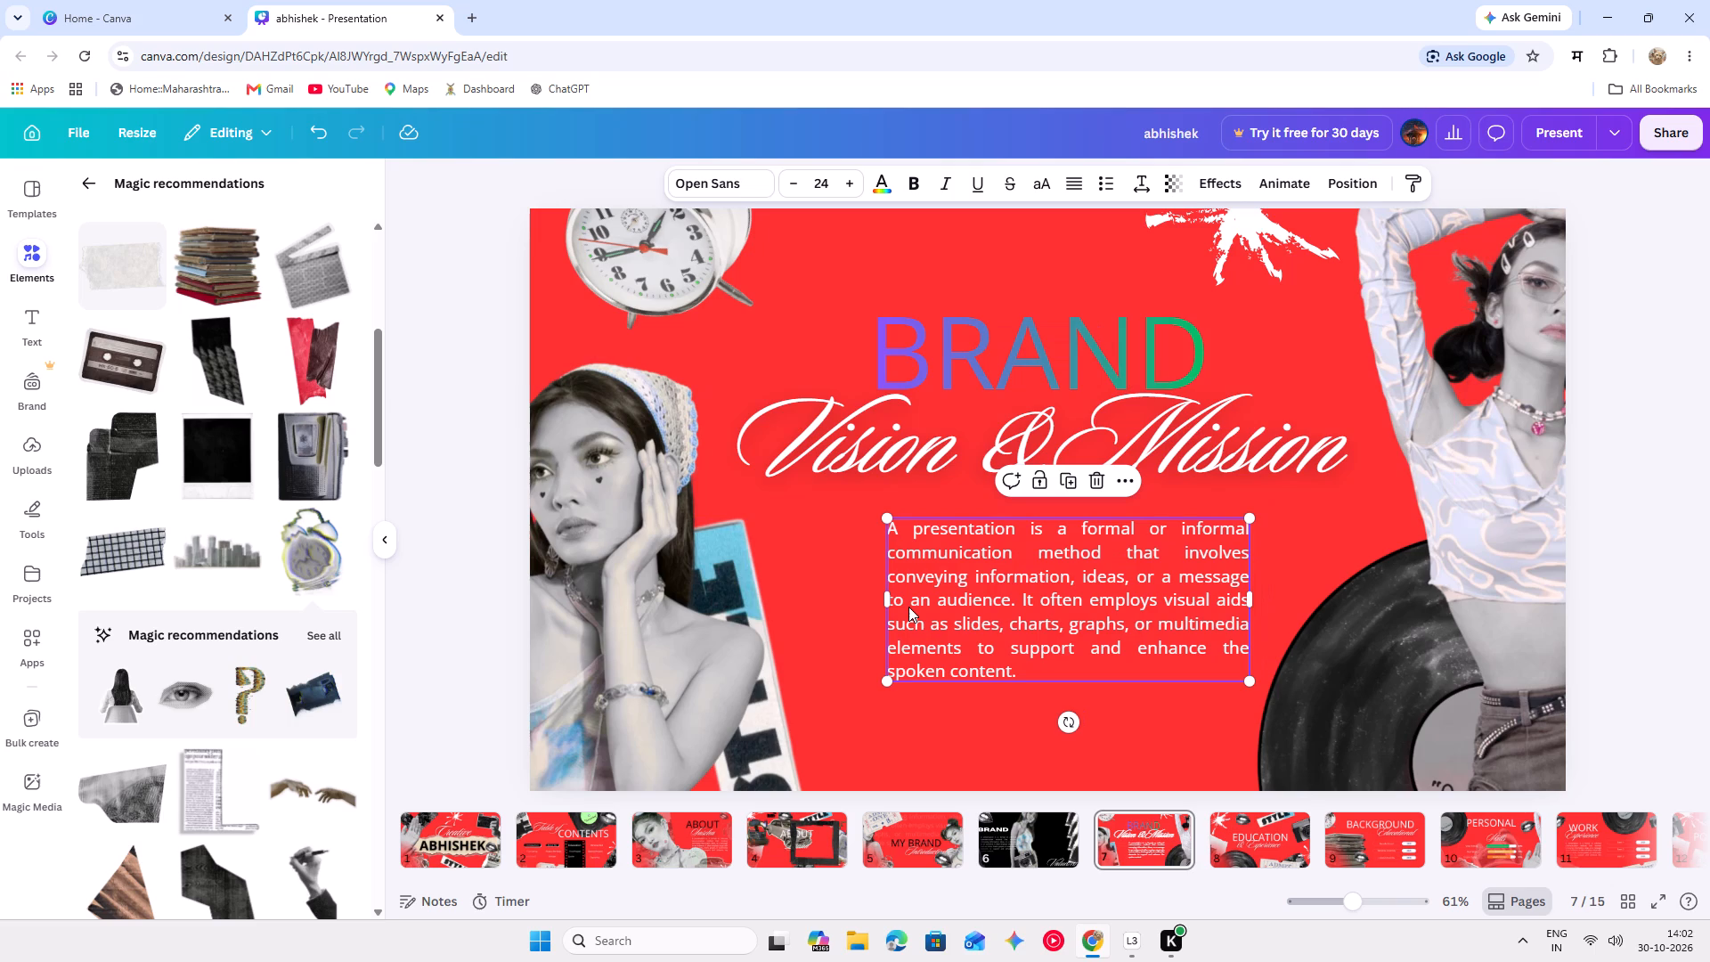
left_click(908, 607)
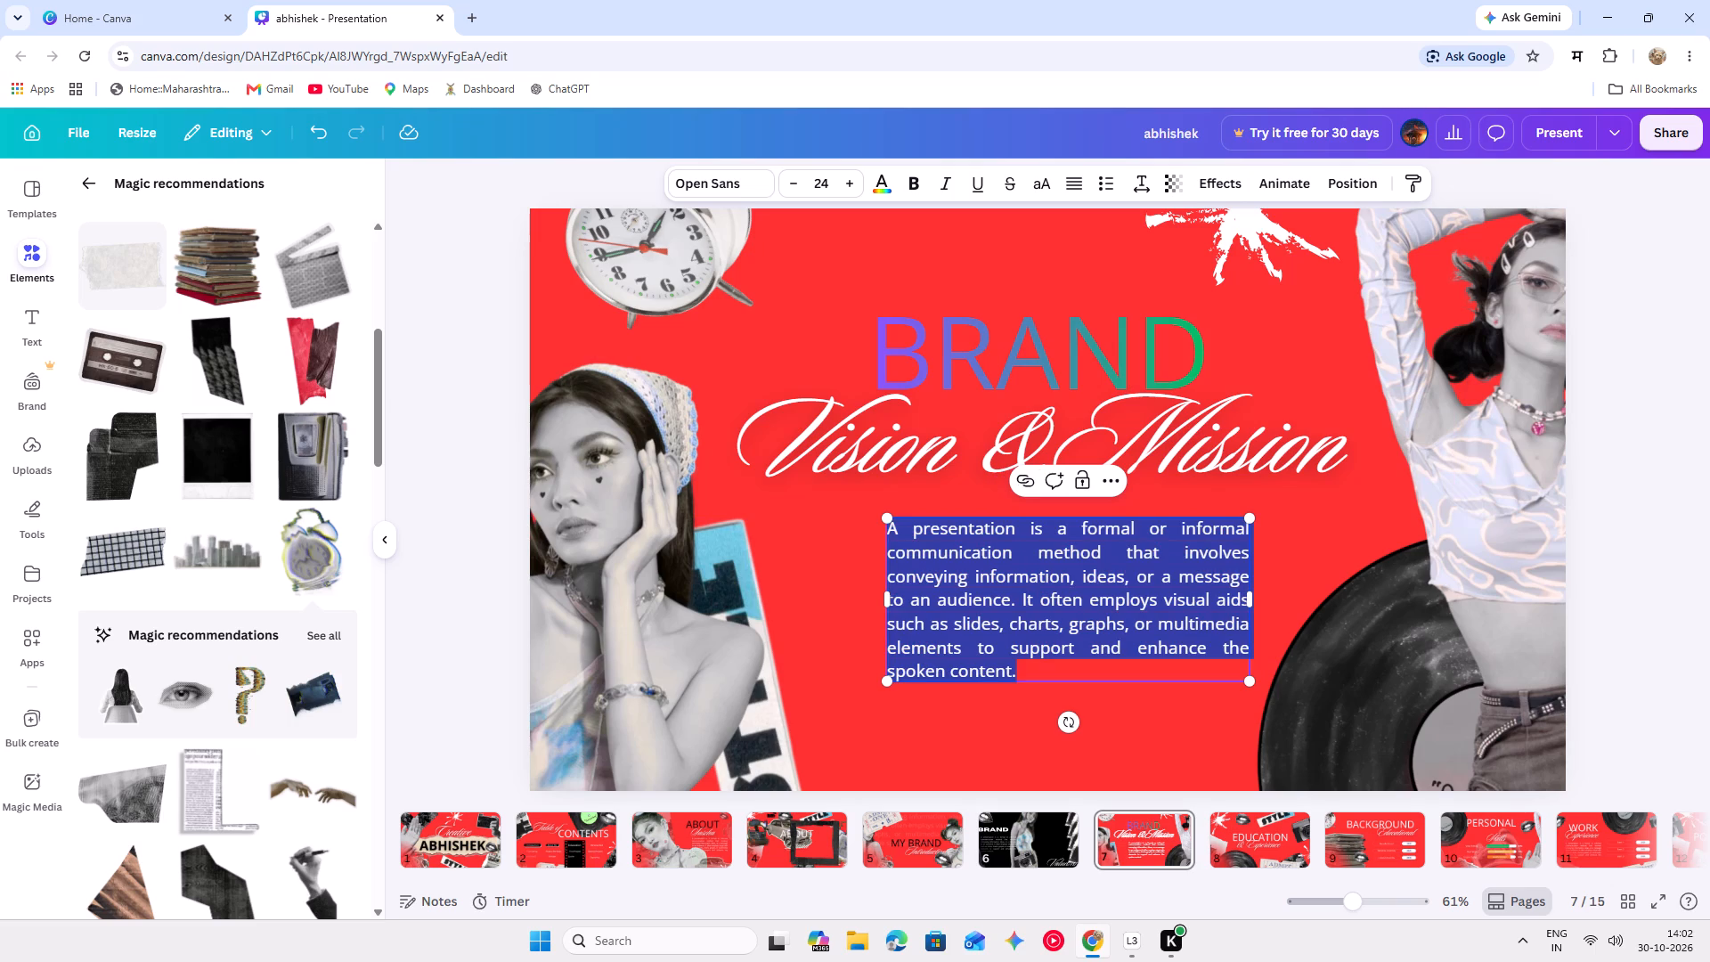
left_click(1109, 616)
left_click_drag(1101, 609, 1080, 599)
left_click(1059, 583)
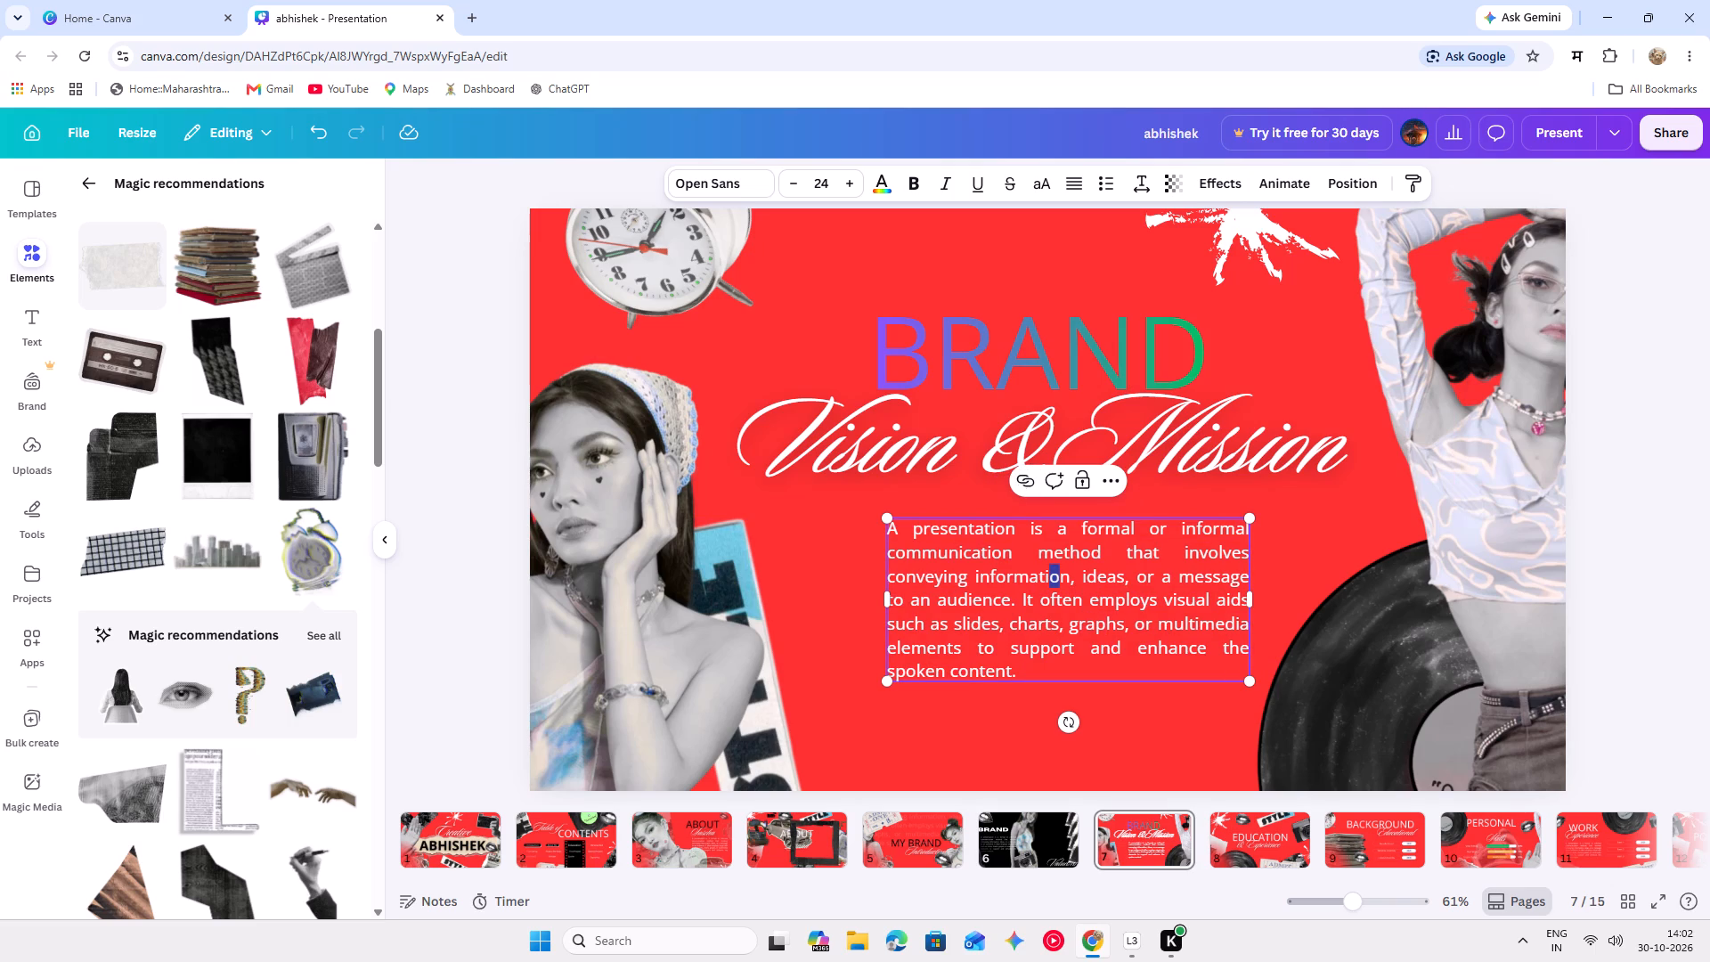
Change the background colour of slide 7 from red to black.
left_click(825, 319)
left_click(829, 264)
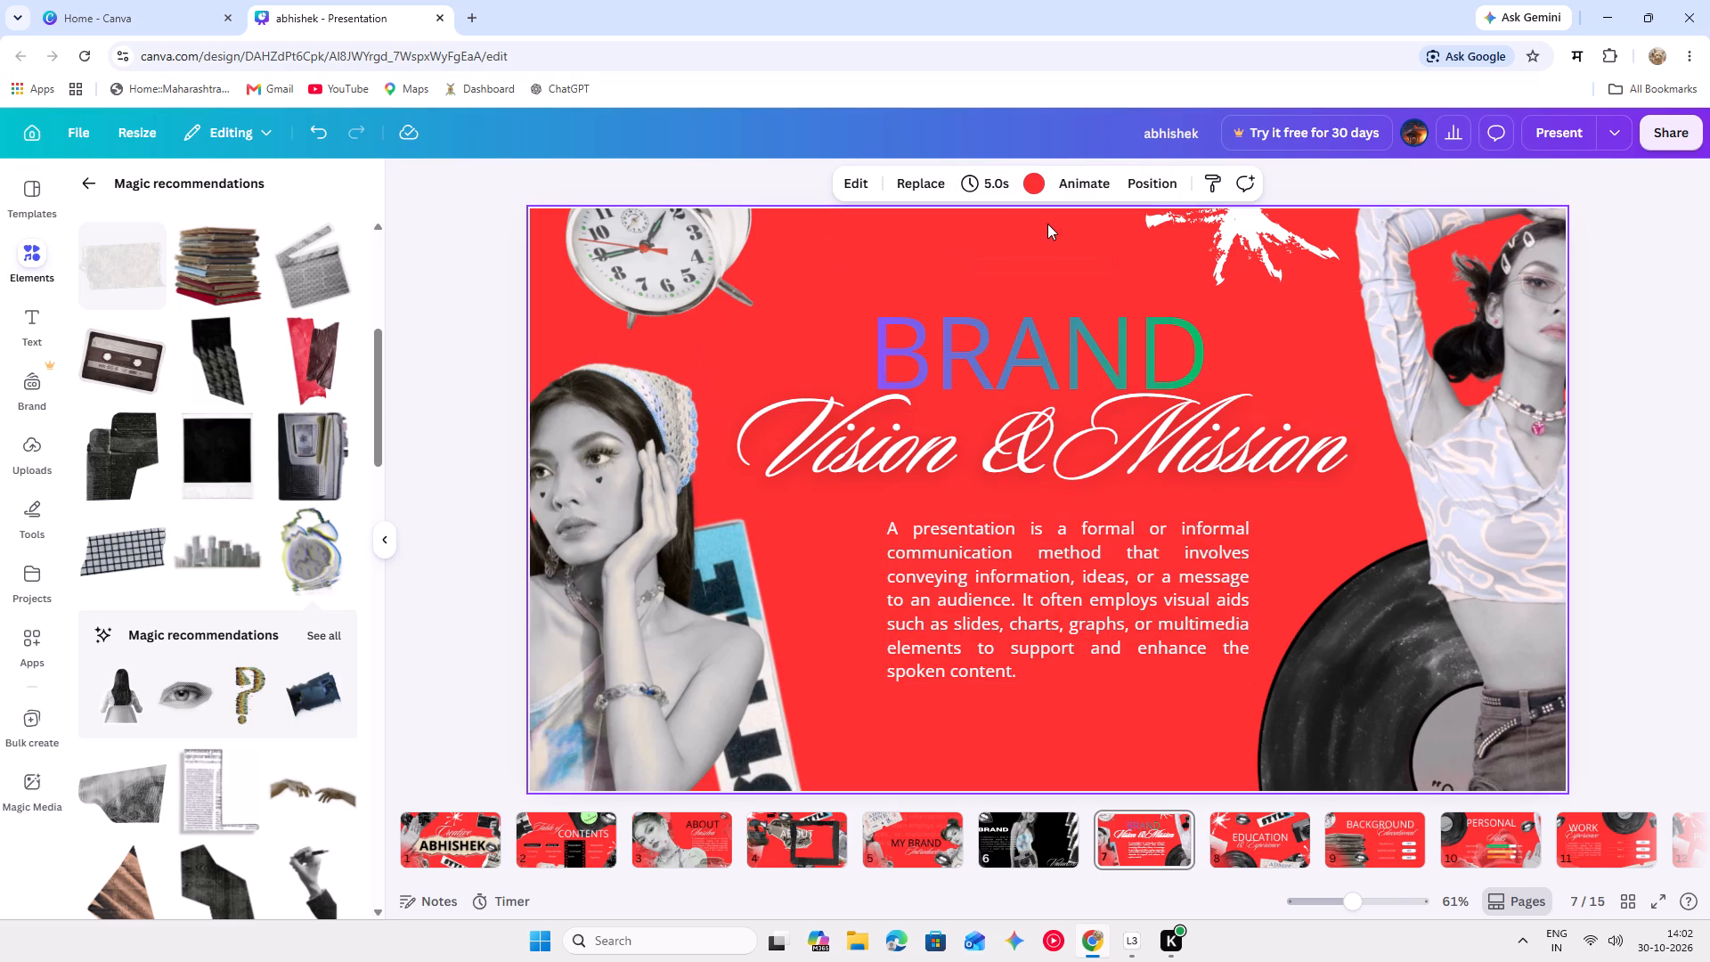
left_click(1038, 192)
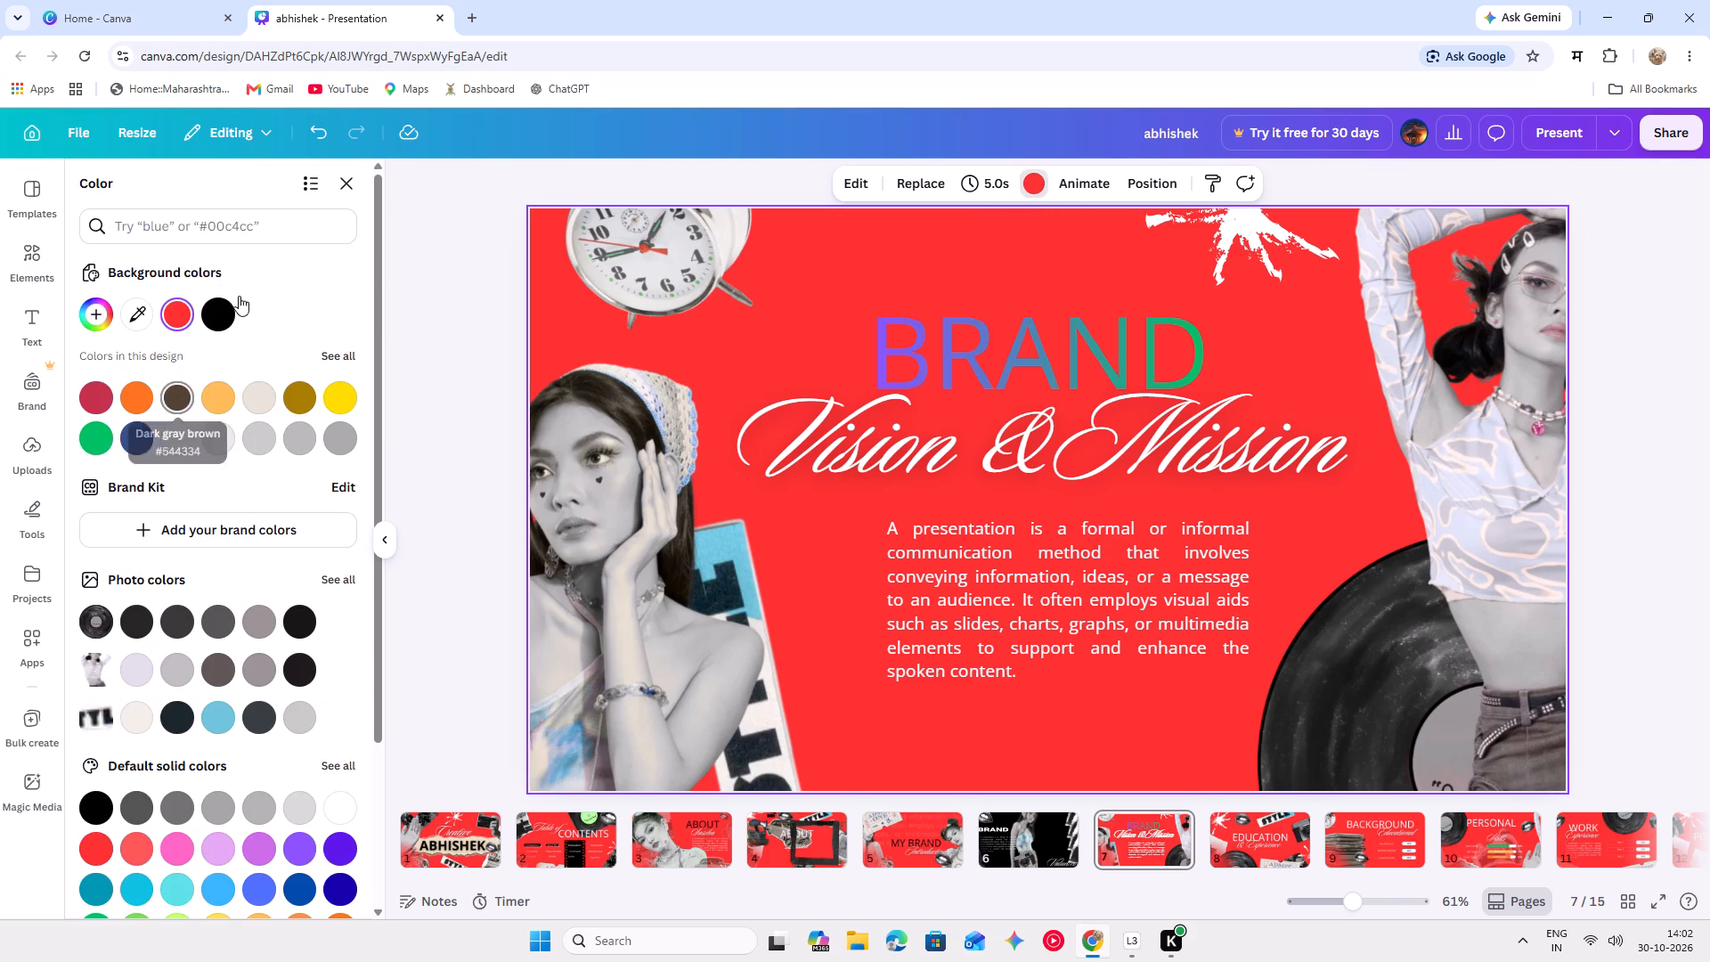
left_click(212, 310)
left_click(413, 322)
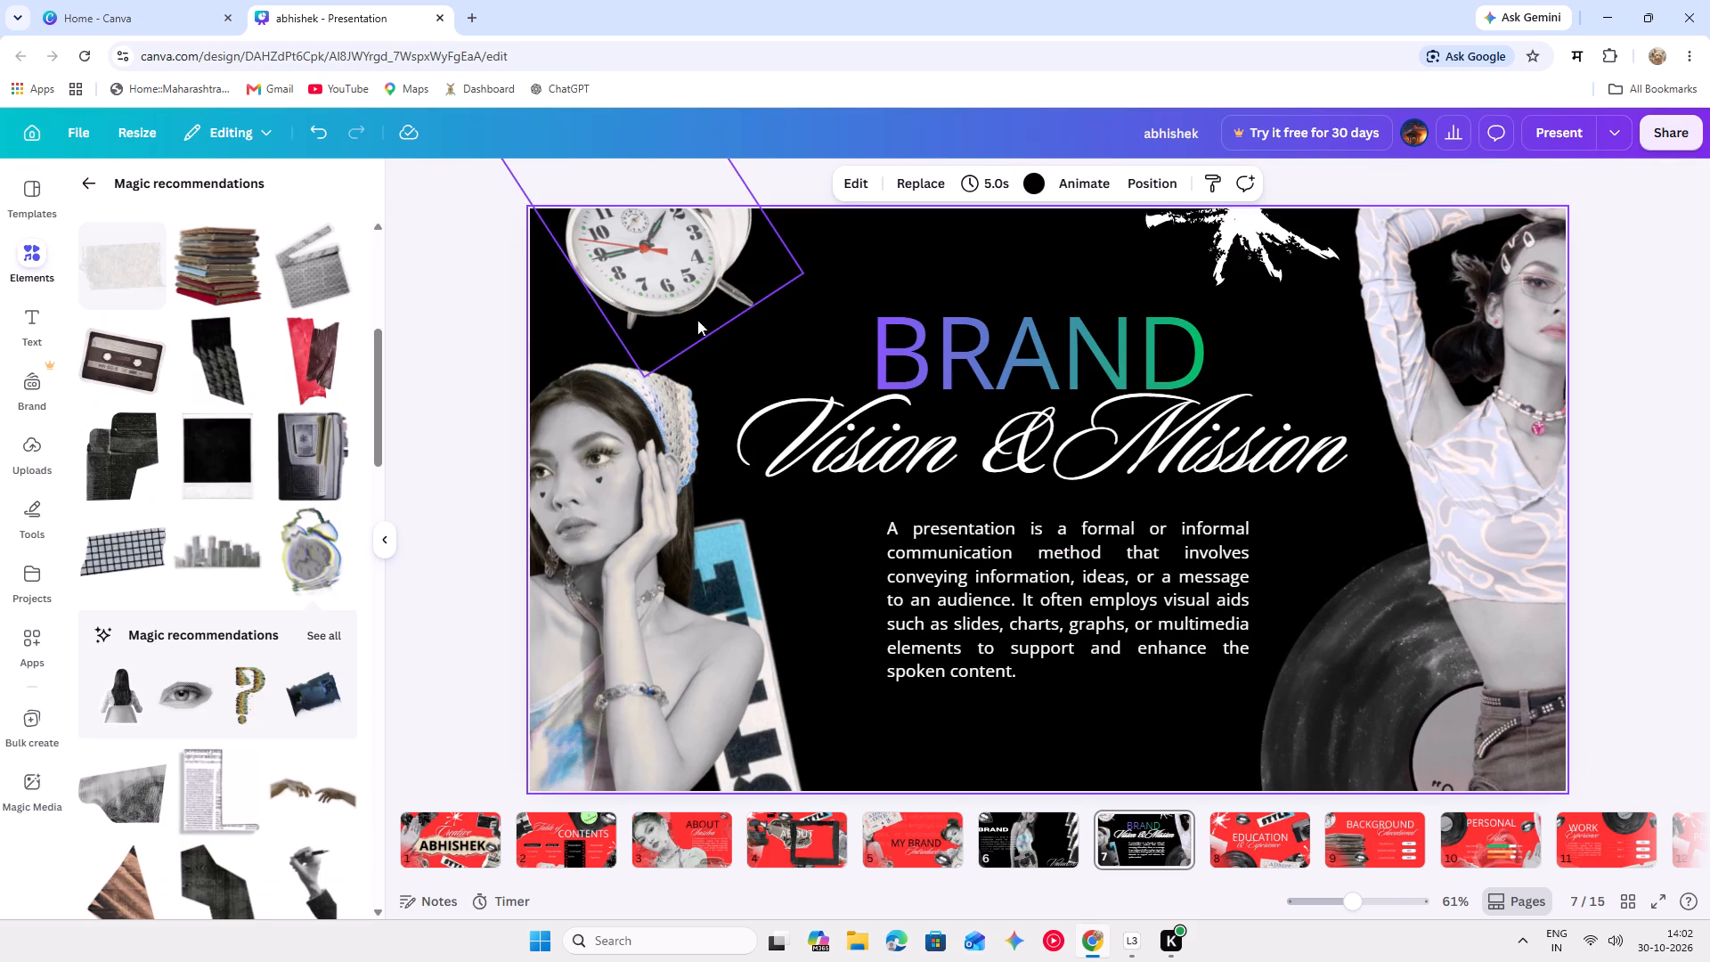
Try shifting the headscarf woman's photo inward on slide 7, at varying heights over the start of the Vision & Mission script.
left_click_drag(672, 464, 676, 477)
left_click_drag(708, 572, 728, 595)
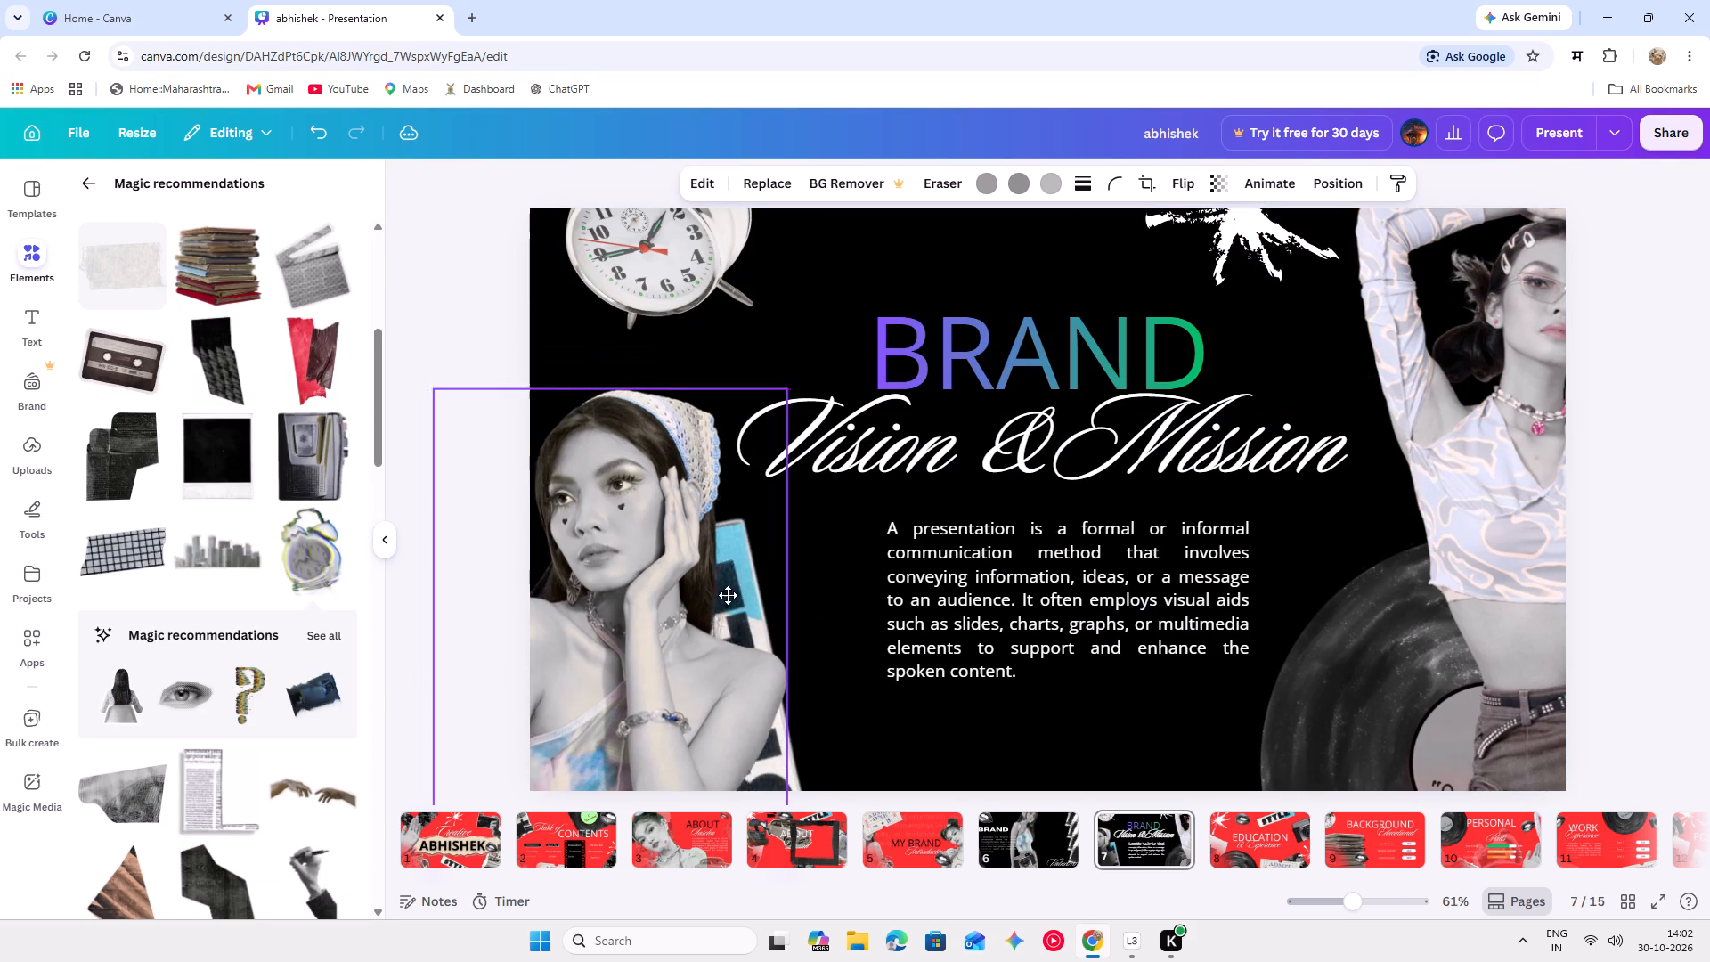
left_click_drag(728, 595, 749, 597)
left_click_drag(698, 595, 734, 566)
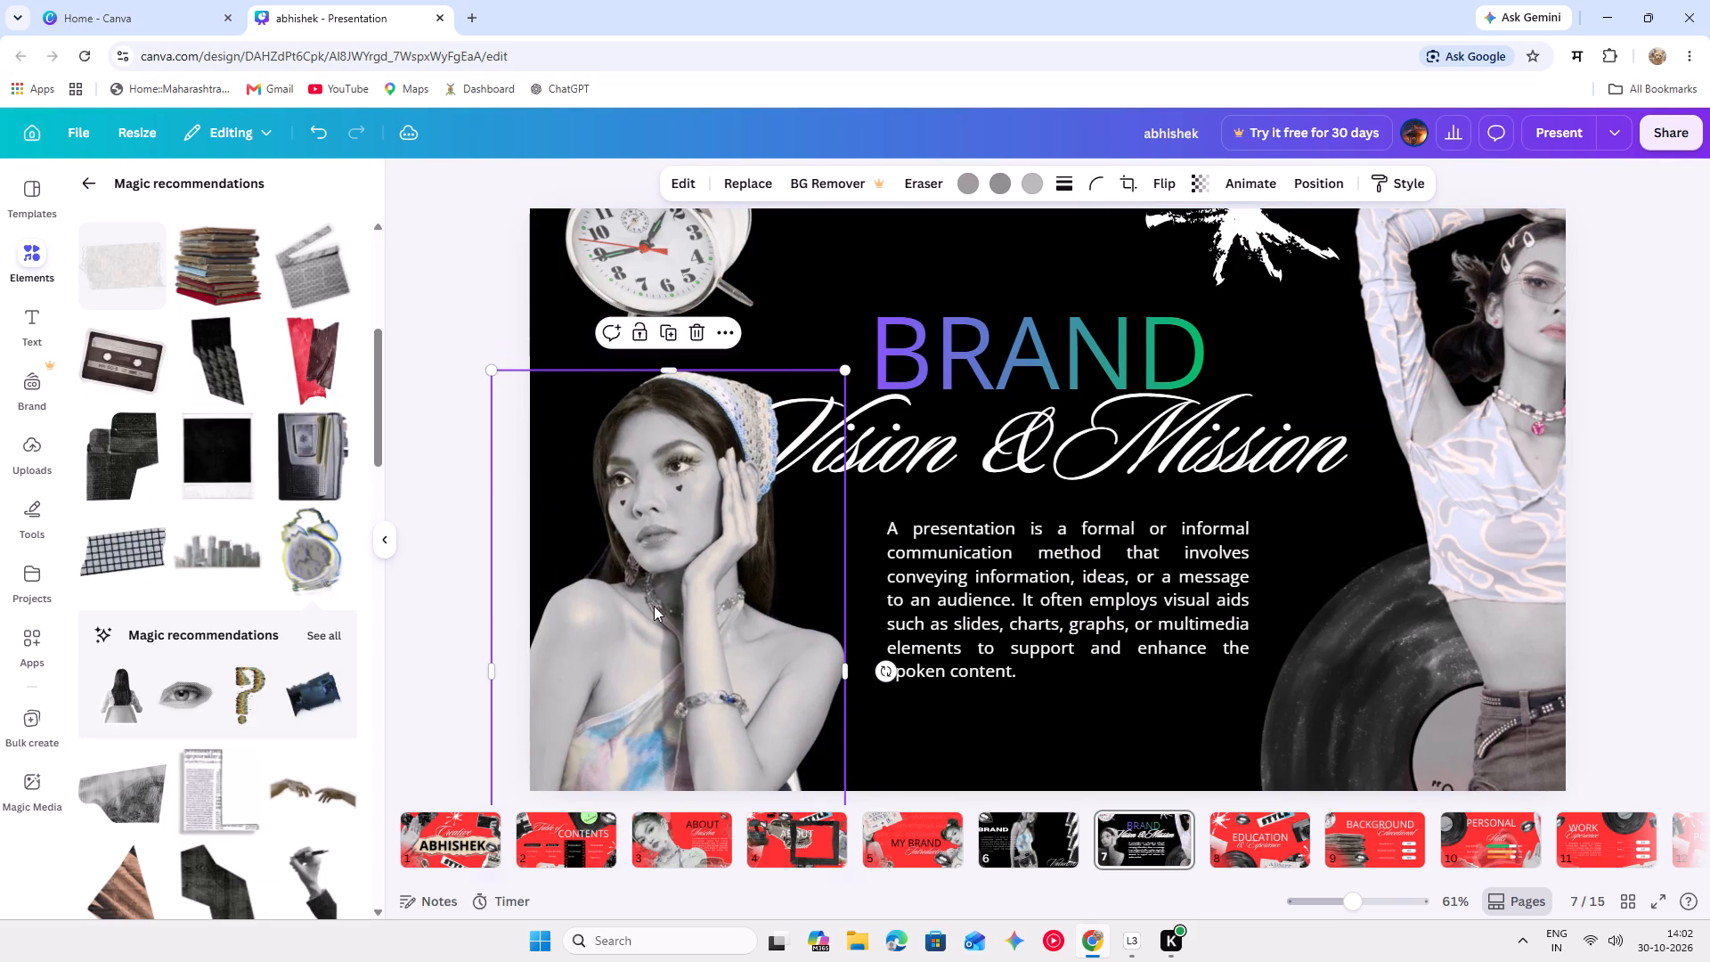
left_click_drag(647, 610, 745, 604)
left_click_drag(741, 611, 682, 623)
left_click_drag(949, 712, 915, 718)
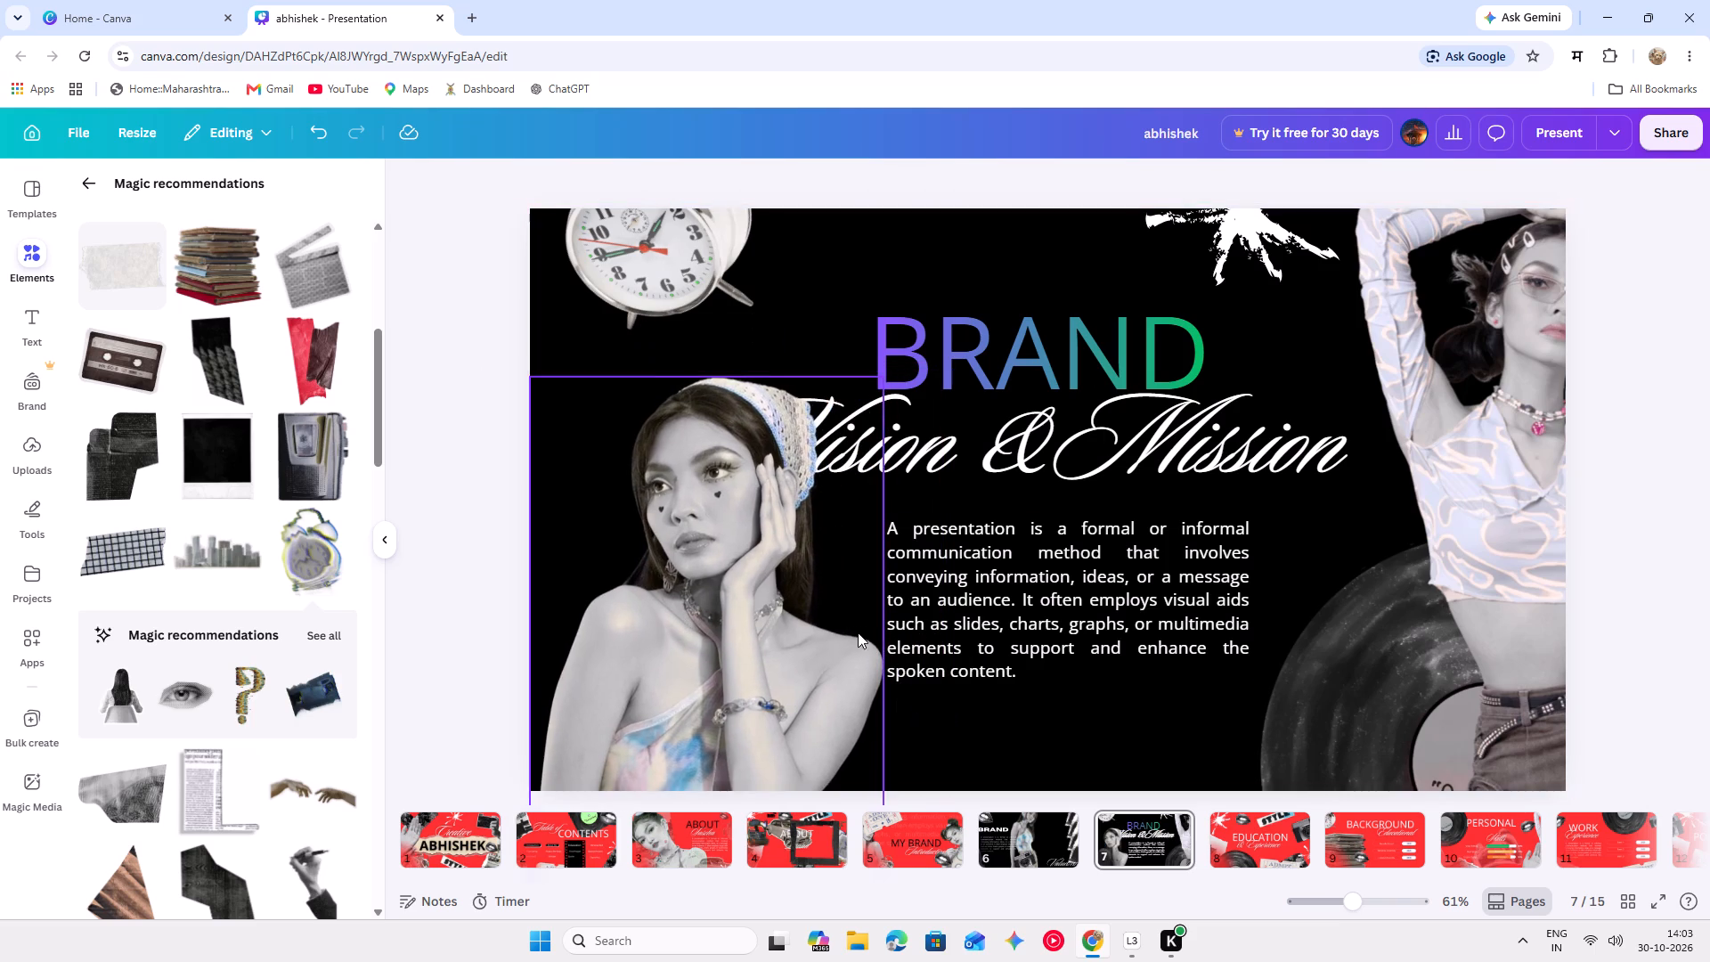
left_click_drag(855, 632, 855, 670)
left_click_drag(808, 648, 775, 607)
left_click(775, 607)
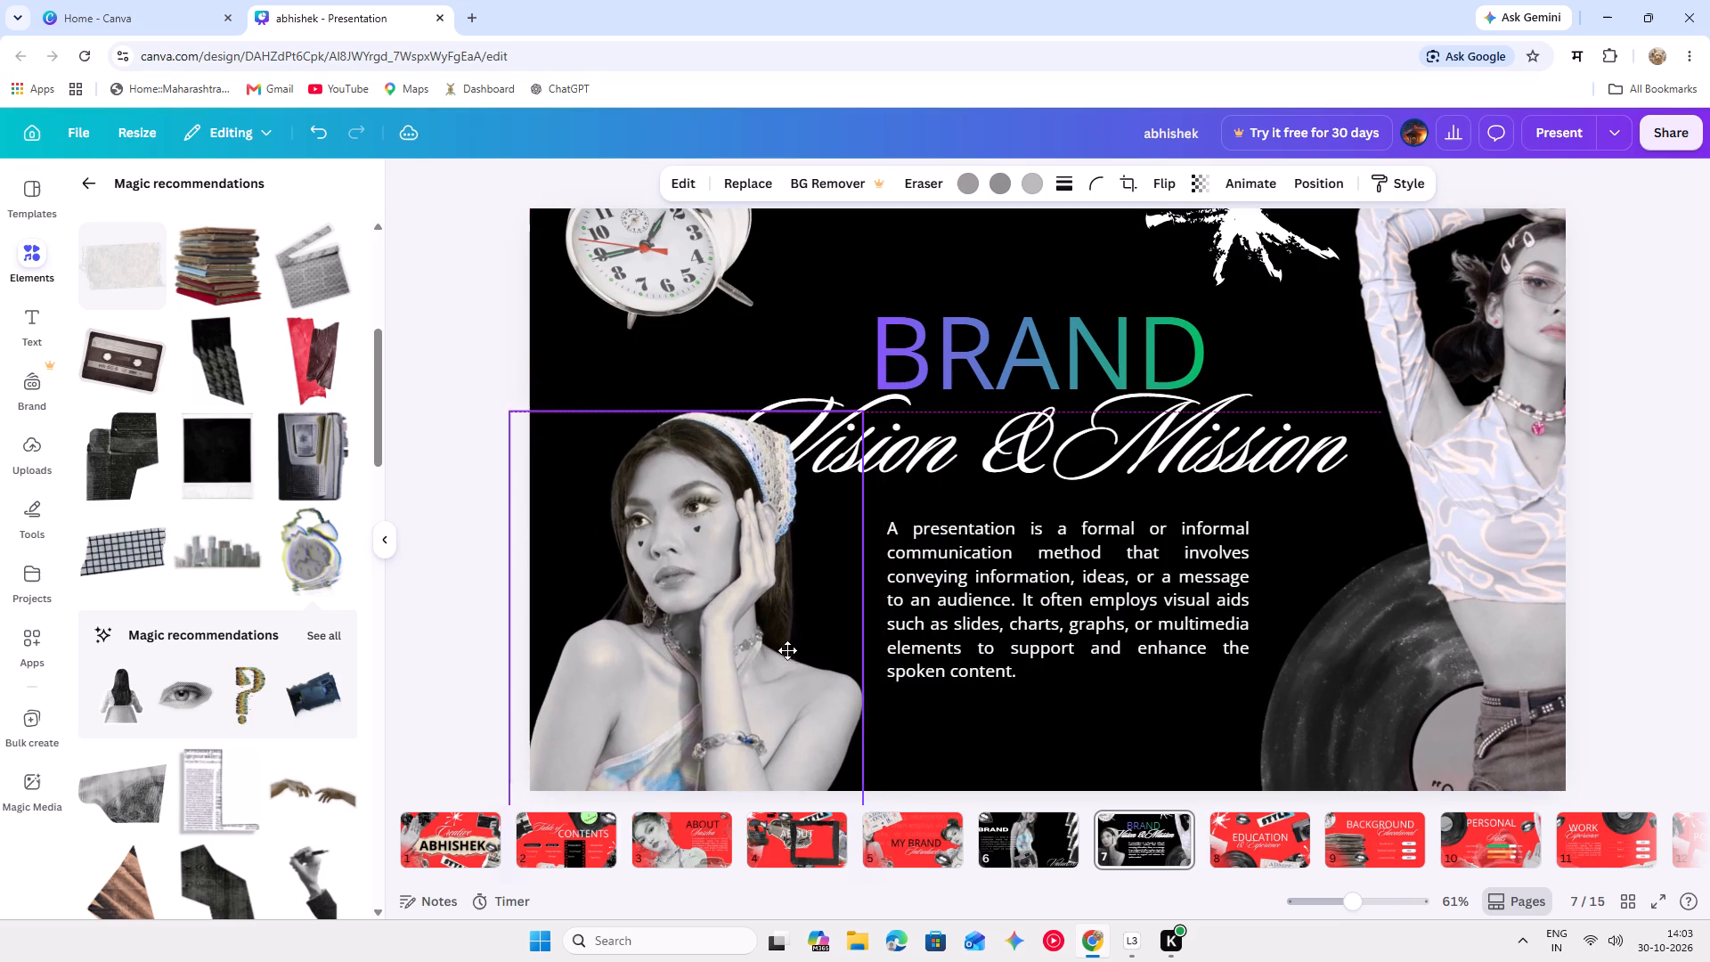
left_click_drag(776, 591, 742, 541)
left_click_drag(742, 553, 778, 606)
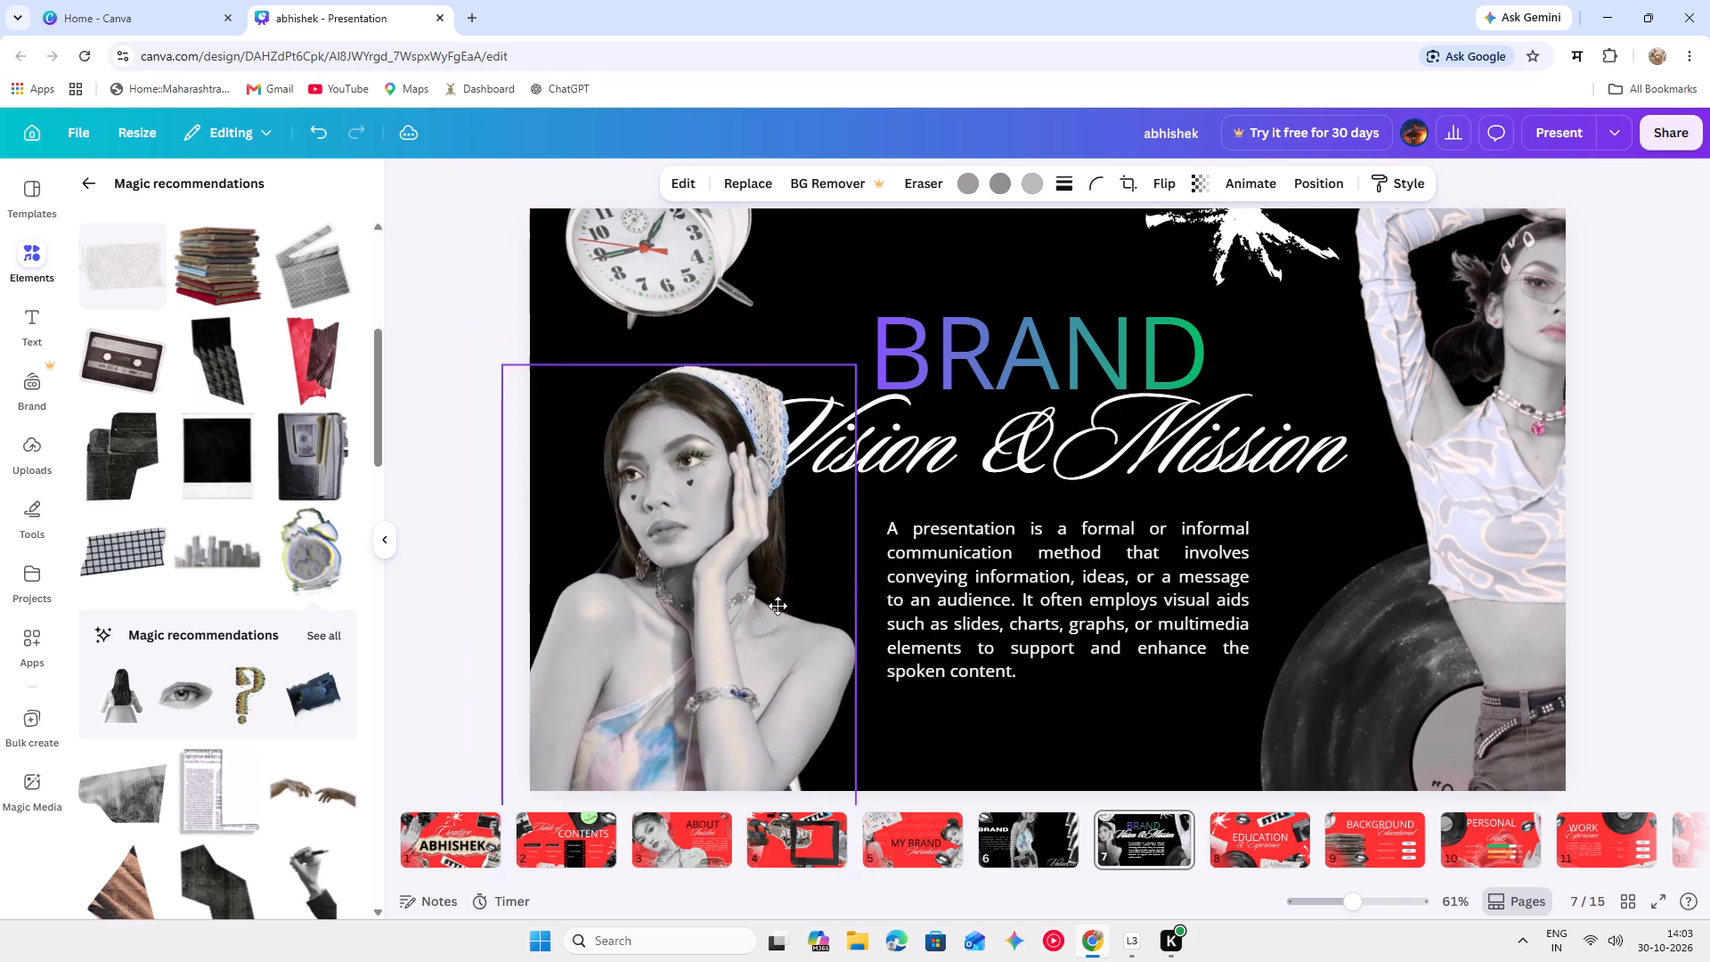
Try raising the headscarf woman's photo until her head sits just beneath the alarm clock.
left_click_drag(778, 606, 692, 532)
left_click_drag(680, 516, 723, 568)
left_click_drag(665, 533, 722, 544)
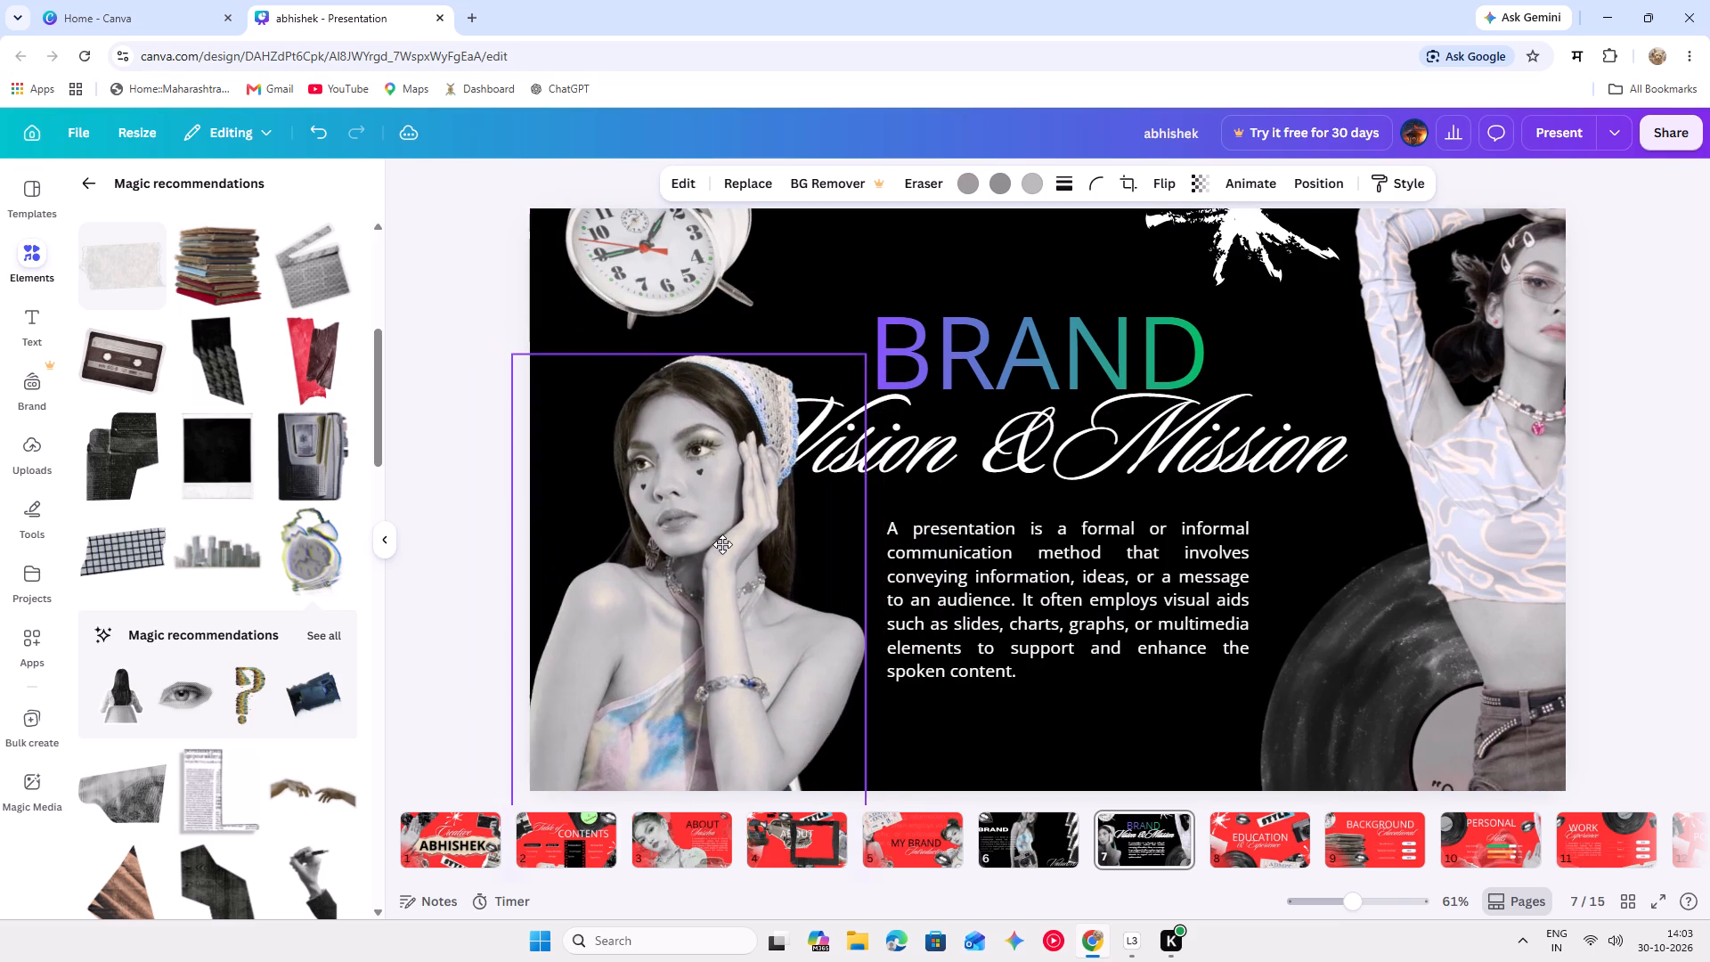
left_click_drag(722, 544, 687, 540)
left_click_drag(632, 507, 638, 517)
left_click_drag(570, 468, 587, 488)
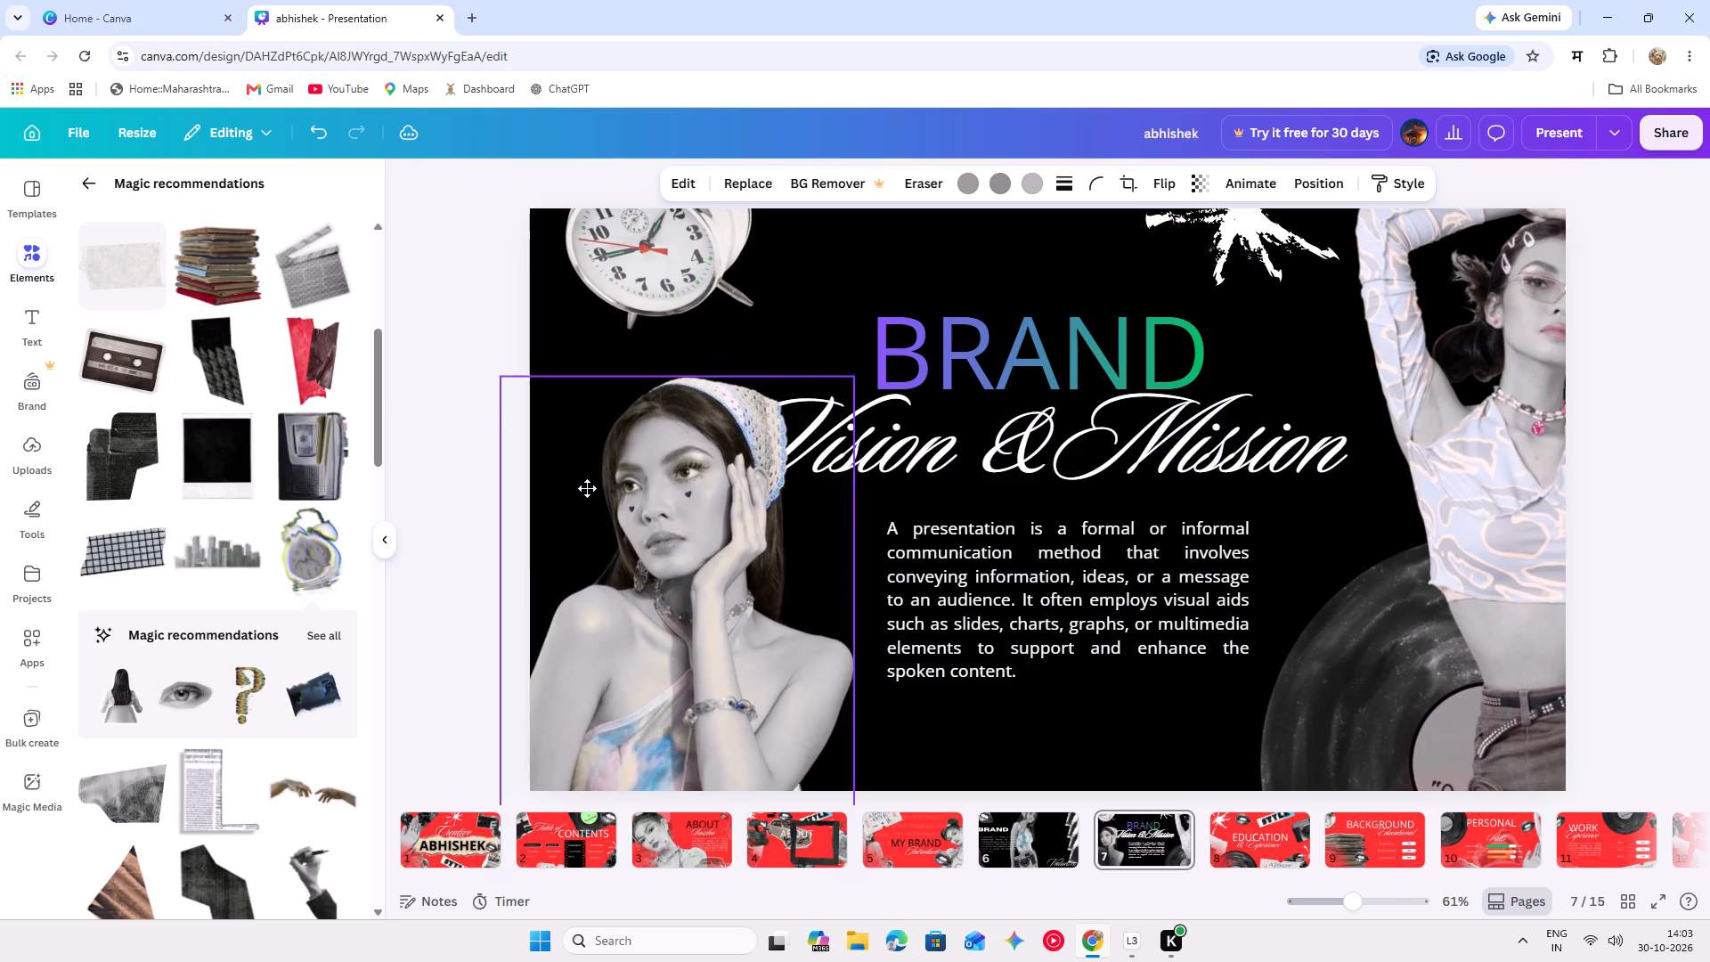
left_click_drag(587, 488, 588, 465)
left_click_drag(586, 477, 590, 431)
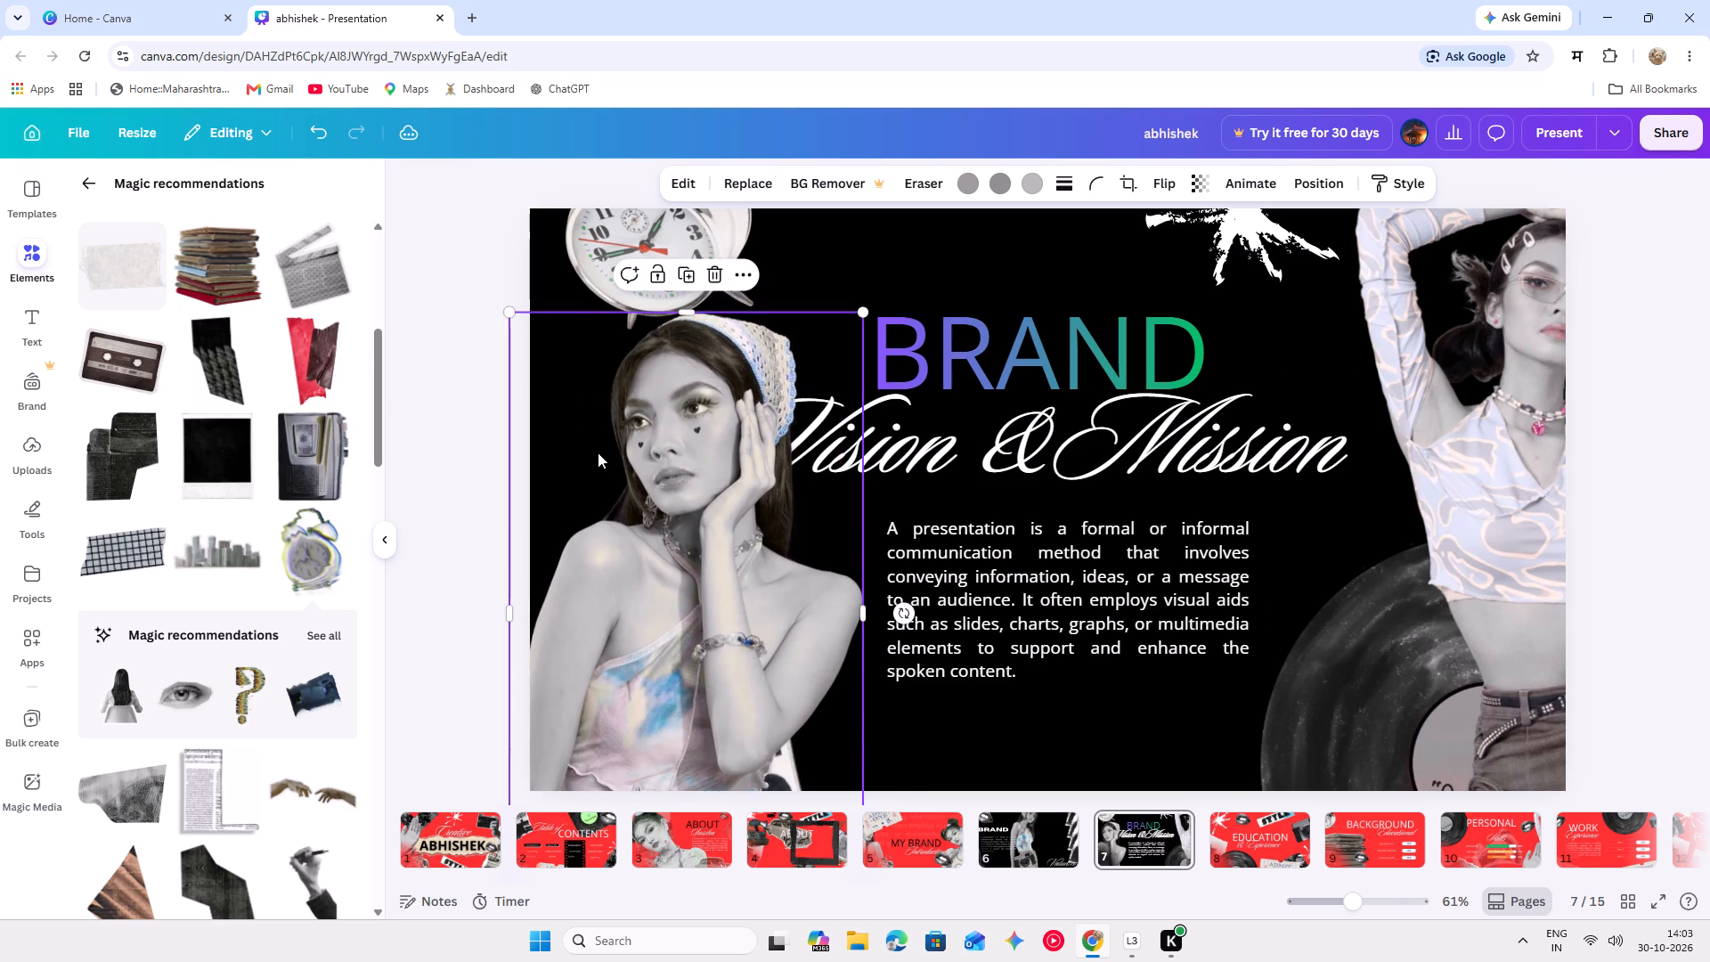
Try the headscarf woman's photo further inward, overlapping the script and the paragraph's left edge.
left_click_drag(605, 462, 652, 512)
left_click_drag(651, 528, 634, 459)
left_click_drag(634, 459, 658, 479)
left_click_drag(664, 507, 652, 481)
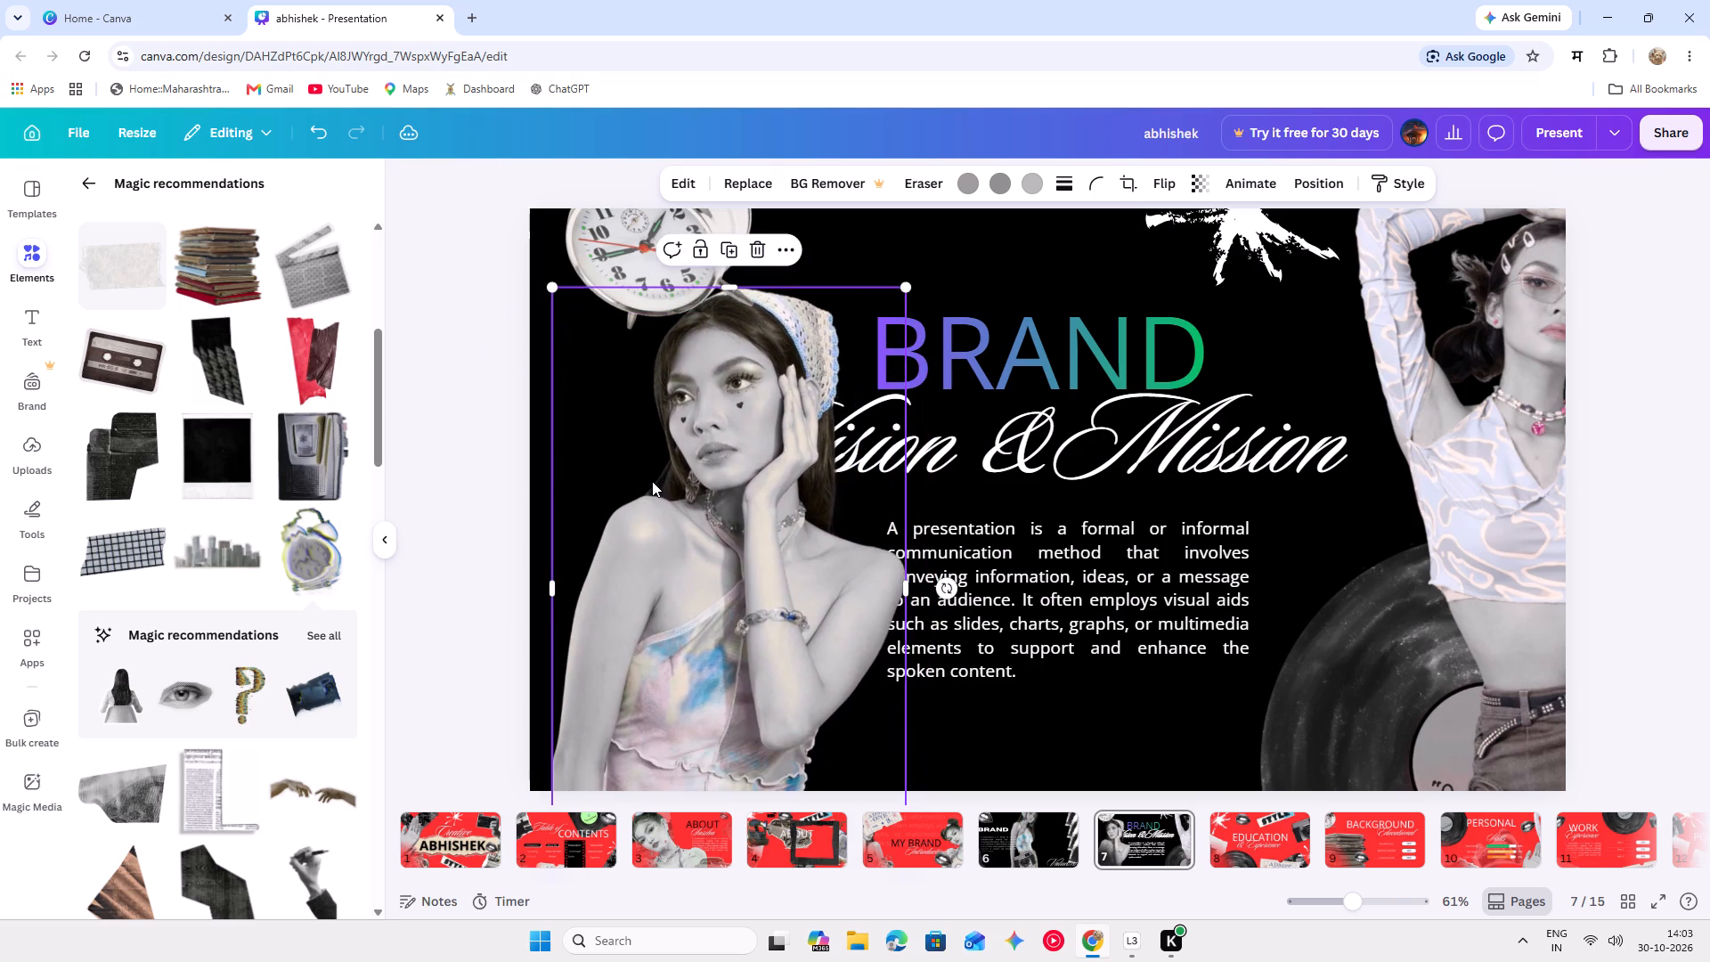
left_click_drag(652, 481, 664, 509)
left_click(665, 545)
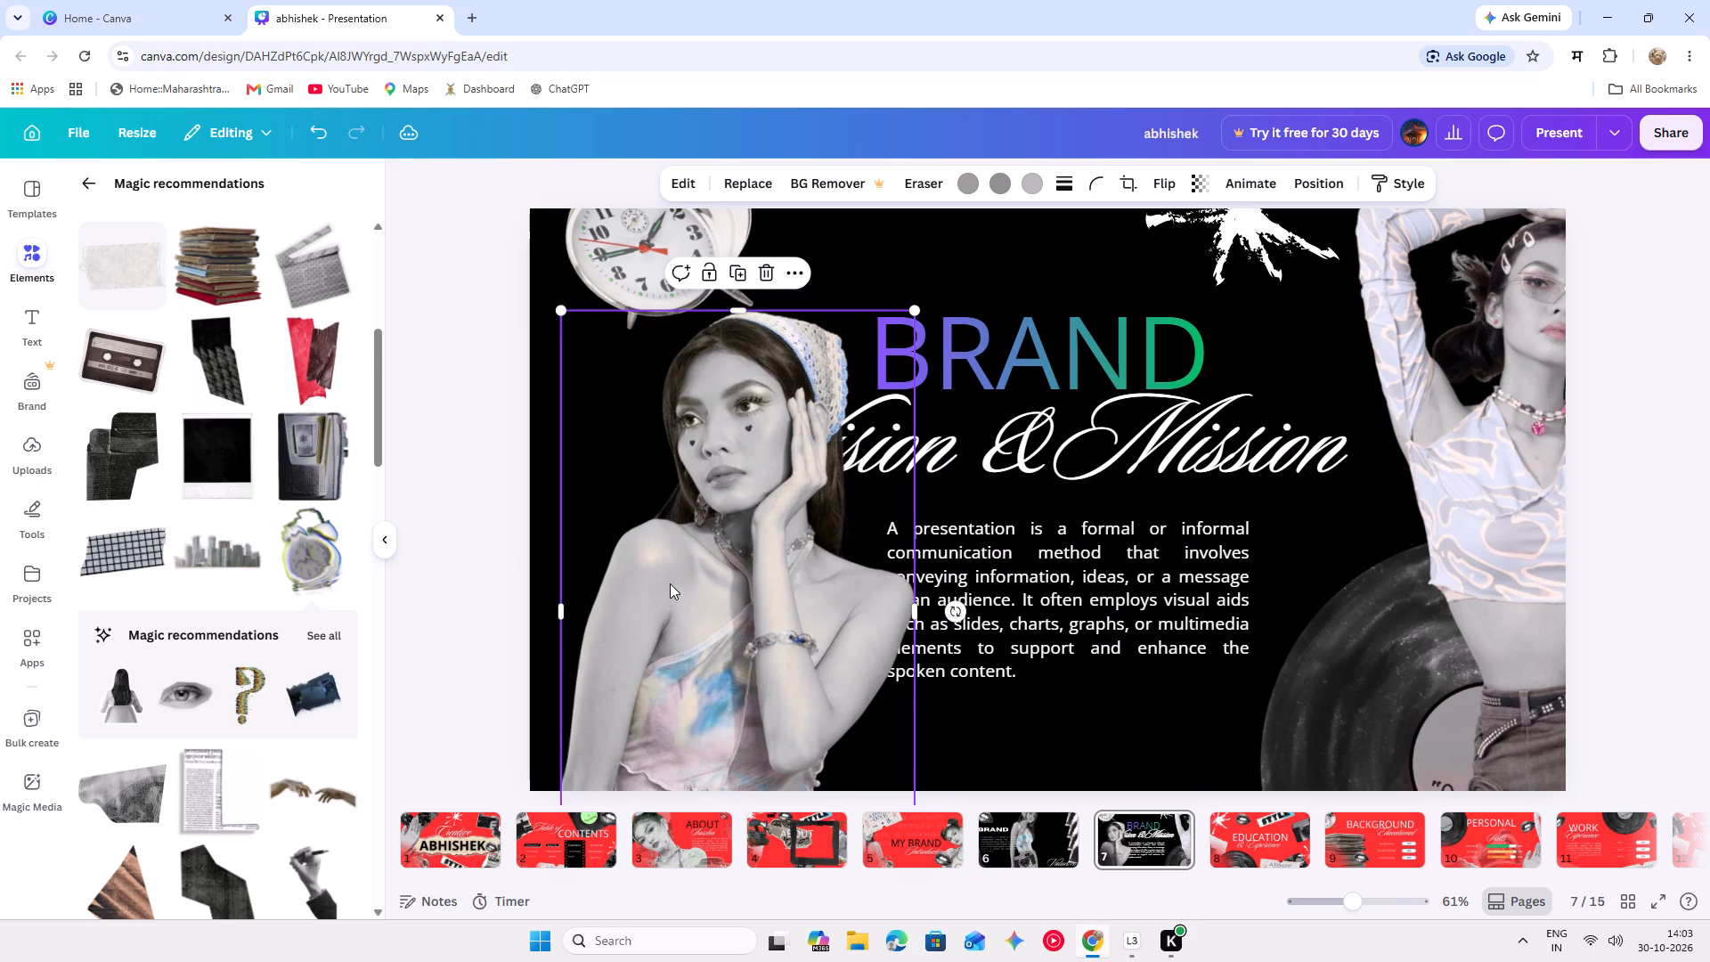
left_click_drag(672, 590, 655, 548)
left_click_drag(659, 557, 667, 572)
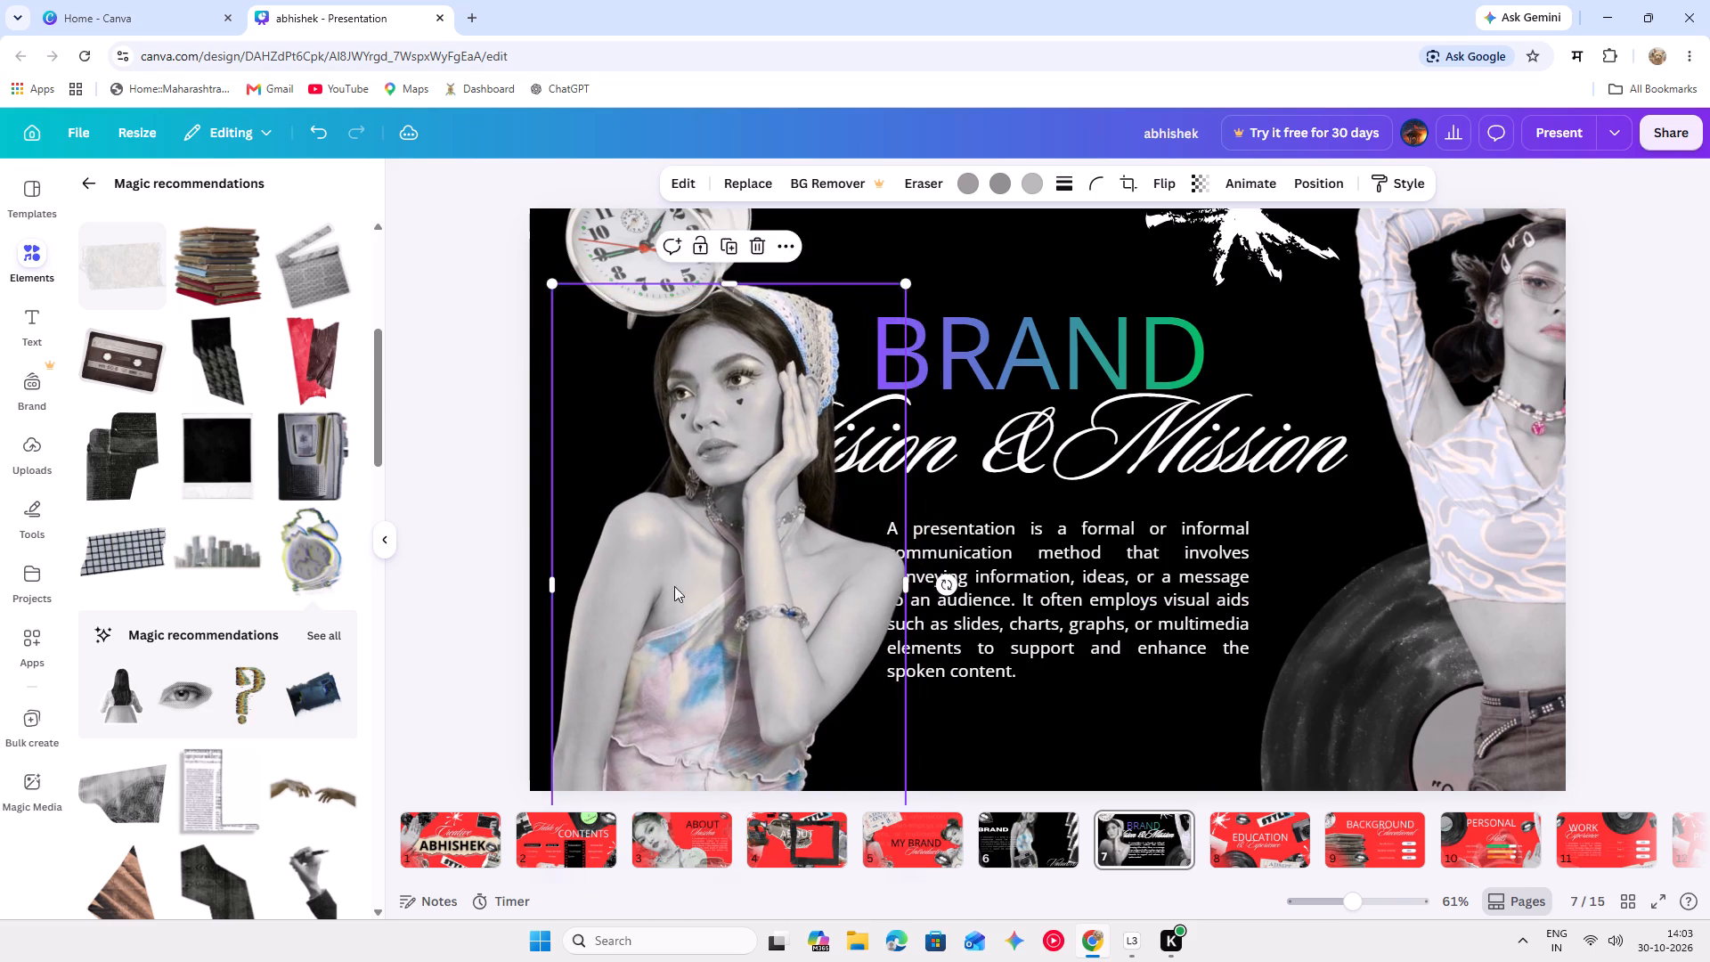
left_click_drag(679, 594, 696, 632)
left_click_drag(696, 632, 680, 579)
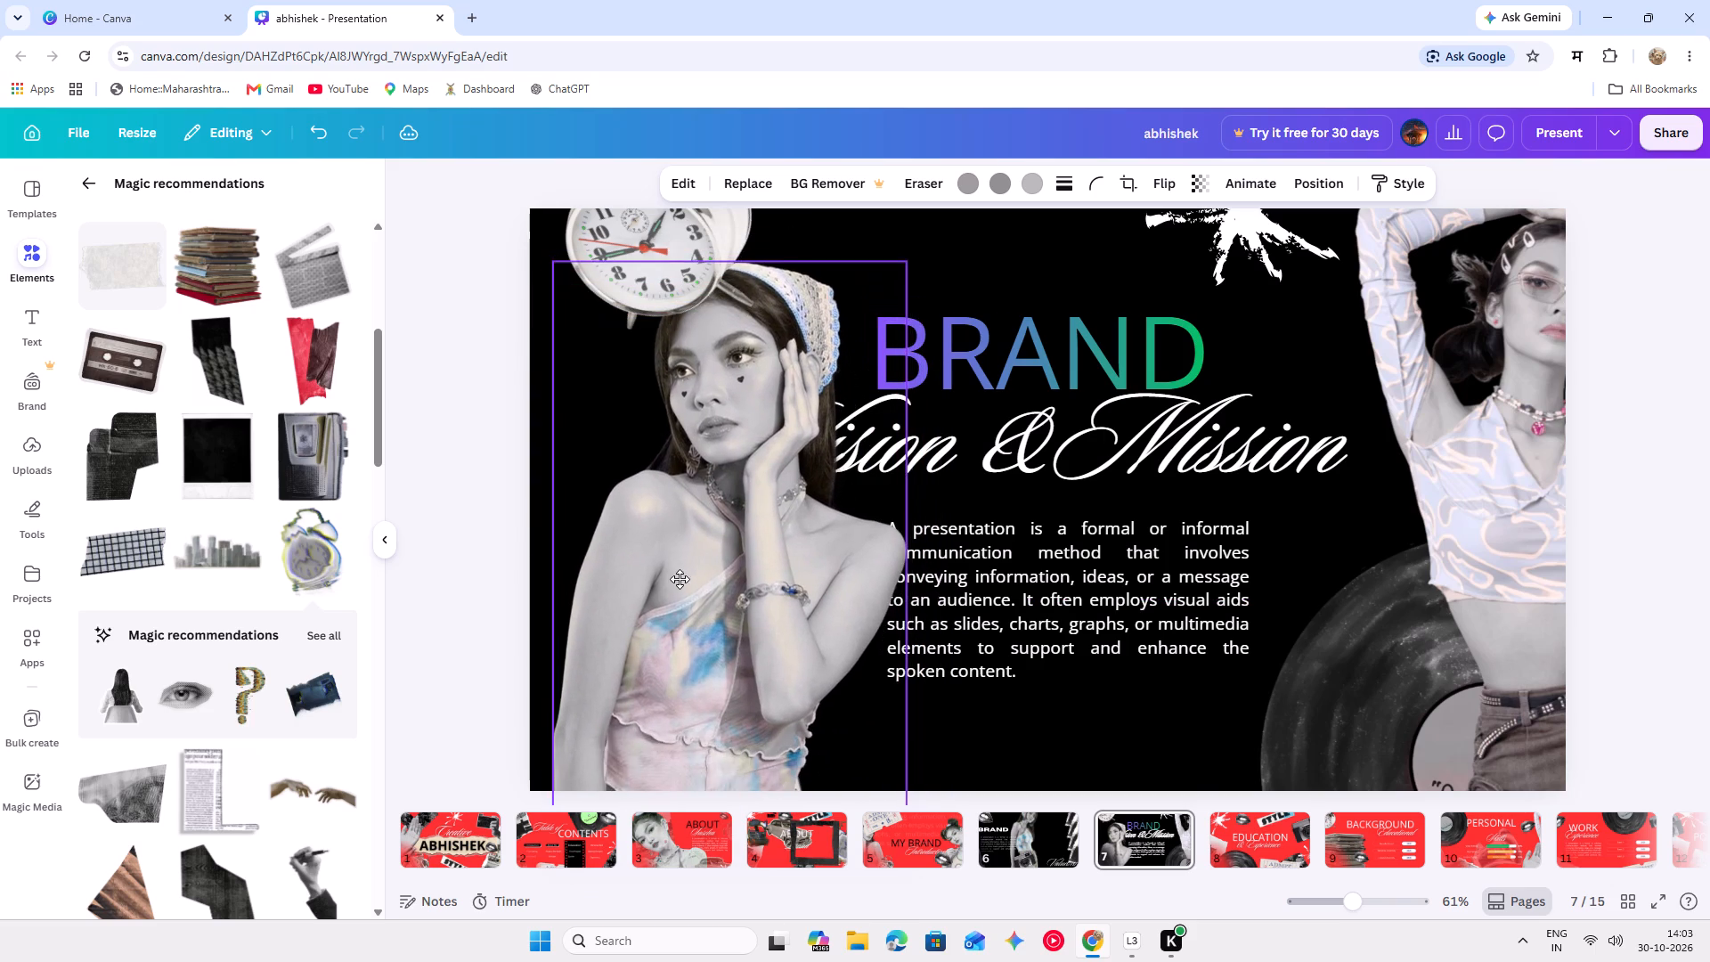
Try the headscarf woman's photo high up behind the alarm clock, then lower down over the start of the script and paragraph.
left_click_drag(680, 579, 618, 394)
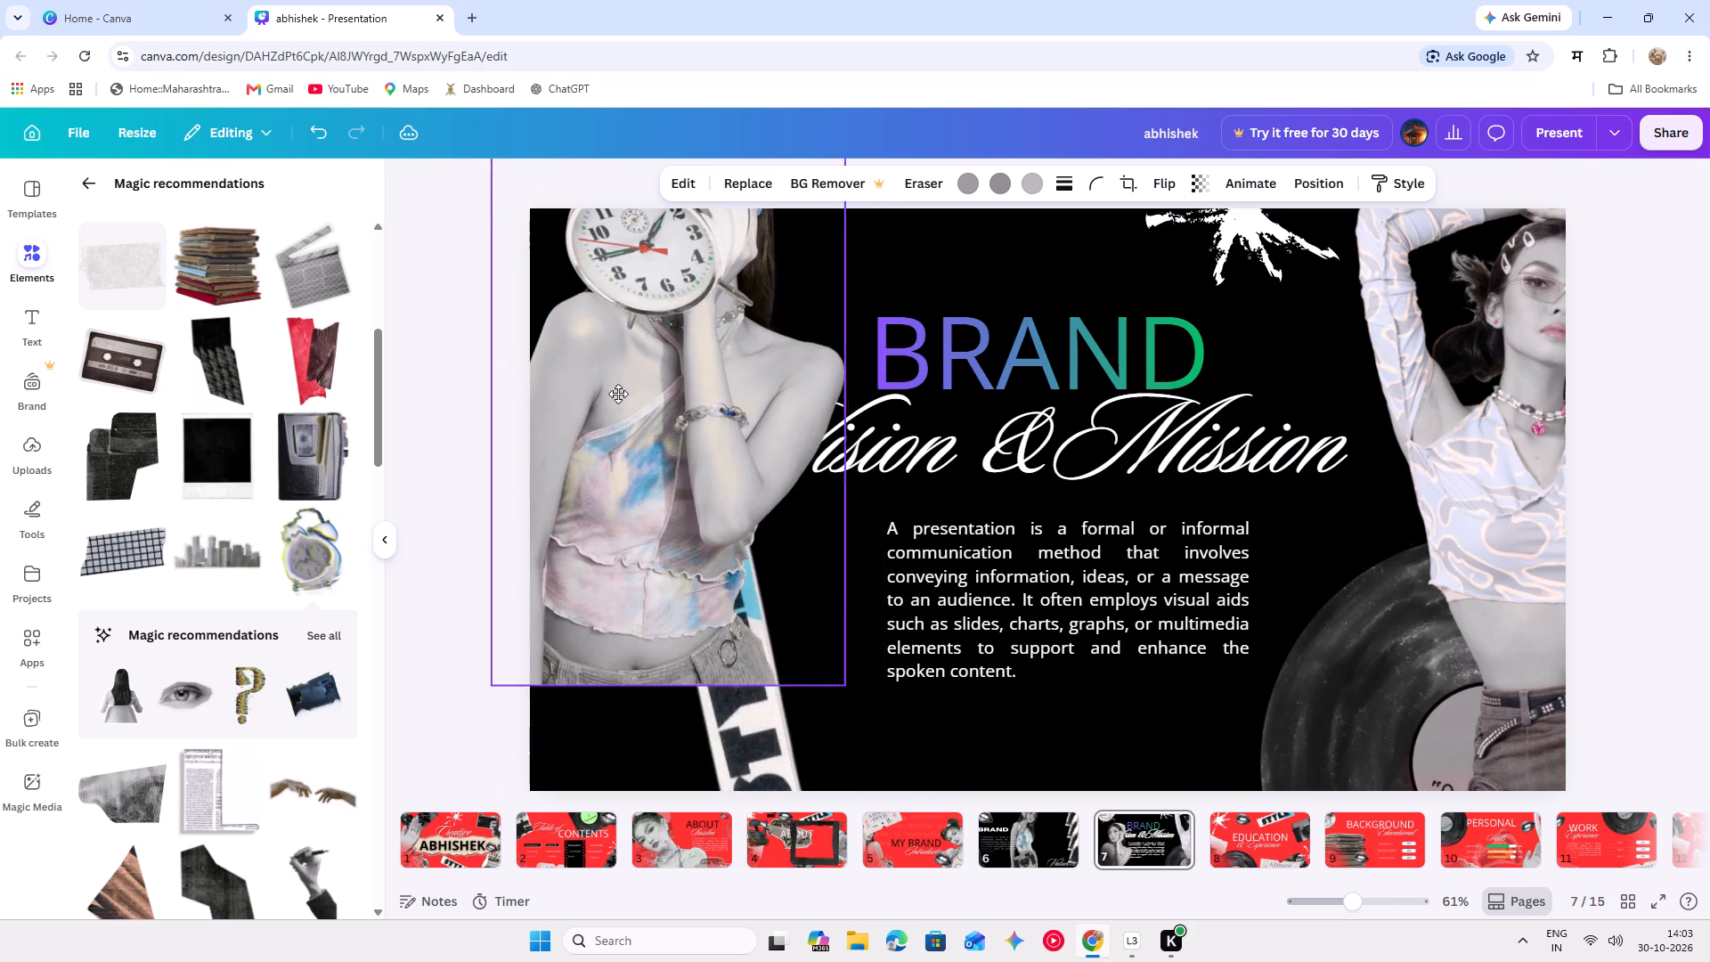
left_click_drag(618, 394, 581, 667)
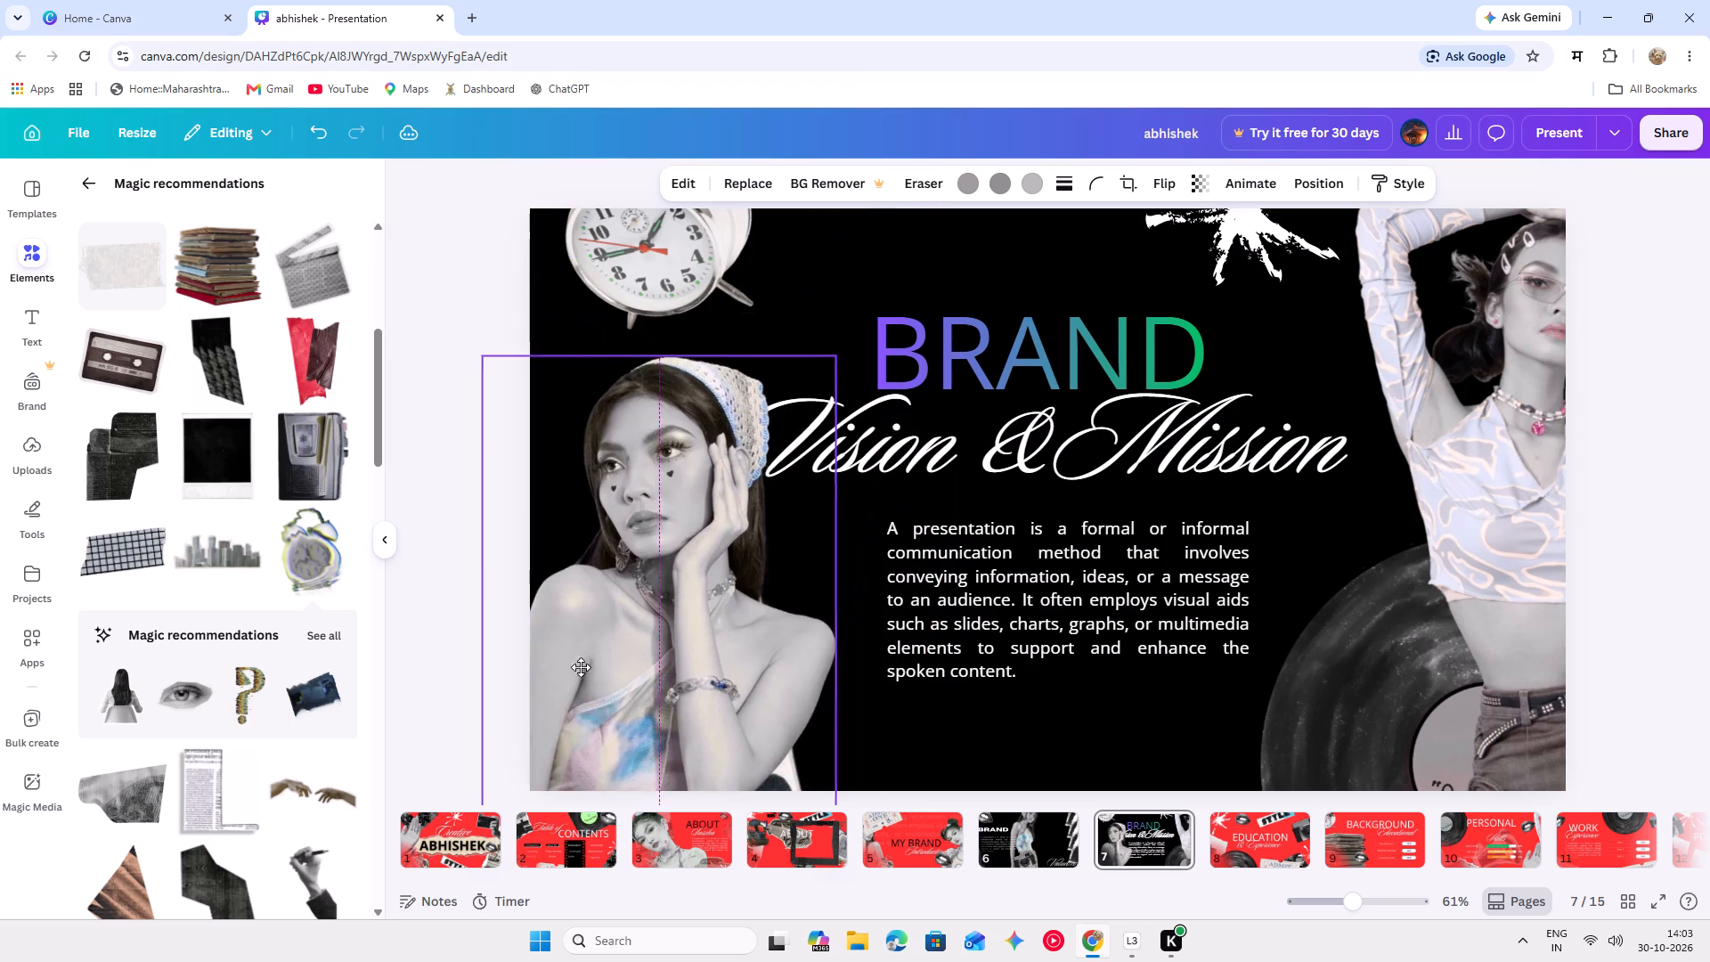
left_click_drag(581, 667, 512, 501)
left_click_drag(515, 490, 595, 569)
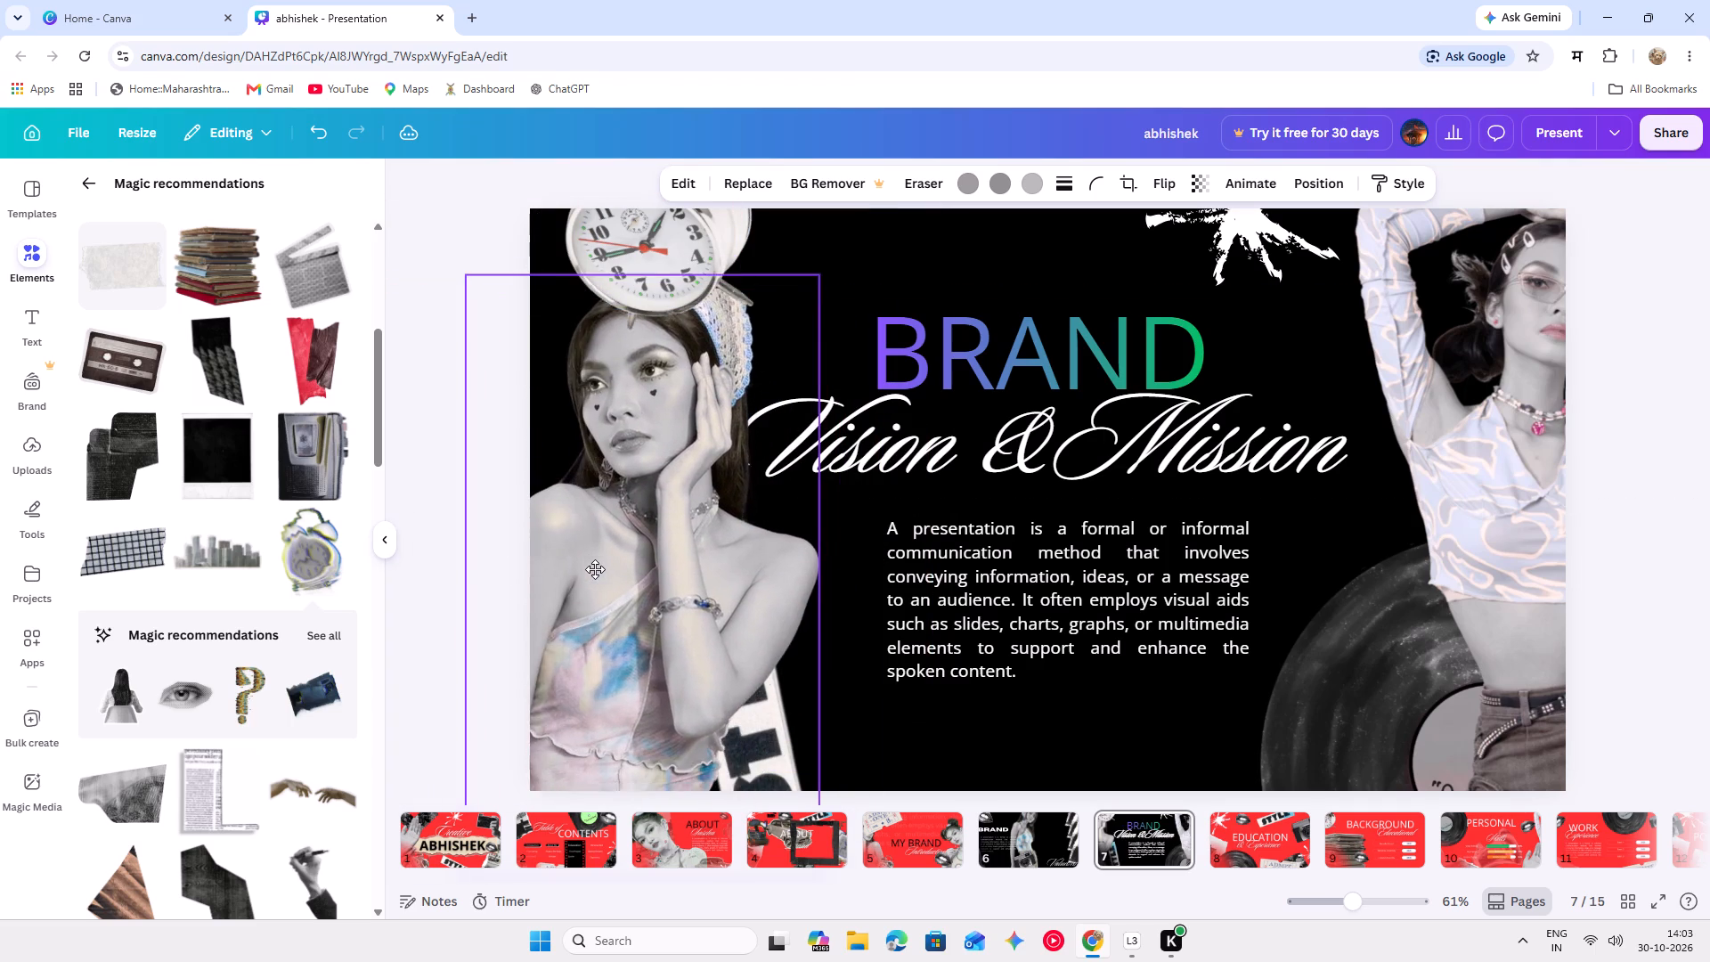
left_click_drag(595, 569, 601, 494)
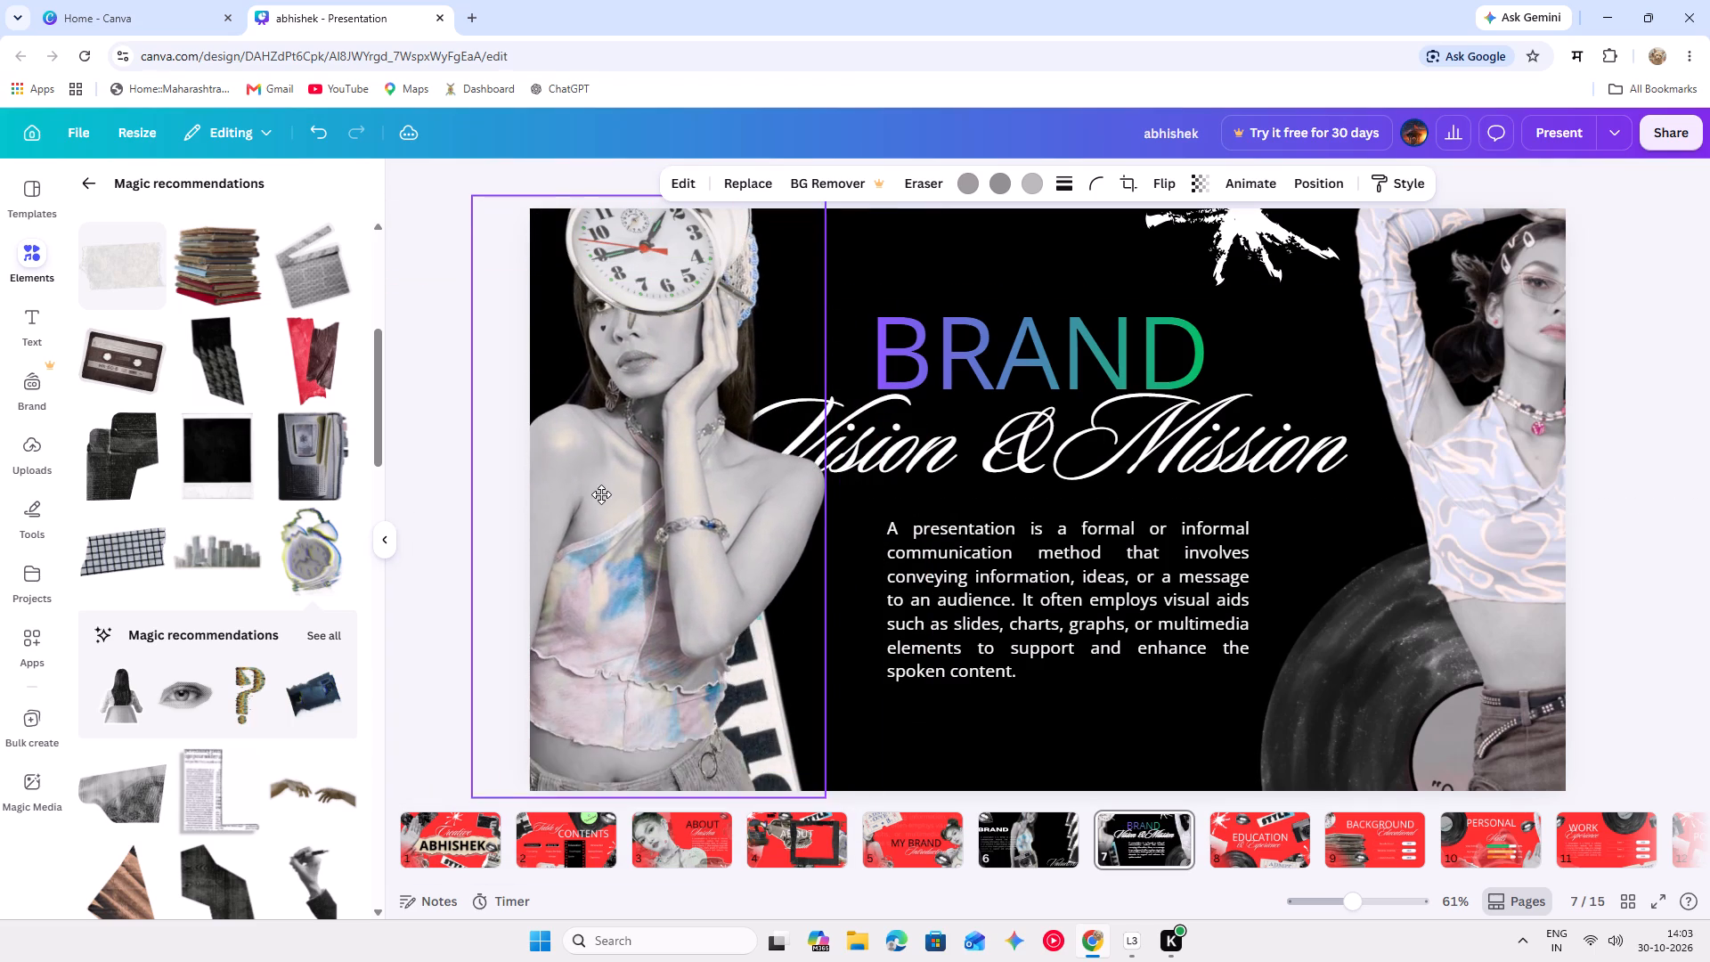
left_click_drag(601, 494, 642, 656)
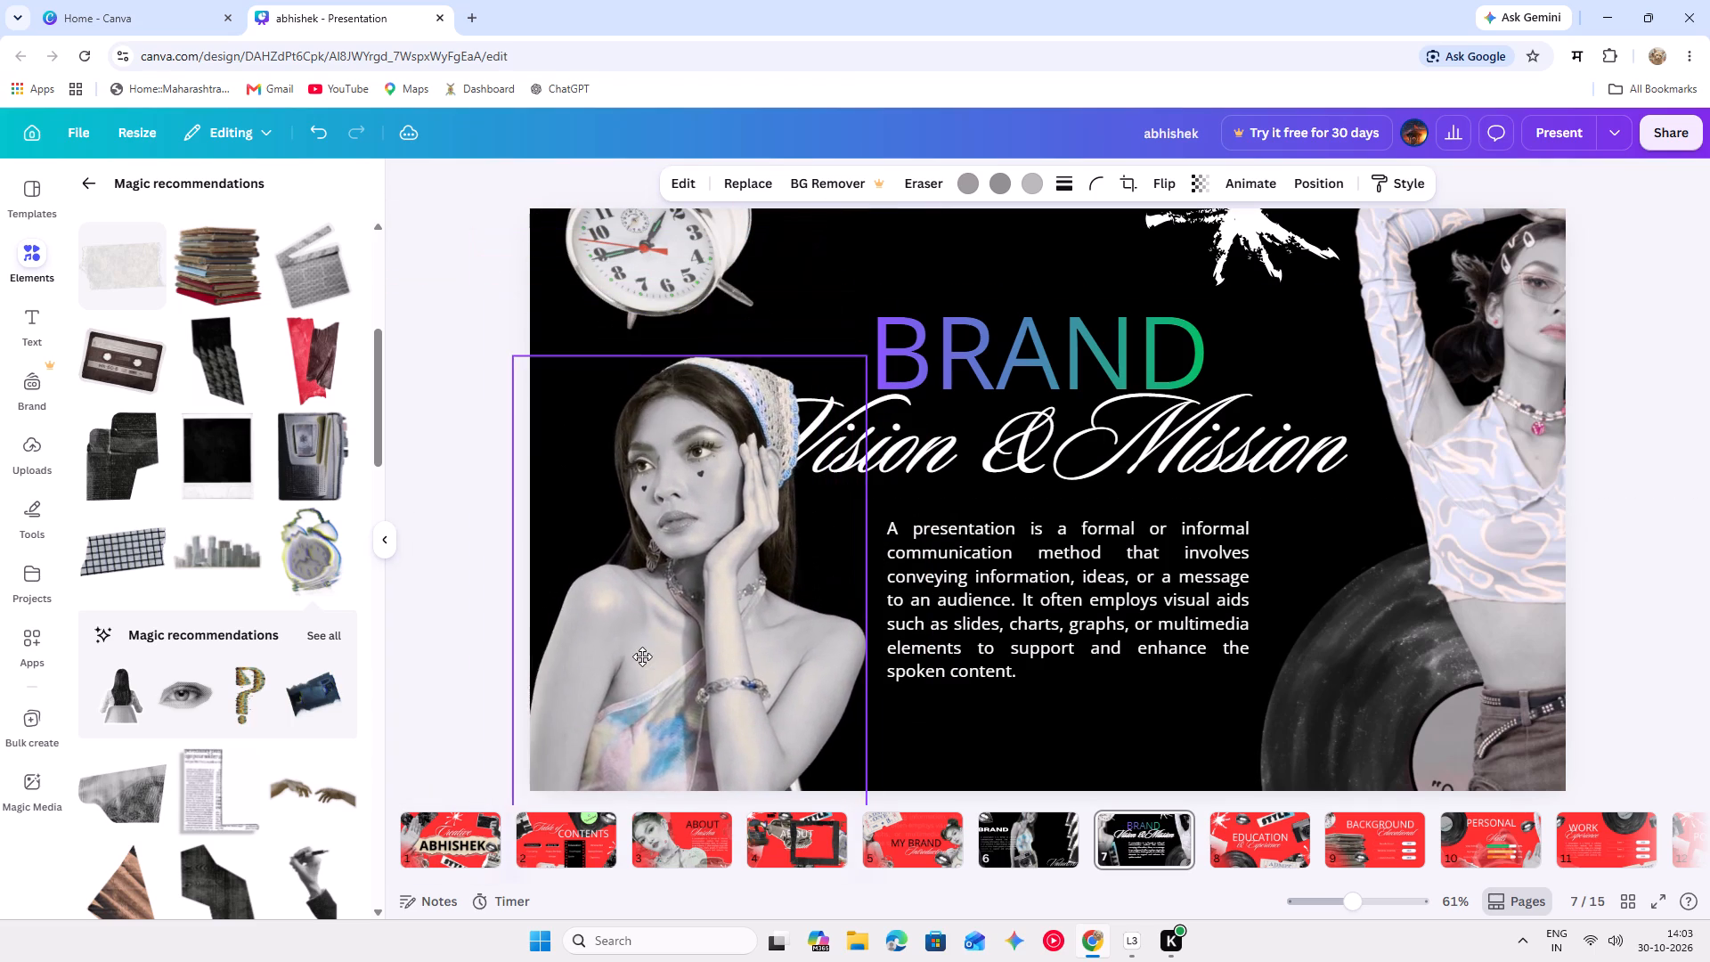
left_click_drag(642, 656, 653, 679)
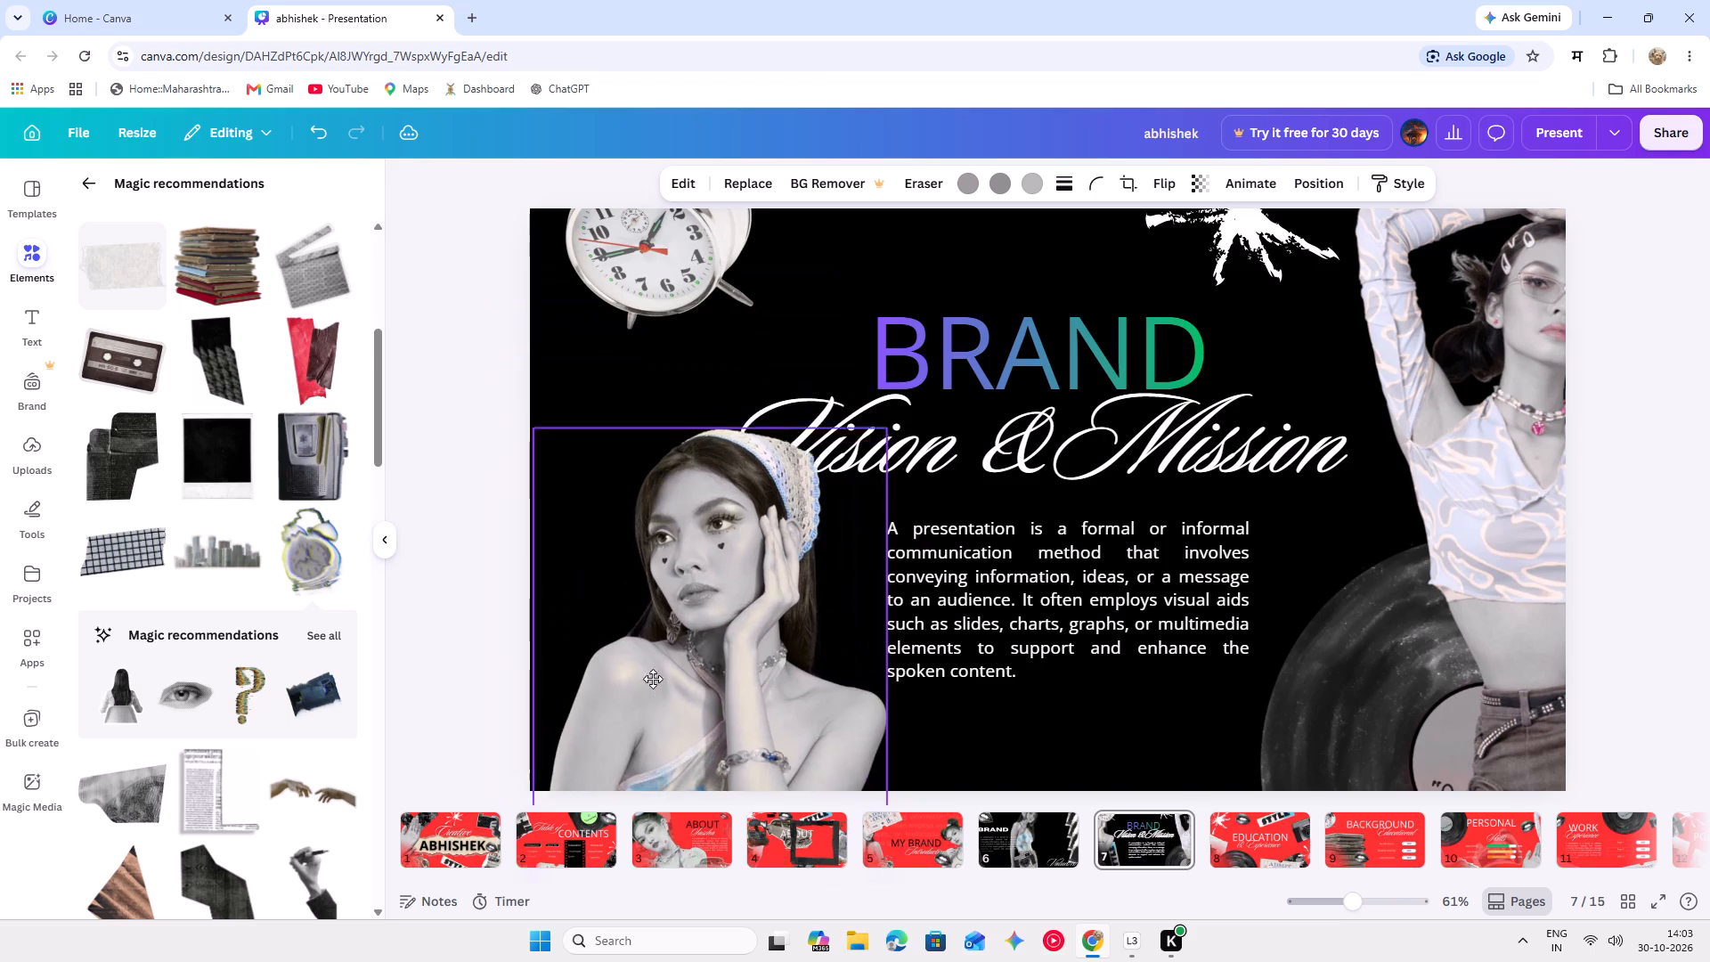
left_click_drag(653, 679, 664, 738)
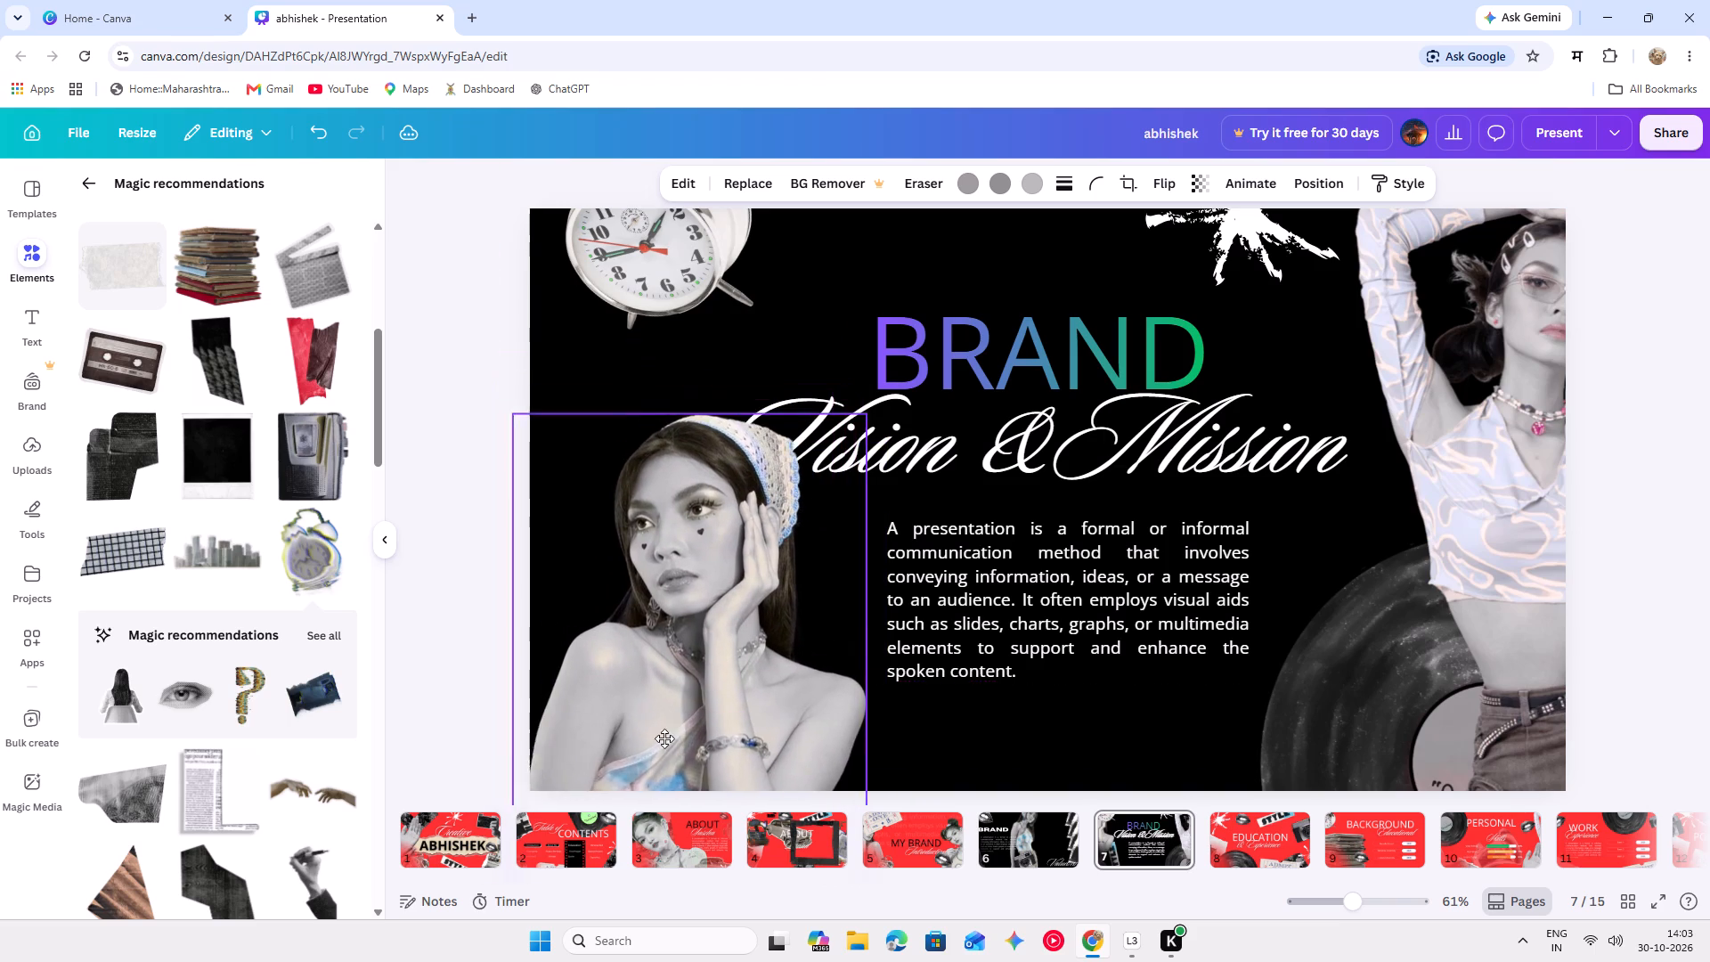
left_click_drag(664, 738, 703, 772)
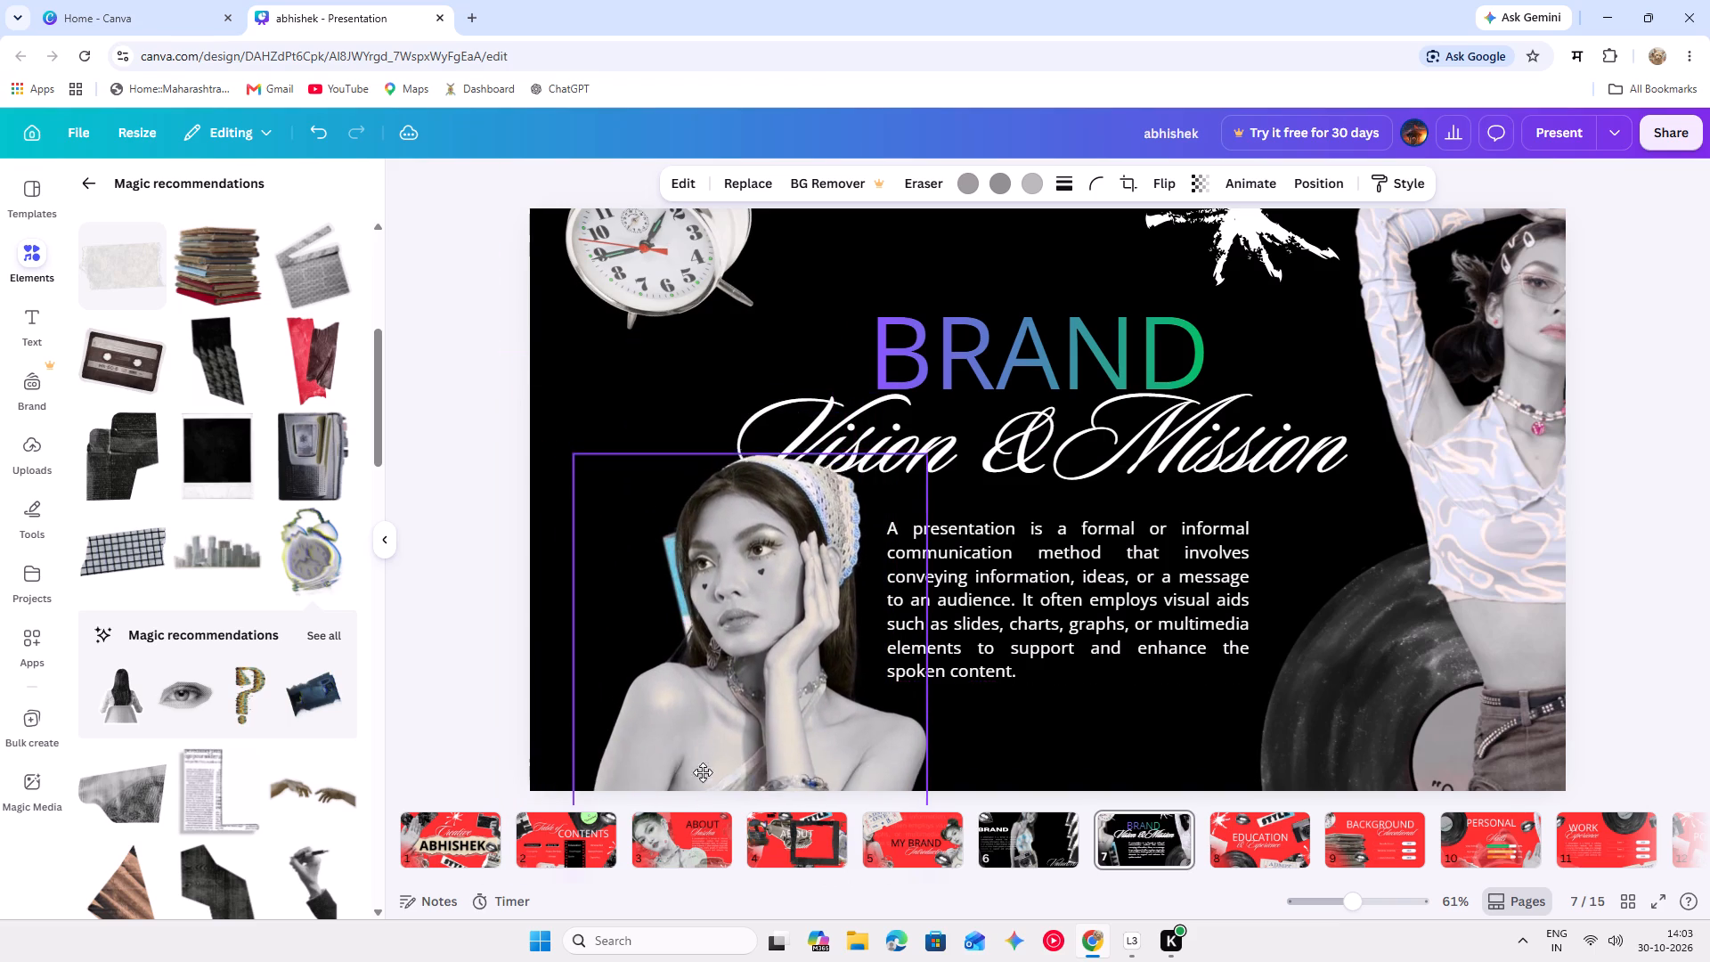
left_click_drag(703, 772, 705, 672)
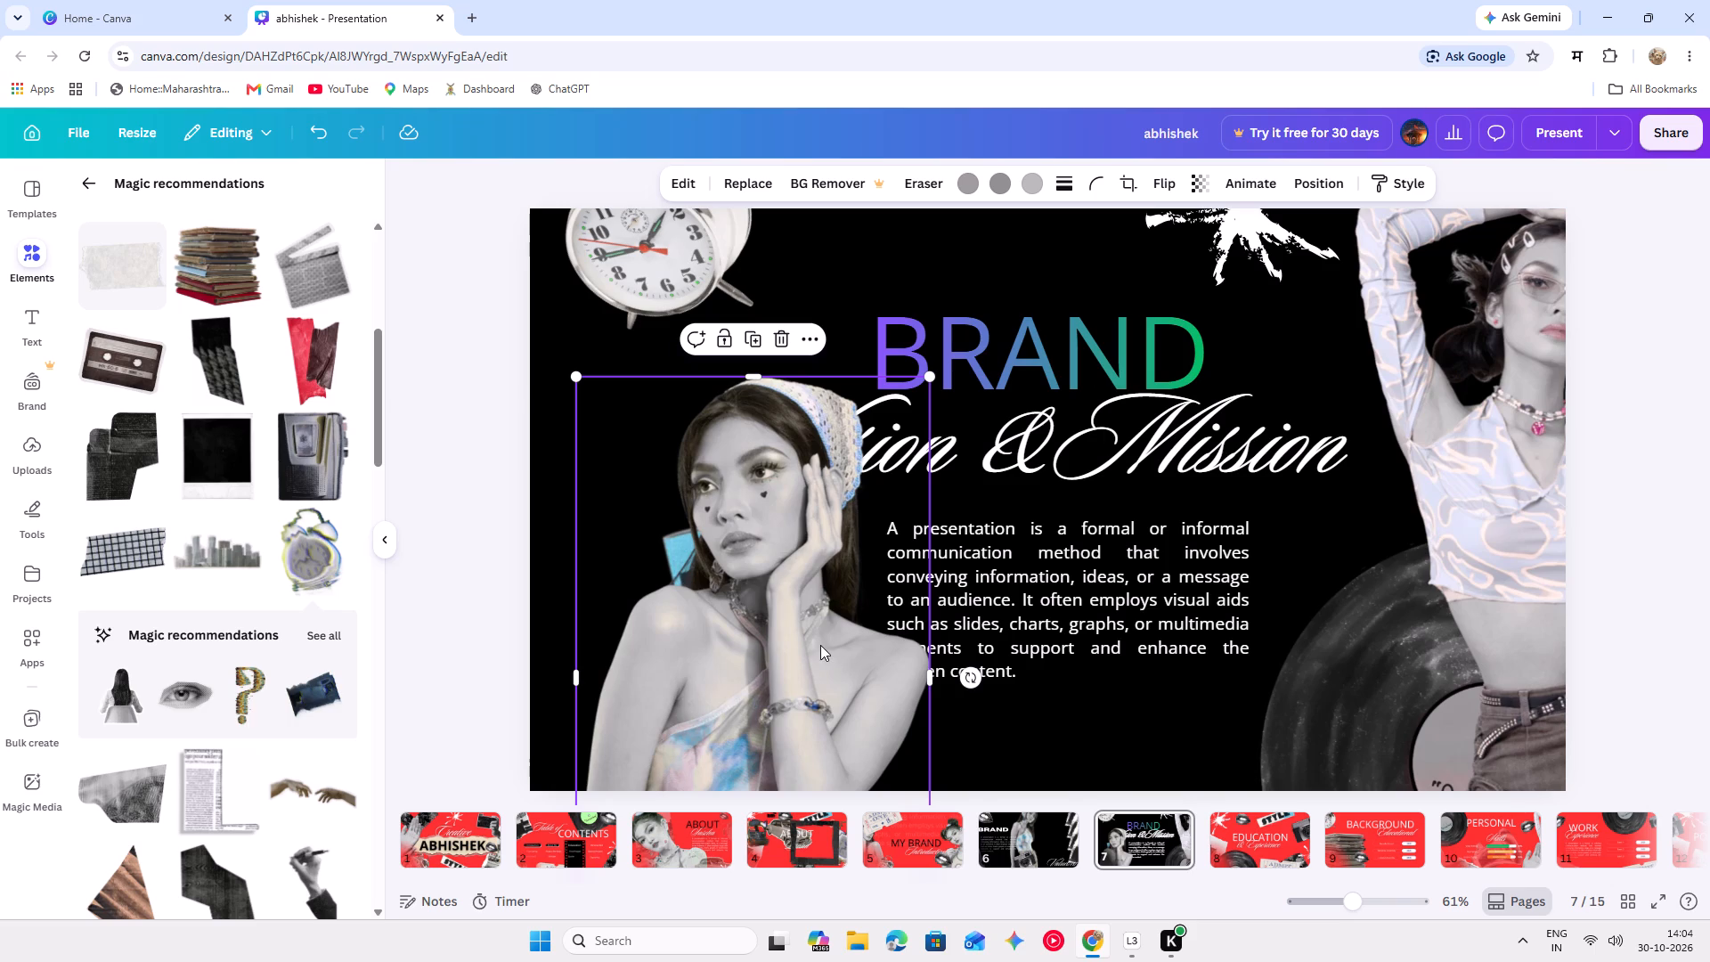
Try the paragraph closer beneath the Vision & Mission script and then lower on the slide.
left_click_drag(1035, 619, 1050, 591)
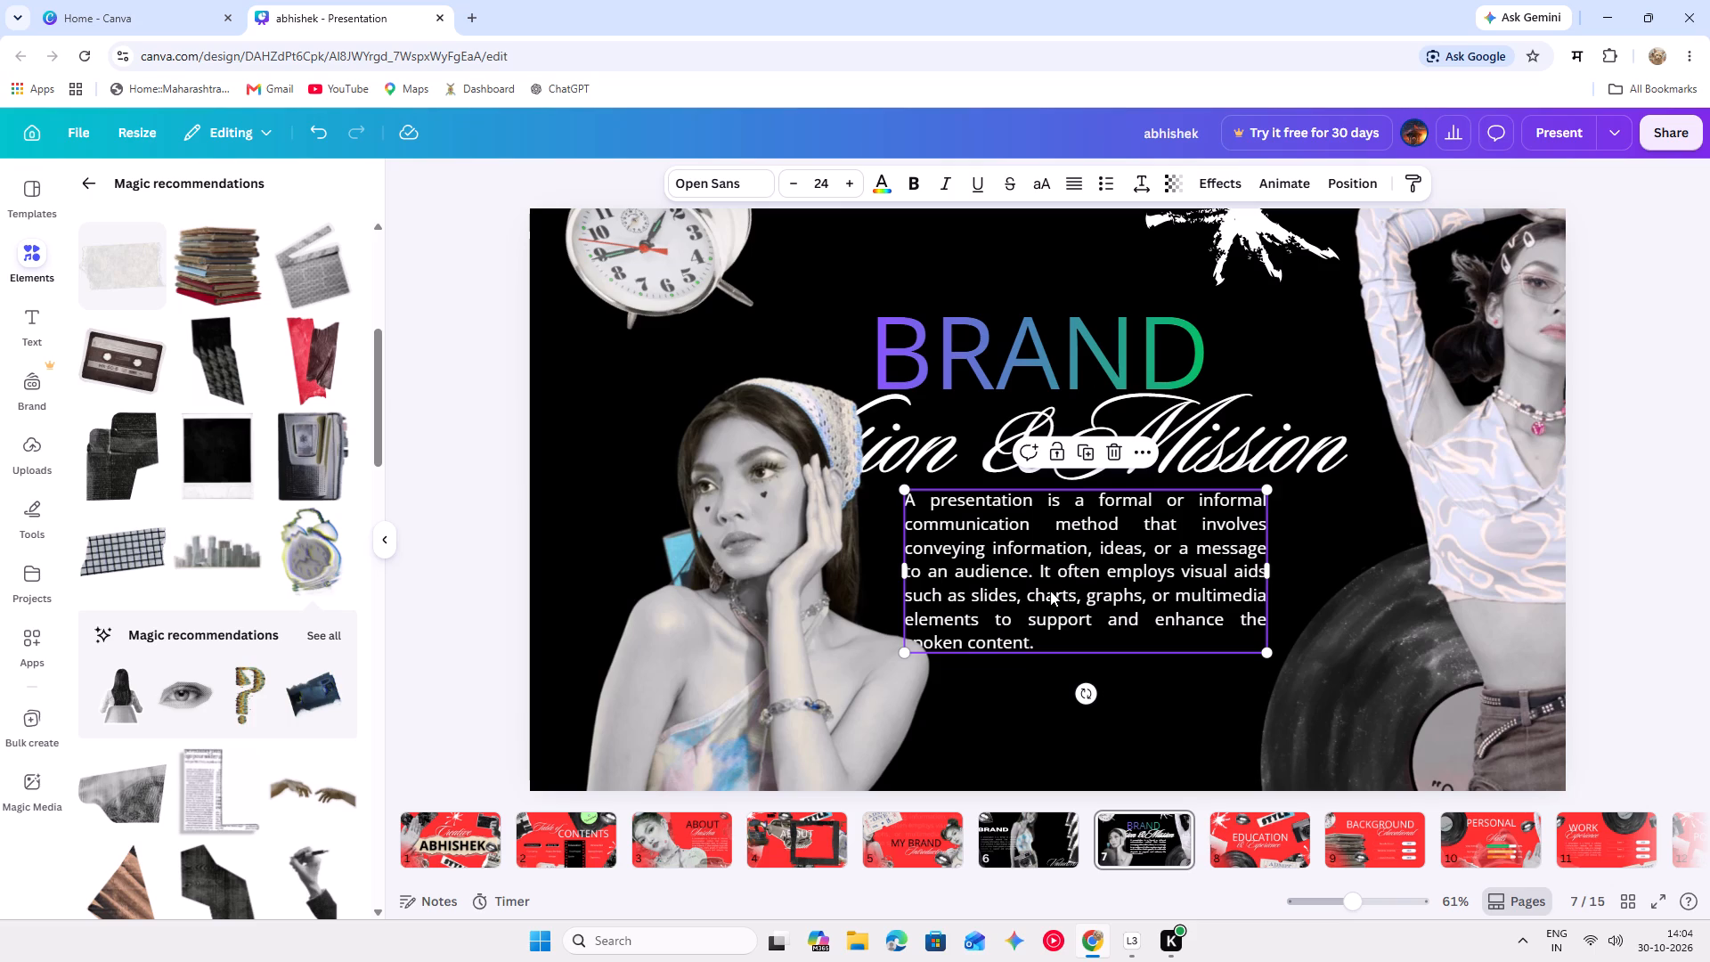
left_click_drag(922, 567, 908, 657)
Place the headscarf woman's photo just inside the slide's left edge, below the clock and covering the start of the script.
left_click_drag(768, 607, 767, 539)
left_click_drag(761, 568, 770, 640)
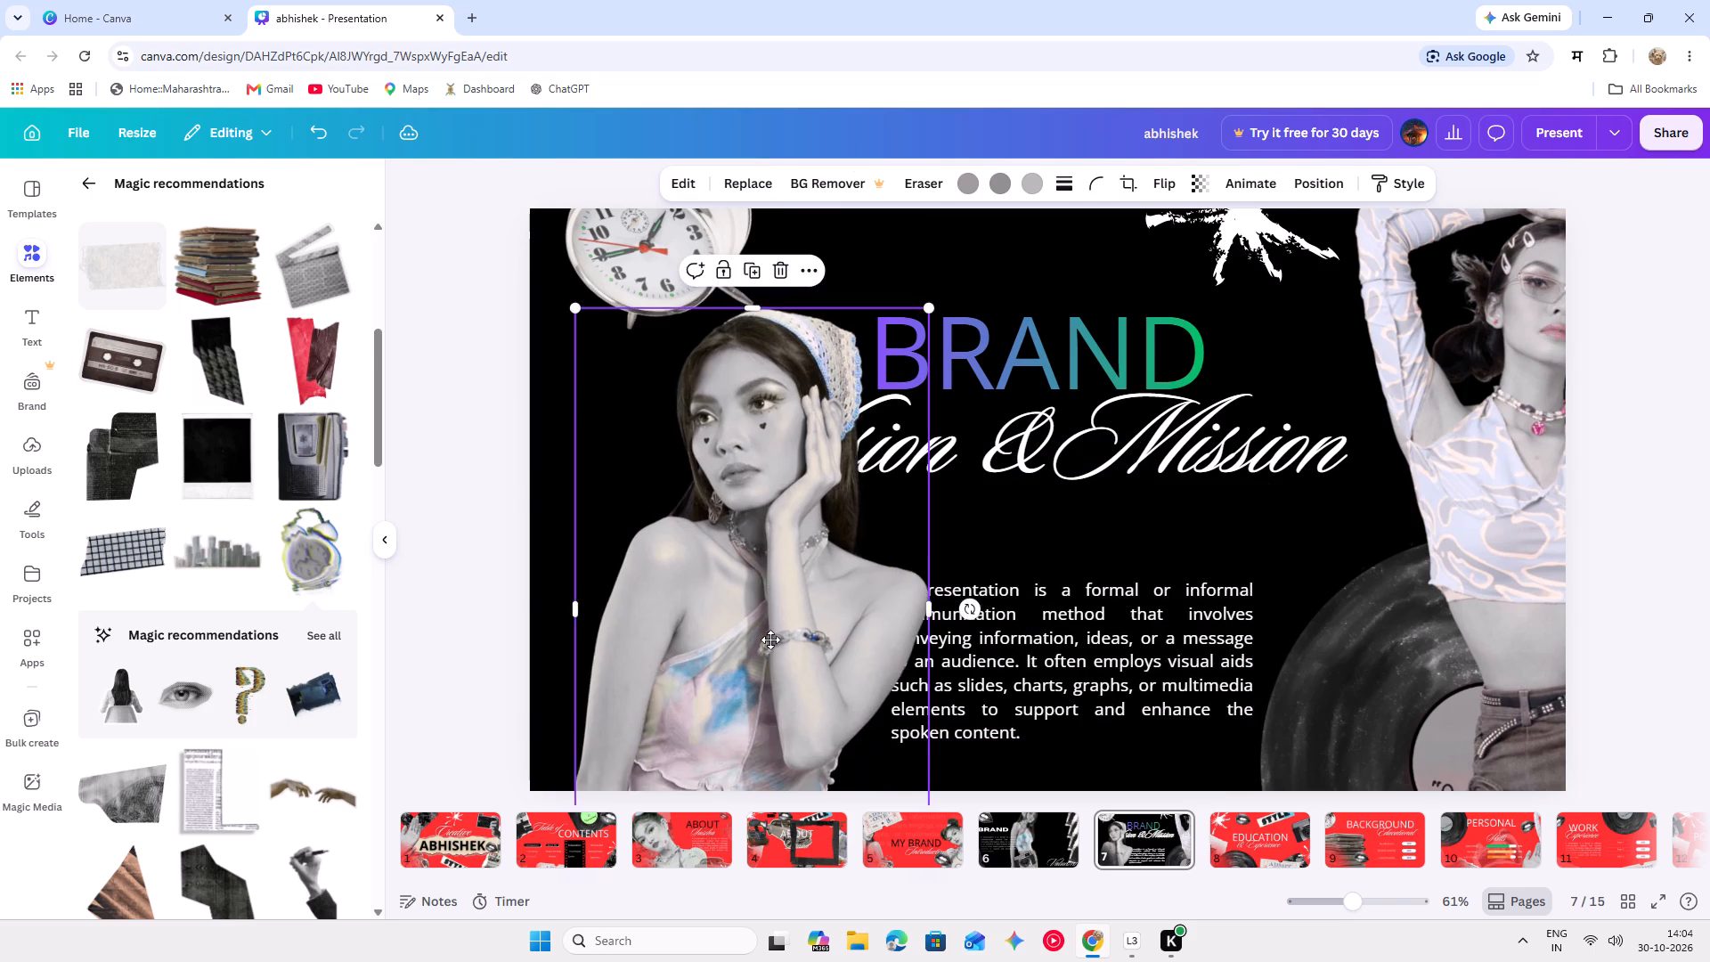
left_click_drag(770, 640, 776, 668)
left_click_drag(873, 652, 995, 661)
left_click_drag(924, 681, 753, 589)
left_click_drag(882, 657, 1032, 608)
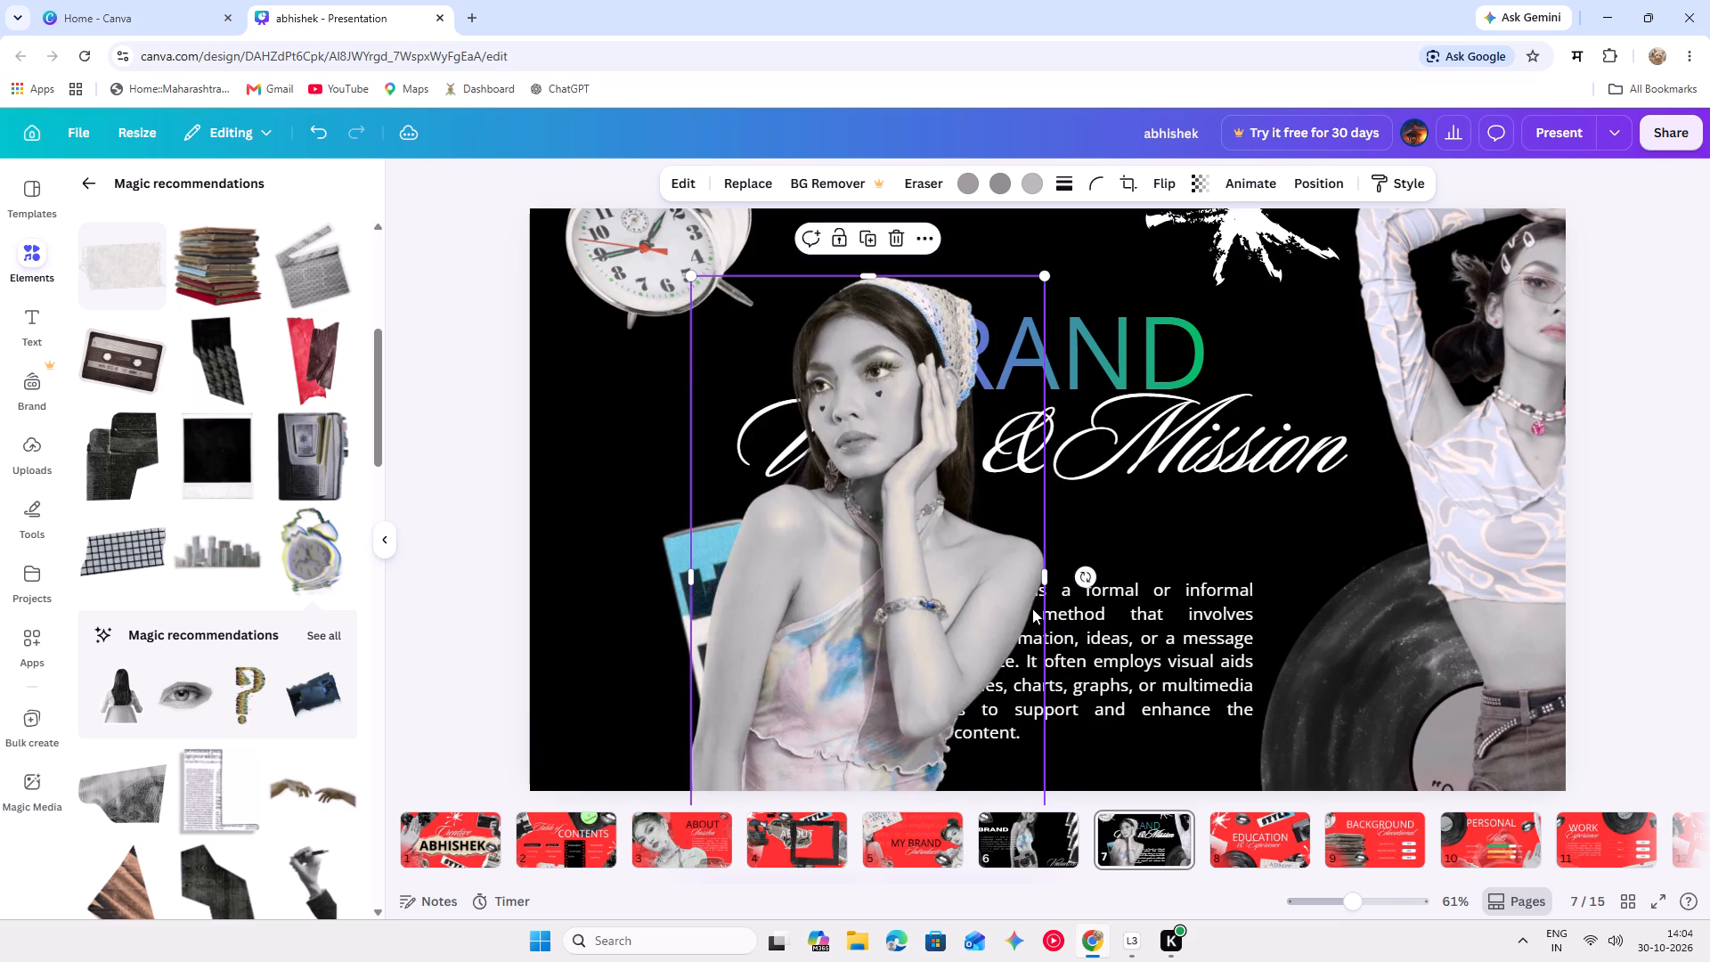
left_click_drag(1032, 608, 898, 675)
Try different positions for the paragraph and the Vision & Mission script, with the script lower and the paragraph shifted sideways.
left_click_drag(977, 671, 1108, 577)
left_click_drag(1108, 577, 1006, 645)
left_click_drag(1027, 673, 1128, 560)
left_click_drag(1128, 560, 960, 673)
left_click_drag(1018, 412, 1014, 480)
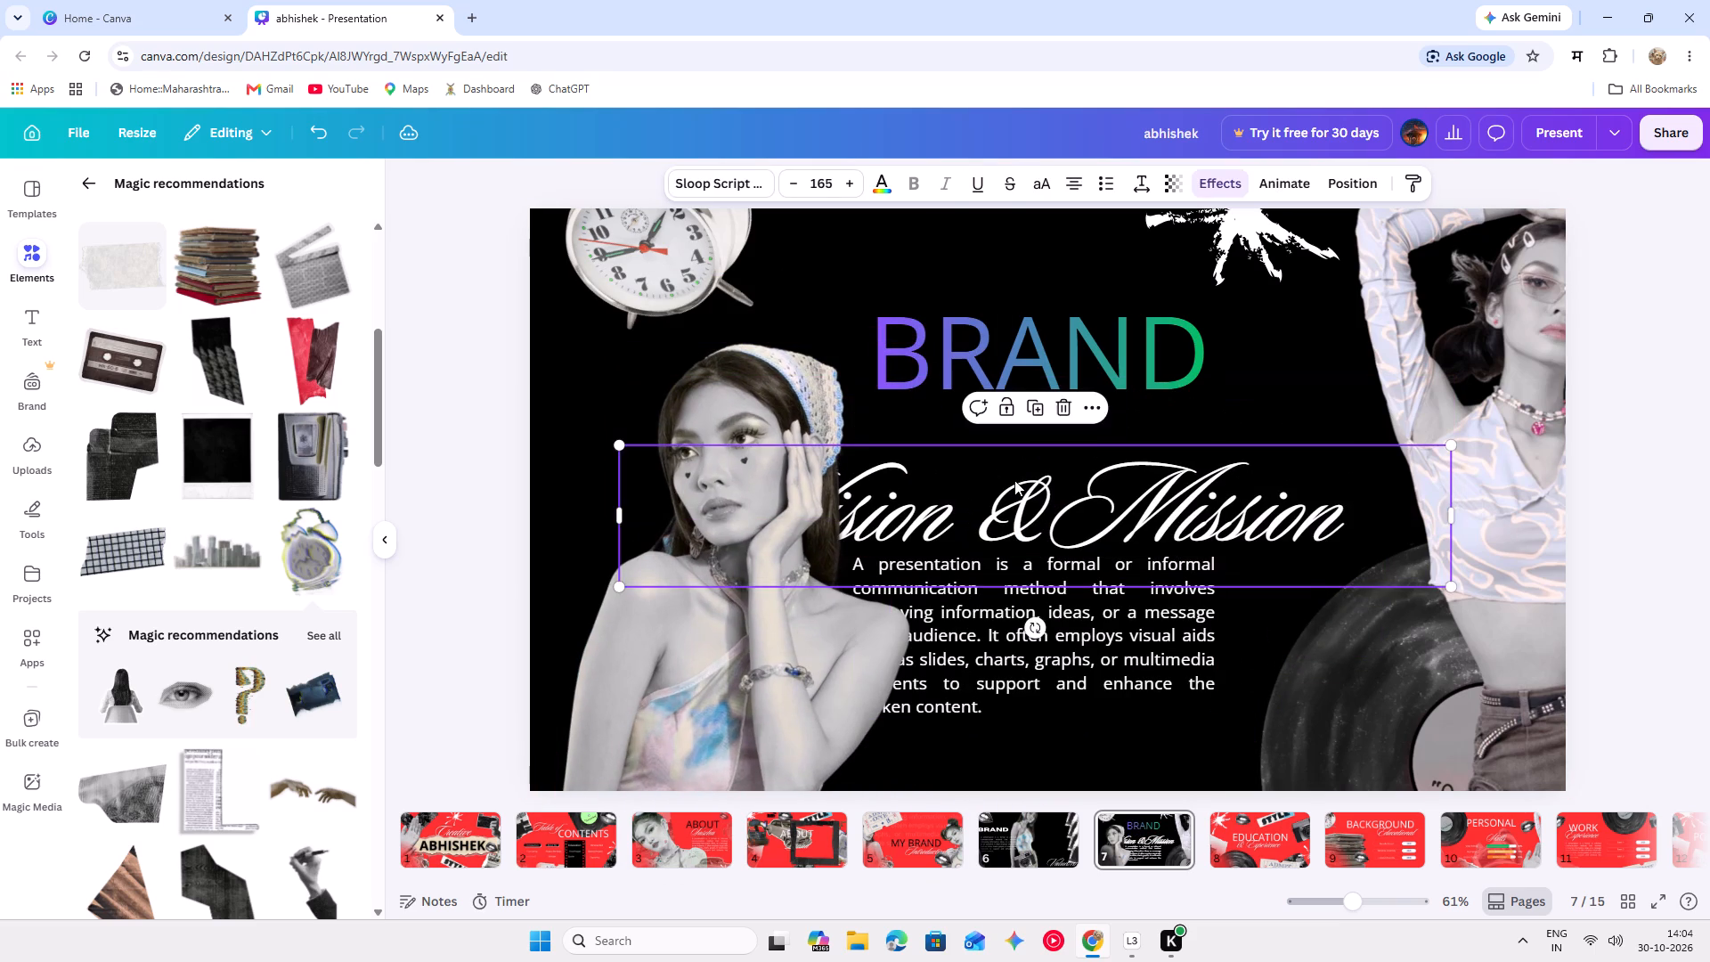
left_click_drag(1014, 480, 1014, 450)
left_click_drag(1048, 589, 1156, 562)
Move the Vision & Mission script up so it overlaps the lower half of the BRAND heading.
left_click_drag(1013, 477, 1022, 395)
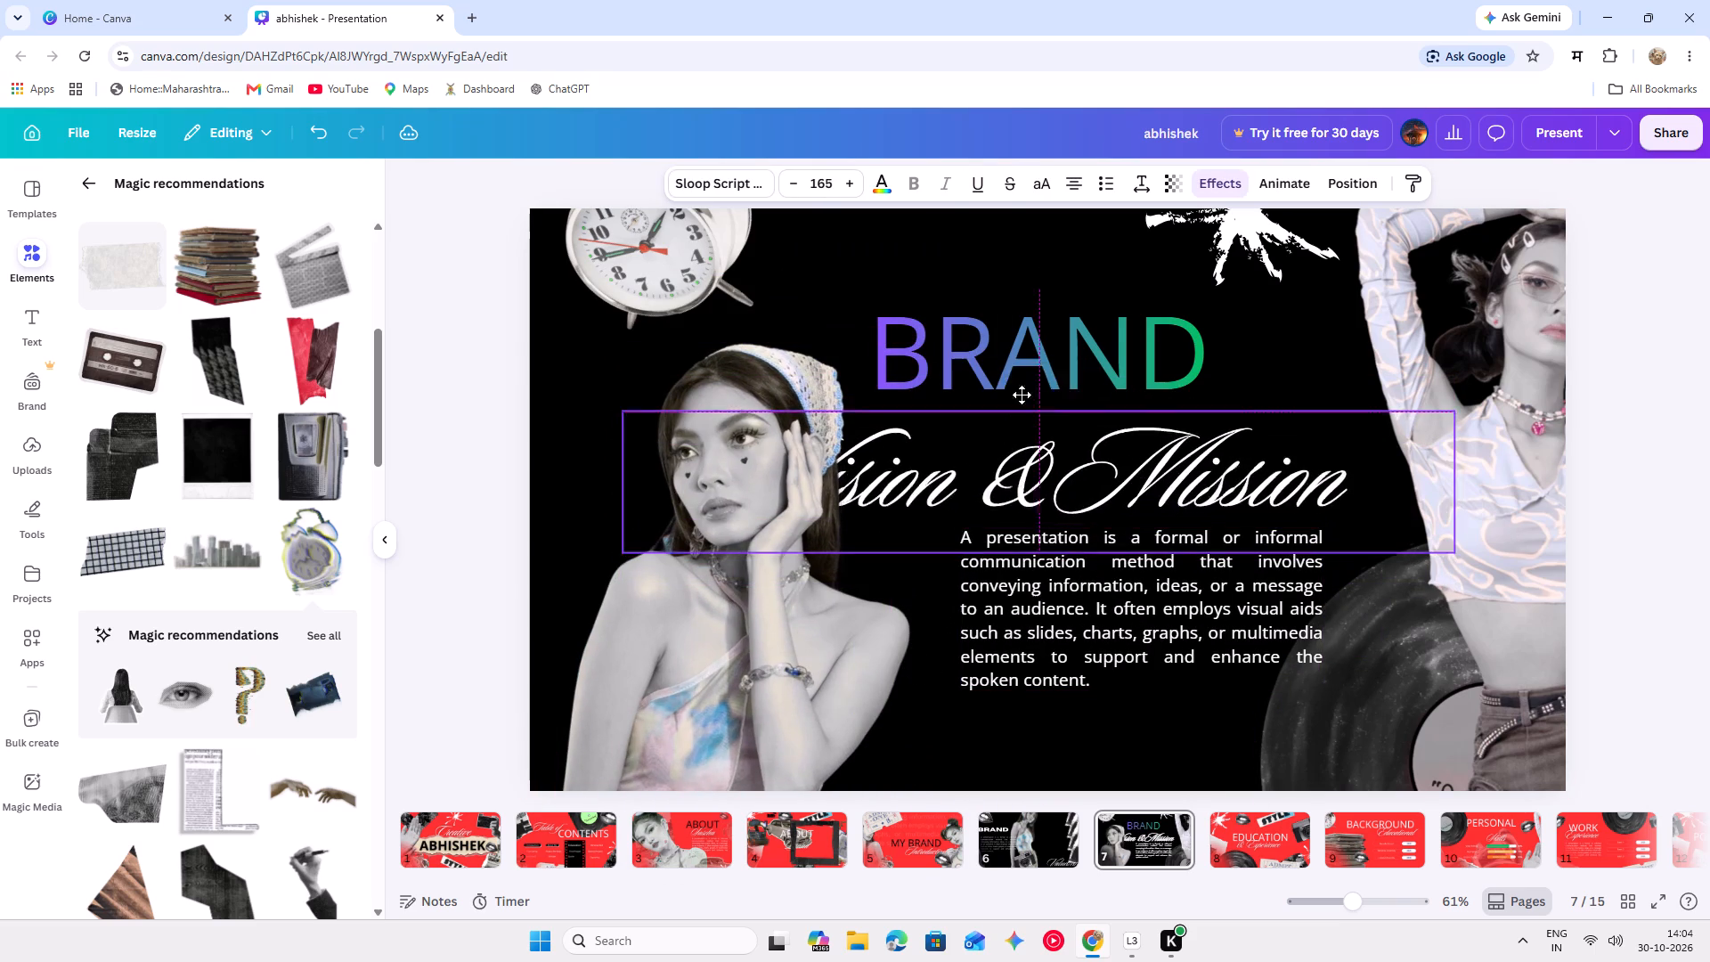
left_click_drag(1022, 395, 1022, 387)
Shrink the paragraph to font size 5.3 and place it below the script, beside the headscarf woman.
left_click_drag(1091, 583, 1052, 599)
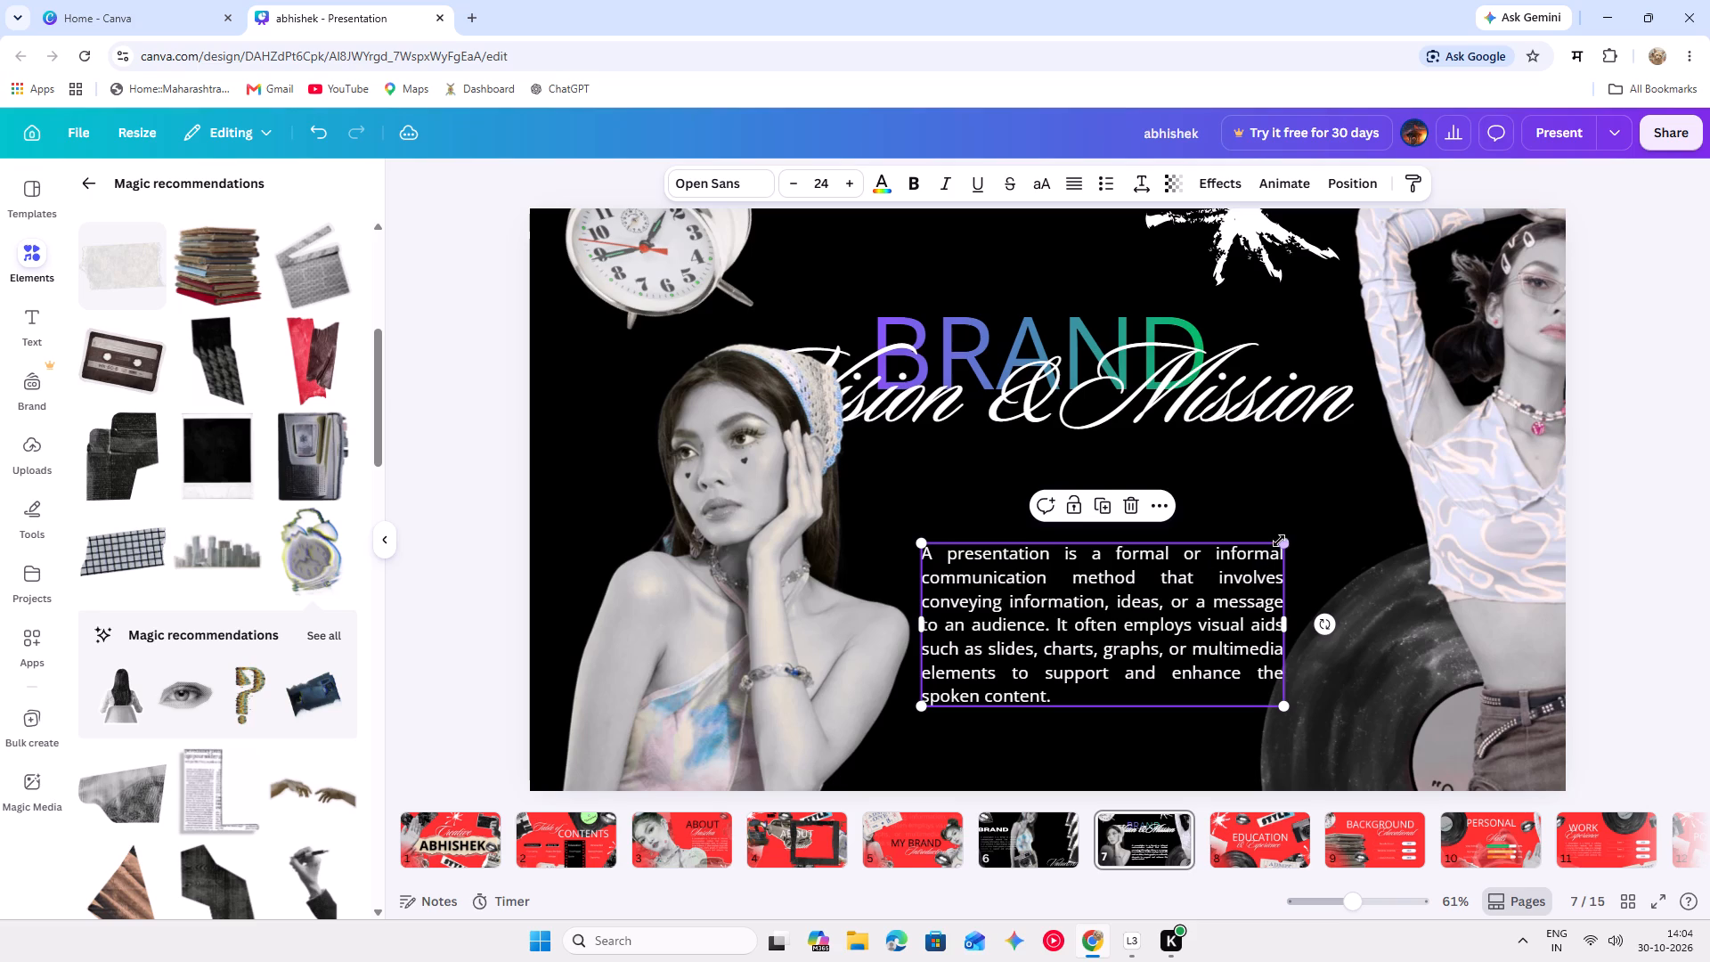
left_click_drag(1280, 541, 1021, 720)
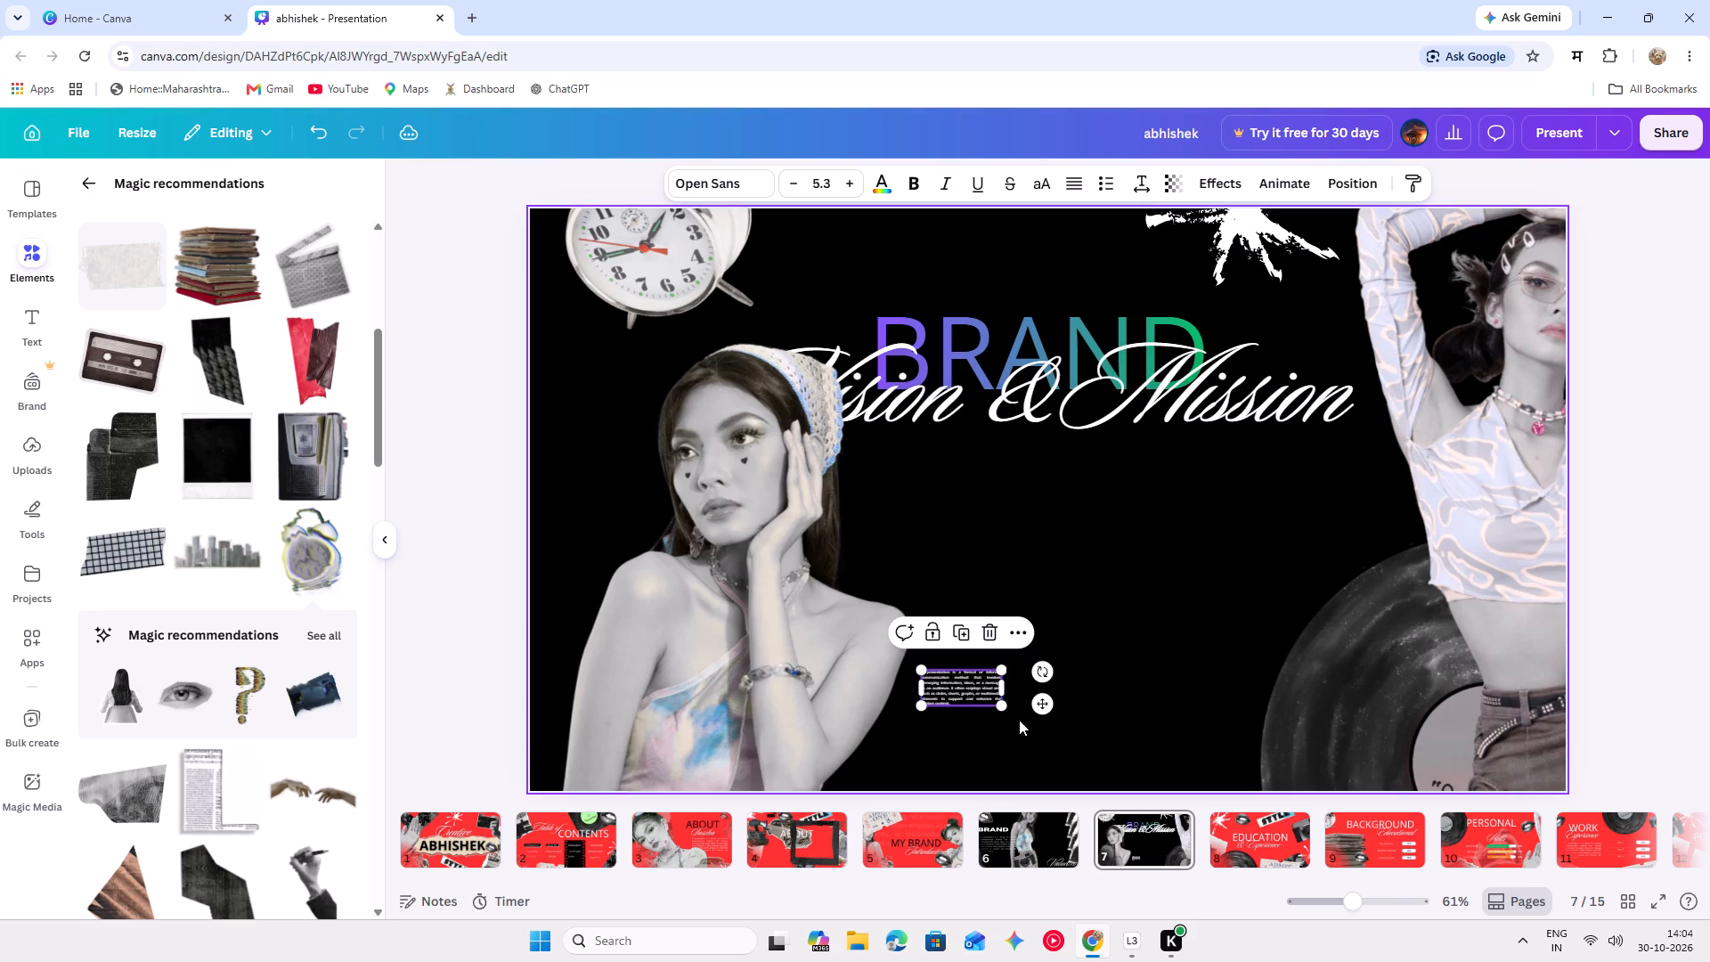
left_click_drag(959, 694, 988, 562)
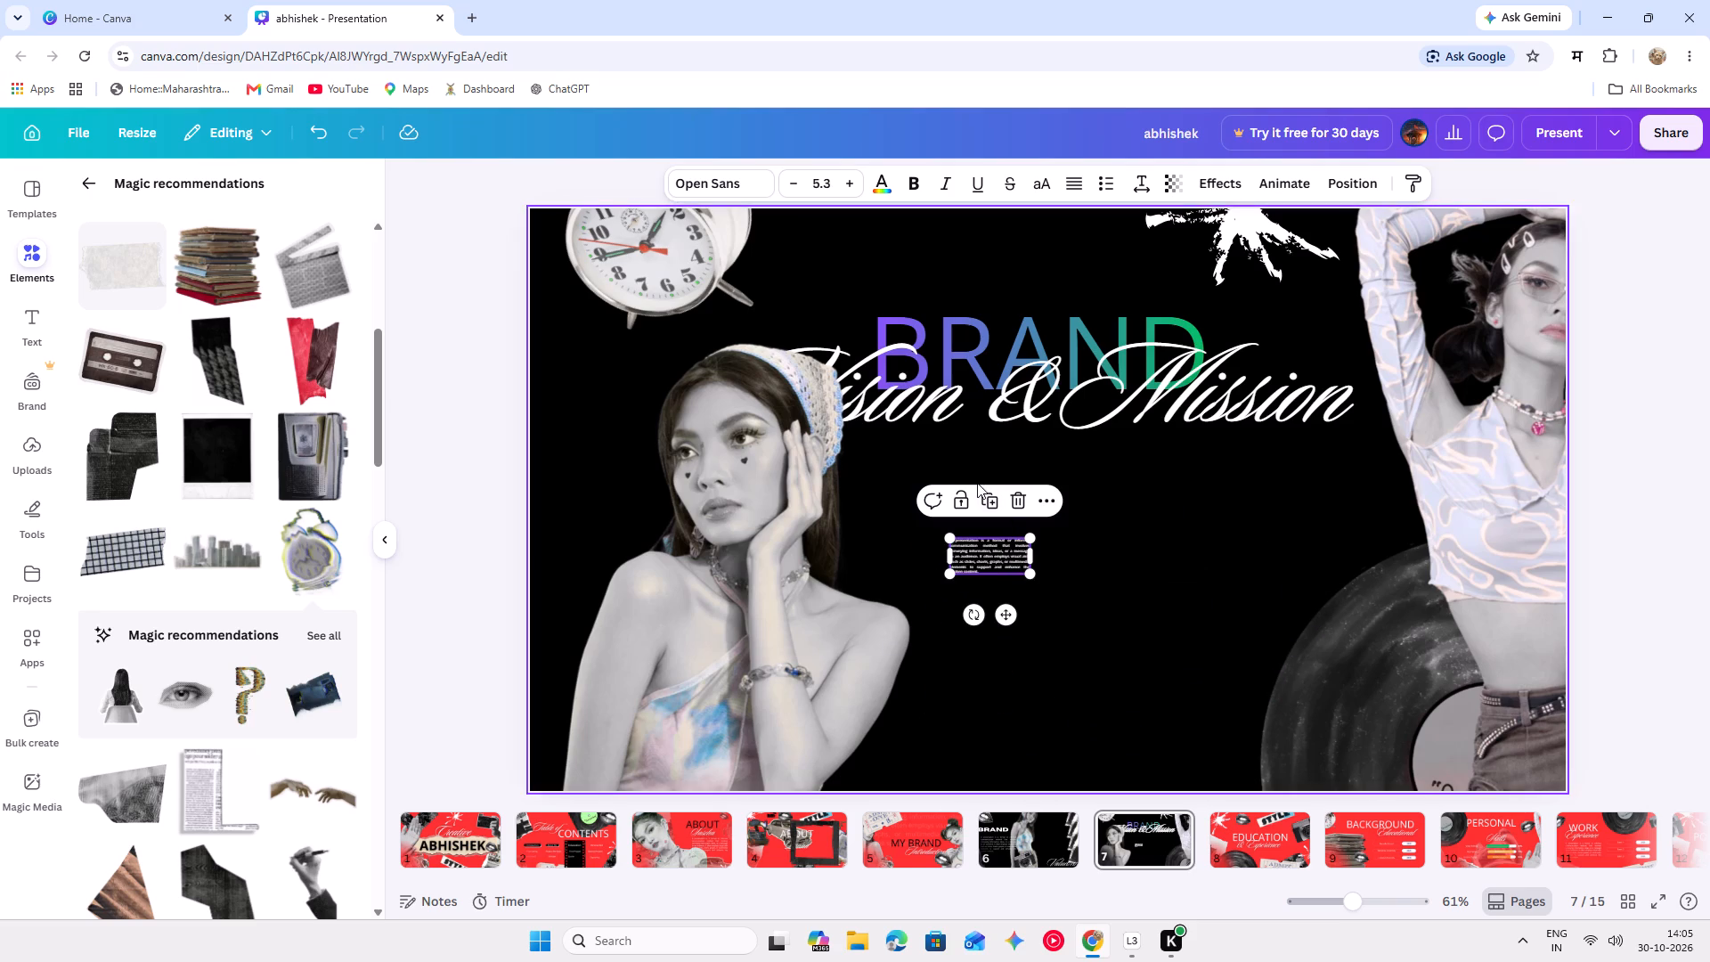
Duplicate the small paragraph twice and line the copies up beside the original as an evenly spaced row of three.
left_click(997, 512)
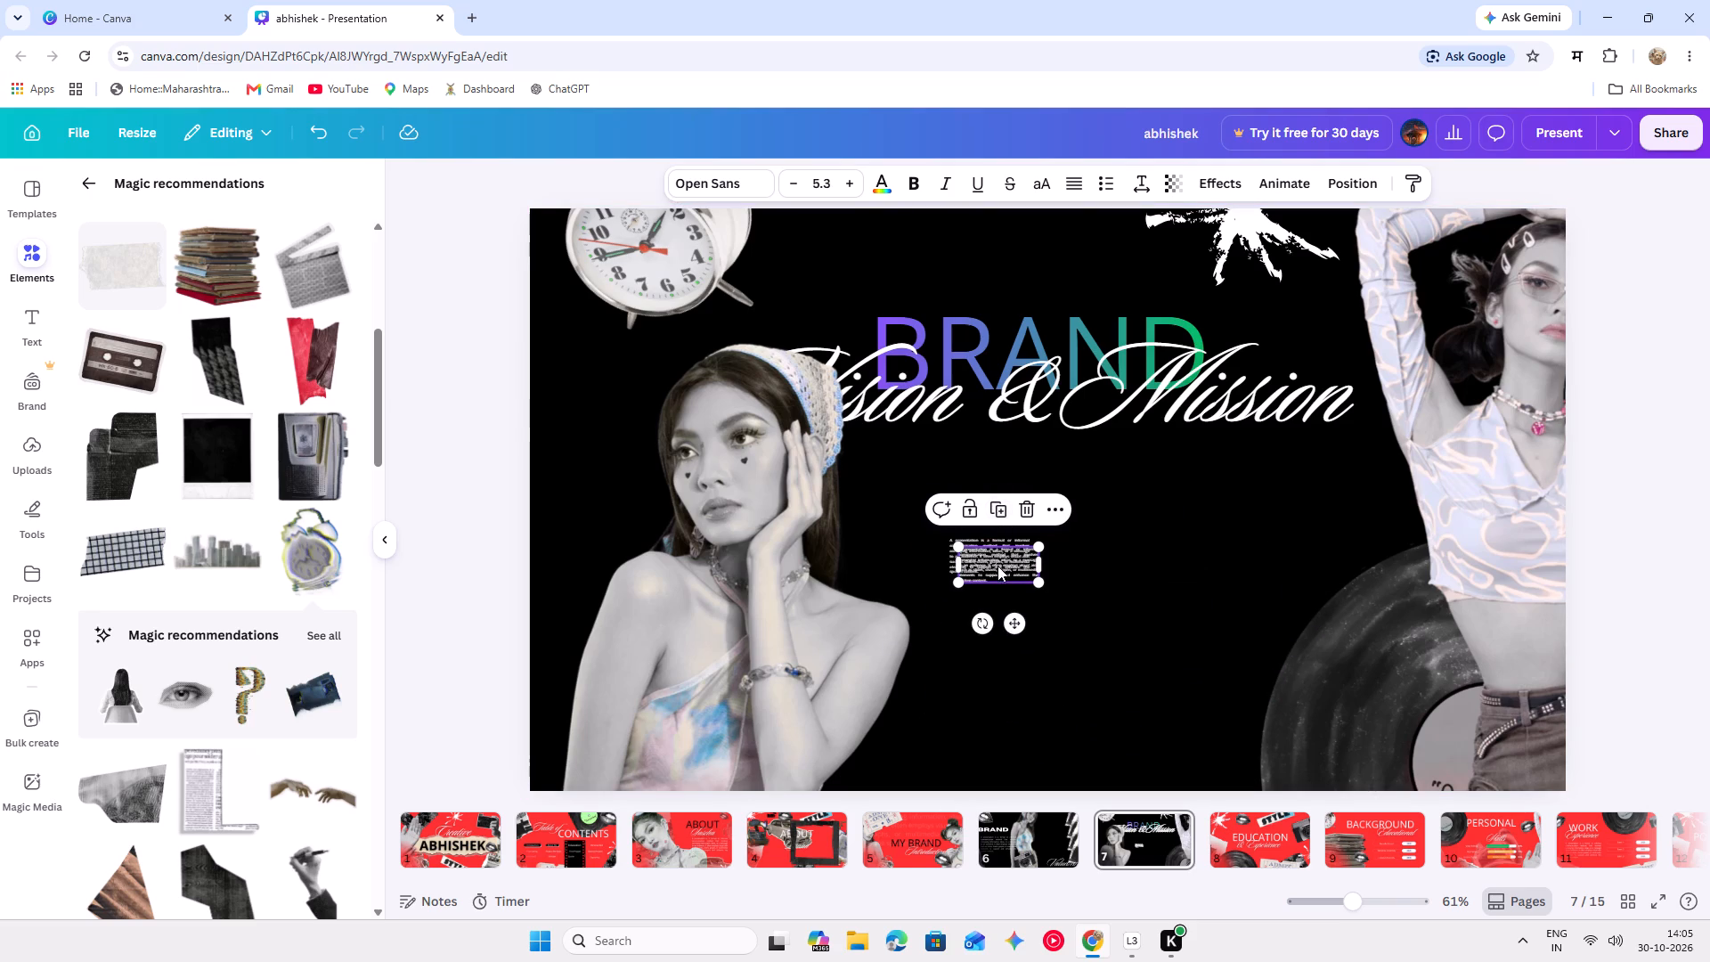
left_click_drag(997, 566, 1084, 558)
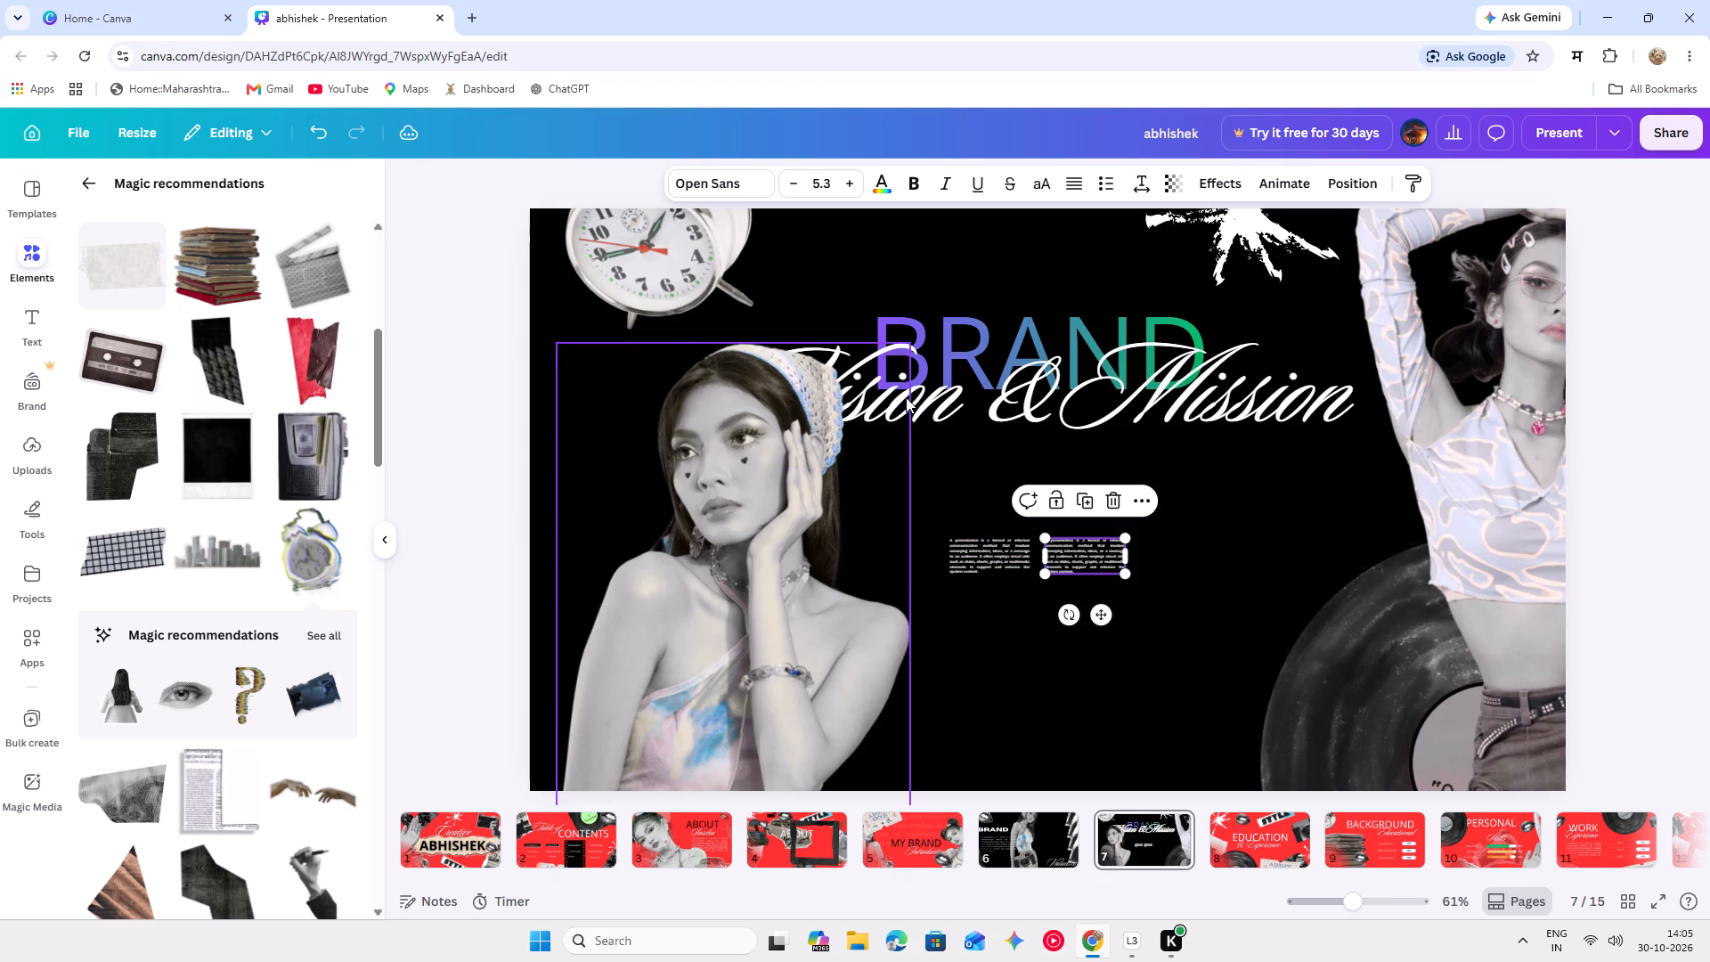
left_click(1058, 546)
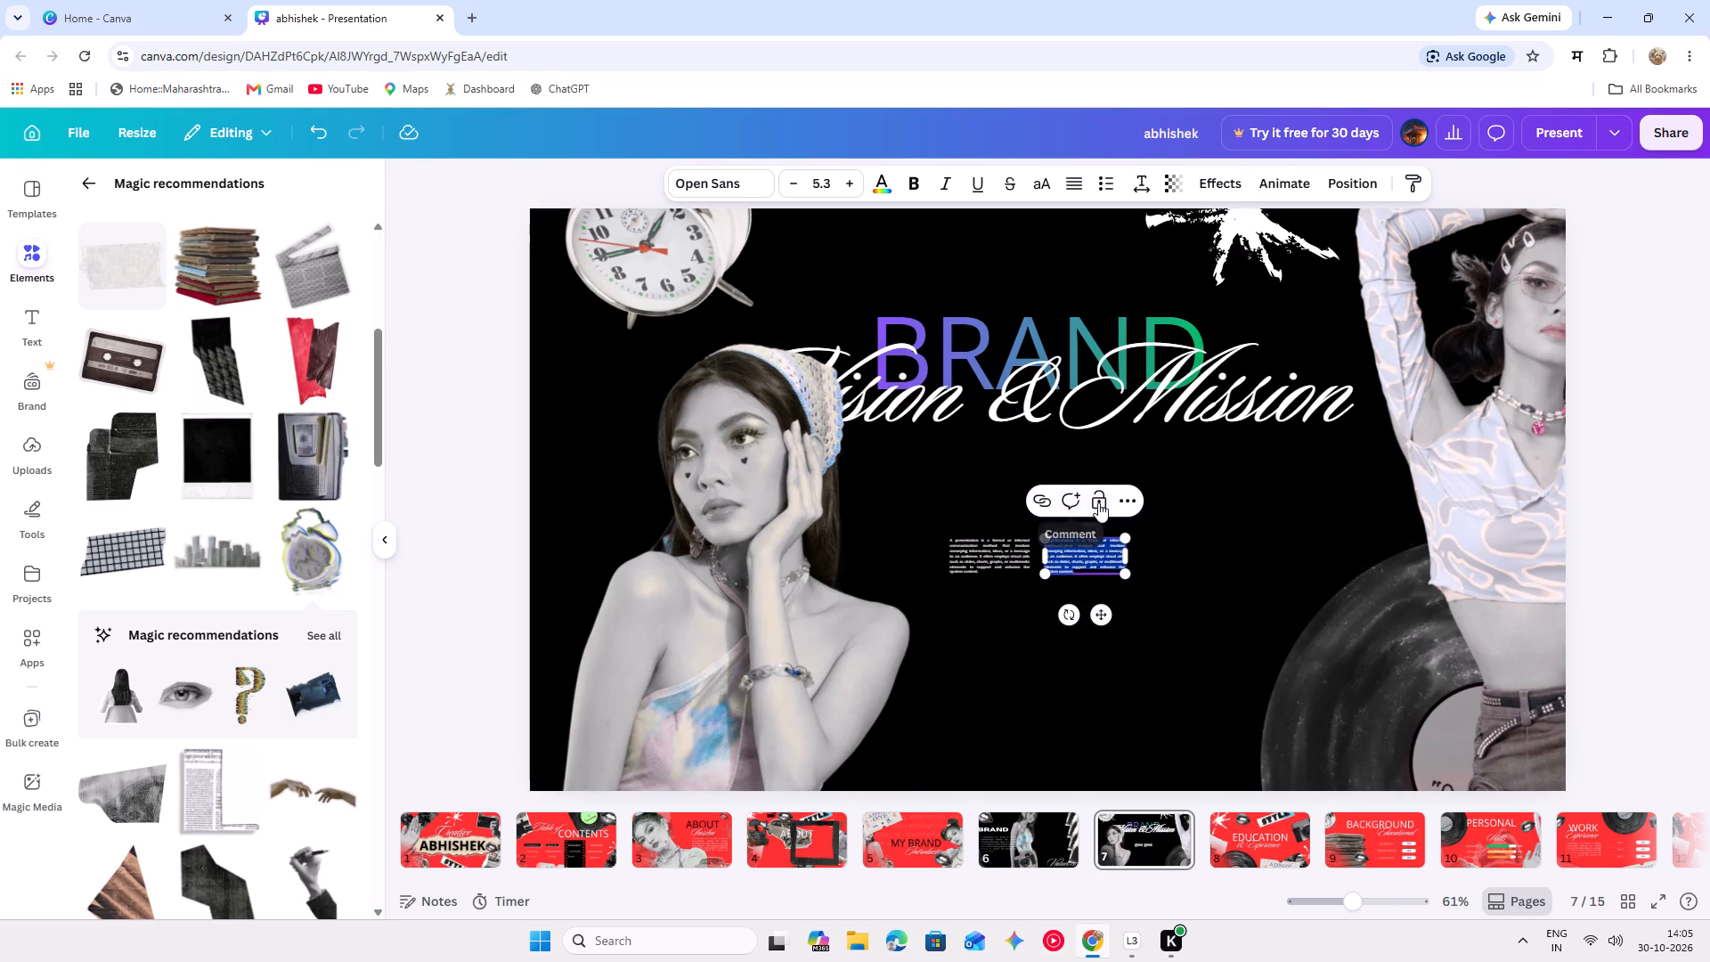
left_click(1071, 572)
left_click(1136, 615)
left_click(1085, 571)
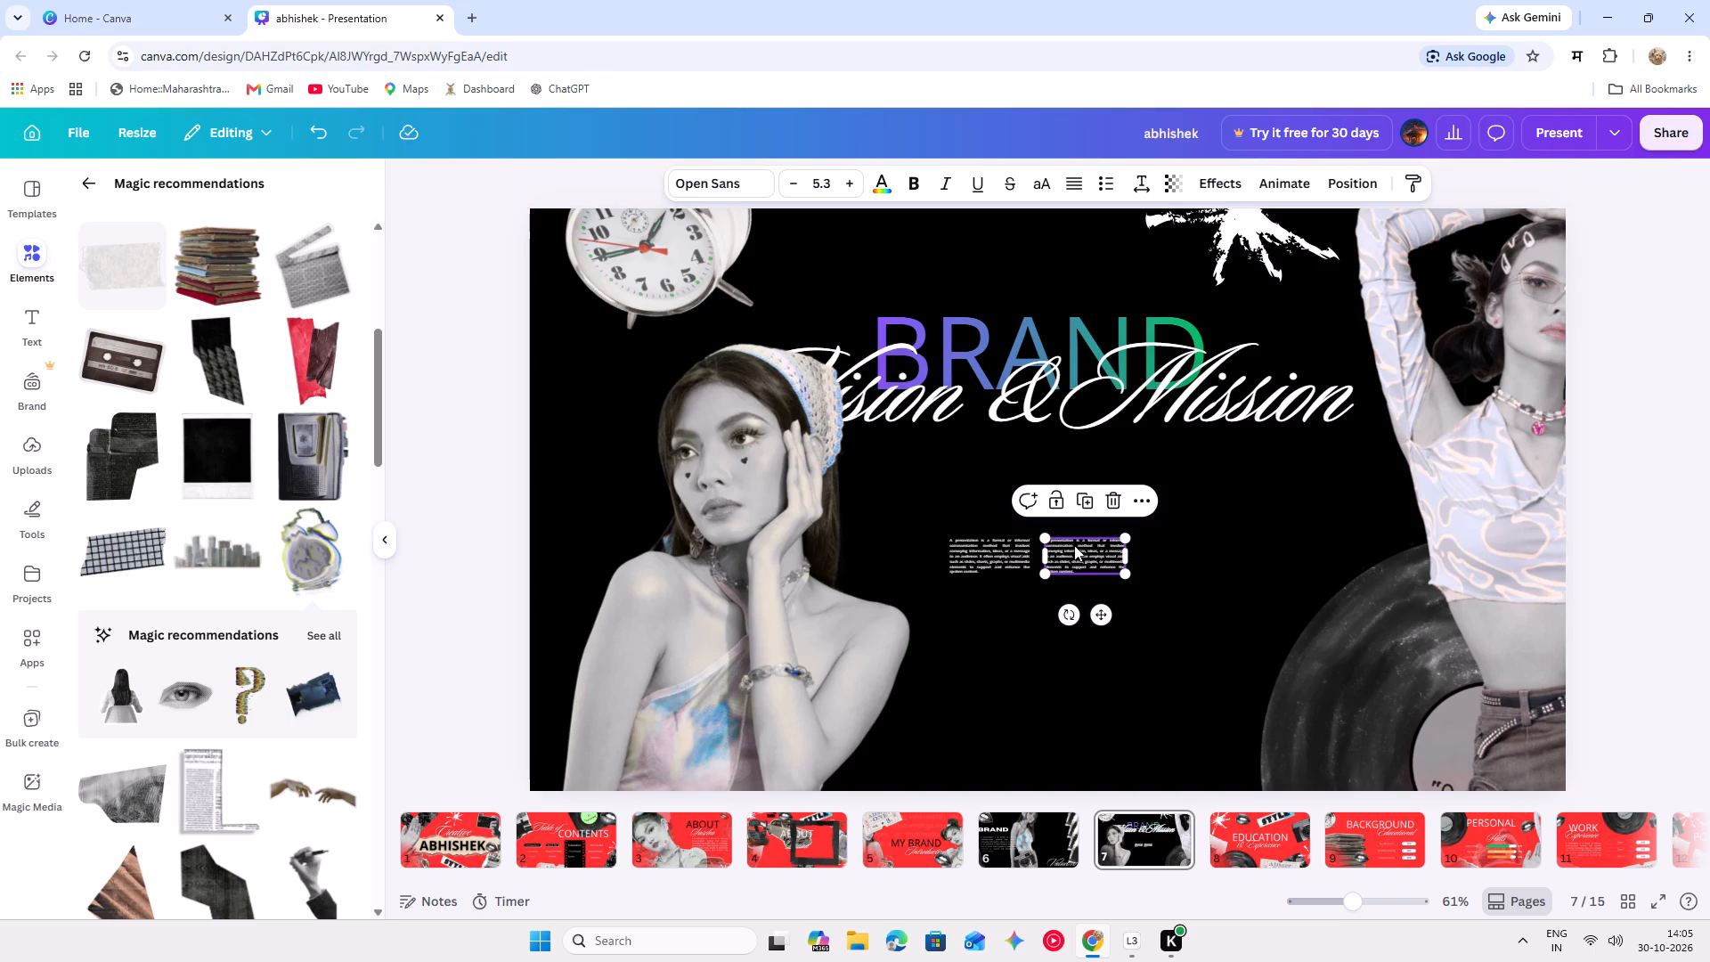
left_click(1081, 505)
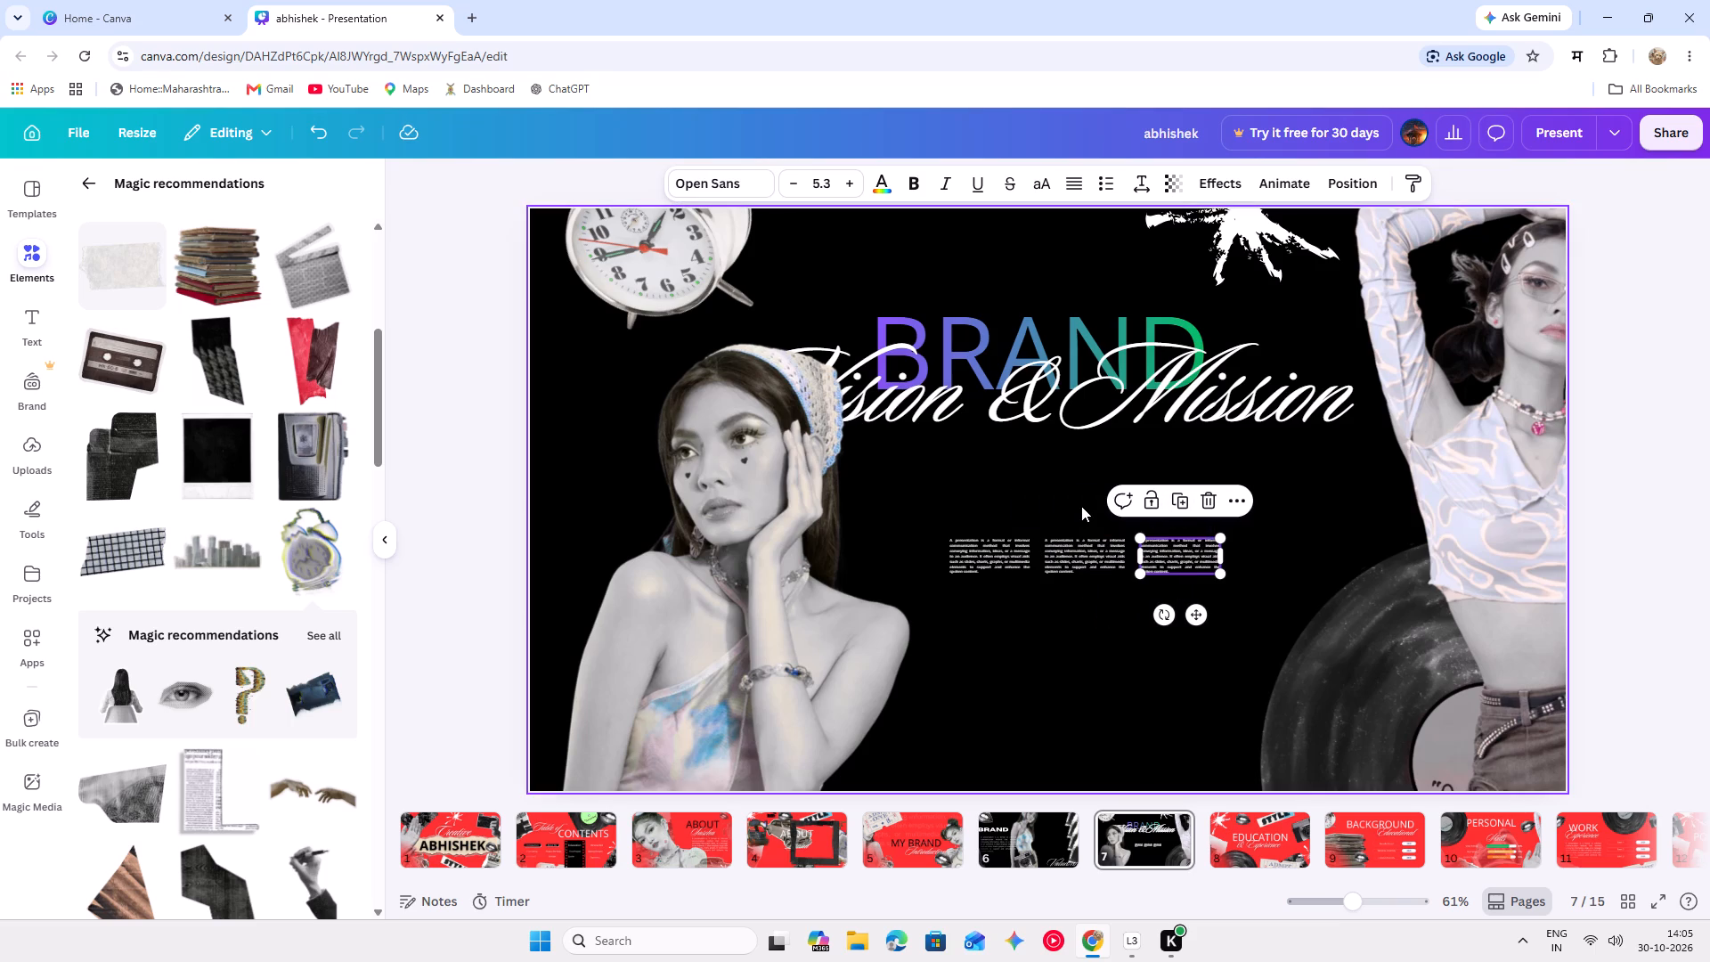
Add two more copies of the paragraph as a second row, staggered beneath the gaps in the row of three.
left_click(1183, 506)
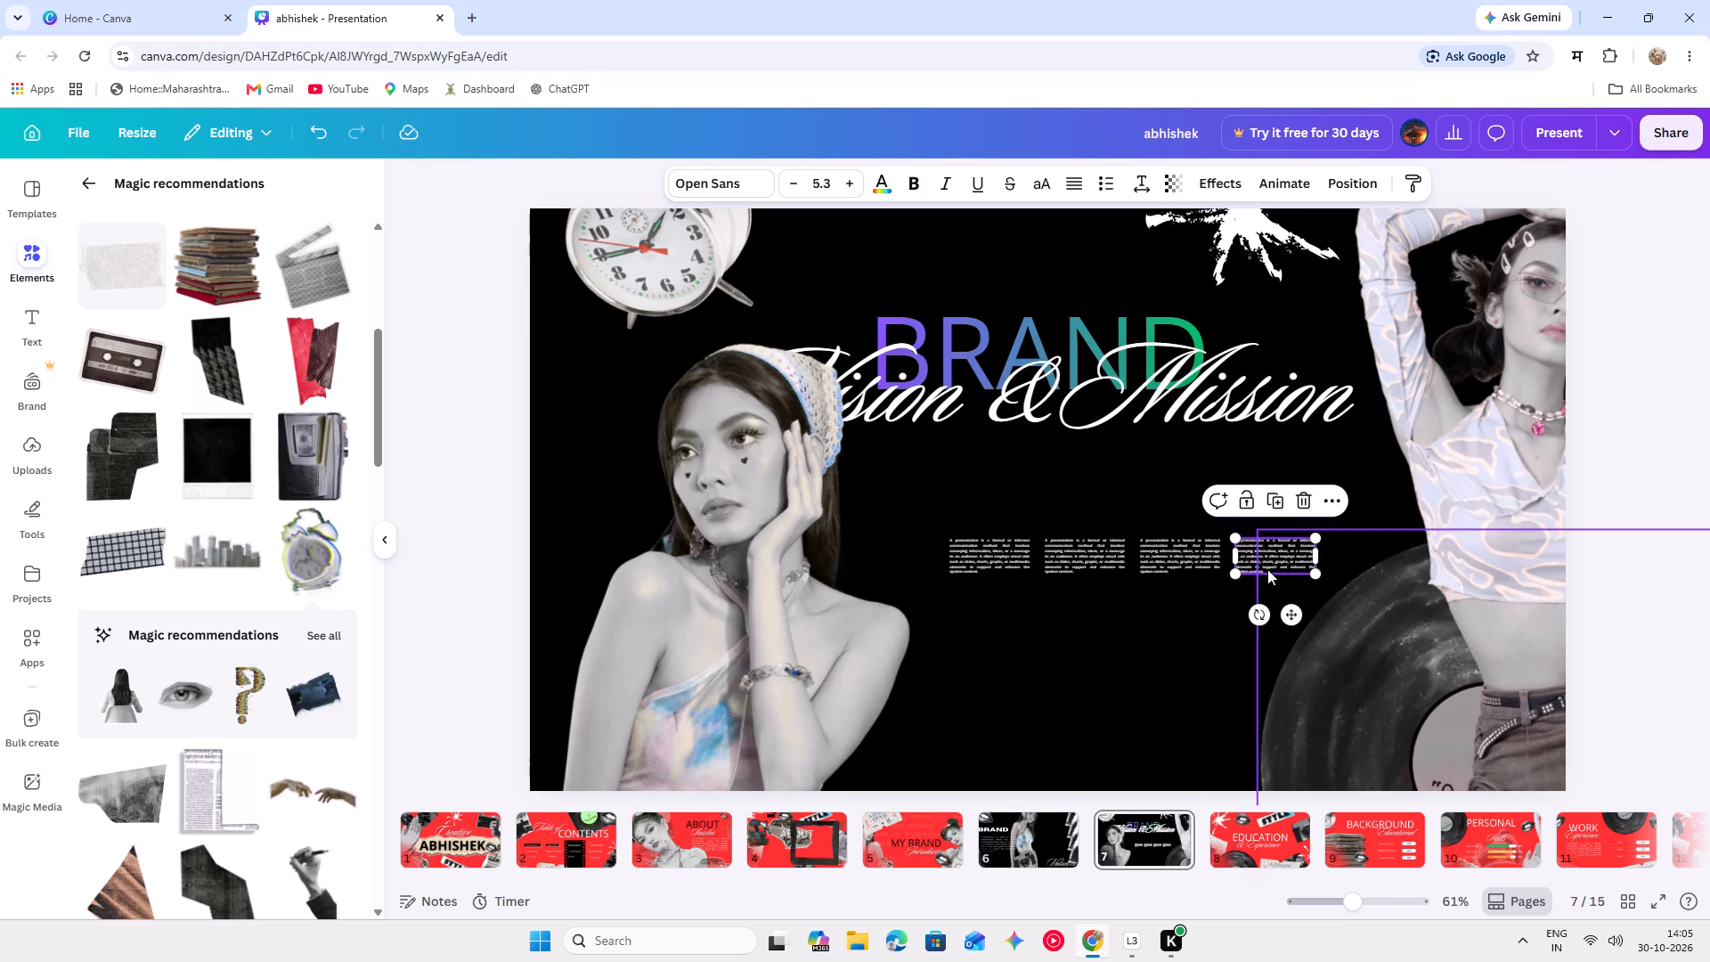
left_click_drag(1272, 564, 1038, 624)
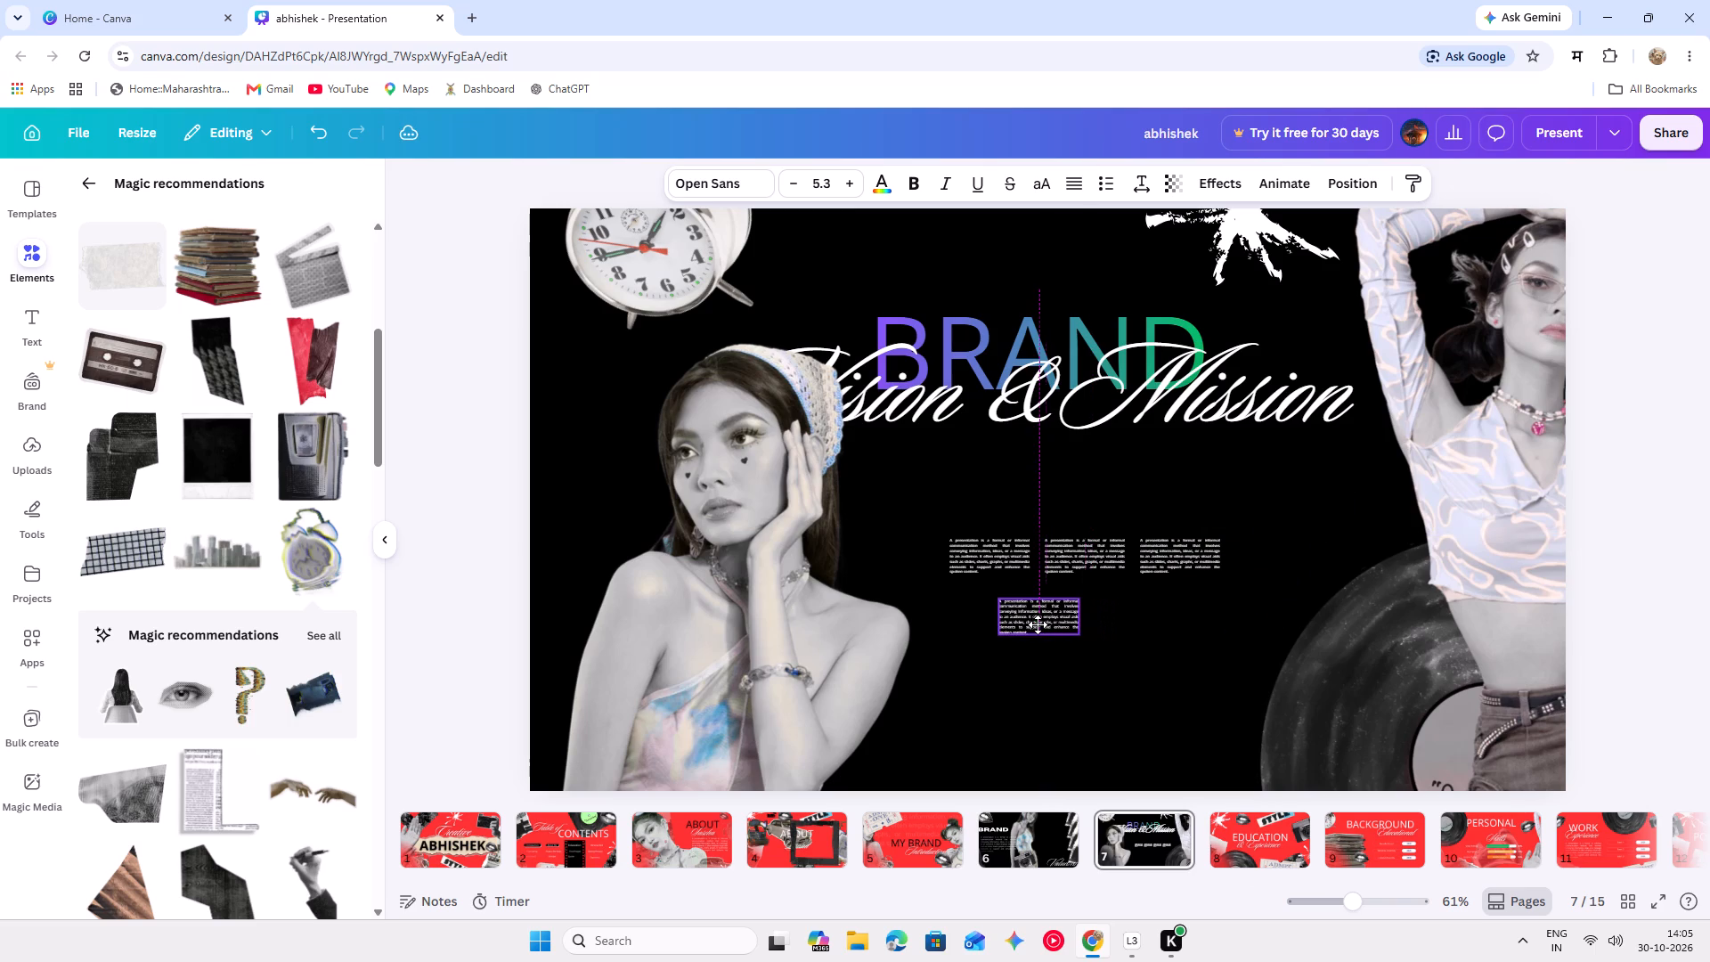
left_click_drag(1038, 624, 1037, 624)
left_click(1040, 567)
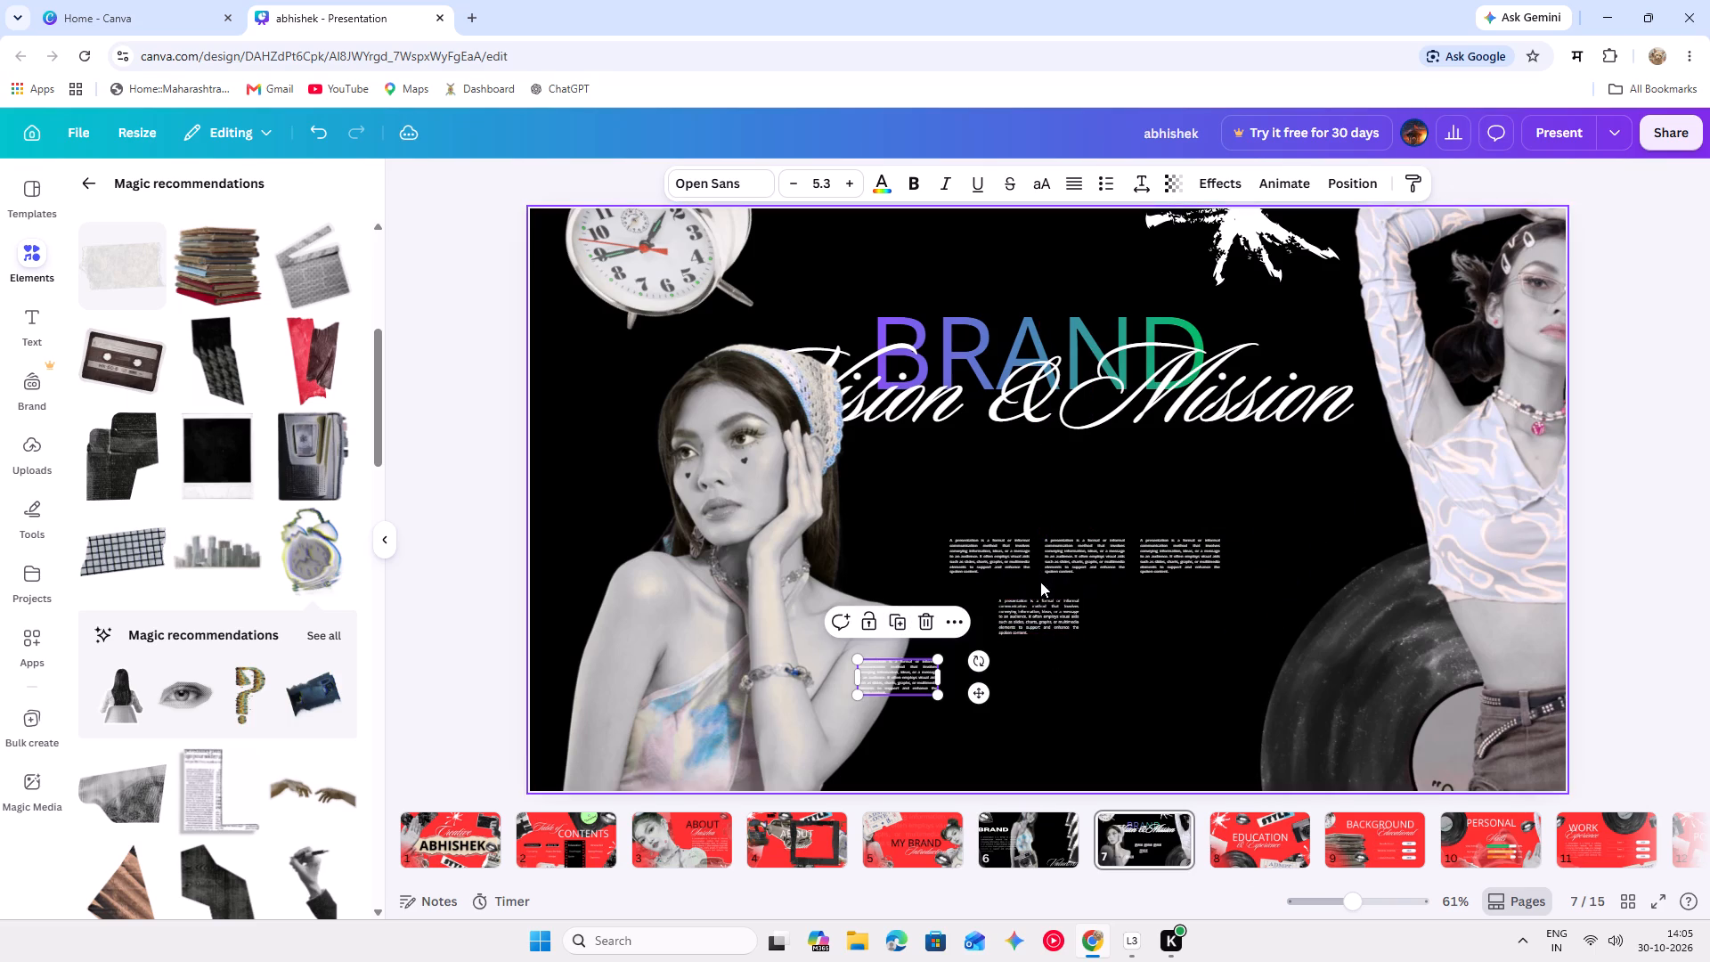
left_click_drag(898, 676, 1147, 616)
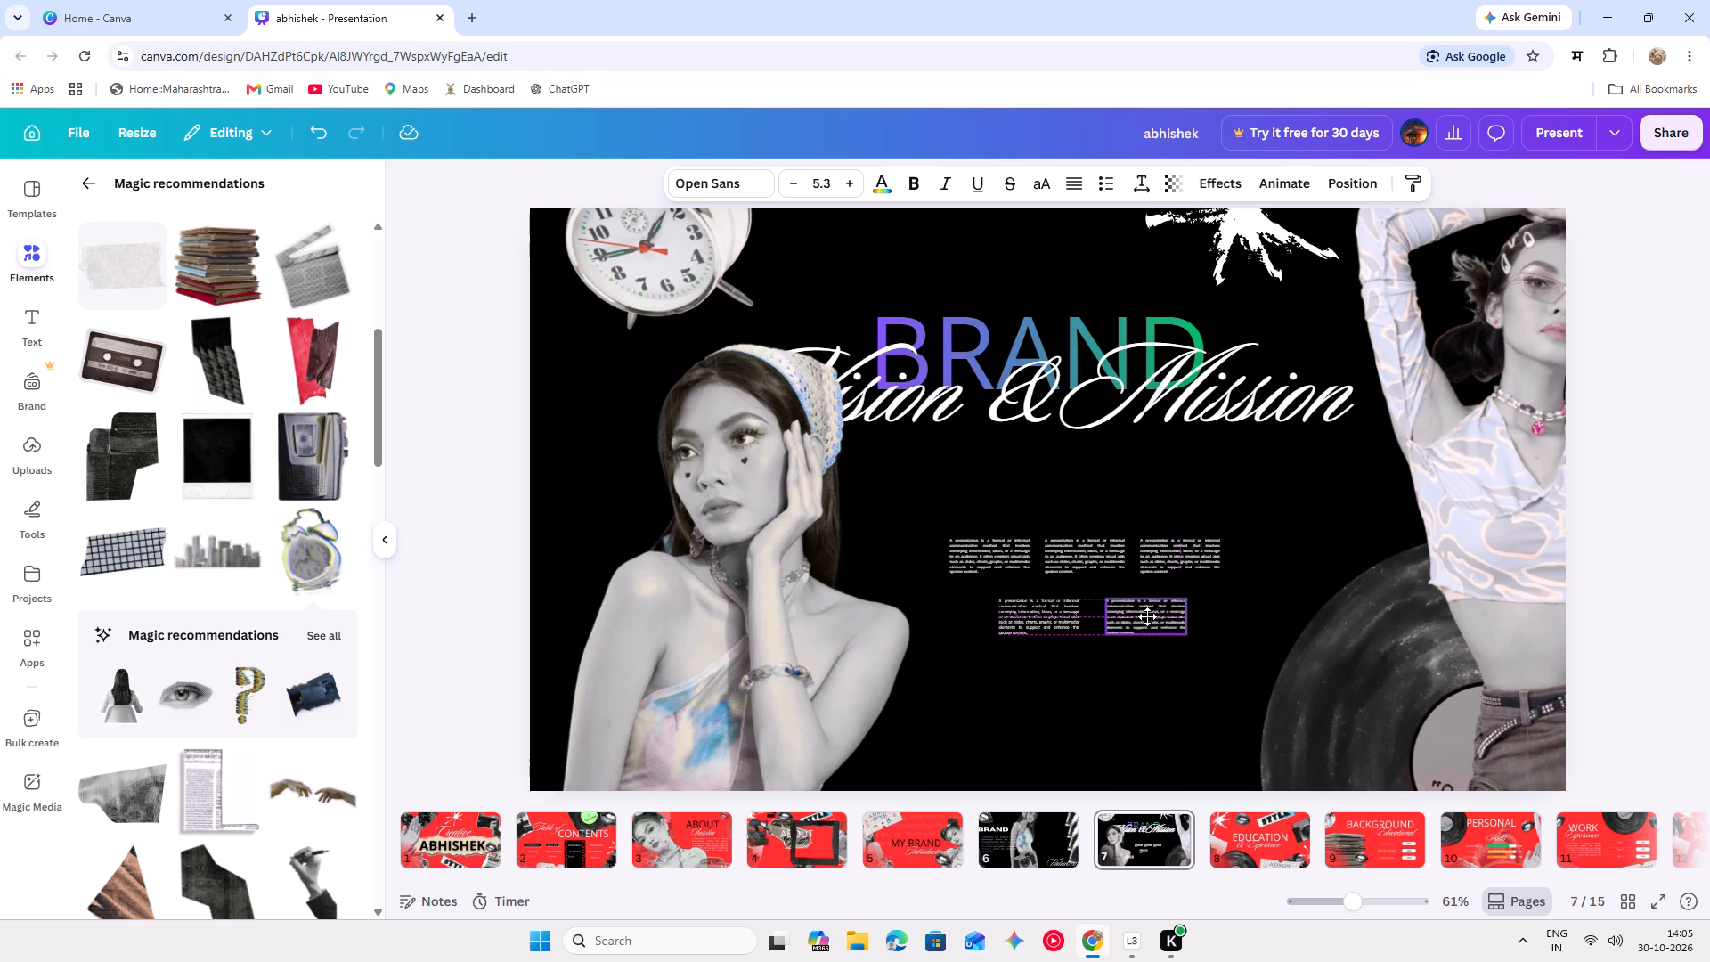
left_click_drag(1147, 616, 1150, 611)
Add one more copy of the paragraph centred beneath the row of two, completing an inverted triangle of text blocks.
left_click(1152, 557)
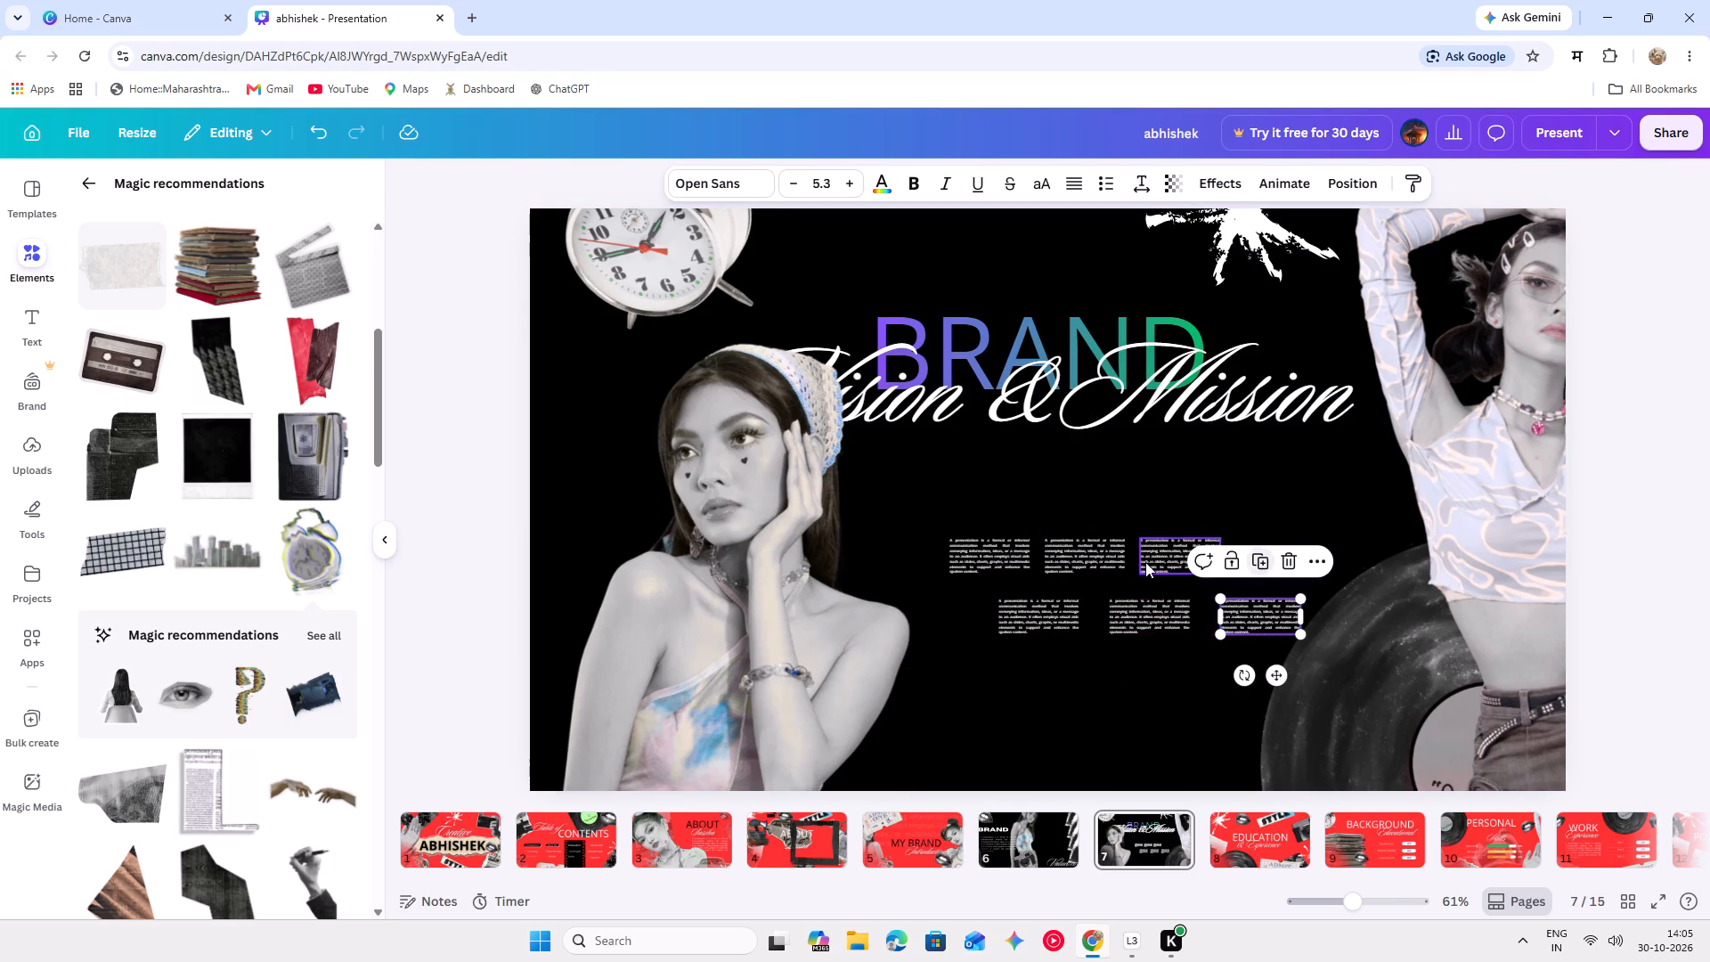
left_click_drag(1248, 617, 1113, 692)
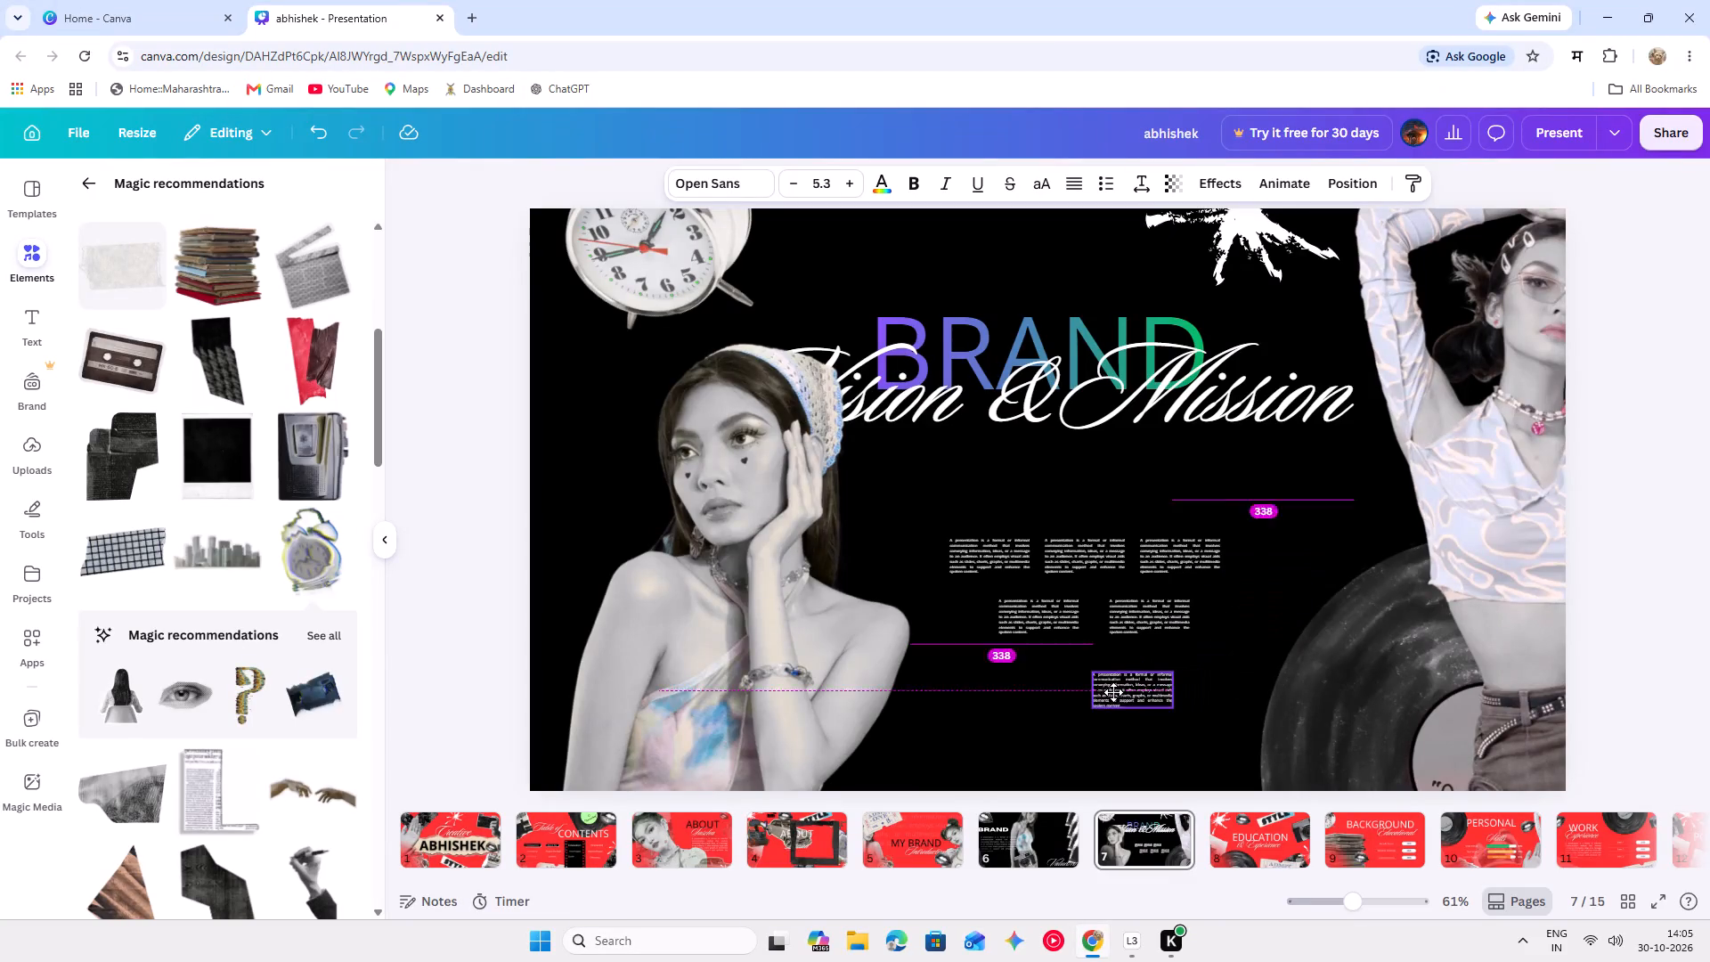
left_click_drag(1113, 692, 1083, 685)
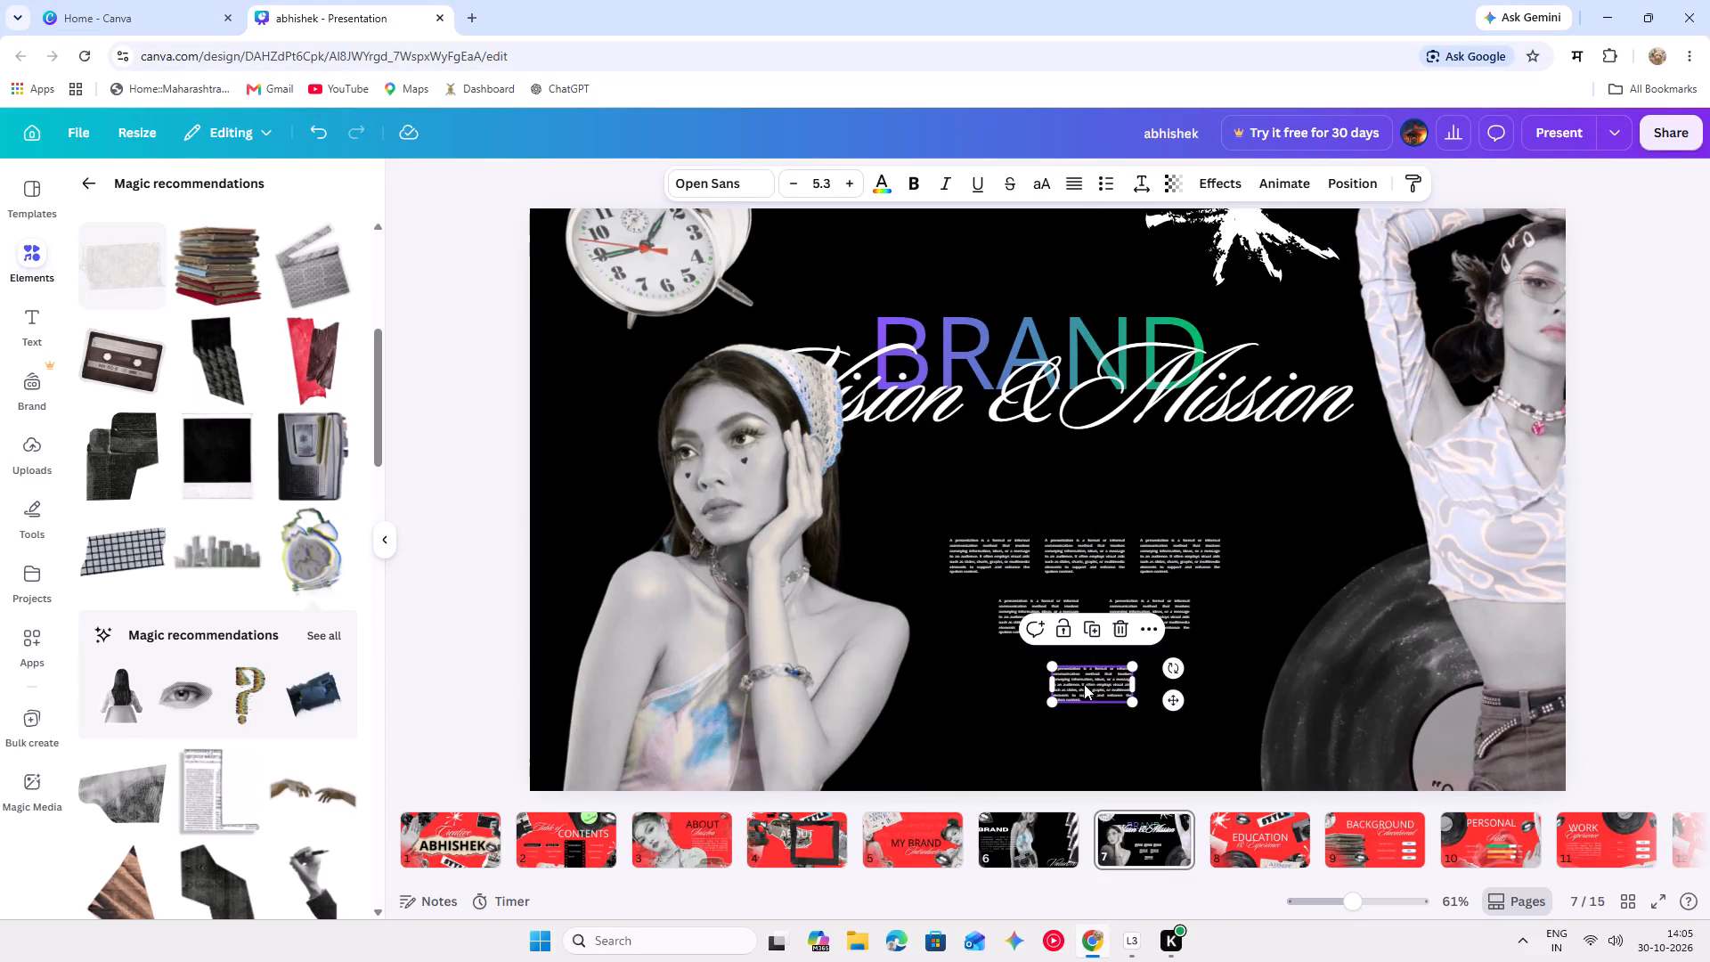
left_click(1252, 609)
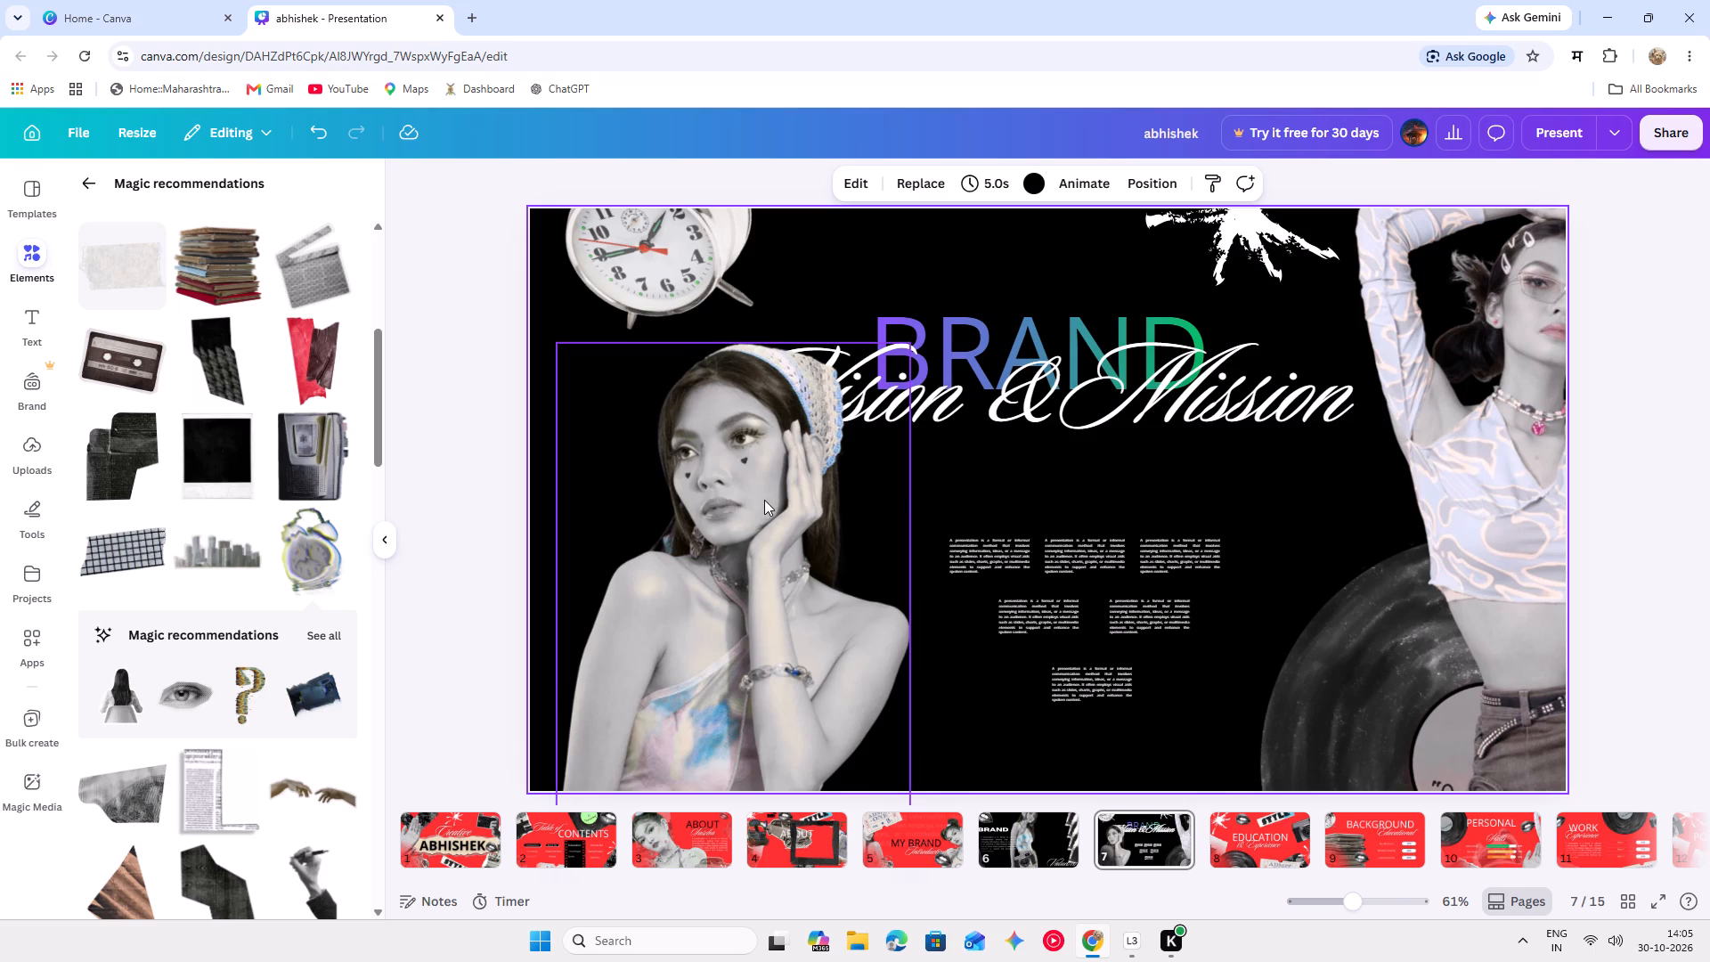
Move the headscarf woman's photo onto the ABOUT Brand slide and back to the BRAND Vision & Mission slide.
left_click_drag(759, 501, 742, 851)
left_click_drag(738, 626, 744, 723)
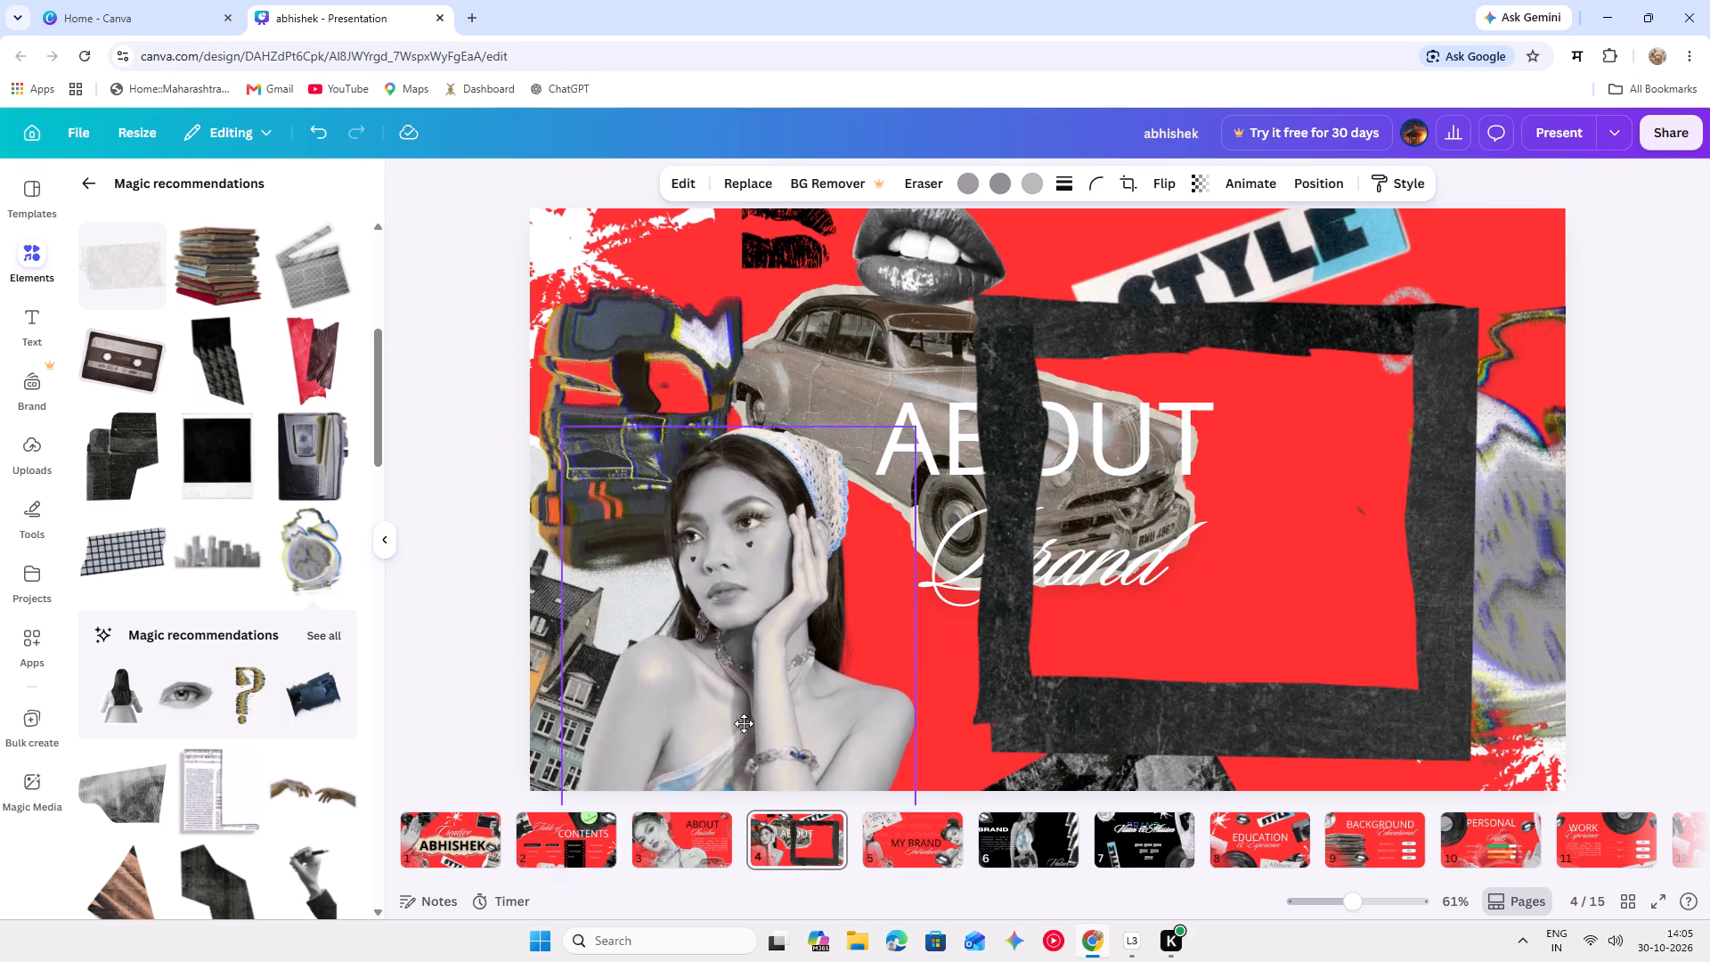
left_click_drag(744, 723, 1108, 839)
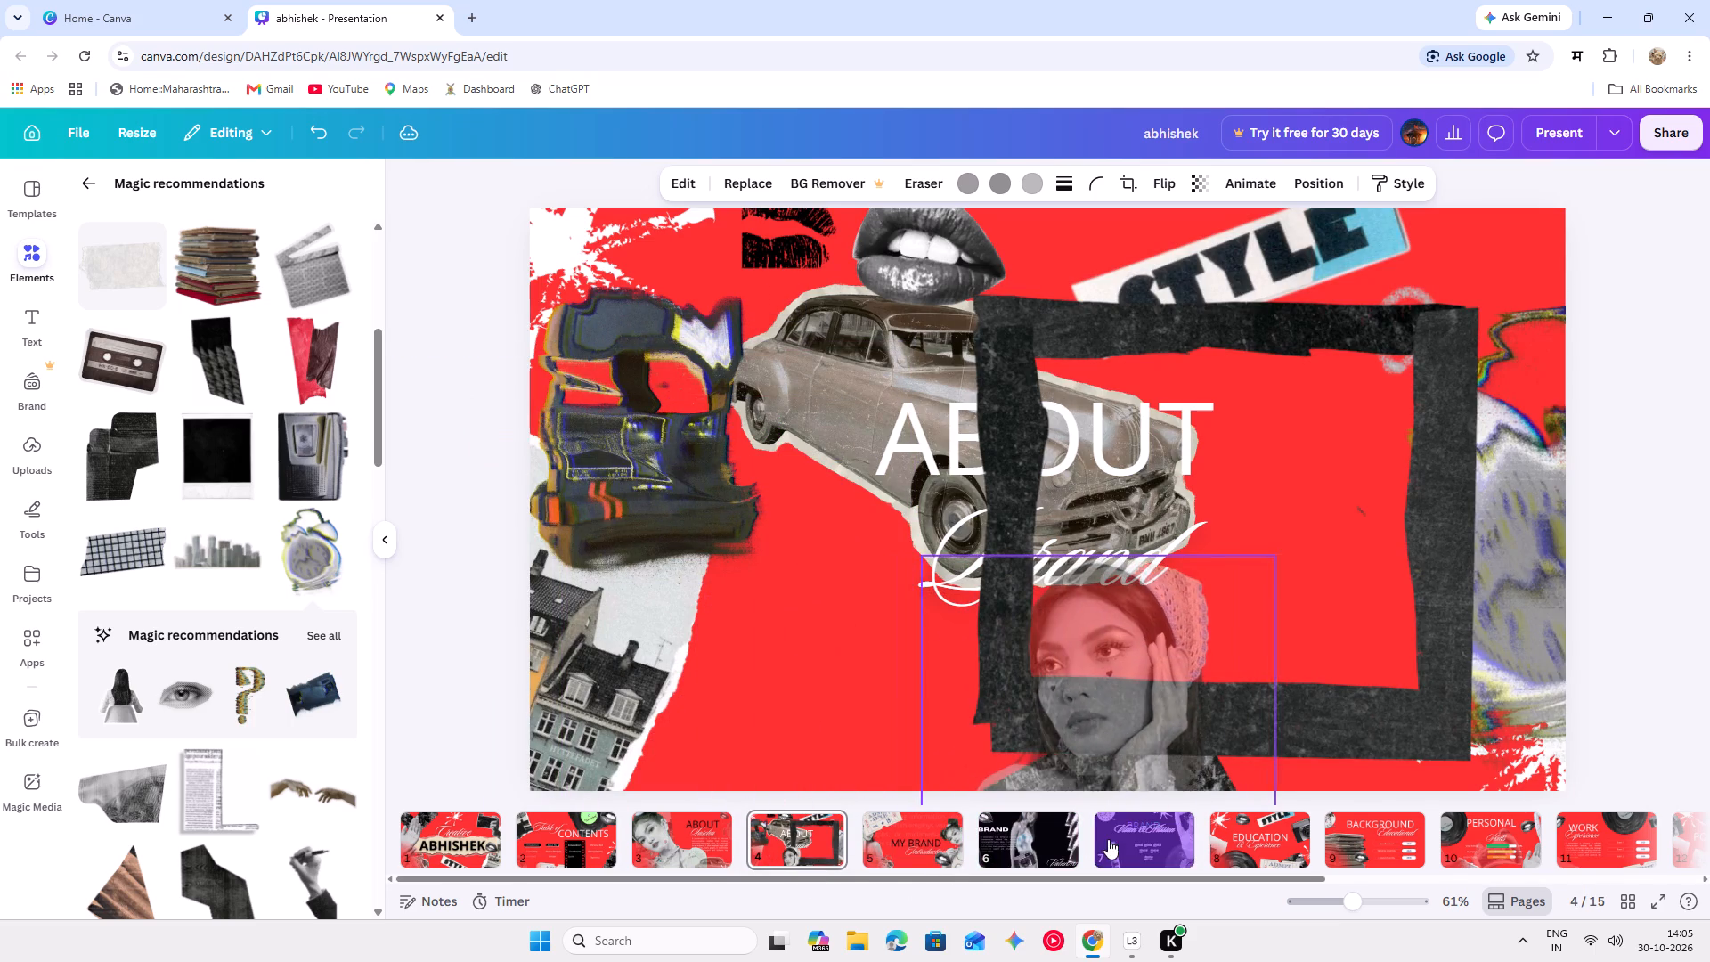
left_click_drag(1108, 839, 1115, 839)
Enlarge the headscarf woman's photo to about 760 wide along the slide's left edge and extend its top crop to include the whole headscarf.
left_click_drag(824, 648, 696, 631)
left_click_drag(790, 774, 870, 760)
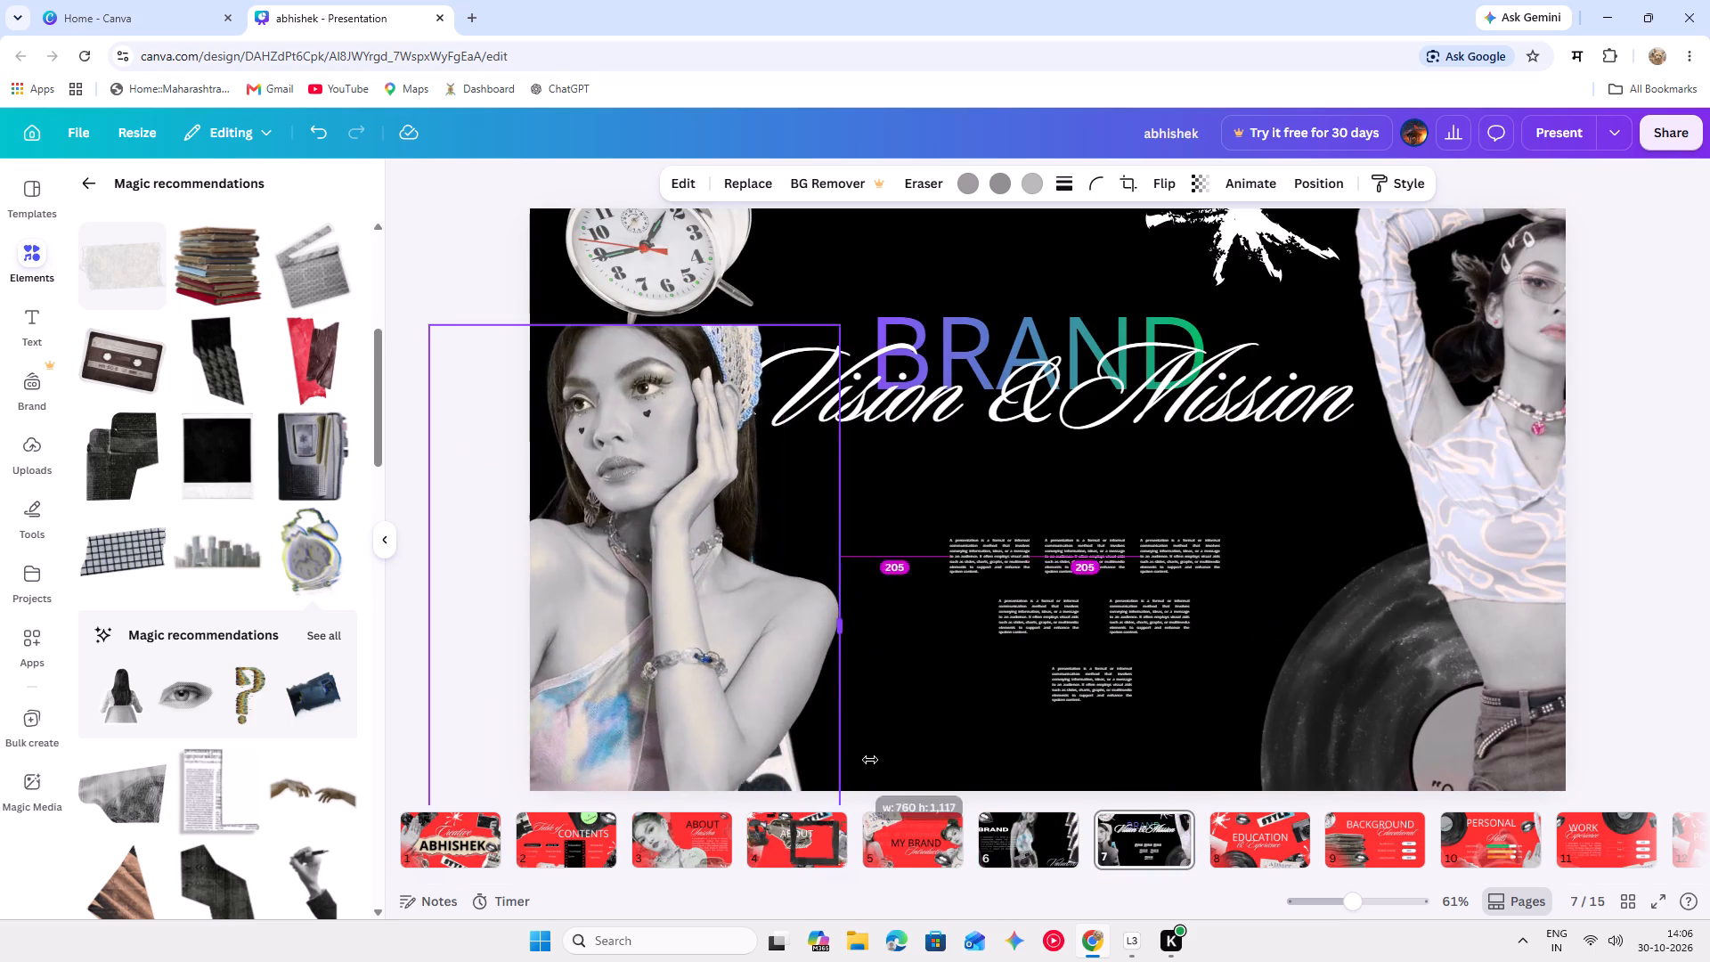
left_click_drag(870, 760, 845, 755)
left_click_drag(750, 727, 764, 761)
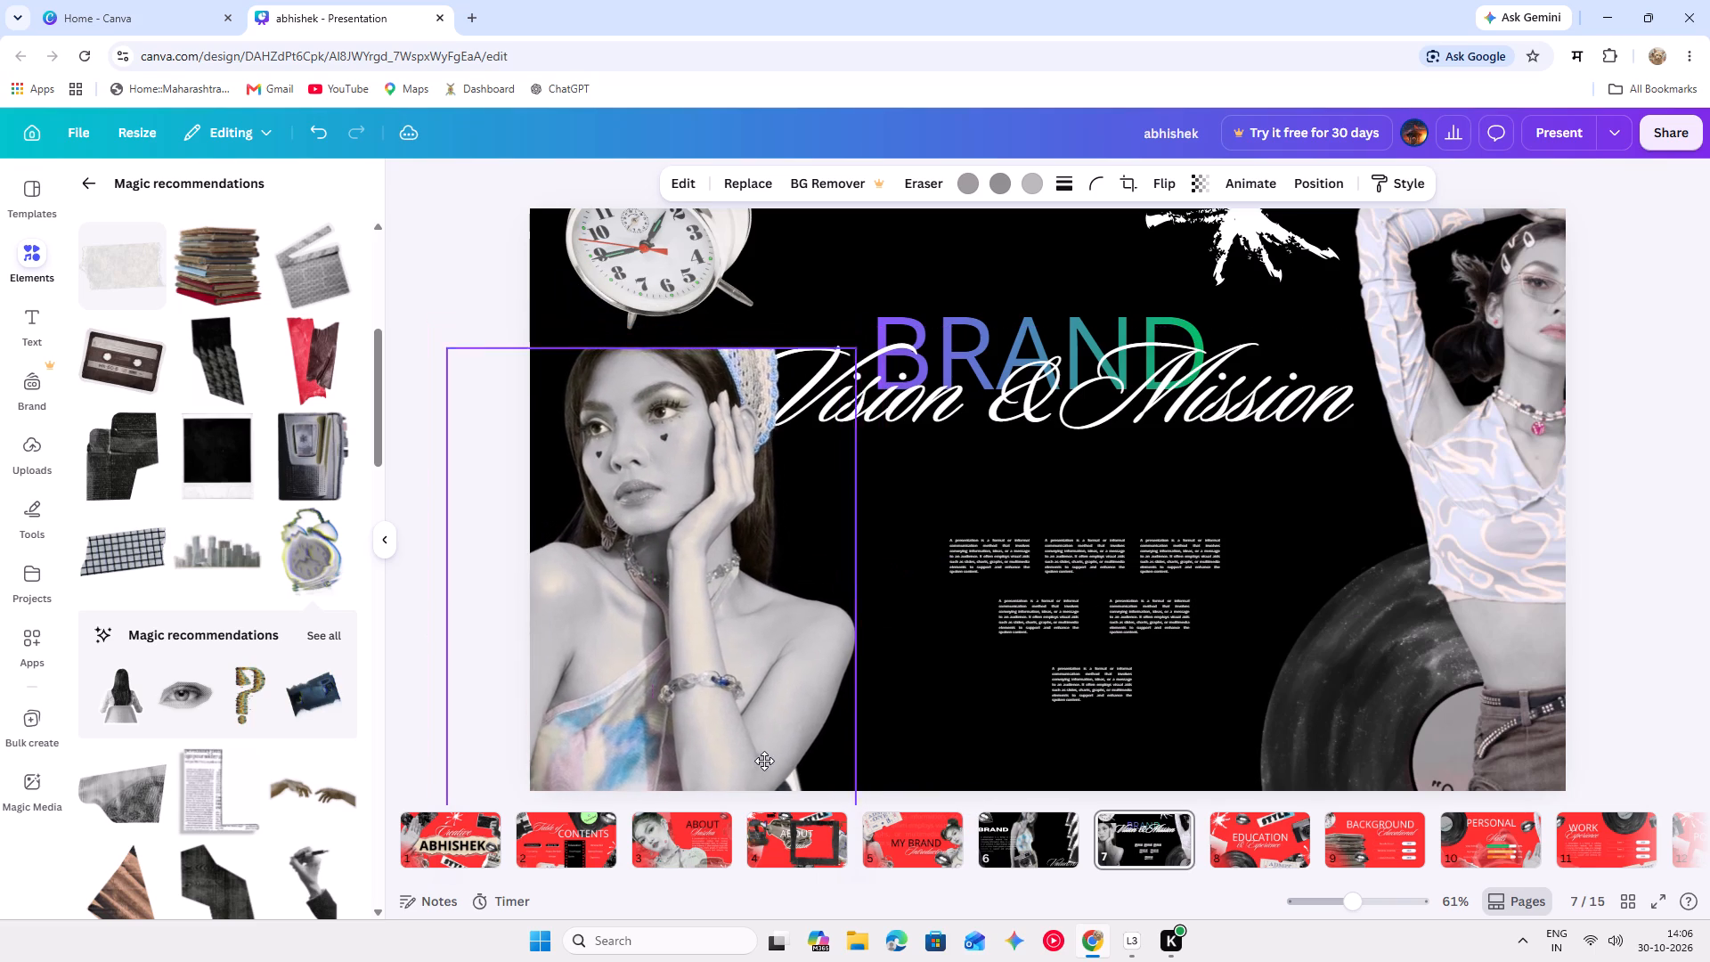
left_click_drag(764, 761, 764, 762)
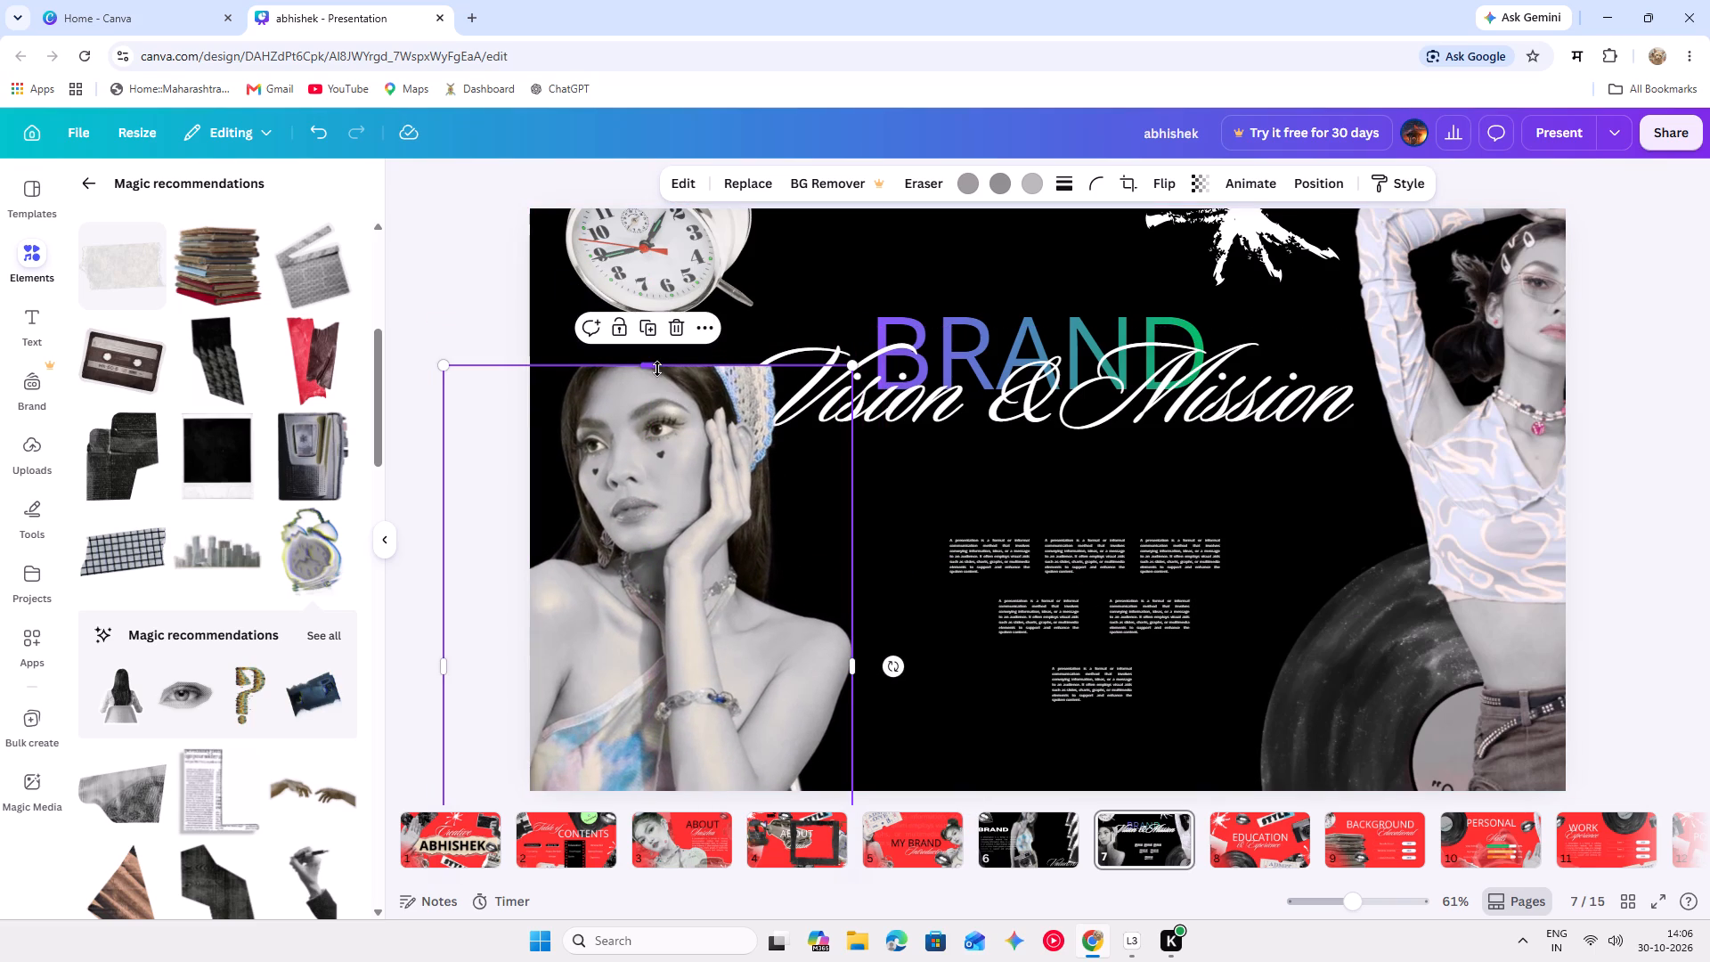
left_click_drag(657, 369, 659, 275)
Try lower and higher positions for the headscarf woman's photo, ending with her head at the slide's top edge and overlapping the clock.
left_click_drag(652, 360, 657, 376)
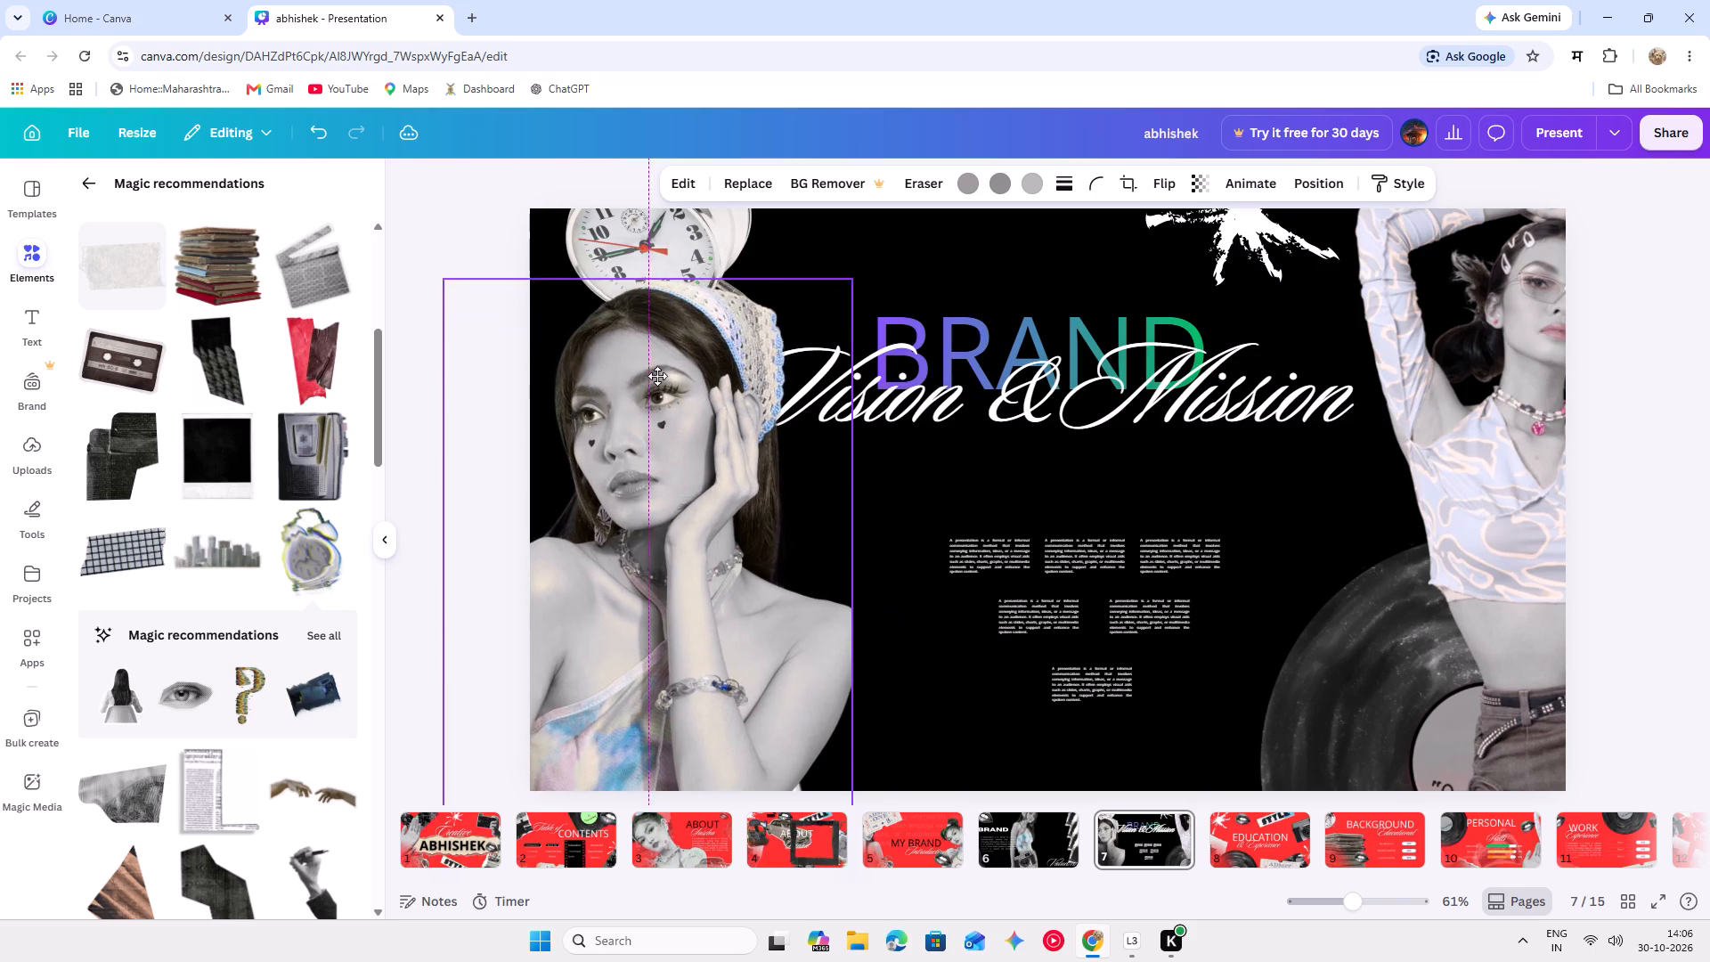
left_click_drag(657, 376, 657, 428)
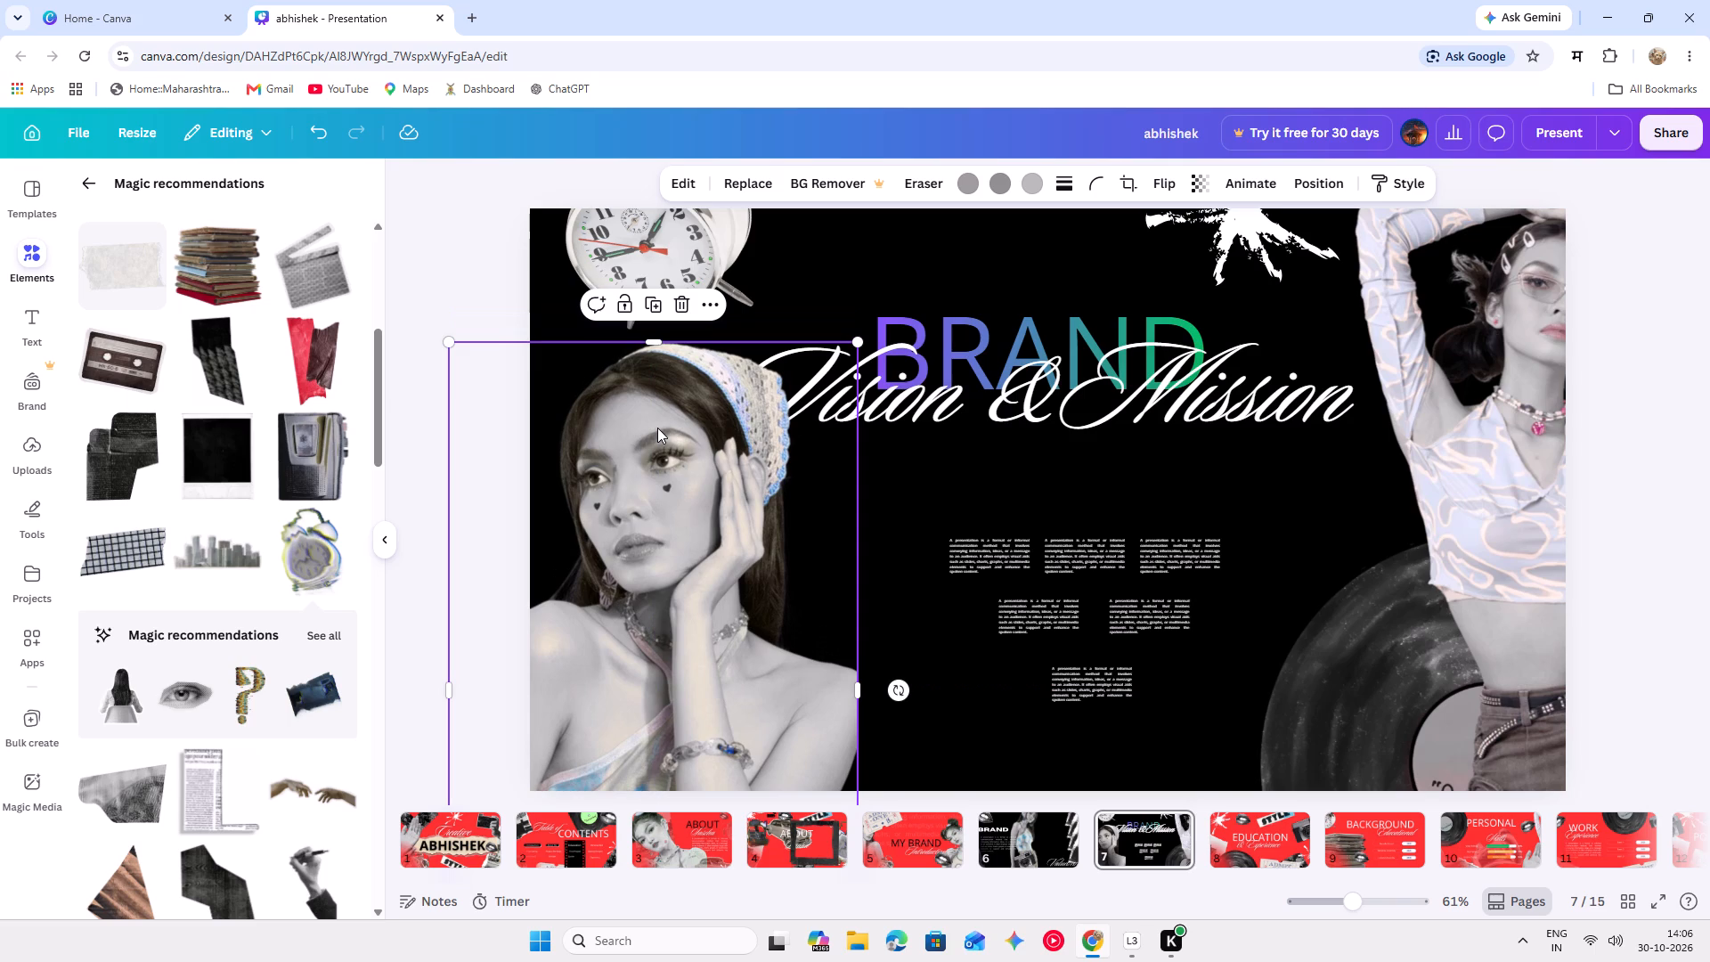
left_click_drag(657, 428, 624, 481)
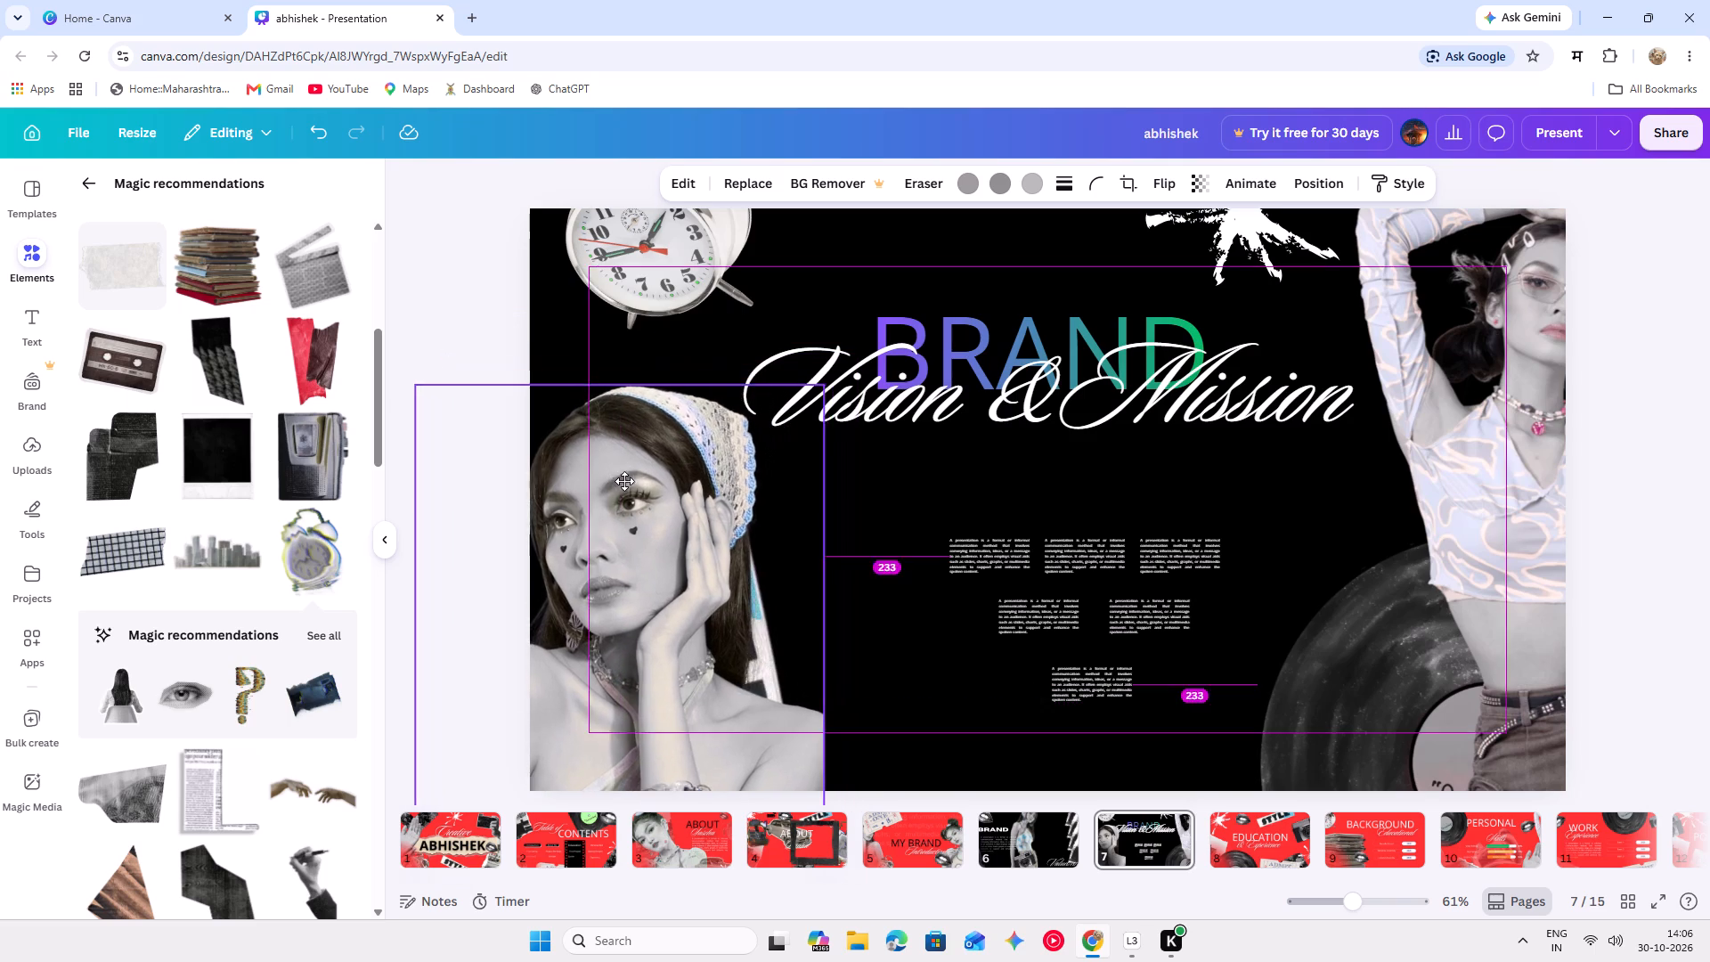
left_click_drag(624, 481, 715, 354)
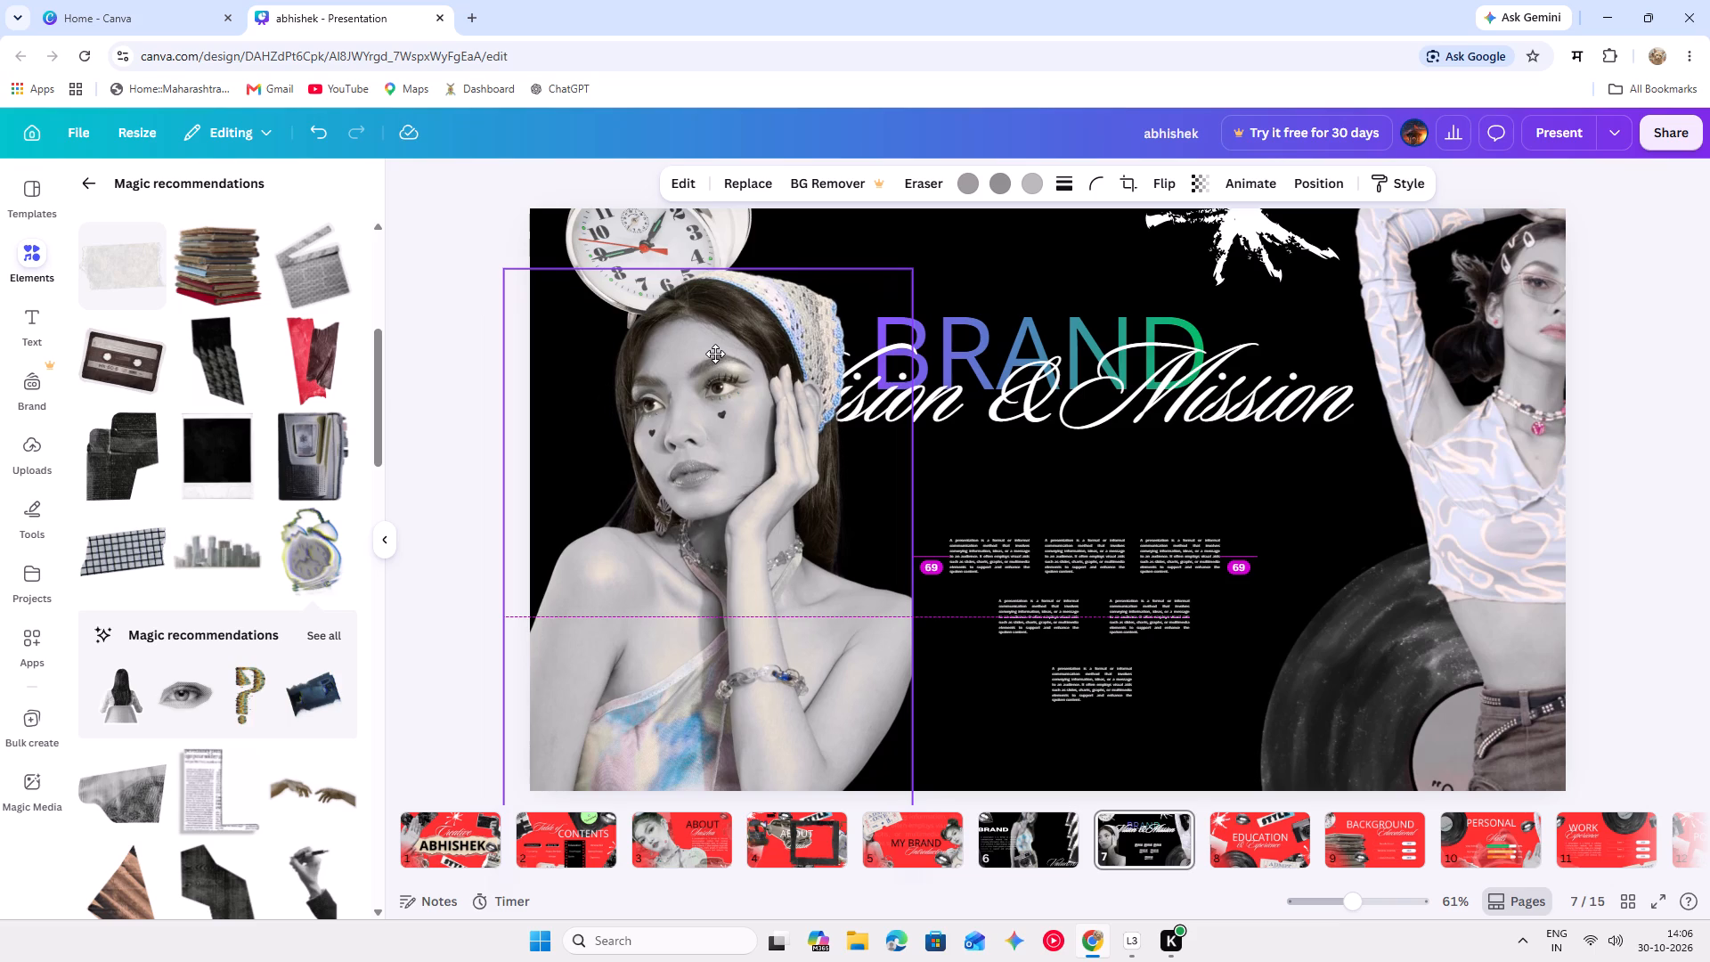
left_click_drag(715, 354, 694, 274)
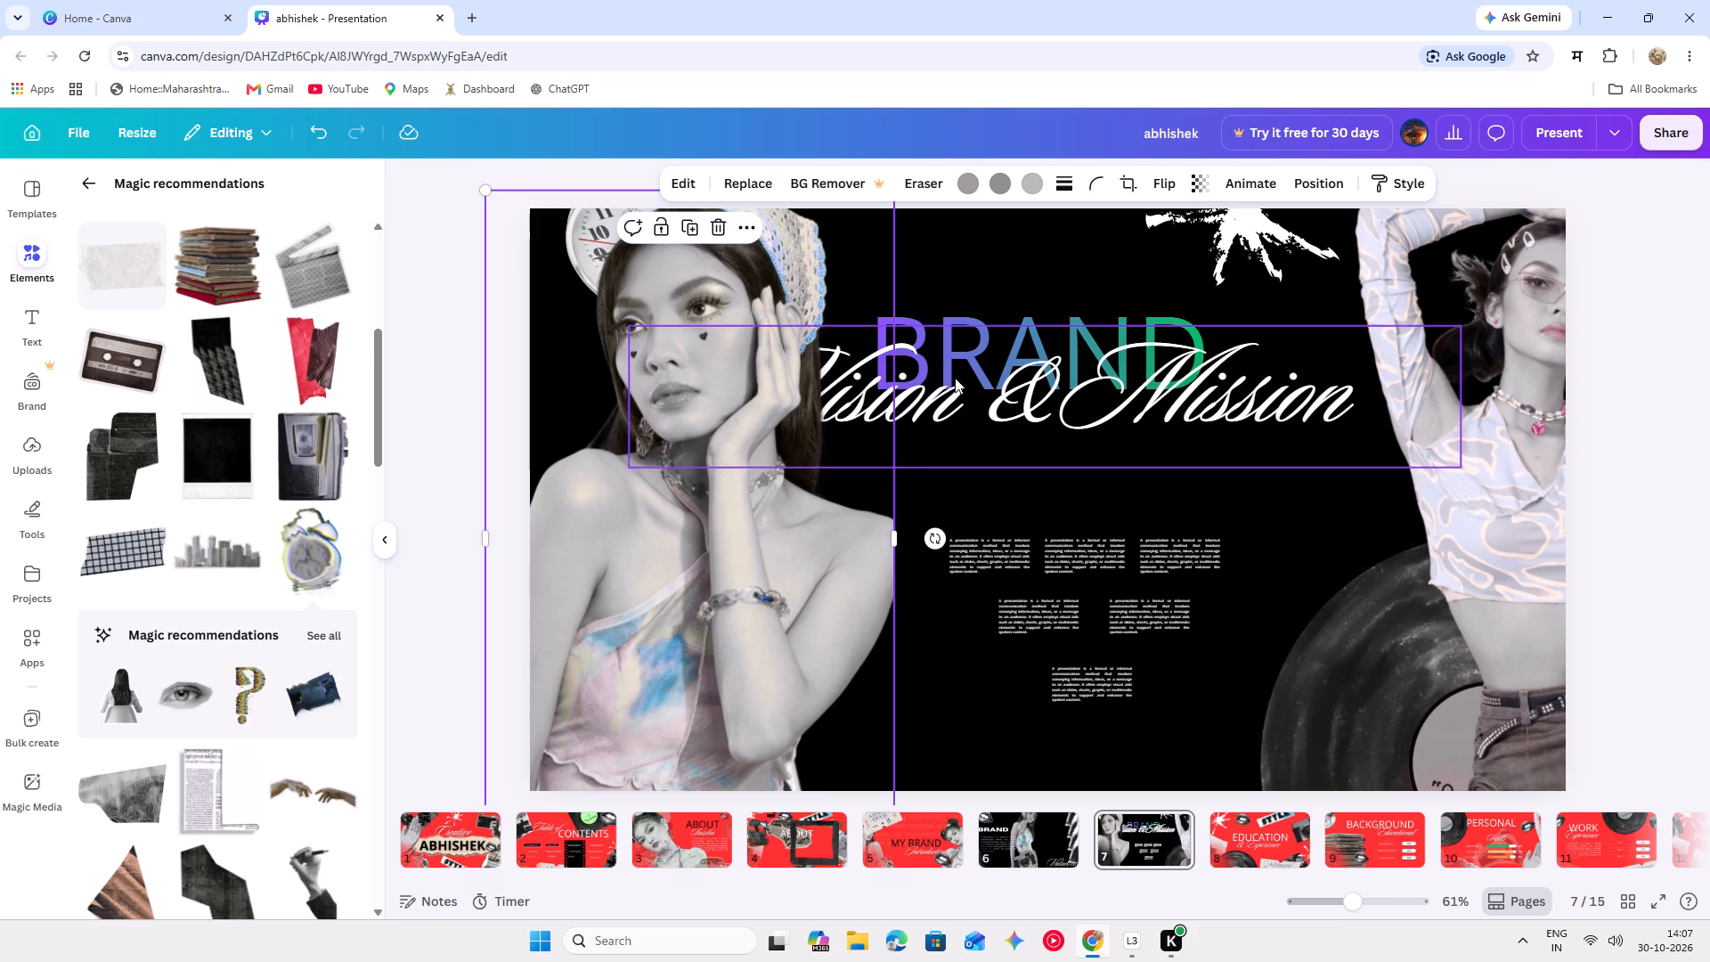
Shrink the Vision & Mission script to font size 82.2 and centre it directly beneath the BRAND heading.
left_click_drag(958, 398, 971, 483)
left_click_drag(974, 470, 1117, 456)
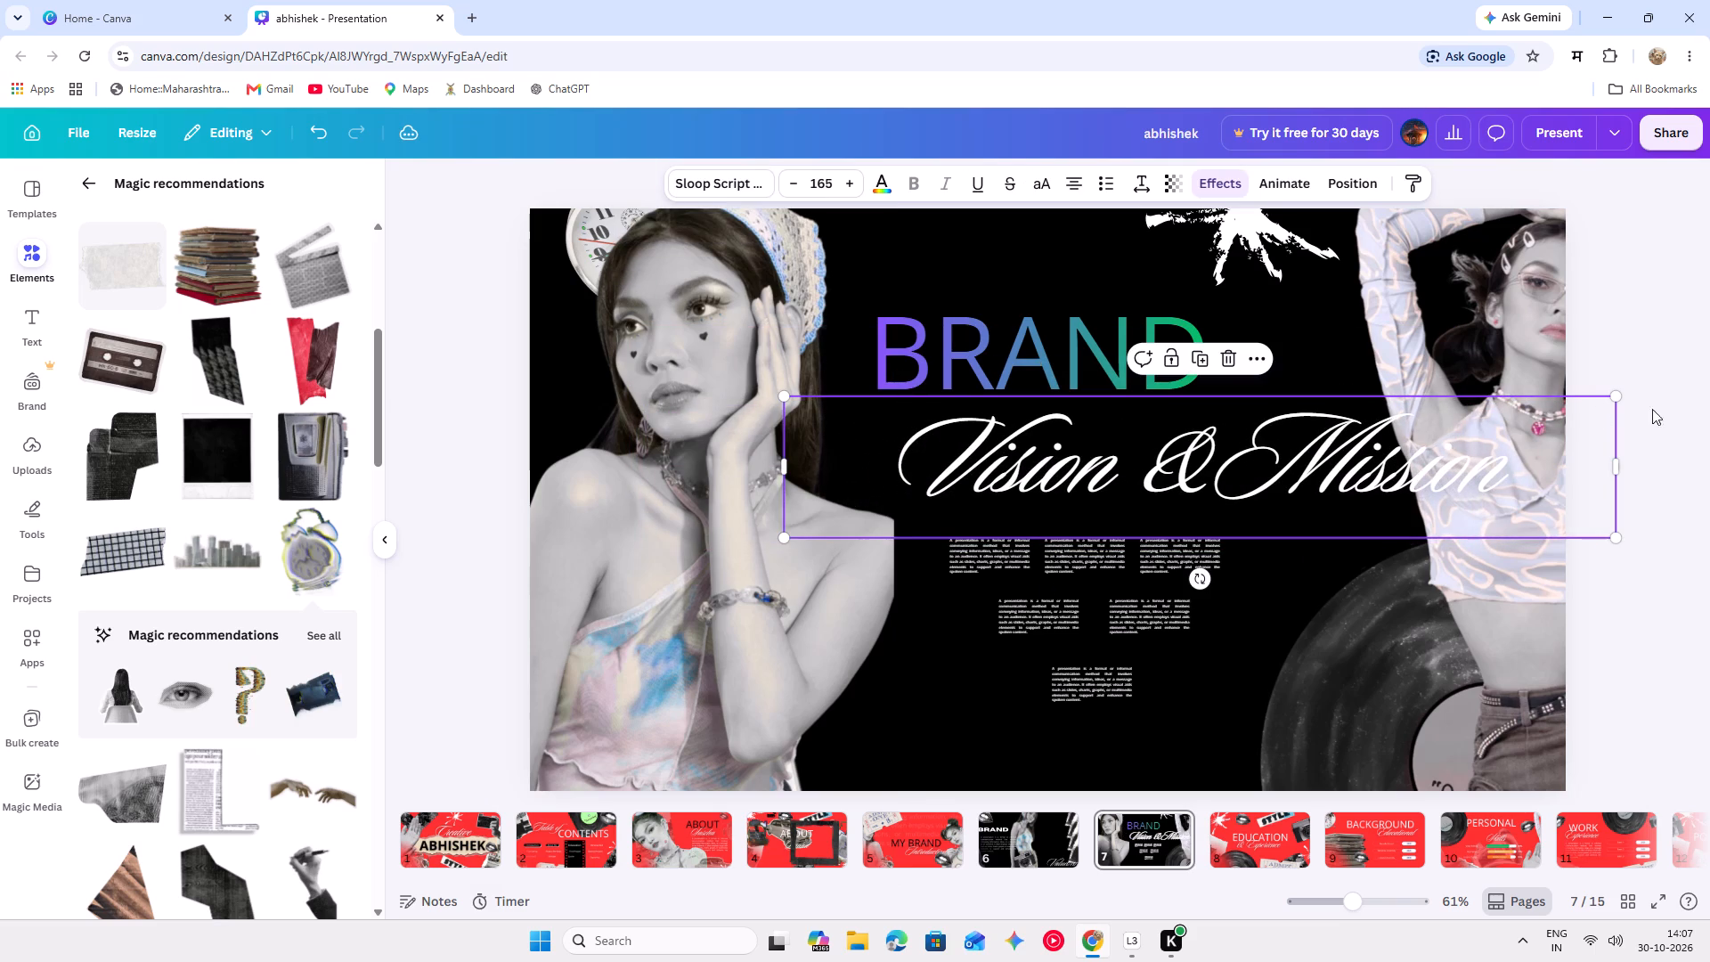
left_click_drag(1616, 393, 1561, 400)
left_click_drag(1561, 400, 1193, 420)
left_click_drag(1107, 497, 1145, 428)
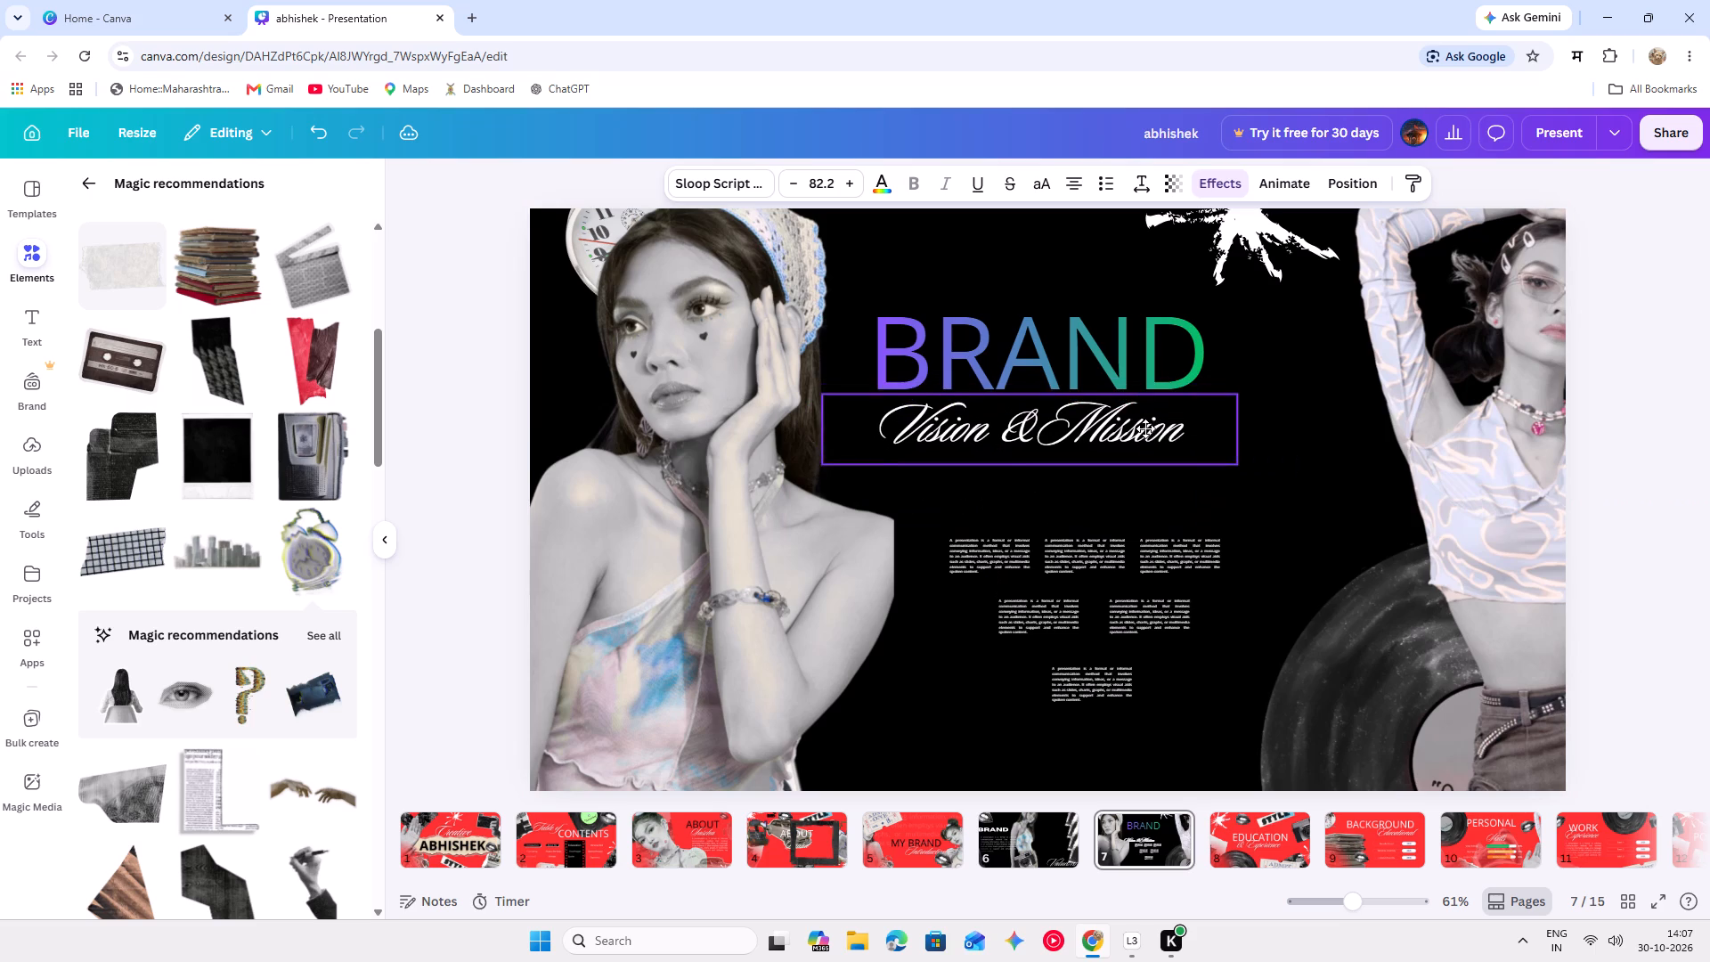
left_click_drag(1145, 428, 1145, 429)
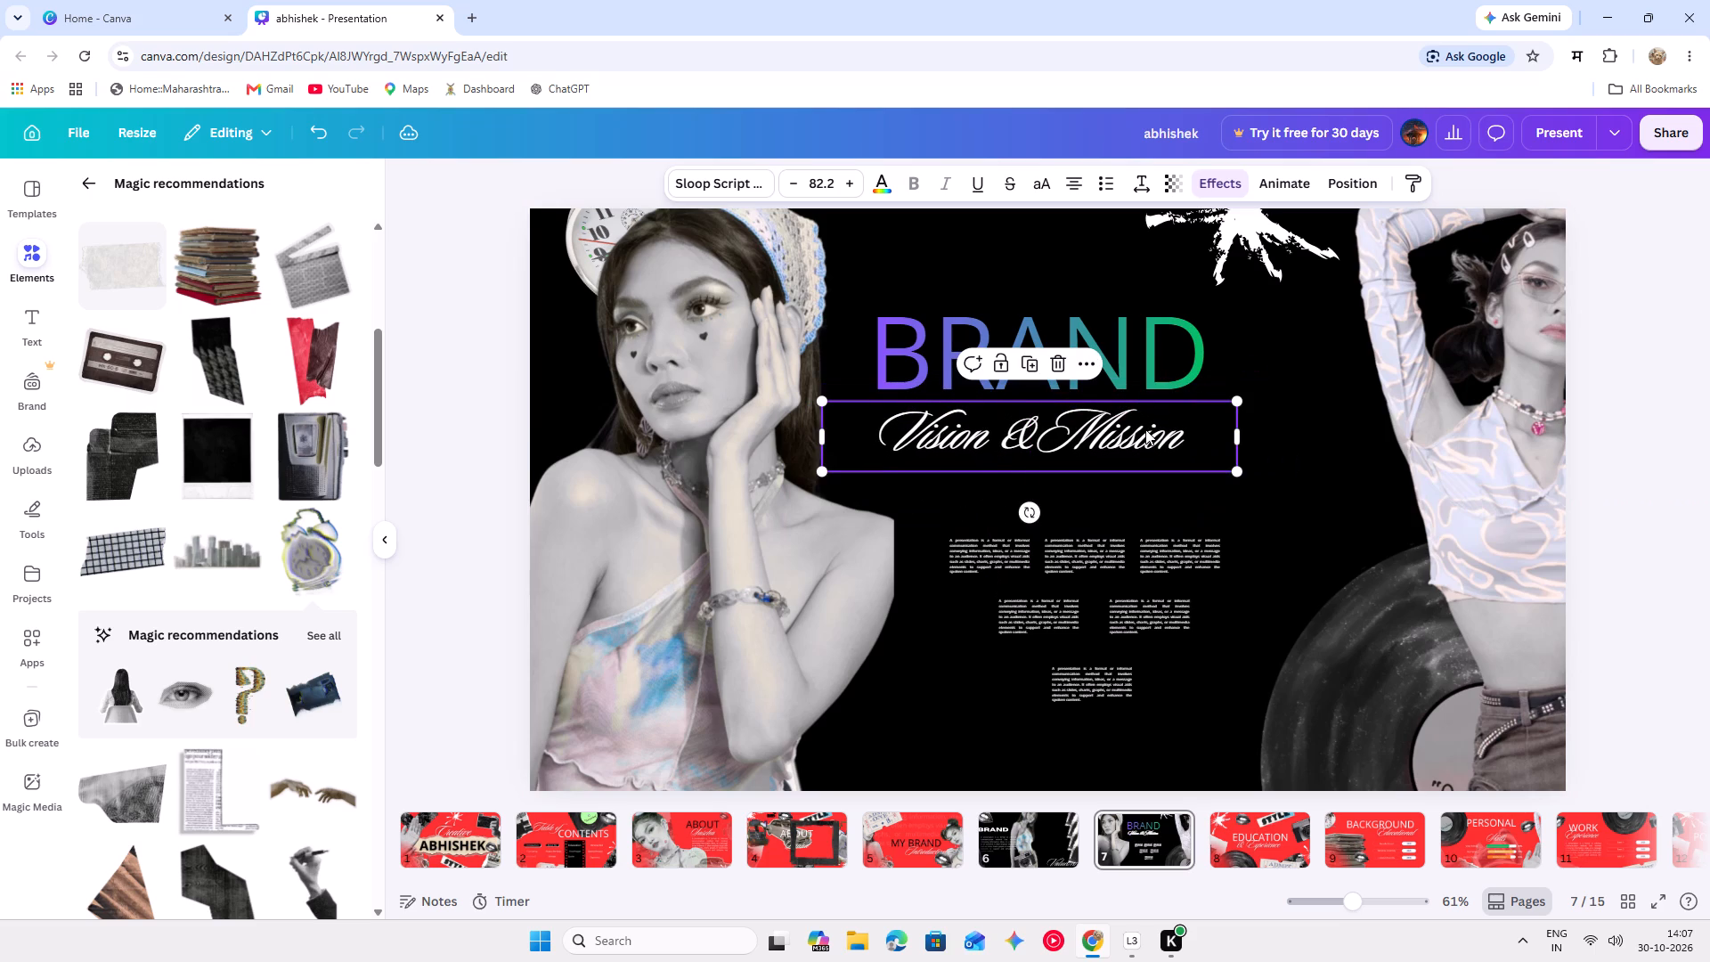
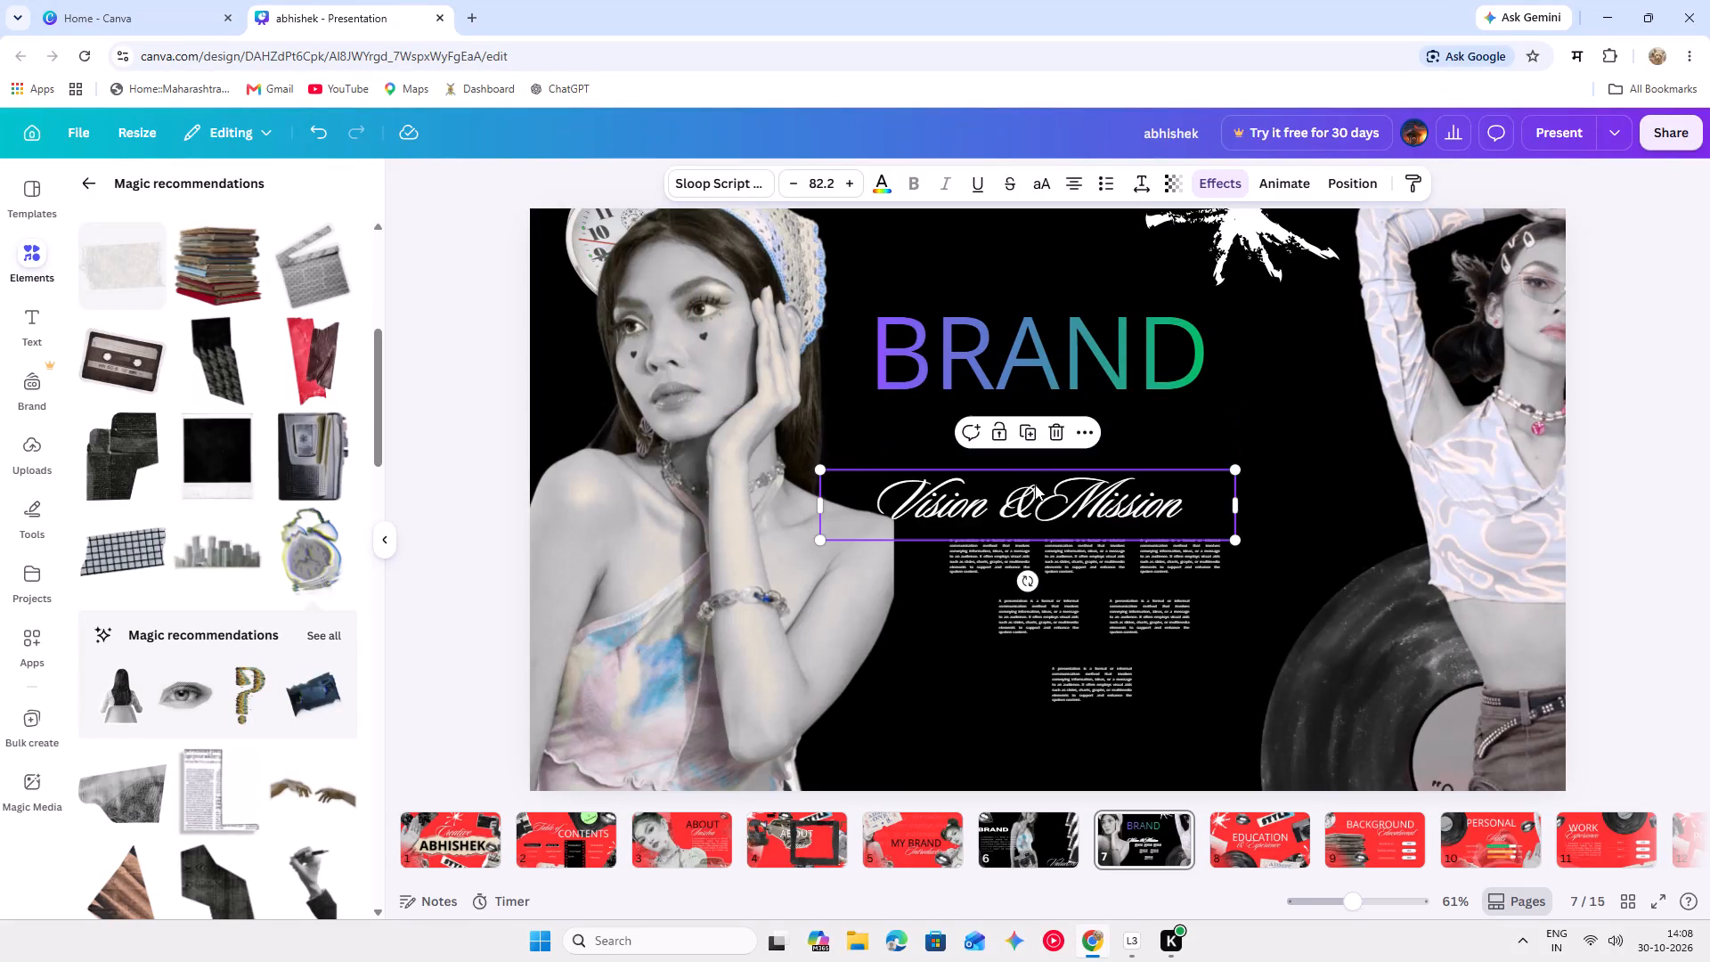
Move the Vision & Mission script up and to the right, close beneath the BRAND heading.
left_click_drag(1034, 477, 1116, 395)
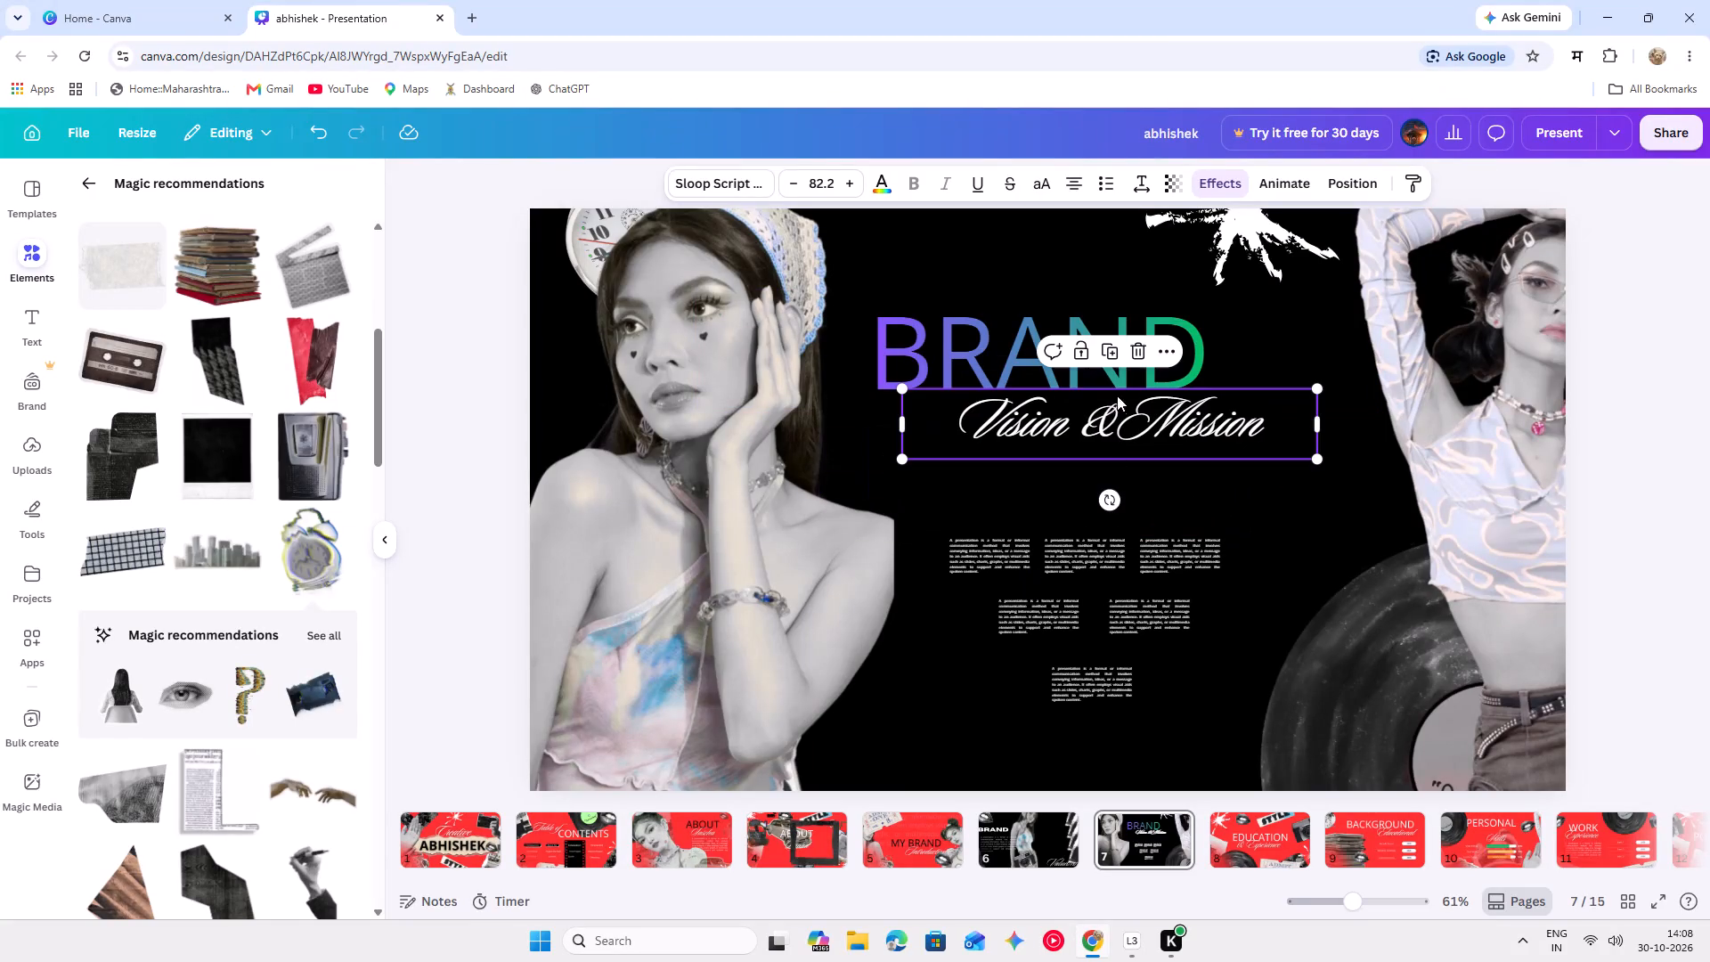
Change the text colour of all six paragraph blocks on the BRAND Vision & Mission slide to red.
left_click_drag(1123, 495, 1202, 759)
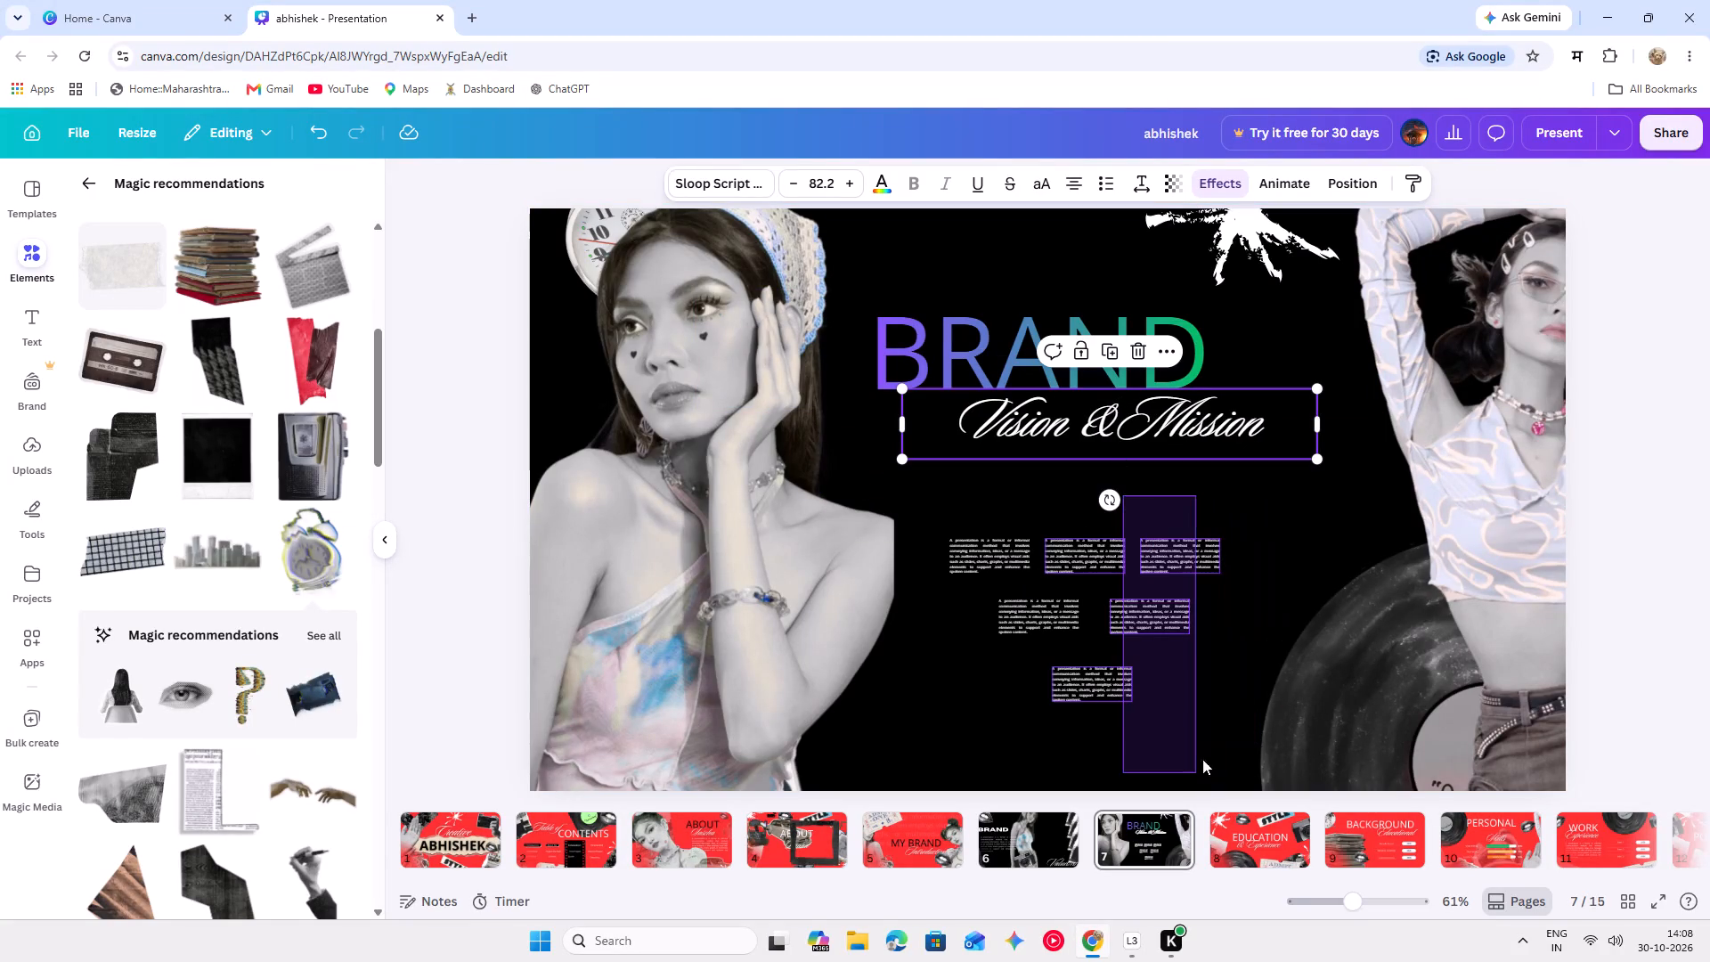
left_click_drag(1202, 759, 1237, 585)
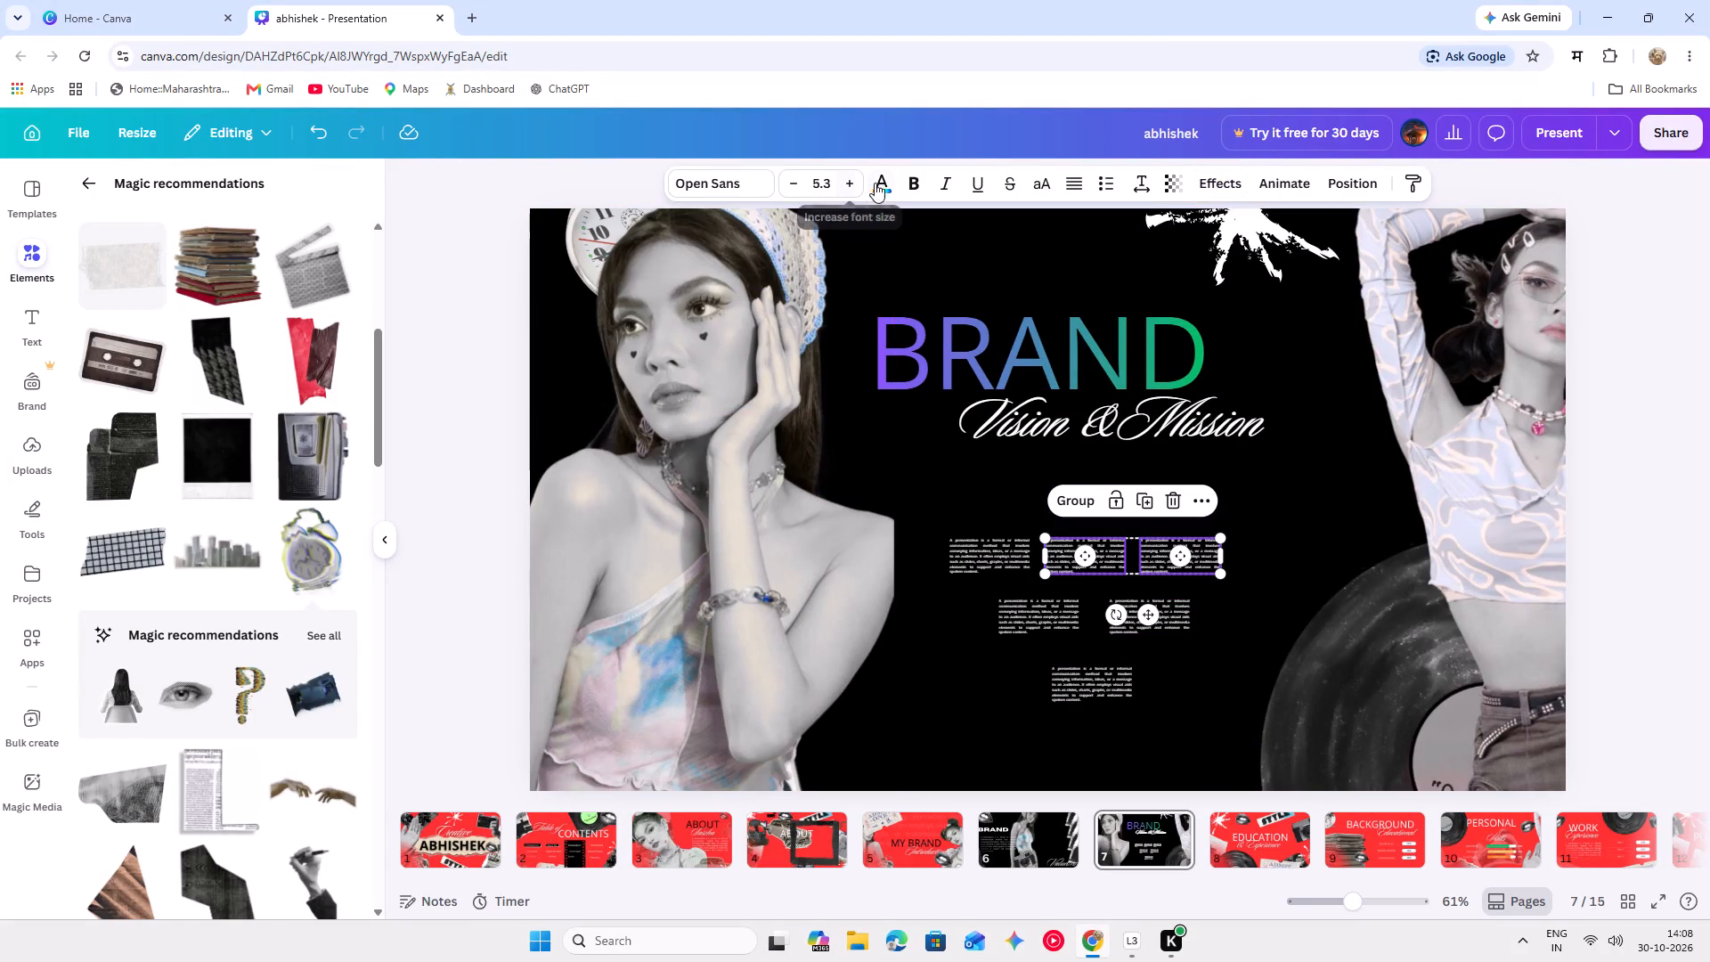
left_click(876, 183)
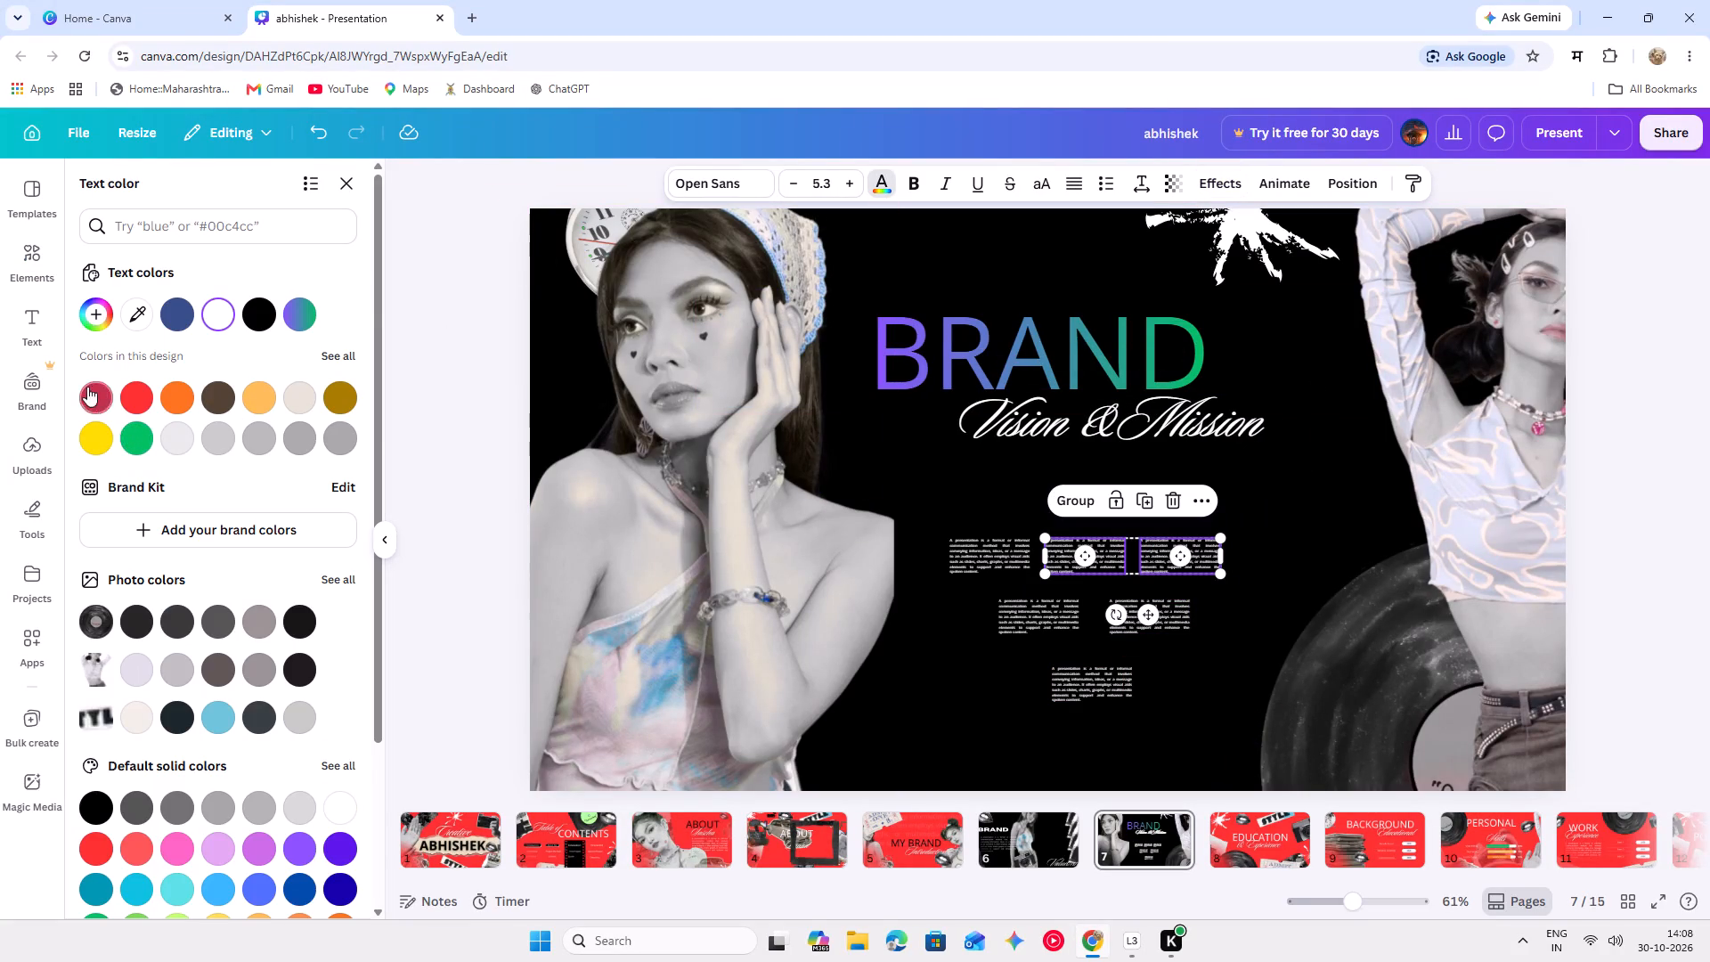
left_click(146, 390)
left_click(955, 506)
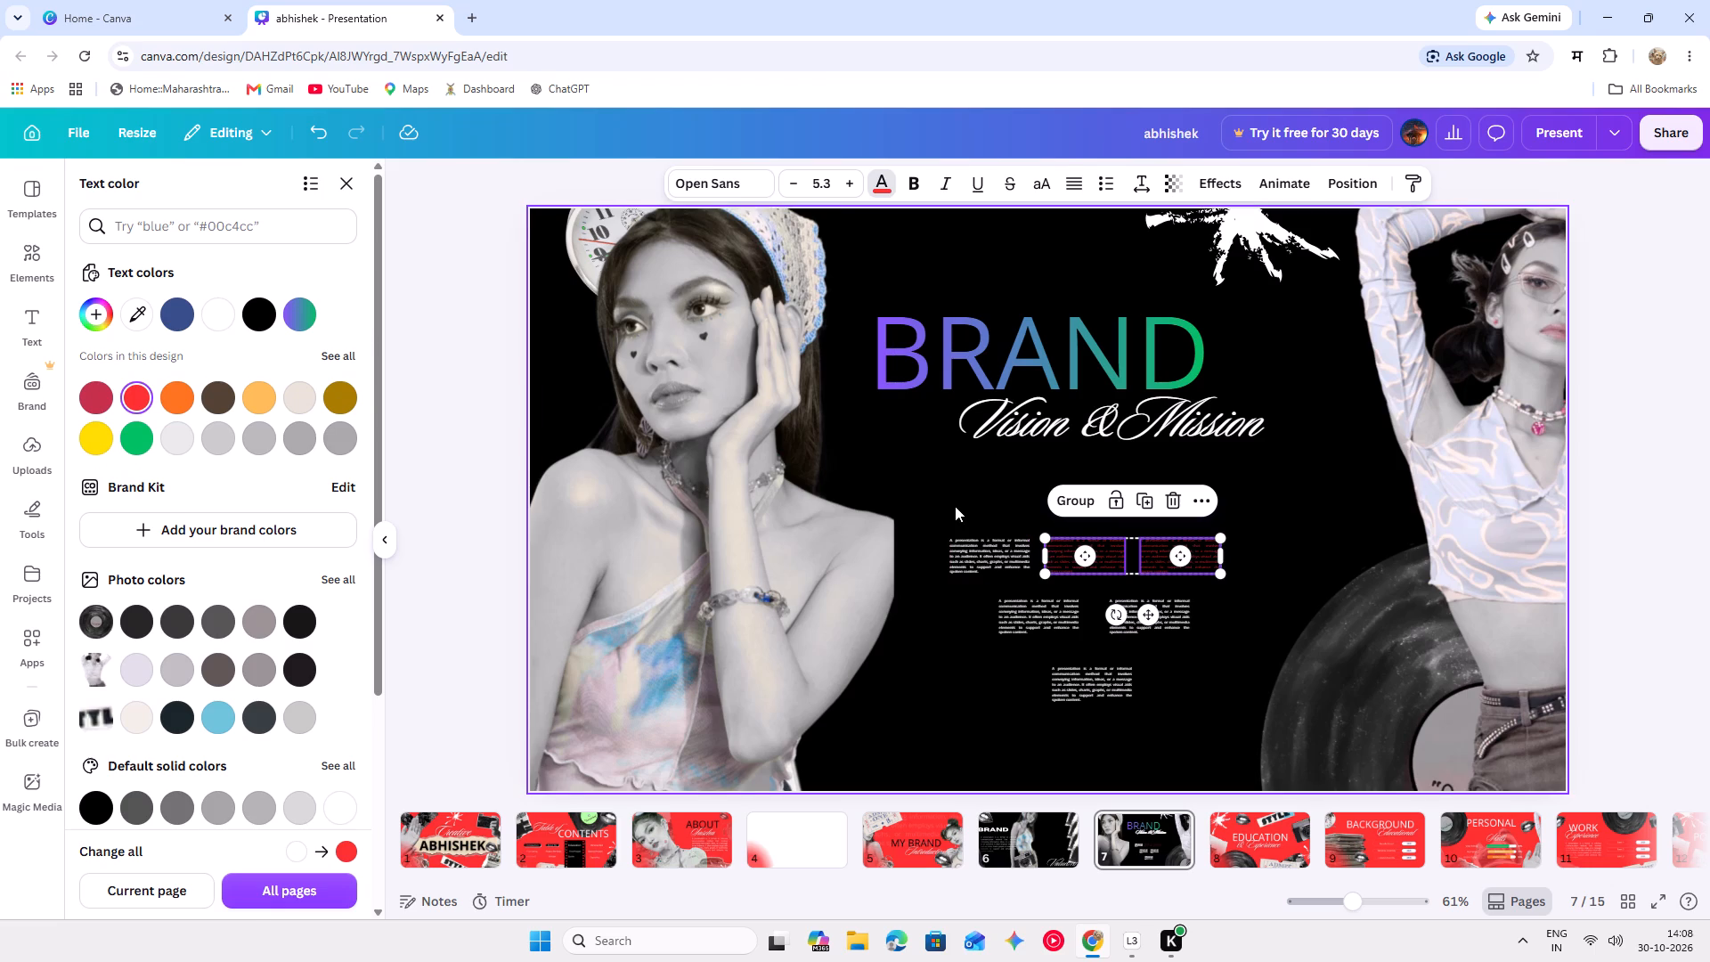
left_click_drag(936, 510, 1236, 721)
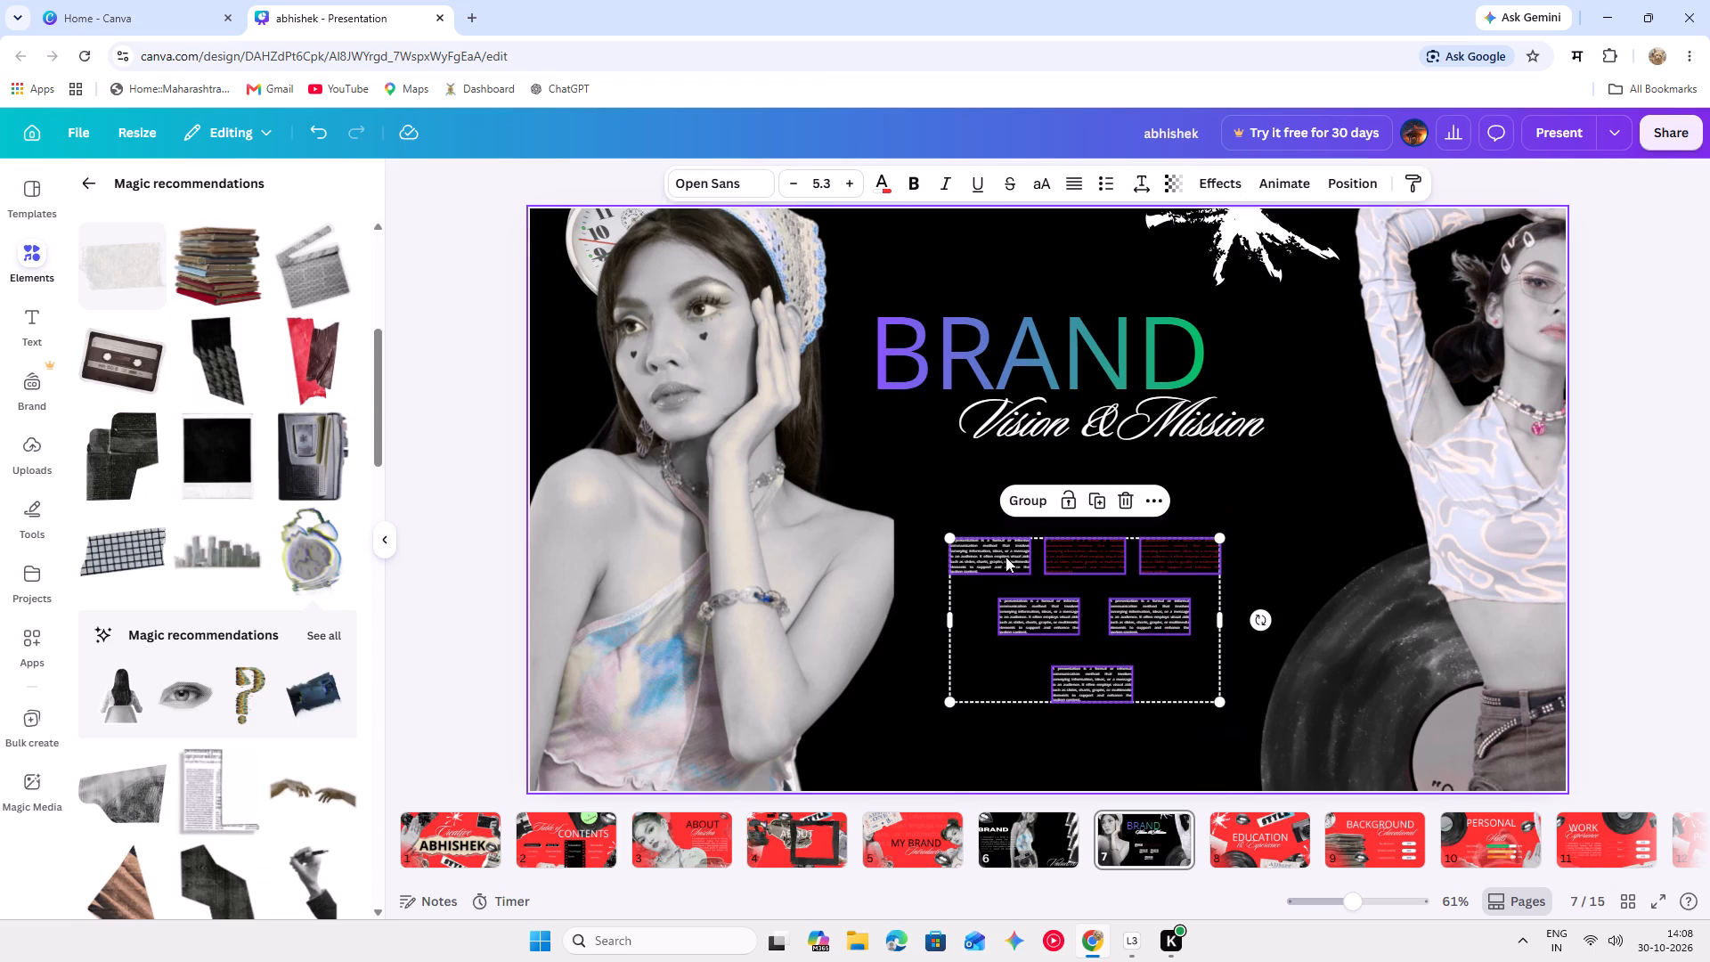
left_click(891, 192)
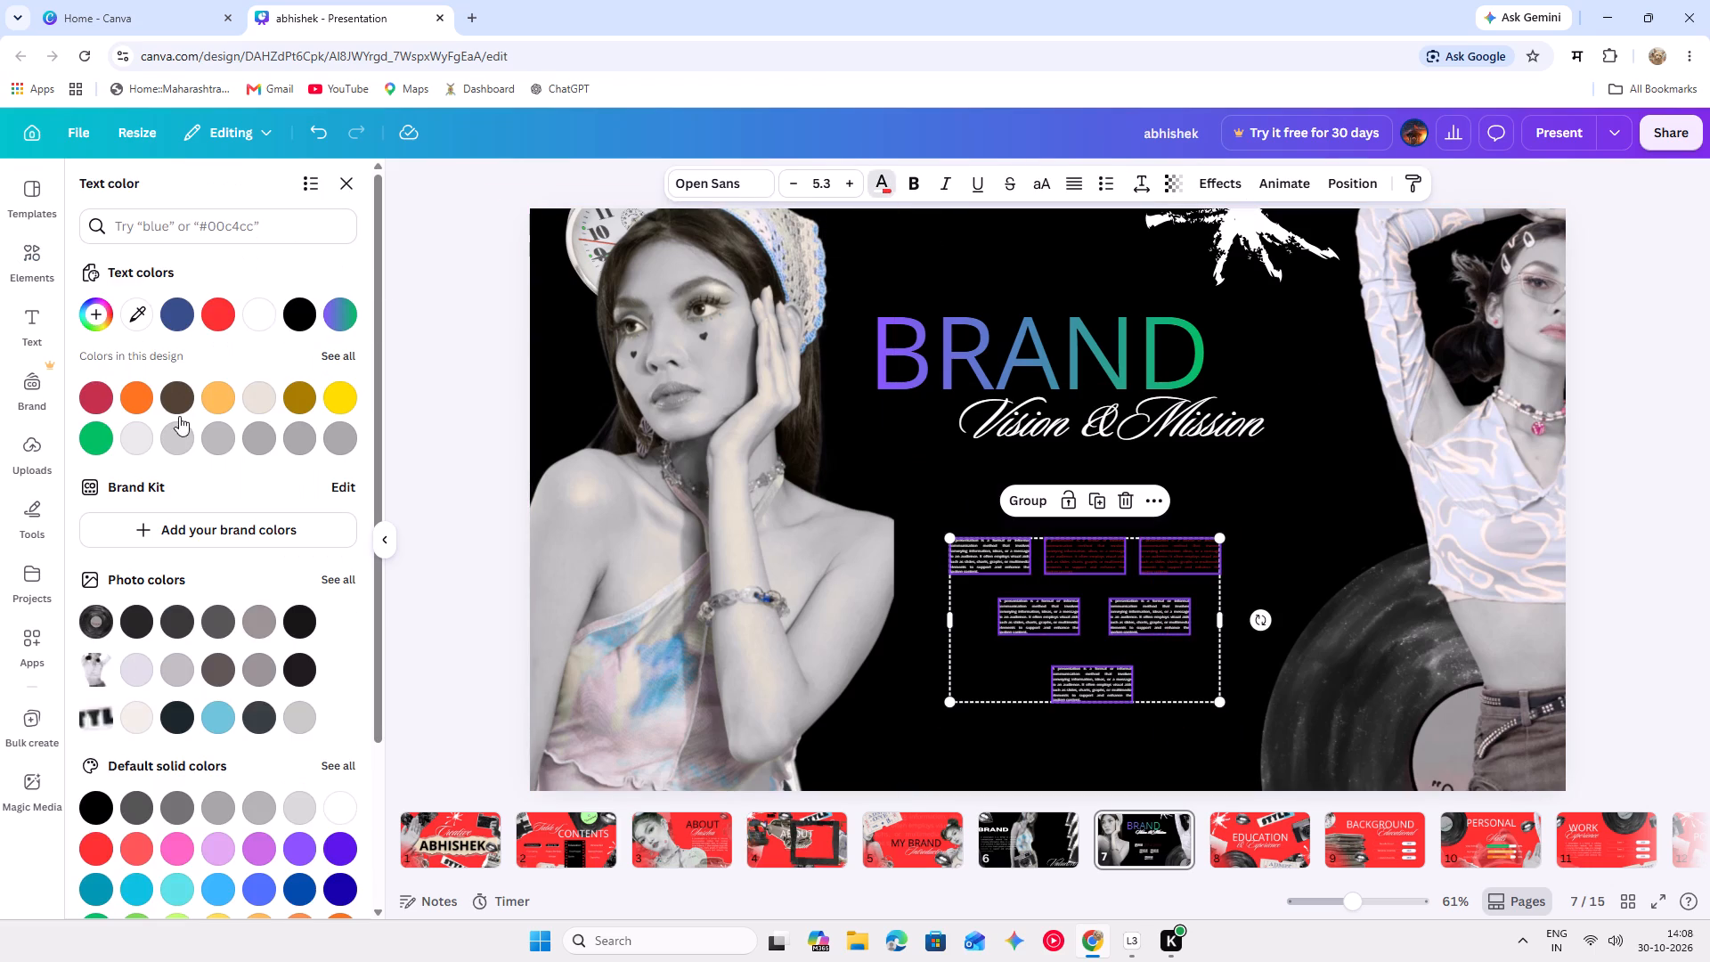
scroll(175, 419, "down", 8)
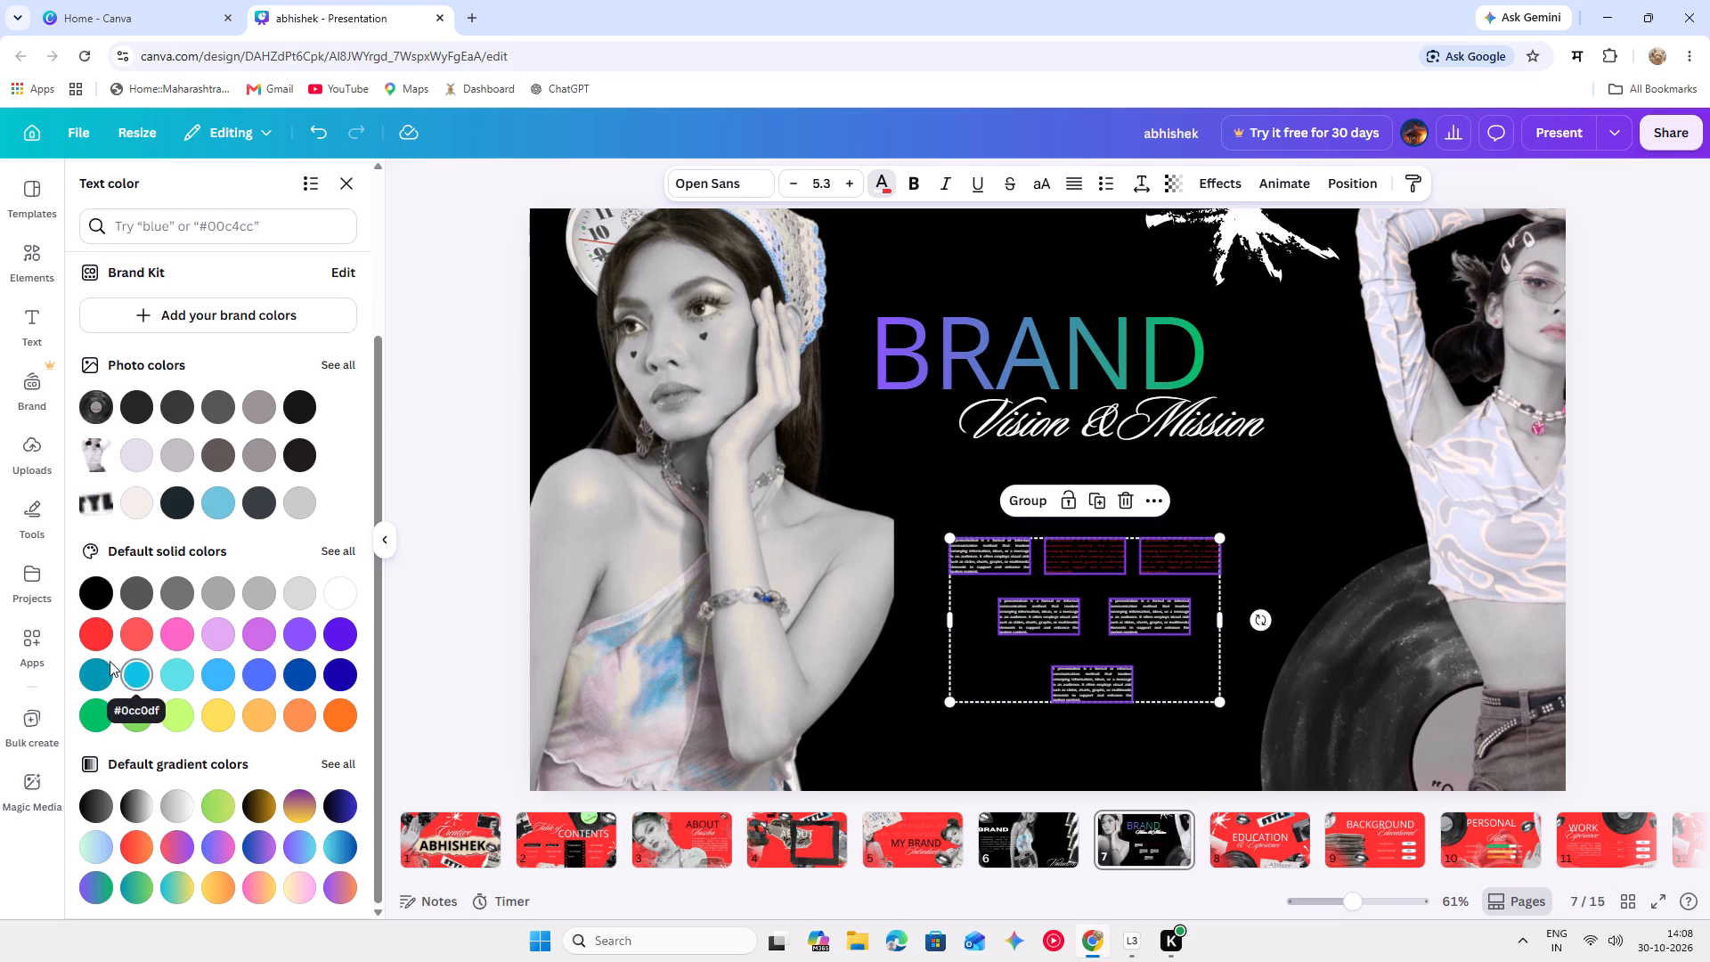
left_click(96, 640)
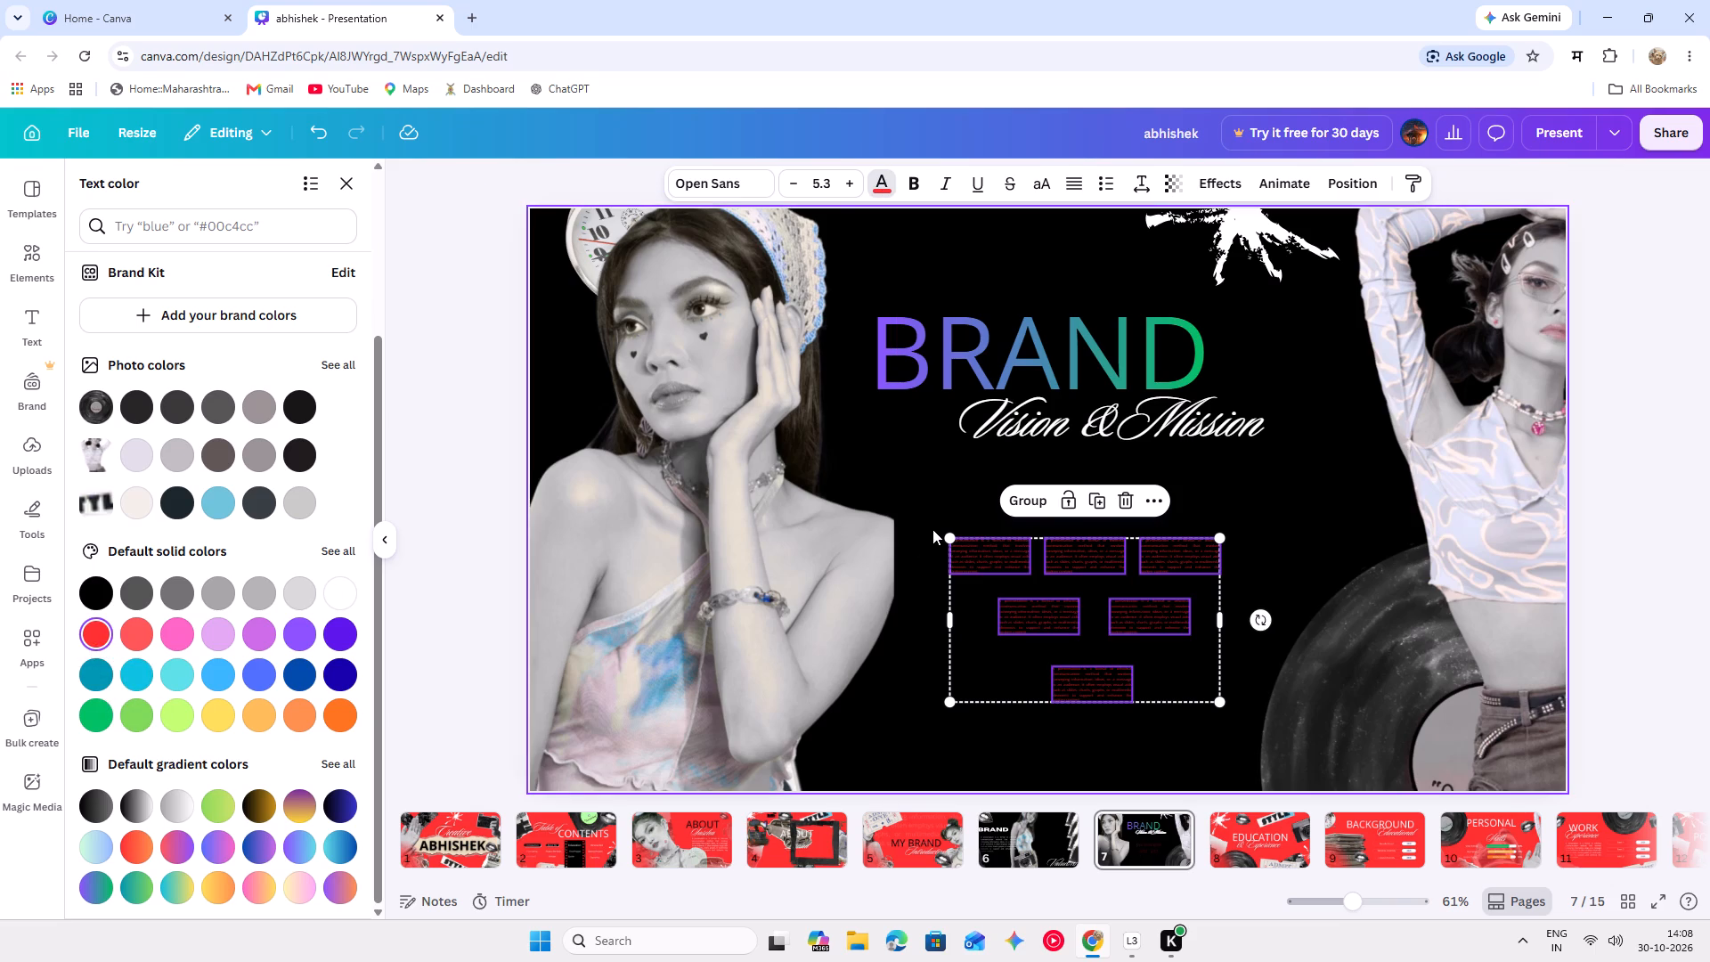
left_click(932, 529)
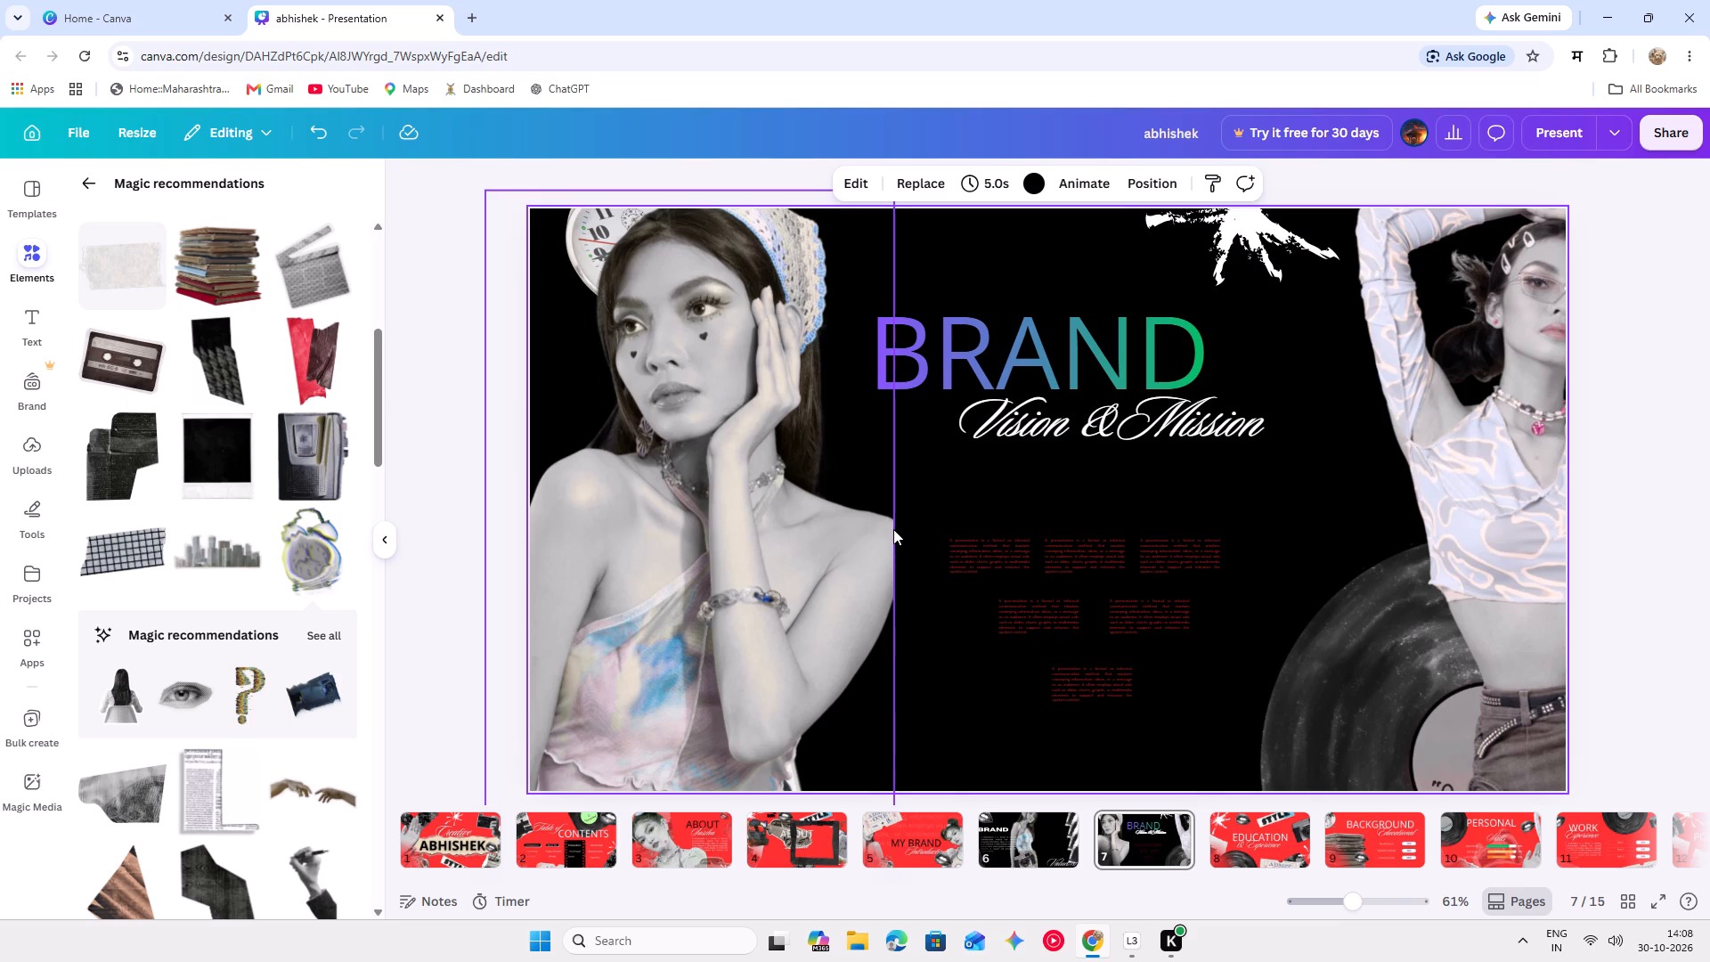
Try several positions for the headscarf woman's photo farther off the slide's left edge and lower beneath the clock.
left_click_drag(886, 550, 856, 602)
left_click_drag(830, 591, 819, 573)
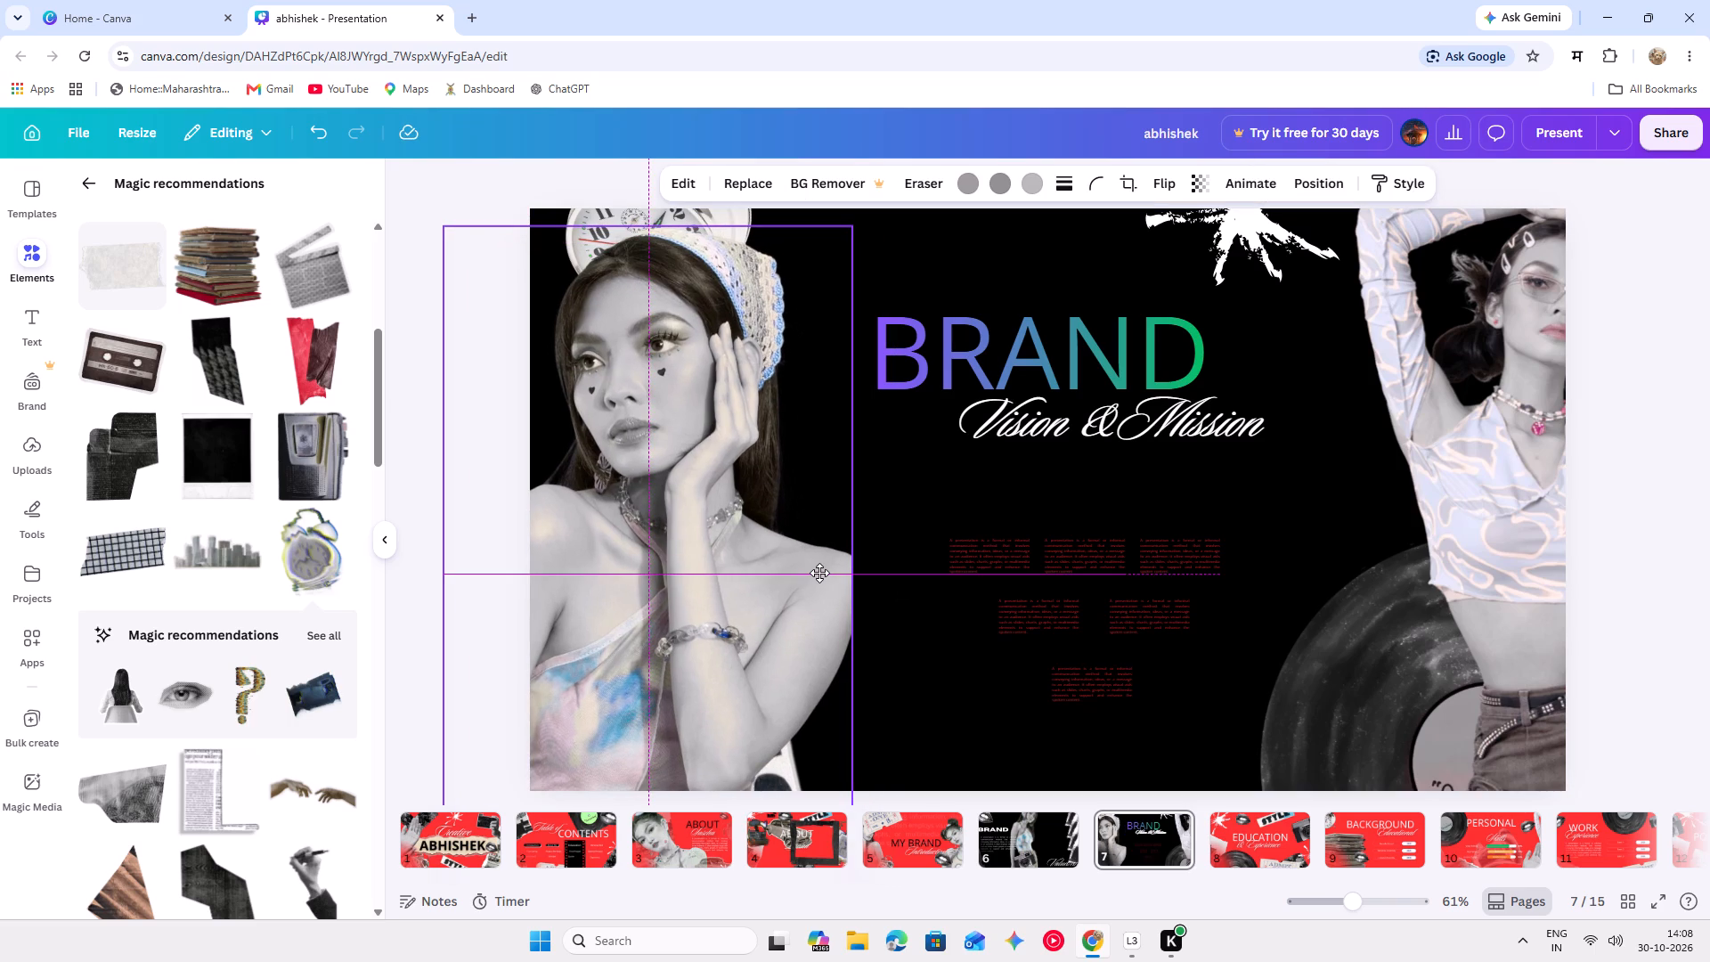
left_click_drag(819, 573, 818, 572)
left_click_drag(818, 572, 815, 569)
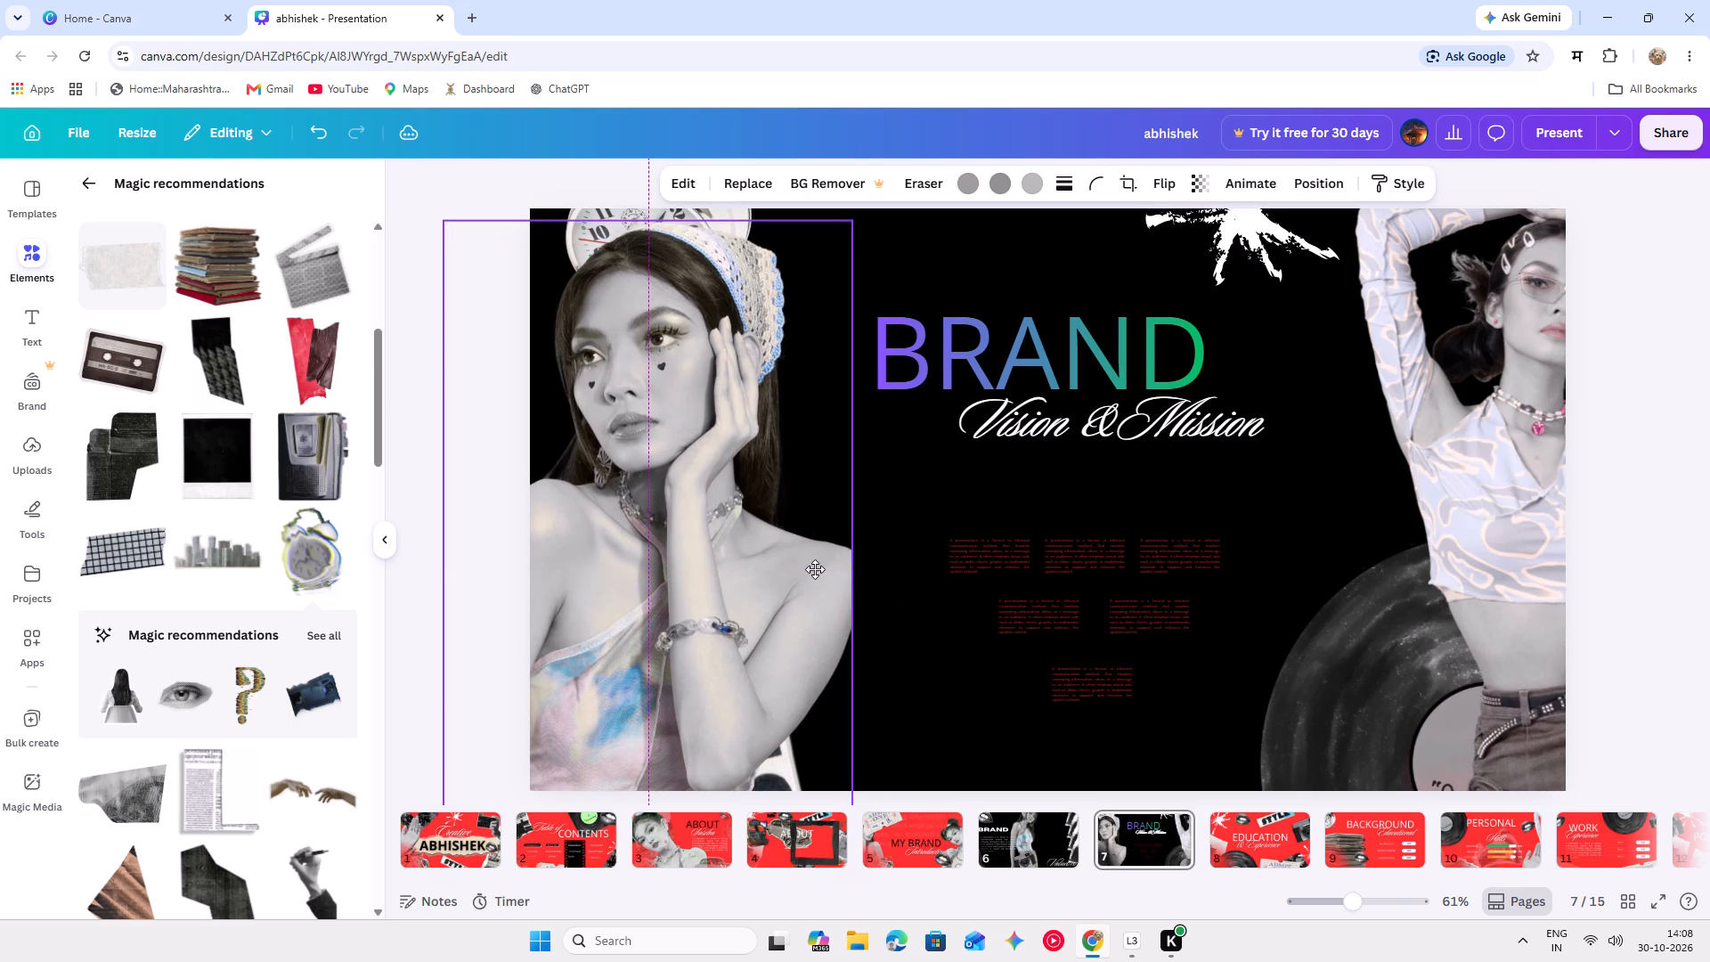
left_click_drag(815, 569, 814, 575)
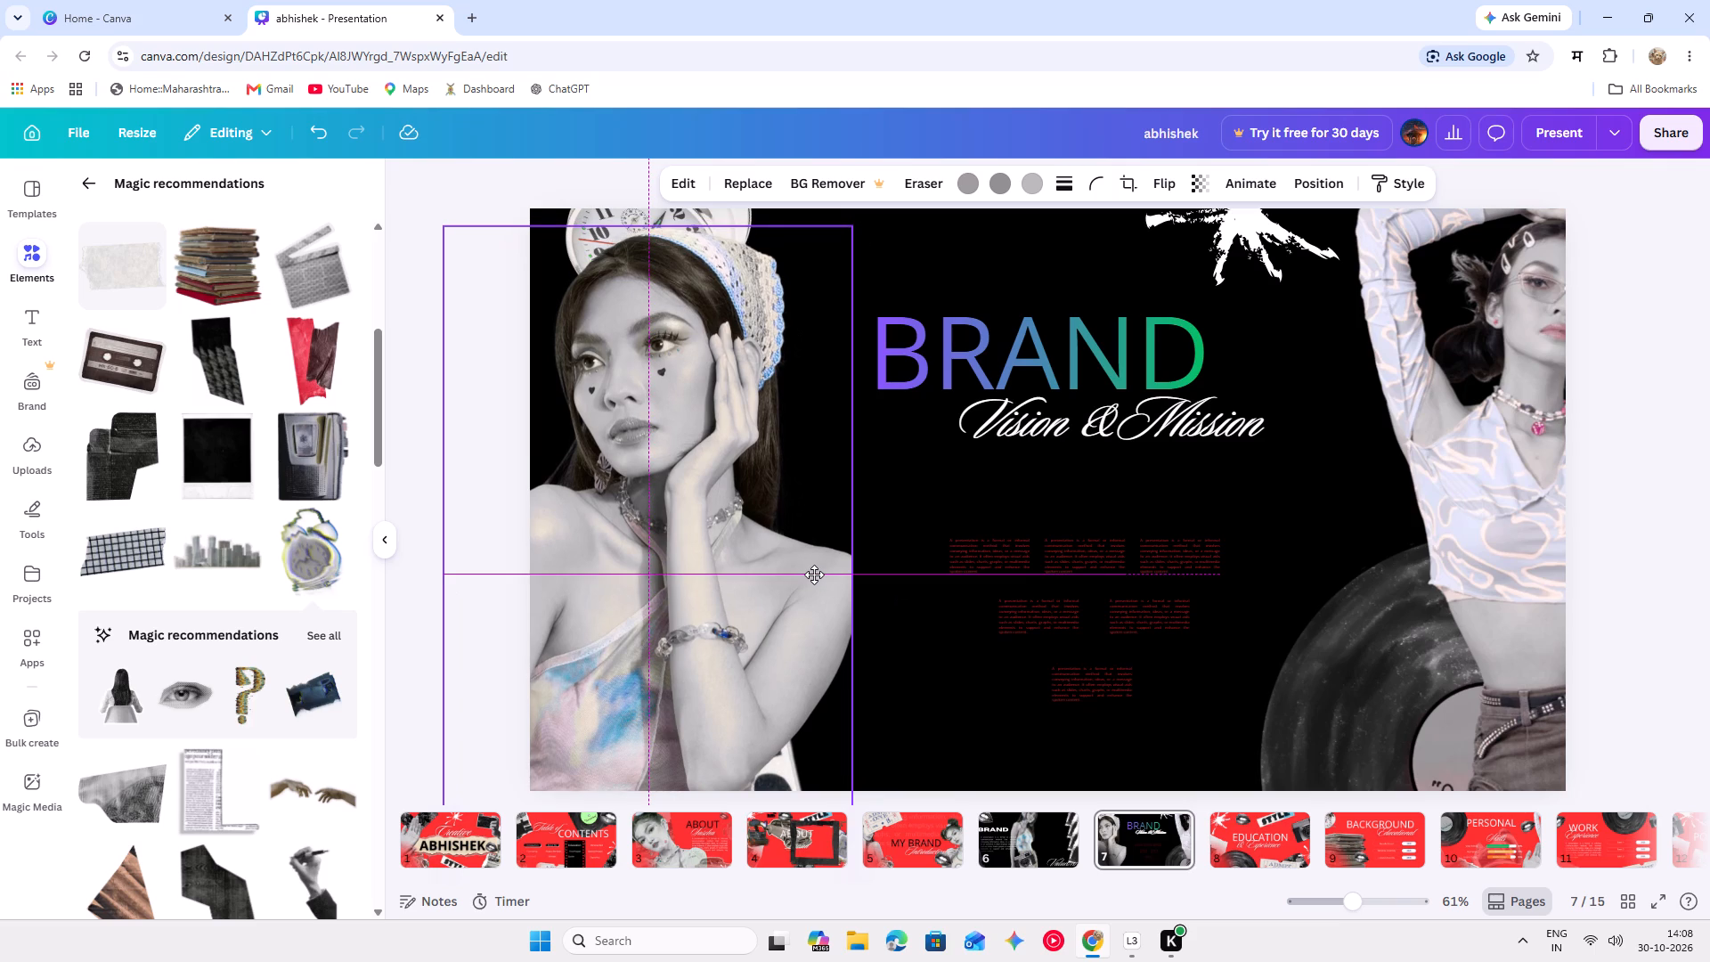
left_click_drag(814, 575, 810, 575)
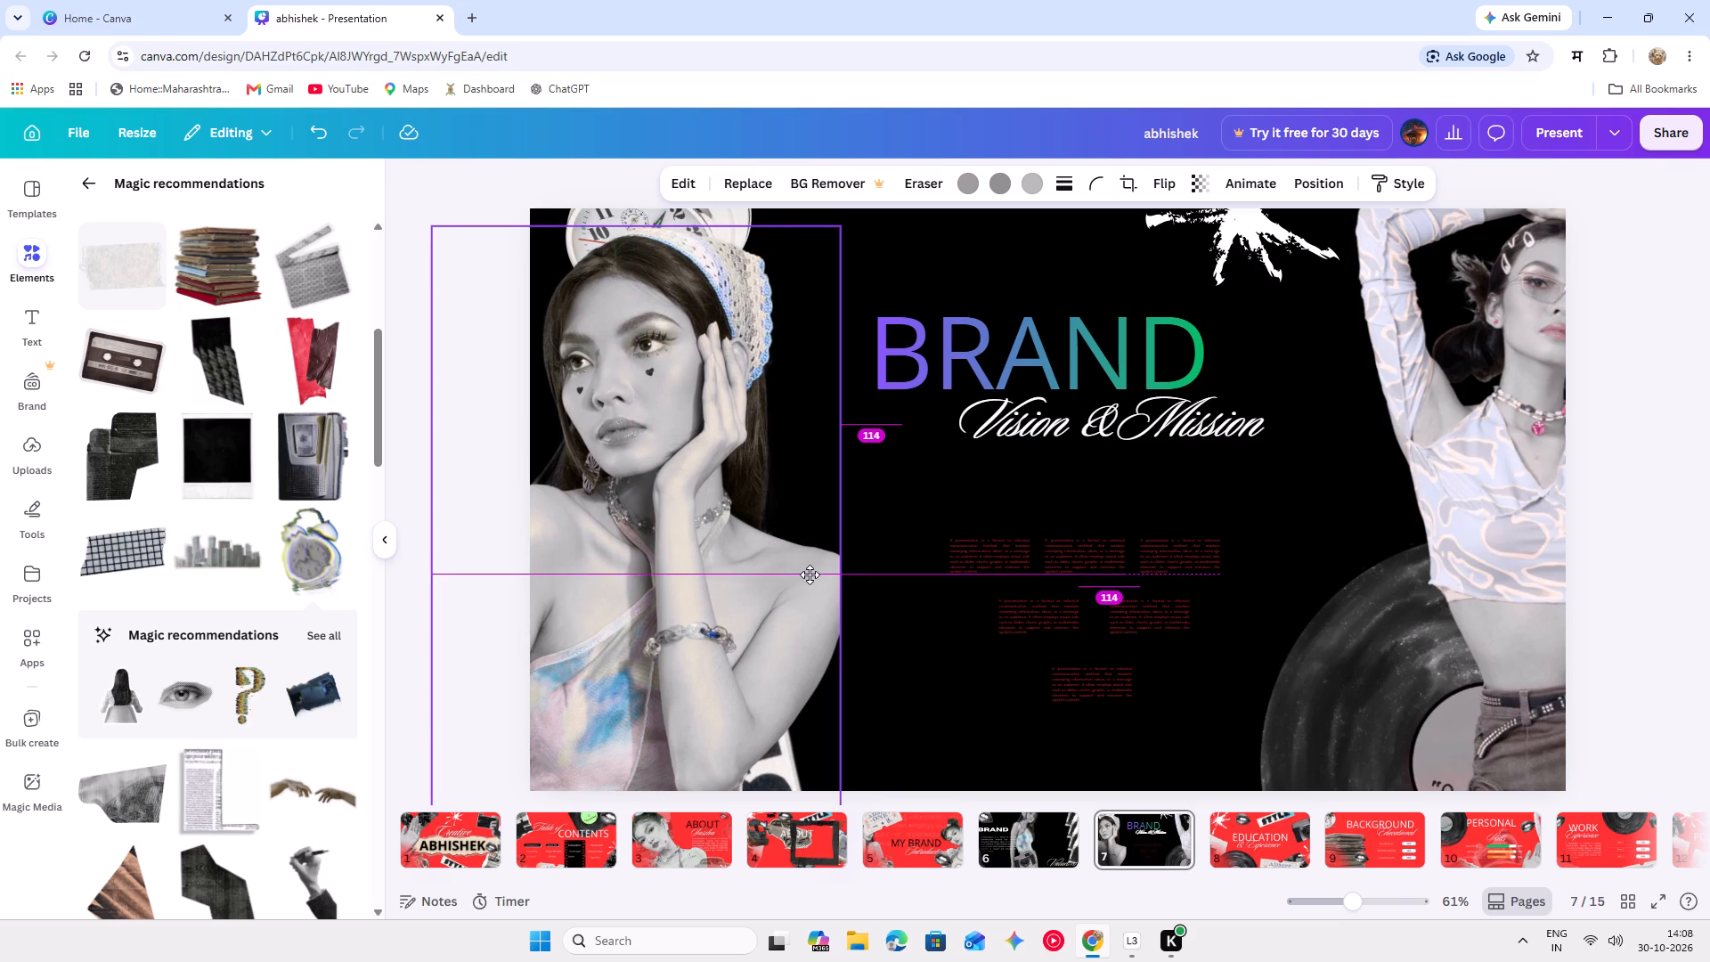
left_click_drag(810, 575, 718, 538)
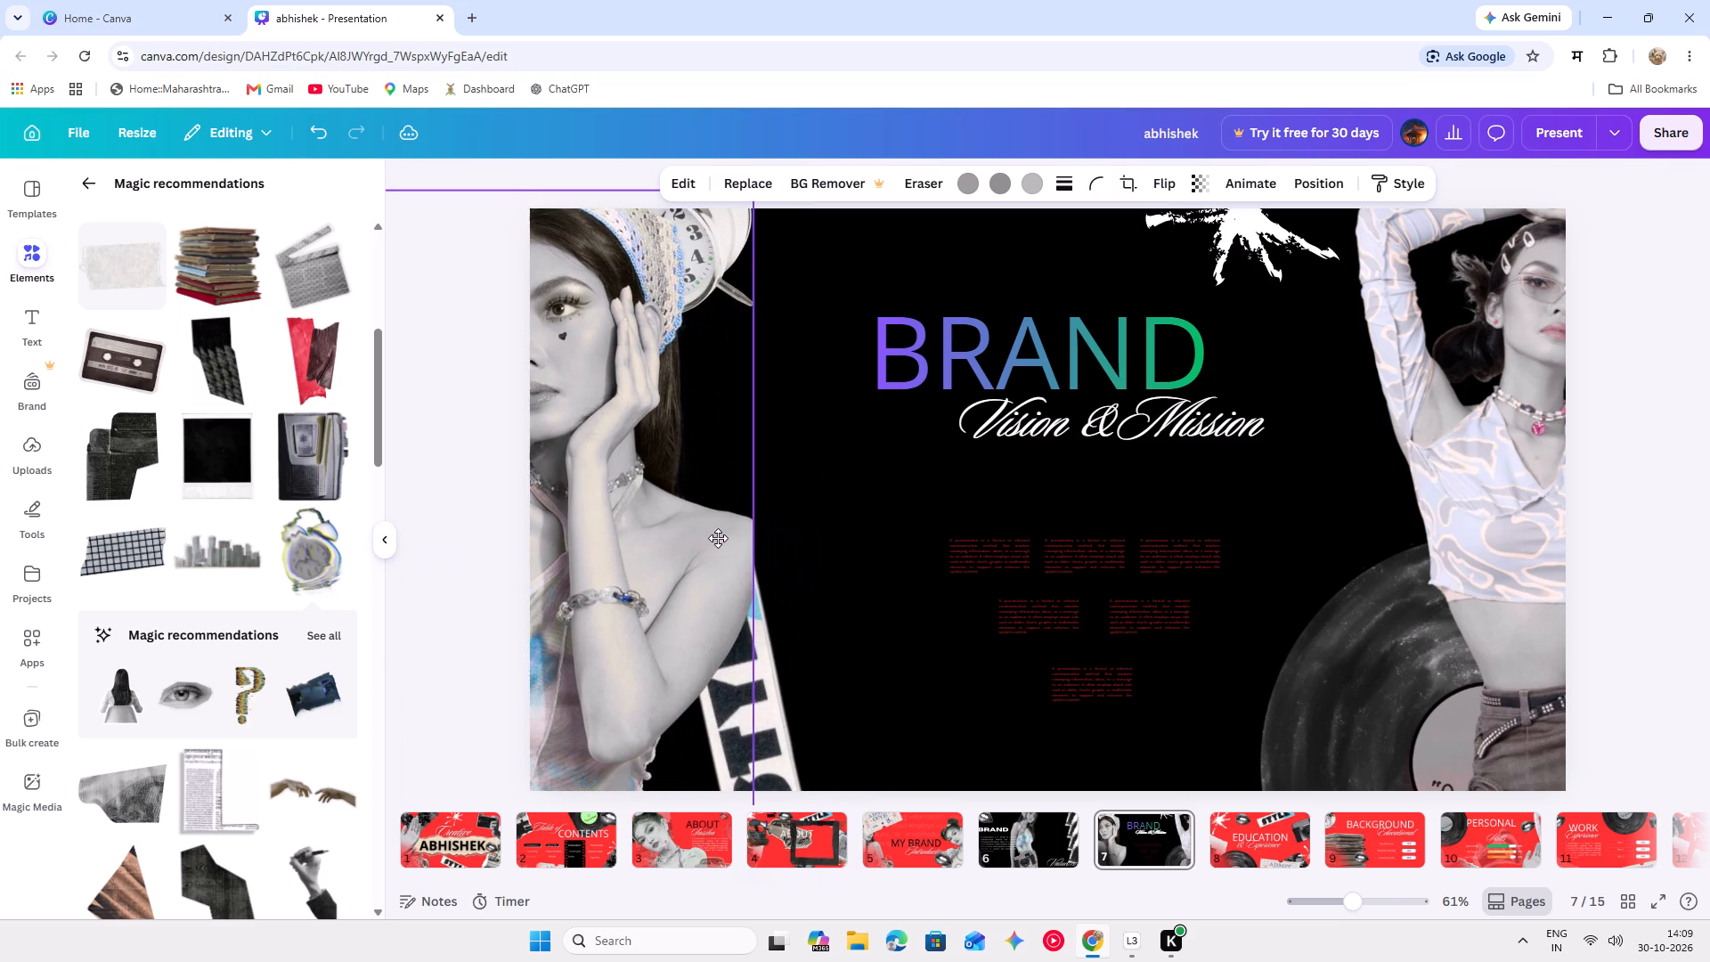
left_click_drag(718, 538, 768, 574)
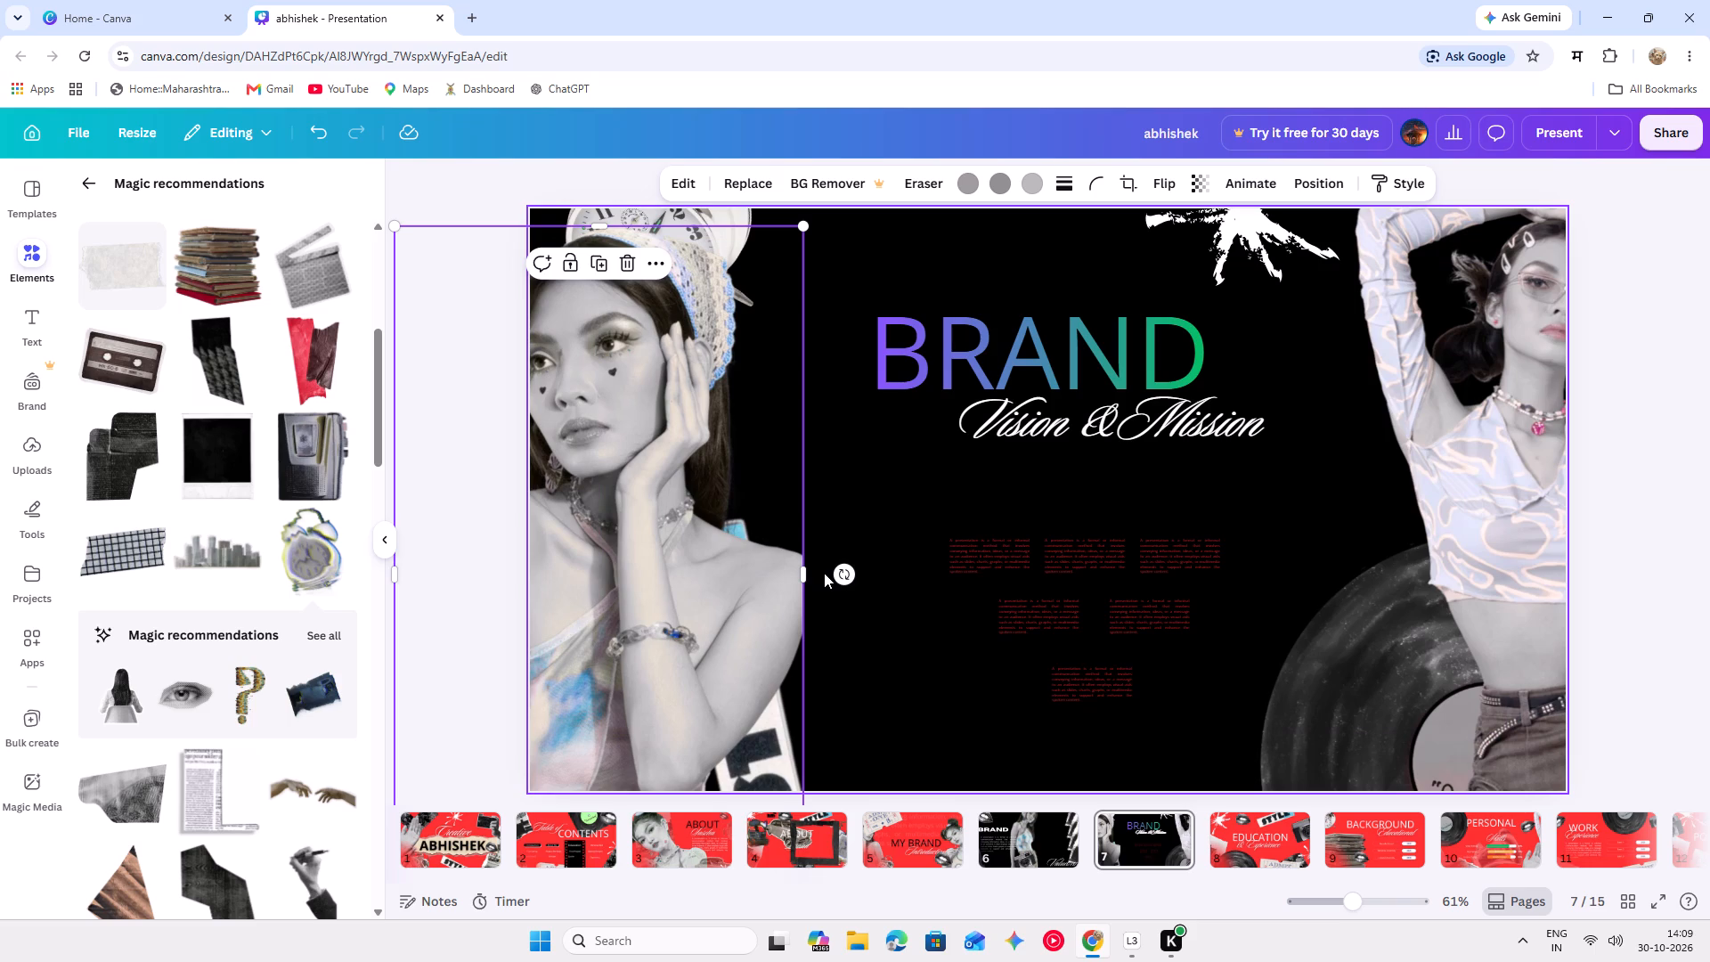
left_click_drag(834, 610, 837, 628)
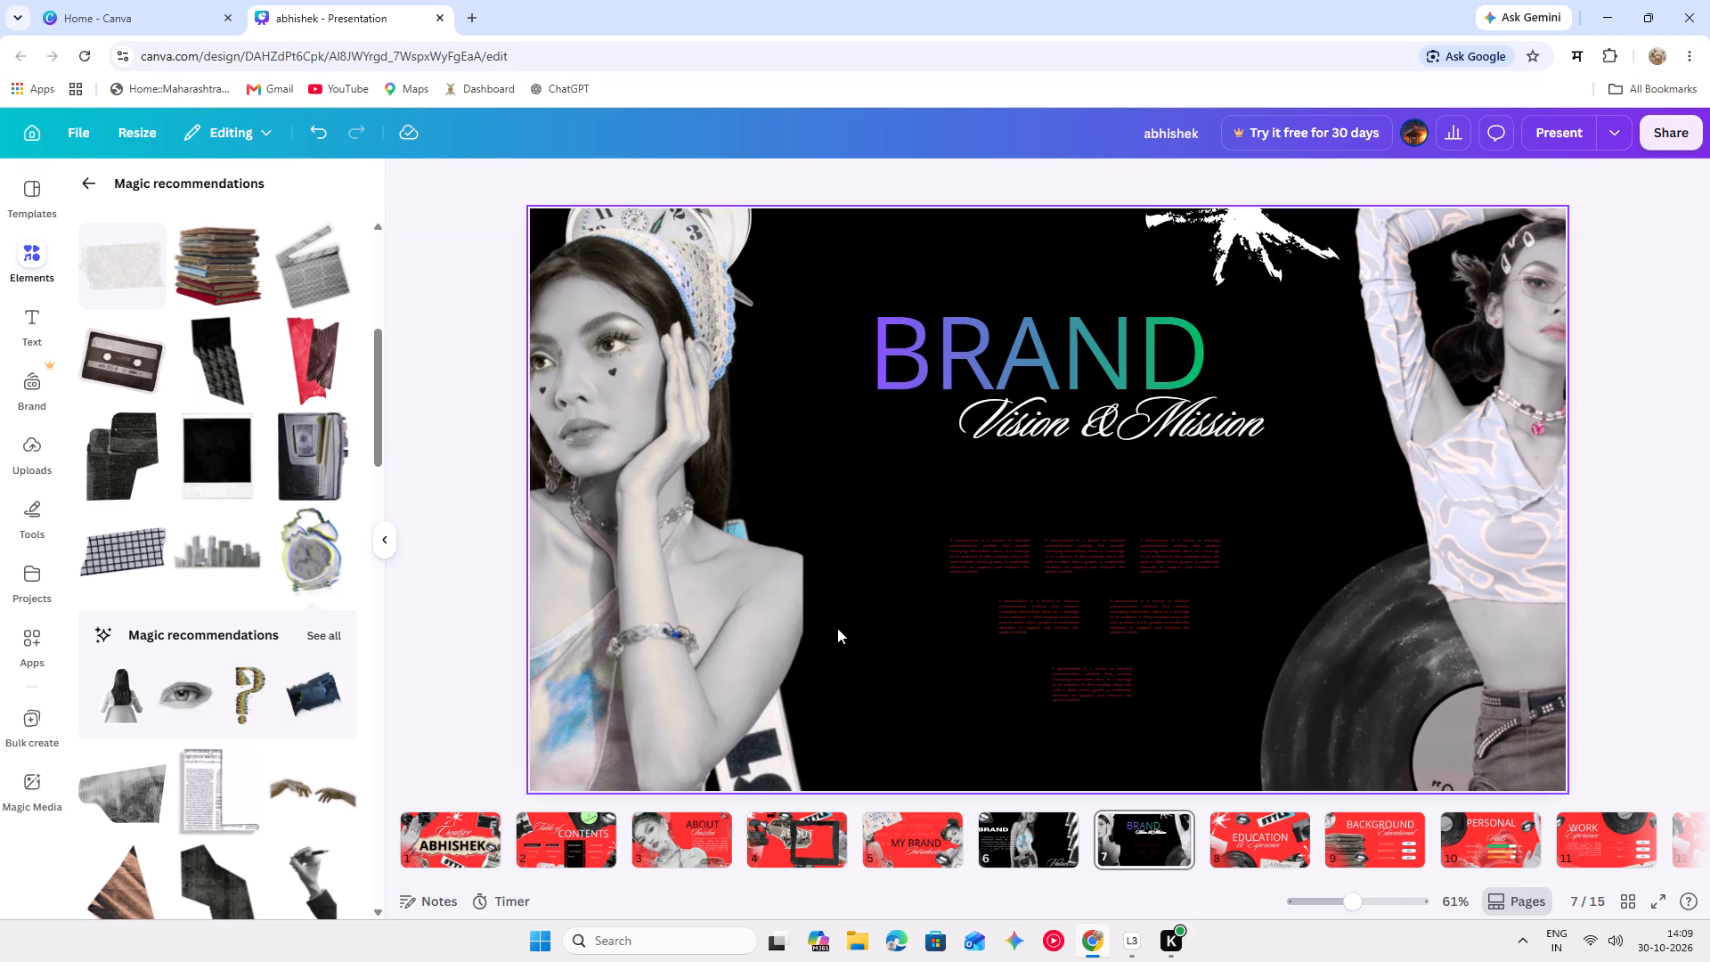
Move the headscarf woman's photo back toward the slide's centre and widen it so her shoulder reaches beneath the BRAND heading's first letter.
left_click_drag(794, 618, 843, 641)
left_click_drag(850, 607, 907, 609)
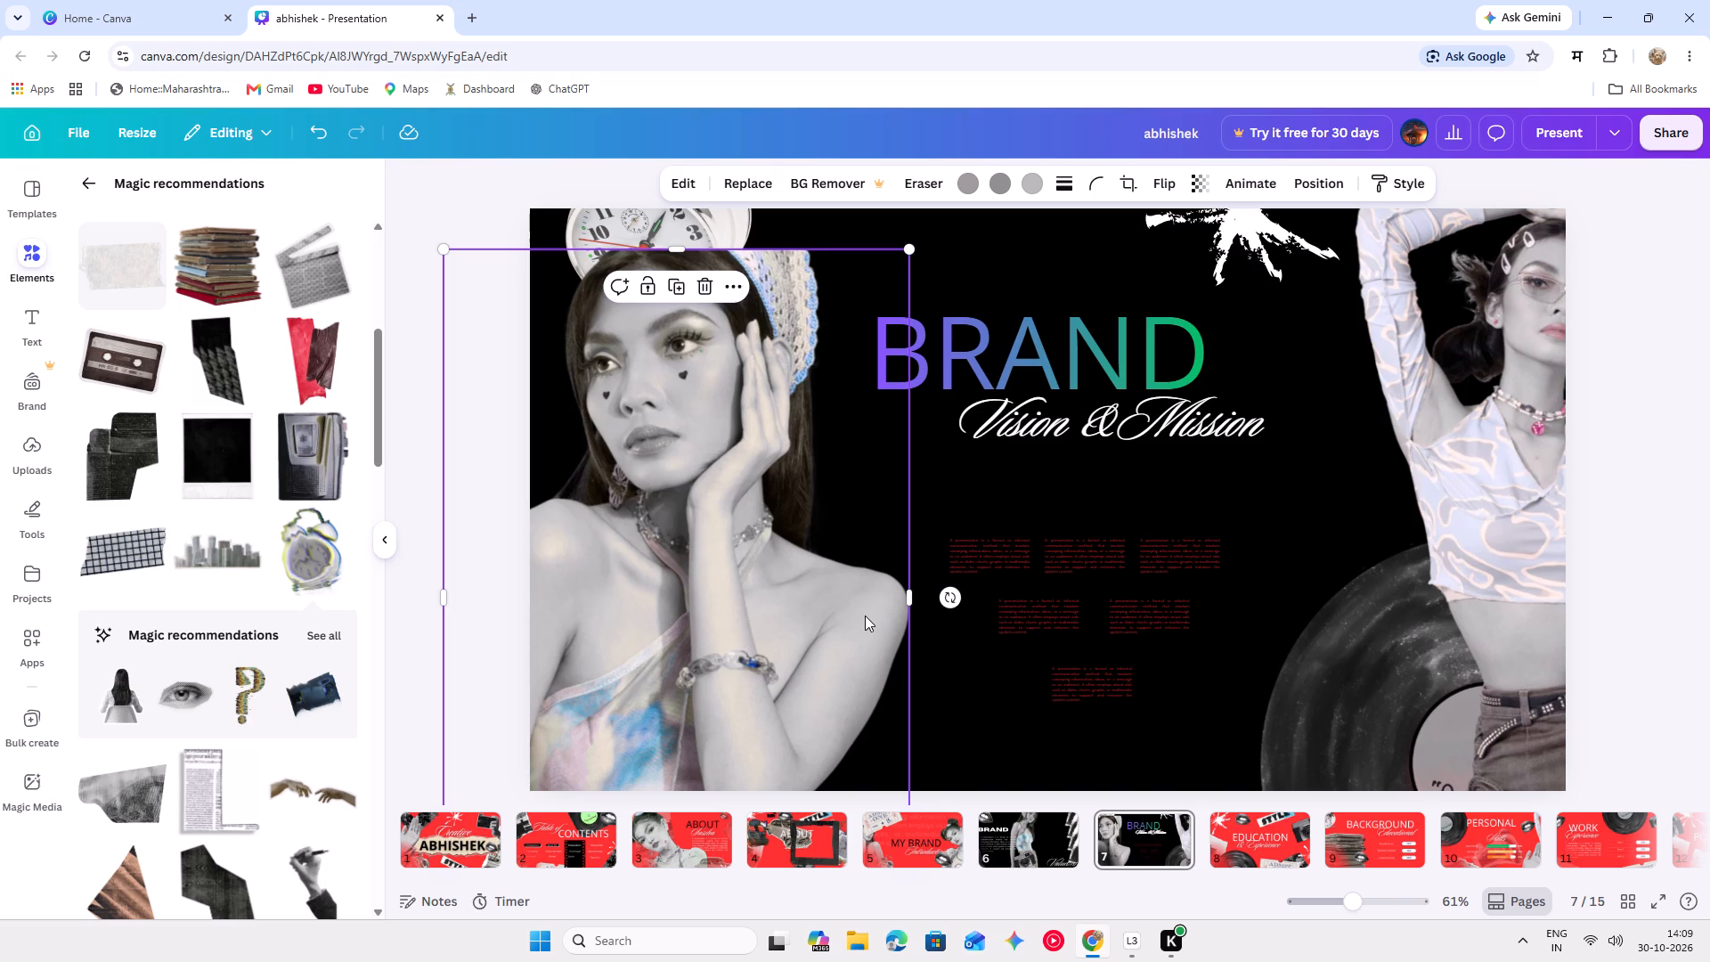
left_click(865, 616)
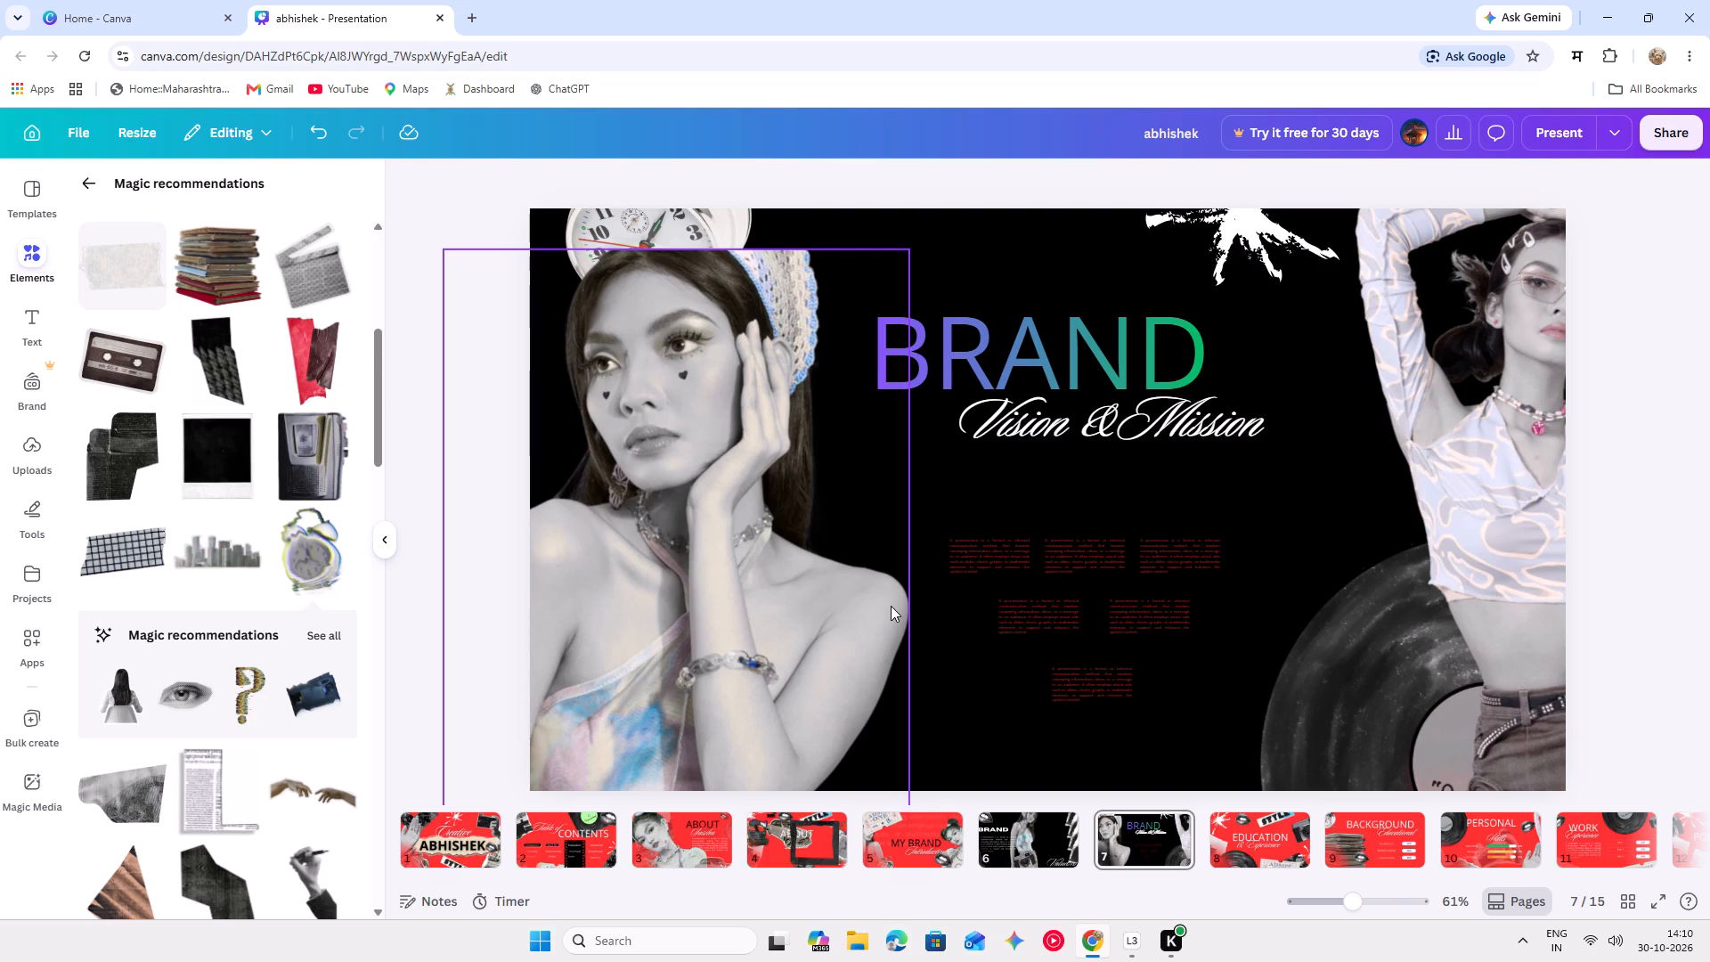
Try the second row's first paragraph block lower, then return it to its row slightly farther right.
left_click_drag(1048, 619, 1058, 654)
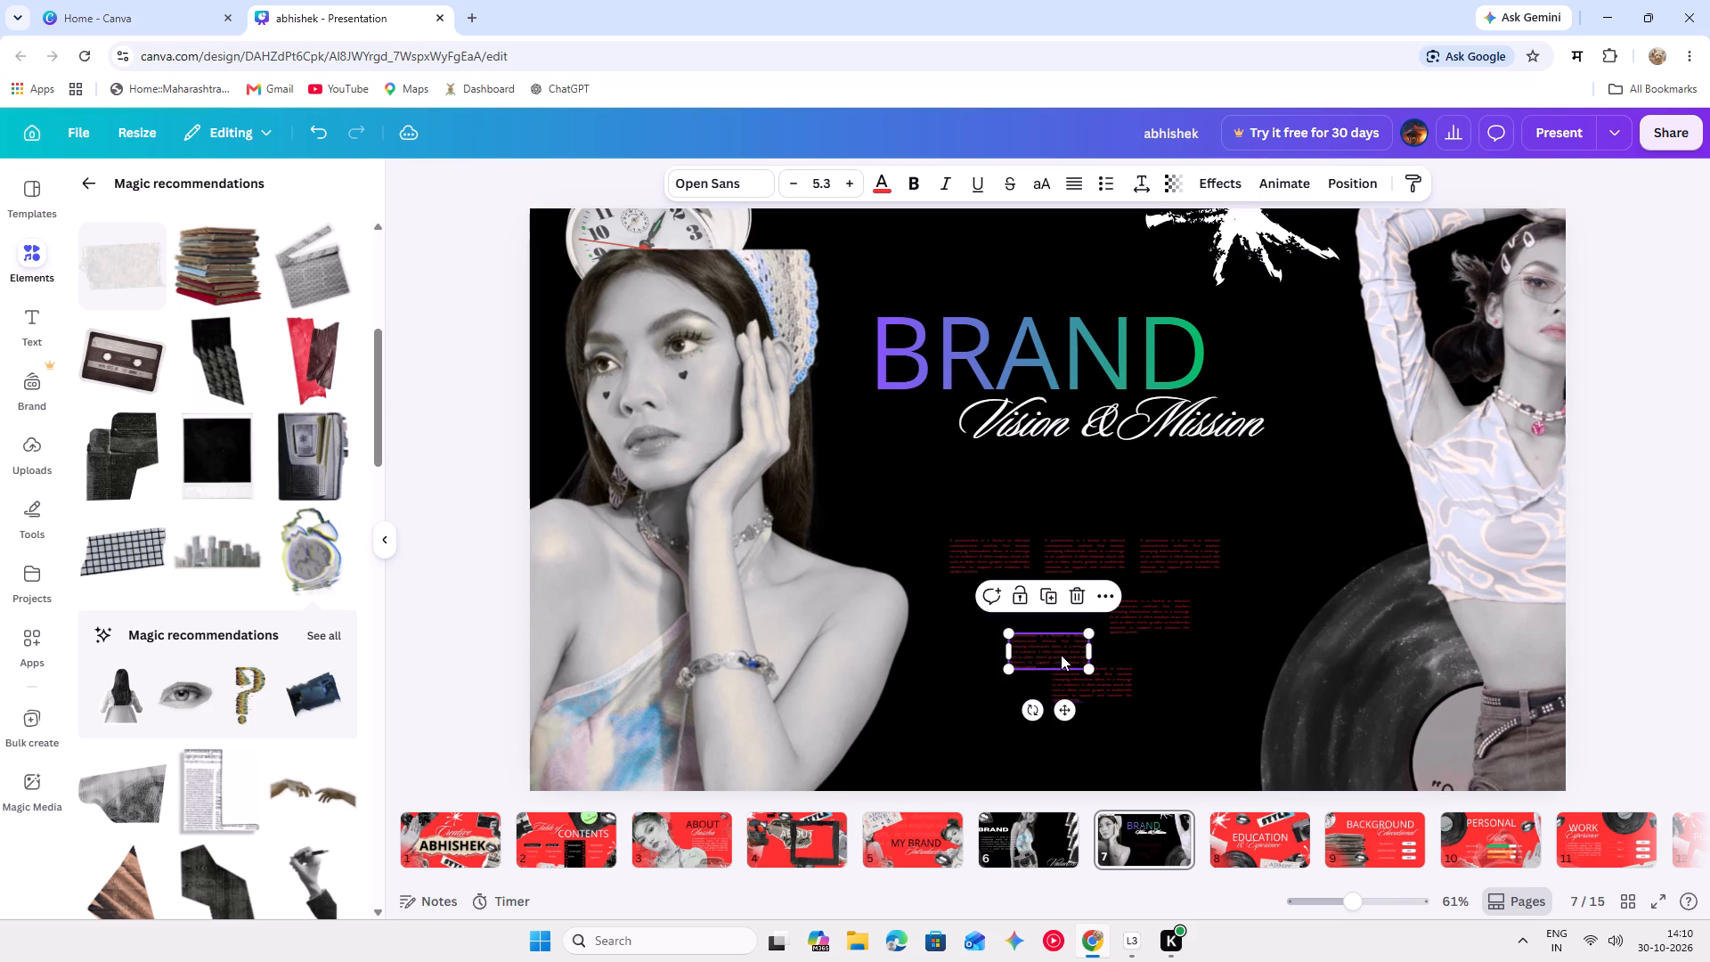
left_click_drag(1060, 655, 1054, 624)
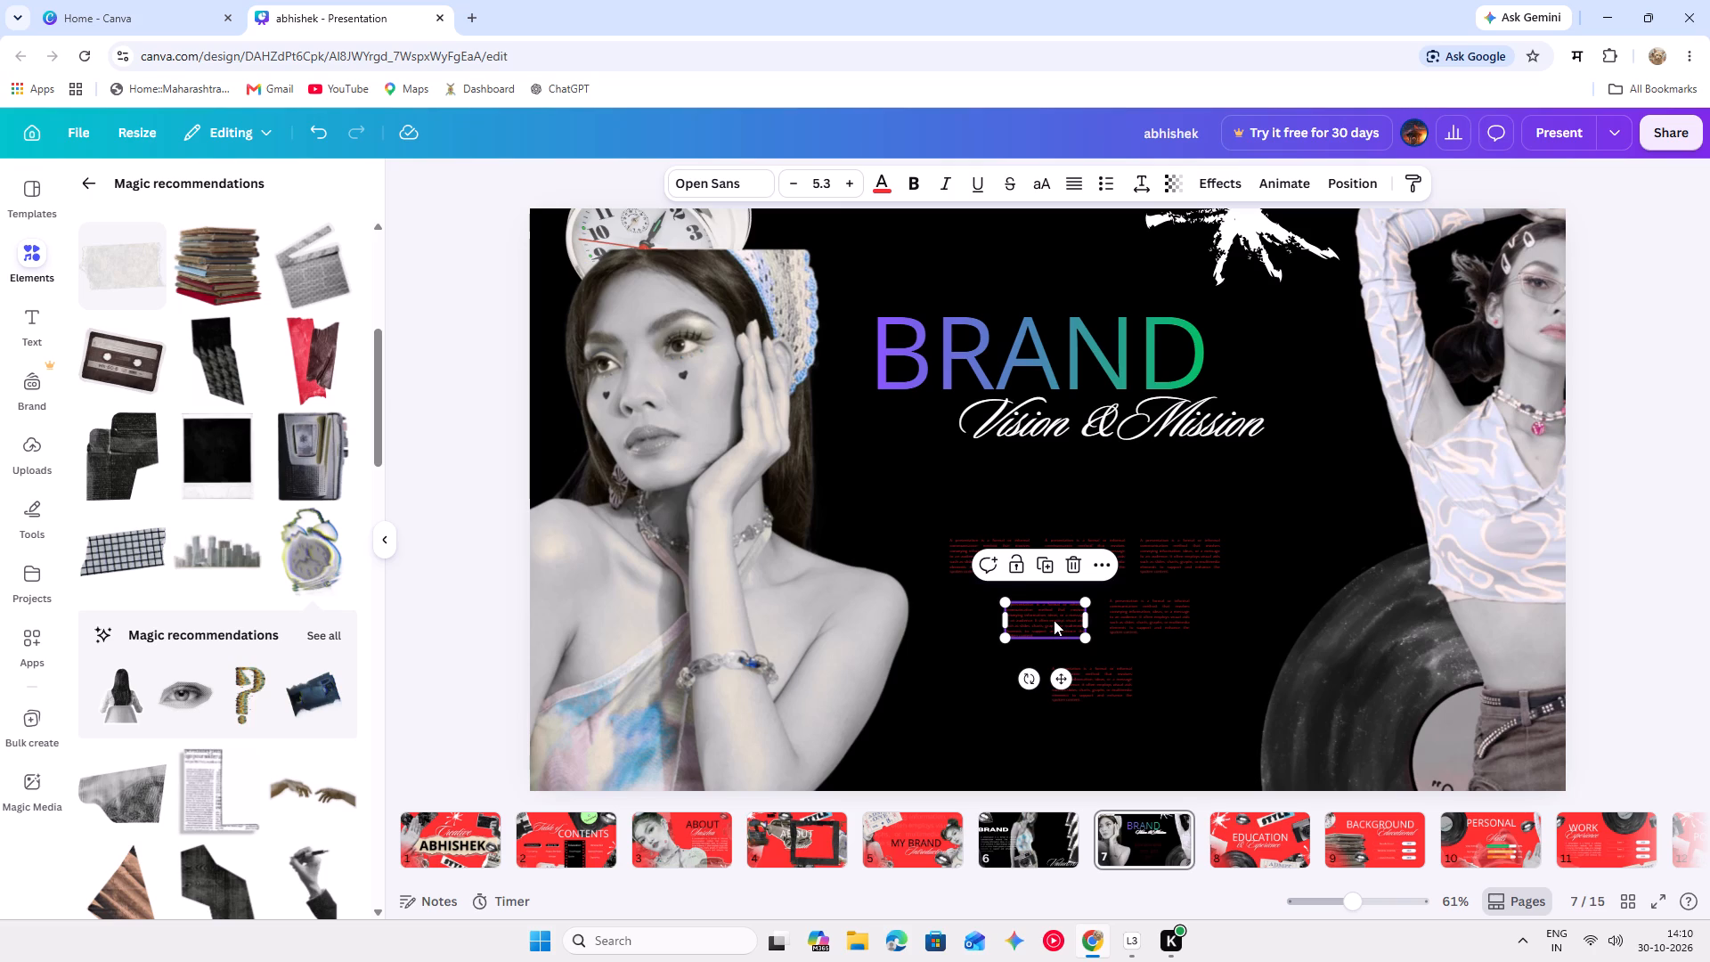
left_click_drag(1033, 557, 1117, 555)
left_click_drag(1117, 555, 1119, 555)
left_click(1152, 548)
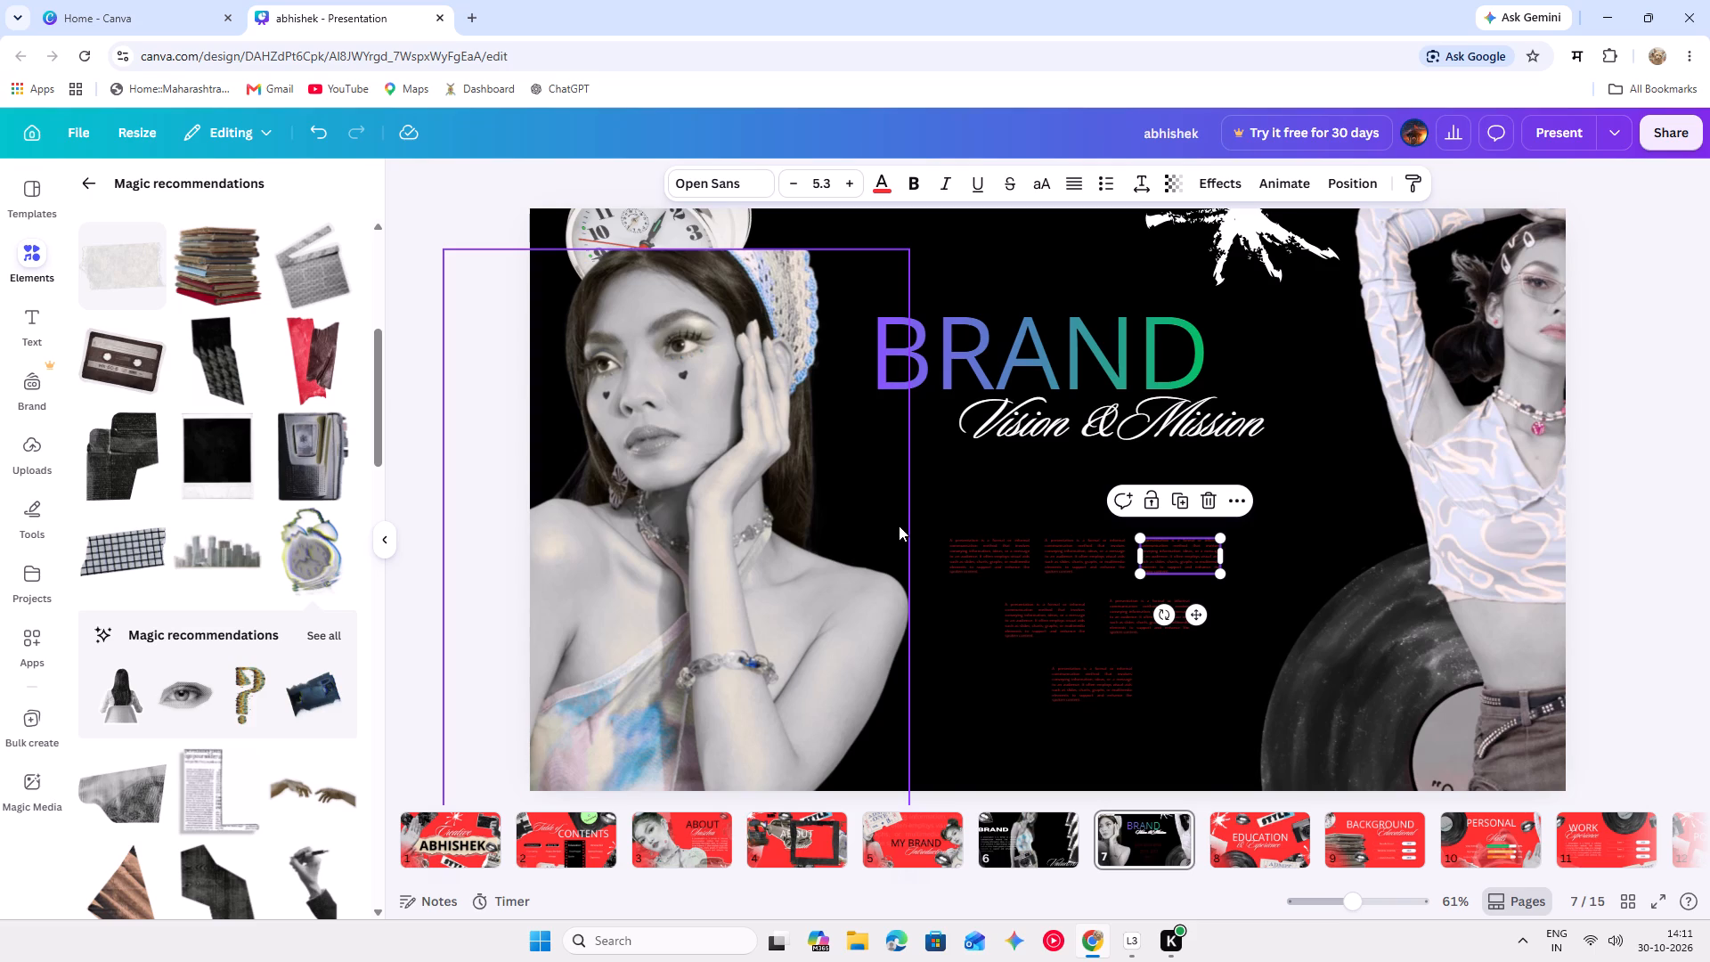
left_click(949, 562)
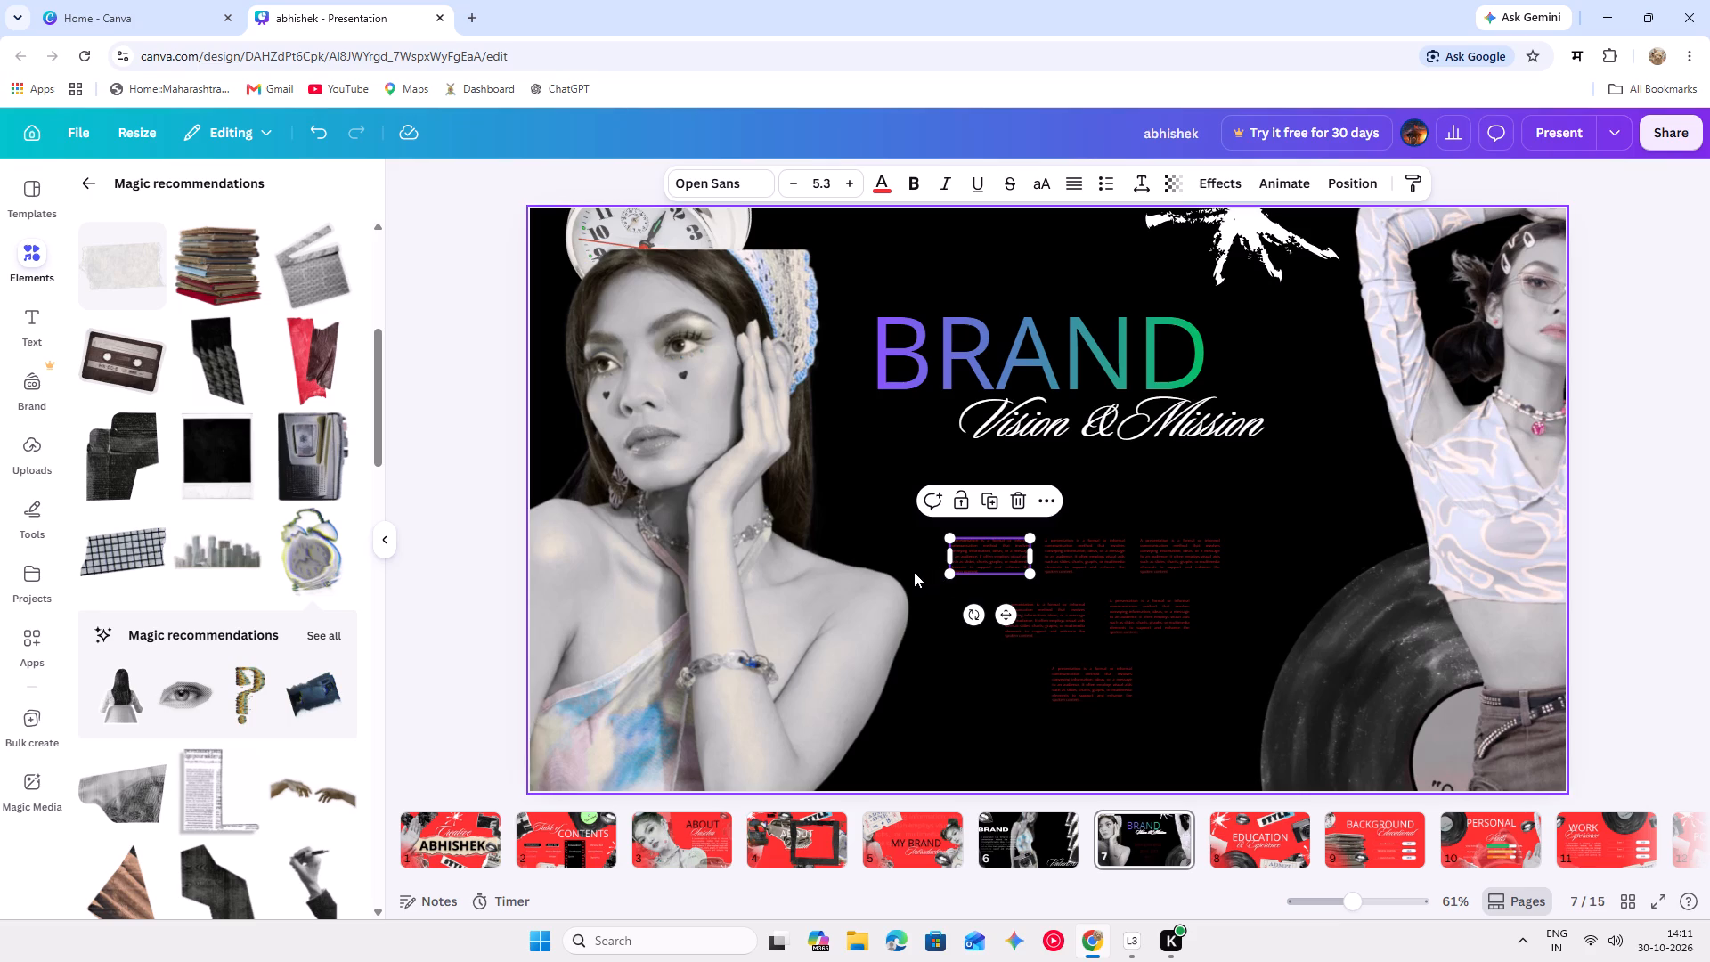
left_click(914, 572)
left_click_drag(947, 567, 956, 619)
Move the headscarf woman's photo lower on the slide so that her head sits clear below the clock.
left_click_drag(876, 622, 875, 683)
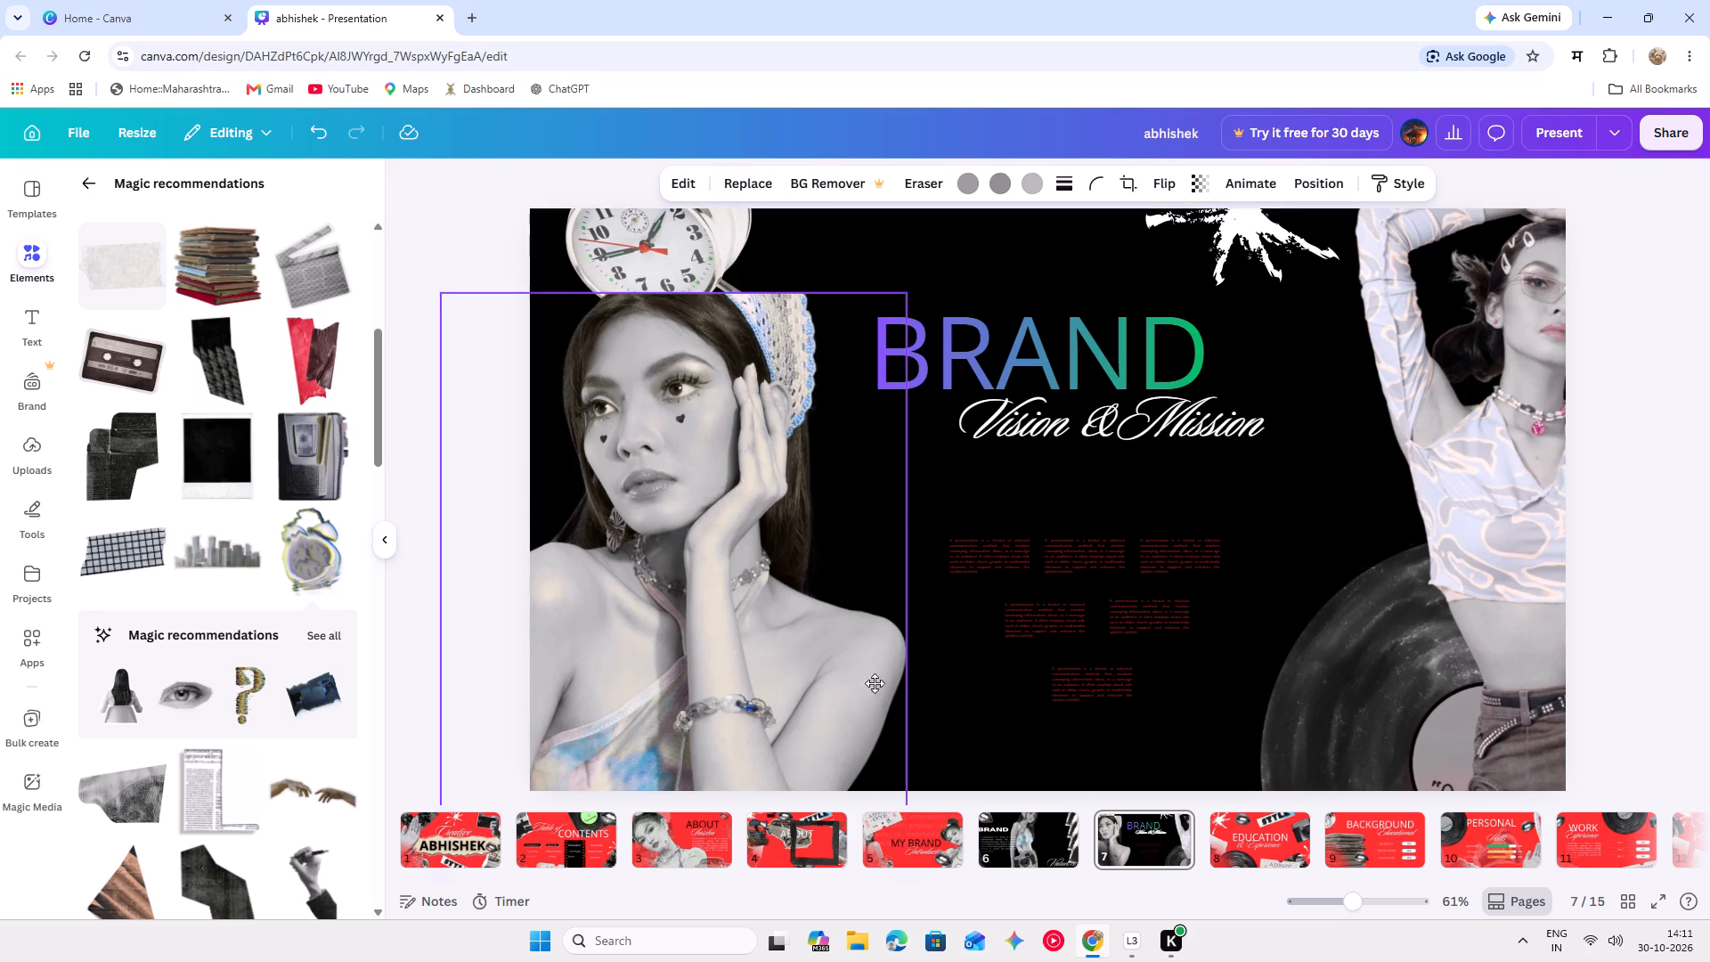
left_click_drag(840, 682, 852, 700)
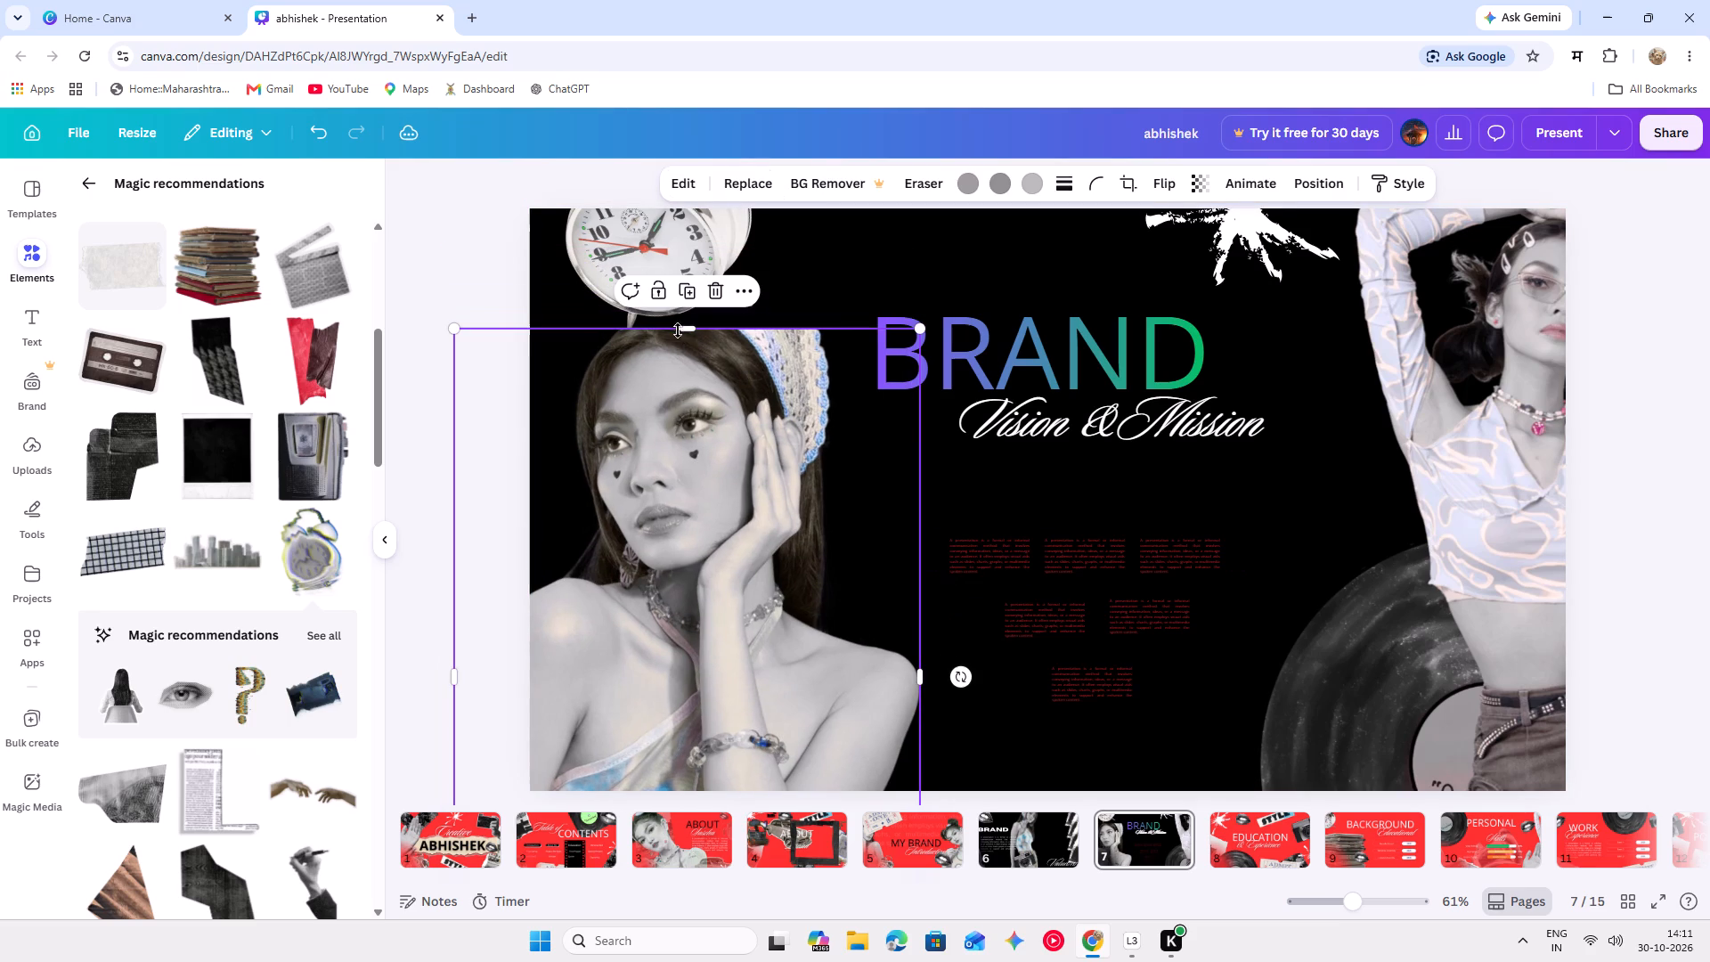
Shift the alarm clock up past the slide's top edge and nudge the BRAND heading slightly upward.
left_click_drag(676, 318, 676, 254)
left_click_drag(679, 262, 676, 279)
left_click_drag(704, 307, 705, 298)
left_click_drag(707, 407, 703, 433)
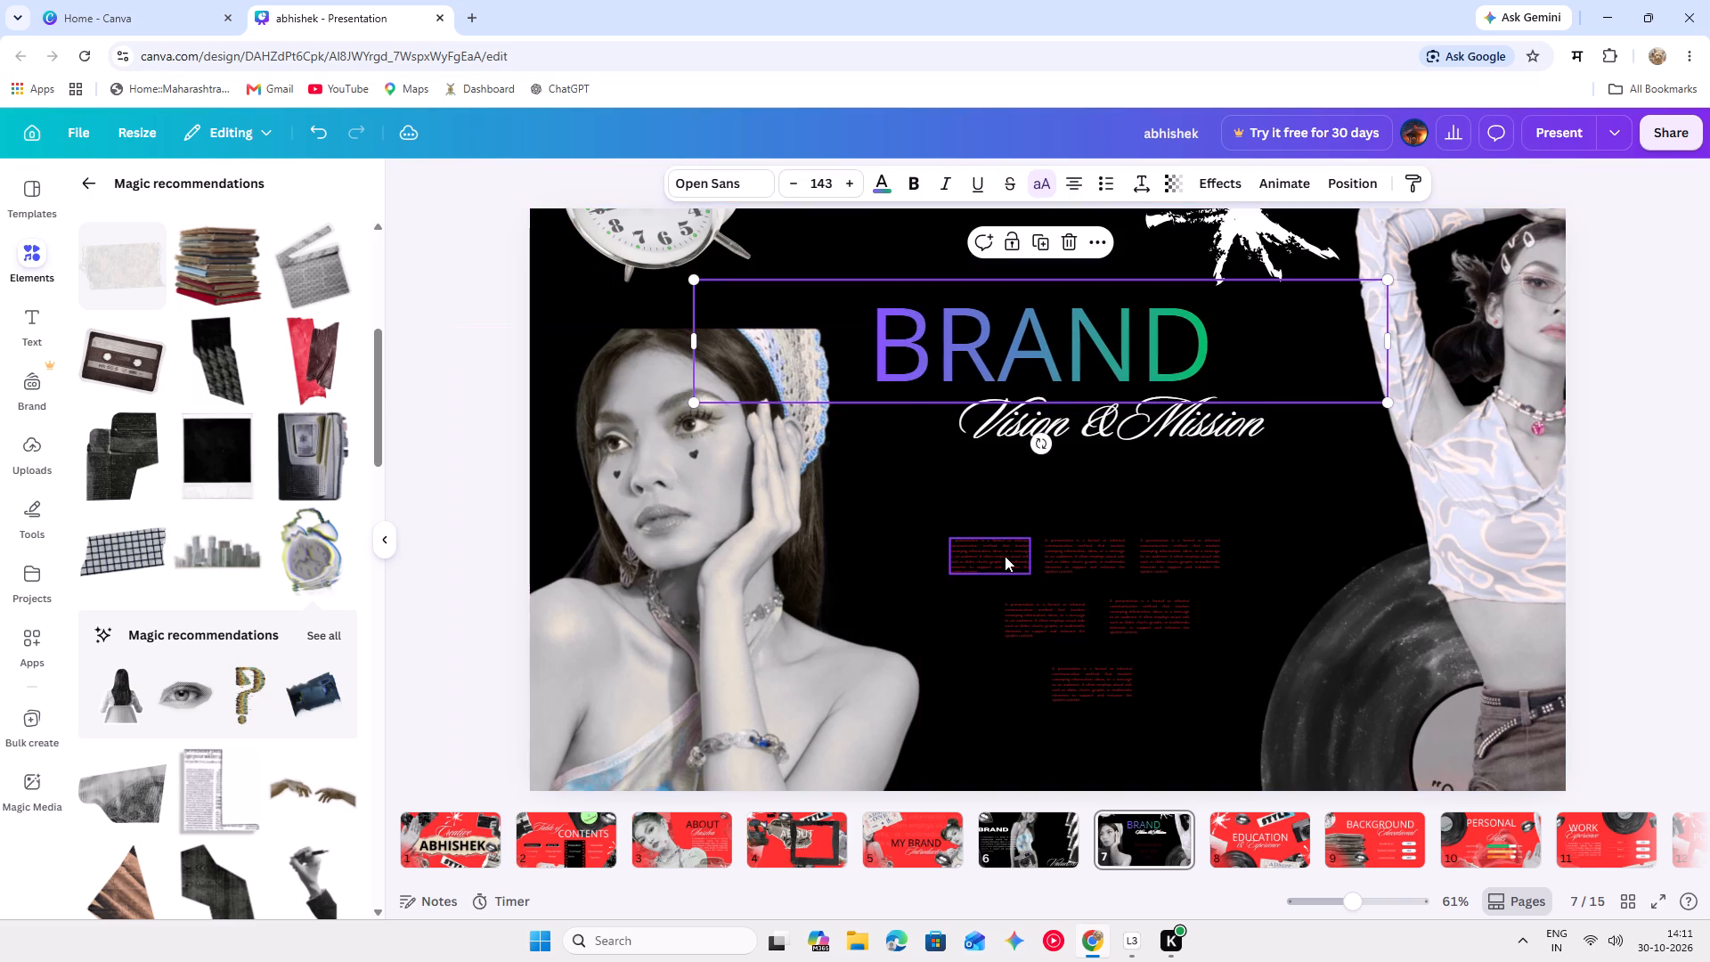
Raise the top row's middle paragraph block to just below the Vision & Mission script and shift the row's first block farther left.
left_click(1005, 556)
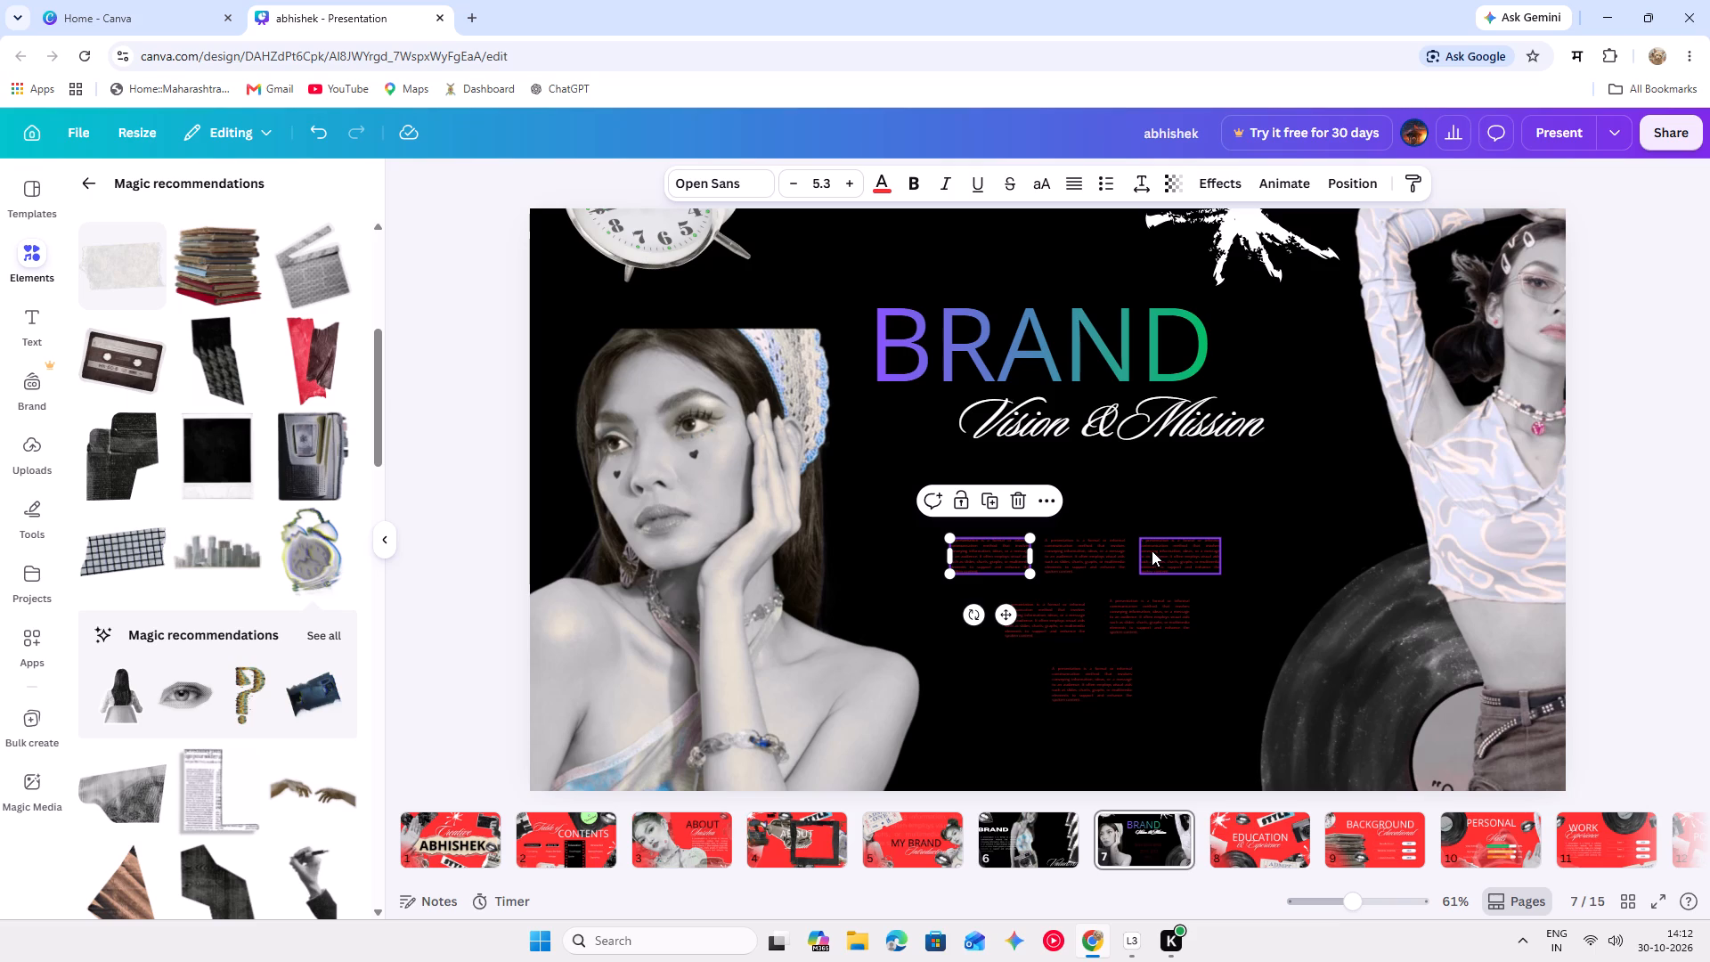
left_click(1135, 558)
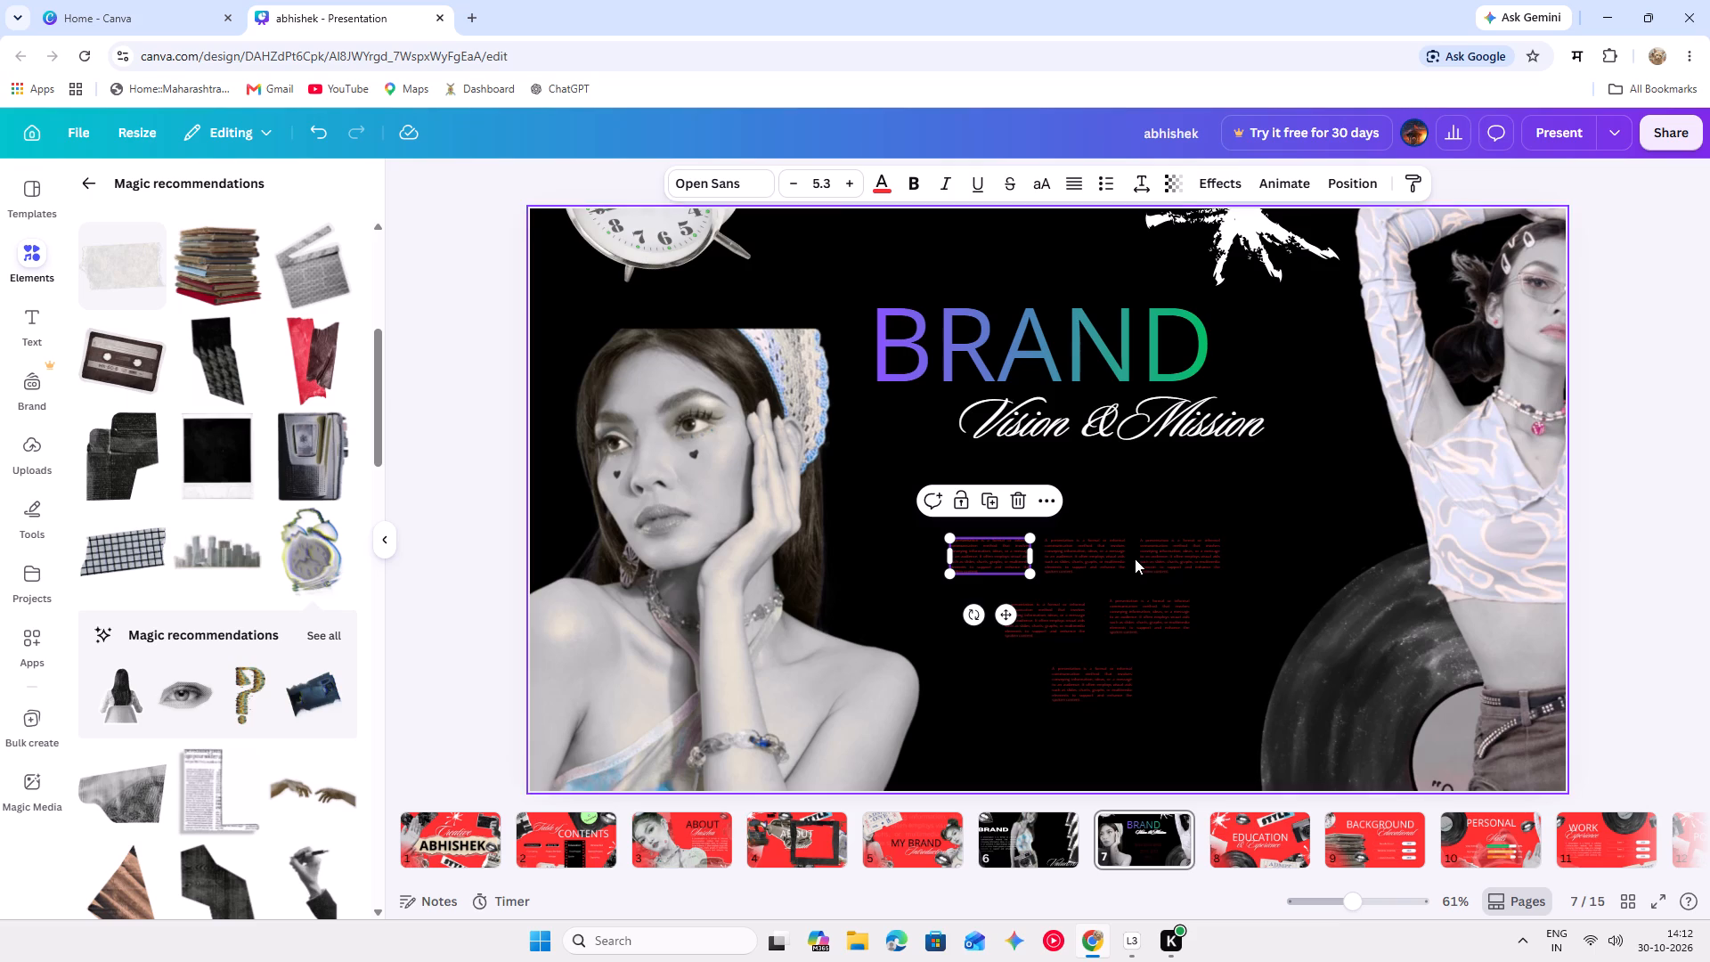
left_click(1134, 562)
left_click_drag(1153, 561, 1168, 558)
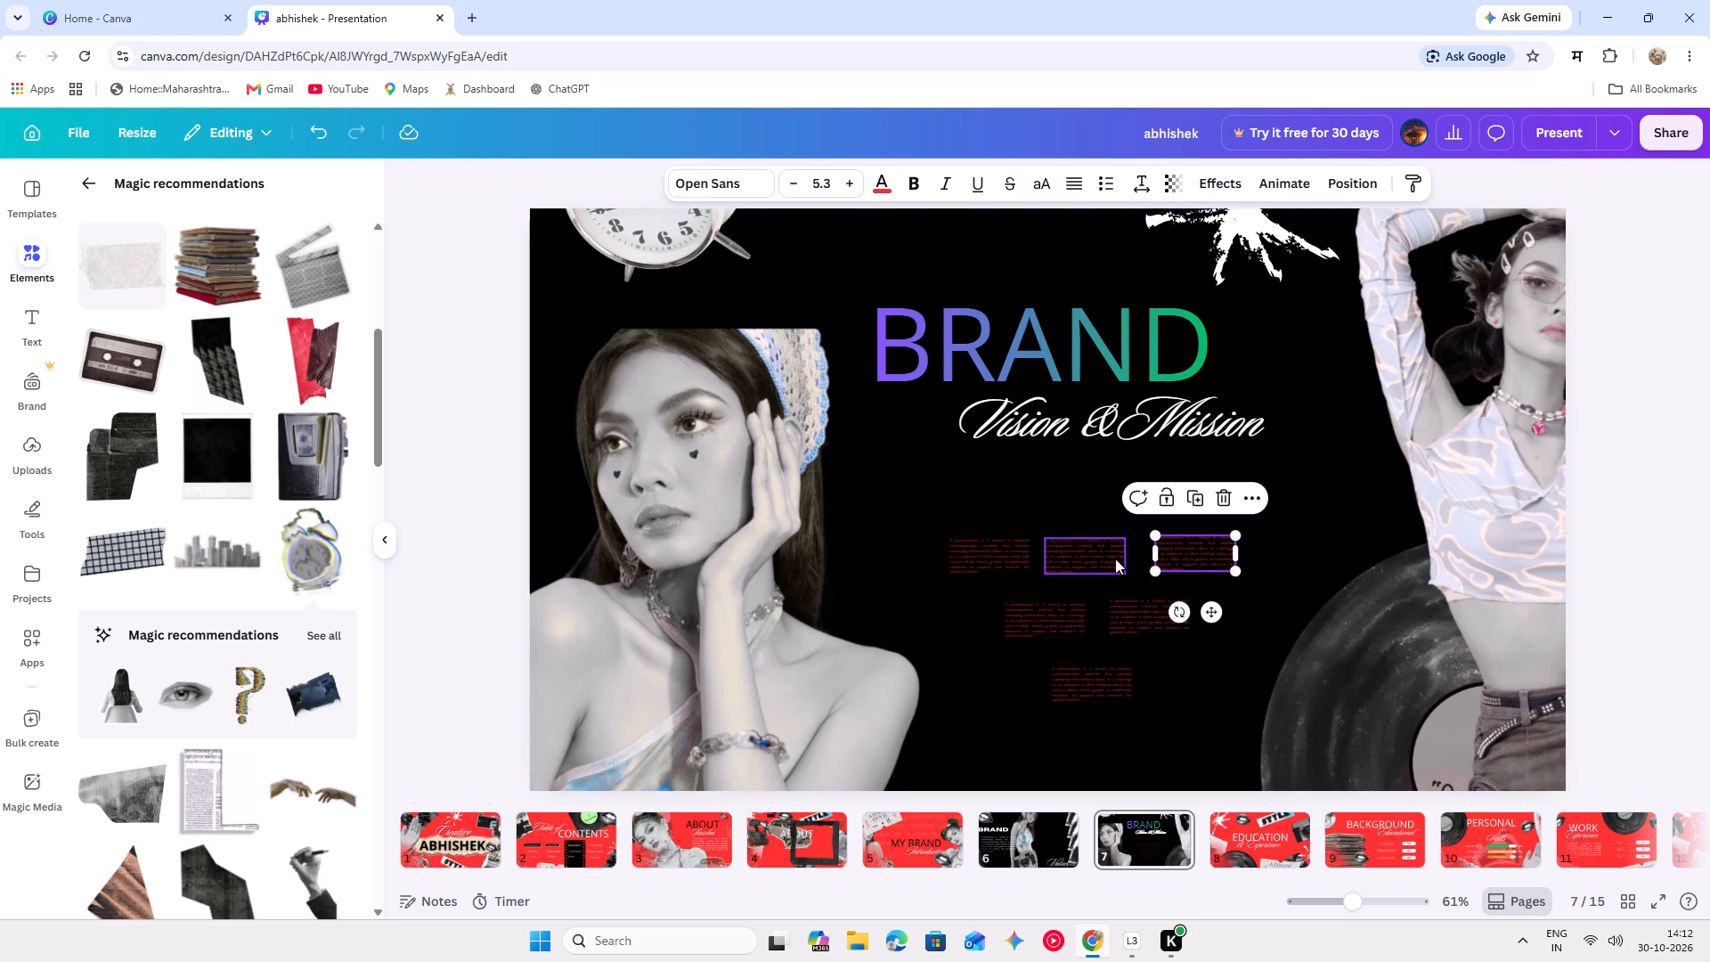
left_click_drag(1112, 558, 1092, 508)
left_click_drag(1003, 556, 978, 549)
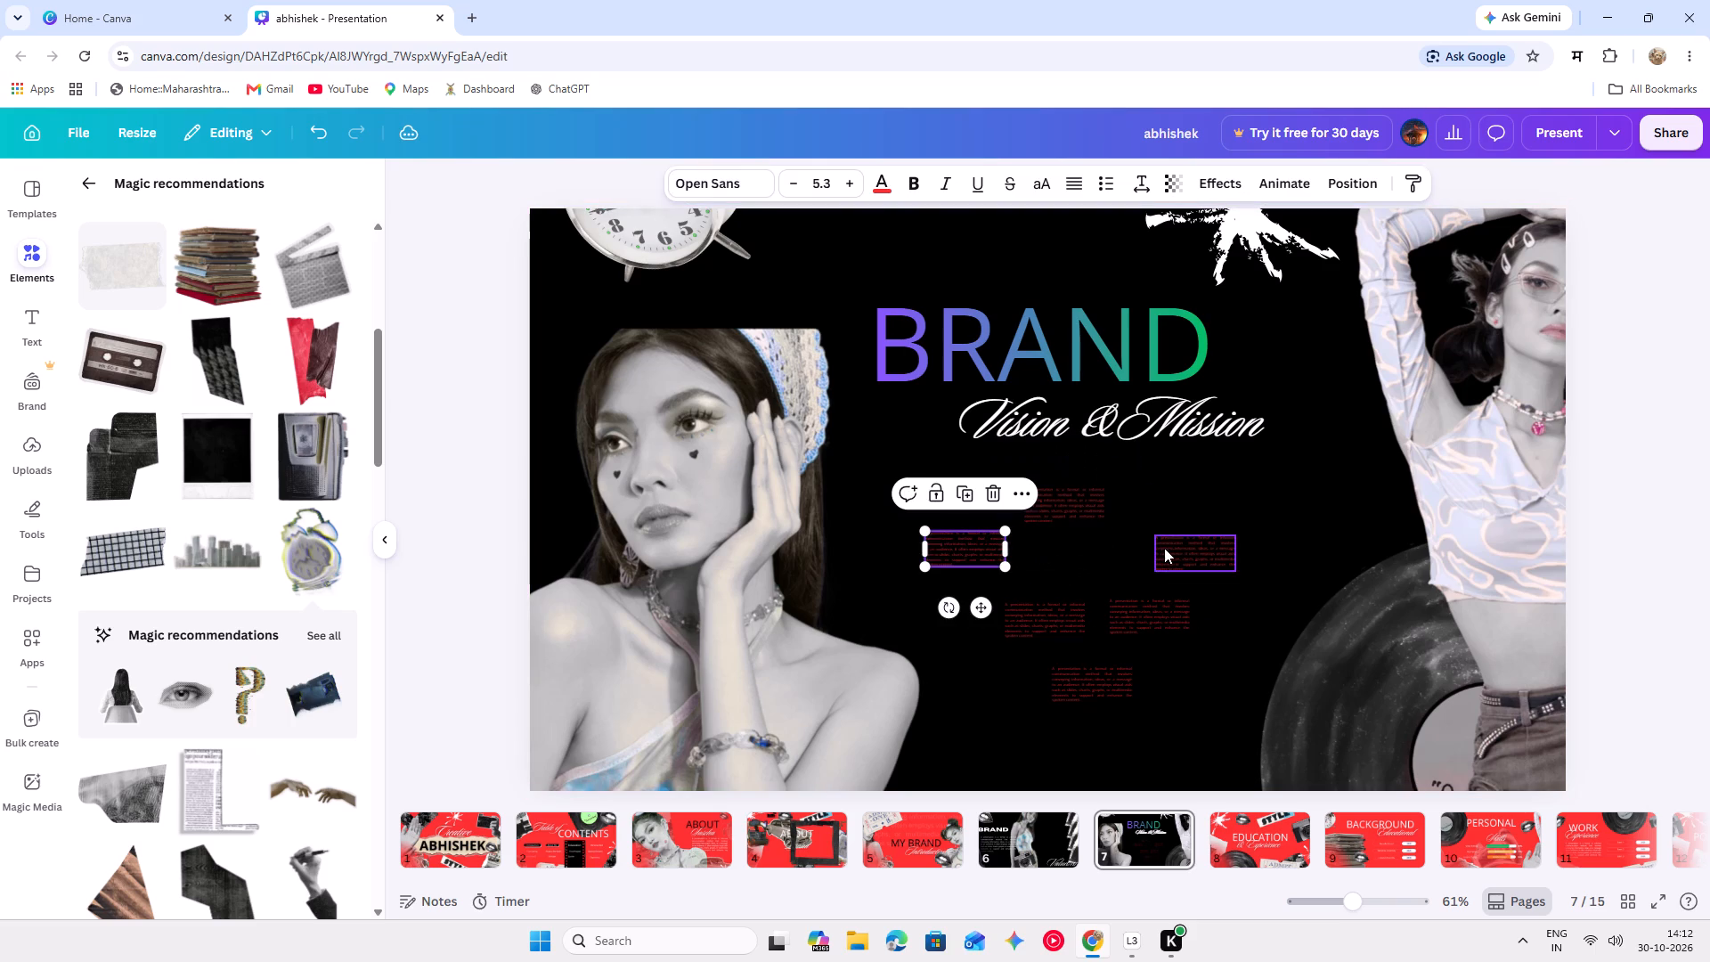
left_click_drag(1176, 550, 1165, 550)
left_click_drag(1090, 507, 1104, 497)
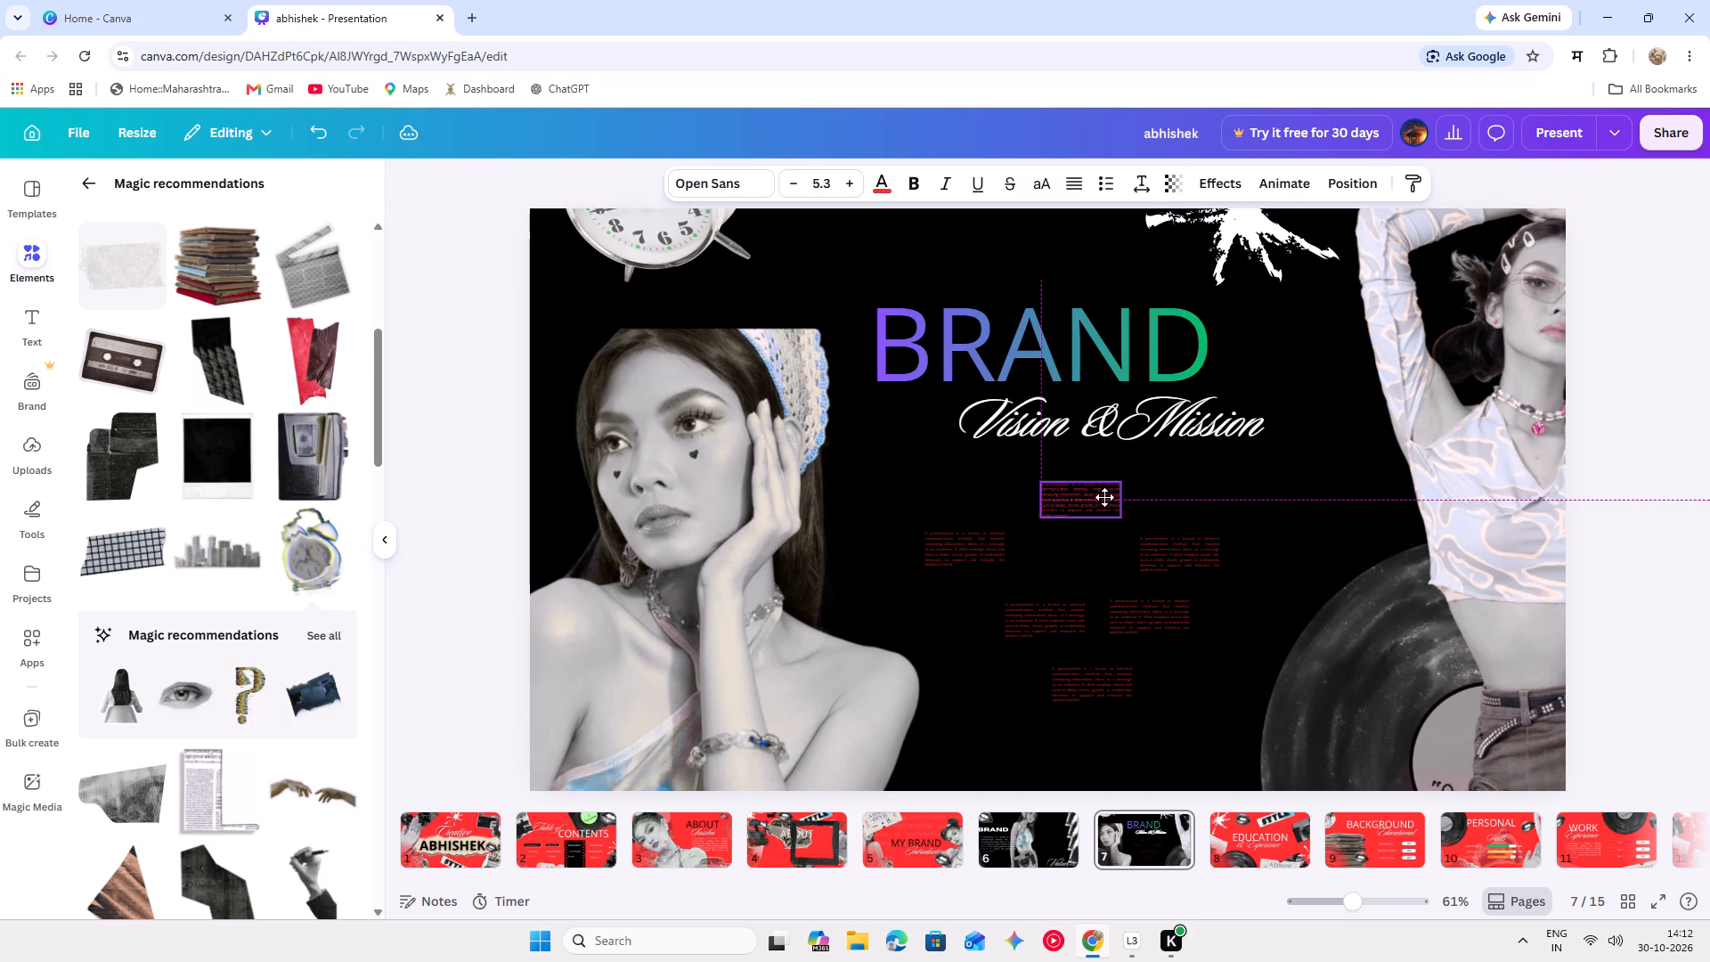
left_click_drag(1104, 497, 1098, 494)
Move the second row's first paragraph block left to widen its gap from the neighbouring block.
left_click_drag(1068, 607, 1070, 608)
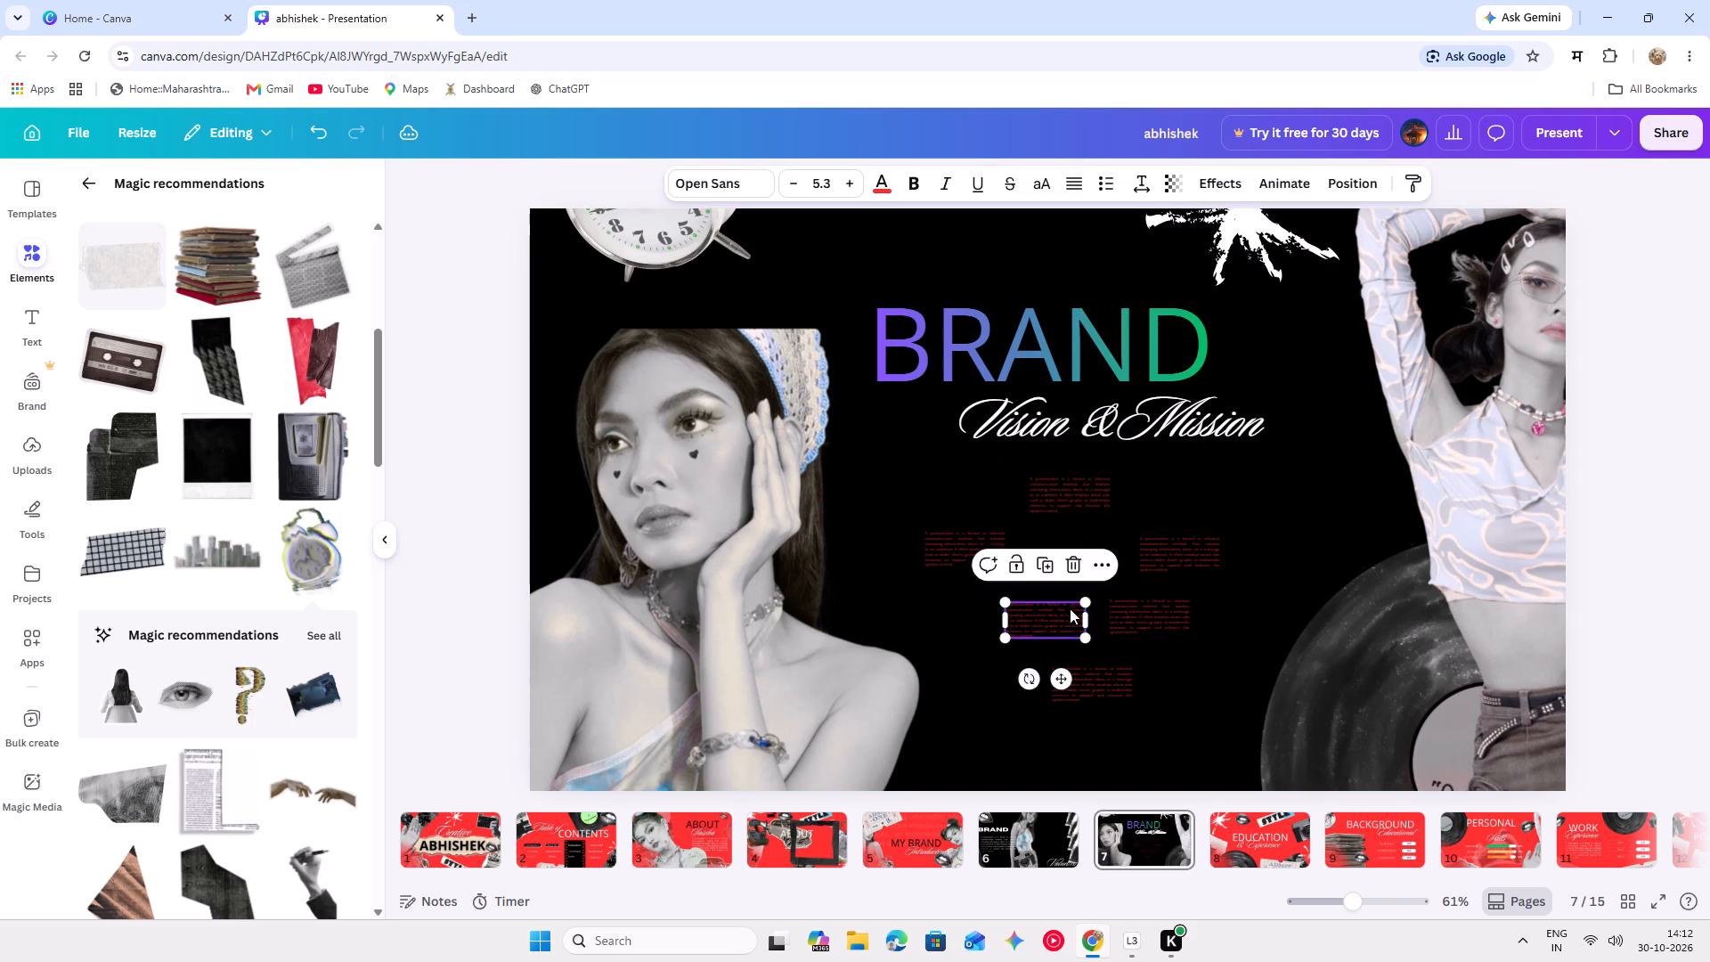
left_click_drag(1070, 608, 1027, 599)
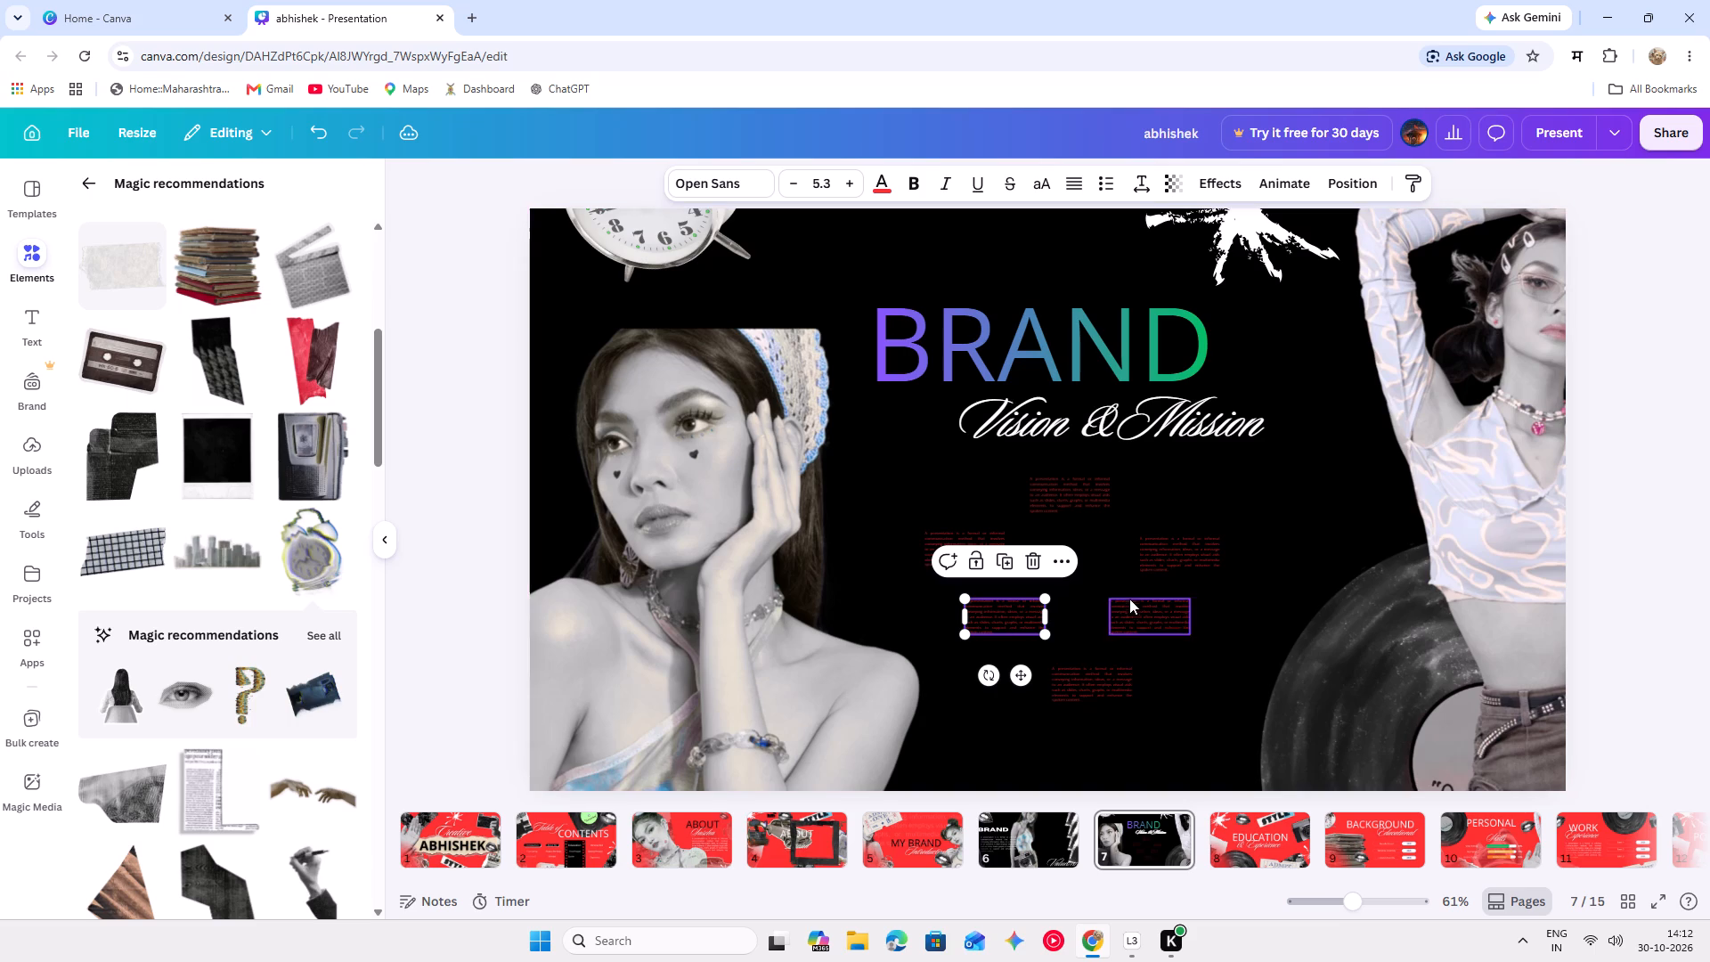
Shift the second row's last paragraph block inward and raise that row's first block into the gap between the two outer blocks above.
left_click_drag(1130, 603, 1098, 610)
left_click_drag(1025, 611, 1074, 559)
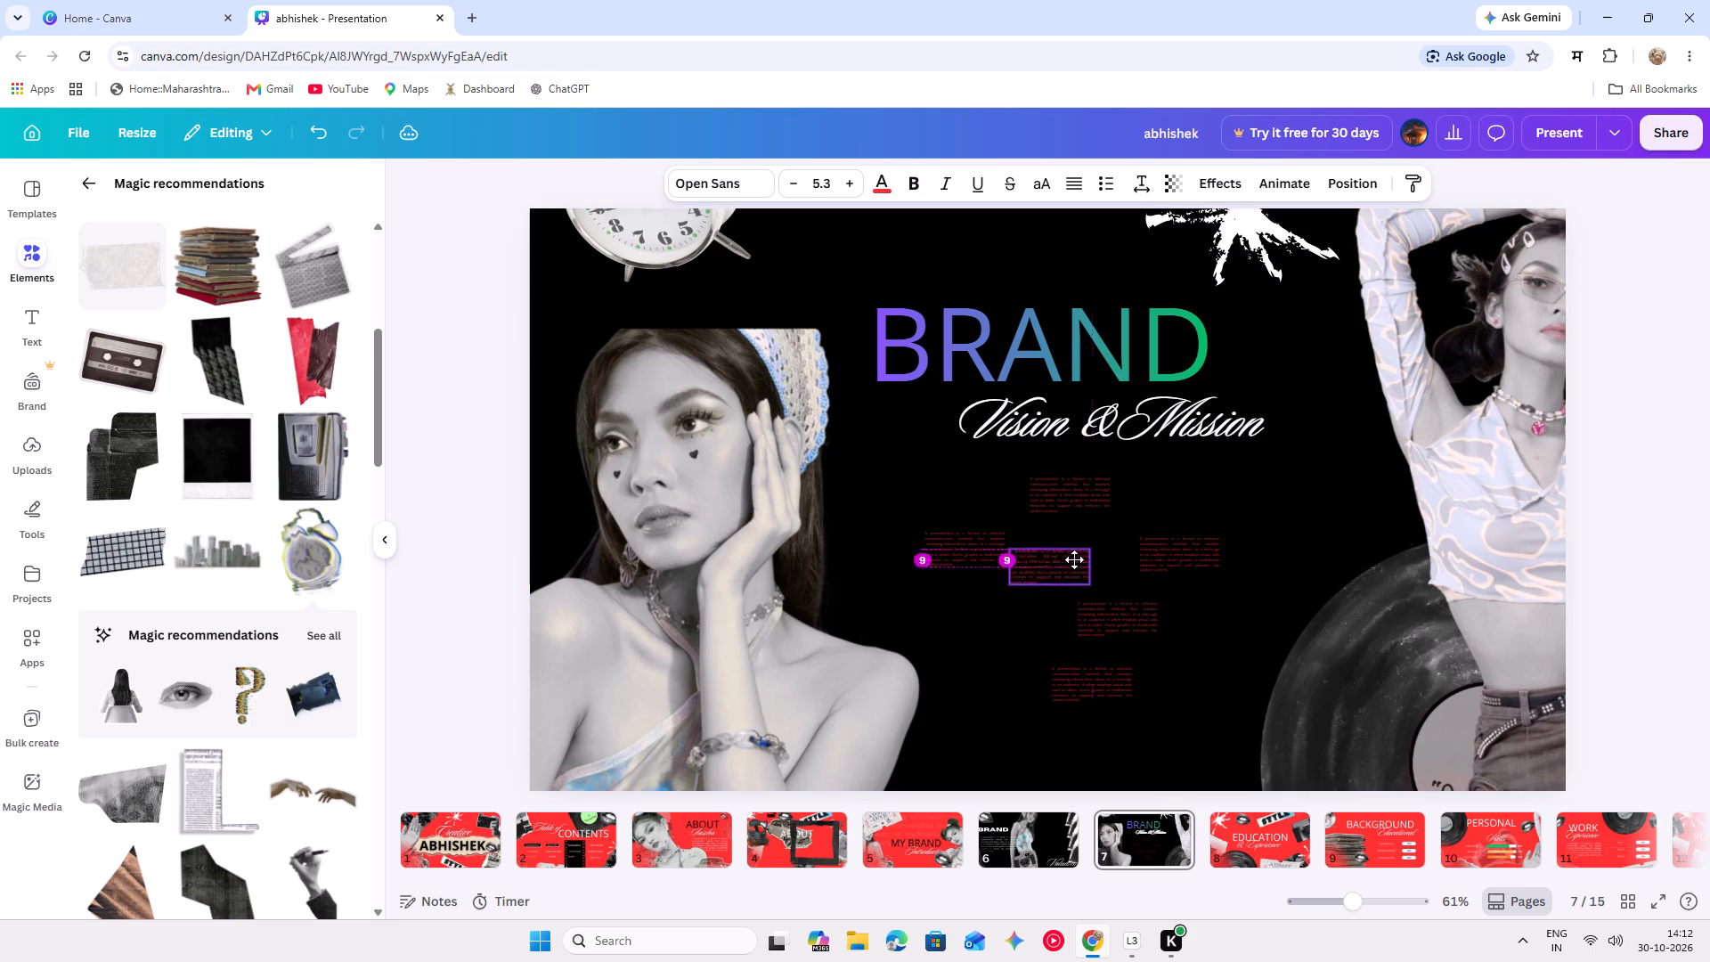
left_click_drag(1074, 559, 1089, 554)
left_click_drag(1087, 559, 1089, 559)
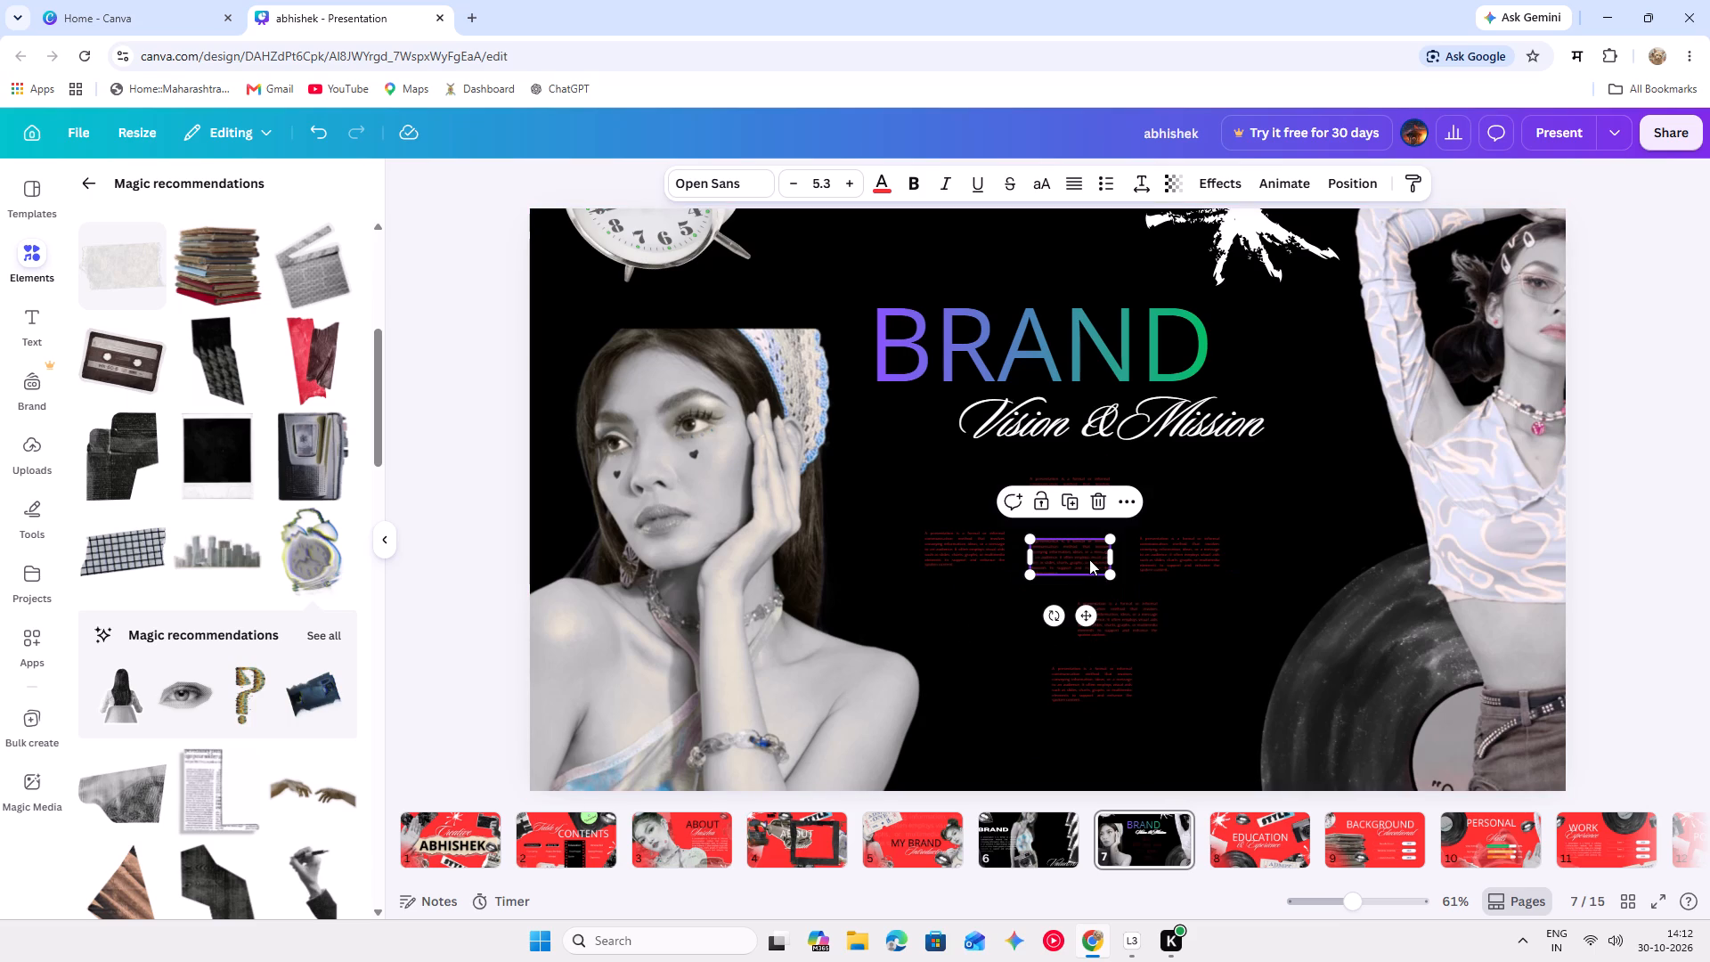
left_click_drag(1089, 559, 1095, 559)
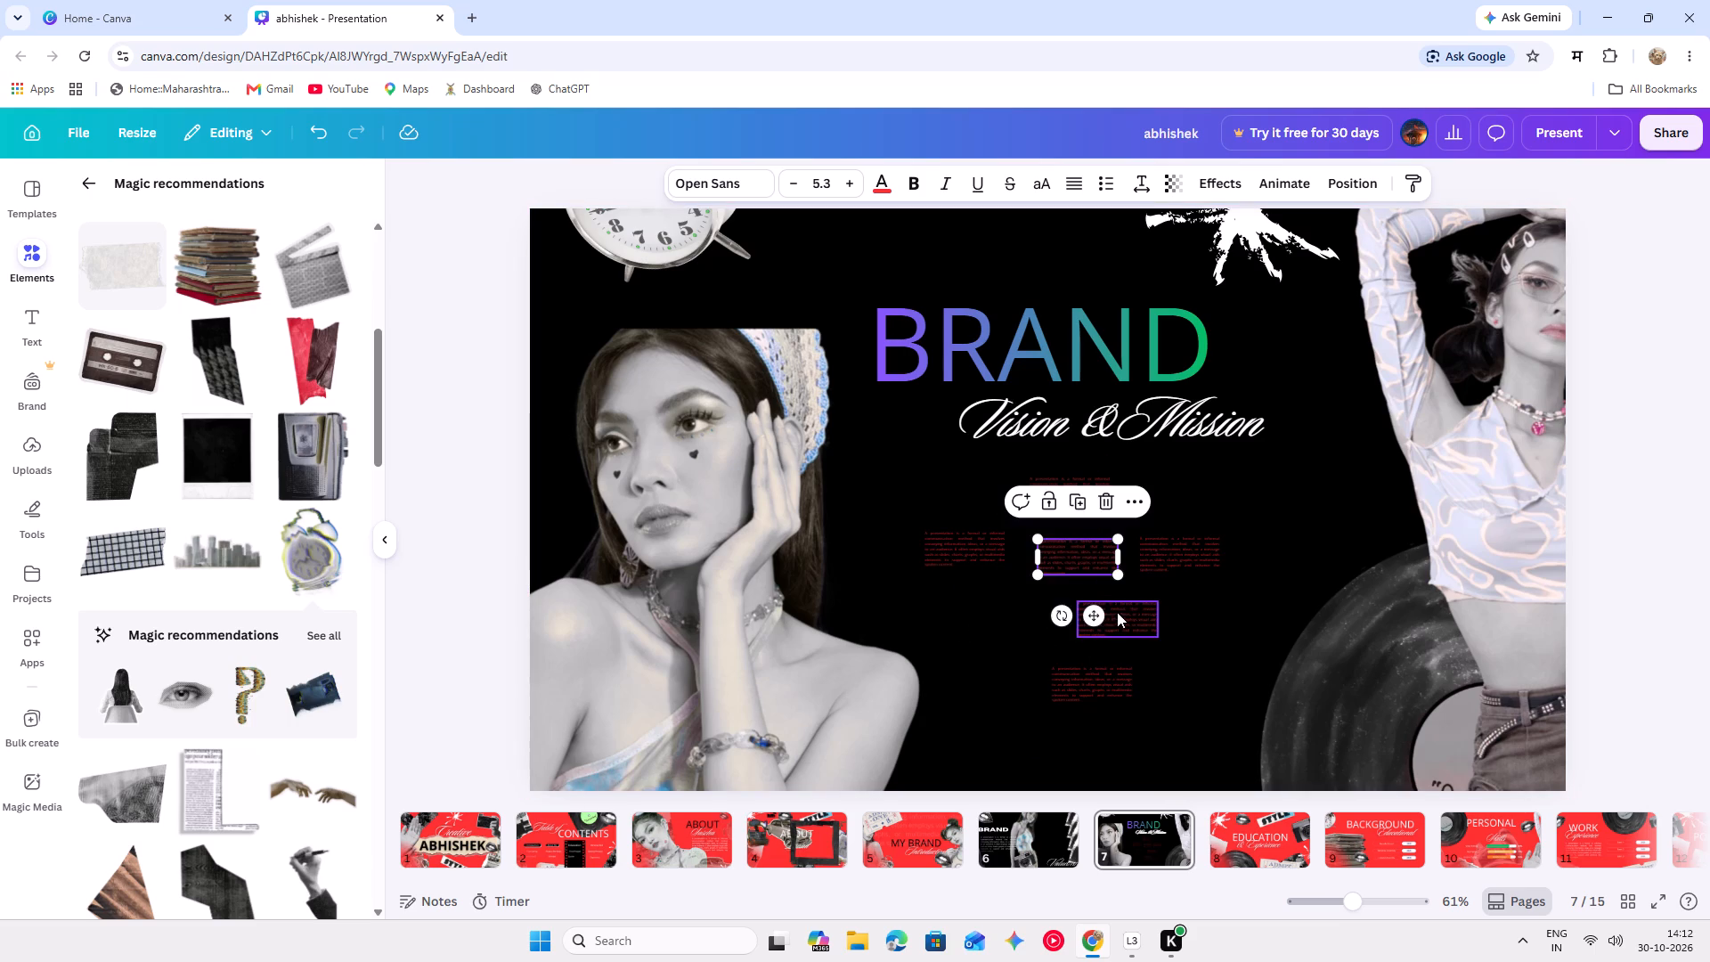
Line up the two lower paragraph blocks beneath the centre block, placing the last one near the slide's bottom edge.
left_click_drag(1117, 613, 1083, 623)
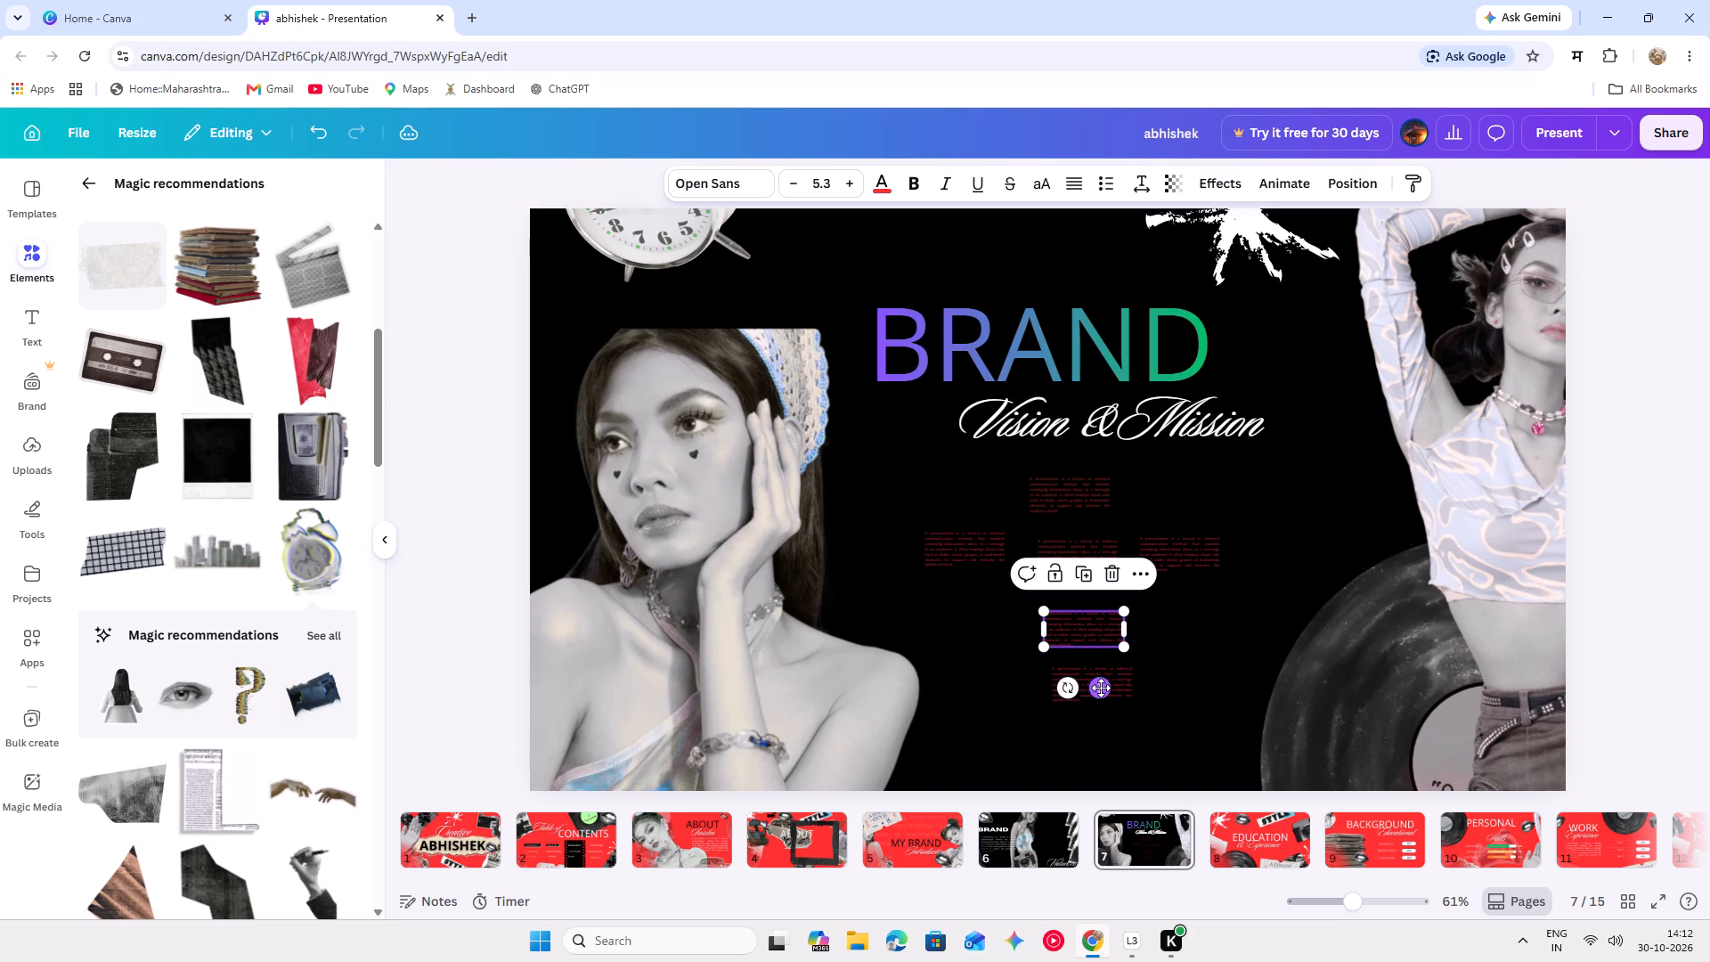
left_click_drag(1114, 689, 1103, 733)
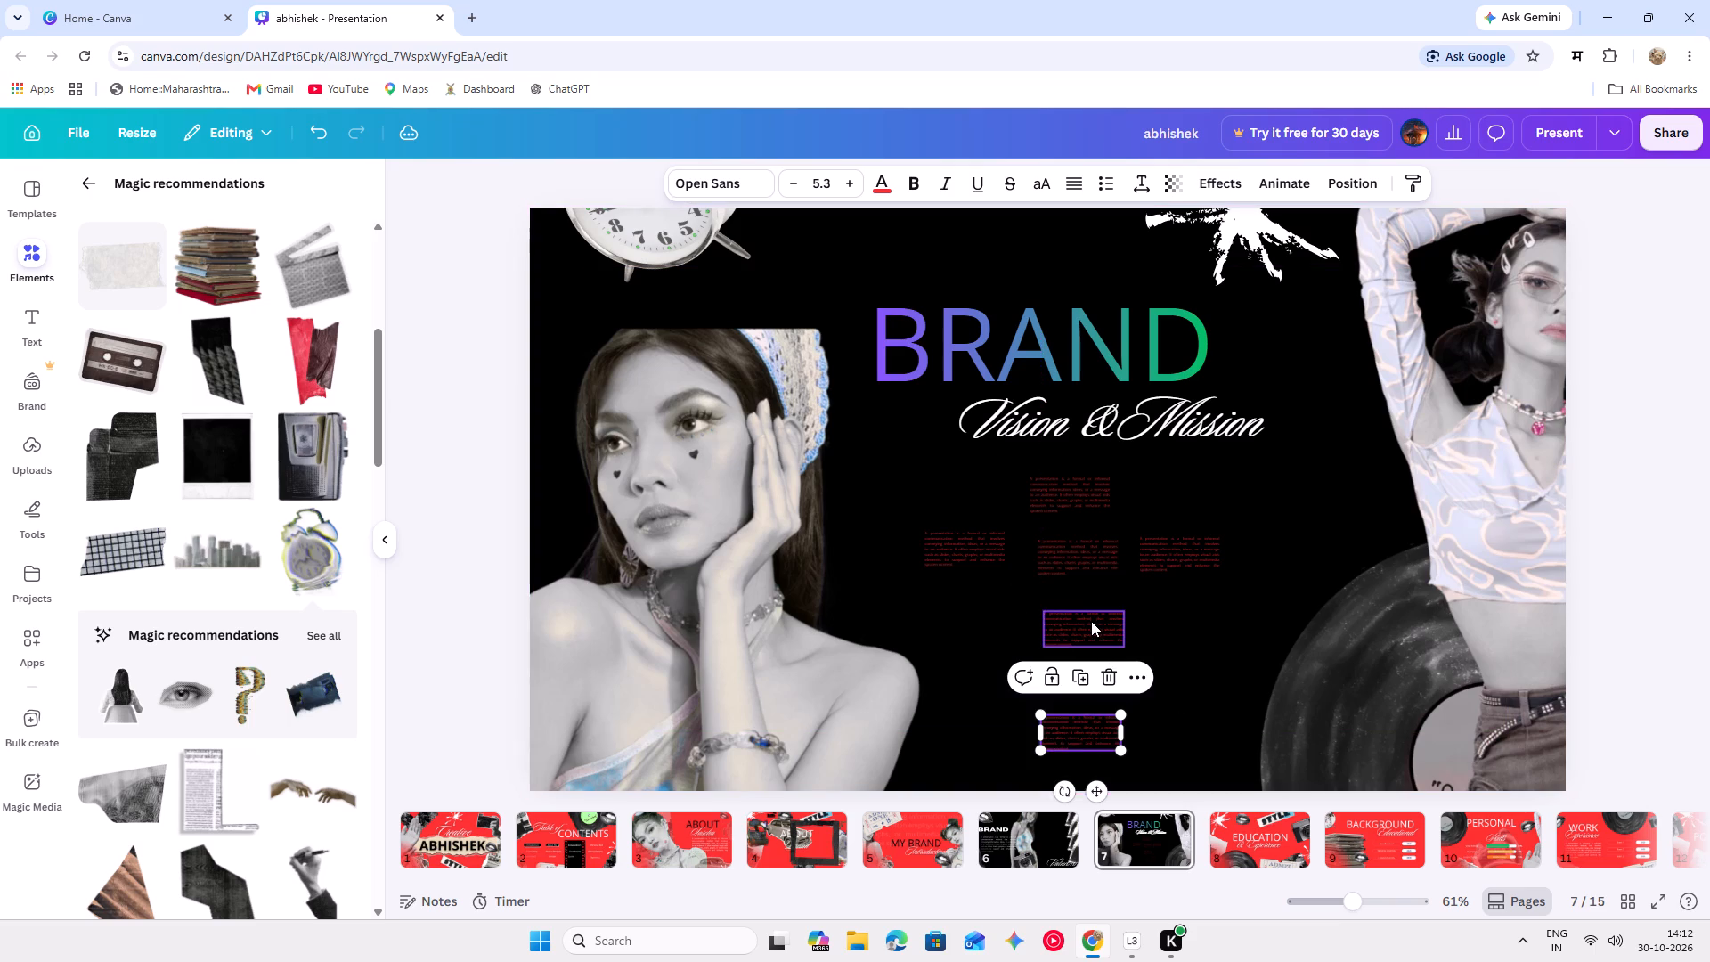
left_click(1091, 621)
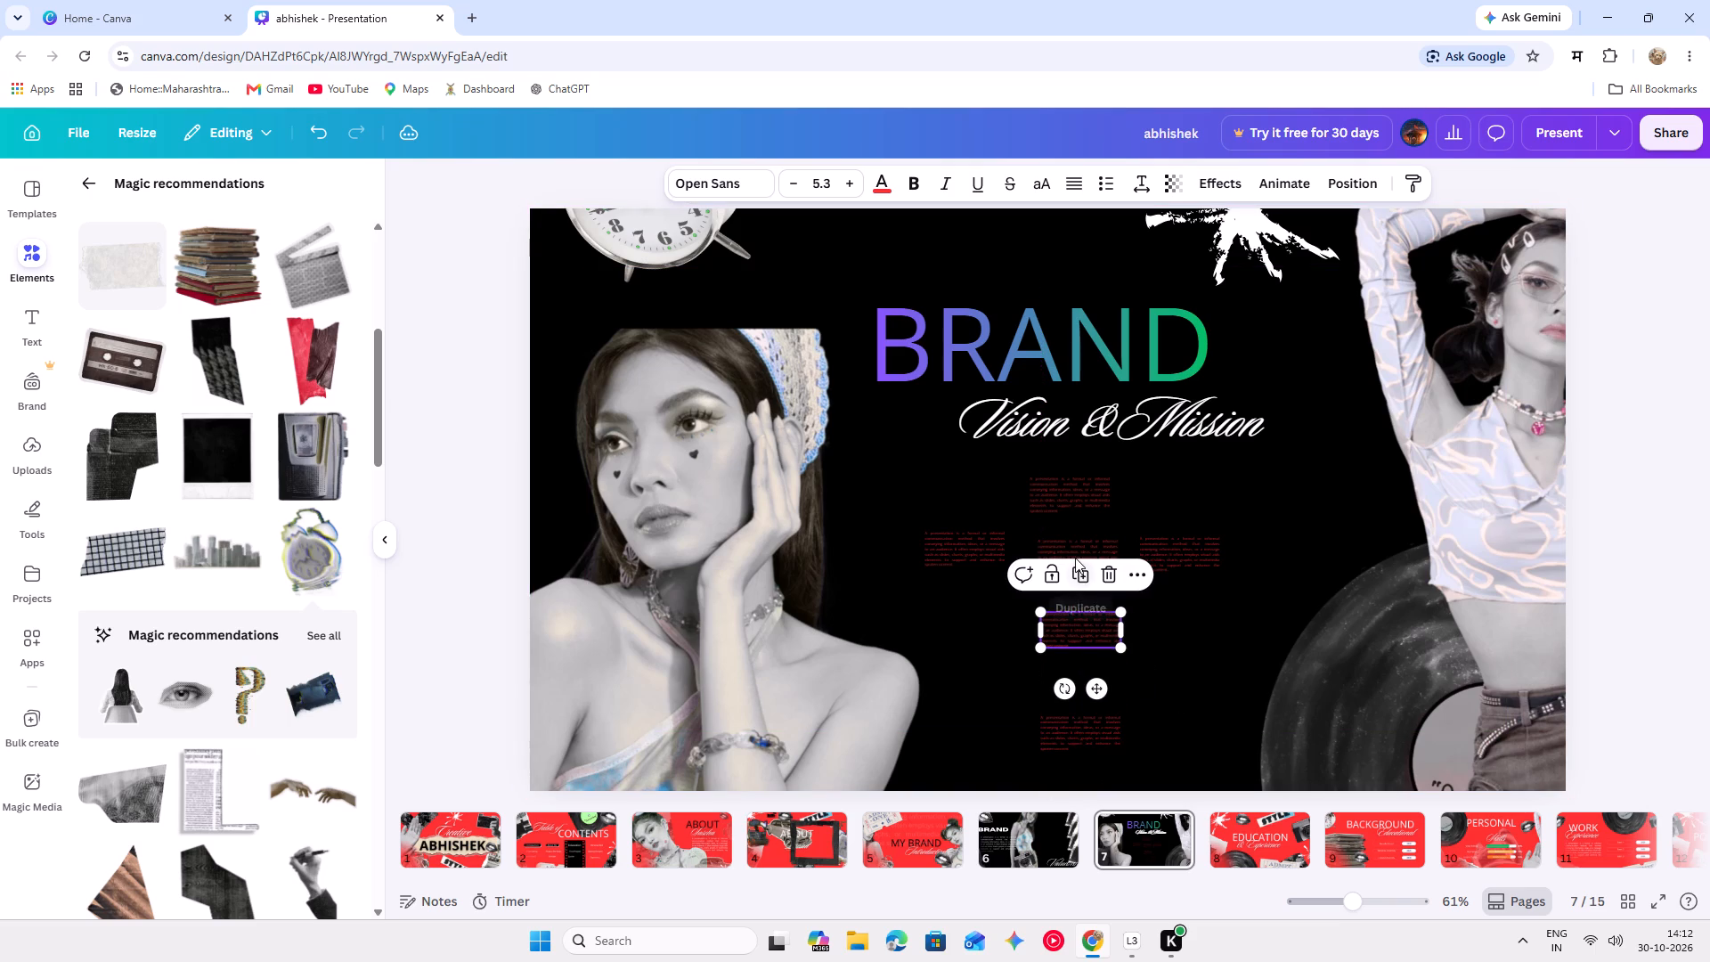
left_click_drag(1084, 553, 1076, 553)
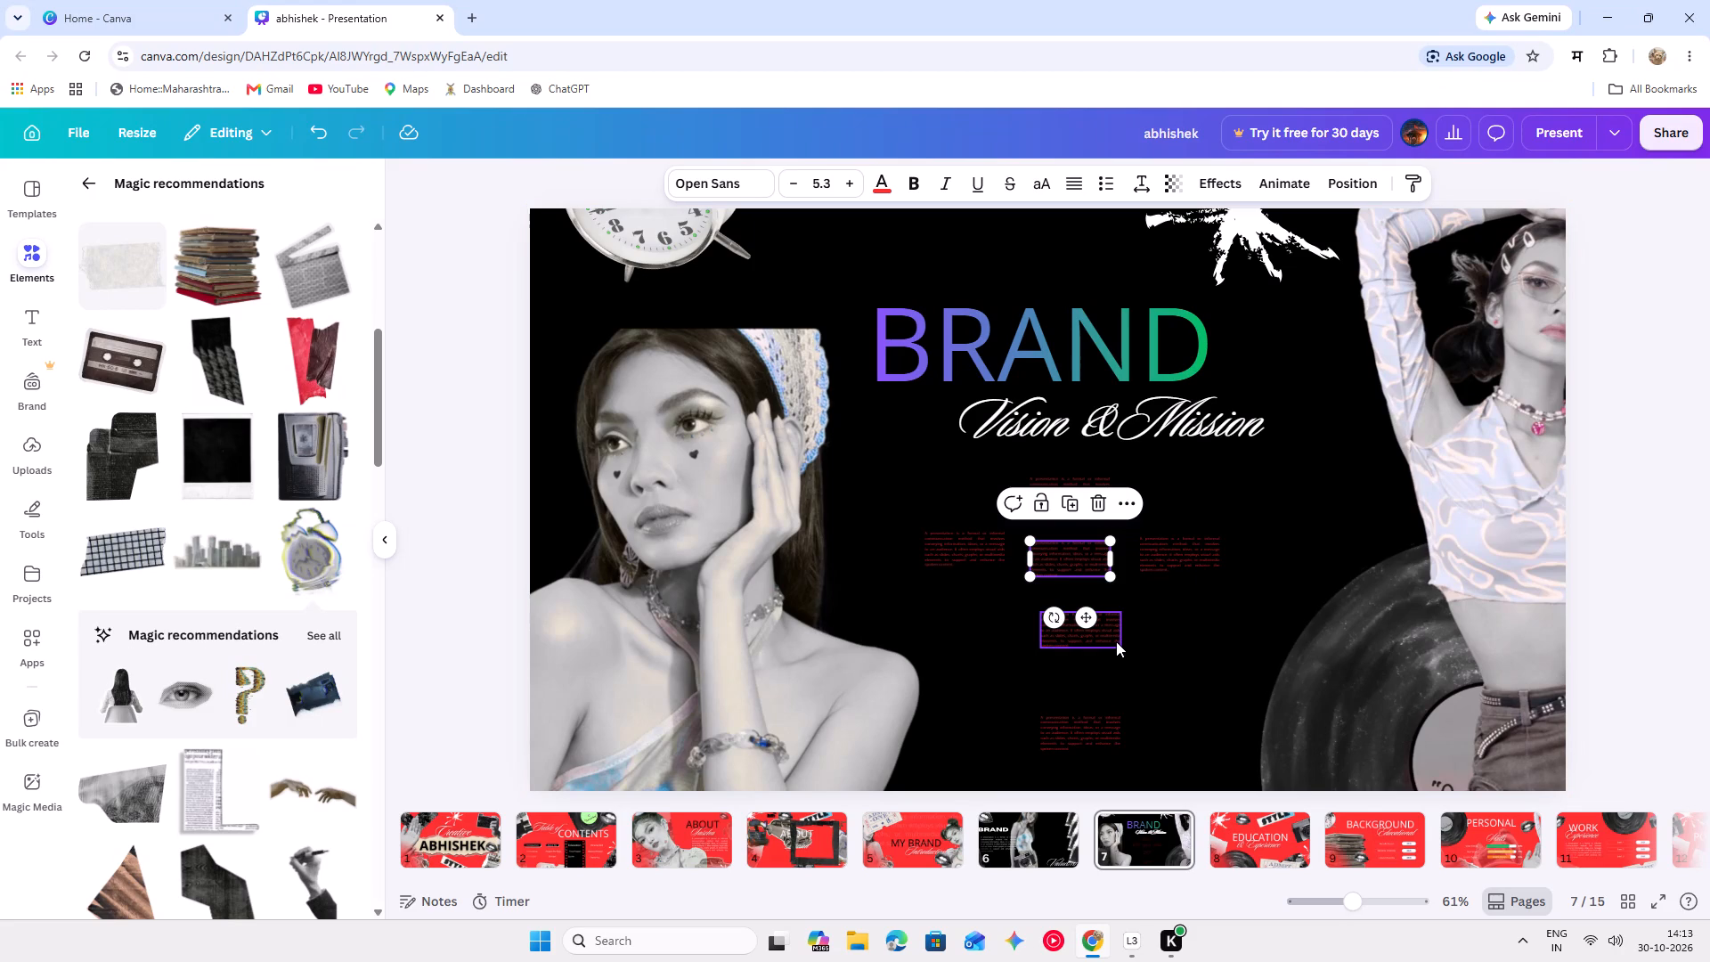
Reposition the vinyl record slightly left and lower behind the standing woman, keeping it clear of the centre paragraph column.
left_click_drag(1258, 651, 1258, 718)
left_click_drag(1323, 697, 1222, 741)
left_click_drag(1280, 725, 1260, 681)
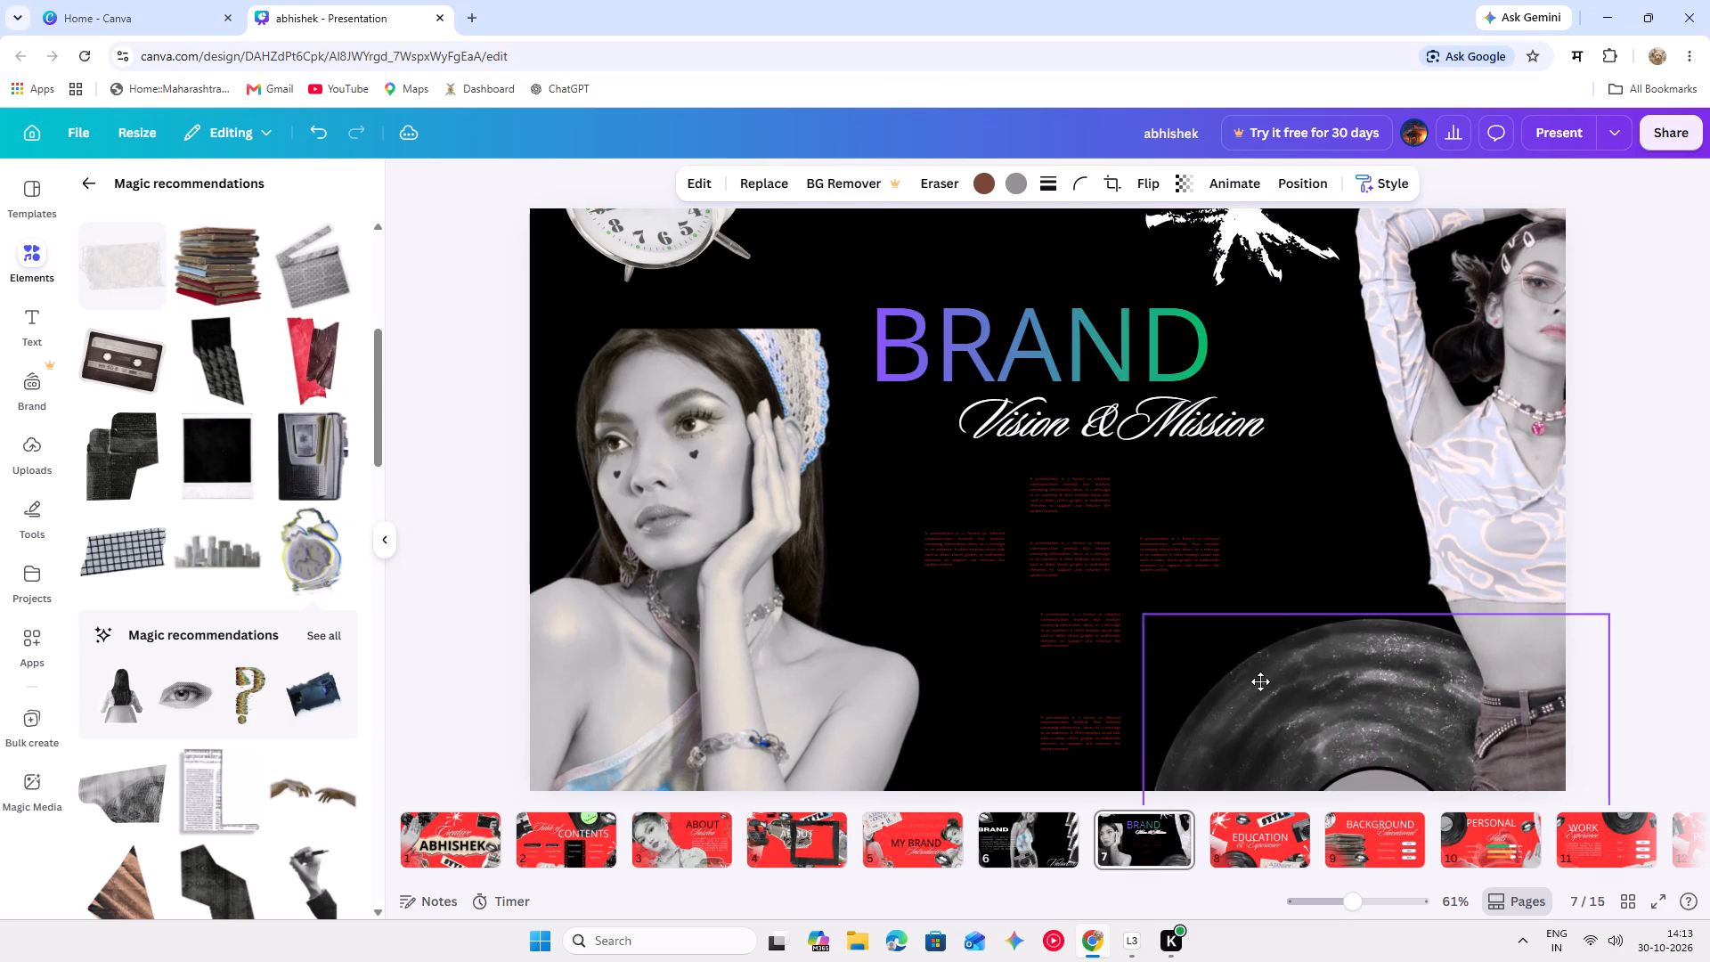
left_click_drag(1260, 681, 1258, 664)
left_click_drag(1288, 697, 1294, 666)
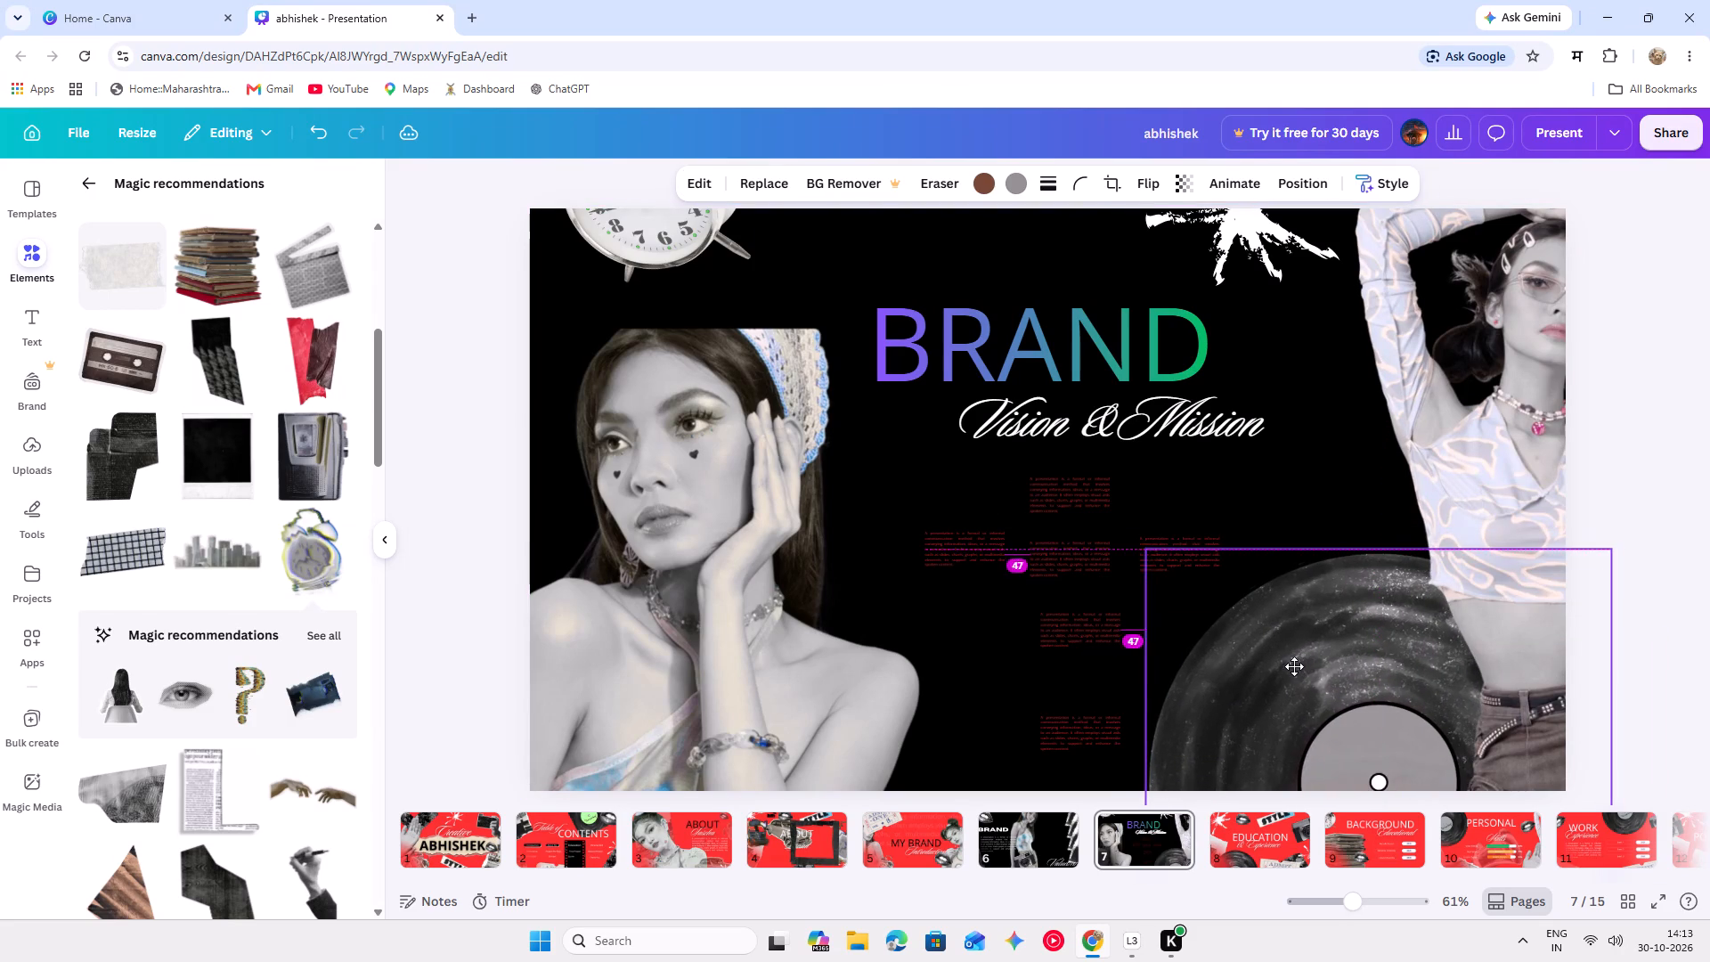
left_click_drag(1294, 666, 1285, 647)
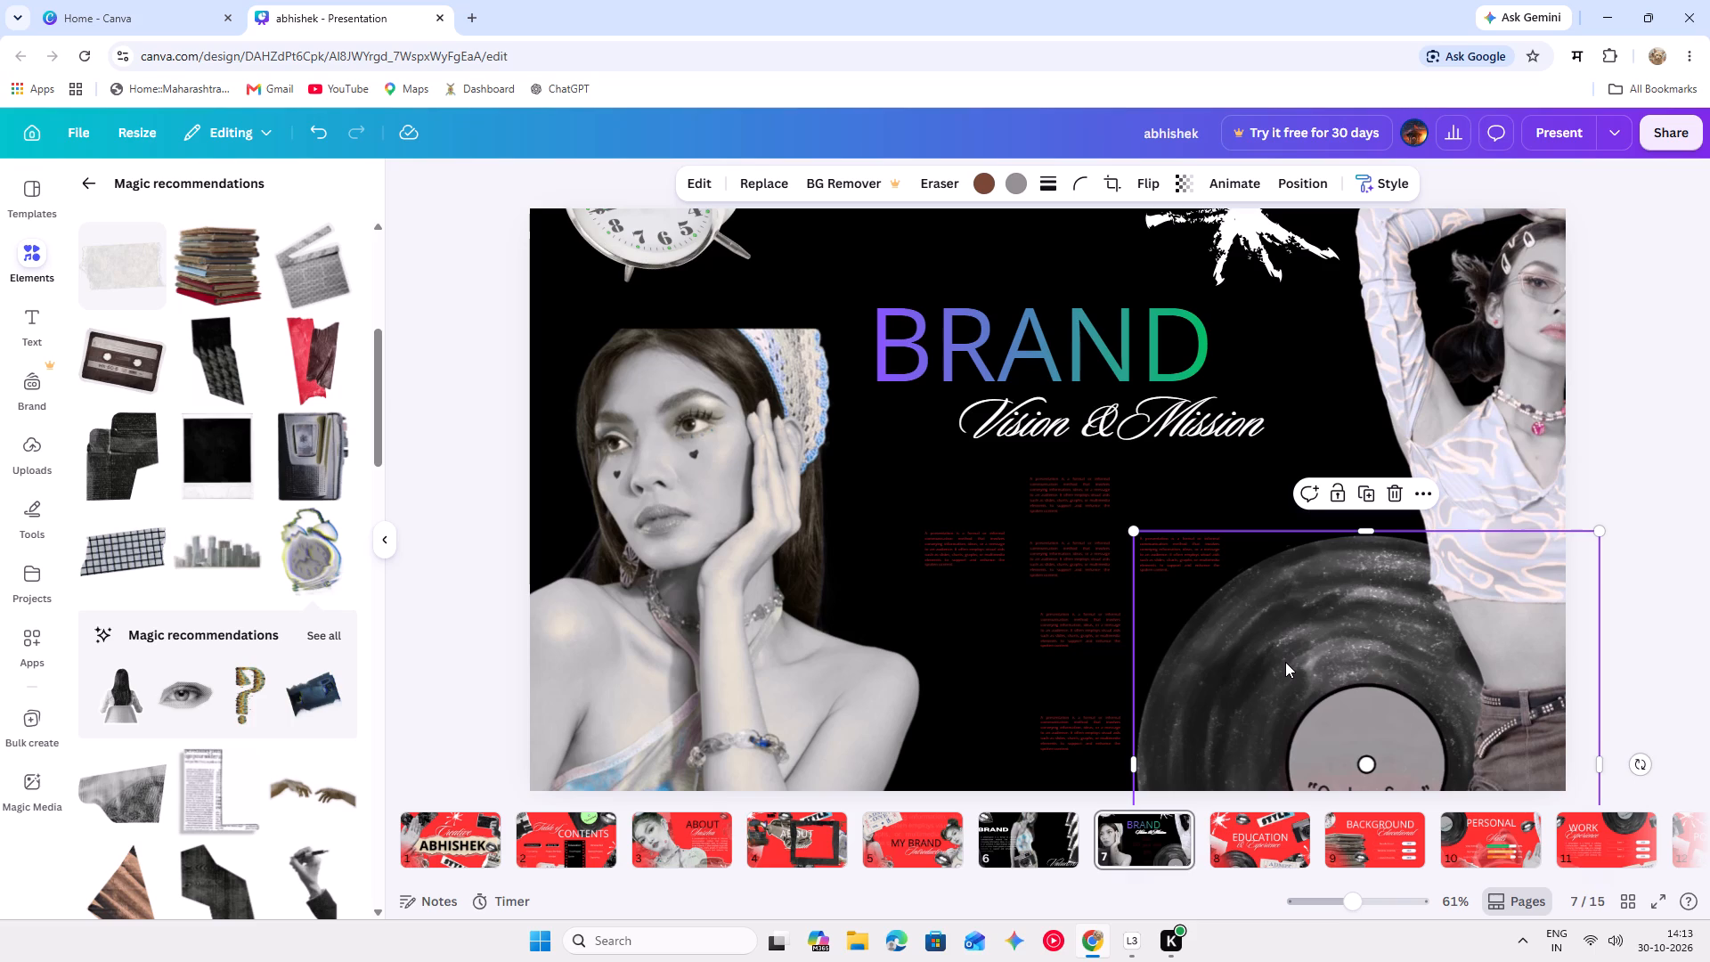
left_click_drag(1352, 687, 1359, 717)
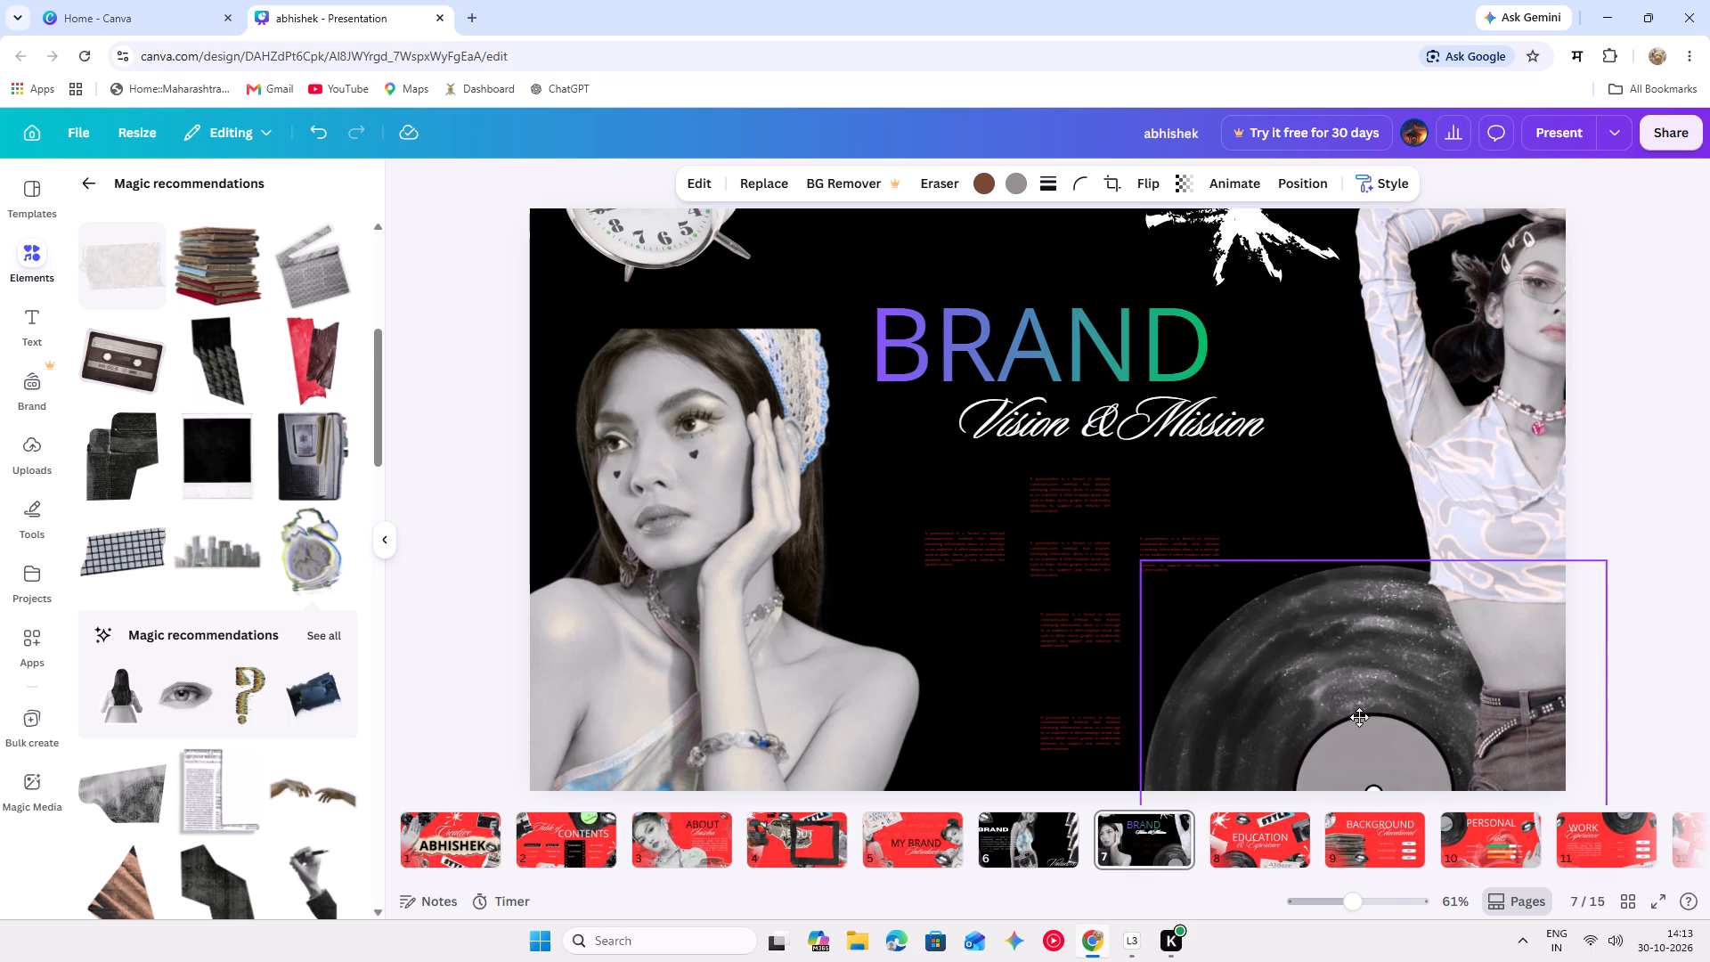
left_click_drag(1359, 717, 1397, 704)
left_click(1416, 702)
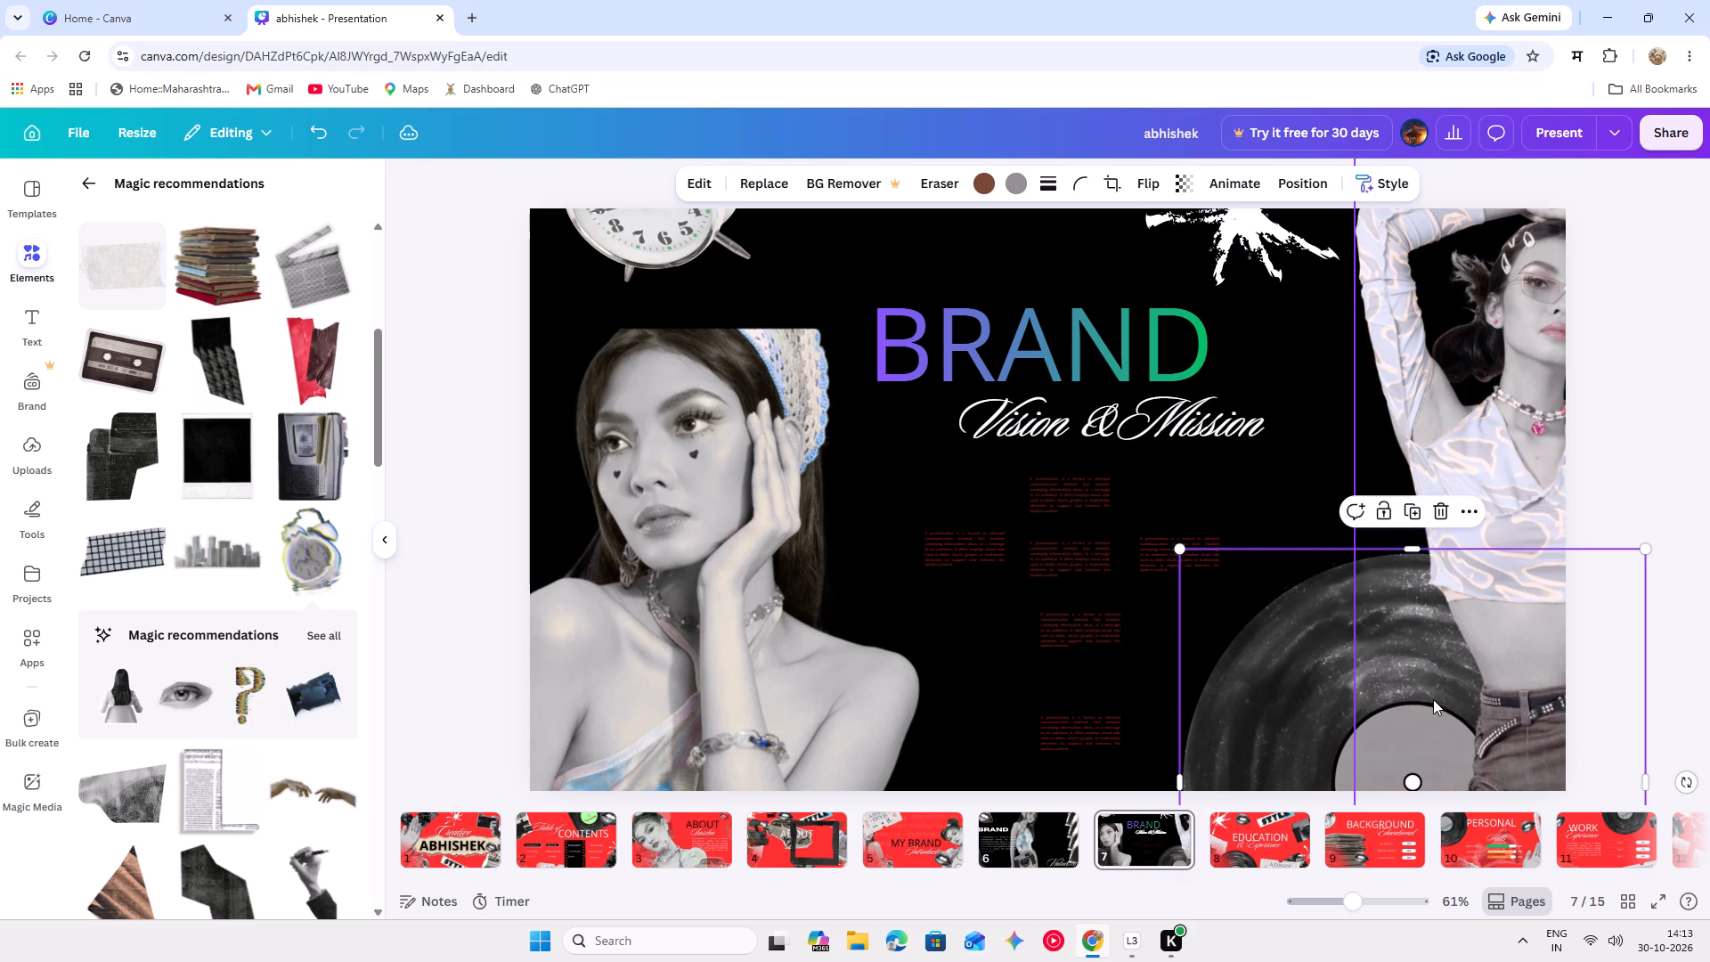
left_click_drag(1434, 699, 1427, 696)
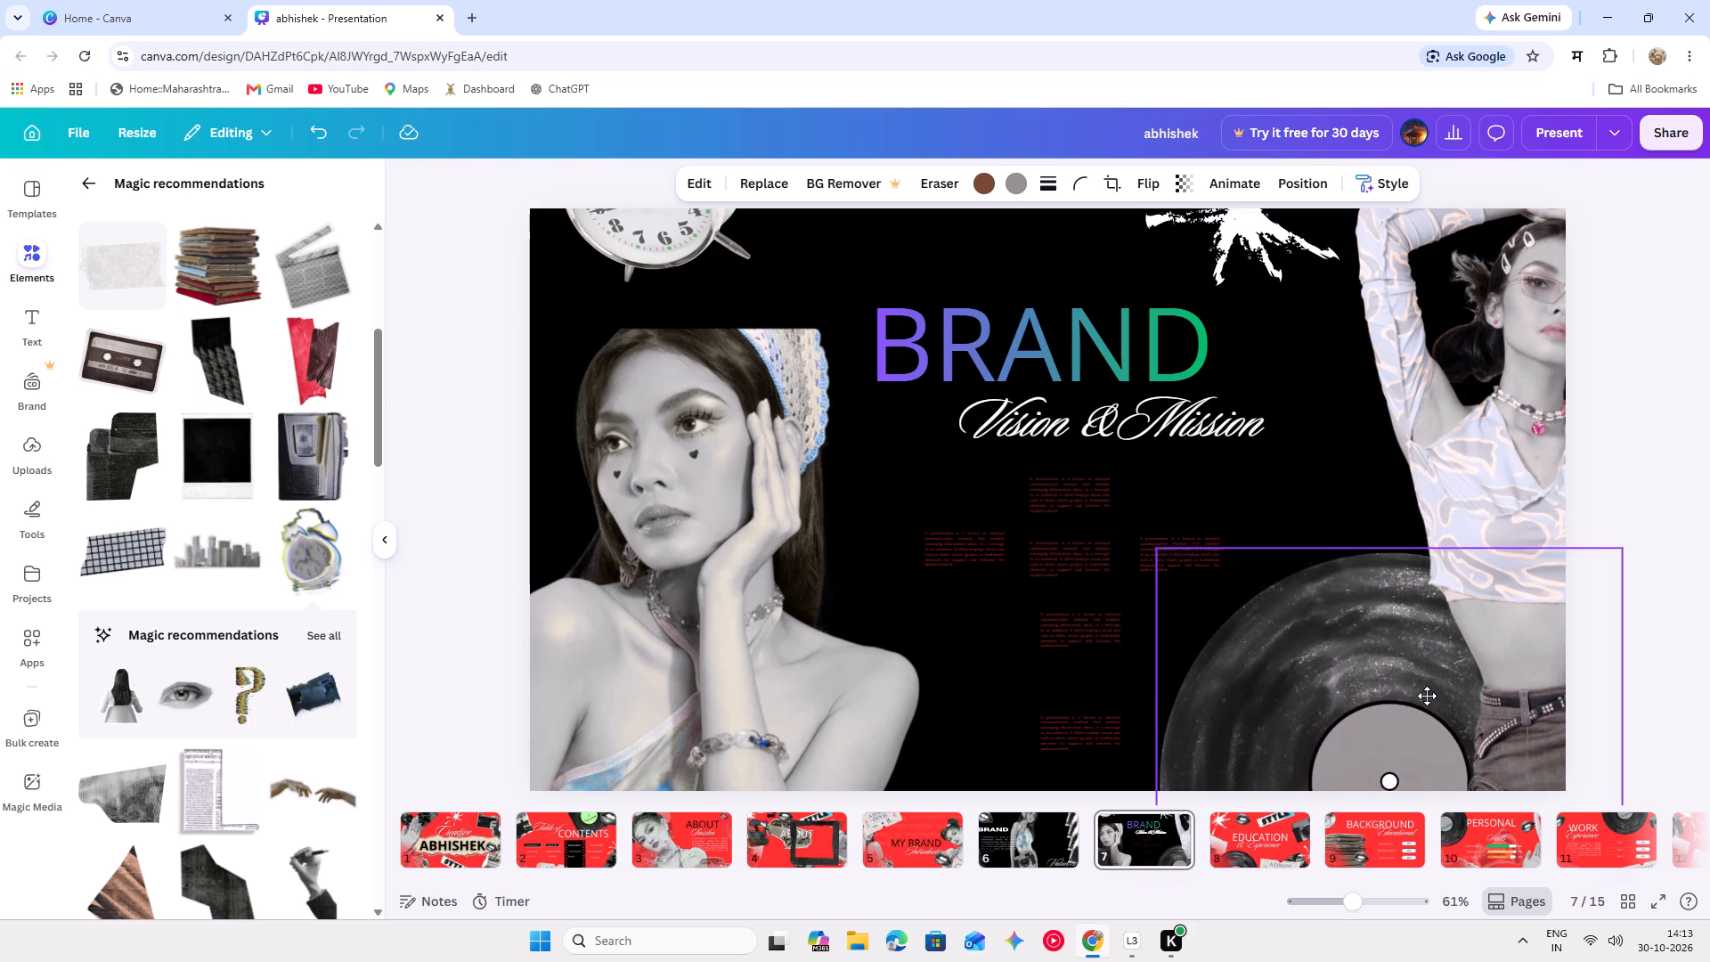
left_click_drag(1427, 696, 1454, 692)
left_click_drag(1481, 728, 1492, 720)
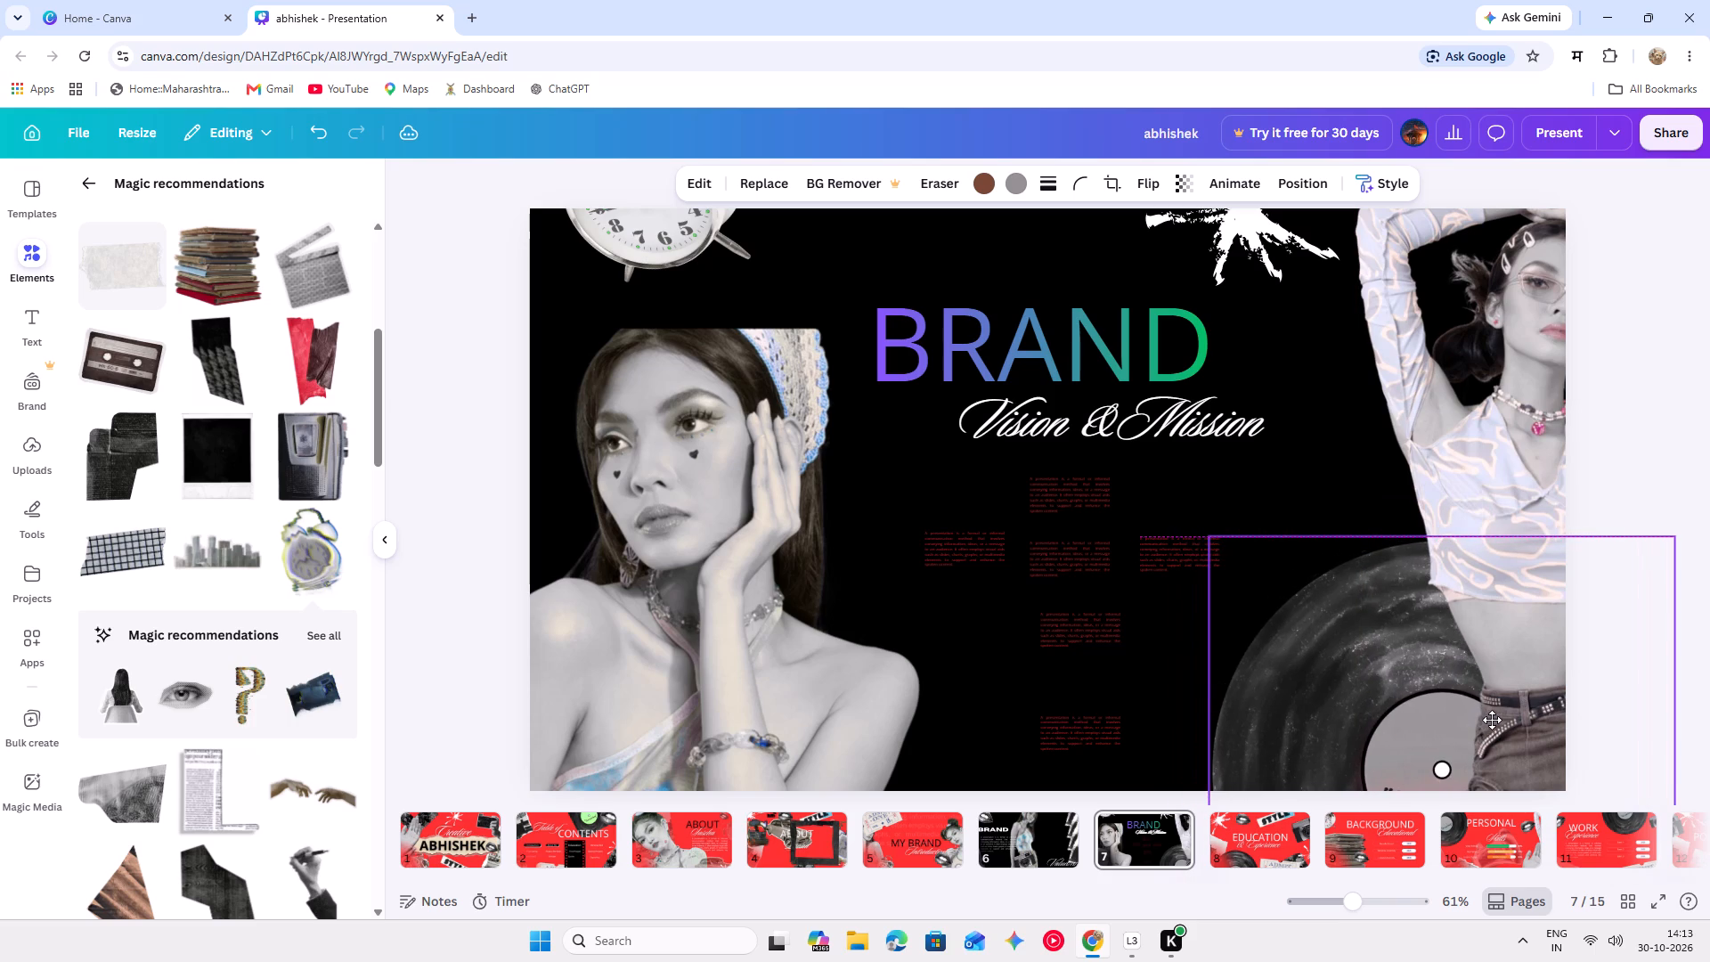
left_click_drag(1492, 720, 1493, 720)
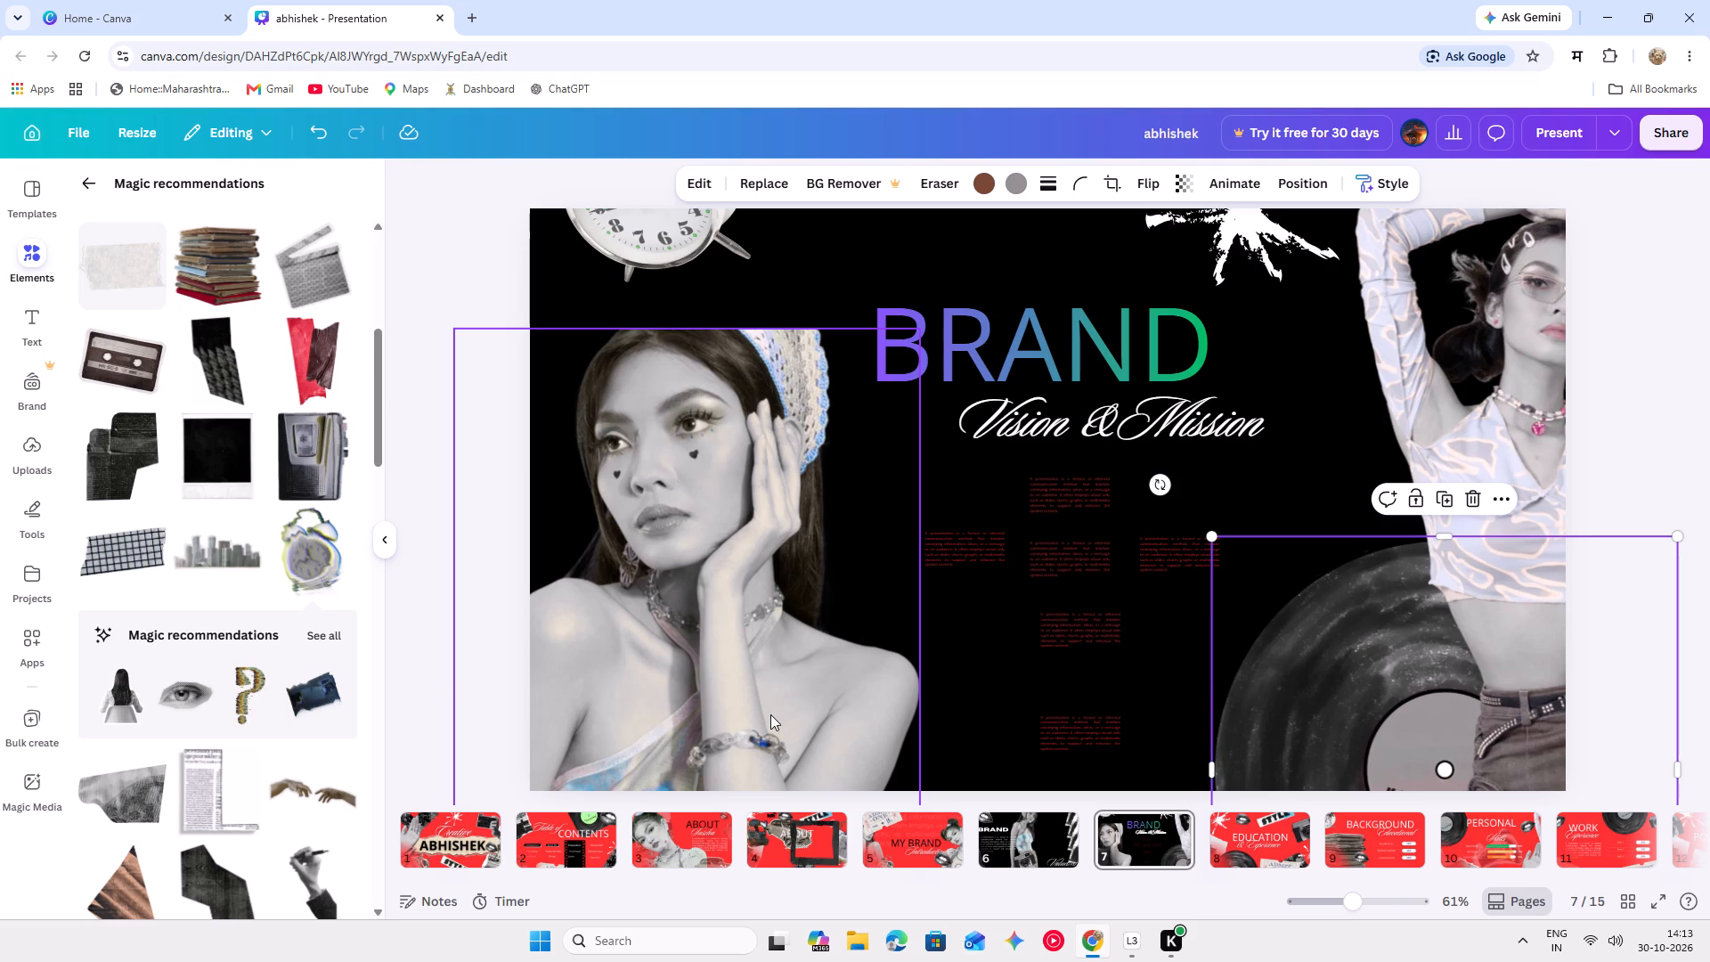
Scale down the headscarf woman's photo and move it up beside the BRAND heading.
left_click_drag(771, 714, 733, 757)
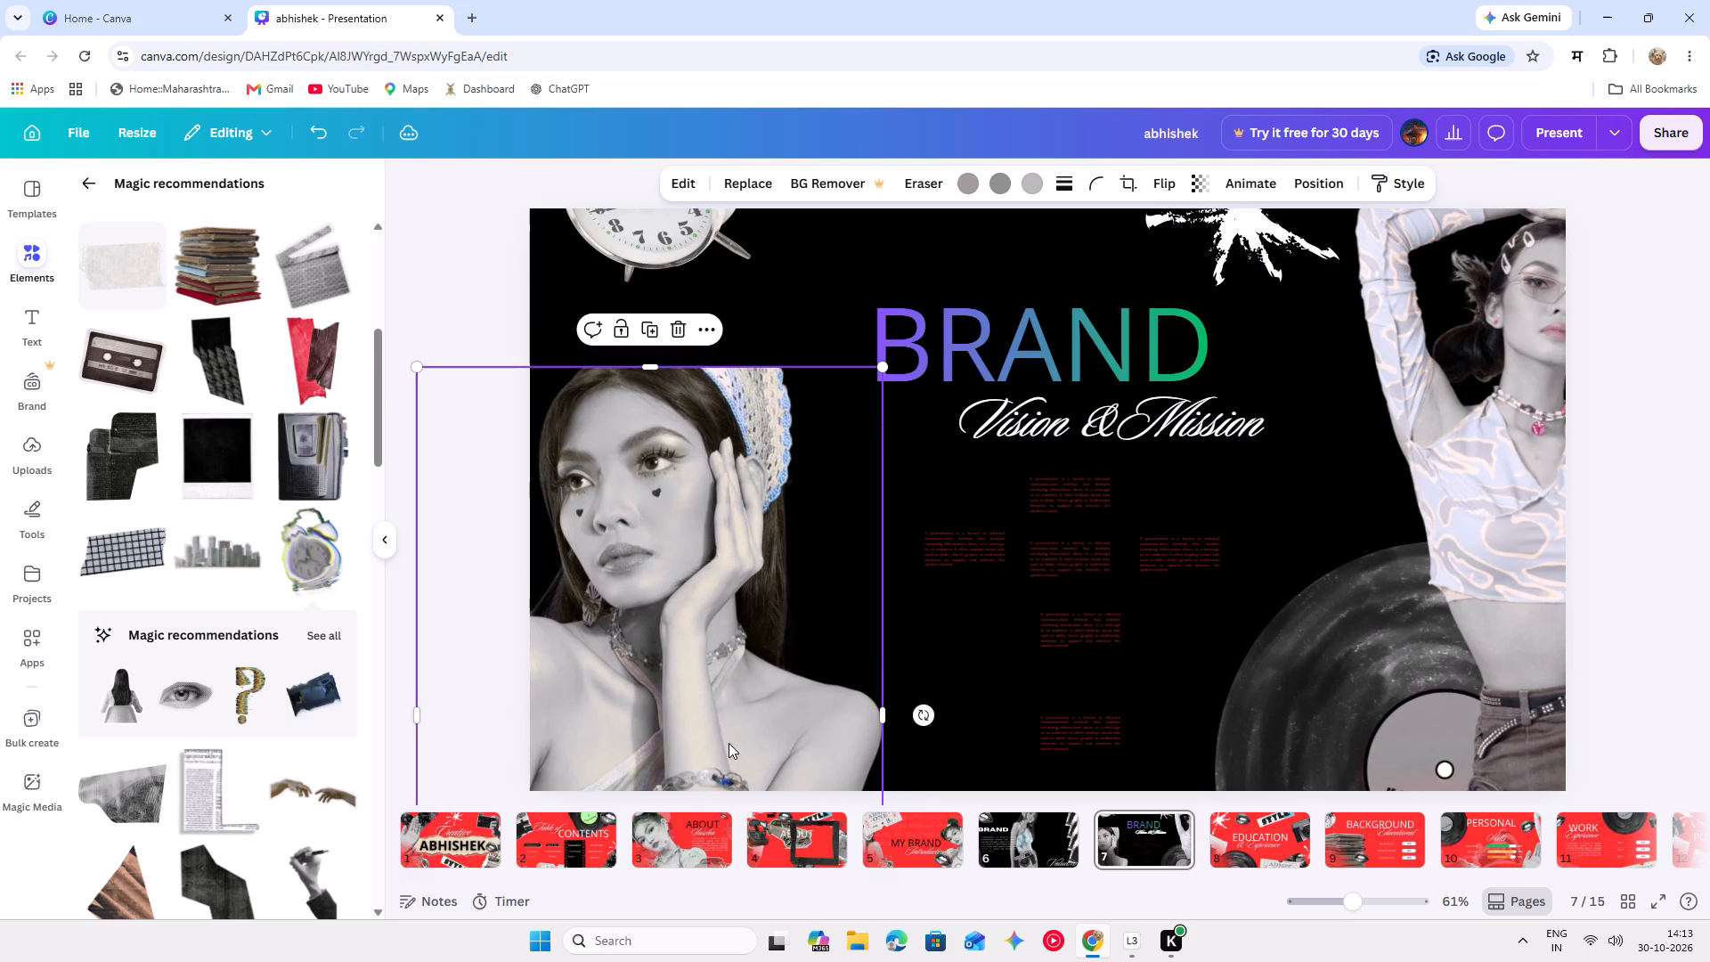
left_click_drag(879, 373, 871, 385)
left_click_drag(871, 385, 811, 501)
left_click_drag(745, 624, 844, 436)
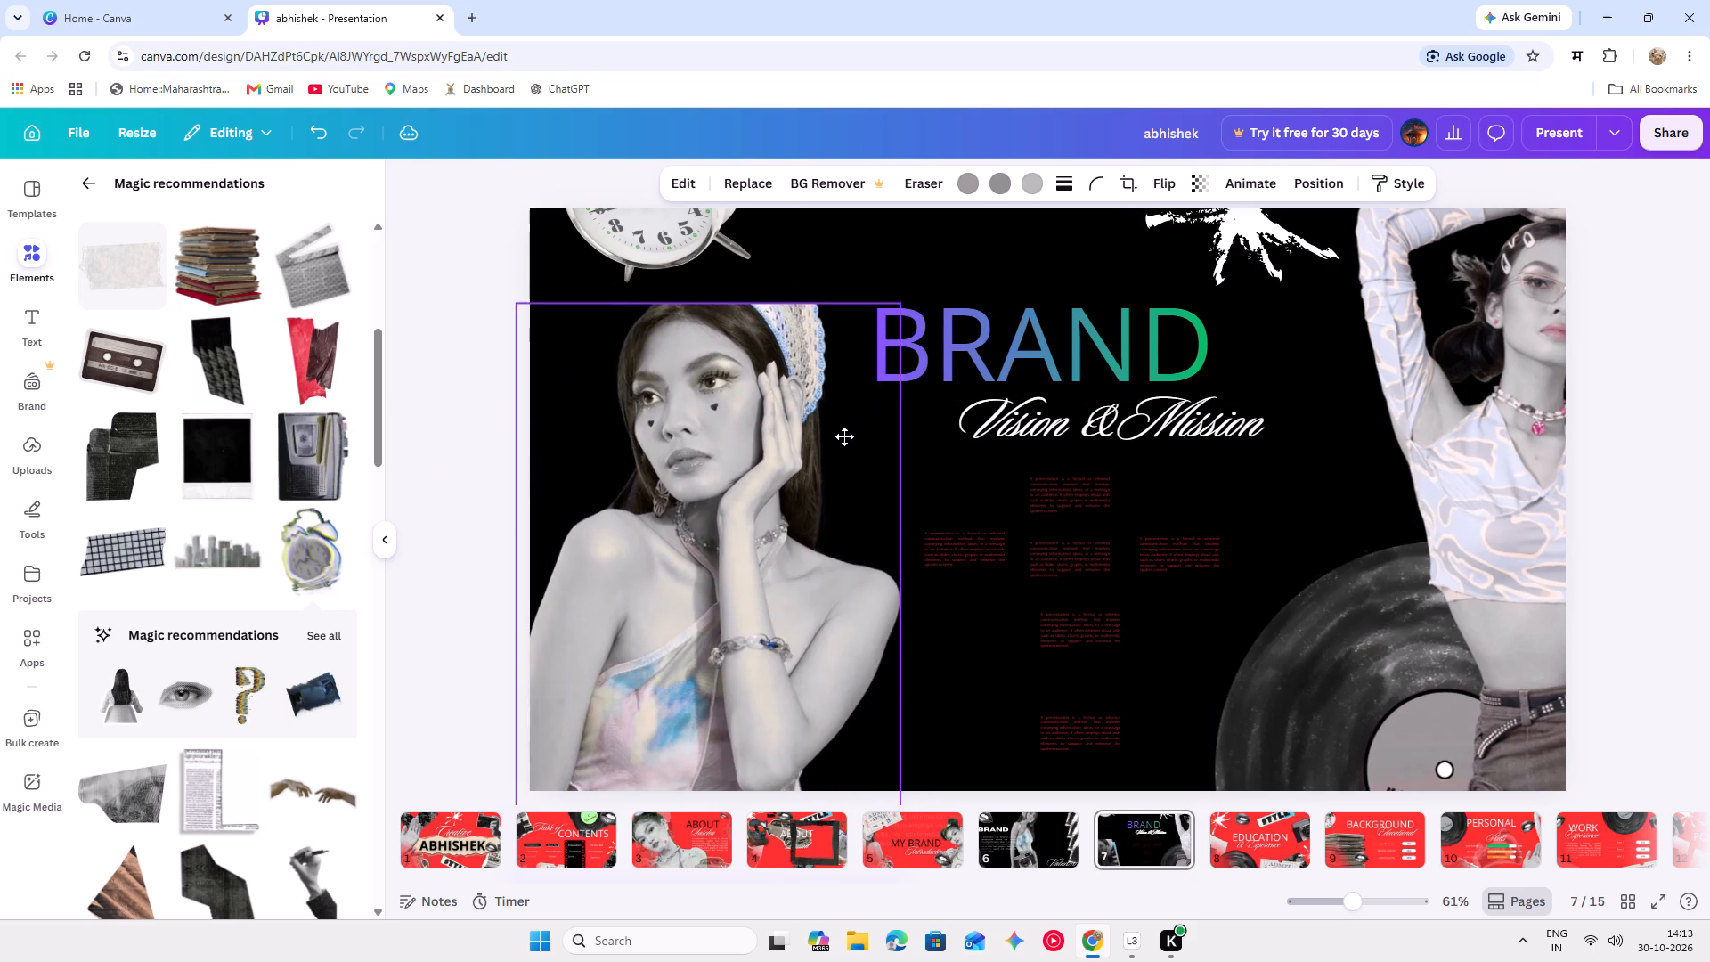
left_click_drag(844, 436, 848, 431)
Extend the top of the headscarf woman's photo to uncover the whole headscarf and place it flush with the slide's left edge below the clock.
left_click_drag(717, 289, 722, 183)
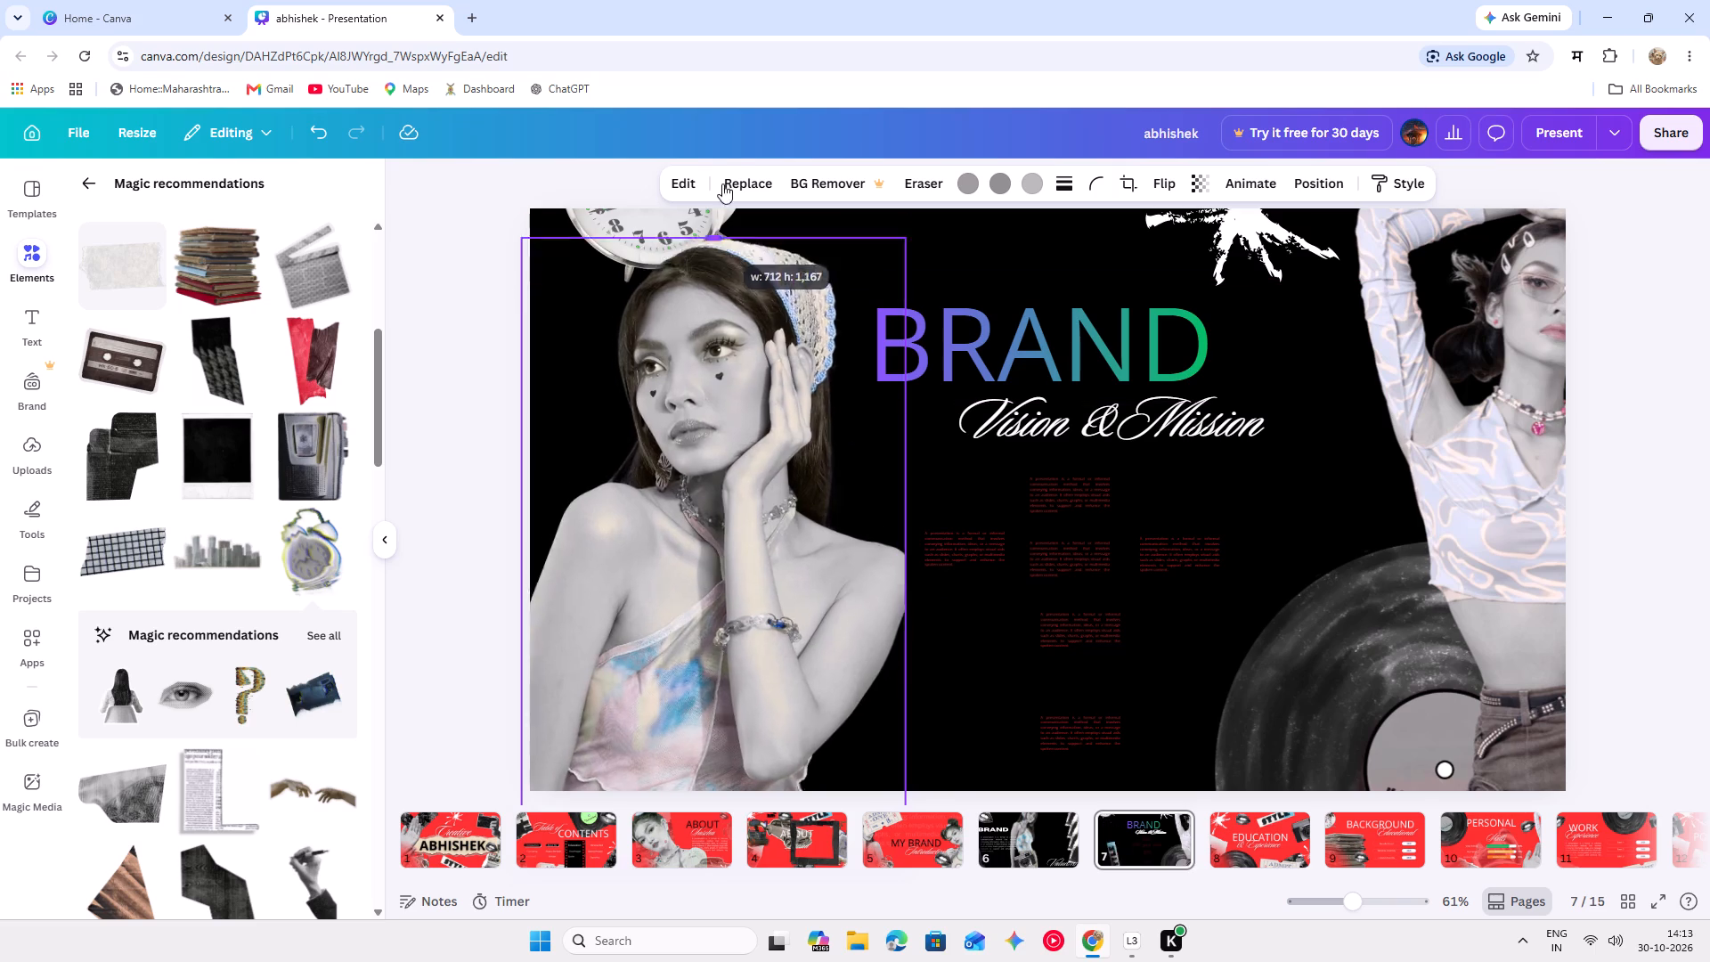
left_click_drag(722, 183, 731, 143)
left_click_drag(757, 366, 769, 485)
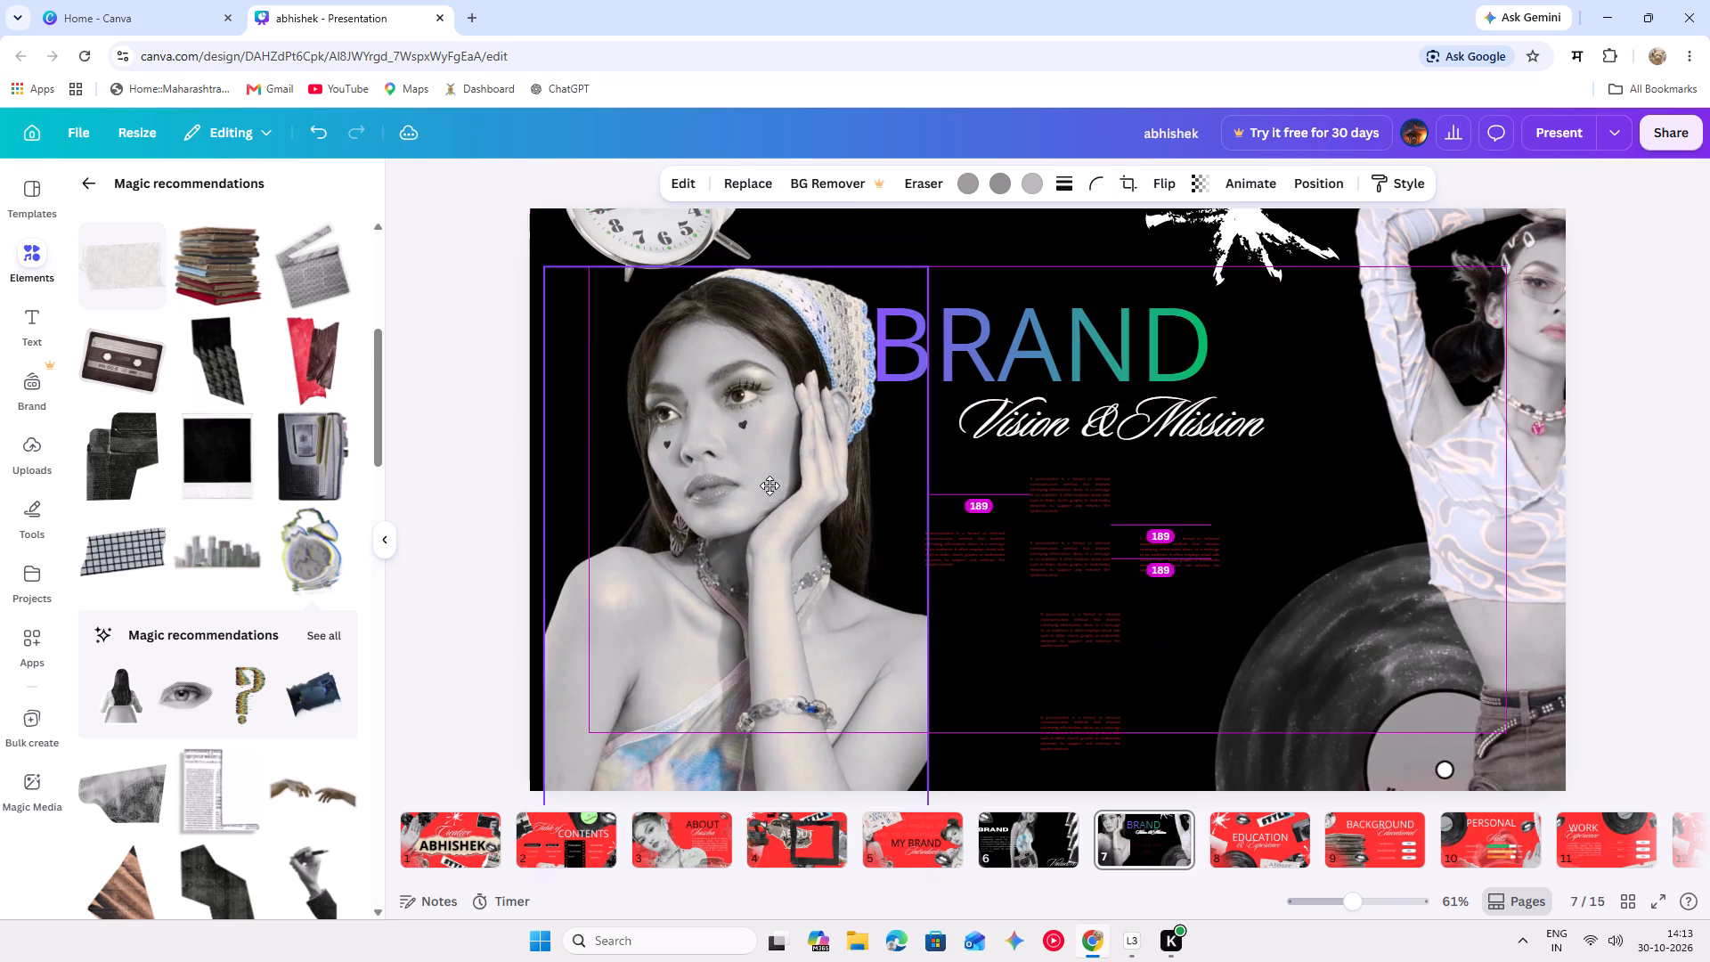
left_click_drag(769, 485, 765, 485)
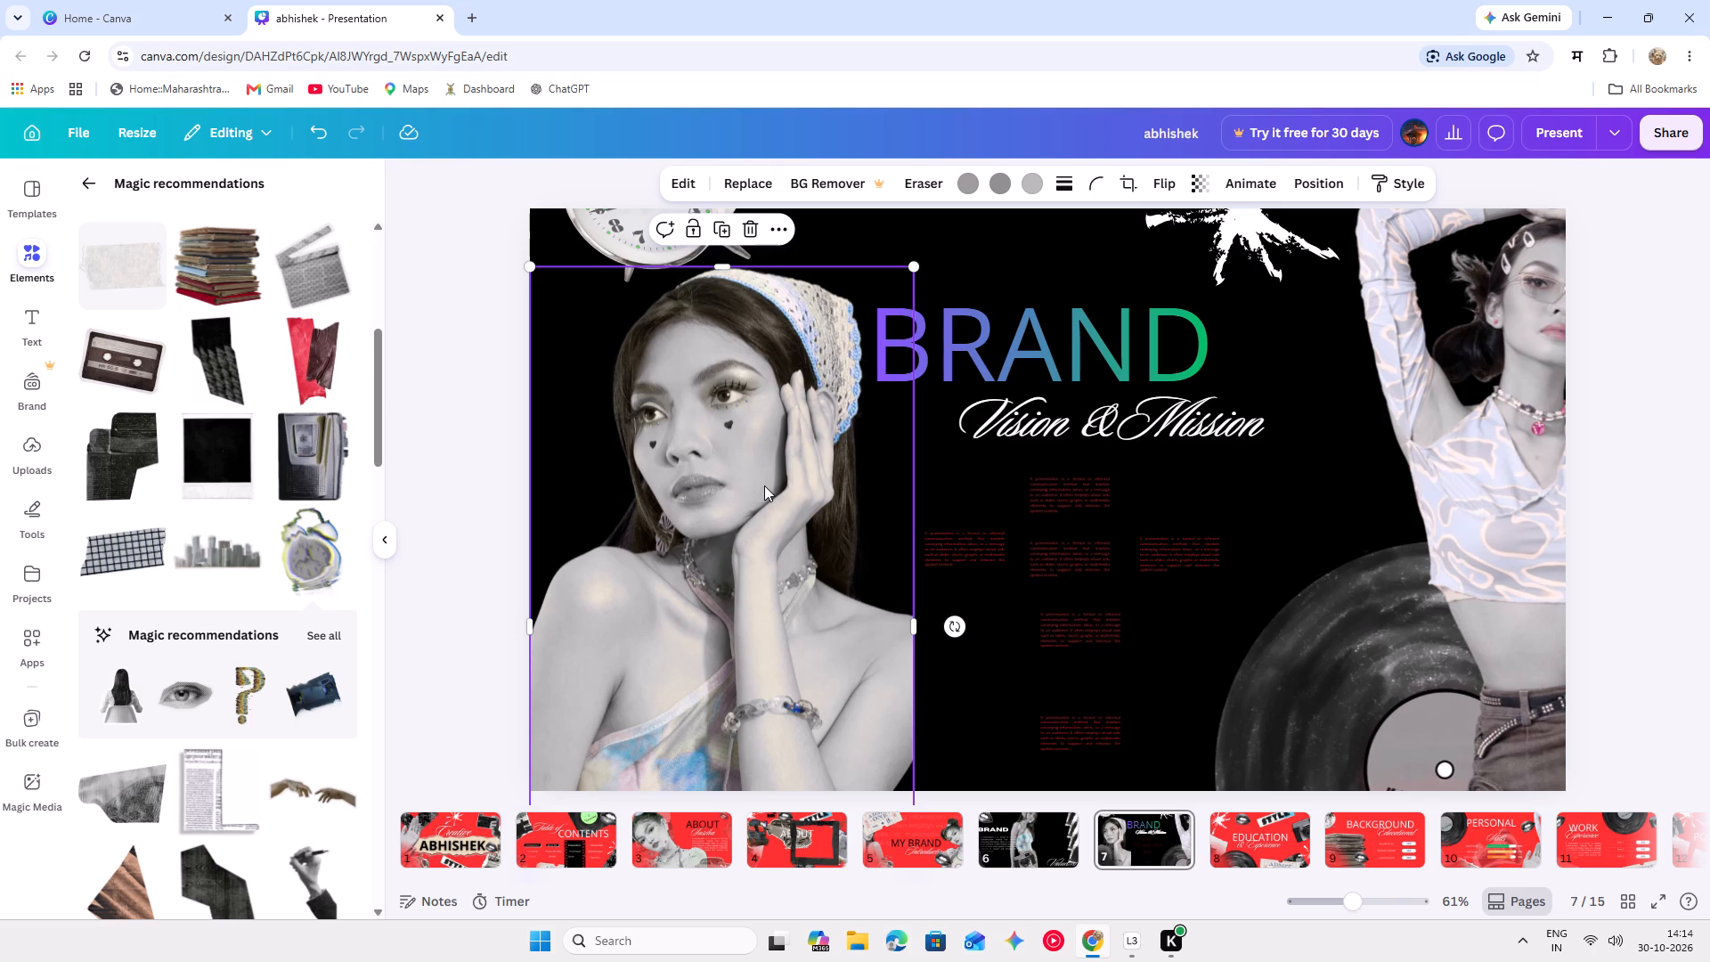
Select the upper paragraph blocks together with the vinyl record and nudge them slightly upward as one.
left_click_drag(1008, 557, 1038, 593)
left_click(1206, 599)
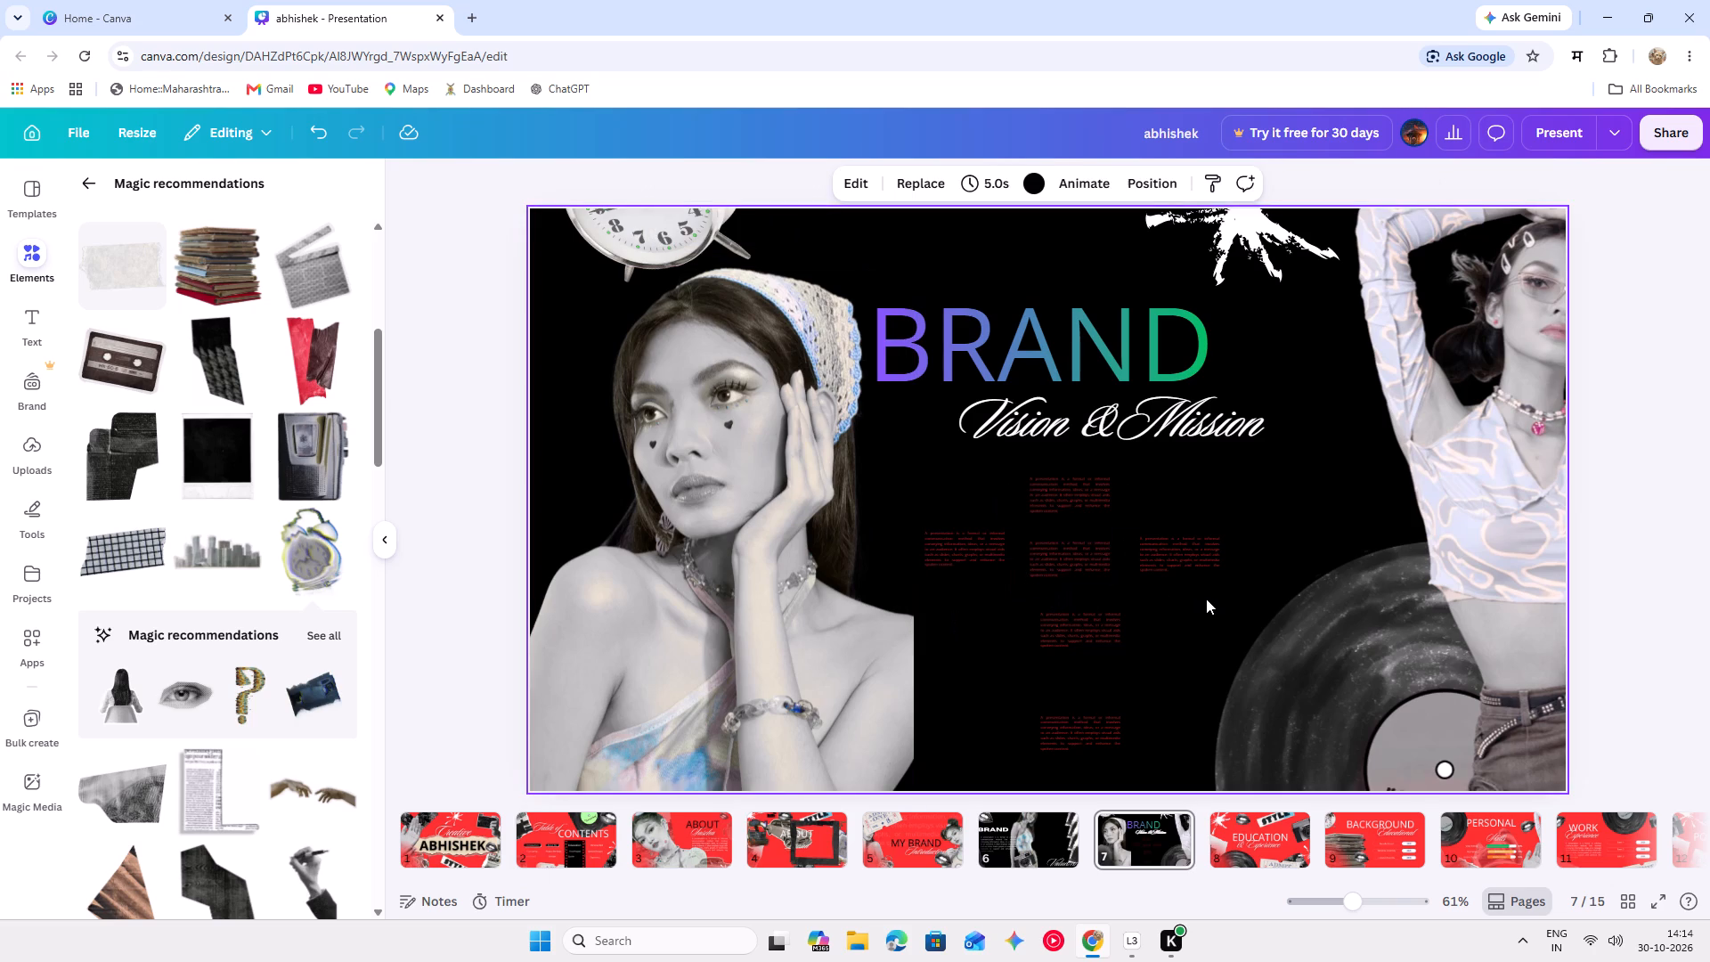
left_click_drag(1206, 599, 967, 521)
left_click_drag(940, 489, 1237, 638)
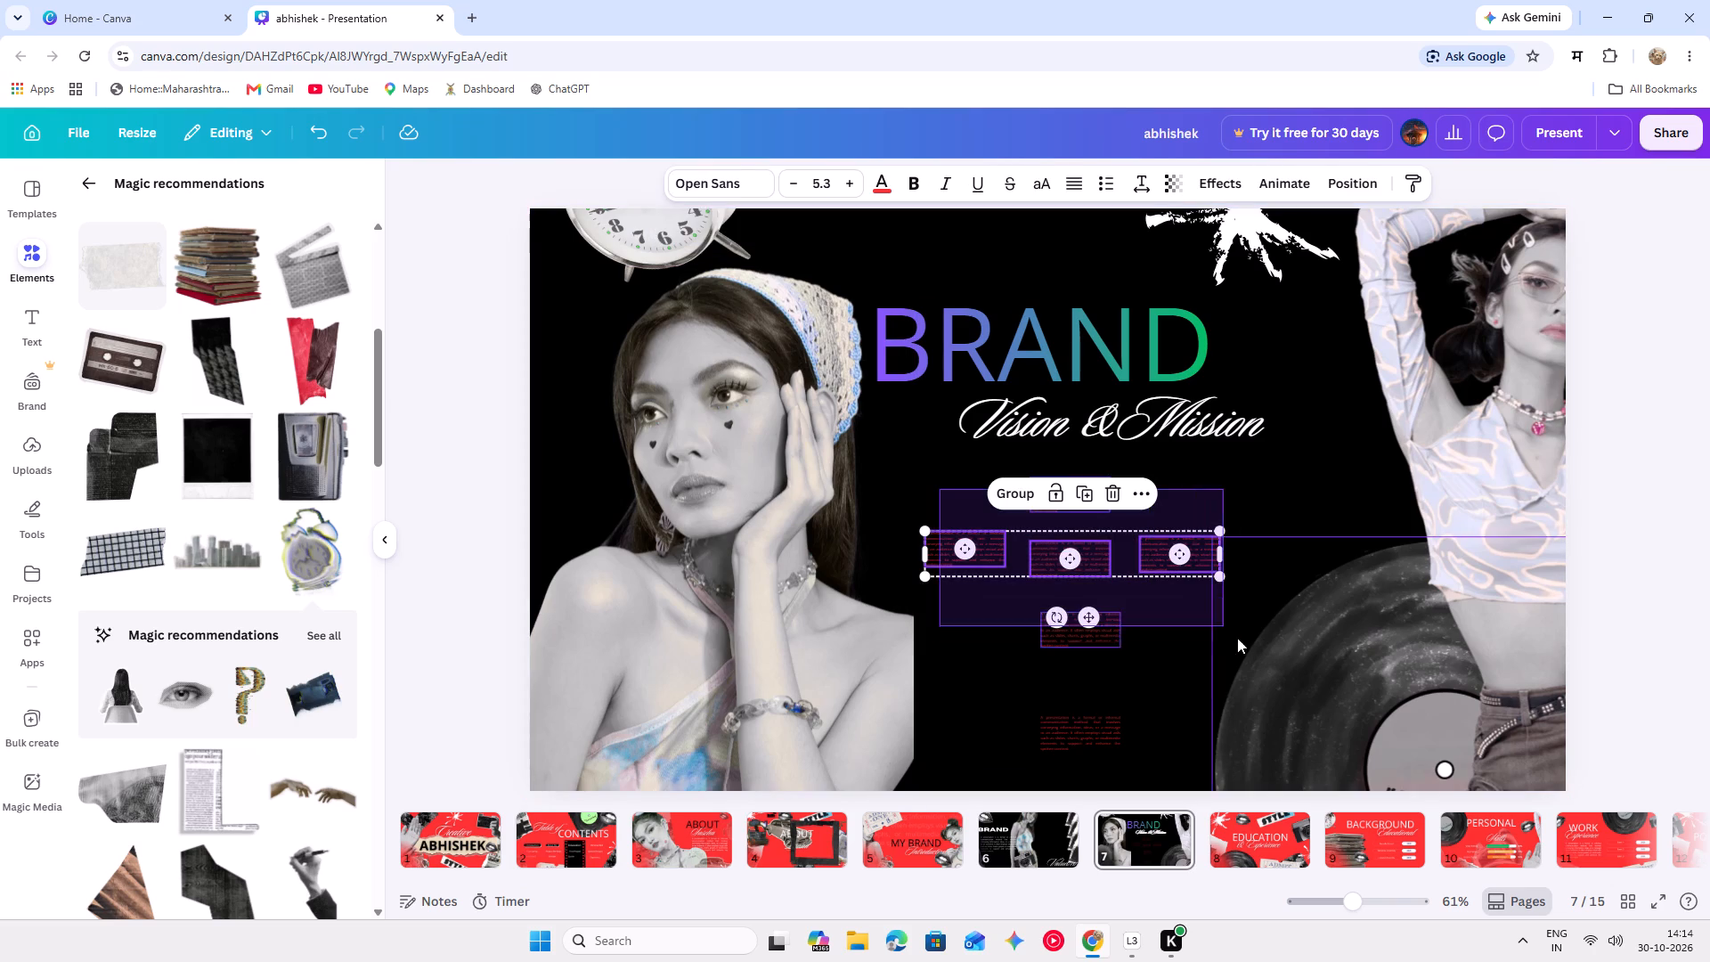
left_click_drag(1237, 638, 1247, 652)
left_click_drag(1114, 632, 1117, 618)
left_click(1106, 674)
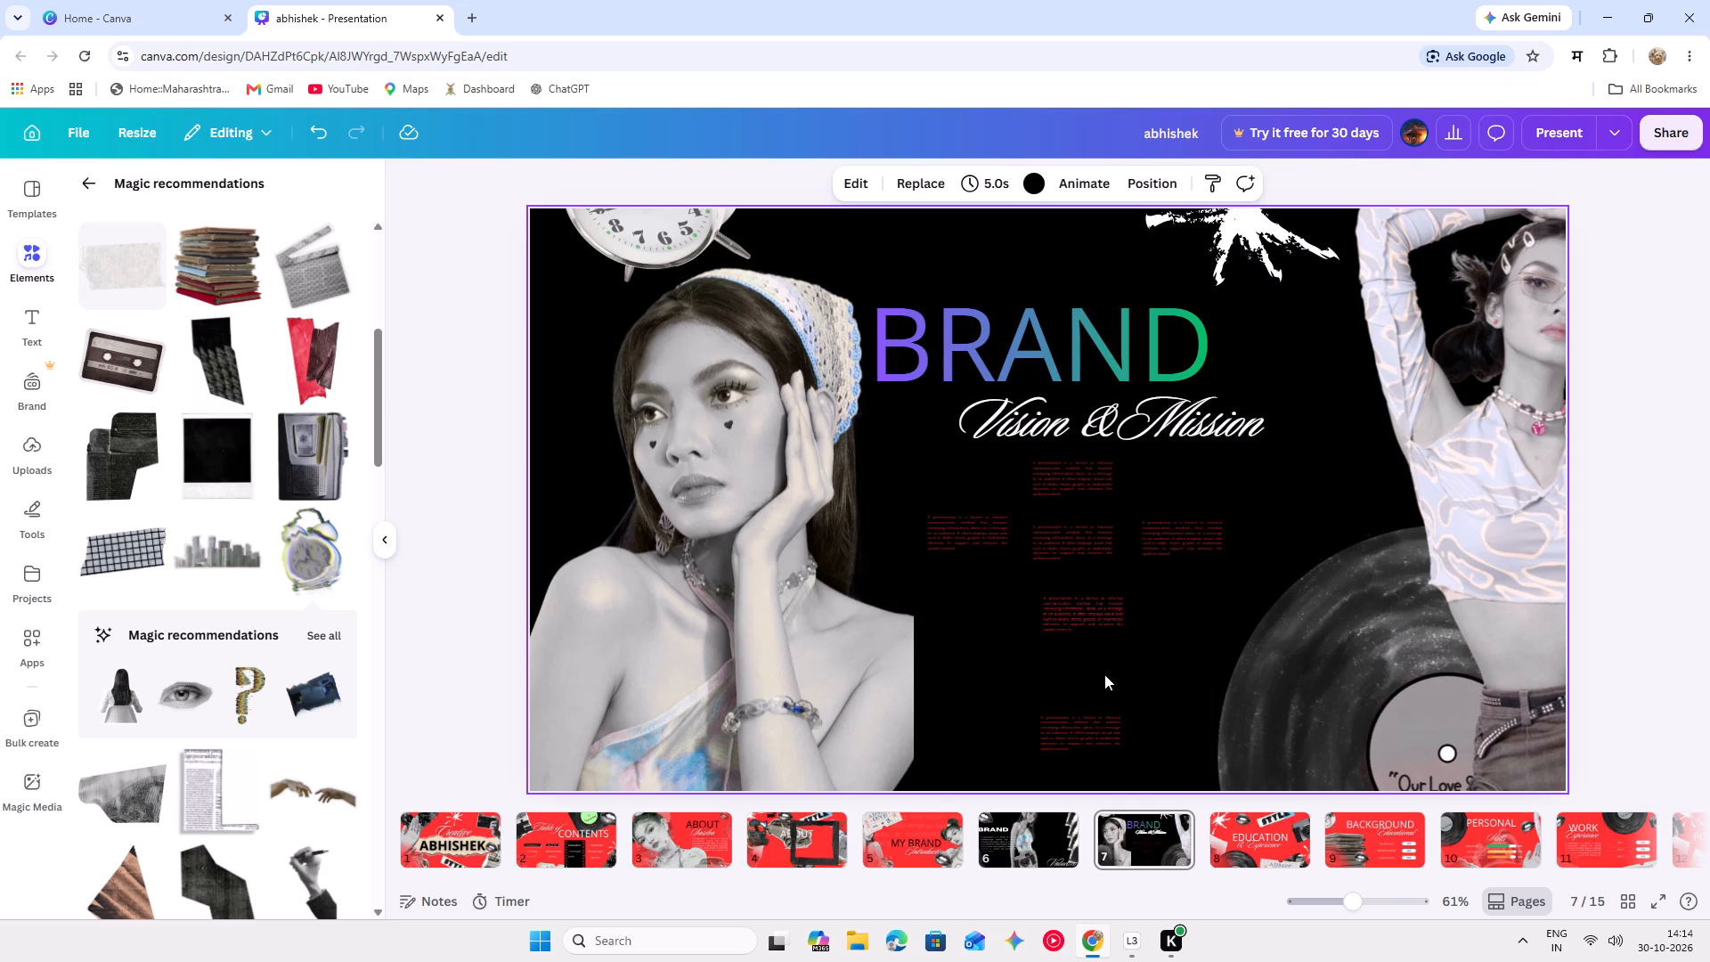
left_click(1104, 674)
left_click(1104, 674)
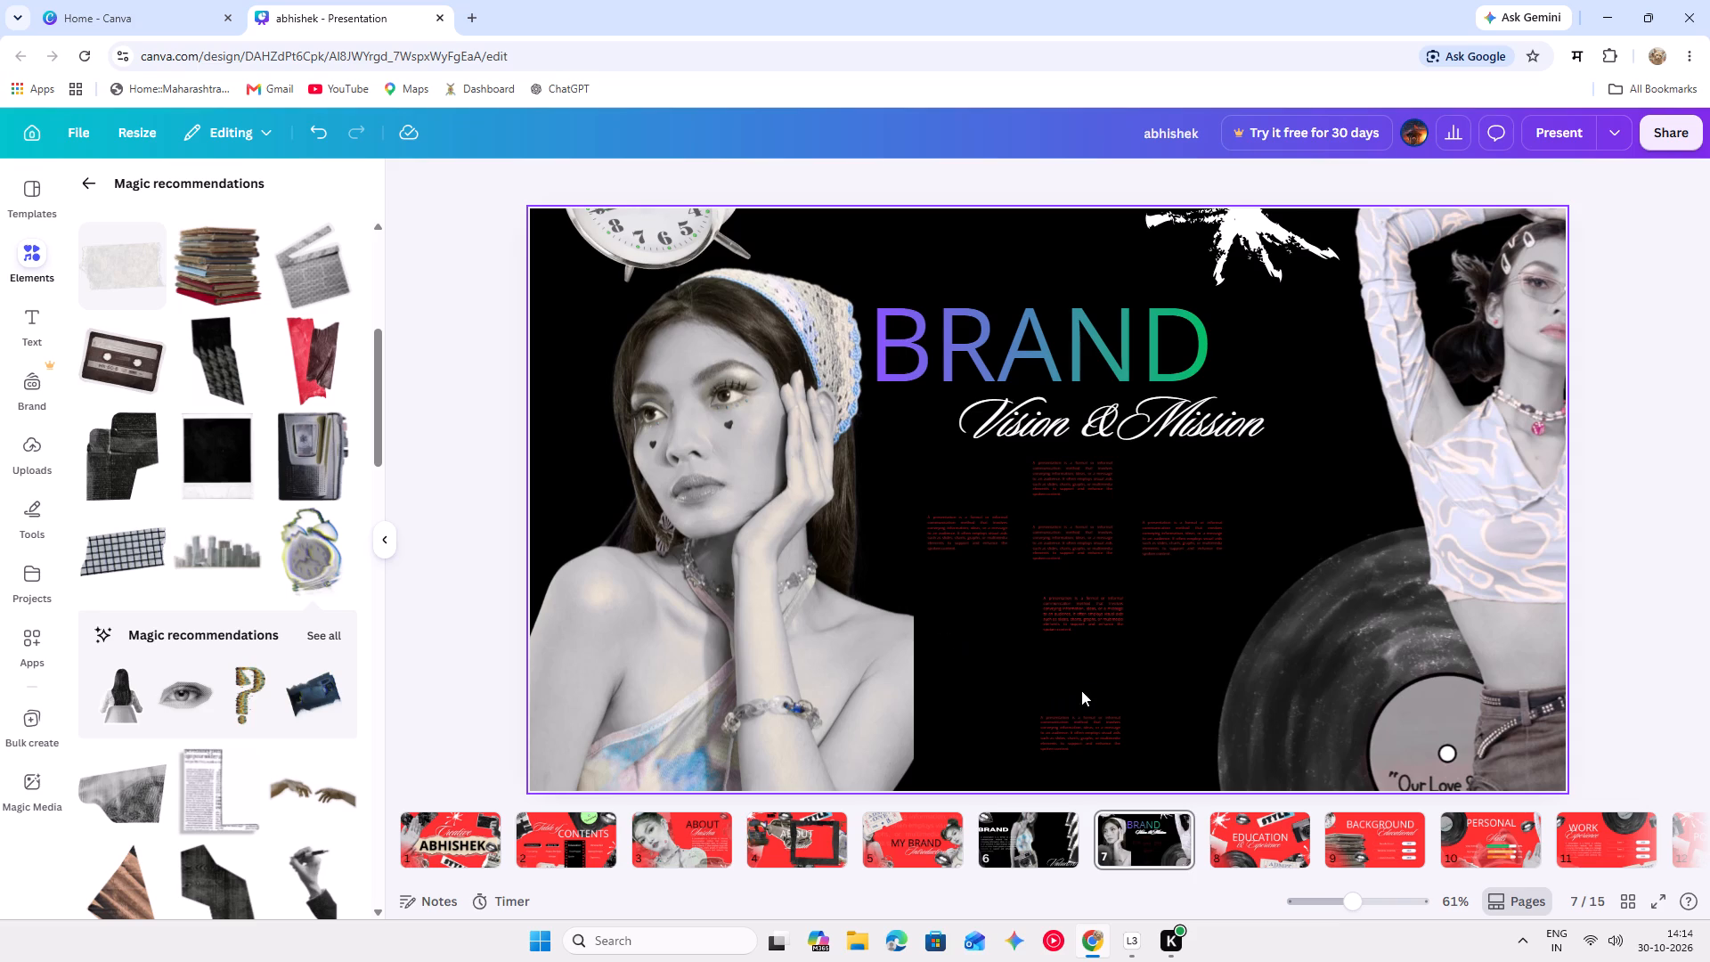
Raise the lowest paragraph block and align it and the block above it with the centre column.
left_click_drag(1105, 744, 1107, 712)
left_click(1107, 712)
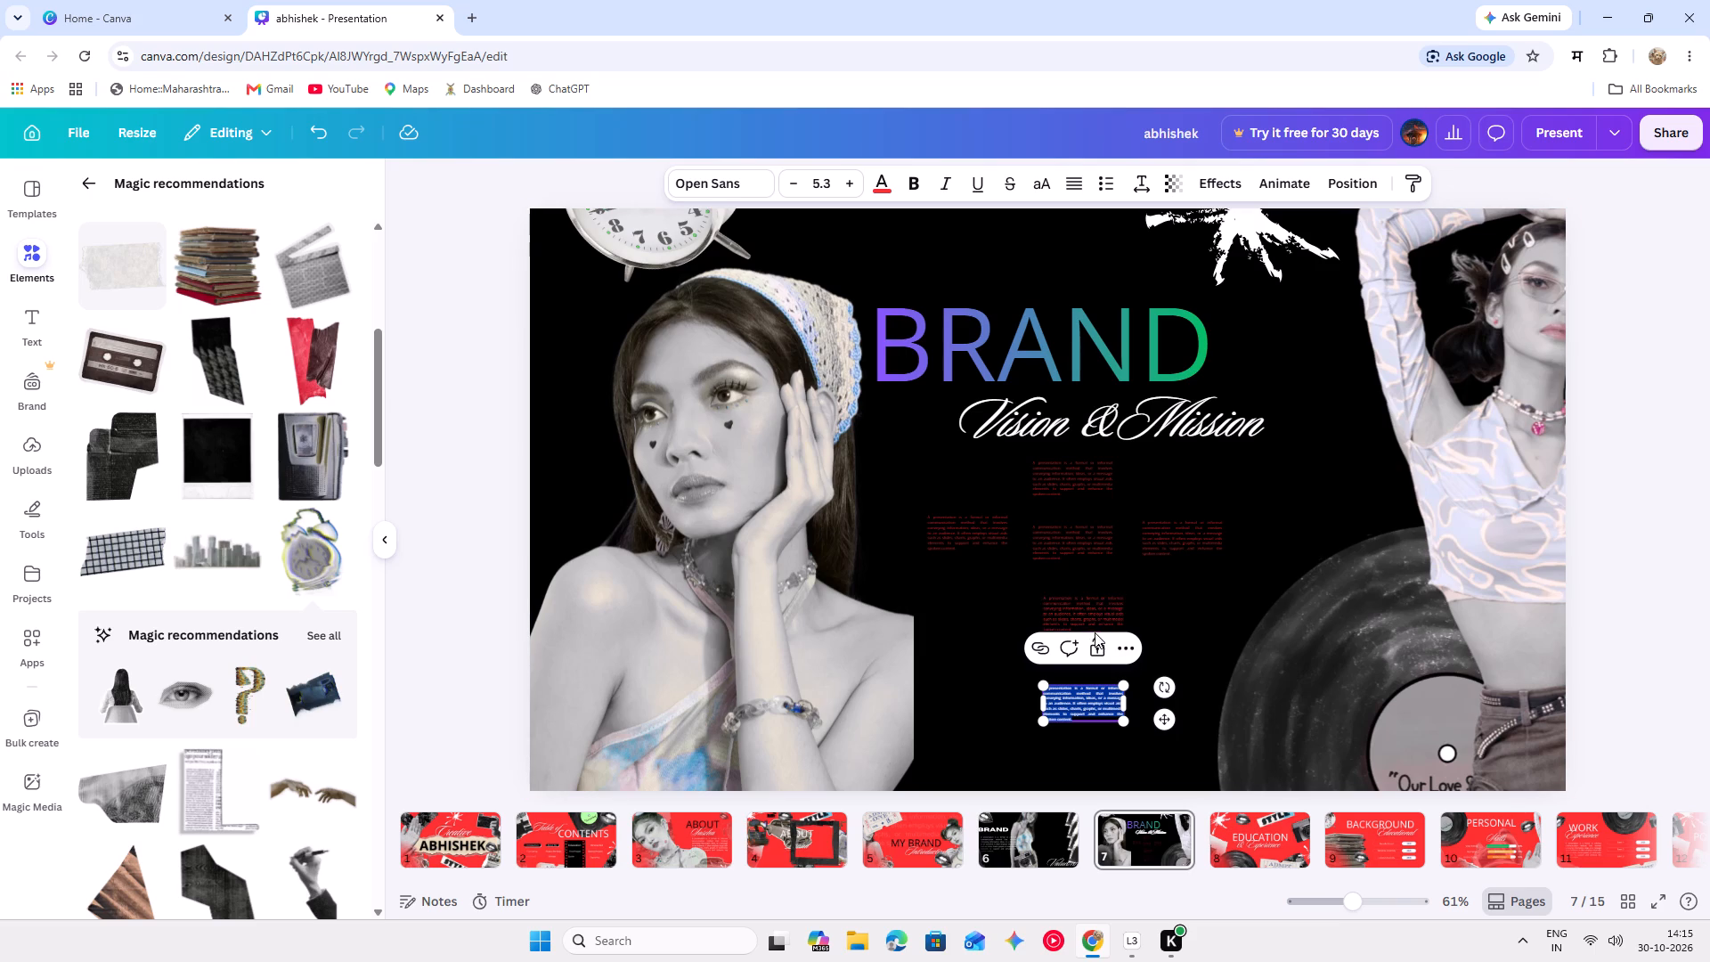
left_click_drag(1088, 615, 1080, 610)
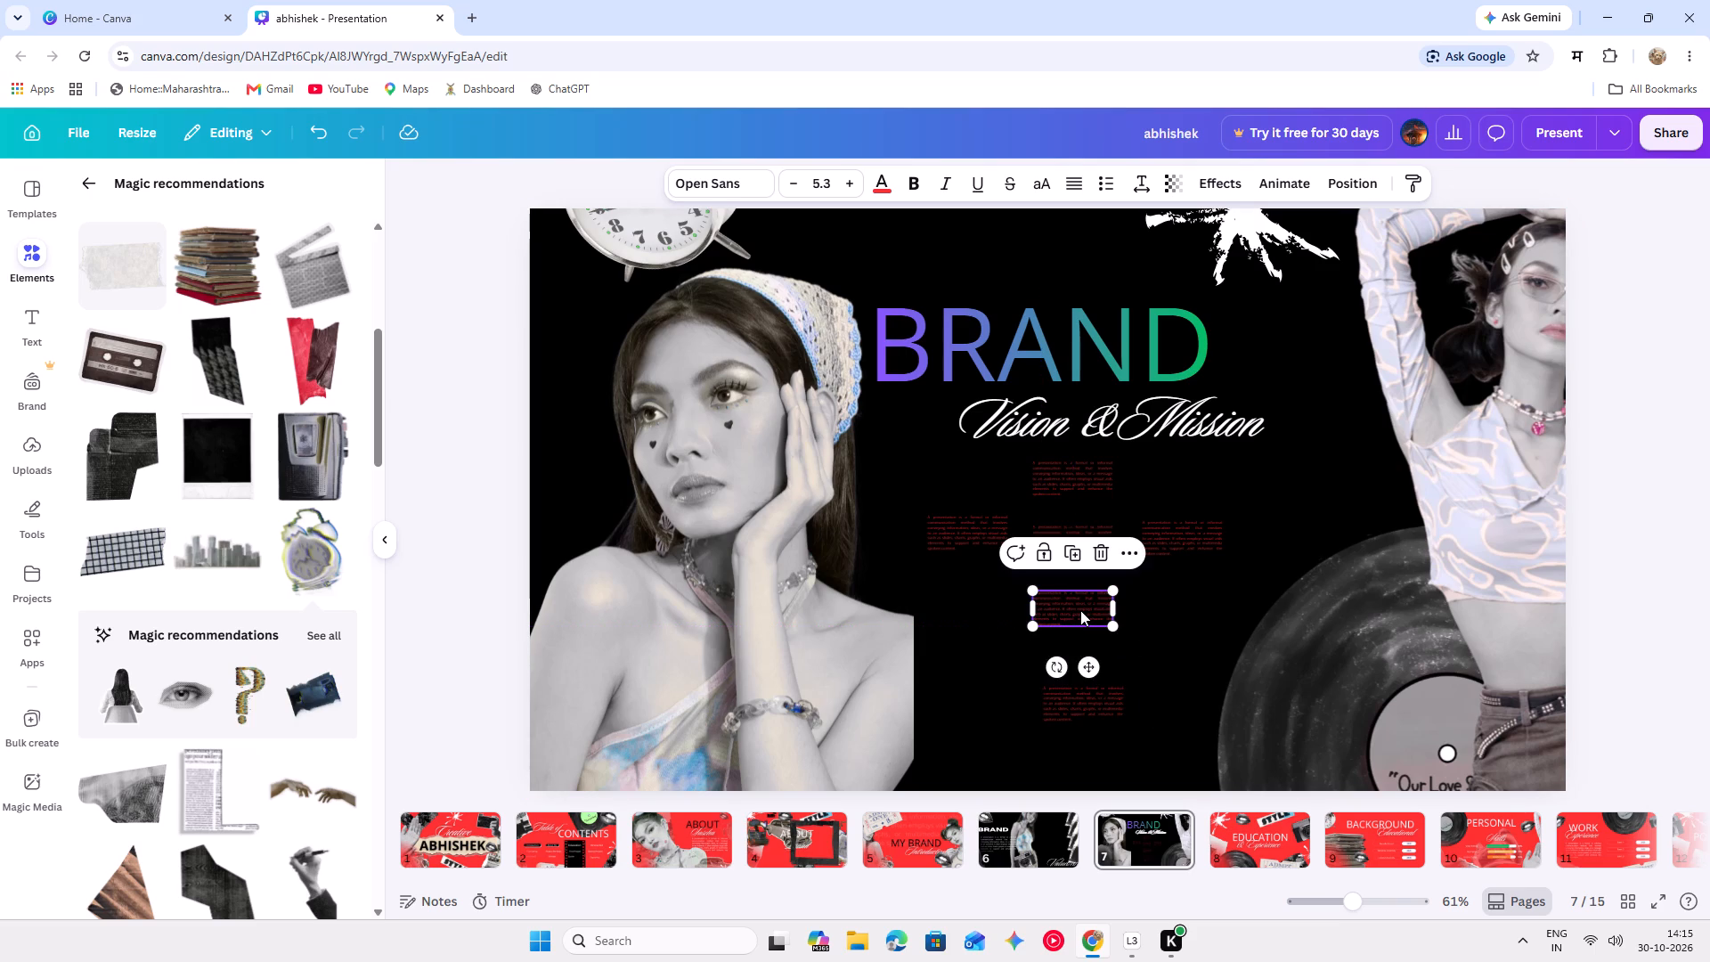
left_click_drag(1099, 700, 1090, 699)
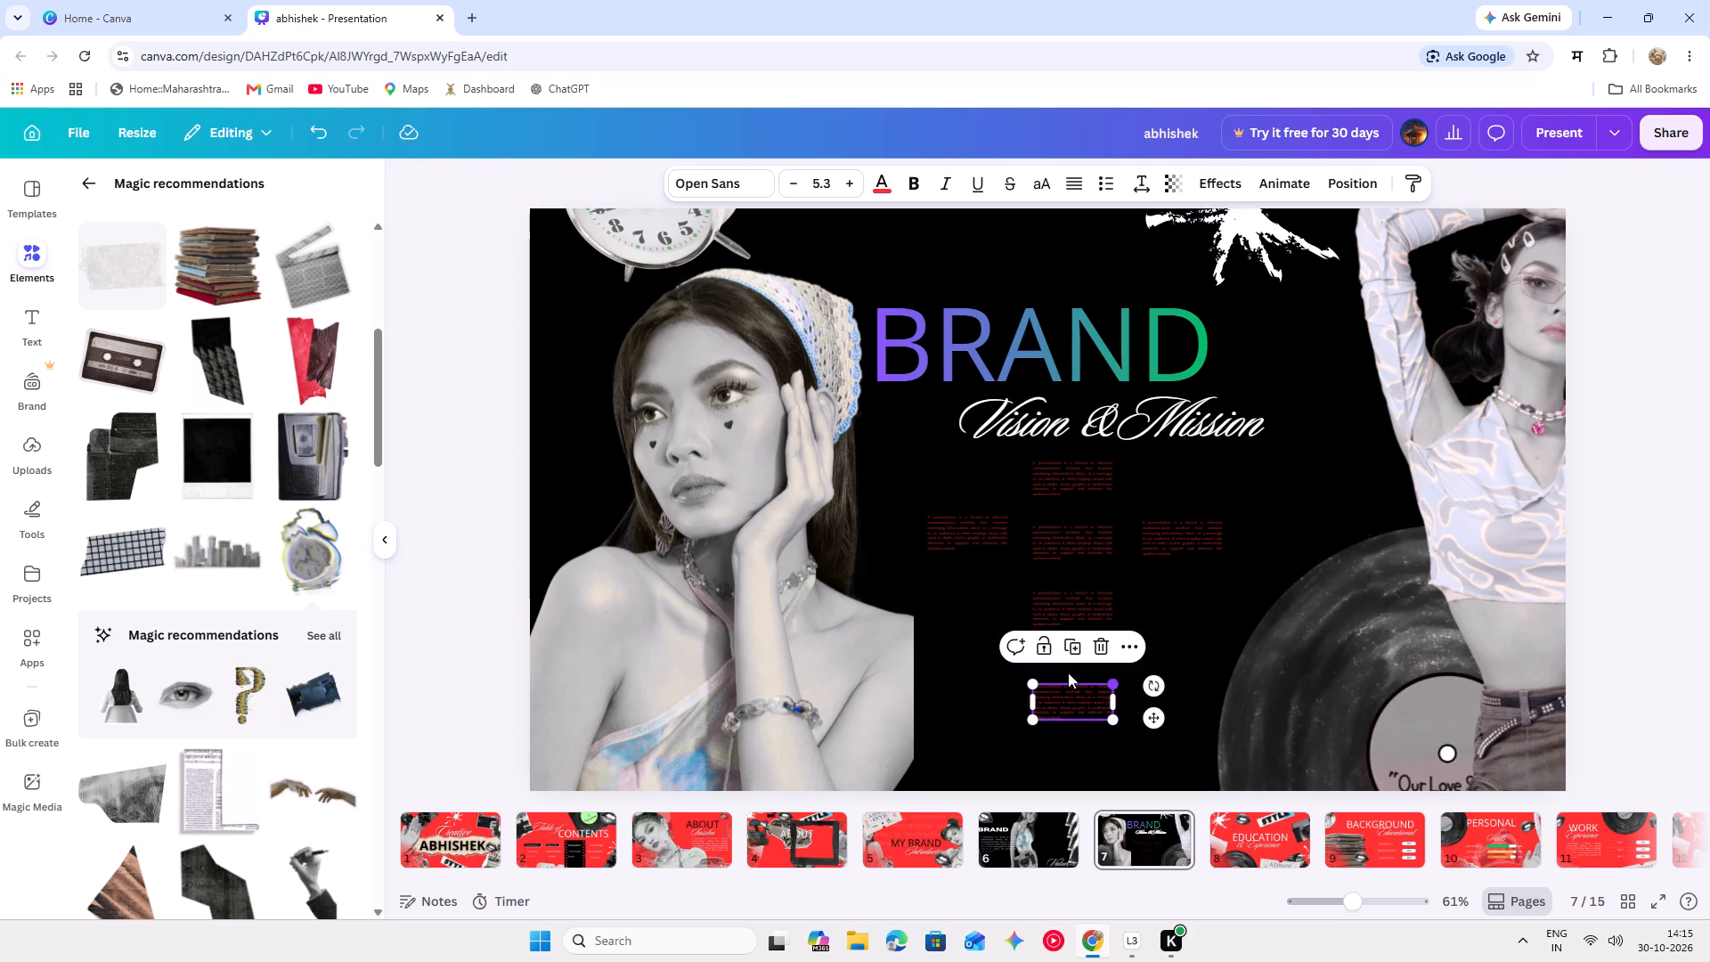
Spread the two outer paragraph blocks farther from the centre column, setting the left one slightly lower.
left_click_drag(965, 548, 965, 564)
left_click_drag(1204, 540, 1213, 550)
left_click(1213, 550)
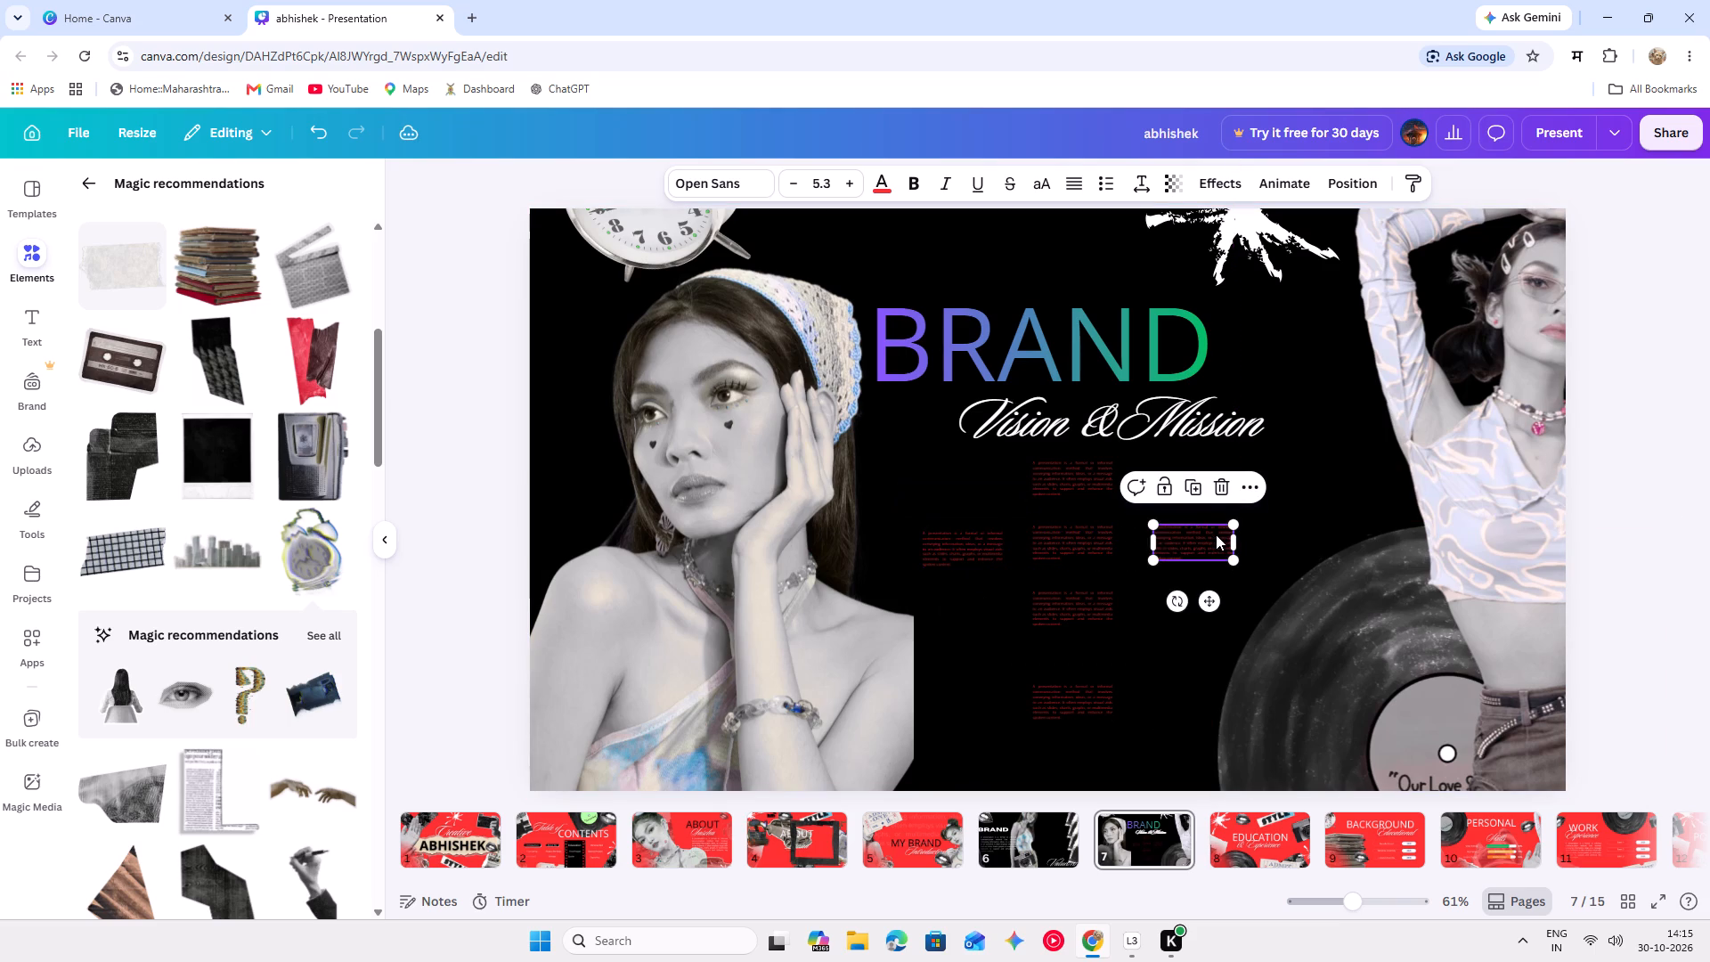
Shift the Vision & Mission script slightly right and down, and move the BRAND heading right to go with it.
left_click_drag(1117, 427, 1143, 432)
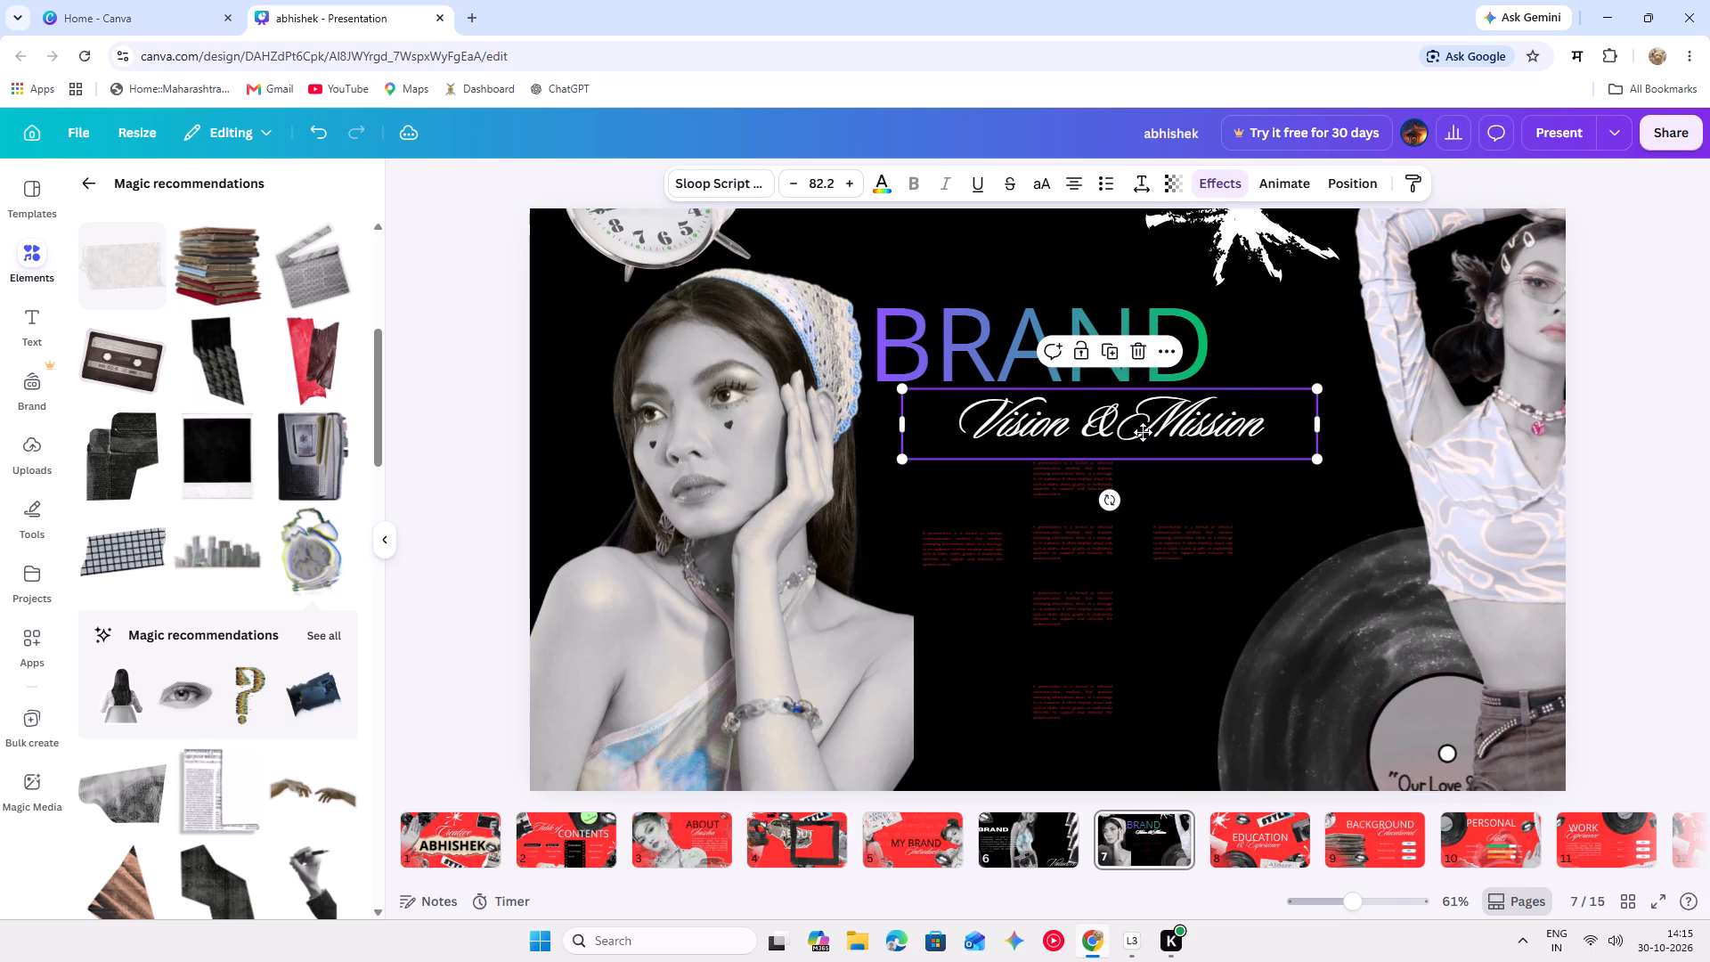
left_click_drag(1143, 432, 1160, 436)
left_click_drag(1064, 386, 1120, 377)
On slide 8, raise the EDUCATION heading and move the & Experience script right so the two no longer overlap.
left_click(1274, 834)
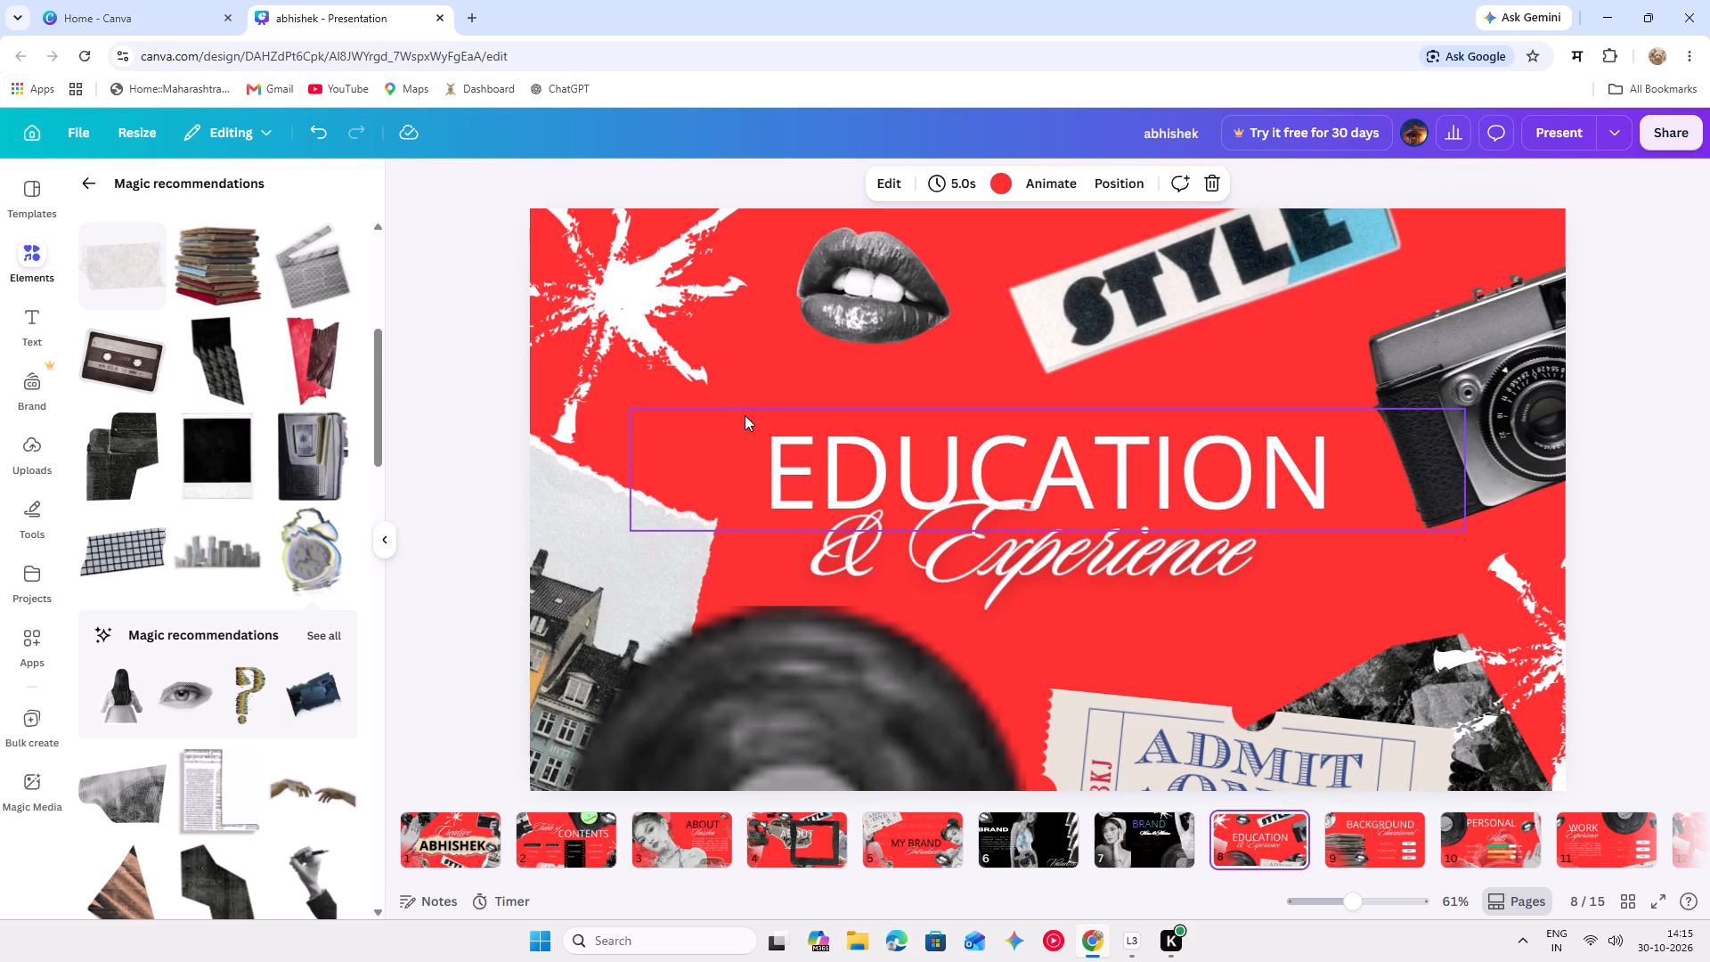
left_click_drag(759, 425, 808, 381)
left_click(986, 448)
left_click_drag(1121, 444, 1072, 444)
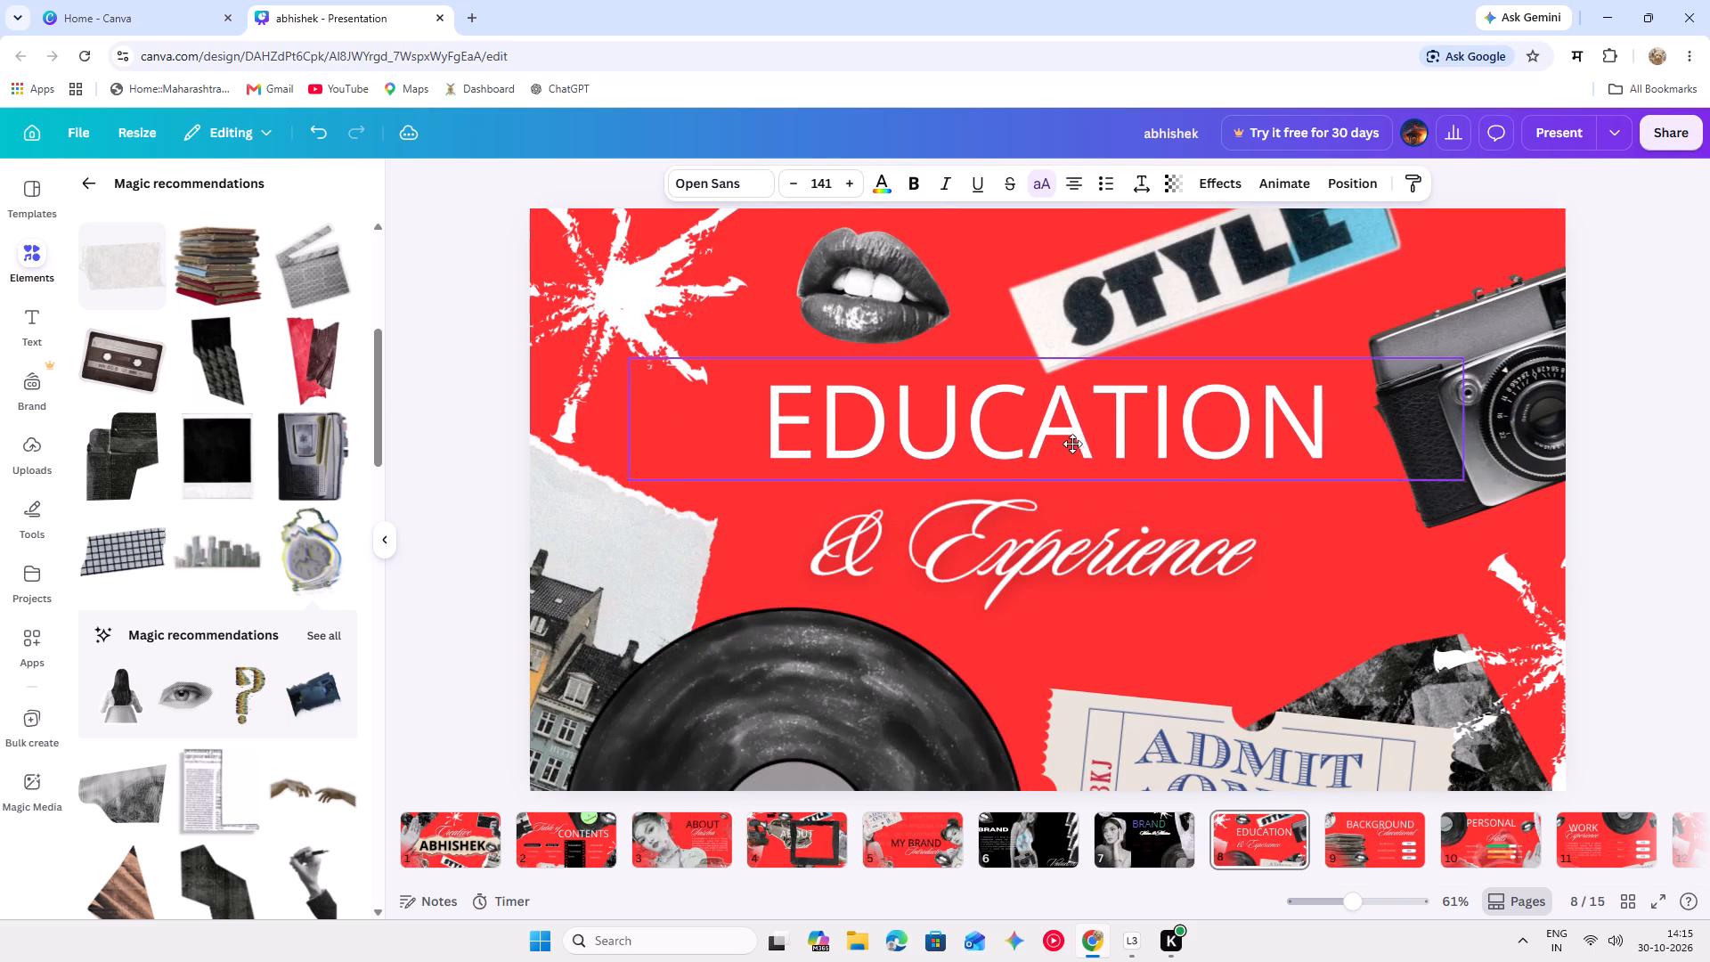
left_click_drag(1072, 444, 1070, 463)
left_click_drag(1117, 542, 1177, 555)
left_click_drag(1092, 551, 1095, 564)
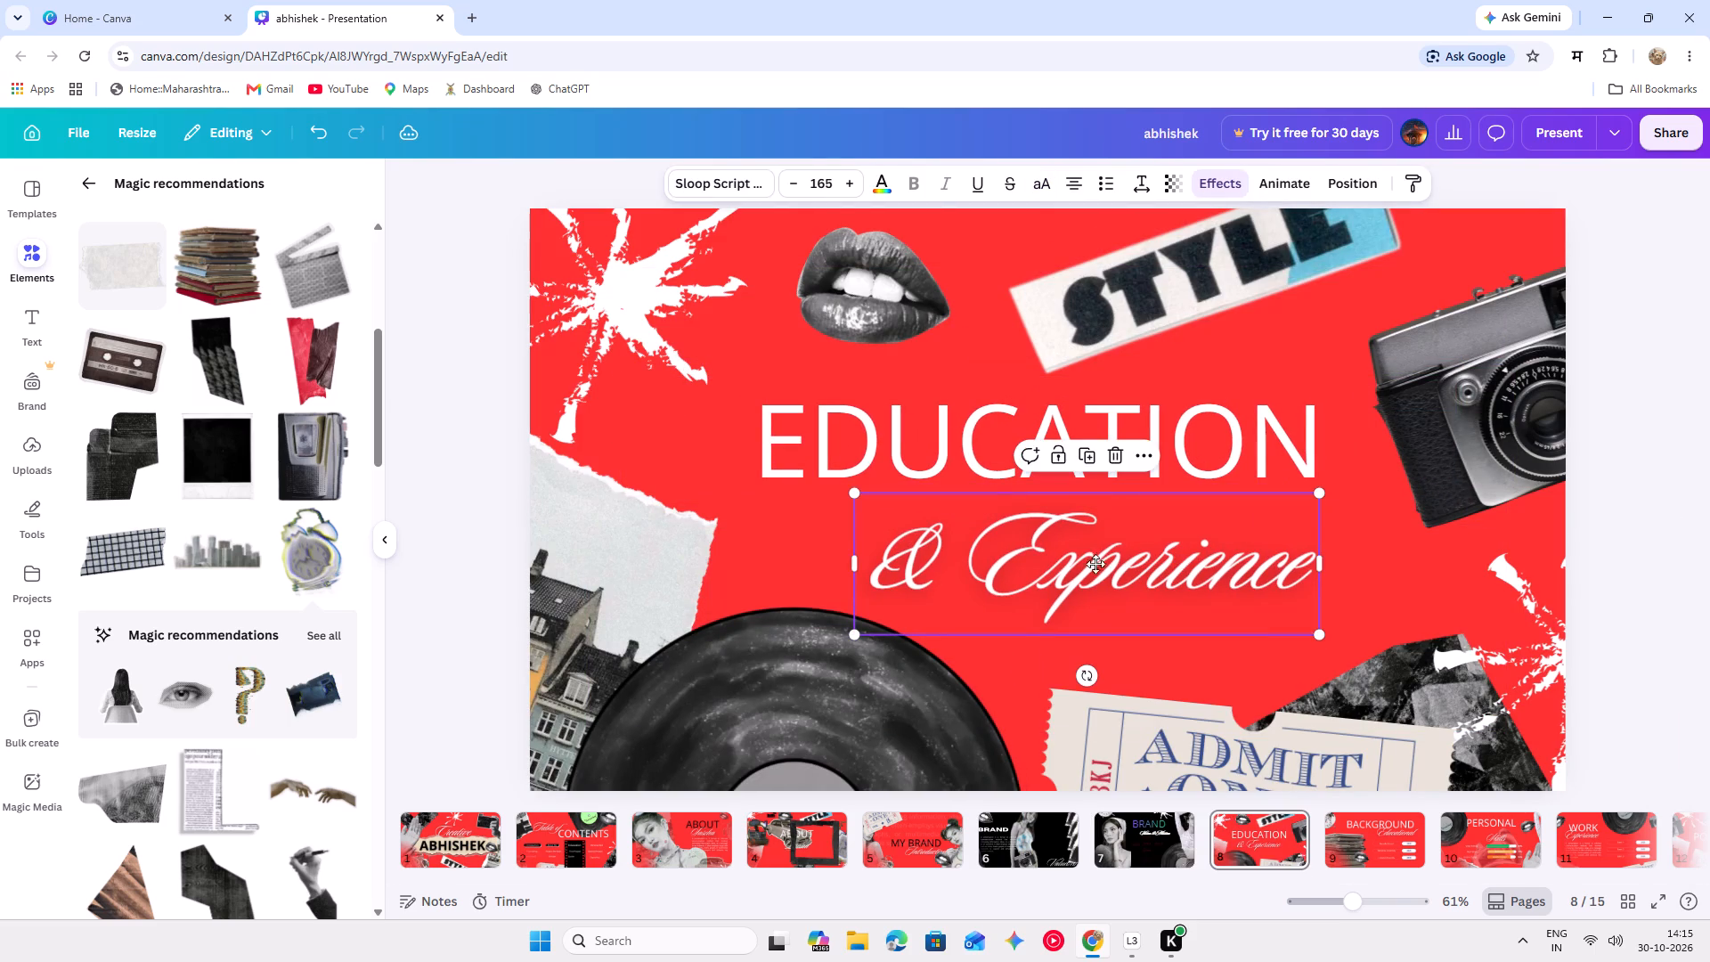
left_click_drag(1095, 564, 1069, 546)
Move the camera photo up into the slide's top-right corner.
left_click_drag(1413, 461, 1439, 367)
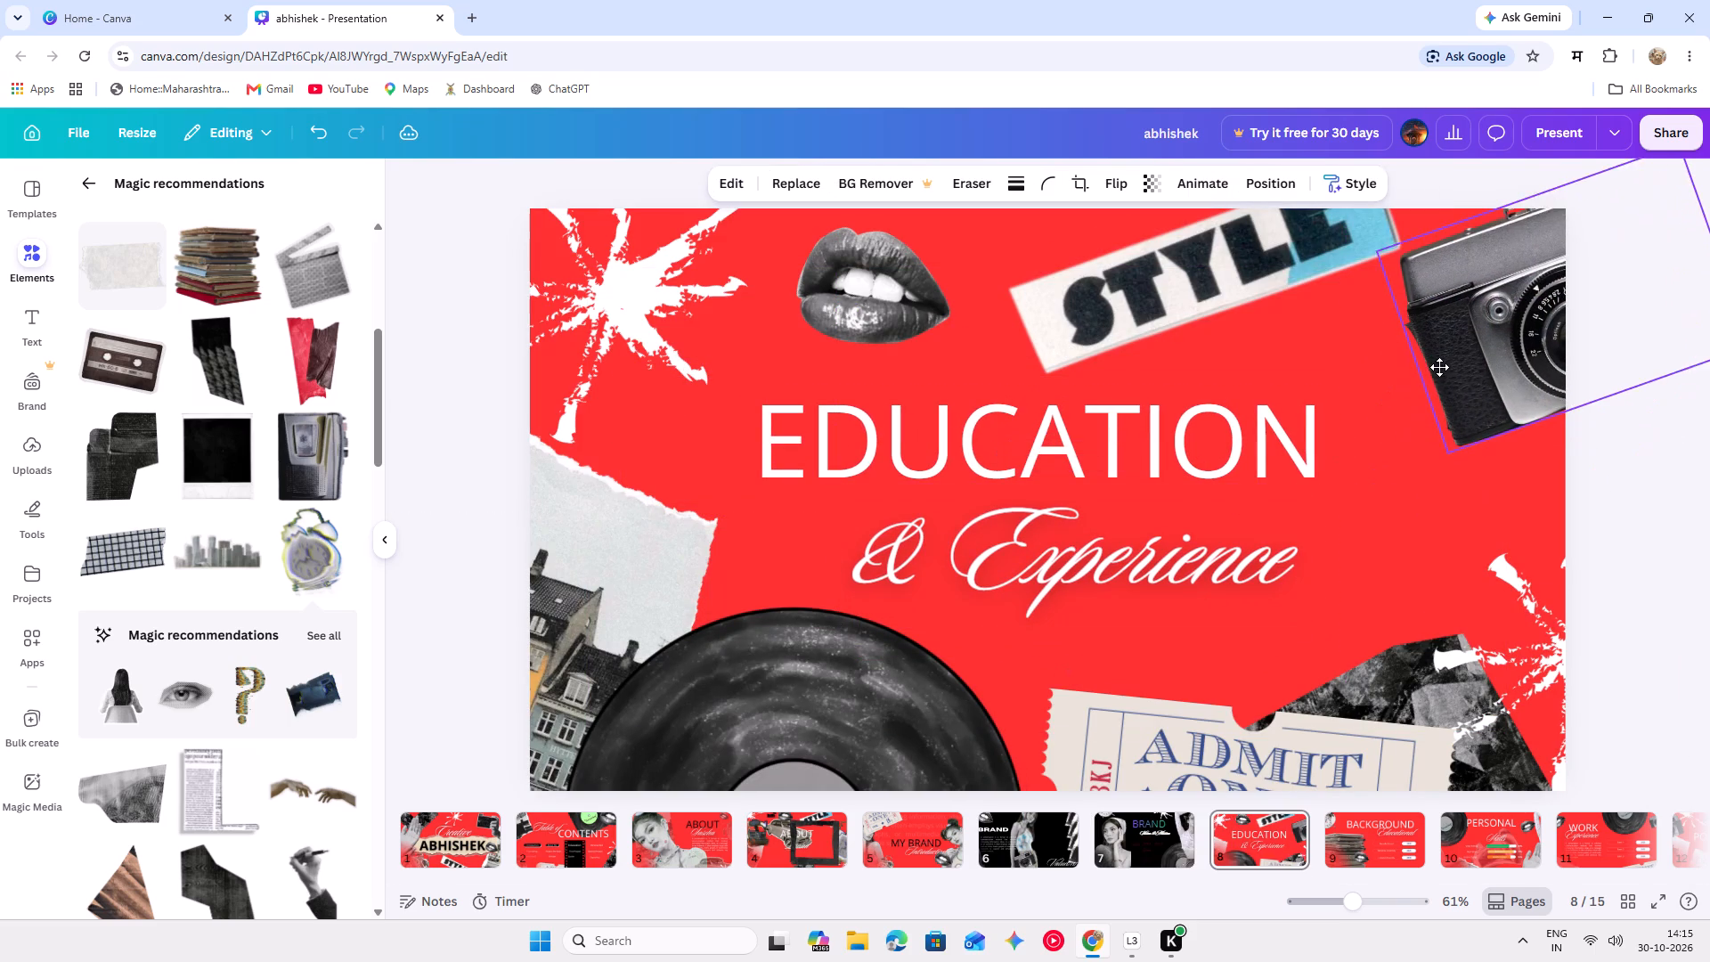
left_click_drag(1439, 367, 1436, 379)
Move the white paint splatter on the slide's right side farther up and right, partly past the slide edge.
left_click_drag(1531, 629, 1549, 584)
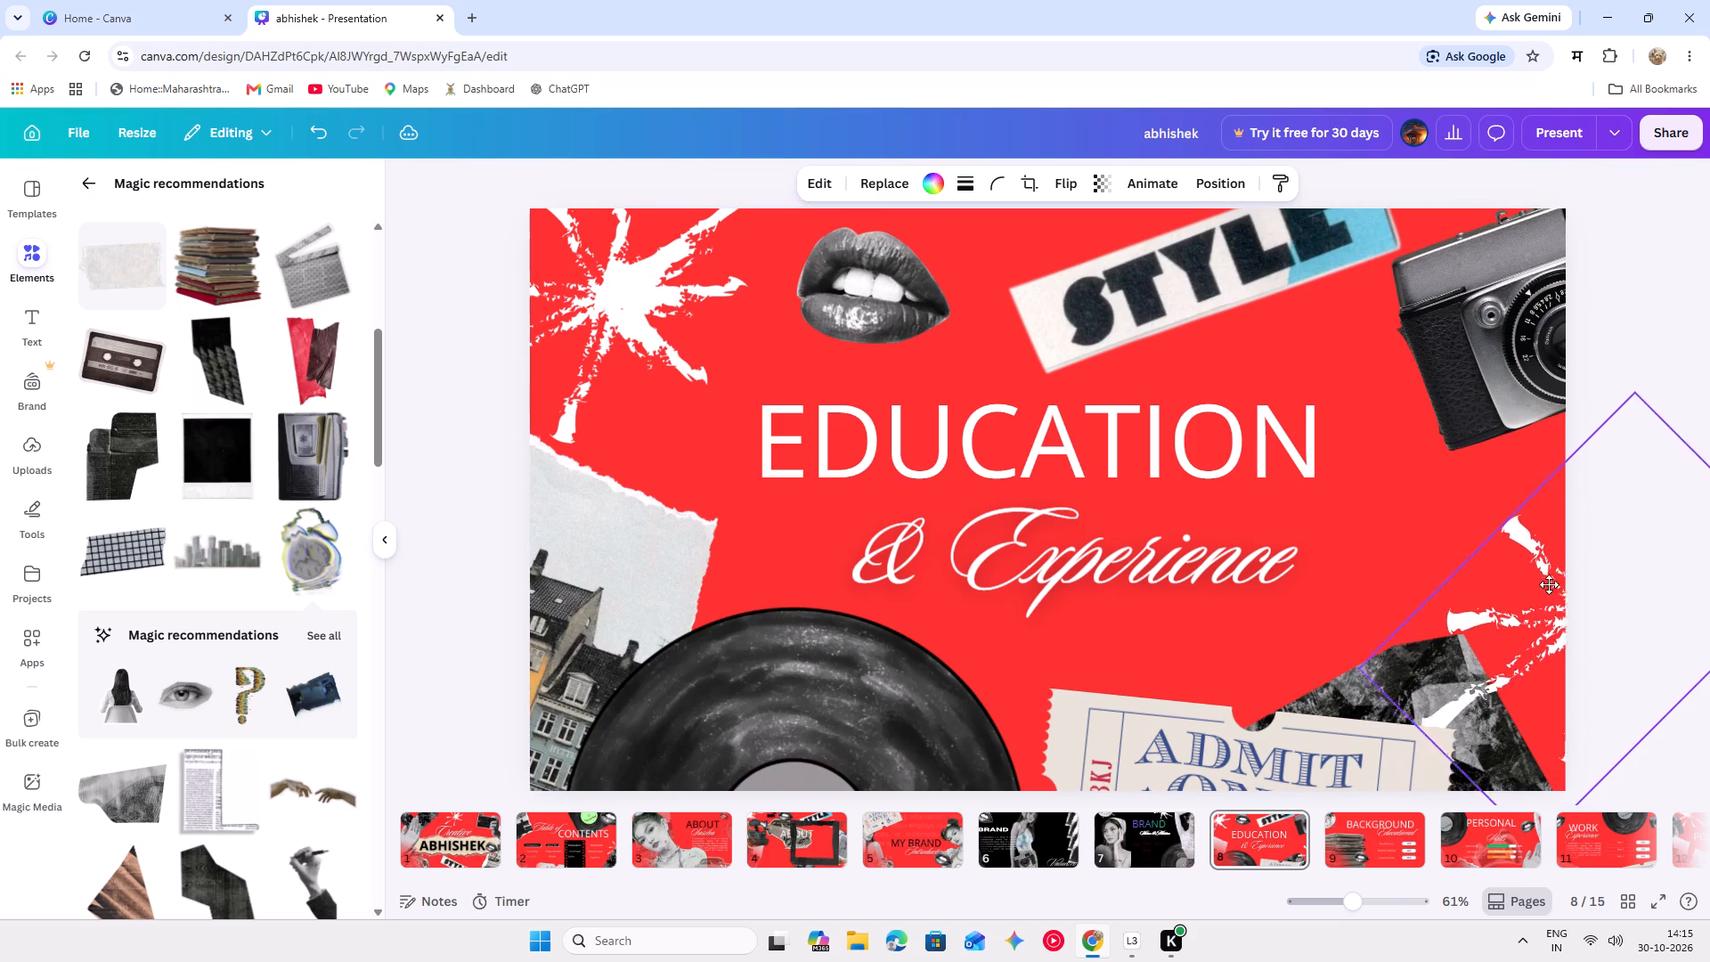
left_click_drag(1549, 584, 1574, 567)
Place the black textured paper in the slide's bottom-right corner and bring the ADMIT ONE ticket up and left beside the vinyl record.
left_click_drag(1424, 689, 1206, 628)
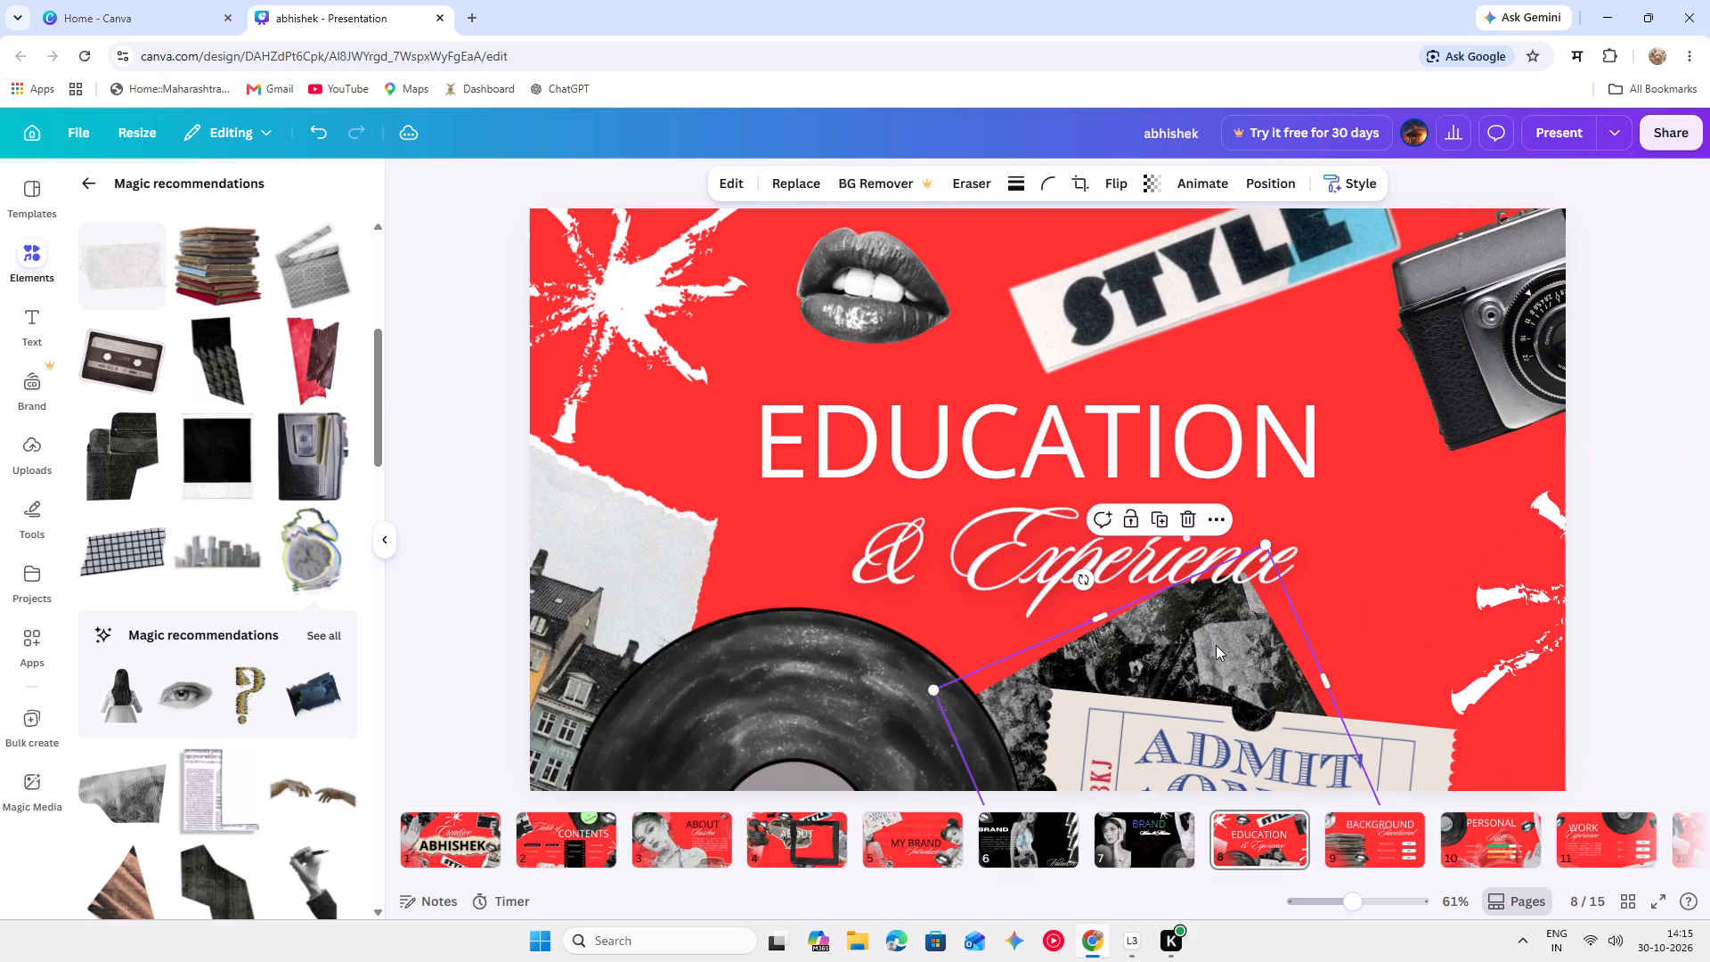
left_click_drag(1219, 648, 1376, 666)
left_click_drag(1156, 728, 1094, 609)
left_click_drag(1160, 659, 1366, 711)
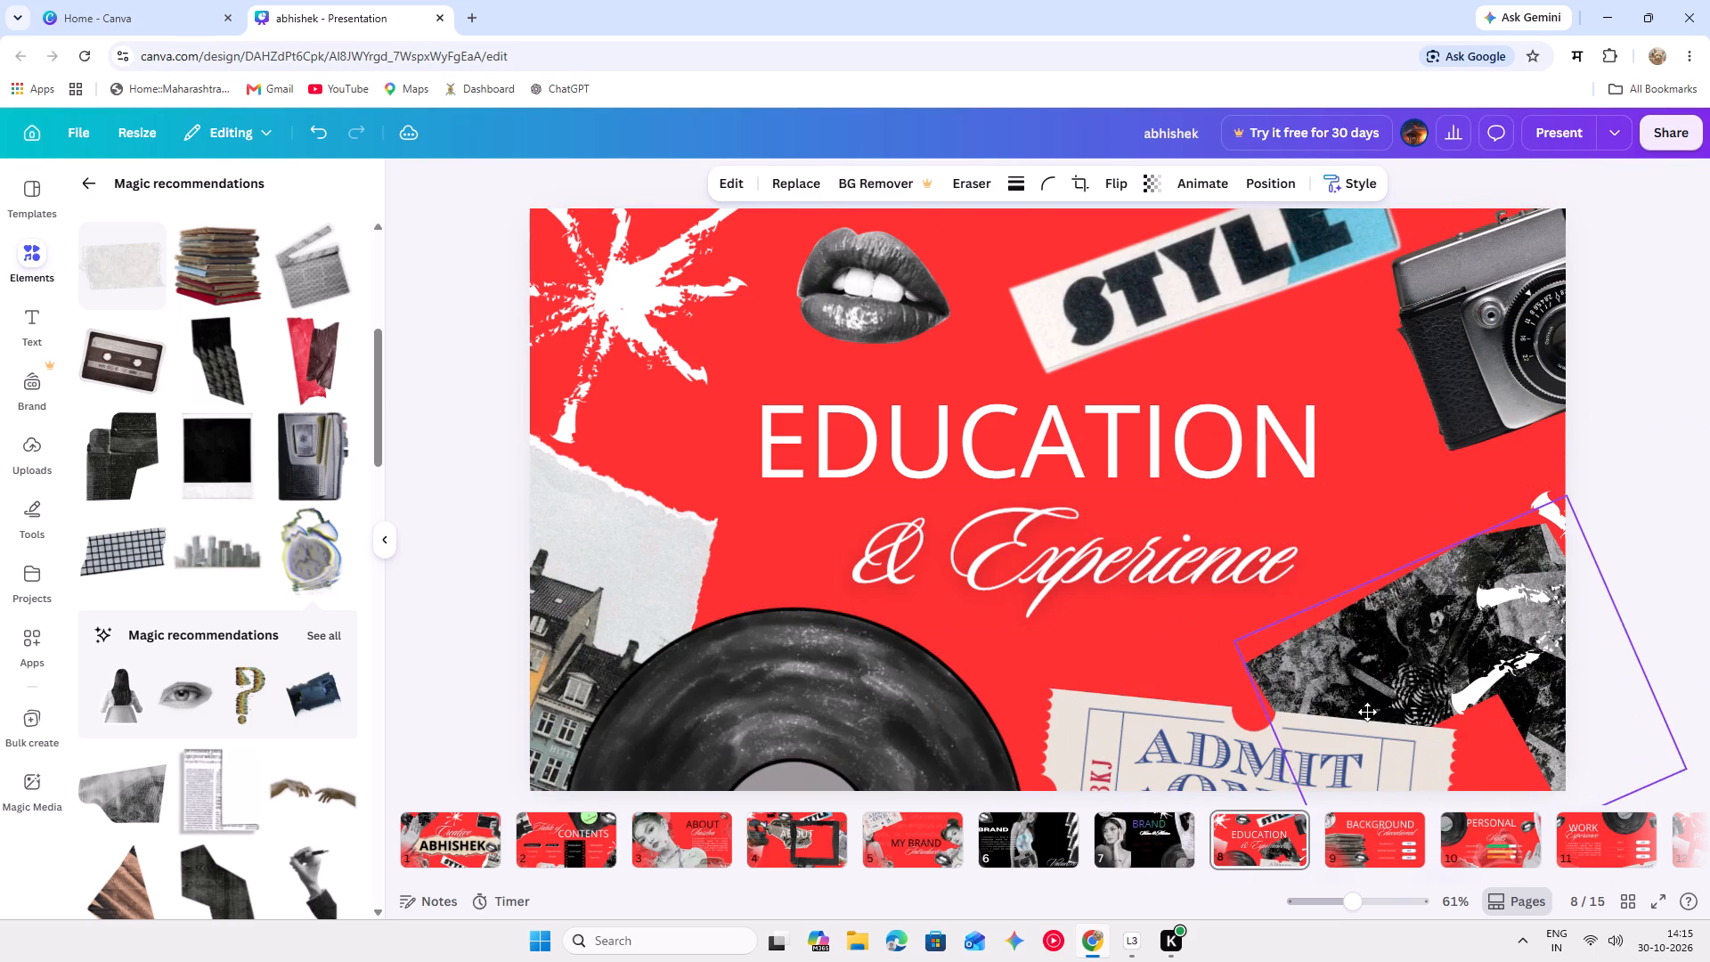
left_click_drag(1179, 736, 1119, 653)
left_click_drag(1437, 673, 1450, 701)
left_click_drag(1160, 679, 1098, 640)
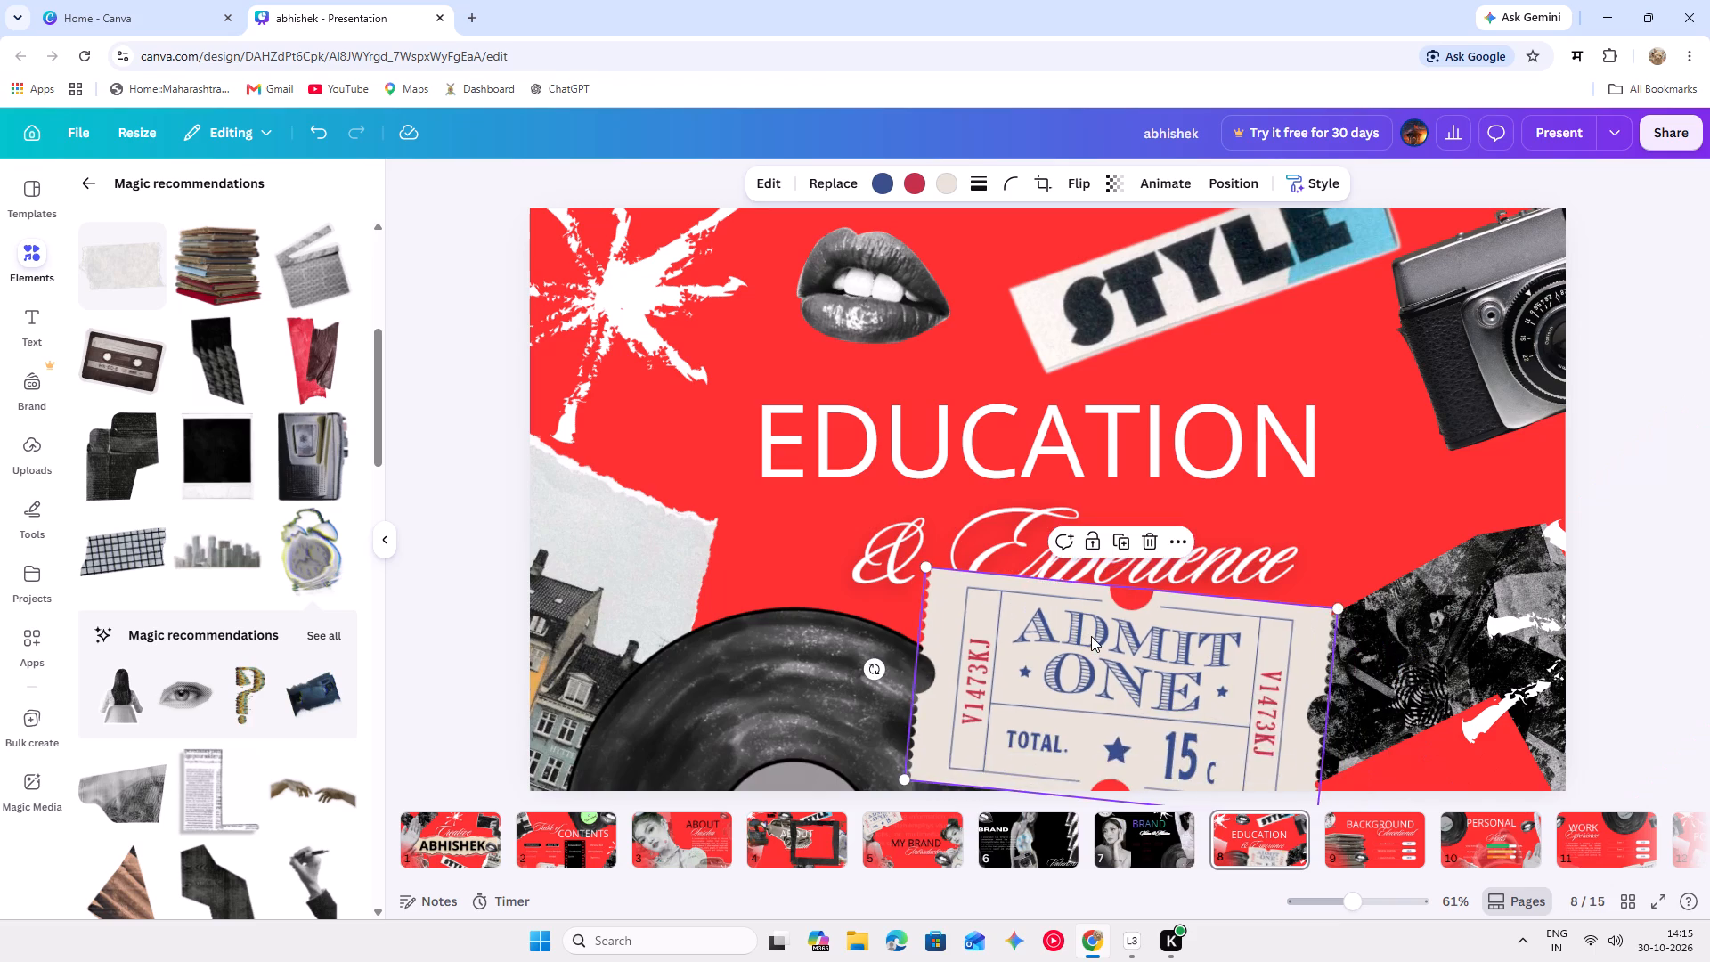
left_click_drag(1091, 636, 1113, 679)
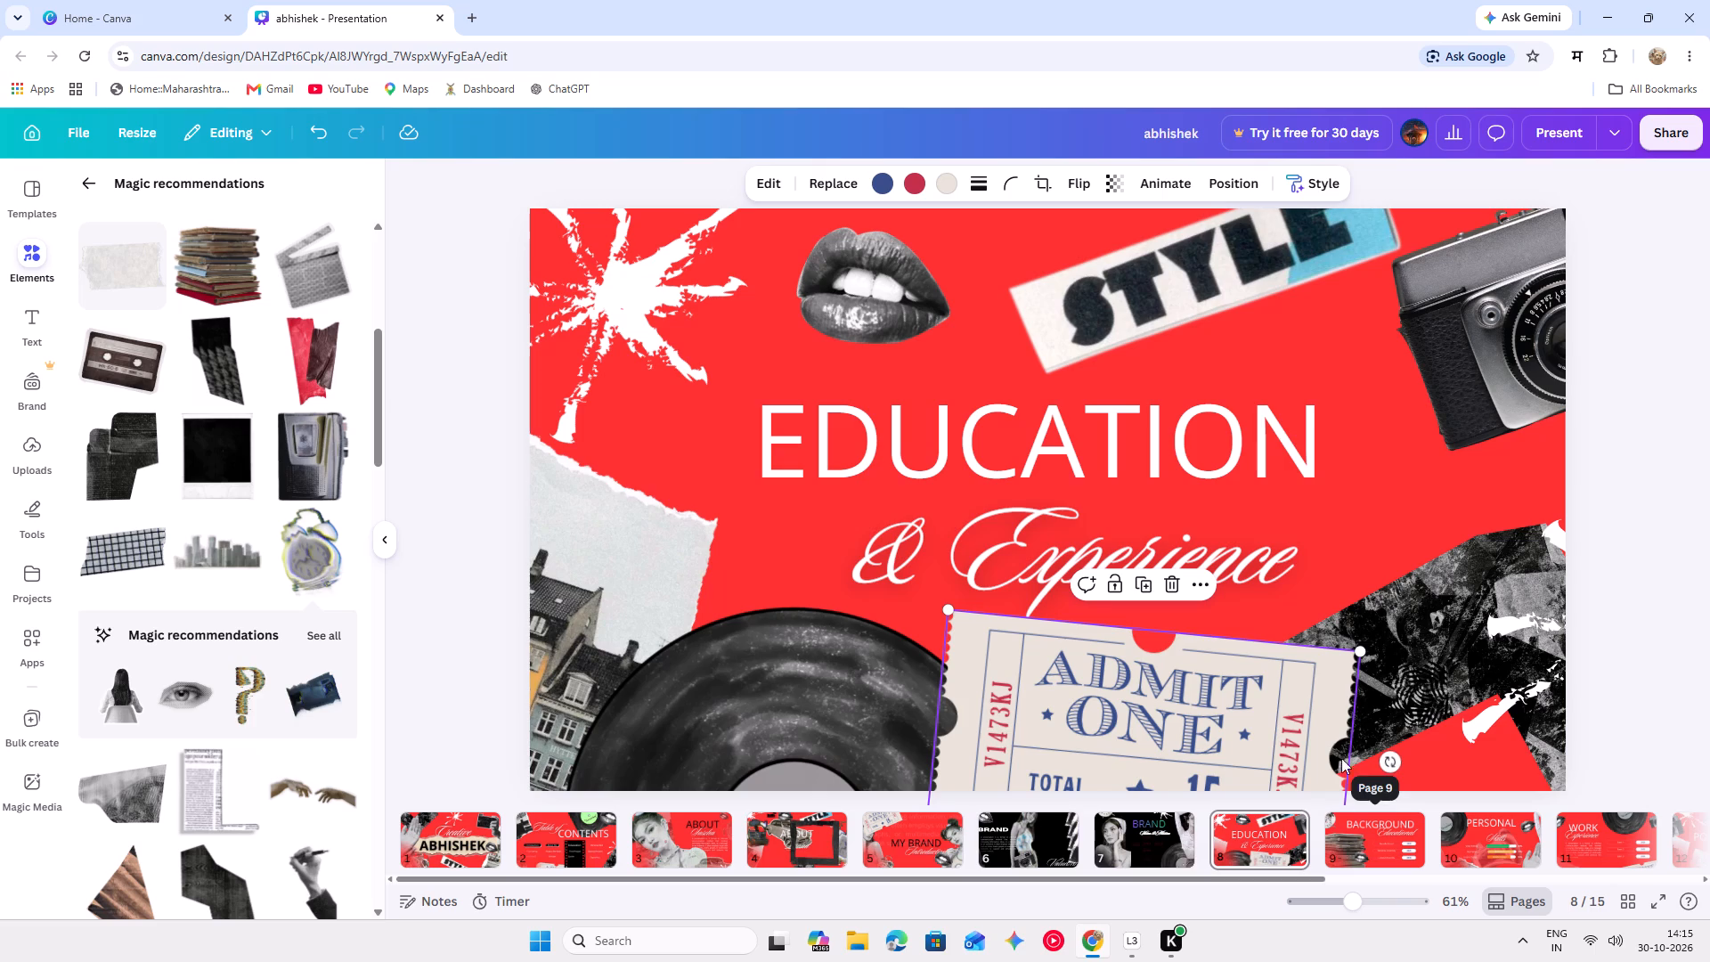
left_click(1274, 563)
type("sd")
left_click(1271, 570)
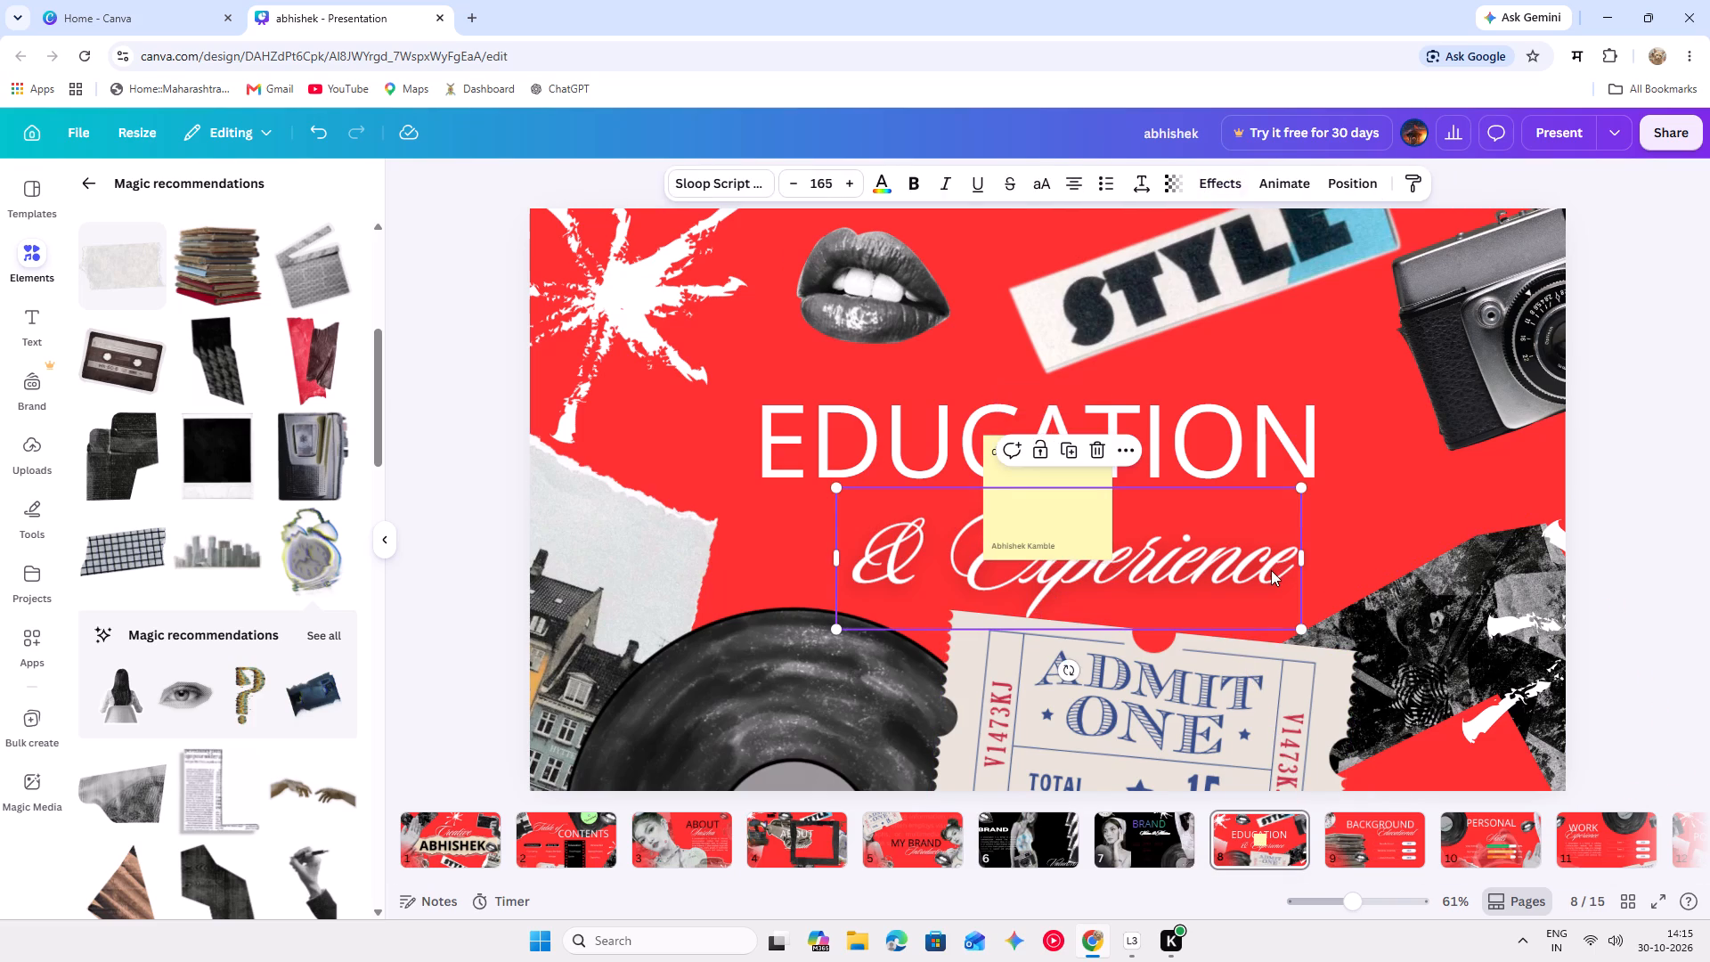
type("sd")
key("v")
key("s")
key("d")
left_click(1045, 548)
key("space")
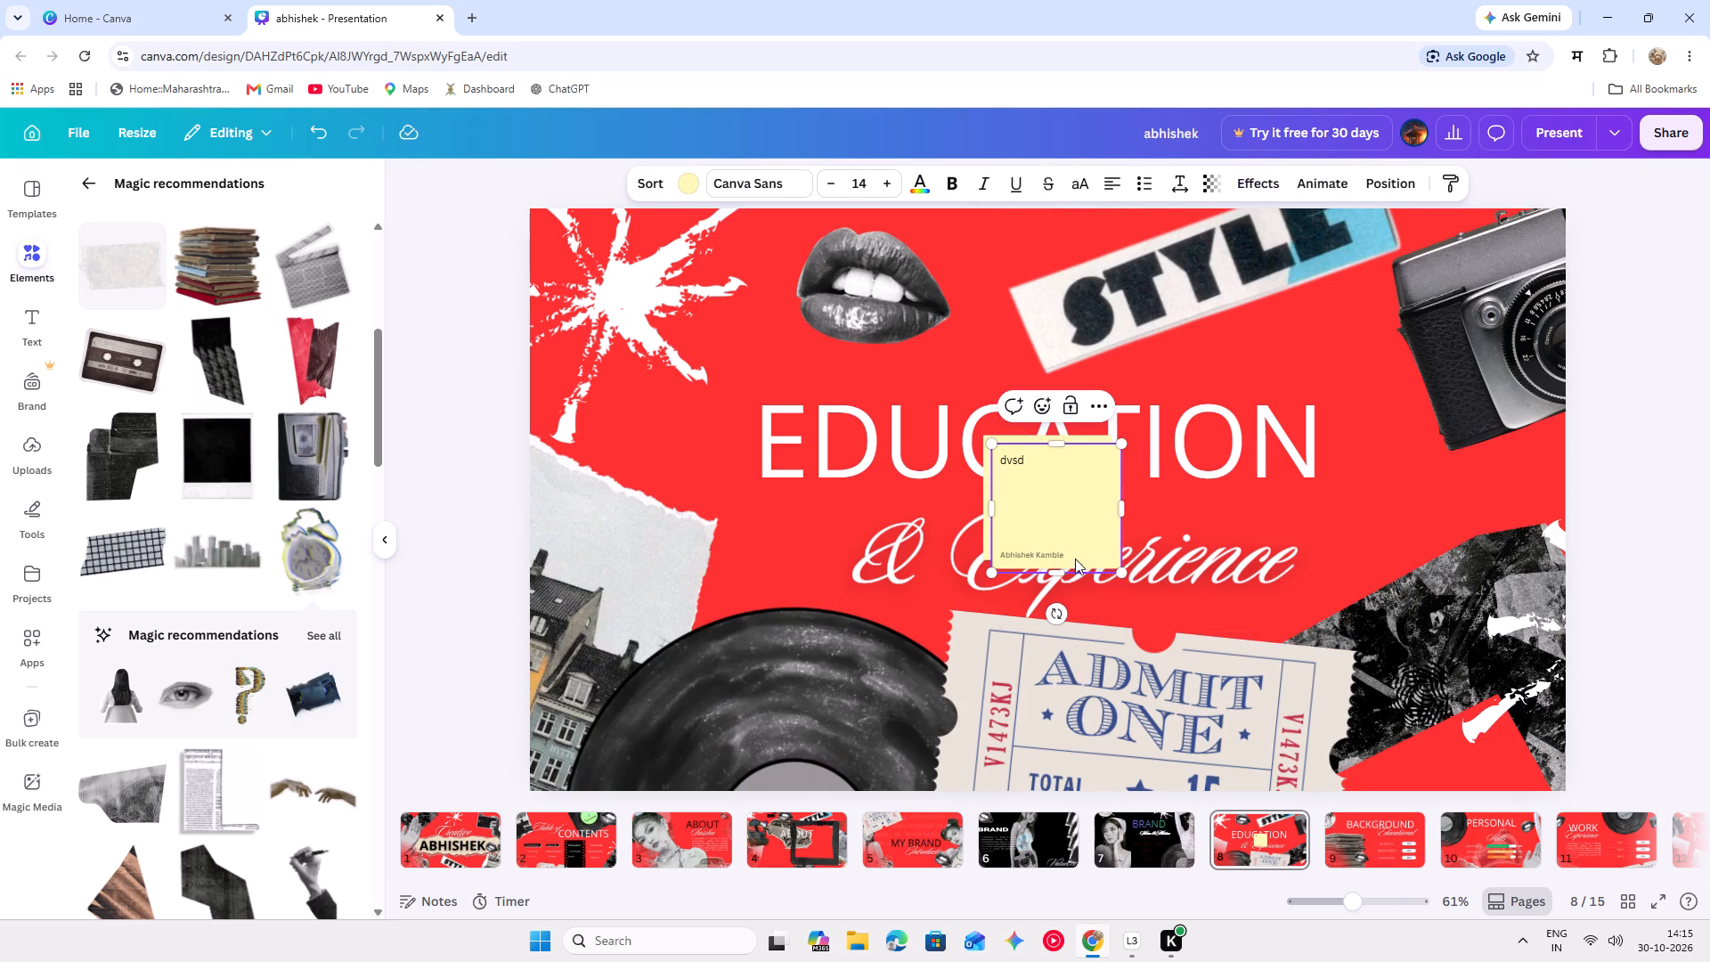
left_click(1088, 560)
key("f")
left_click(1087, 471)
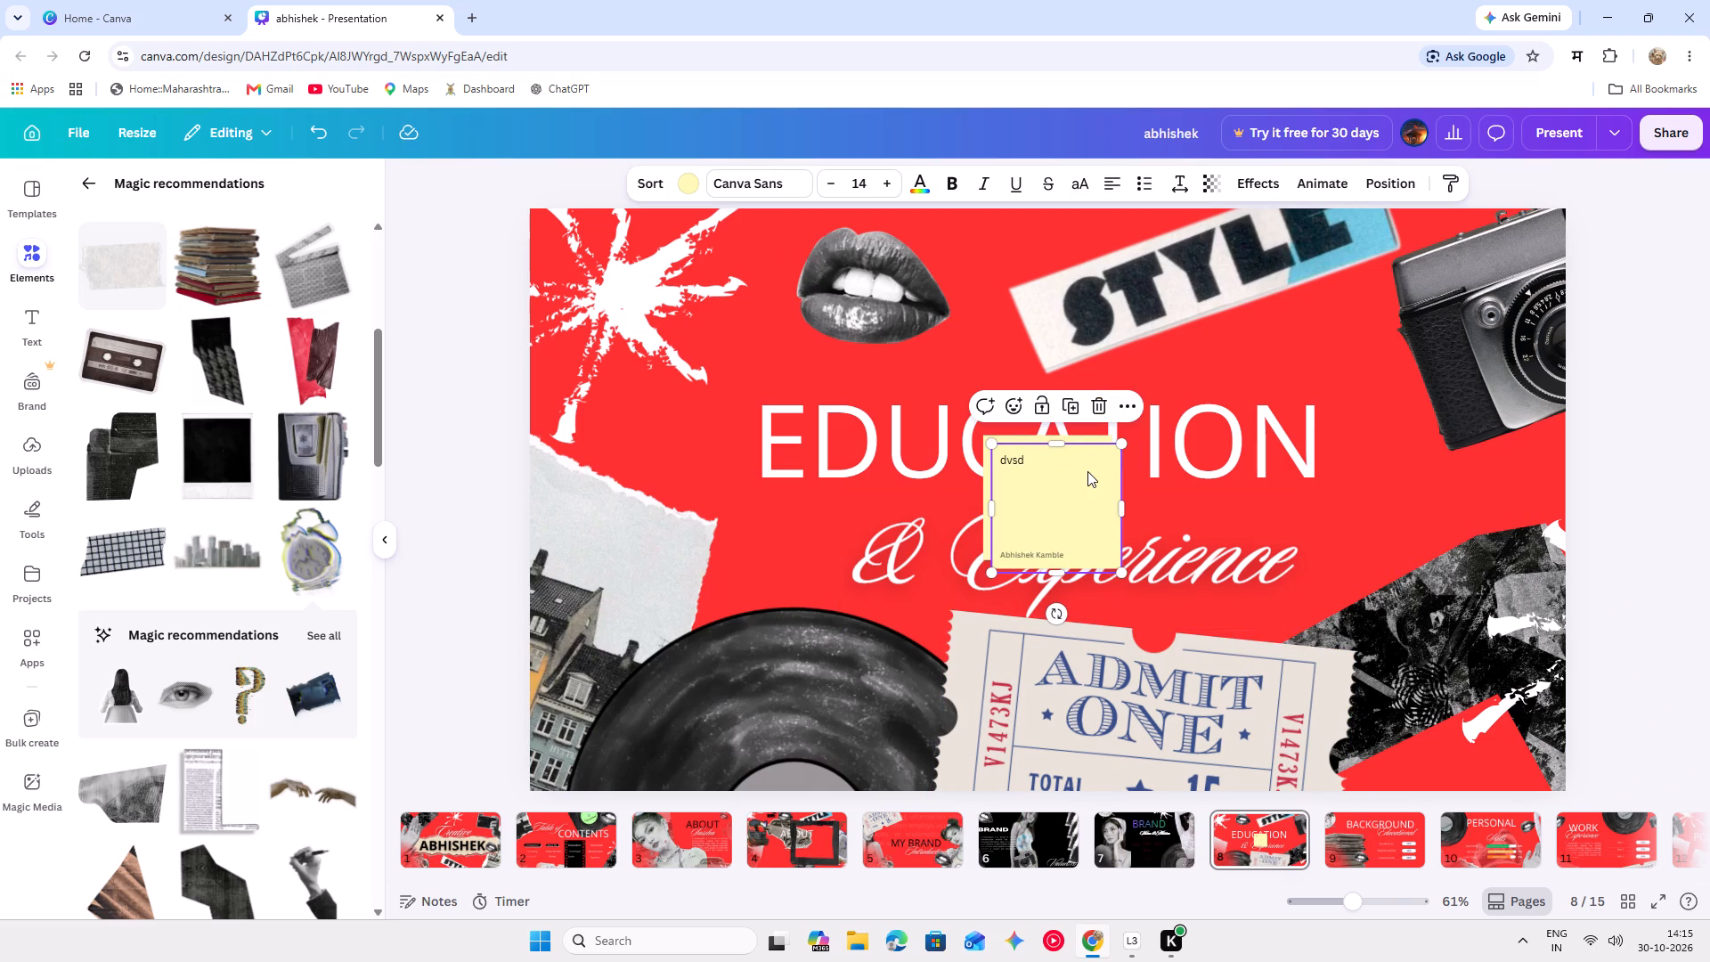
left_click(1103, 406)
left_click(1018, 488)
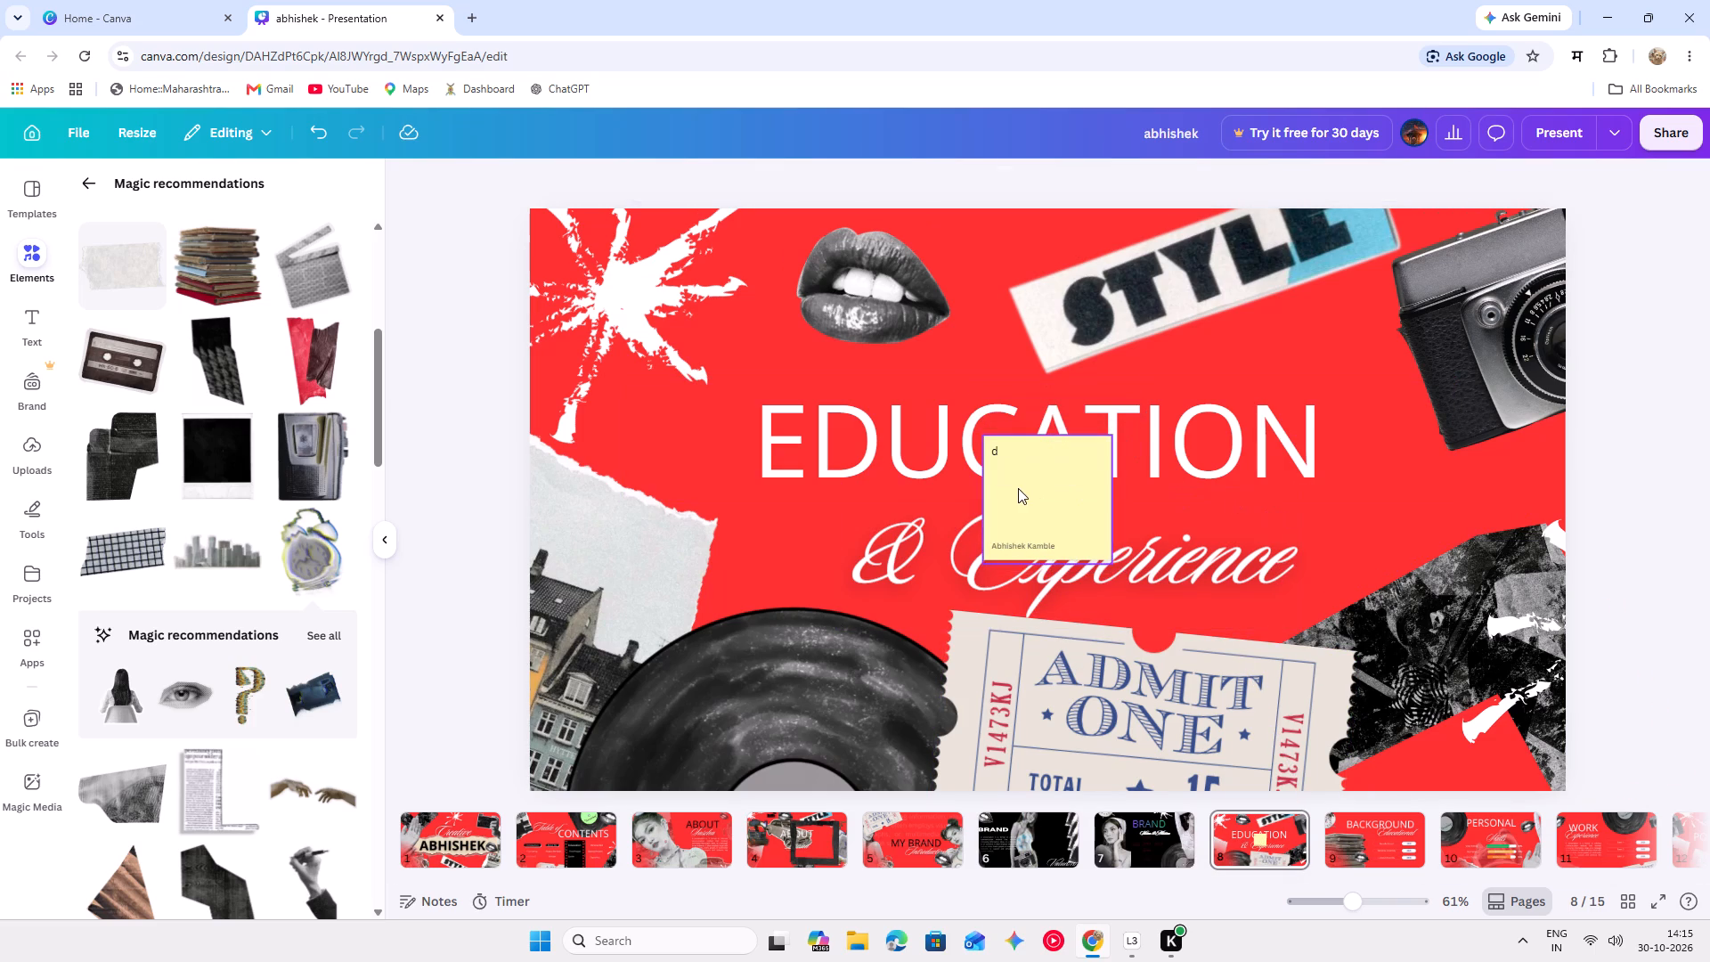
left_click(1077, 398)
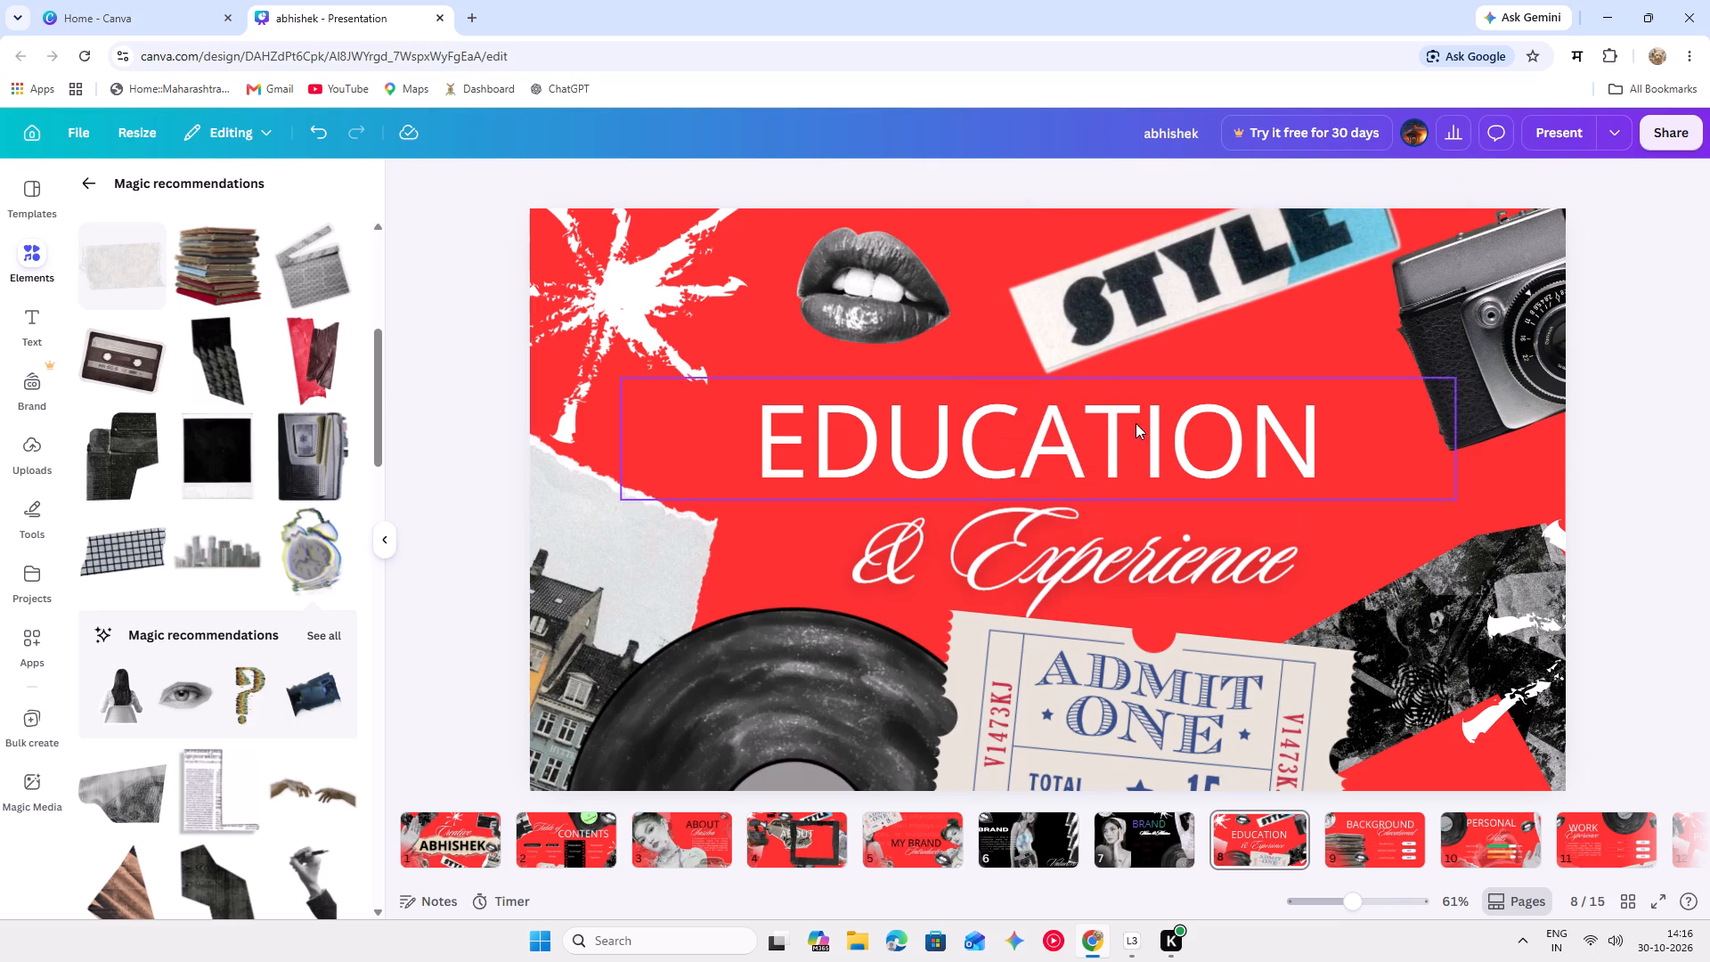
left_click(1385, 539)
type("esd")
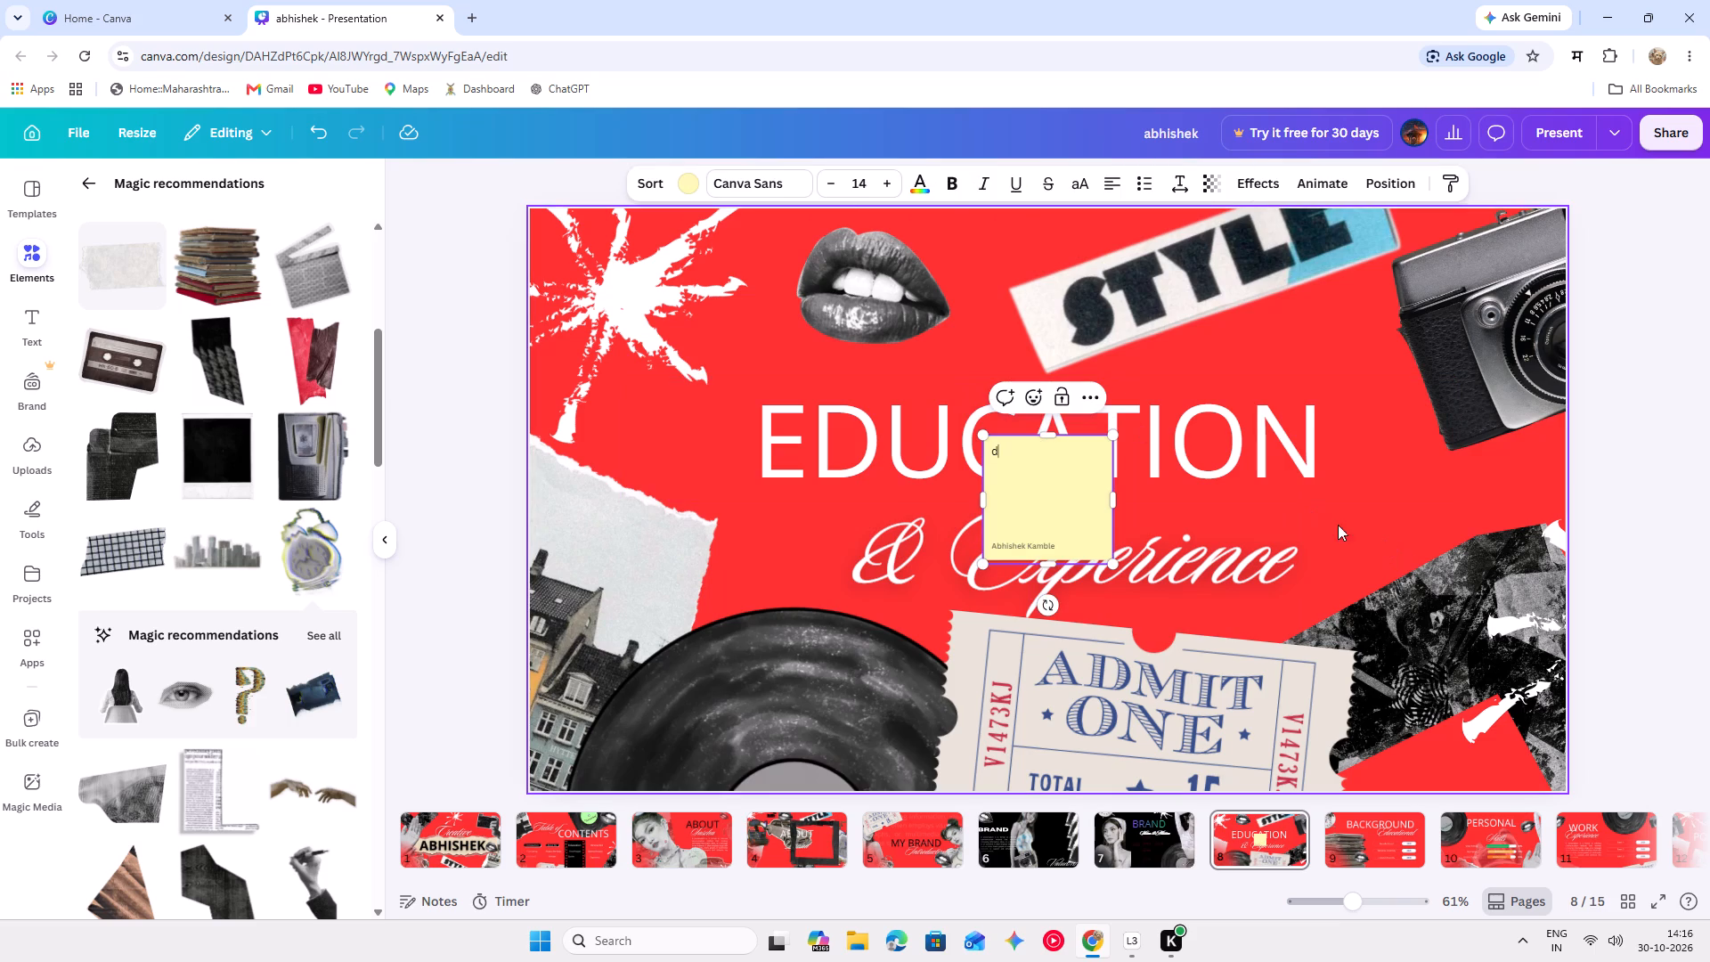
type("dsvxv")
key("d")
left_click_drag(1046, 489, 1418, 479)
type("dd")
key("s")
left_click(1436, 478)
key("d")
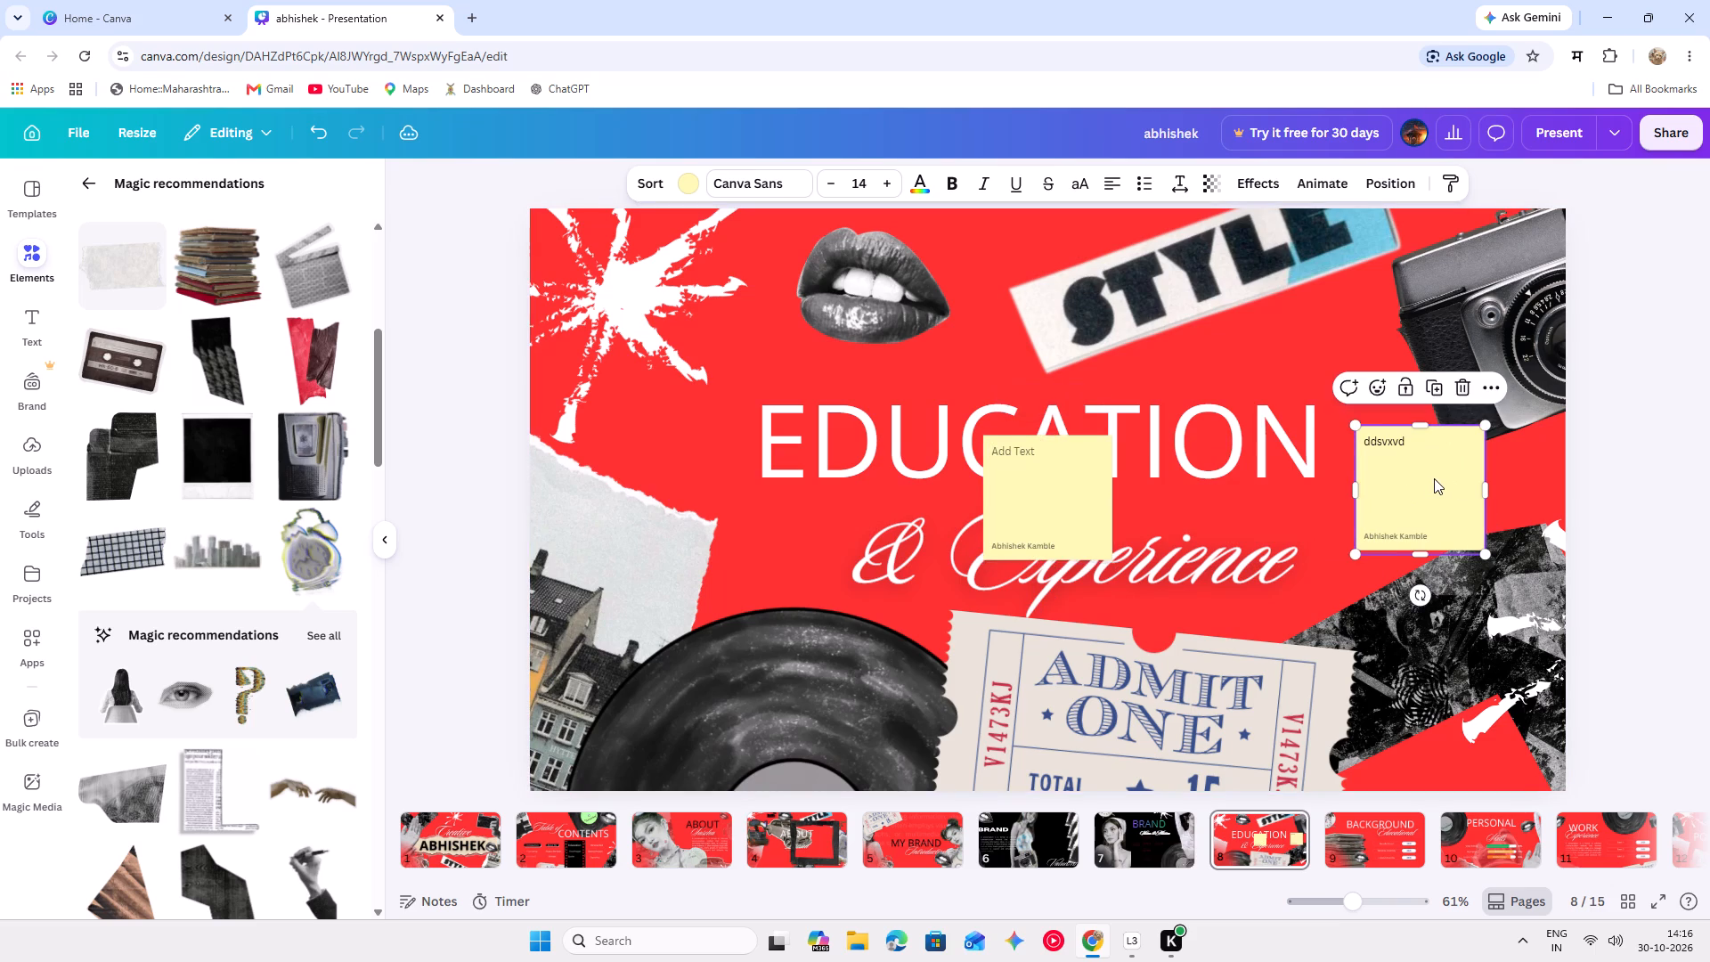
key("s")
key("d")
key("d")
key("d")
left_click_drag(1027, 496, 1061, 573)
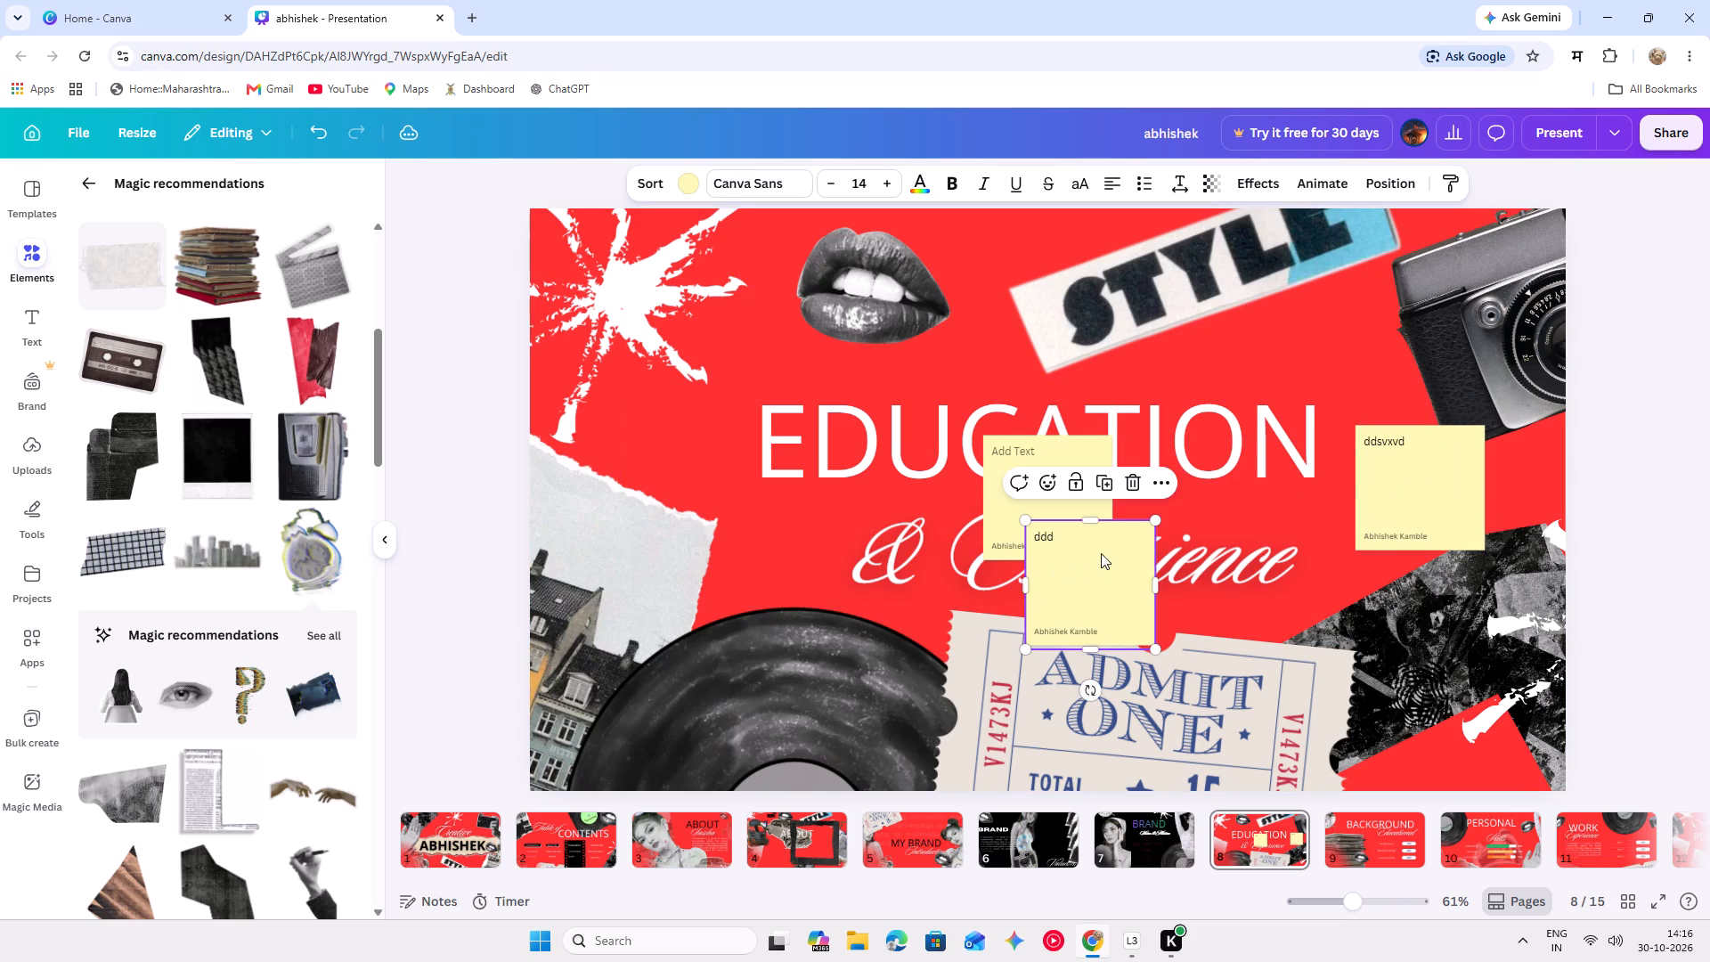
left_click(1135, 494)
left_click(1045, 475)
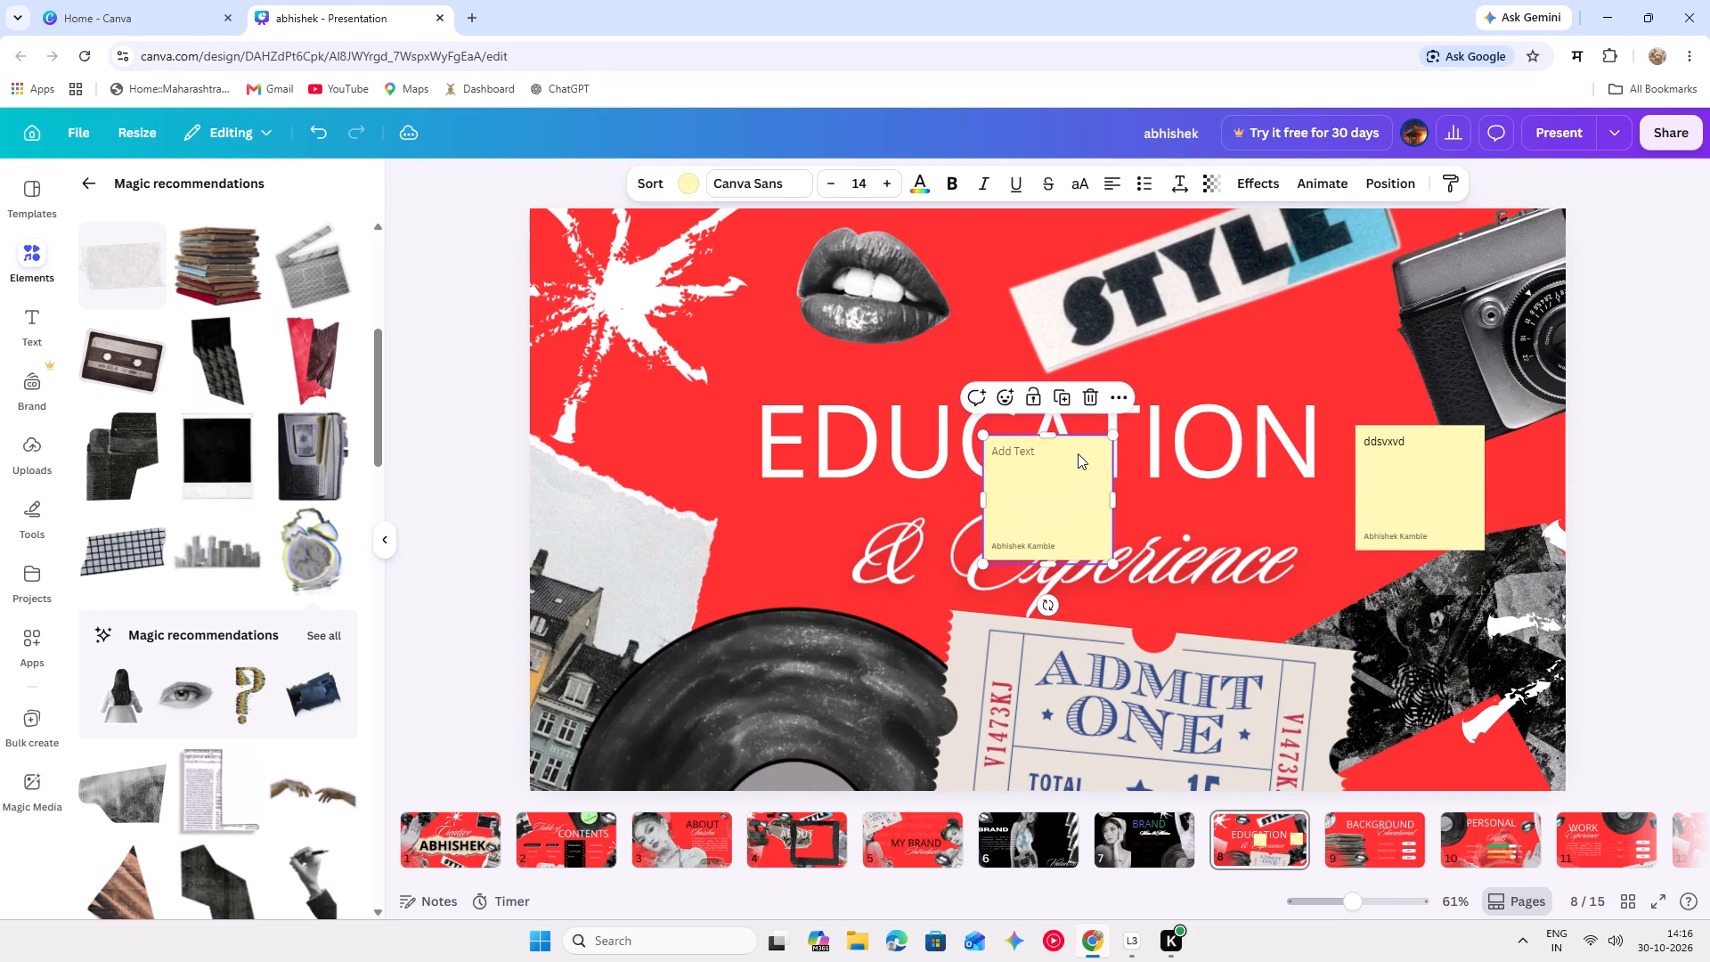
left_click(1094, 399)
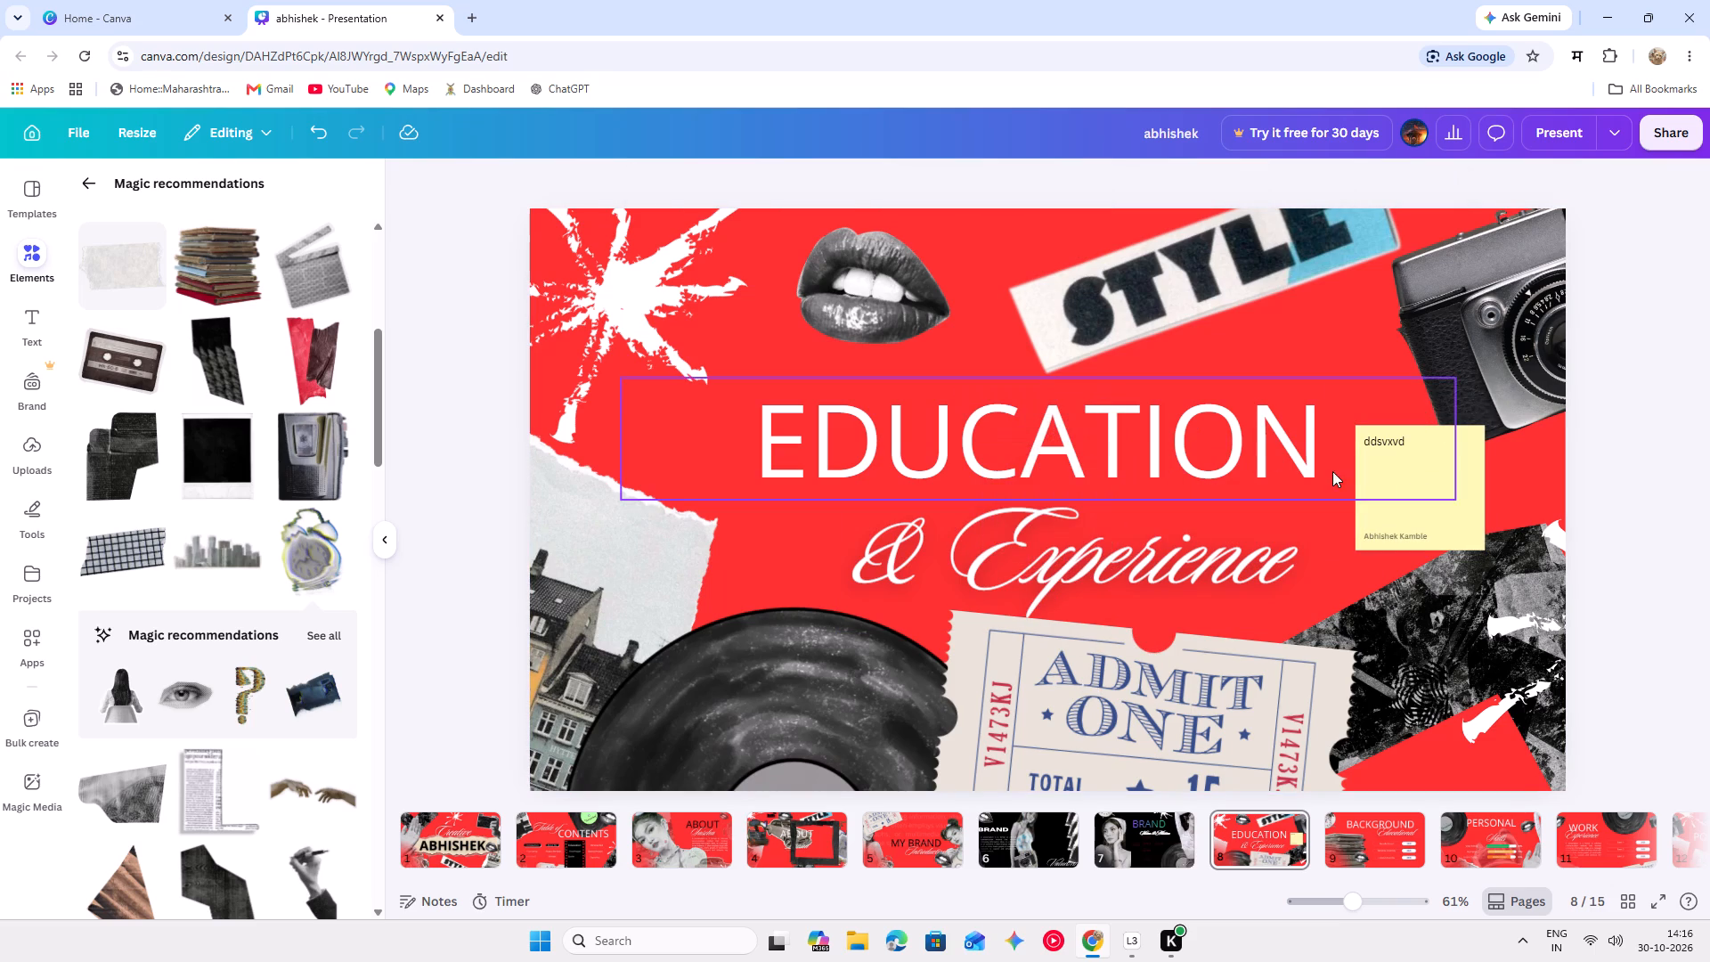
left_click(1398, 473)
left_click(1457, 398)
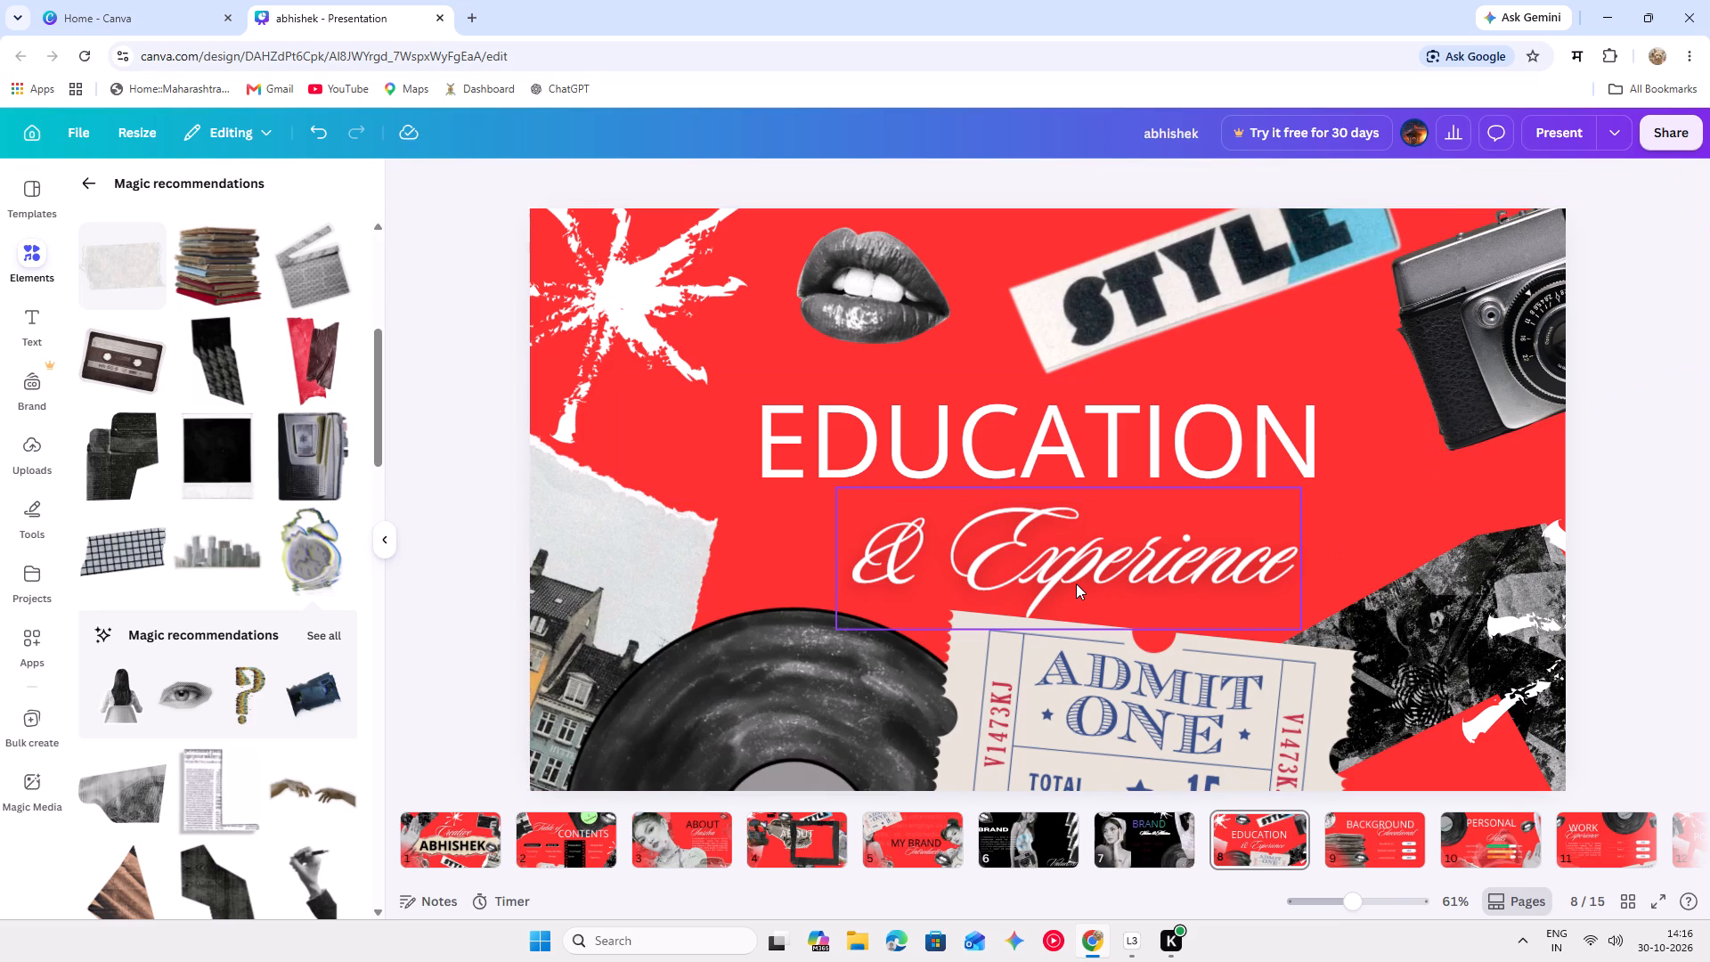
Shift the & Experience script farther right on slide 8, and move the EDUCATION heading up and right to go with it.
scroll(1076, 583, "down", 1)
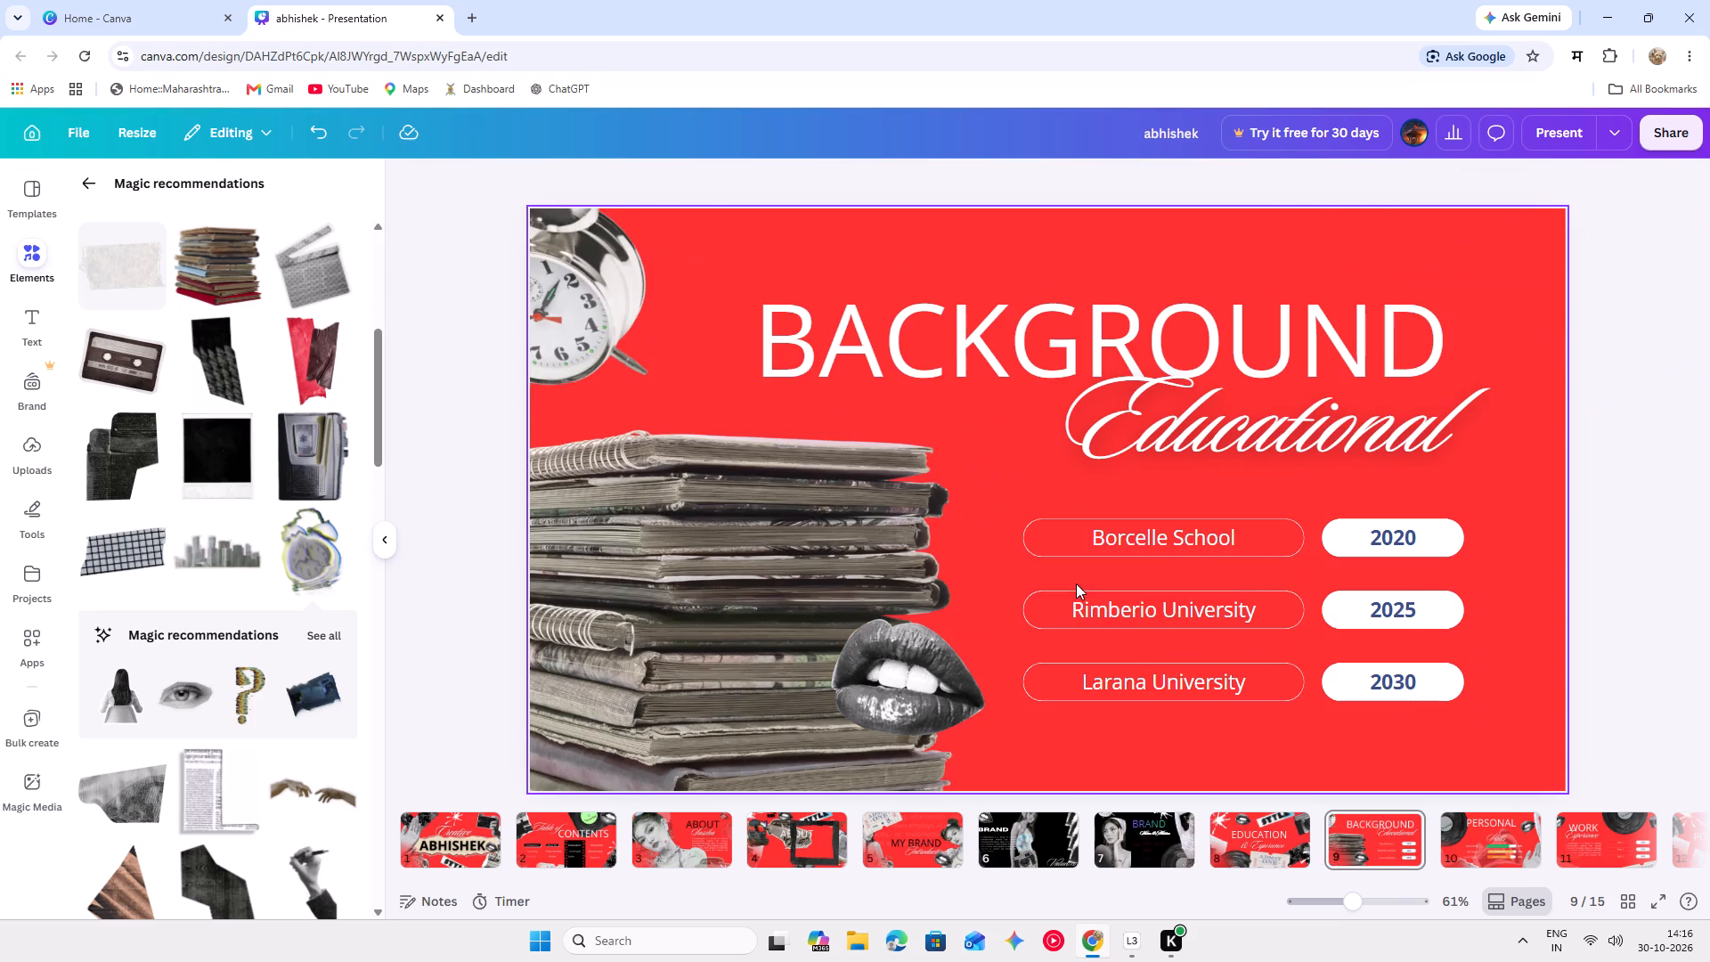
scroll(1076, 583, "up", 1)
left_click_drag(1067, 573, 1185, 559)
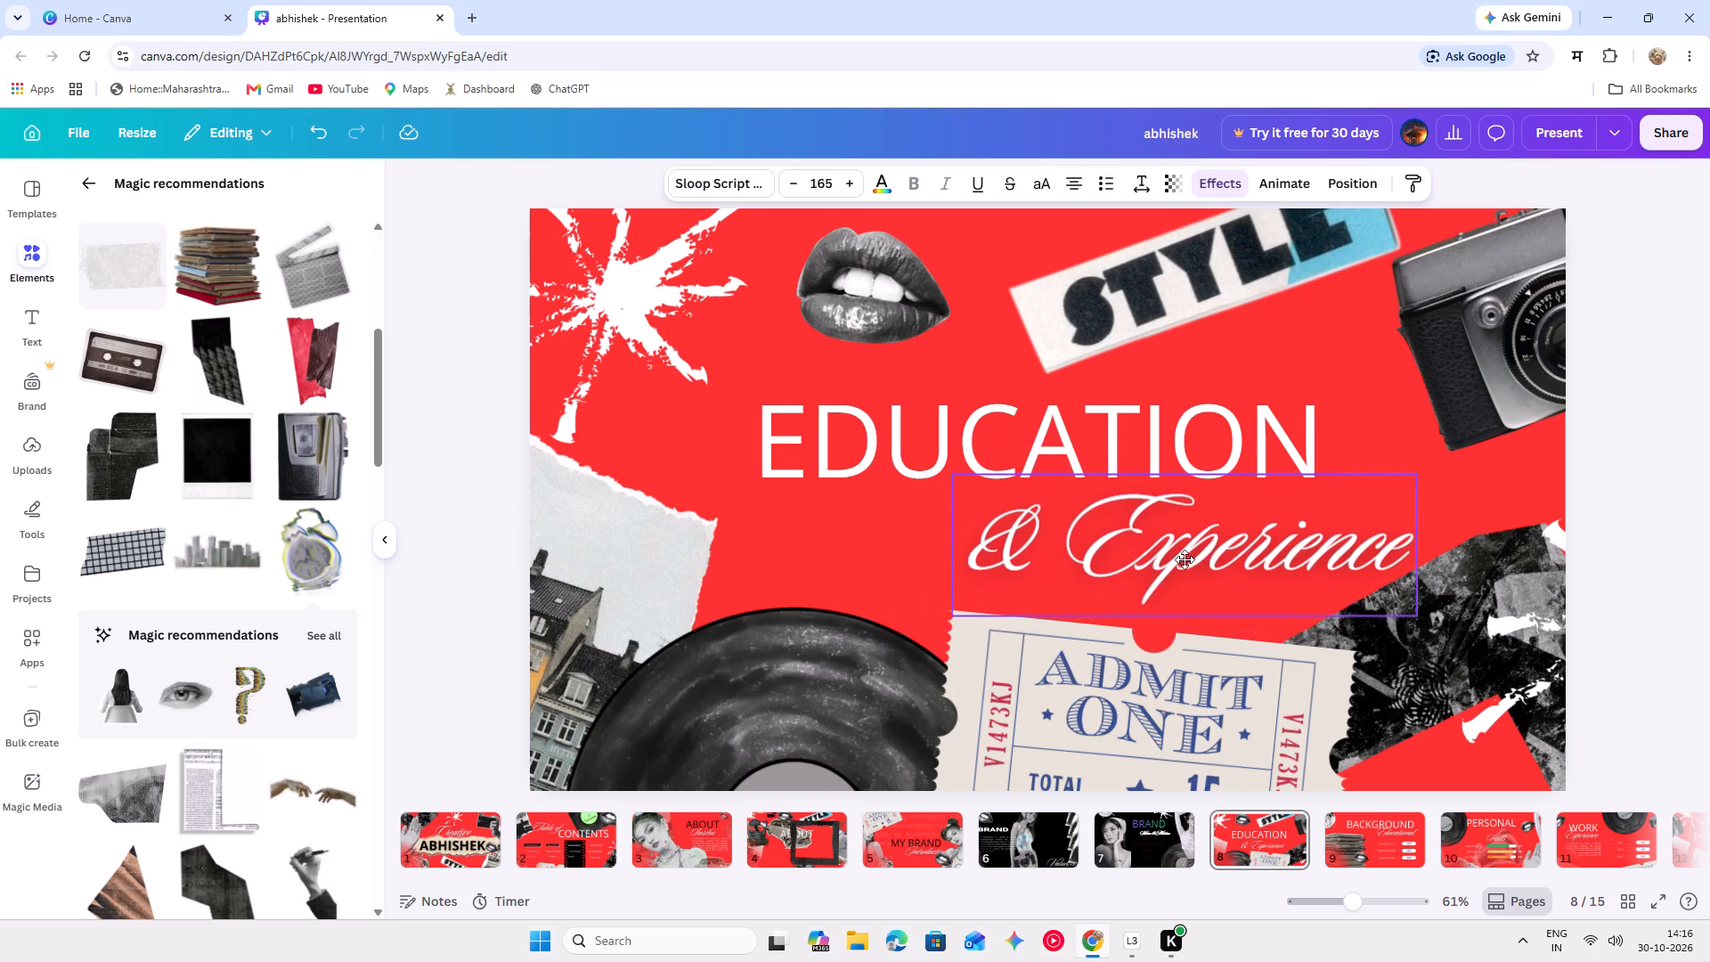
left_click_drag(1185, 559, 1215, 567)
left_click_drag(1026, 460, 1102, 431)
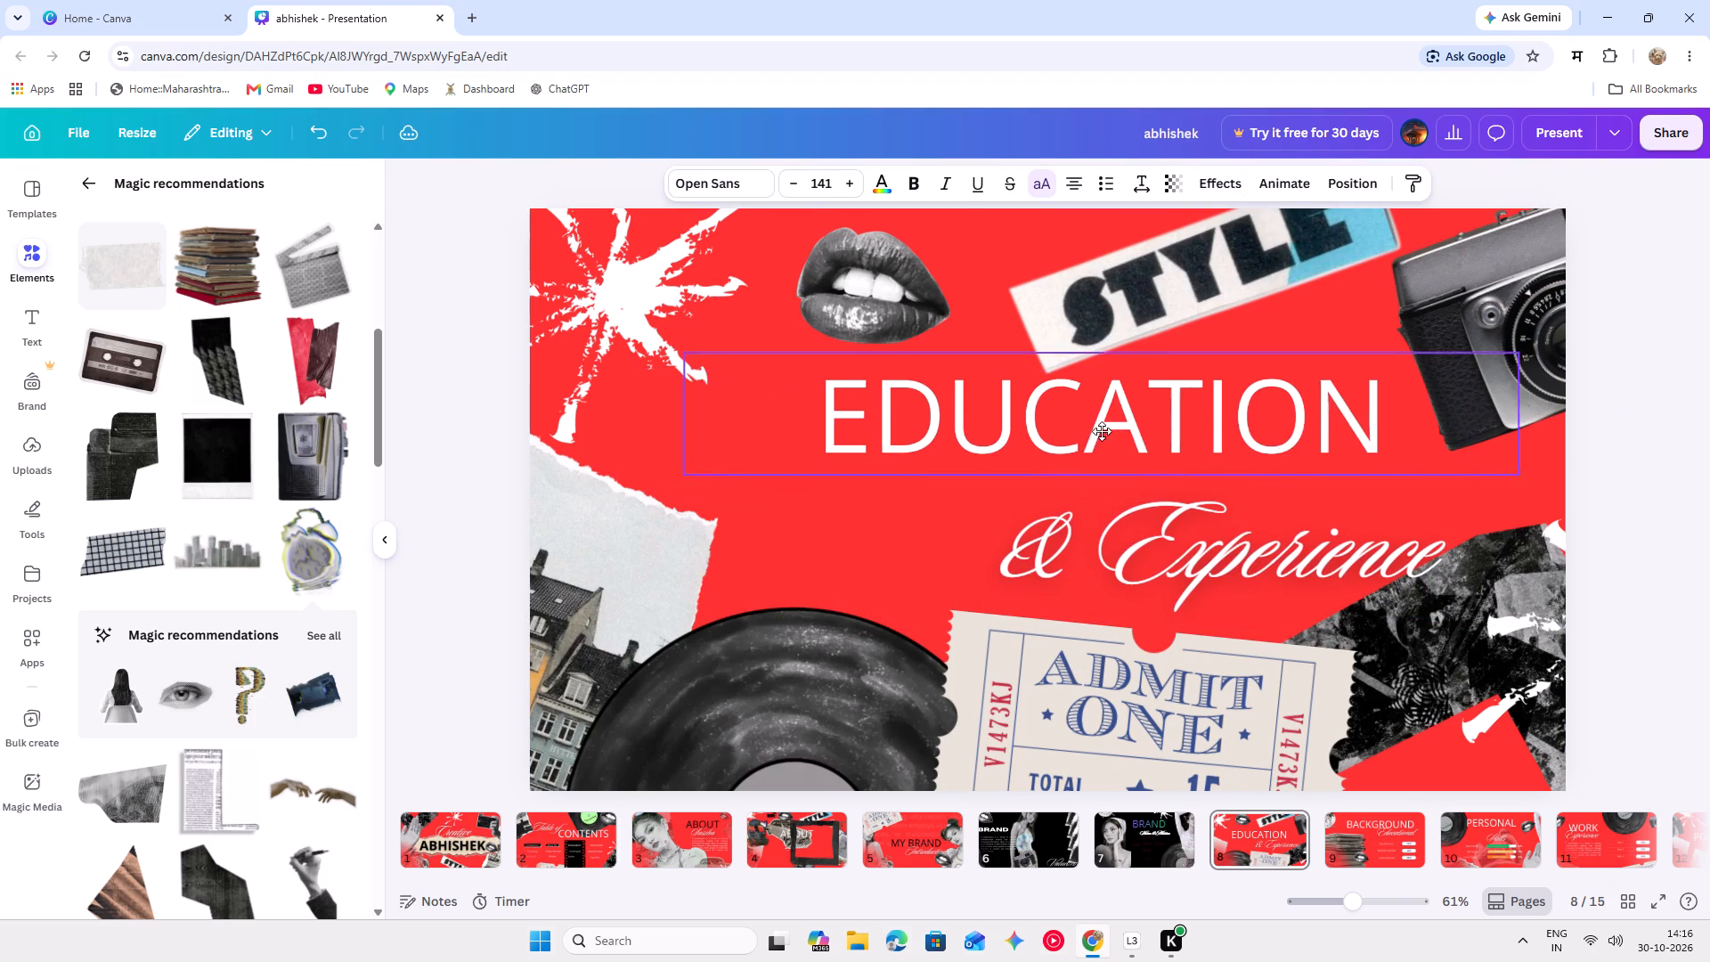
left_click_drag(1102, 431, 1116, 428)
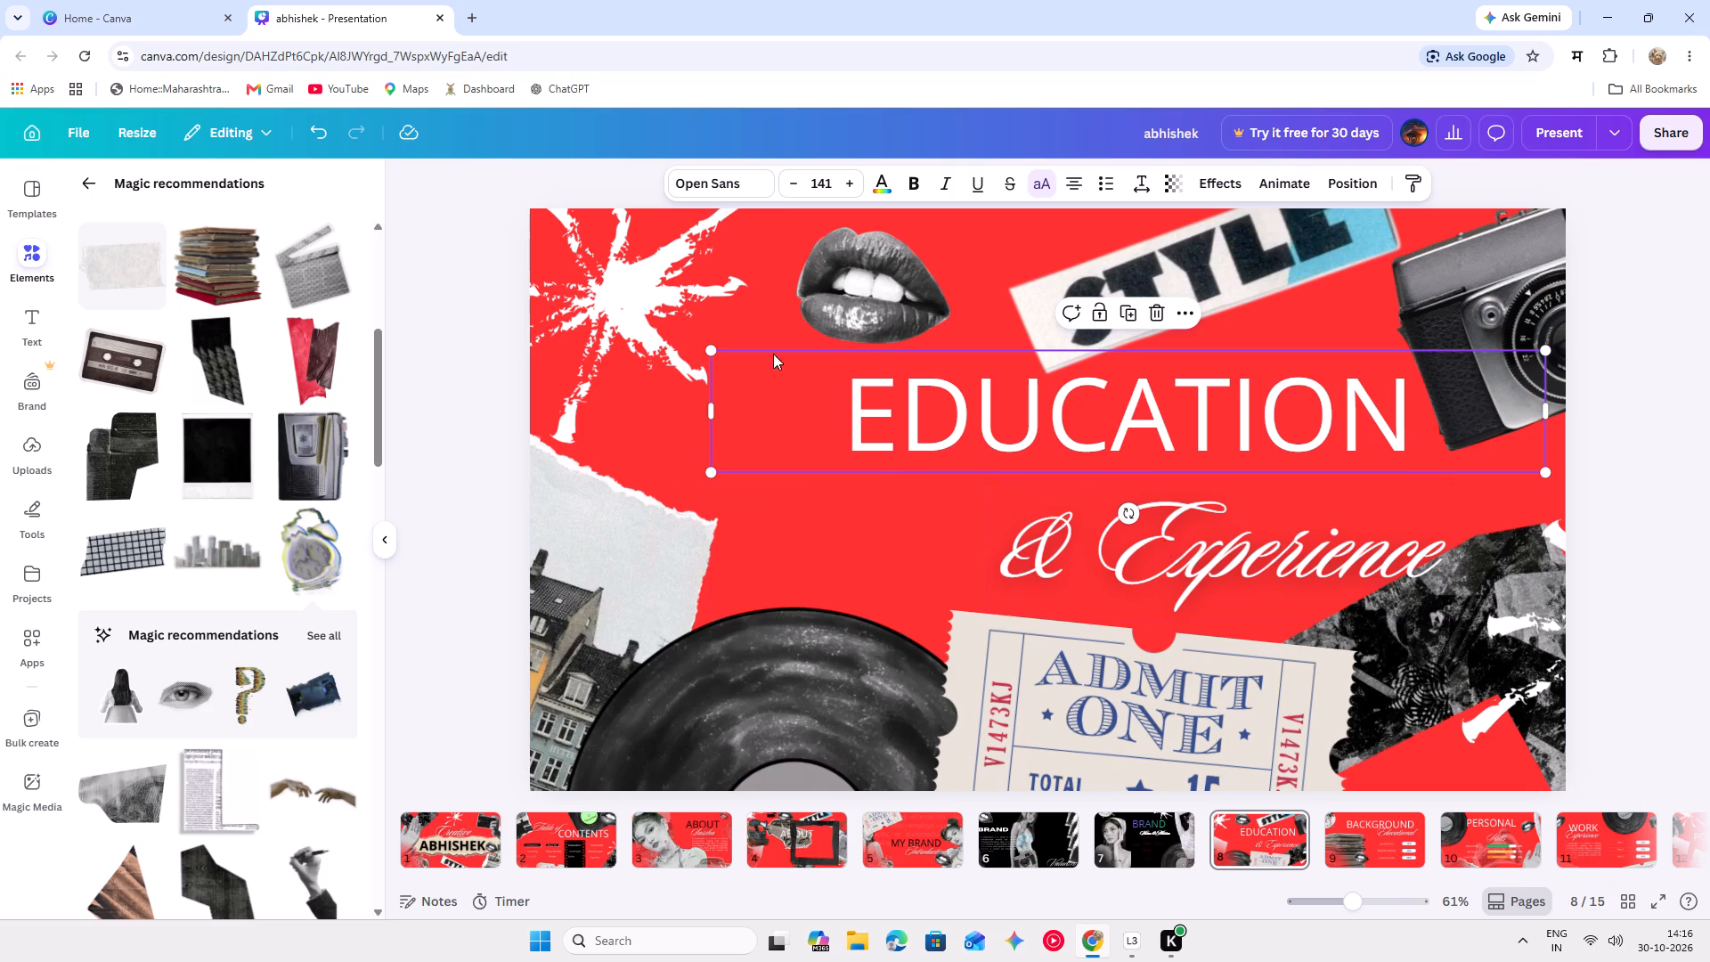
Tuck the white splatter into the slide's top-left corner and pull the torn-paper building collage up and right to show more of it.
left_click_drag(591, 285, 537, 261)
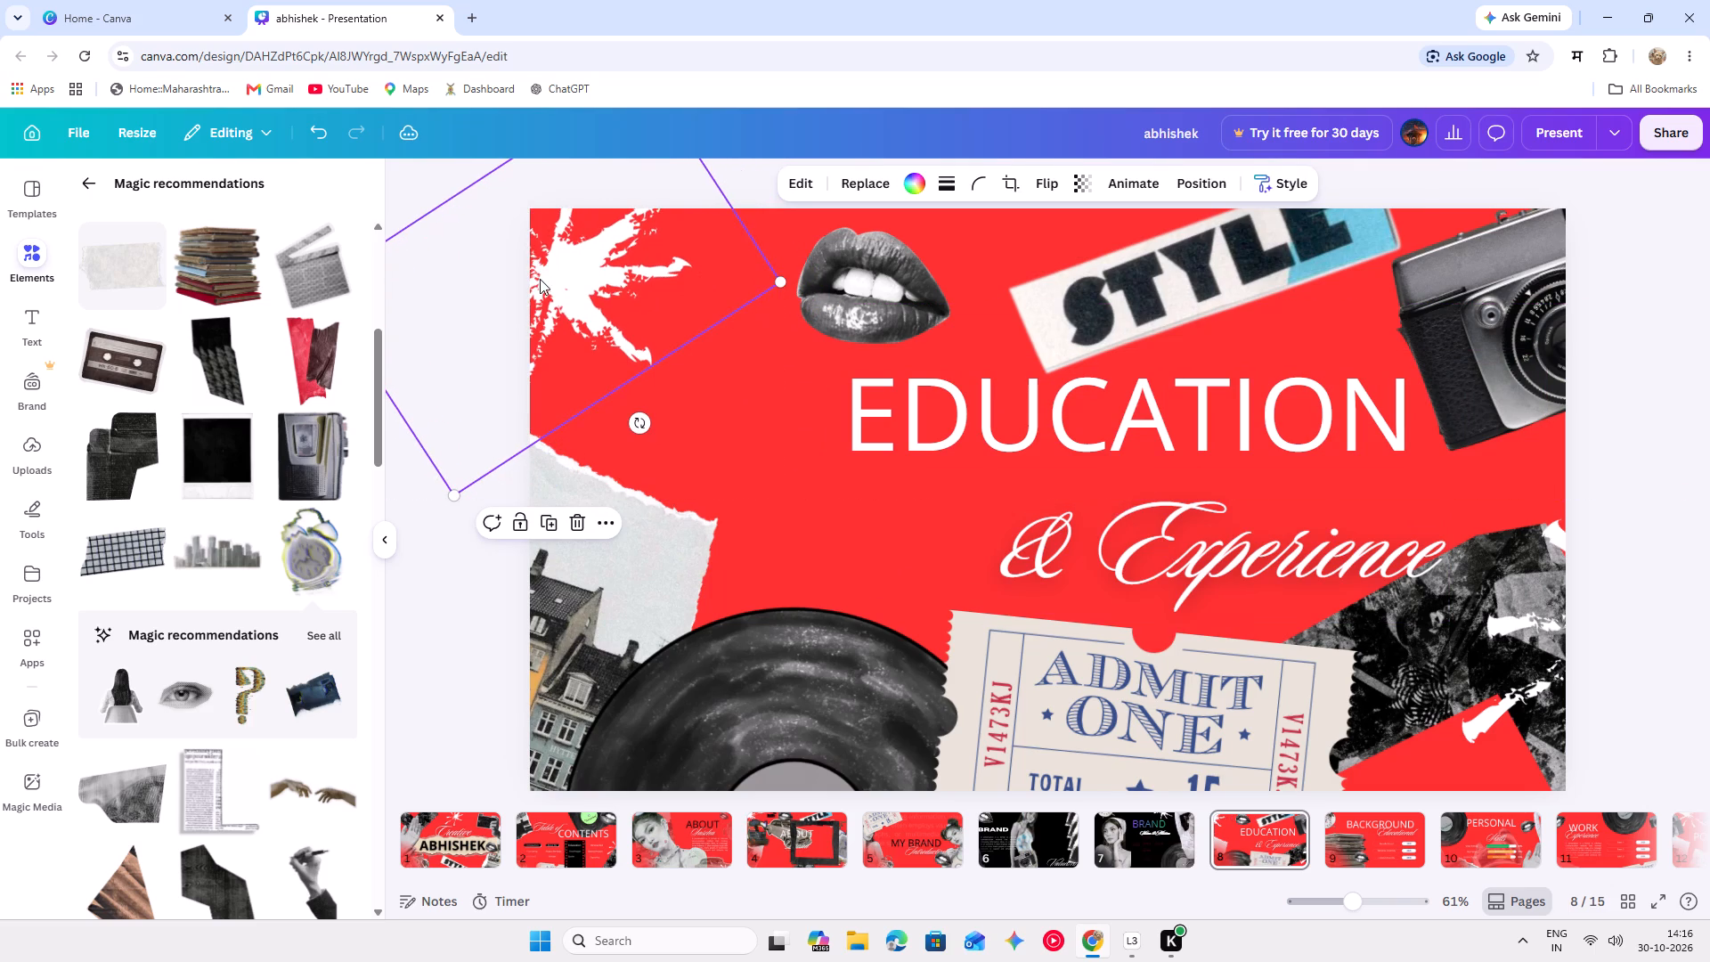
left_click_drag(585, 476, 768, 413)
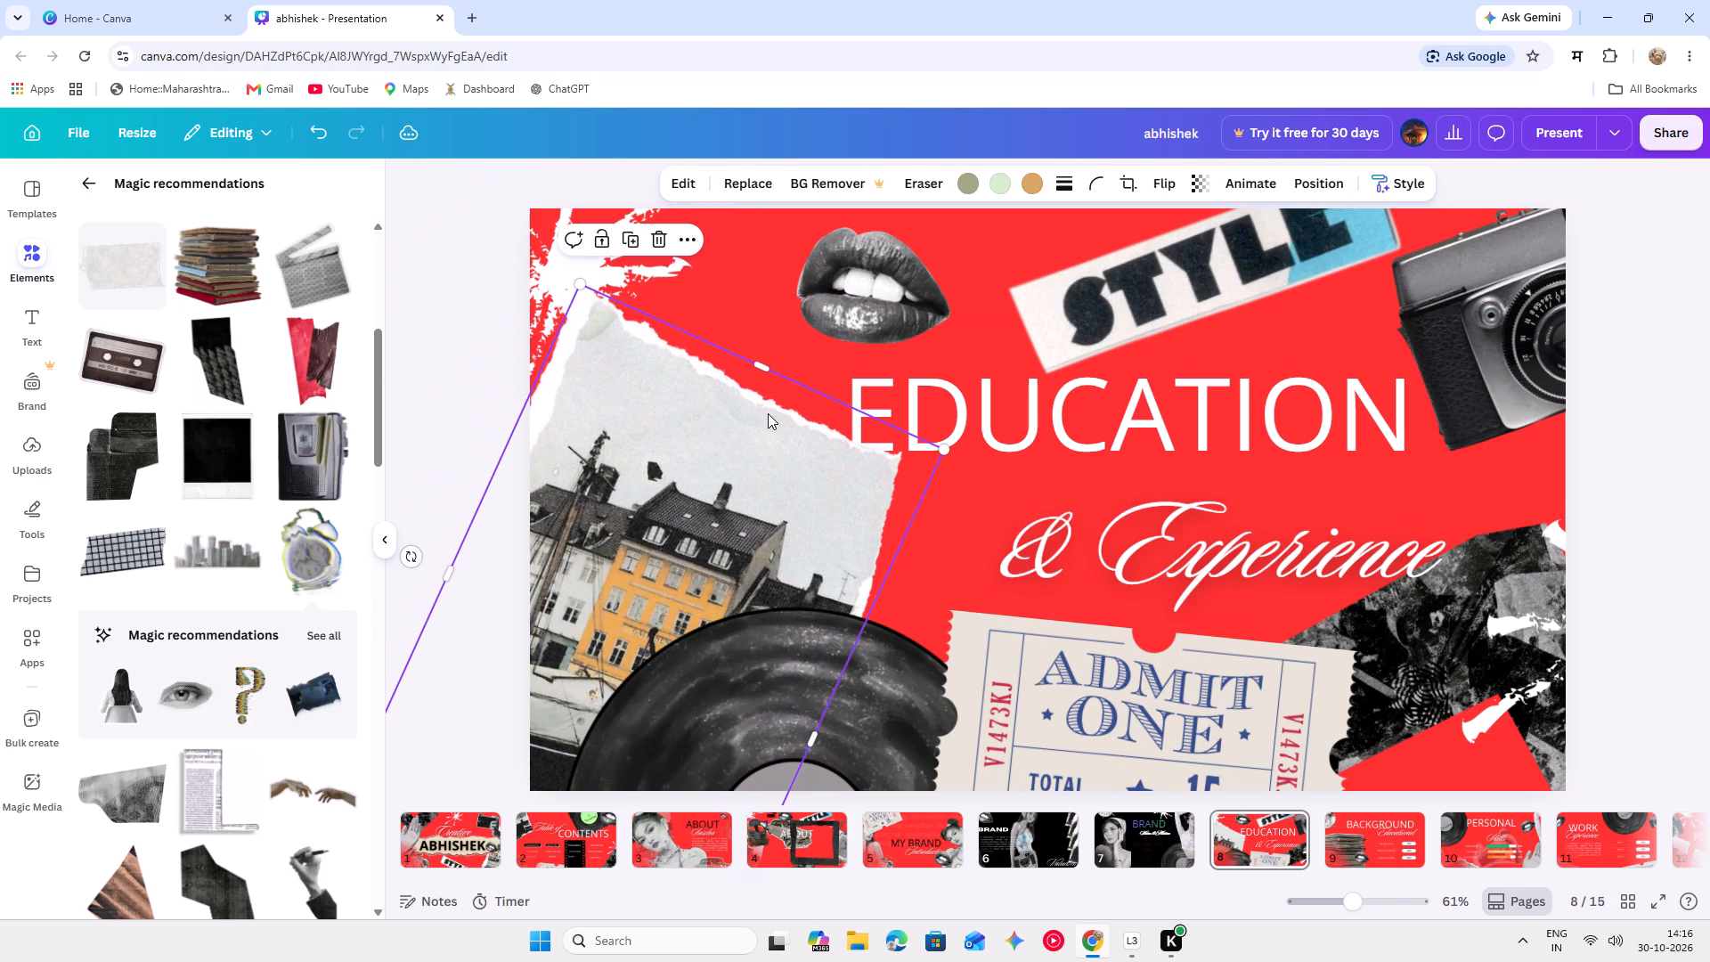
left_click_drag(700, 384, 672, 357)
left_click_drag(670, 355, 654, 352)
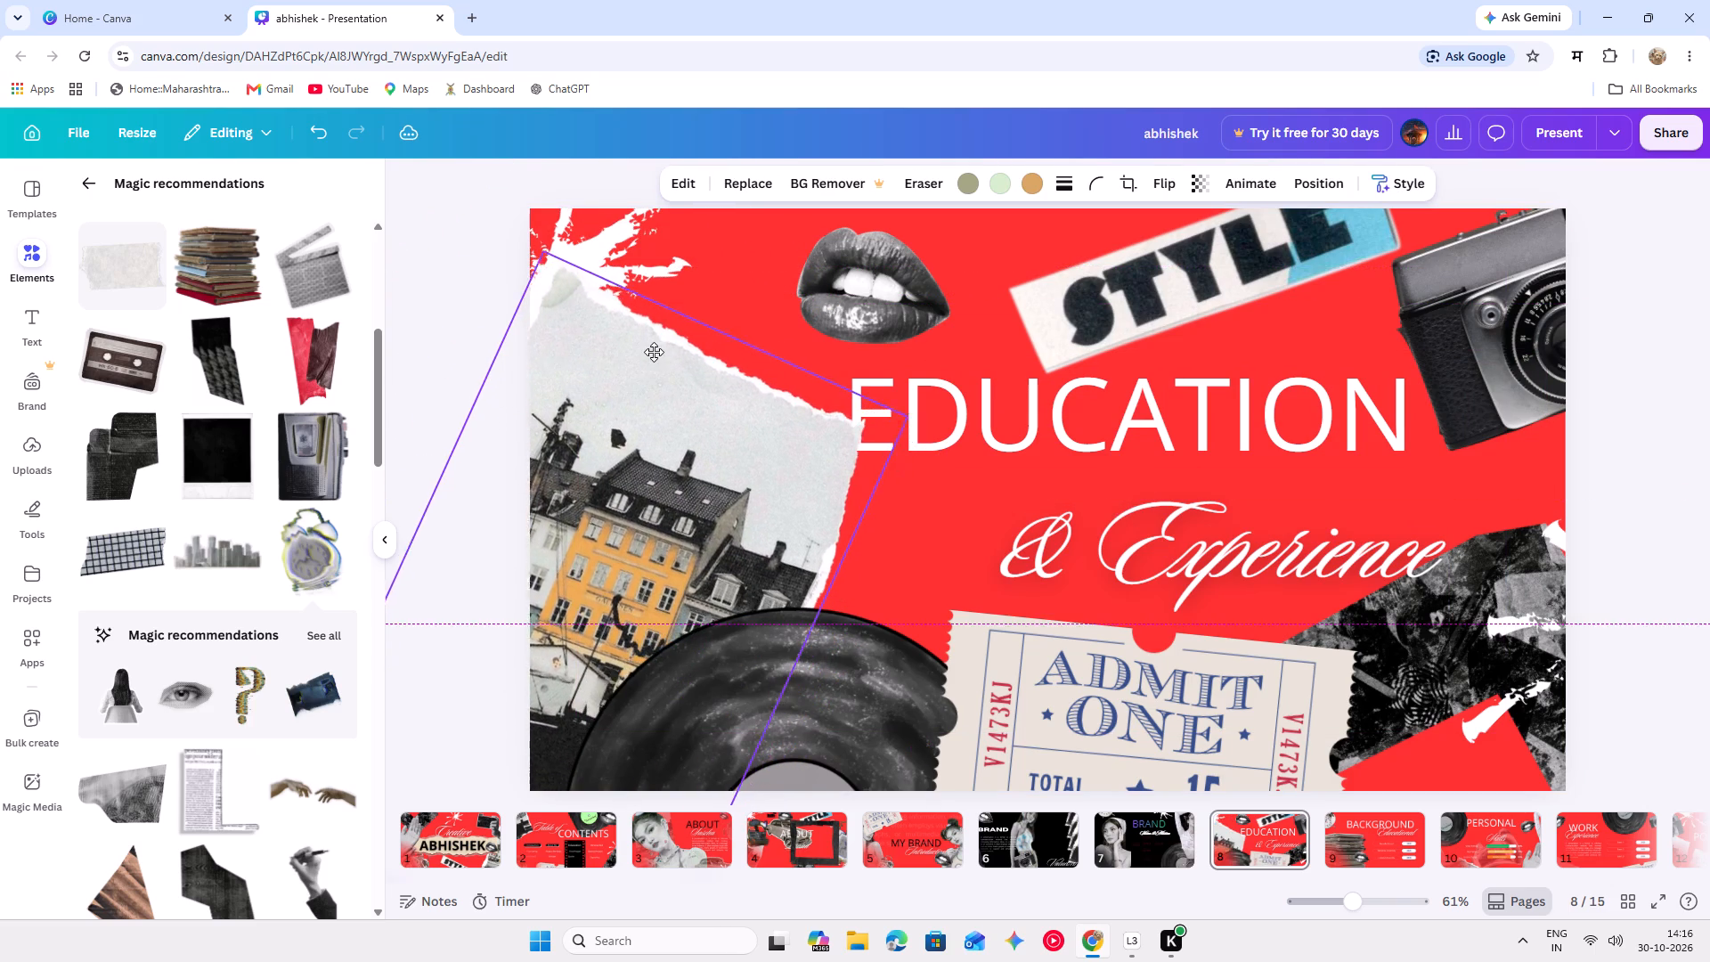
left_click_drag(654, 352, 645, 355)
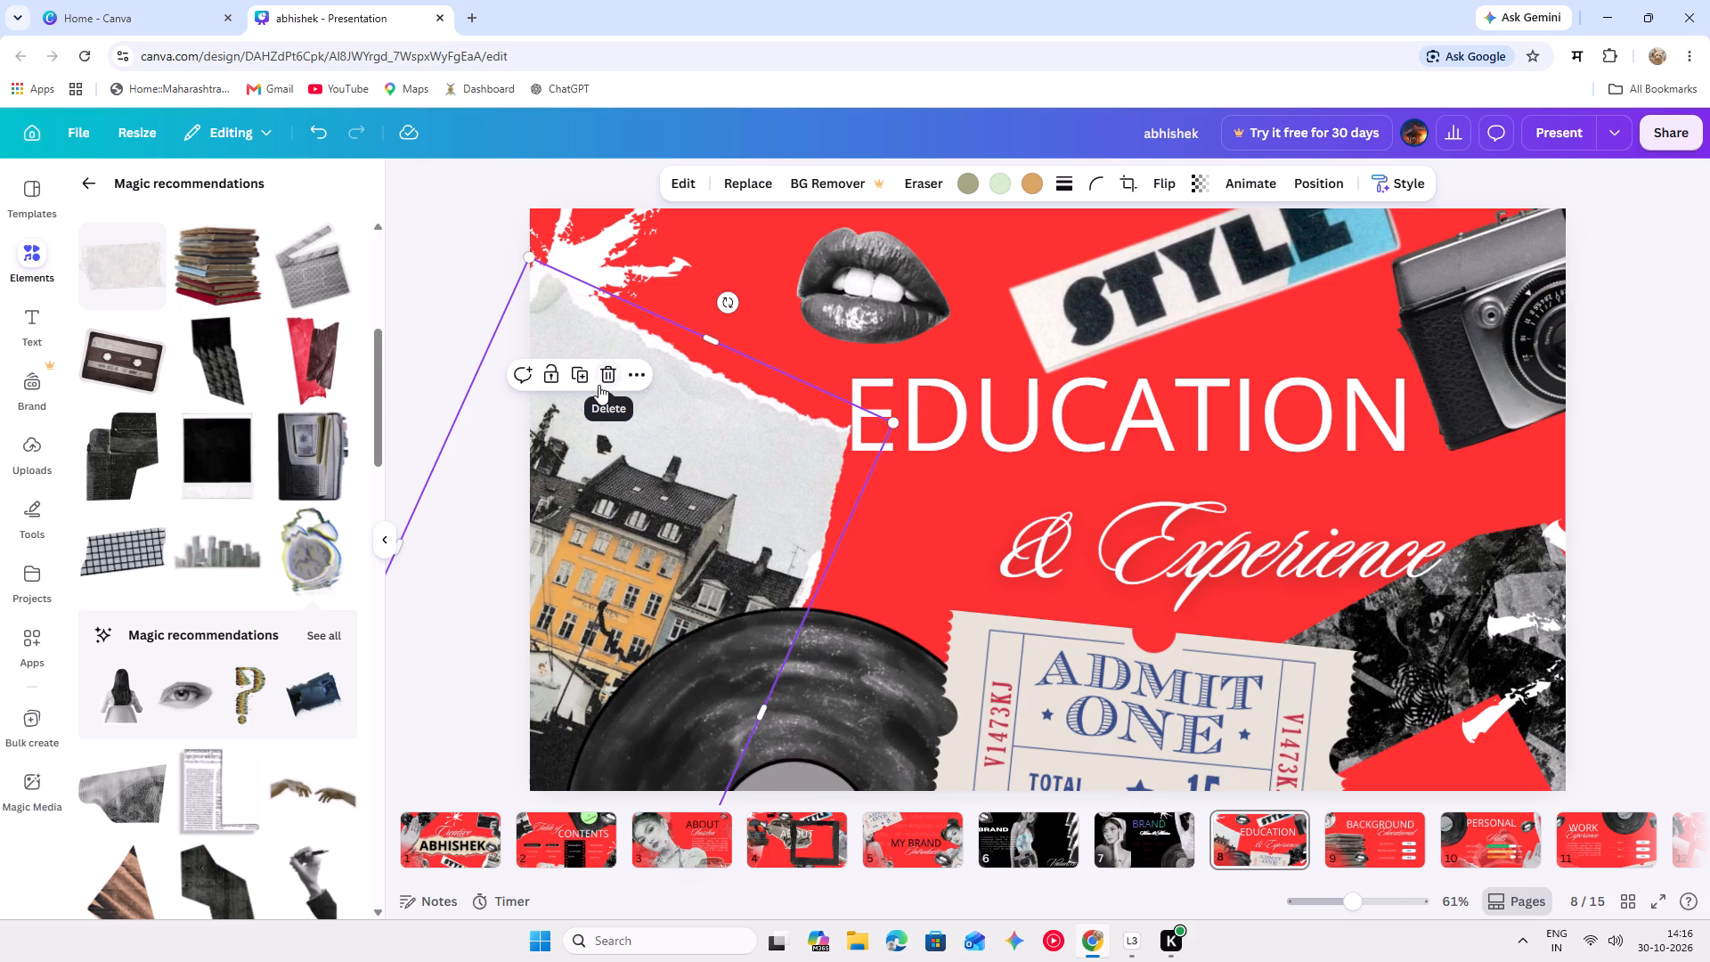
Position the EDUCATION heading clear of the building collage and slightly lower, and push the camera photo farther into the top-right corner.
left_click_drag(1303, 416, 1331, 422)
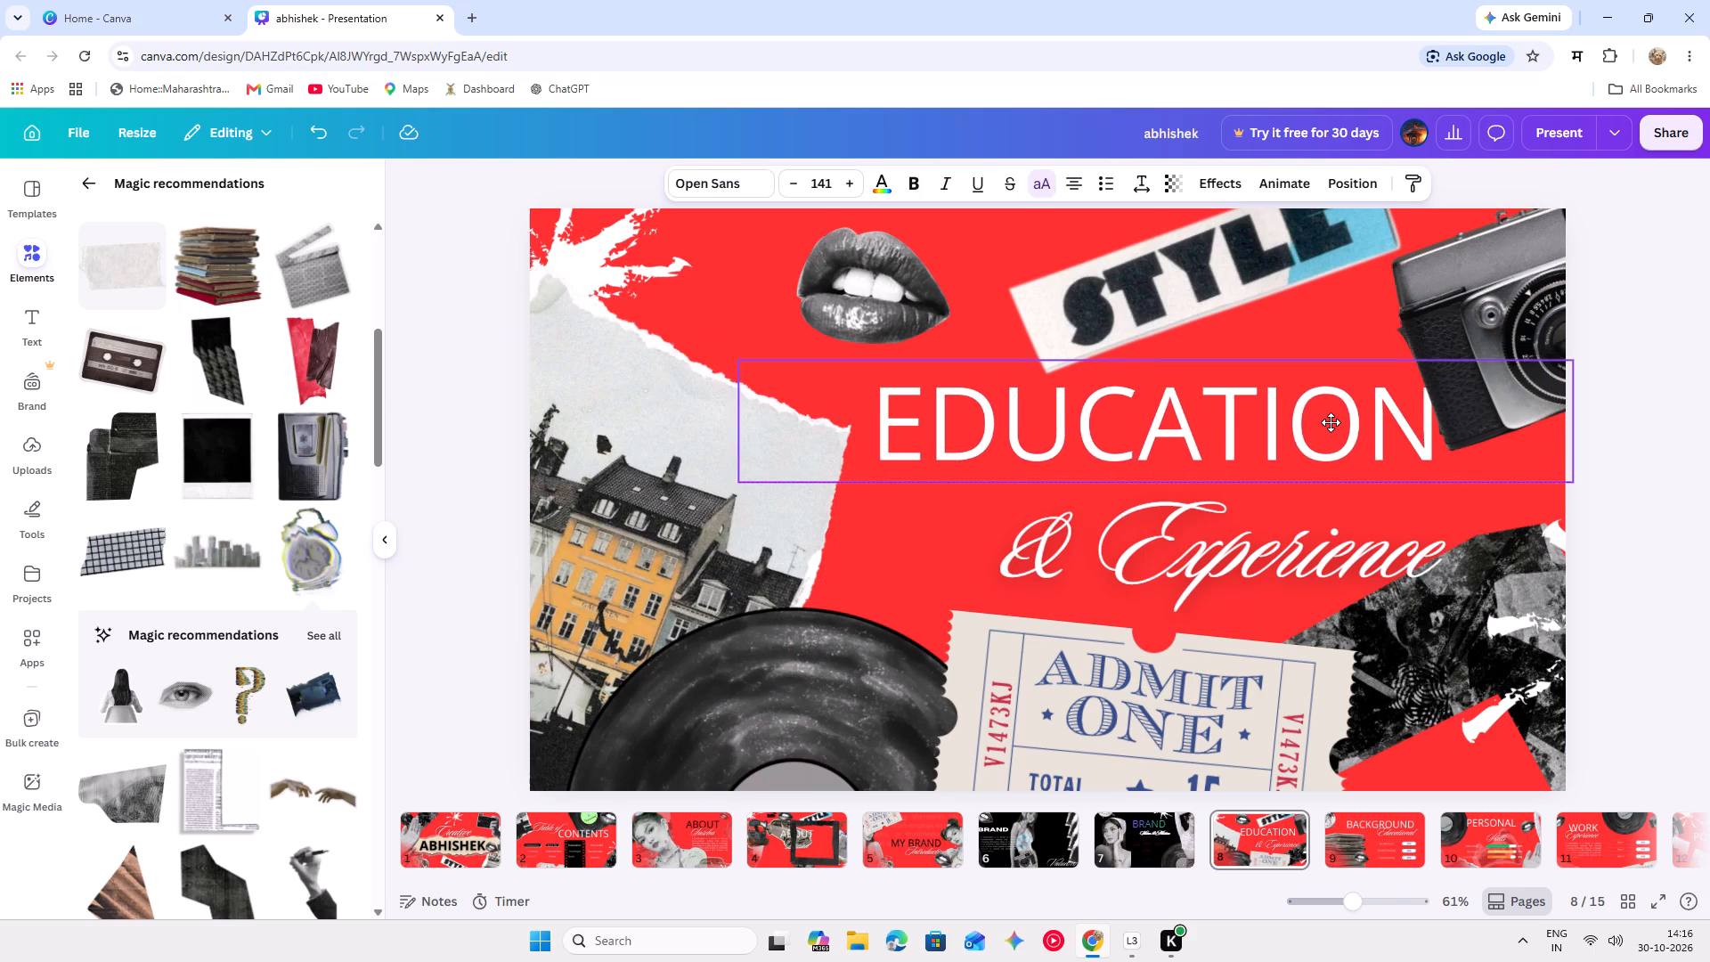
left_click_drag(1331, 422, 1331, 426)
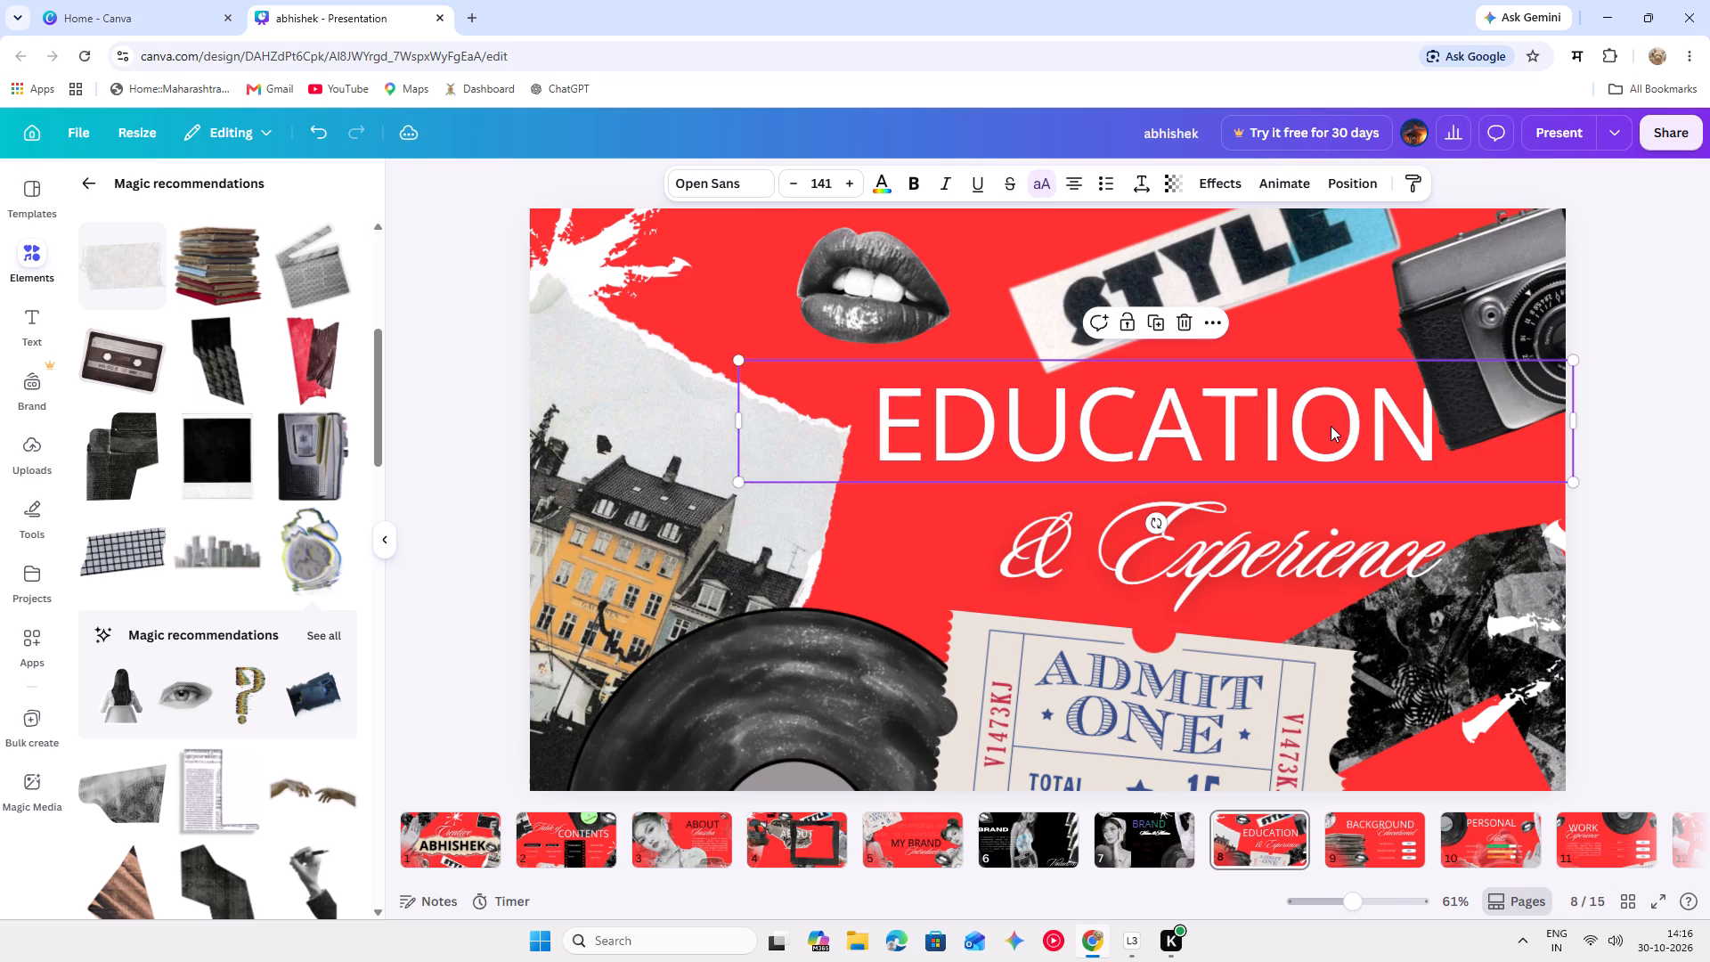
left_click_drag(1486, 377, 1486, 373)
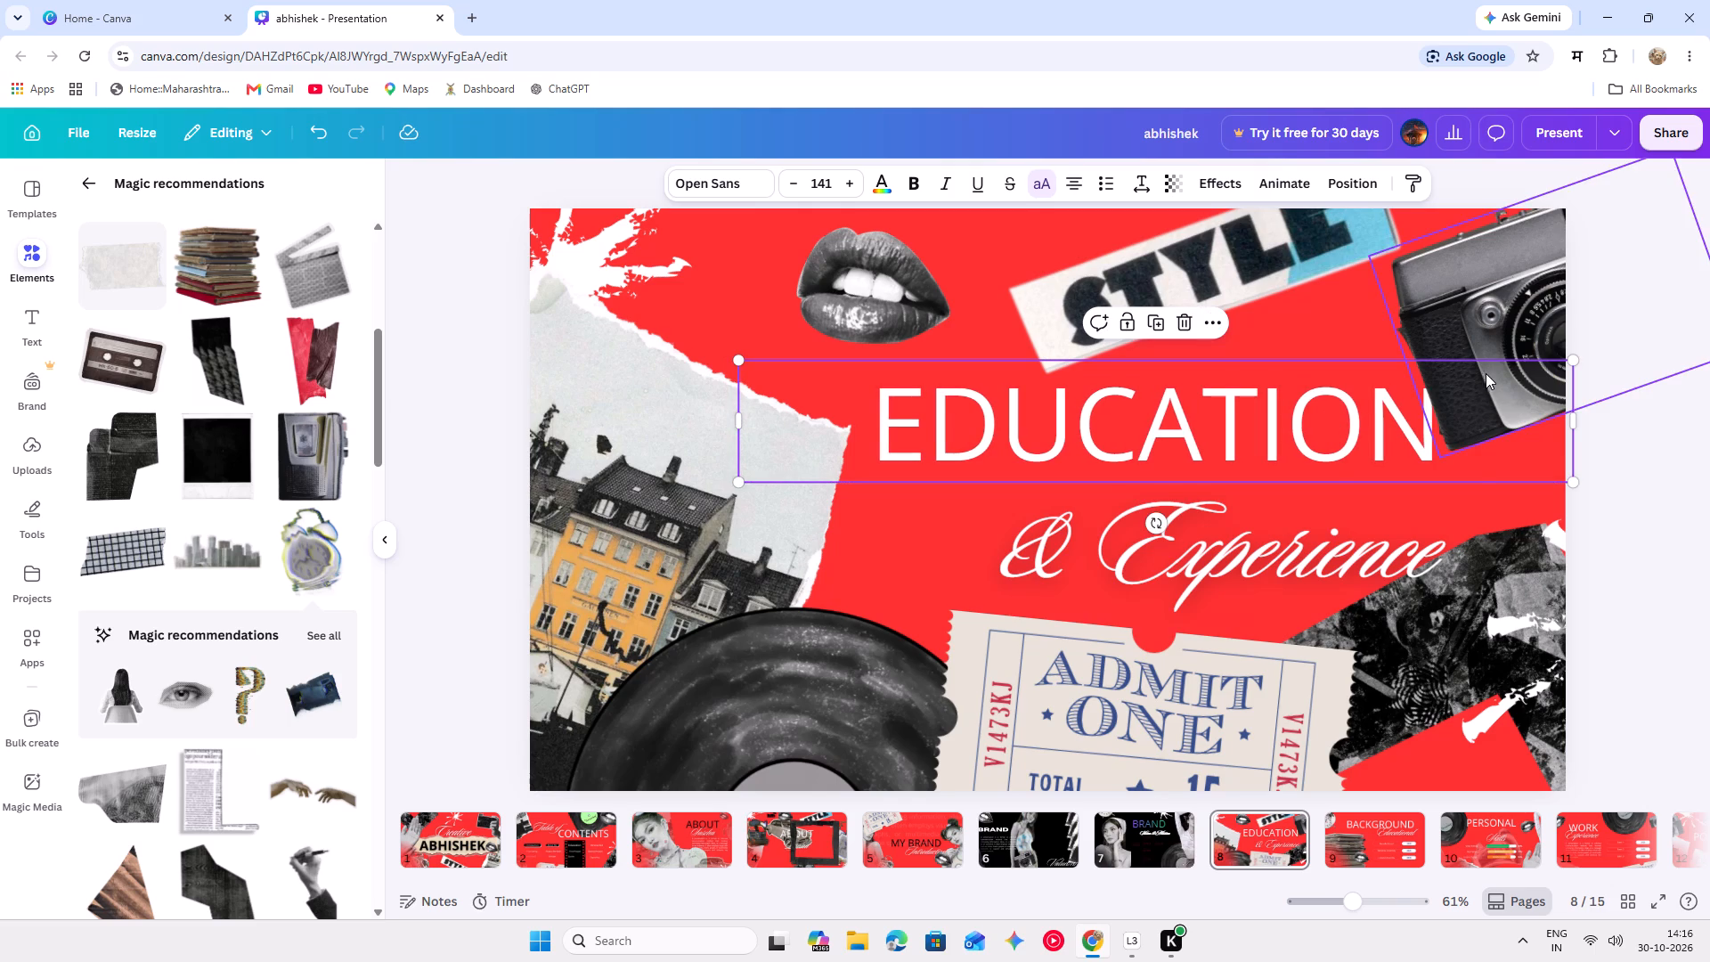
left_click_drag(1486, 373, 1478, 390)
left_click_drag(1440, 344, 1445, 293)
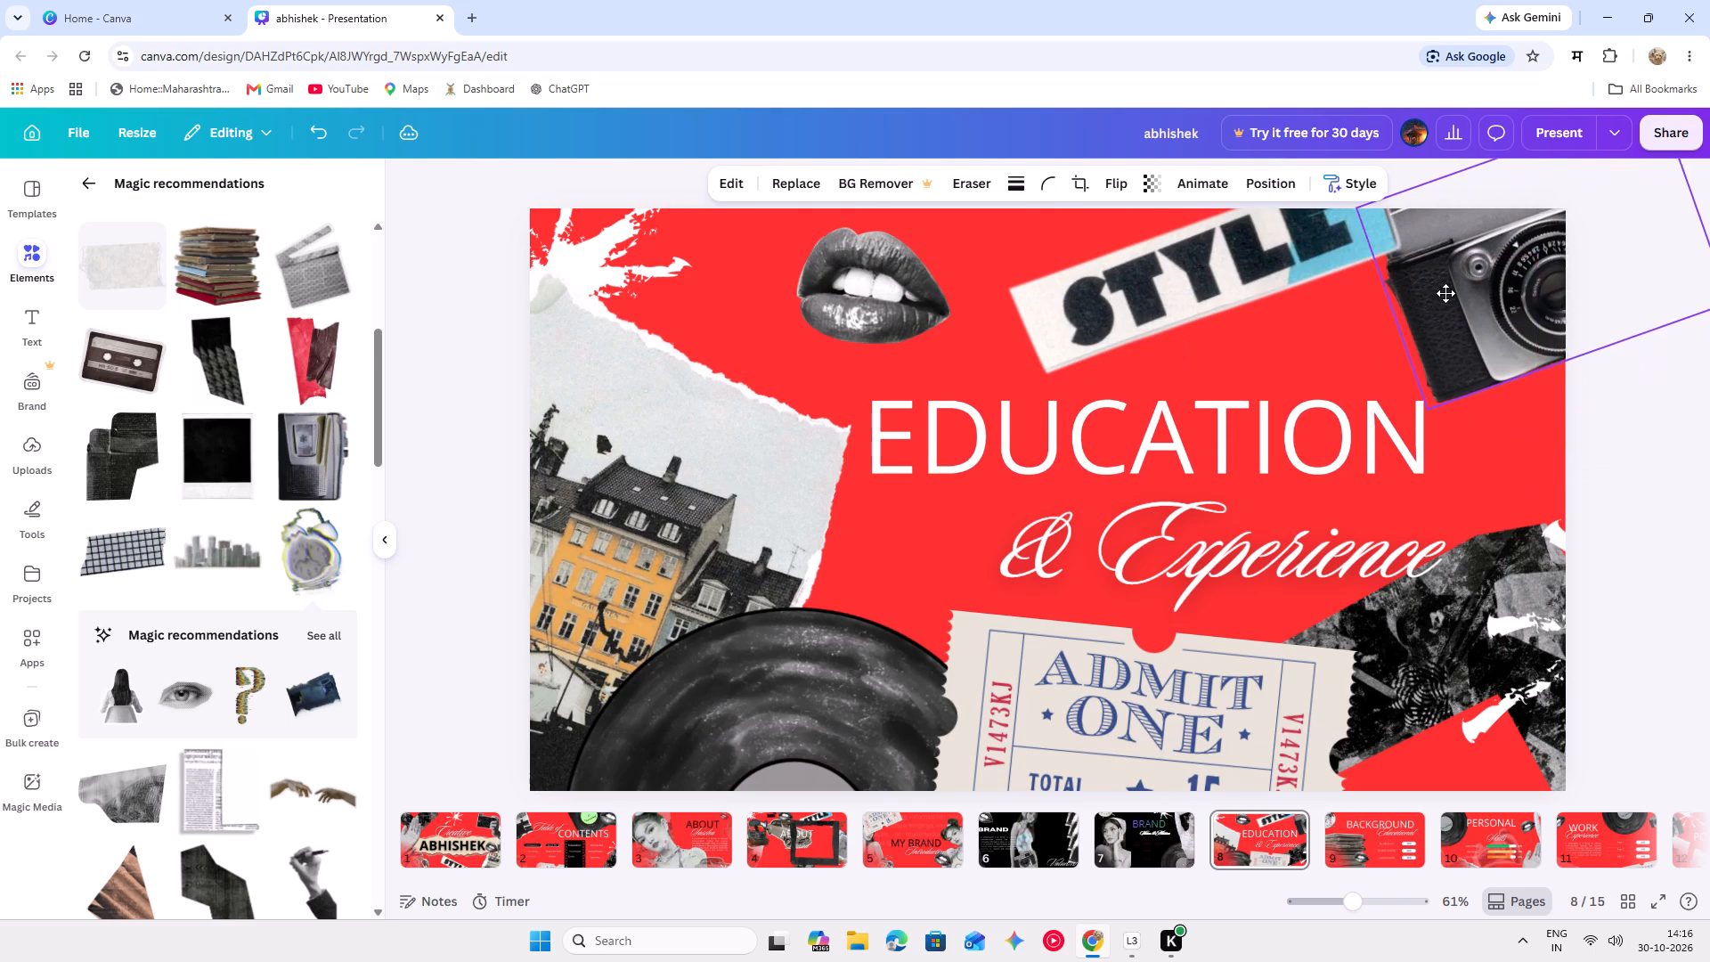
left_click_drag(1445, 293, 1467, 289)
left_click(1343, 420)
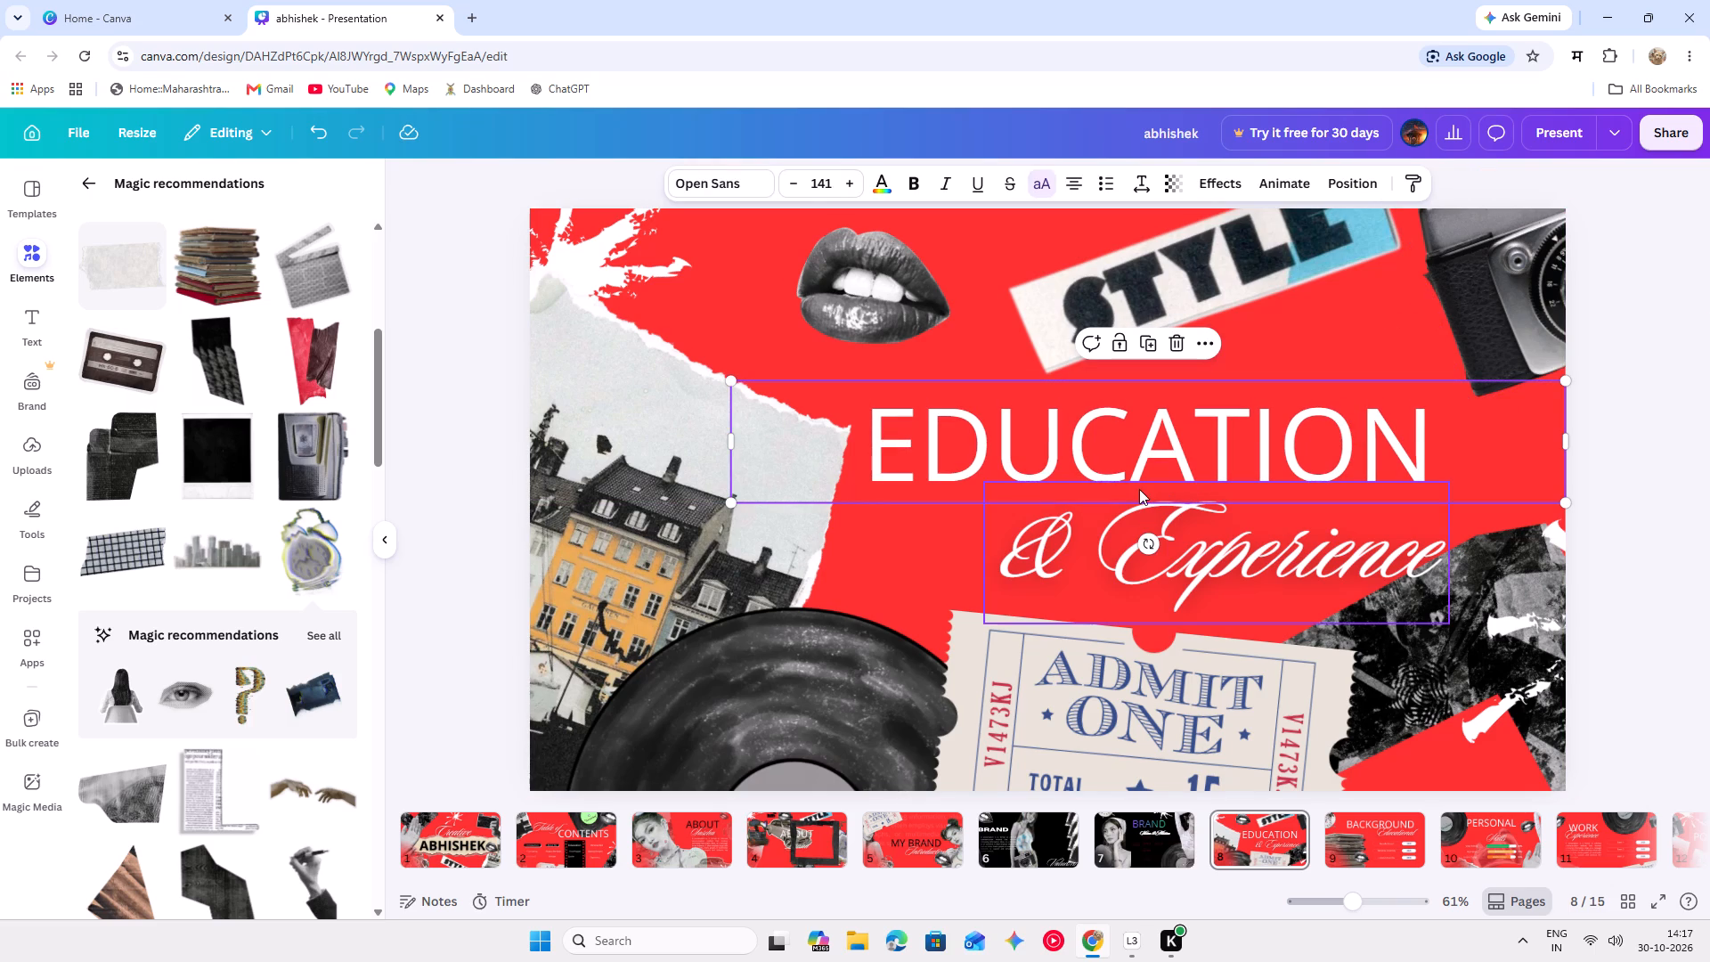
Nudge the & Experience script slightly left and down, and shrink it to a font size of about 110.
left_click_drag(1127, 563, 1118, 576)
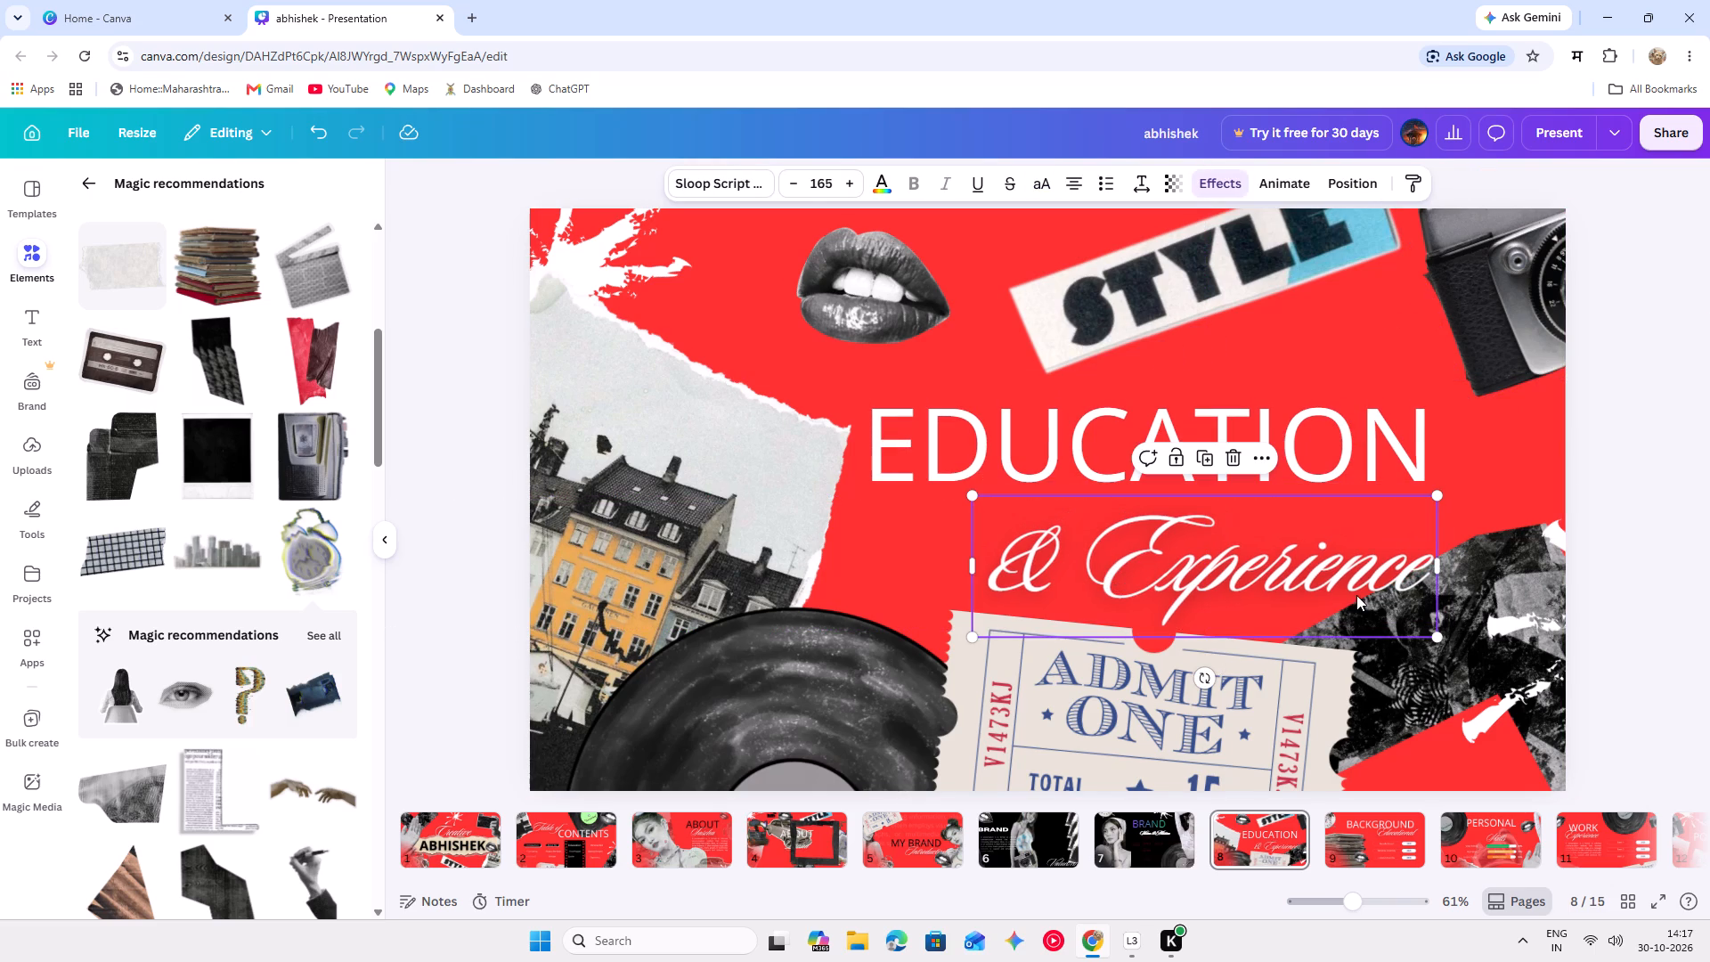
left_click_drag(1433, 637, 1074, 563)
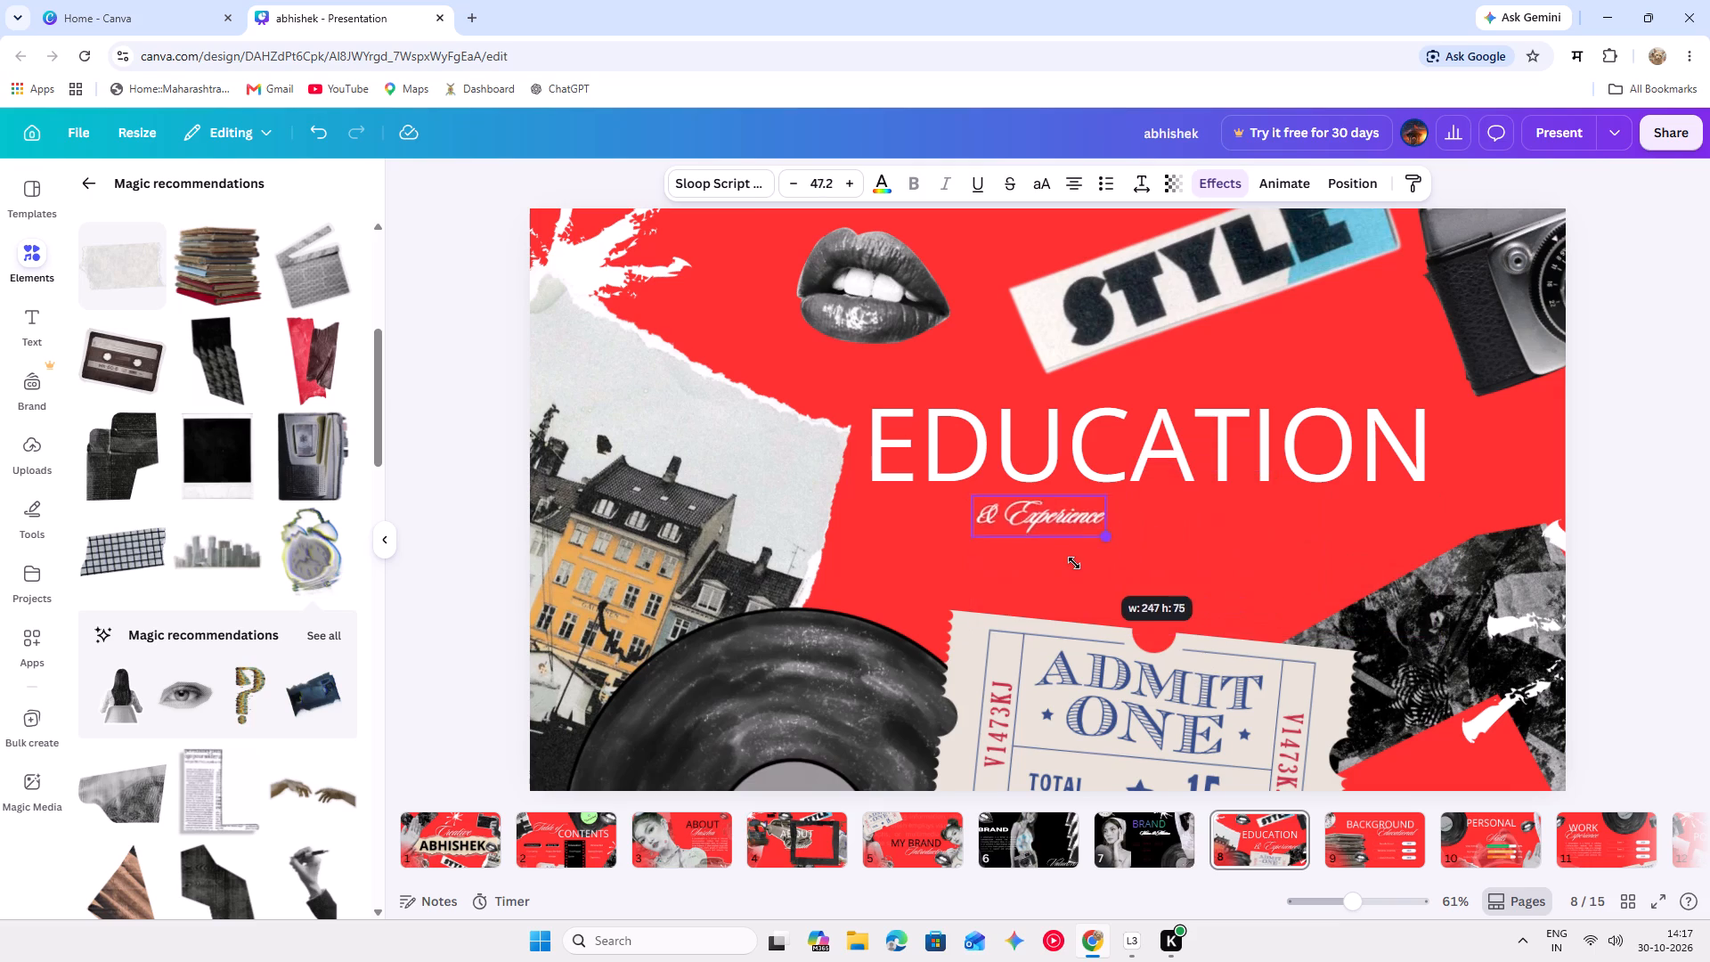
left_click_drag(1074, 563, 1289, 558)
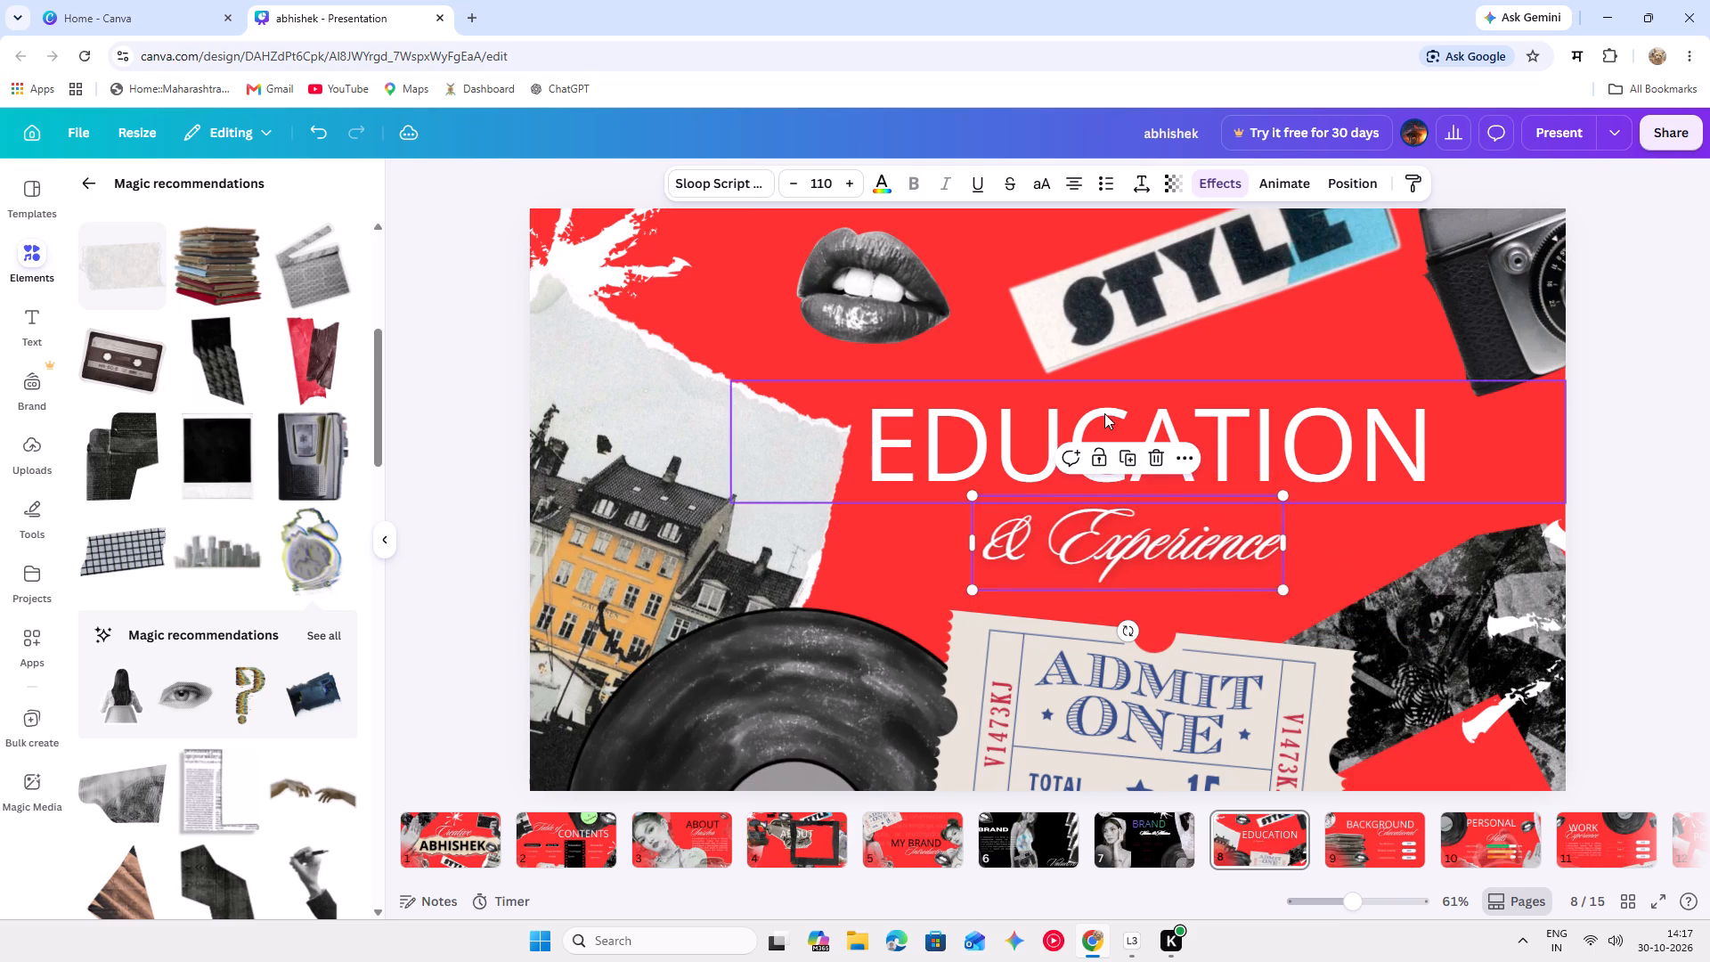
Shrink the EDUCATION heading to a font size of about 92.6 and position it just above the & Experience script.
left_click_drag(1098, 420, 1105, 429)
left_click_drag(1574, 509, 1530, 518)
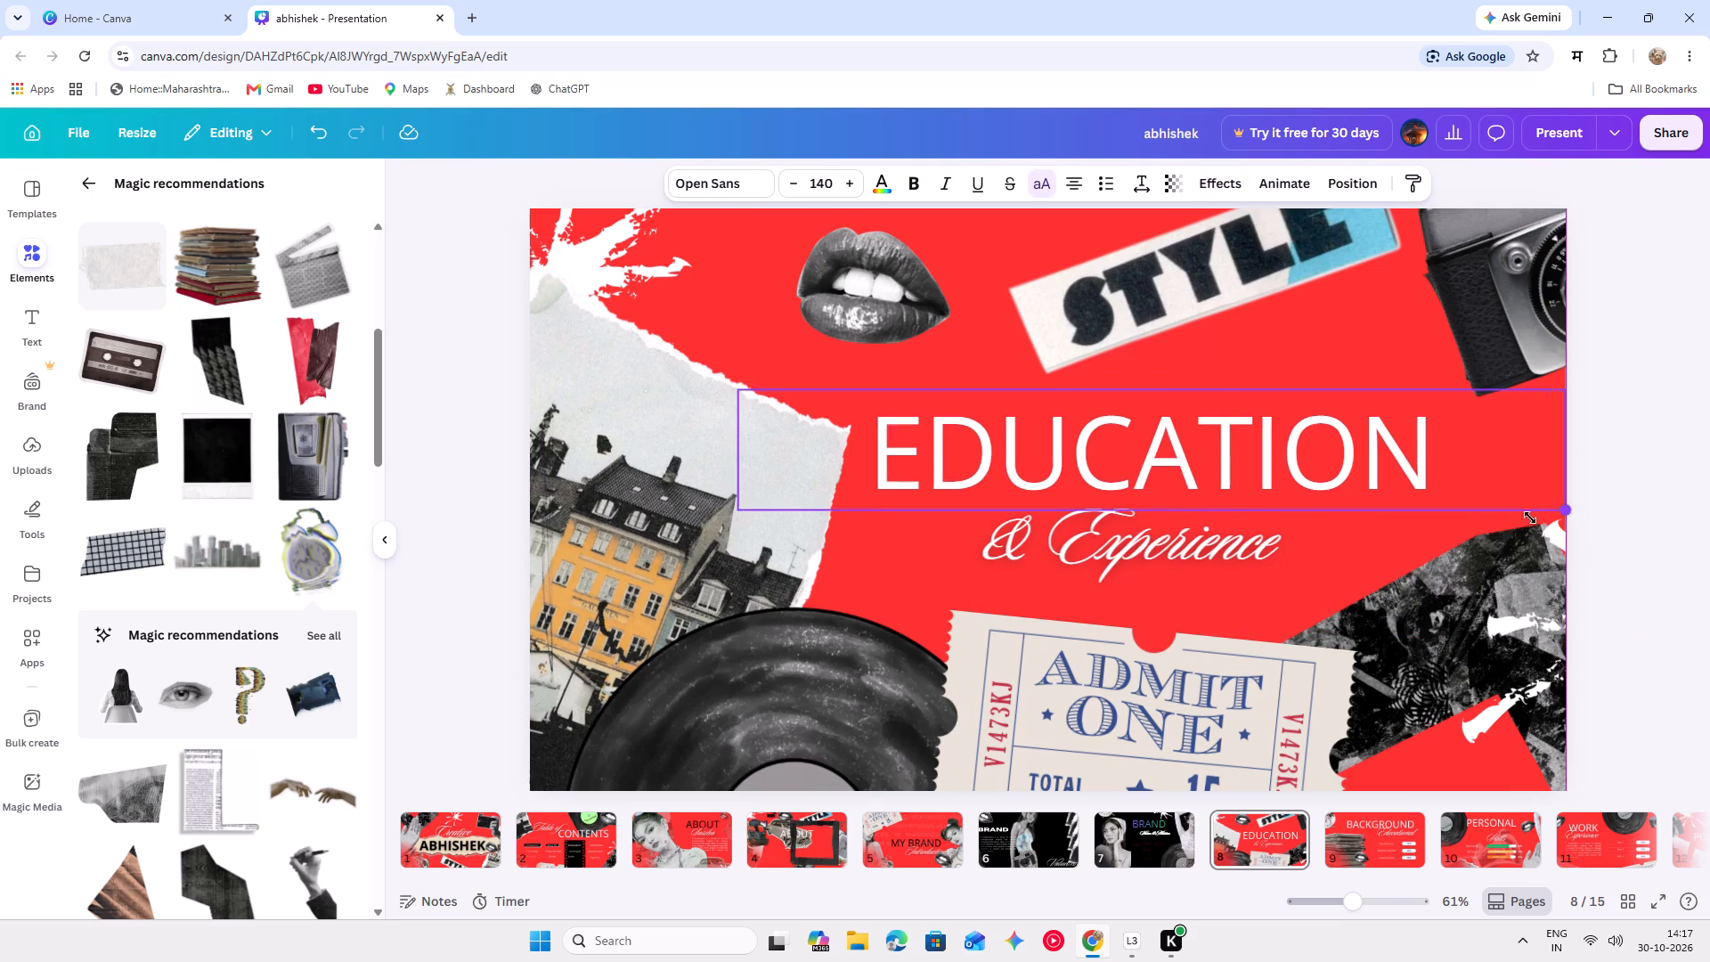
left_click_drag(1530, 518, 1275, 549)
left_click_drag(1062, 441, 1246, 428)
left_click_drag(1246, 428, 1230, 458)
left_click_drag(1230, 456, 1226, 431)
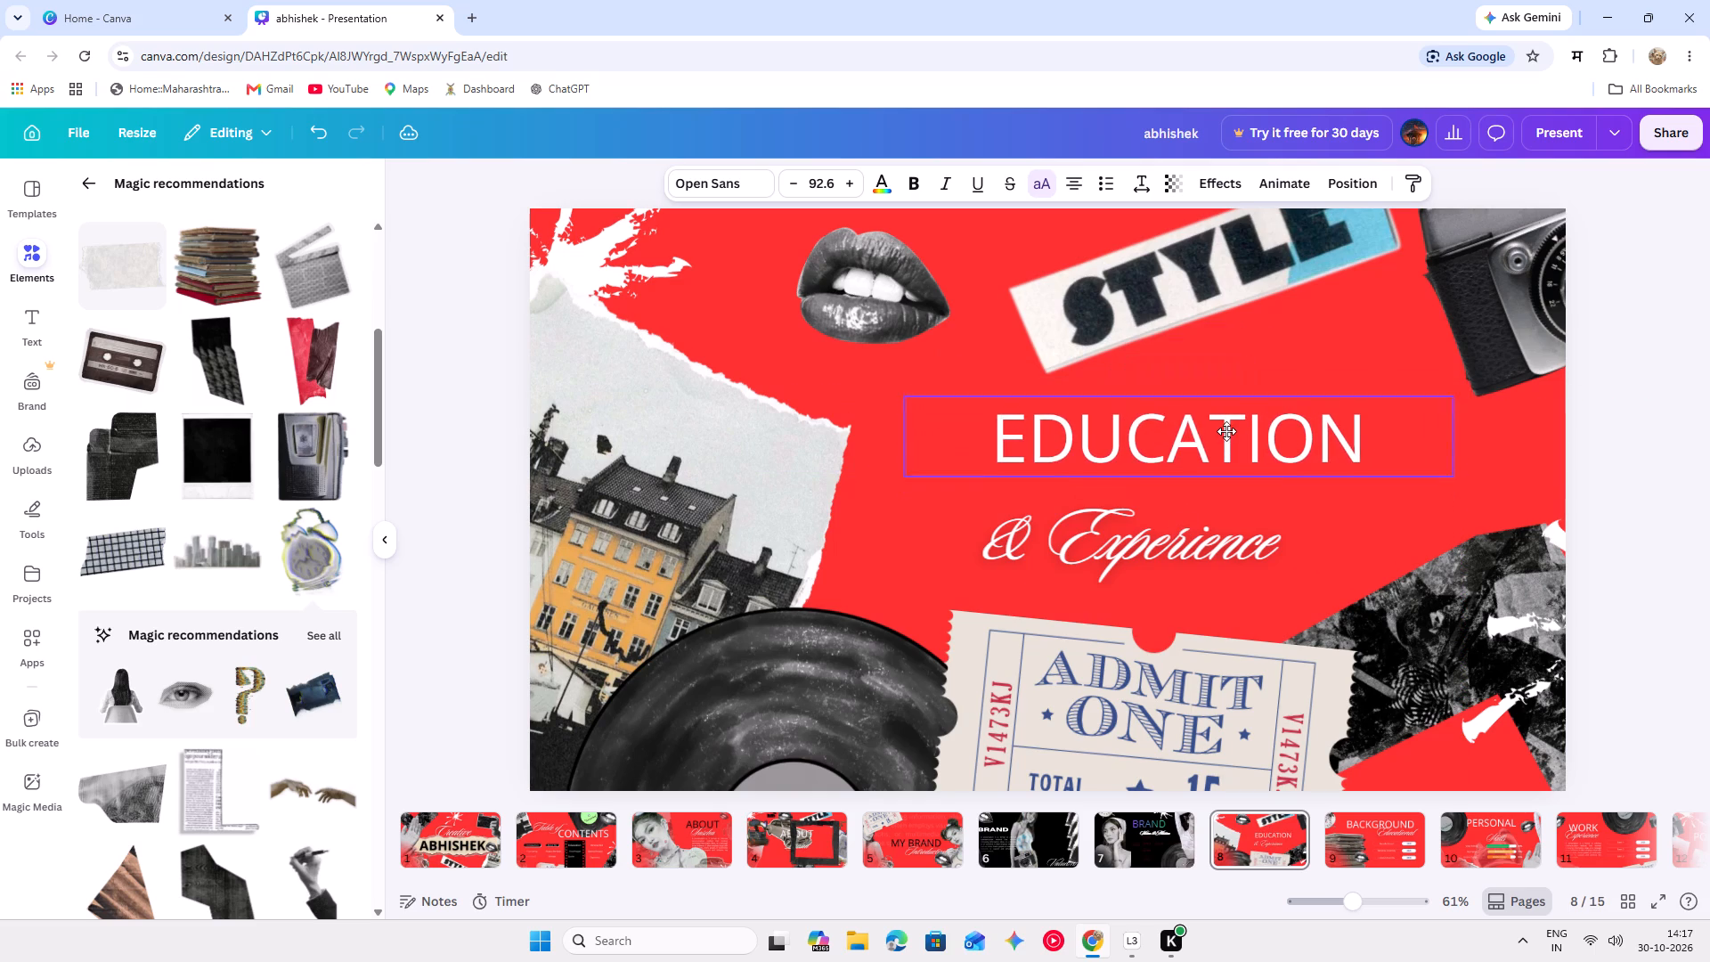
left_click_drag(1226, 431, 1224, 442)
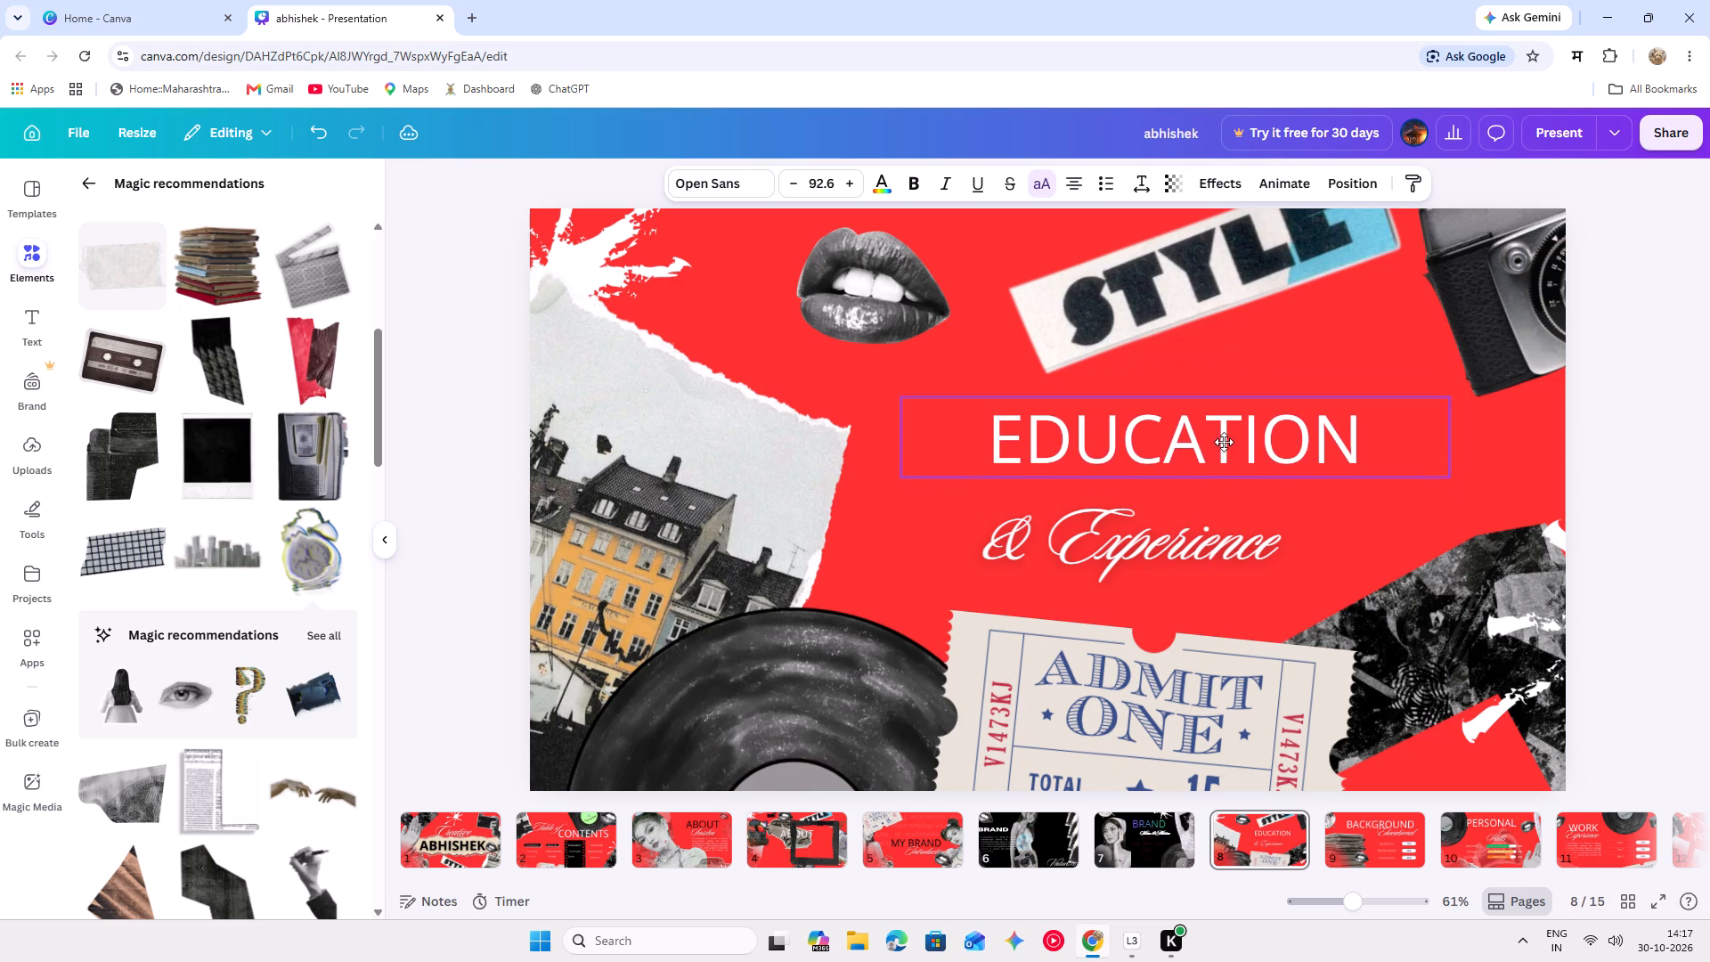
Nudge the EDUCATION heading slightly left while keeping it just above the & Experience script.
left_click_drag(1224, 442, 1216, 437)
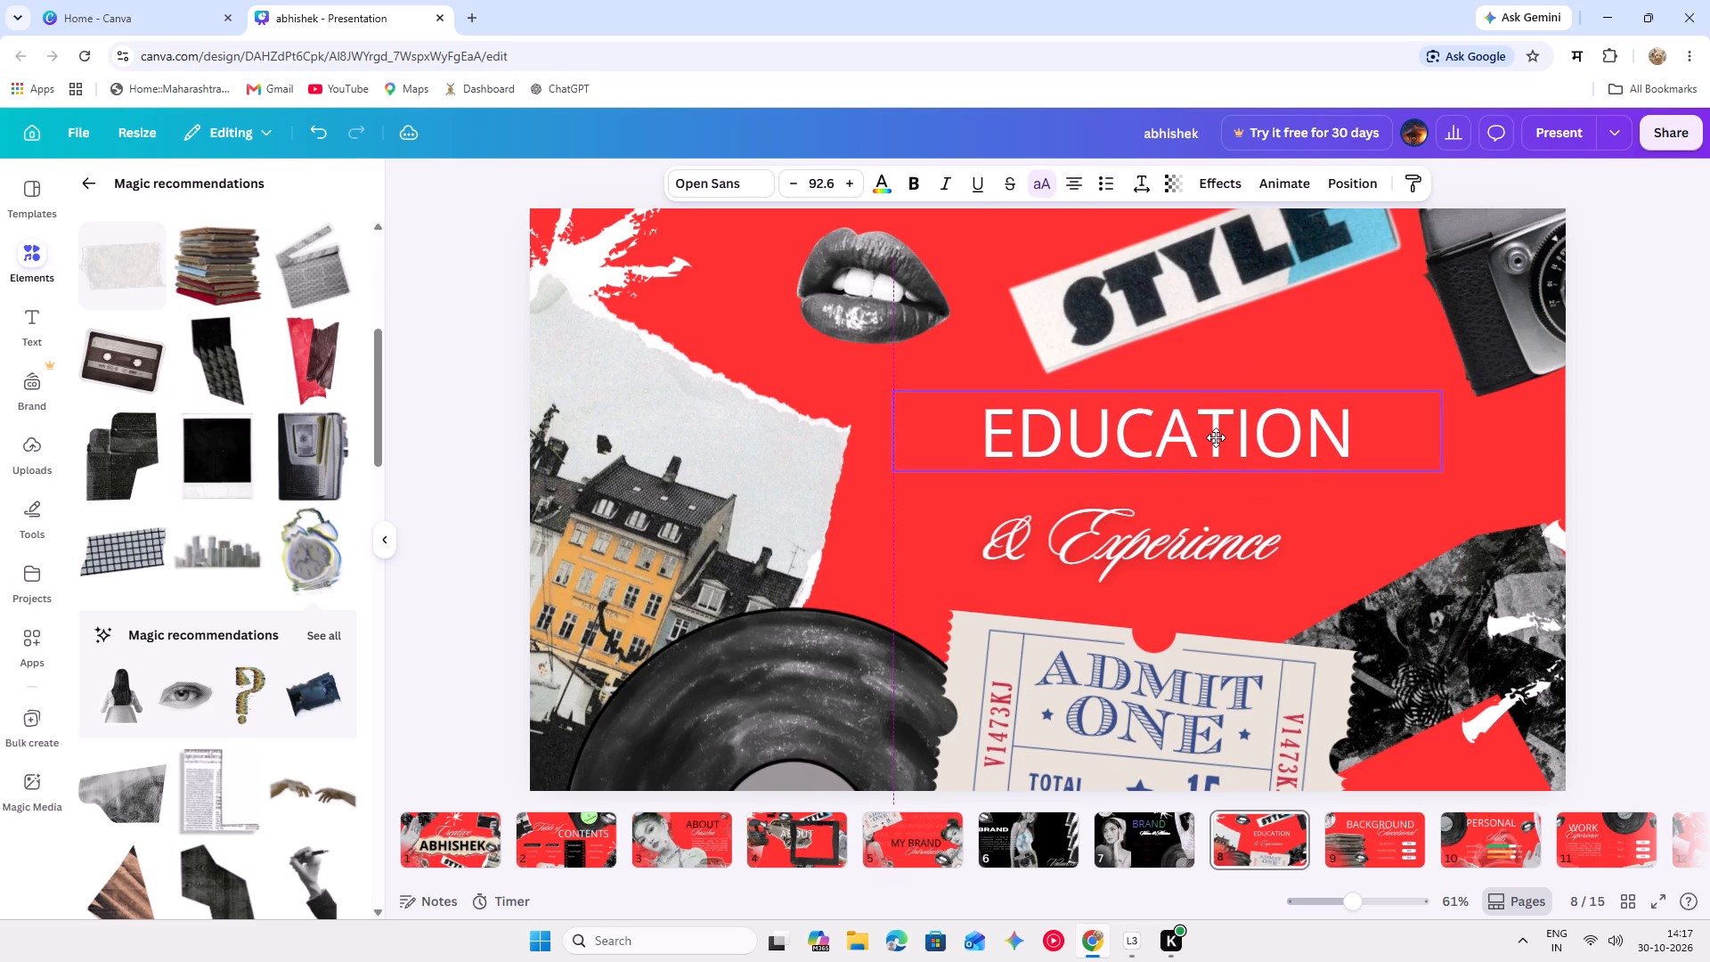
left_click_drag(1216, 437, 1216, 432)
left_click_drag(1216, 434, 1217, 448)
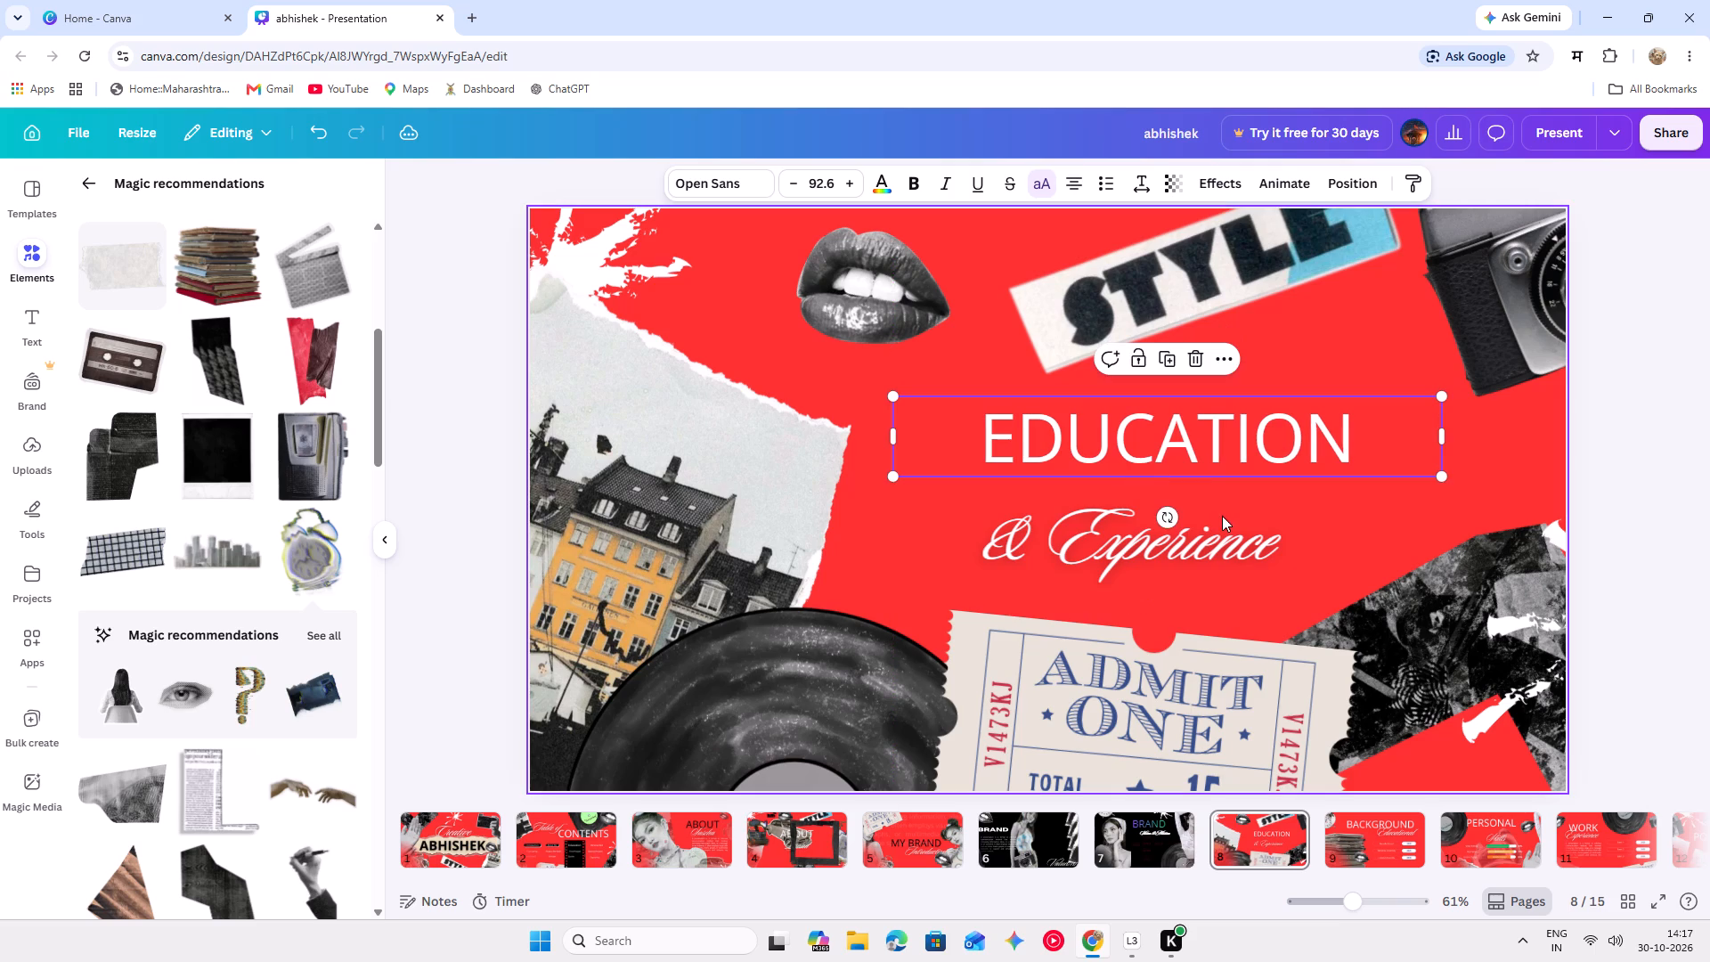
Shrink the & Experience script to a font size of about 44.9 and center it directly beneath the EDUCATION heading.
left_click_drag(1225, 525, 1235, 510)
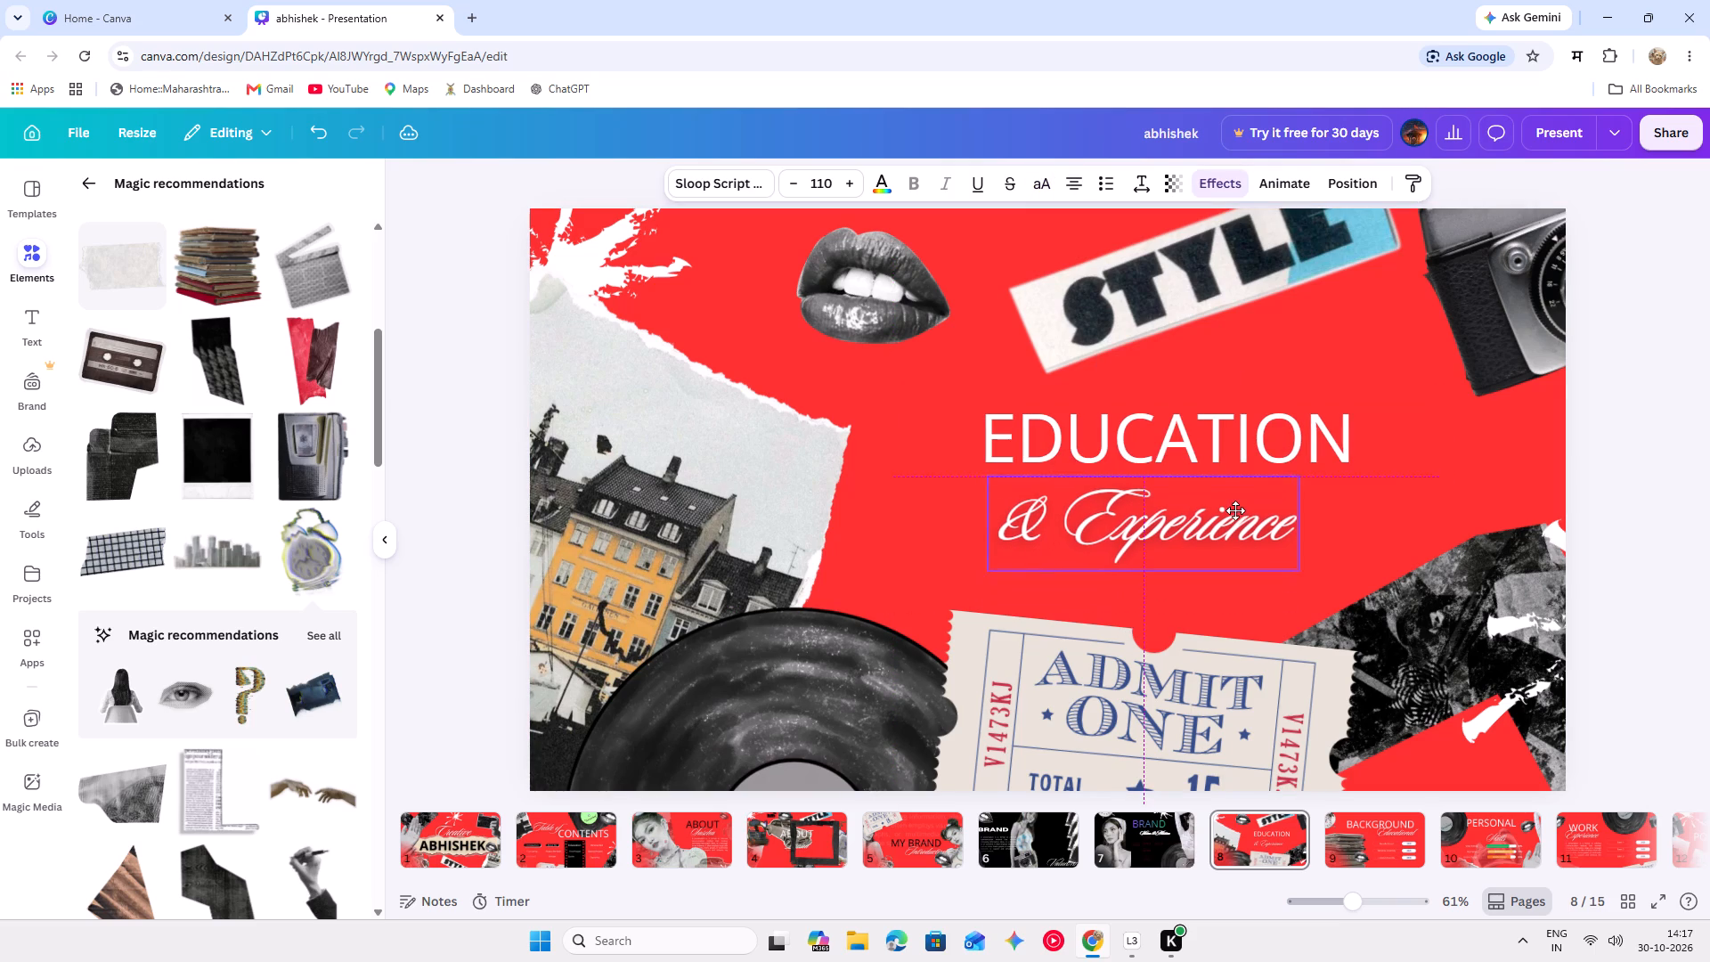
left_click_drag(1235, 510, 1243, 501)
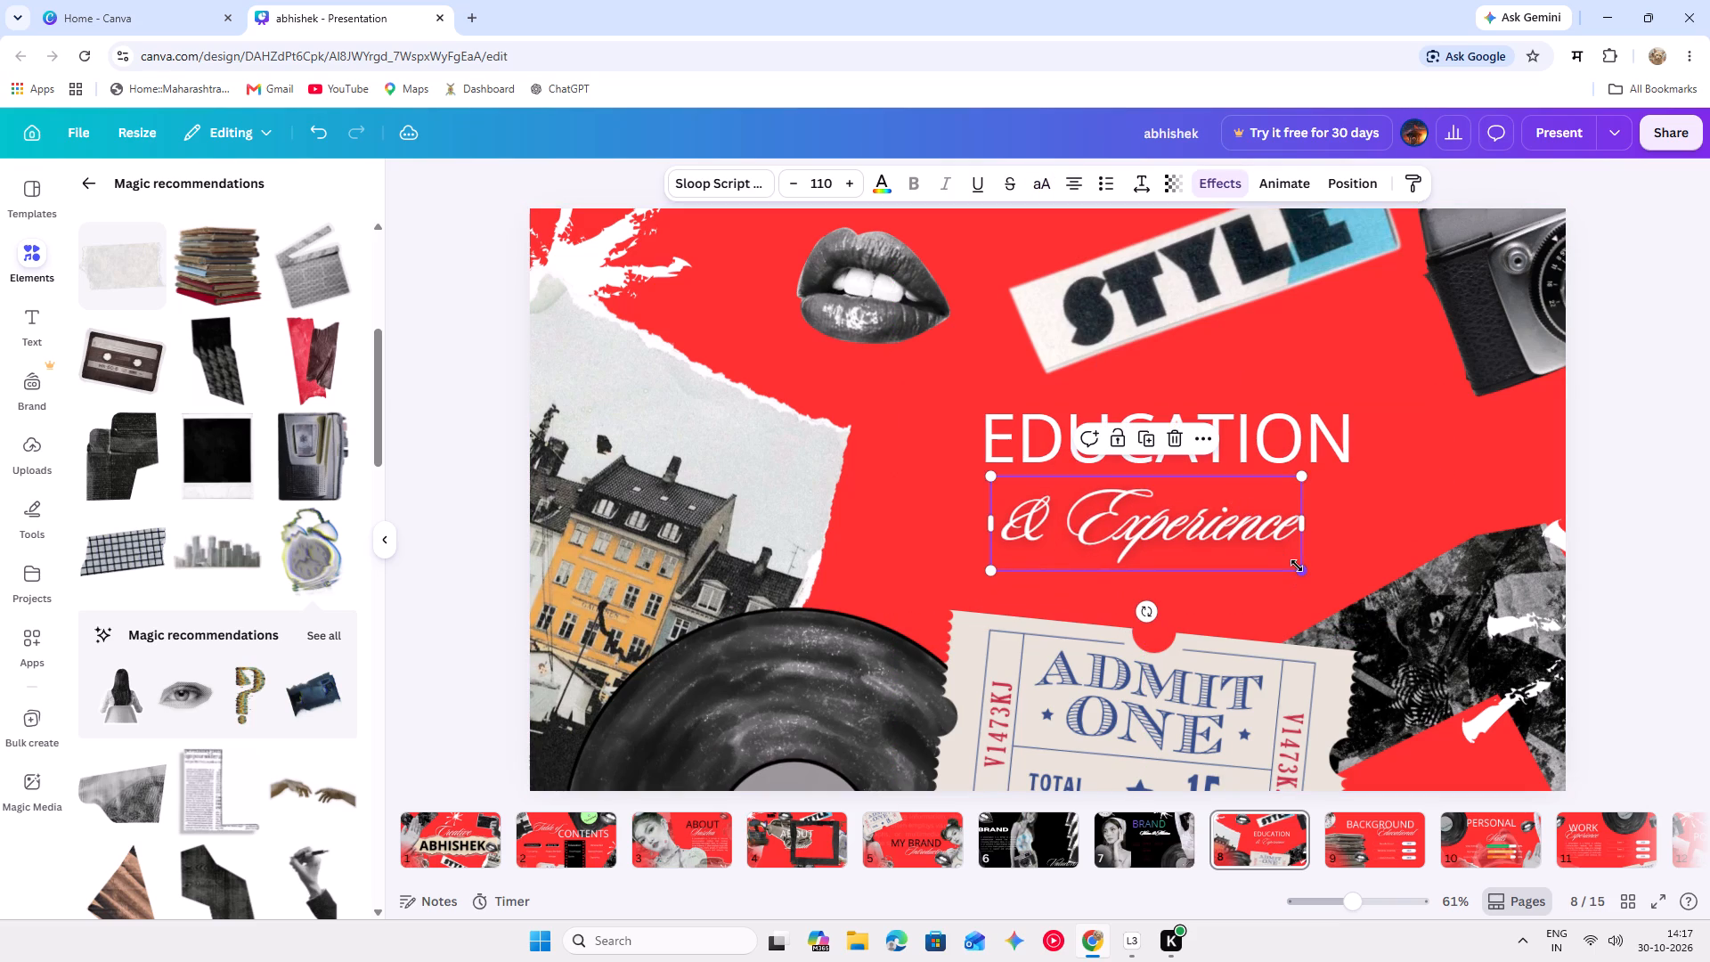
left_click_drag(1297, 566, 1092, 489)
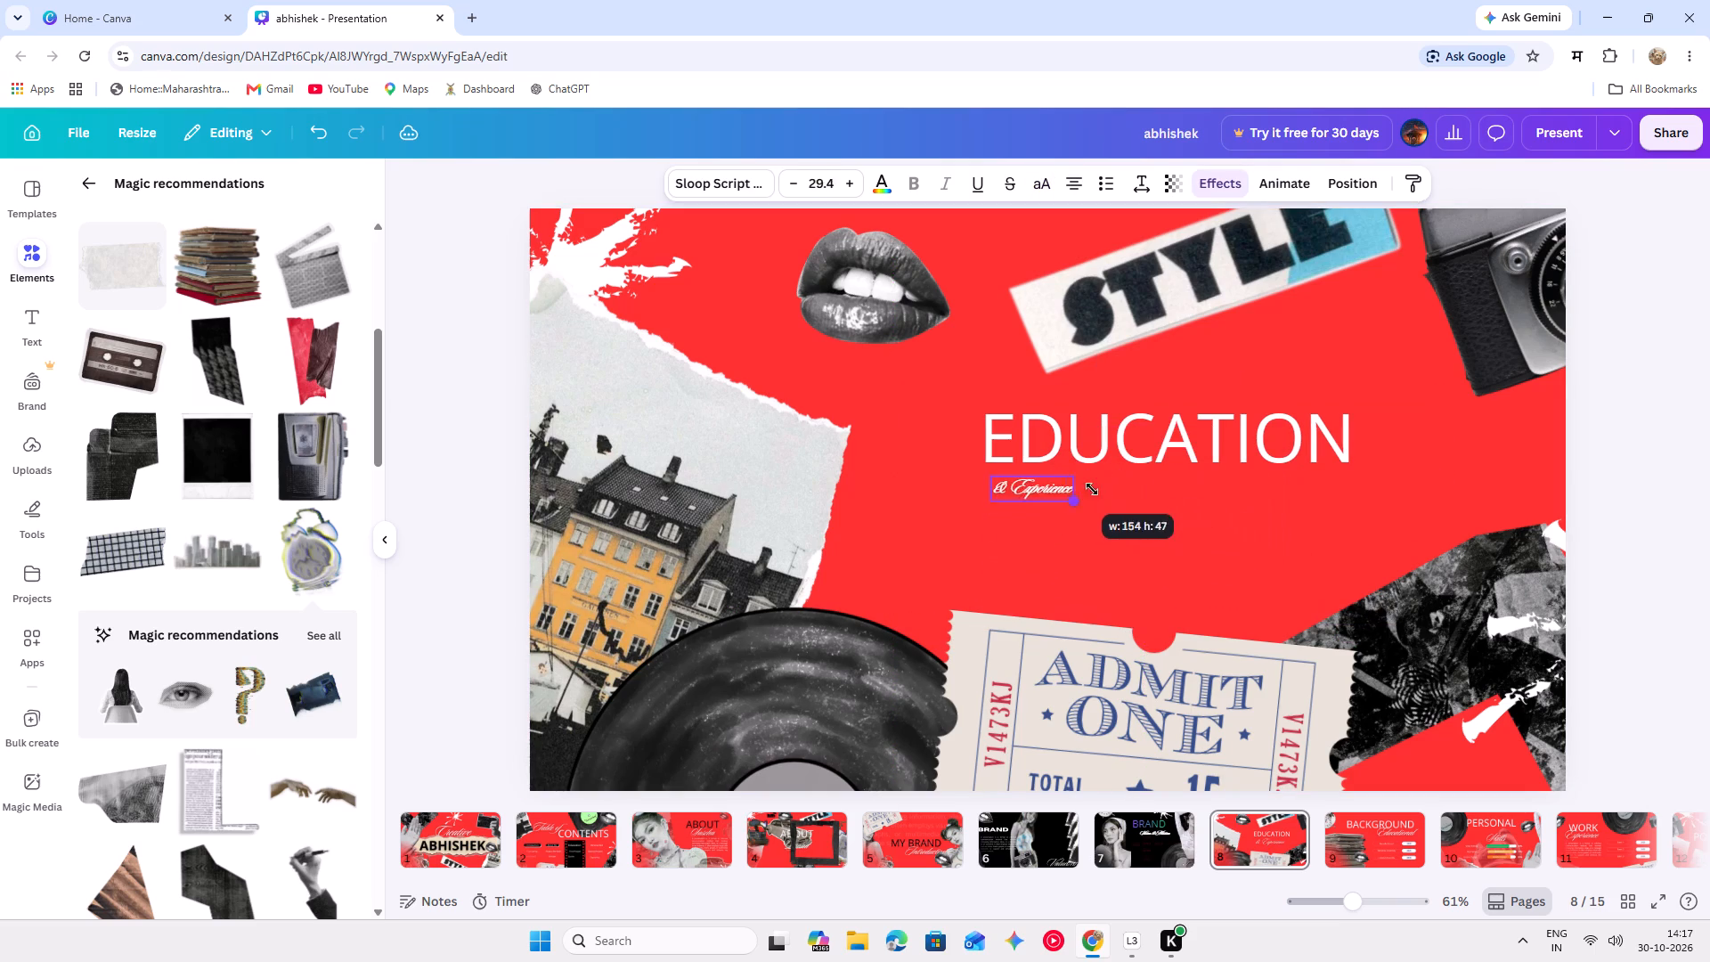
left_click_drag(1092, 489, 1116, 499)
left_click_drag(1072, 501, 1168, 498)
left_click(1168, 498)
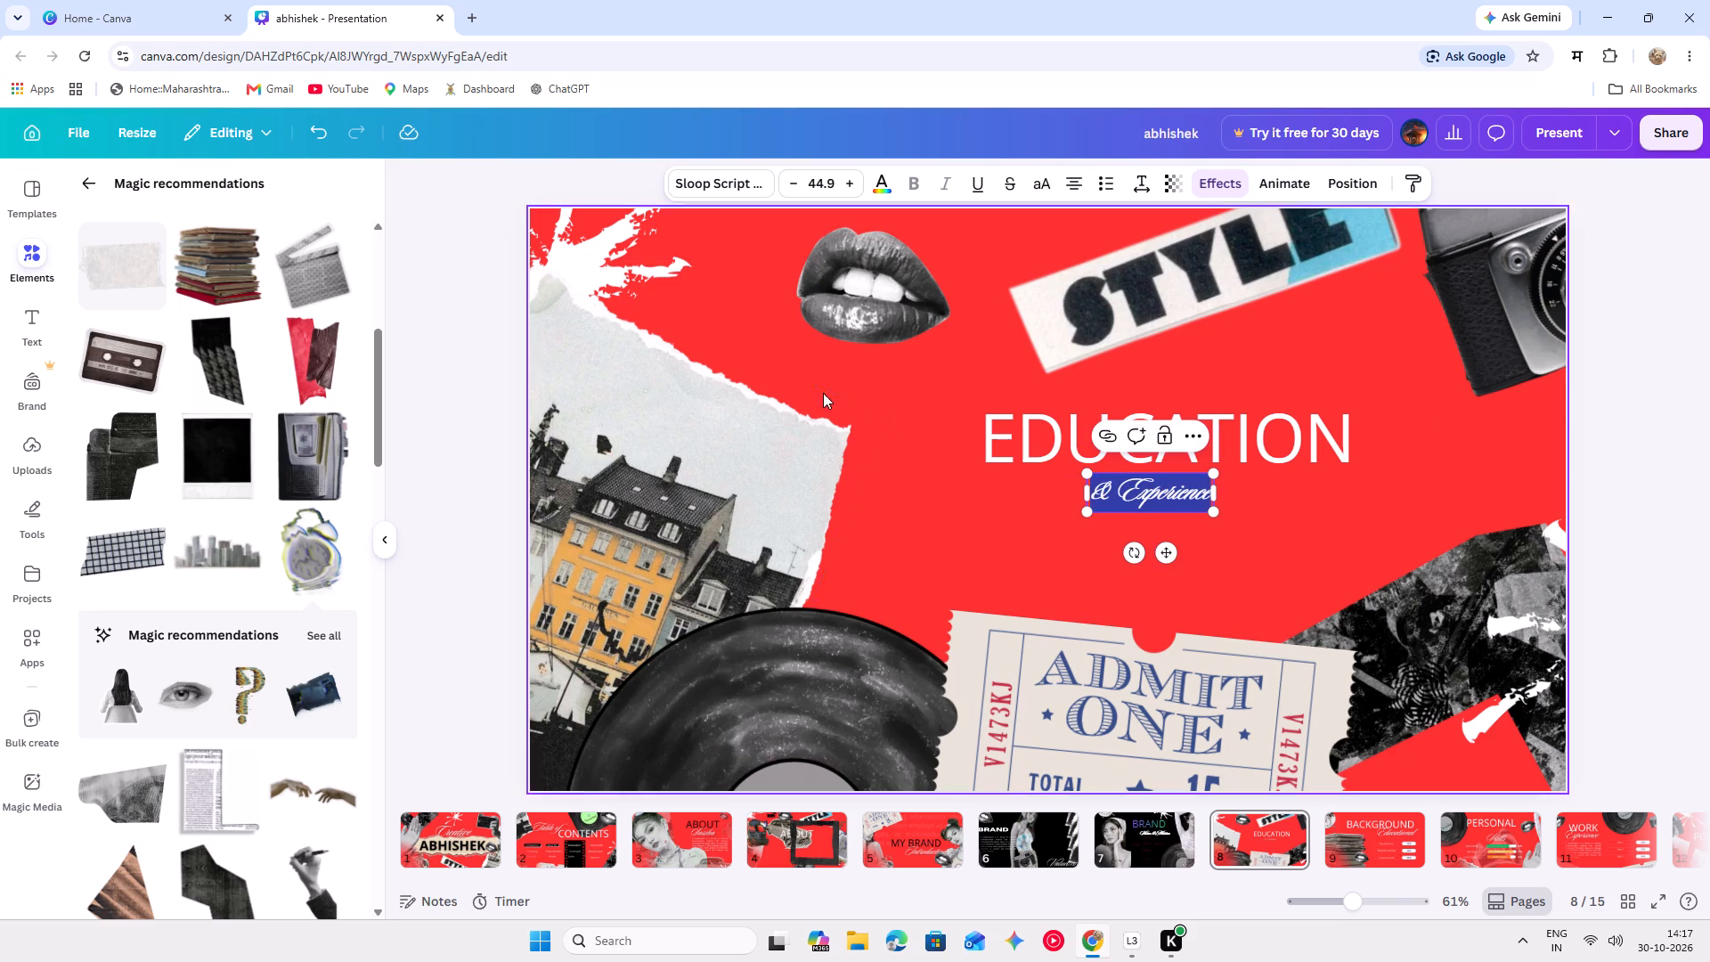
Move the torn-paper building collage into the slide's top-left corner over the splatter, and raise the vinyl record to show more of its label.
left_click(708, 410)
left_click_drag(696, 461, 803, 314)
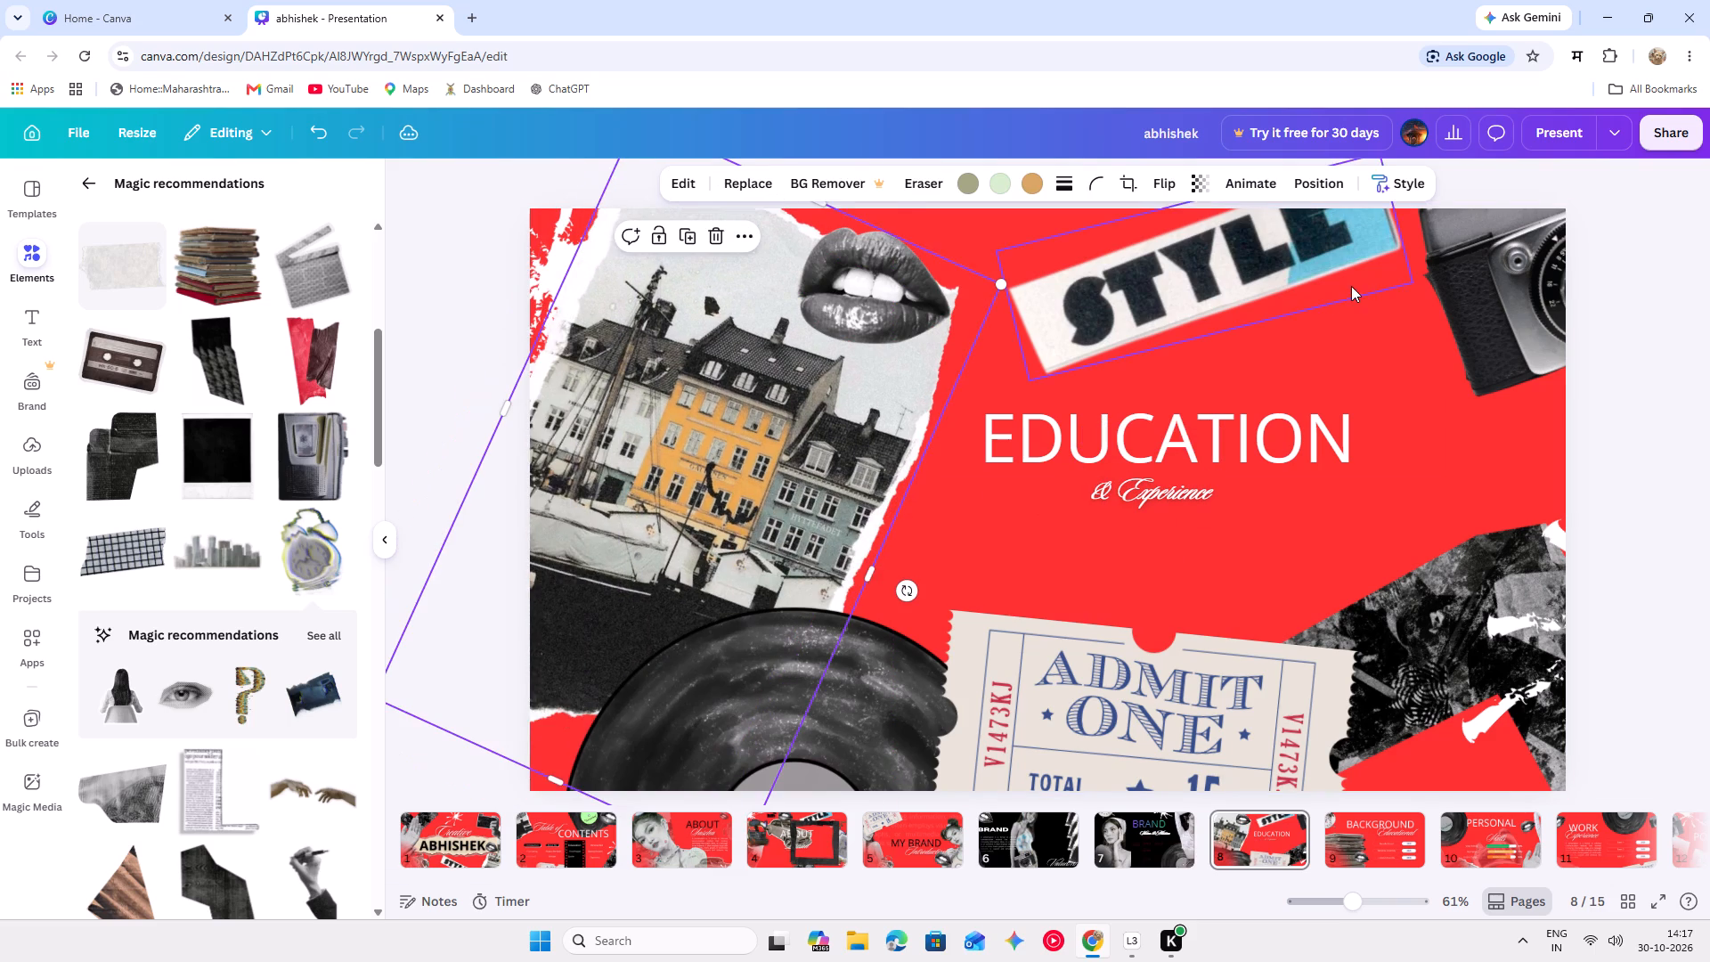
left_click_drag(641, 425, 1560, 428)
left_click_drag(1481, 485, 882, 502)
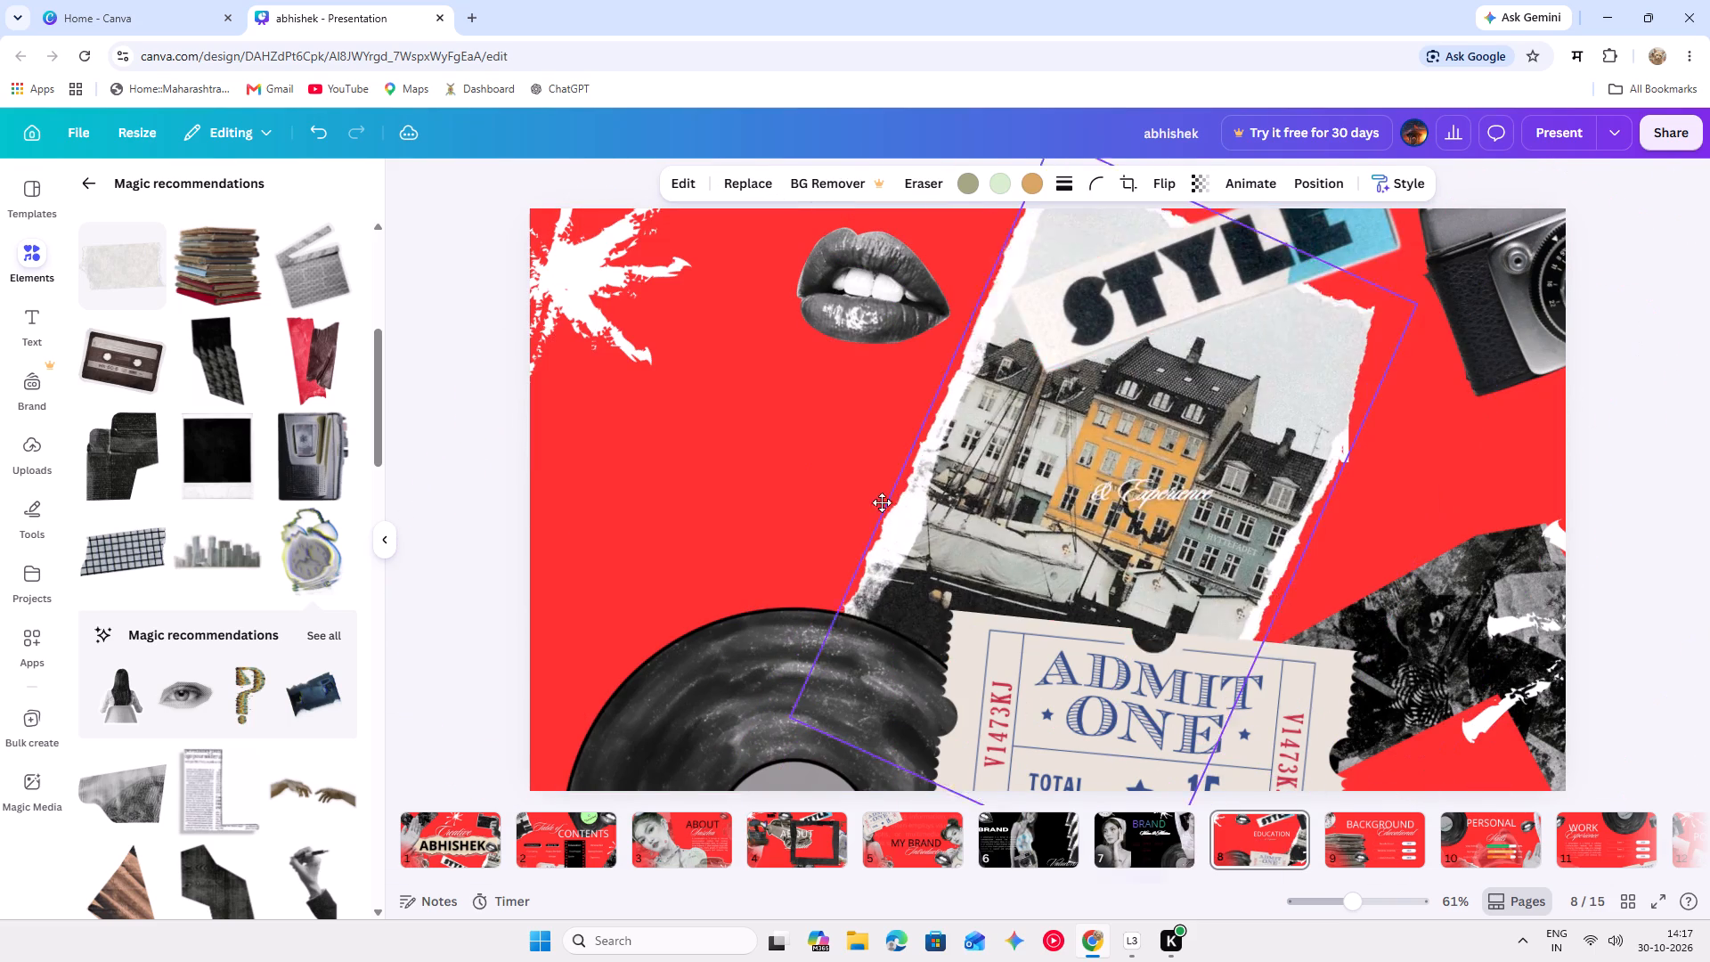
left_click_drag(882, 502, 368, 383)
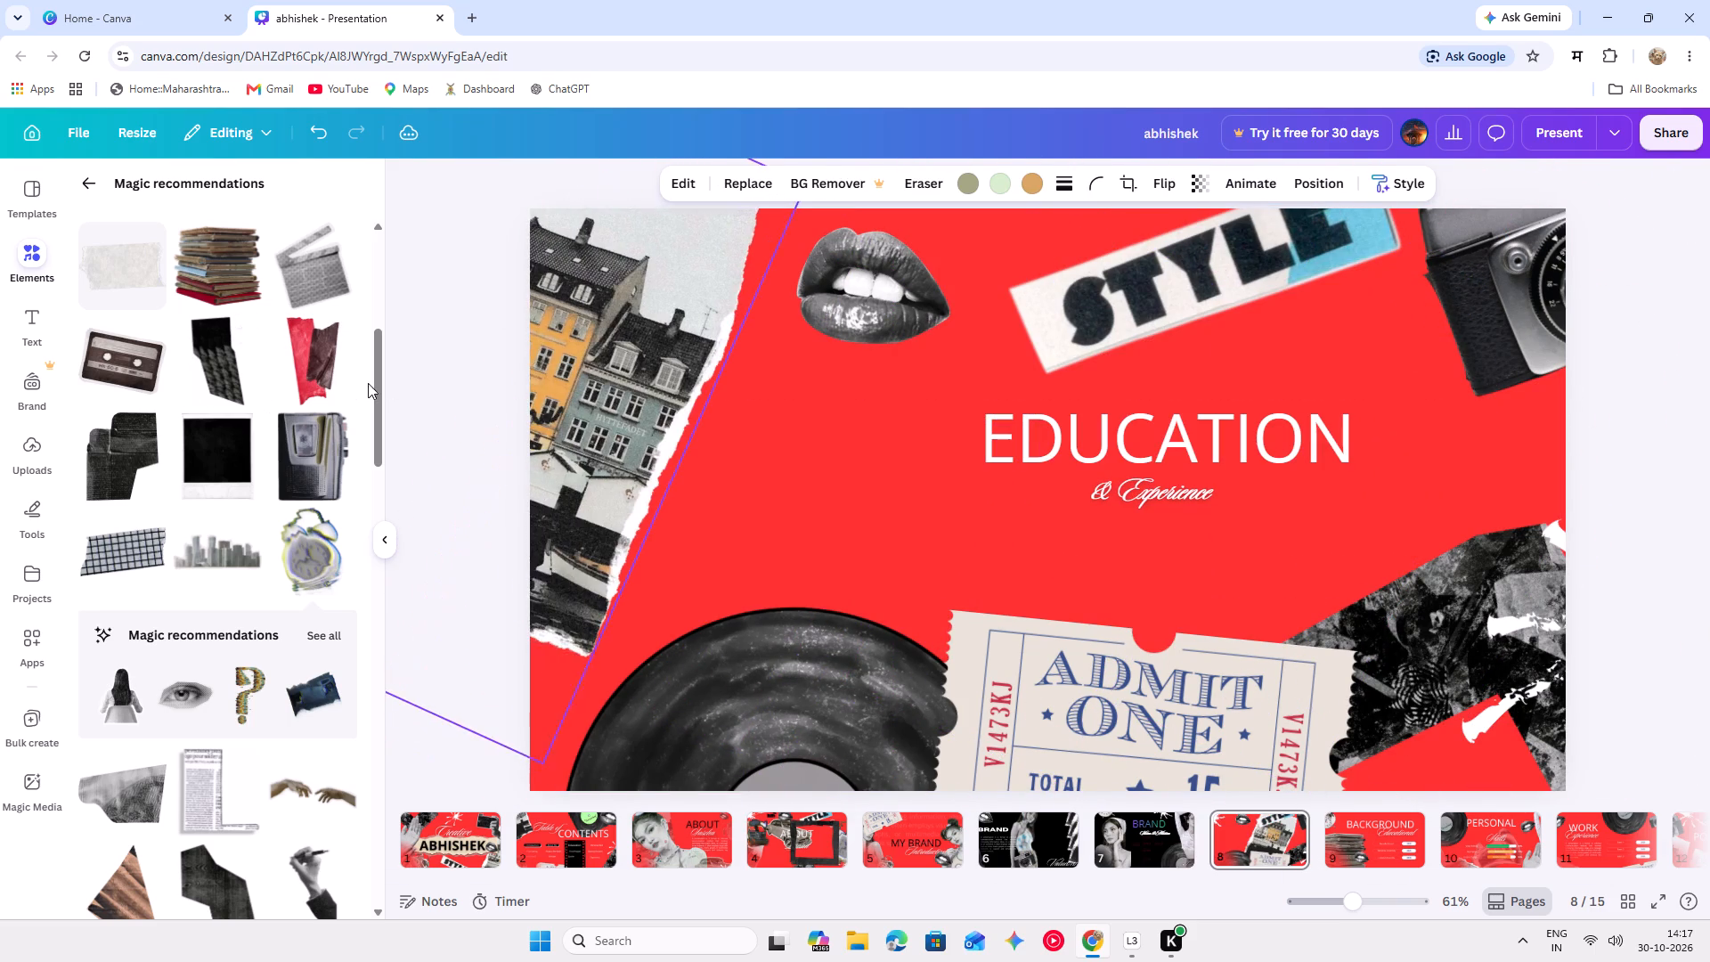
left_click_drag(368, 383, 375, 412)
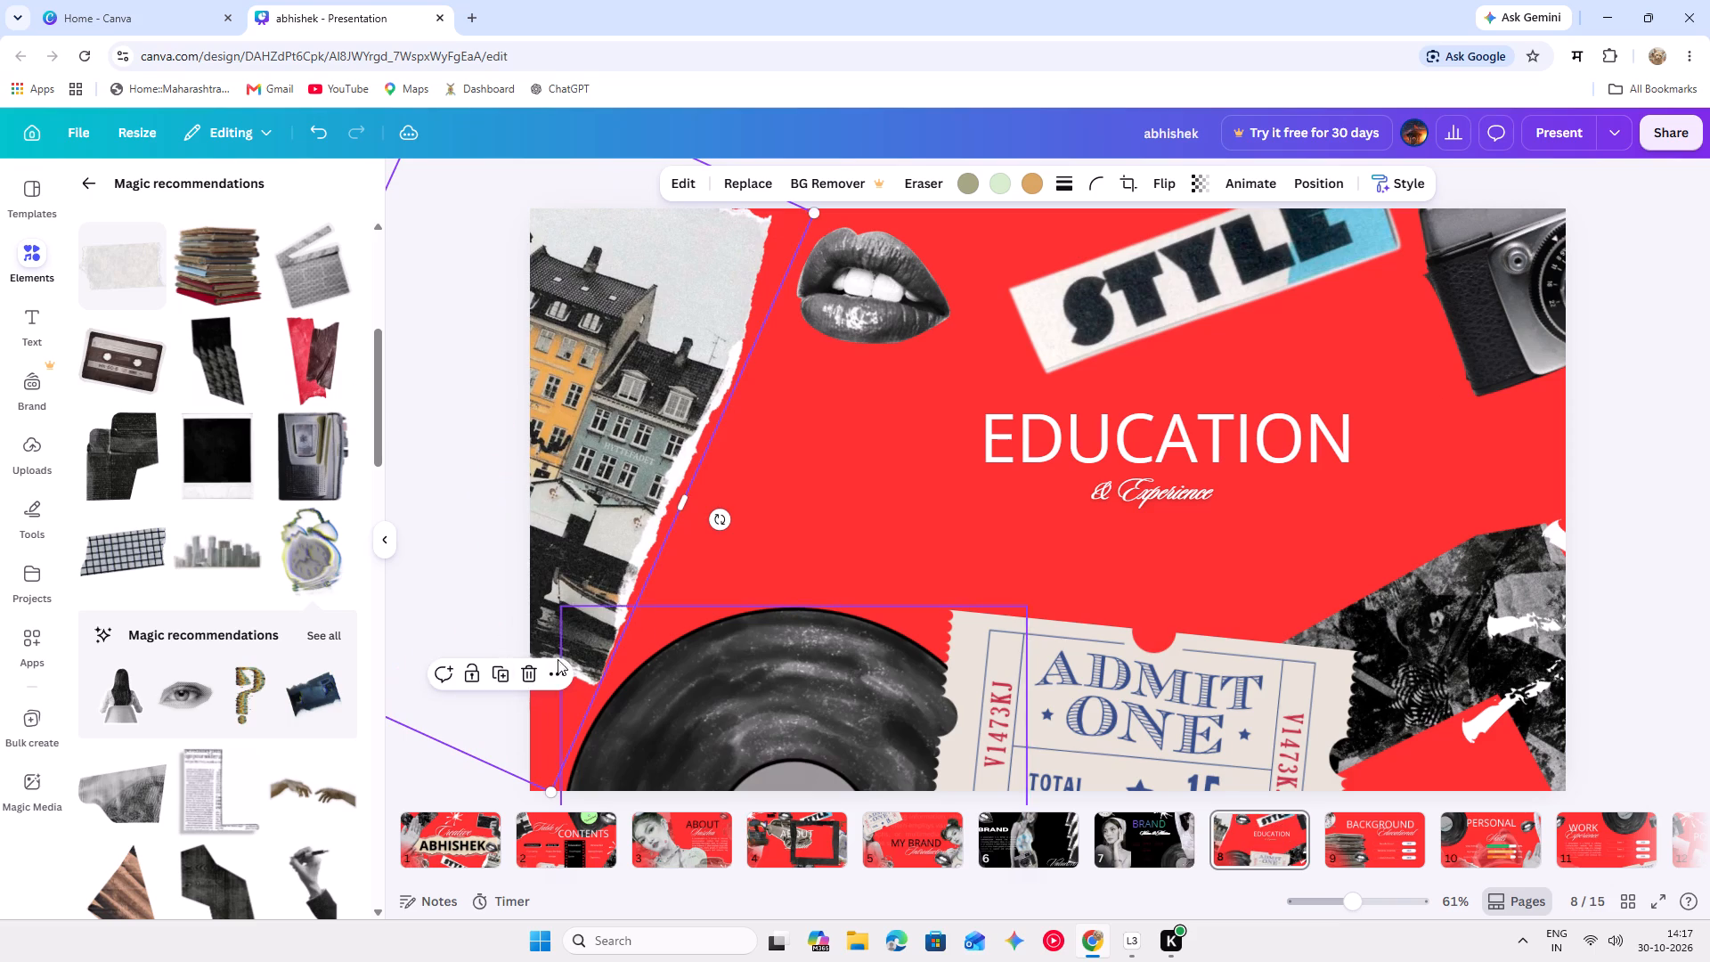
left_click_drag(689, 704, 679, 629)
left_click(1006, 770)
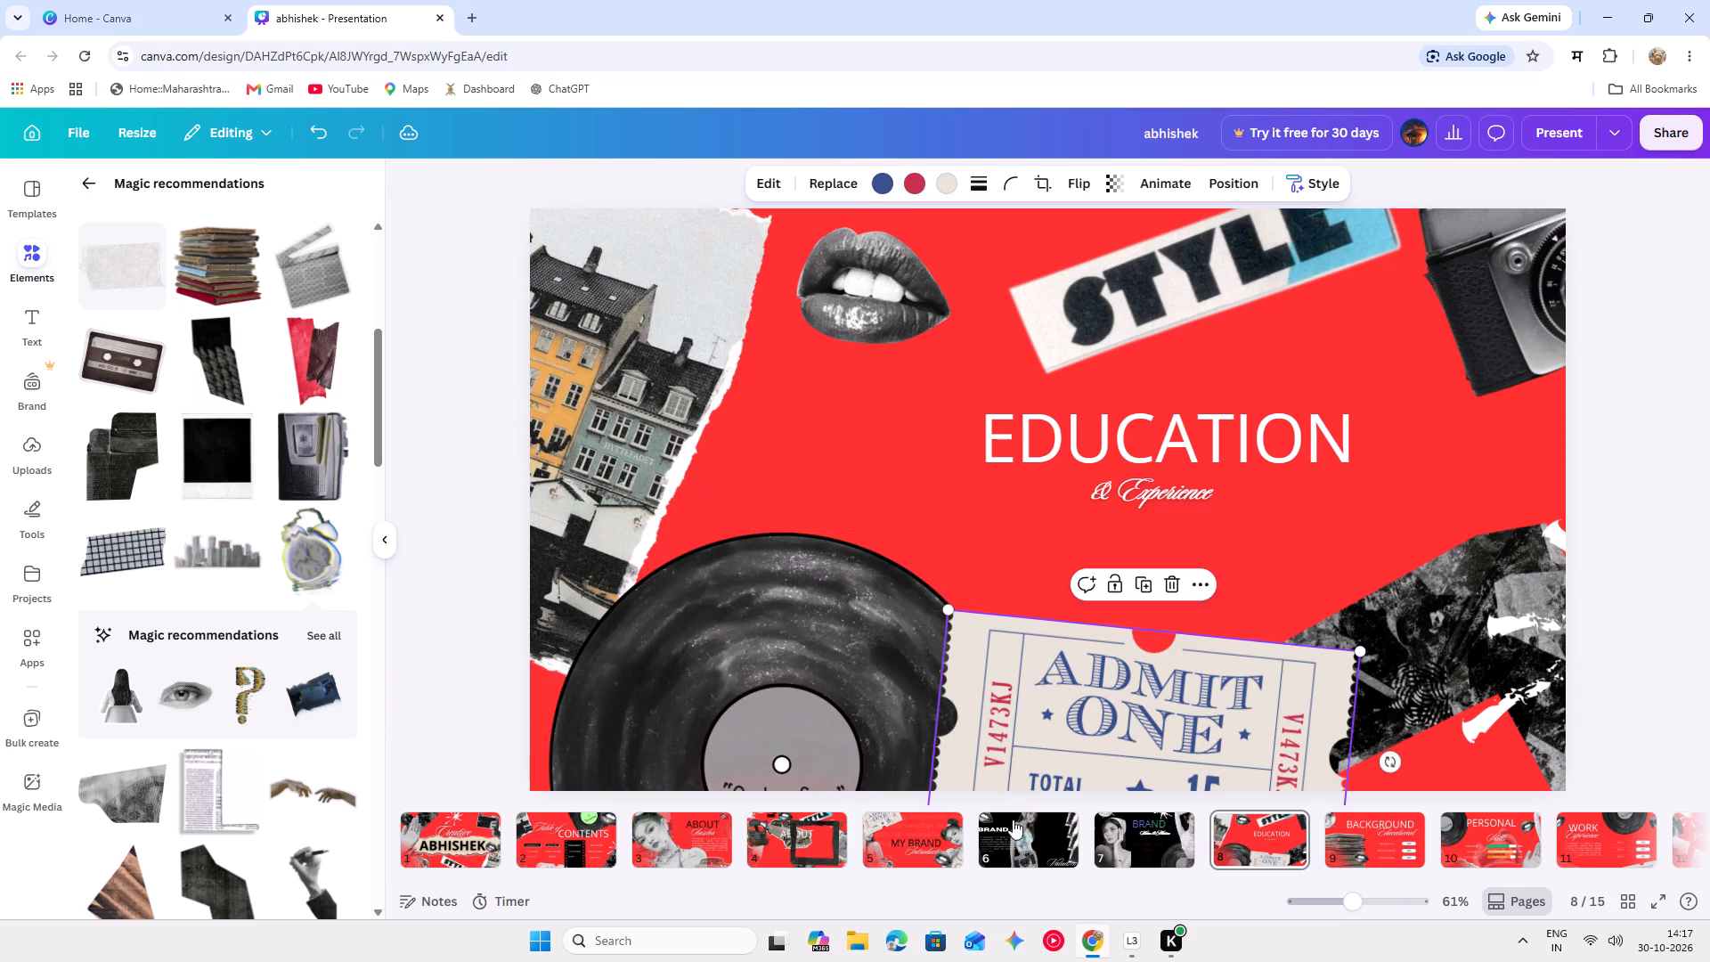
On the MY BRAND slide, move the Introduction script below the heading, starting near the heading's left end.
left_click(1017, 845)
key("Right")
key("Left")
key("Left")
left_click_drag(1030, 668, 1108, 555)
key("Right")
key("Left")
left_click(989, 813)
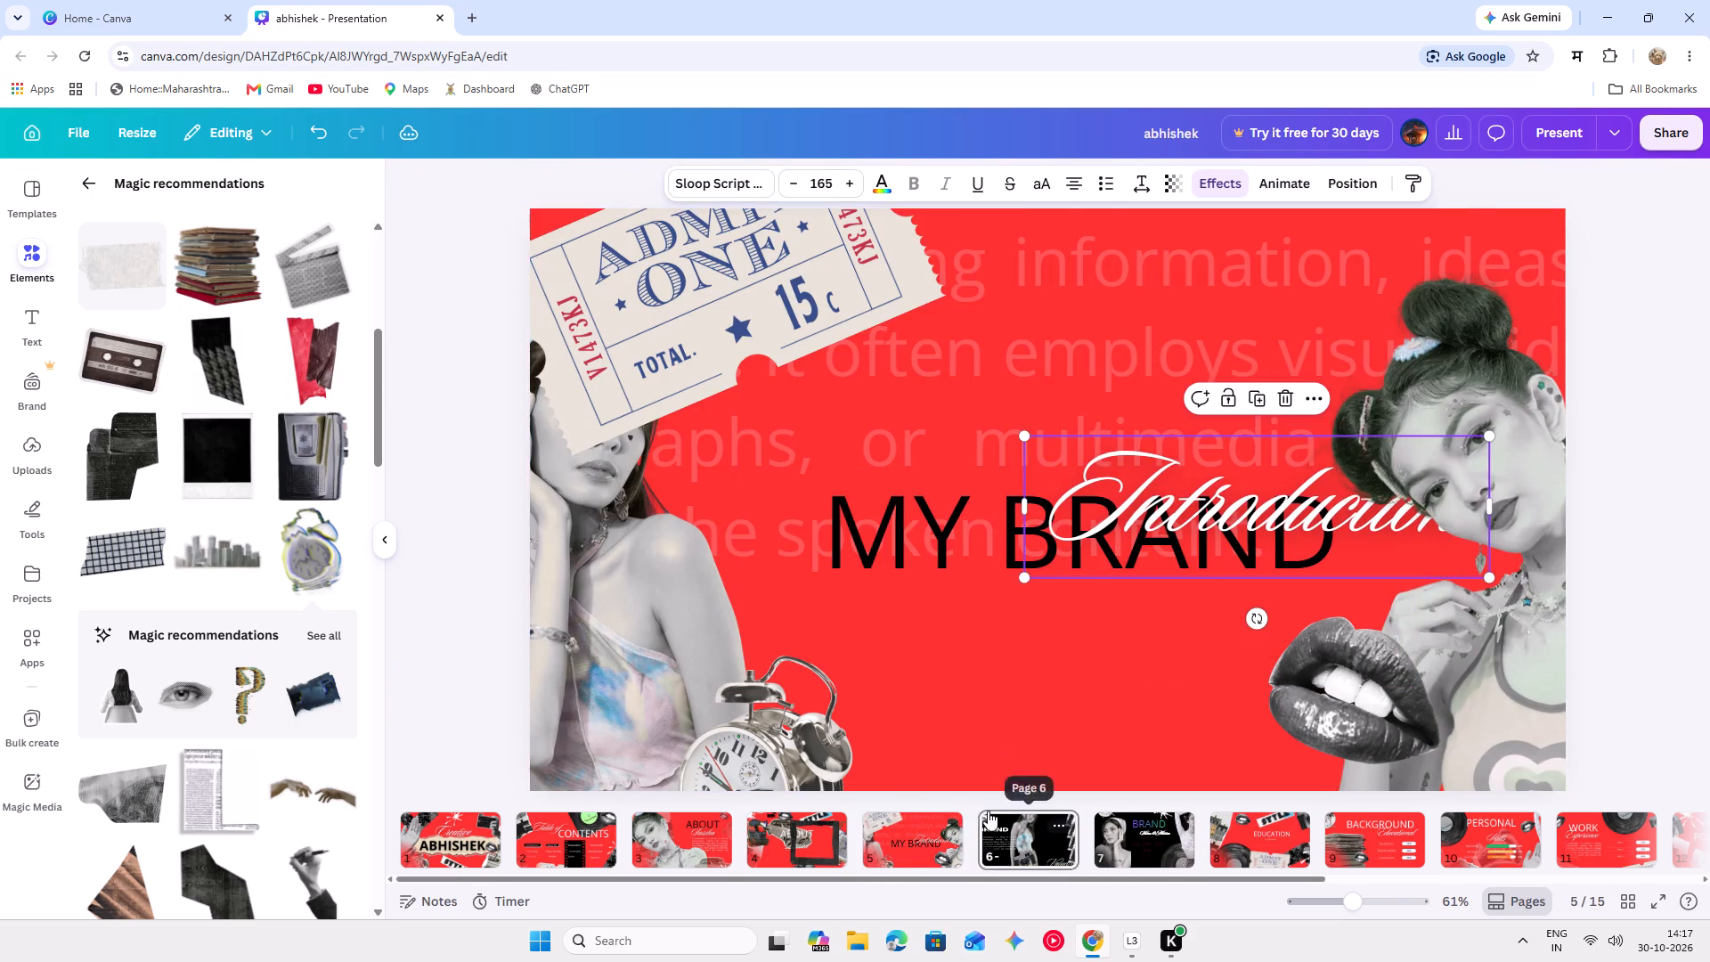
key("Right")
key("Left")
key("Left")
left_click_drag(981, 666, 1083, 602)
left_click_drag(1093, 525, 1086, 622)
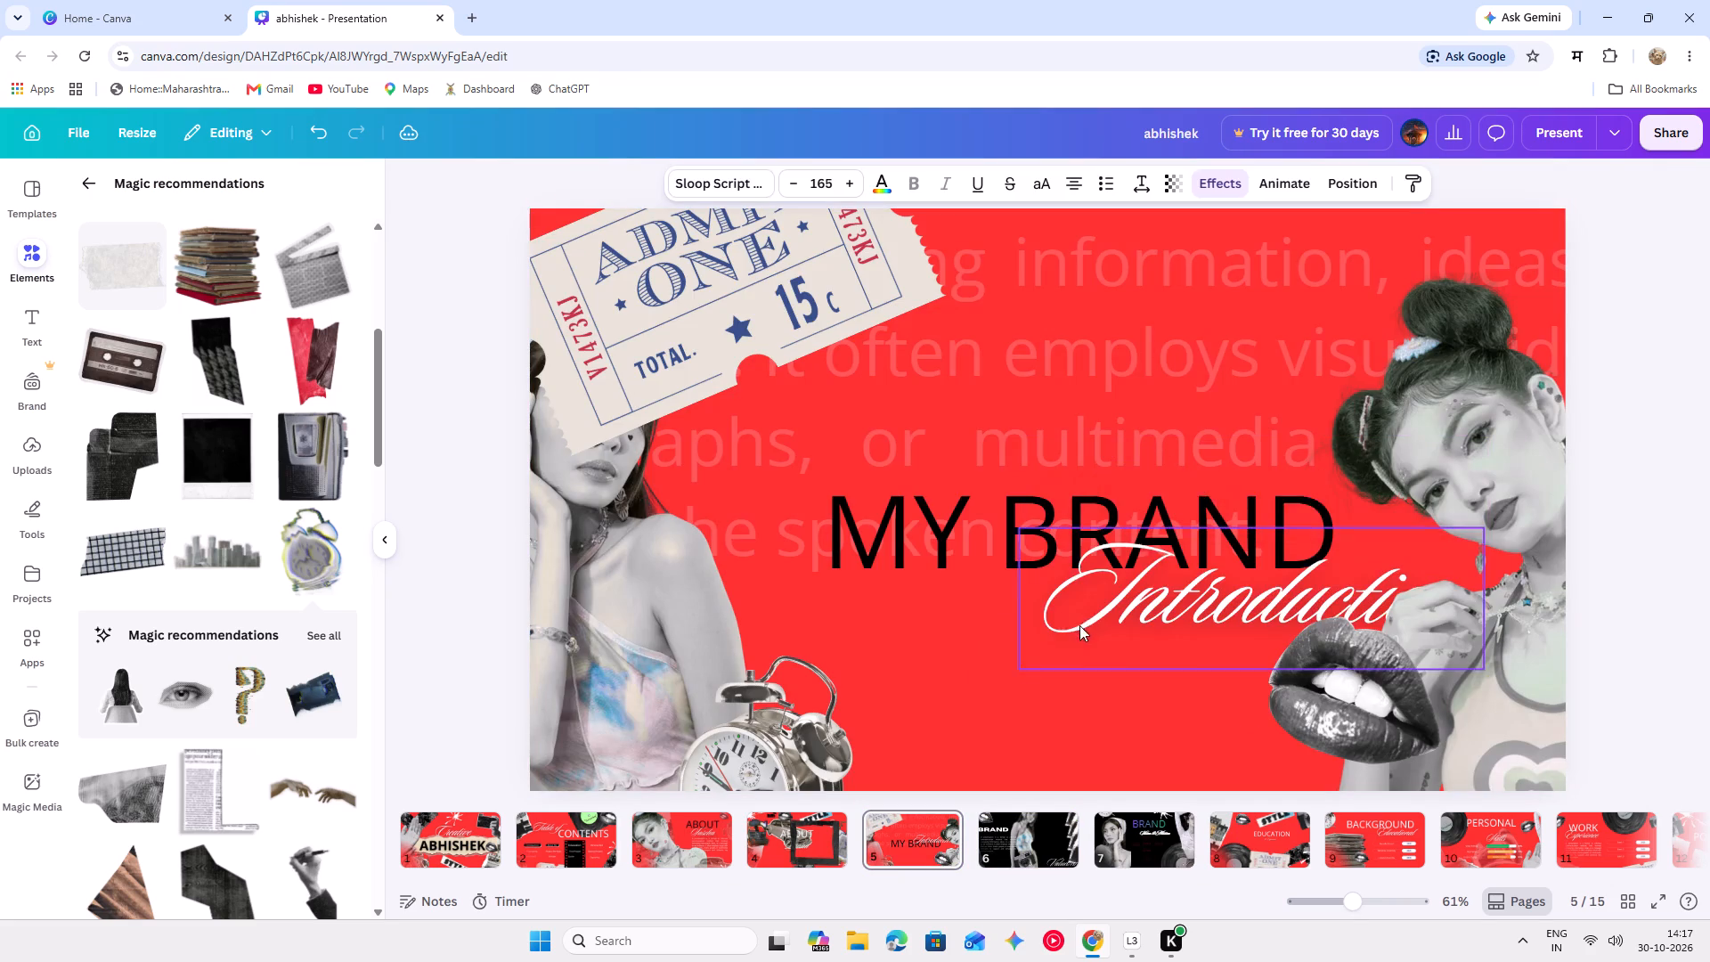
left_click_drag(1080, 600, 860, 619)
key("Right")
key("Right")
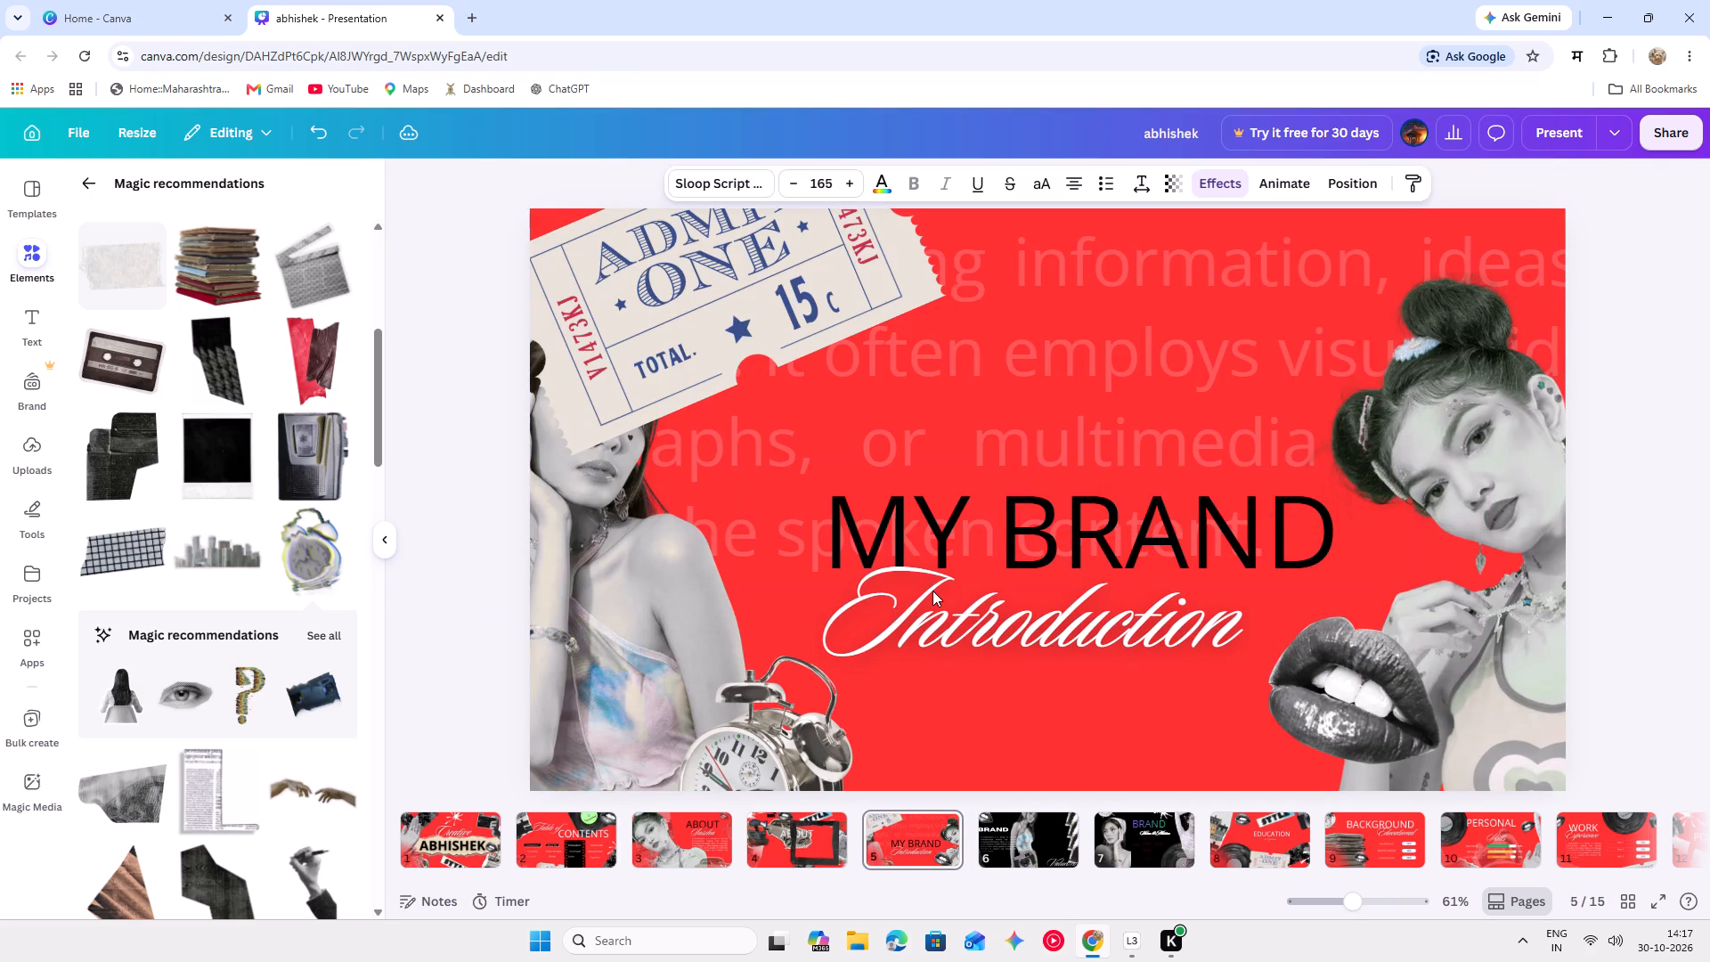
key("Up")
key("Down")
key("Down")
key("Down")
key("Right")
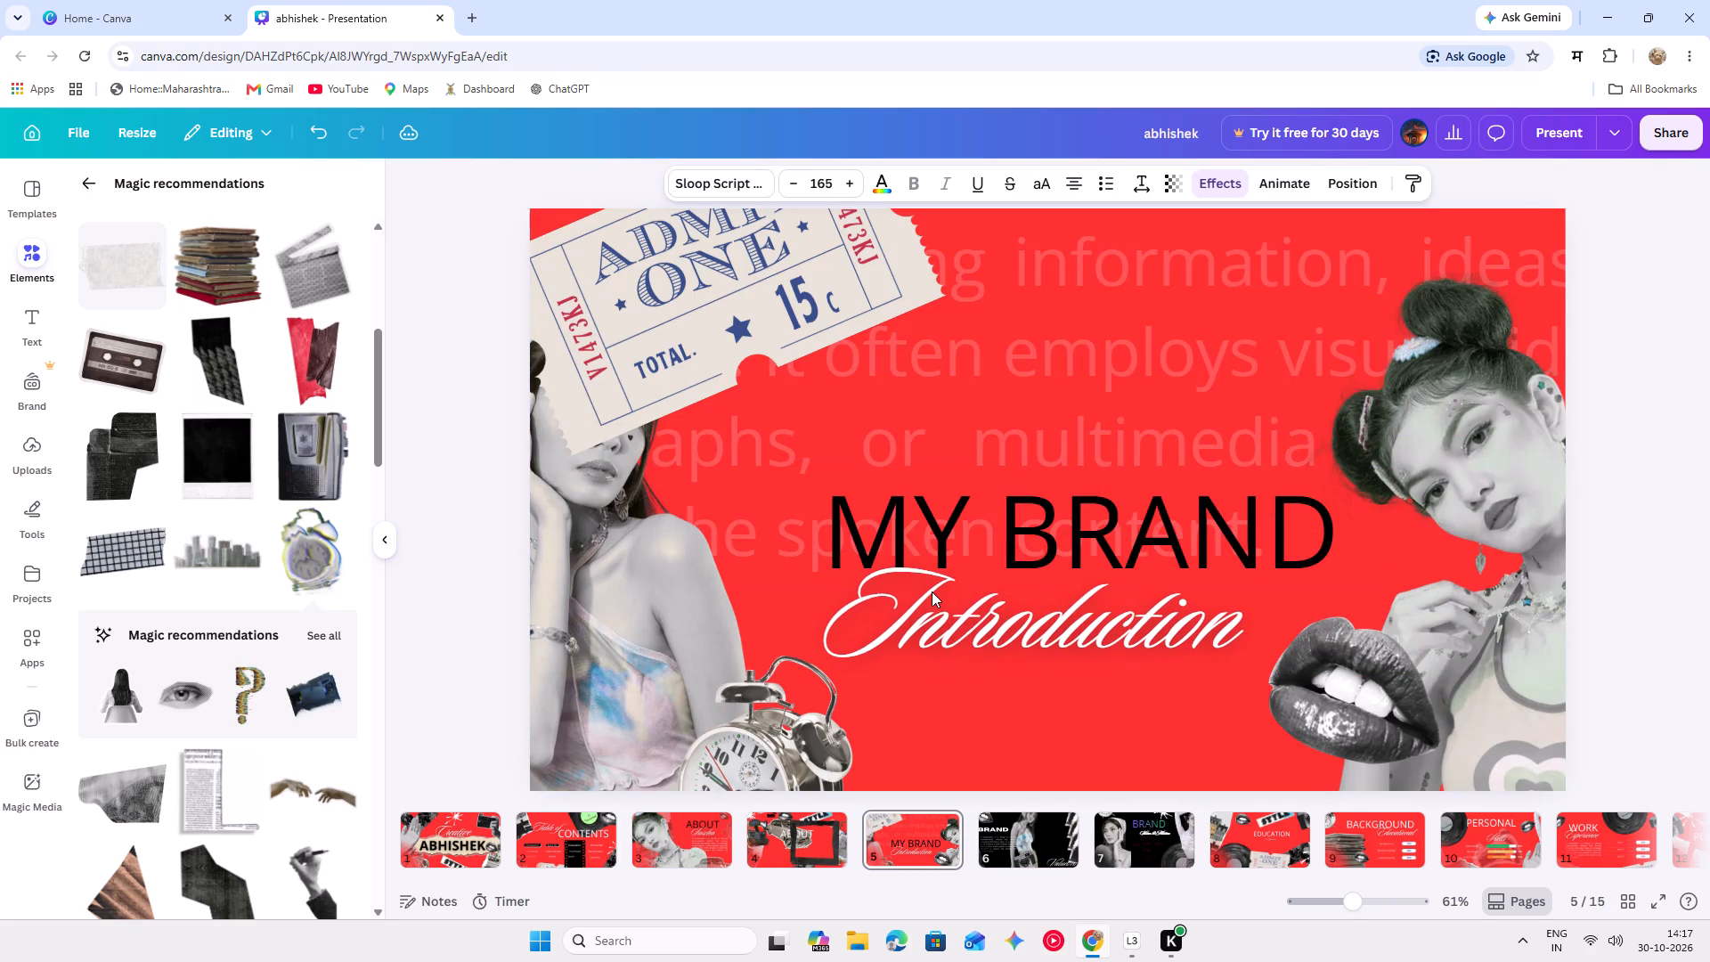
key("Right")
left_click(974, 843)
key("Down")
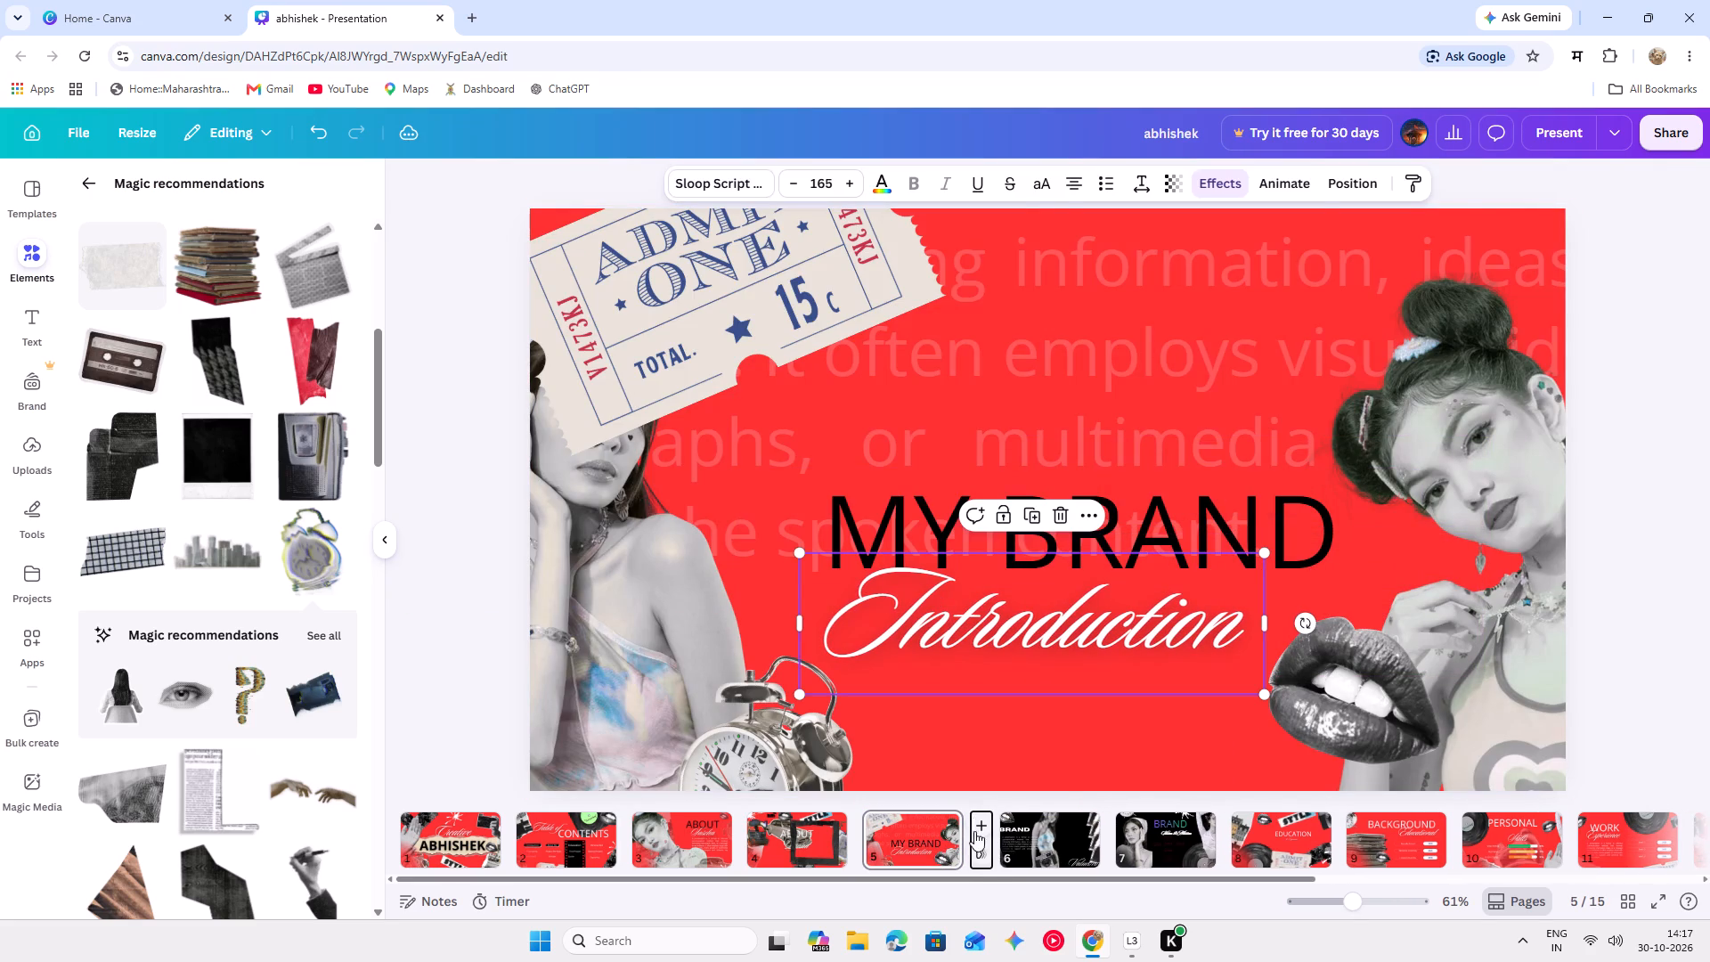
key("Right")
Page back and forth through slides 6 to 12 to review their layouts.
left_click(1176, 836)
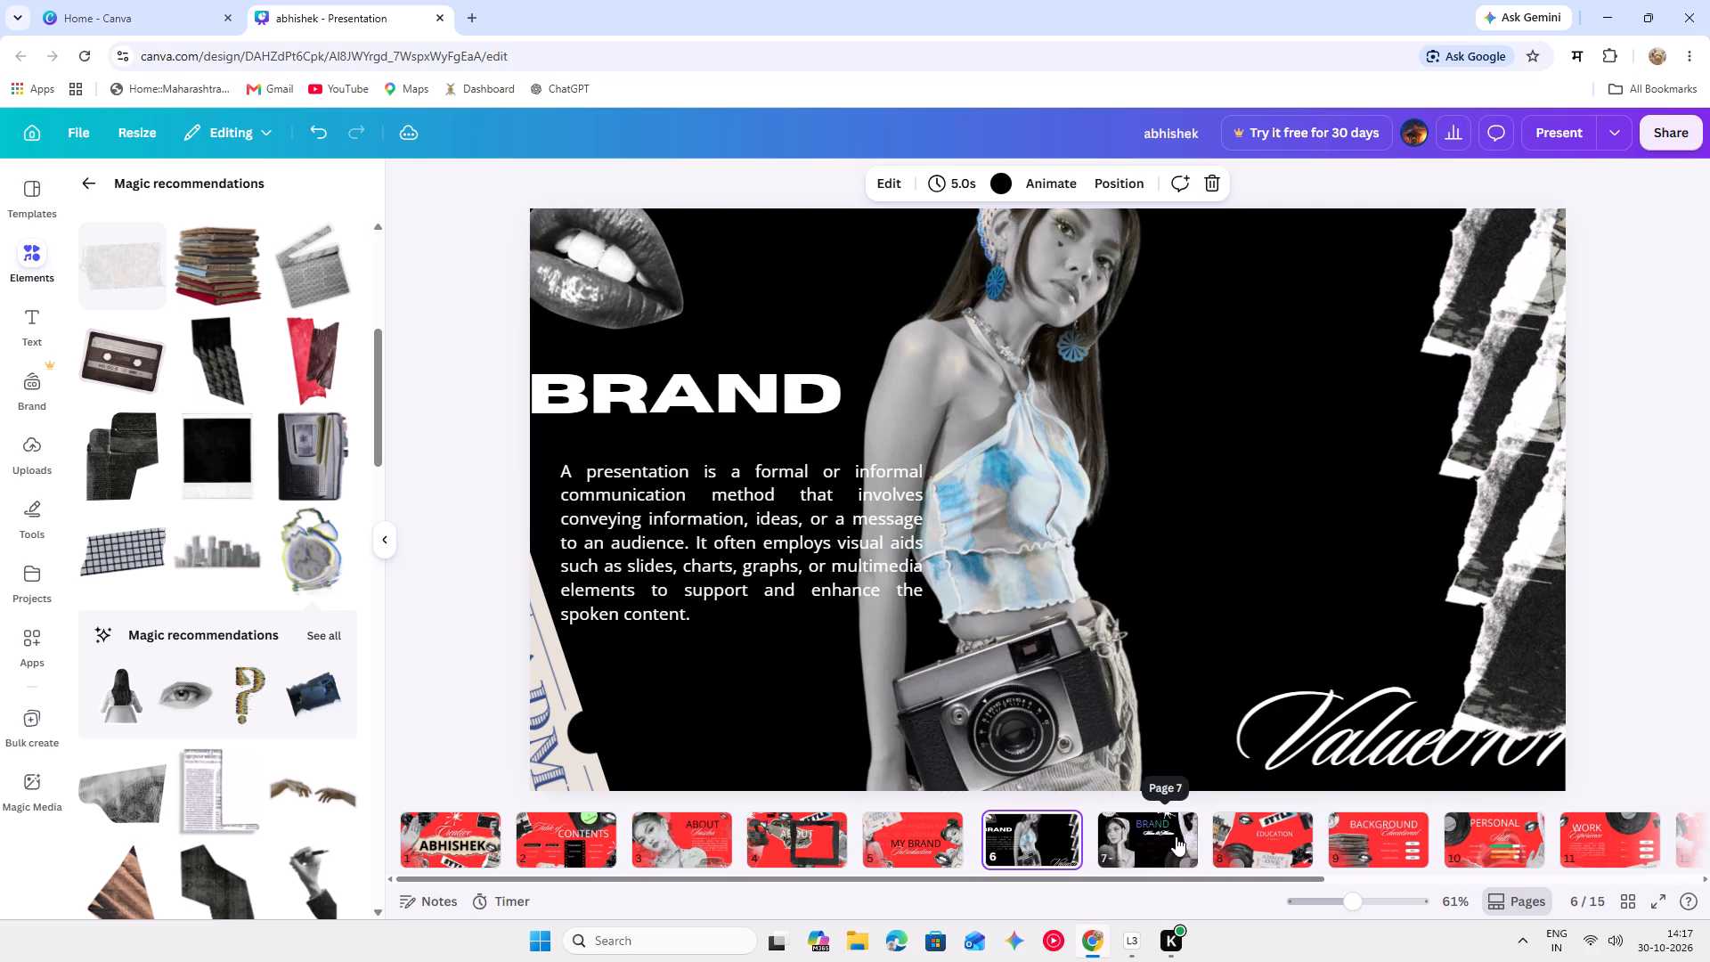
key("Right")
key("Left")
key("Left")
key("Right")
key("Left")
key("Right")
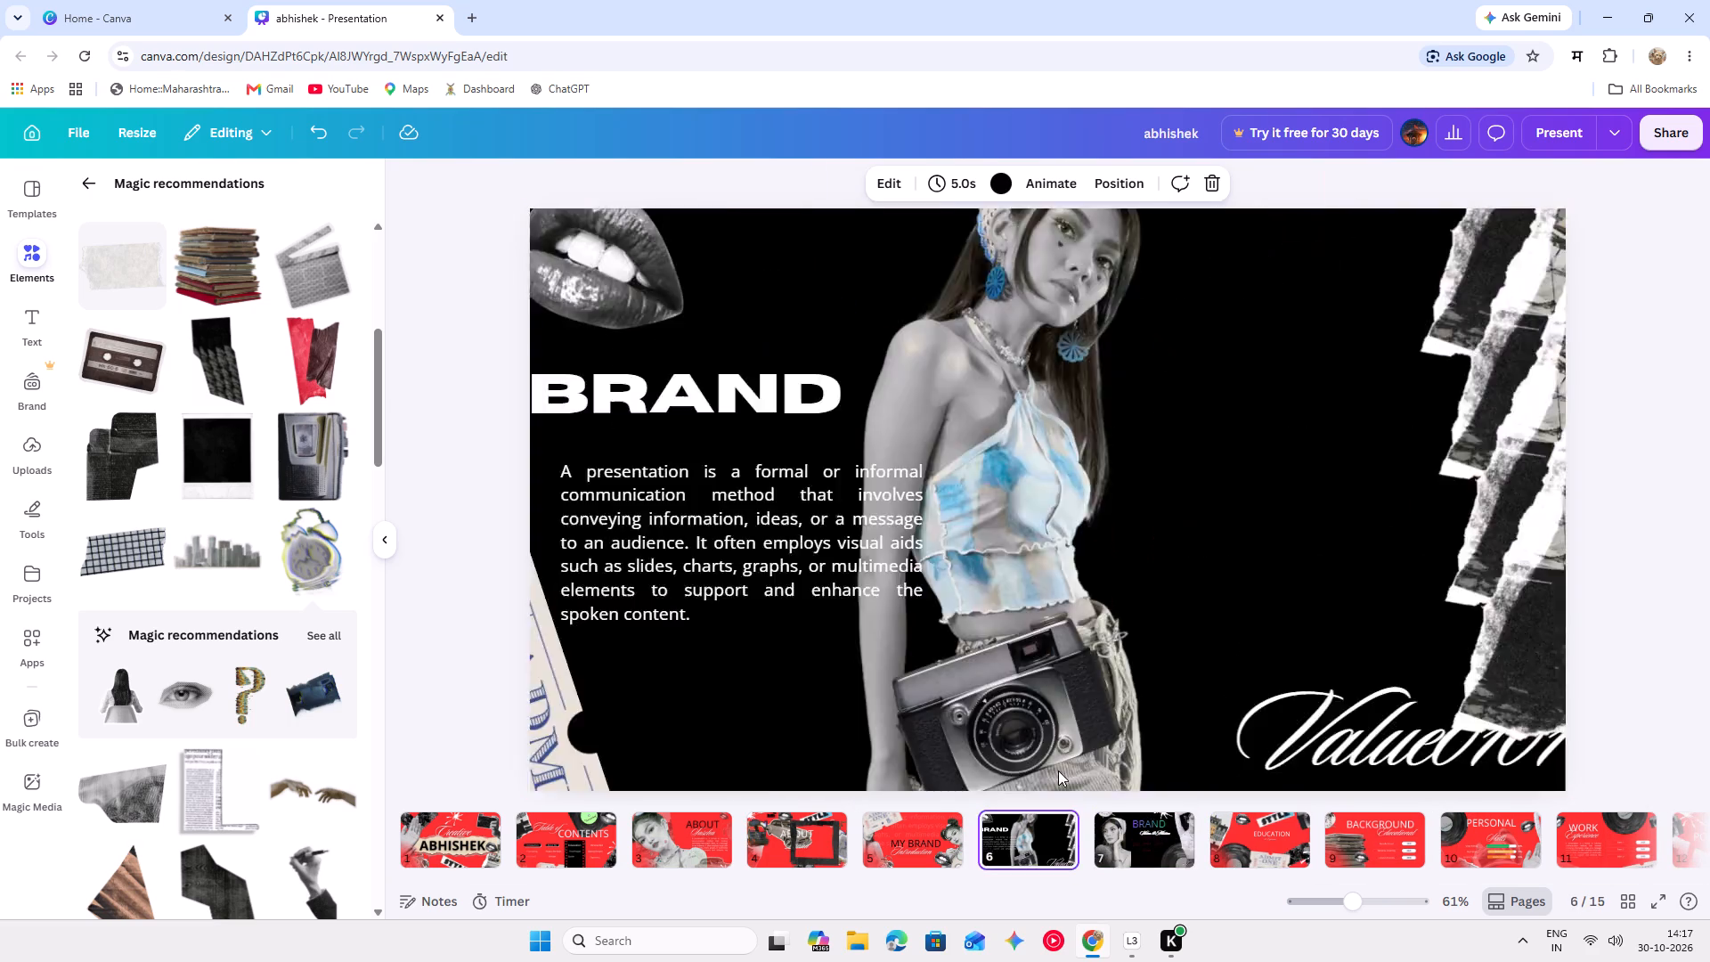
key("Right")
key("Left")
key("Left")
key("Left")
key("Right")
key("Right")
key("Left")
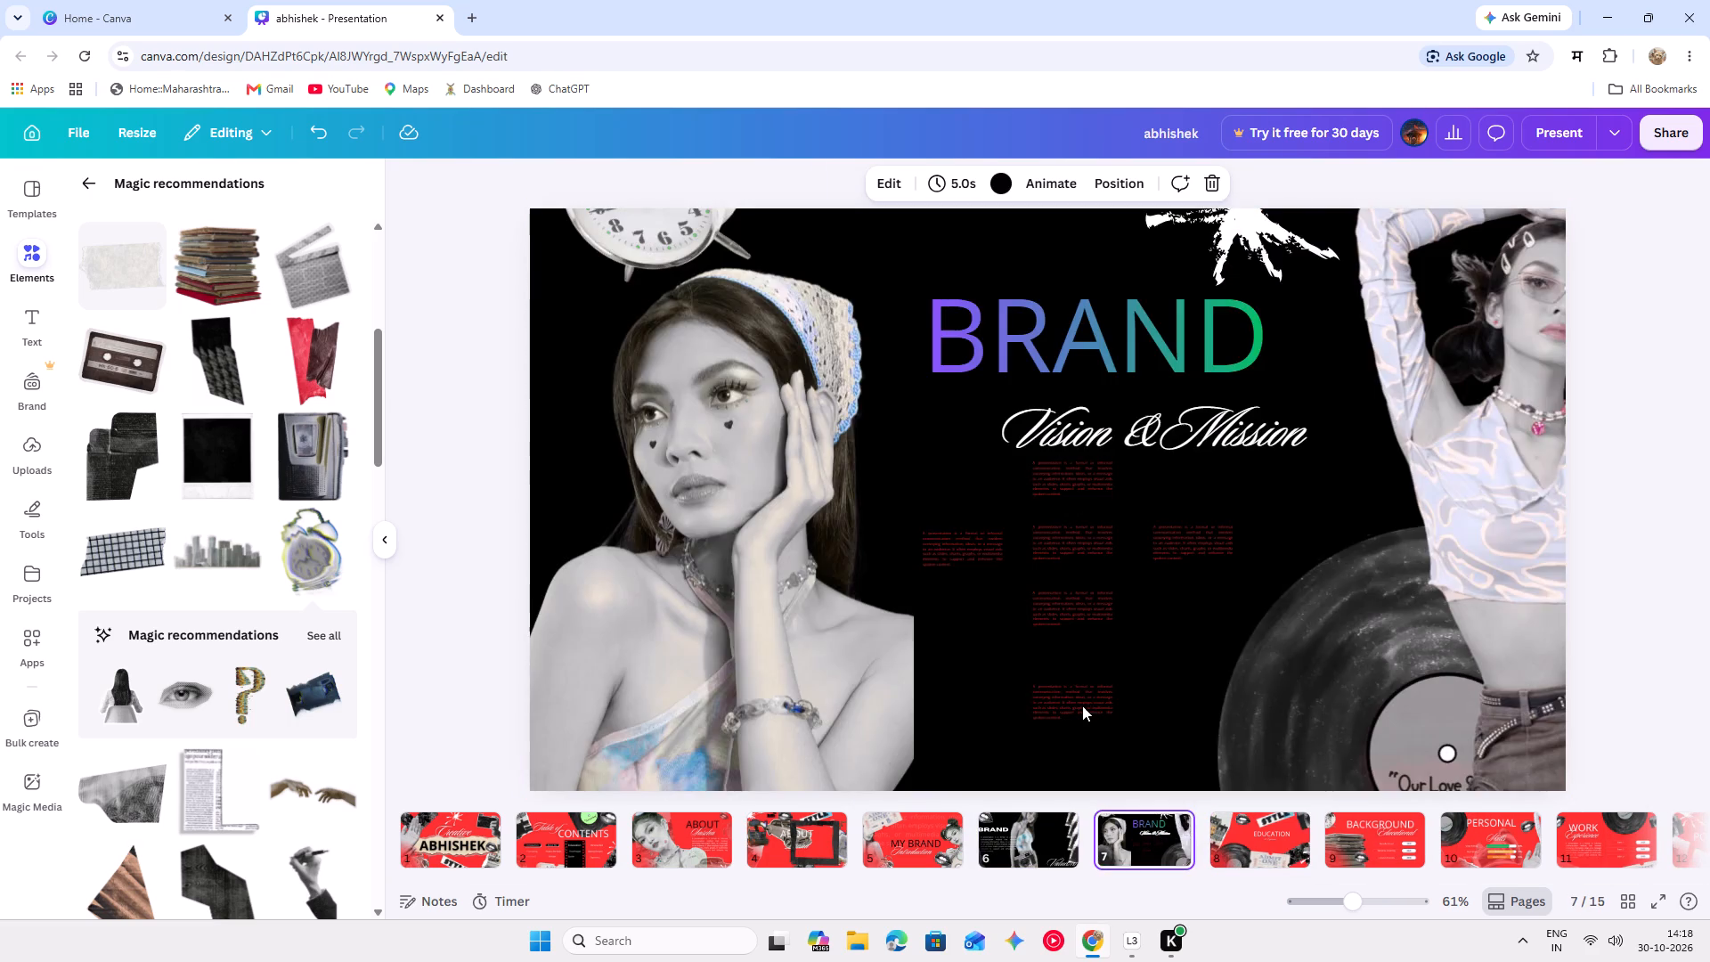
key("Left")
key("Right")
key("Left")
key("Right")
key("Left")
key("Right")
key("Right")
key("Right")
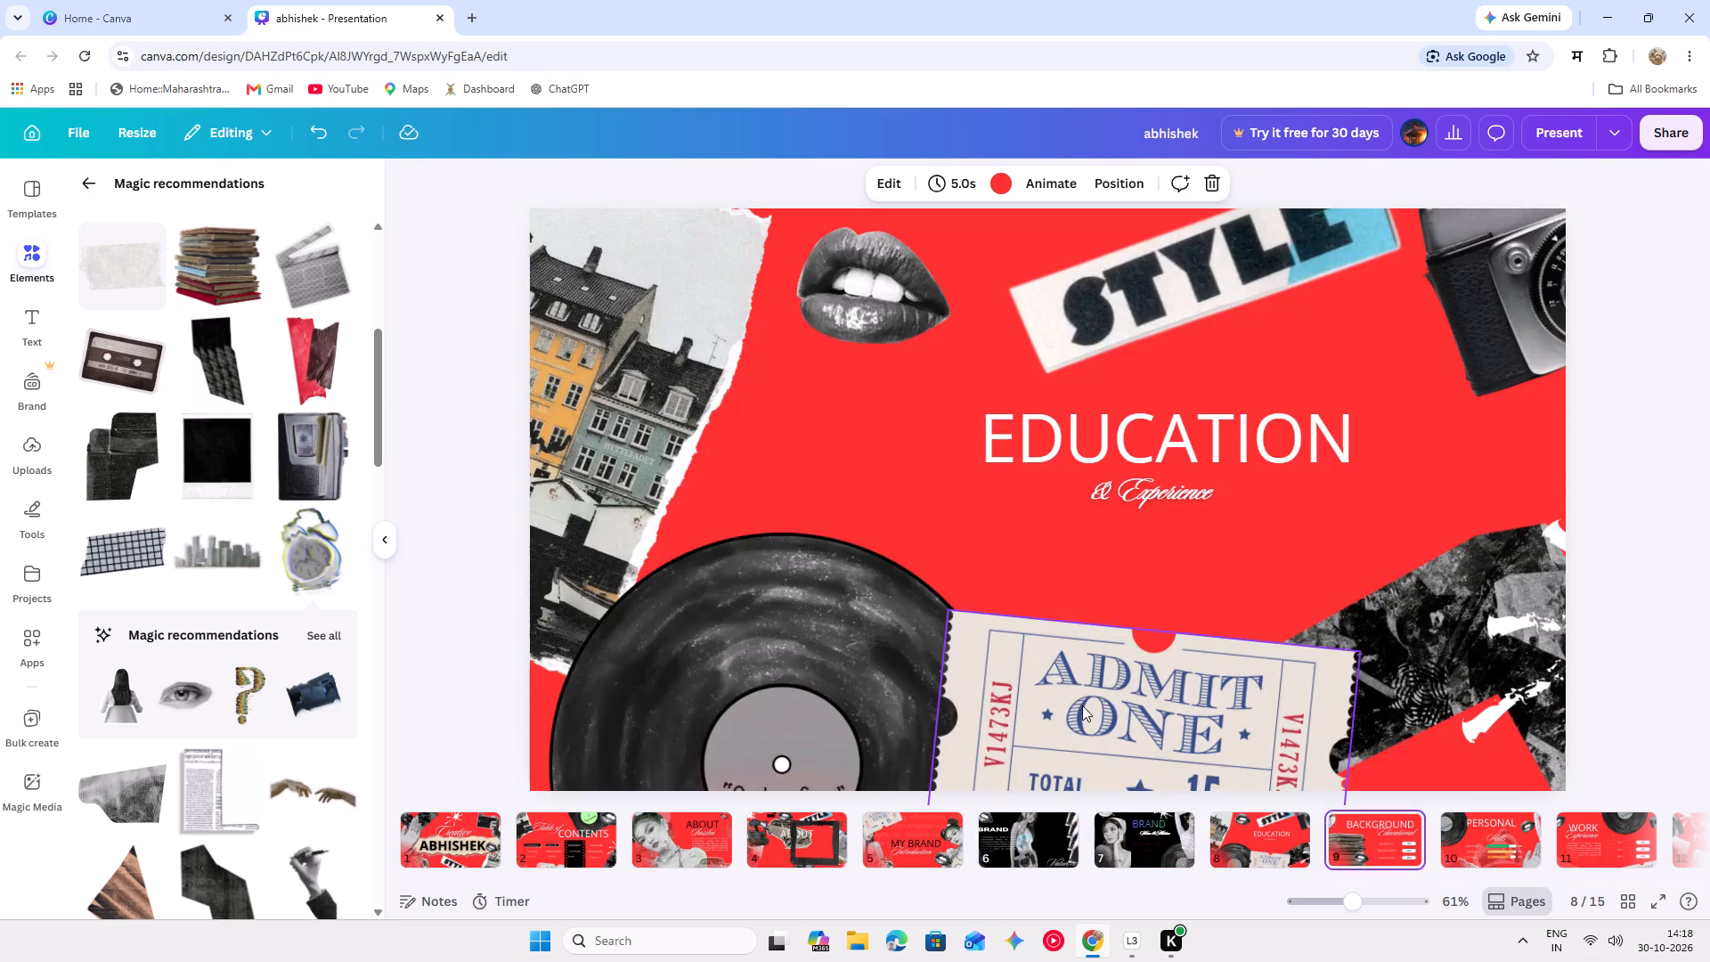
key("Right")
key("Left")
key("Right")
key("Right")
key("Right")
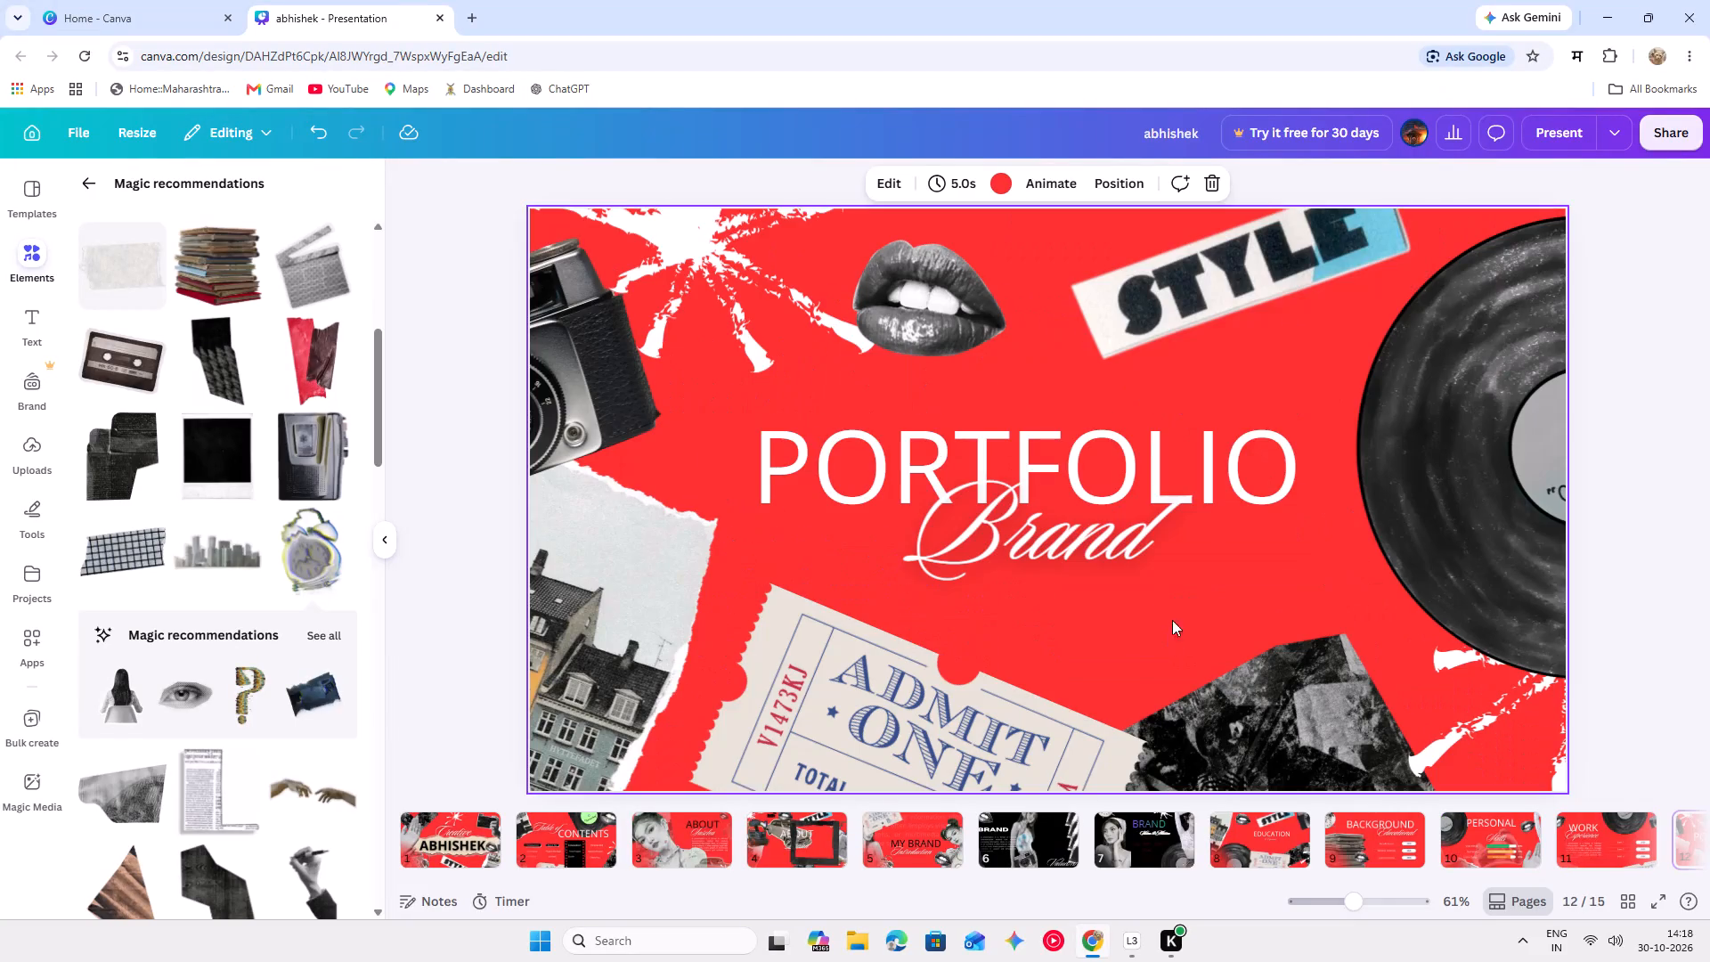
On the WORK Experience slide, swap the Event 1 and 2020 labels between their boxes and shift the vinyl record toward the top-right corner.
key("Left")
left_click_drag(1155, 525, 1118, 523)
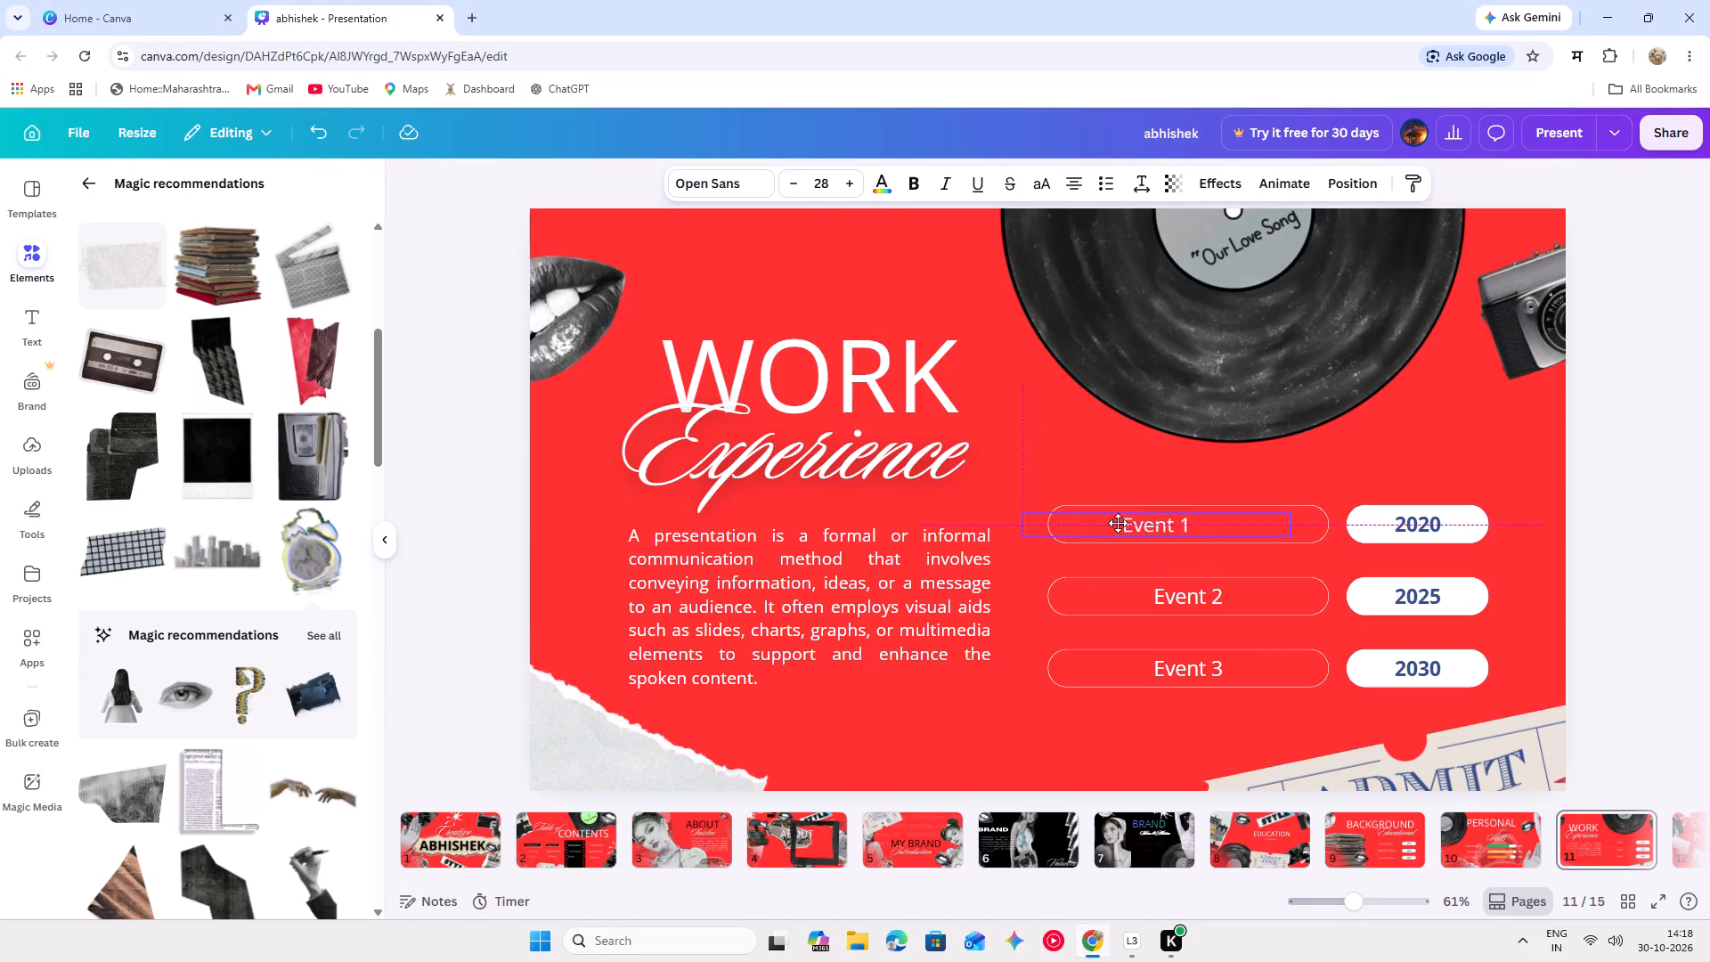
left_click_drag(1118, 523, 1111, 486)
left_click_drag(1389, 512, 1171, 521)
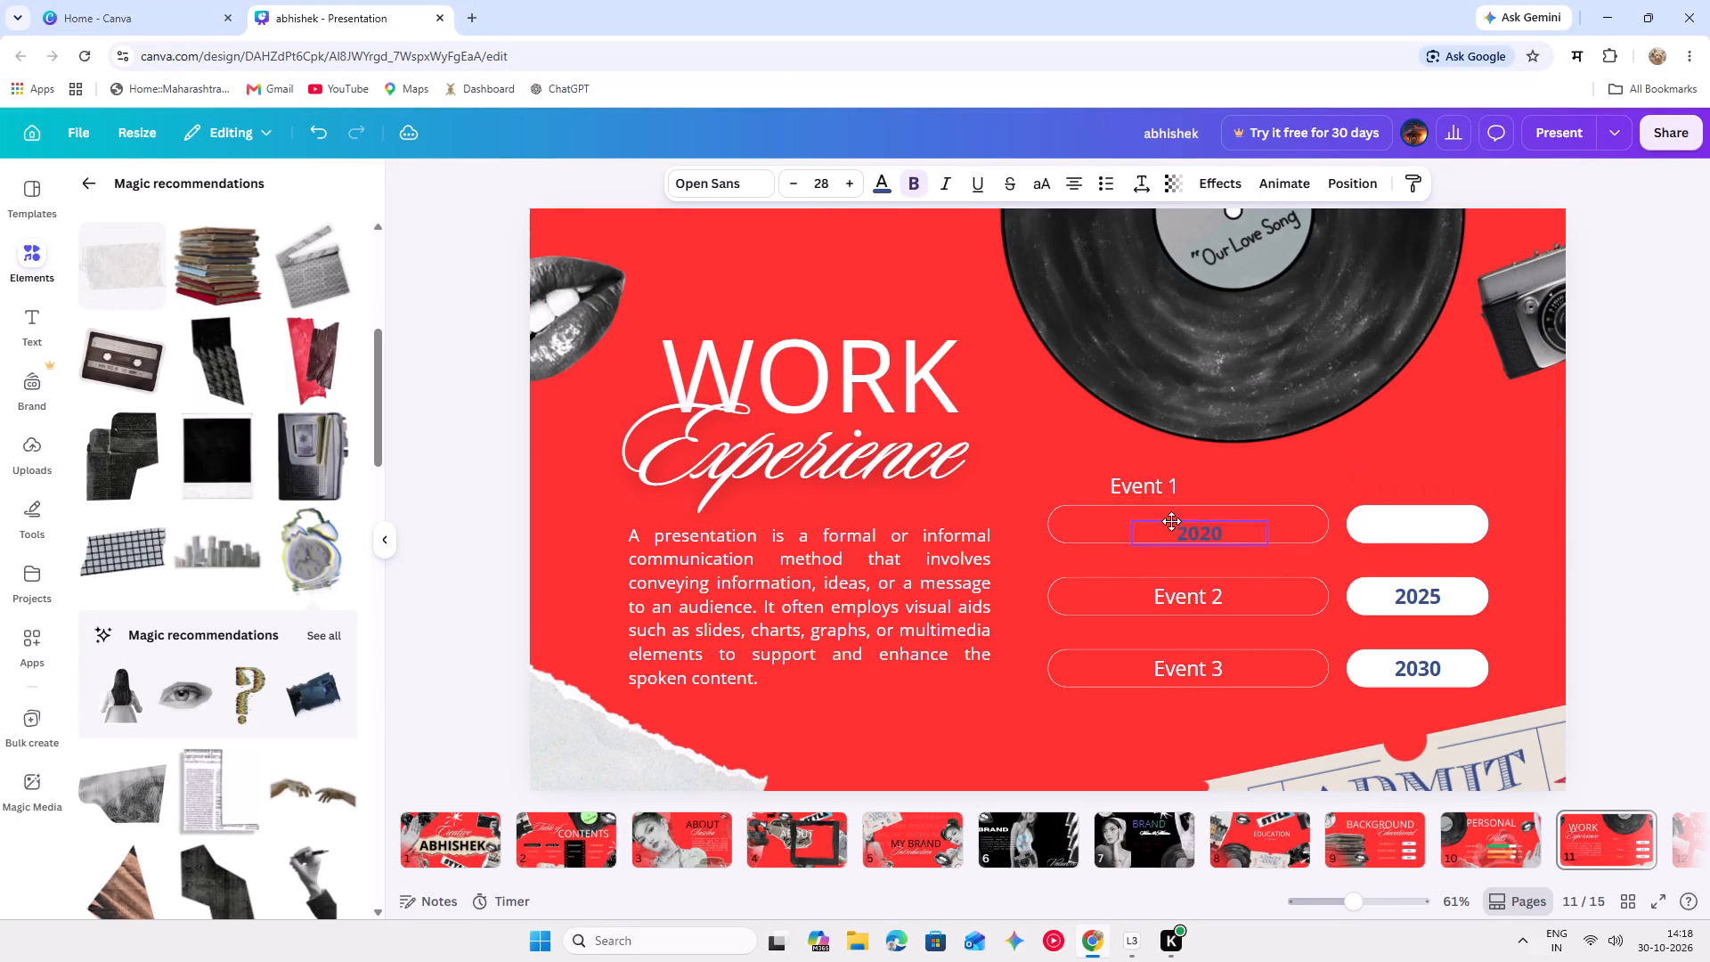
left_click_drag(1171, 521, 1168, 509)
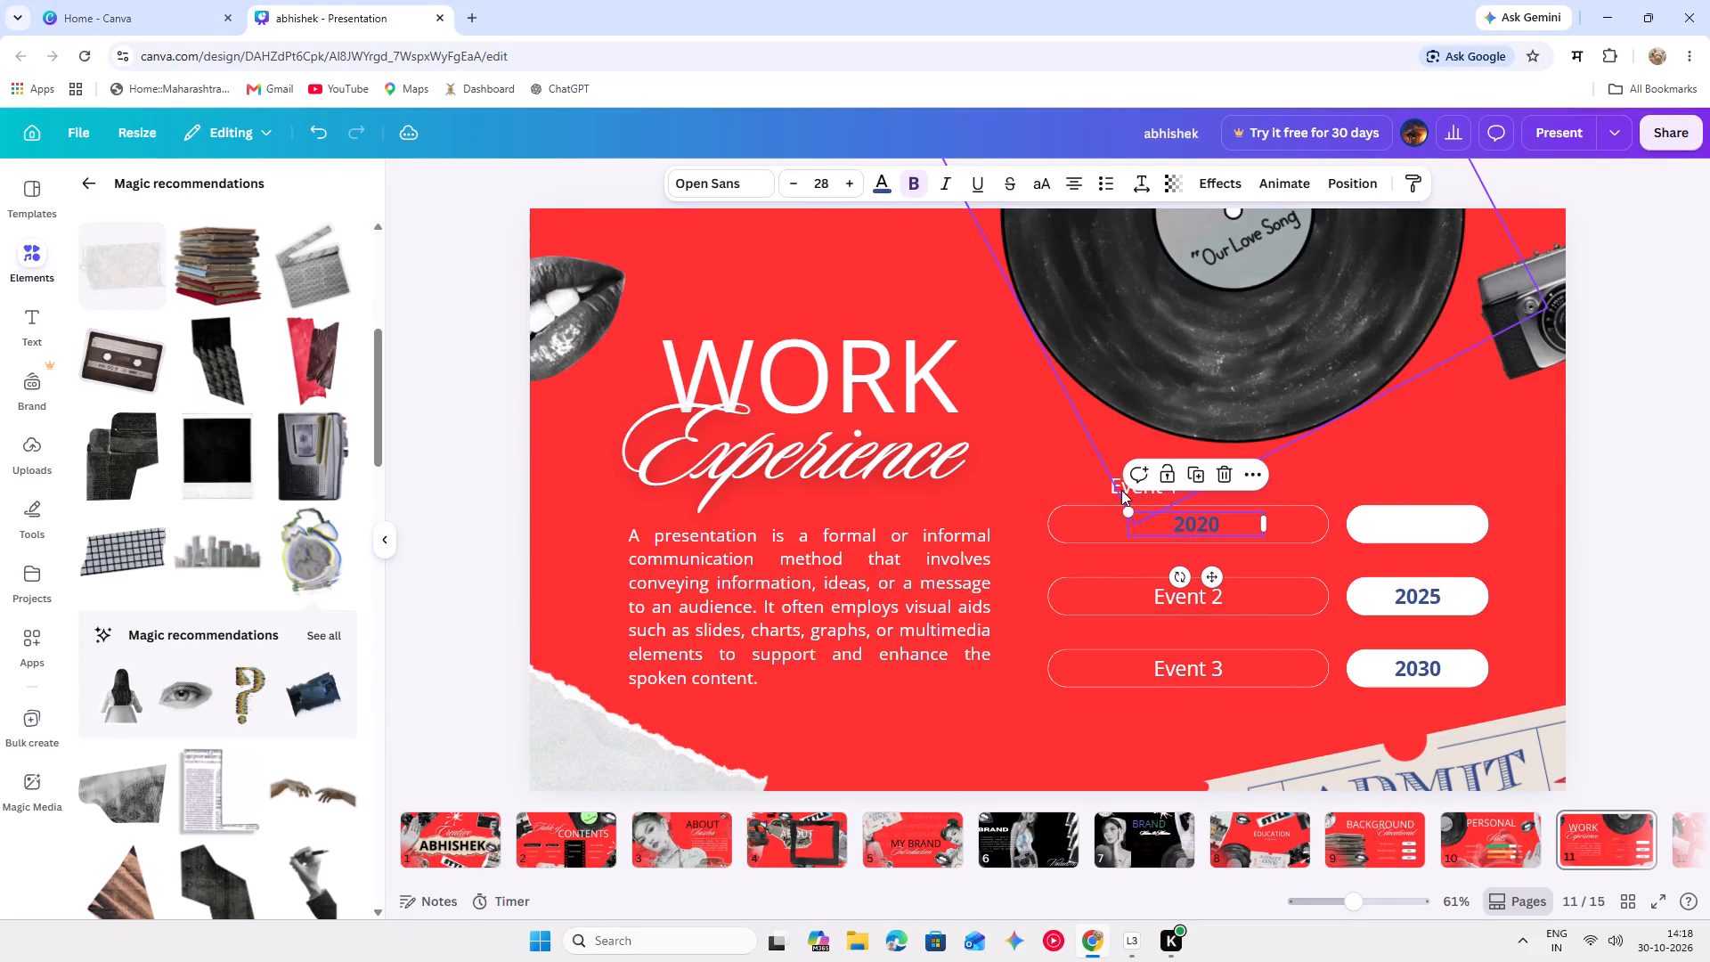
left_click_drag(1121, 490, 1315, 516)
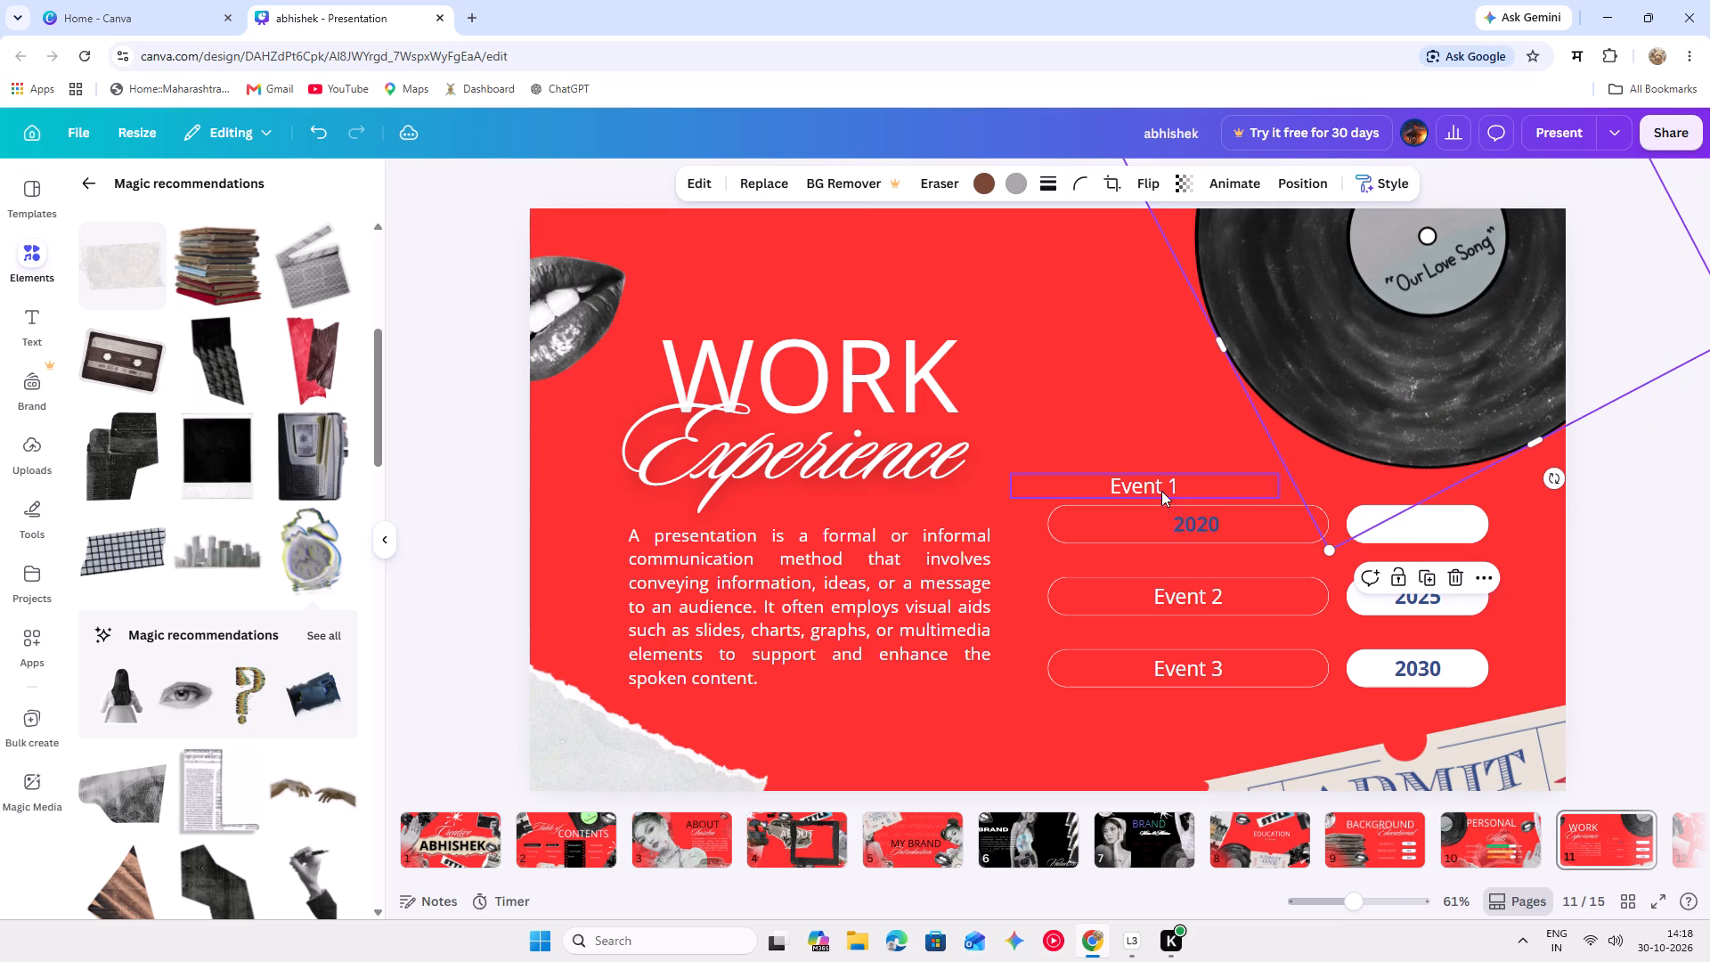
left_click_drag(1161, 491, 1439, 534)
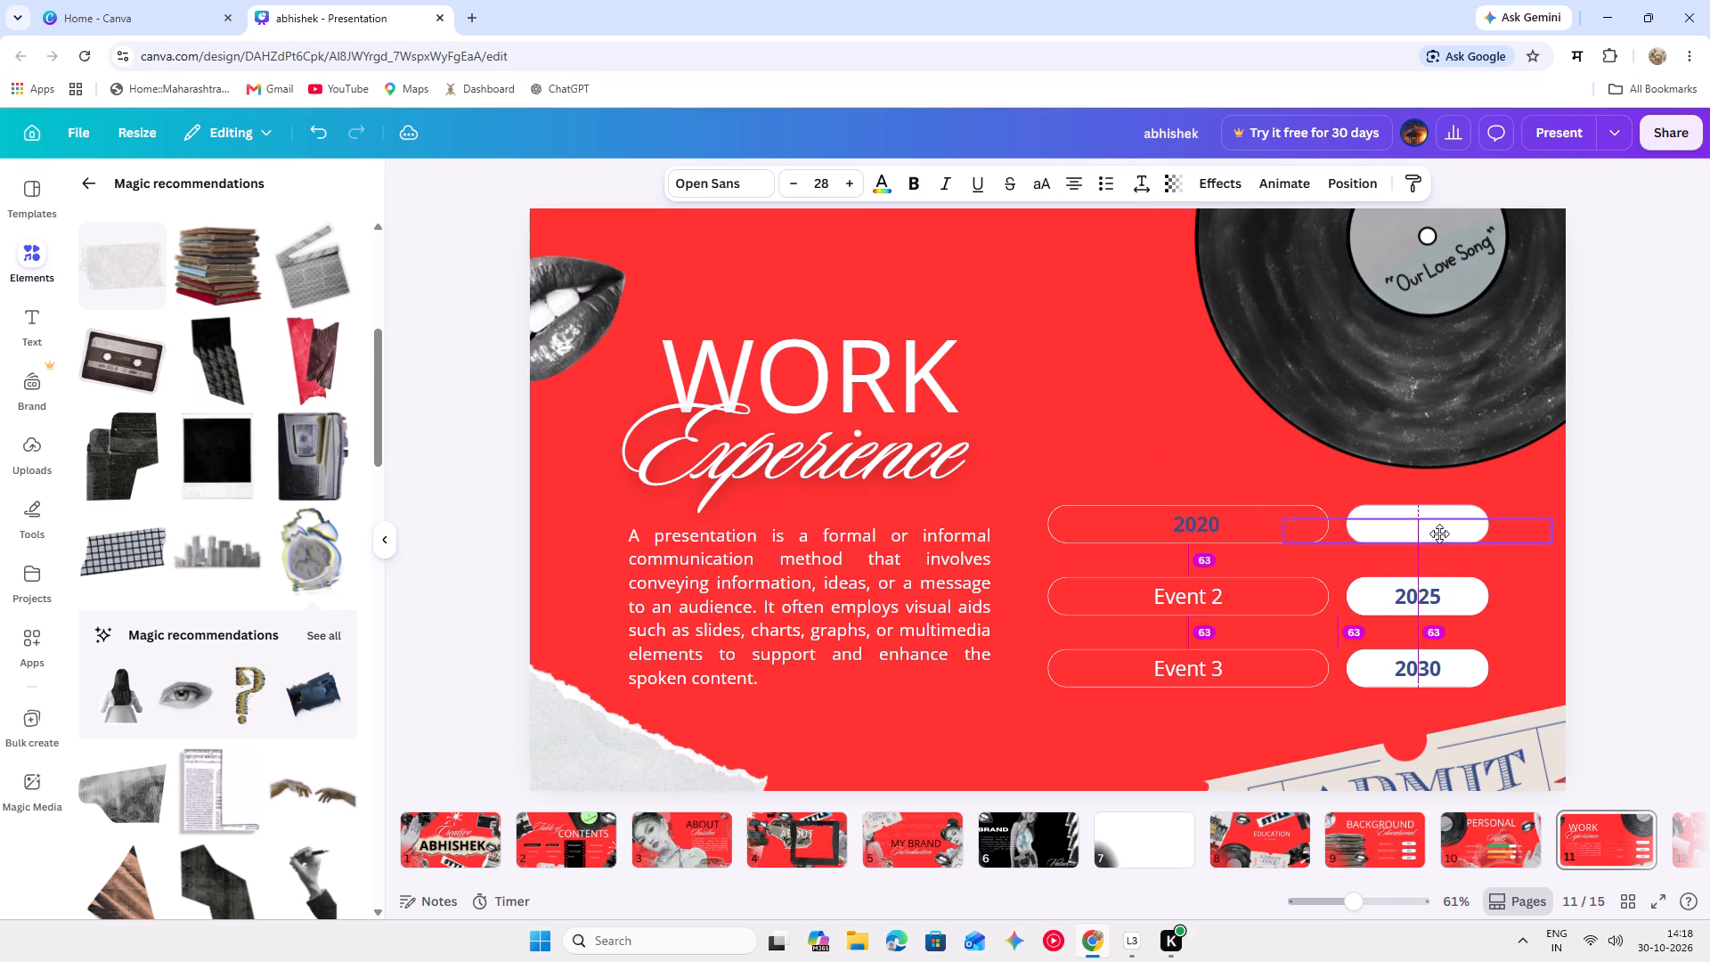
left_click_drag(1439, 534, 1441, 534)
Swap the second row's labels, placing 2025 toward the left of the outlined box and Event 2 in the white box.
left_click_drag(1413, 599, 1222, 611)
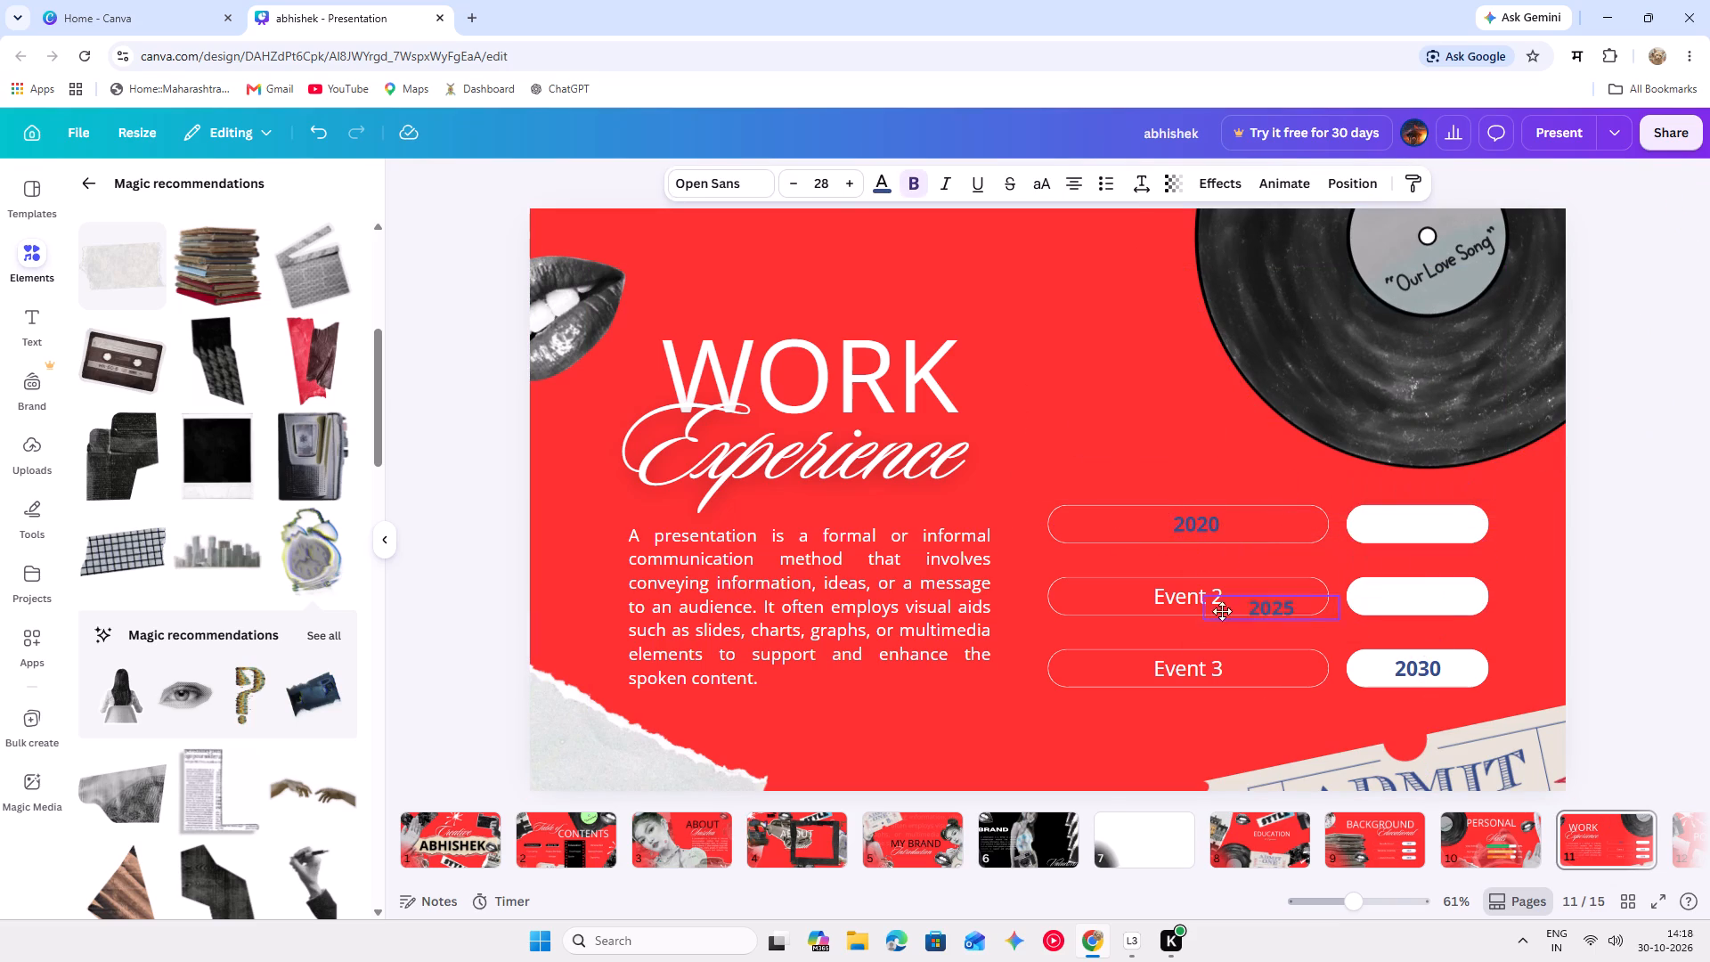
left_click_drag(1222, 611, 1116, 600)
left_click_drag(1209, 600, 1251, 597)
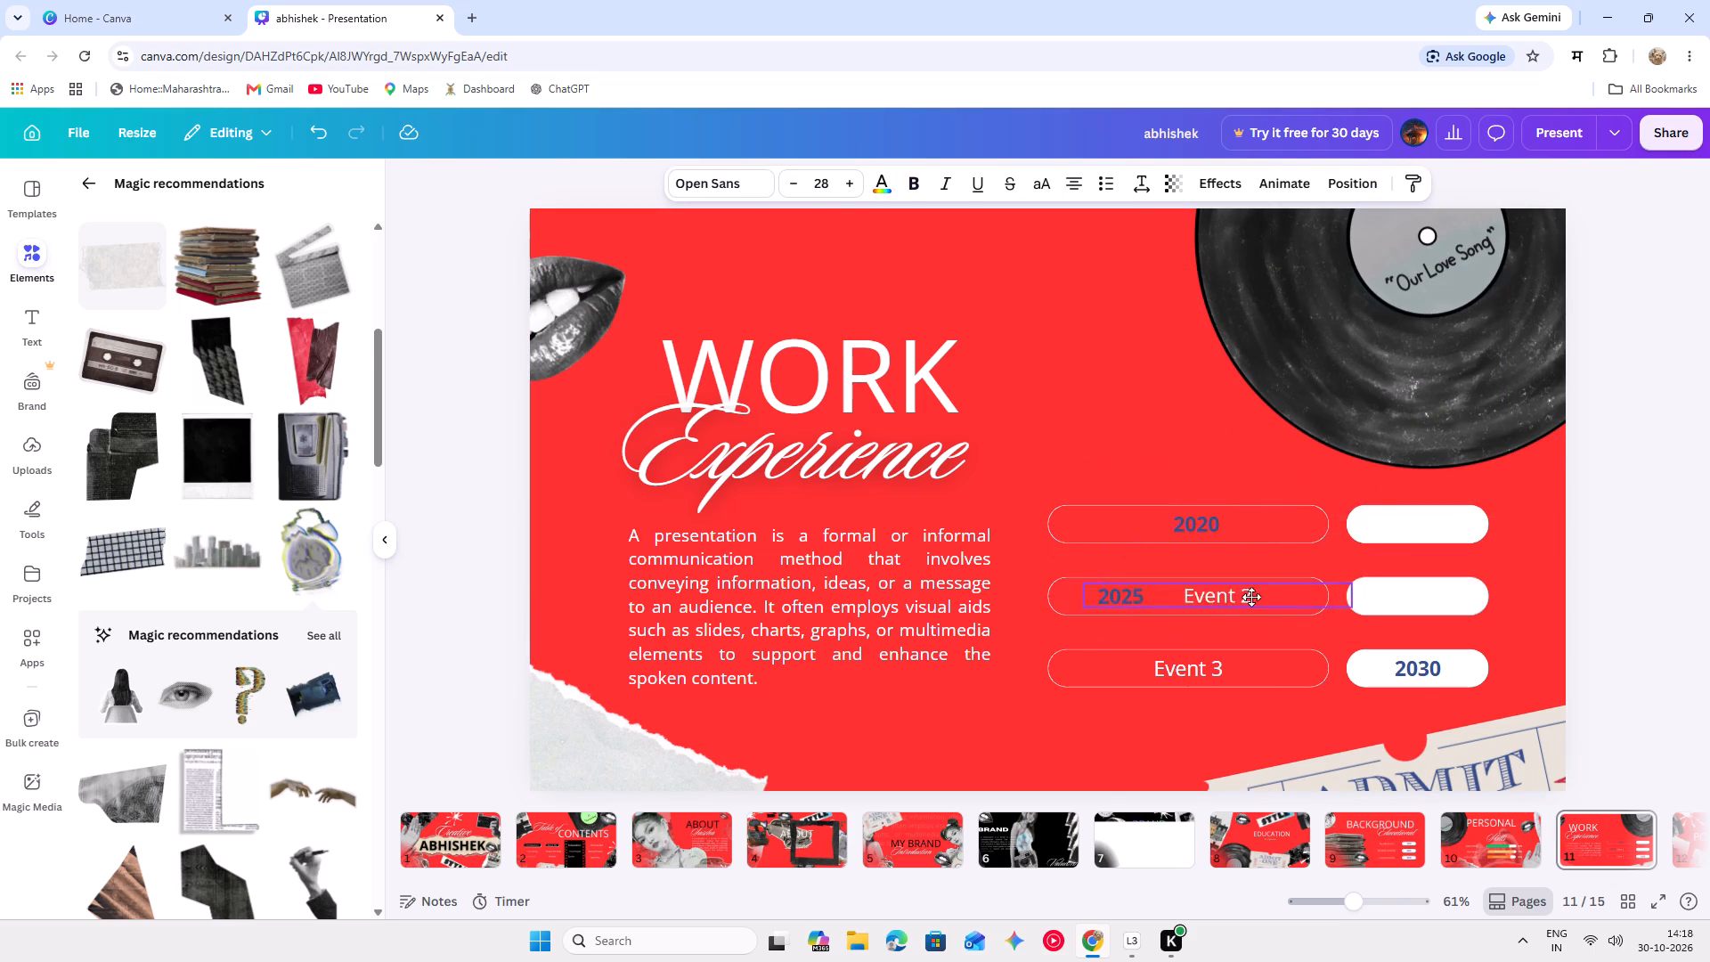
left_click_drag(1251, 597, 1442, 599)
Swap the third row's labels, placing 2030 at the right end of the outlined box and Event 3 in the white box.
left_click_drag(1421, 673, 1141, 681)
left_click_drag(1220, 672, 1420, 666)
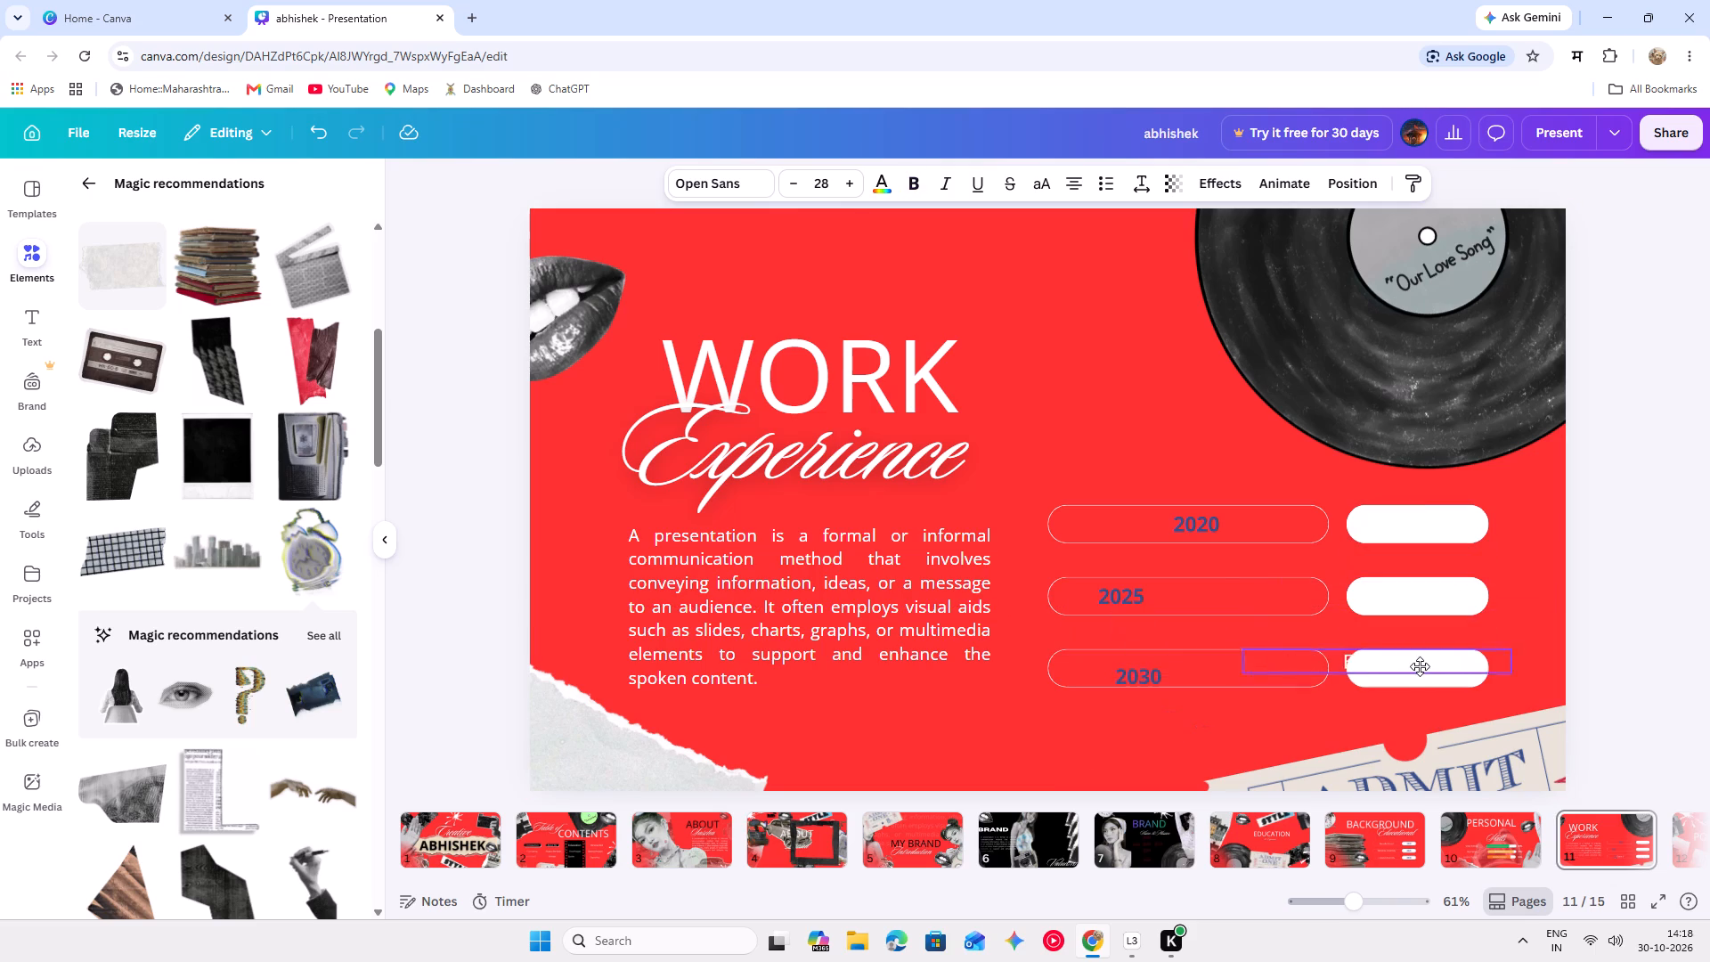
left_click_drag(1420, 666, 1437, 673)
left_click(1158, 682)
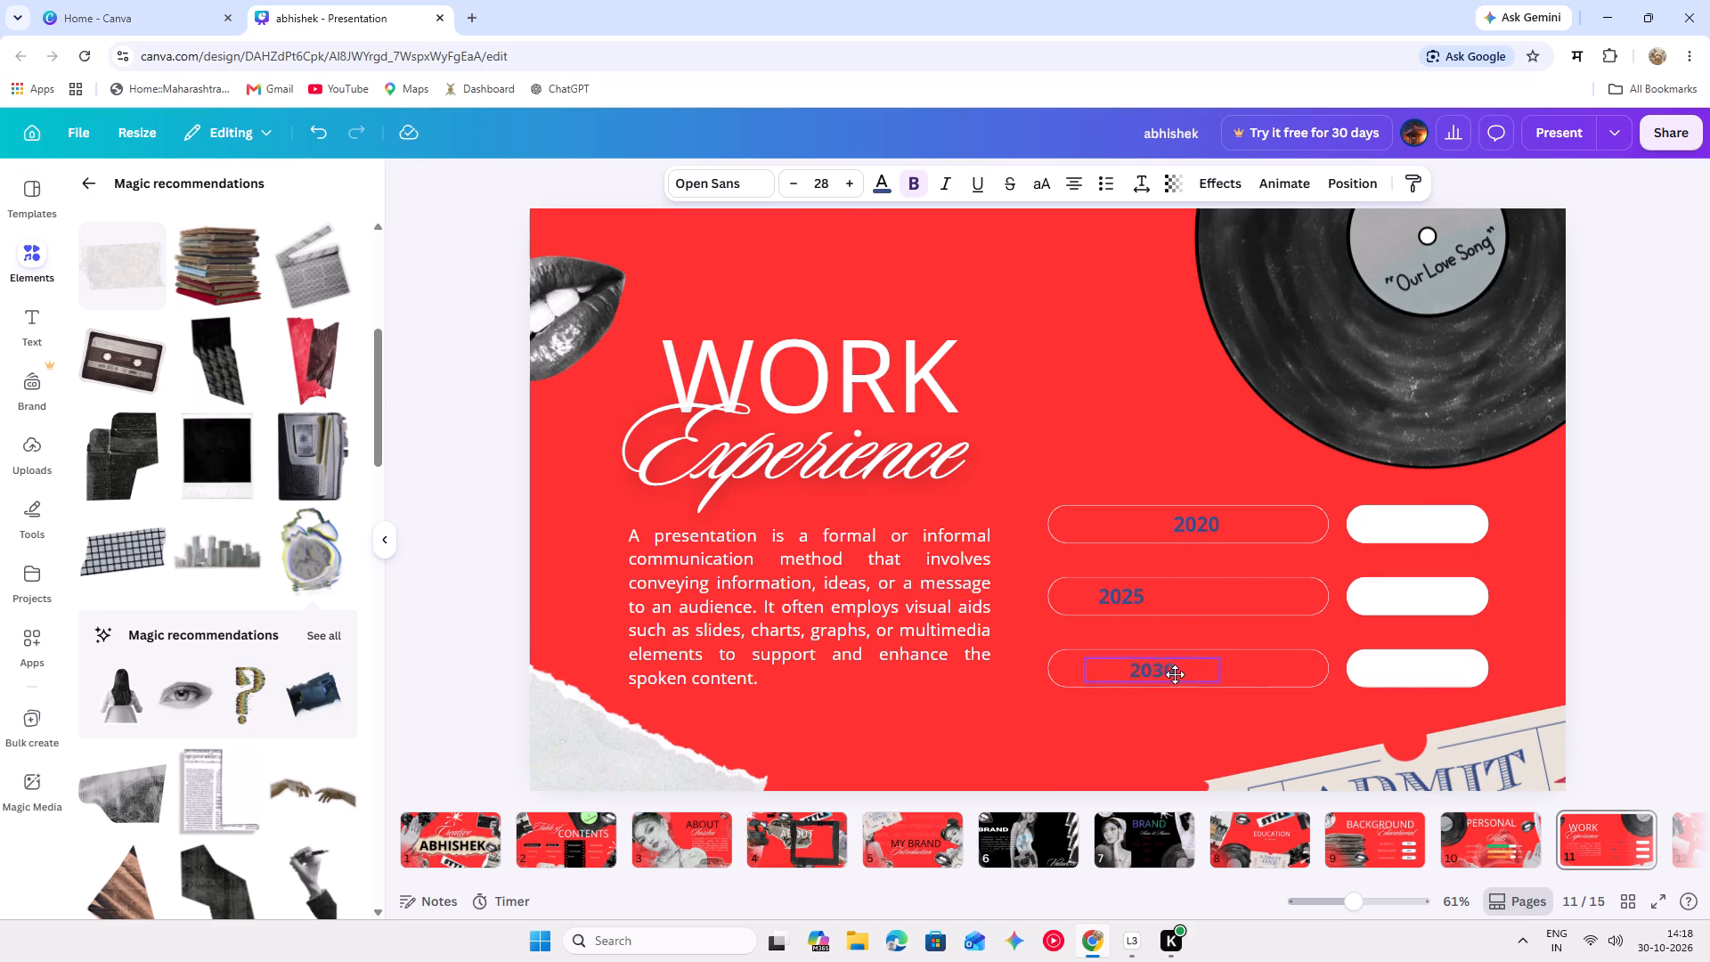
left_click(1311, 673)
left_click_drag(1152, 673, 1277, 676)
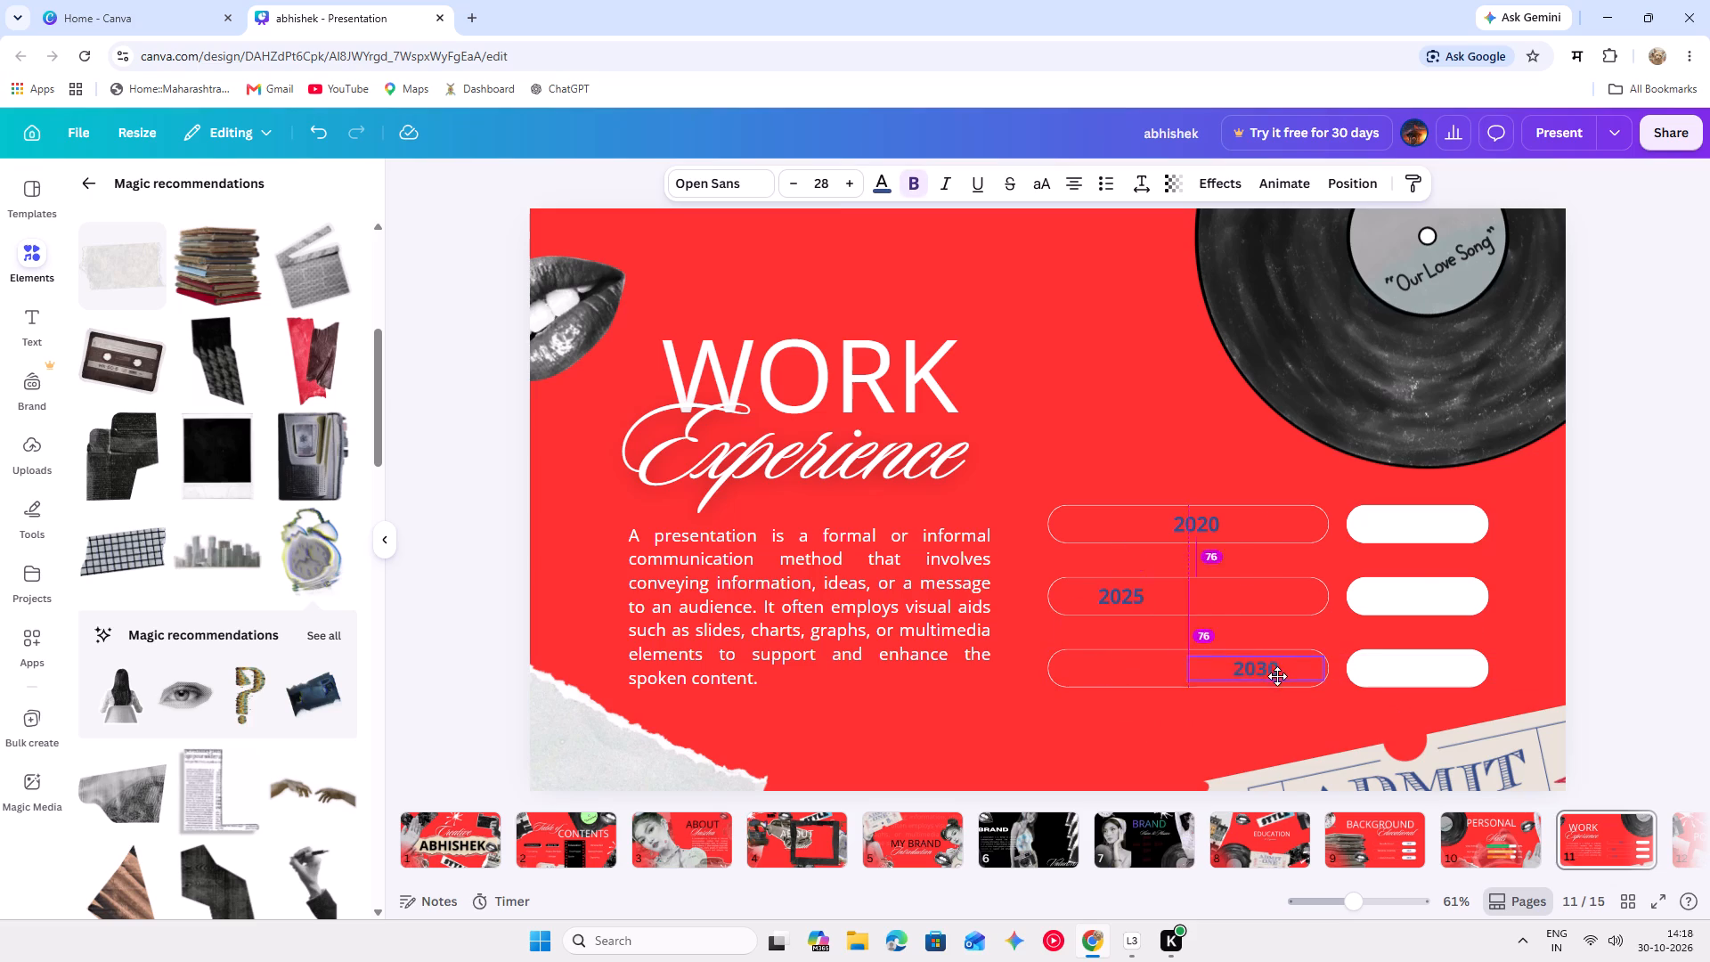
left_click_drag(1277, 676, 1301, 673)
Shift the 2025 label farther left, to the left end of the second row's outlined box.
left_click_drag(1123, 602, 1122, 601)
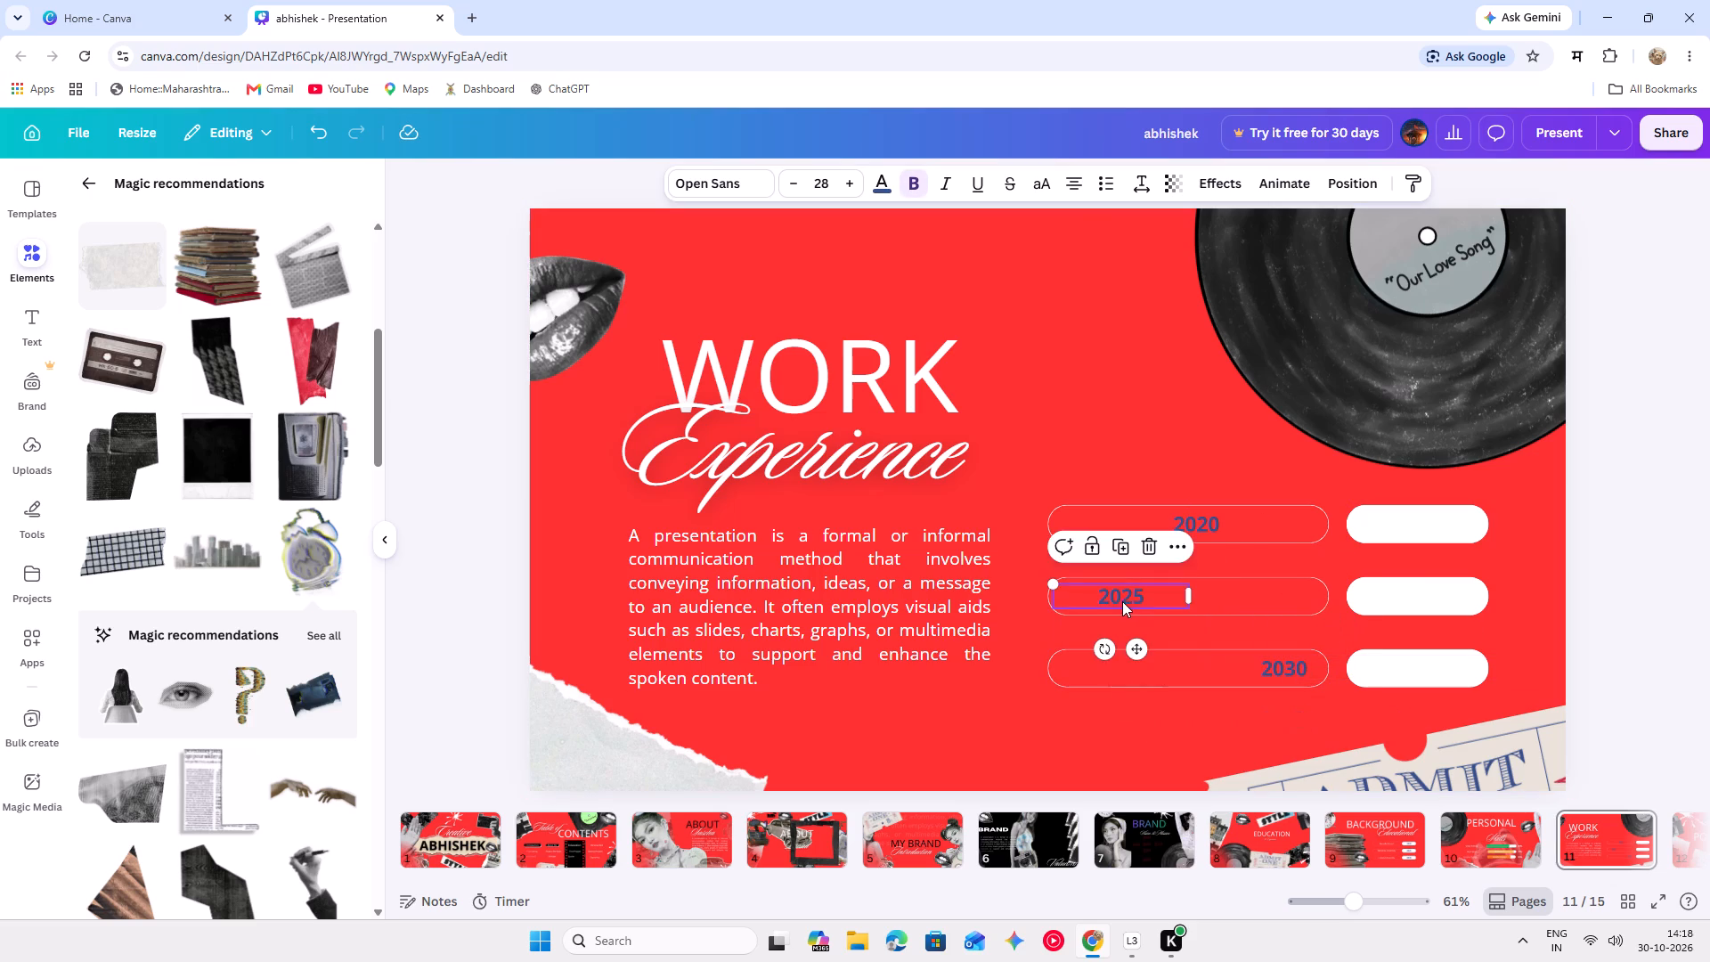
left_click_drag(1122, 601, 1097, 601)
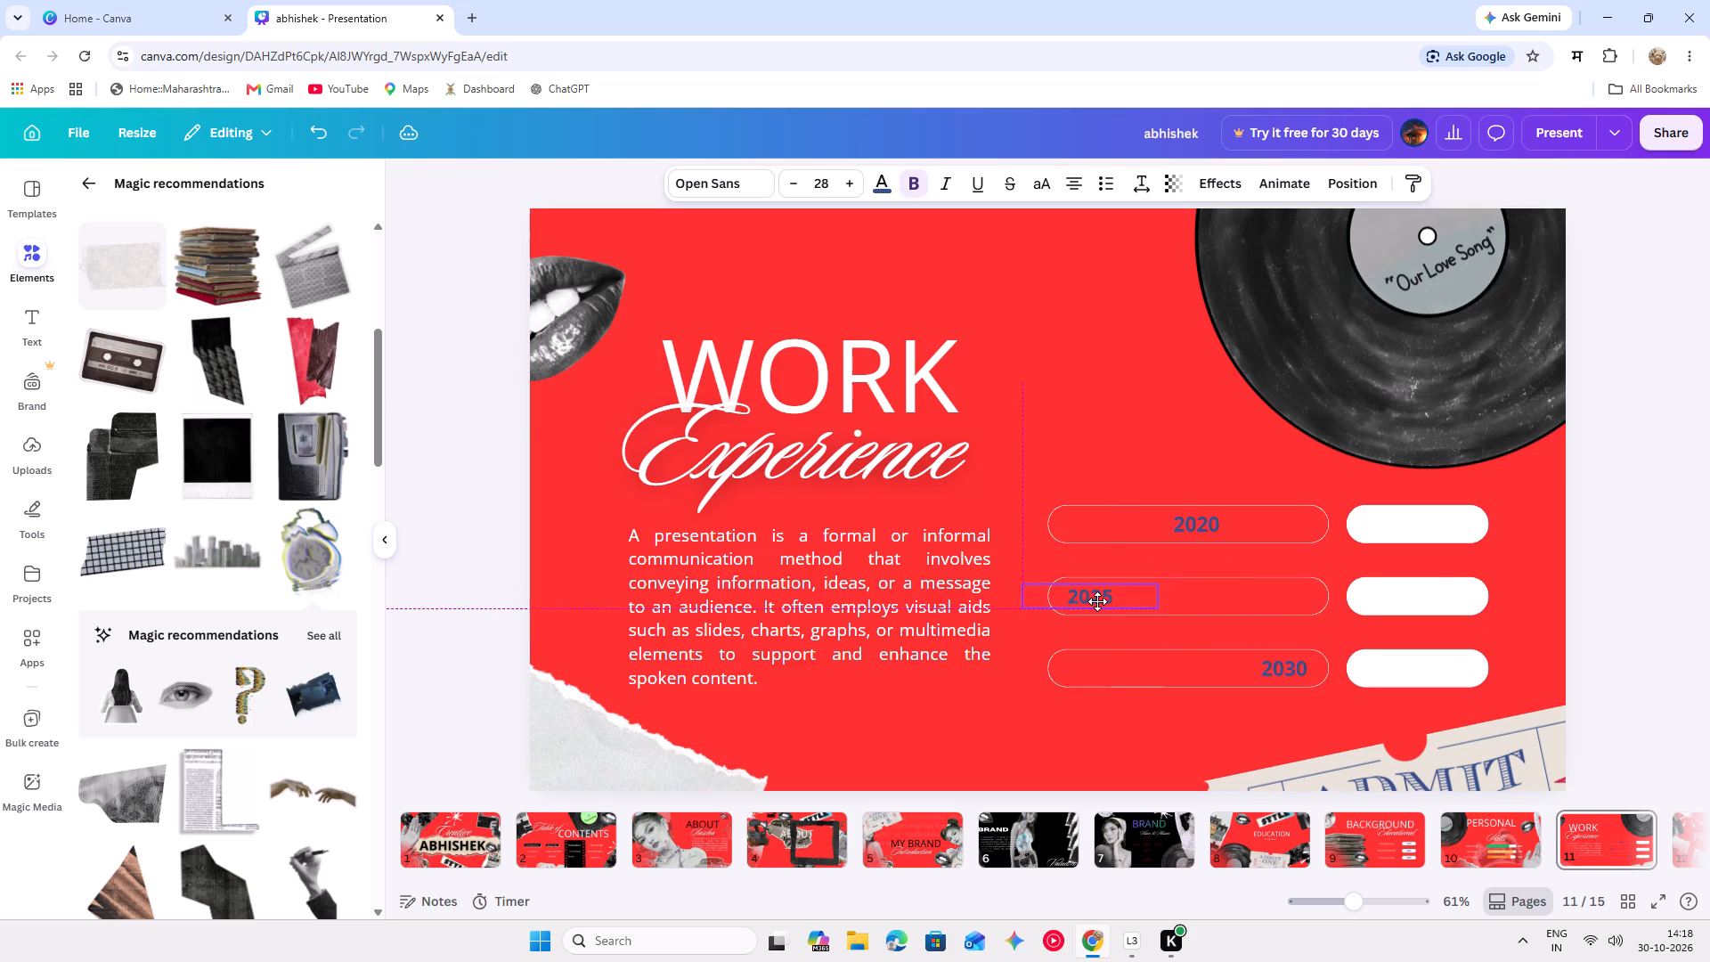
left_click_drag(1097, 601, 1096, 602)
left_click_drag(1096, 602, 1096, 607)
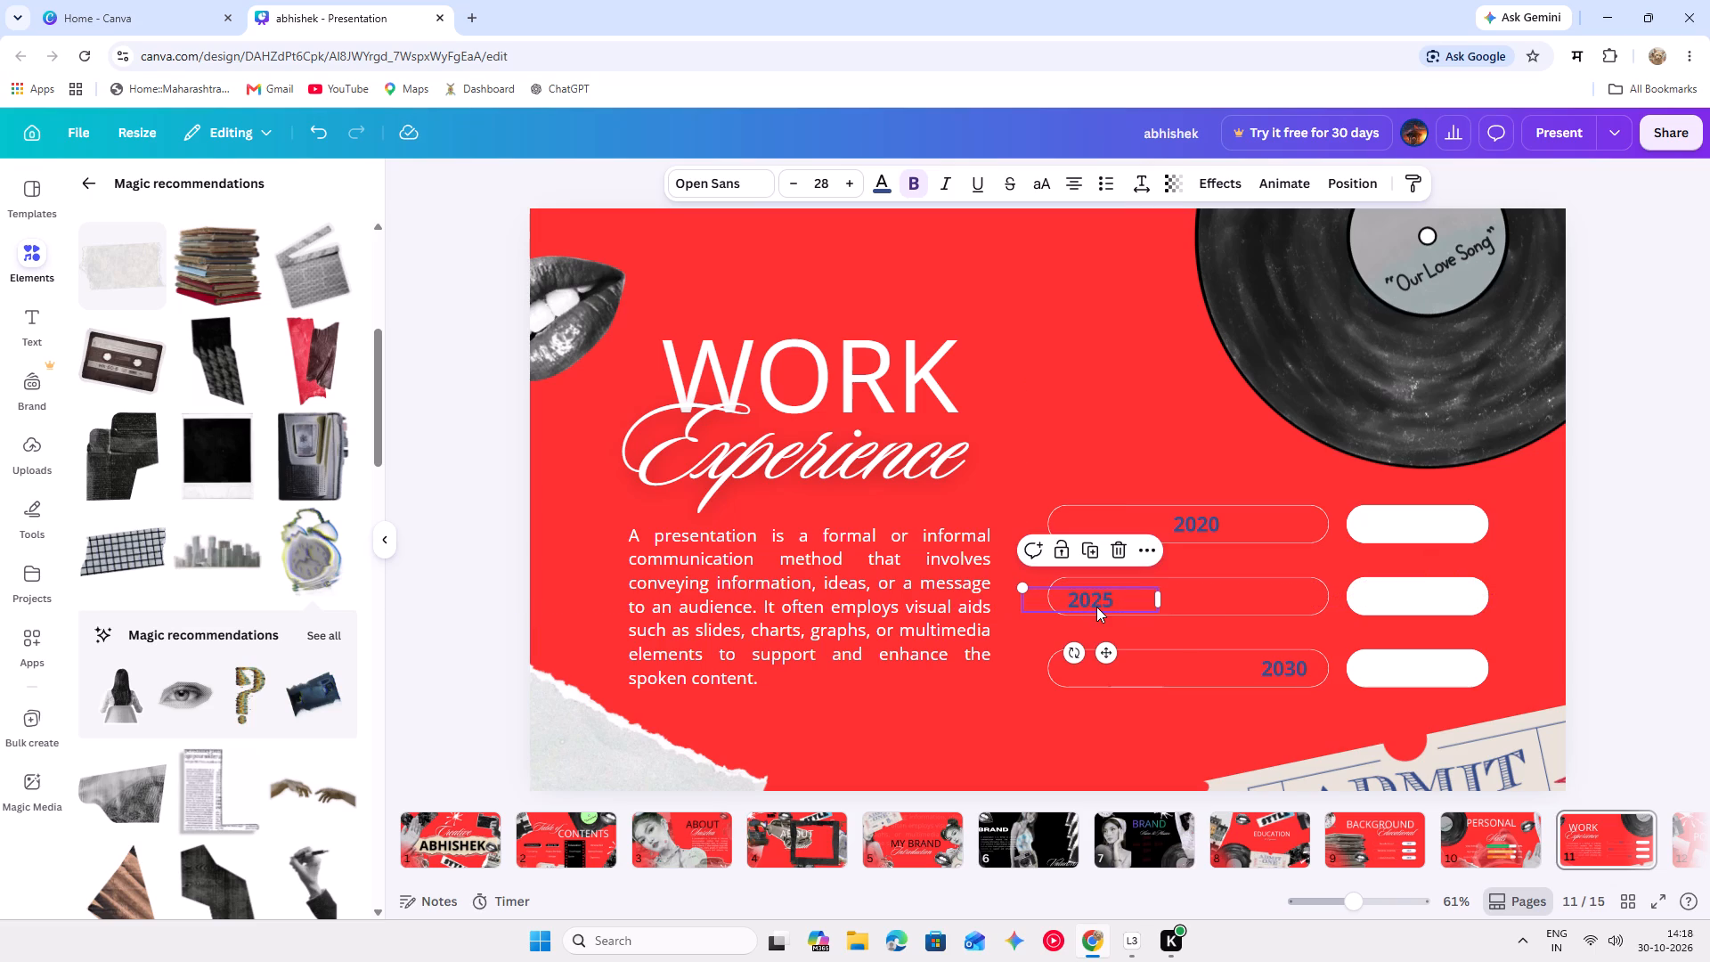
Move the 2020 label to the right end of the first row's outlined box.
left_click(1098, 602)
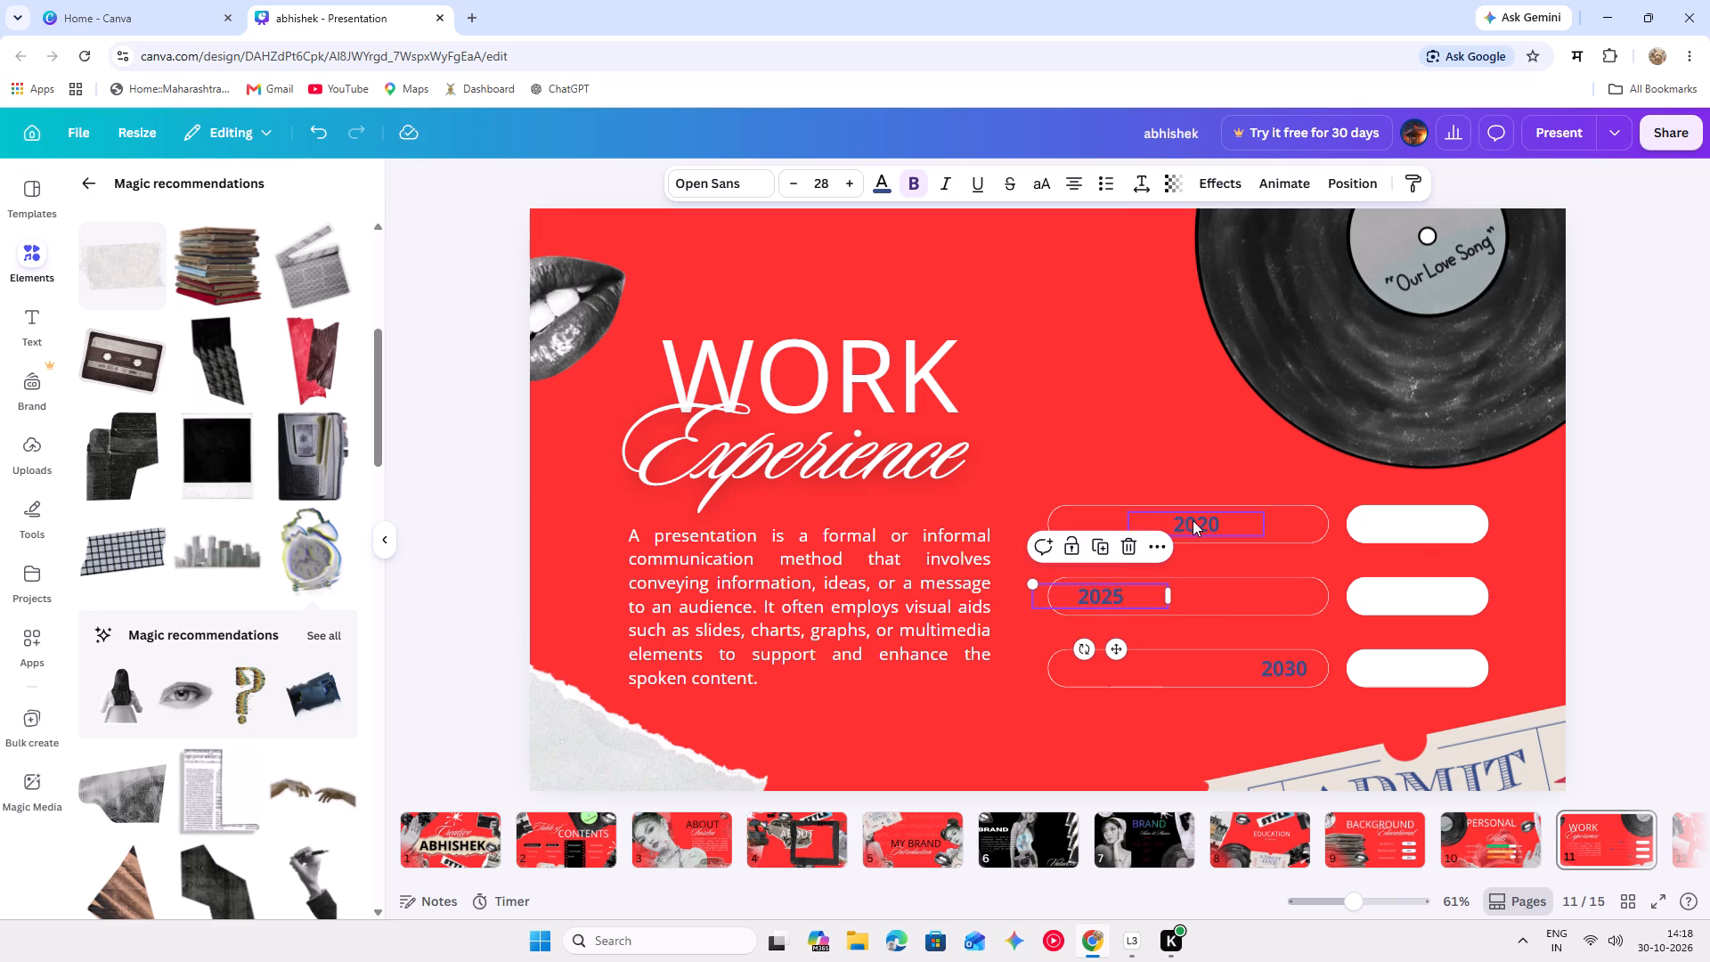
left_click_drag(1195, 521, 1295, 526)
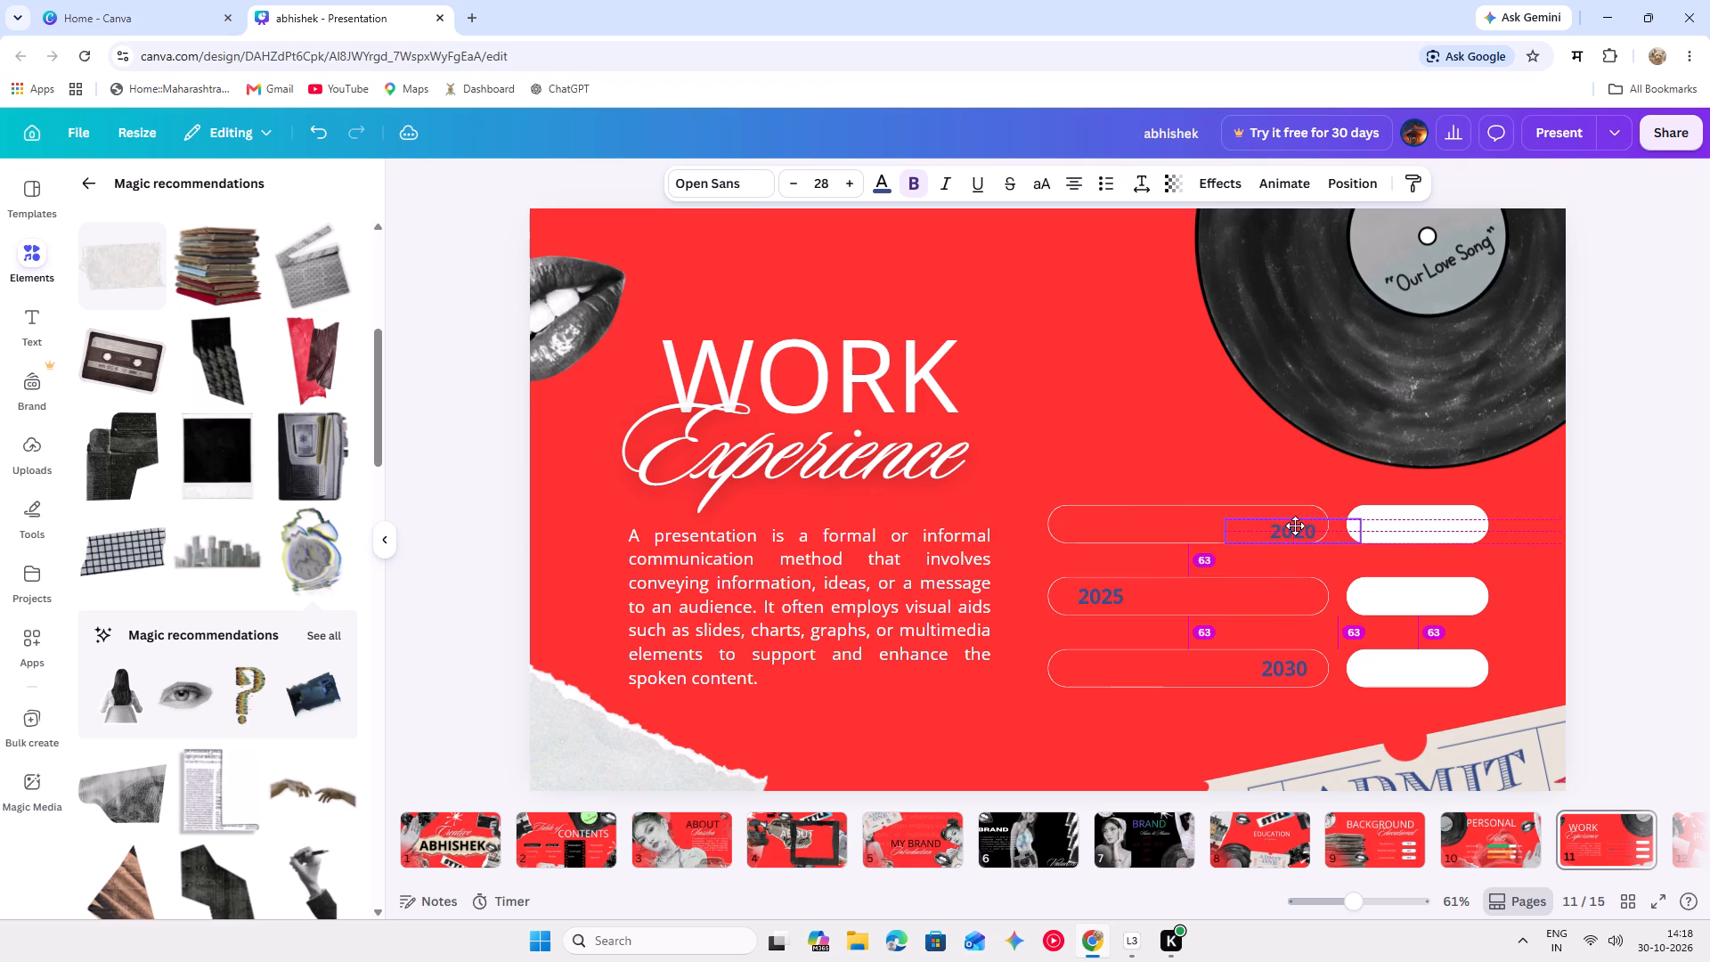
left_click_drag(1295, 526, 1298, 522)
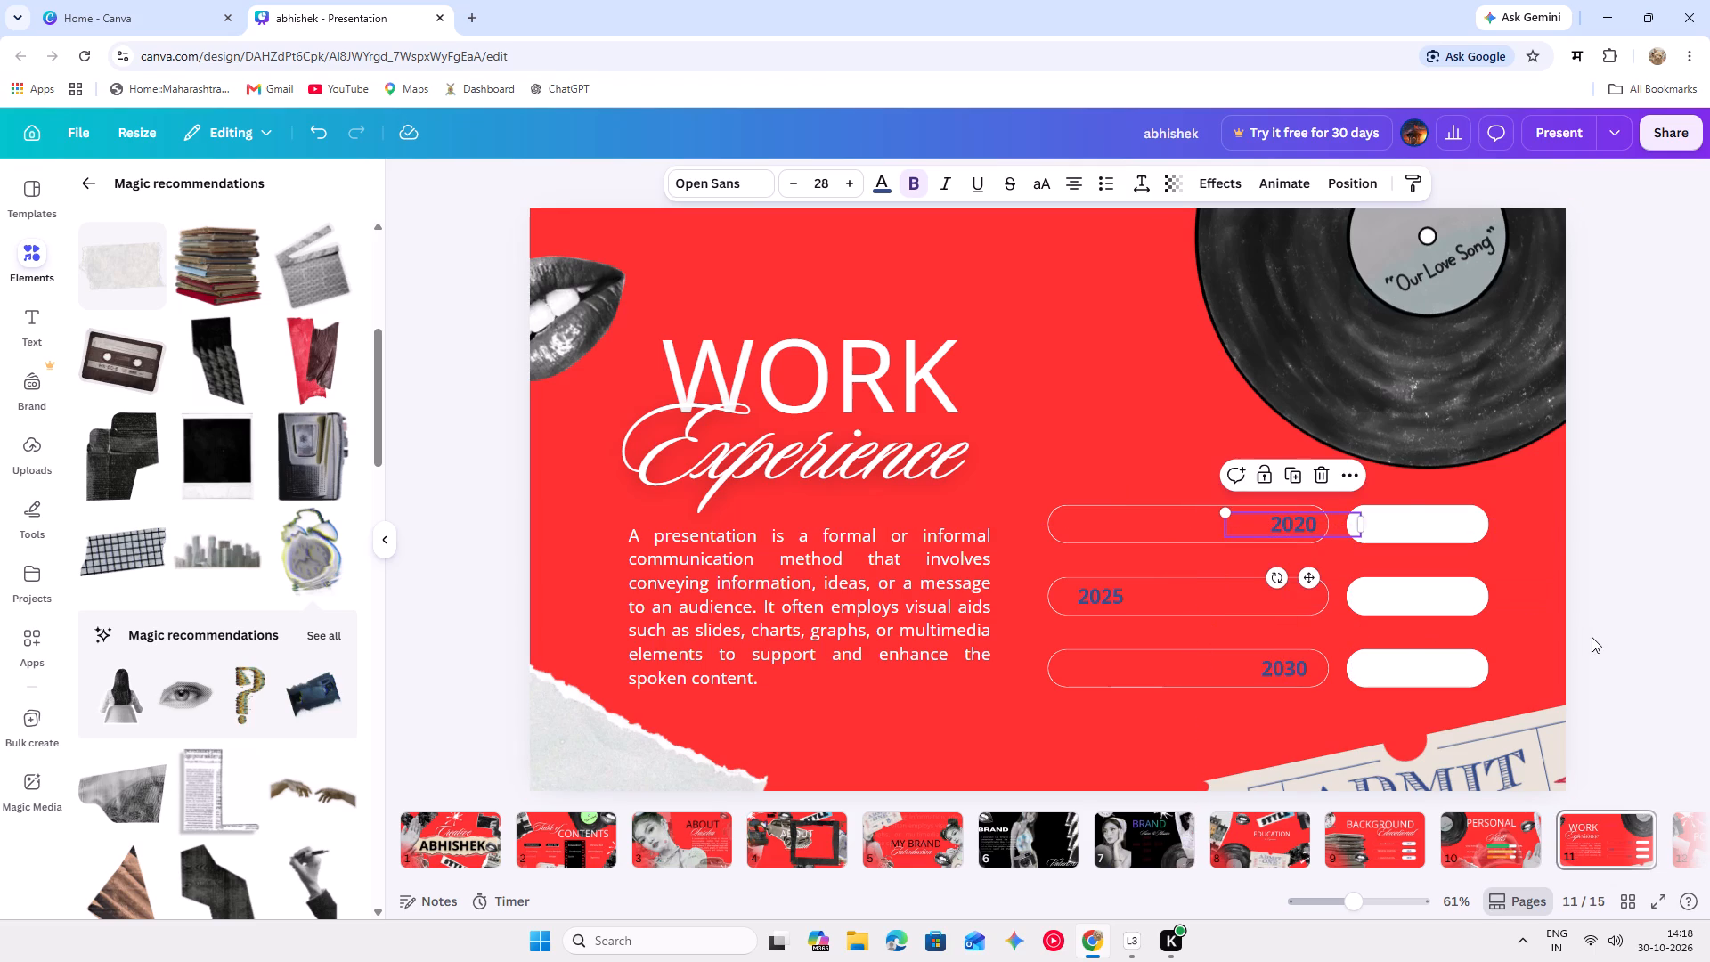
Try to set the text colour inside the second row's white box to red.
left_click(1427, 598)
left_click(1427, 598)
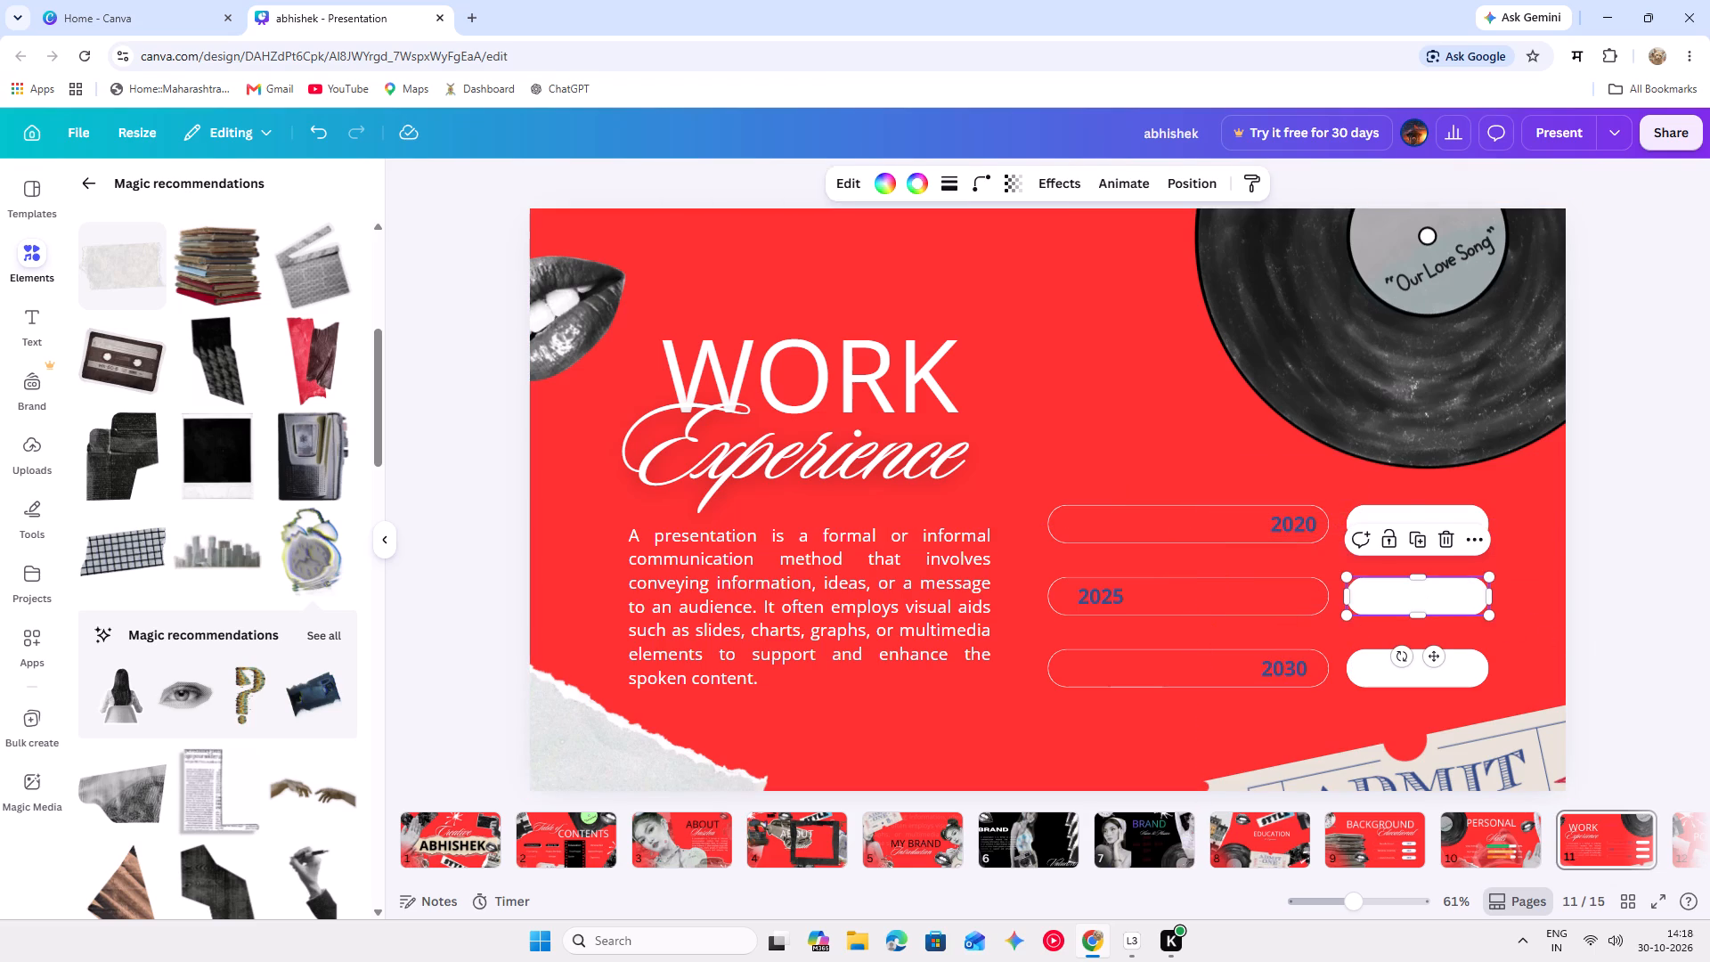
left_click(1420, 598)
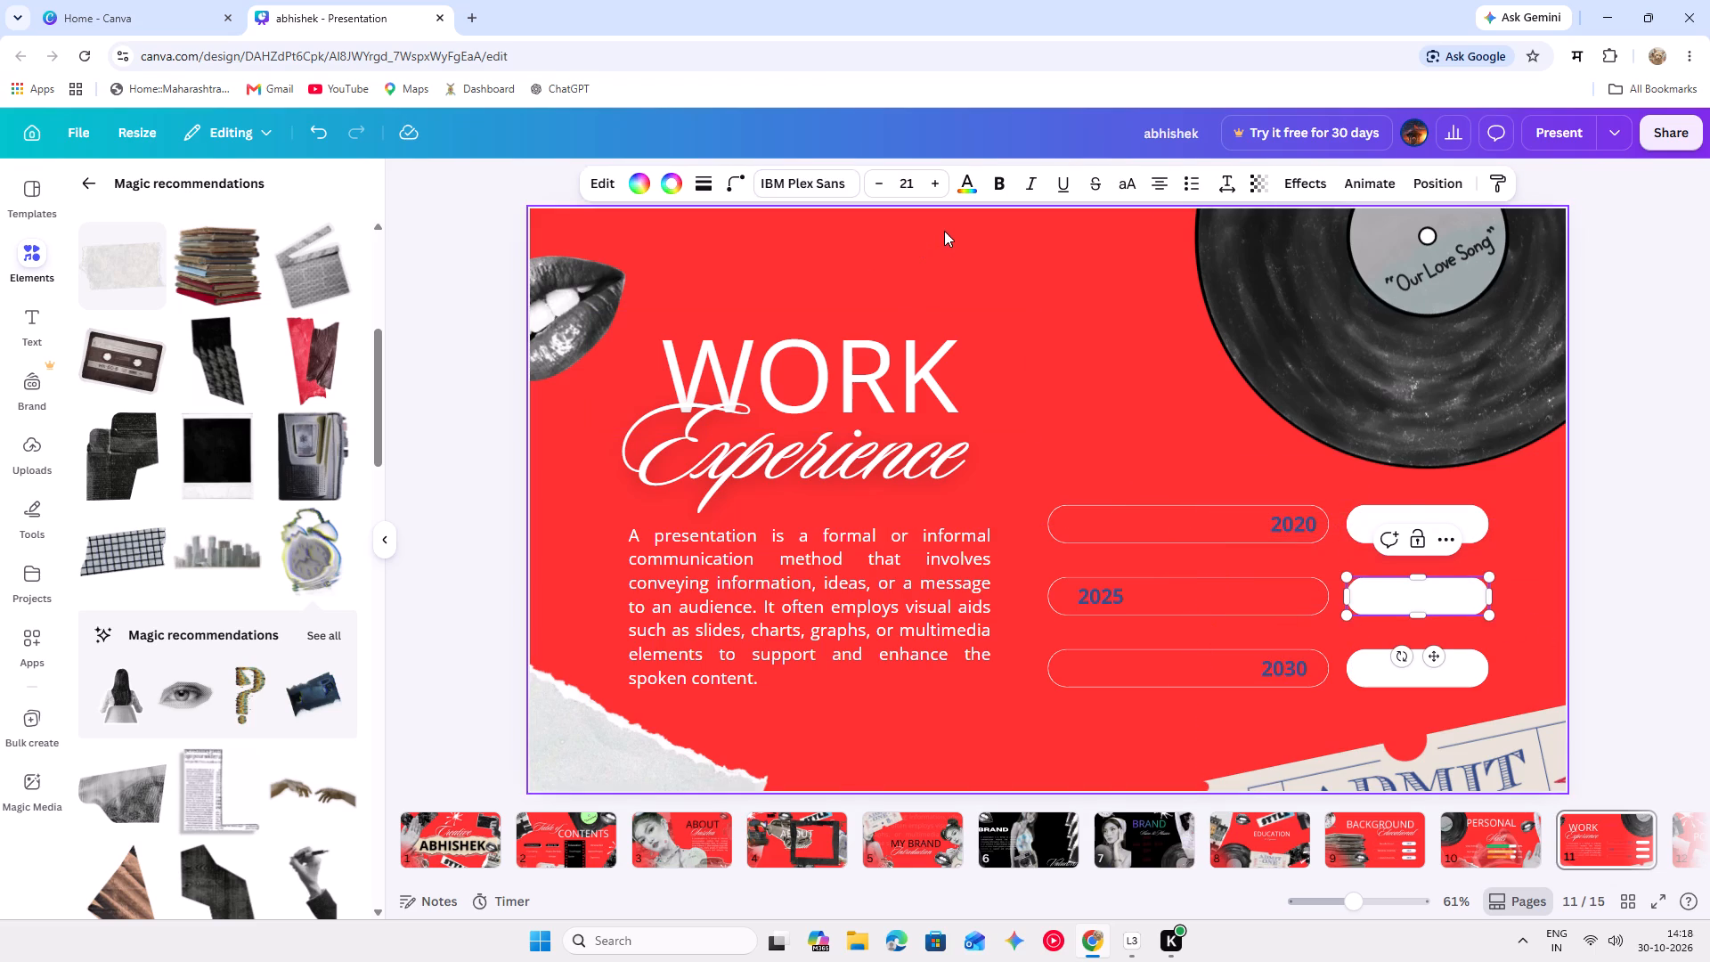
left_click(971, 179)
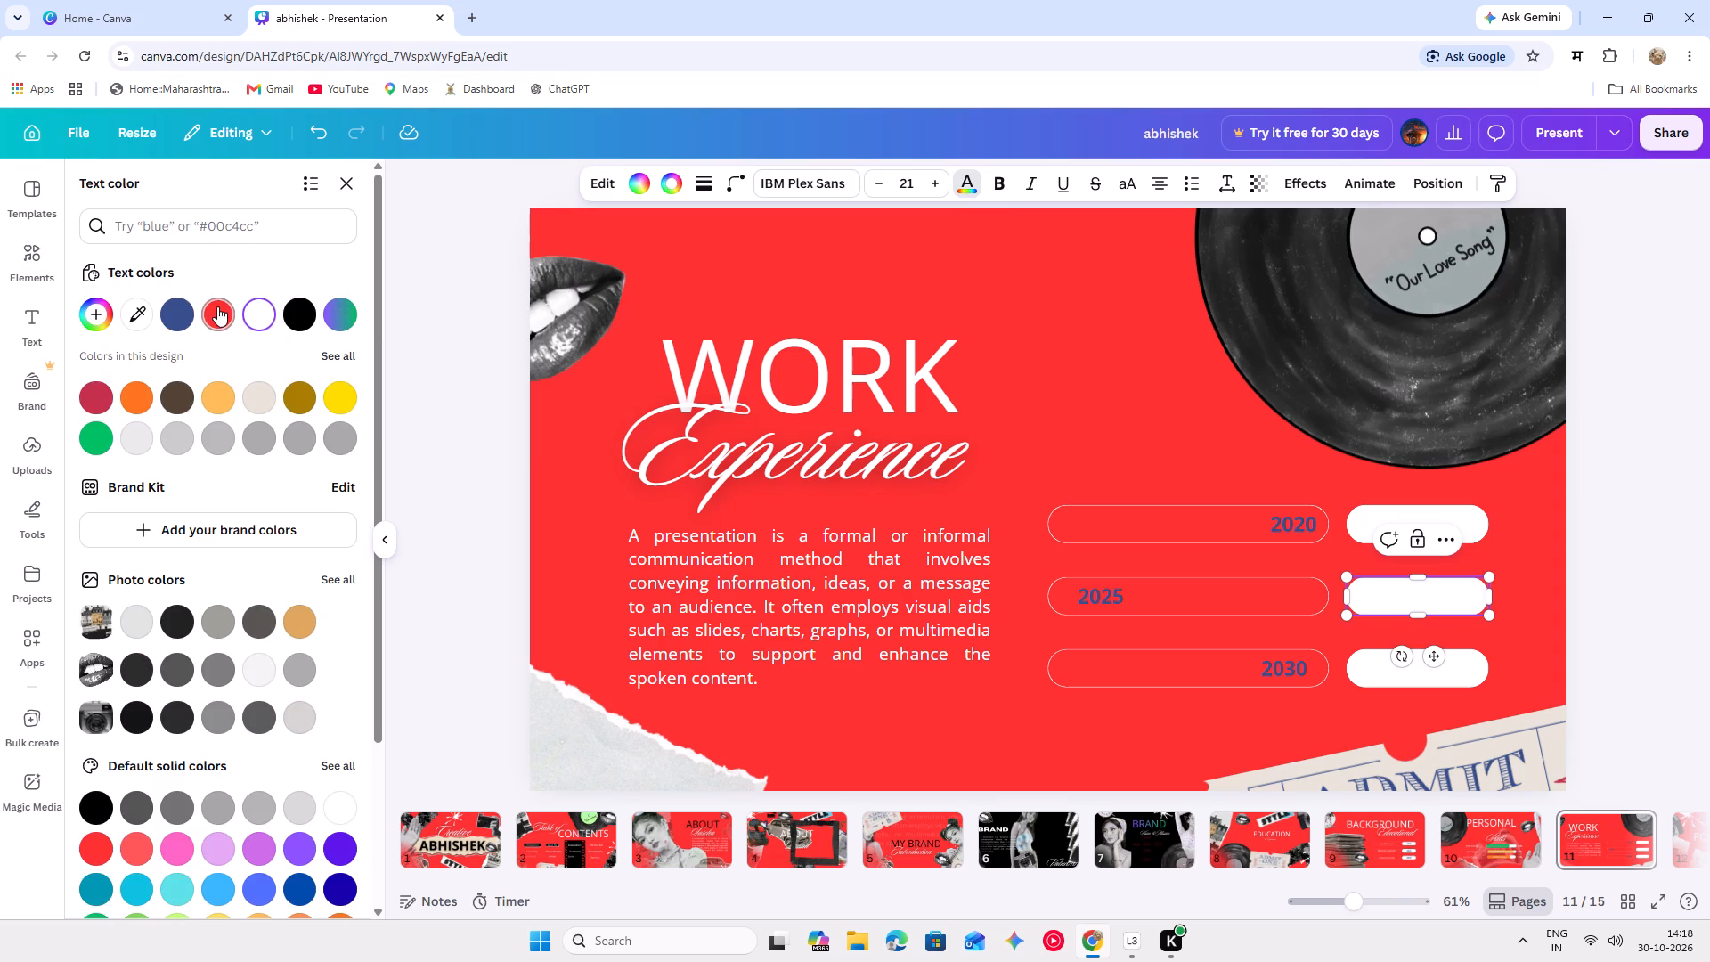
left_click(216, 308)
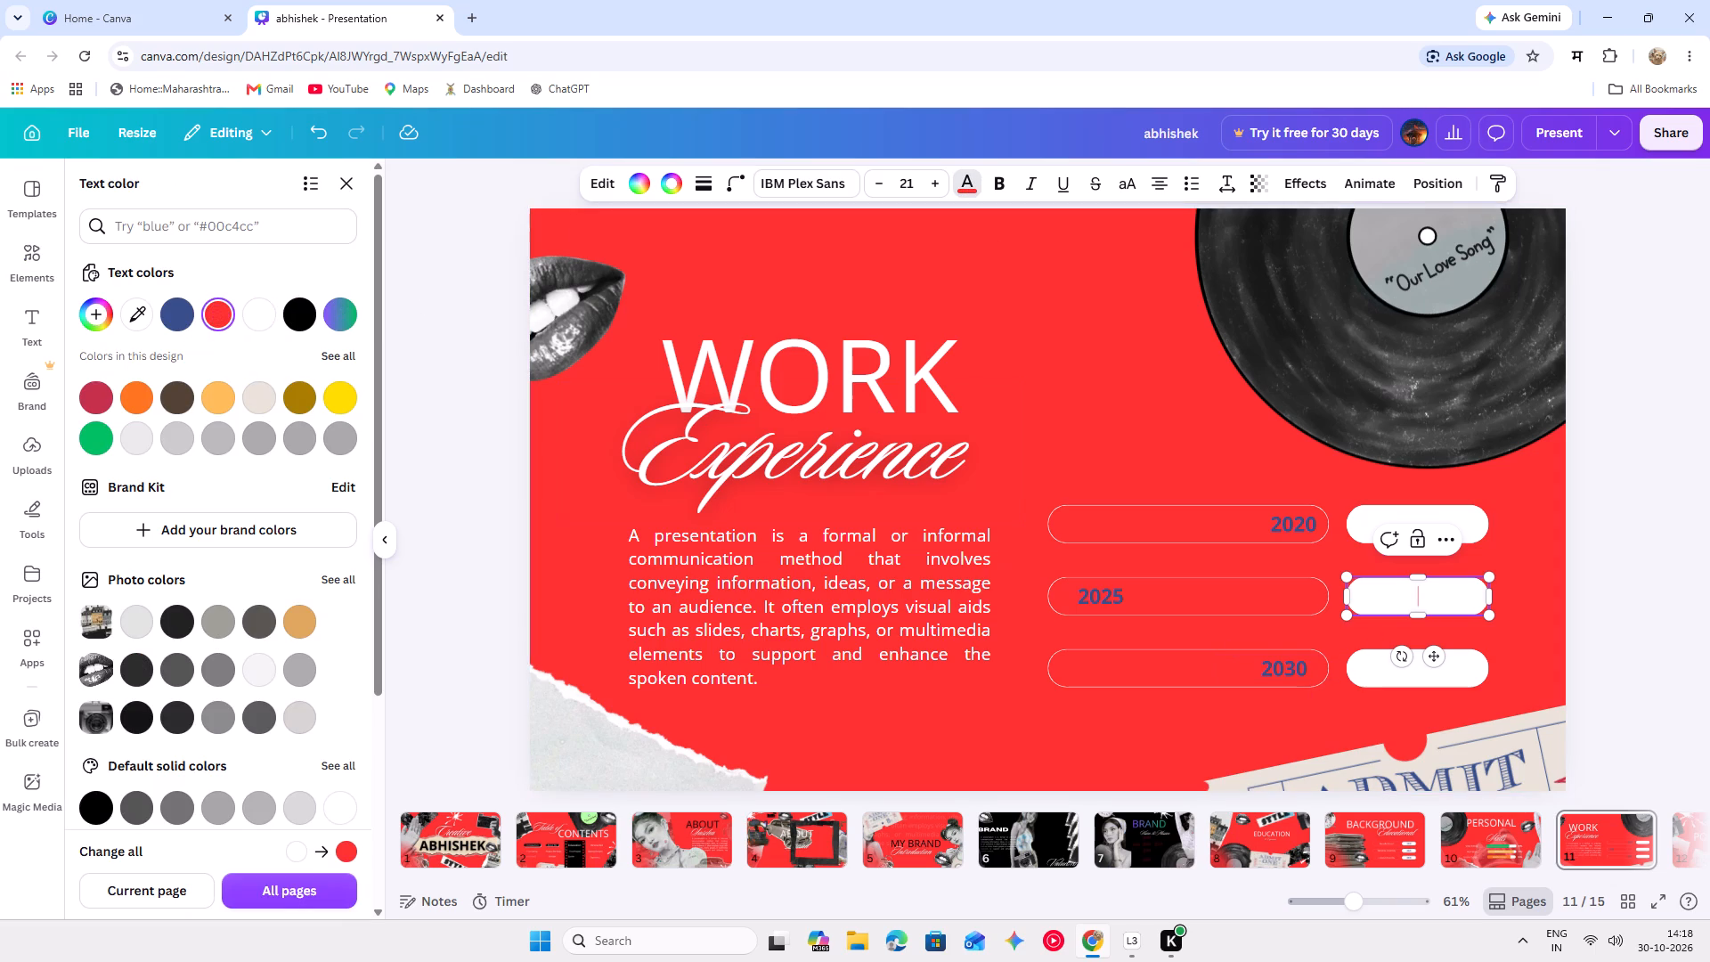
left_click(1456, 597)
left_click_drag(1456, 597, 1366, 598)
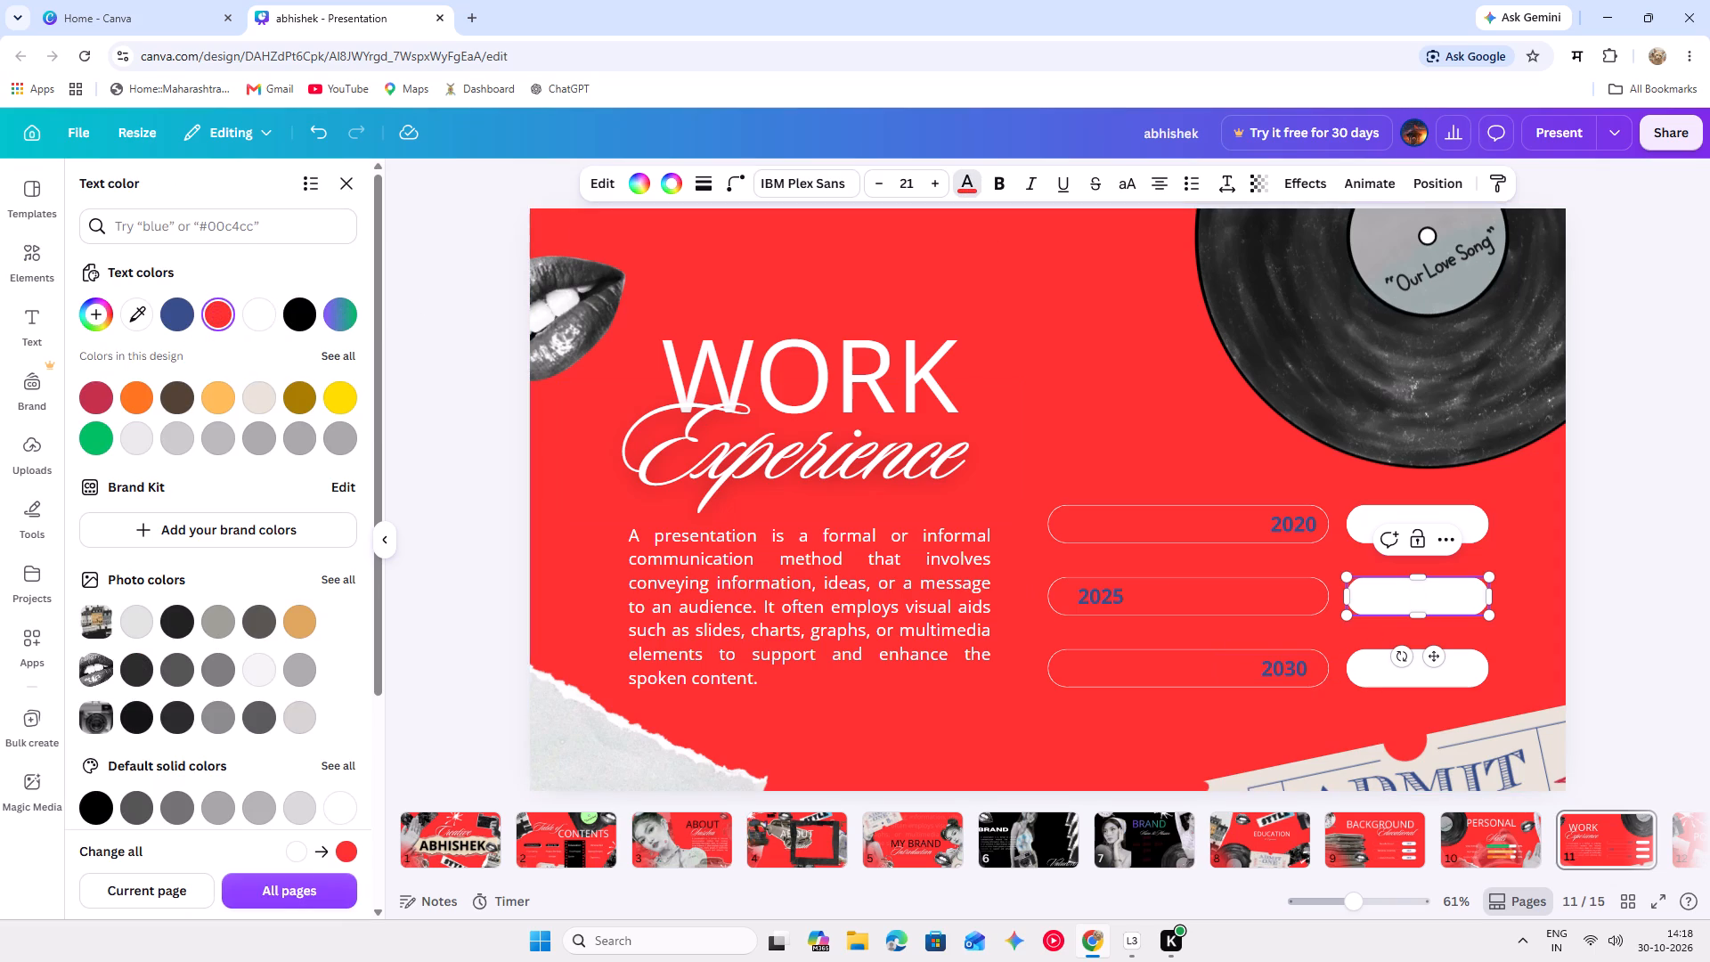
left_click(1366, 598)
Fill the three white boxes with dark brown in the first row, yellow in the second and coral red in the third.
left_click(1478, 520)
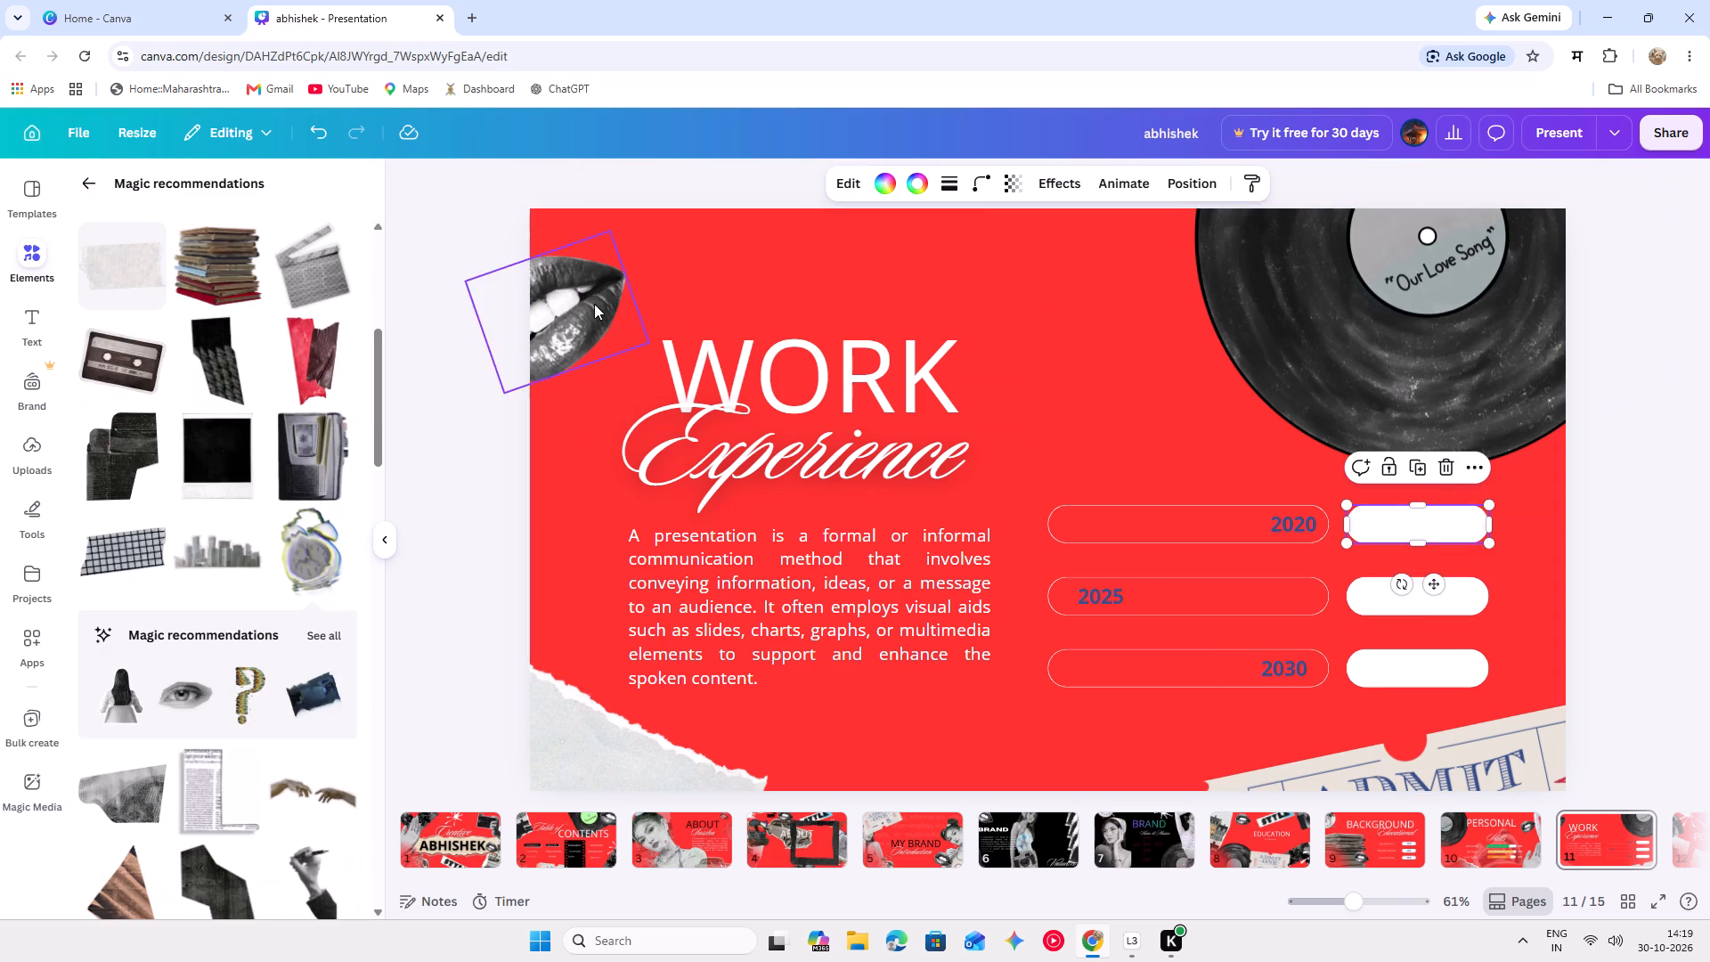
left_click(888, 183)
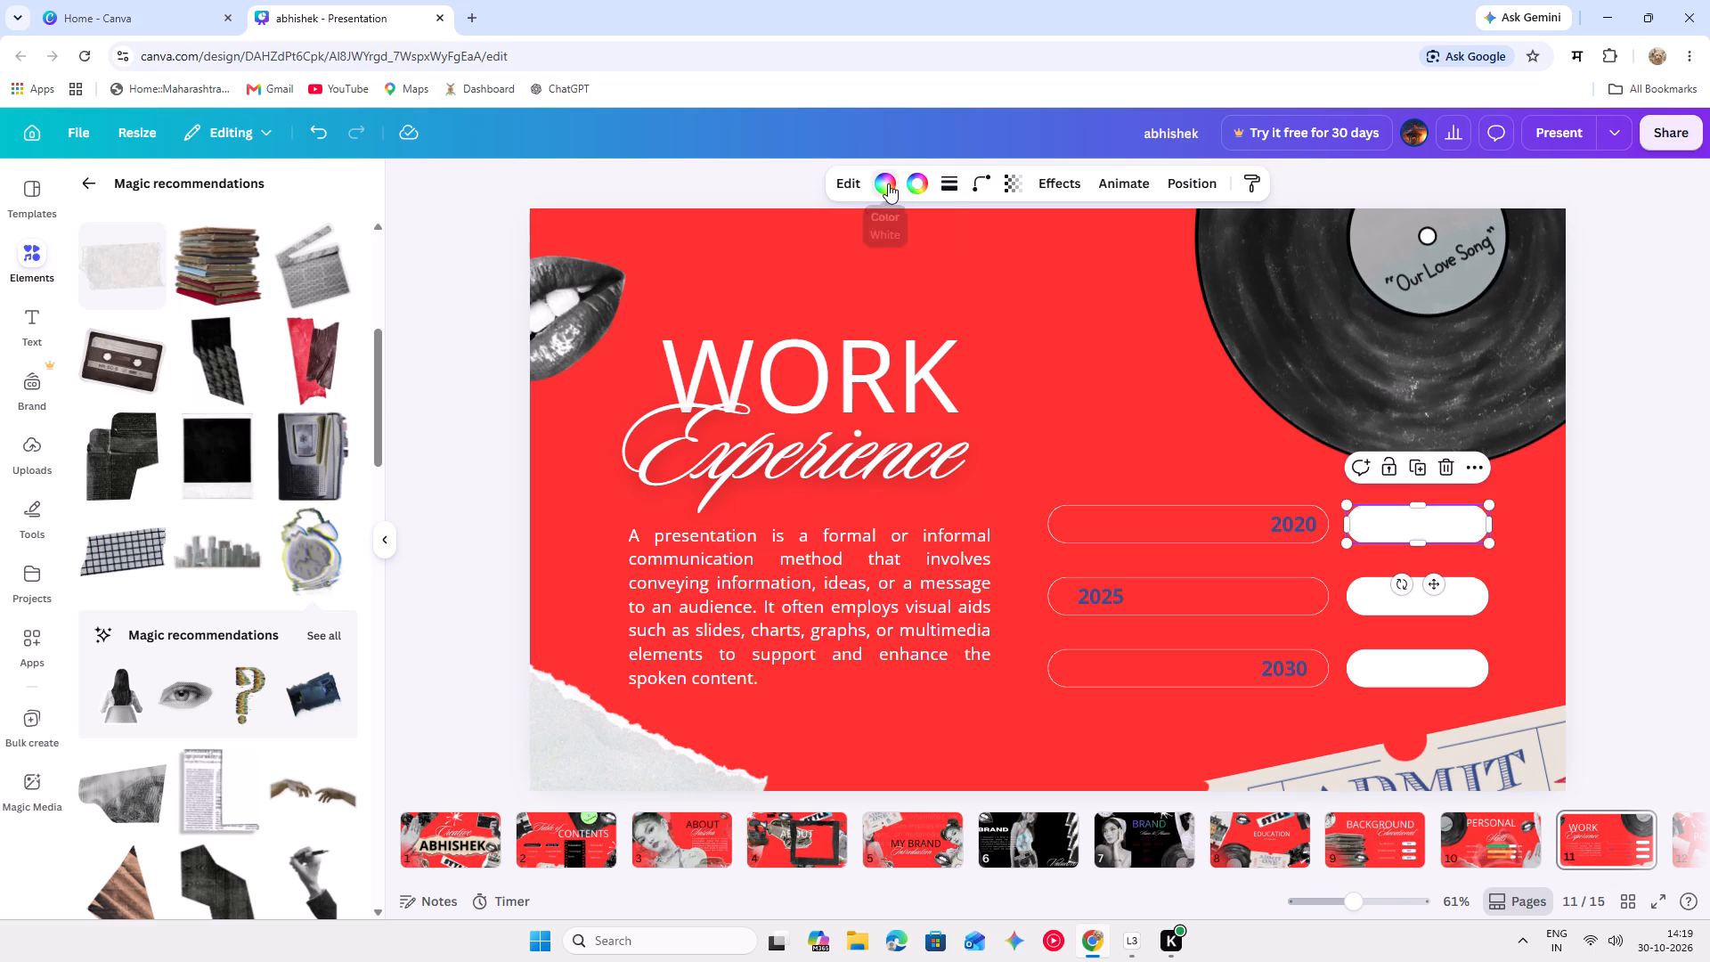
left_click(166, 395)
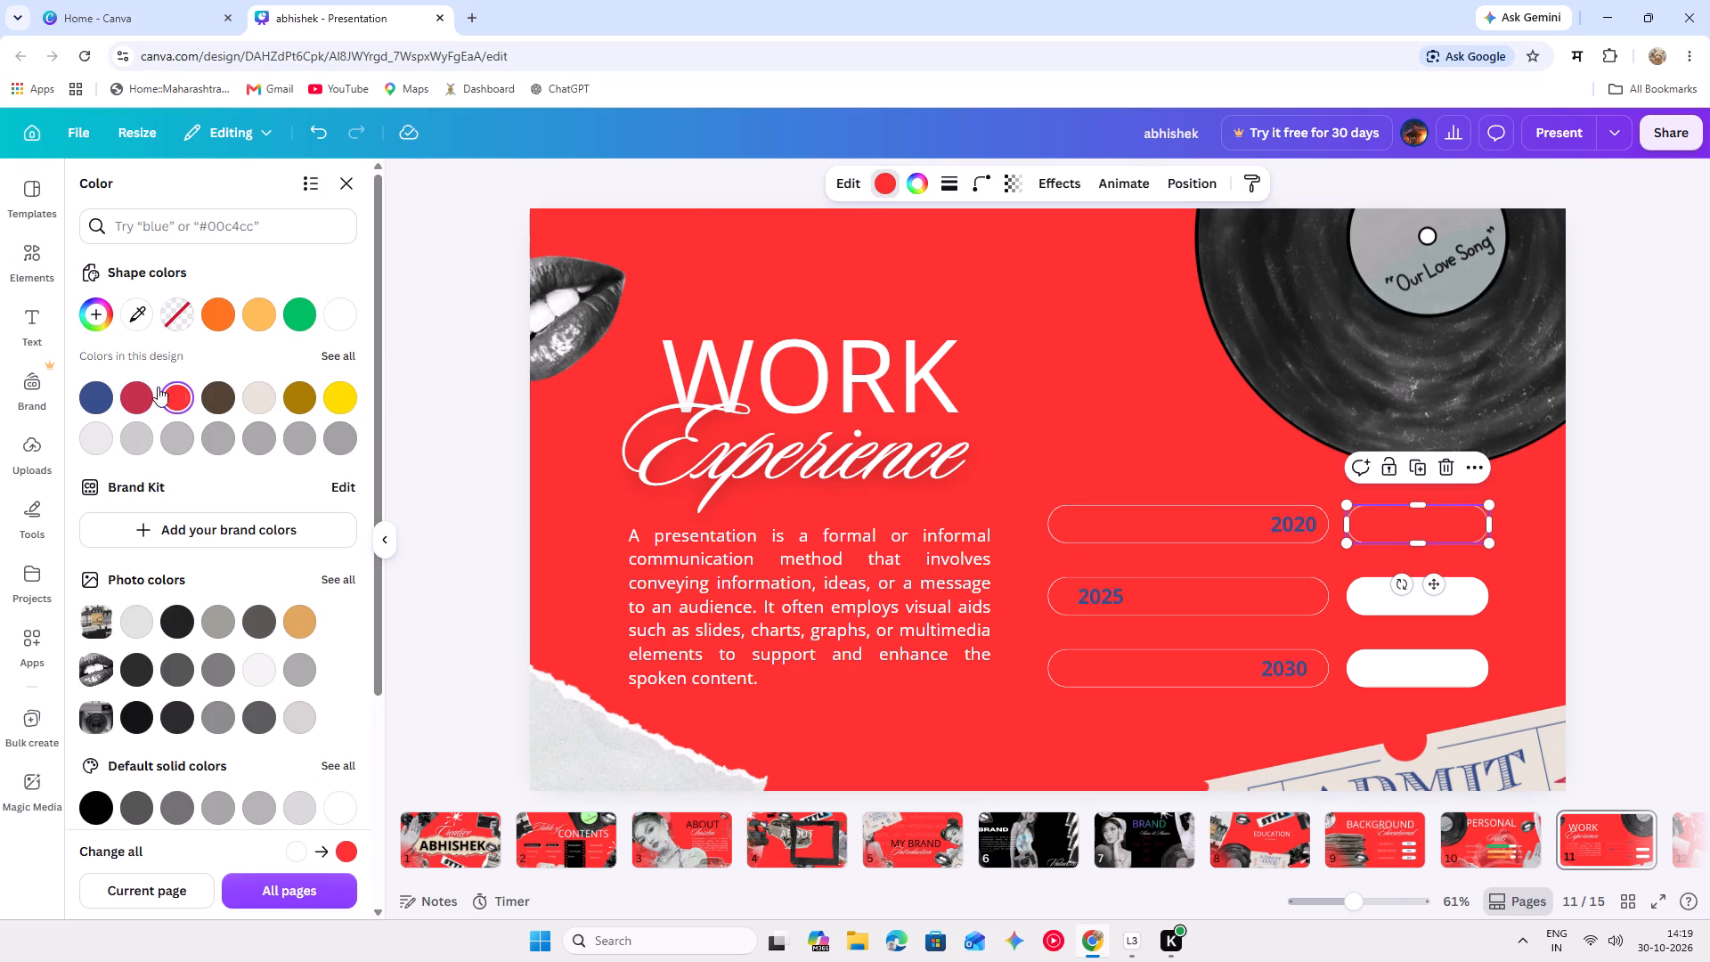
left_click(211, 401)
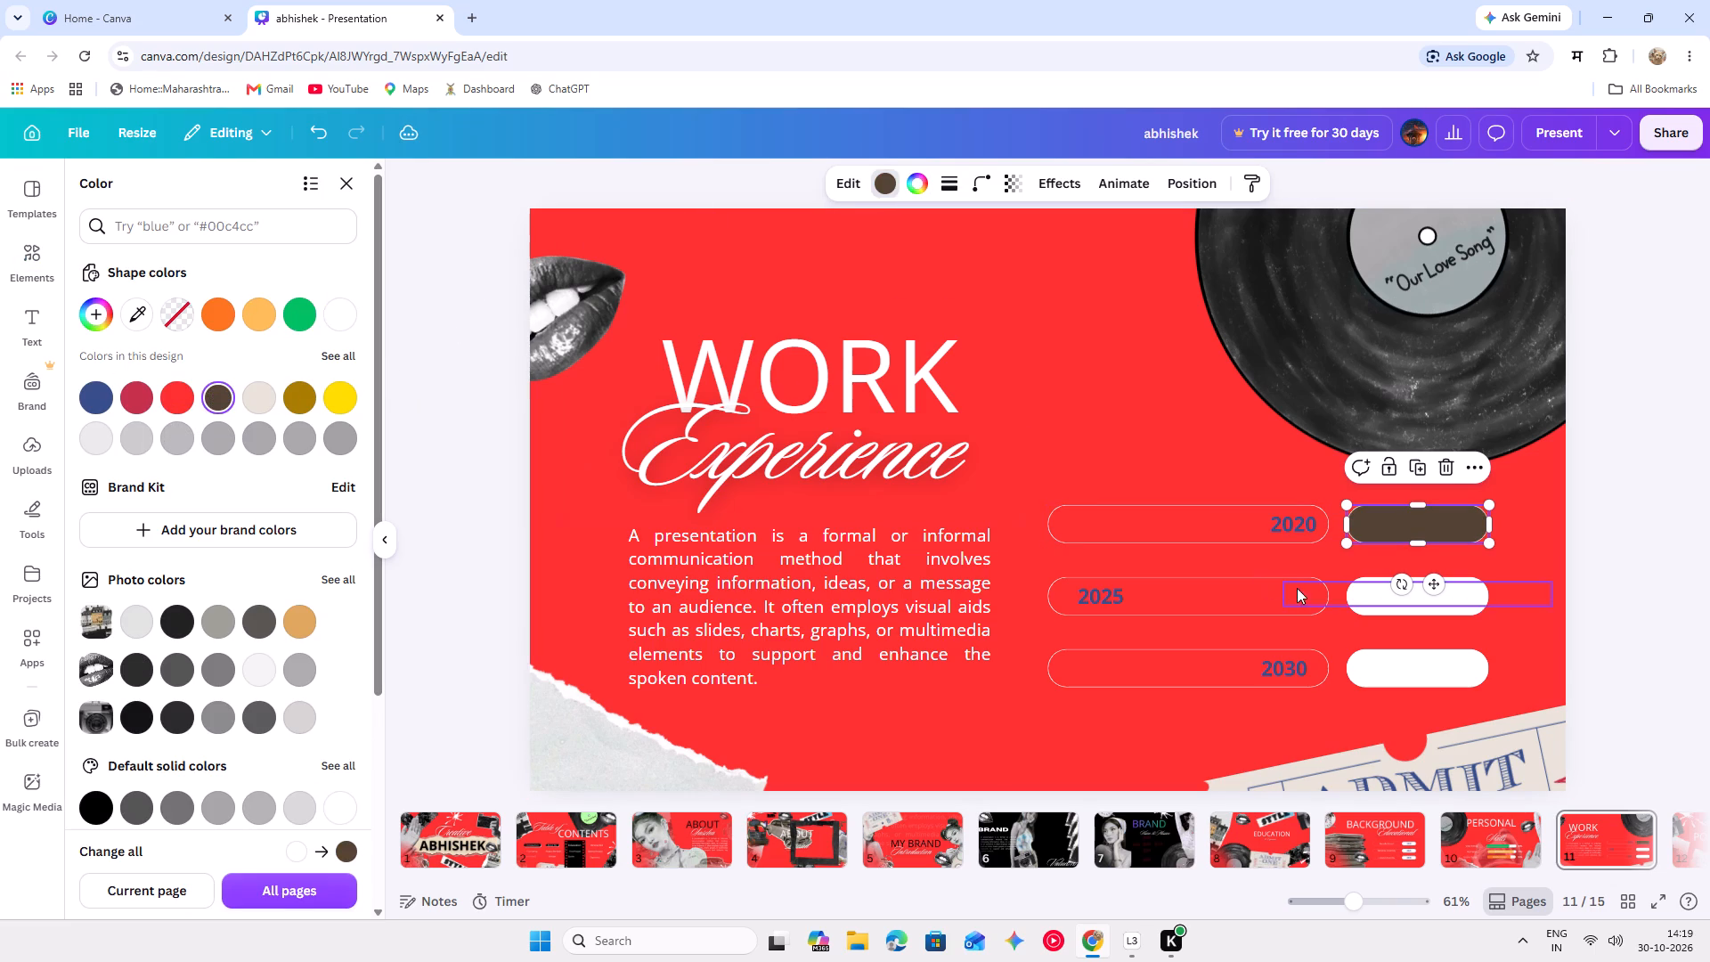
left_click(1362, 598)
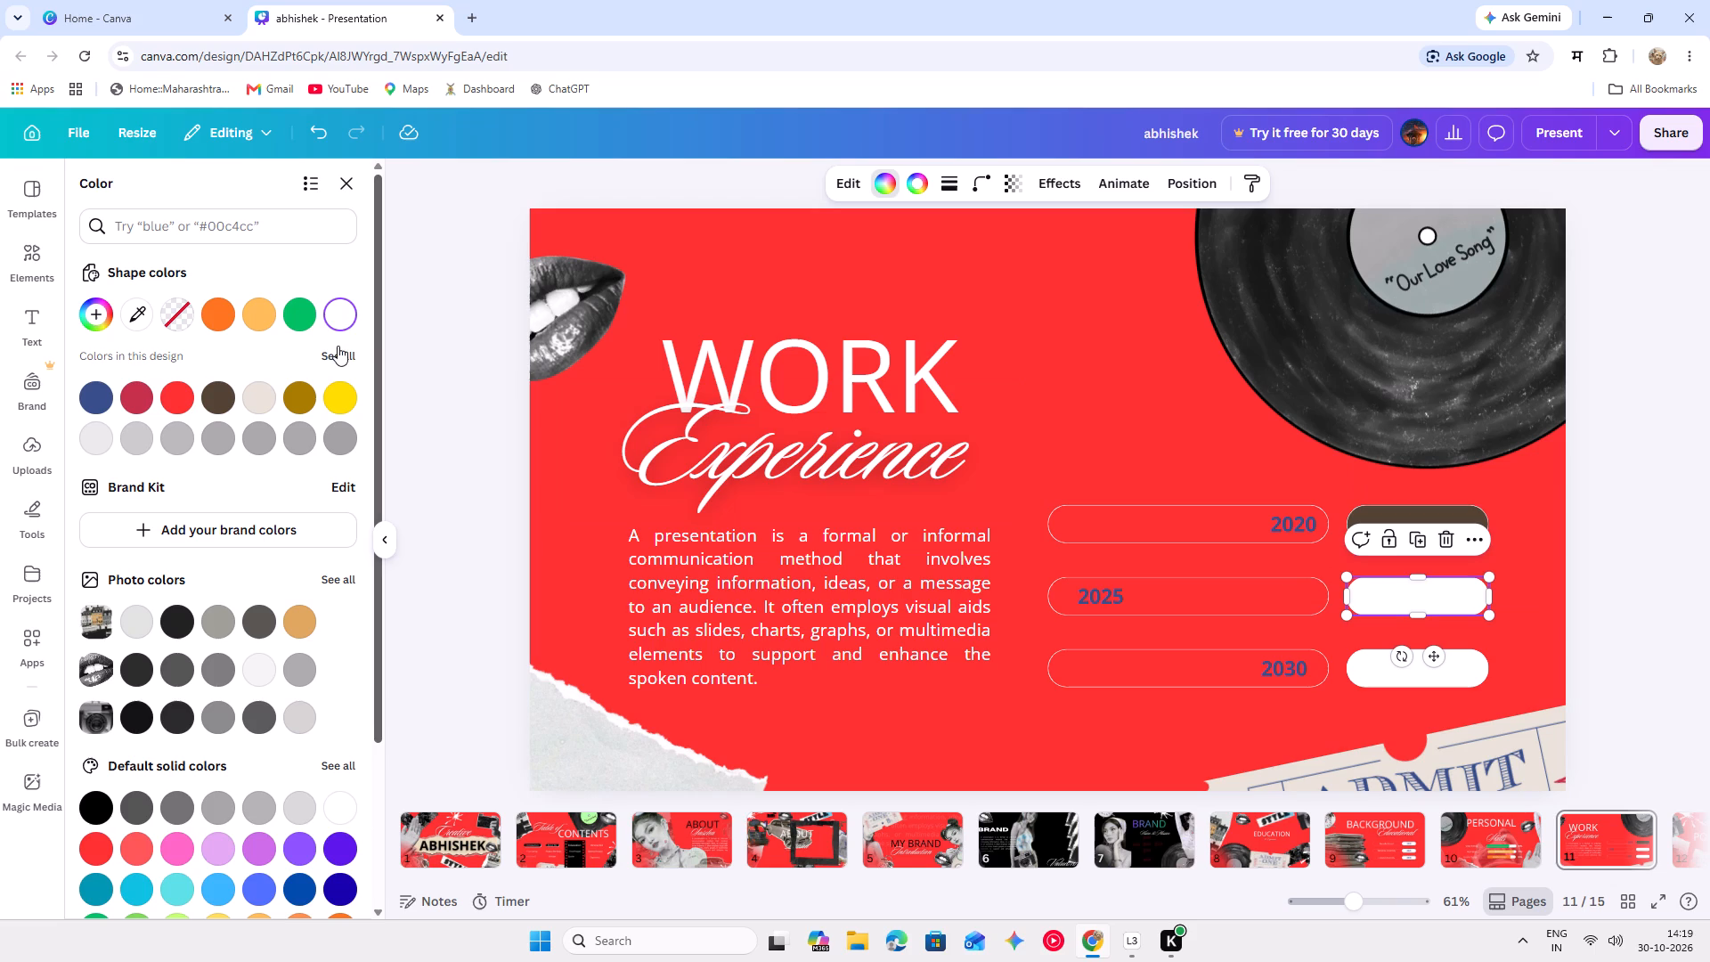
left_click(344, 392)
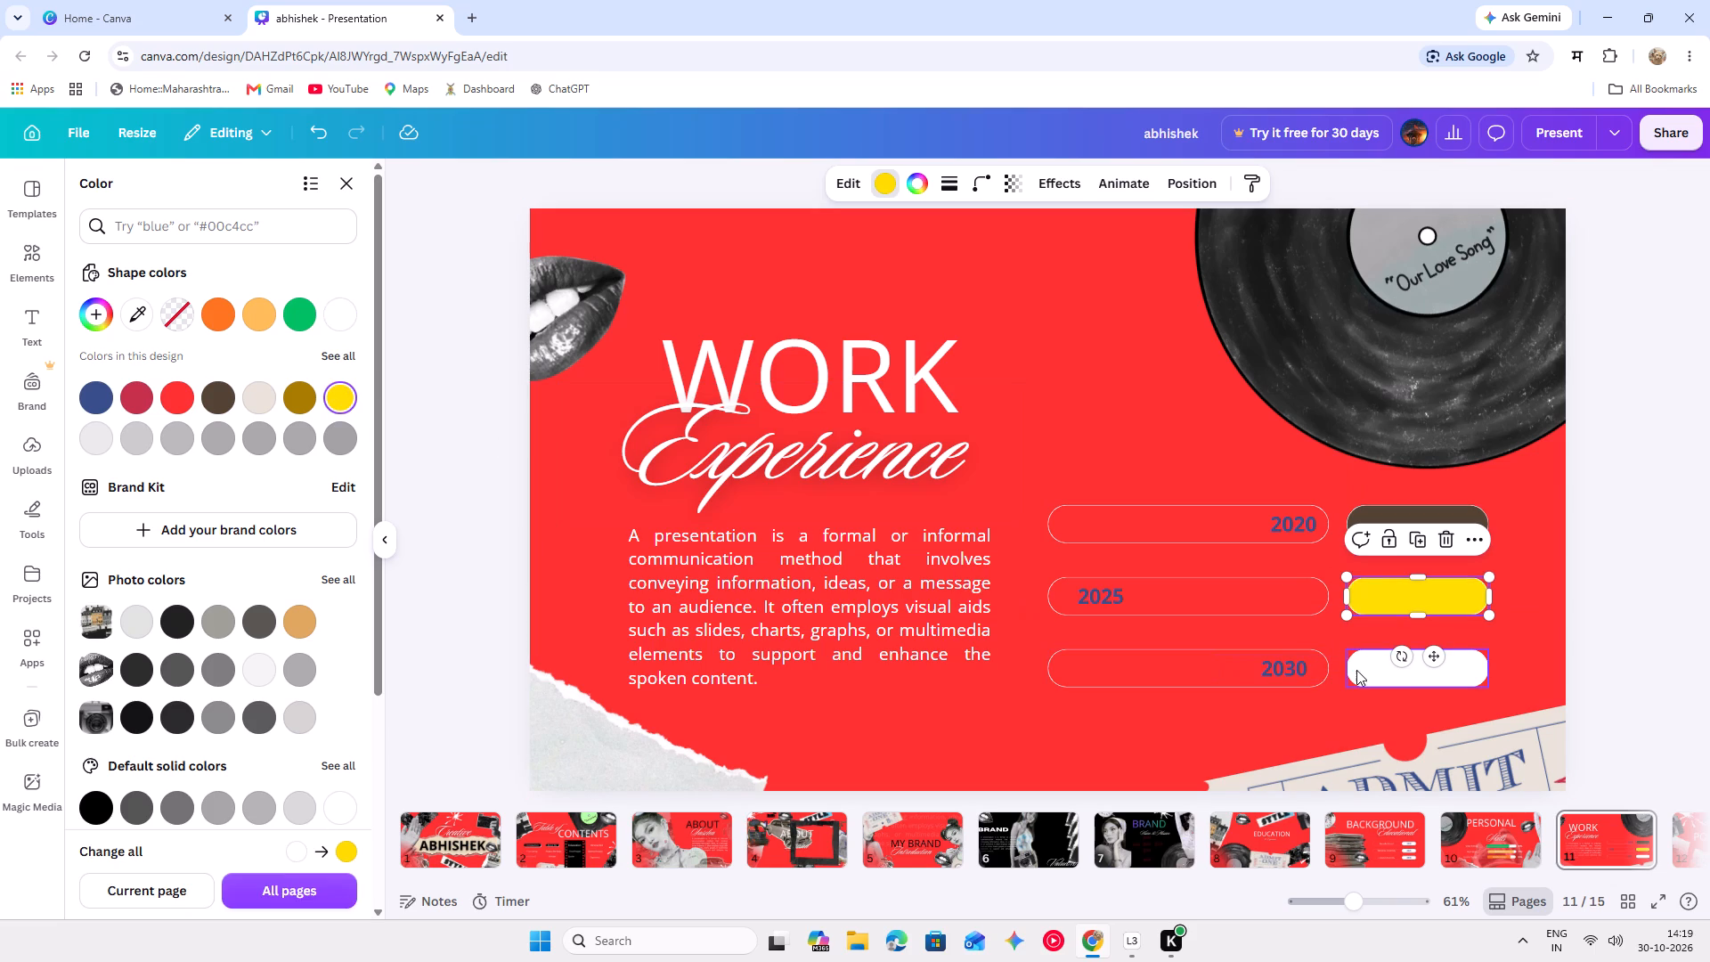
left_click(1358, 670)
scroll(151, 346, "down", 2)
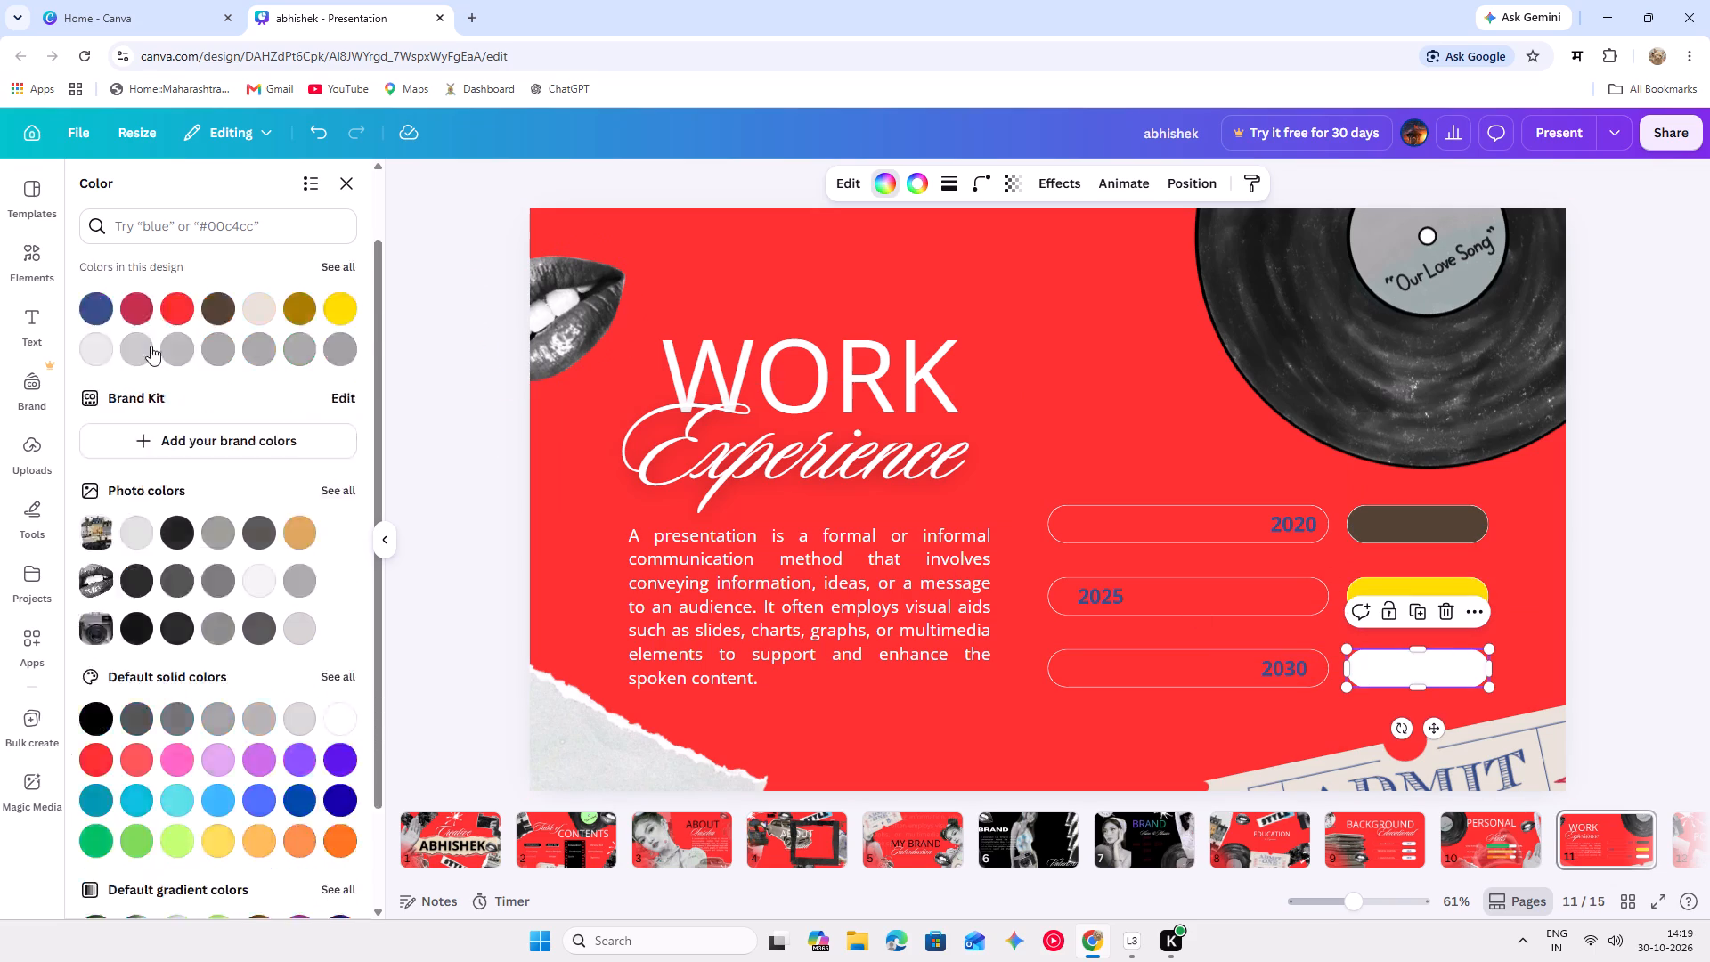
scroll(151, 346, "down", 5)
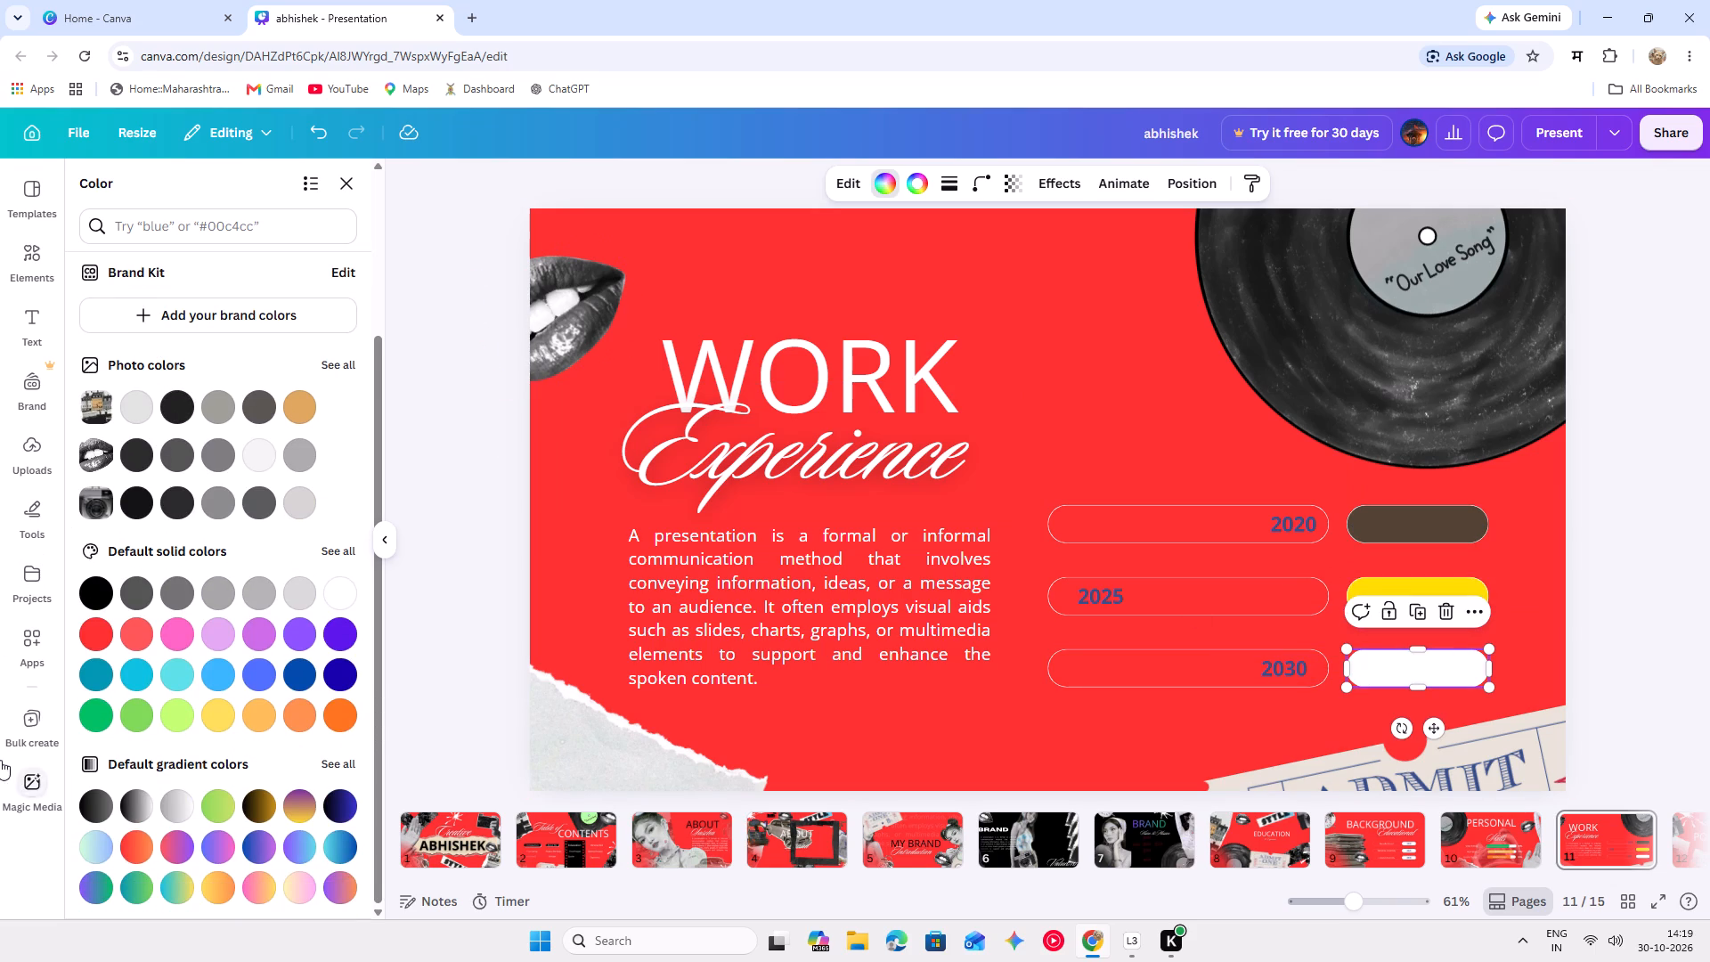
left_click(131, 632)
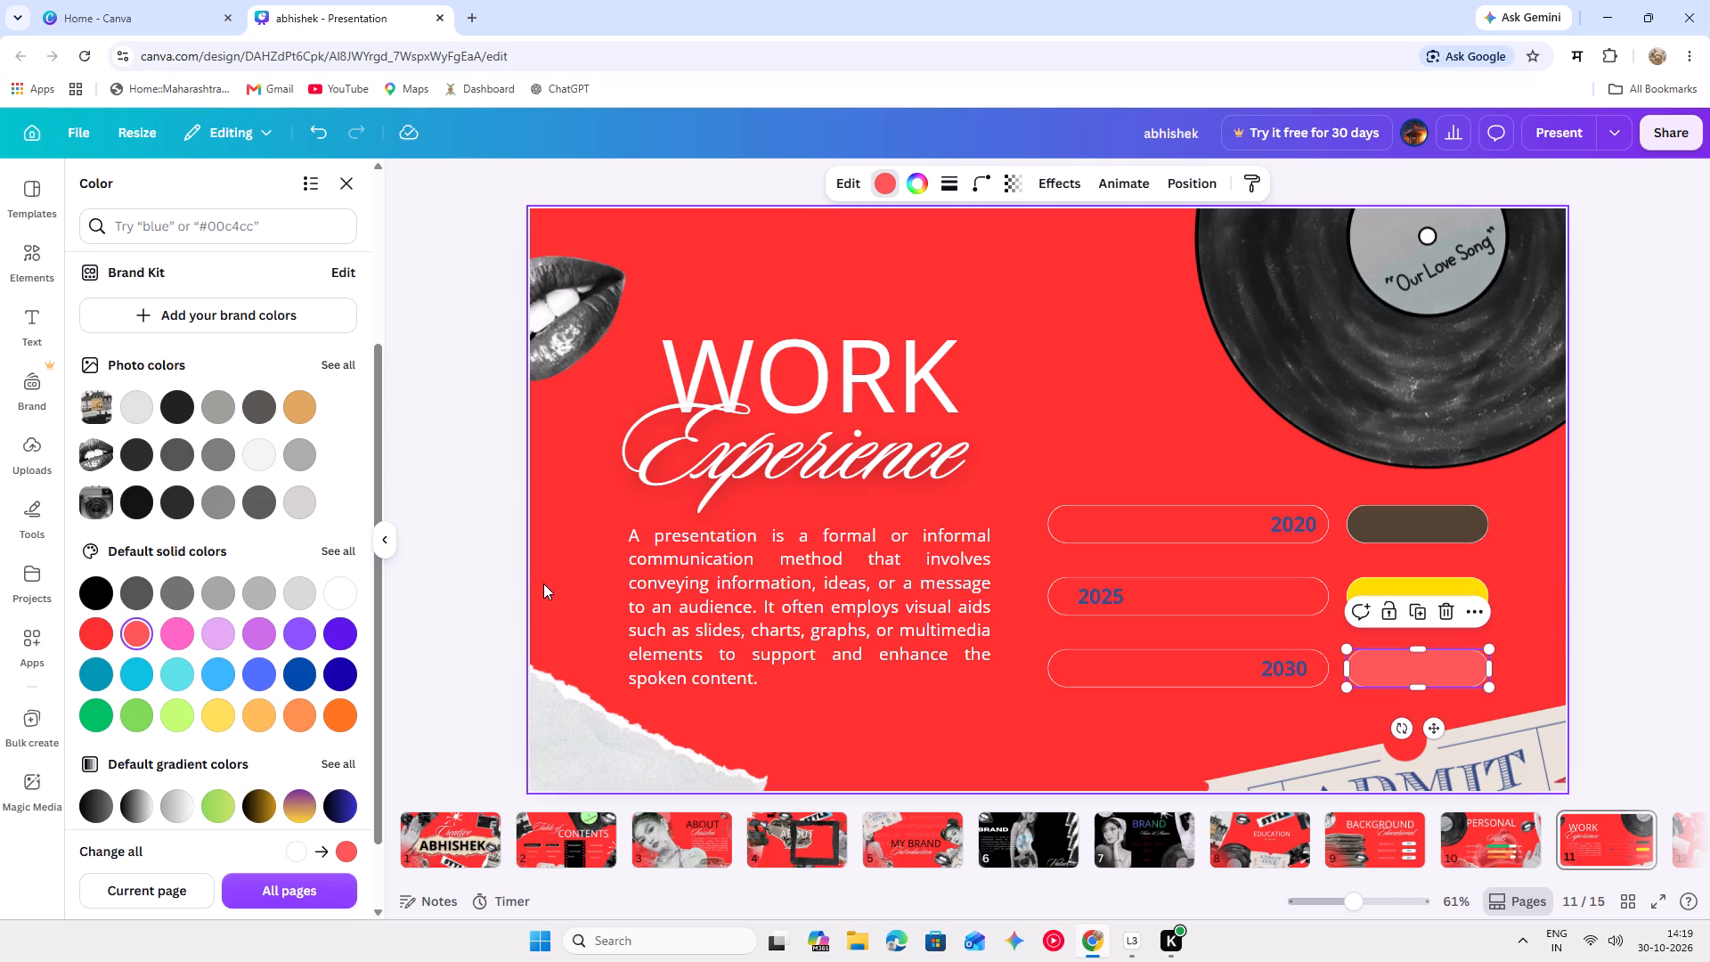
left_click(729, 280)
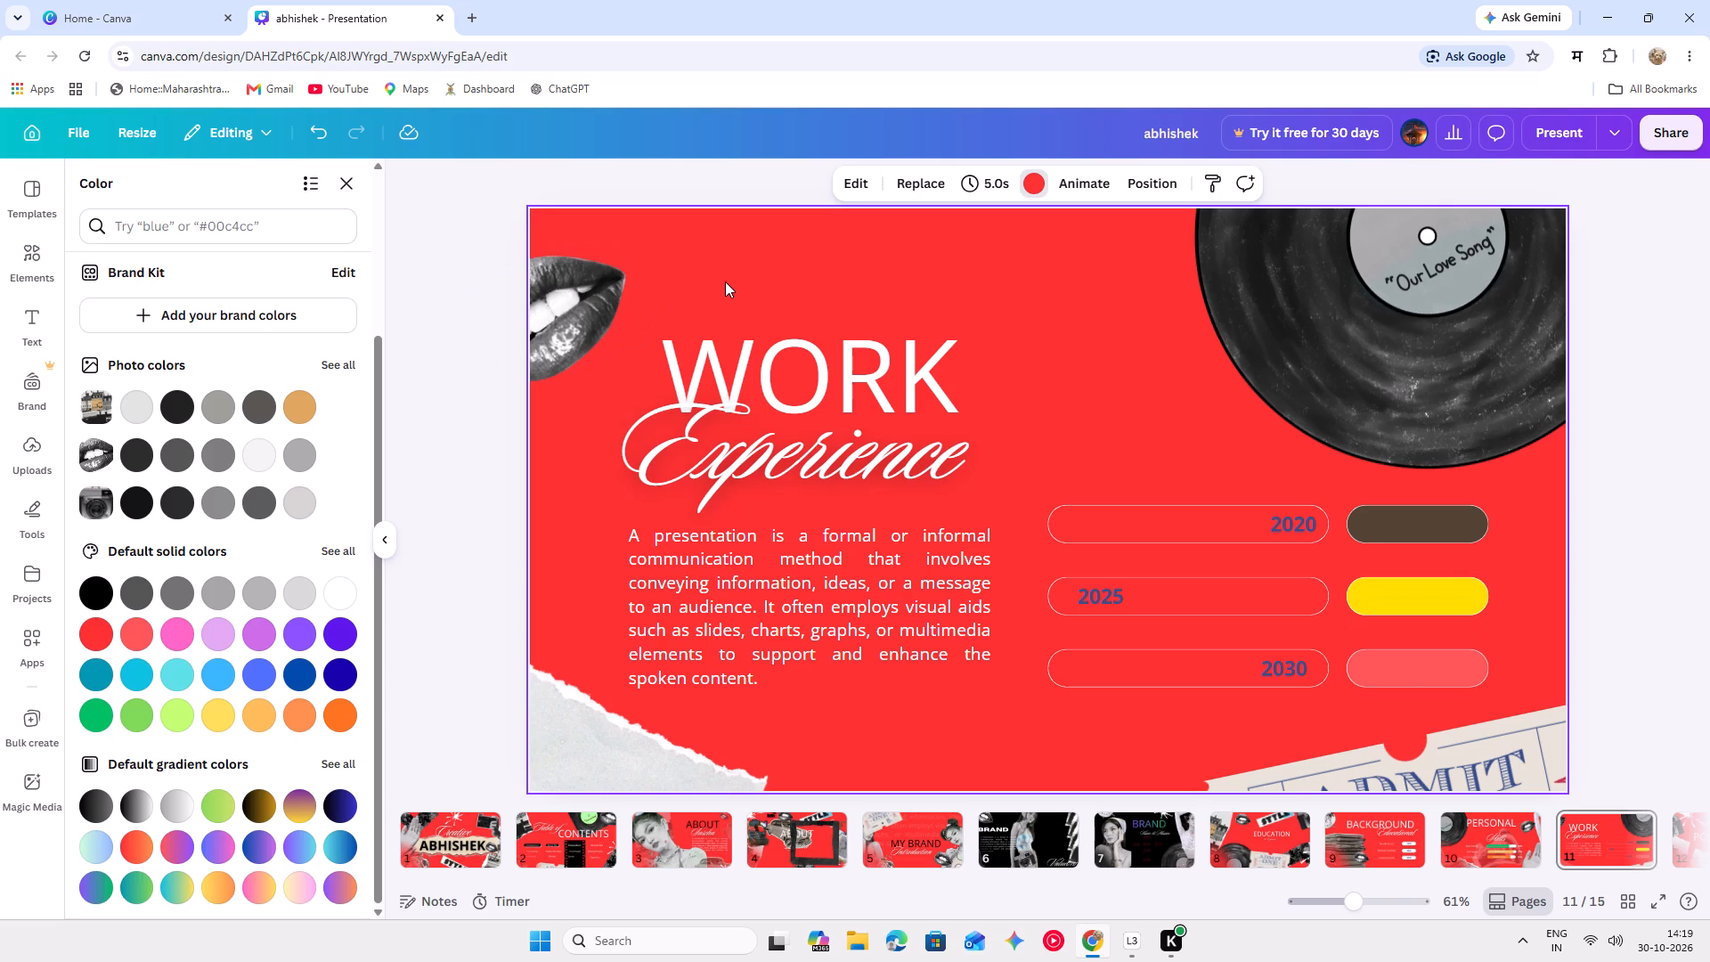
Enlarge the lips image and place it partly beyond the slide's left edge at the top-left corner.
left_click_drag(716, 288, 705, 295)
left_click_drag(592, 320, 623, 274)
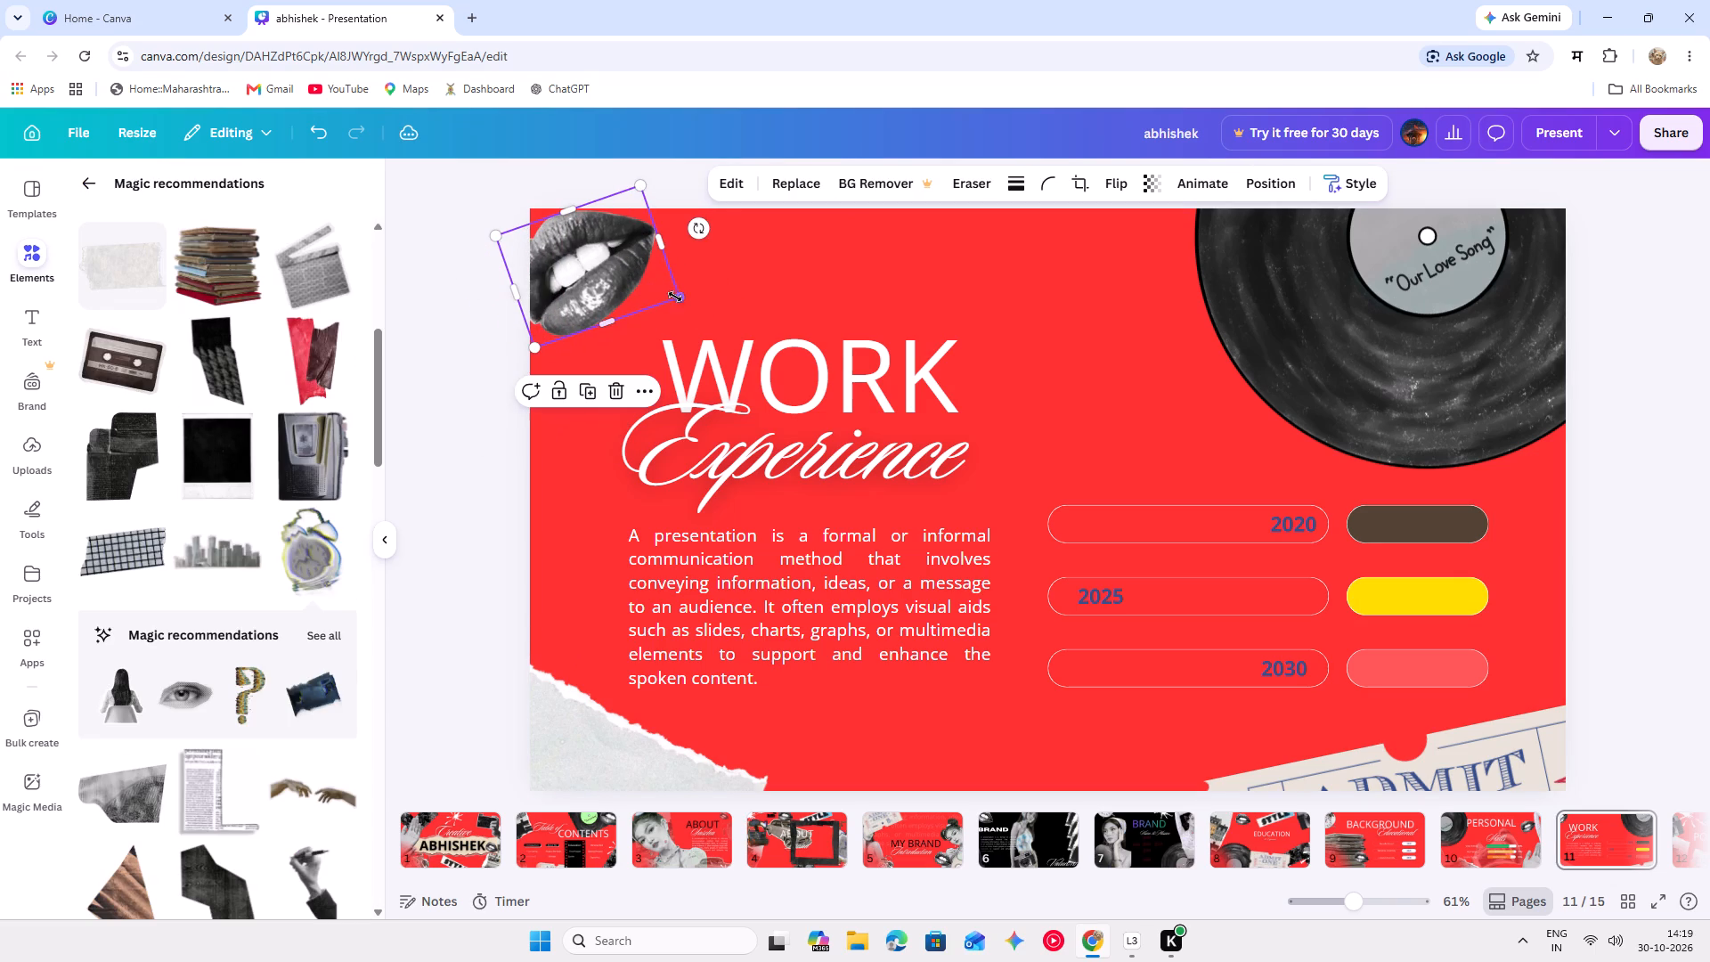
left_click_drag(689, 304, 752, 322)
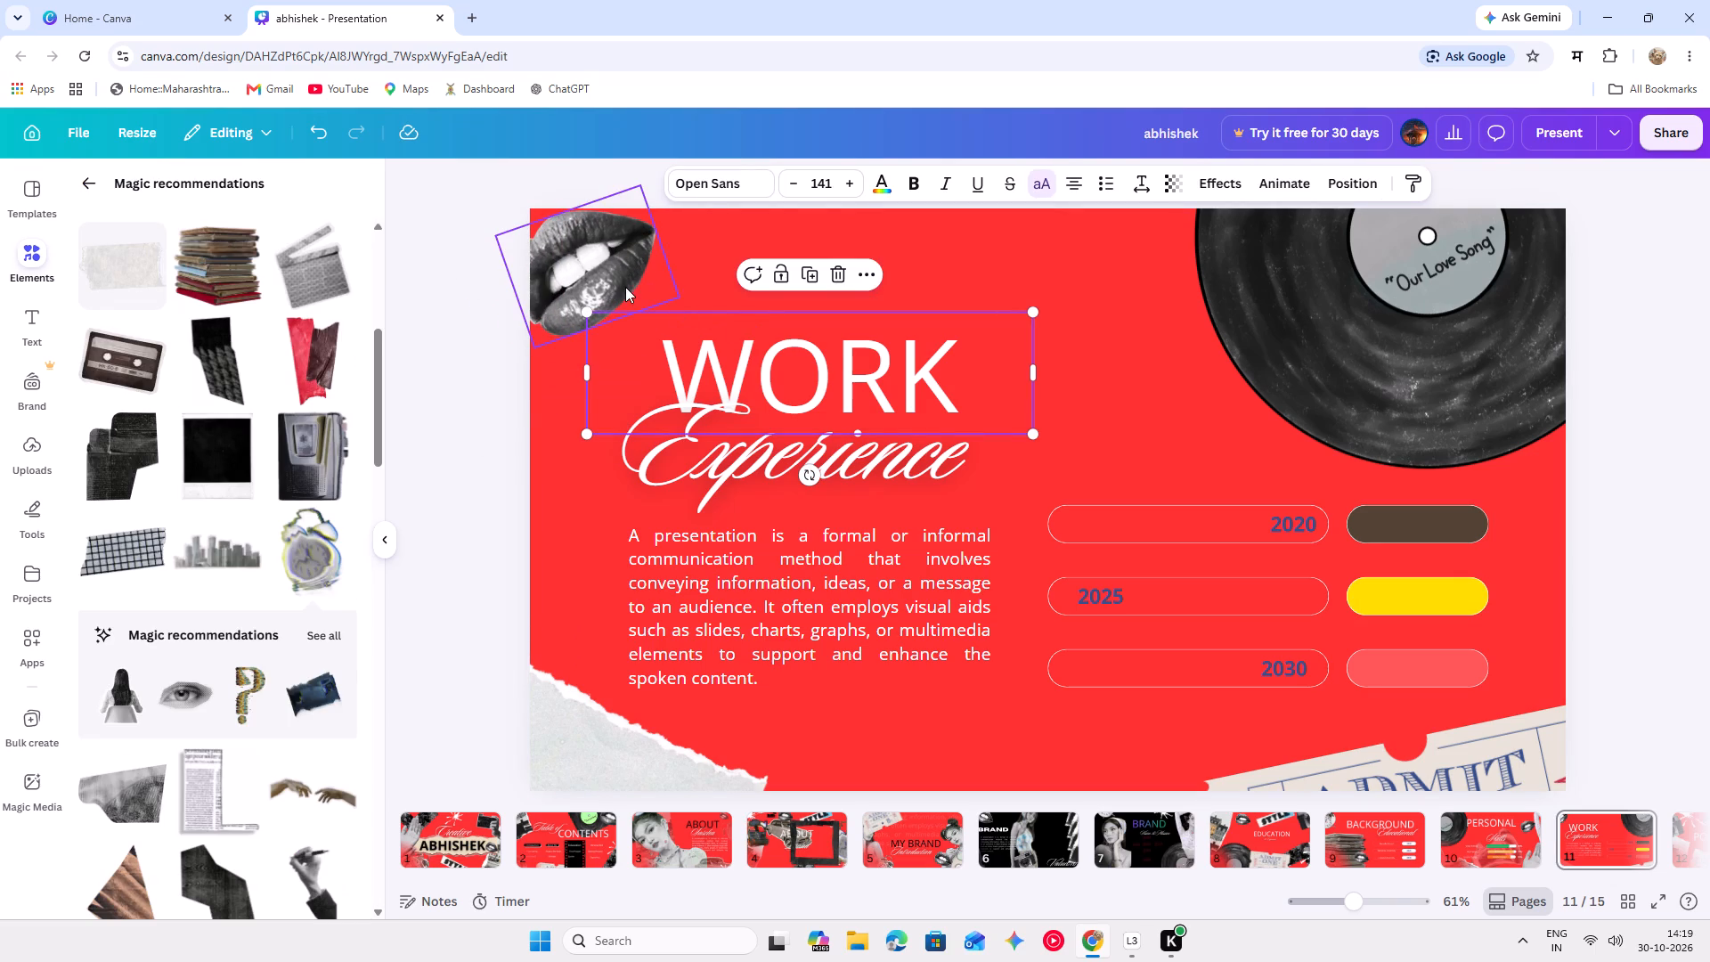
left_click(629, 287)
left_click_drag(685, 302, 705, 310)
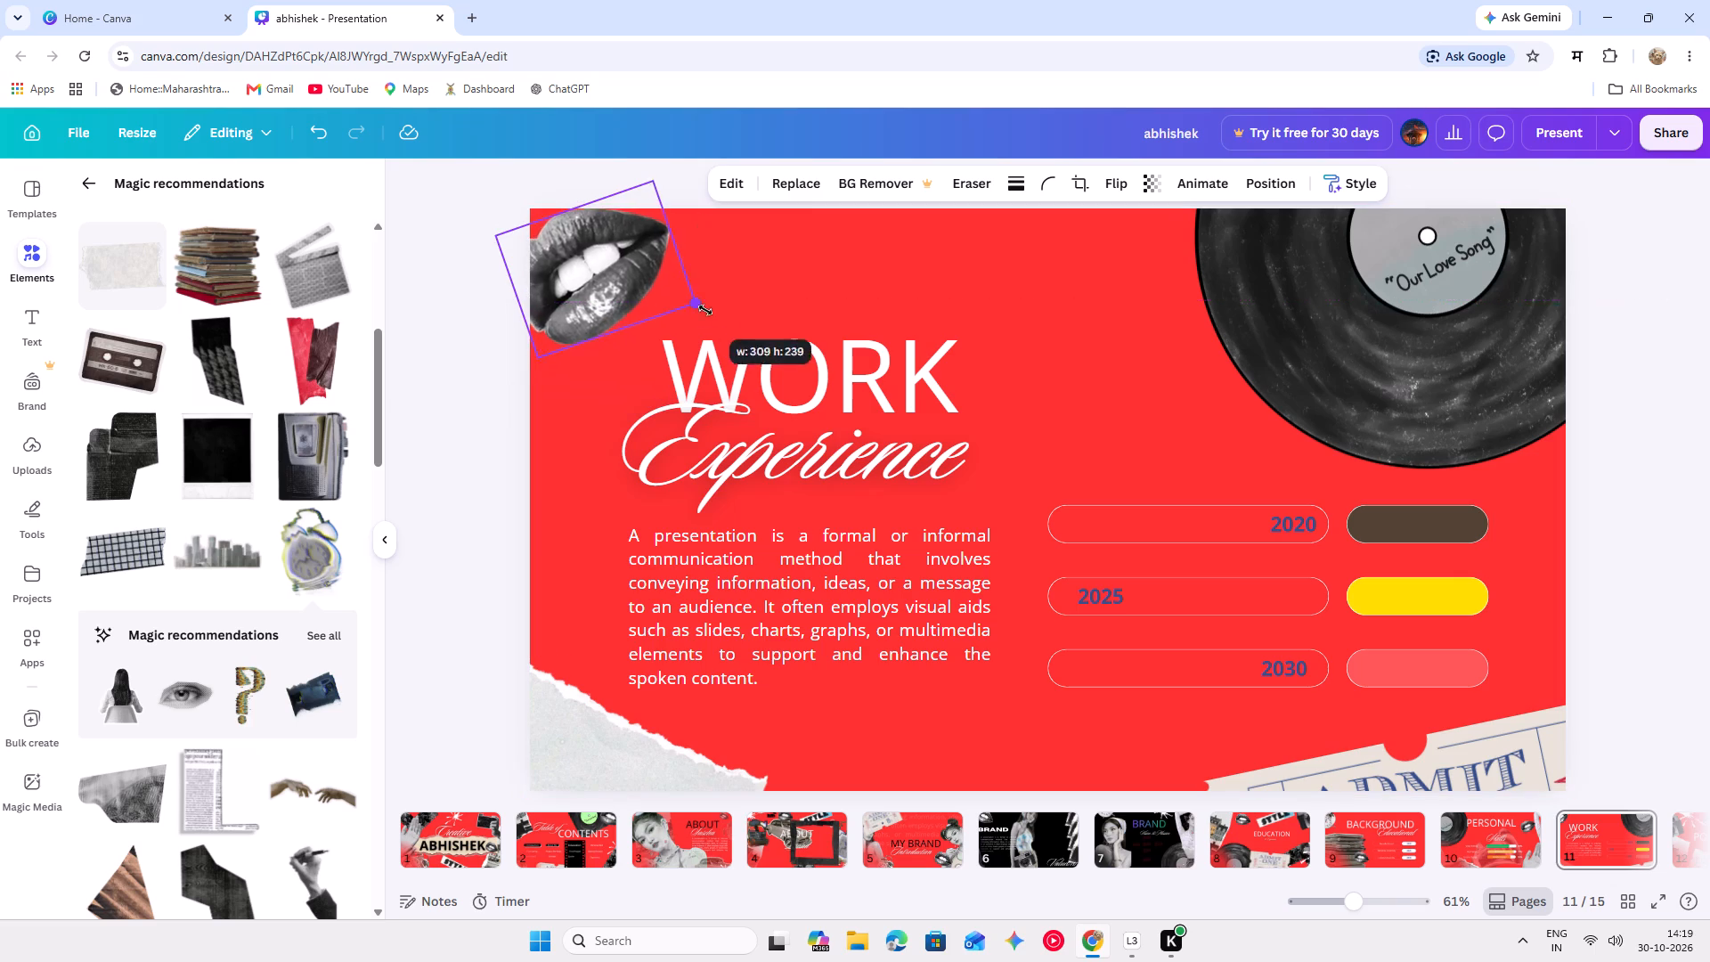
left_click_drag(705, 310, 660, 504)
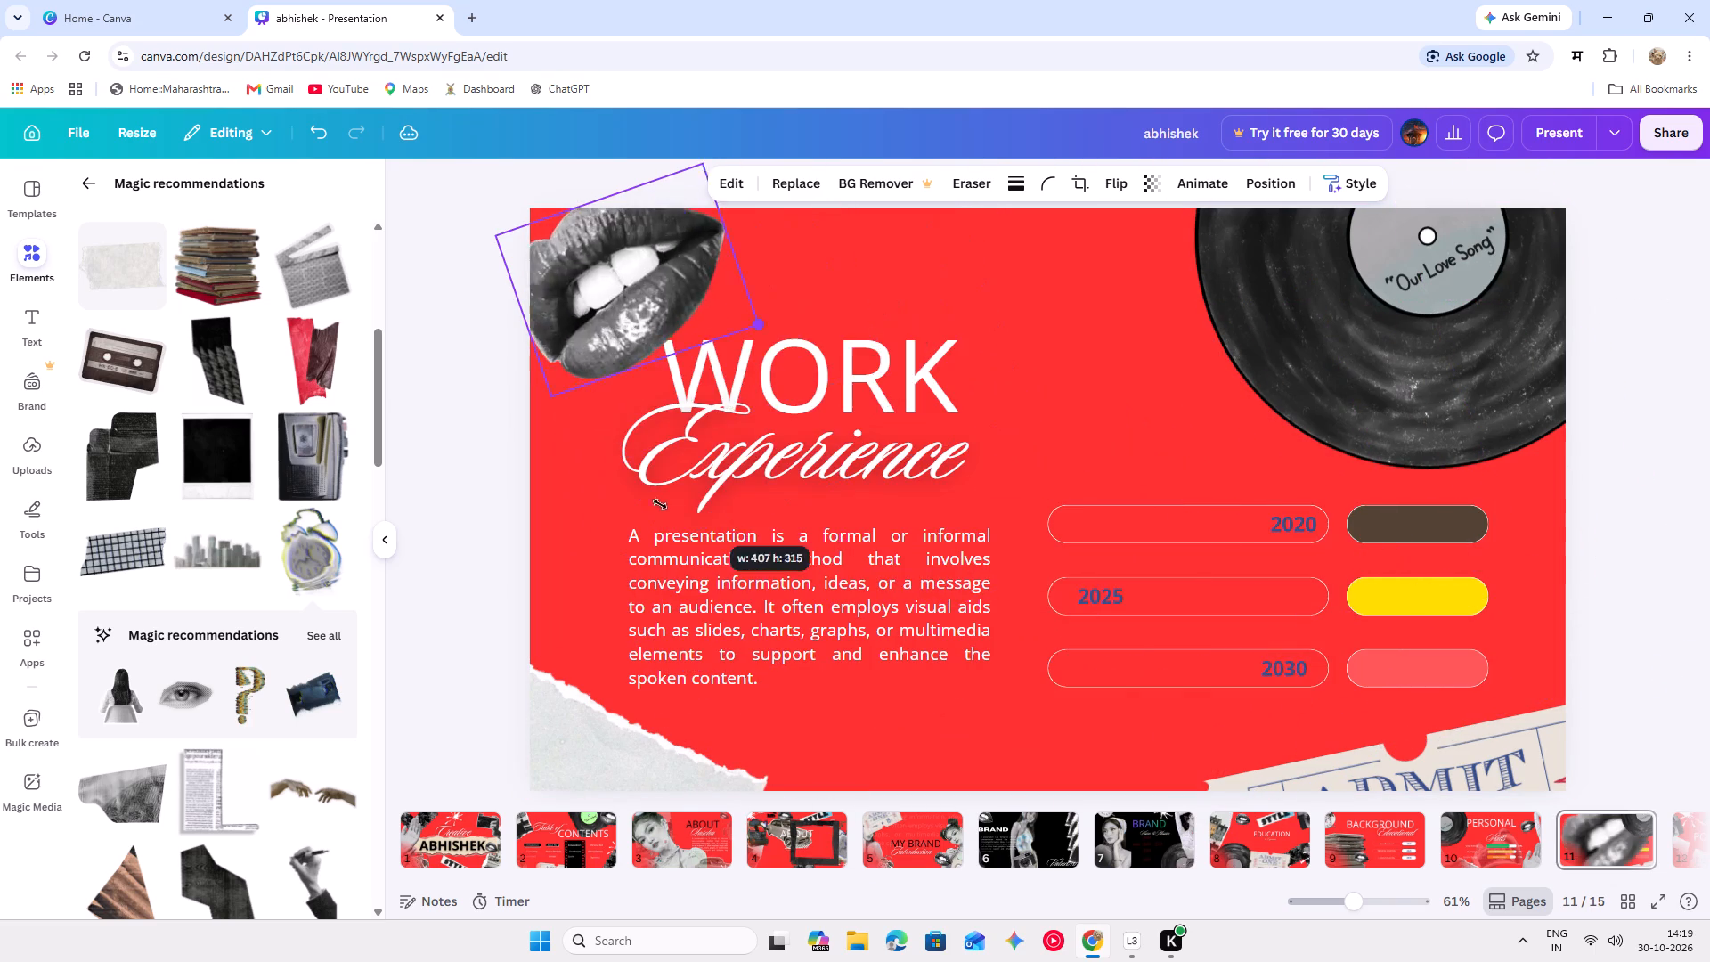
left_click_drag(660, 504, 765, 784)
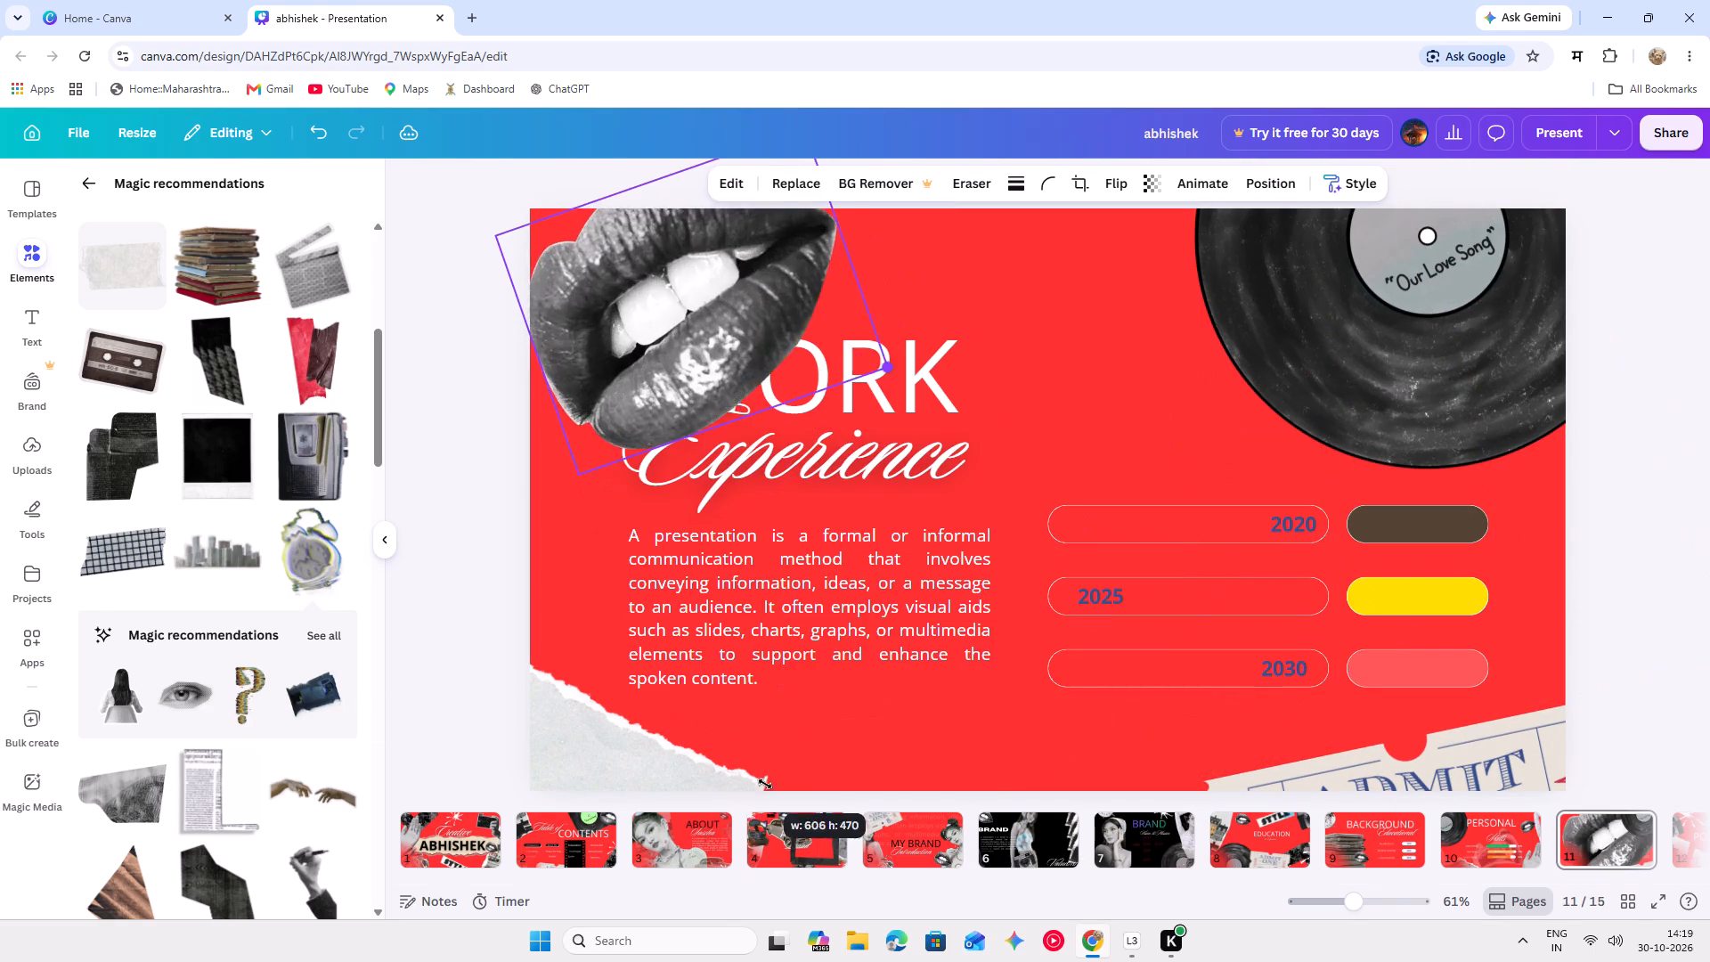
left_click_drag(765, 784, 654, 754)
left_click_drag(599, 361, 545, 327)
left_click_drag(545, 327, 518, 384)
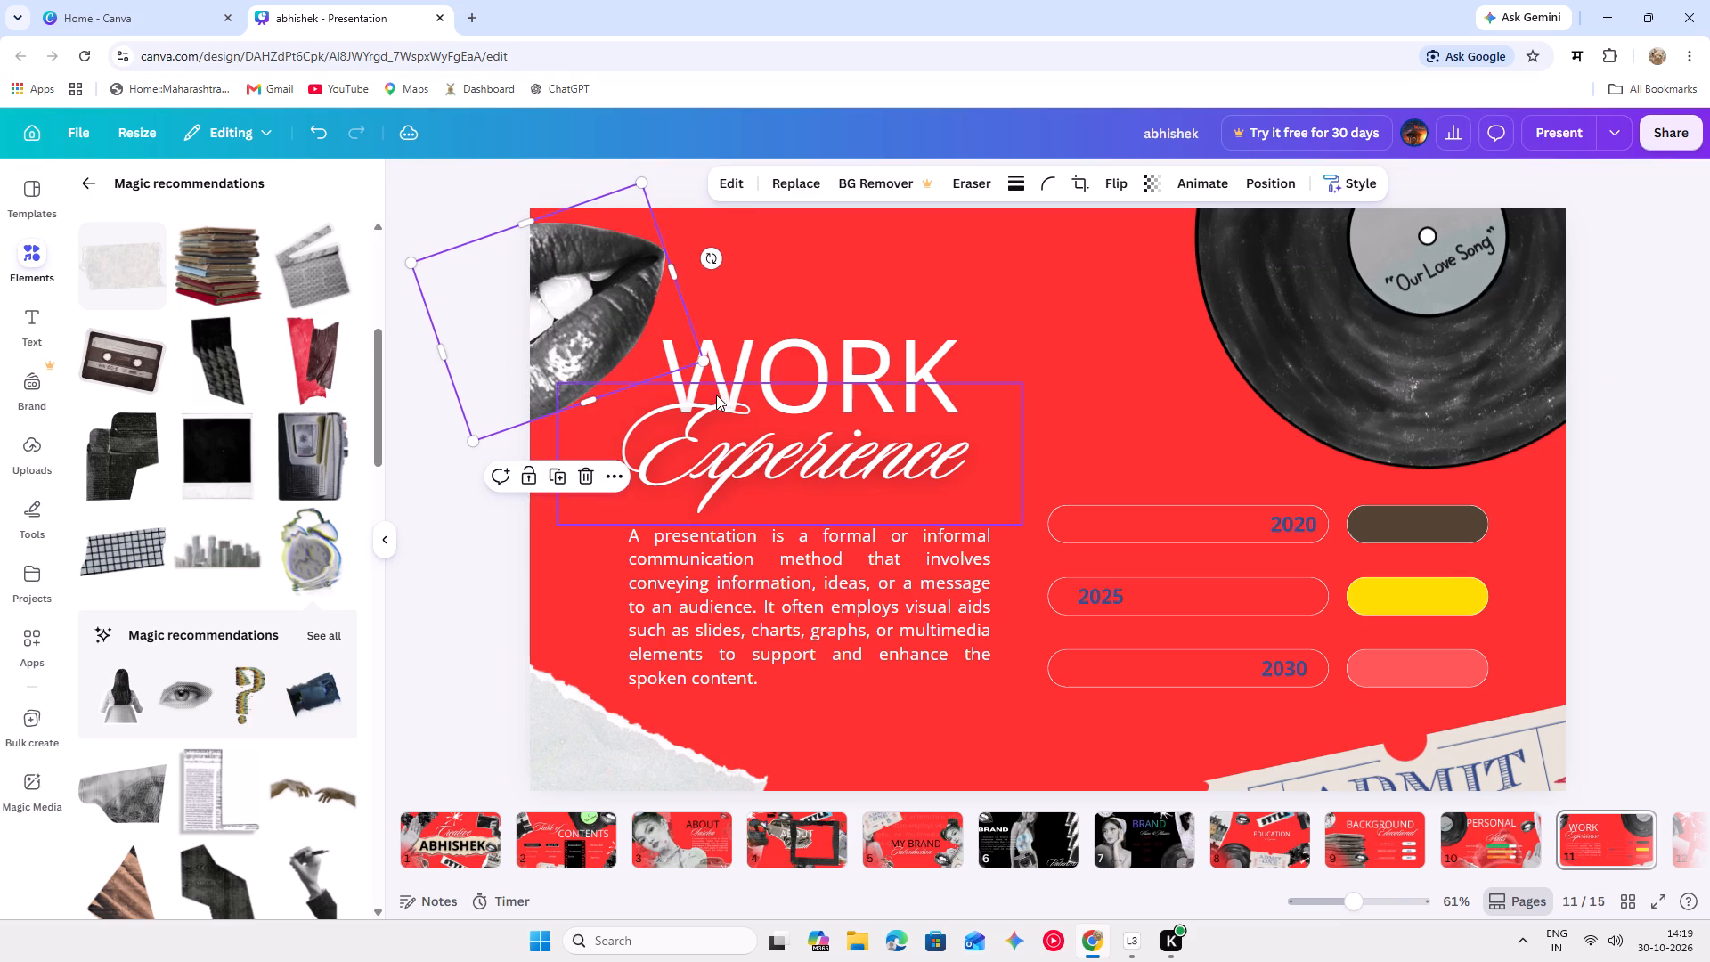
Shrink the lips image to a small size and place it in the slide's top-left corner.
left_click_drag(704, 361, 444, 390)
left_click_drag(435, 275, 496, 275)
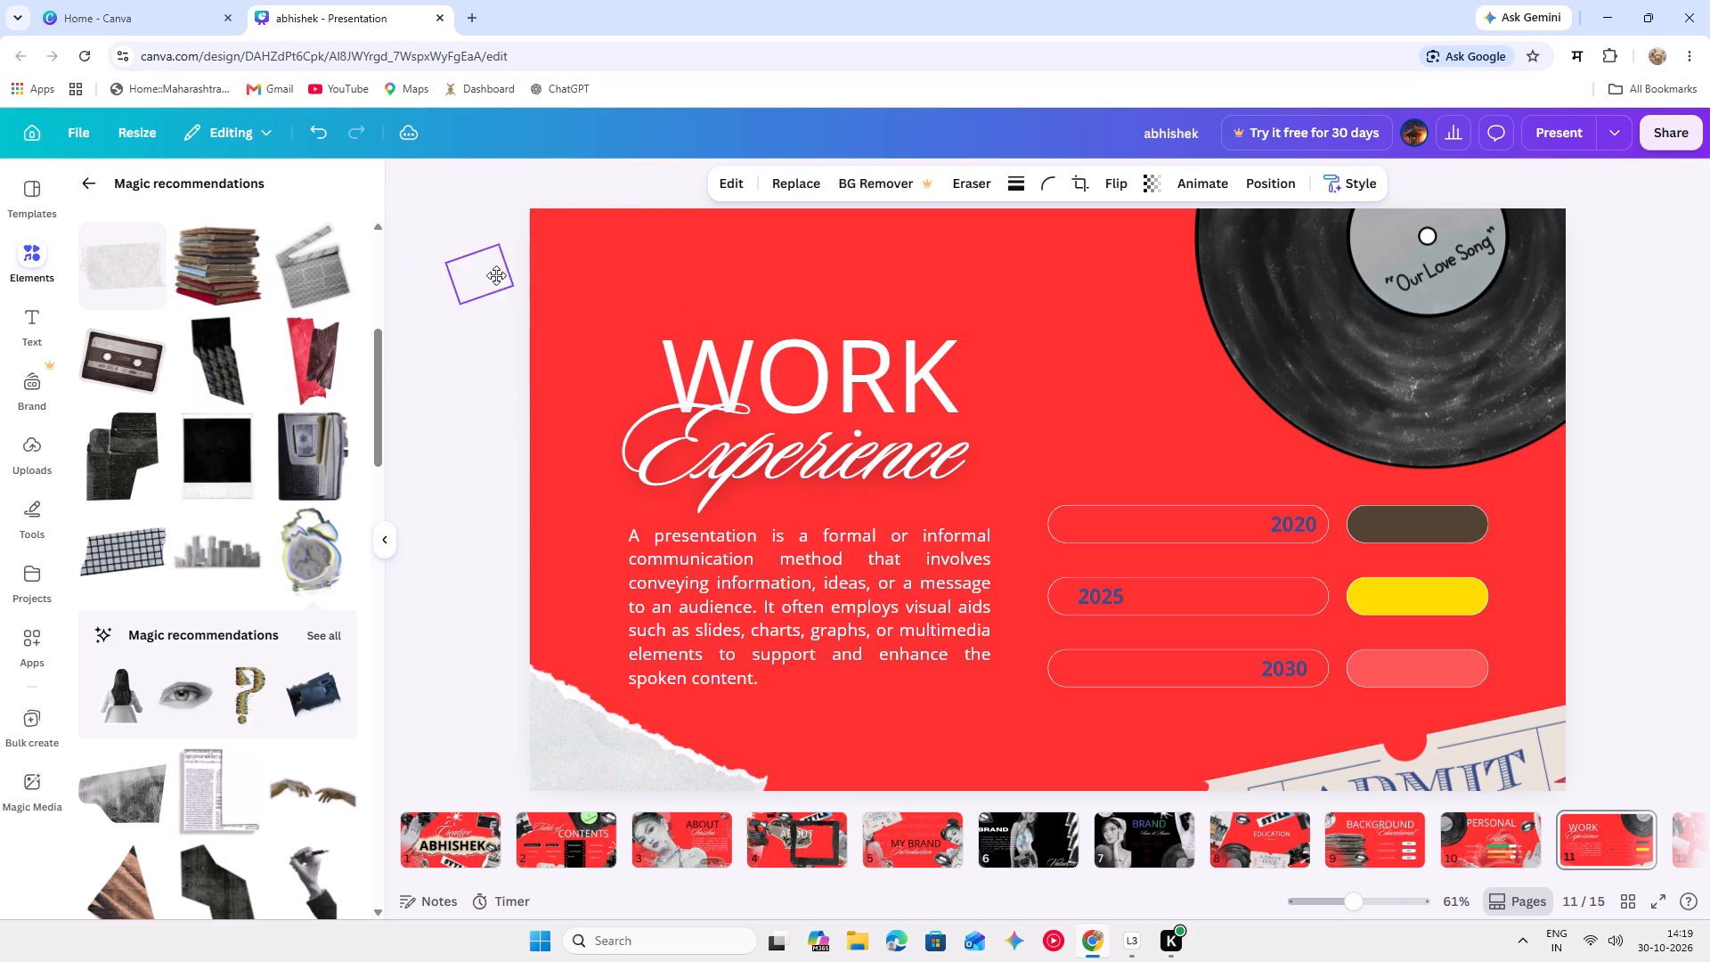
left_click_drag(496, 275, 550, 234)
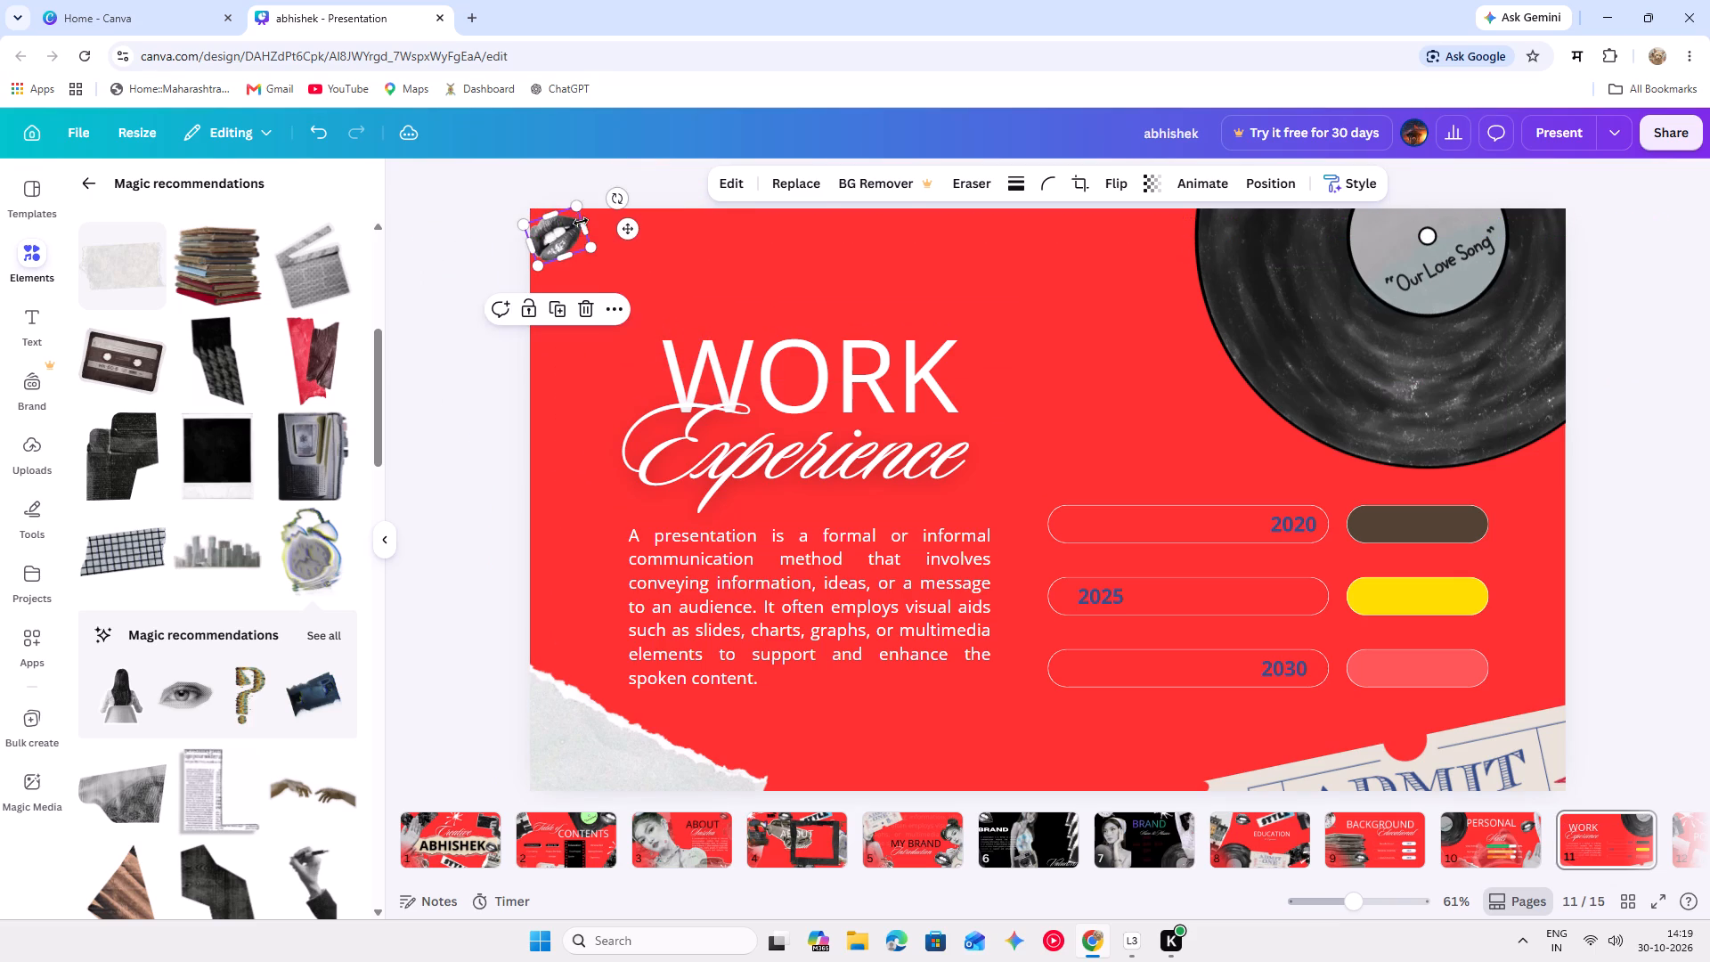
Duplicate the small lips image repeatedly to form a diagonal chain running down from the slide's top-left corner.
triple_click(559, 314)
left_click(559, 314)
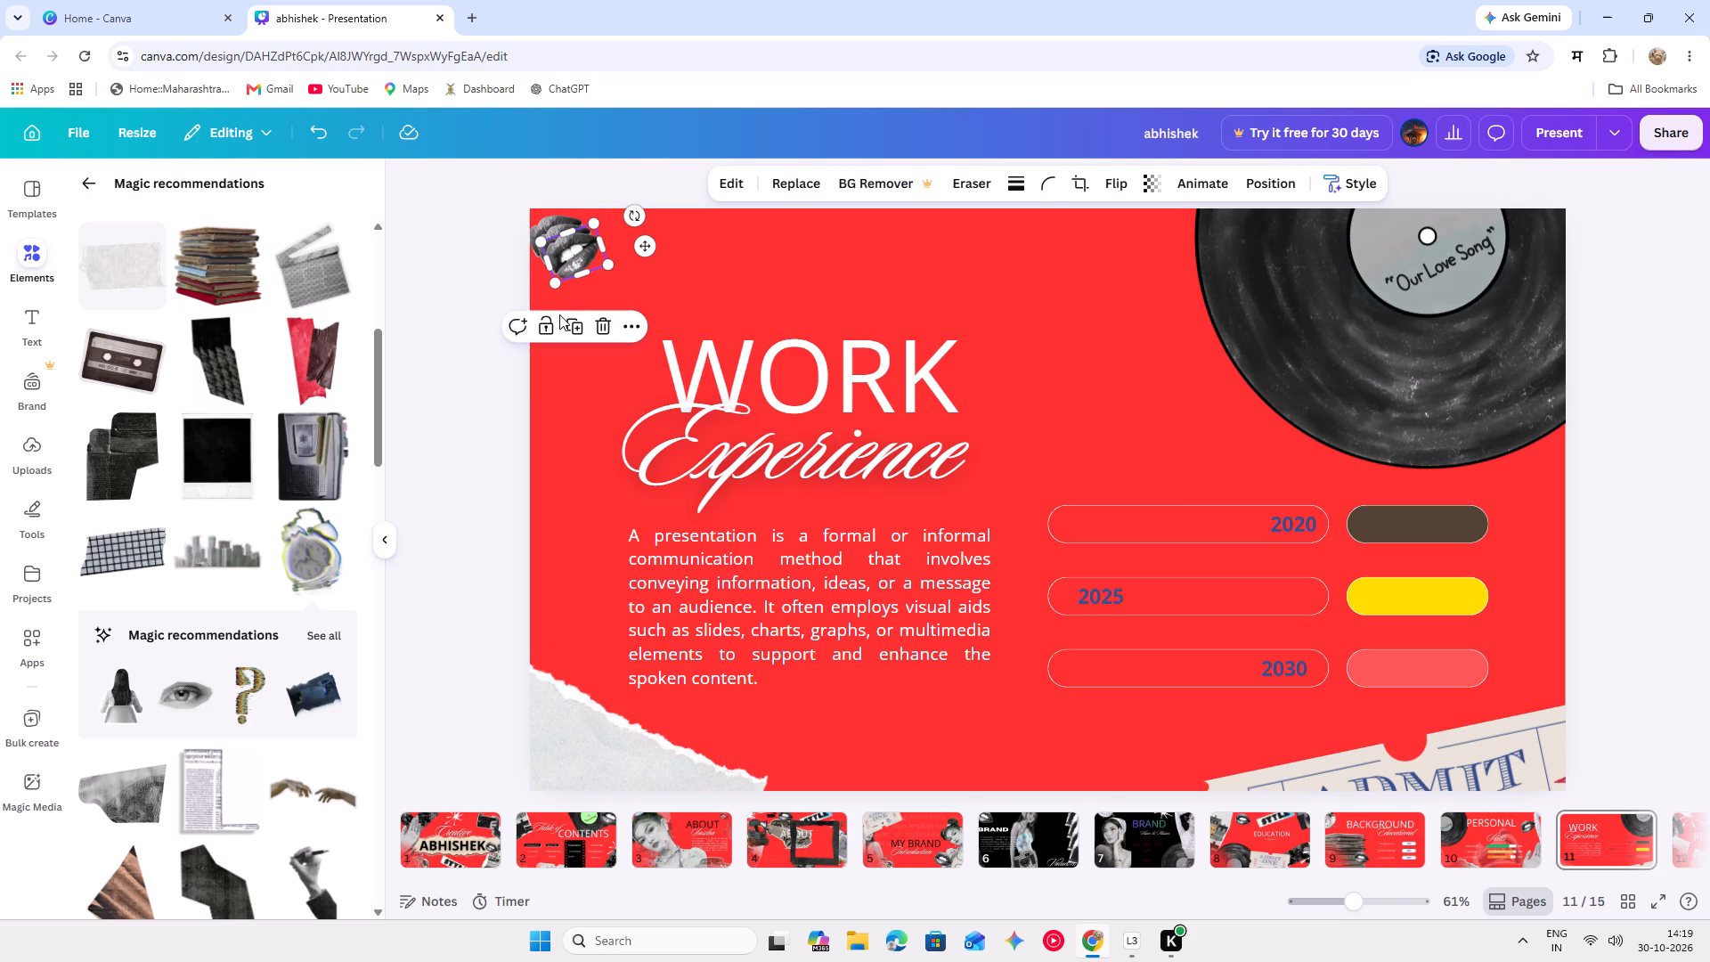
triple_click(575, 329)
double_click(575, 329)
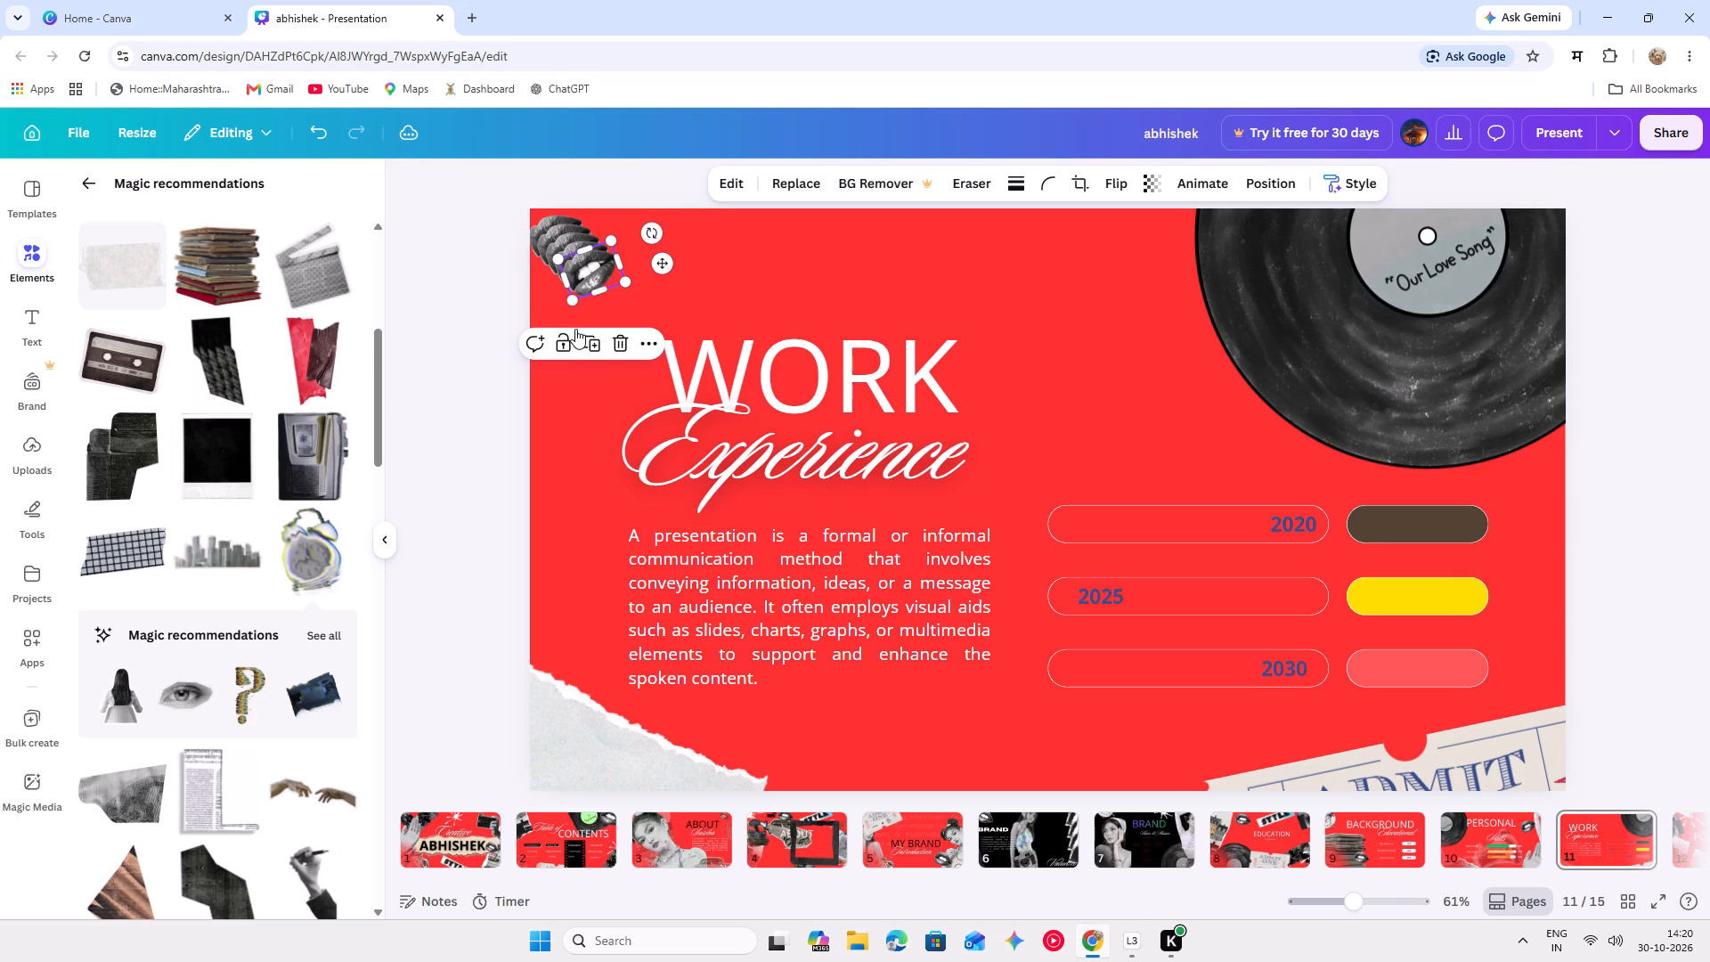
triple_click(590, 345)
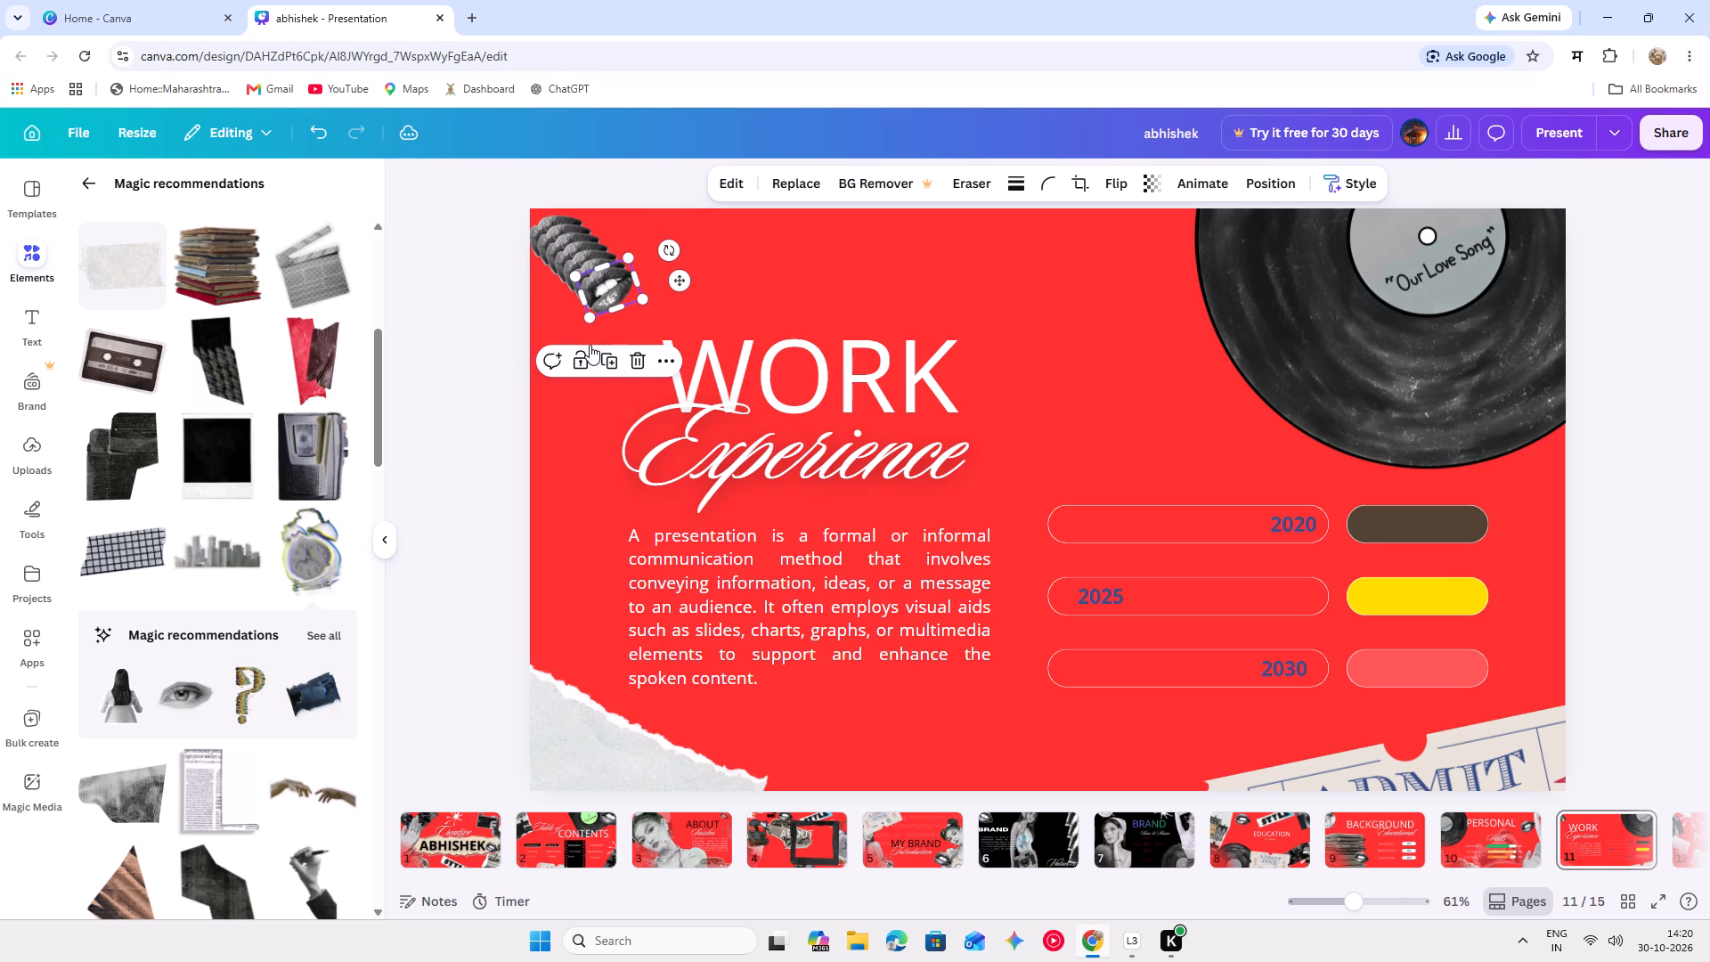
left_click(612, 367)
double_click(612, 367)
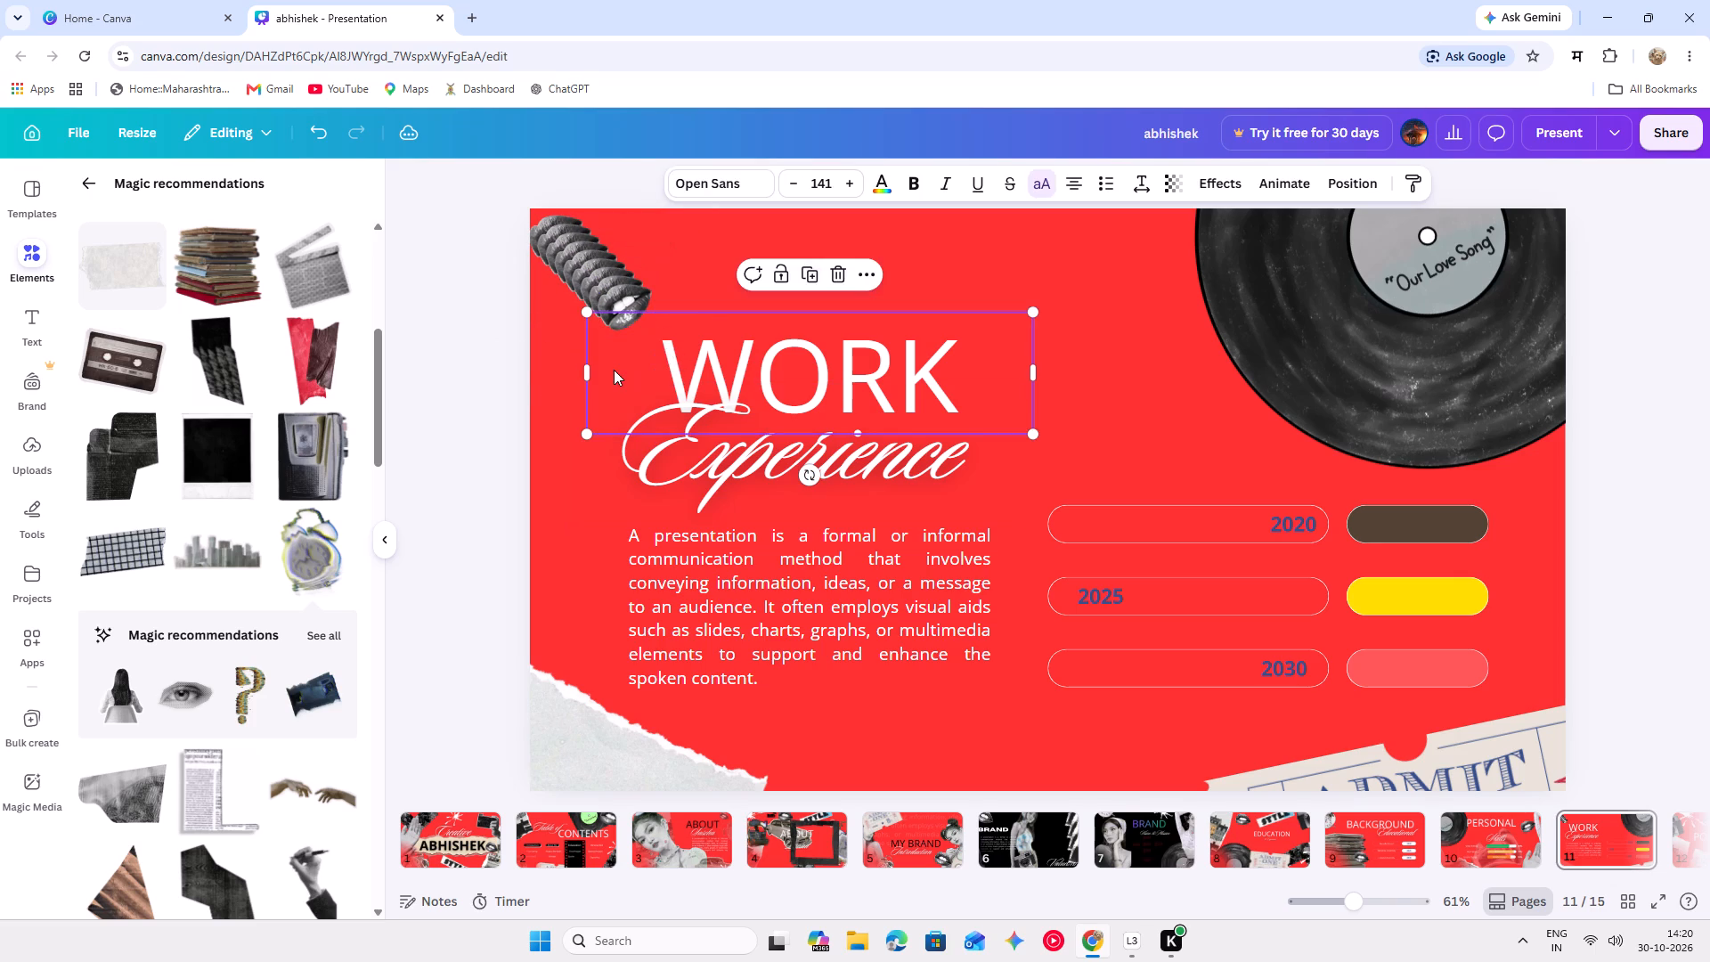
Pull one lips copy out of the chain and place it at the lower end of the diagonal trail.
left_click_drag(587, 284, 711, 294)
left_click_drag(699, 297, 627, 317)
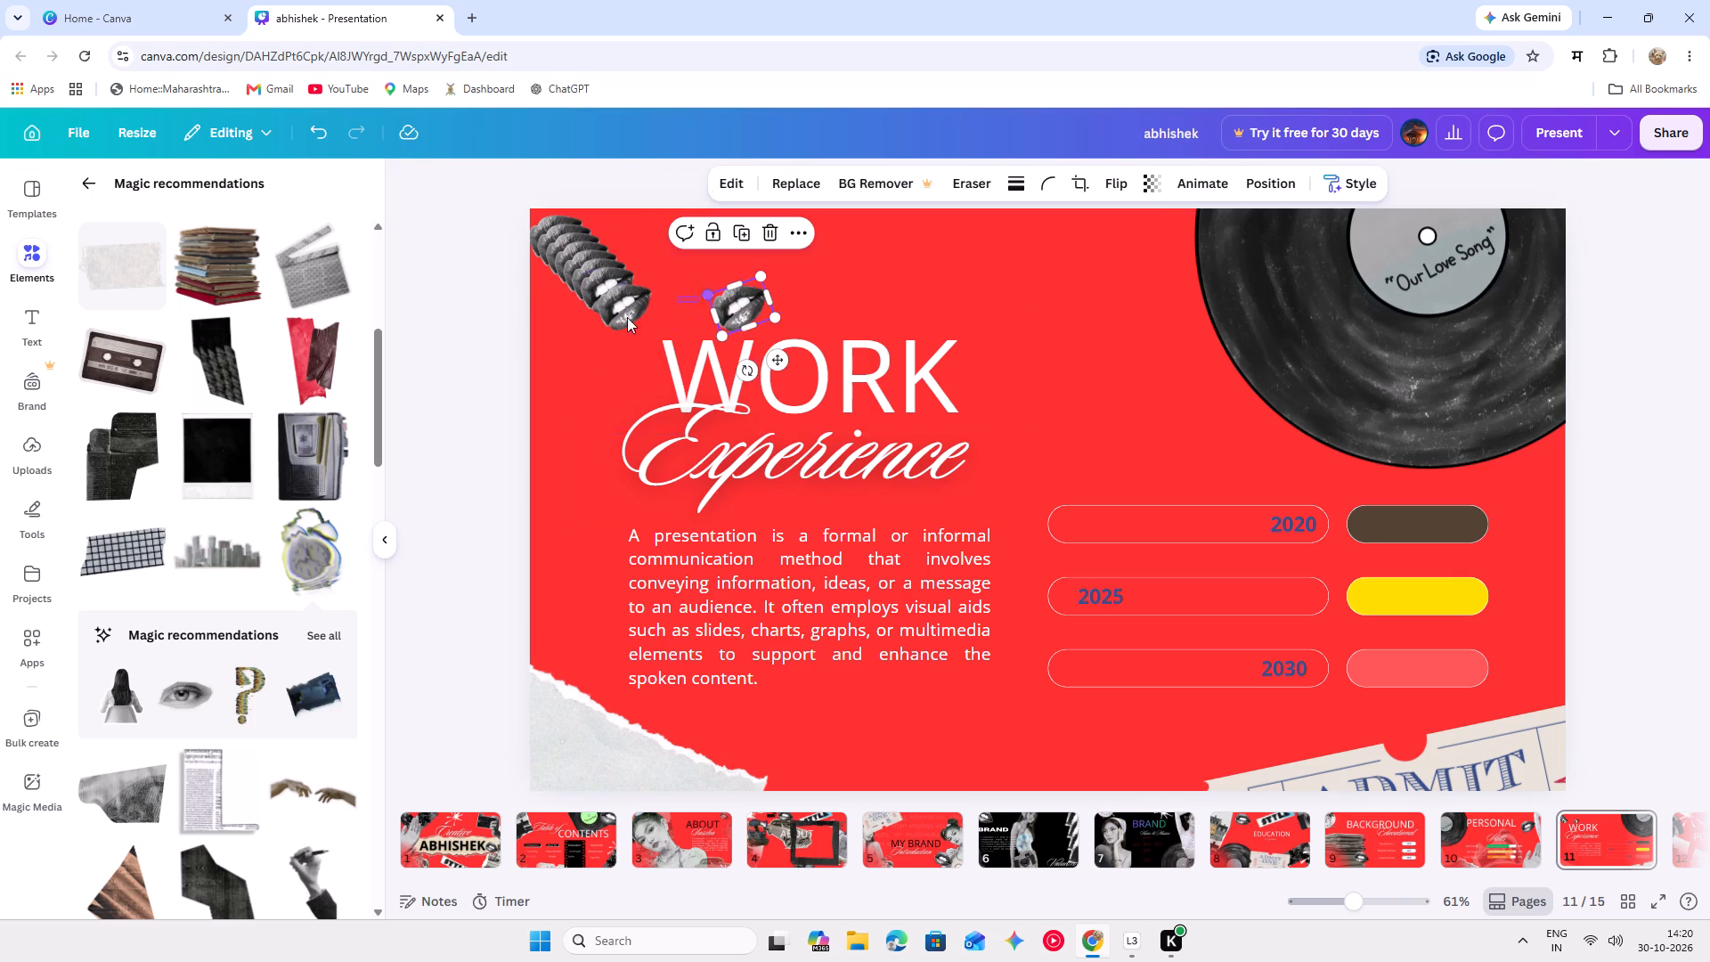
left_click_drag(627, 317, 566, 321)
left_click(737, 306)
left_click_drag(737, 306, 632, 323)
Shift the script Experience heading slightly to the right beneath WORK.
left_click_drag(606, 384, 639, 345)
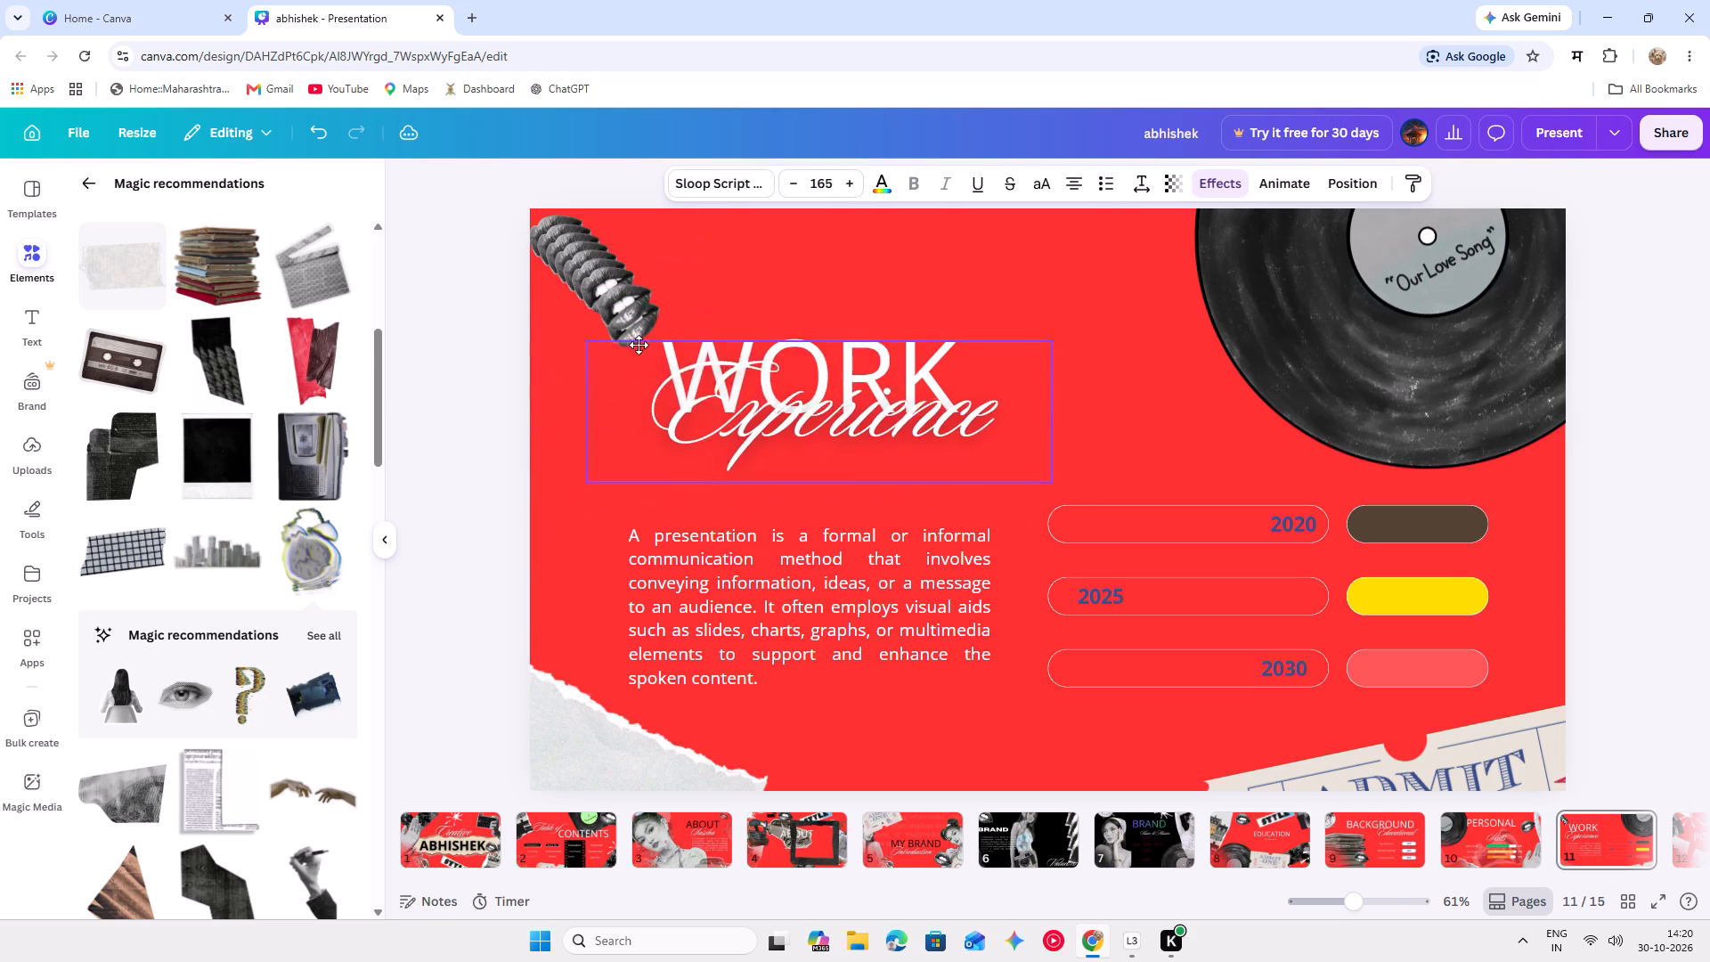
left_click_drag(639, 345, 666, 378)
Set the transparency of all lips copies in the chain except the lowest one to 7.
left_click_drag(696, 289, 550, 239)
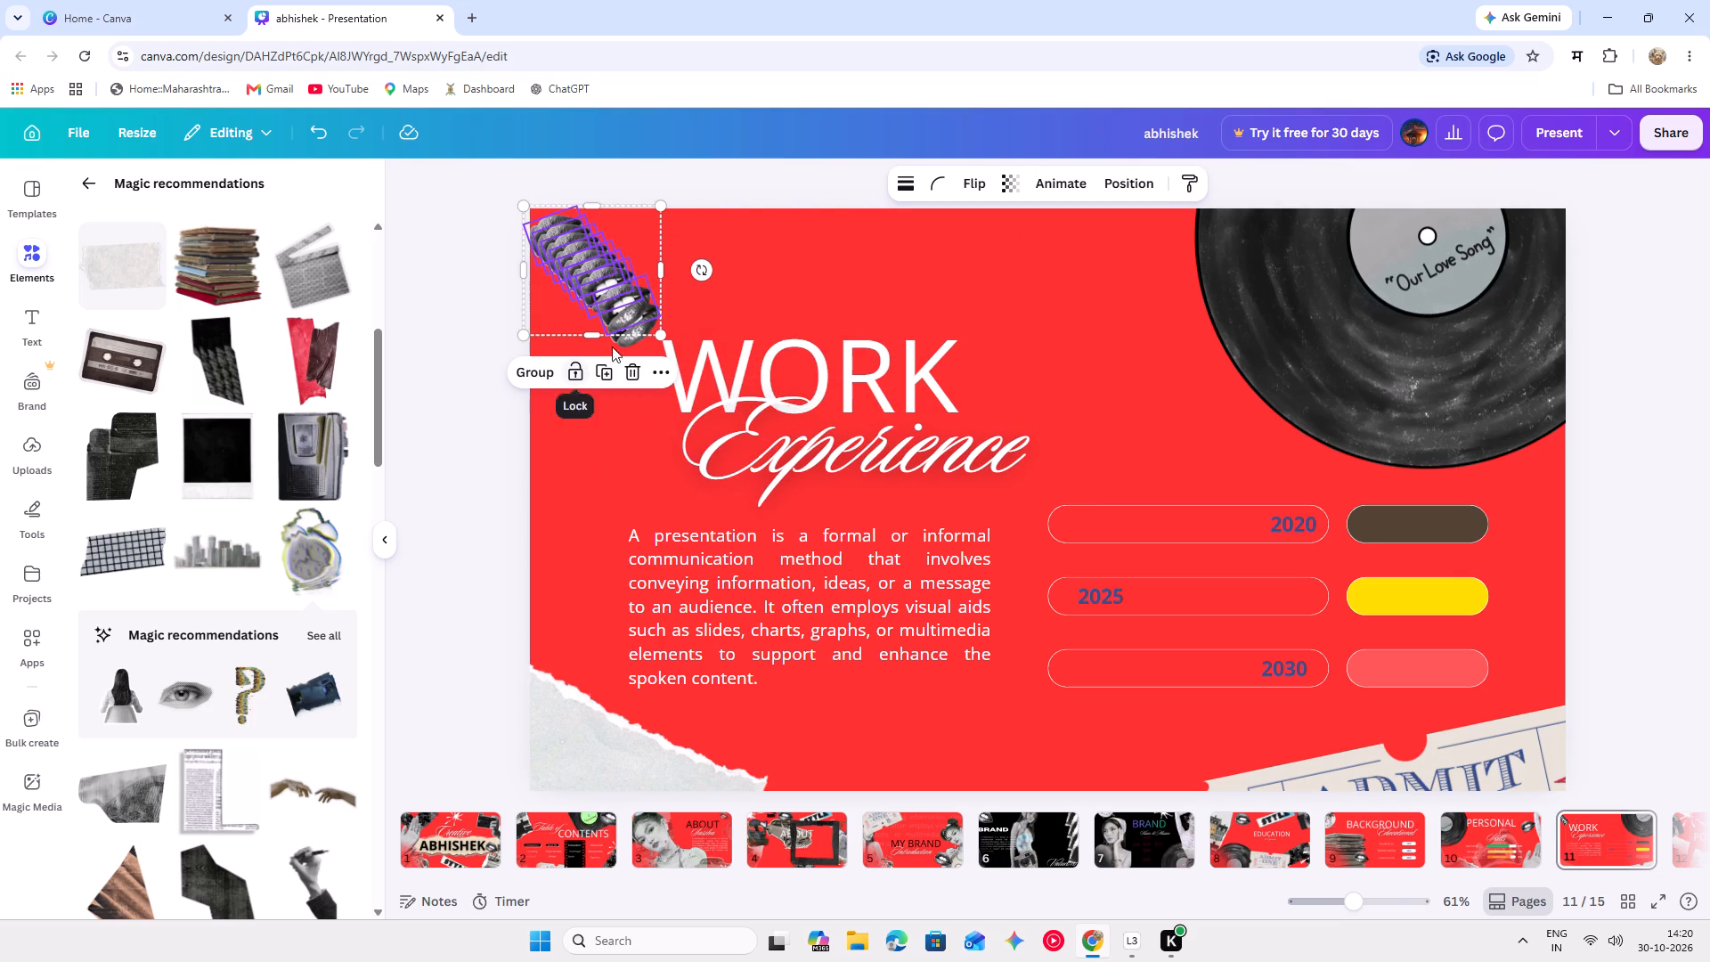
left_click(1017, 187)
left_click_drag(1024, 253, 927, 267)
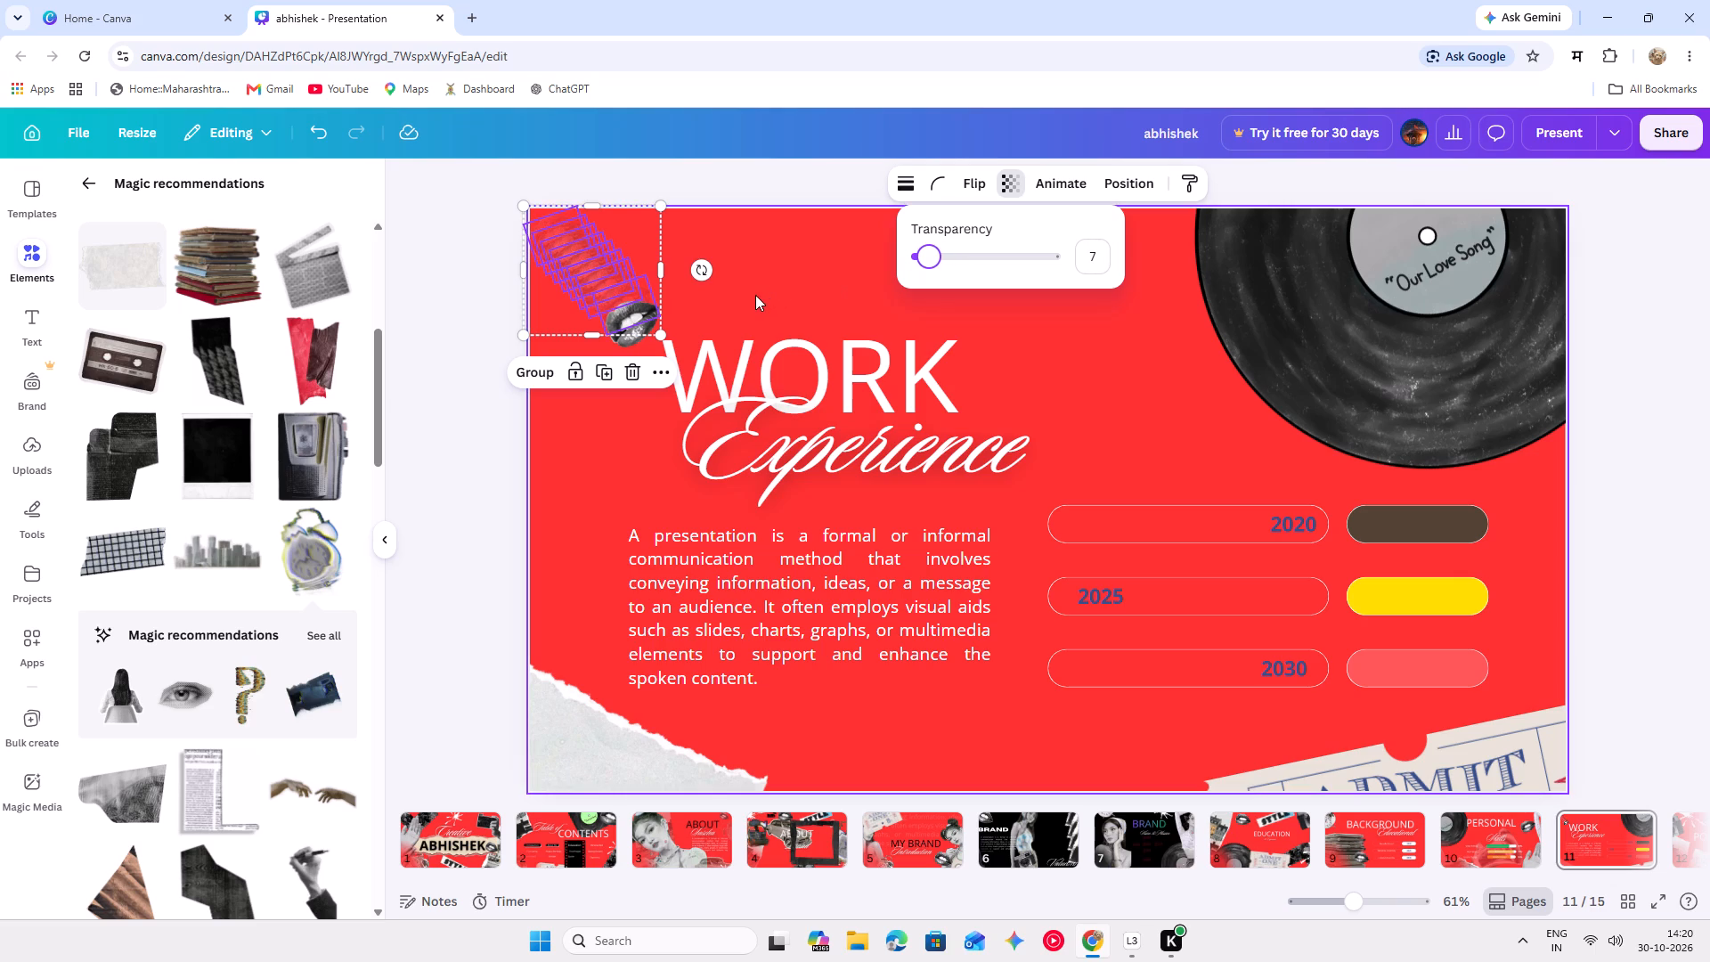
left_click(755, 295)
Move the opaque lips copy away from the faded trail to just above the W of WORK.
left_click_drag(655, 331, 742, 286)
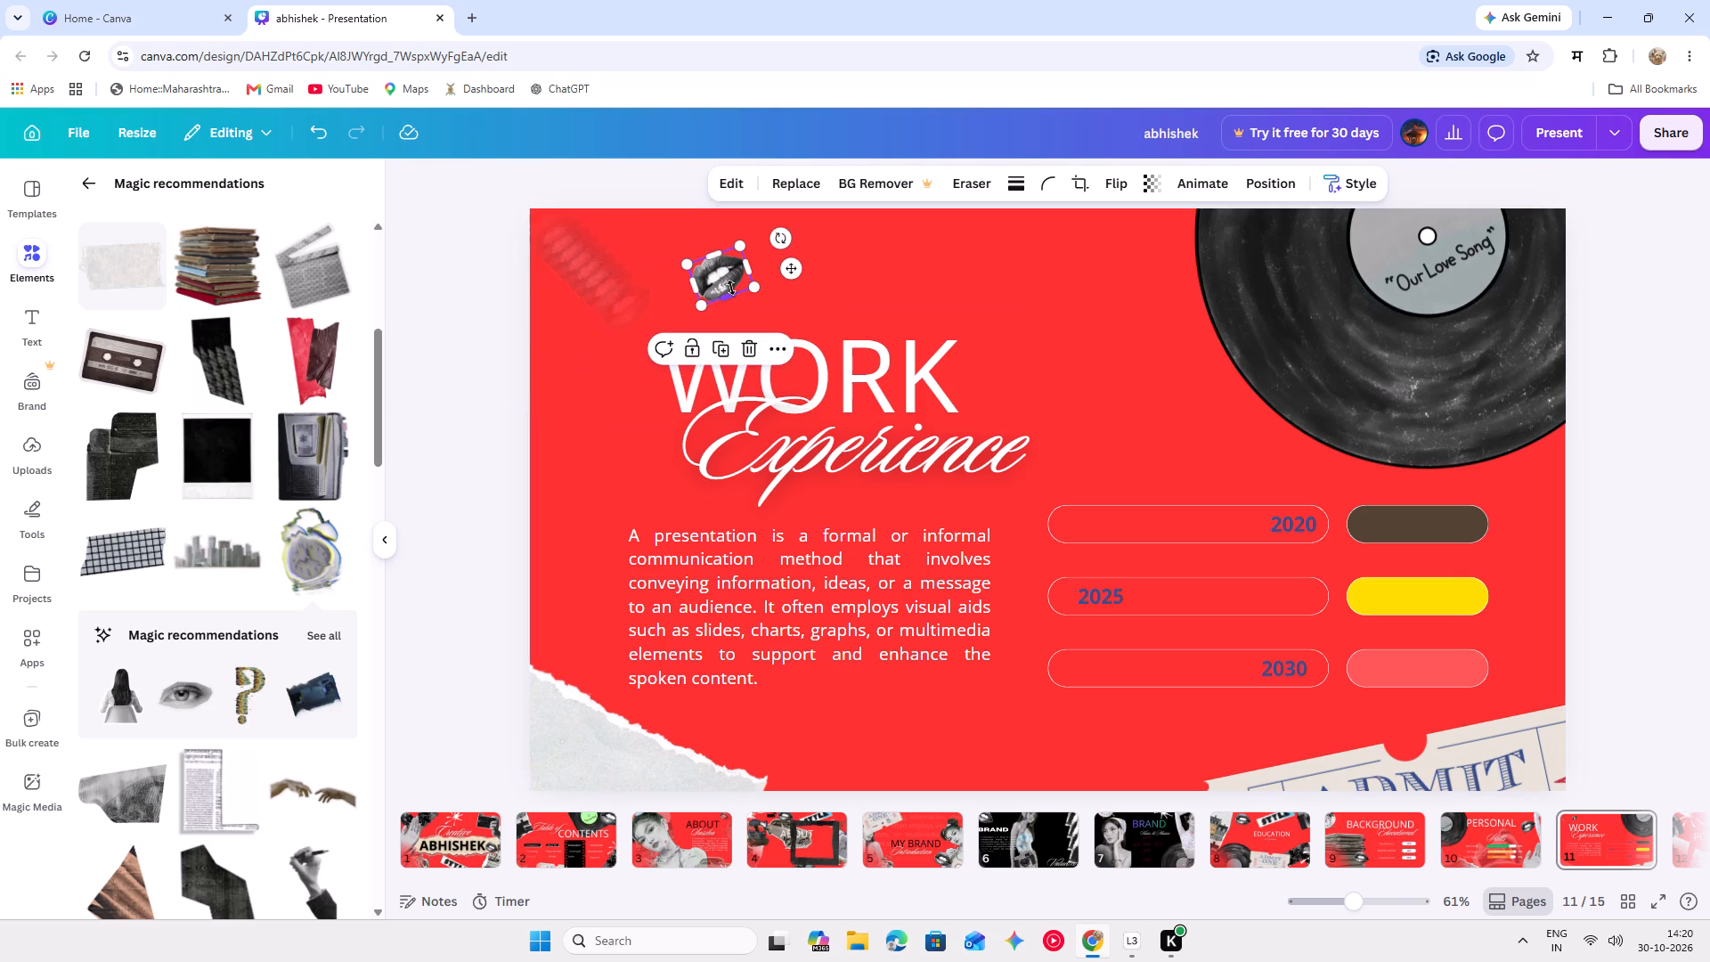
Enlarge the opaque lips copy and place it between the WORK heading and the vinyl record.
left_click_drag(752, 288, 949, 314)
left_click_drag(818, 314, 861, 312)
left_click_drag(1073, 277, 1087, 277)
left_click_drag(867, 309, 1097, 322)
Fade the enlarged lips beside WORK to a transparency of about 28.
left_click(1159, 175)
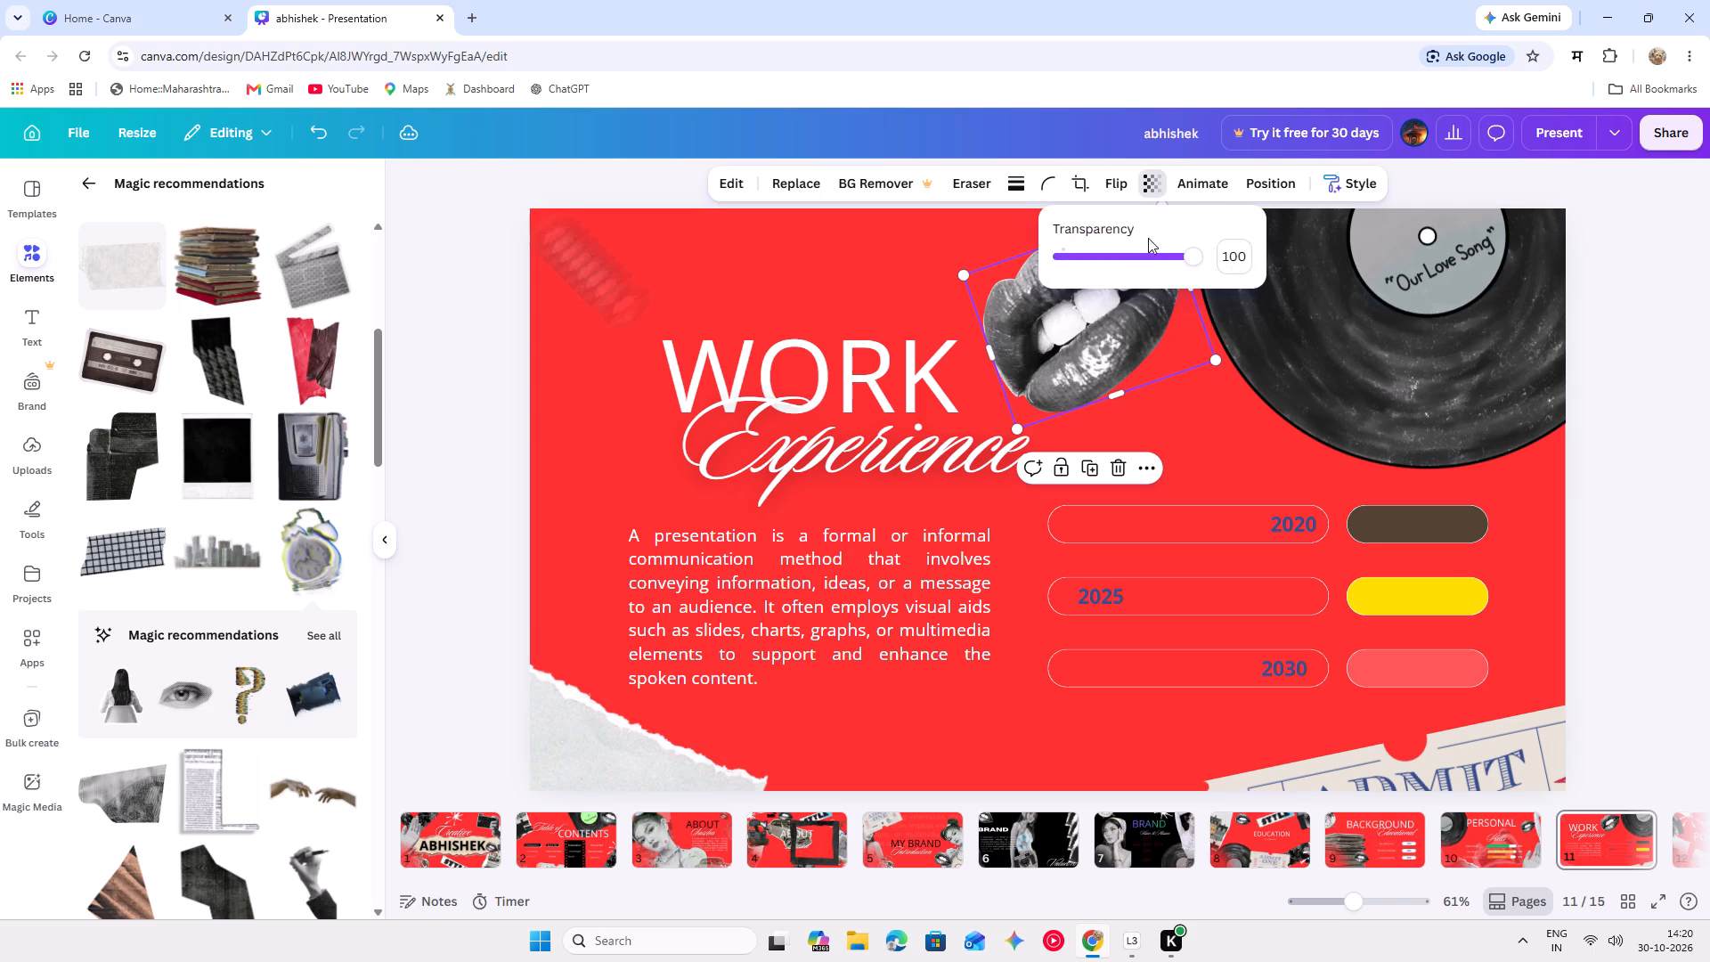
left_click_drag(1144, 257, 1098, 273)
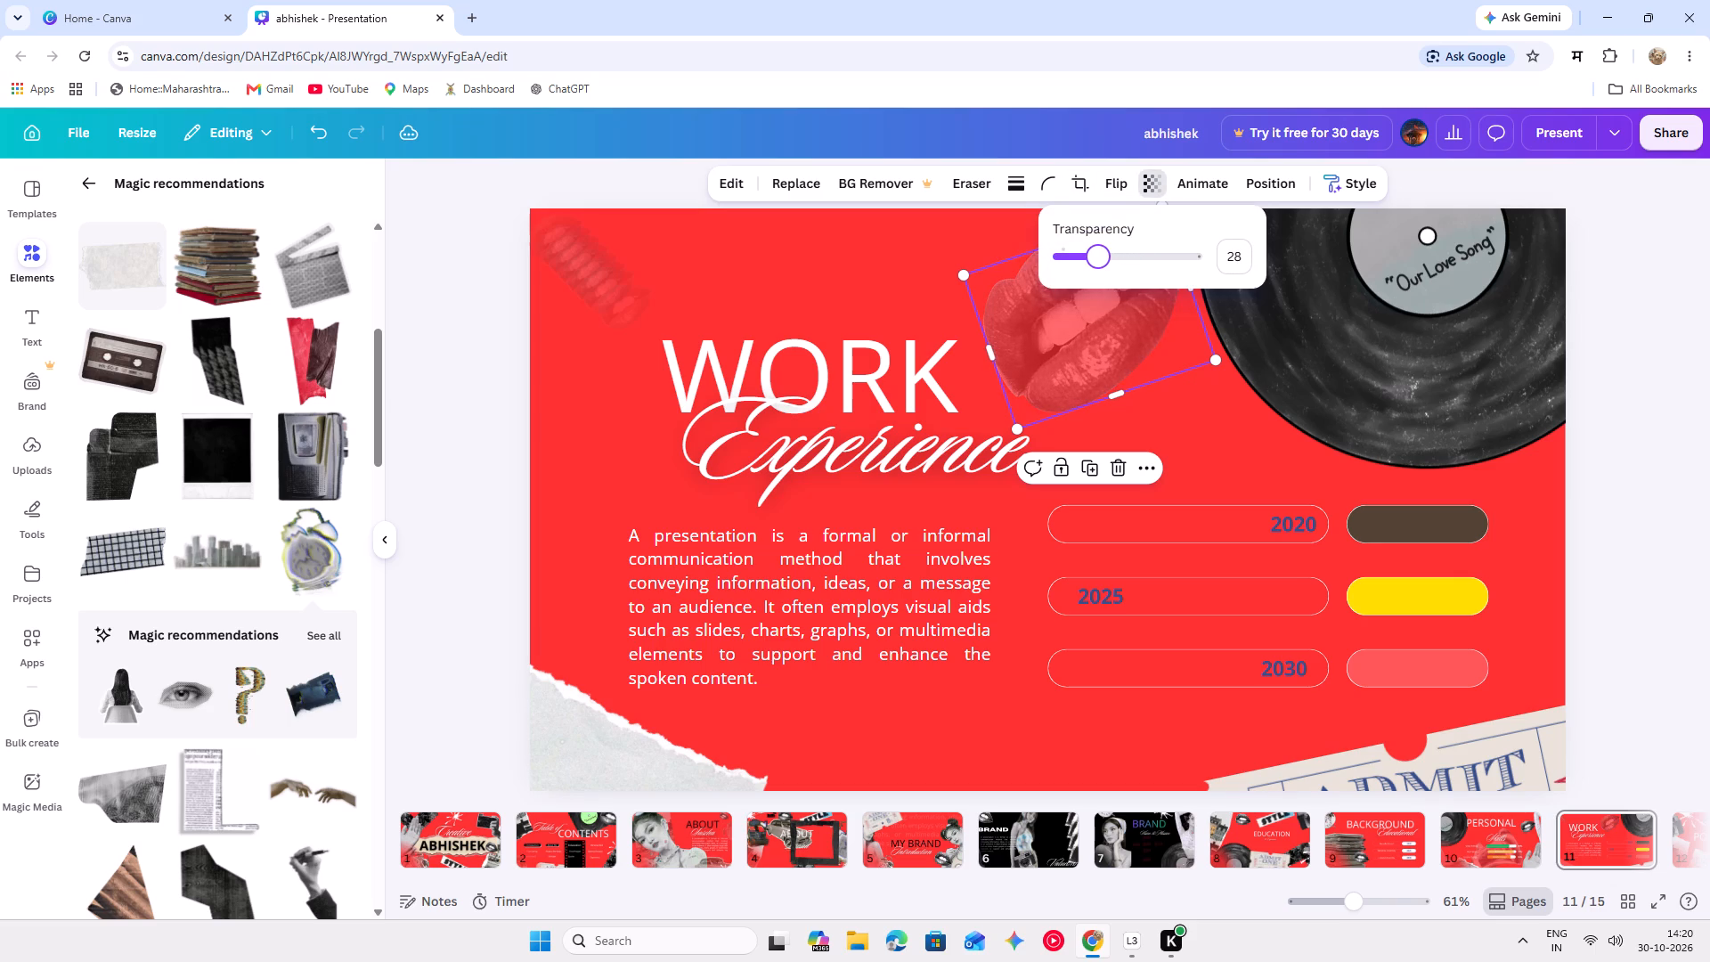
left_click_drag(1098, 273, 1102, 274)
left_click(1101, 279)
left_click_drag(1099, 280, 1087, 284)
left_click_drag(1087, 284, 1073, 282)
left_click(1090, 257)
left_click_drag(1090, 257, 1098, 257)
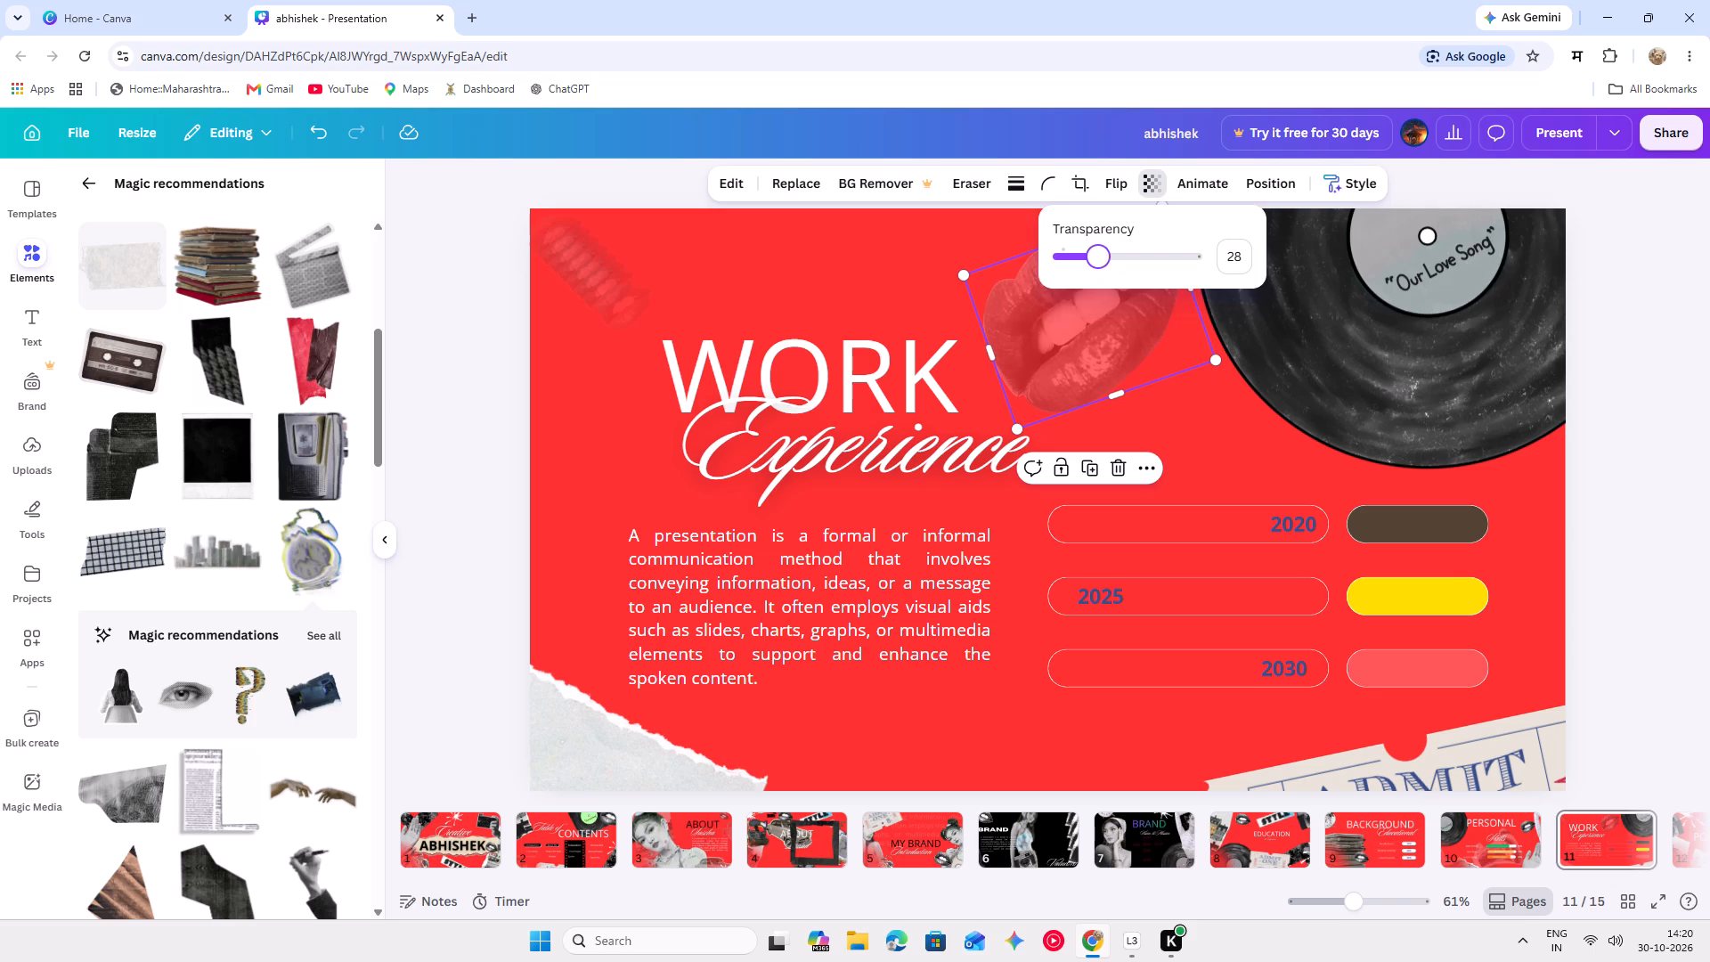
left_click_drag(1098, 257, 1101, 257)
left_click(1265, 424)
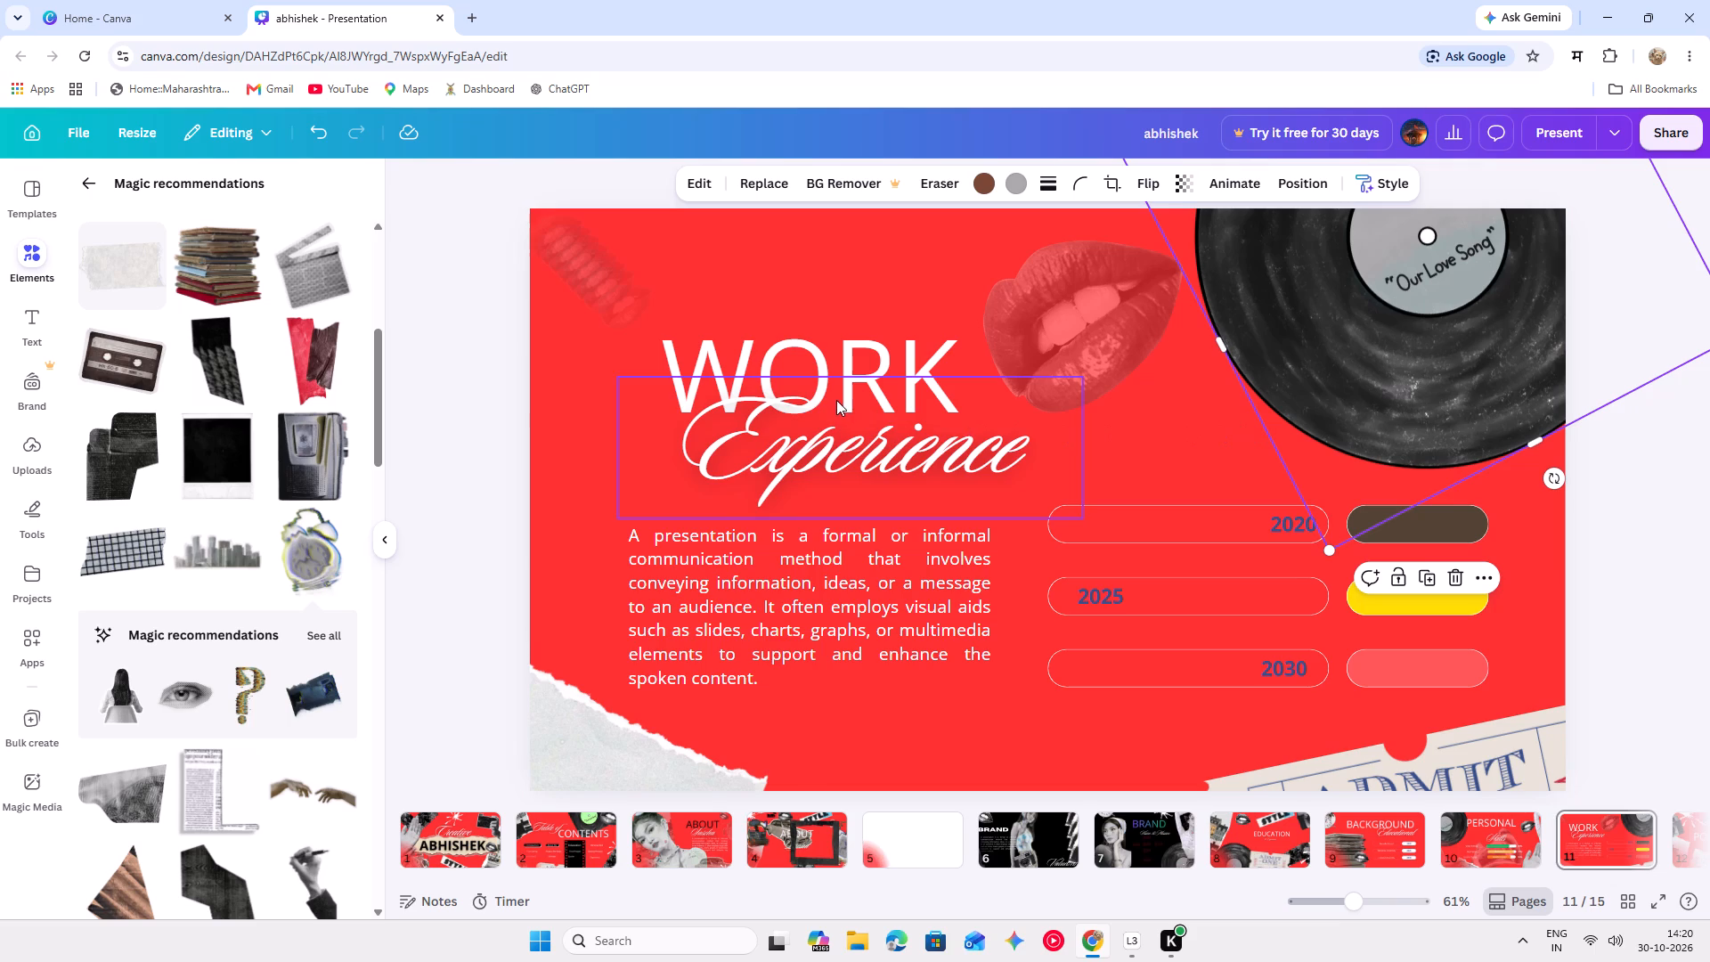
Spread out the text by raising the WORK heading, shifting the script Experience slightly left and lowering the paragraph slightly.
left_click_drag(856, 363, 859, 349)
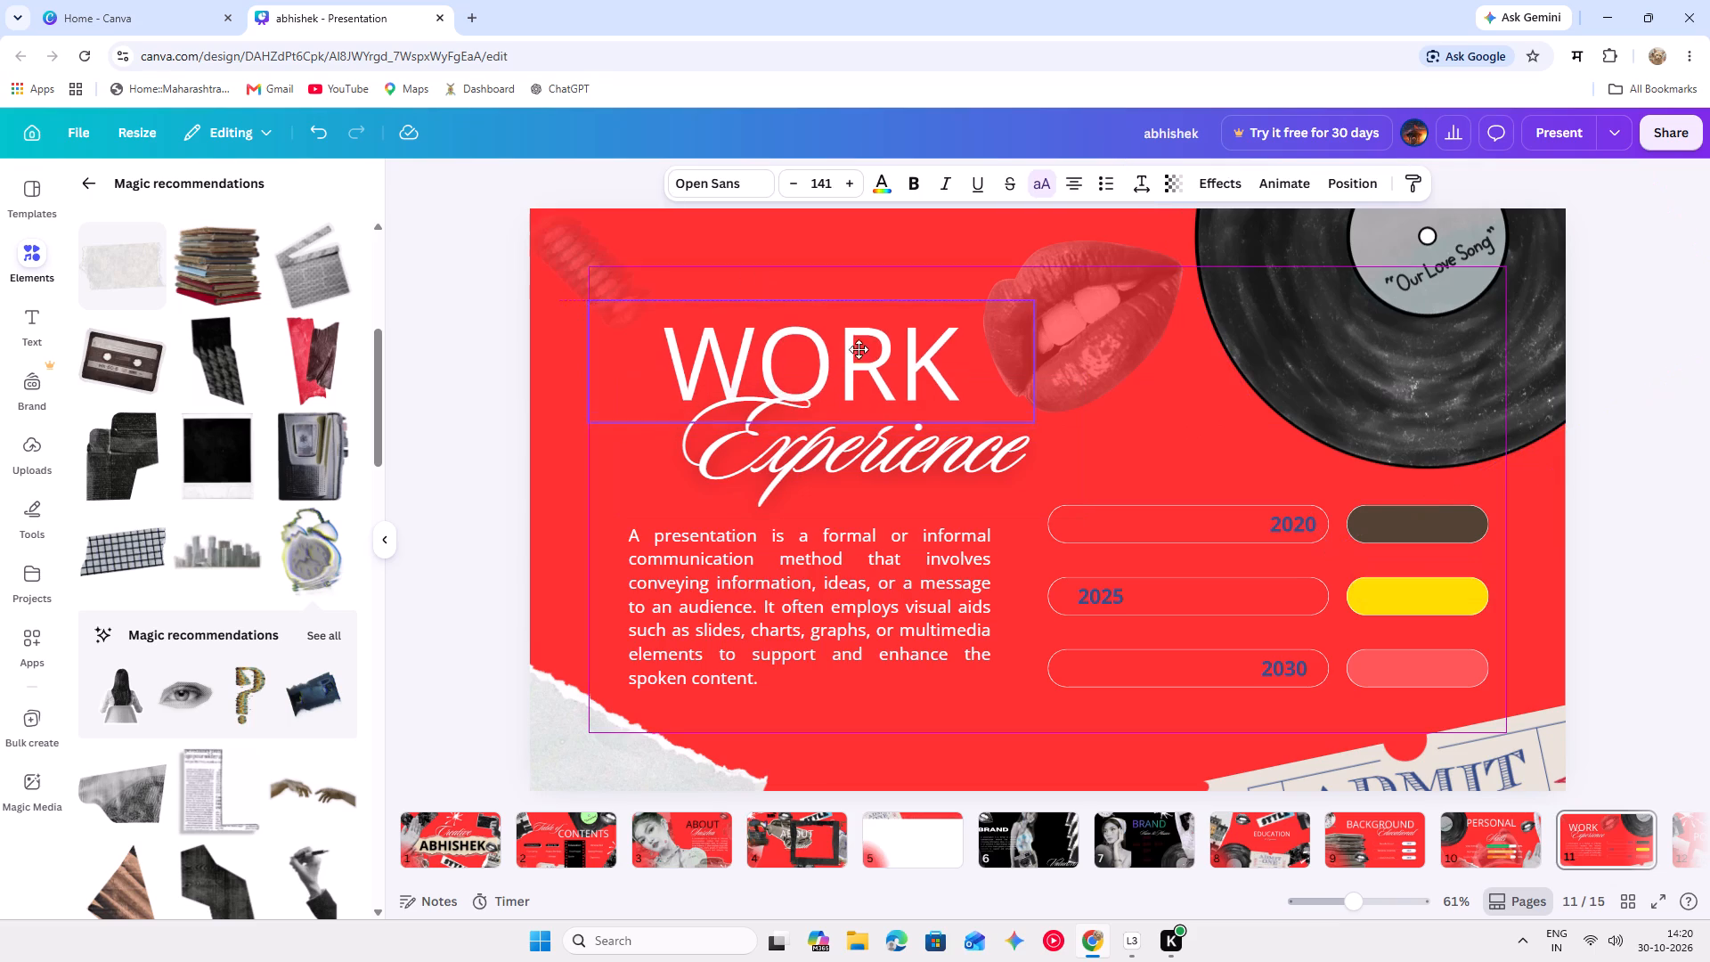
left_click_drag(859, 349, 862, 288)
left_click_drag(862, 288, 855, 316)
left_click_drag(845, 481, 834, 481)
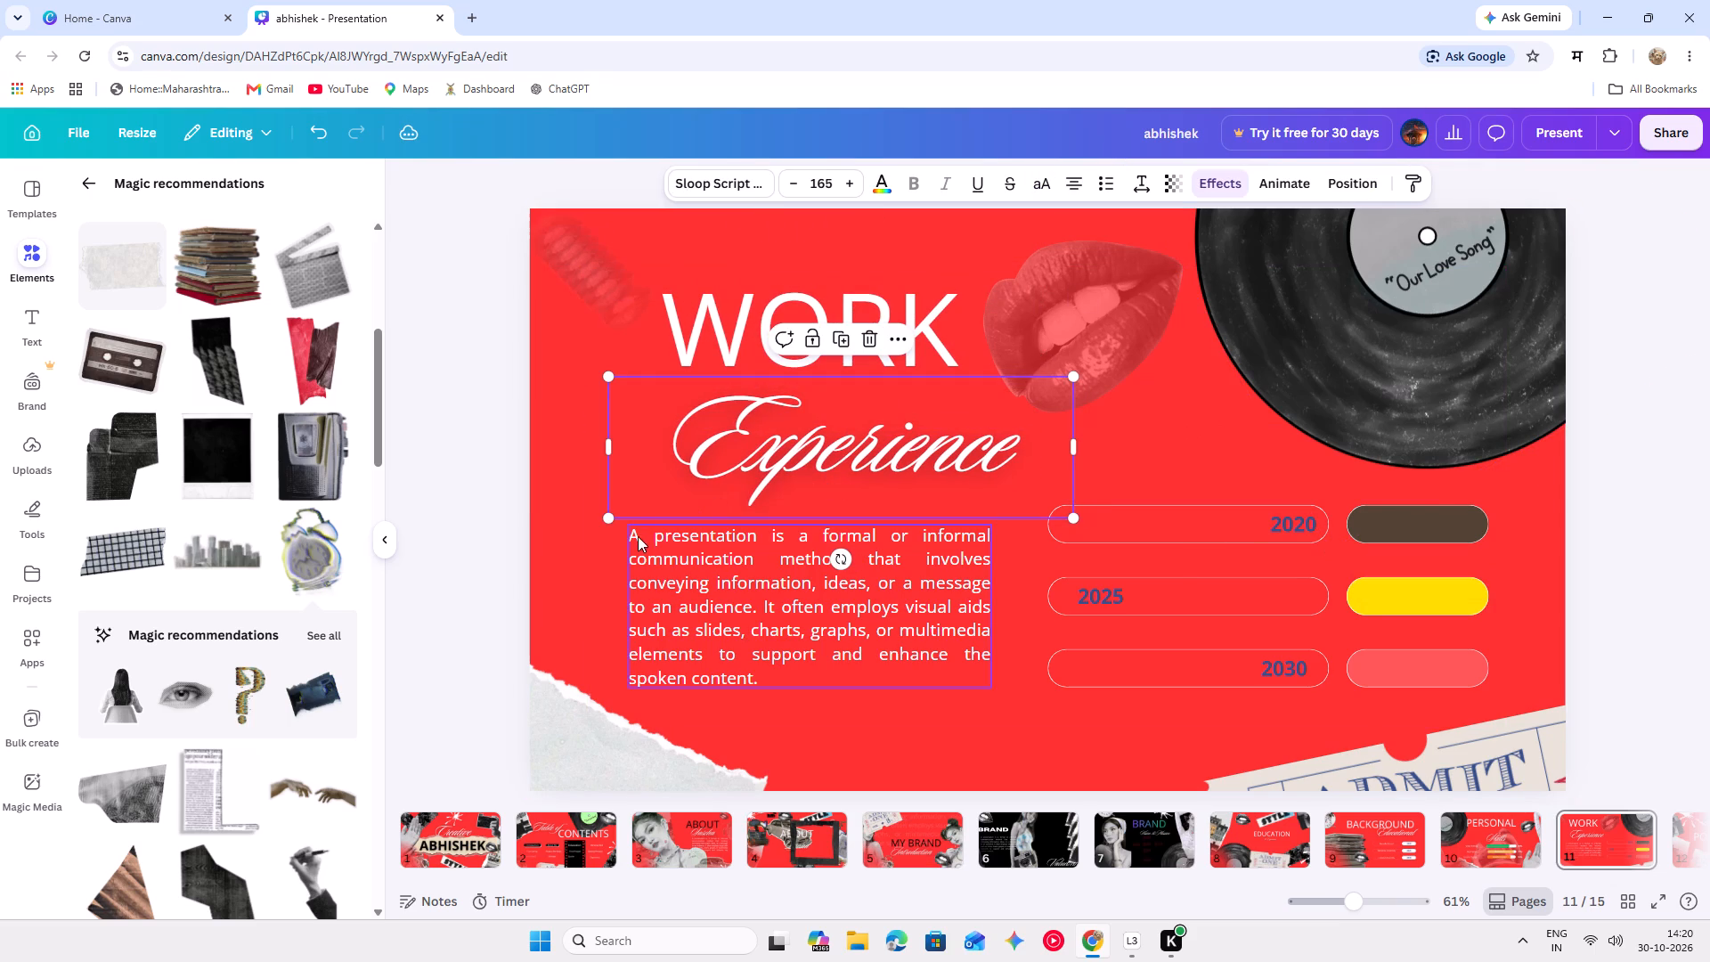
left_click_drag(633, 540, 628, 556)
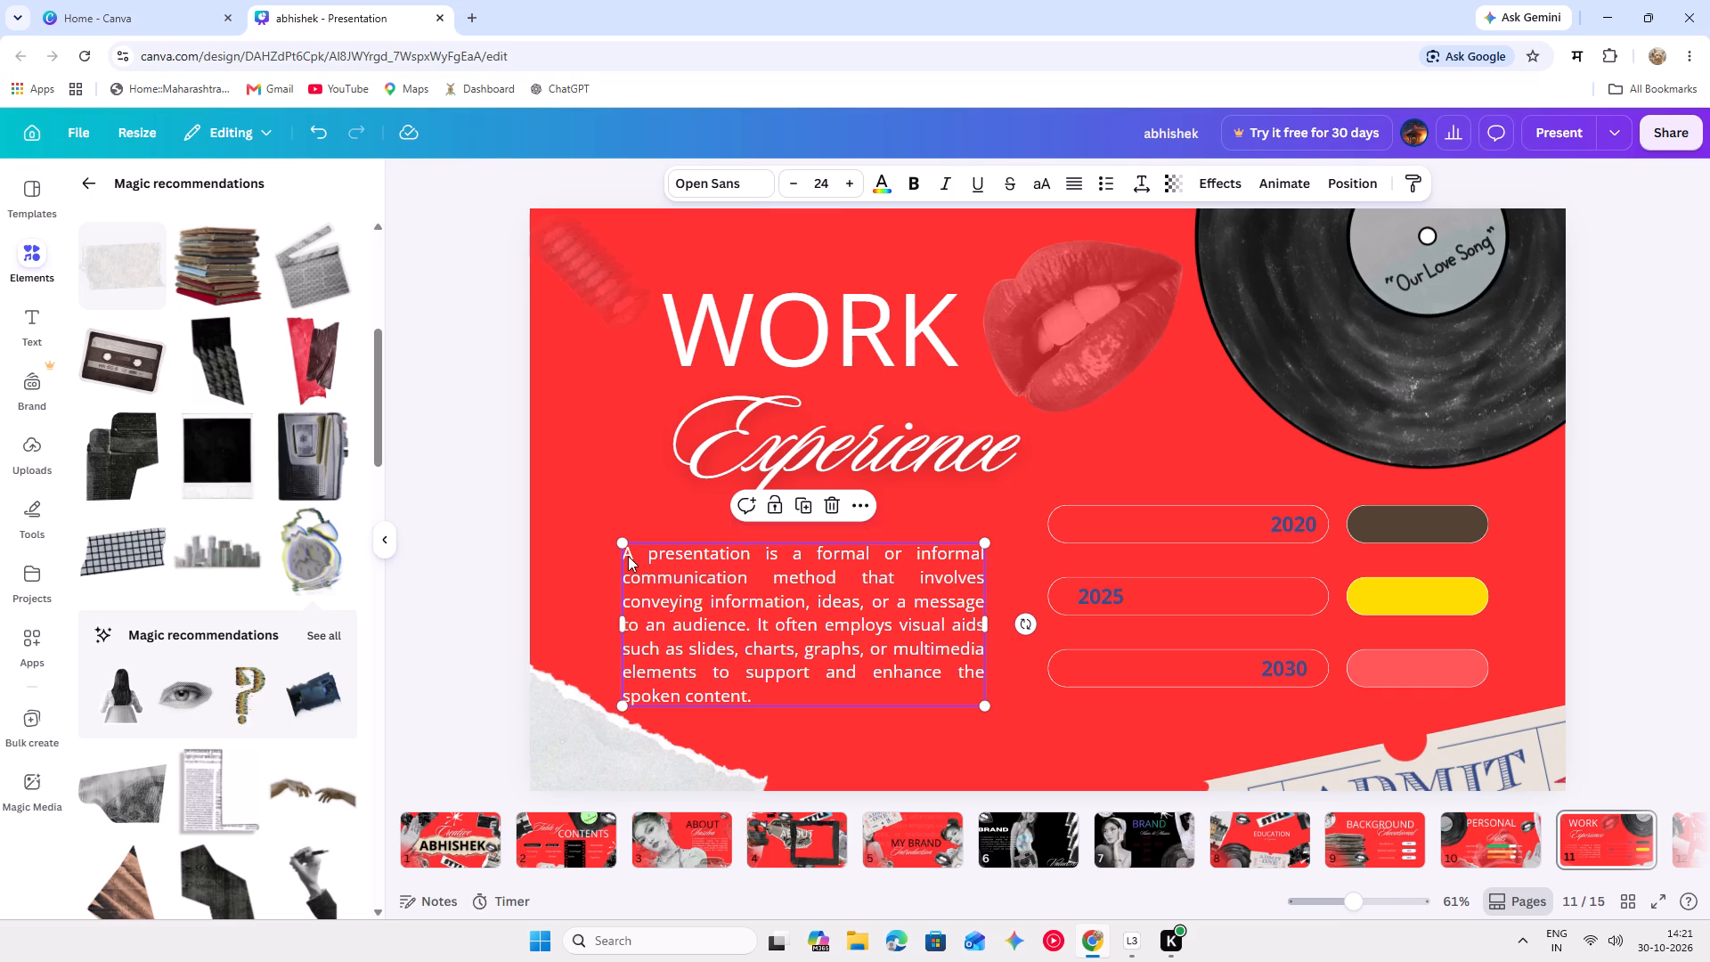
left_click(1625, 493)
left_click_drag(858, 308, 801, 287)
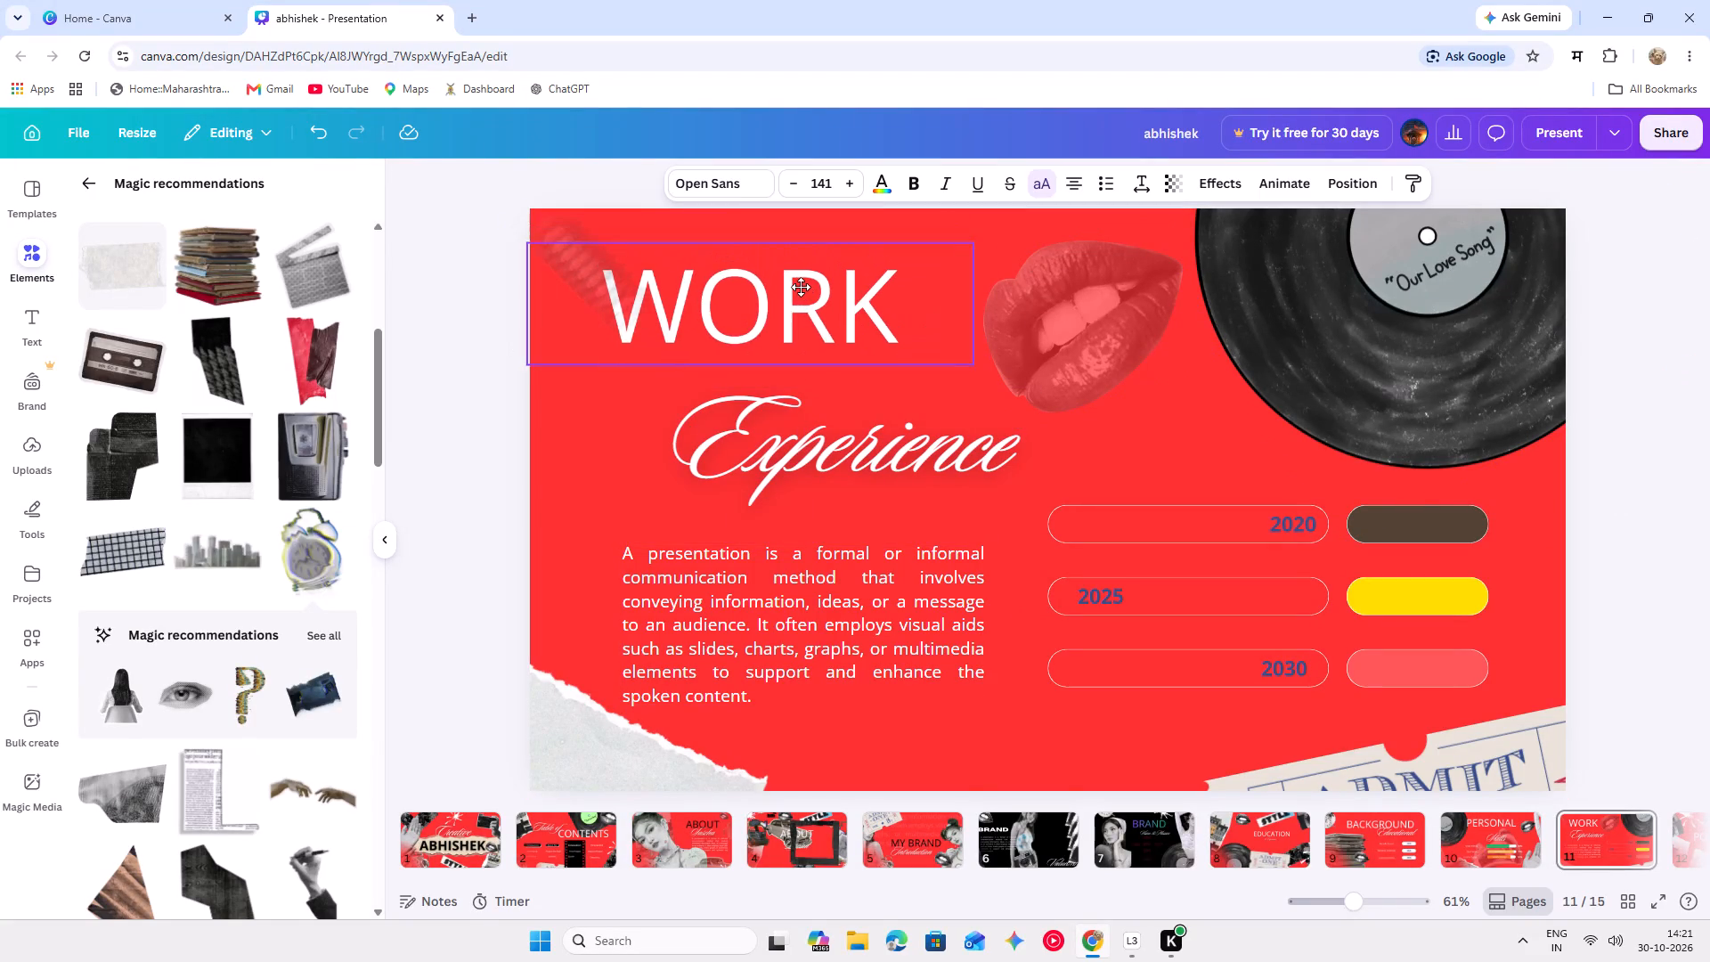
left_click_drag(801, 287, 803, 286)
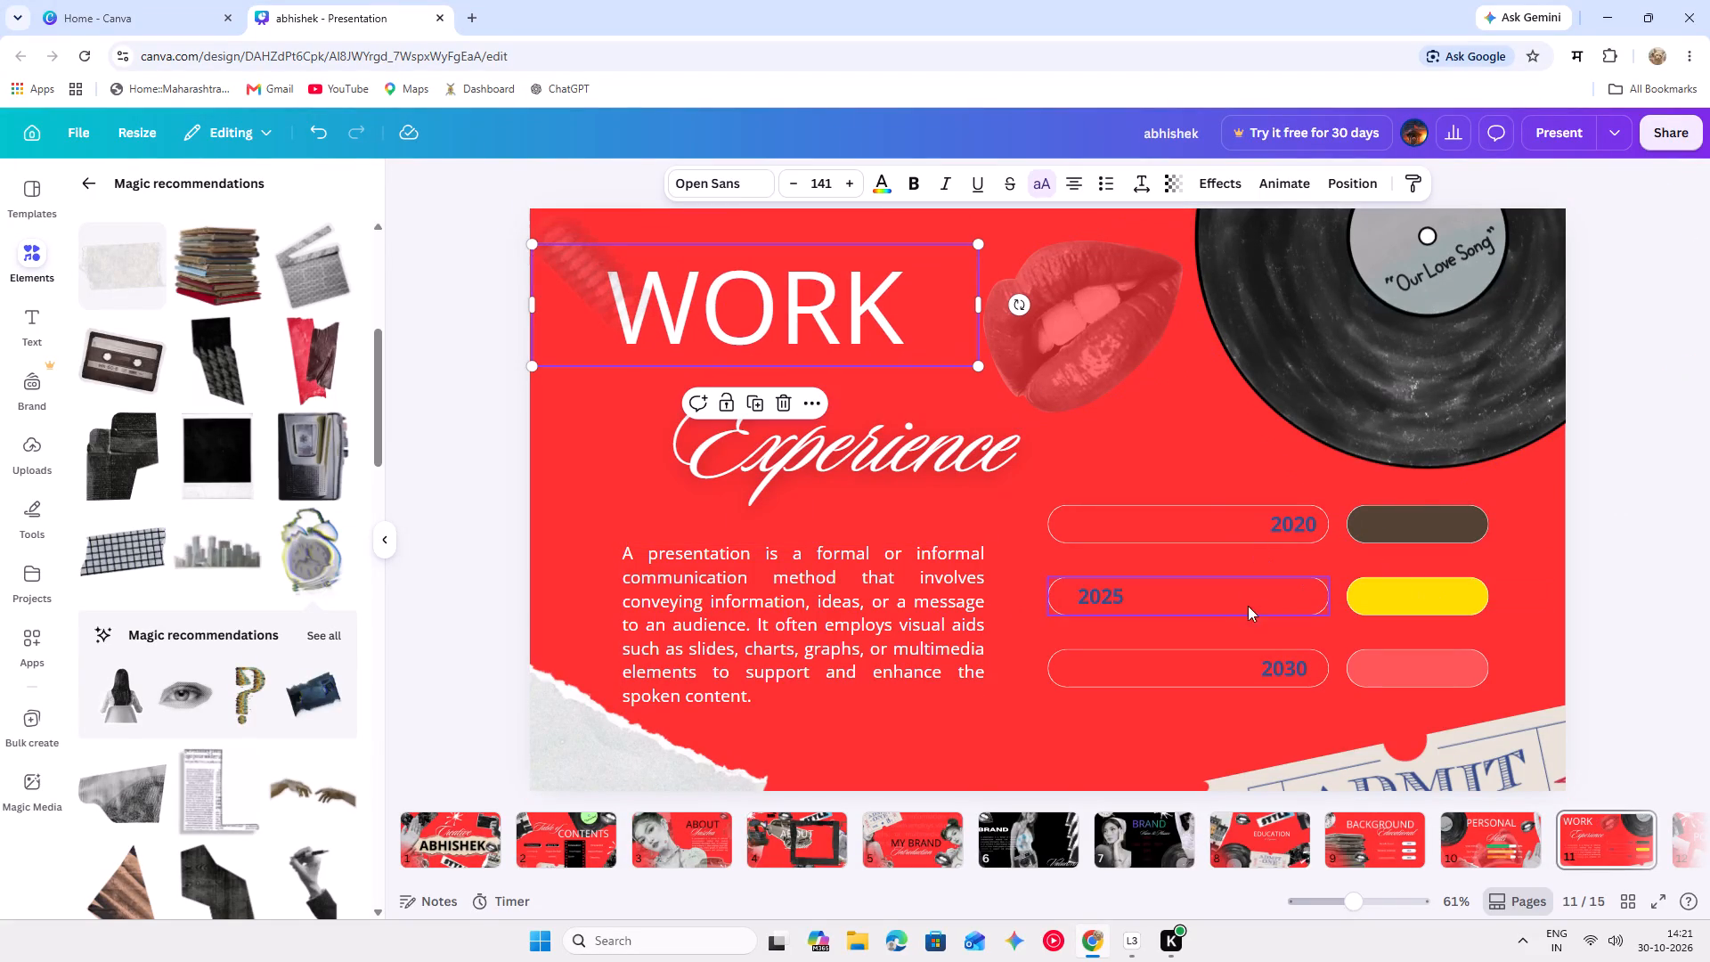
left_click_drag(1251, 619, 1260, 596)
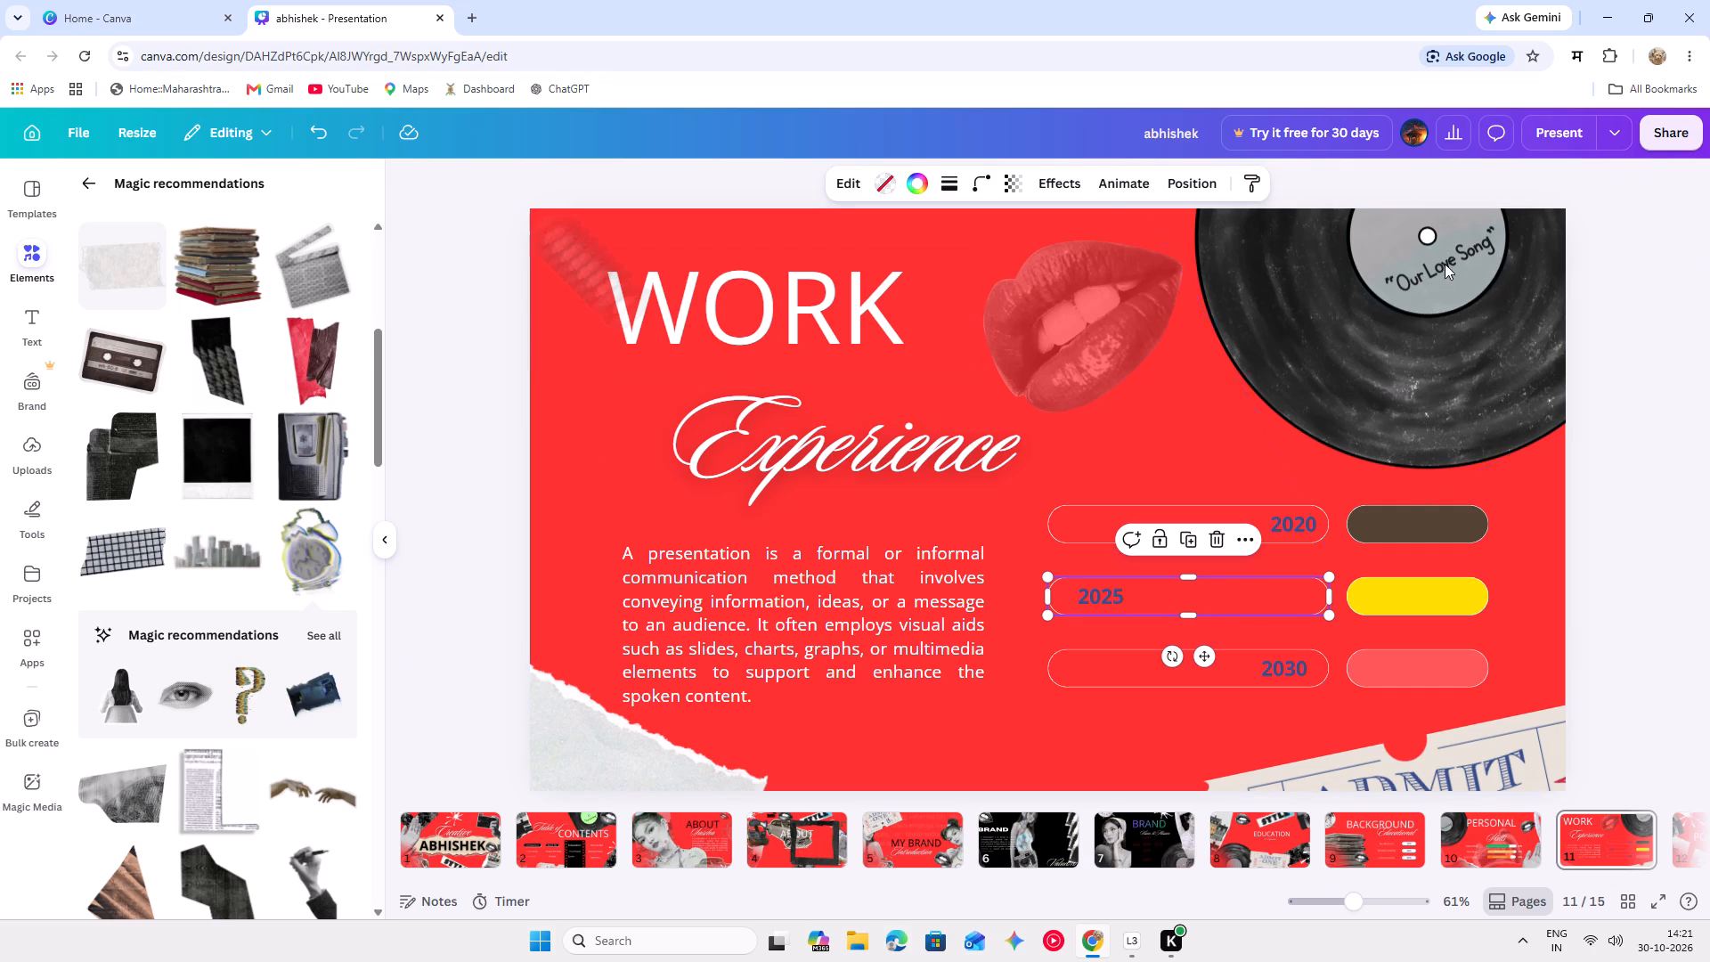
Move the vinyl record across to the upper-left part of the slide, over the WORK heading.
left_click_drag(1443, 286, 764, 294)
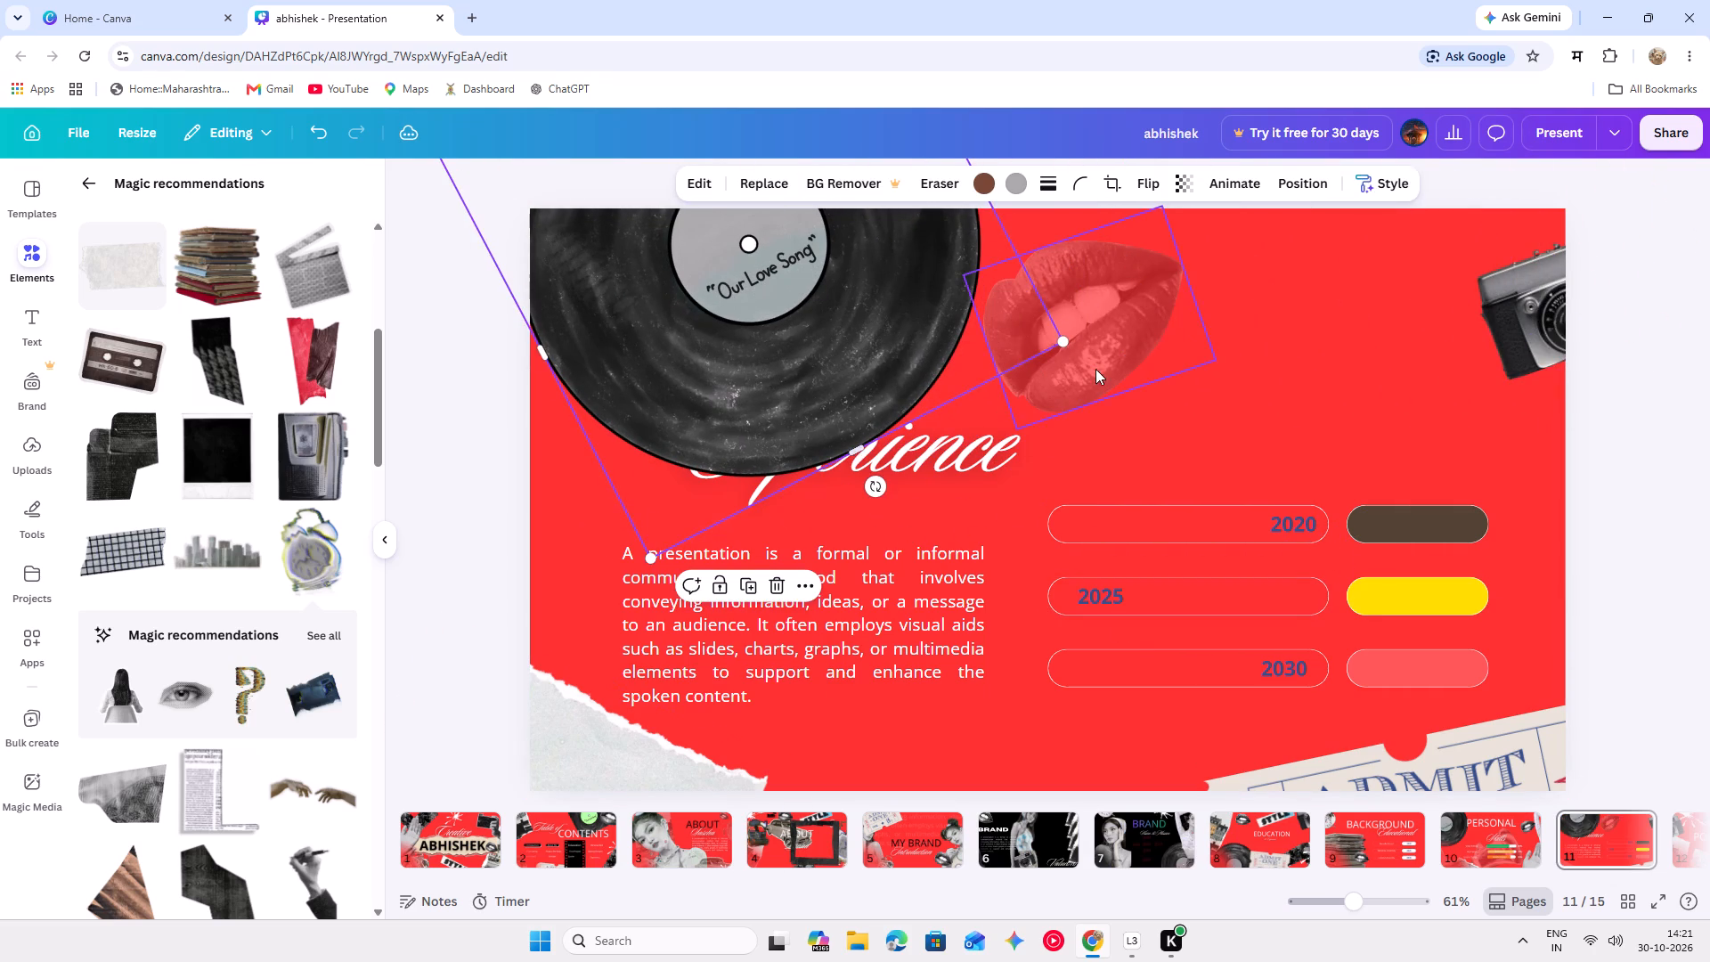
Move the large faded lips off the slide past its right edge.
left_click_drag(1103, 369, 1709, 519)
left_click_drag(1698, 501, 1453, 433)
left_click(1709, 487)
left_click(1668, 468)
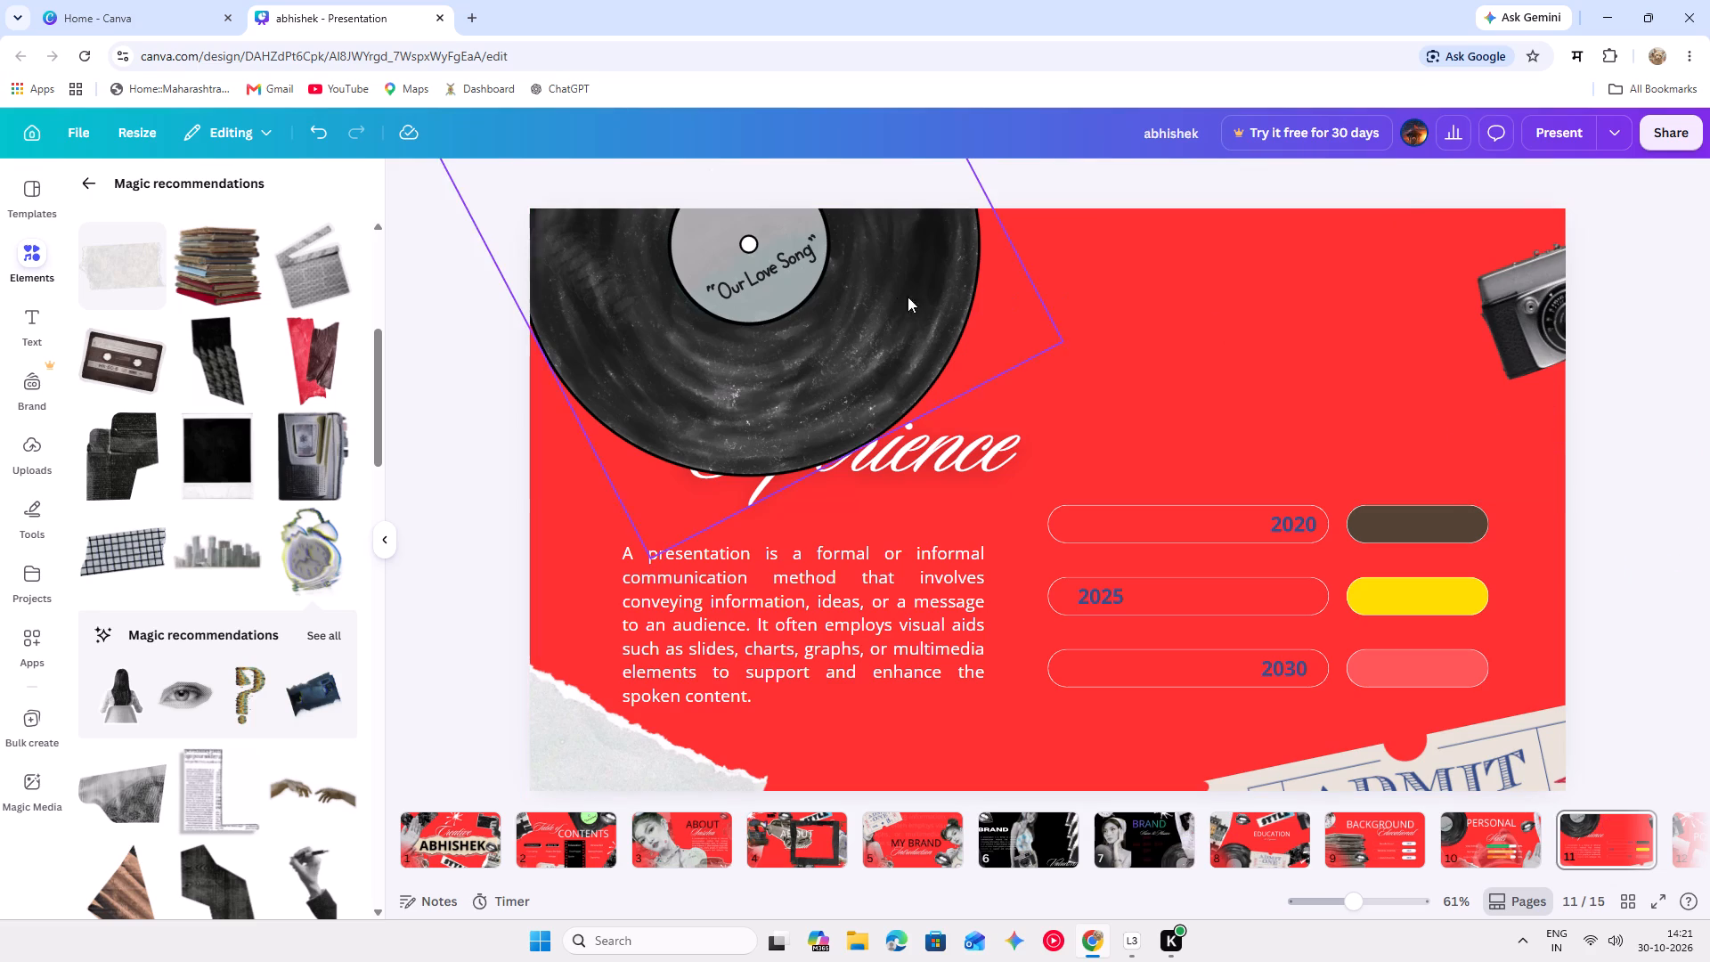
Shrink the vinyl record and place it in the slide's upper-right corner, partly over the camera.
left_click_drag(892, 299, 1408, 308)
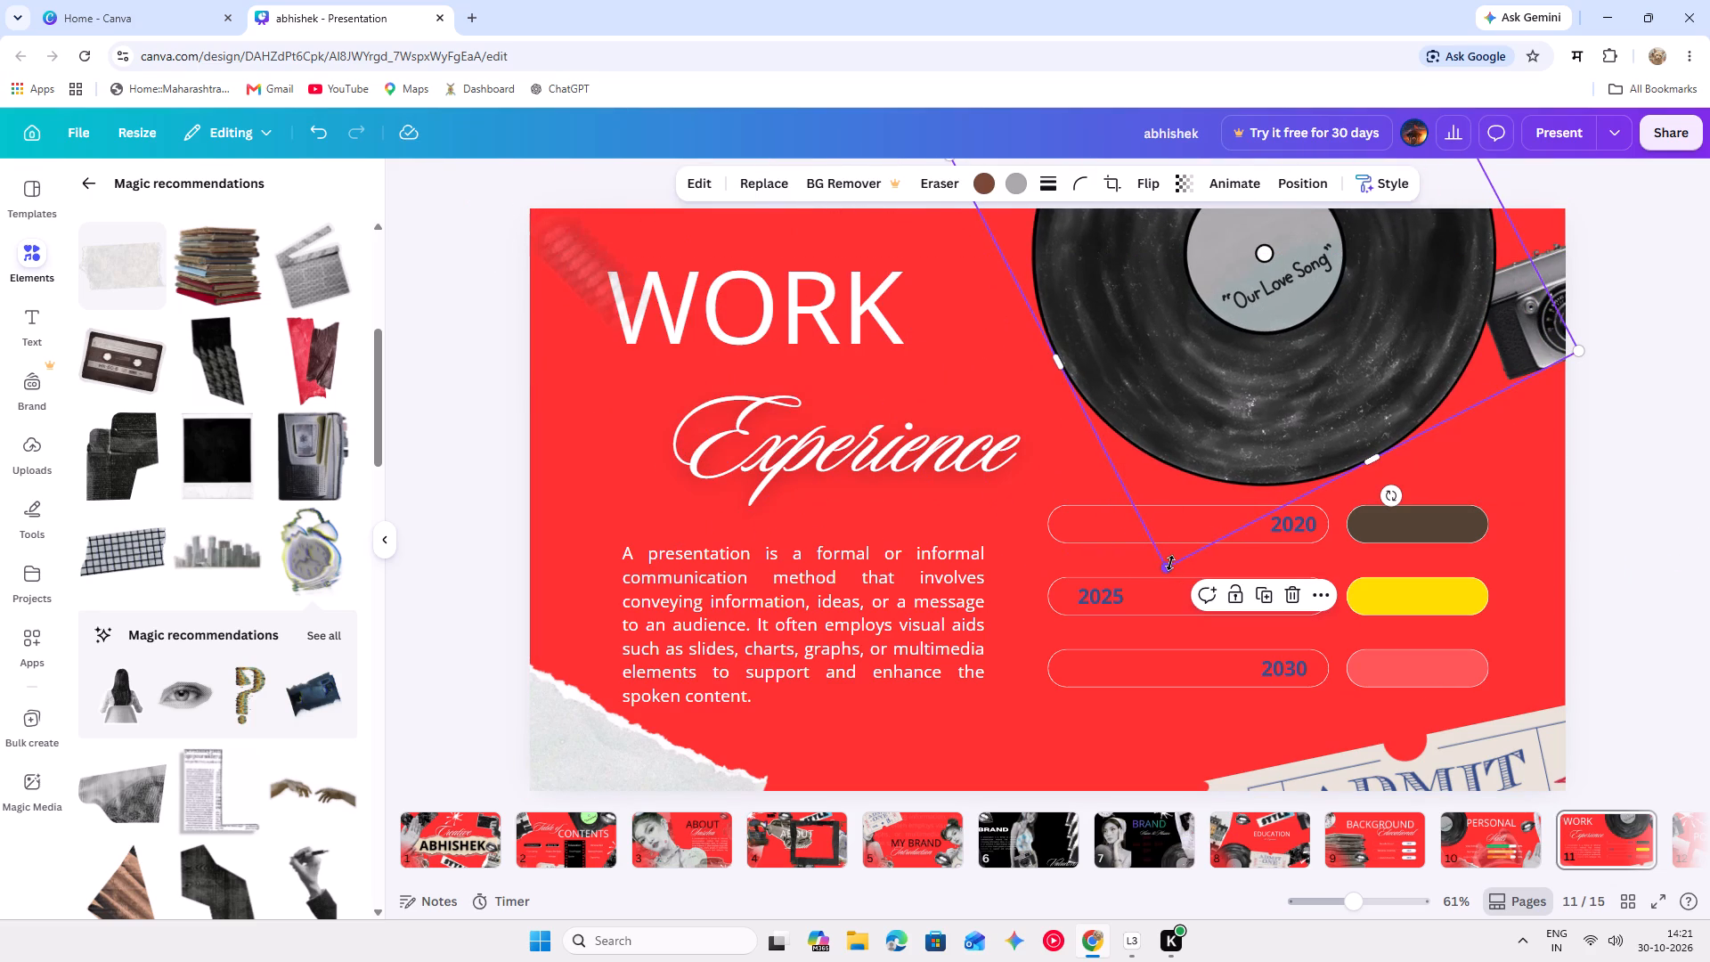
left_click_drag(1170, 563, 1257, 433)
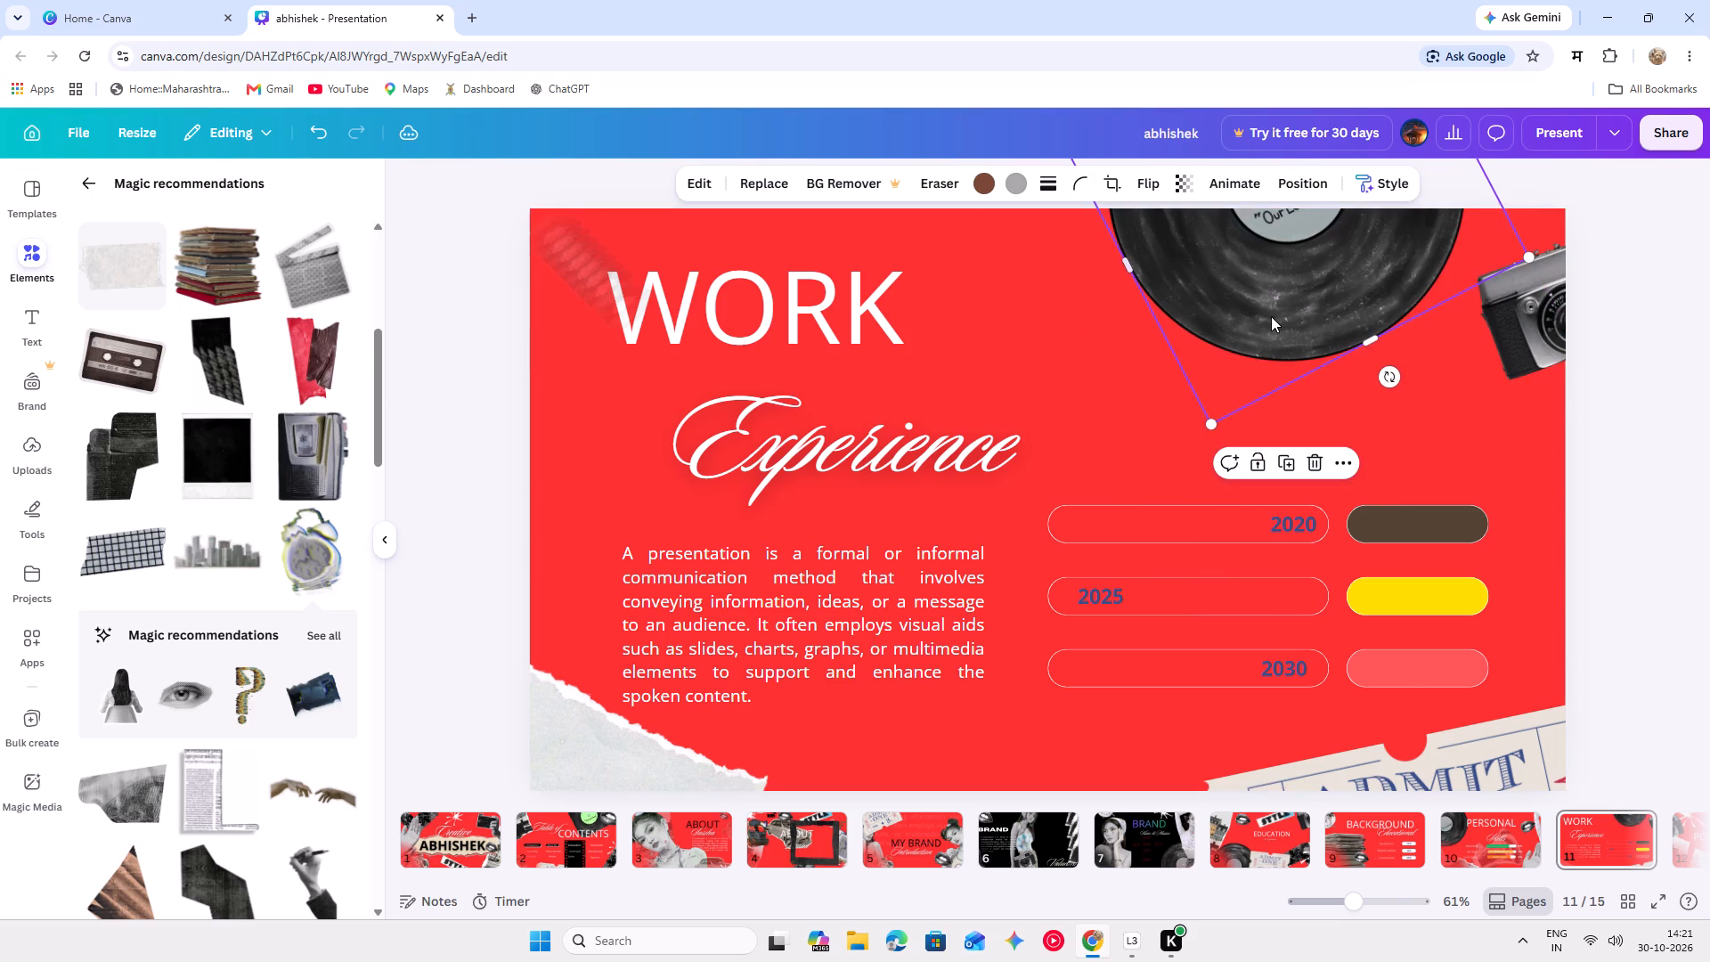
left_click_drag(1272, 315, 1358, 388)
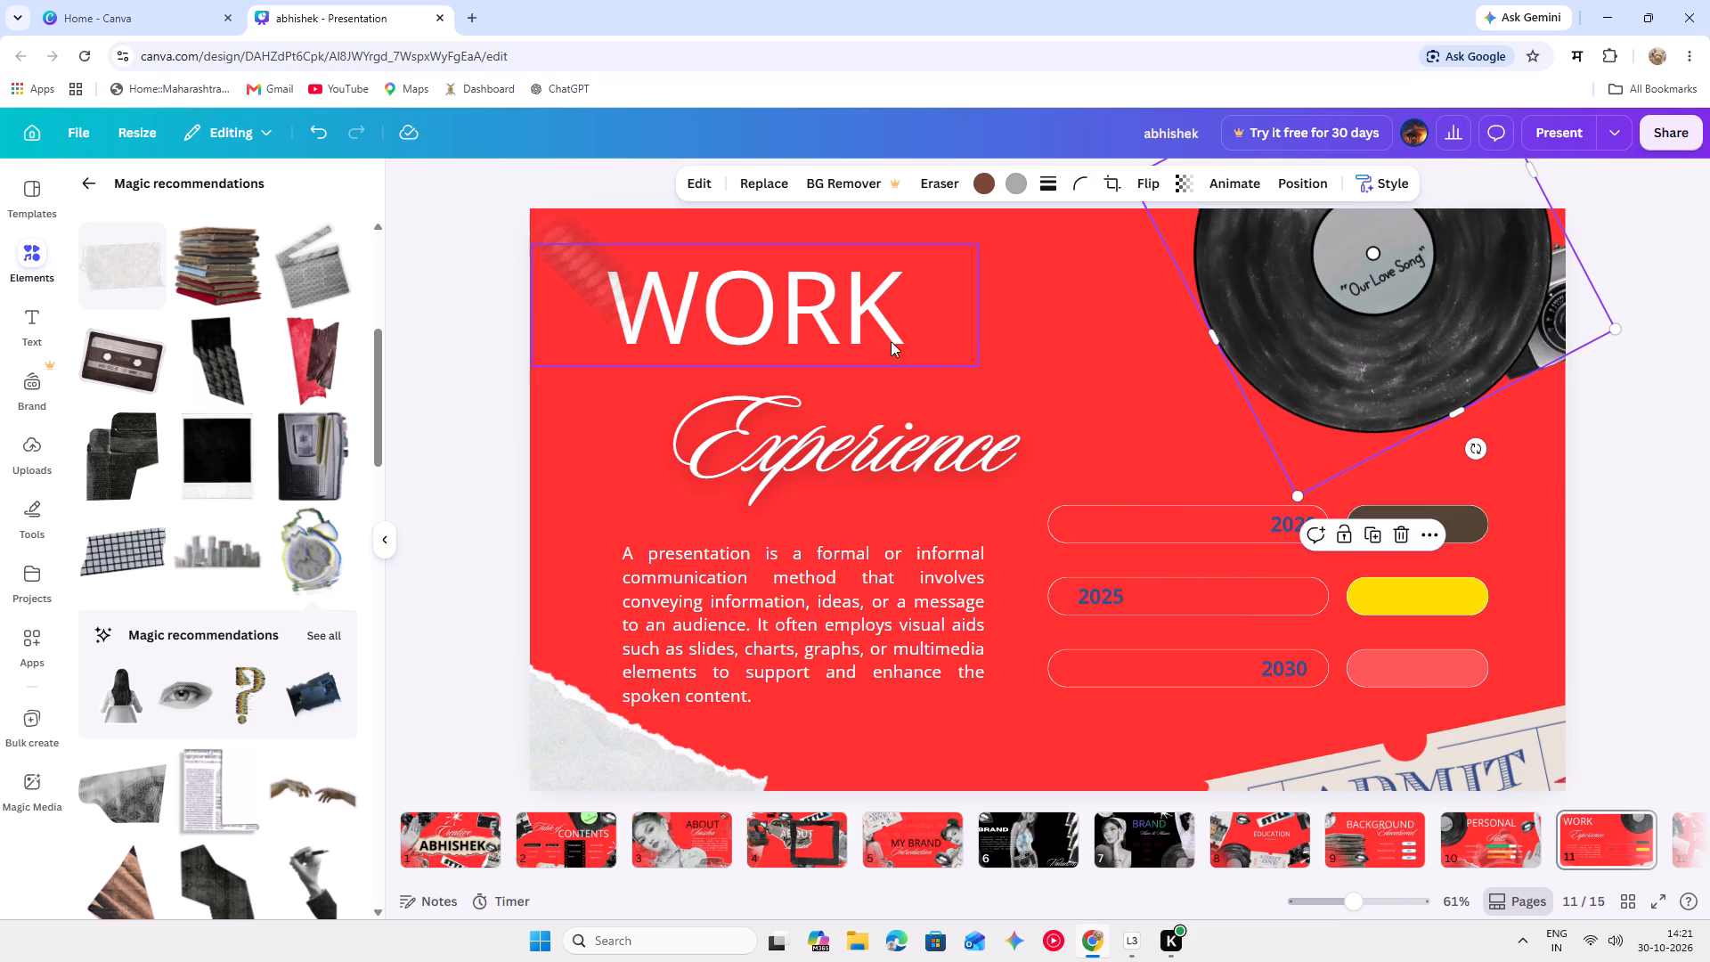
Shift the WORK heading slightly up and right and enlarge it to font size 178.
left_click_drag(887, 298, 909, 286)
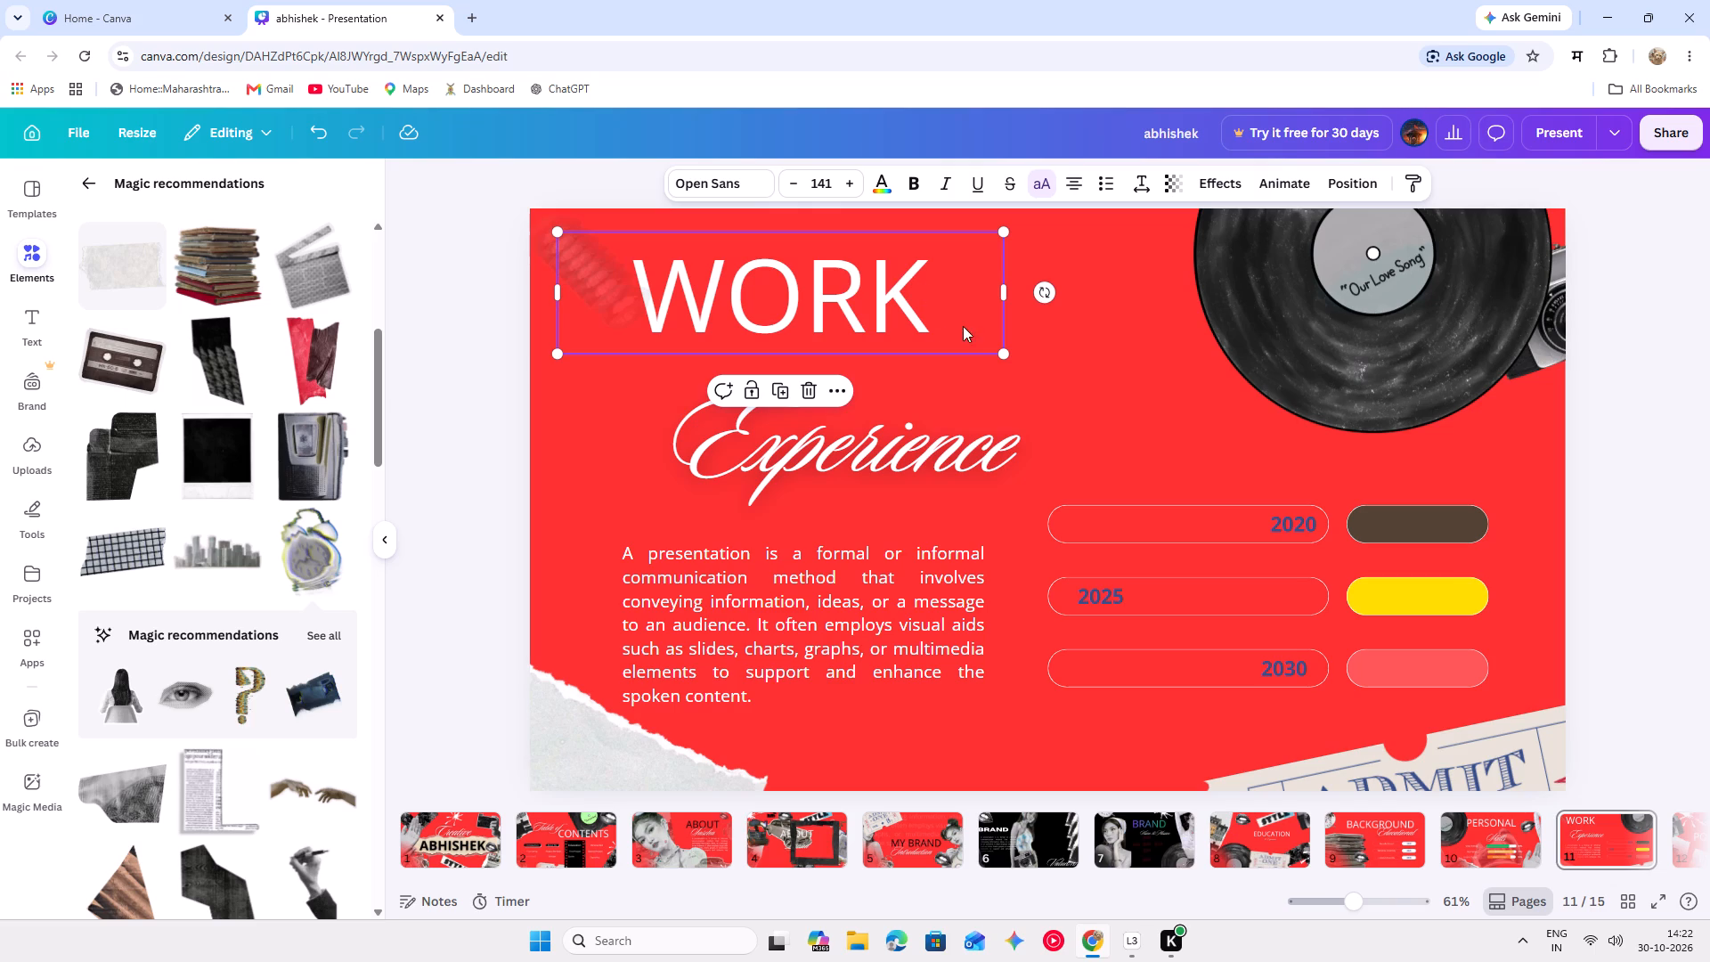
left_click_drag(998, 348, 1059, 583)
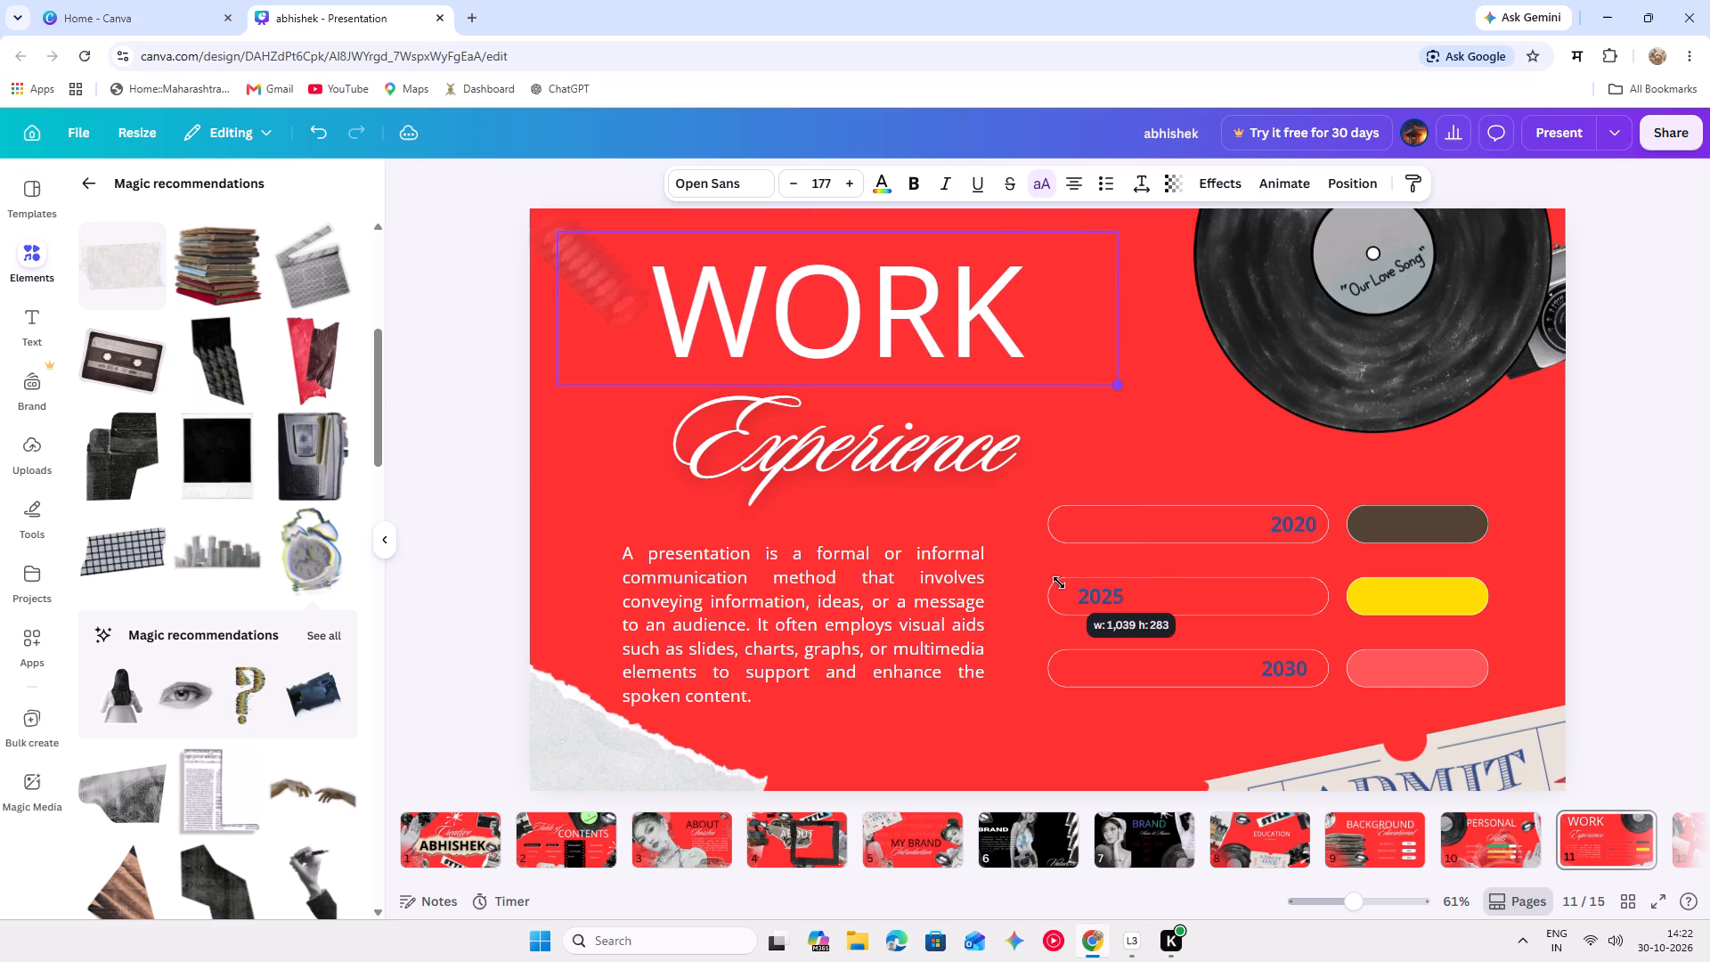
left_click_drag(1059, 583, 1060, 587)
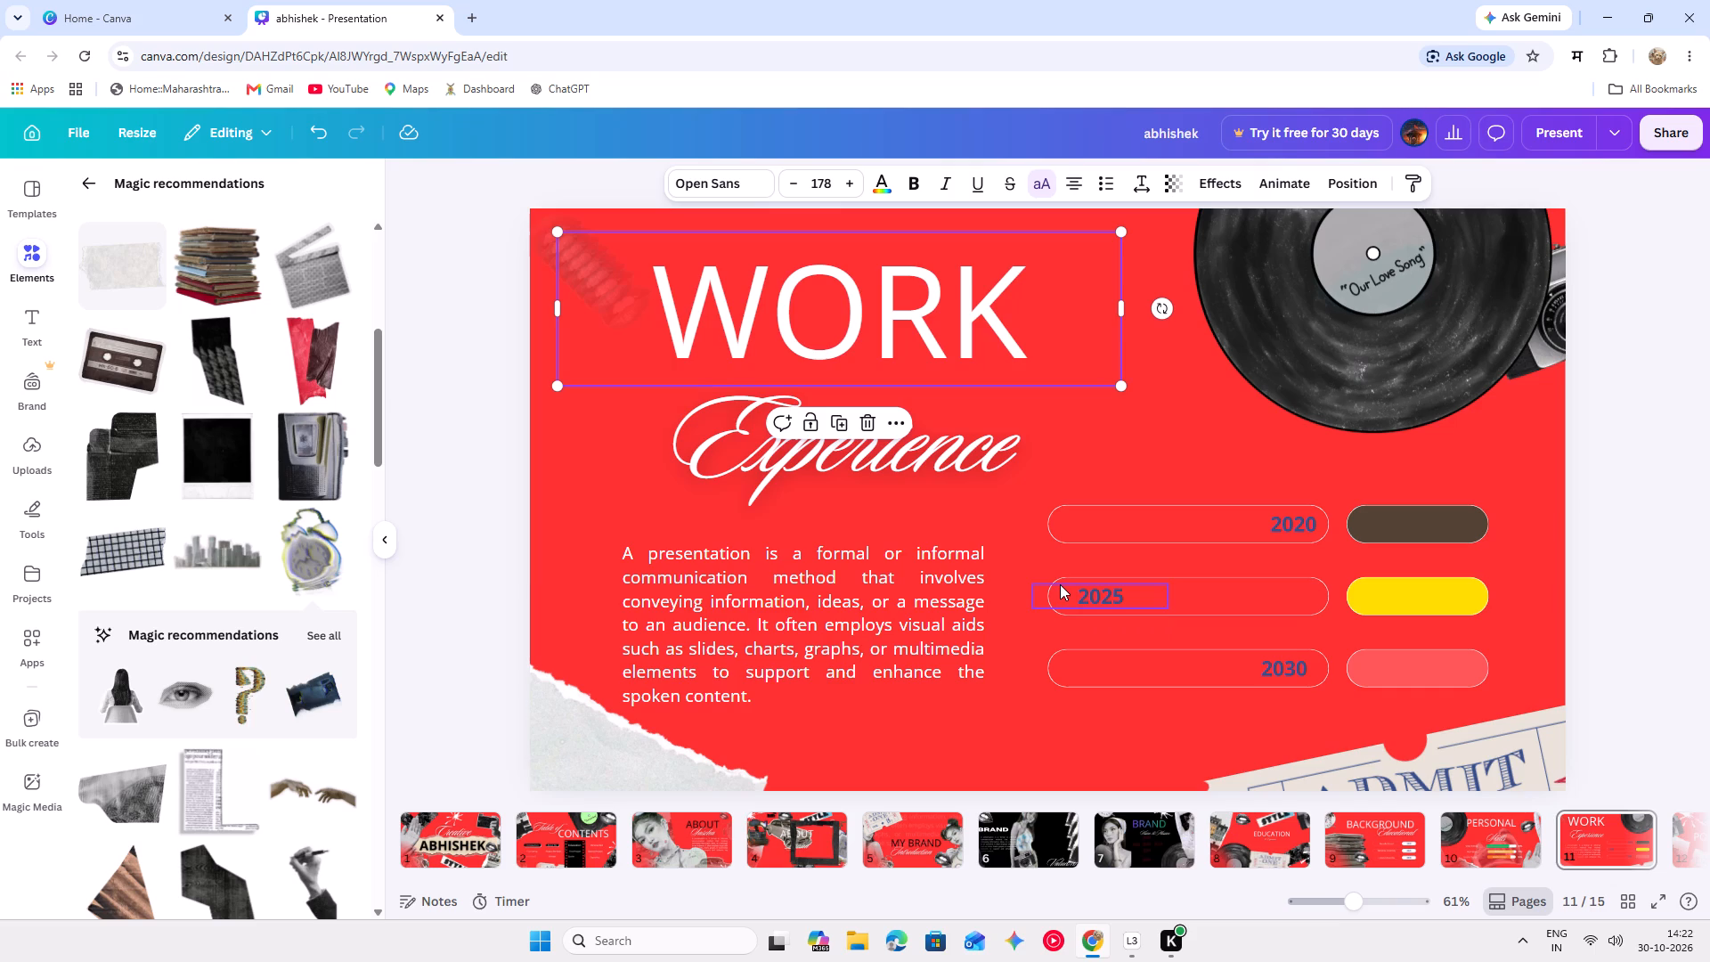
On the BACKGROUND Educational slide, move the lips off the book stack and raise the stack slightly in the lower-left corner.
scroll(1060, 583, "up", 2)
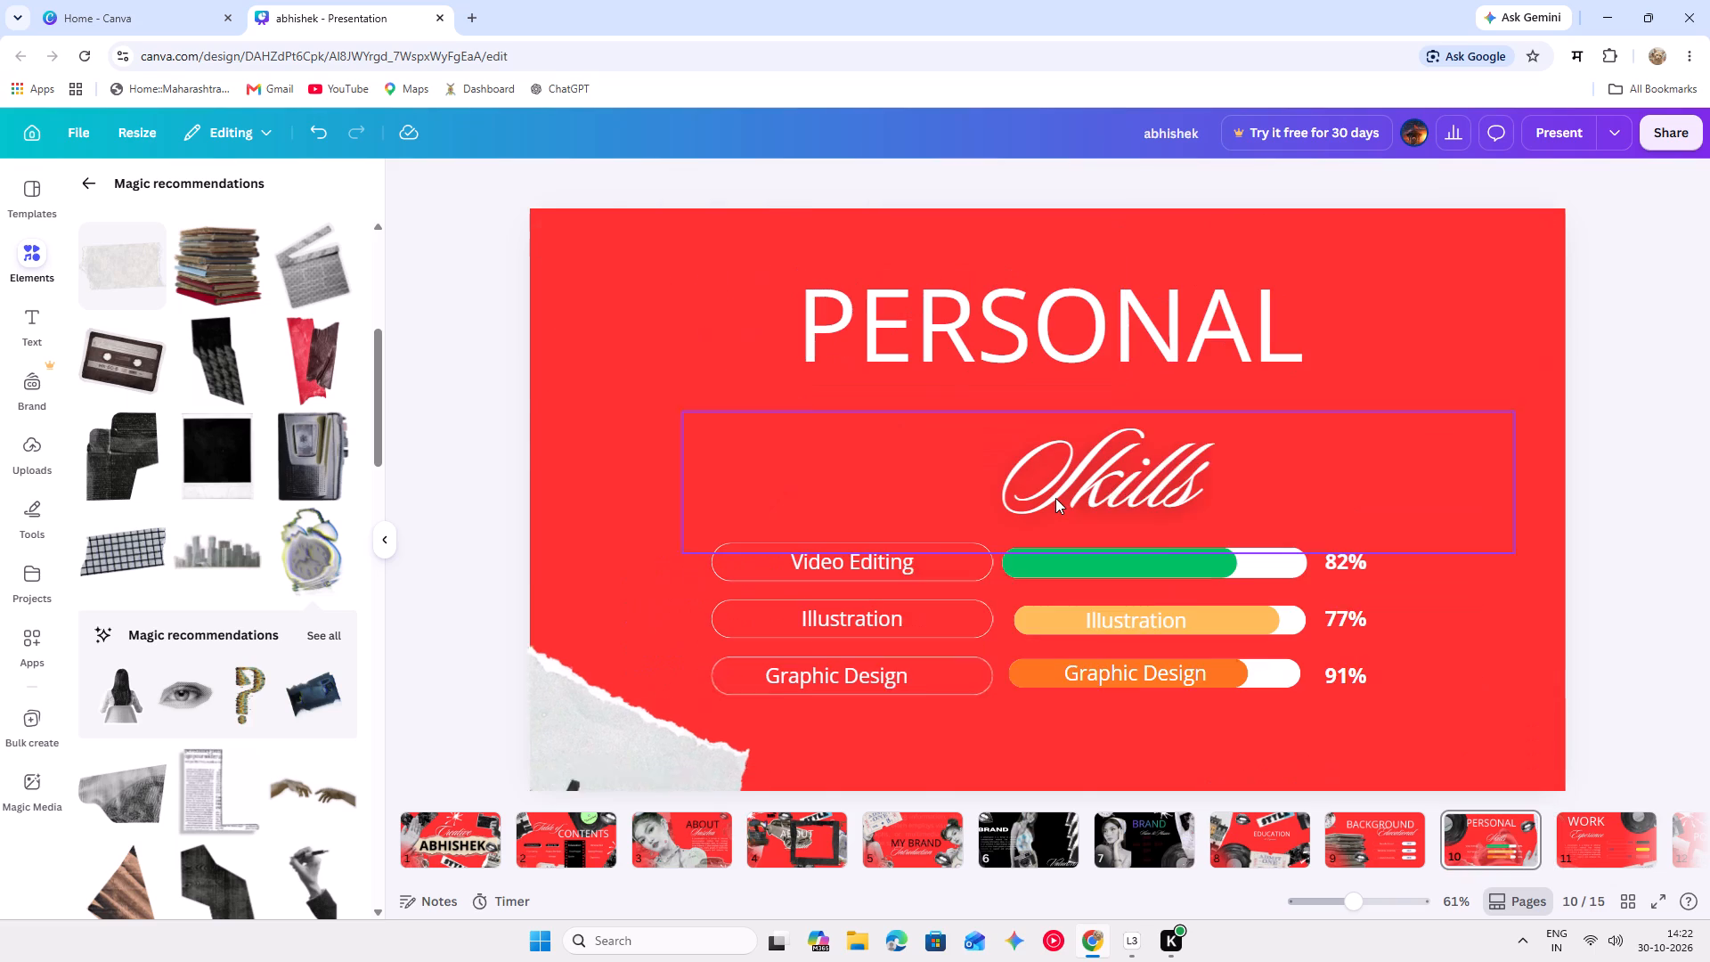
scroll(1055, 496, "up", 1)
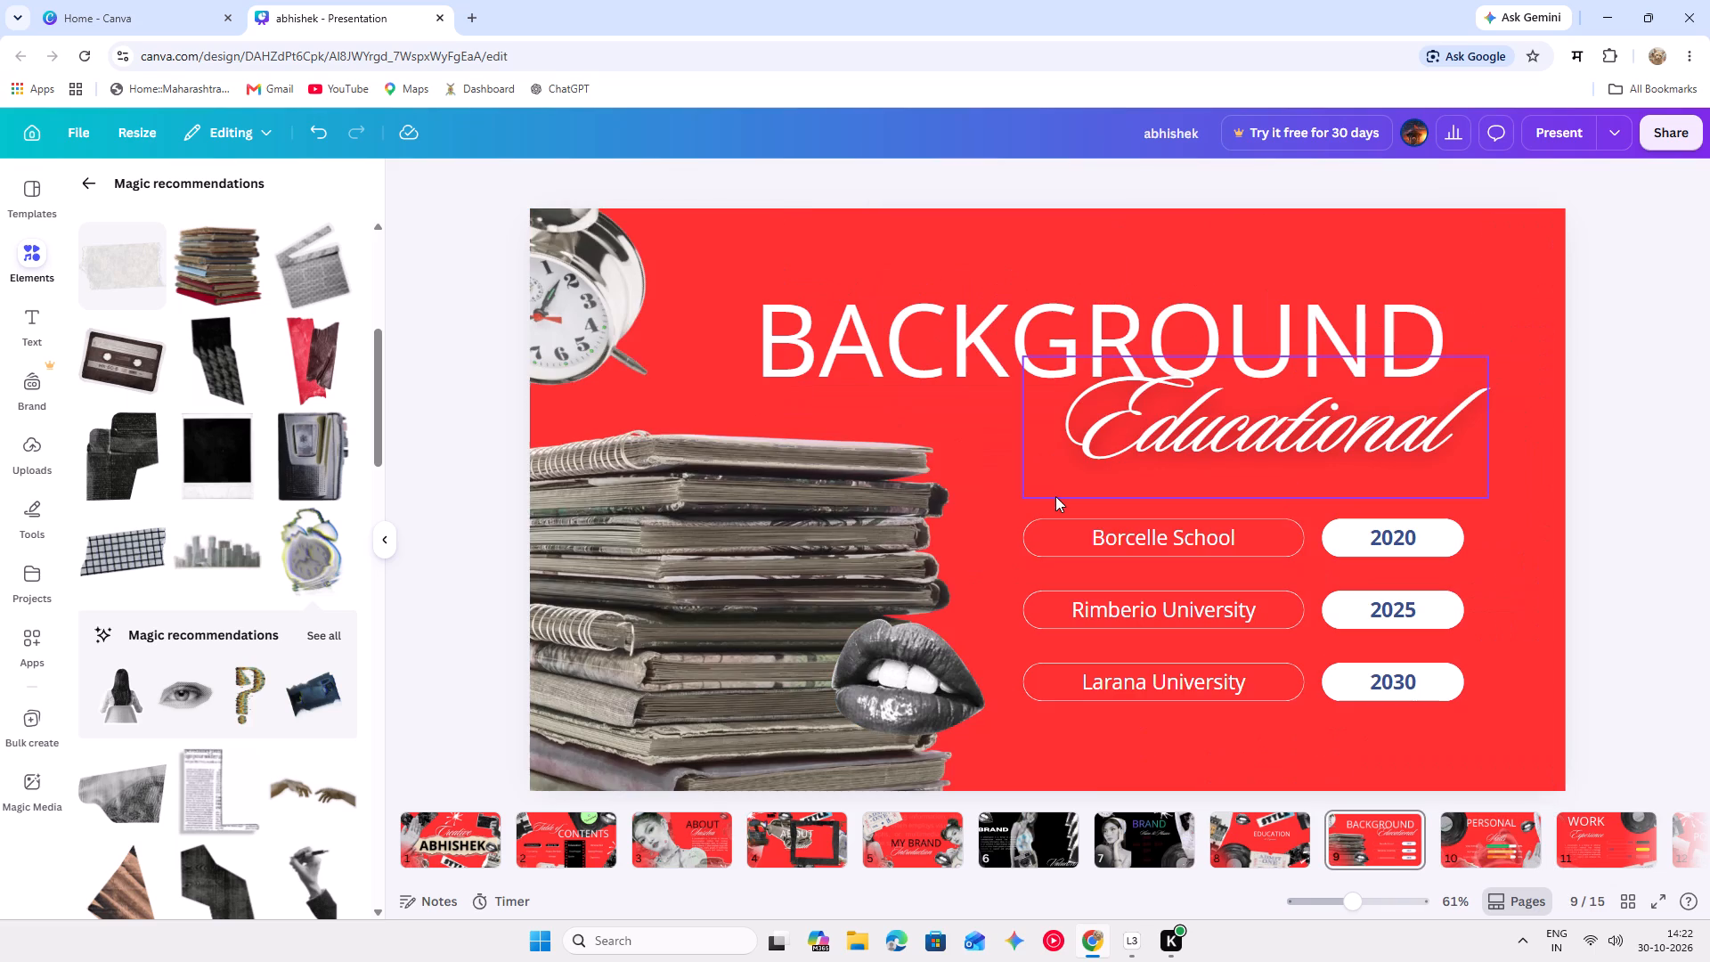
left_click_drag(772, 526, 786, 485)
left_click_drag(881, 663, 911, 617)
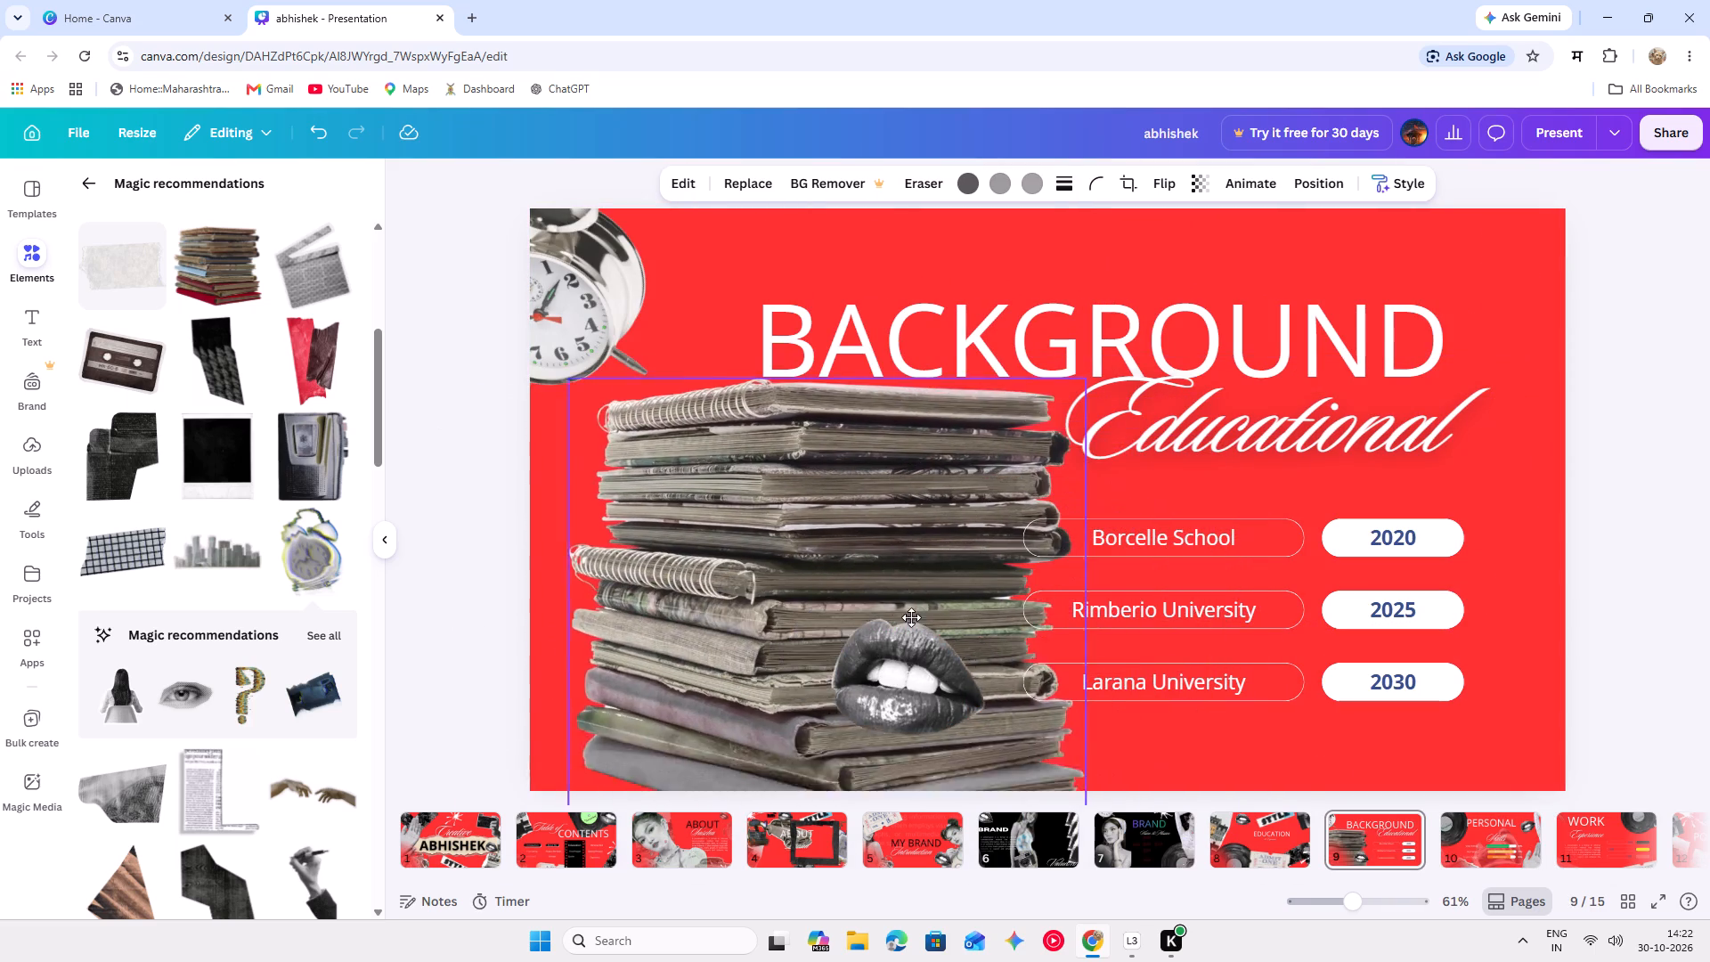
left_click_drag(911, 617, 804, 575)
left_click_drag(931, 684, 1050, 554)
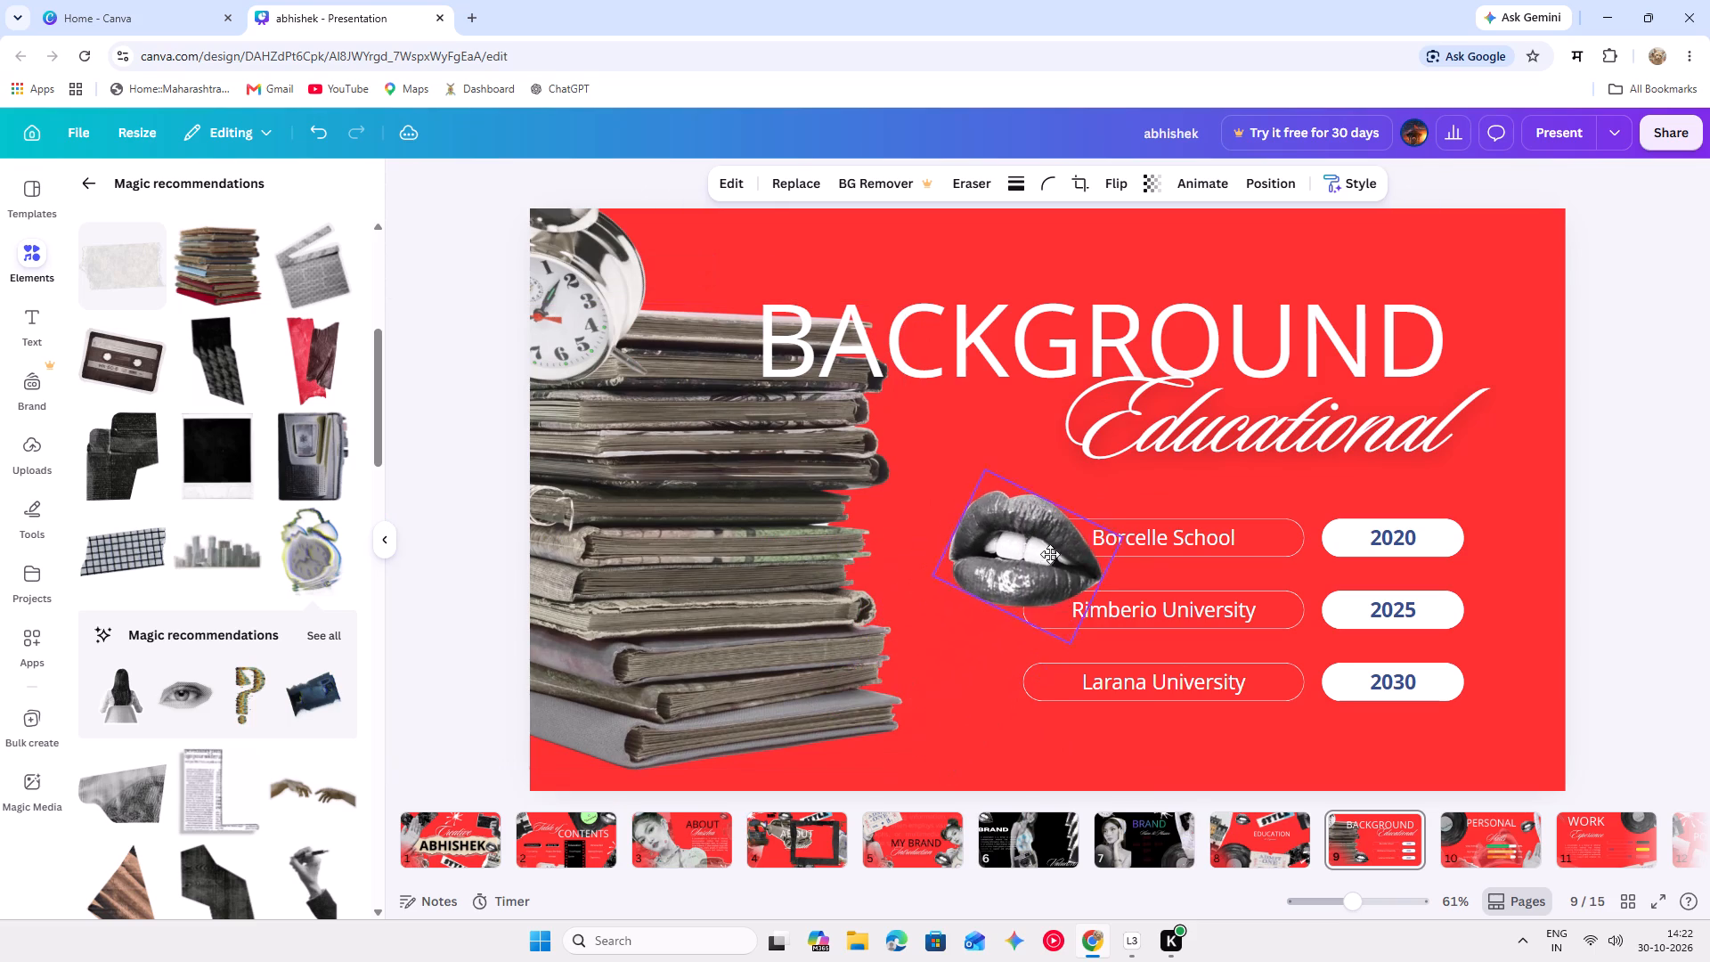
left_click_drag(1050, 554, 1051, 553)
left_click_drag(794, 612, 834, 705)
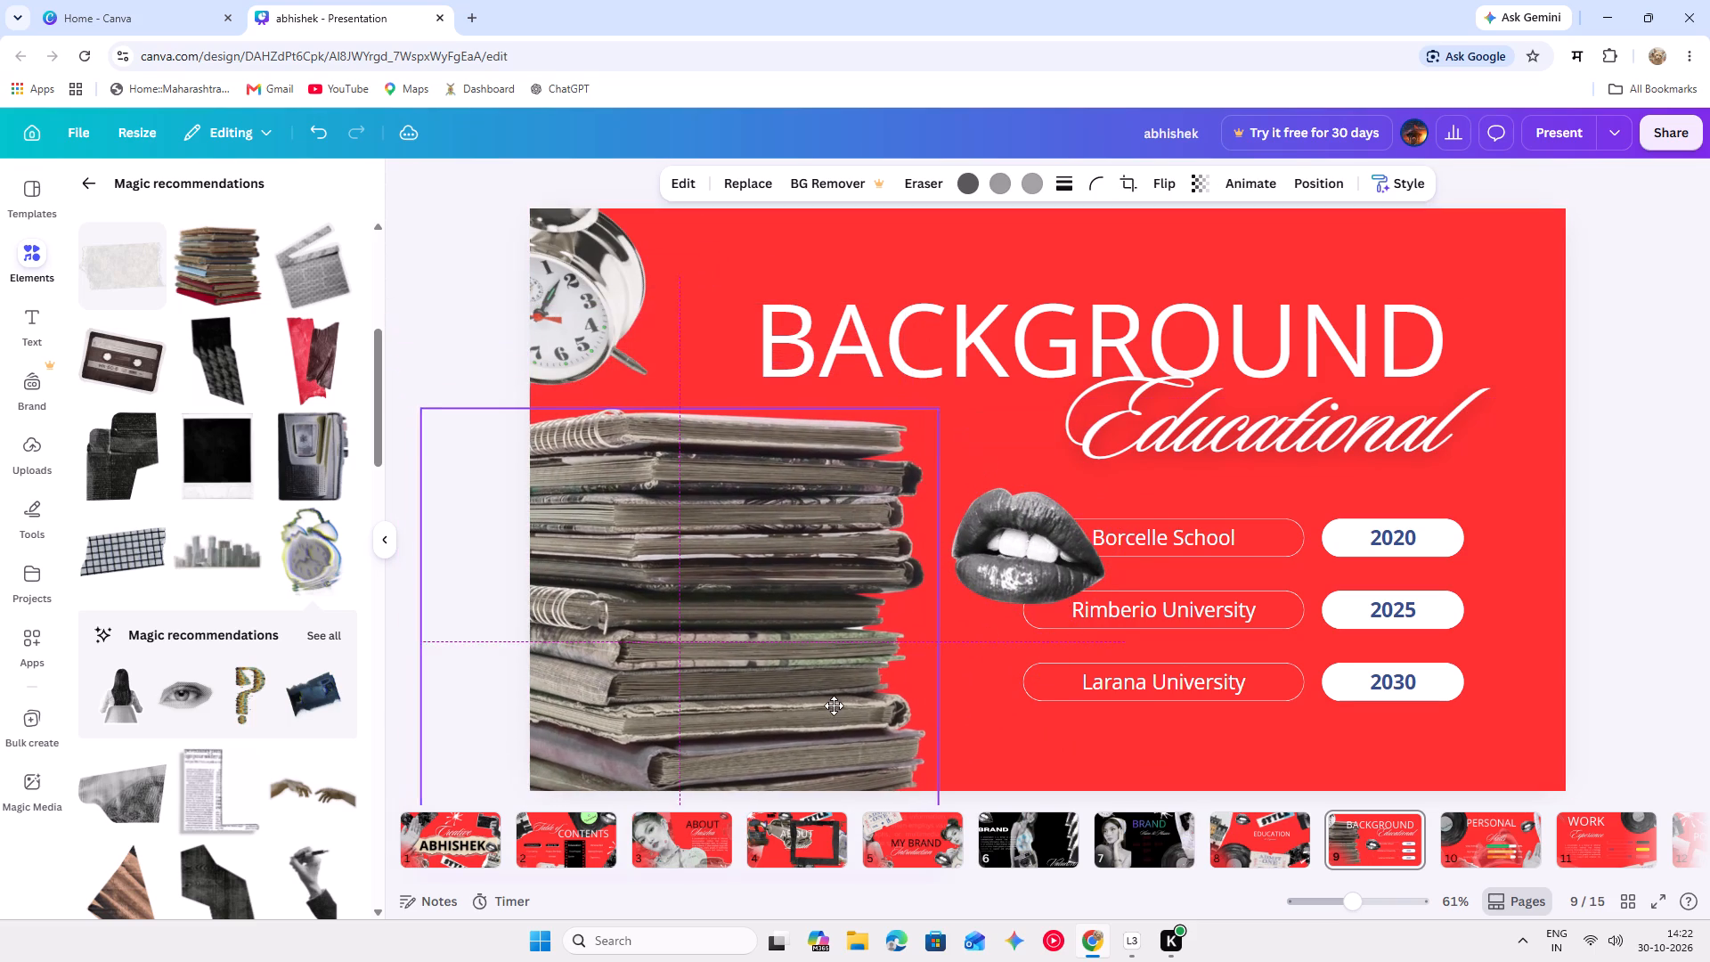
left_click_drag(834, 705, 835, 705)
Move the lips to the upper-right corner of the slide, partly beyond its edge.
left_click_drag(1007, 559, 1160, 425)
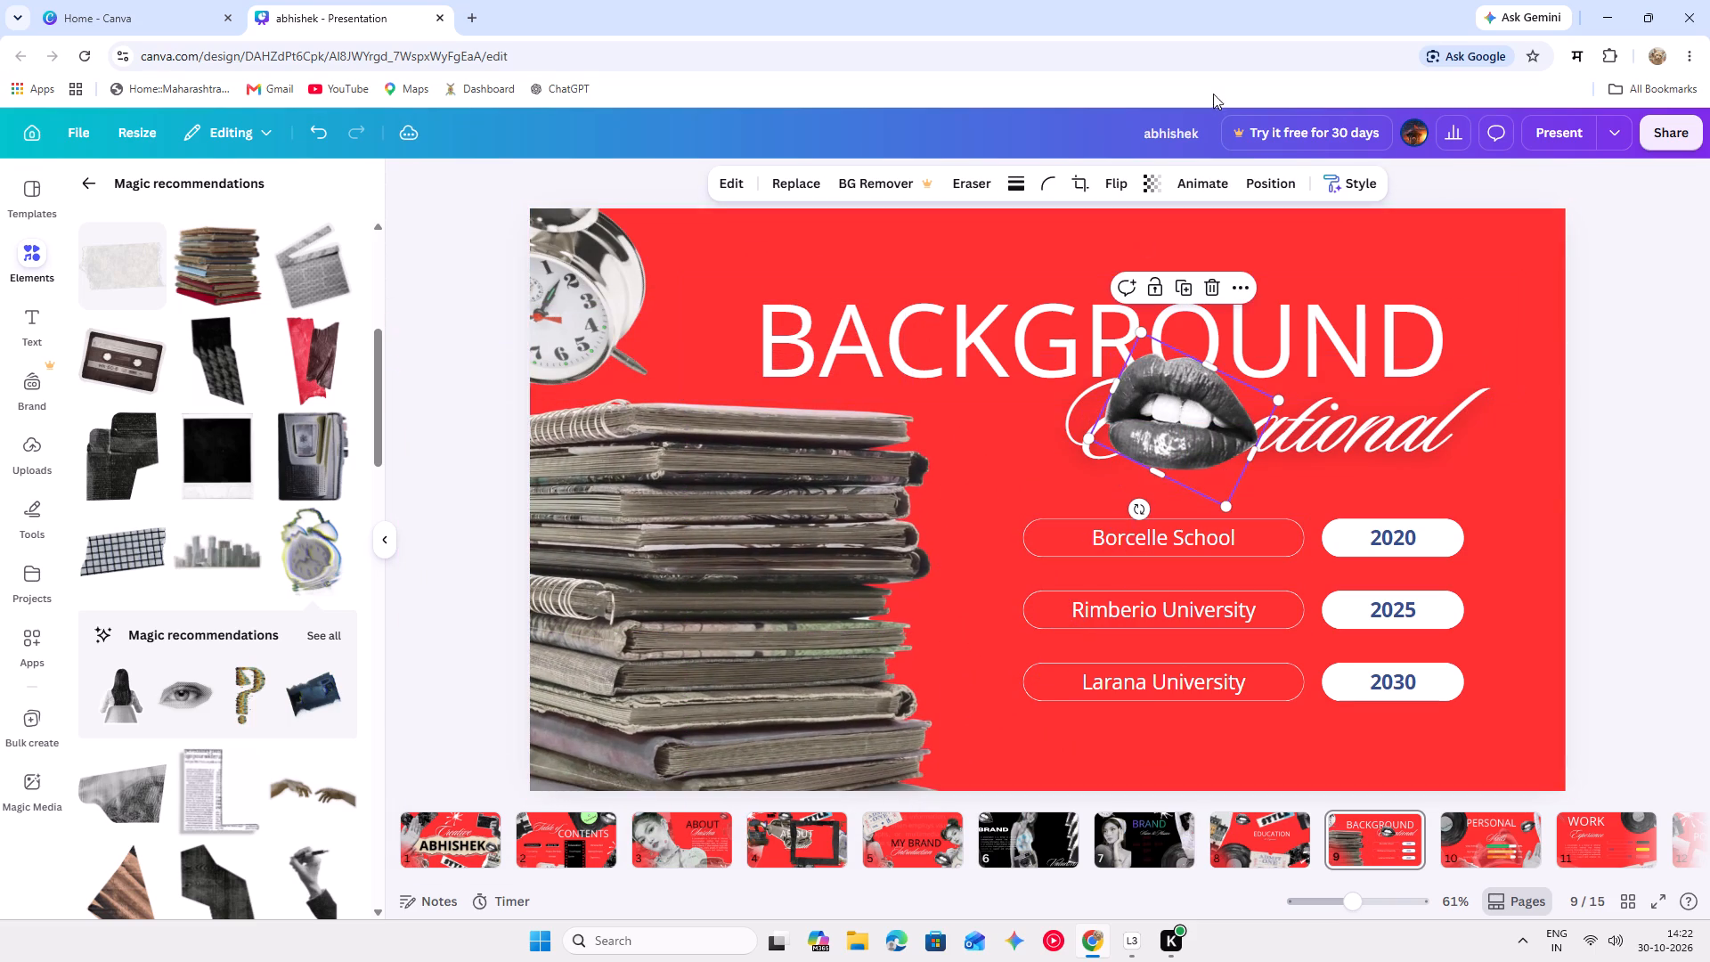
left_click_drag(1149, 395, 1506, 238)
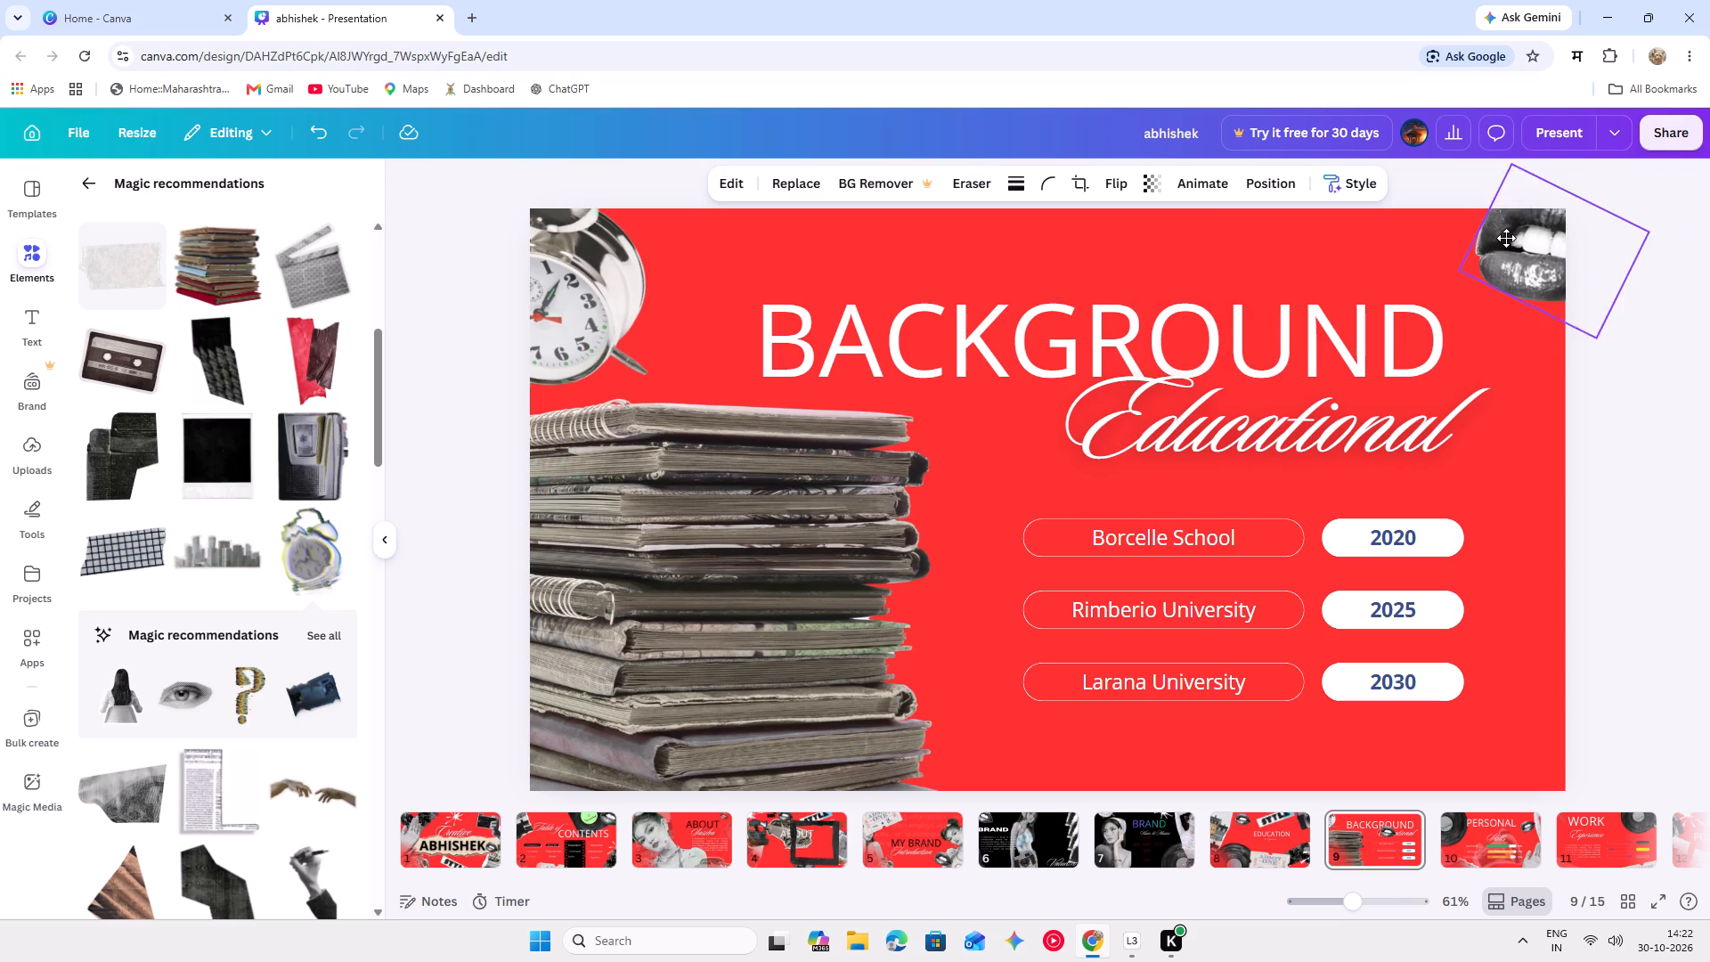
left_click_drag(1506, 238, 1489, 239)
Raise the BACKGROUND heading clear of the script Educational and shift it slightly left.
left_click_drag(1348, 297, 1344, 253)
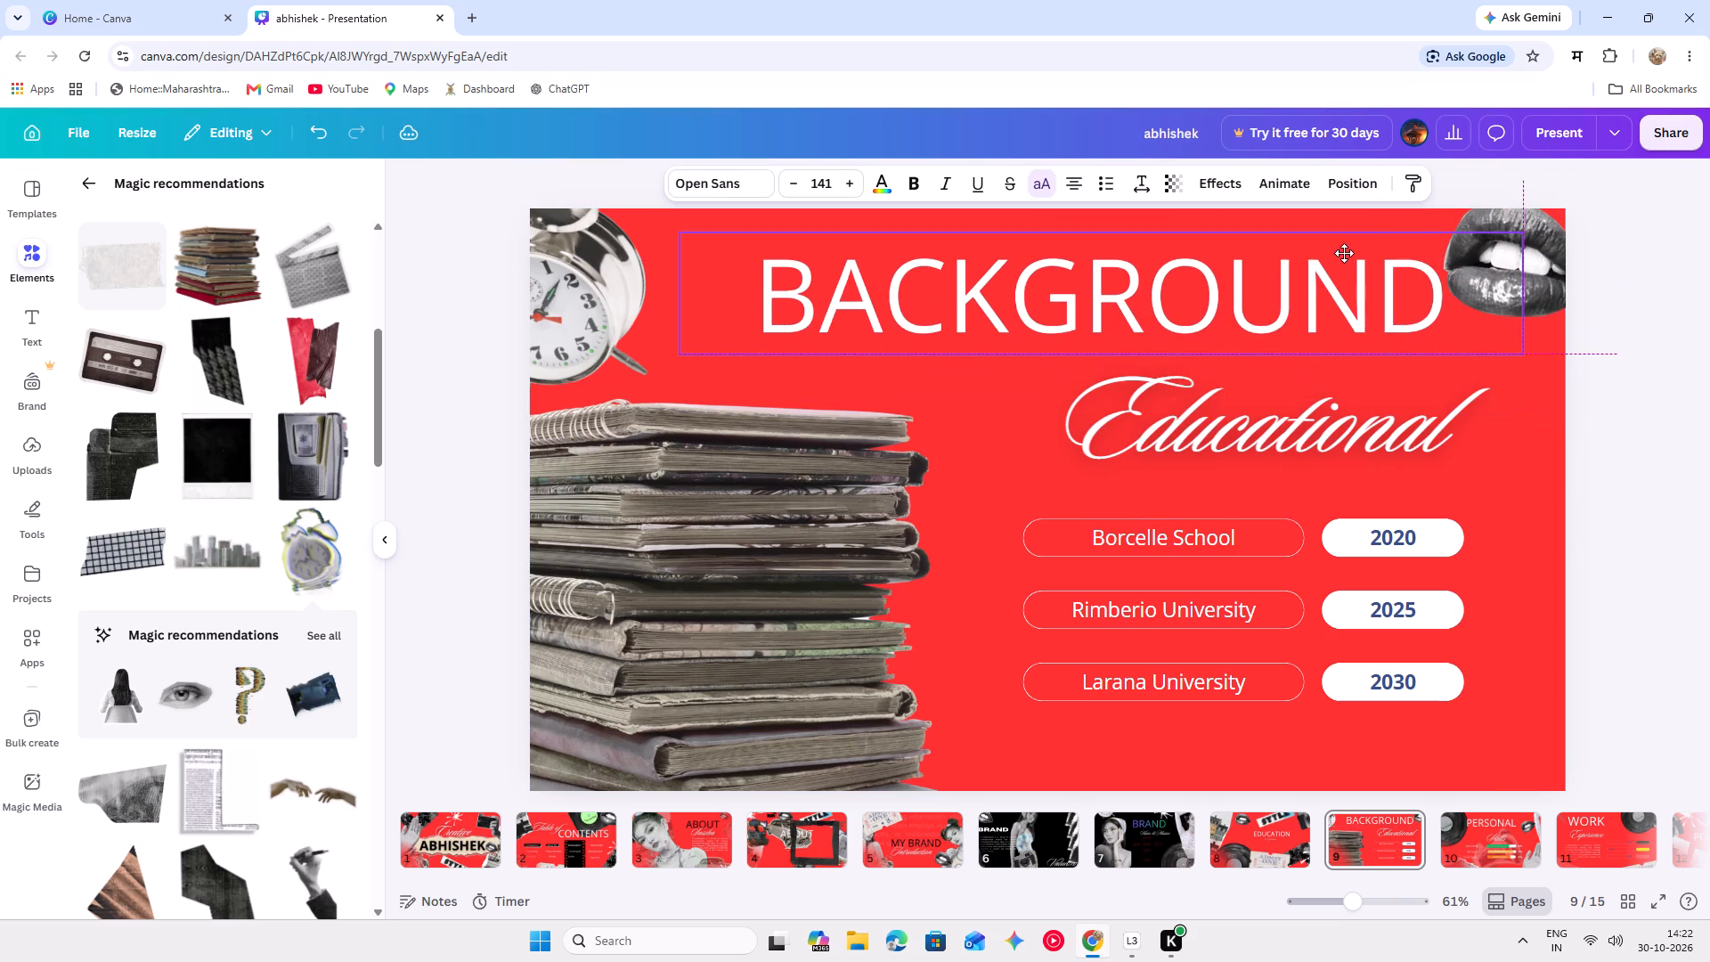
left_click_drag(1344, 253, 1339, 257)
left_click_drag(1339, 257, 1330, 264)
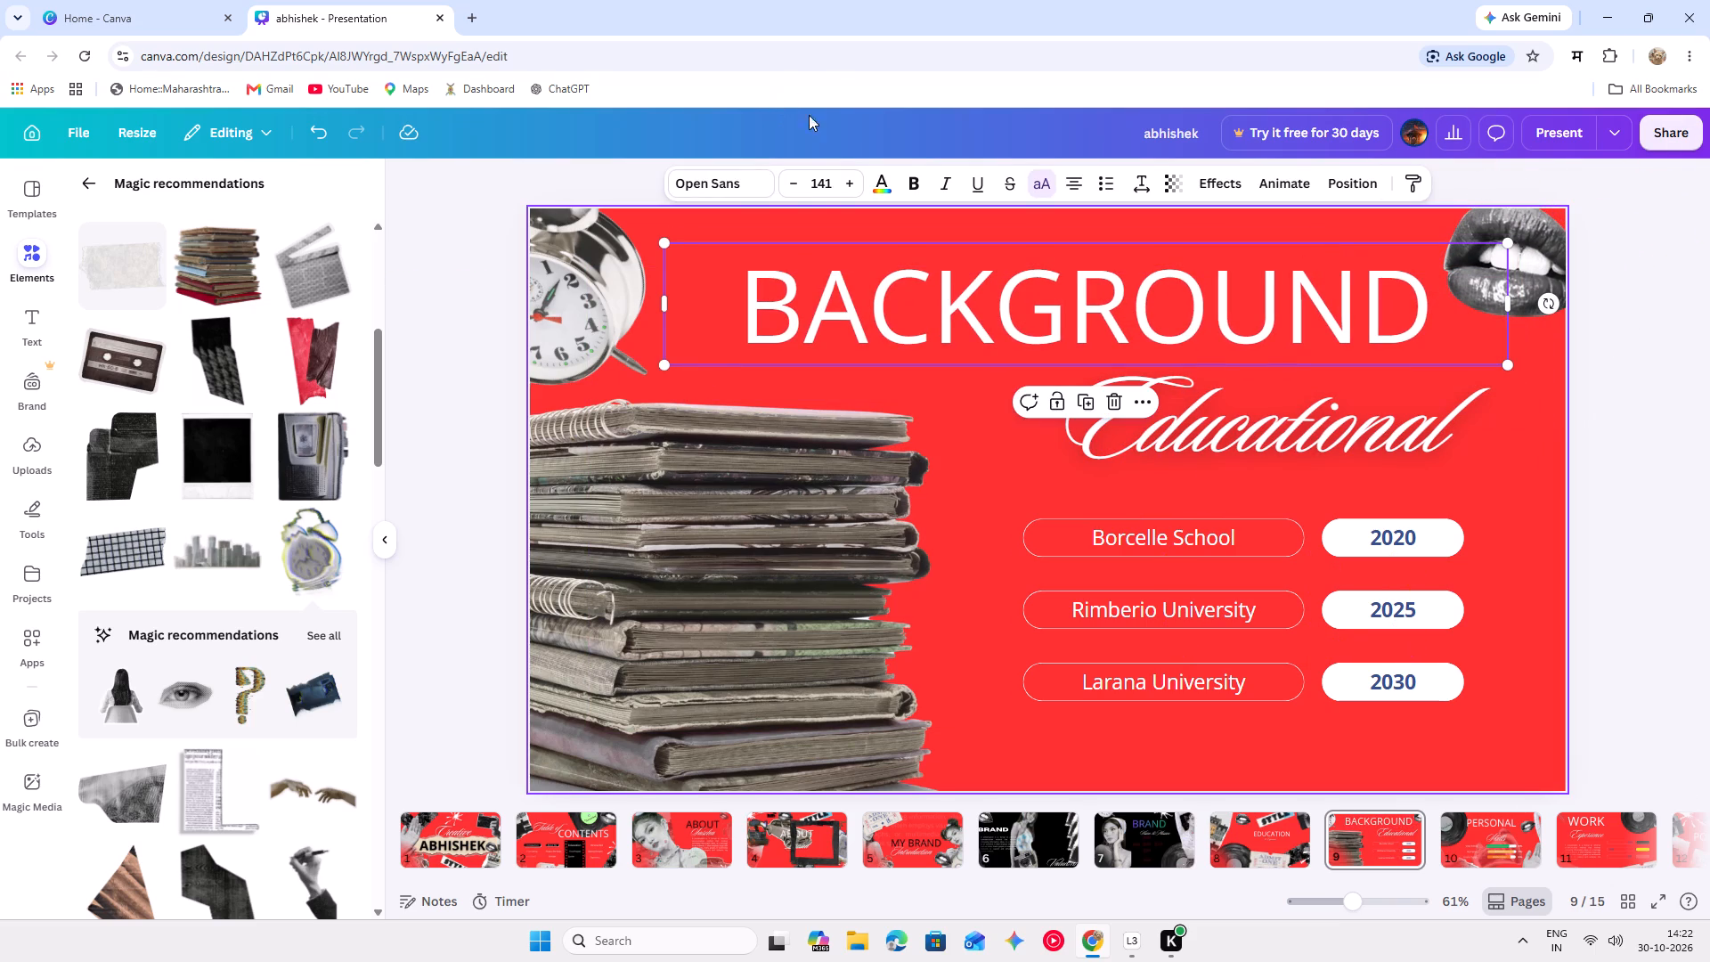
Recolour the BACKGROUND heading and the script Educational text black (#000000).
left_click(886, 186)
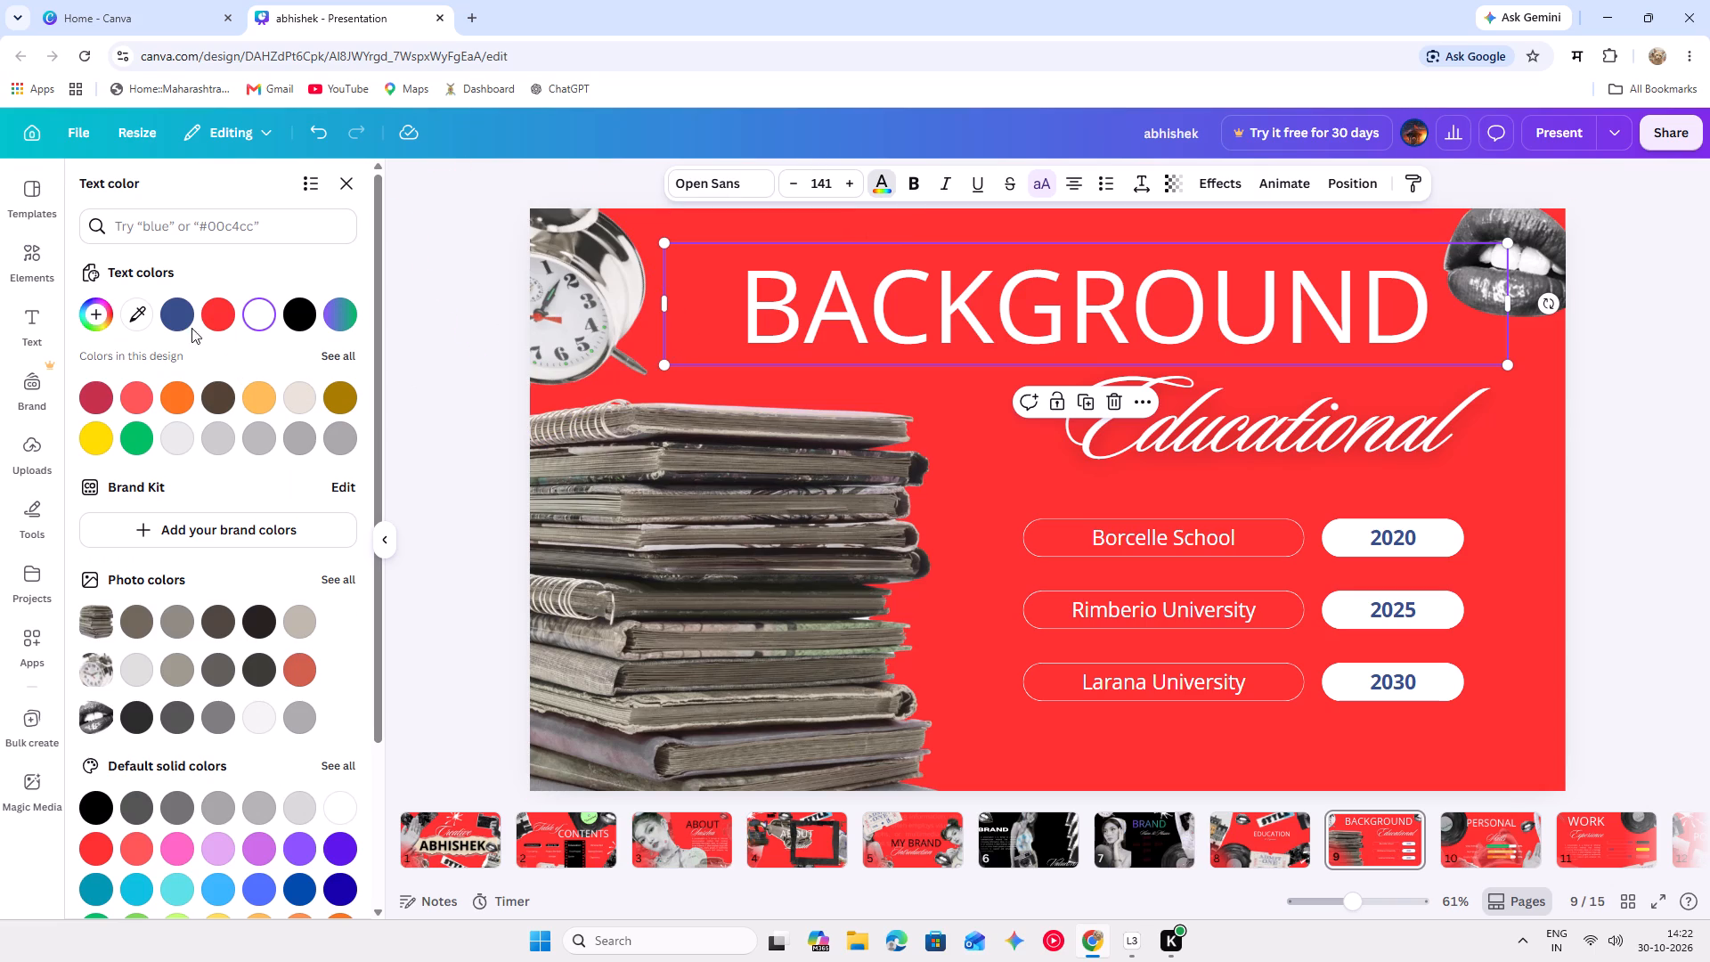
left_click(305, 315)
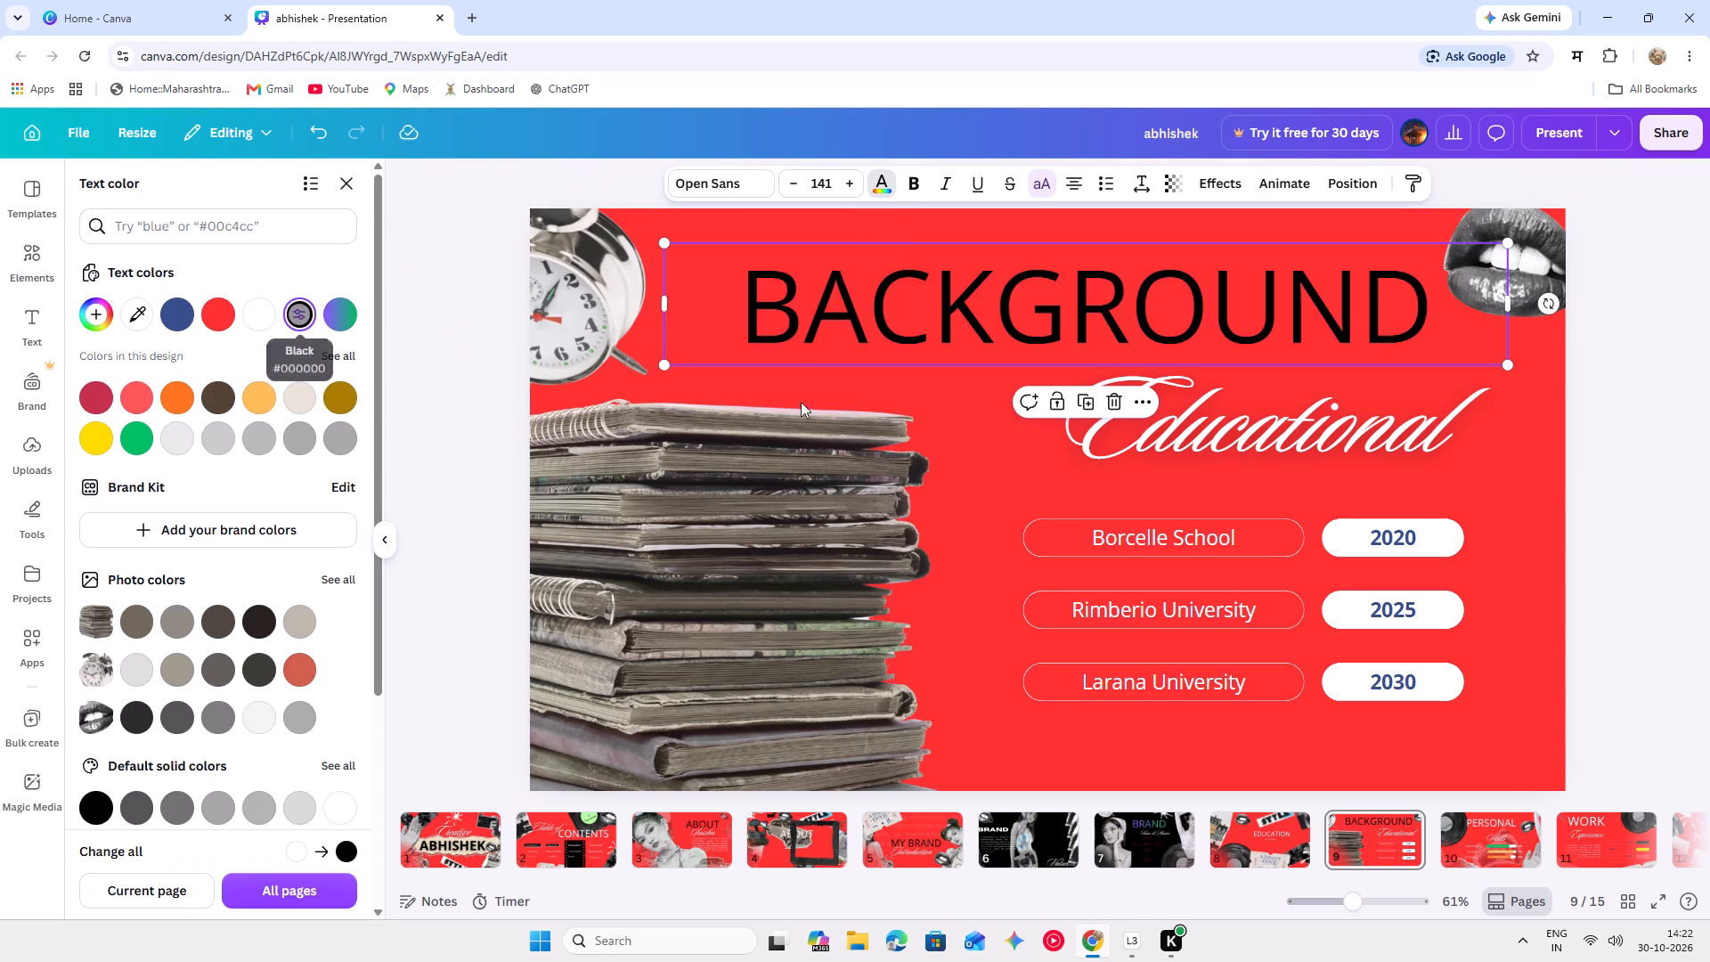
left_click(1179, 436)
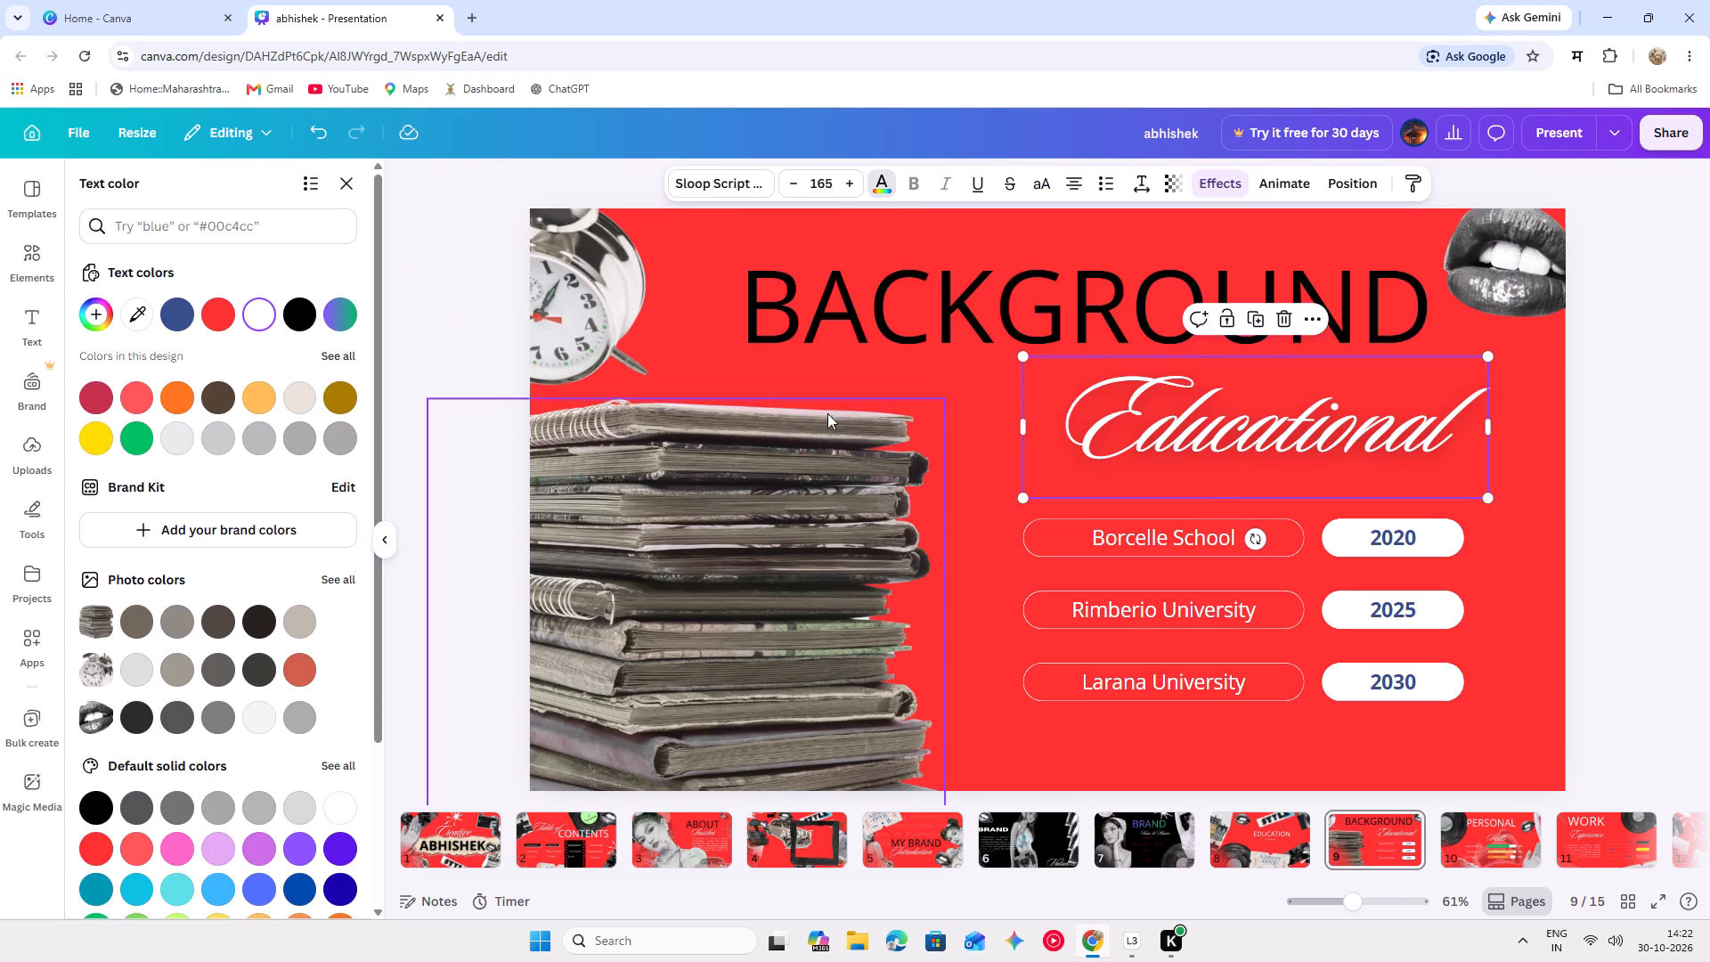
left_click(309, 312)
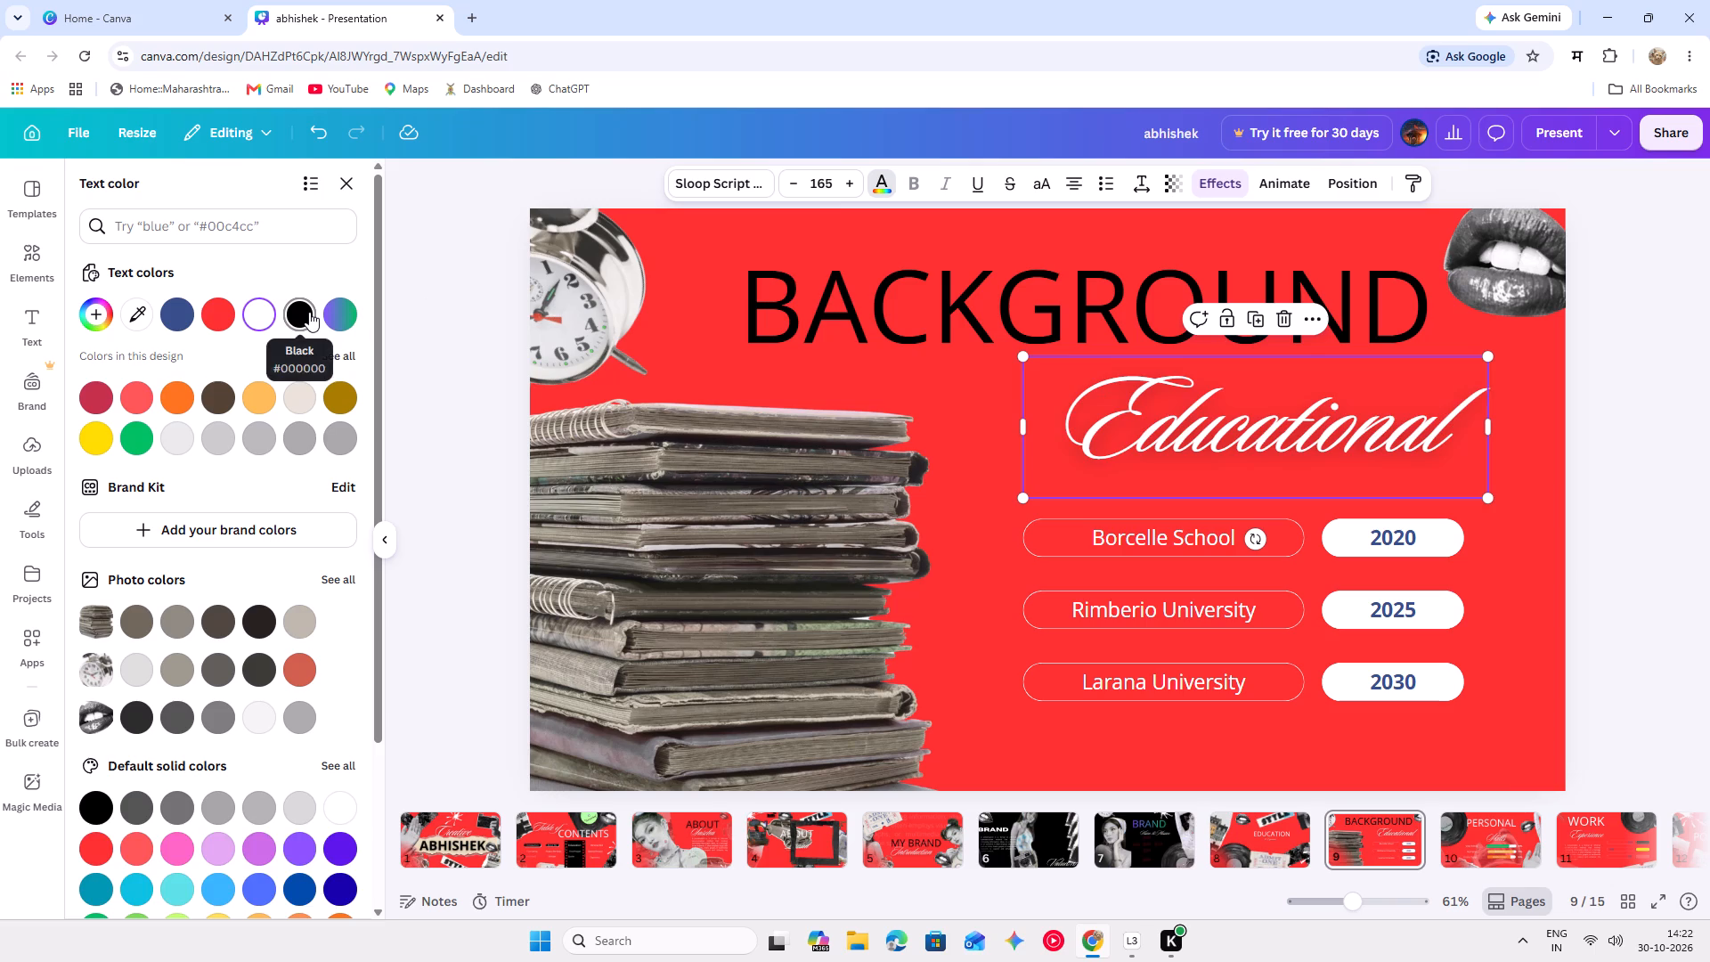
Recolour the Borcelle School, Rimberio University and Larana University labels black.
left_click(1186, 543)
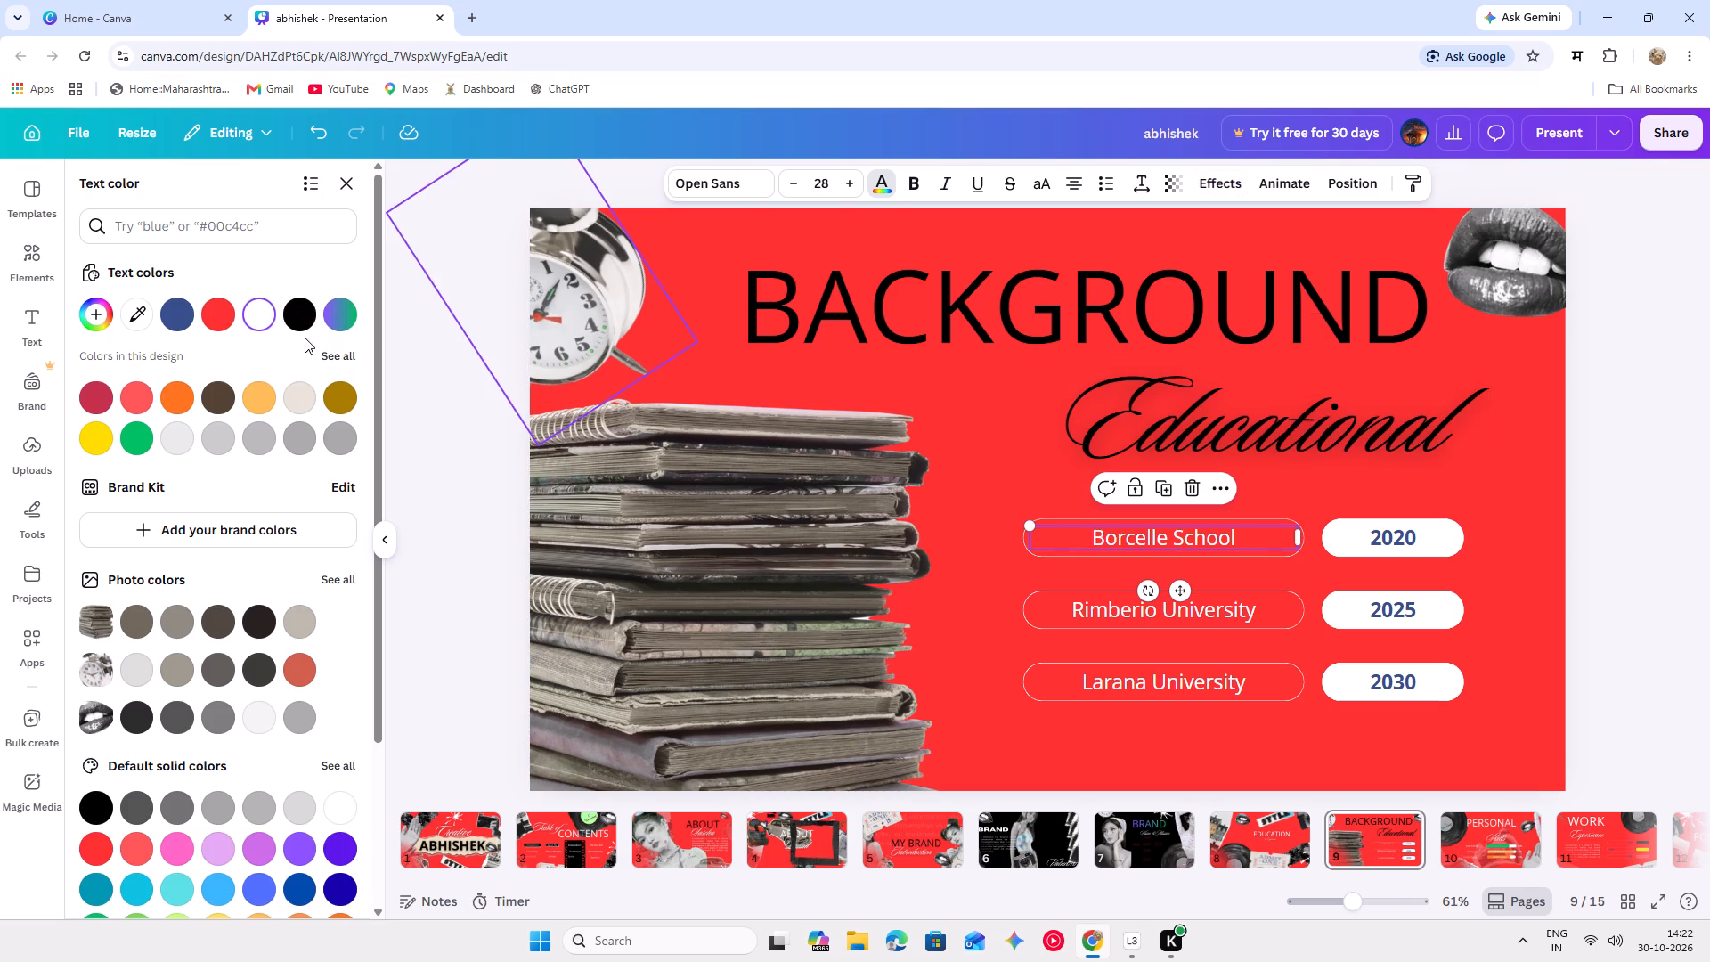
left_click(305, 317)
left_click(1199, 608)
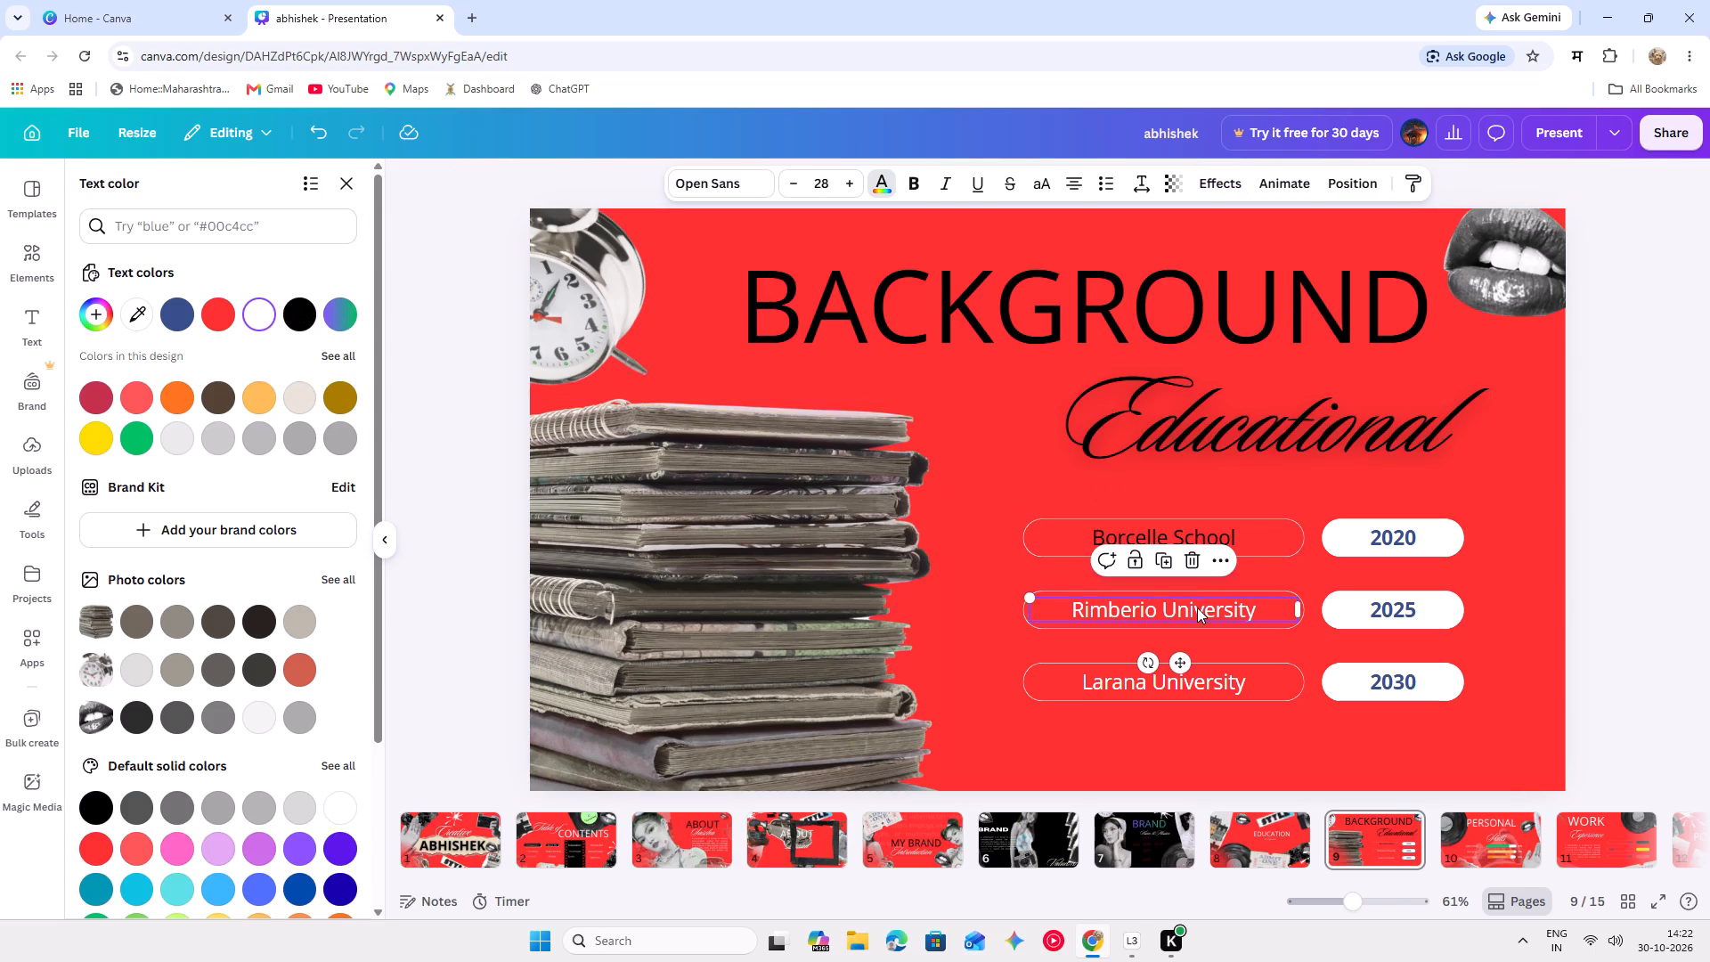
left_click(305, 306)
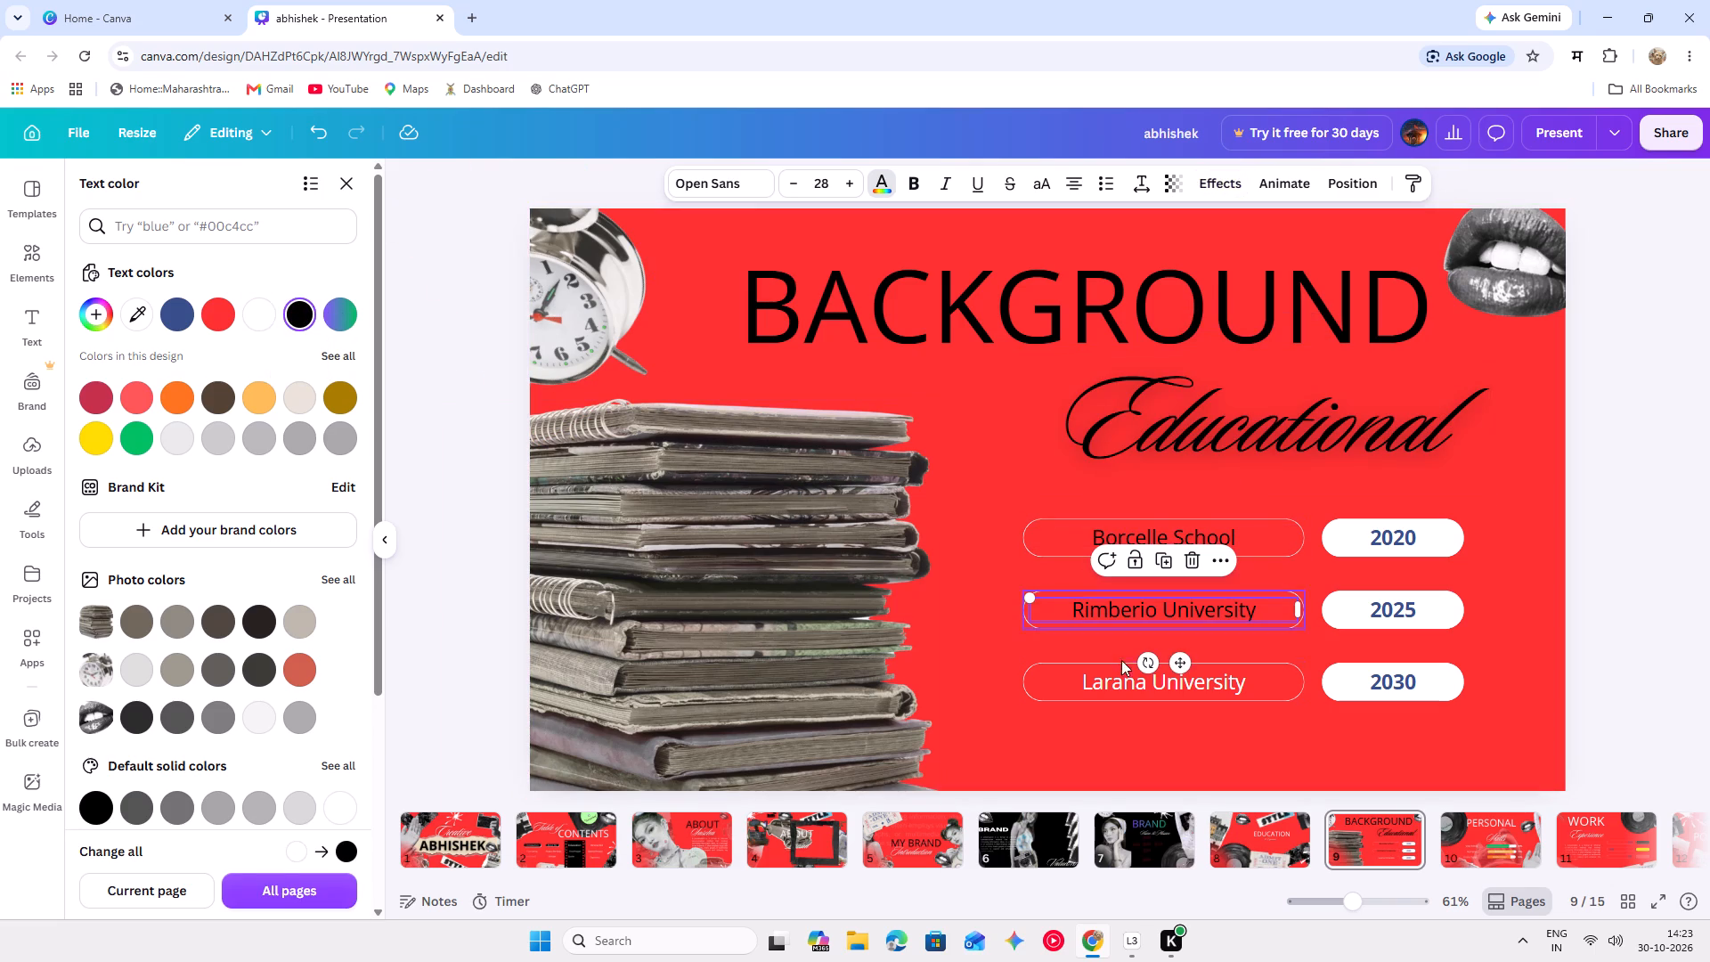
left_click(1123, 675)
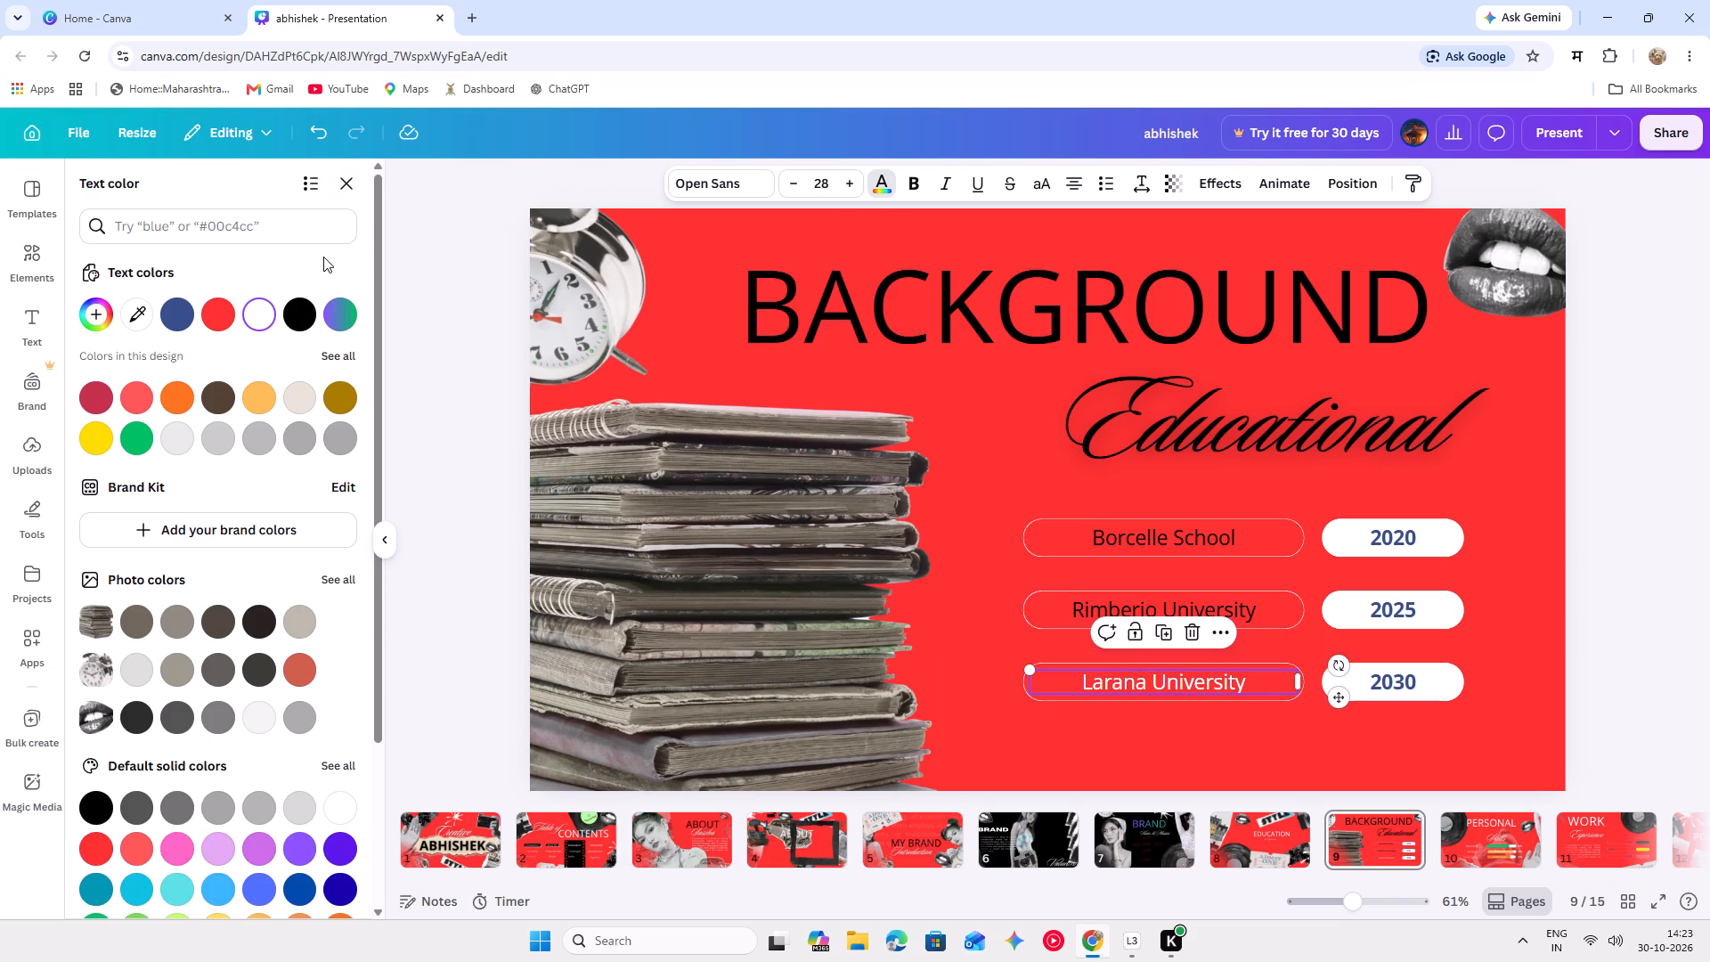
left_click(289, 312)
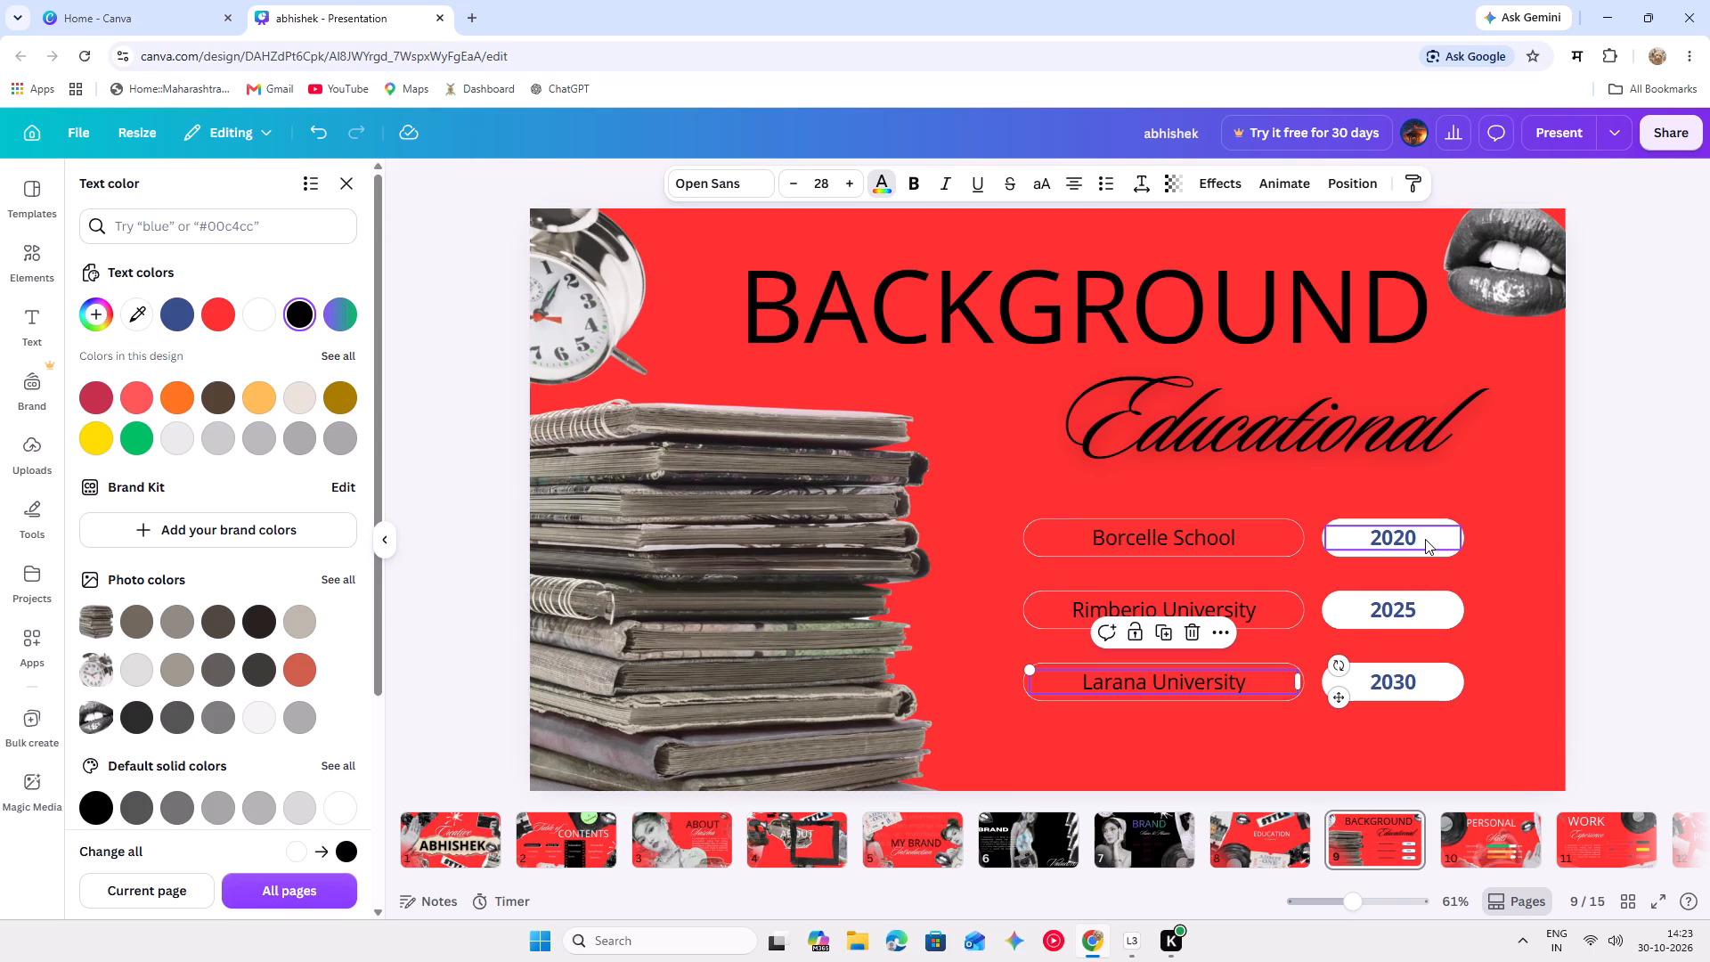
left_click(1015, 431)
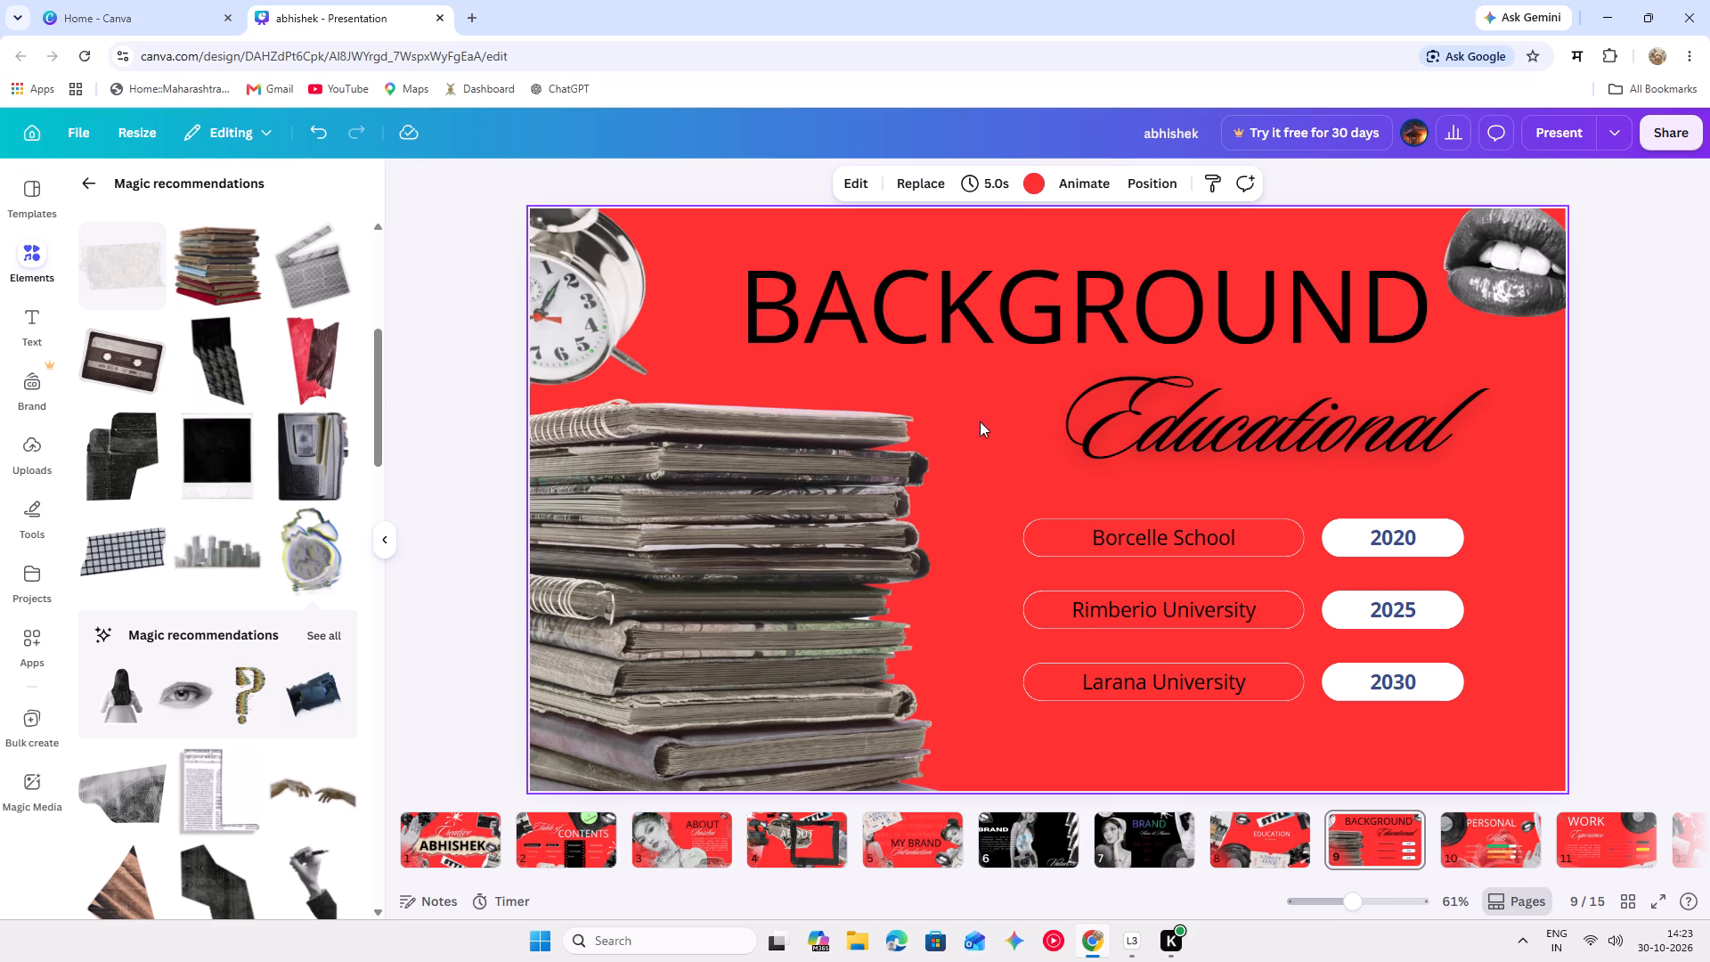
Shift the book stack slightly right and down on the BACKGROUND Educational slide.
left_click_drag(862, 430, 907, 452)
left_click(924, 448)
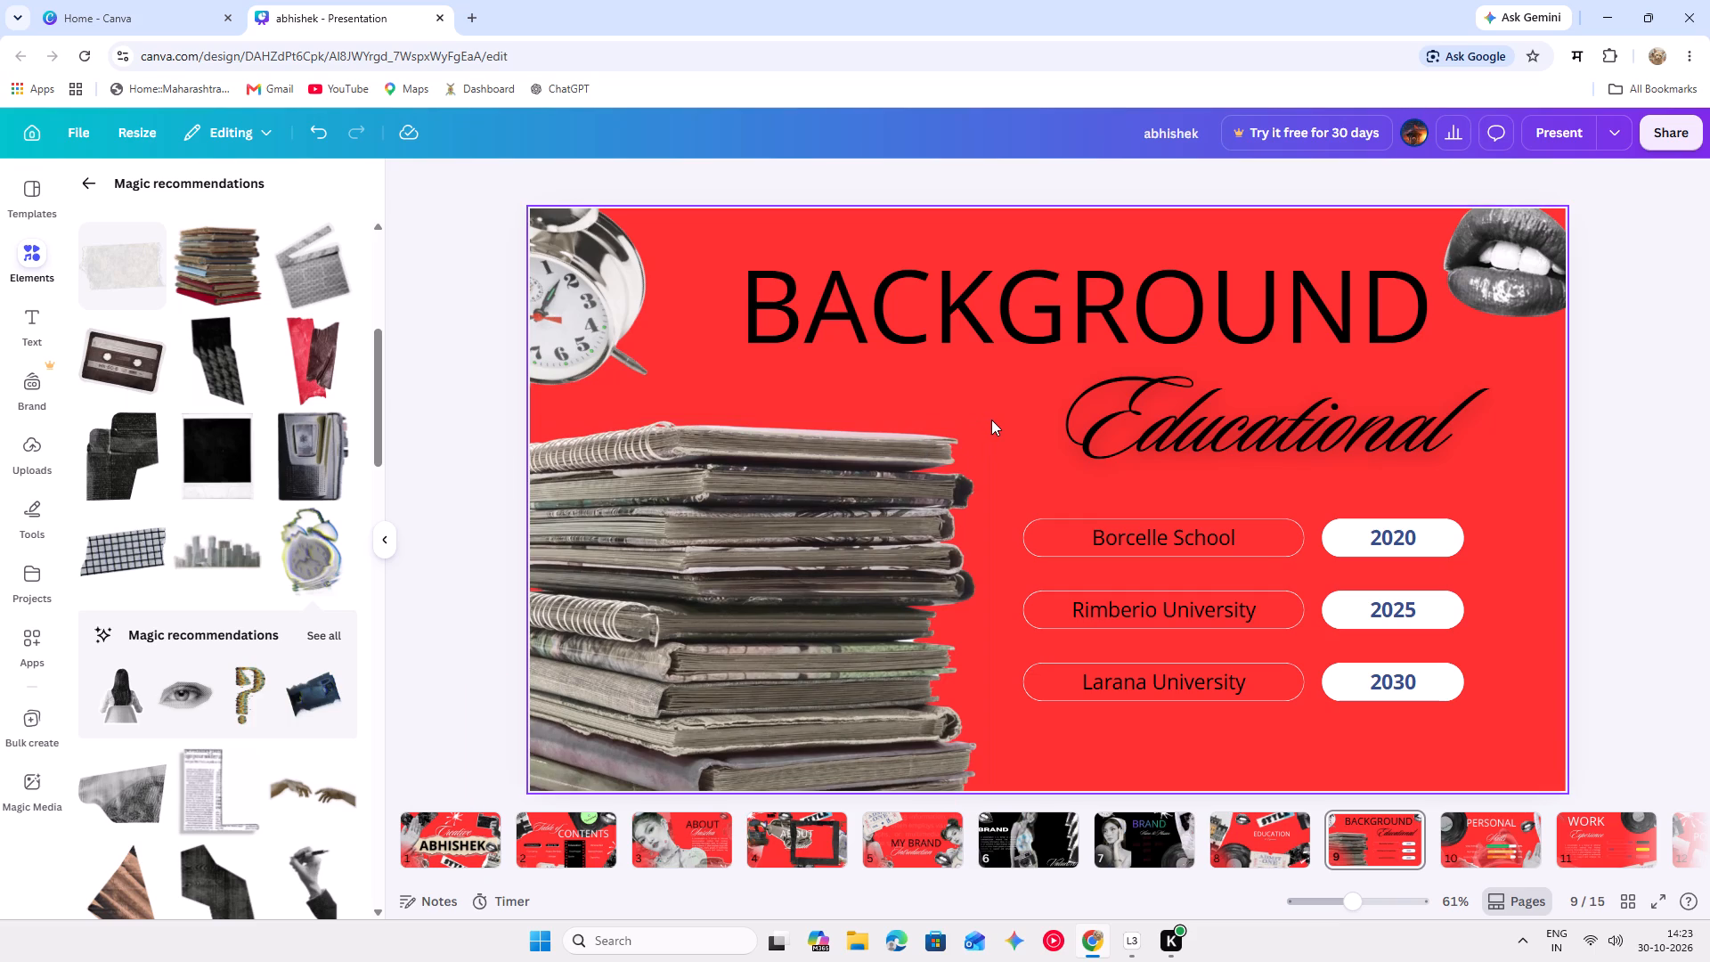
Bring the alarm clock further into the slide and rotate it nearly upright with a slight tilt, just above the books.
left_click_drag(623, 360, 696, 340)
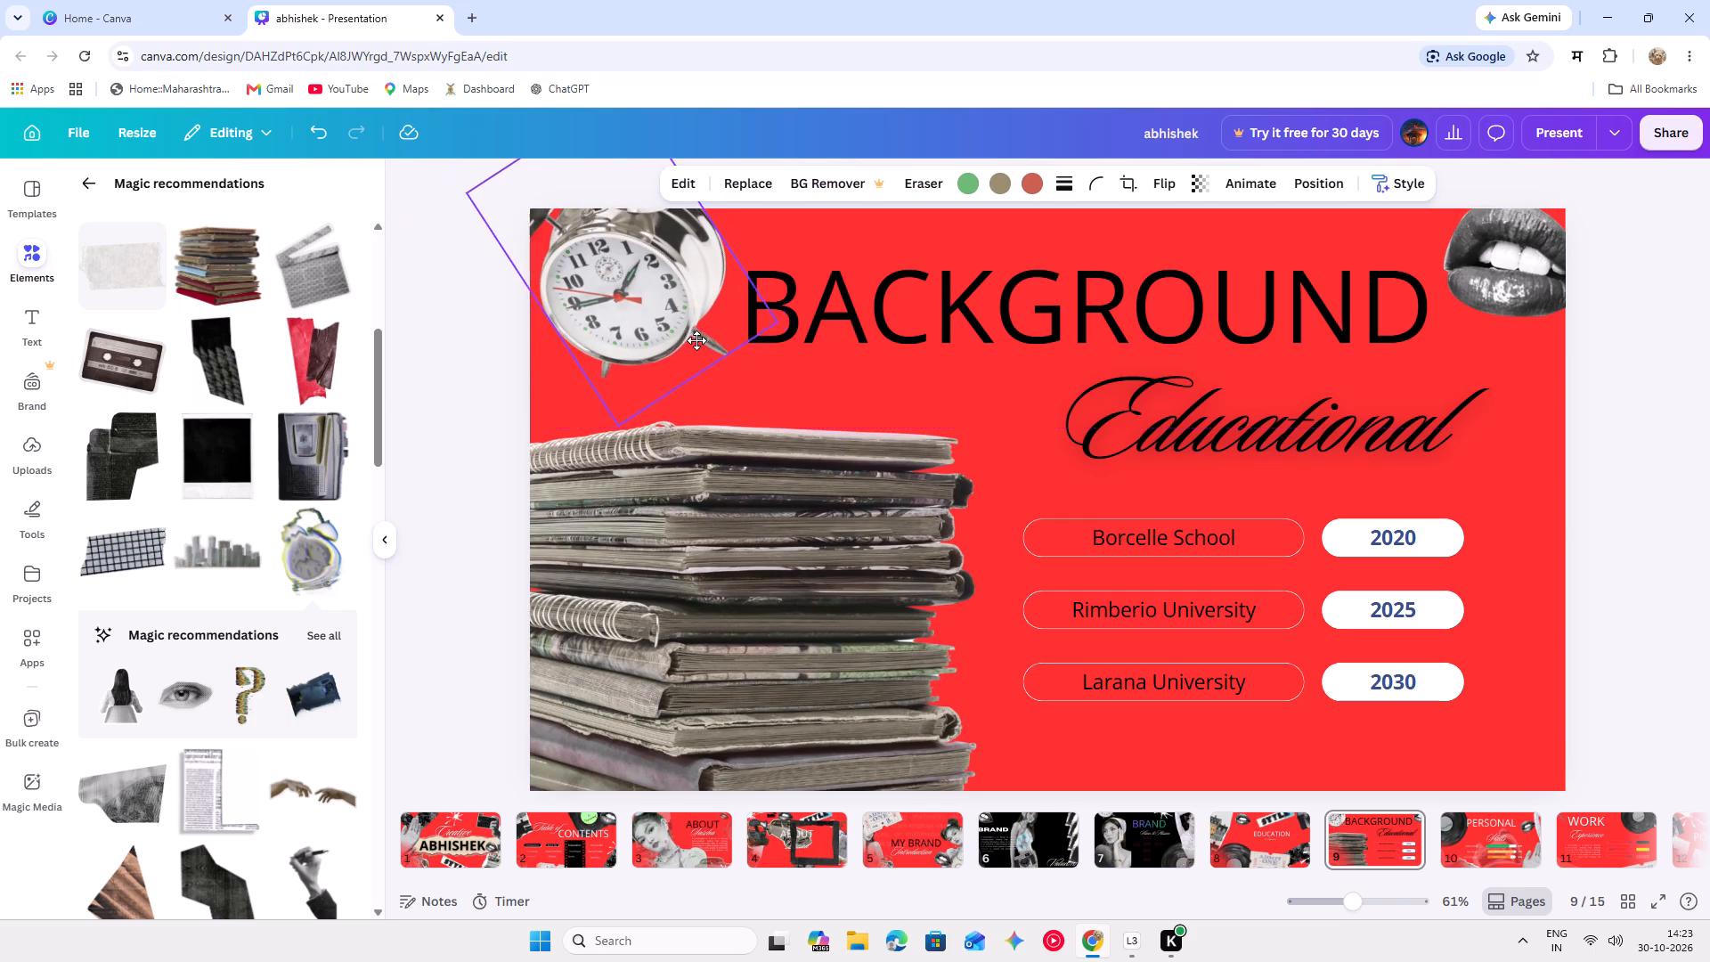
left_click_drag(696, 340, 678, 340)
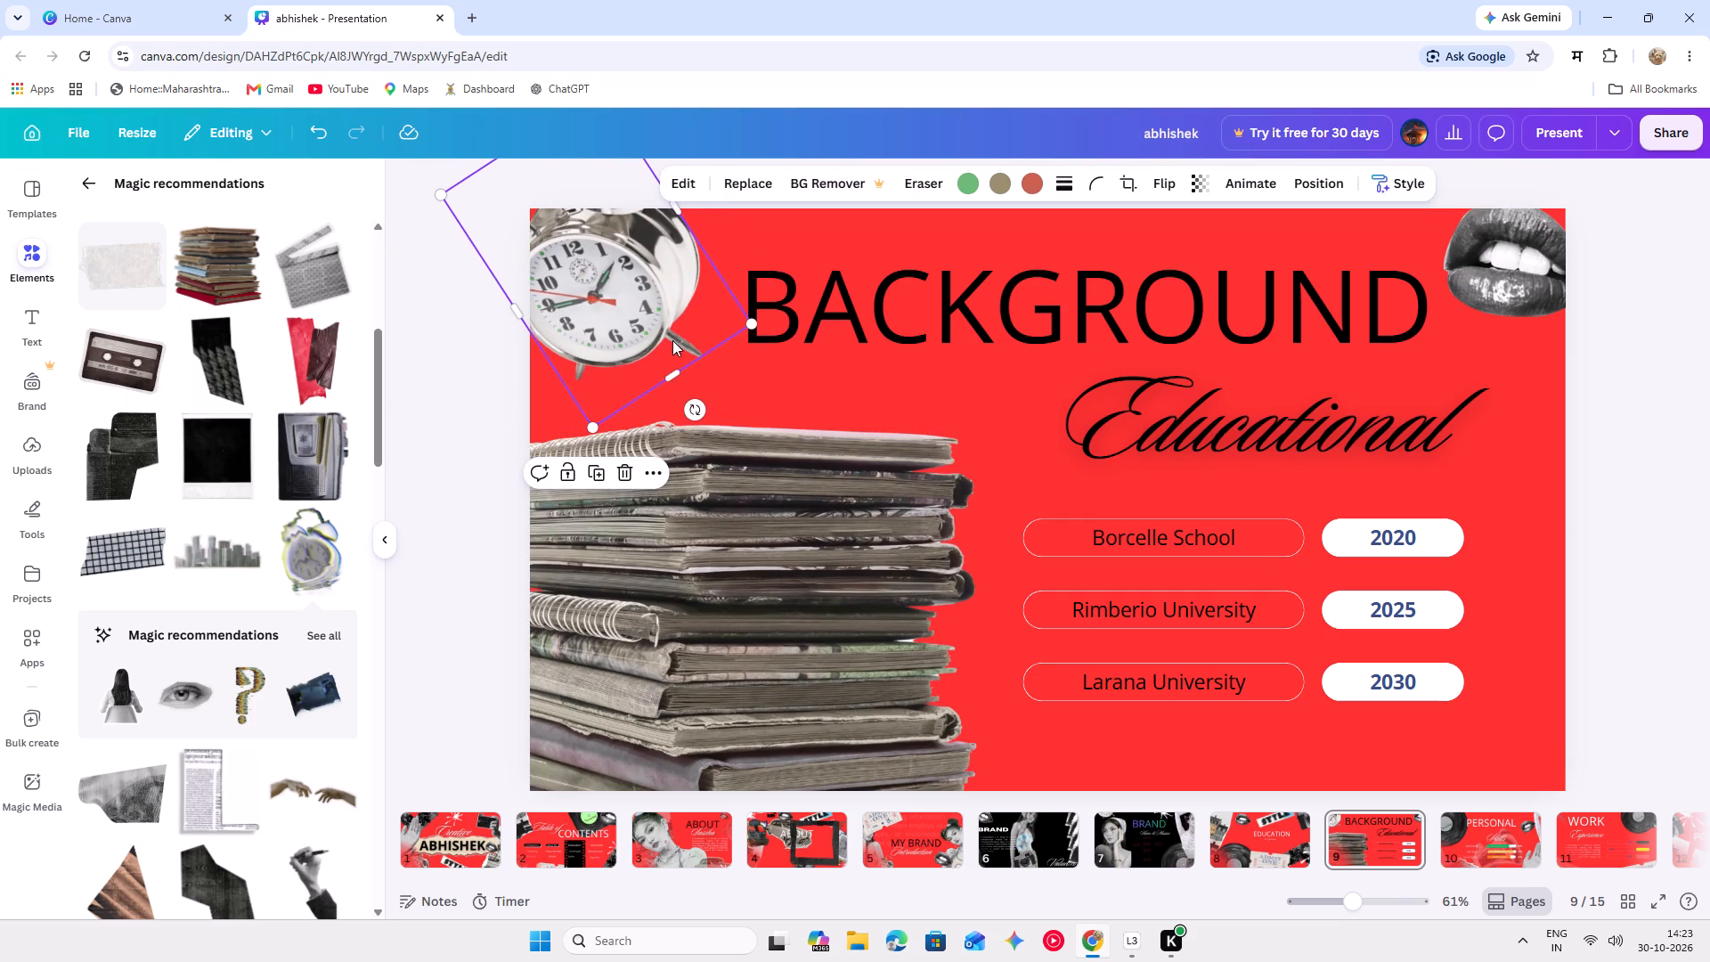
left_click_drag(692, 415, 934, 293)
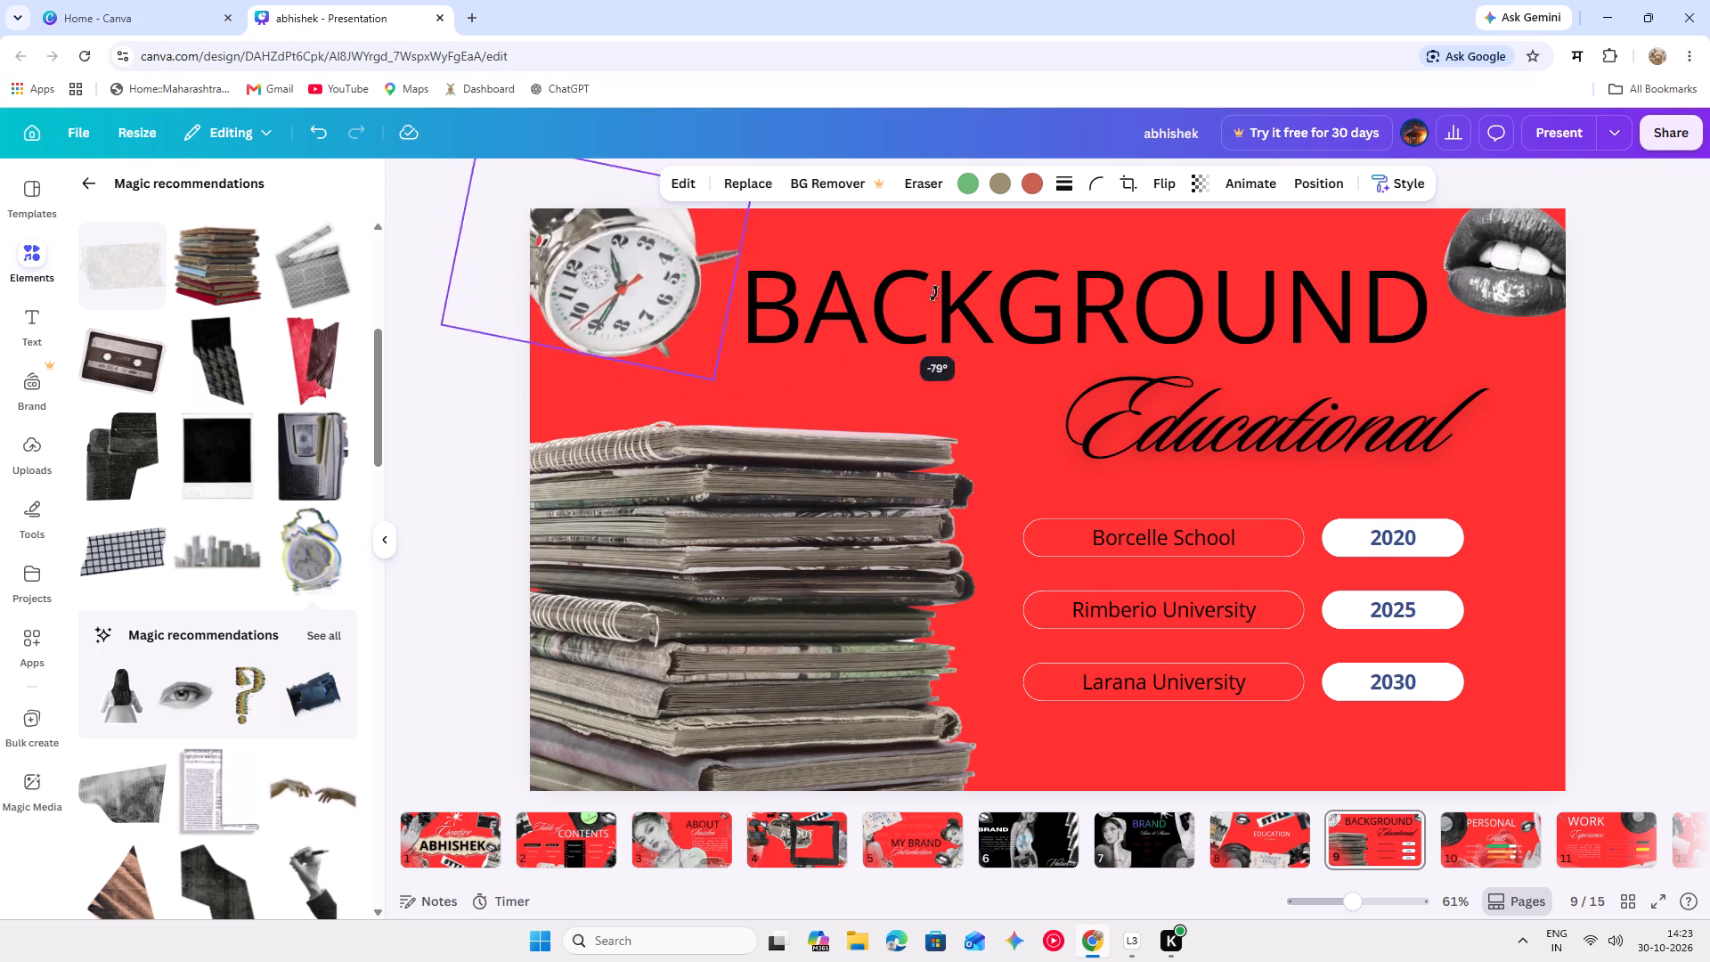
left_click_drag(934, 293, 708, 632)
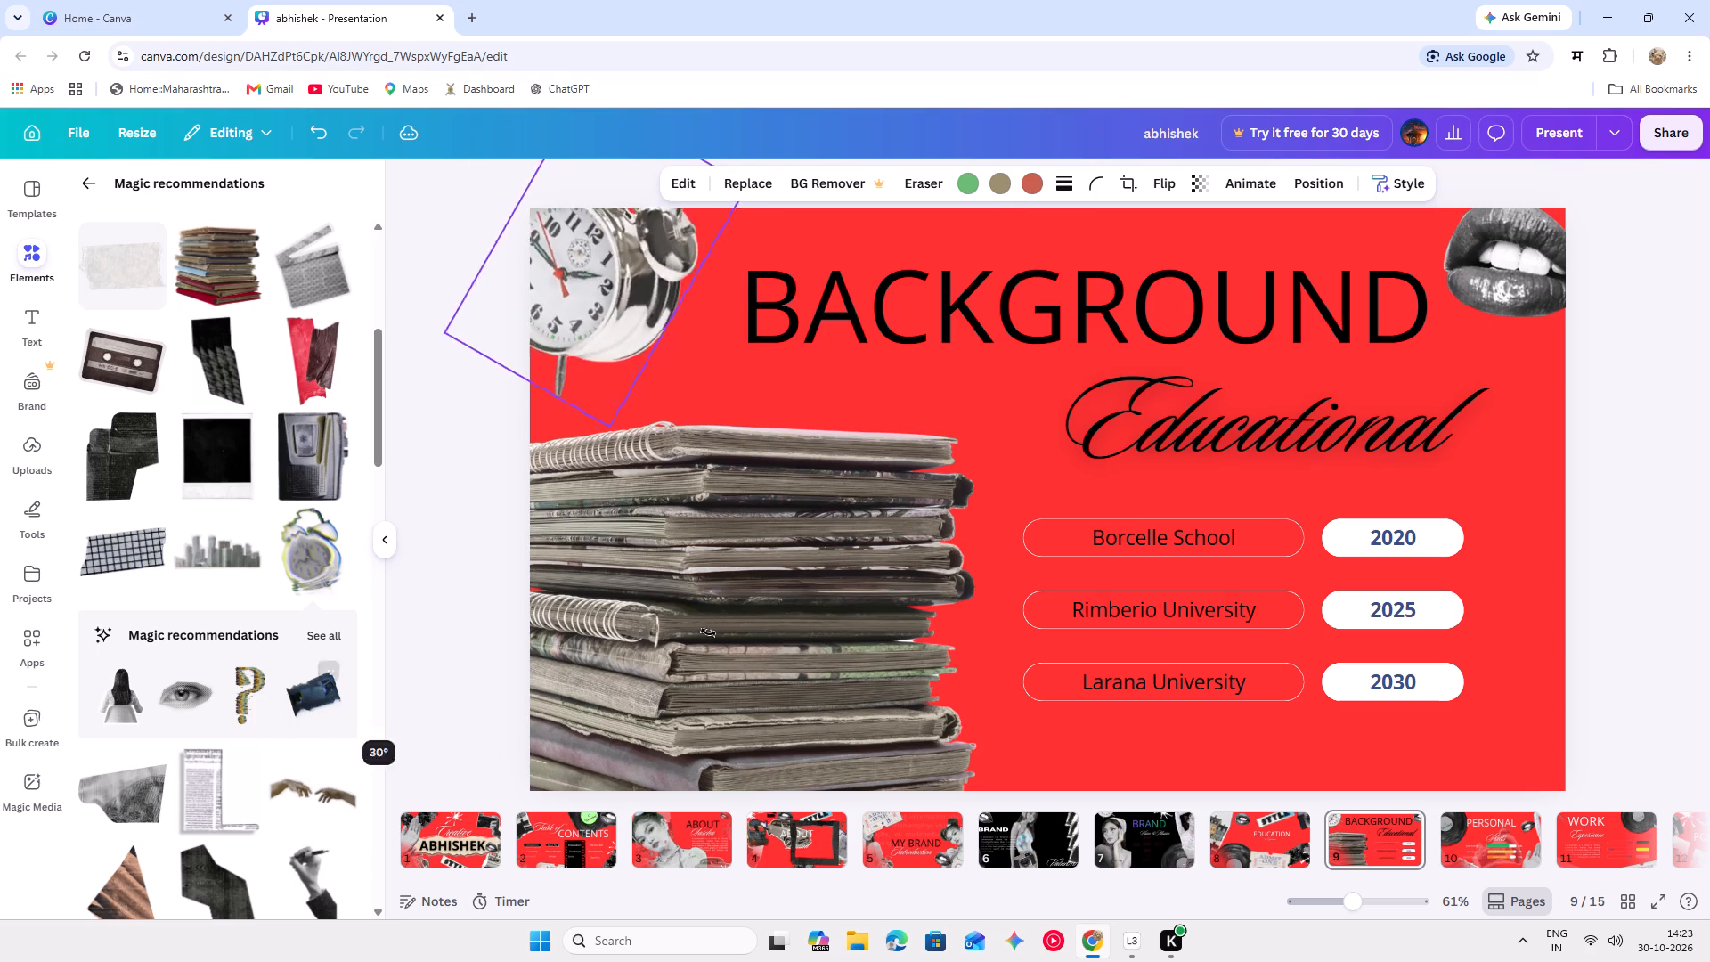
left_click_drag(708, 632, 889, 612)
left_click_drag(679, 331, 702, 412)
left_click_drag(741, 483, 639, 496)
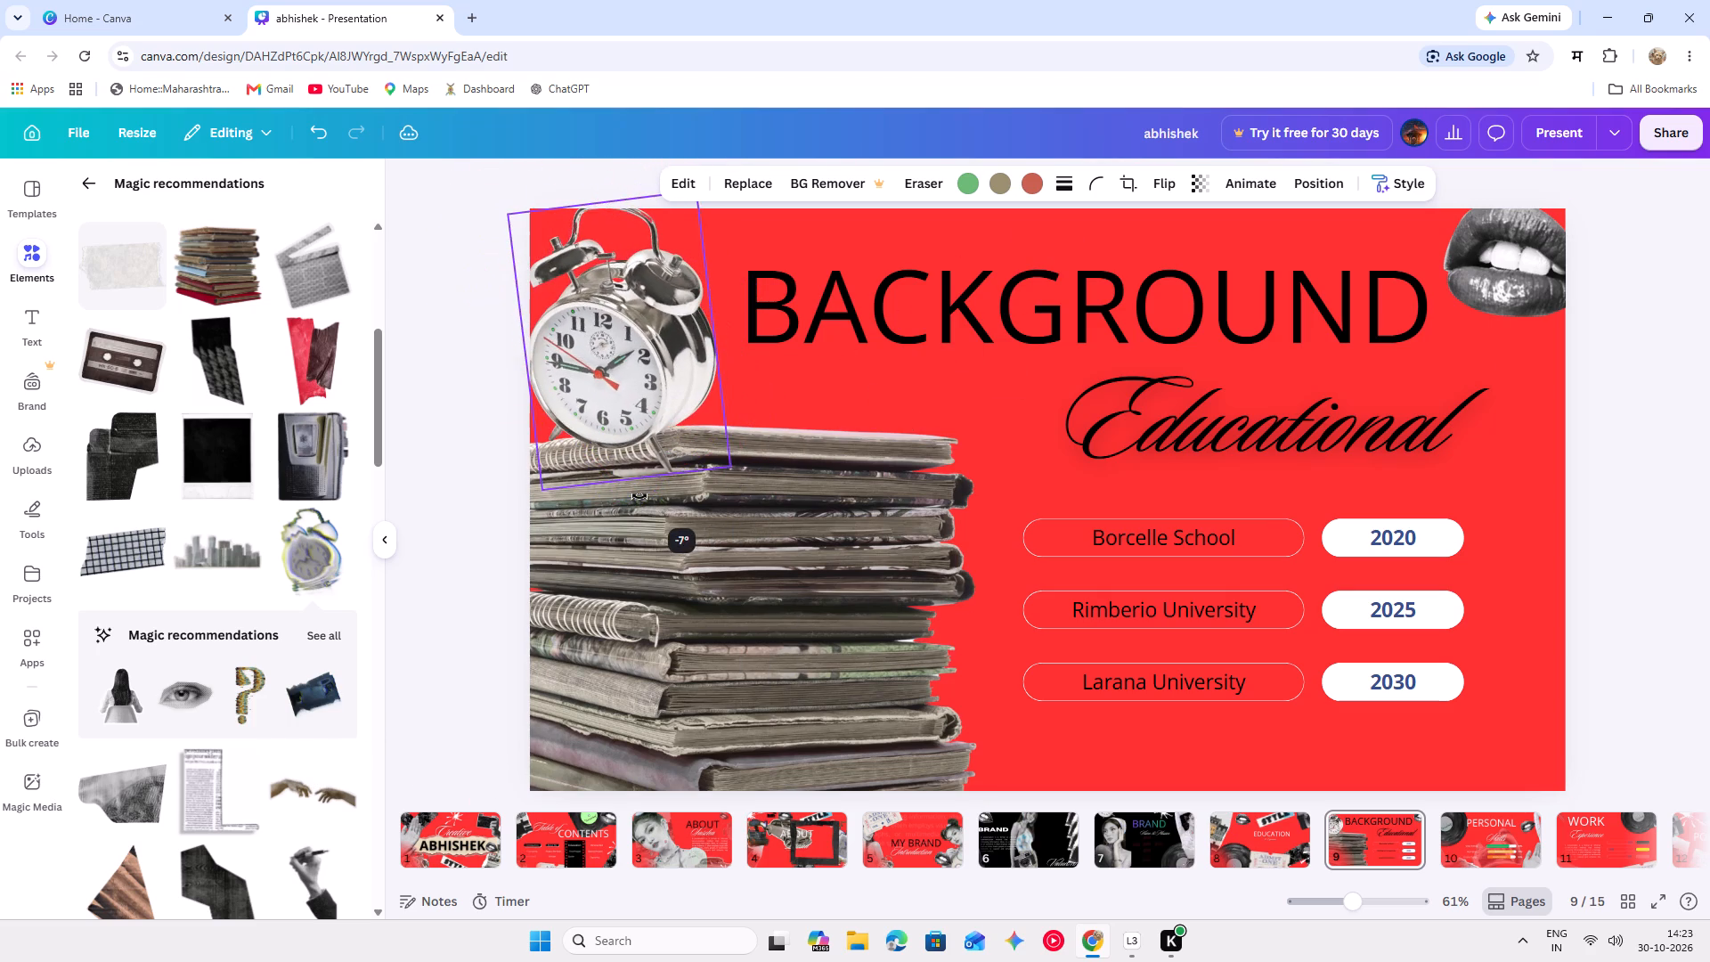
left_click_drag(639, 496, 663, 497)
Position the alarm clock on top of the book stack, fully inside the slide and clear of the BACKGROUND heading.
left_click_drag(651, 434, 690, 403)
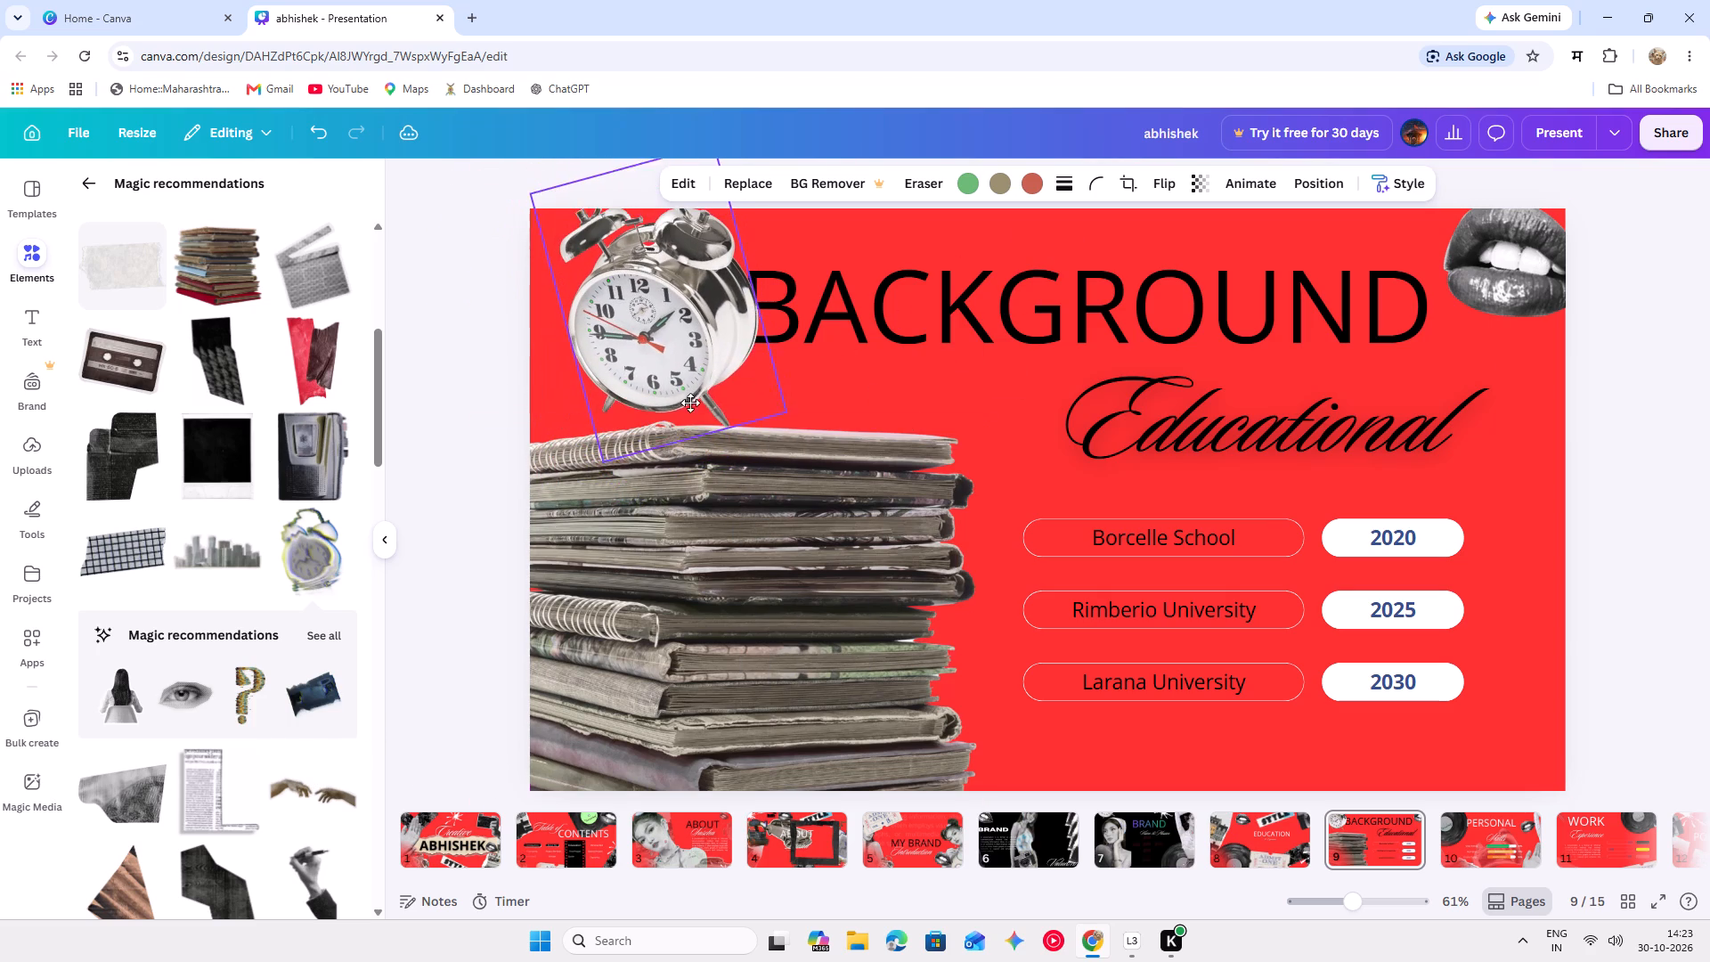
left_click_drag(690, 403, 697, 428)
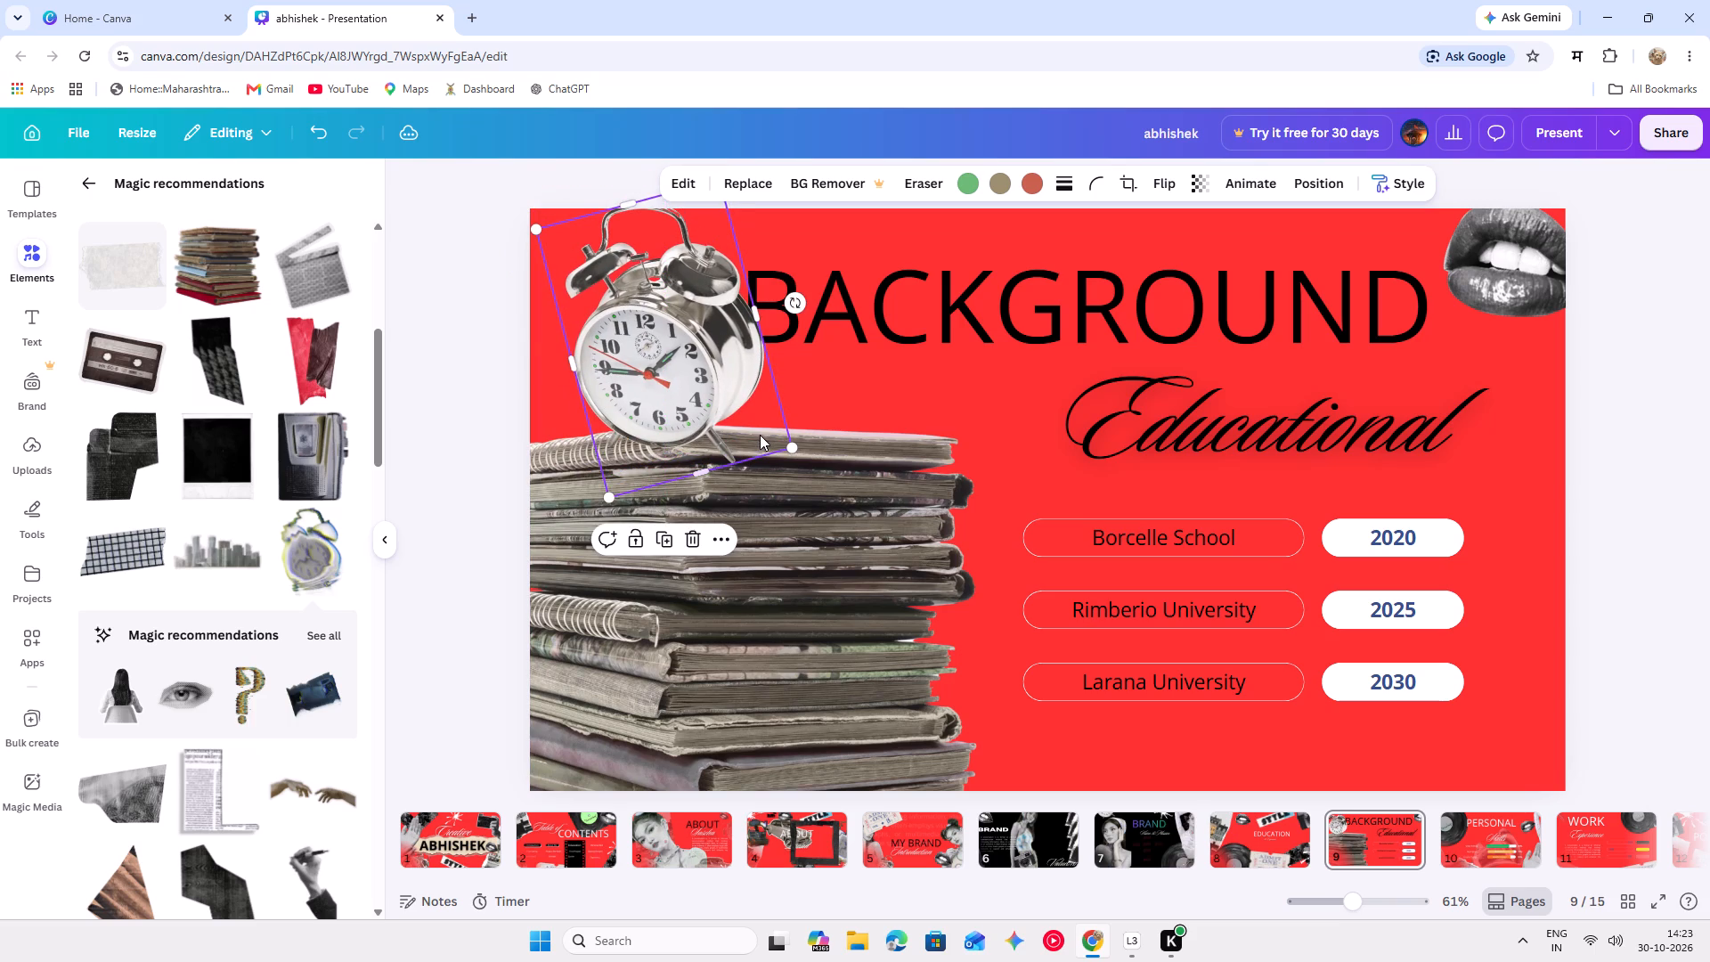
left_click_drag(761, 428, 669, 410)
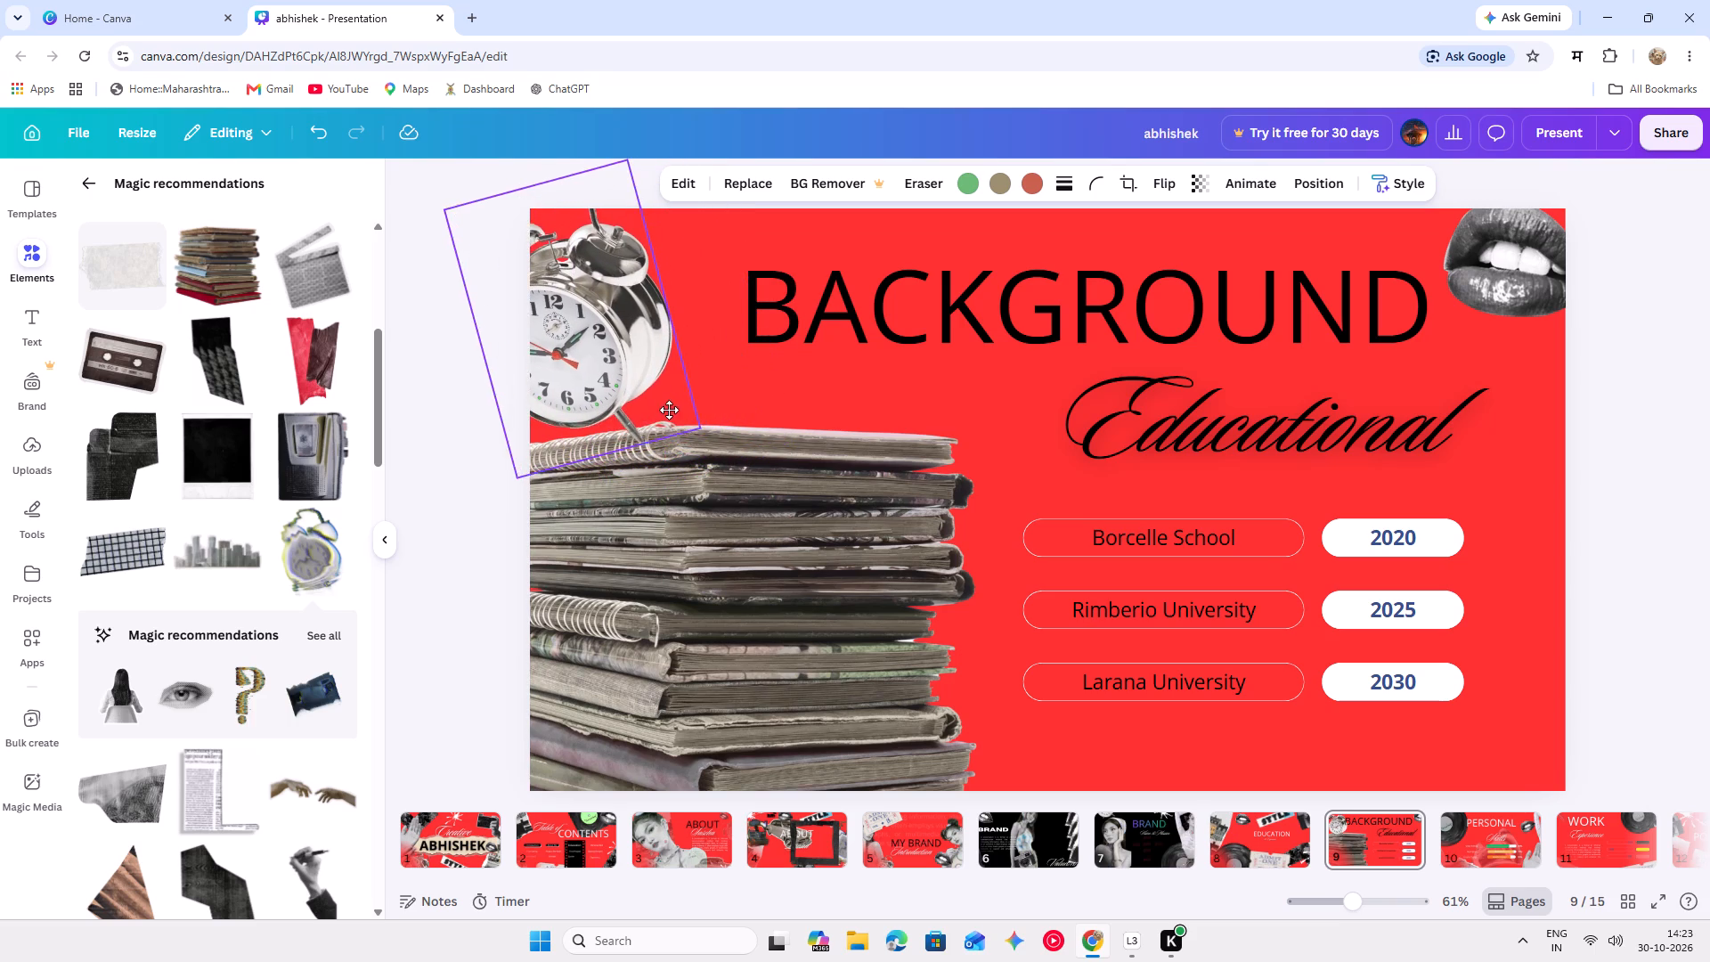
left_click_drag(669, 410, 715, 436)
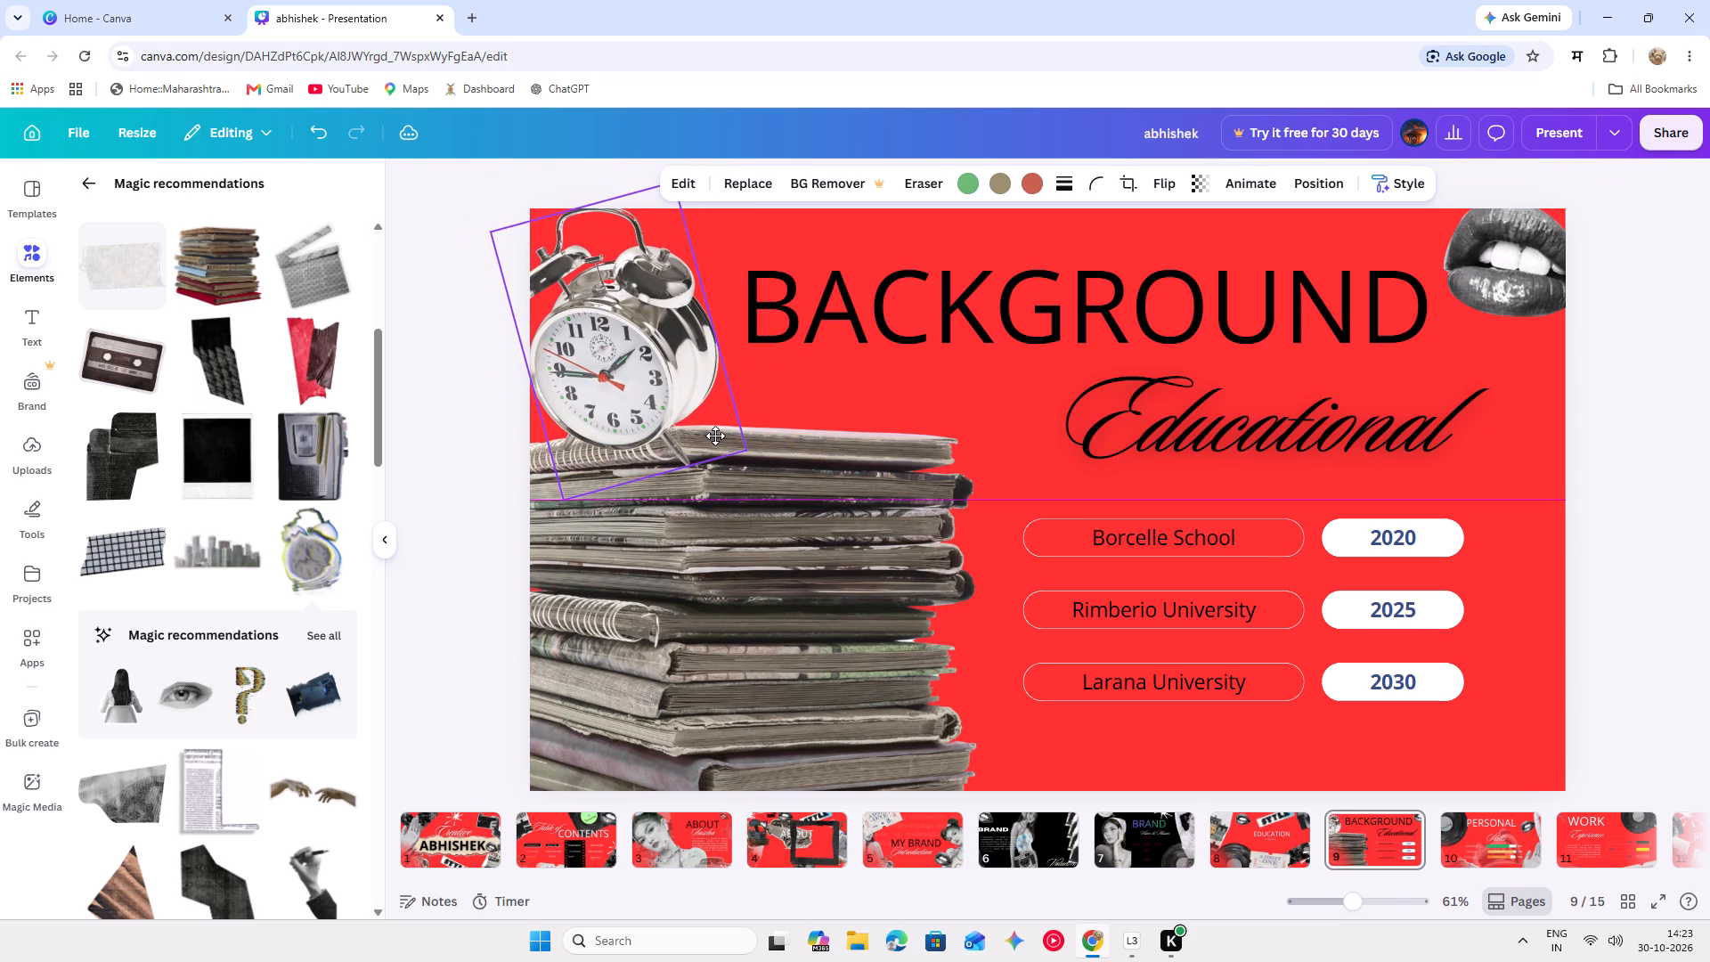
left_click_drag(715, 436, 731, 443)
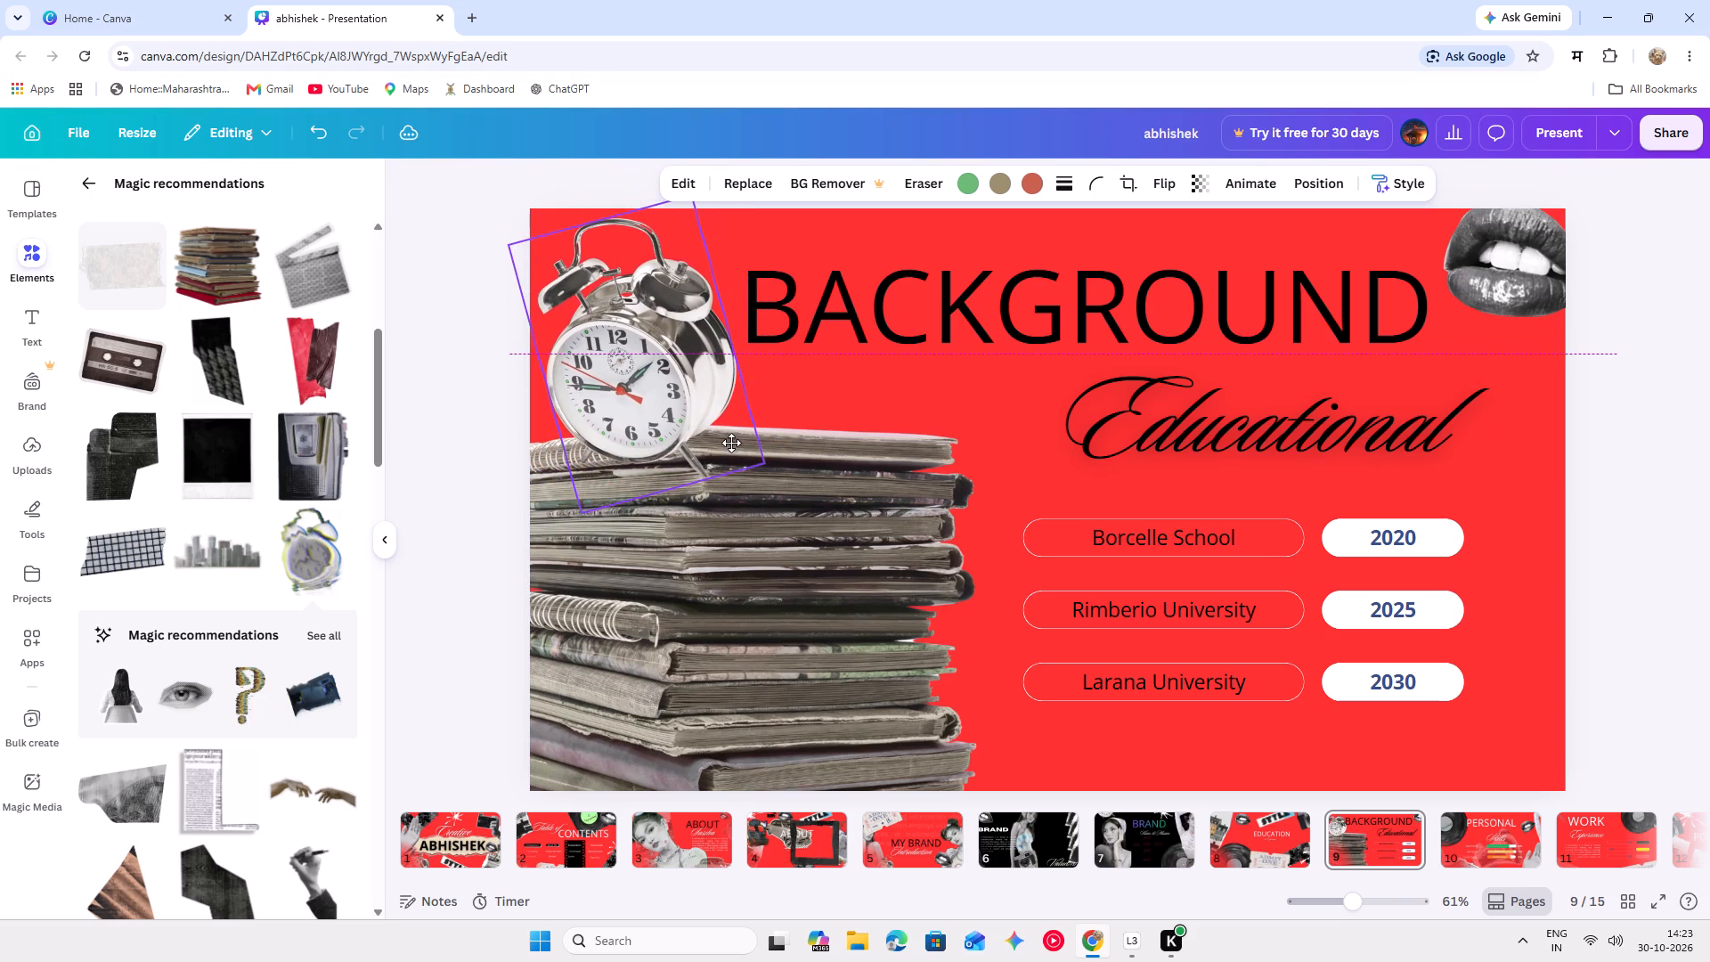
left_click_drag(731, 443, 722, 443)
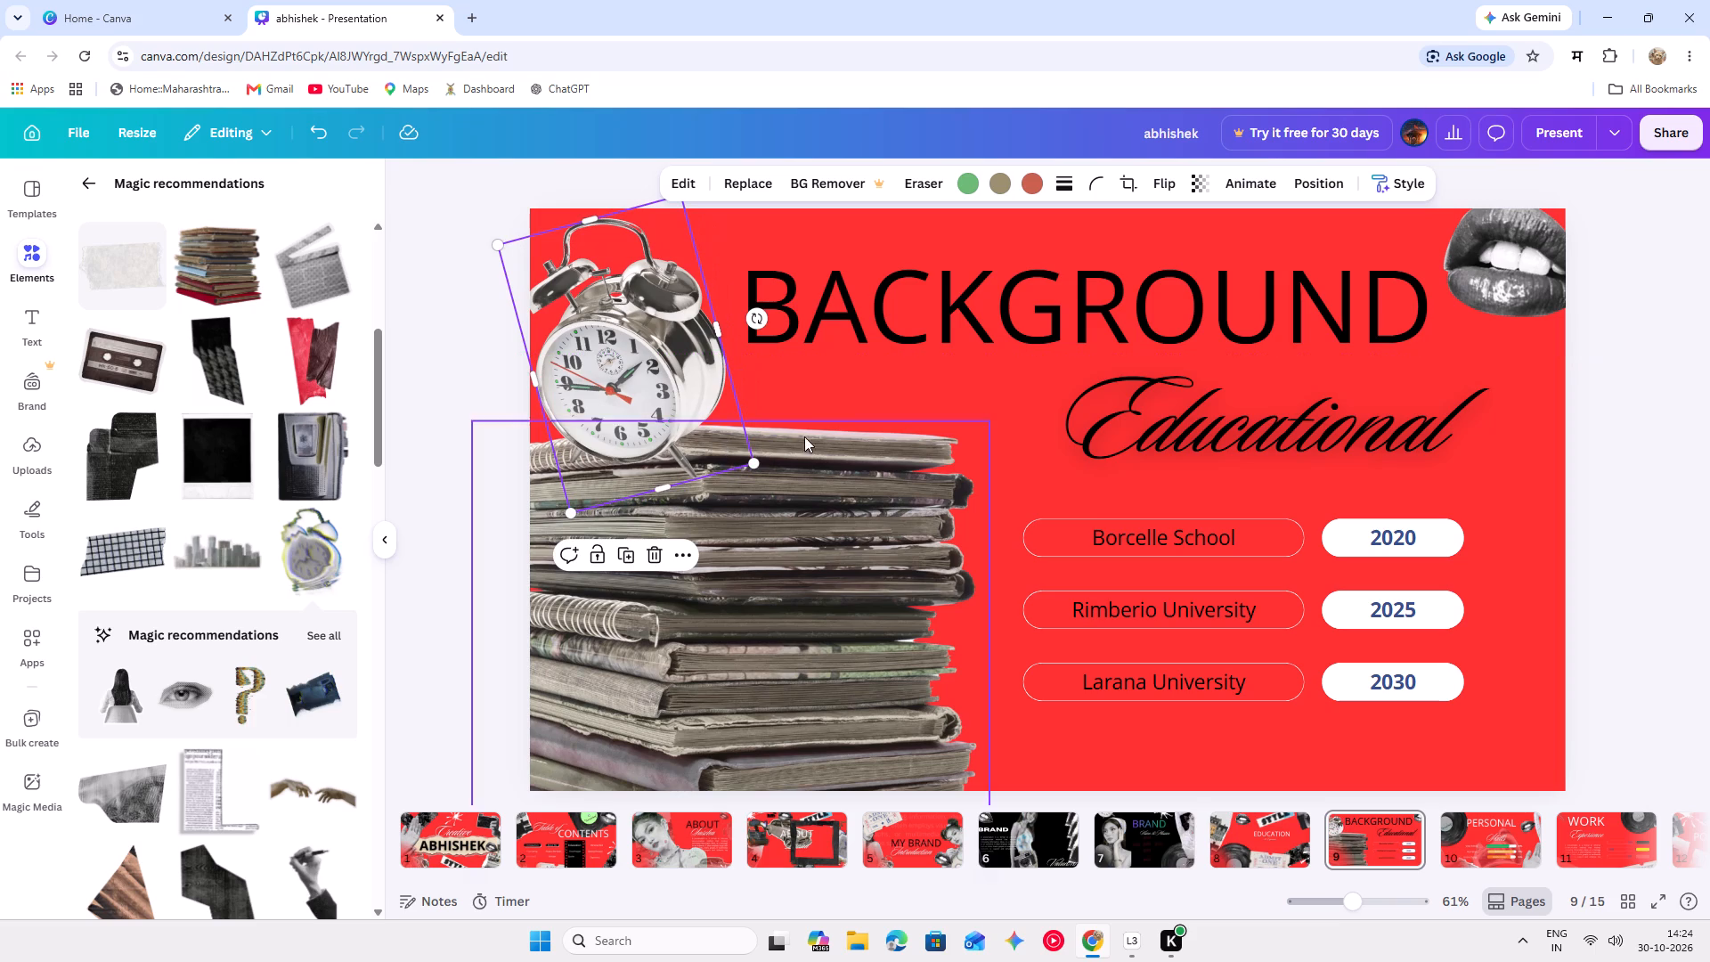
left_click(938, 404)
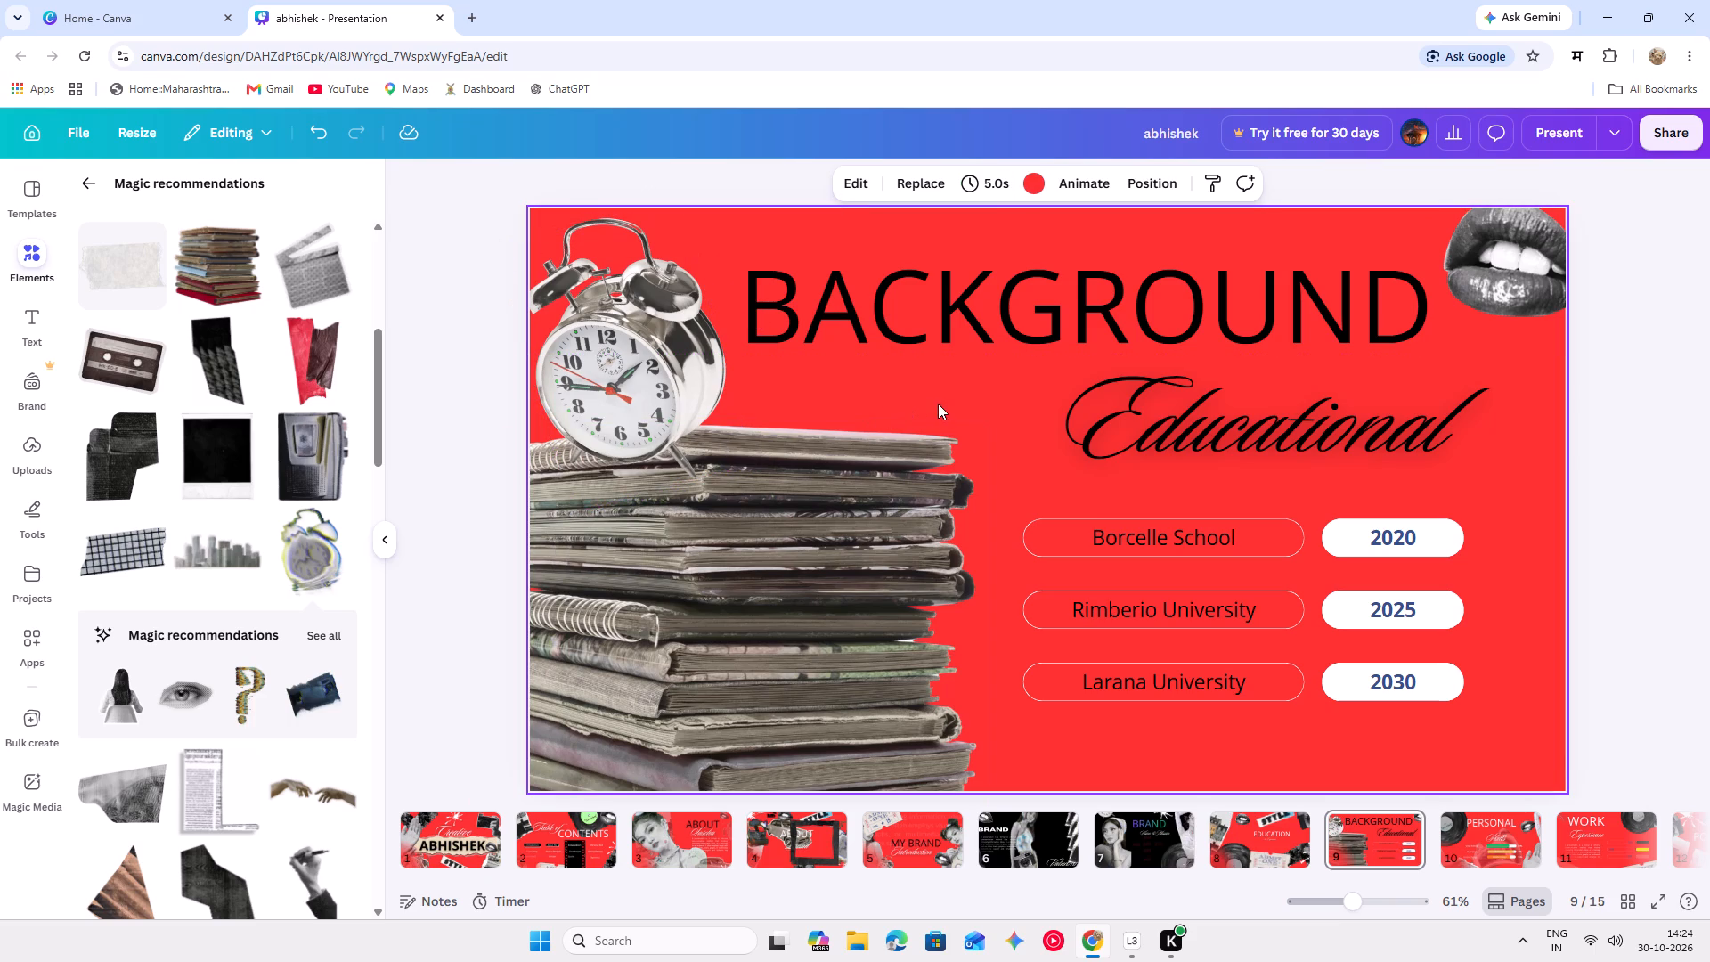
Add the red torn-fabric cutout and place it on the WORK Experience slide, partly beyond the lower right edge.
left_click(307, 346)
left_click_drag(1096, 552, 1620, 664)
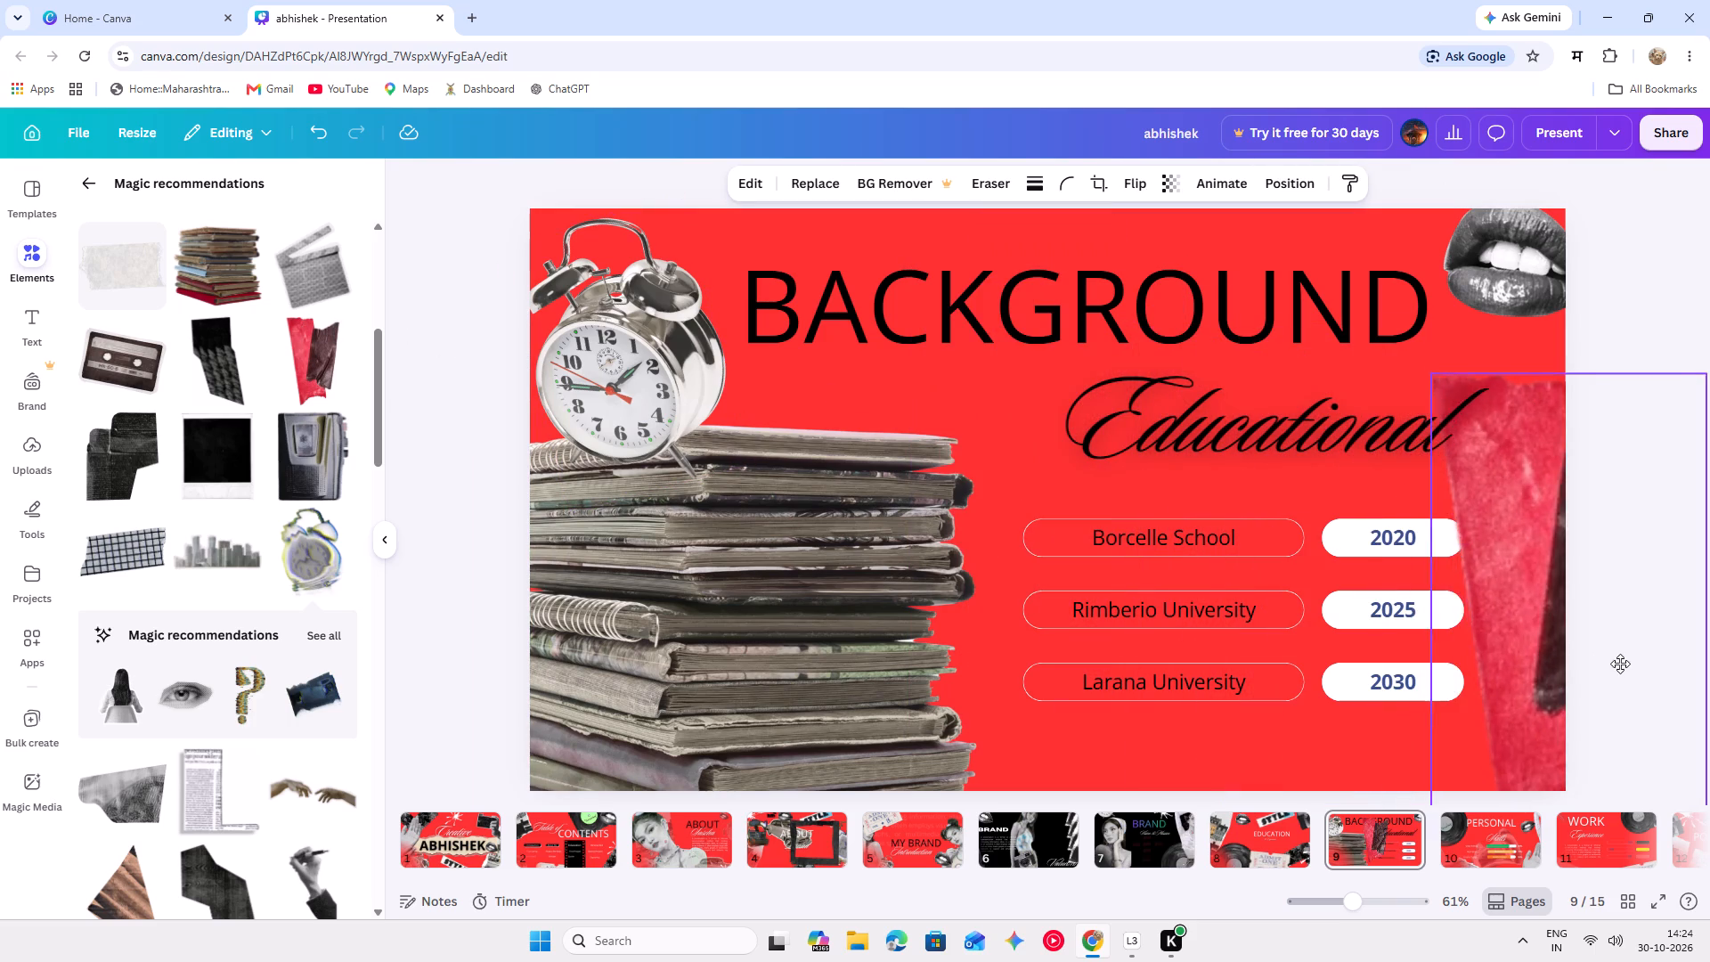
left_click_drag(1620, 664, 1595, 860)
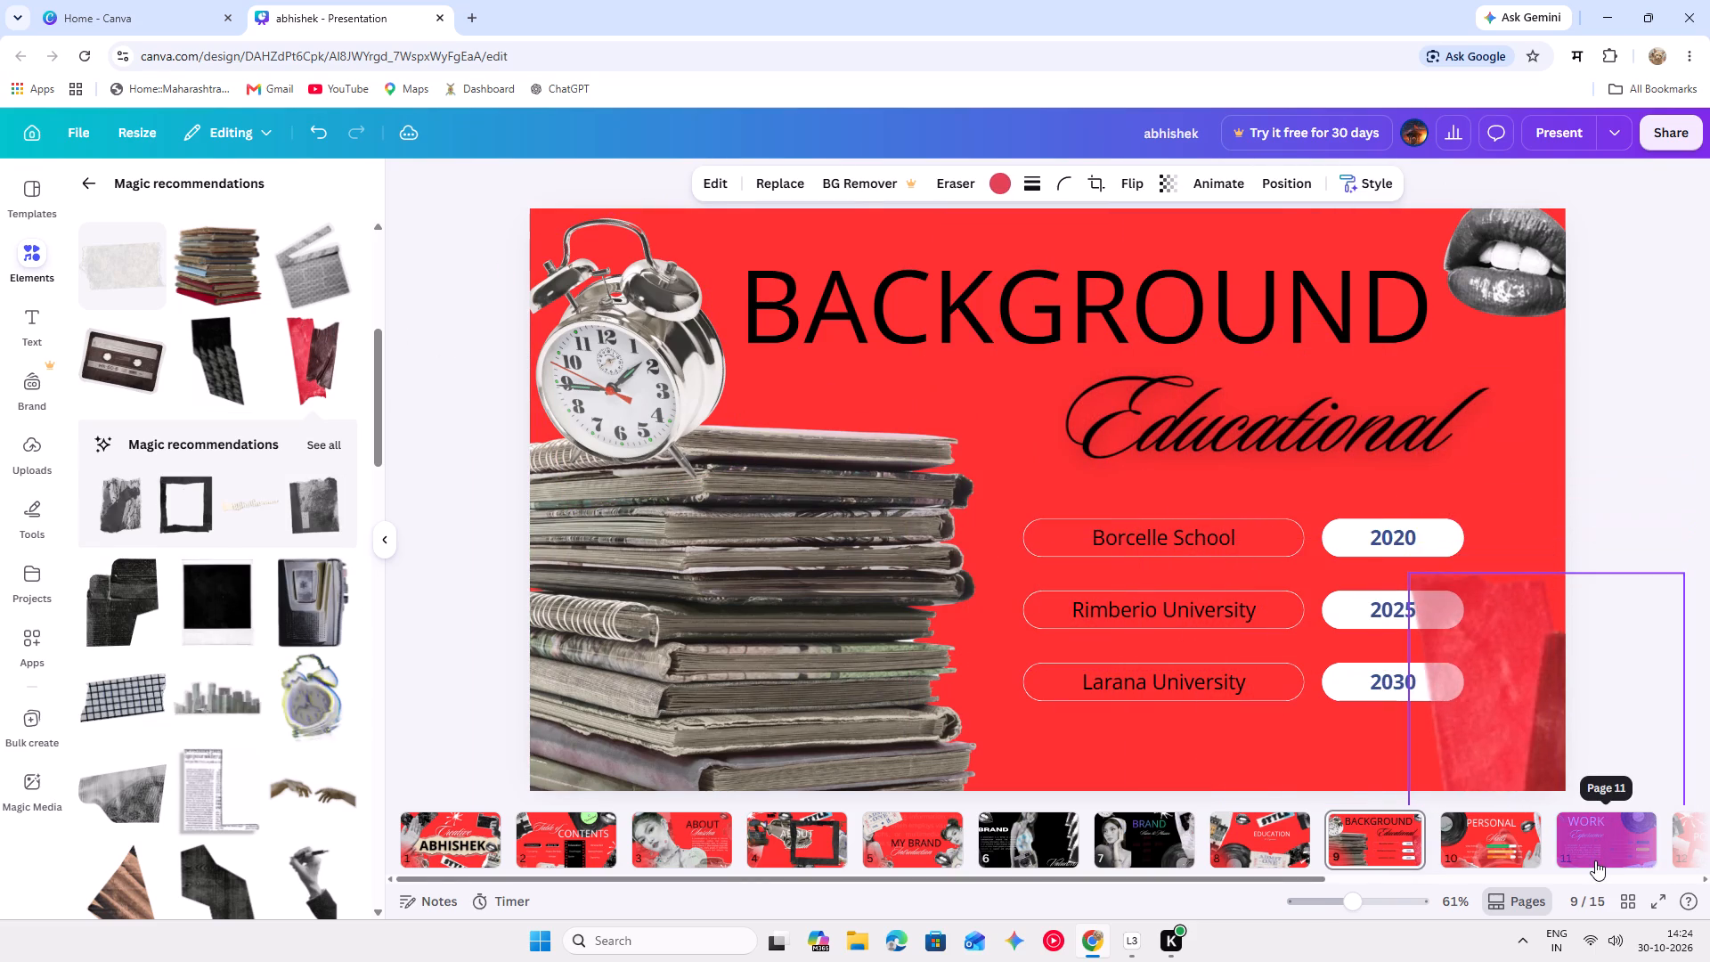
left_click_drag(1595, 860, 1660, 736)
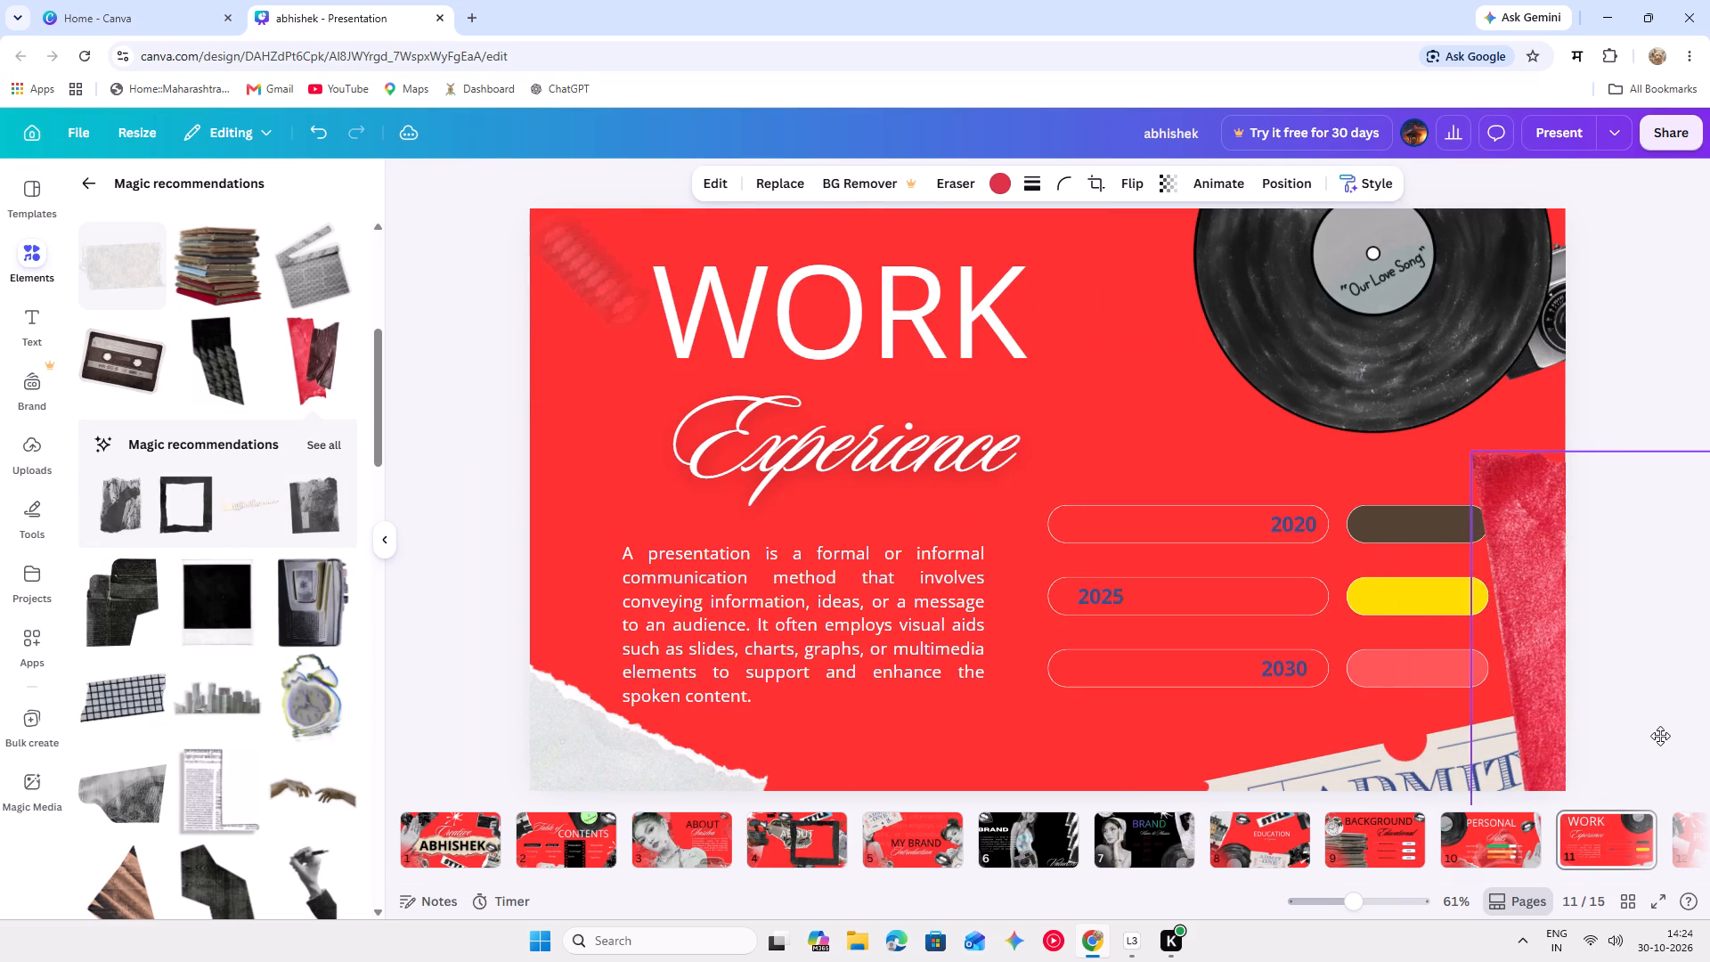
left_click_drag(1660, 736, 1662, 736)
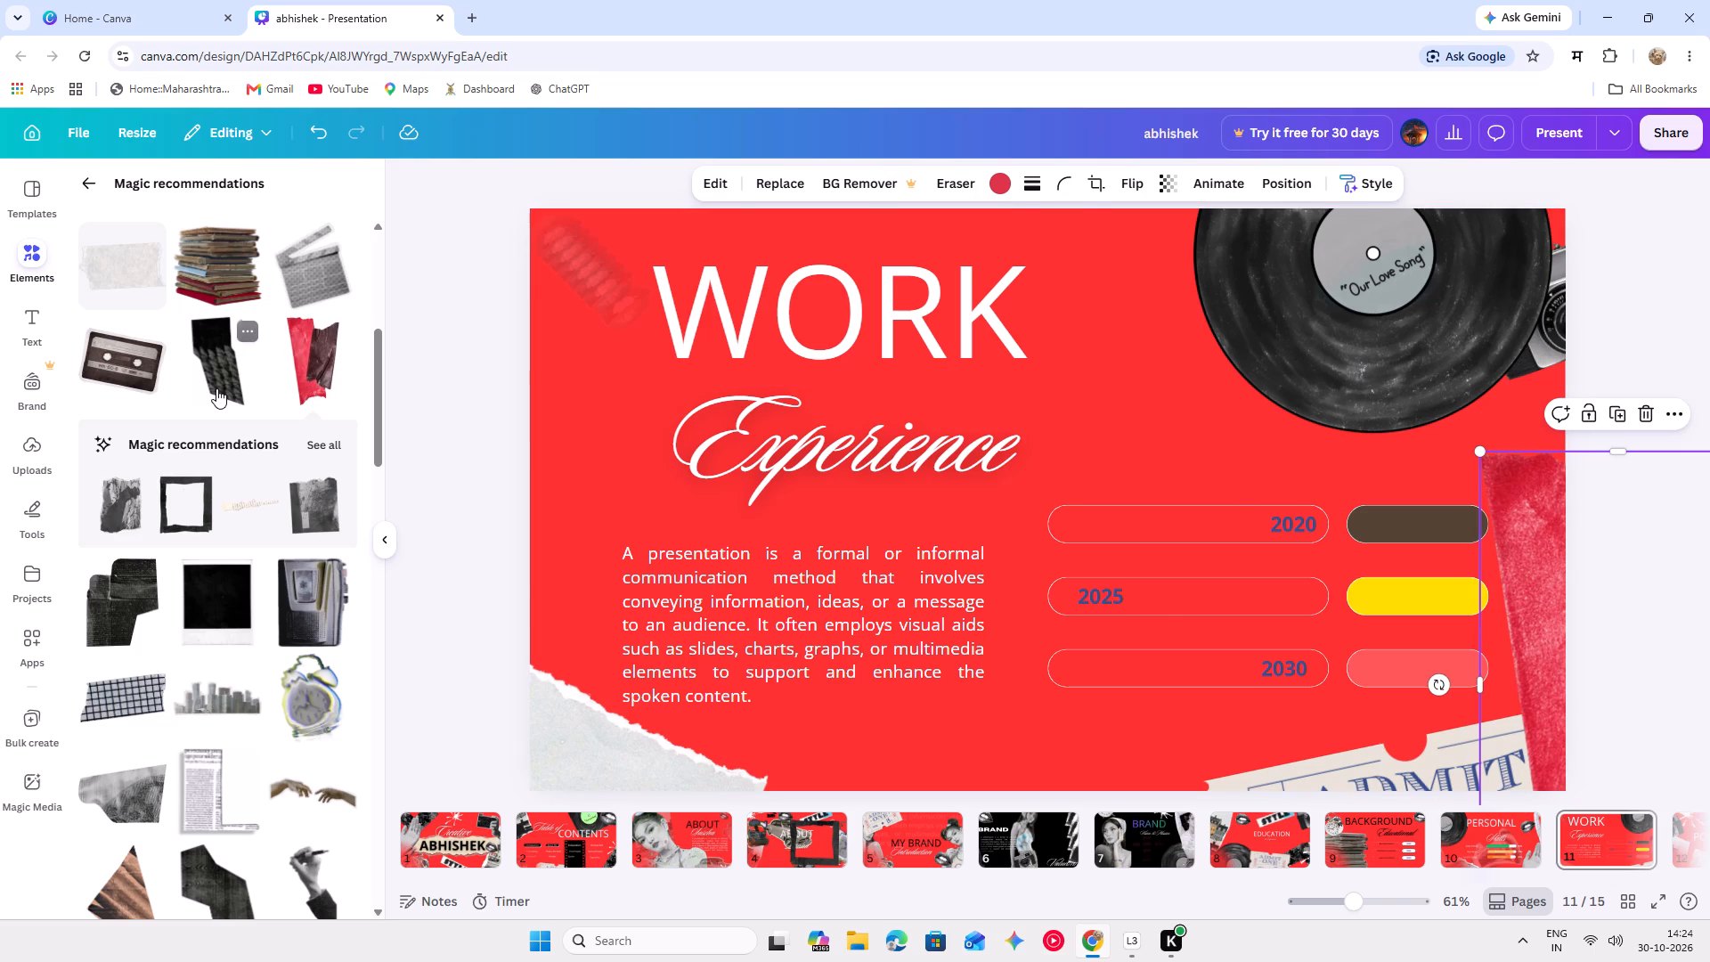
Add the dark knitted-fabric cutout to the upper-left corner of the WORK Experience slide, send it to back and shift it partly off the edge.
left_click(216, 388)
left_click_drag(1049, 496, 1019, 484)
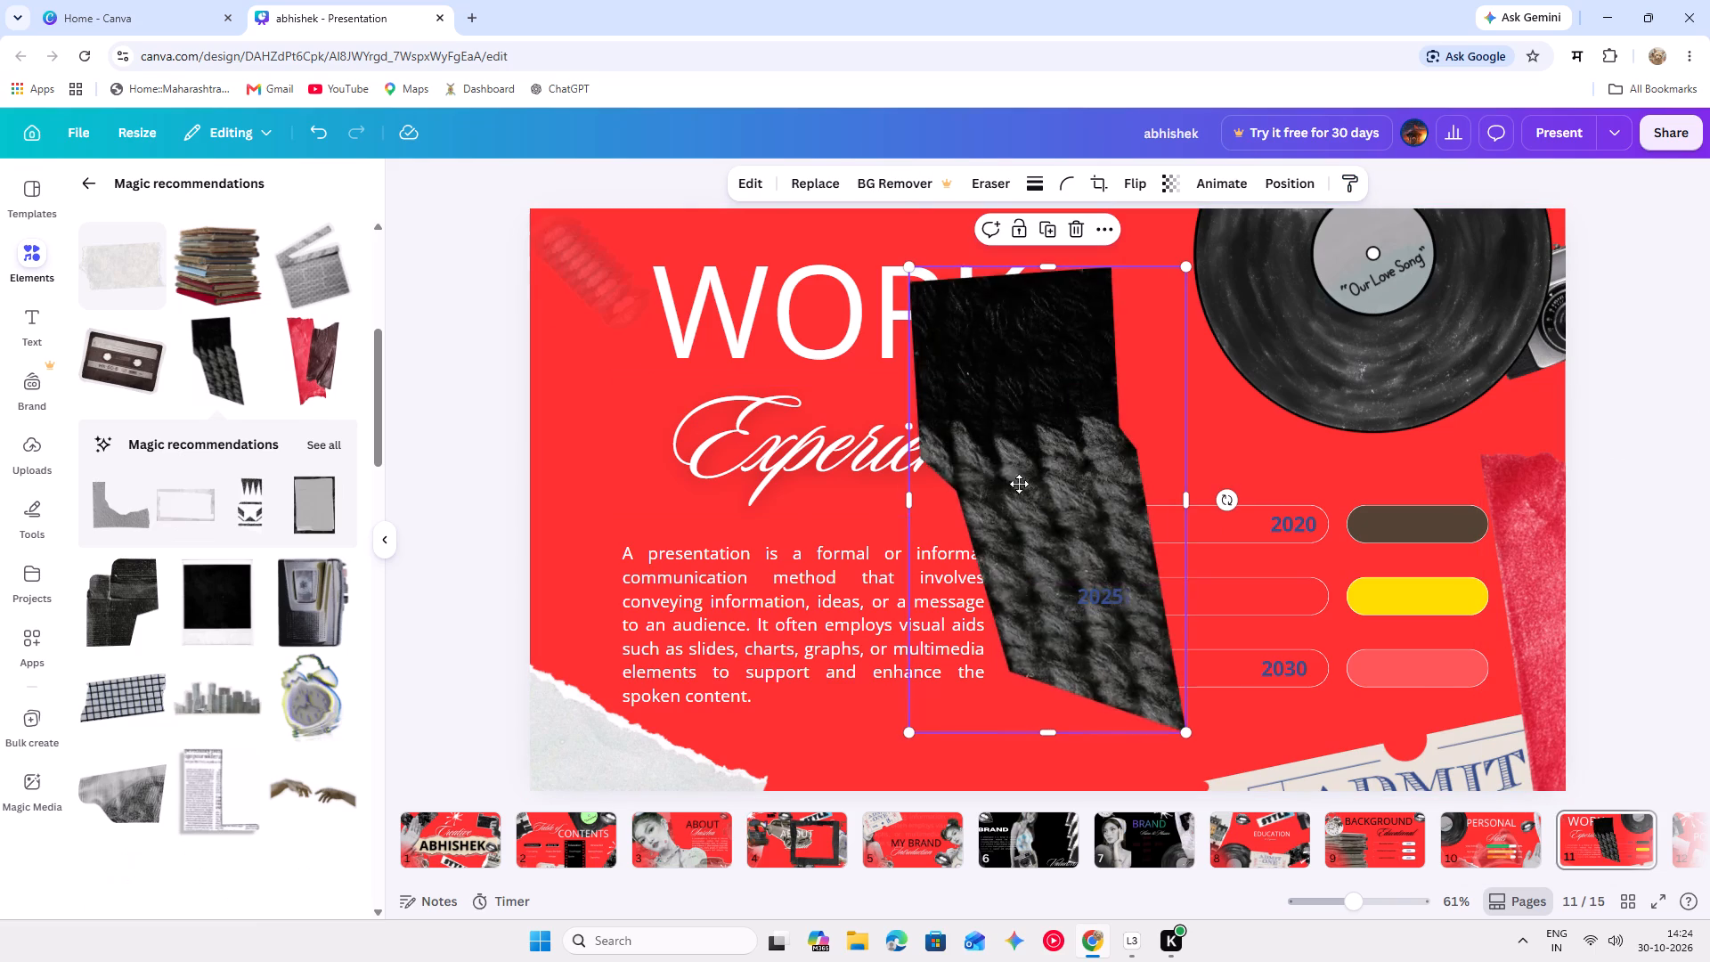
left_click_drag(1019, 484, 595, 364)
right_click(606, 351)
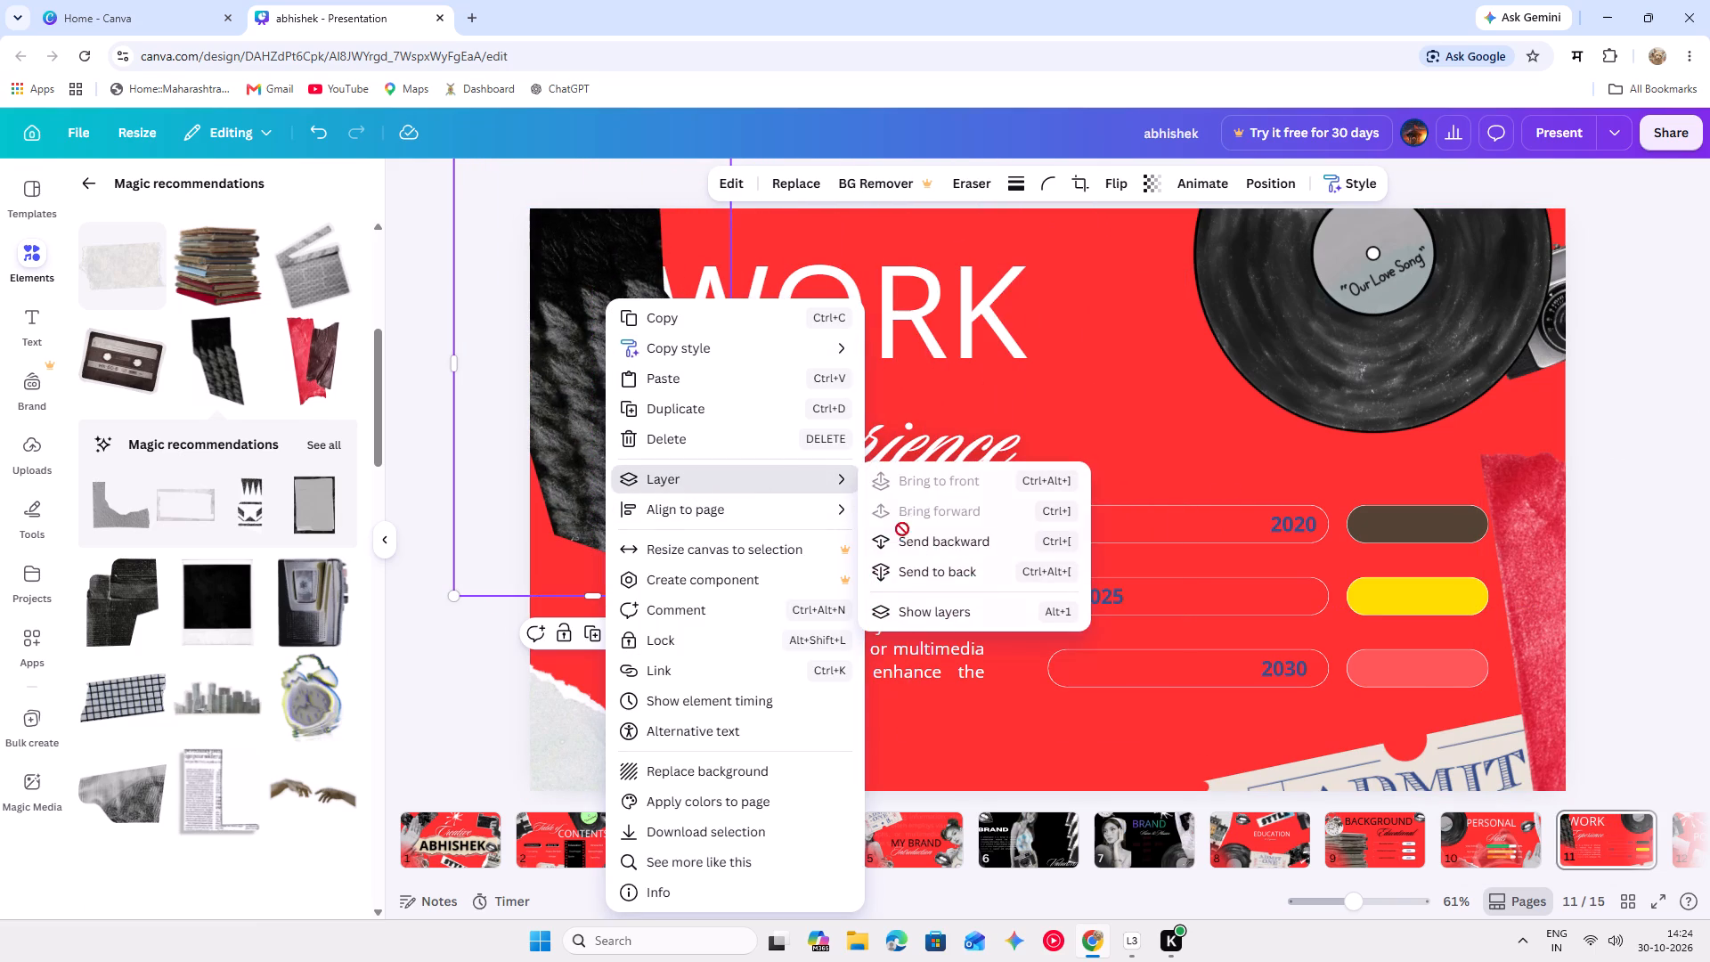
left_click(928, 564)
left_click(1117, 487)
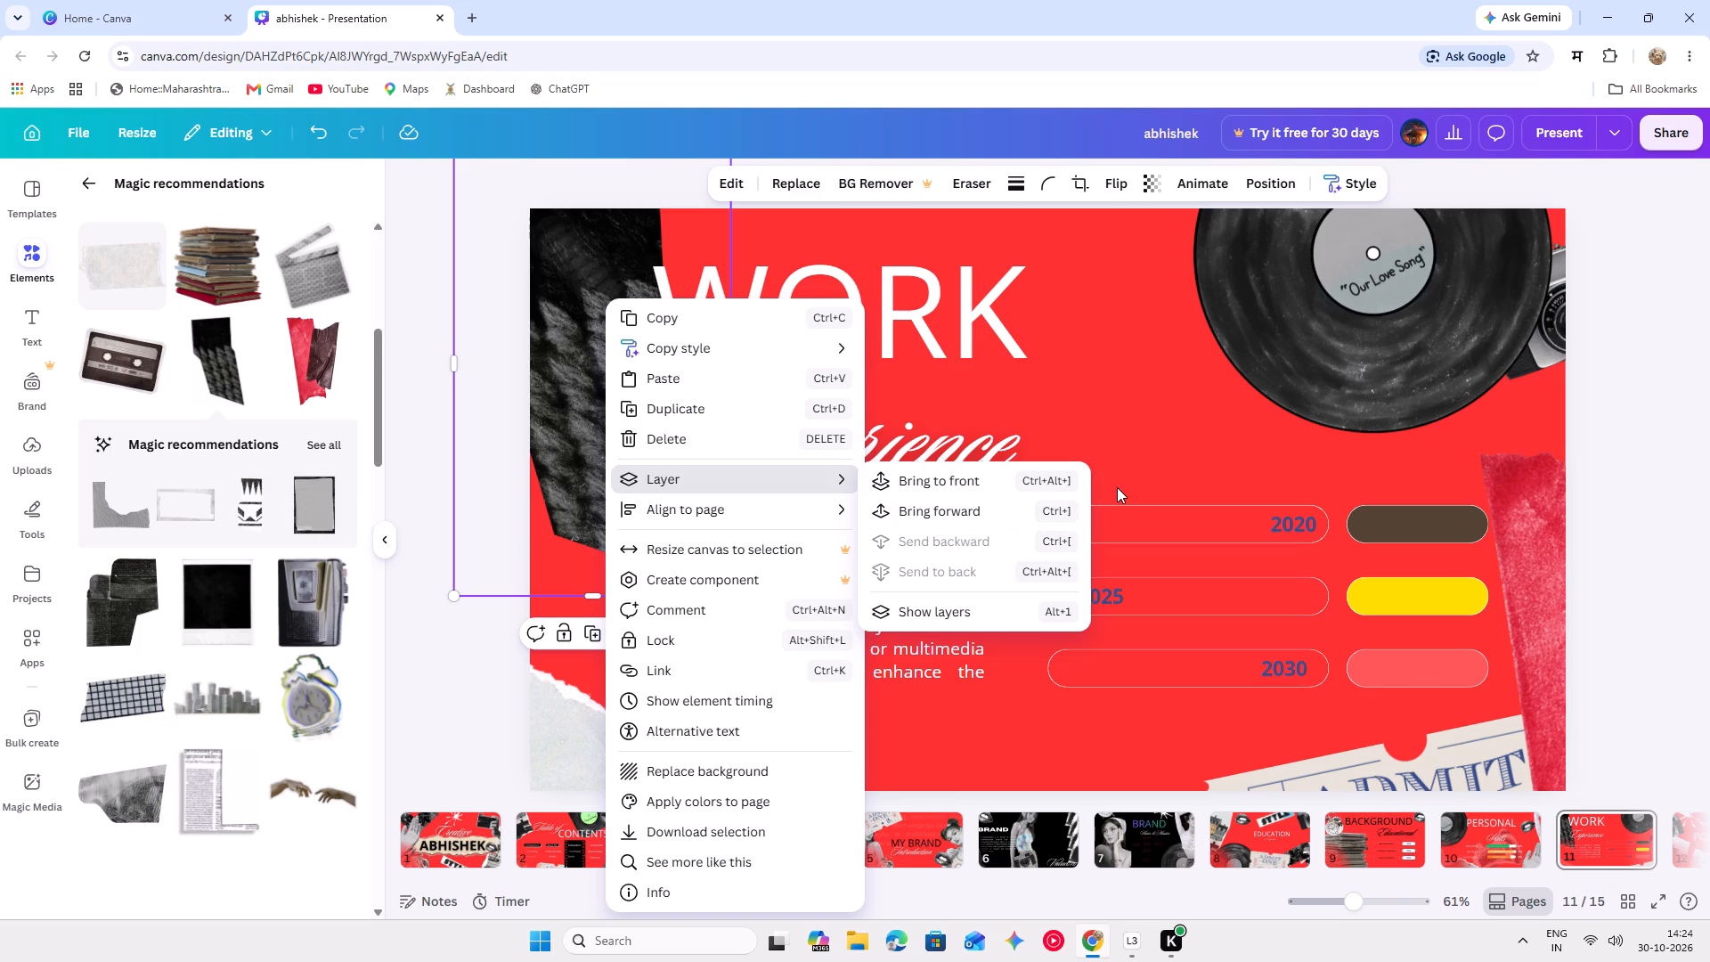
left_click_drag(574, 444, 540, 422)
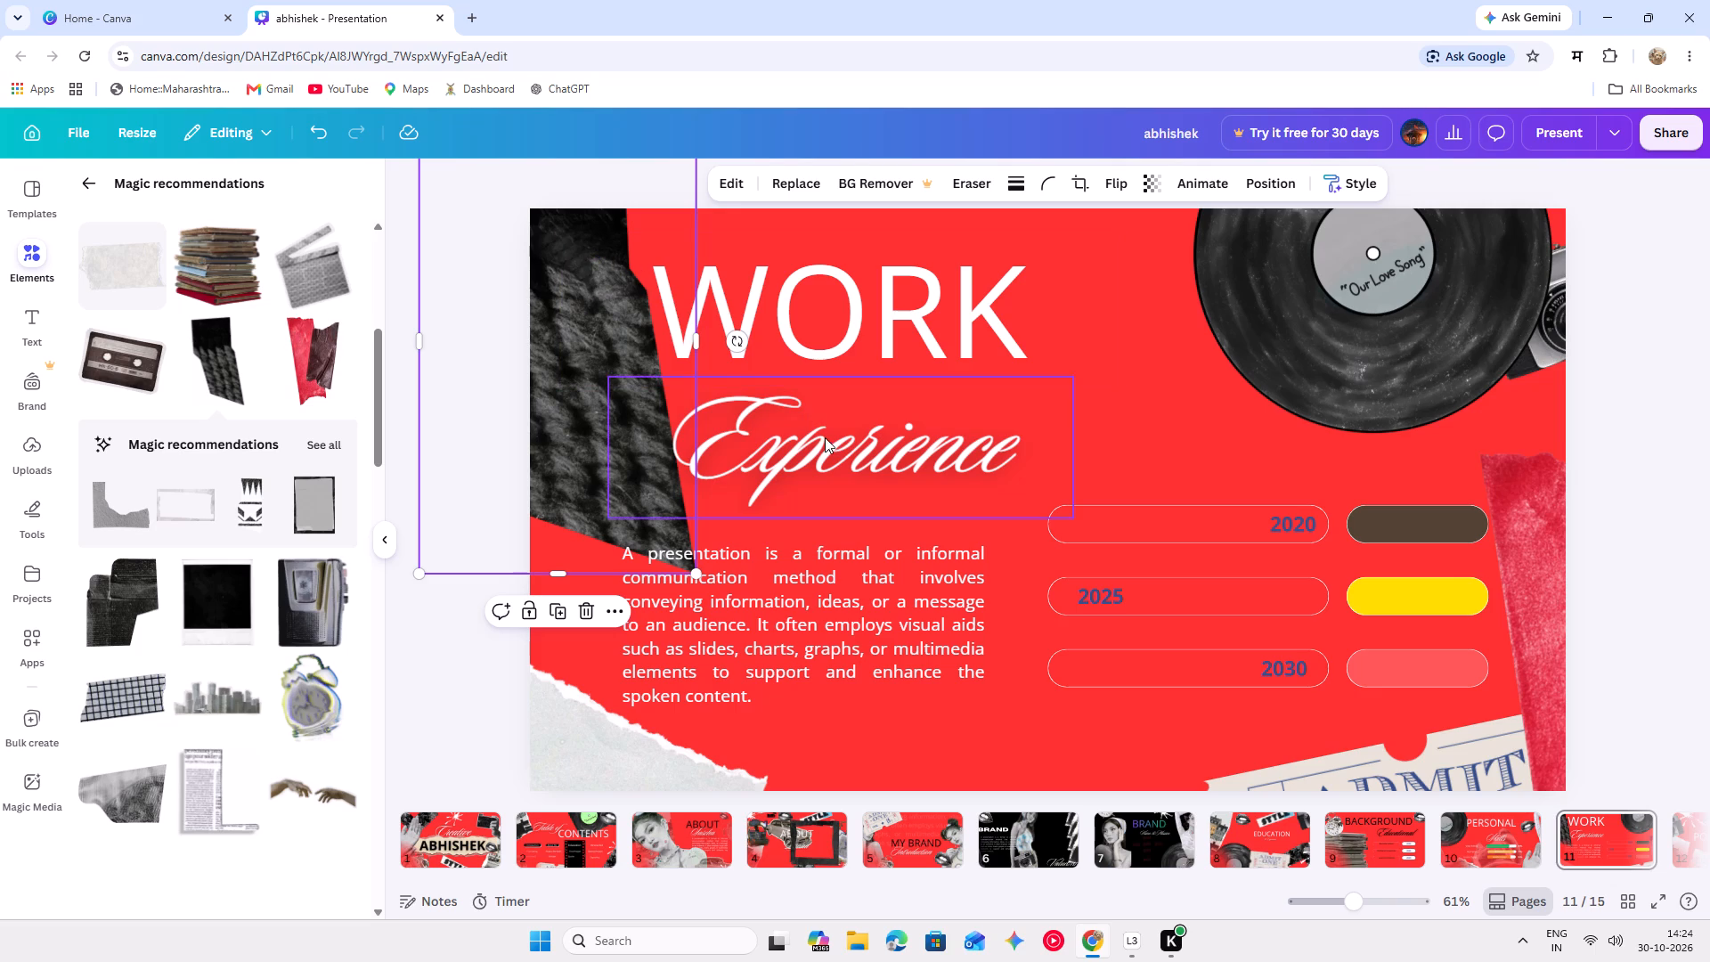
Move the WORK heading clear of the knitted fabric and offset the script Experience further right beneath it.
left_click_drag(825, 437, 931, 438)
left_click_drag(837, 336, 915, 332)
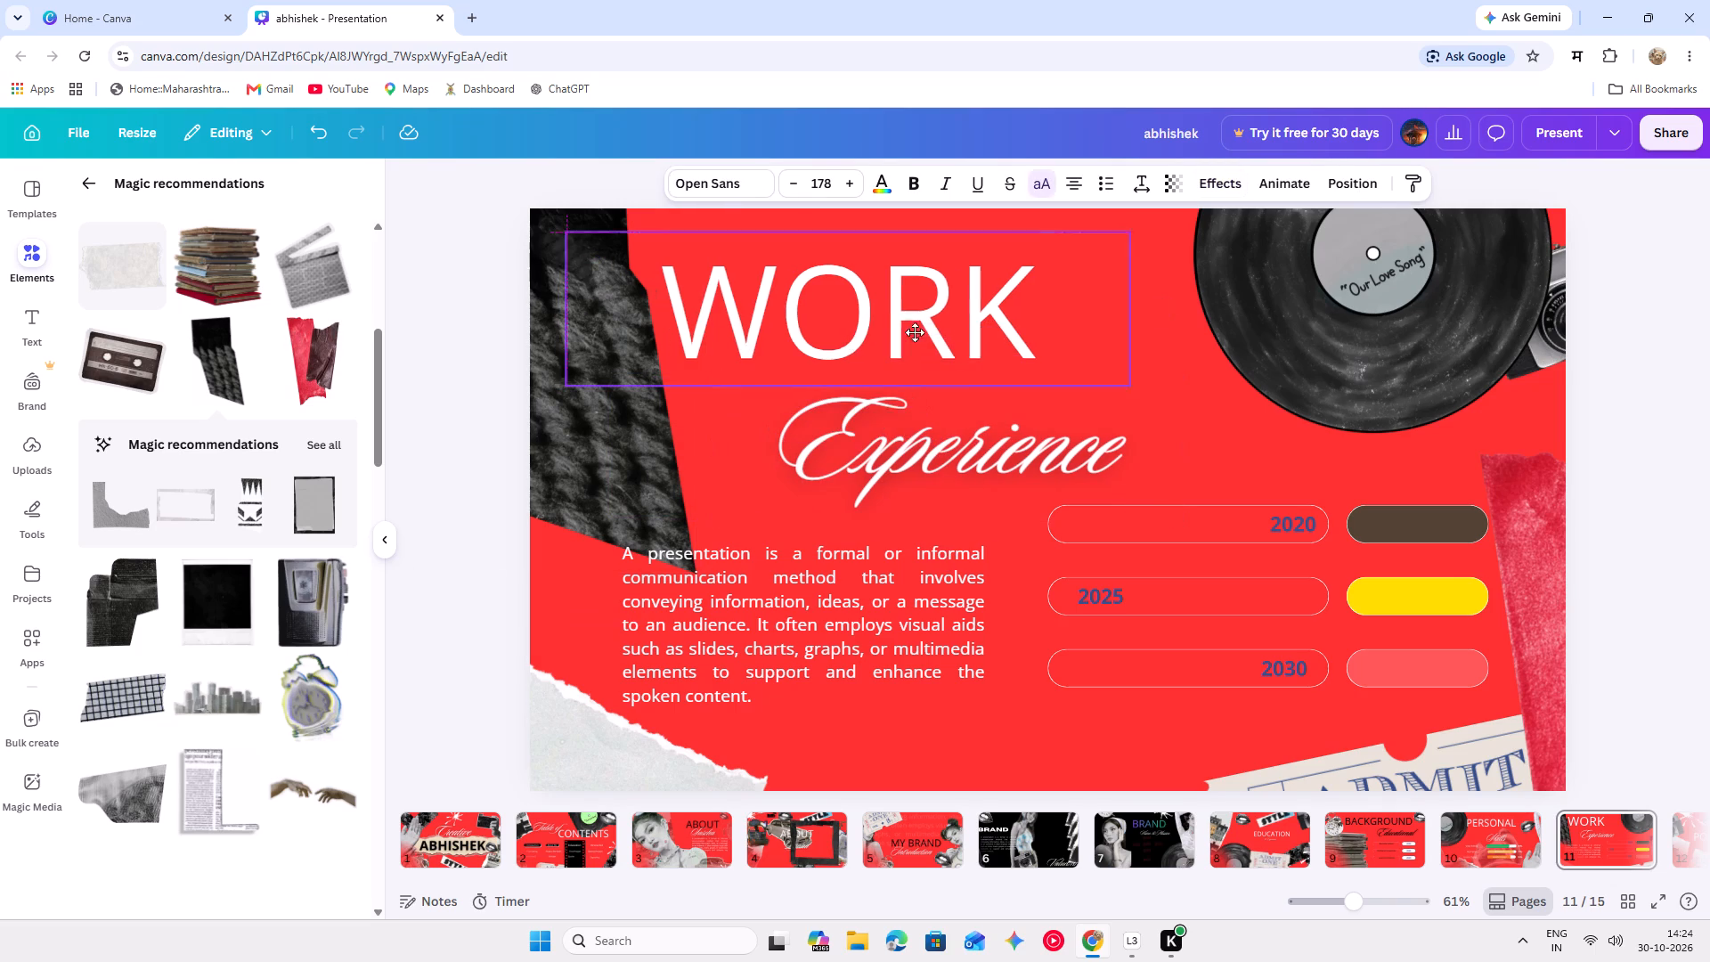
left_click_drag(915, 332, 931, 335)
left_click_drag(961, 445, 1099, 442)
left_click_drag(1099, 442, 1081, 445)
left_click_drag(824, 314, 756, 309)
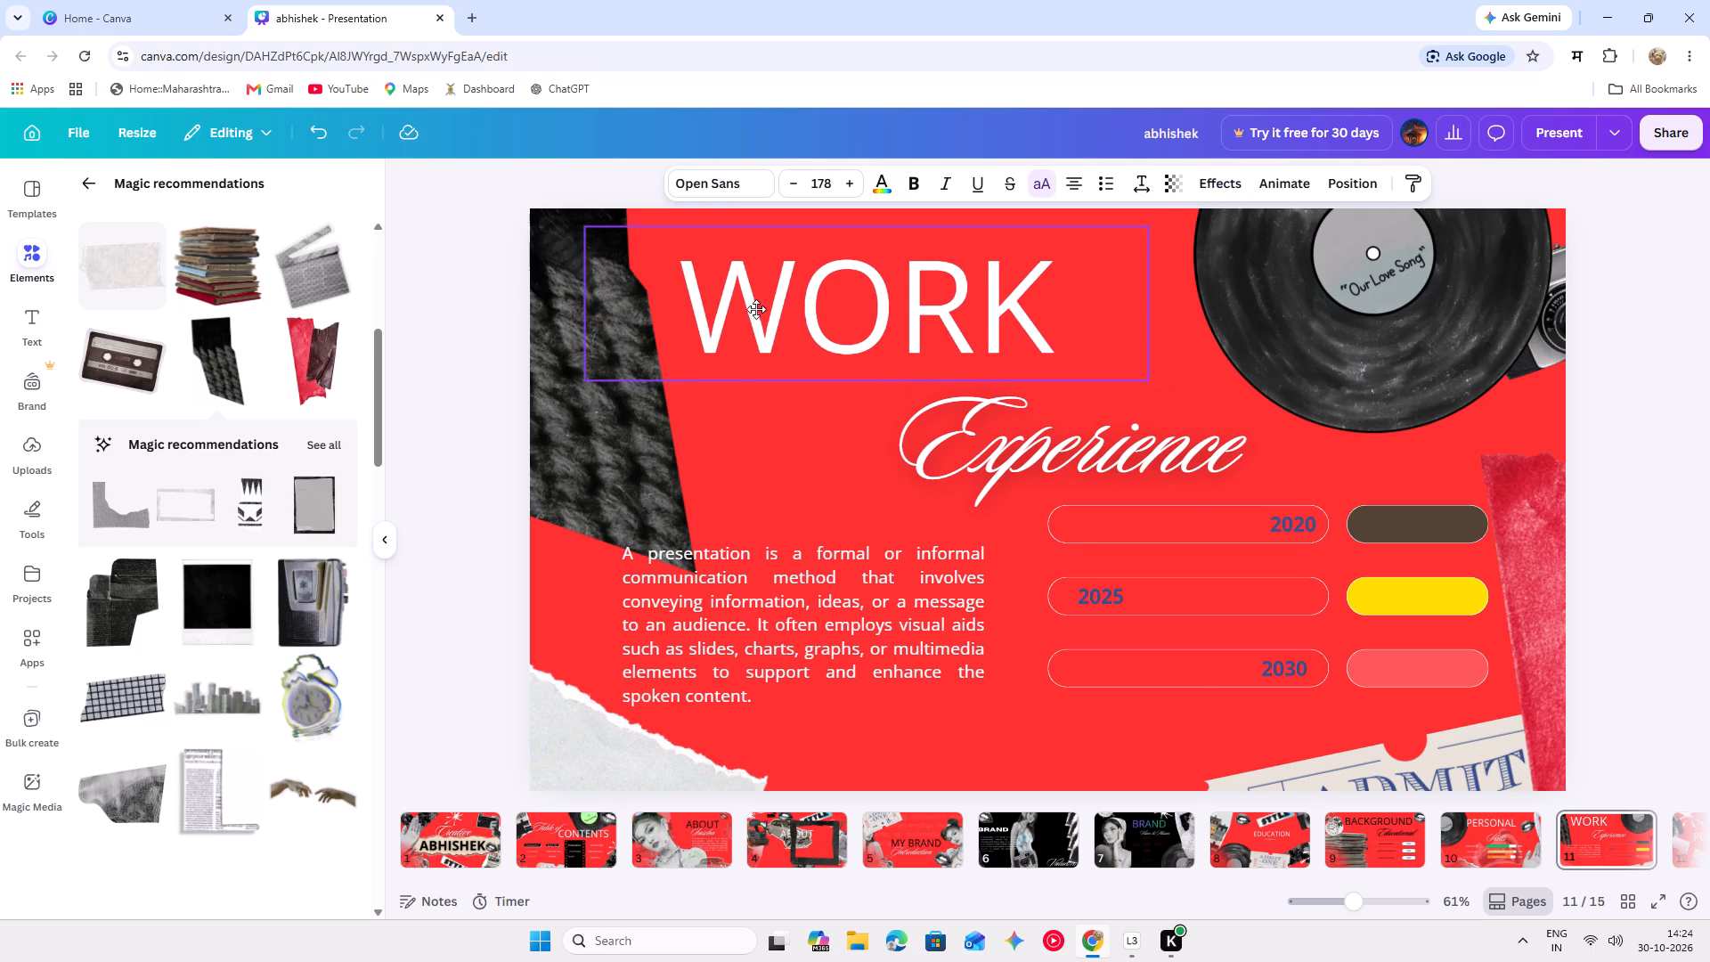
left_click_drag(756, 309, 756, 329)
left_click(756, 329)
left_click(762, 322)
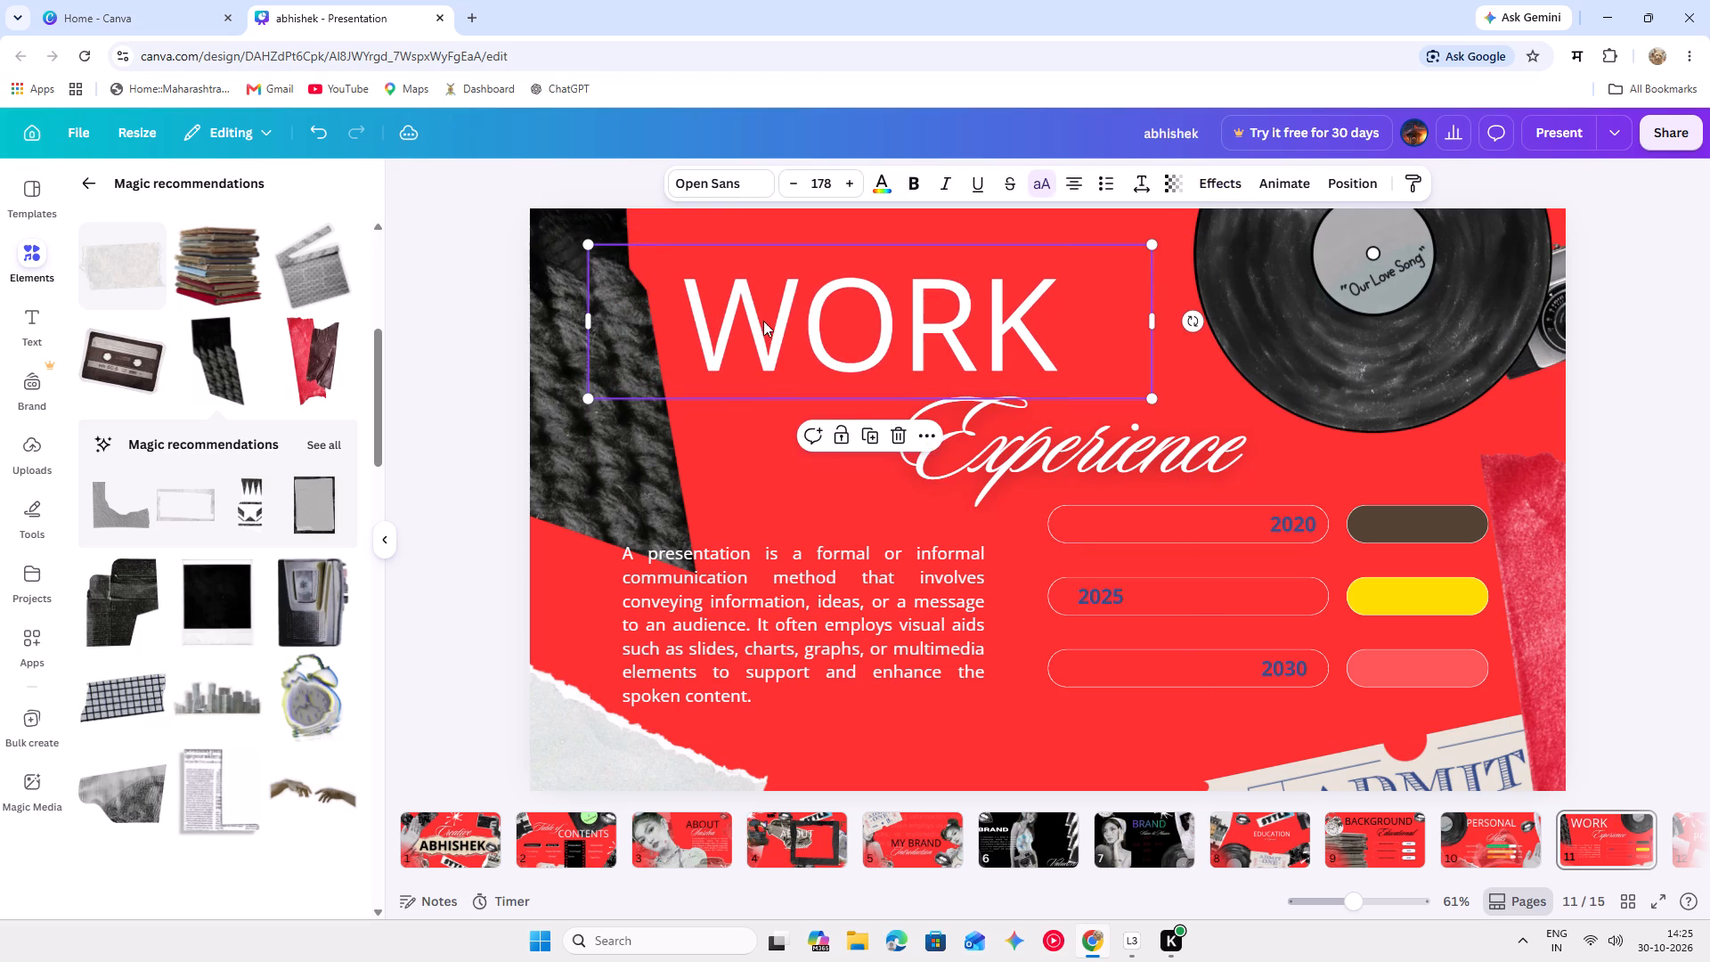
left_click(730, 458)
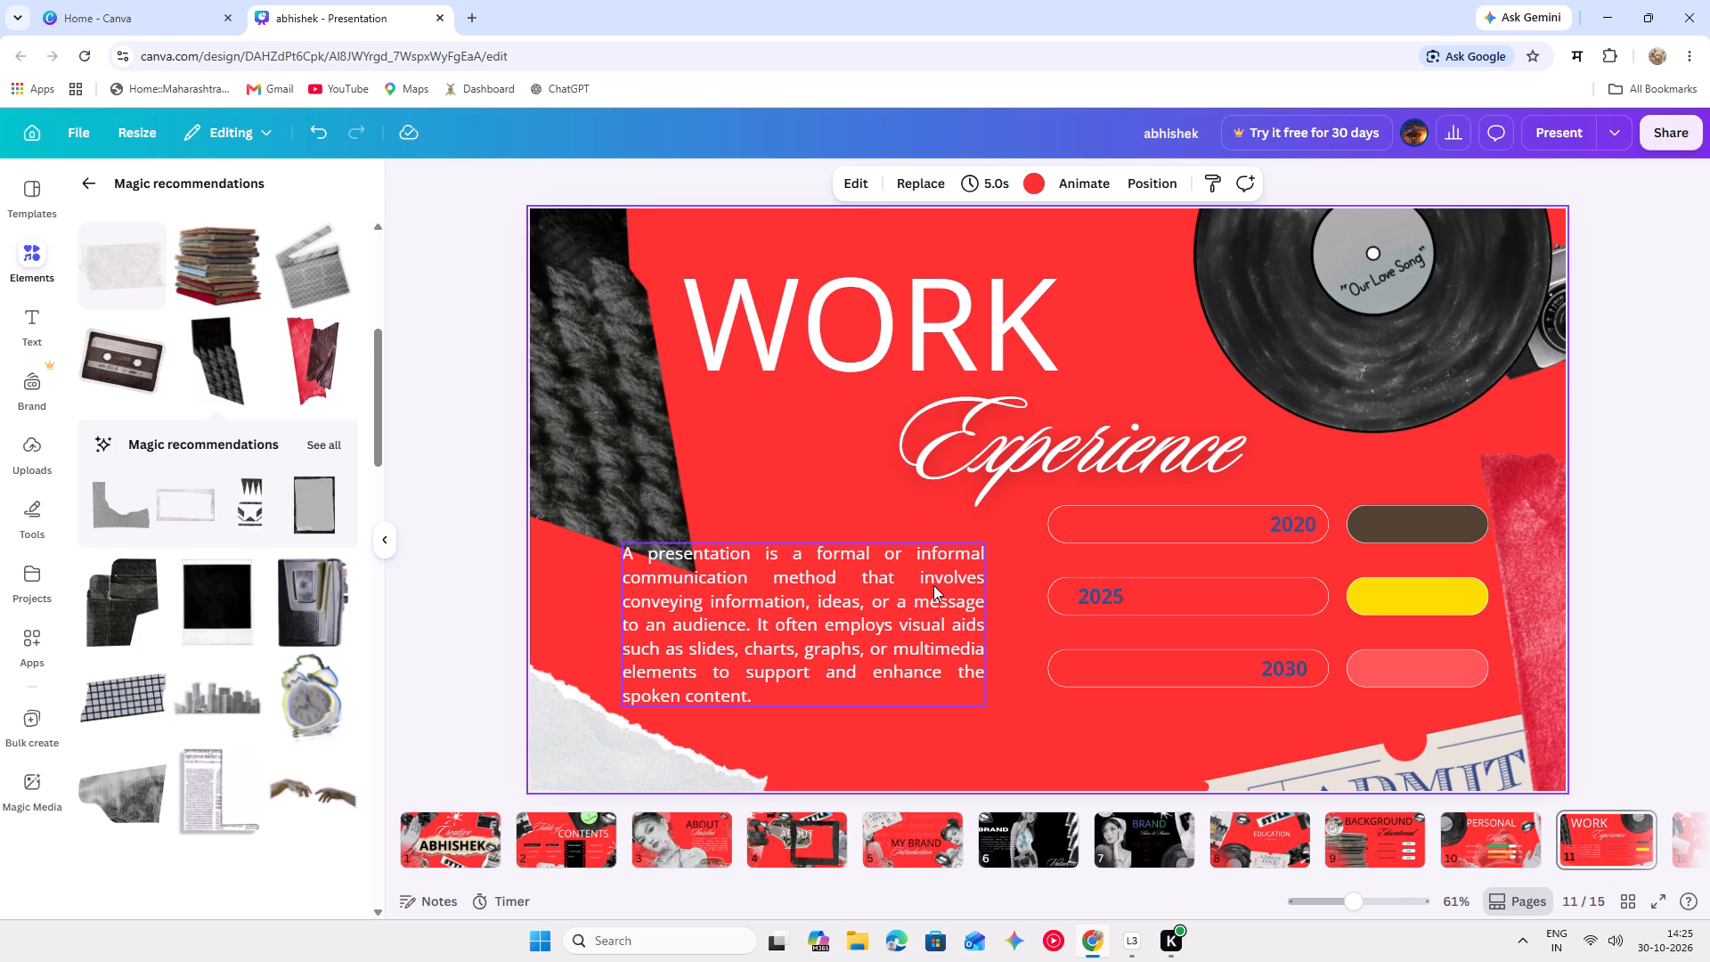
Shift the description paragraph right, off the knitted fabric, and shrink its text to 21.5 so it clears the year boxes.
left_click_drag(934, 586, 1002, 571)
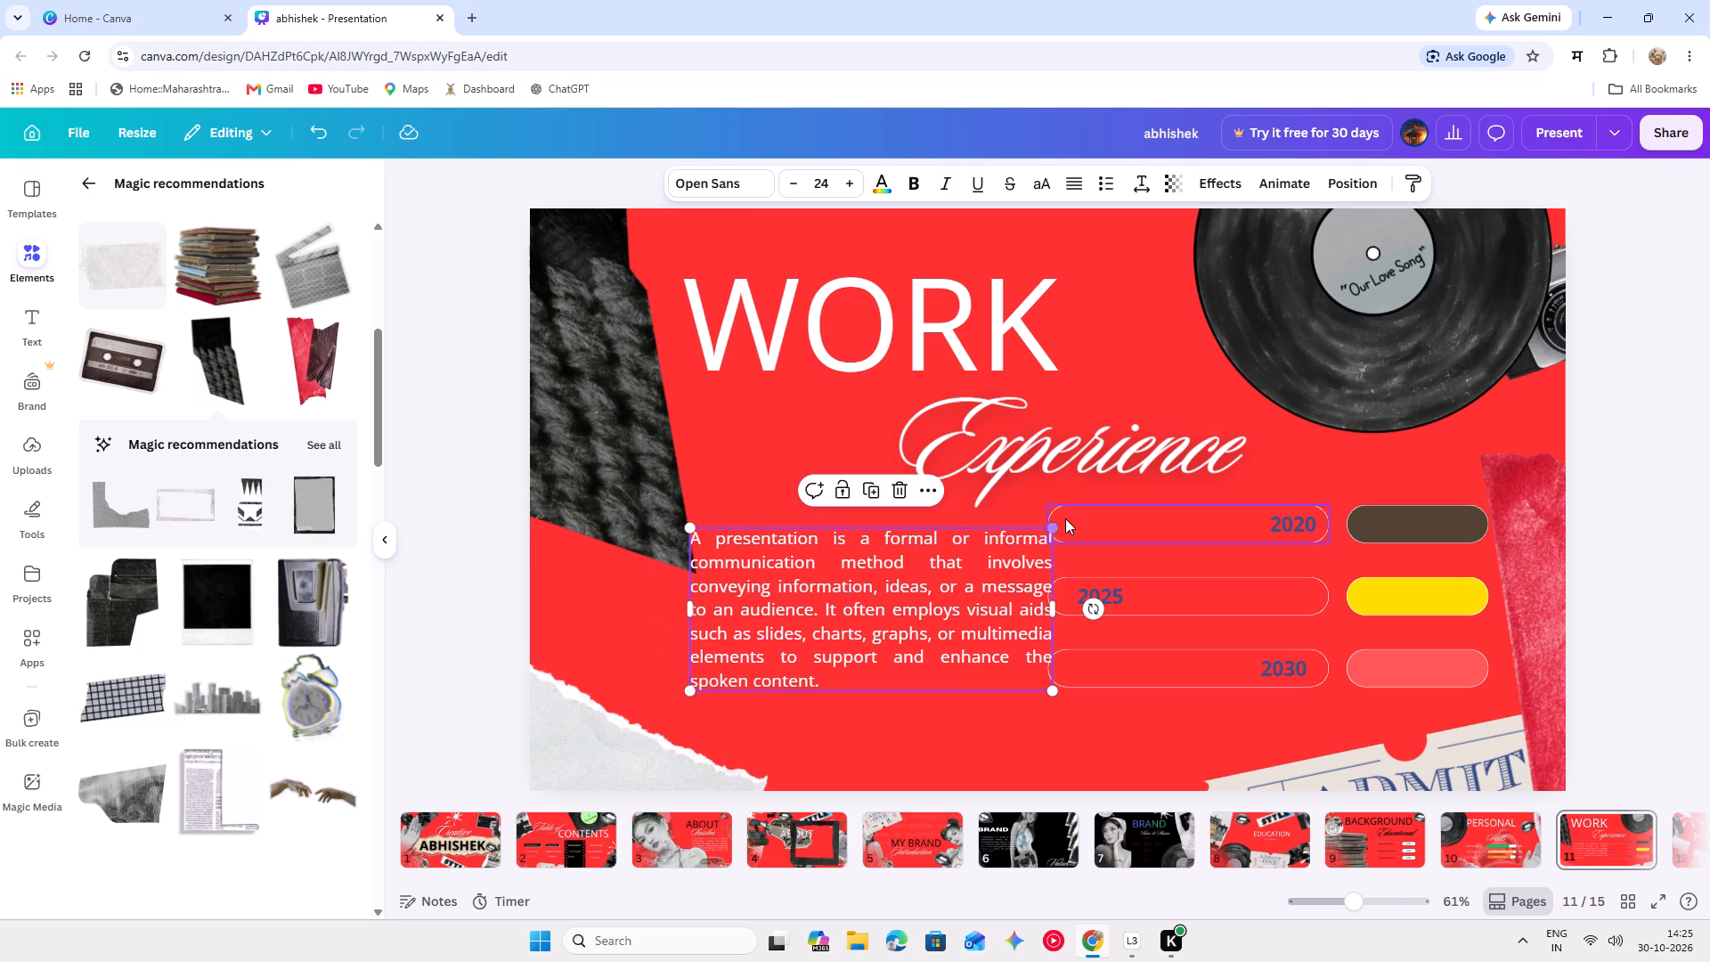
left_click_drag(1054, 527, 1030, 549)
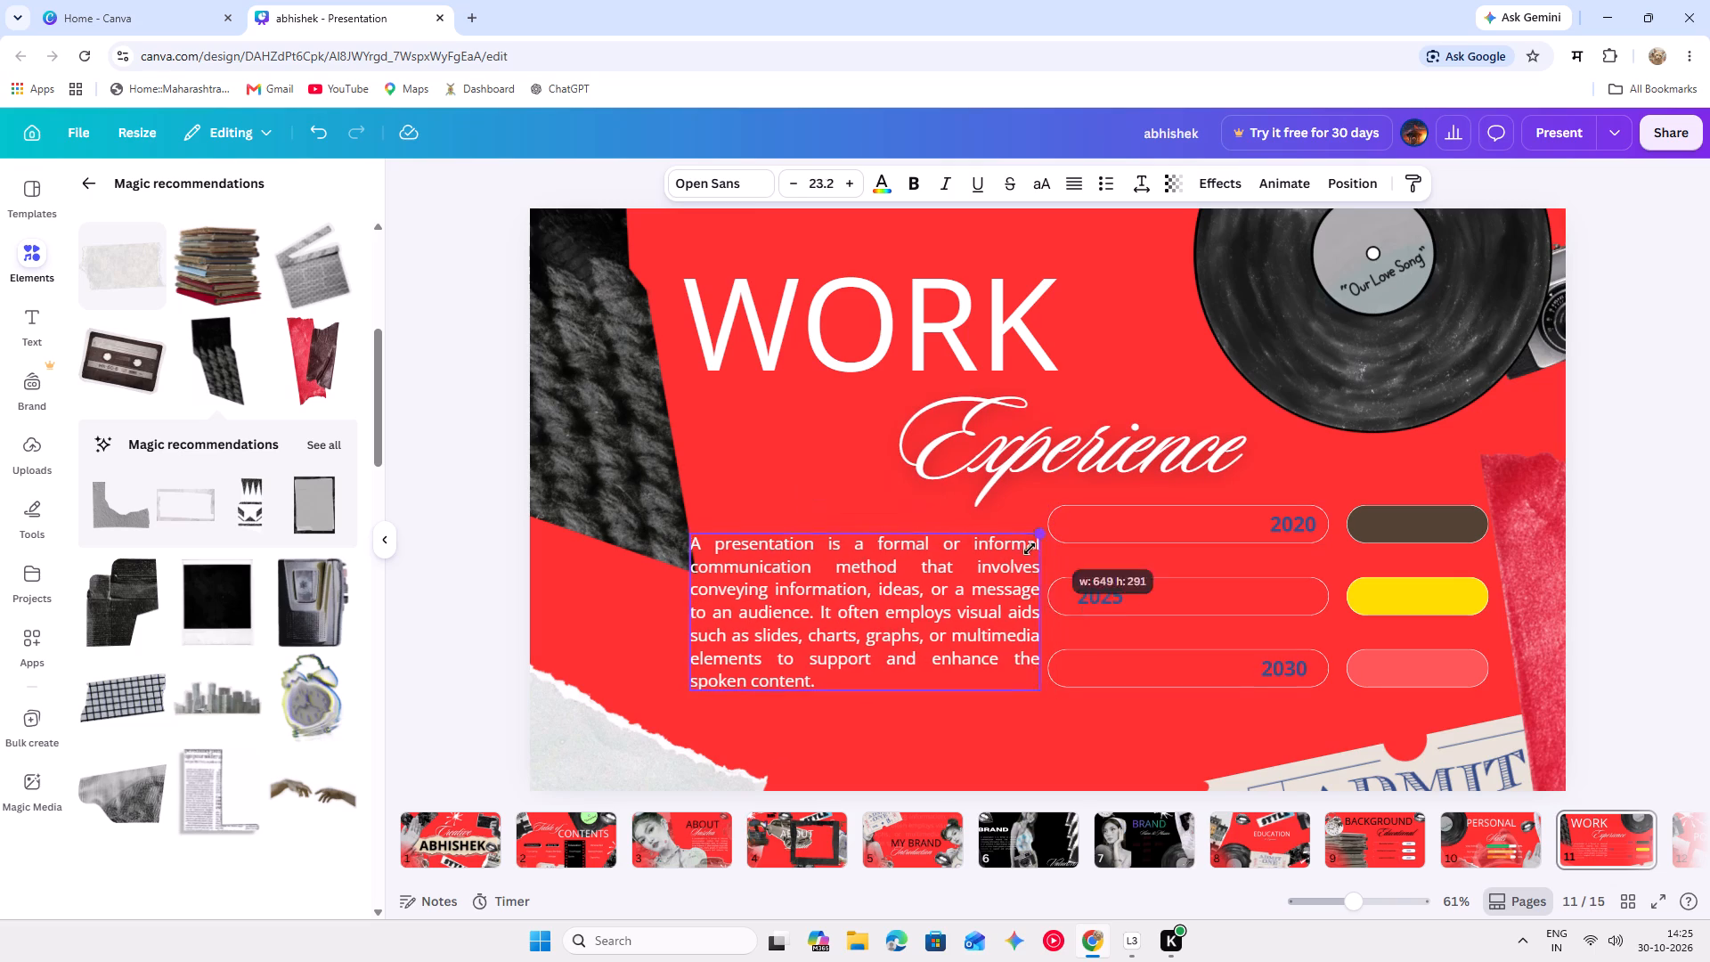
left_click_drag(1030, 549, 1019, 560)
left_click_drag(929, 640, 955, 625)
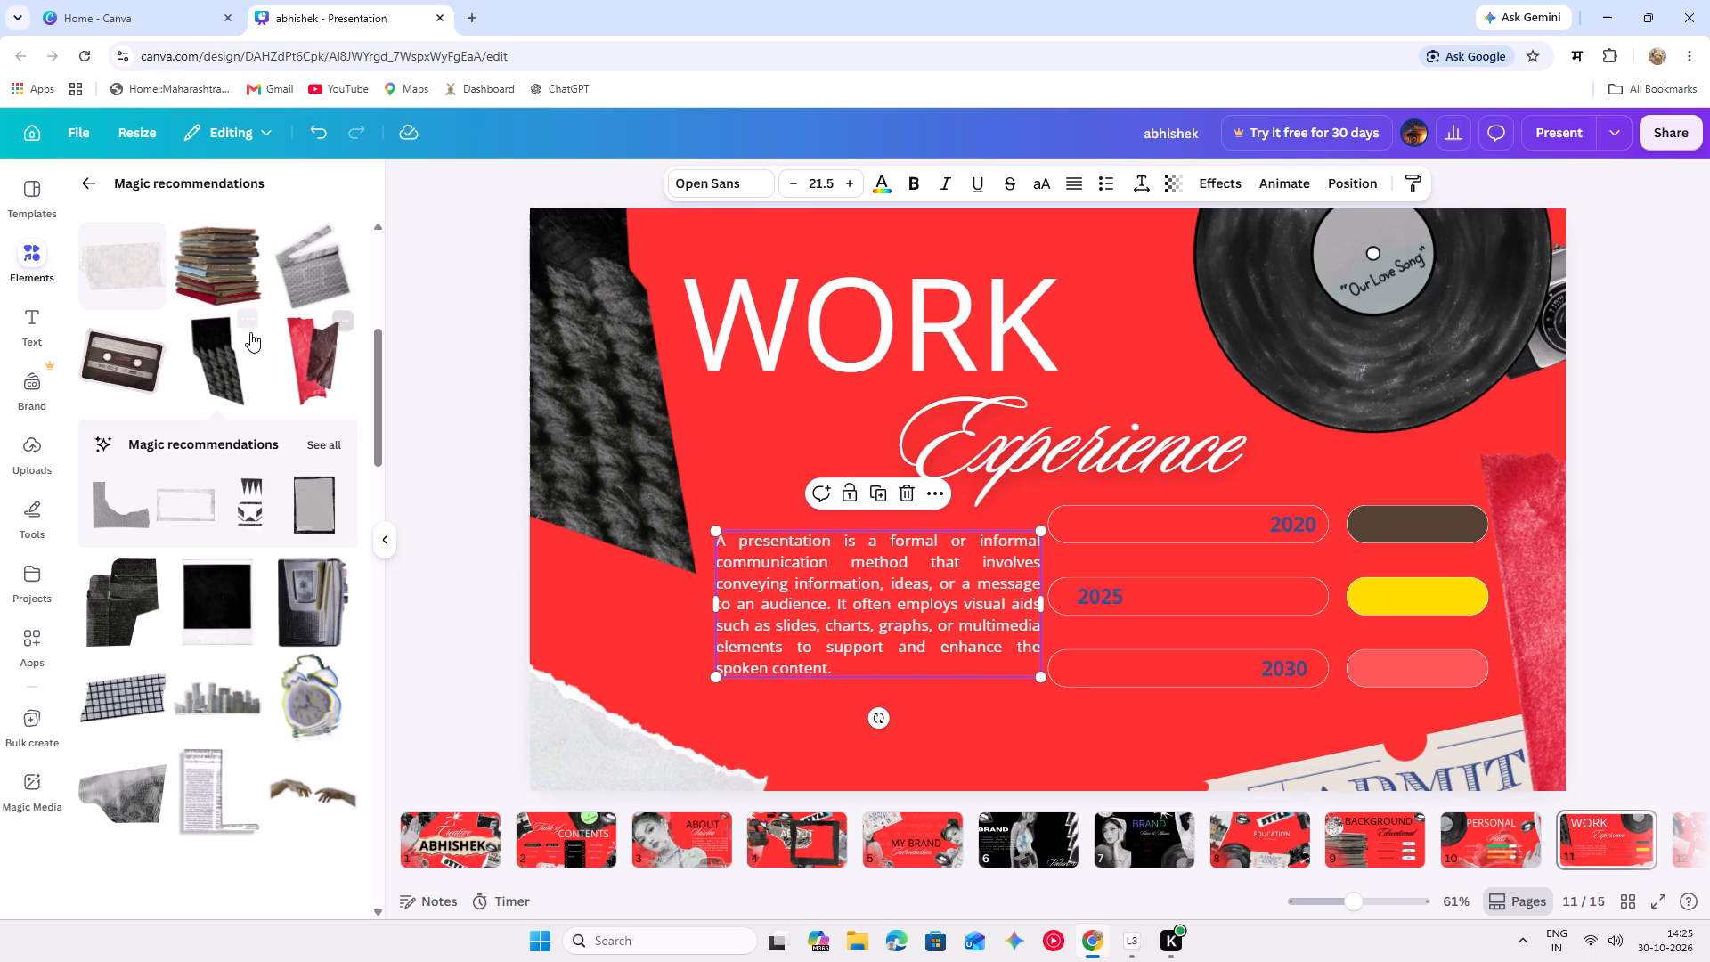
Add the cassette tape cutout, shrink it, transfer it to the MY BRAND Introduction slide and place it above the heading.
left_click(105, 343)
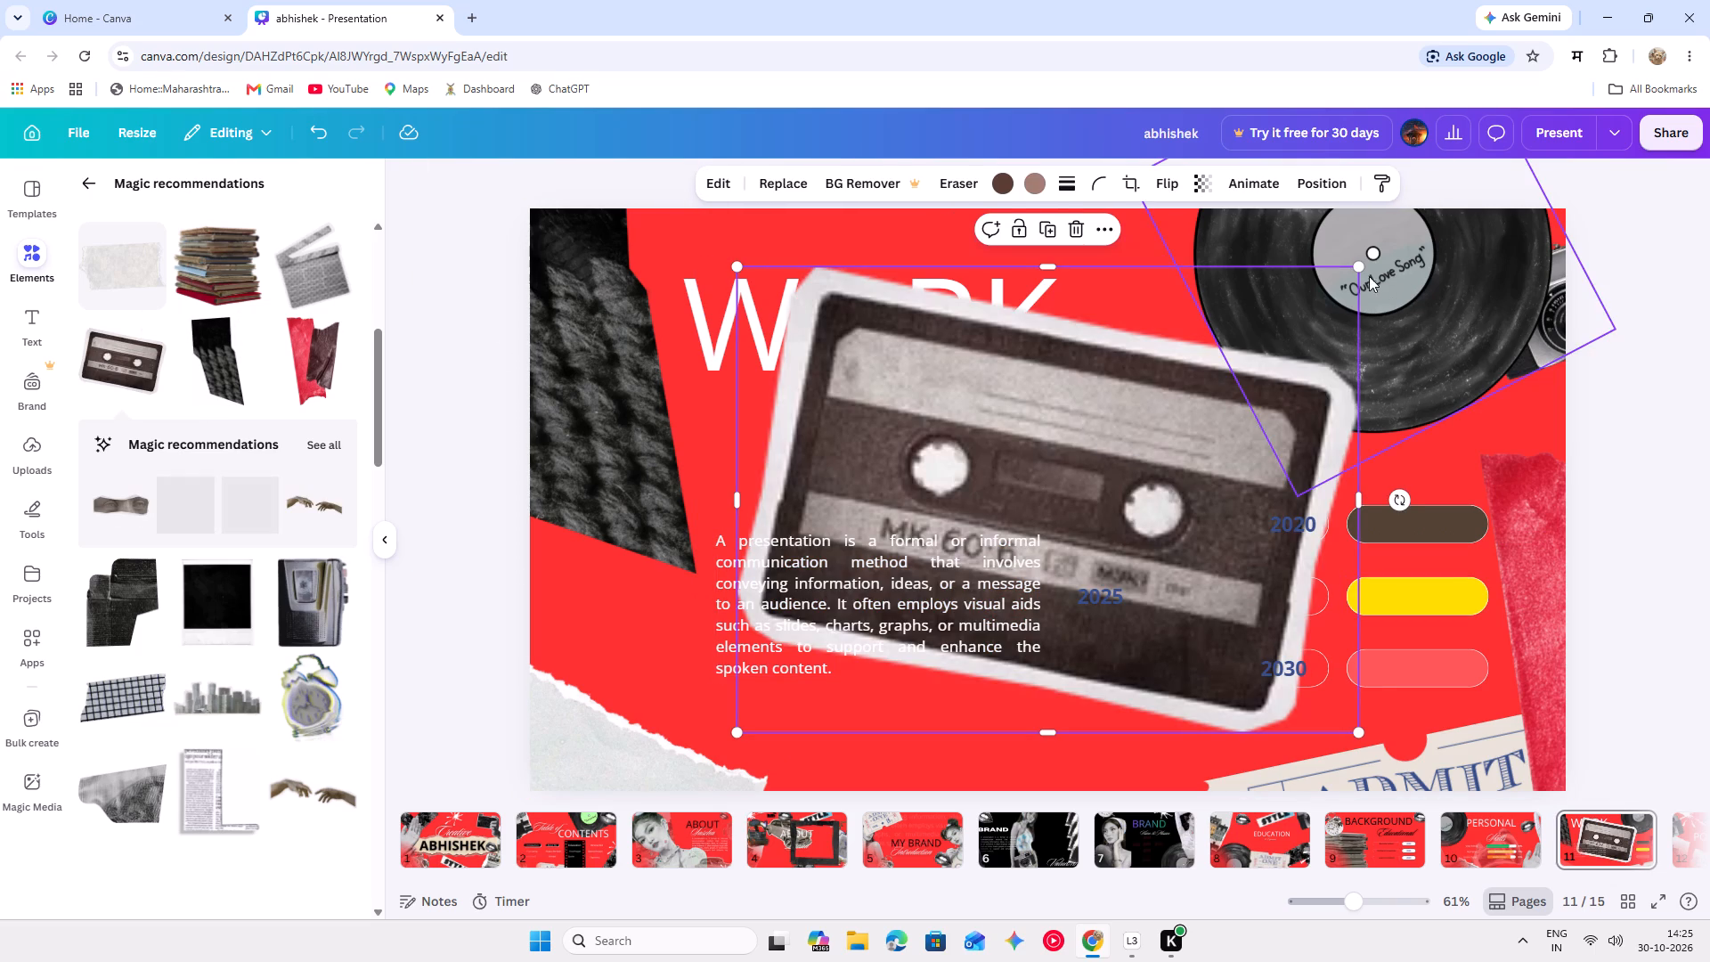
left_click_drag(1362, 269, 1116, 410)
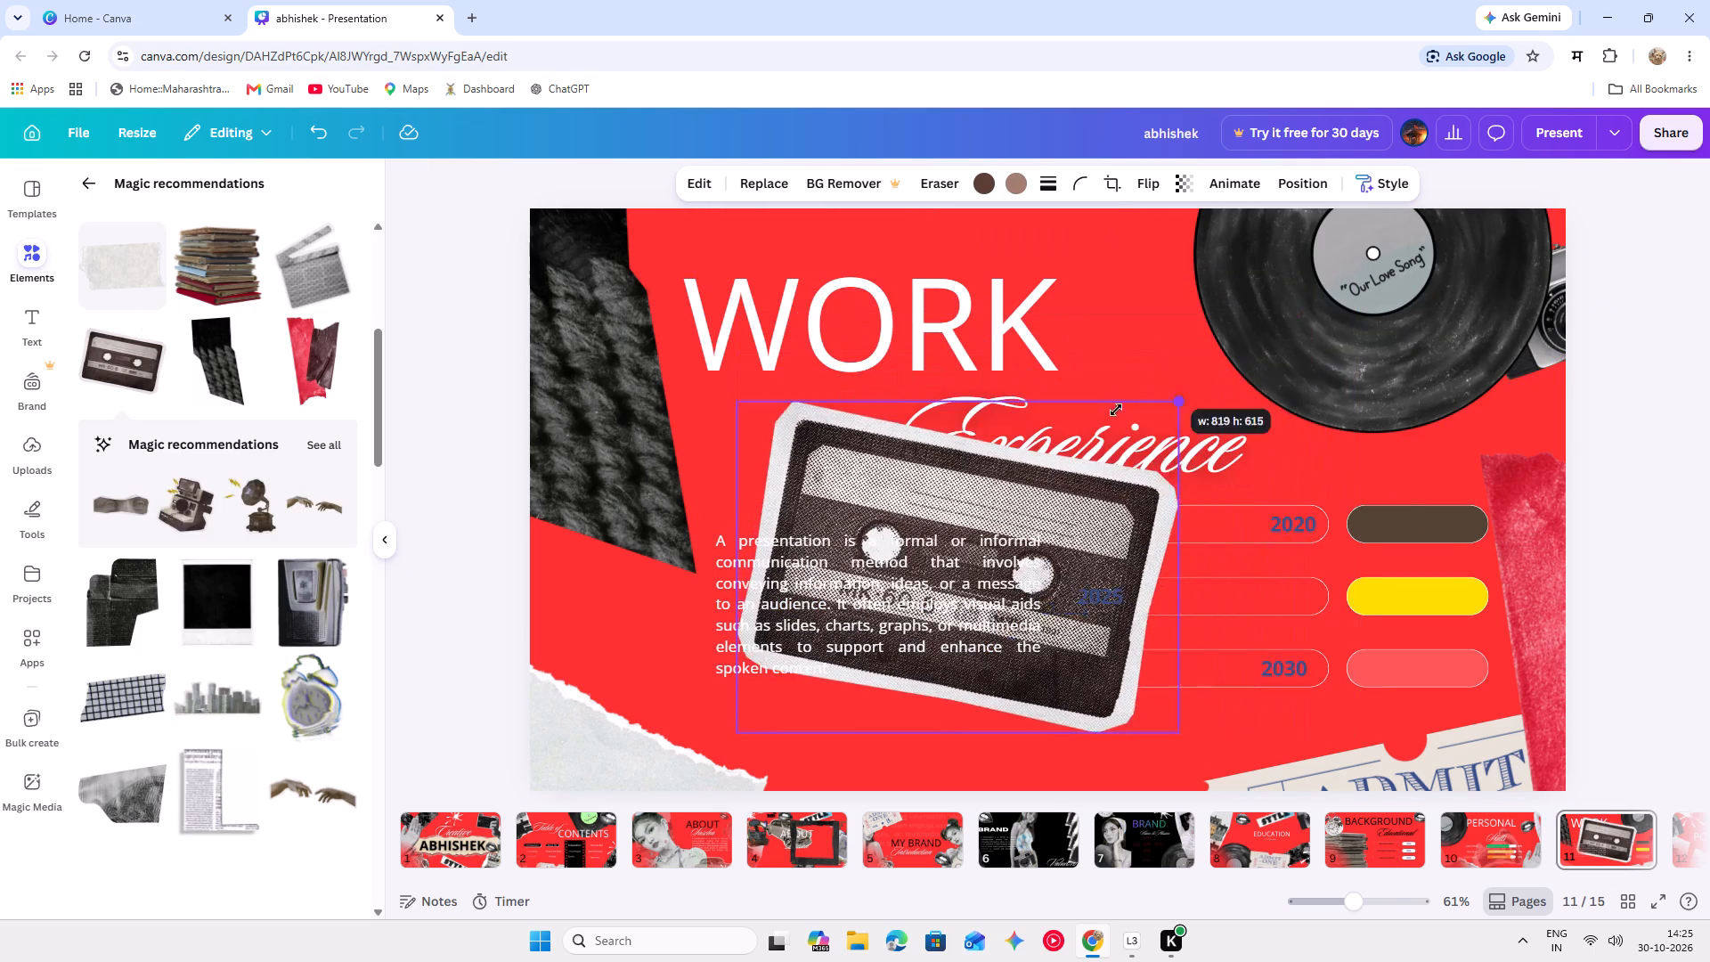
left_click_drag(1116, 410, 967, 623)
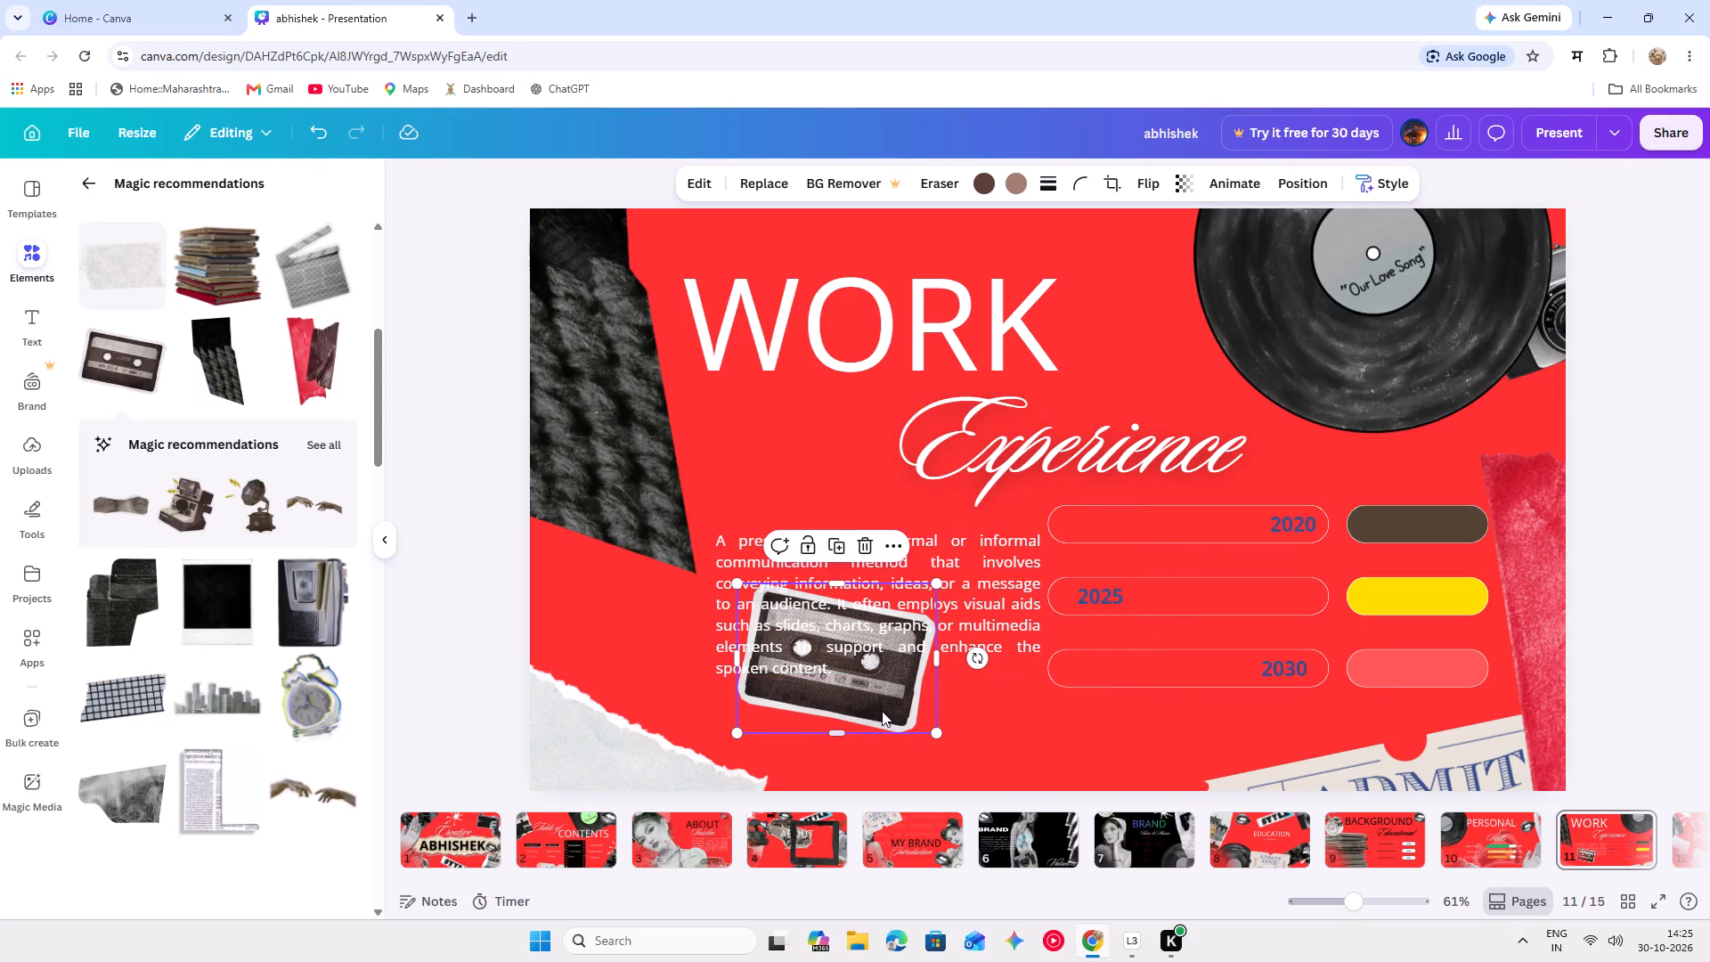
left_click_drag(882, 711, 900, 833)
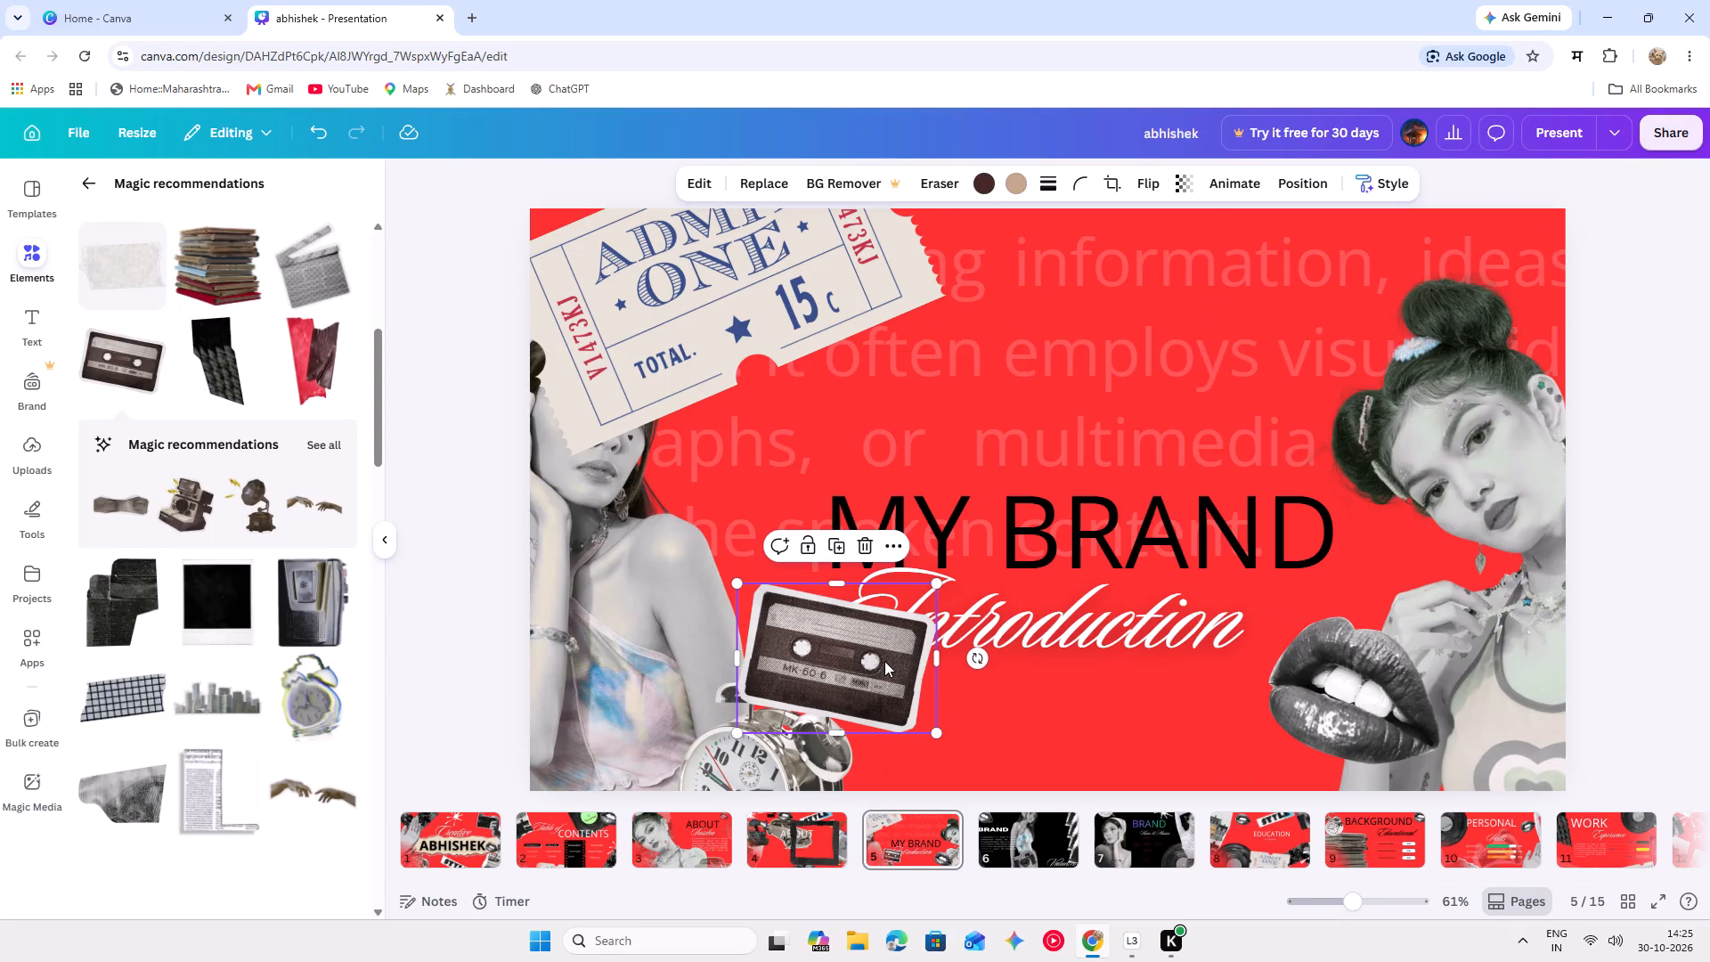
left_click_drag(883, 663, 965, 841)
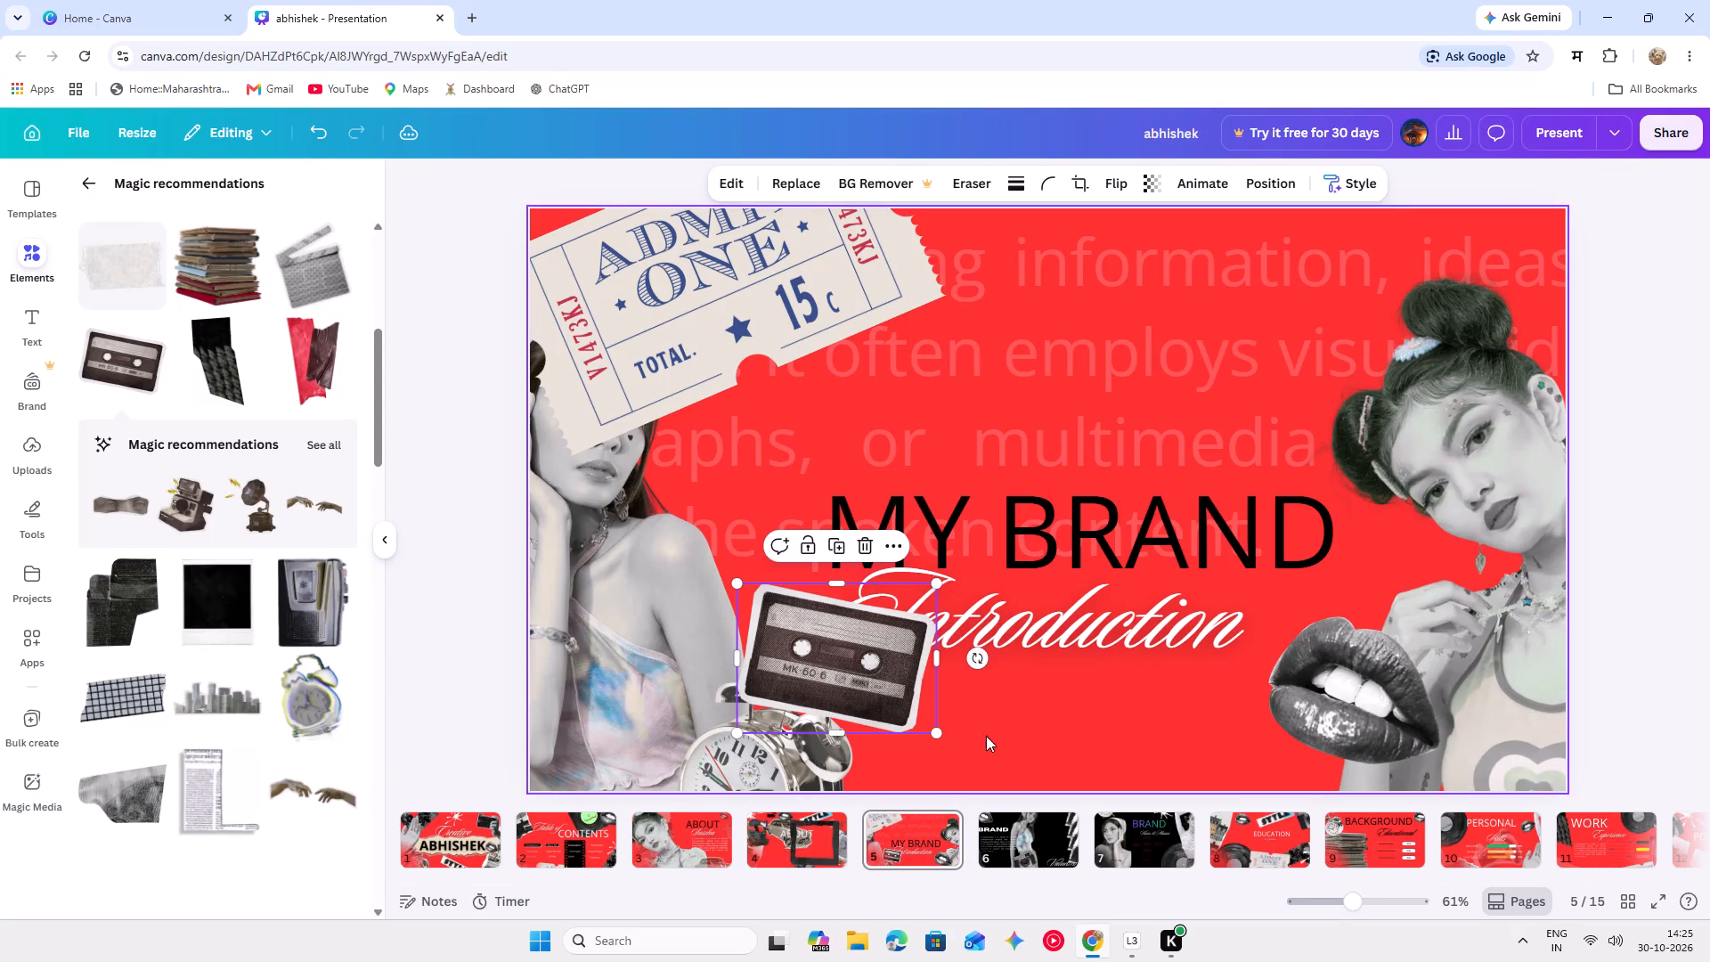
left_click_drag(884, 684, 1237, 346)
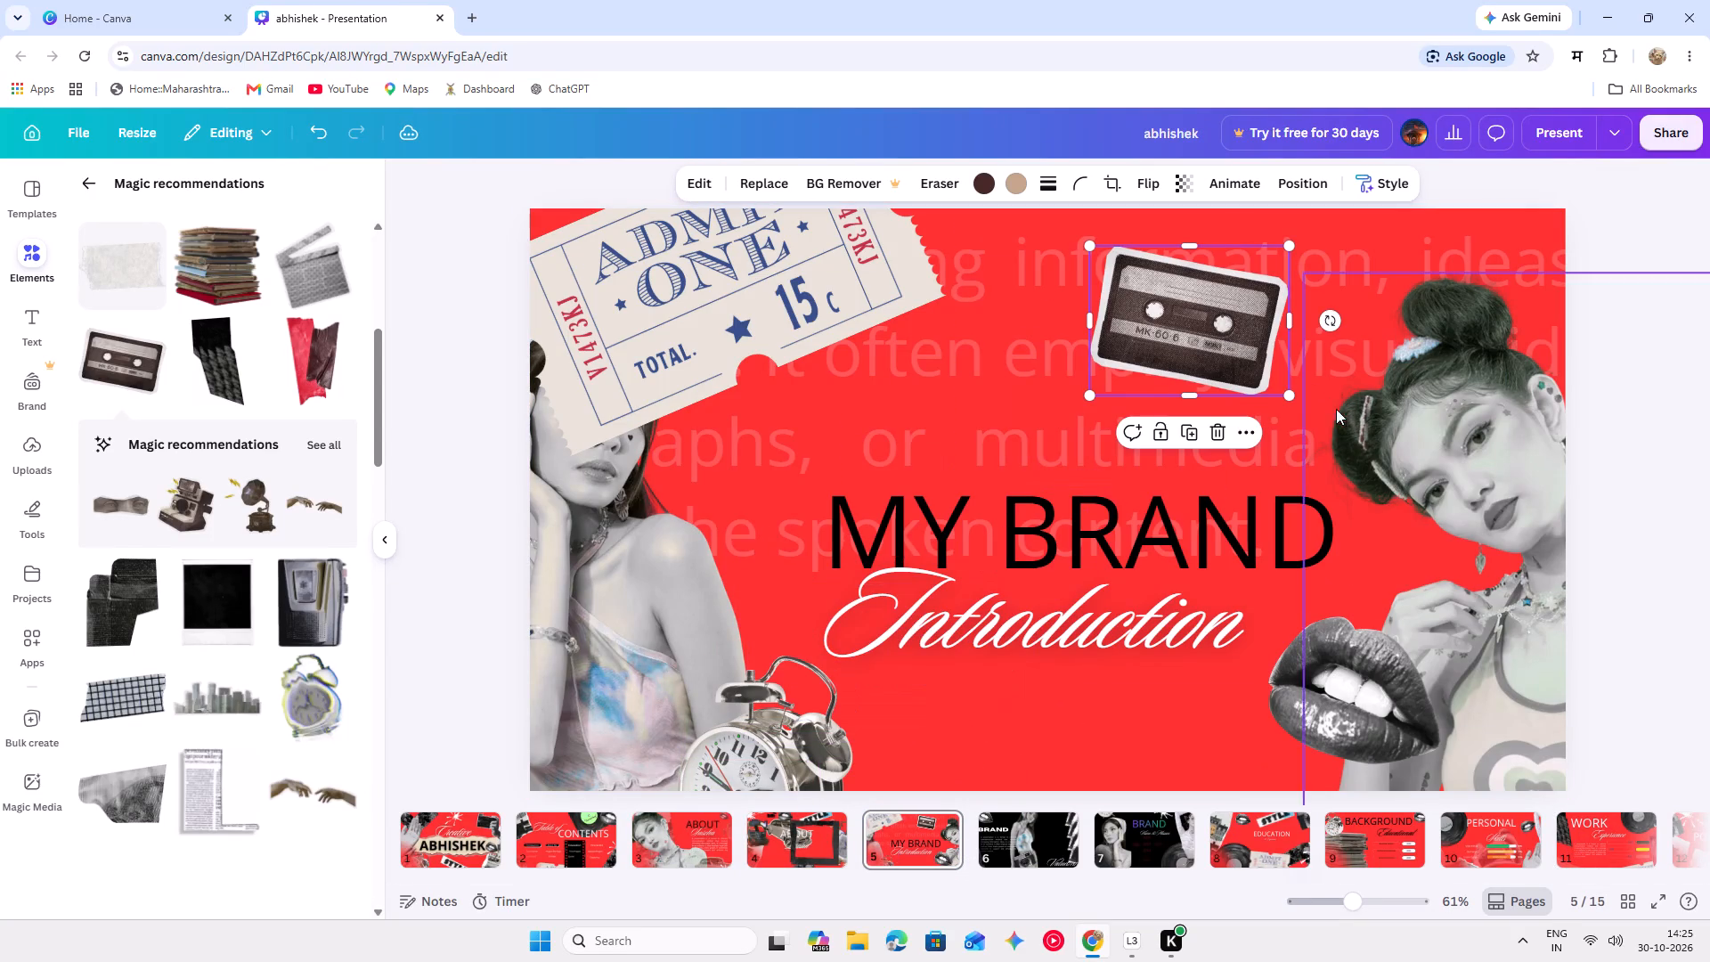
Raise the MY BRAND heading and script Introduction, and bring the alarm clock and lips cutouts closer together along the slide's bottom edge.
left_click_drag(1291, 703, 1215, 733)
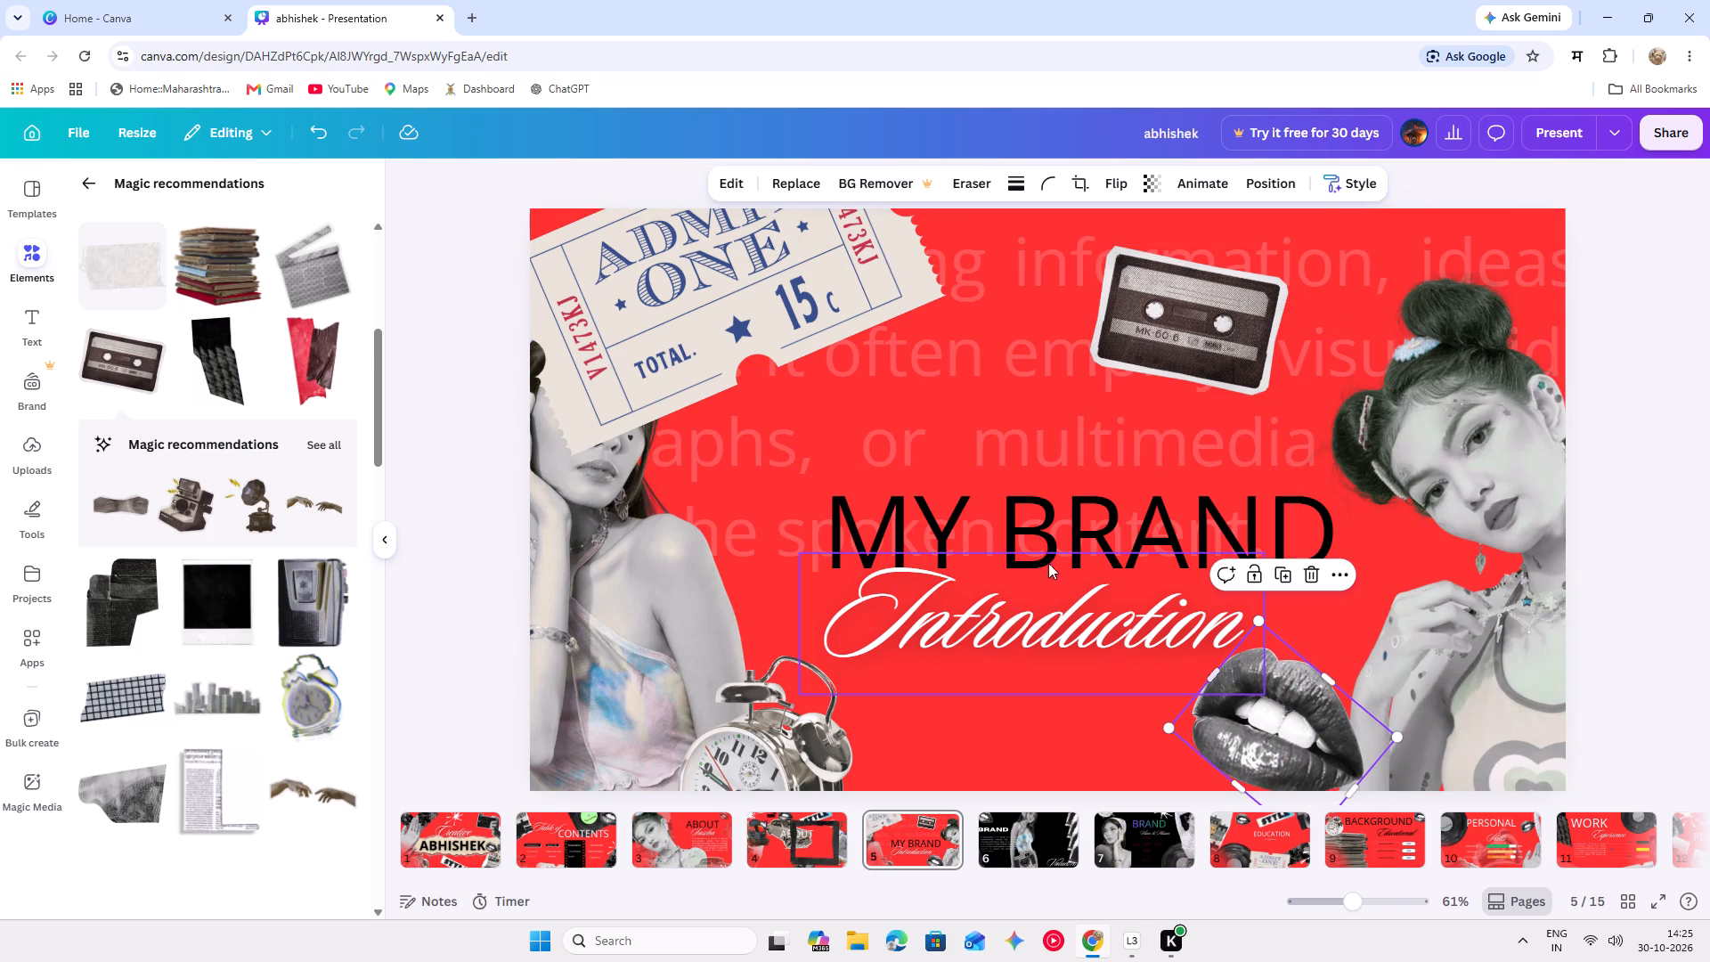
left_click_drag(1053, 538, 1044, 466)
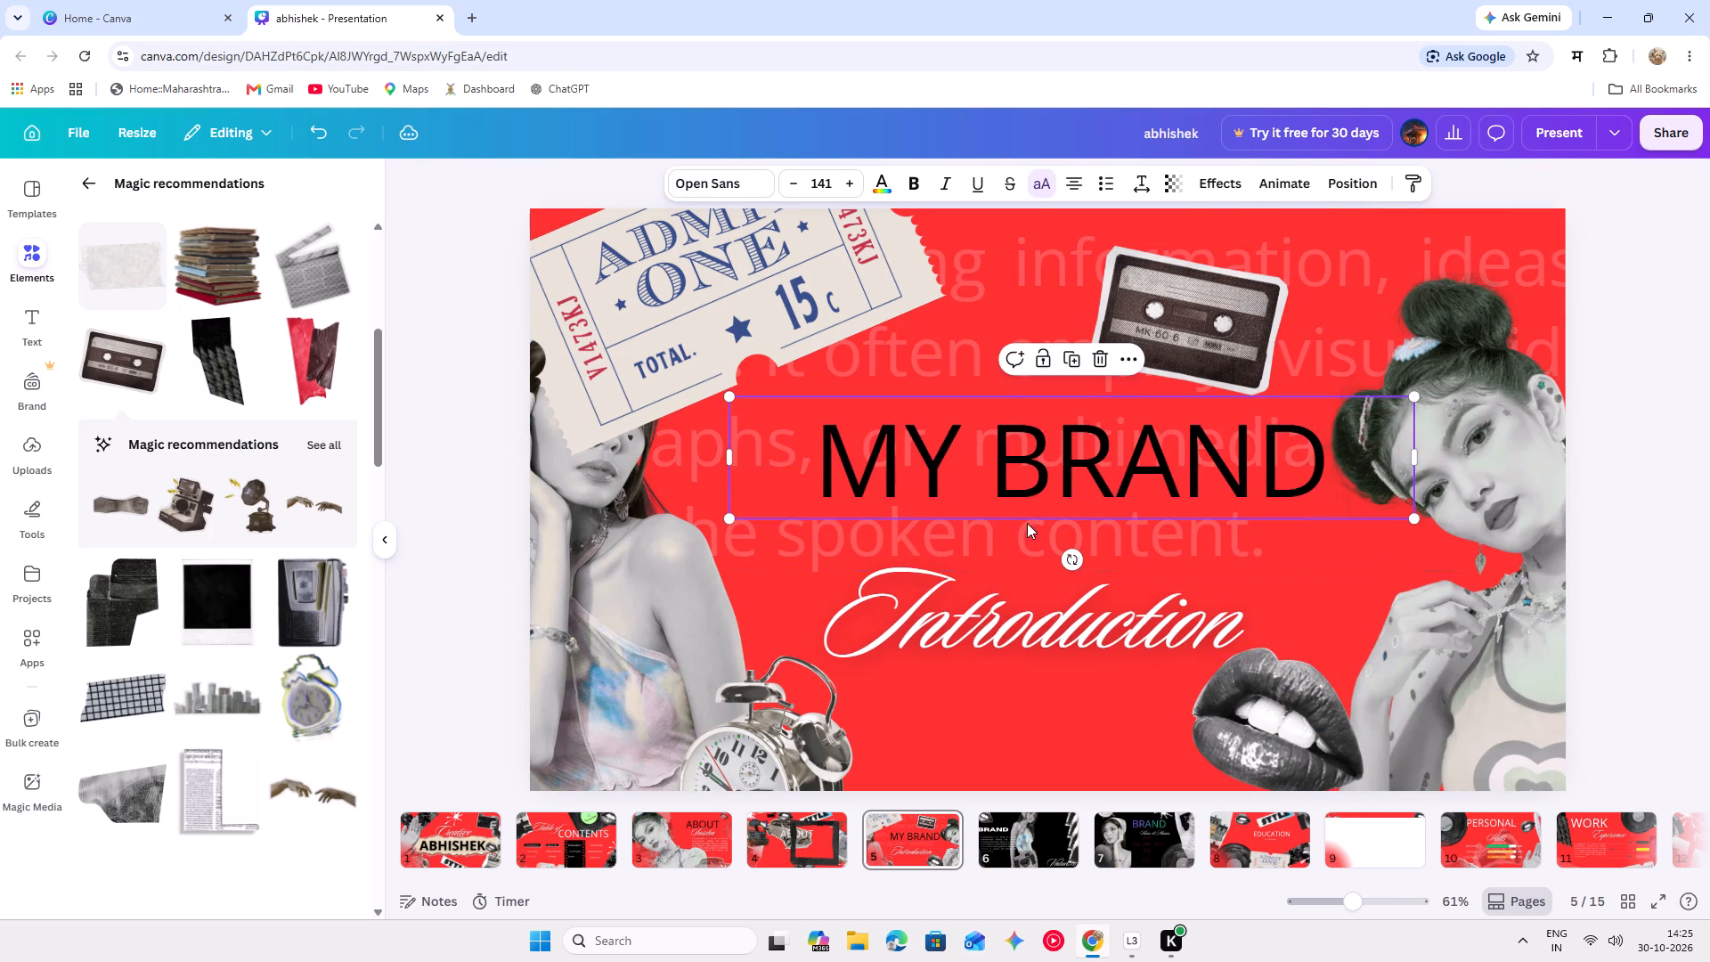
left_click_drag(1017, 618, 1043, 564)
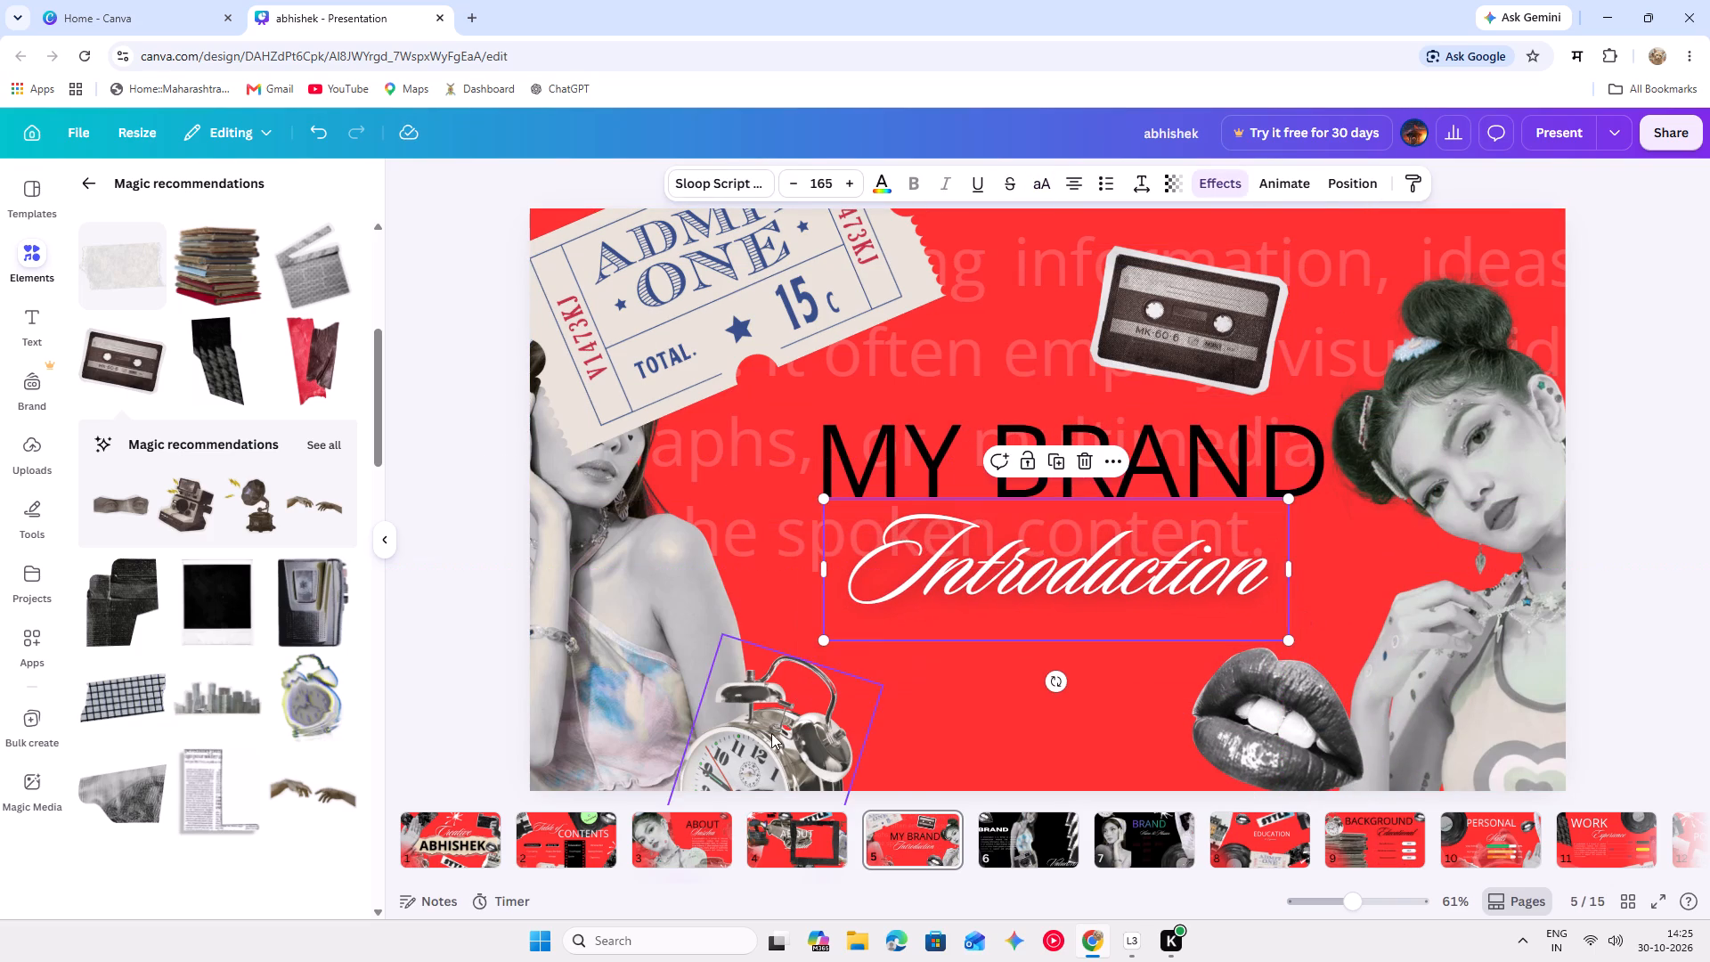
left_click_drag(771, 733, 896, 730)
left_click_drag(1215, 713, 1191, 728)
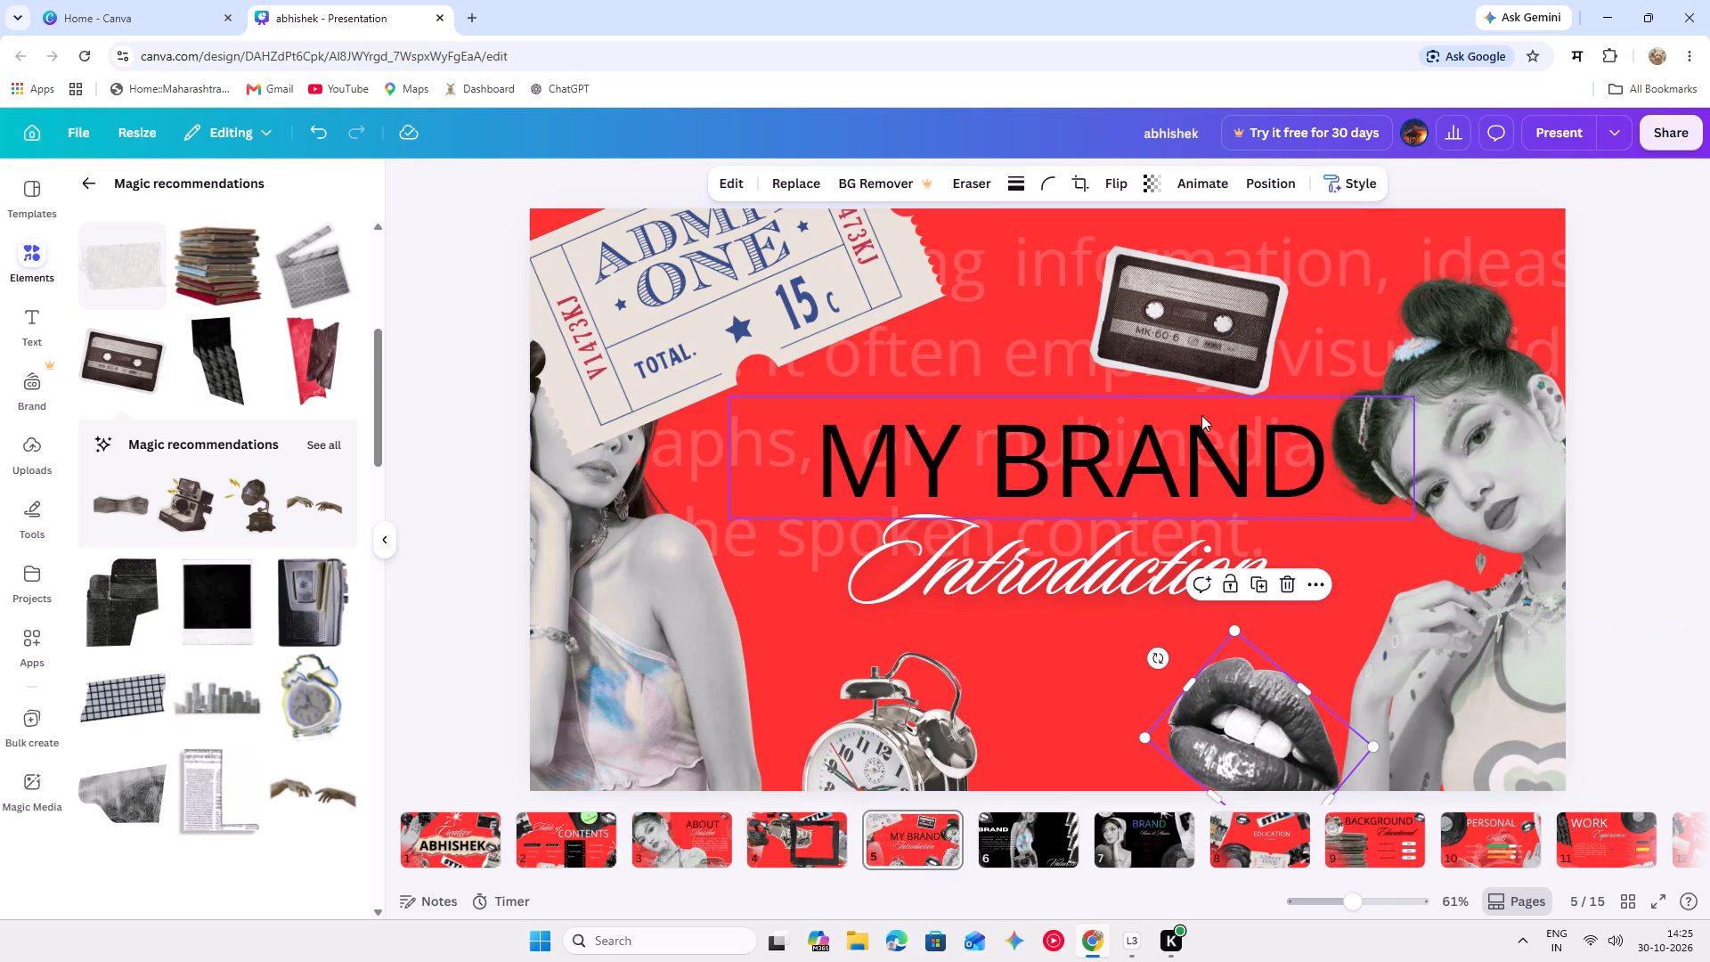
Duplicate the cassette and place the two along the bottom edge, one between clock and lips, one left of the clock.
left_click(1207, 332)
left_click(1183, 429)
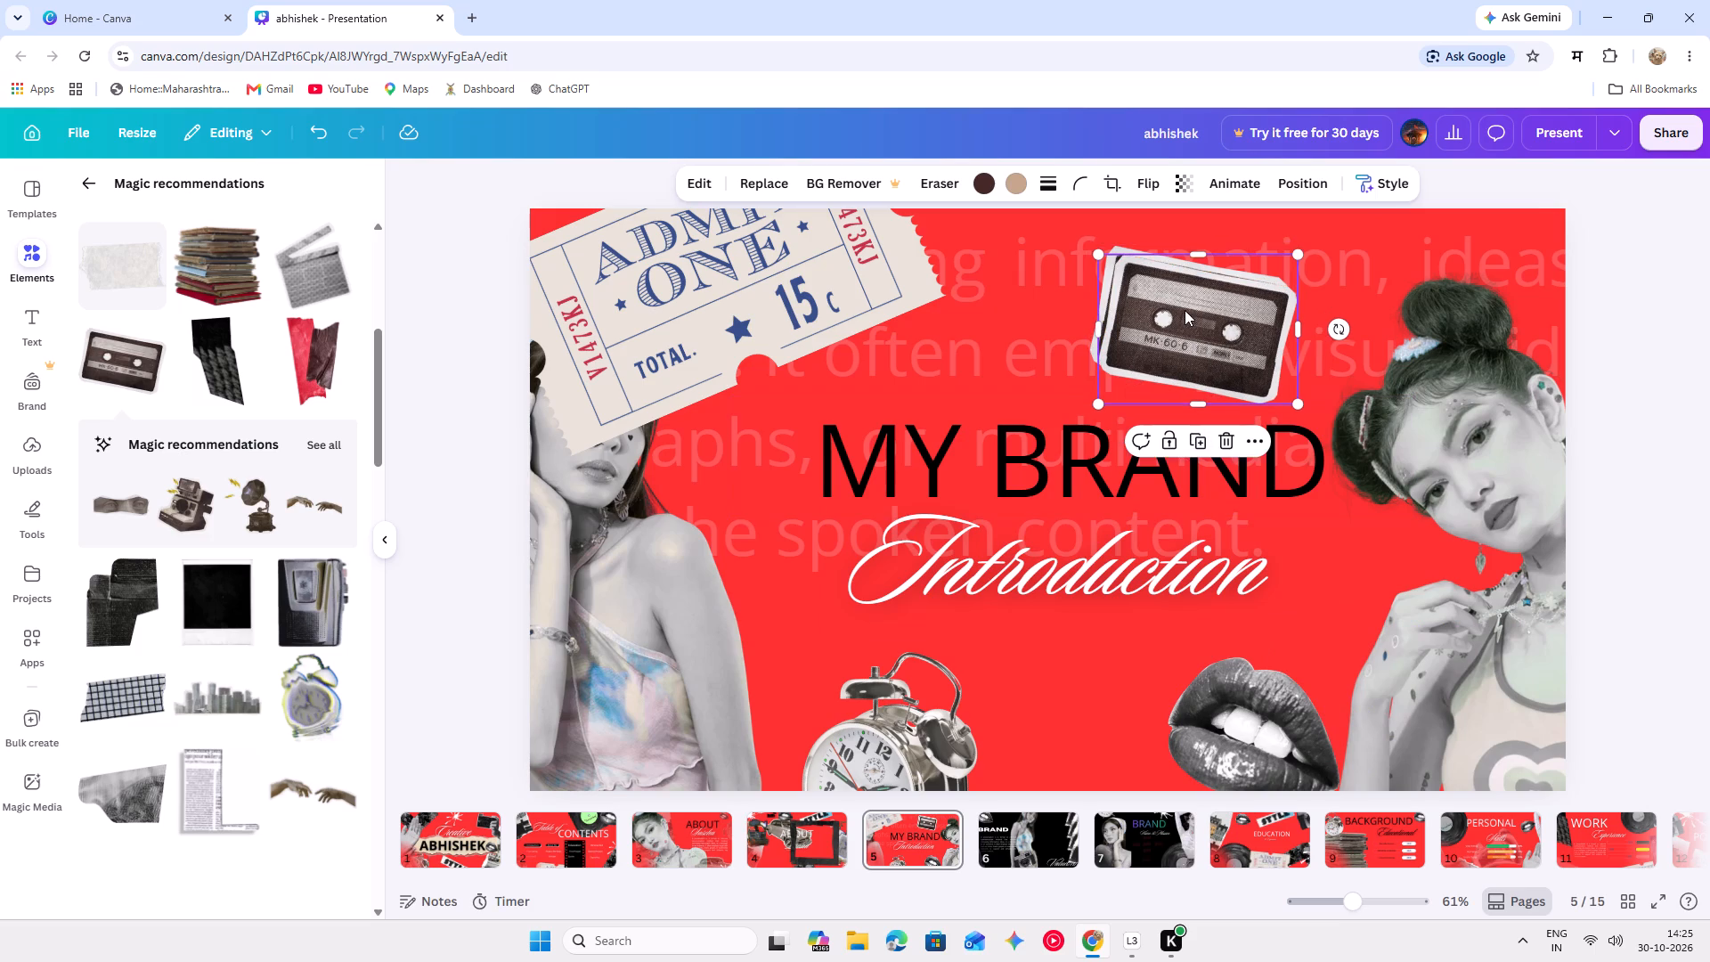
left_click_drag(1185, 311, 1049, 735)
left_click_drag(1151, 310, 695, 733)
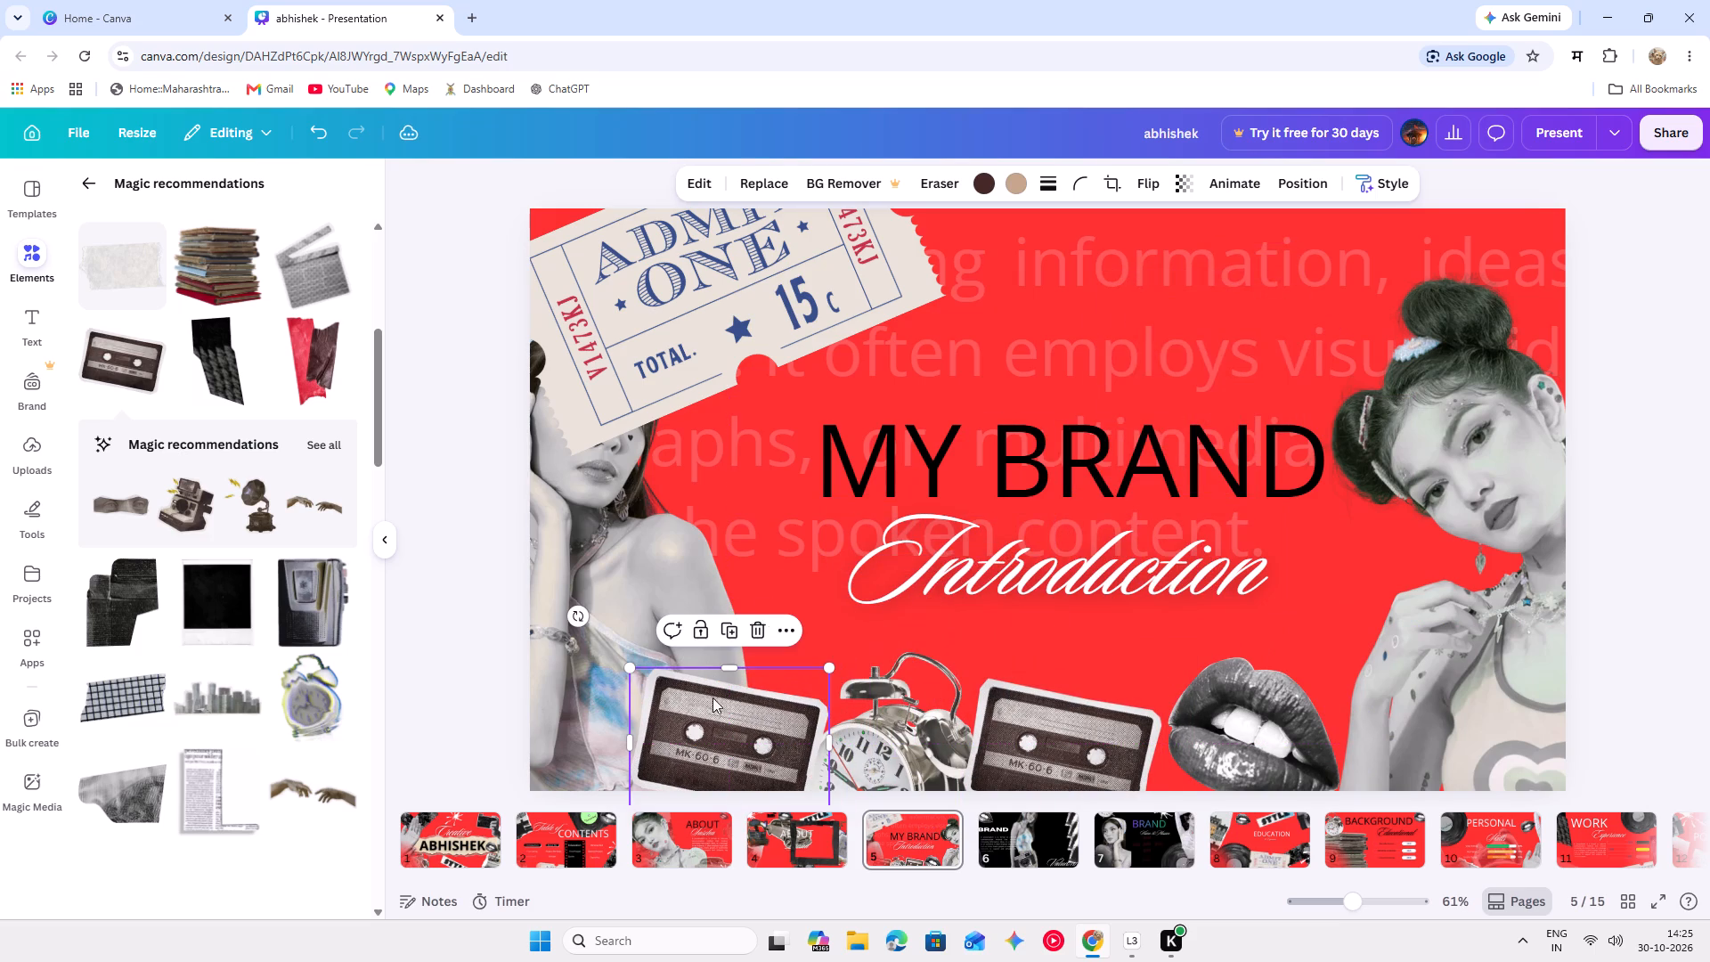
Duplicate the lower-left cassette into the slide's upper-right corner and repeat it leftward as a row of five along the top edge.
left_click(720, 625)
left_click_drag(753, 725, 1534, 214)
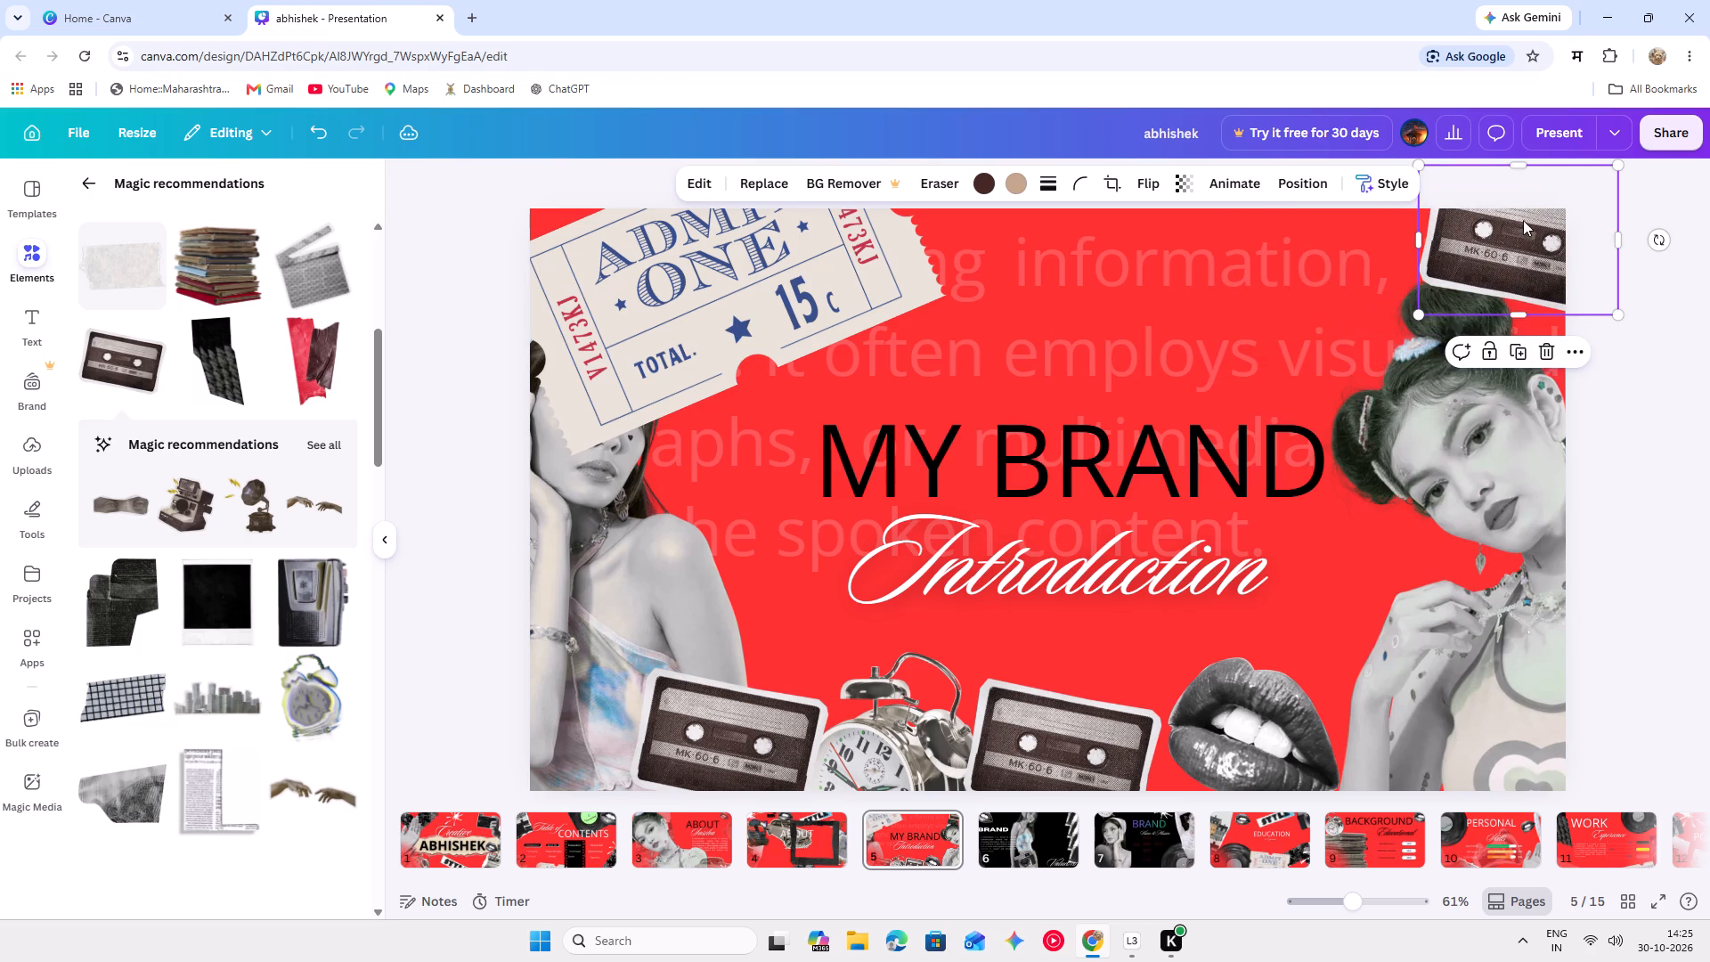
left_click(1518, 359)
left_click_drag(1510, 257, 1347, 236)
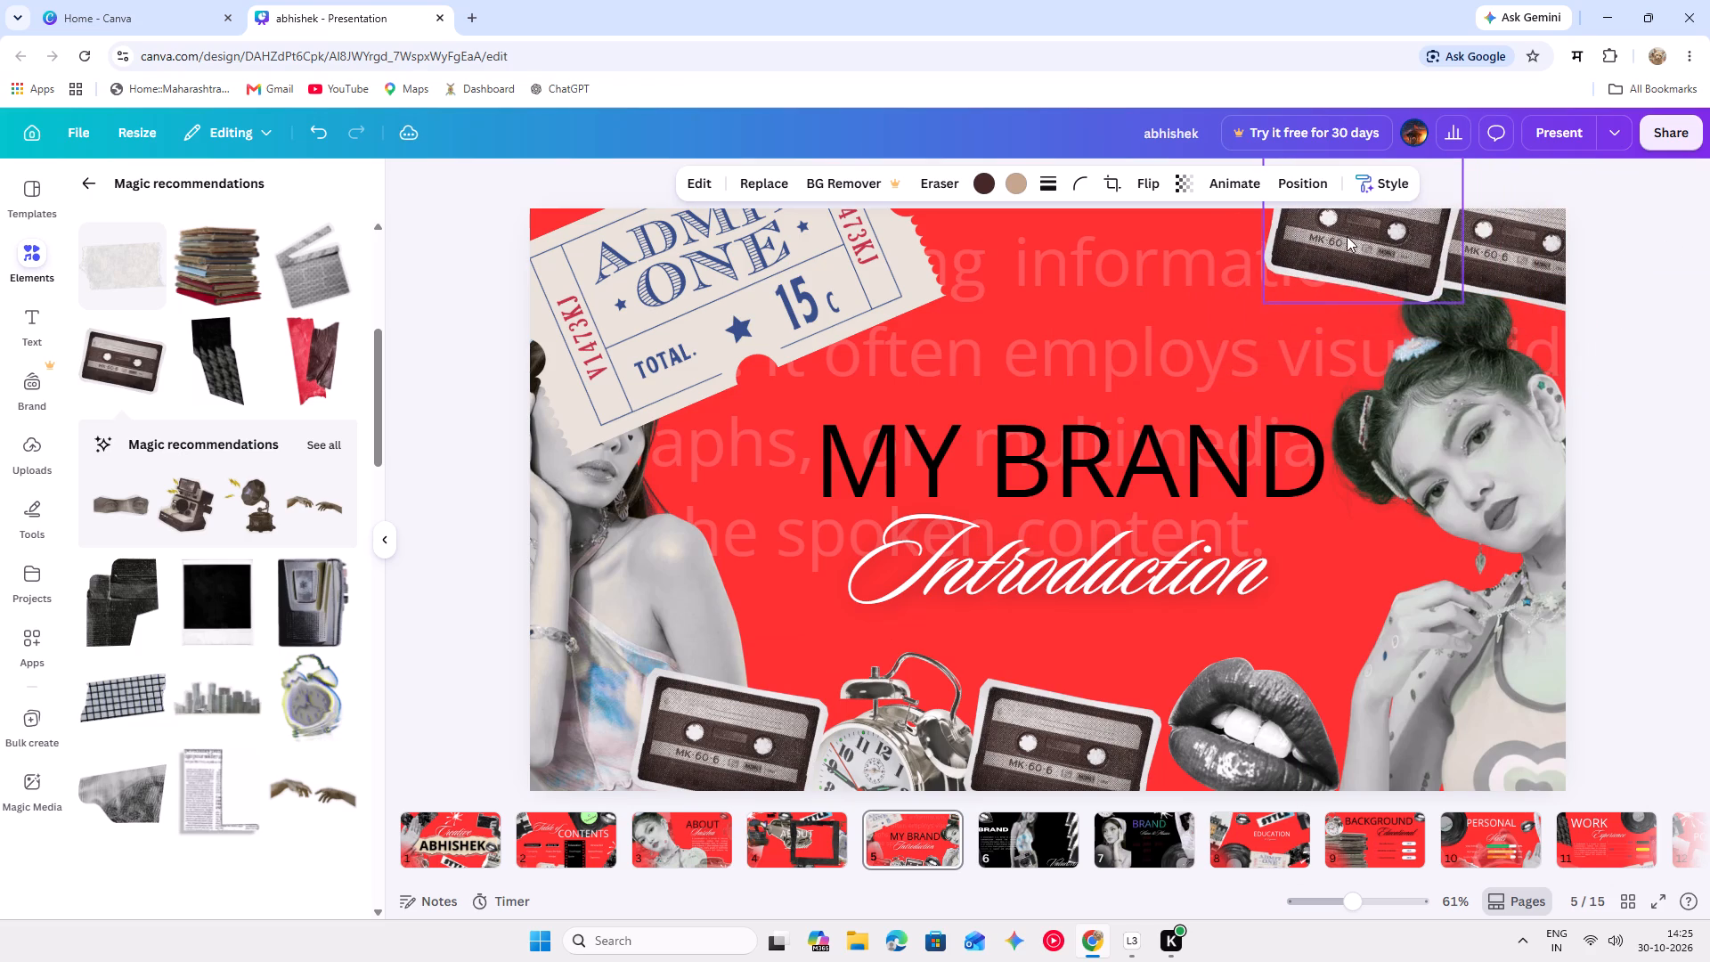
left_click(1359, 344)
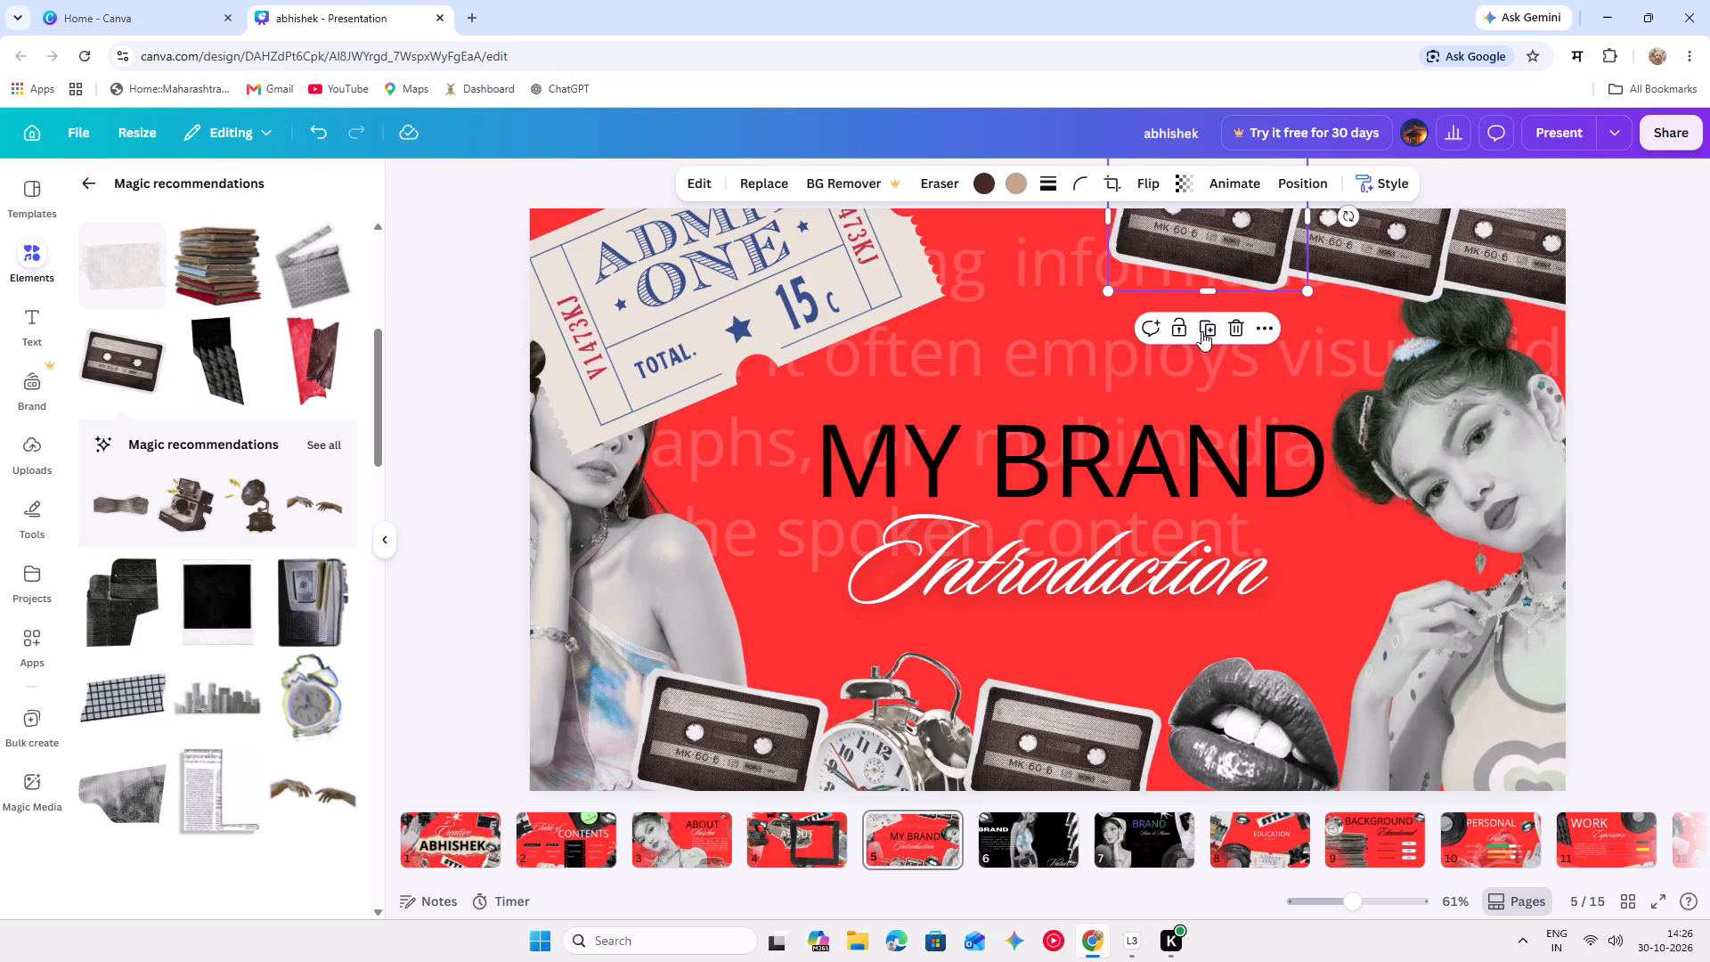
left_click(1201, 332)
left_click(1059, 323)
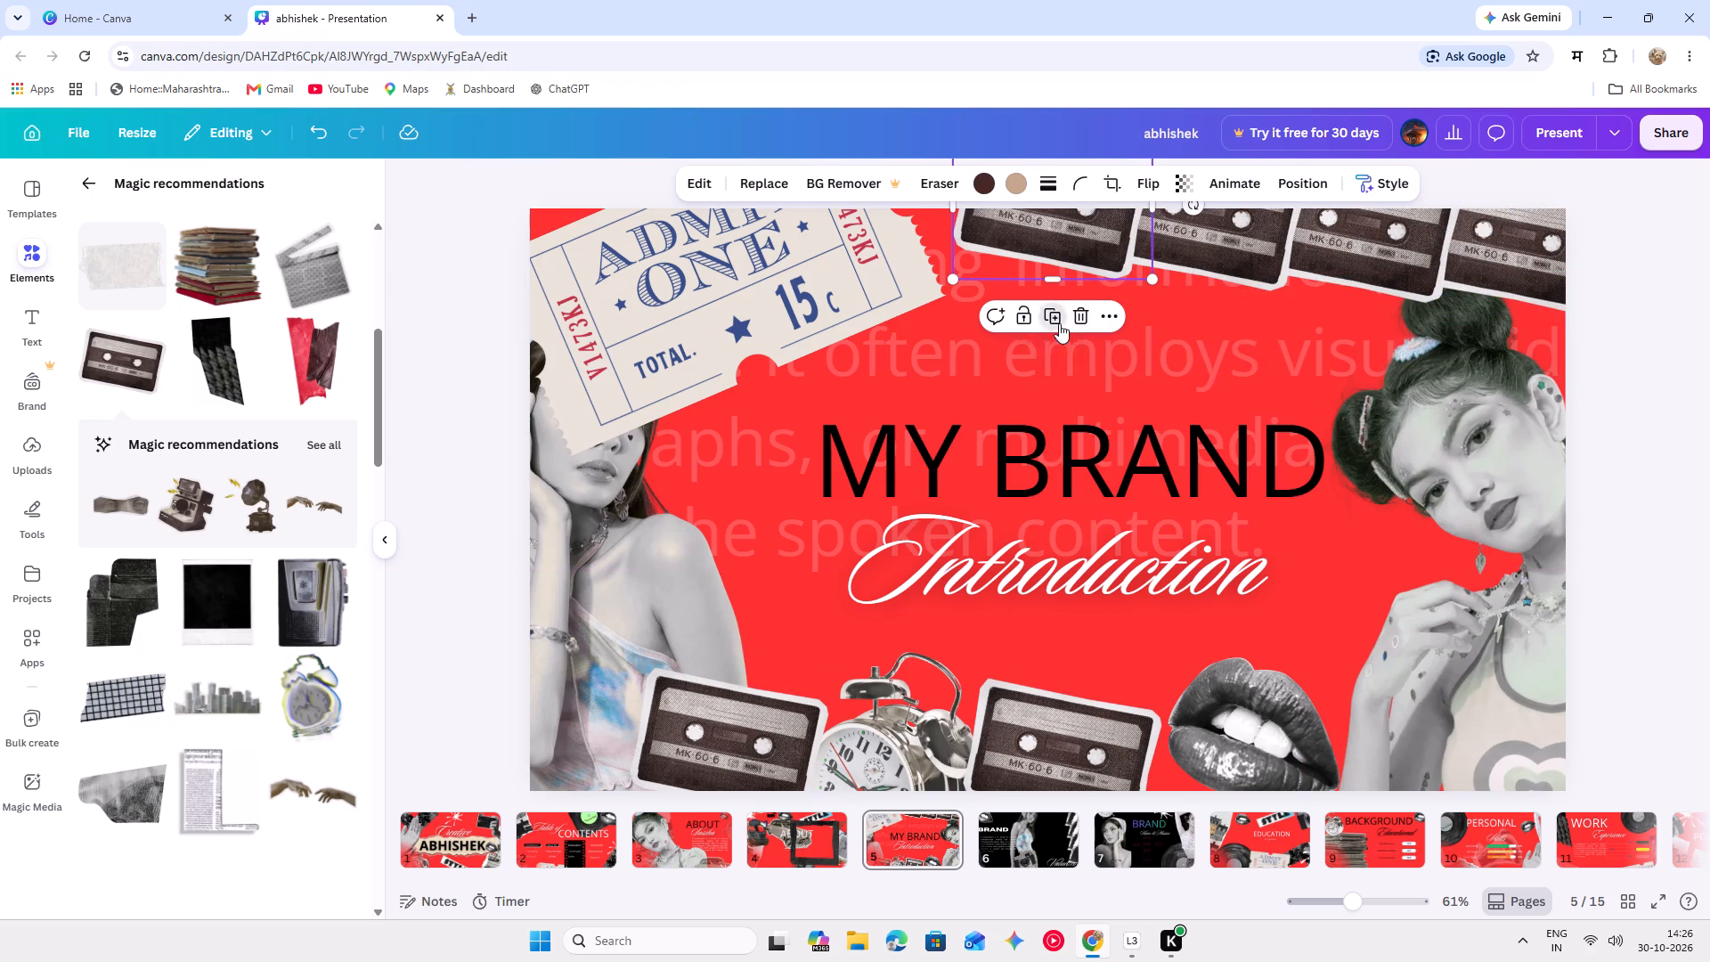
Adjust the individual cassettes' spacing and heights along the slide's top edge so they form a staggered row.
left_click_drag(1274, 265, 1261, 312)
left_click_drag(1270, 313, 1278, 285)
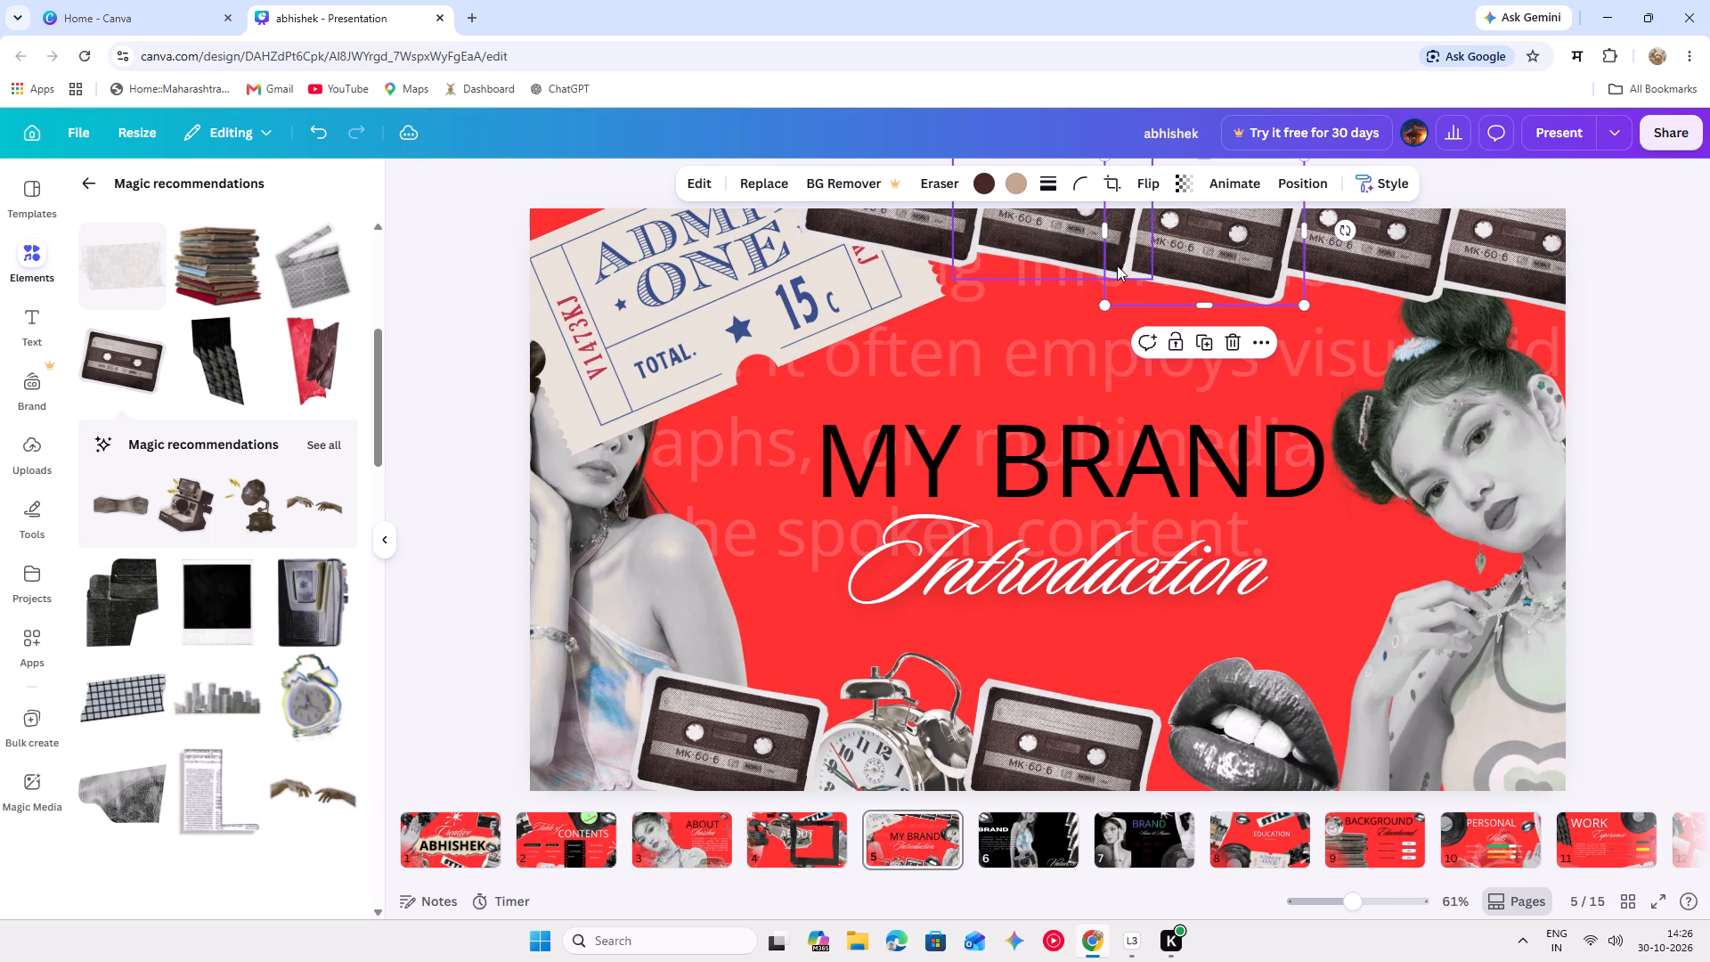
left_click_drag(1109, 262, 1092, 255)
left_click_drag(1045, 229, 1048, 202)
left_click_drag(965, 224, 980, 222)
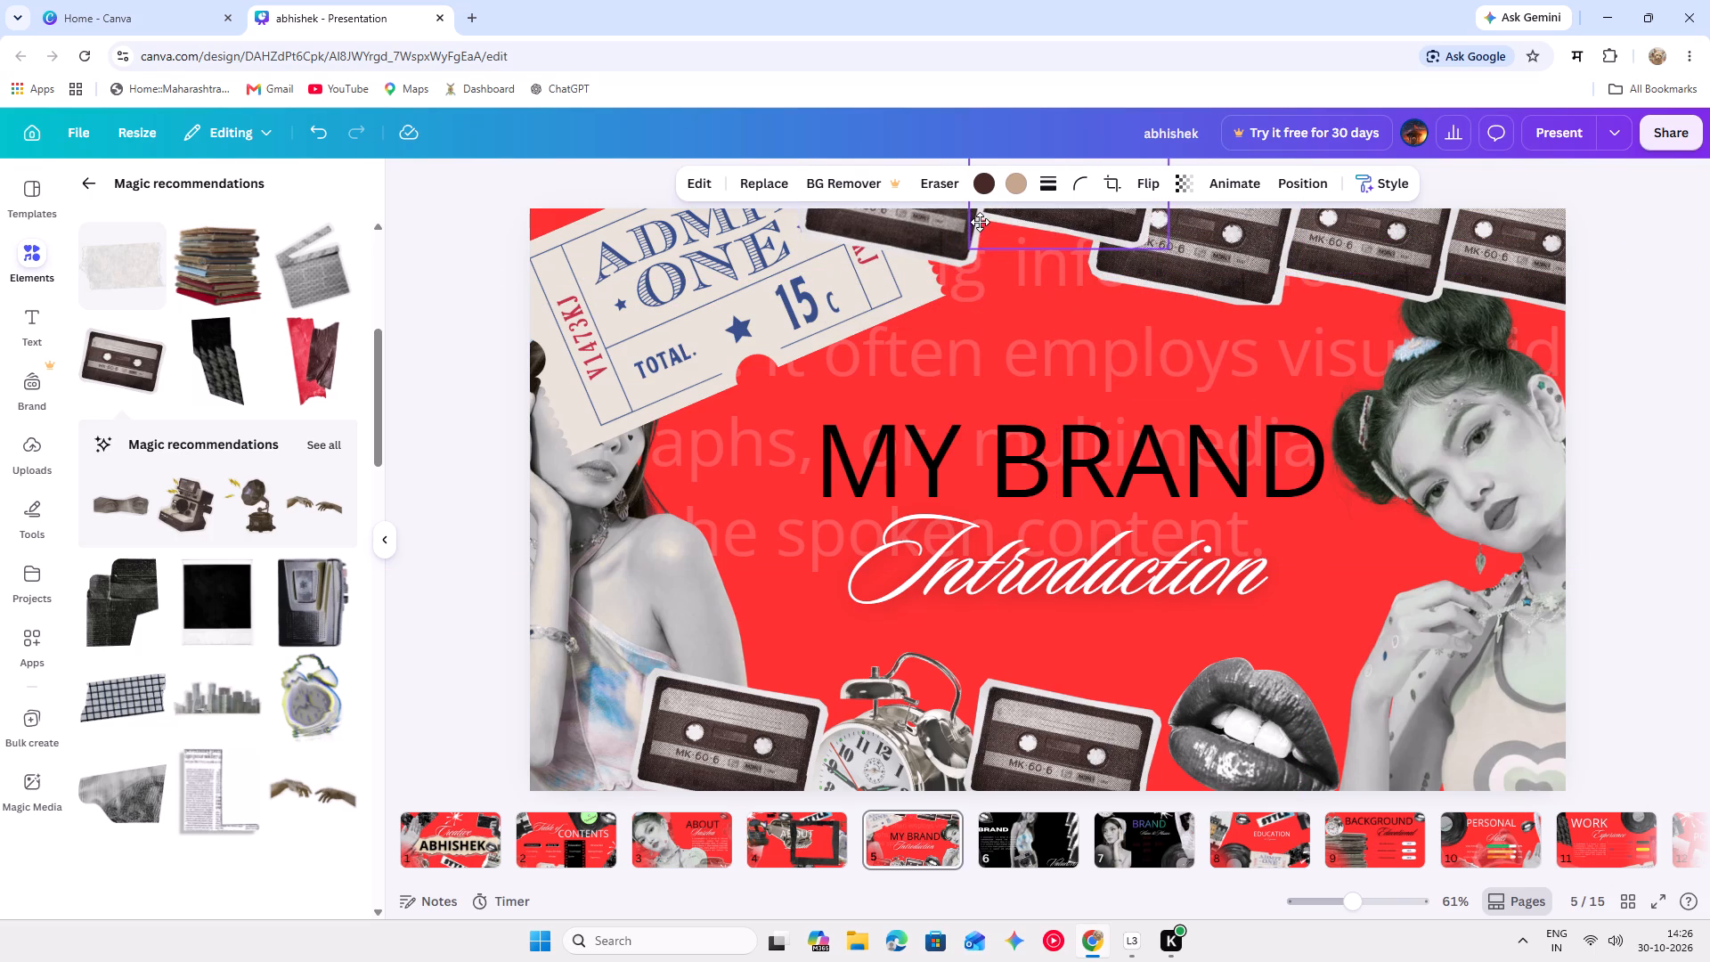
left_click_drag(980, 222, 978, 218)
left_click_drag(931, 232, 916, 262)
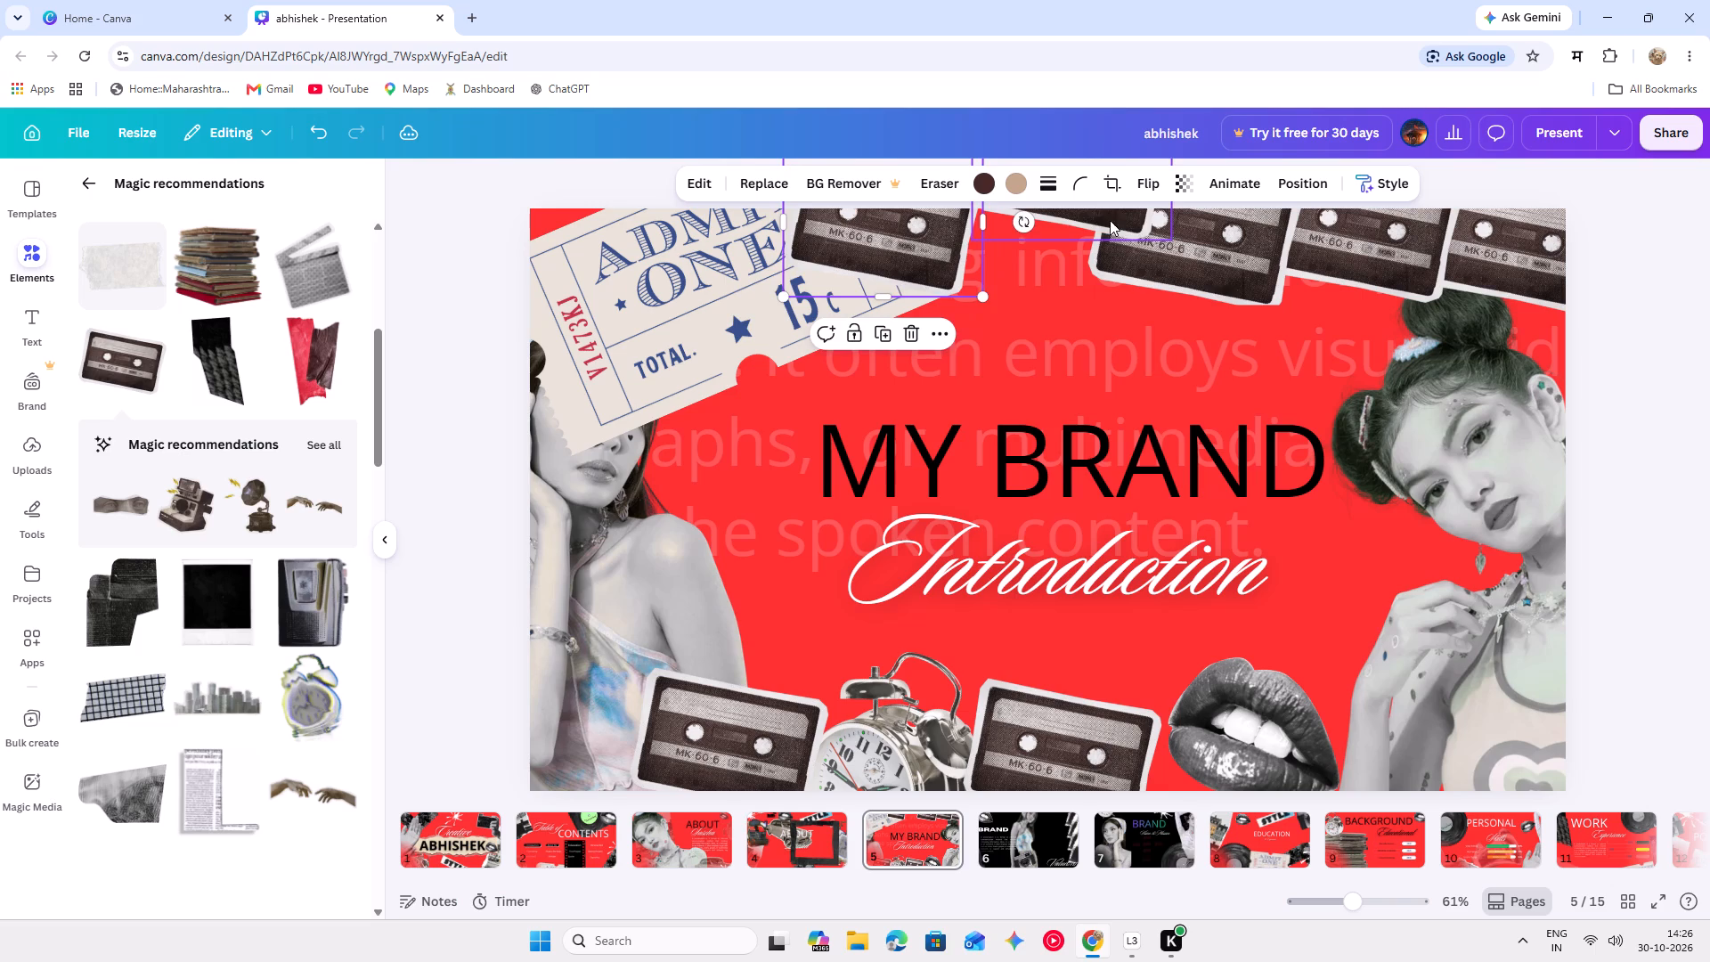
left_click_drag(1110, 220, 1078, 241)
left_click_drag(1421, 267, 1423, 244)
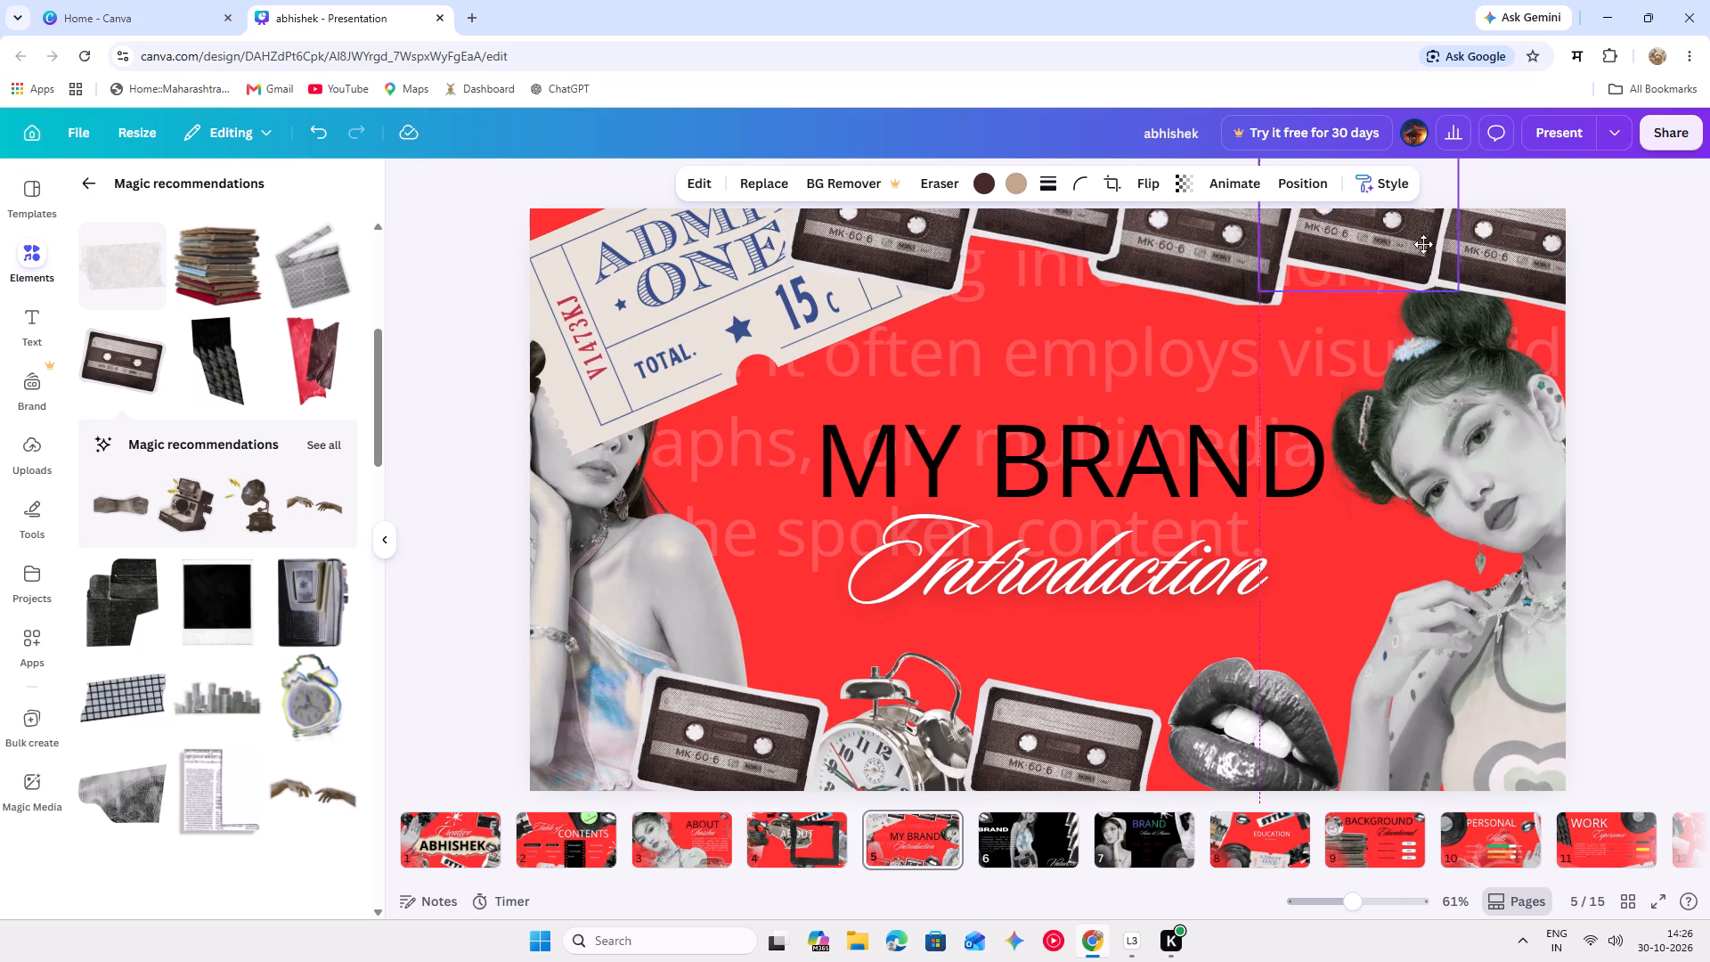
left_click_drag(1423, 244, 1424, 212)
left_click_drag(1547, 267, 1545, 298)
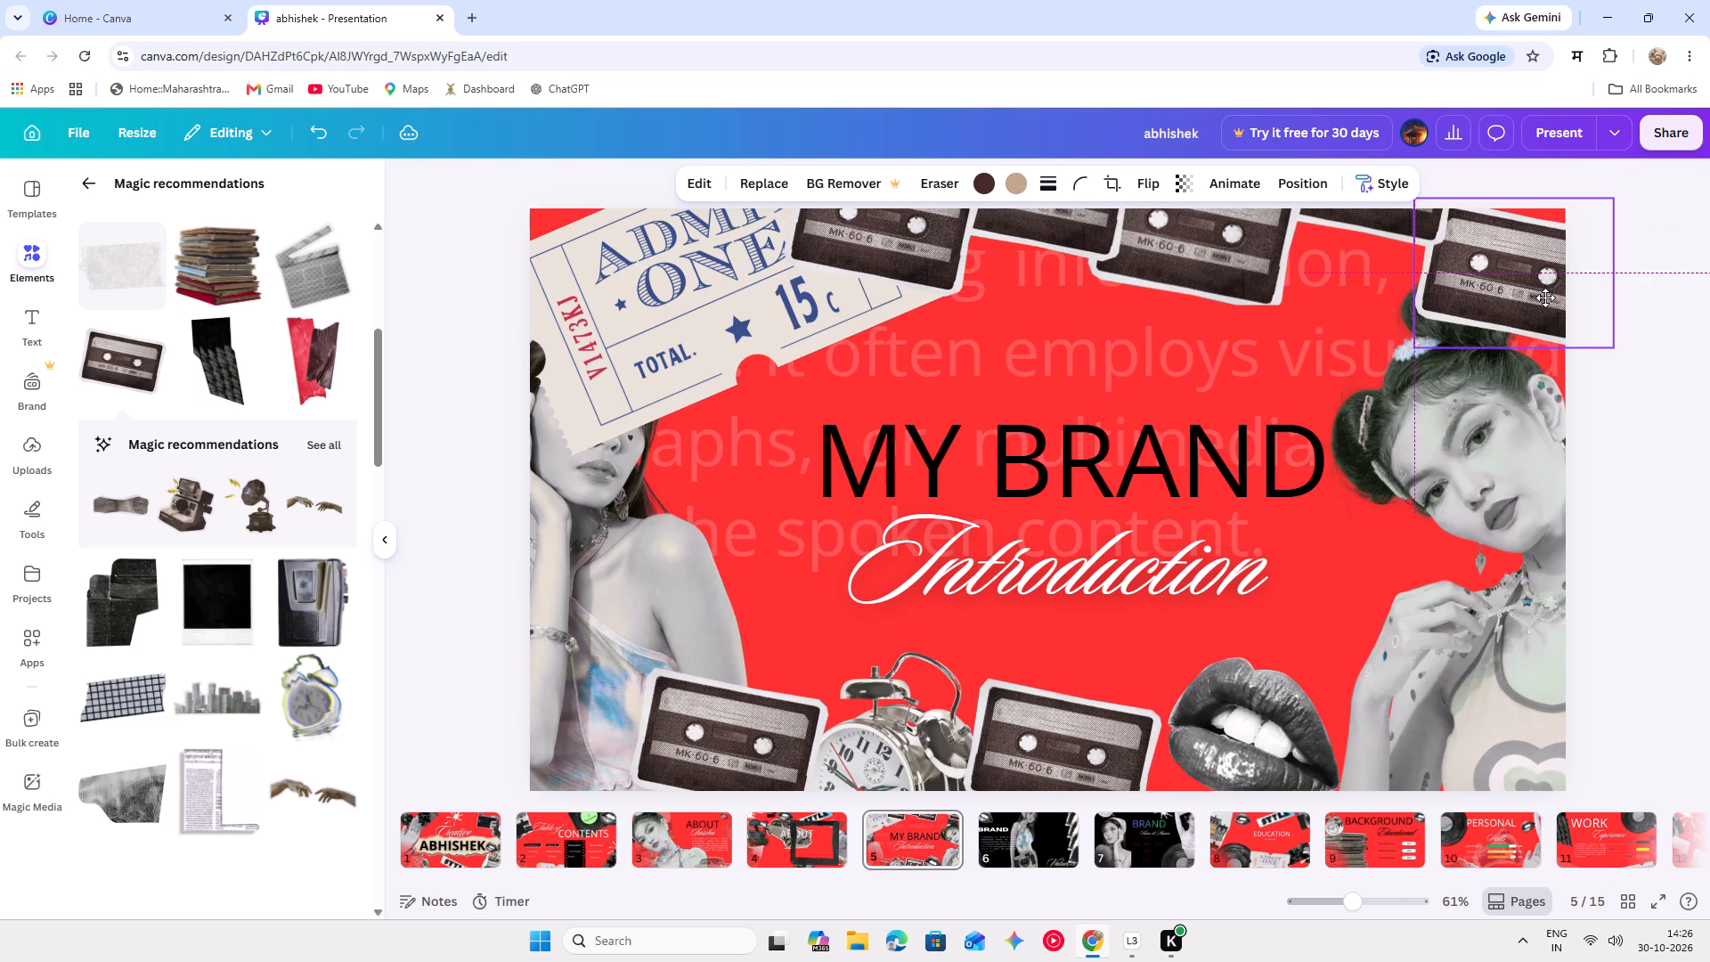
left_click_drag(1545, 298, 1555, 281)
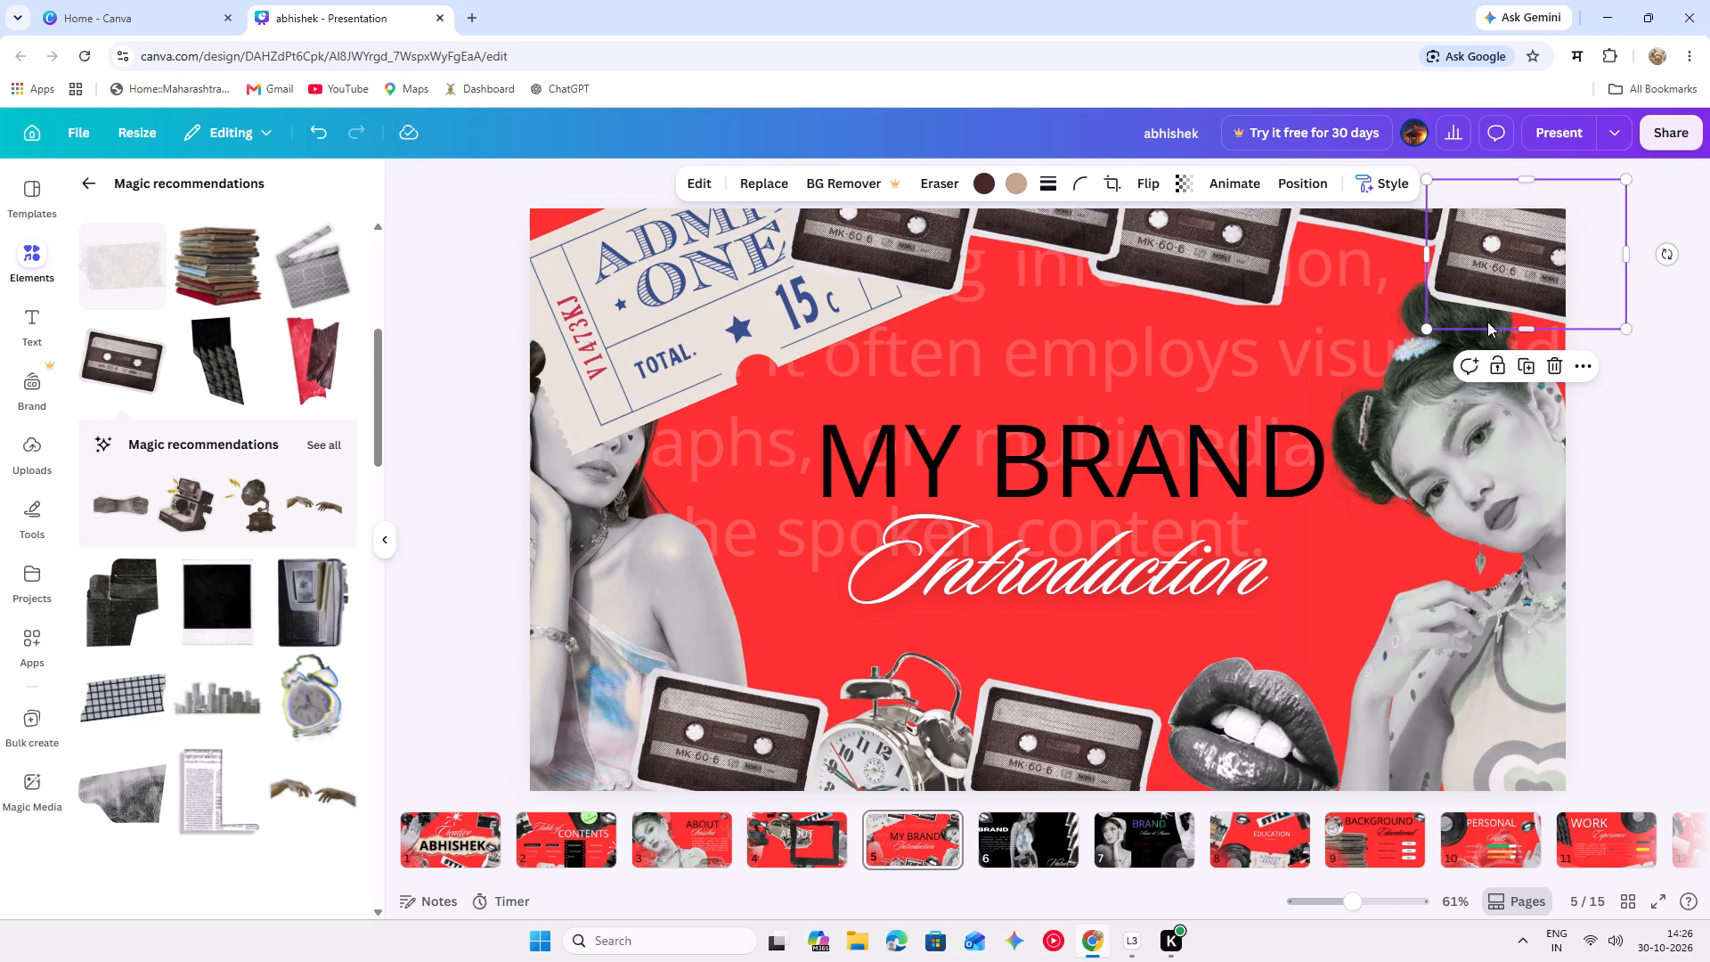
Tilt the three rightmost cassettes of the top row diagonally, corners pointing down, and tuck them against the slide's upper edge.
left_click_drag(1672, 253, 1665, 159)
left_click(1665, 159)
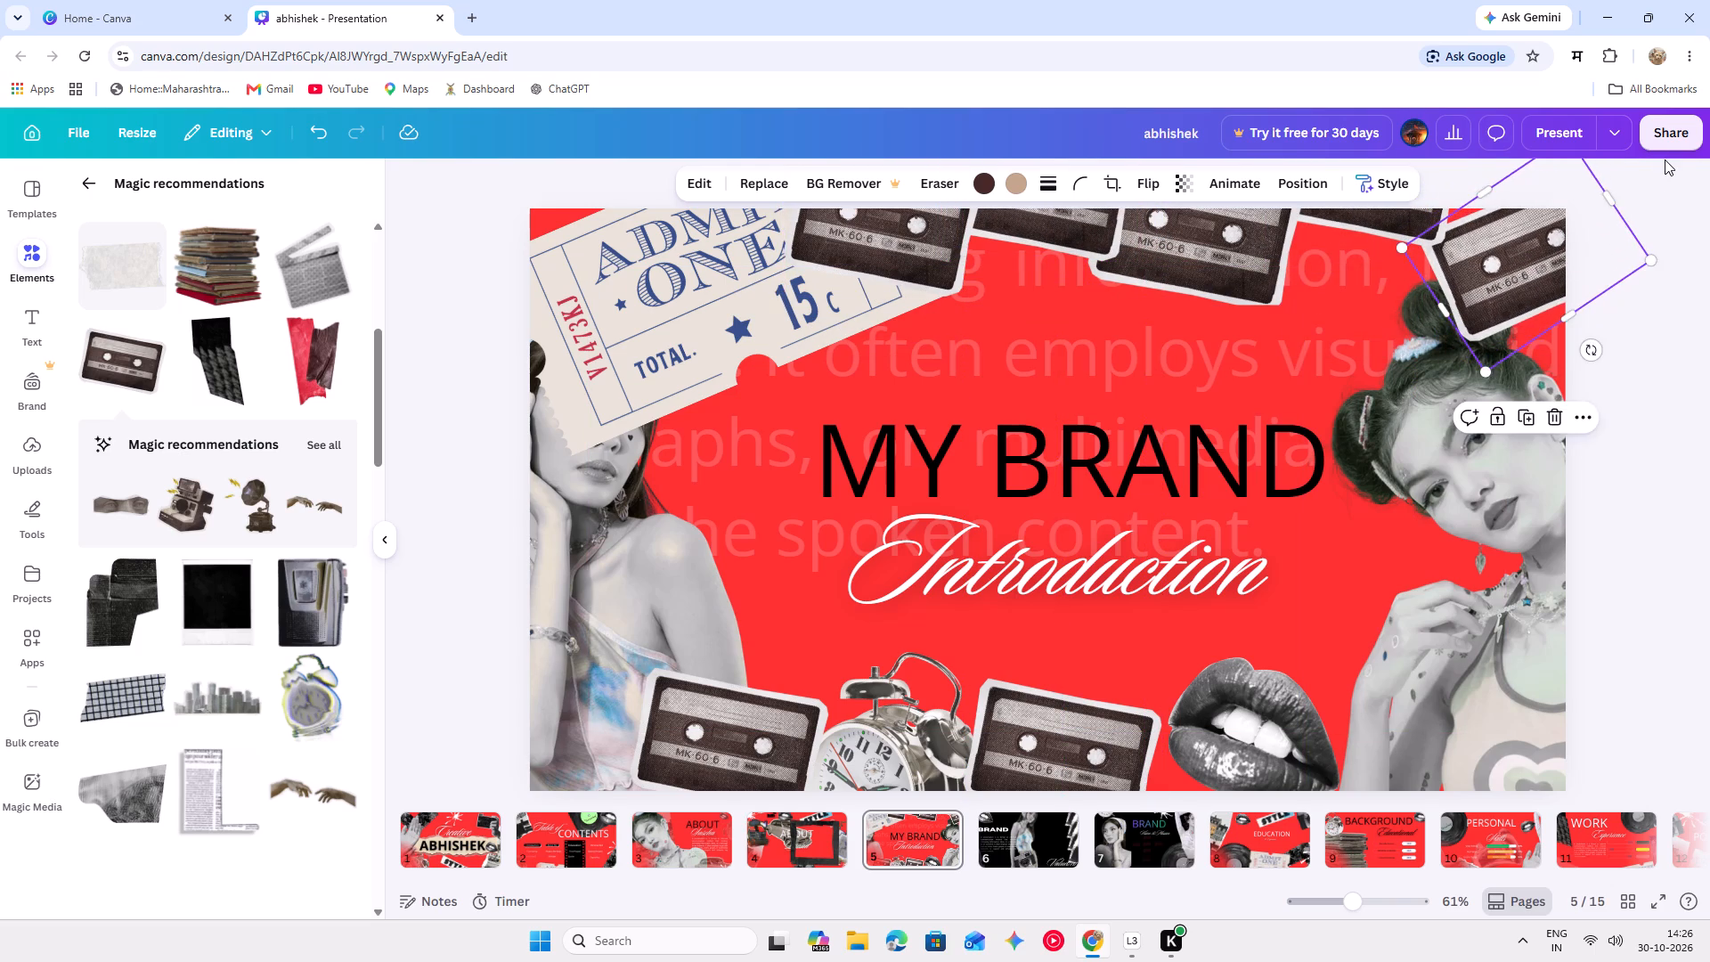
left_click_drag(1586, 234, 1568, 224)
left_click_drag(1519, 235, 1513, 221)
left_click_drag(1360, 227, 1347, 265)
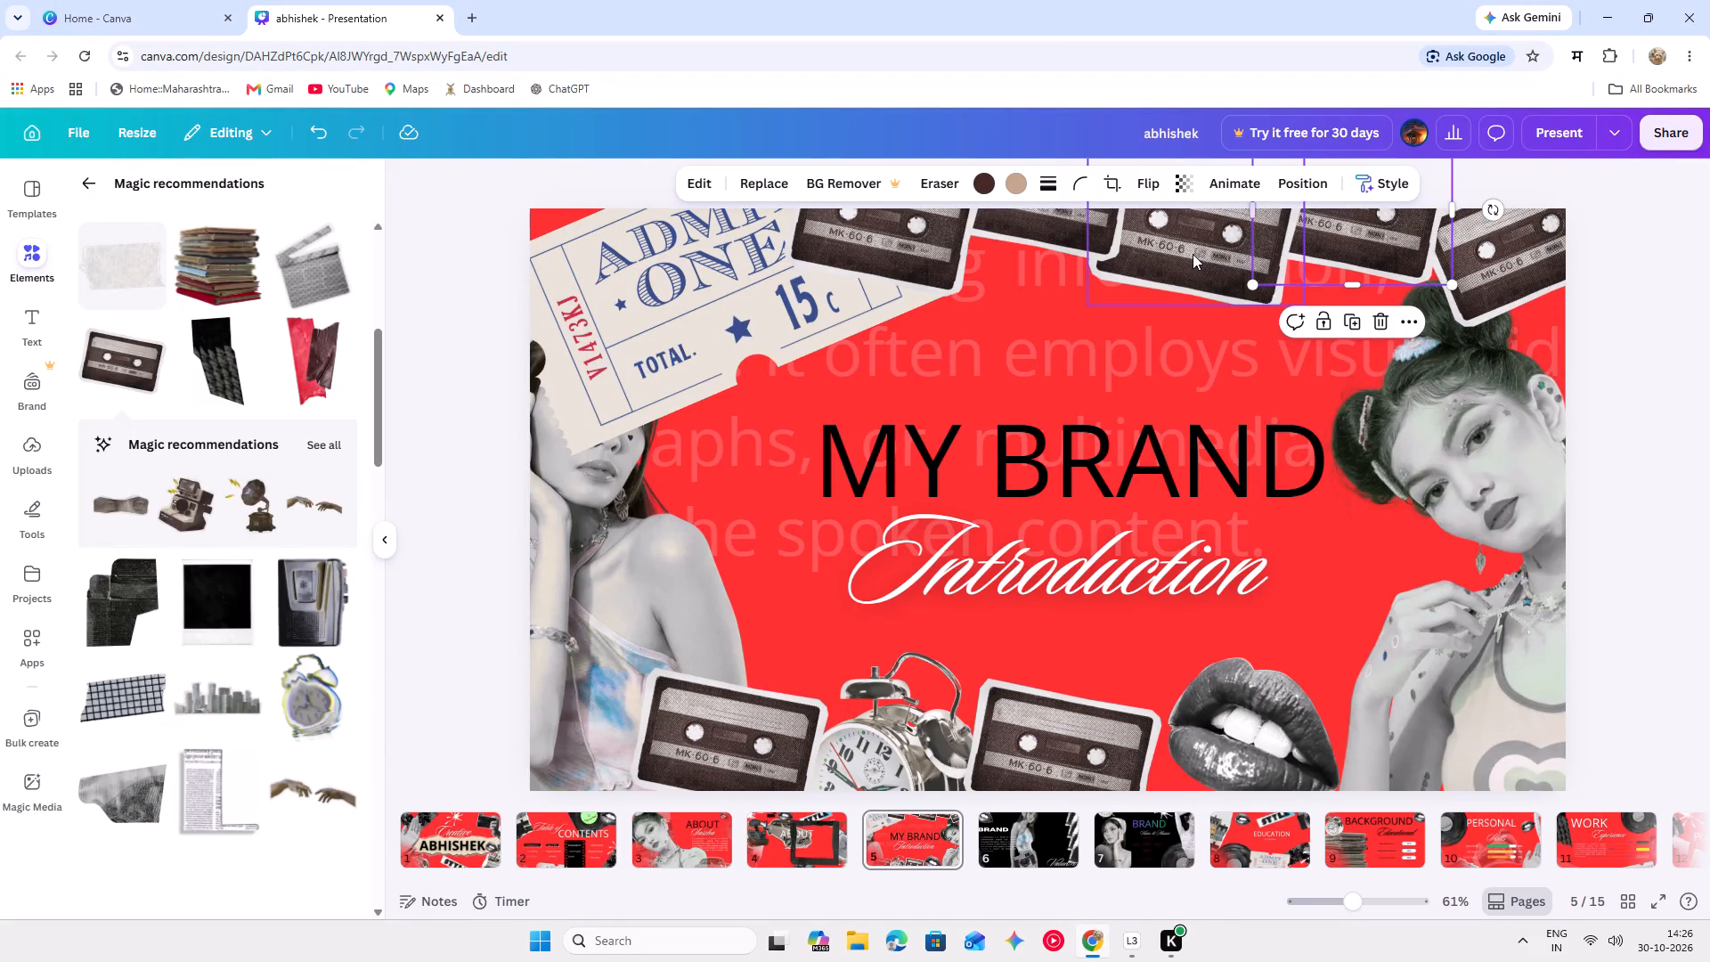
left_click(1216, 284)
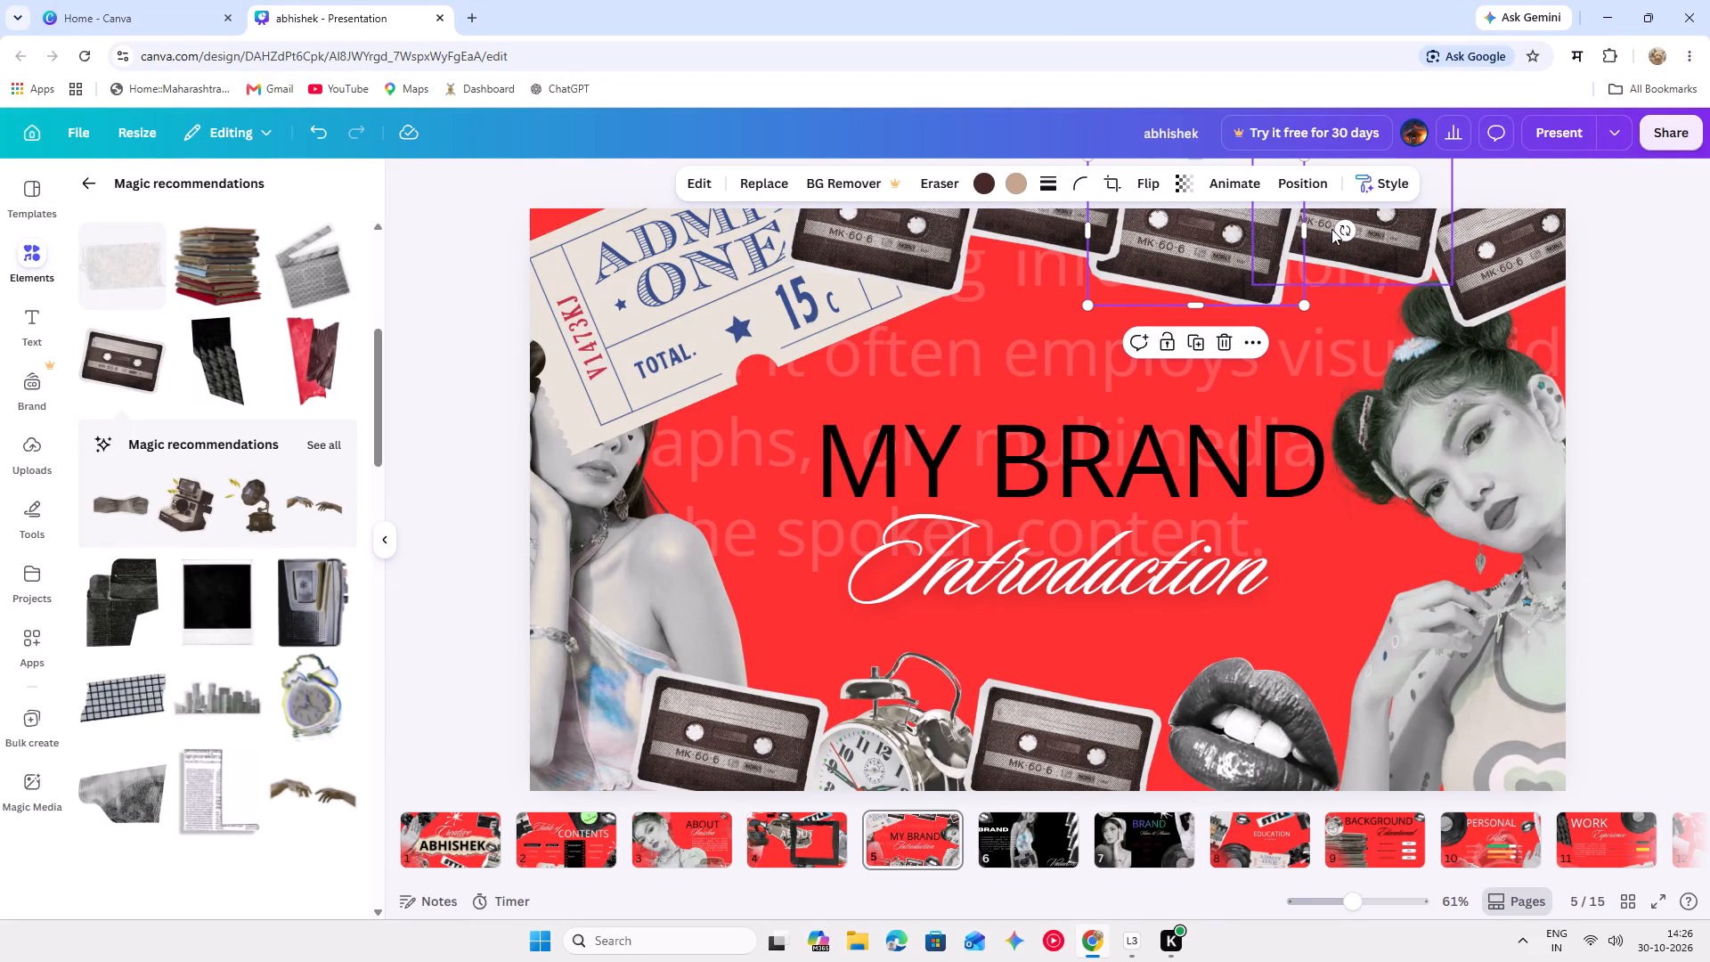
left_click_drag(1339, 230, 1264, 267)
left_click_drag(1235, 257, 1263, 219)
left_click(1359, 232)
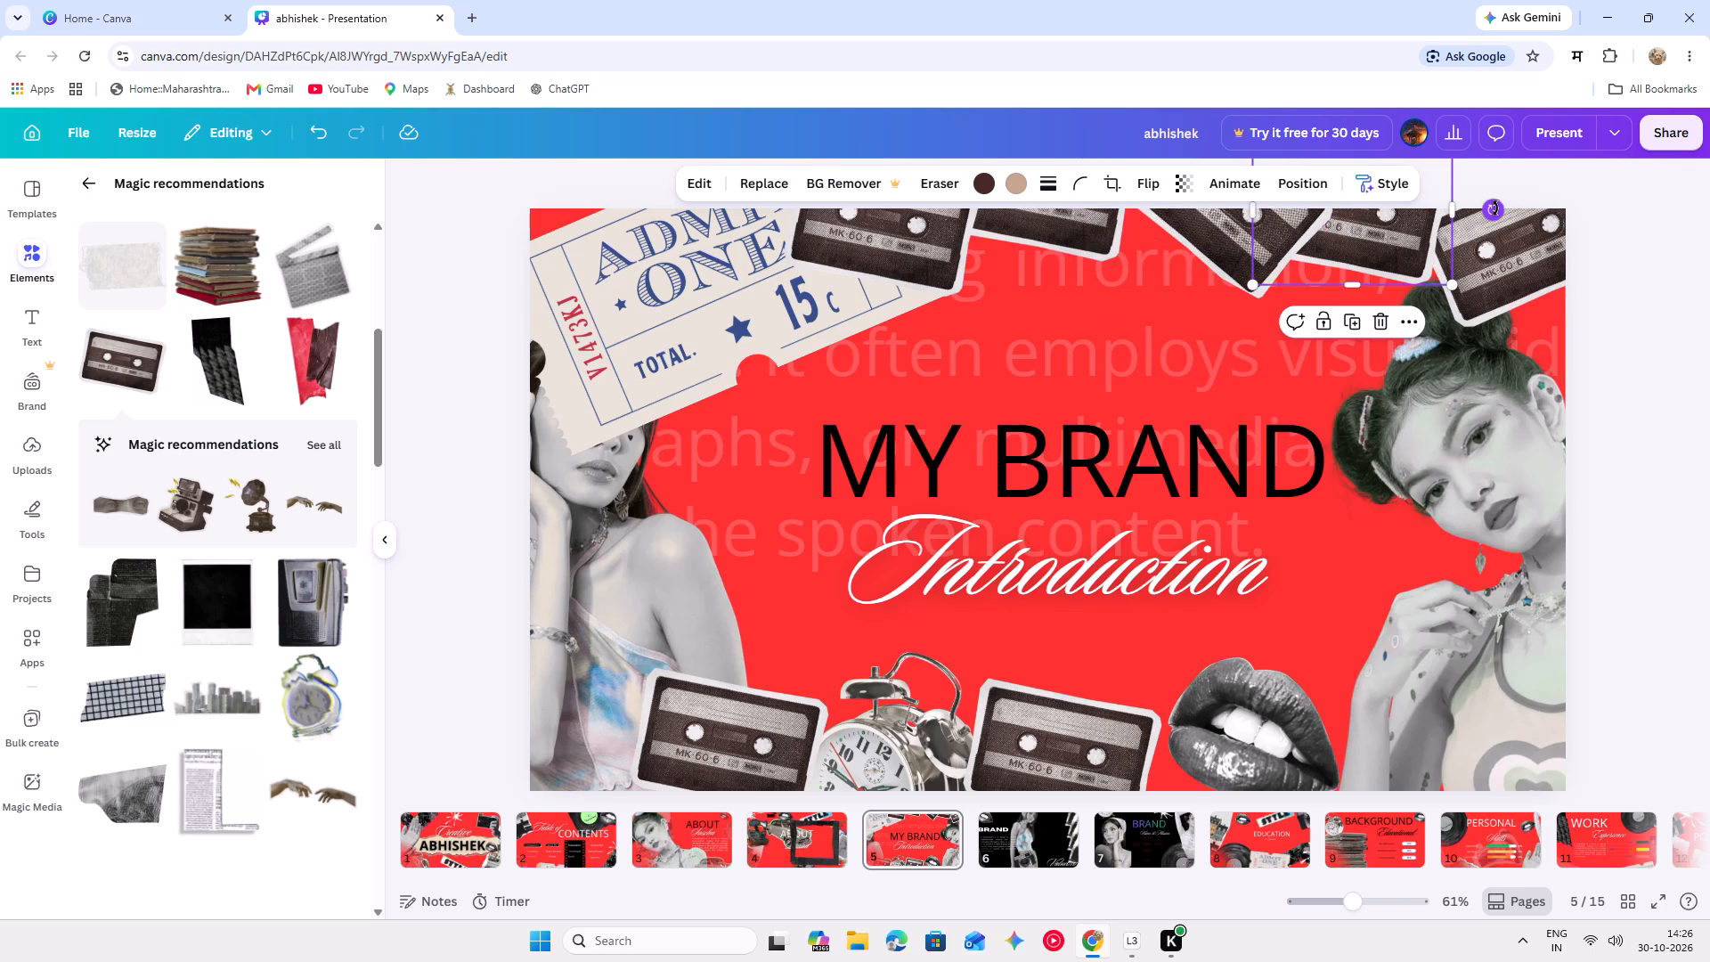
left_click_drag(1495, 208, 1460, 274)
left_click(1500, 287)
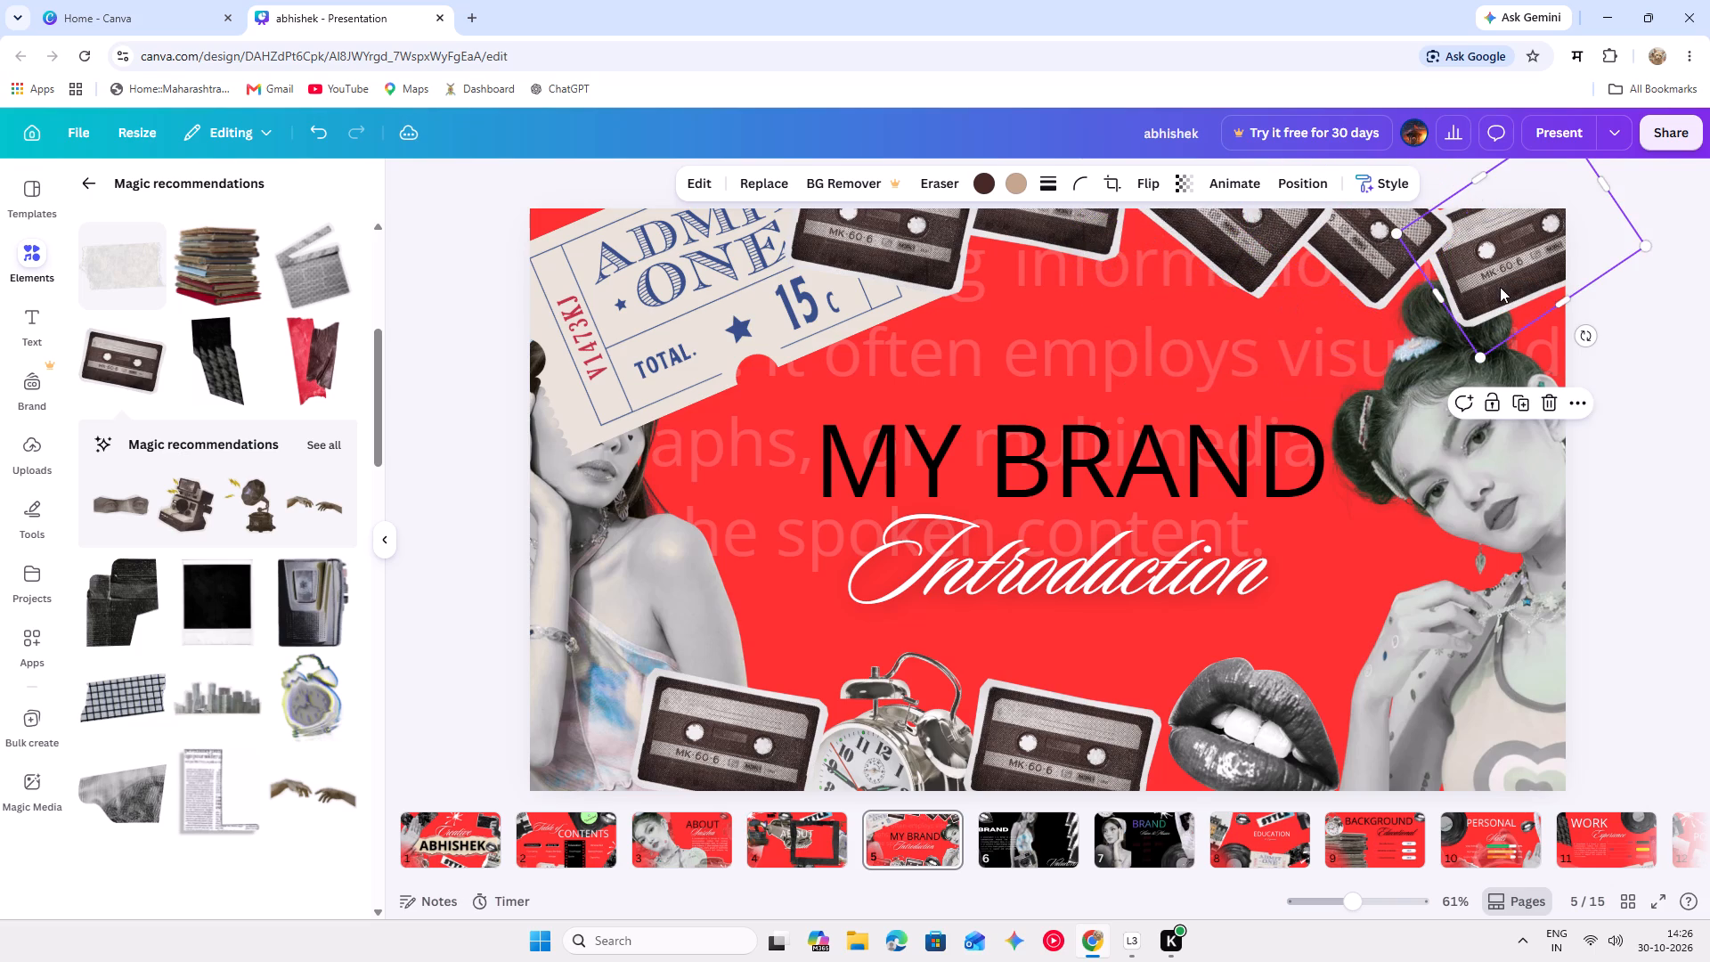
left_click_drag(1580, 335, 1608, 329)
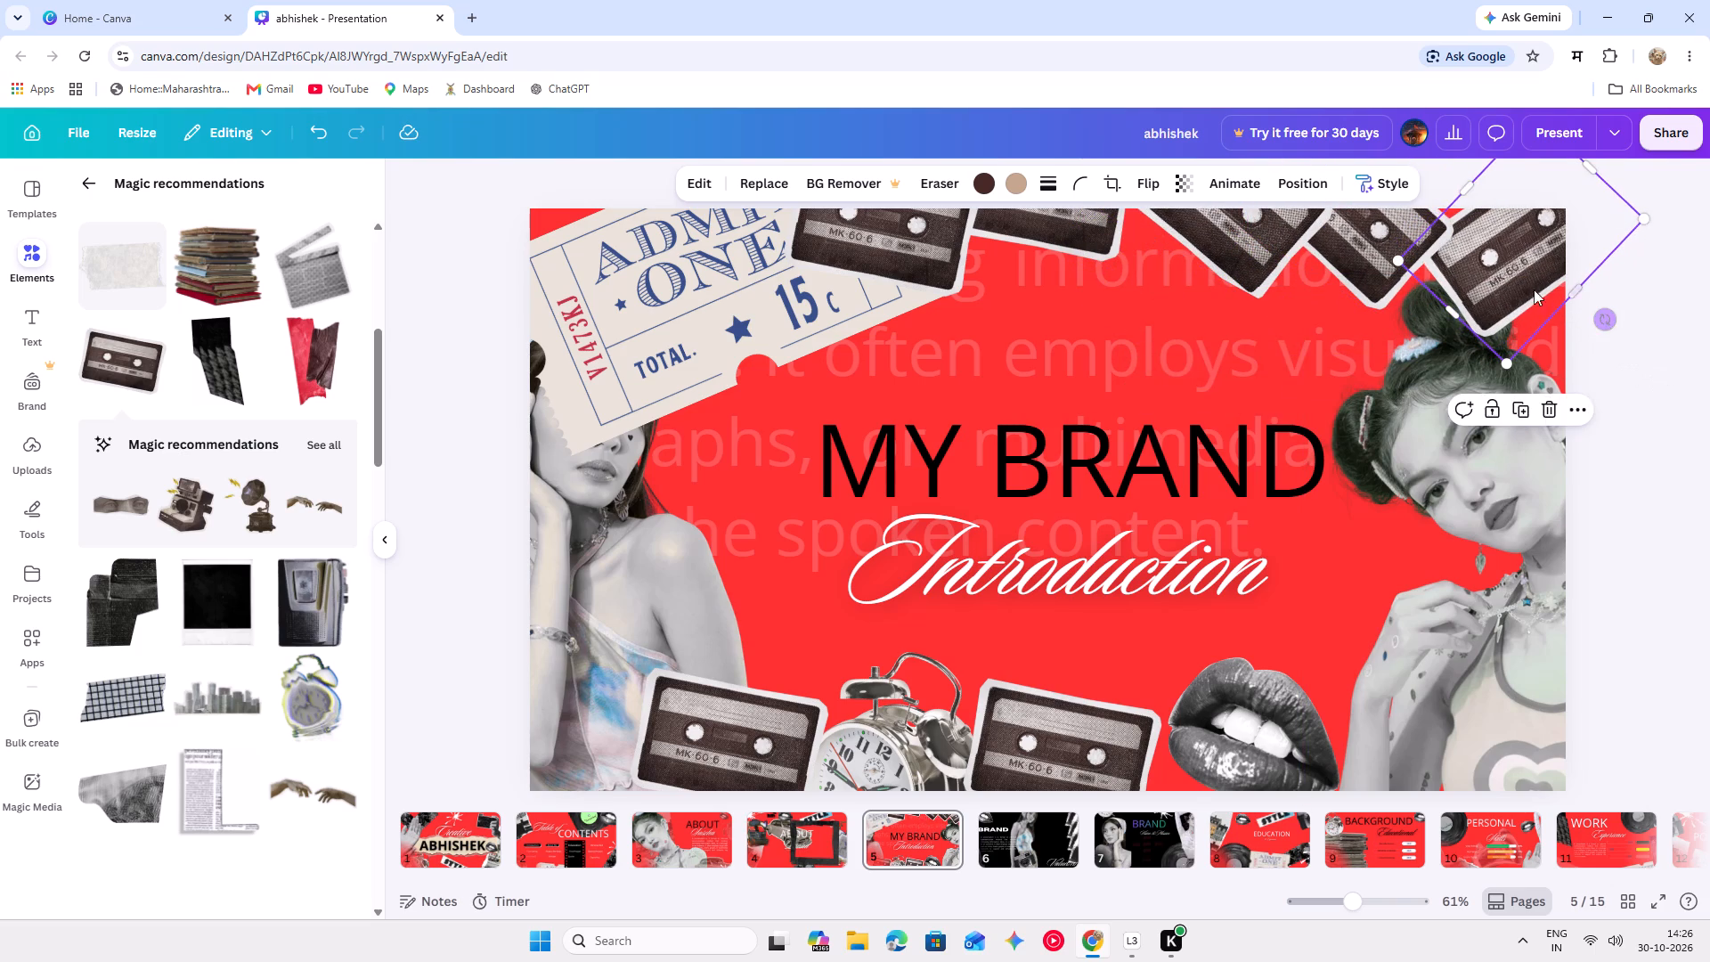
left_click_drag(1529, 289, 1537, 255)
Tilt the two remaining top-row cassettes to match and shift them right to close the gaps in the zigzag row.
left_click(1084, 232)
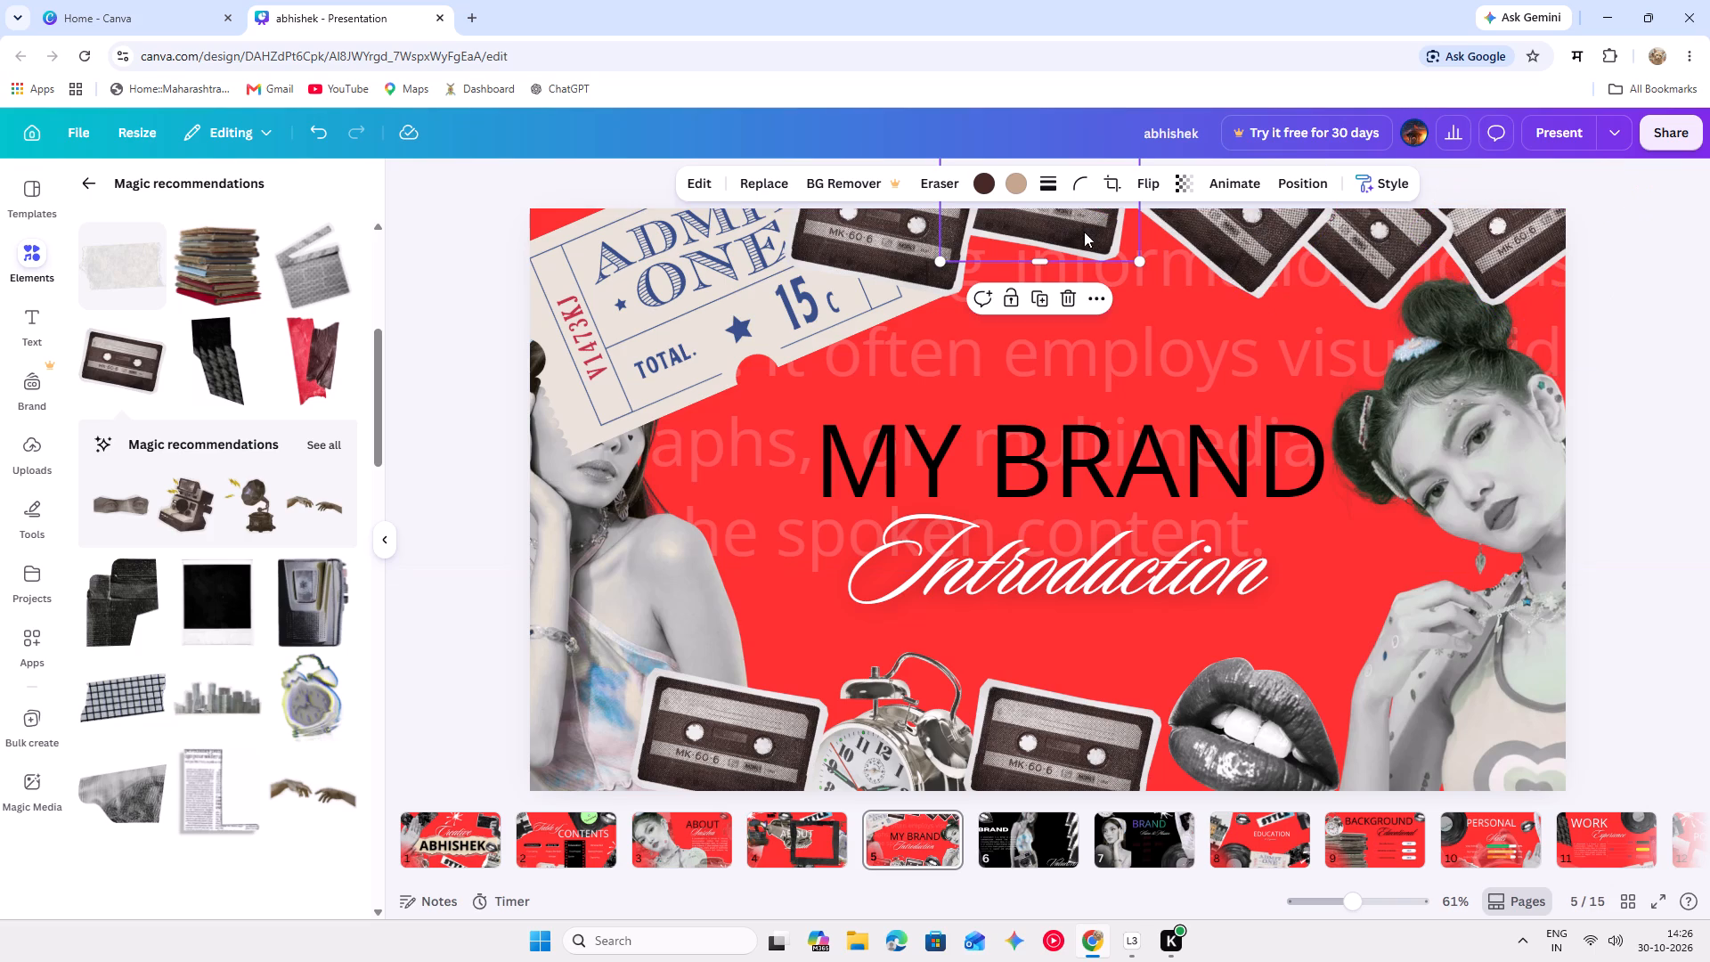
left_click_drag(1093, 245, 1080, 292)
left_click_drag(1168, 240, 1109, 301)
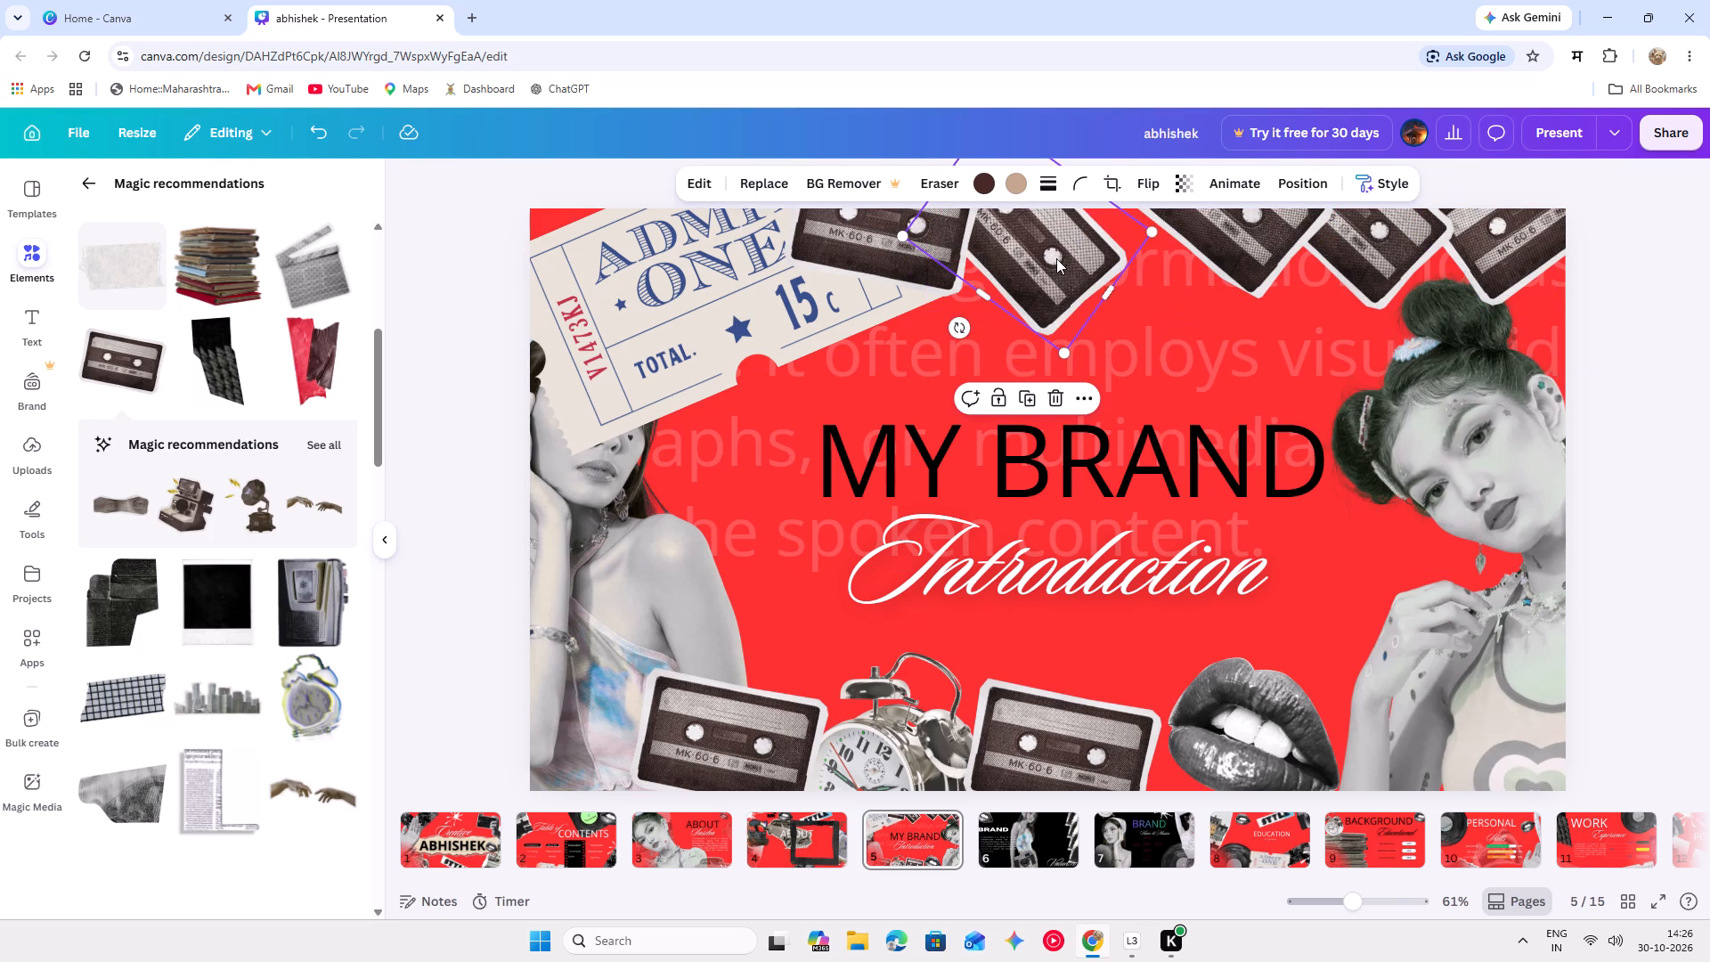
left_click_drag(1056, 258, 1116, 229)
left_click(933, 253)
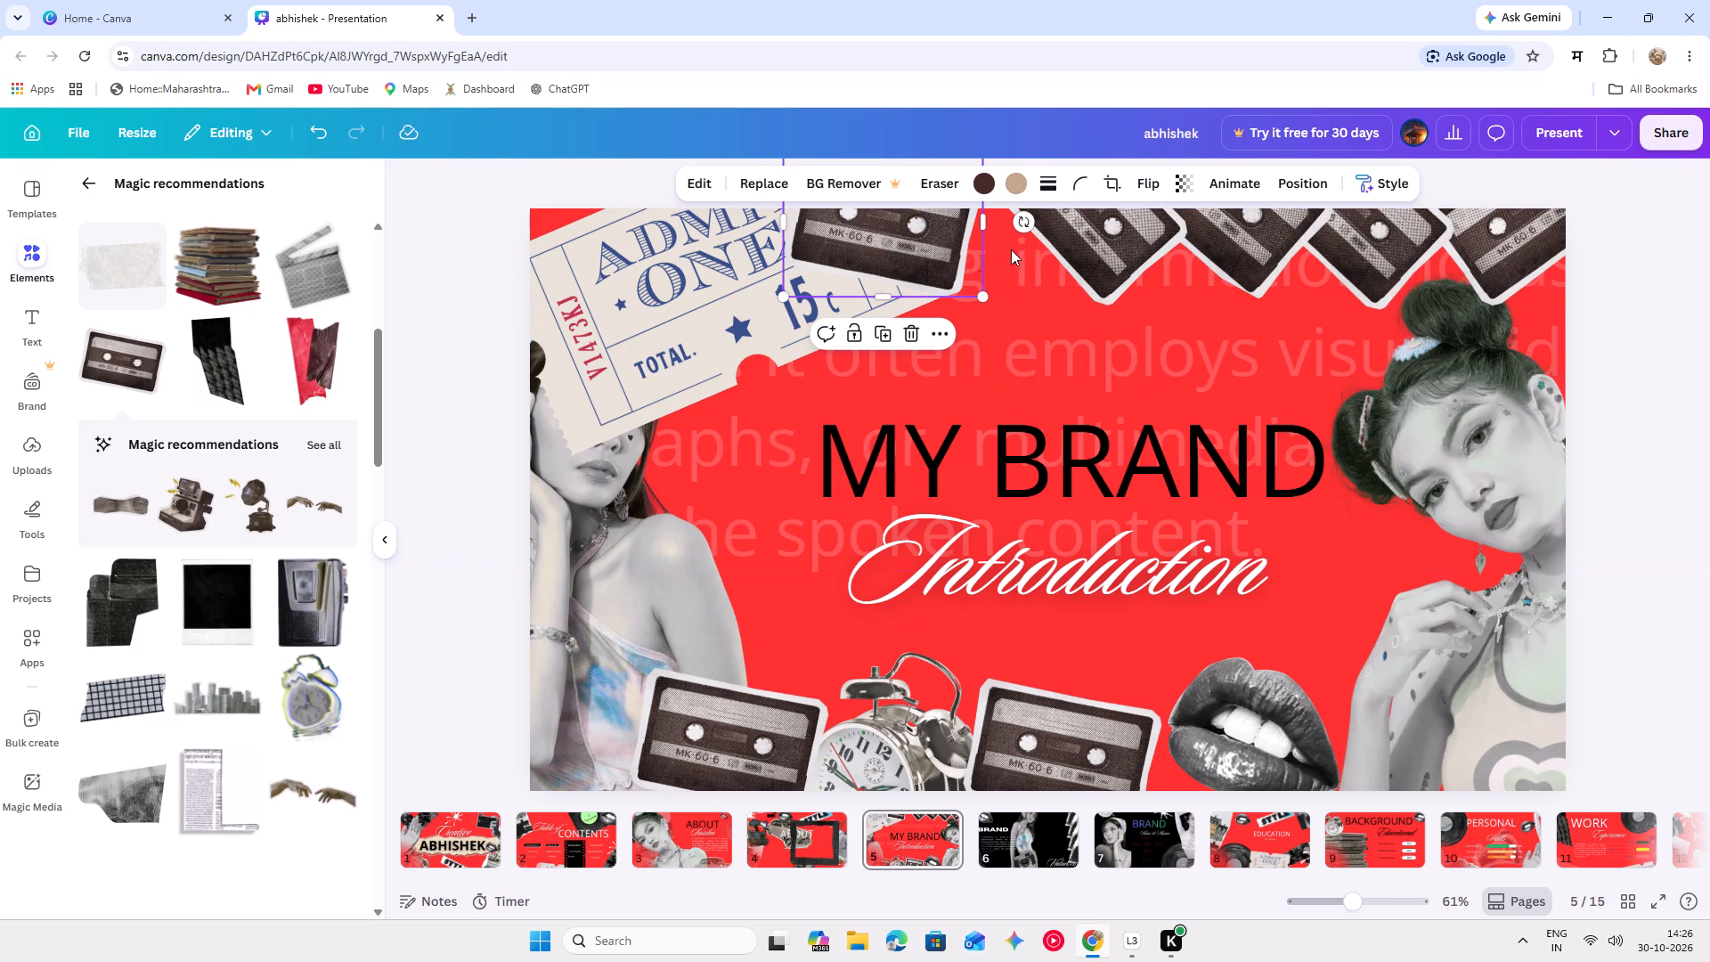
left_click_drag(1023, 227, 989, 287)
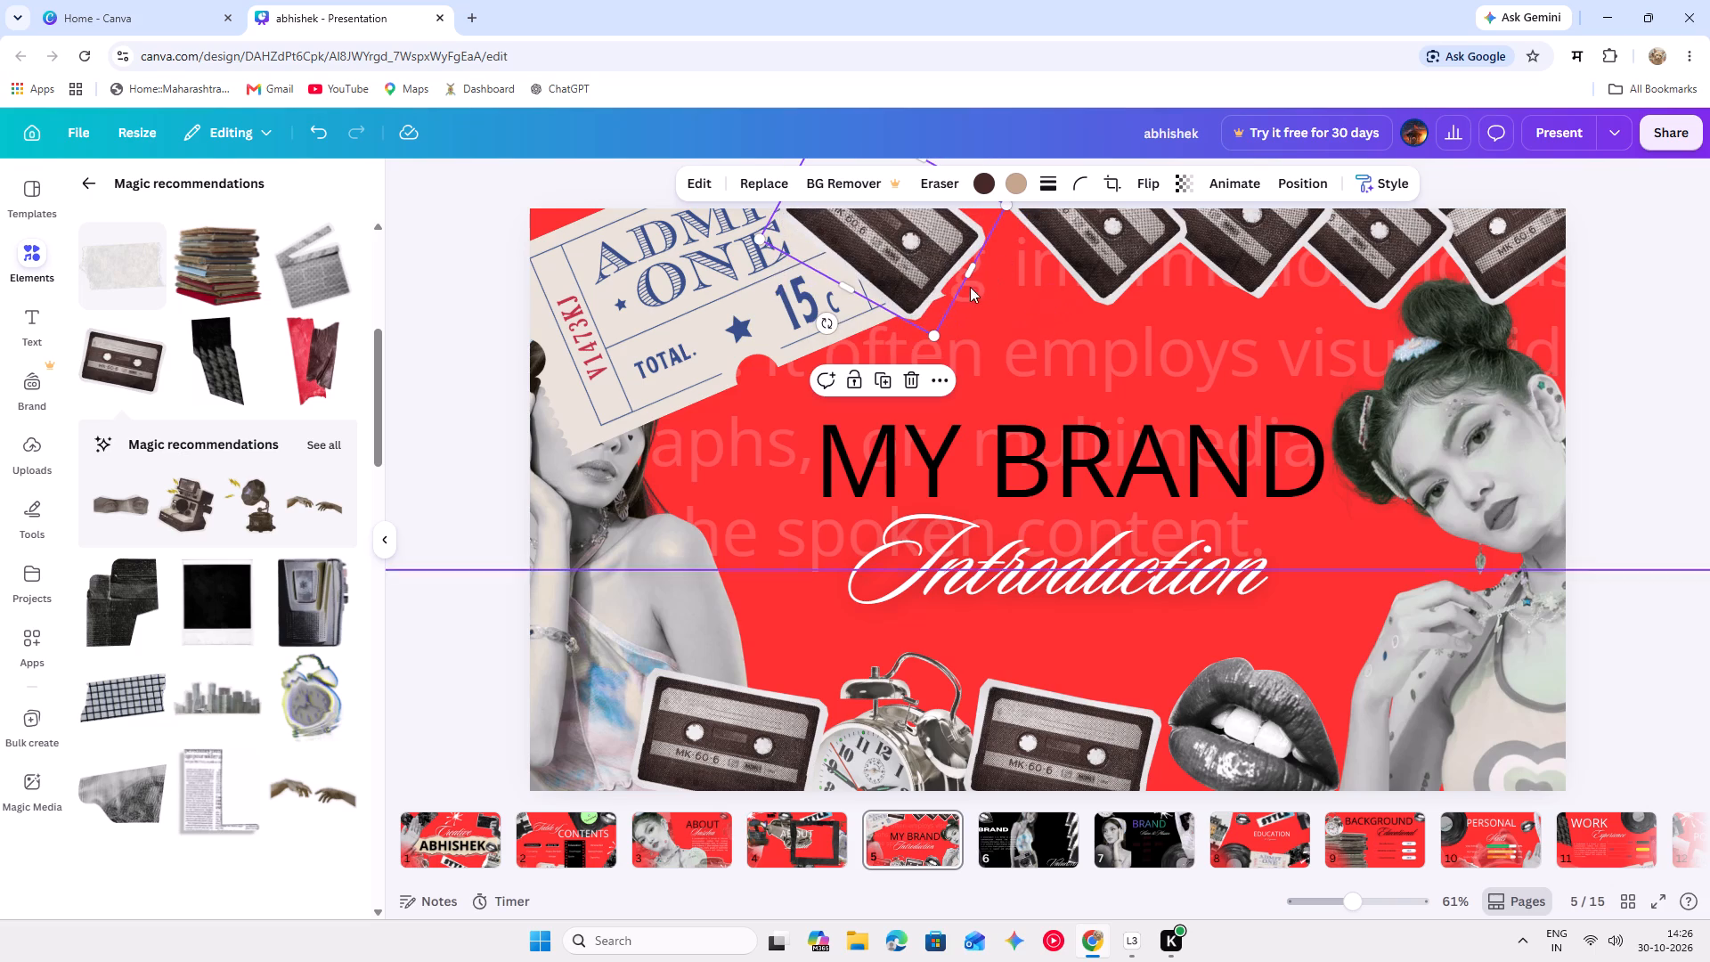
left_click_drag(948, 283, 1014, 276)
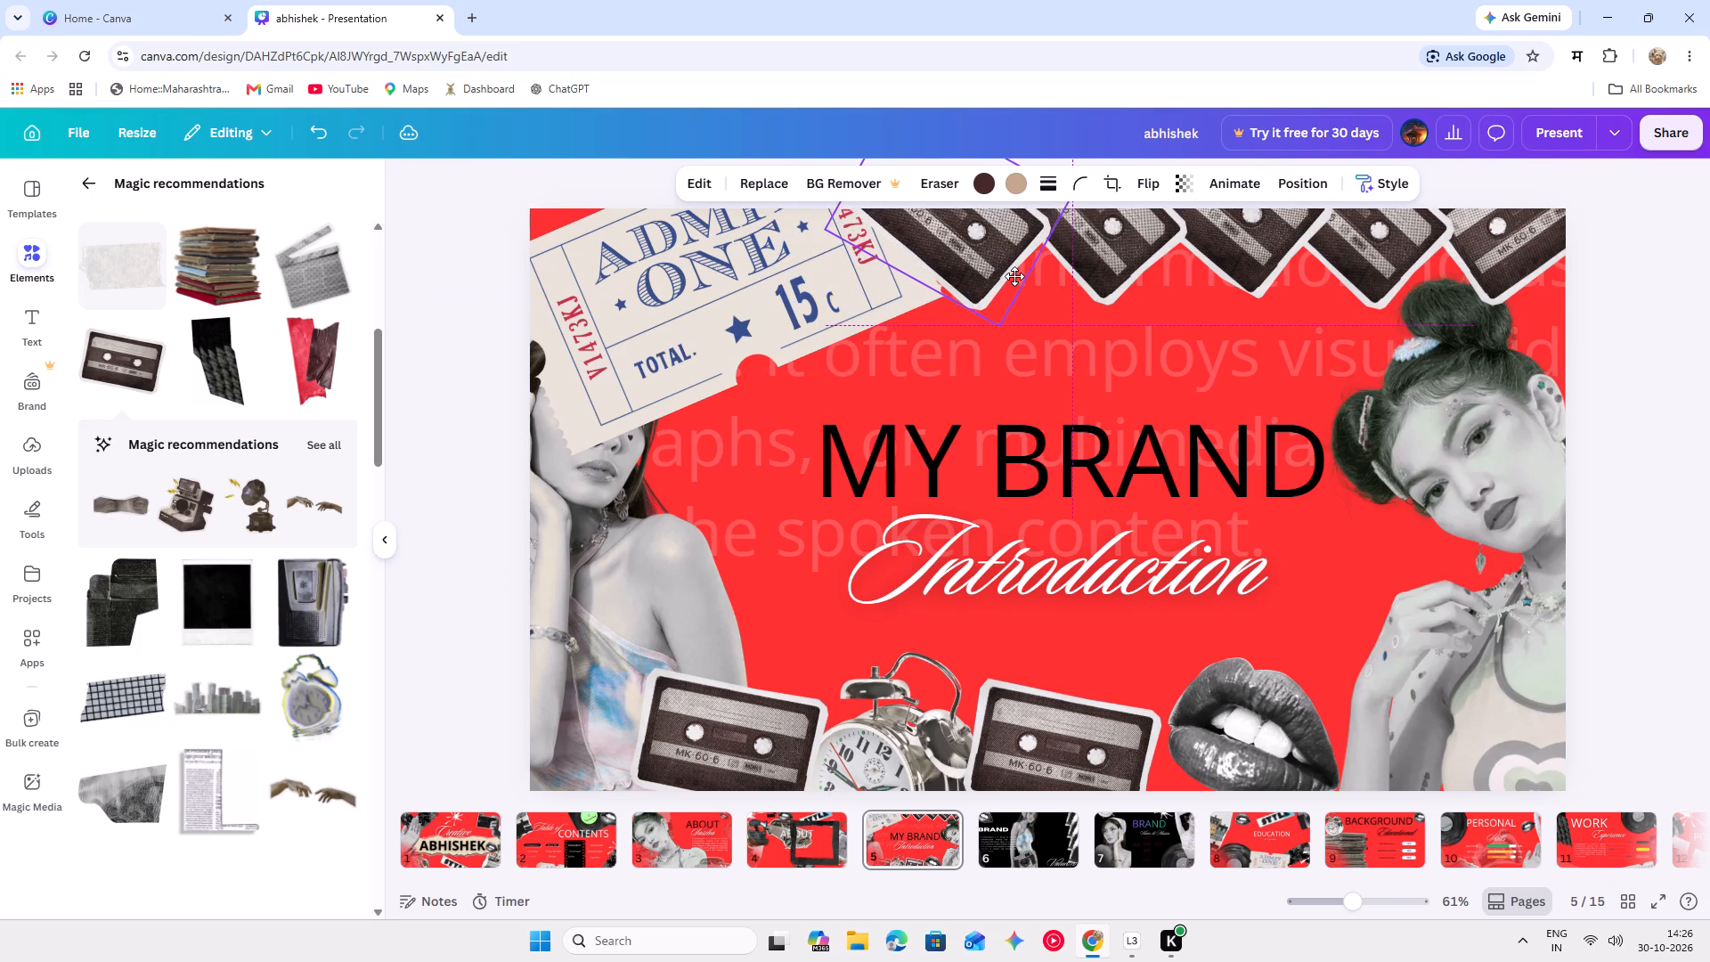
left_click_drag(1014, 276, 1015, 278)
Shift the ADMIT ONE ticket further up and outward so it tucks into the slide's upper-left corner.
left_click(782, 308)
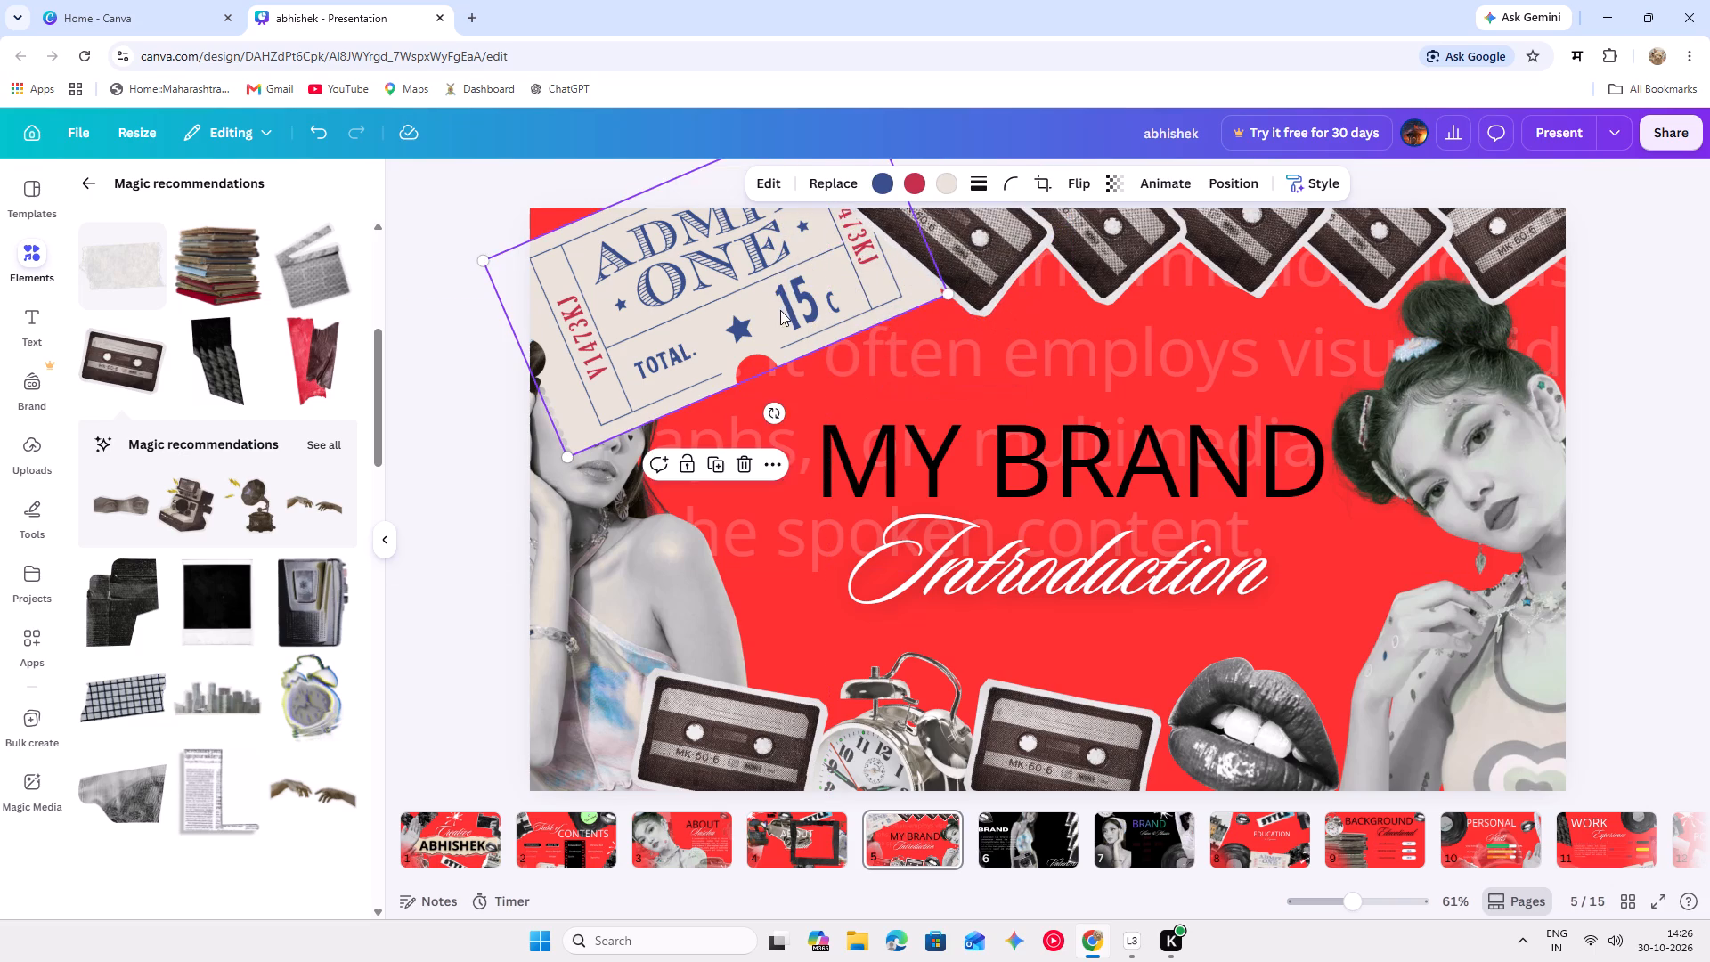
left_click_drag(779, 310, 727, 327)
left_click(725, 327)
left_click_drag(716, 318, 704, 276)
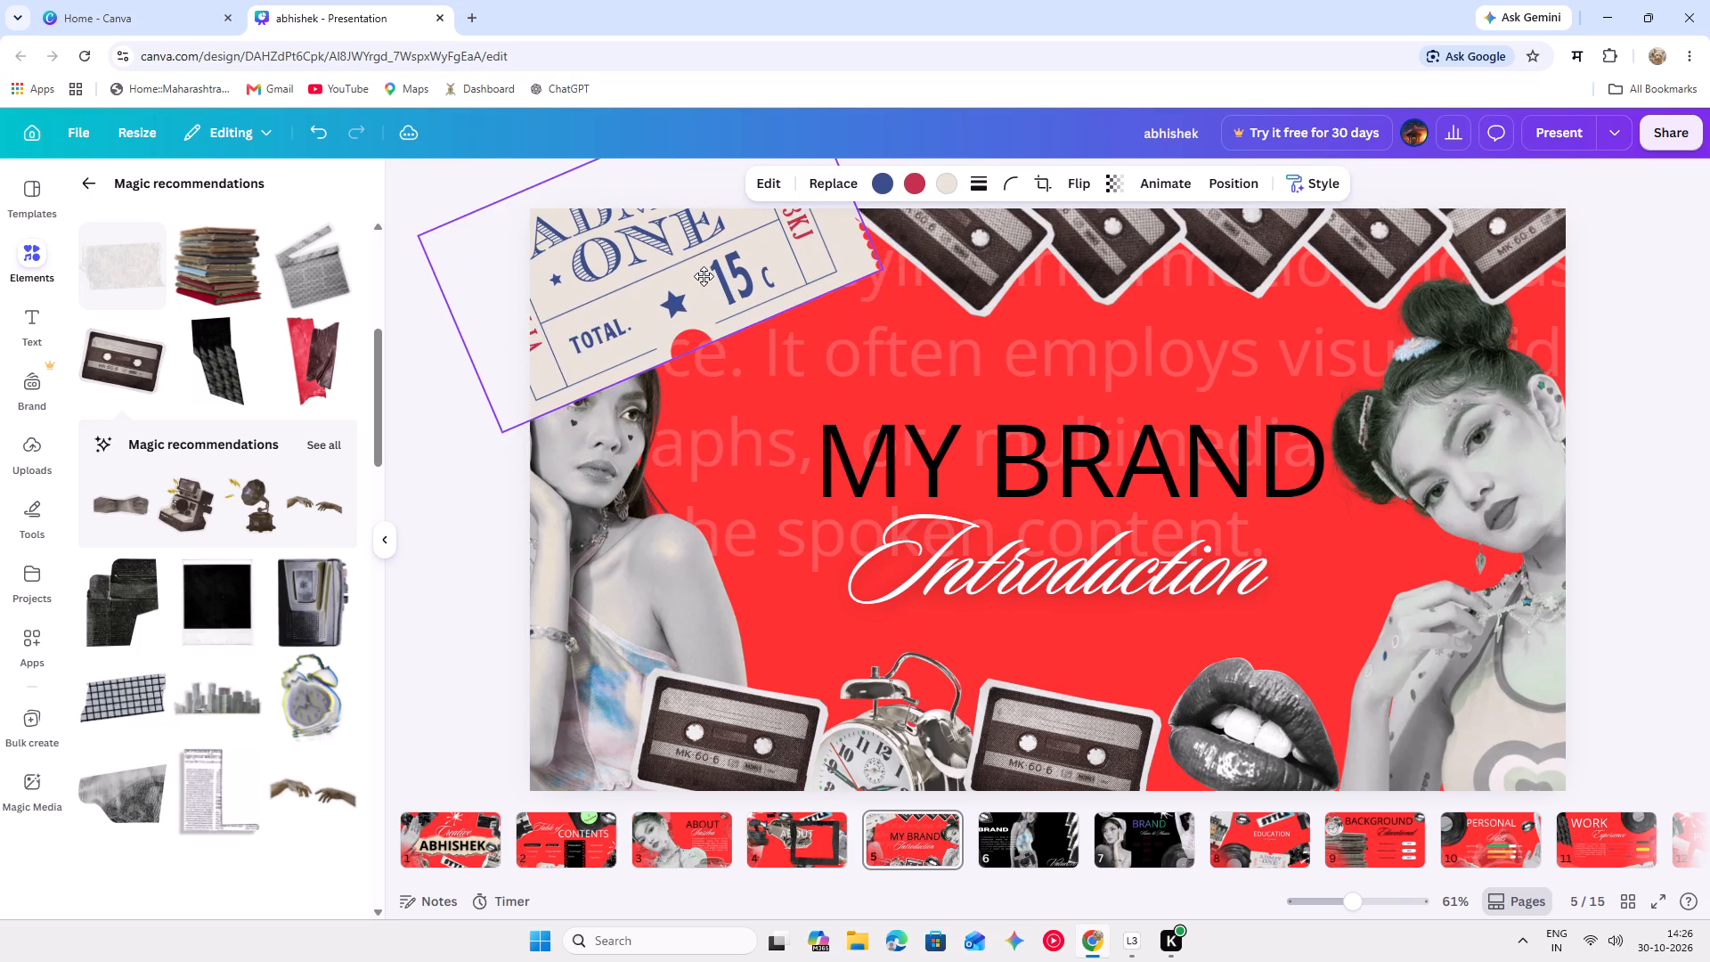
left_click_drag(704, 276, 702, 277)
Bring the cropped woman cutout on the slide's left inward so her whole face and shoulders fit beneath the ticket.
left_click_drag(596, 614, 596, 615)
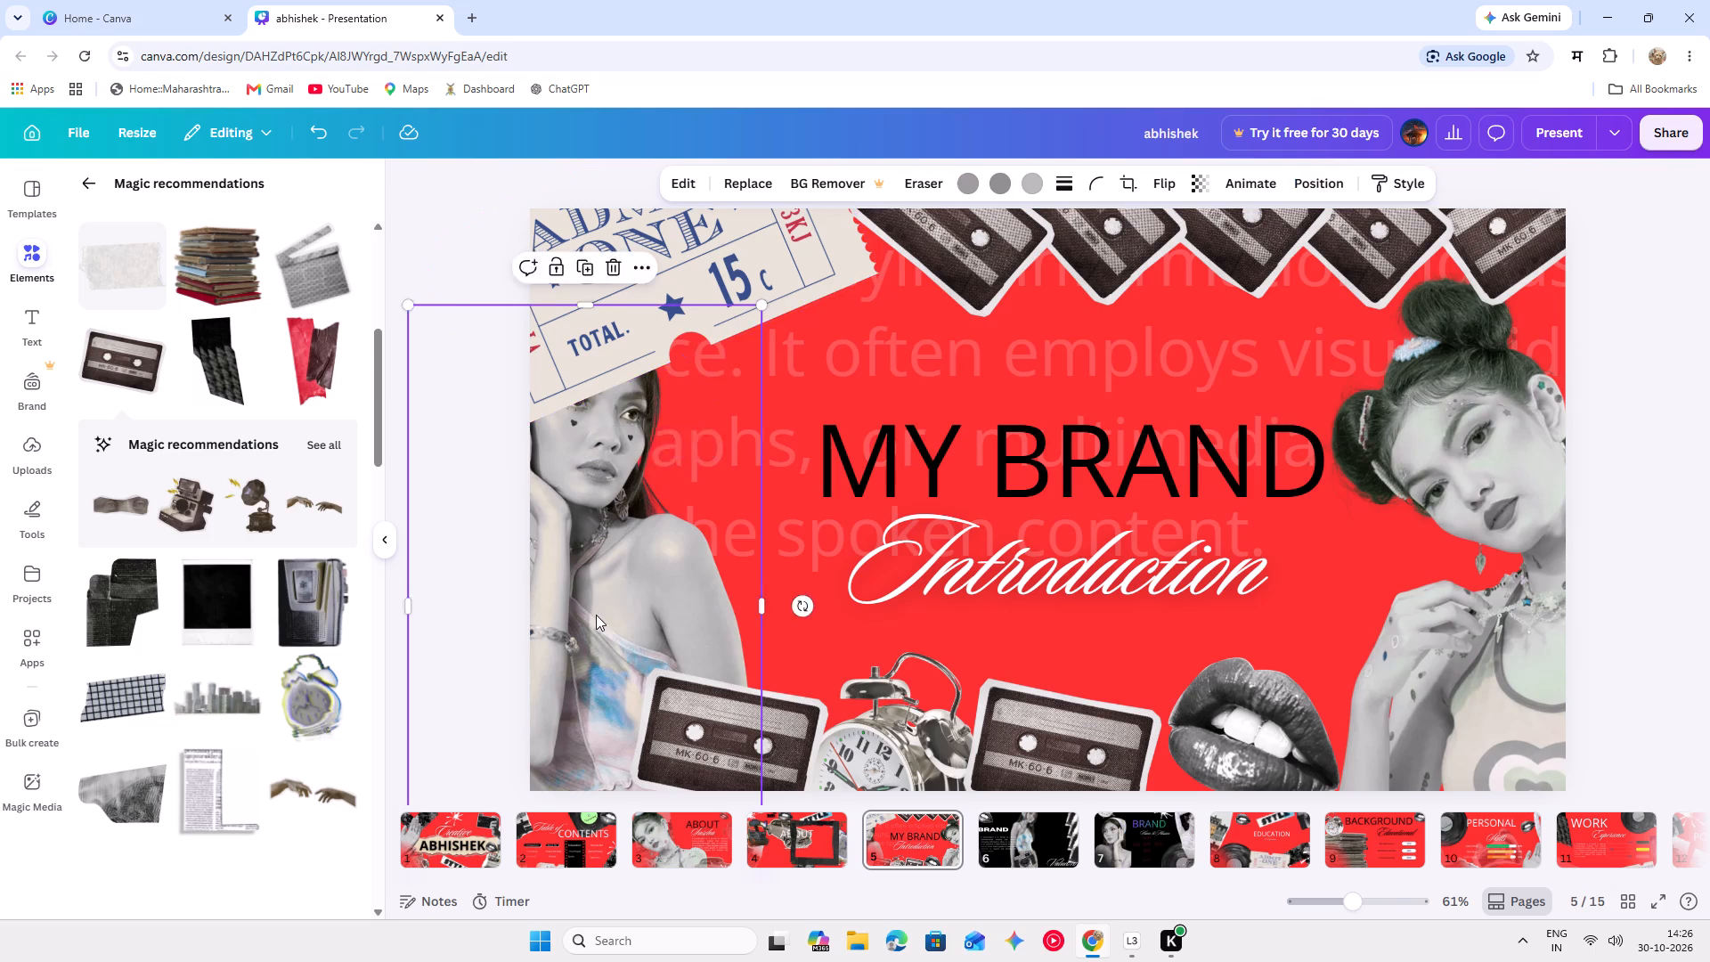
left_click_drag(596, 615, 753, 642)
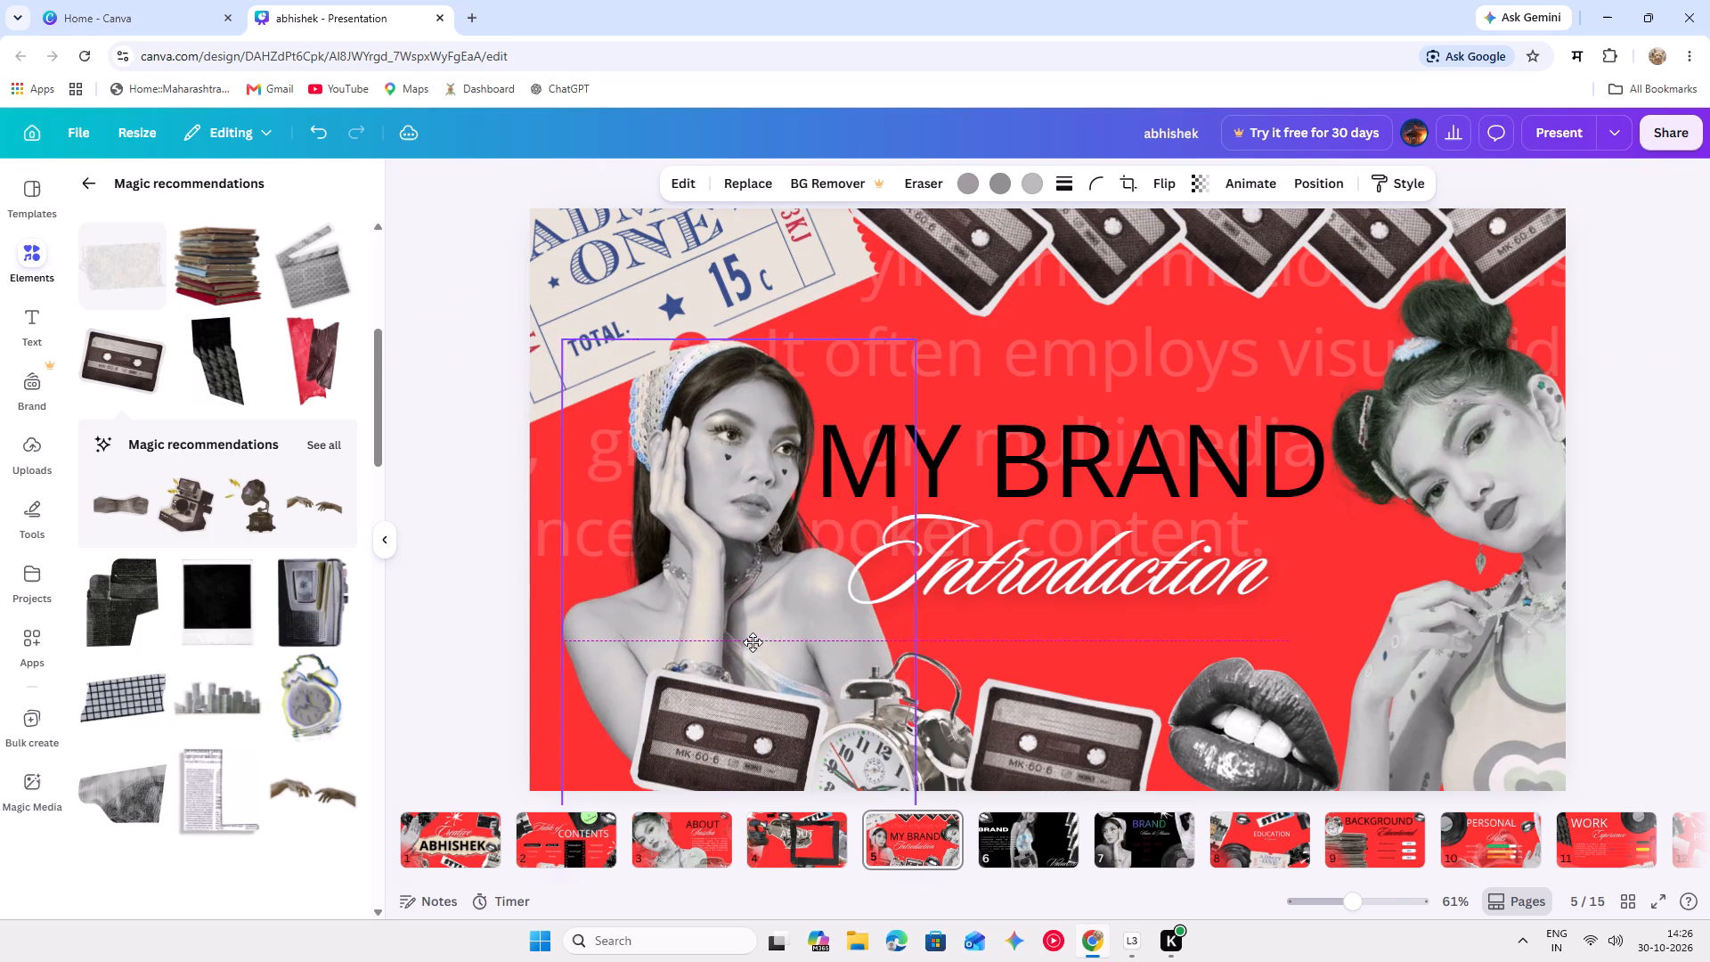
left_click_drag(753, 642, 744, 620)
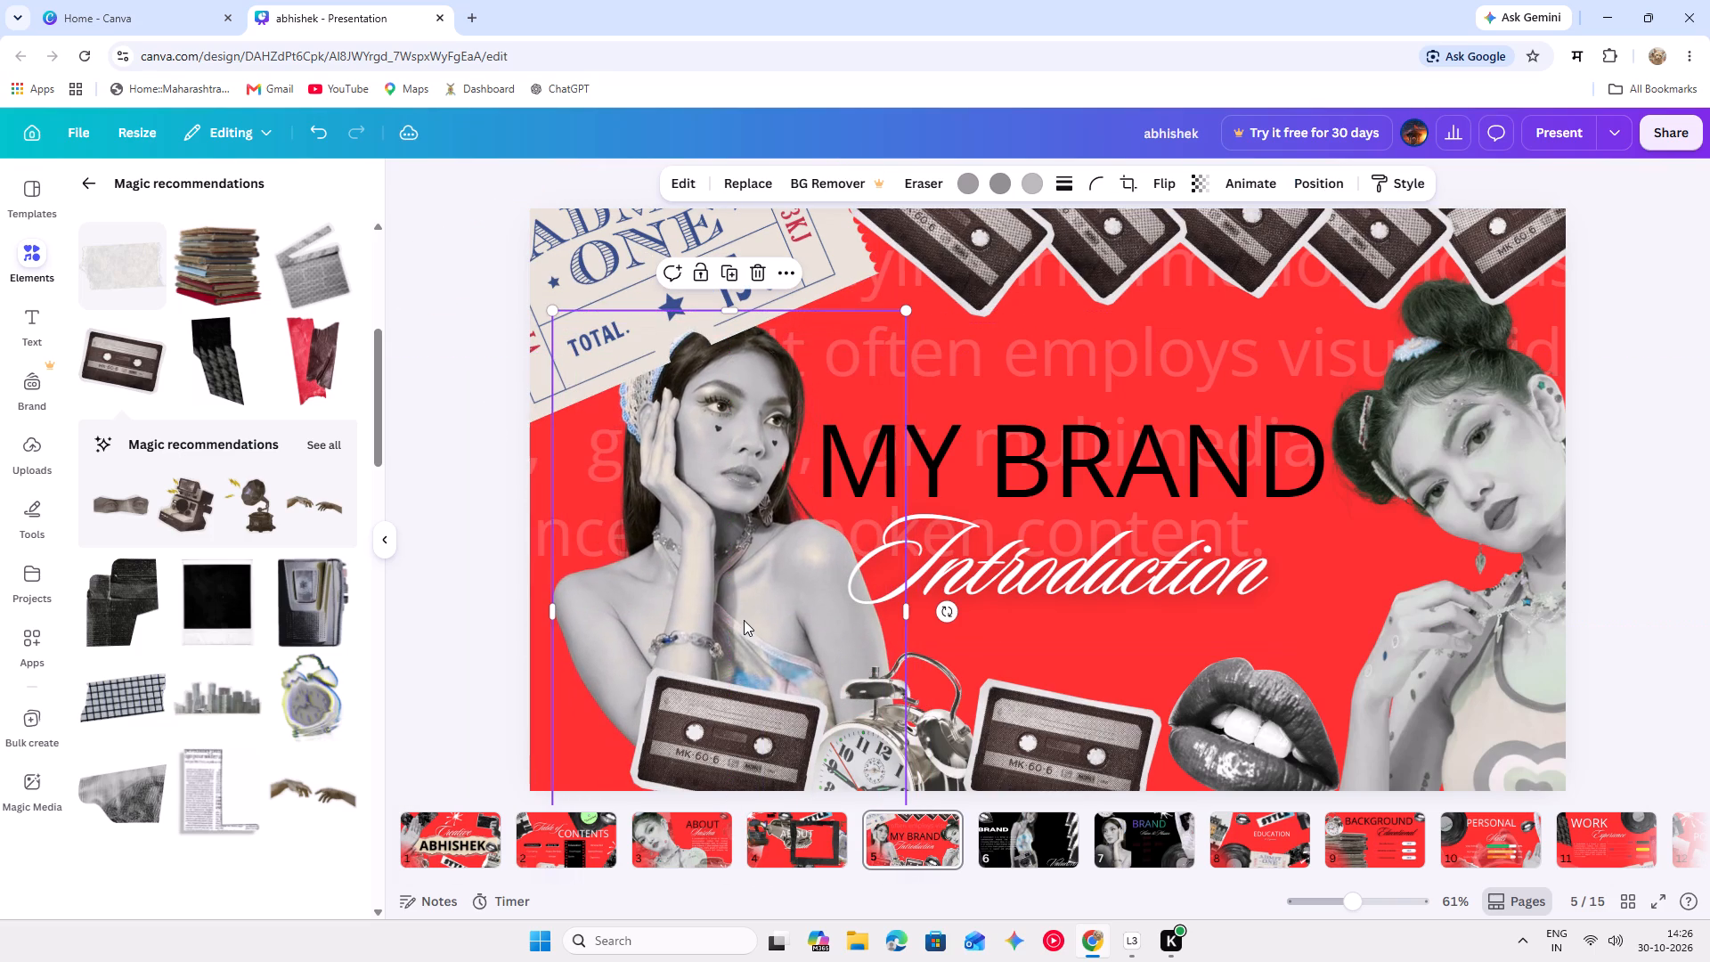
Shift the Introduction script rightward, raise the MY BRAND title slightly, and nudge the left woman cutout down and outward to clear the text.
left_click_drag(1141, 578, 1193, 573)
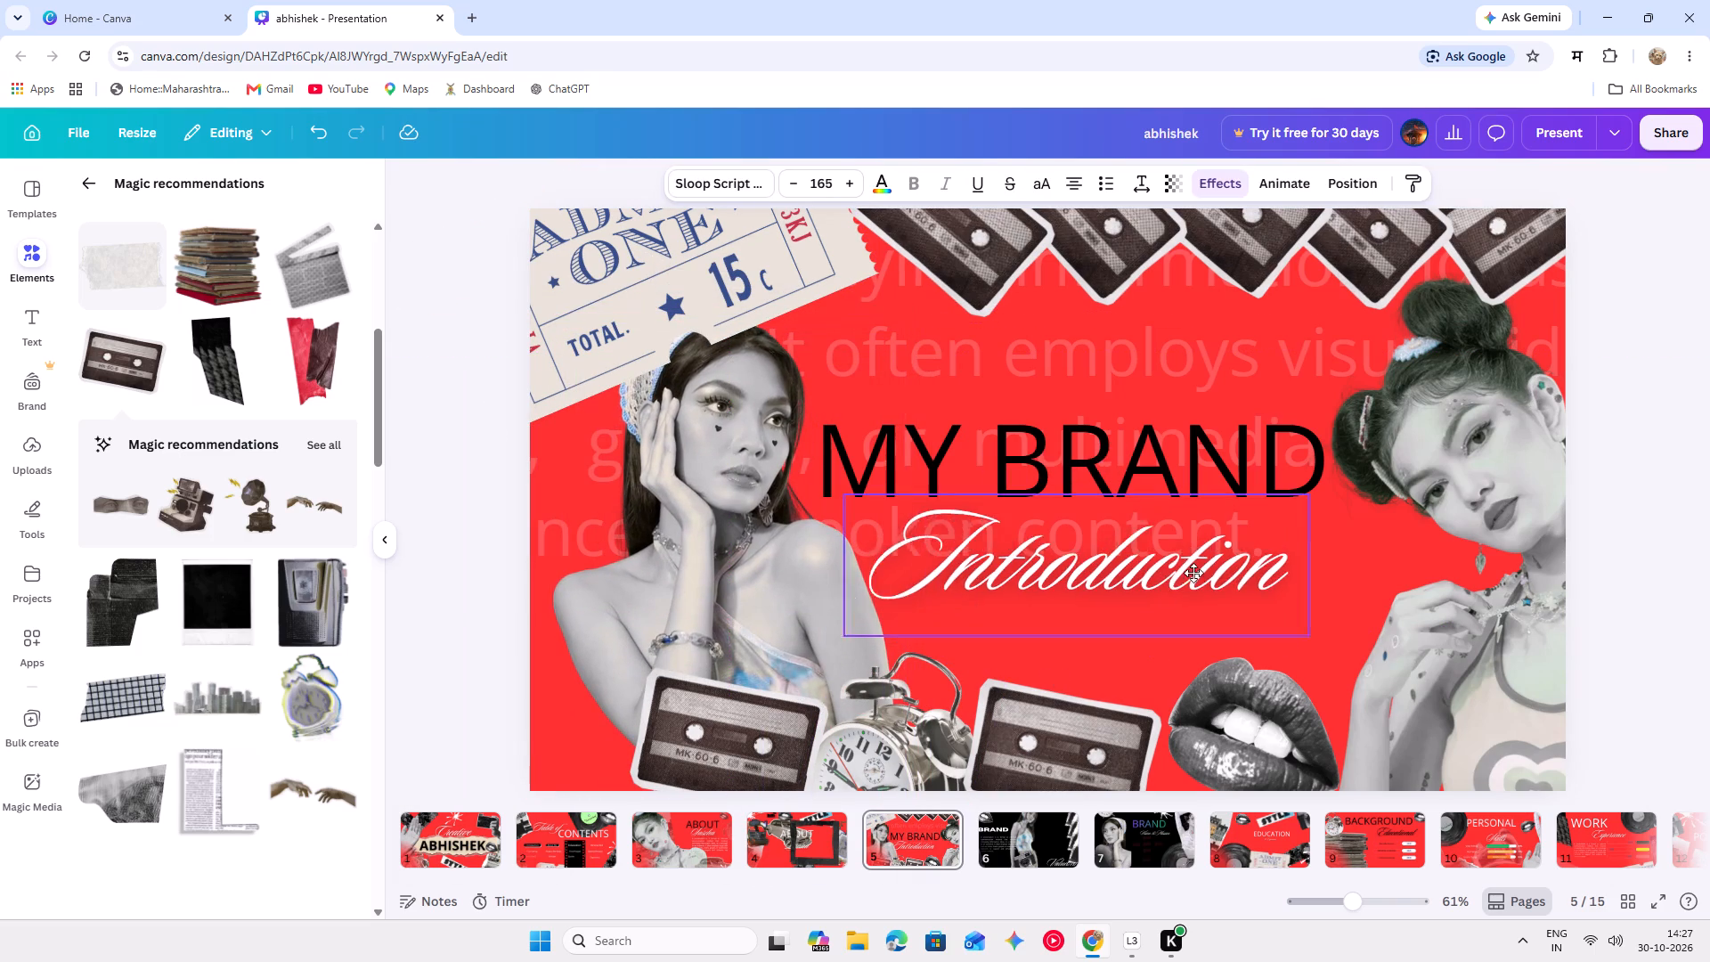
left_click_drag(1193, 573, 1244, 571)
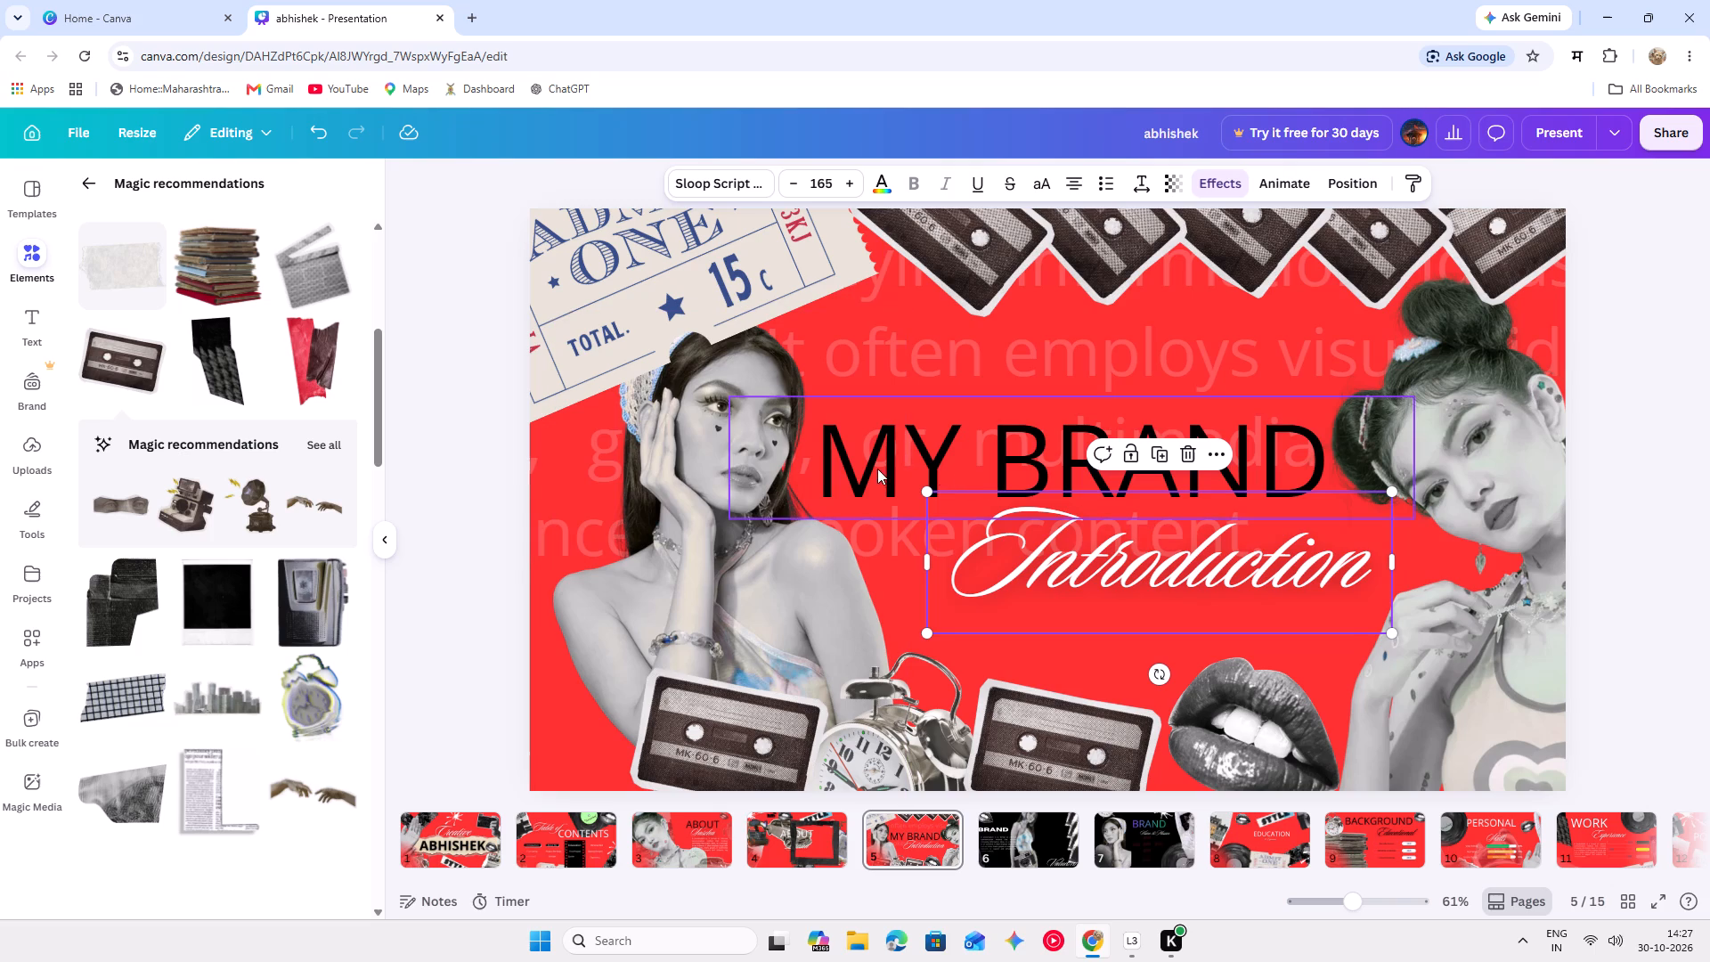
left_click_drag(877, 469, 876, 444)
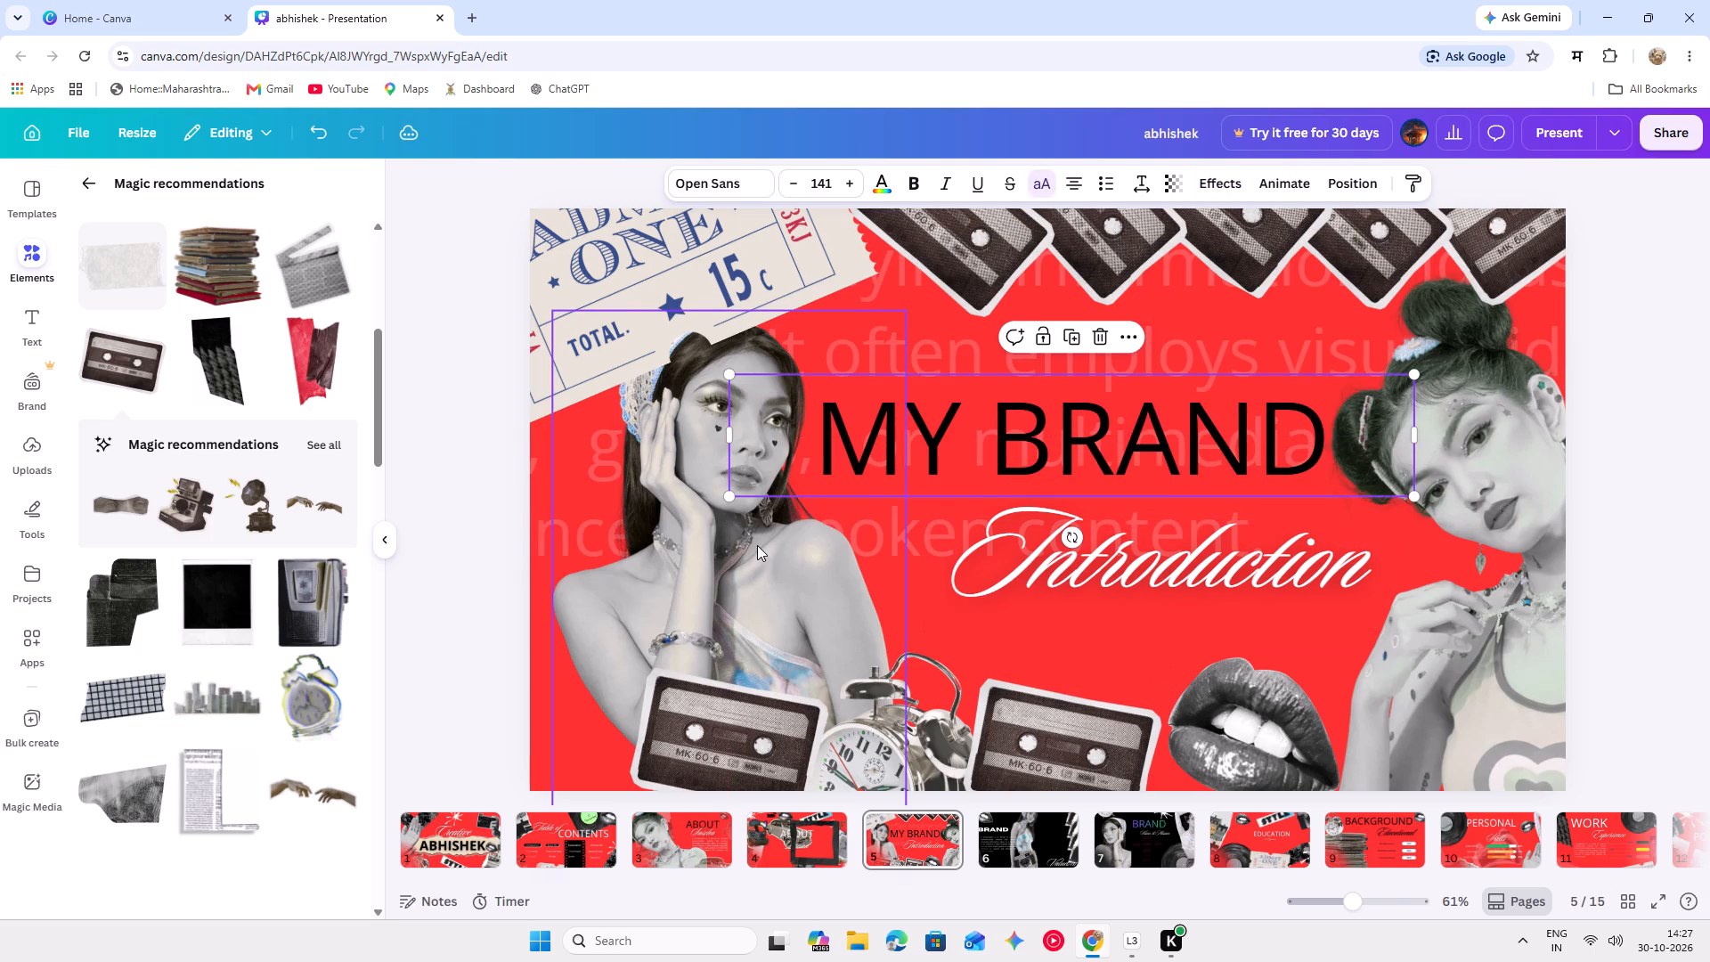
left_click_drag(757, 545, 739, 558)
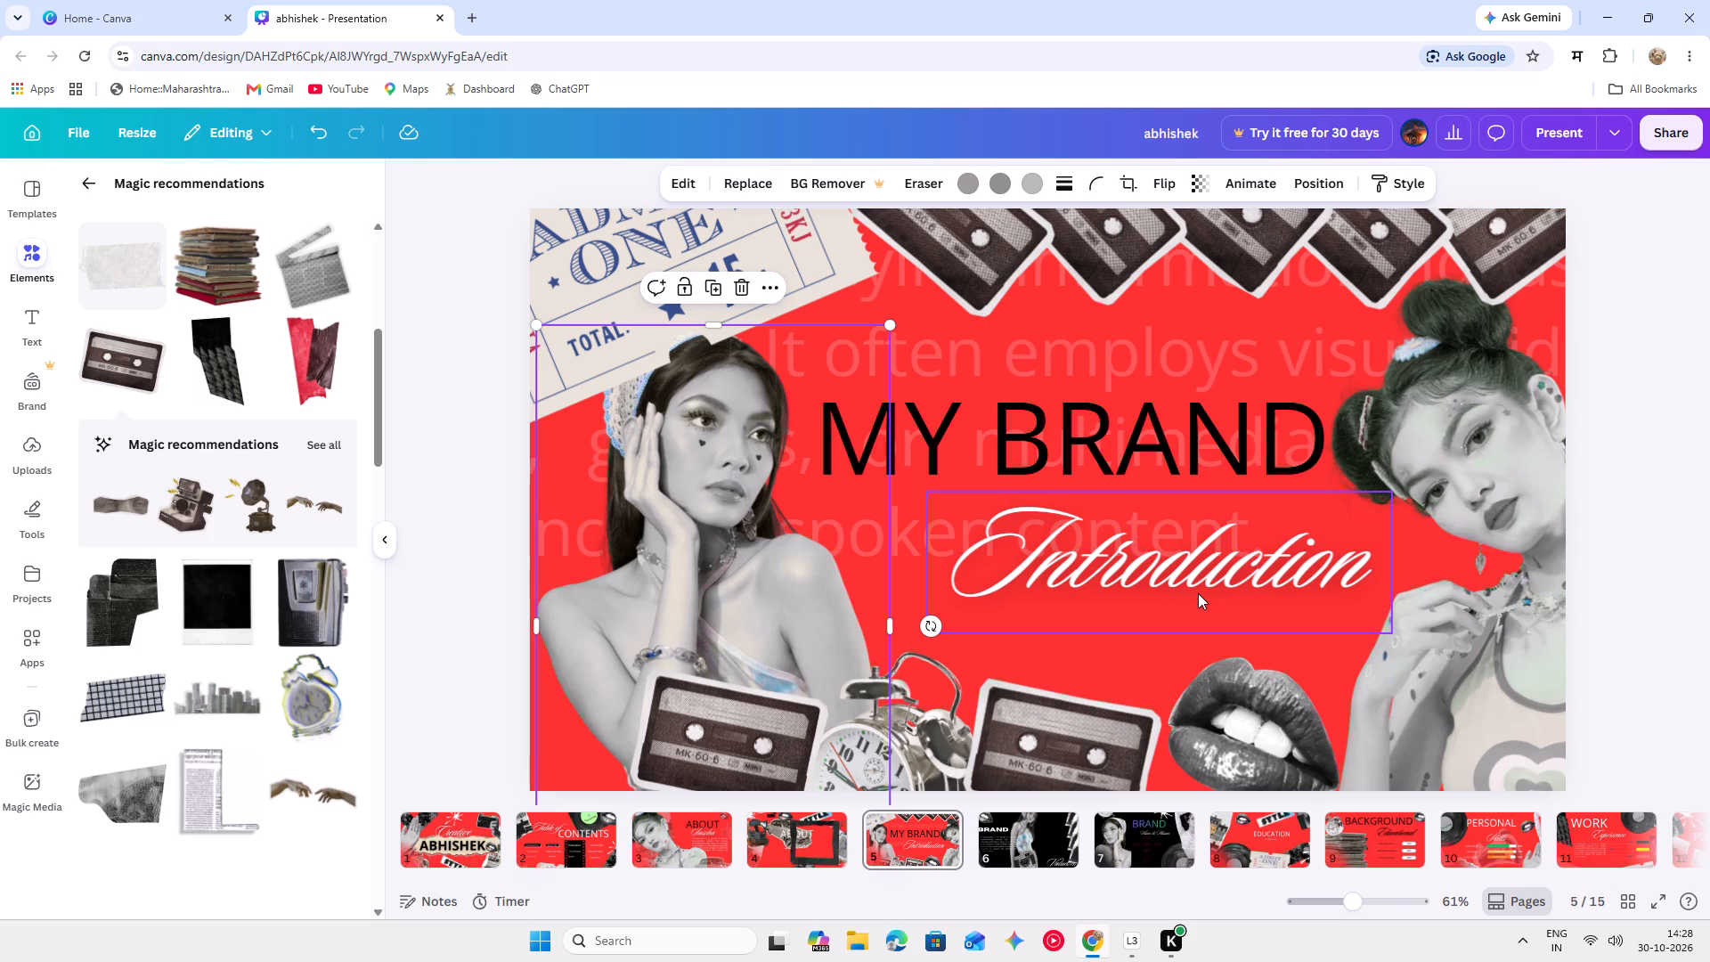
On slide 6, duplicate the camera cutout and set the two cameras along the bottom edge, one on each side of the woman.
left_click(1048, 844)
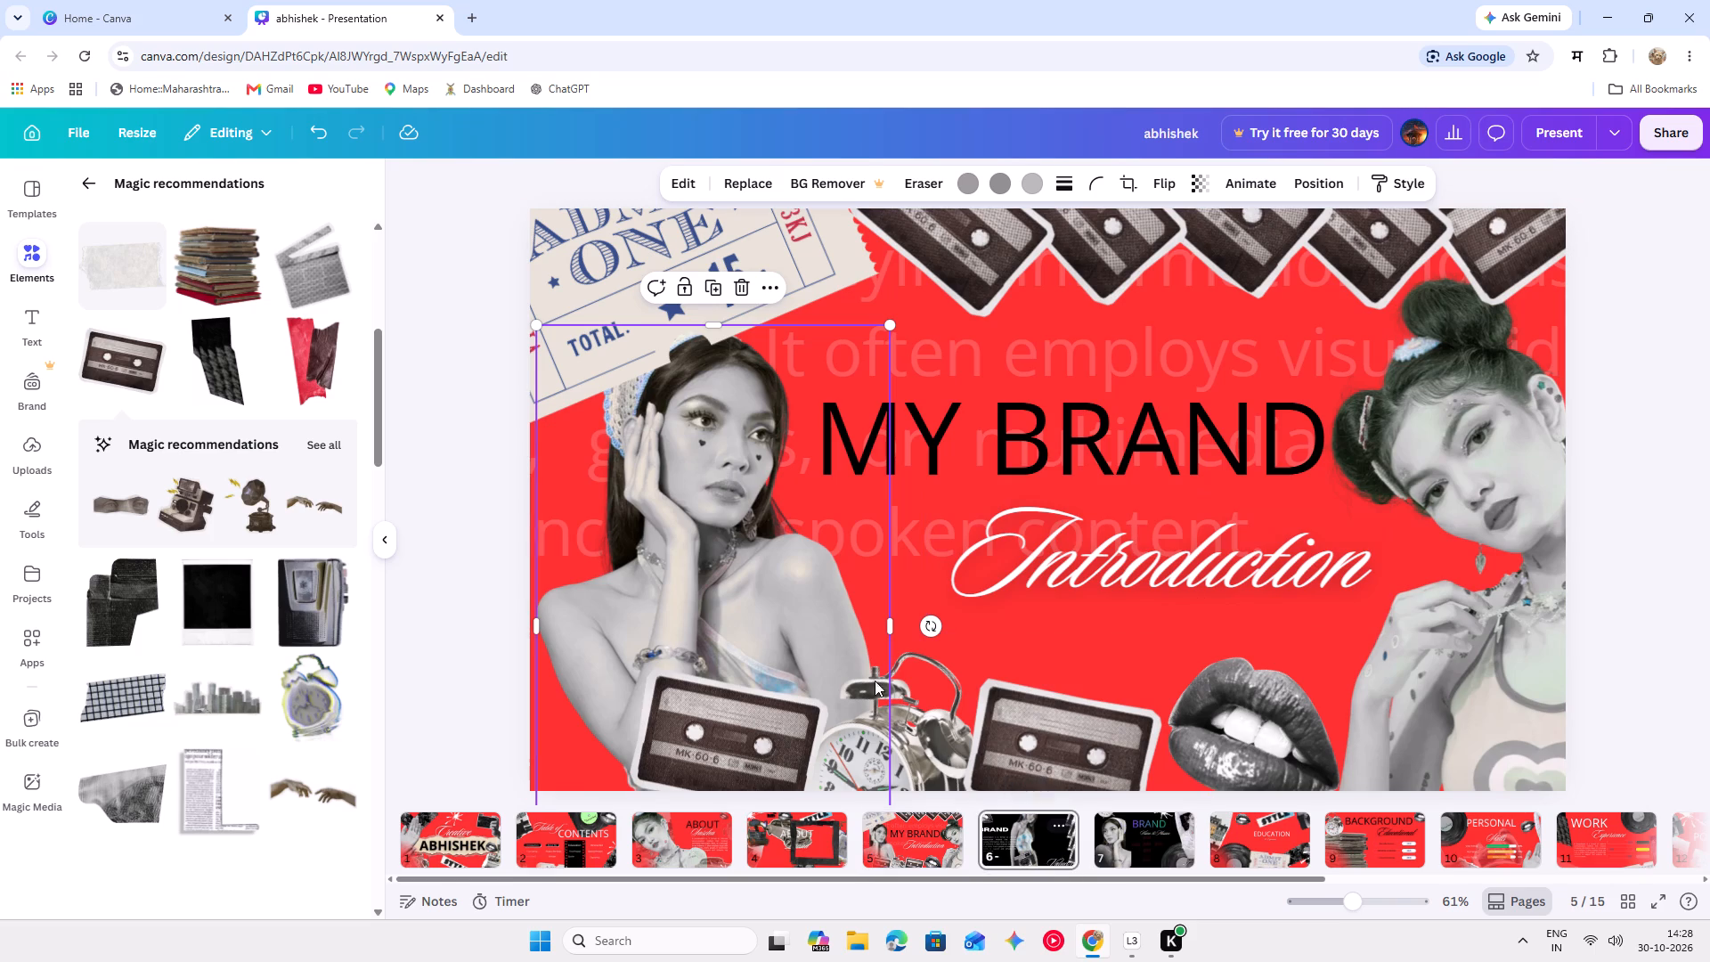
left_click_drag(992, 640, 1183, 626)
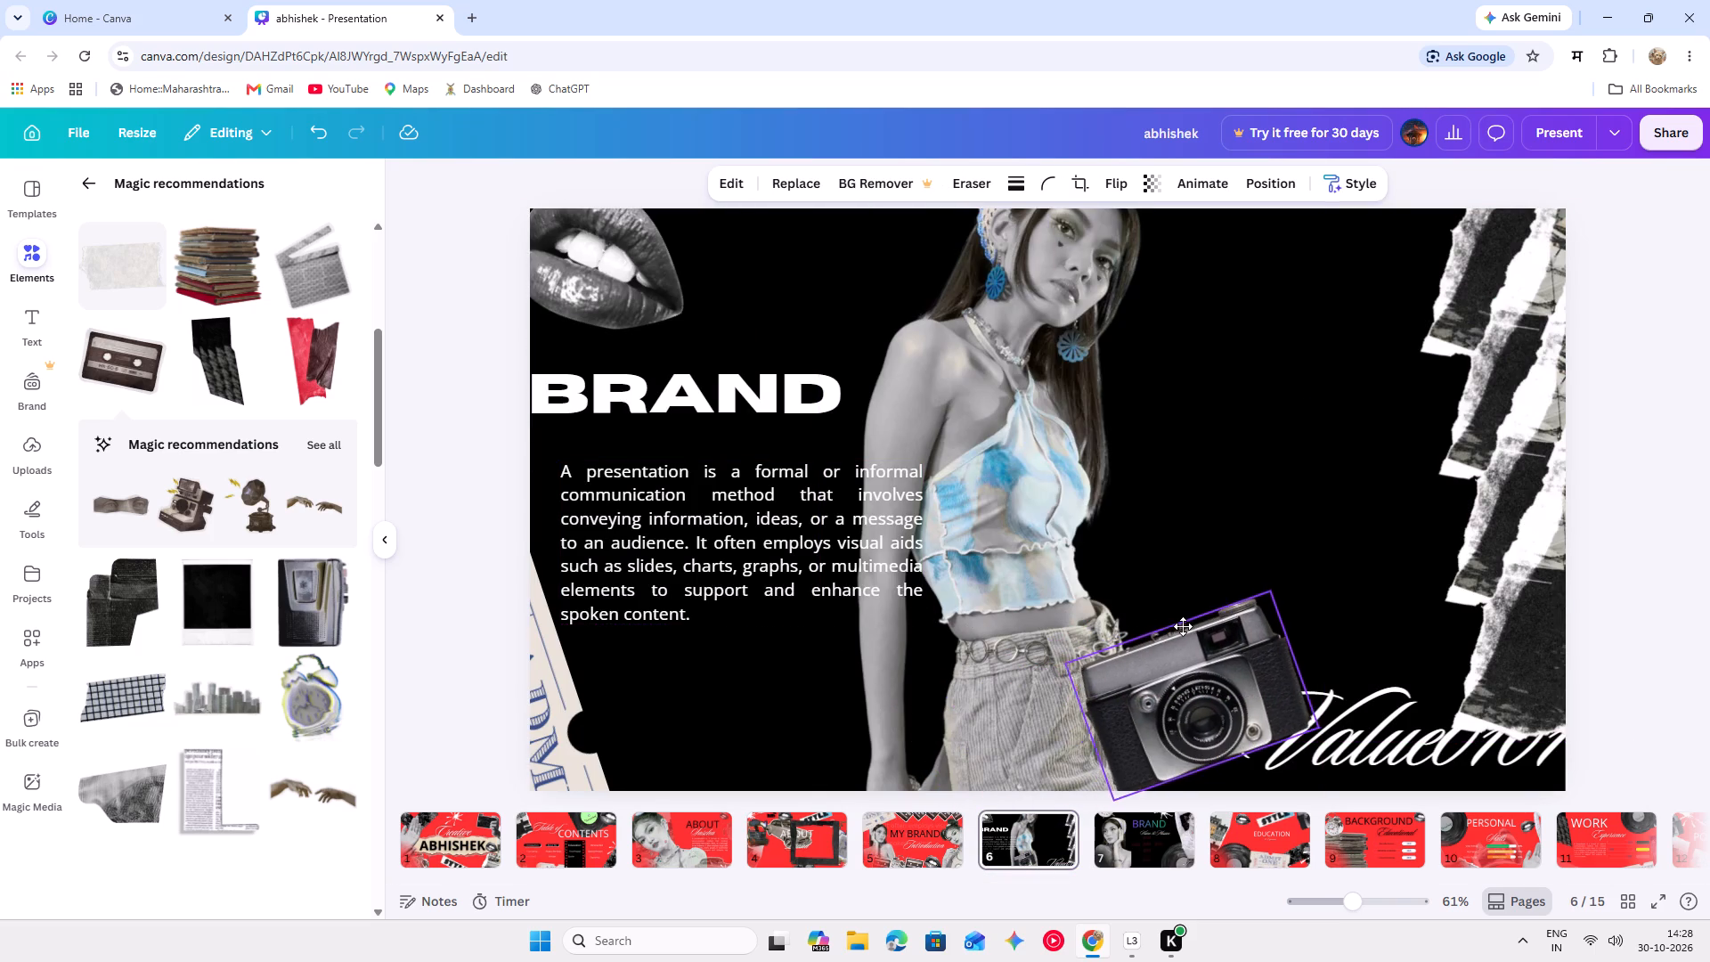
left_click_drag(1183, 626, 1182, 626)
left_click_drag(1155, 628, 880, 656)
left_click_drag(1206, 689, 847, 699)
left_click(835, 566)
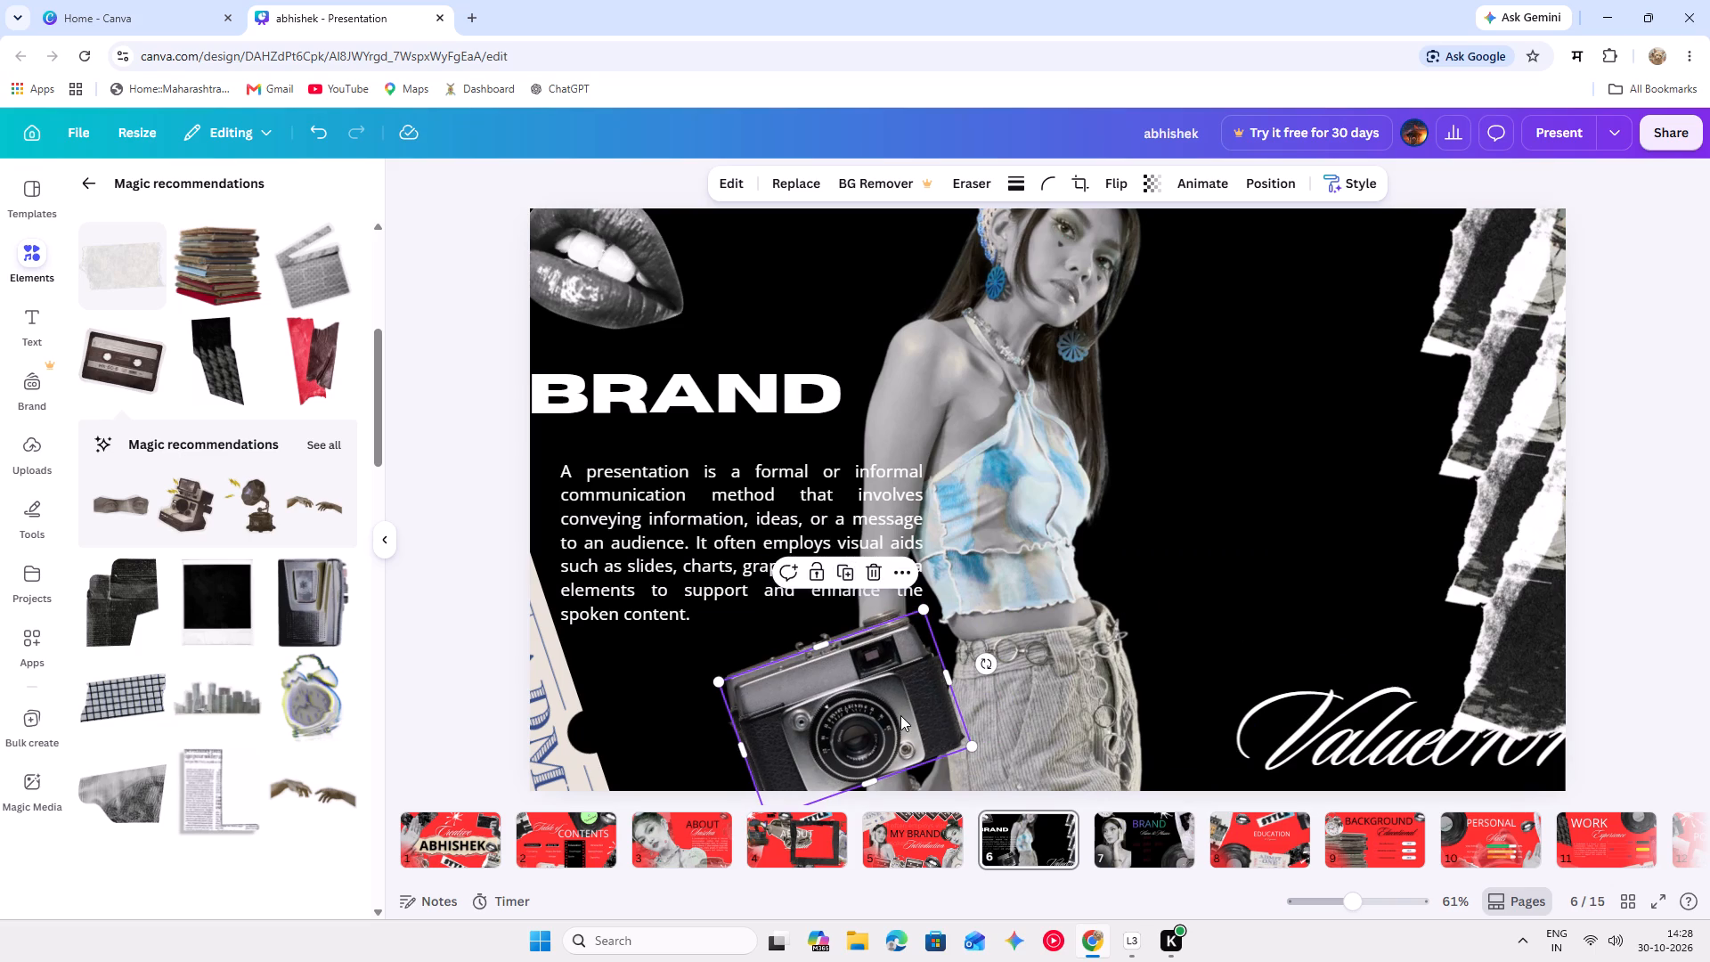
left_click_drag(903, 717, 1210, 818)
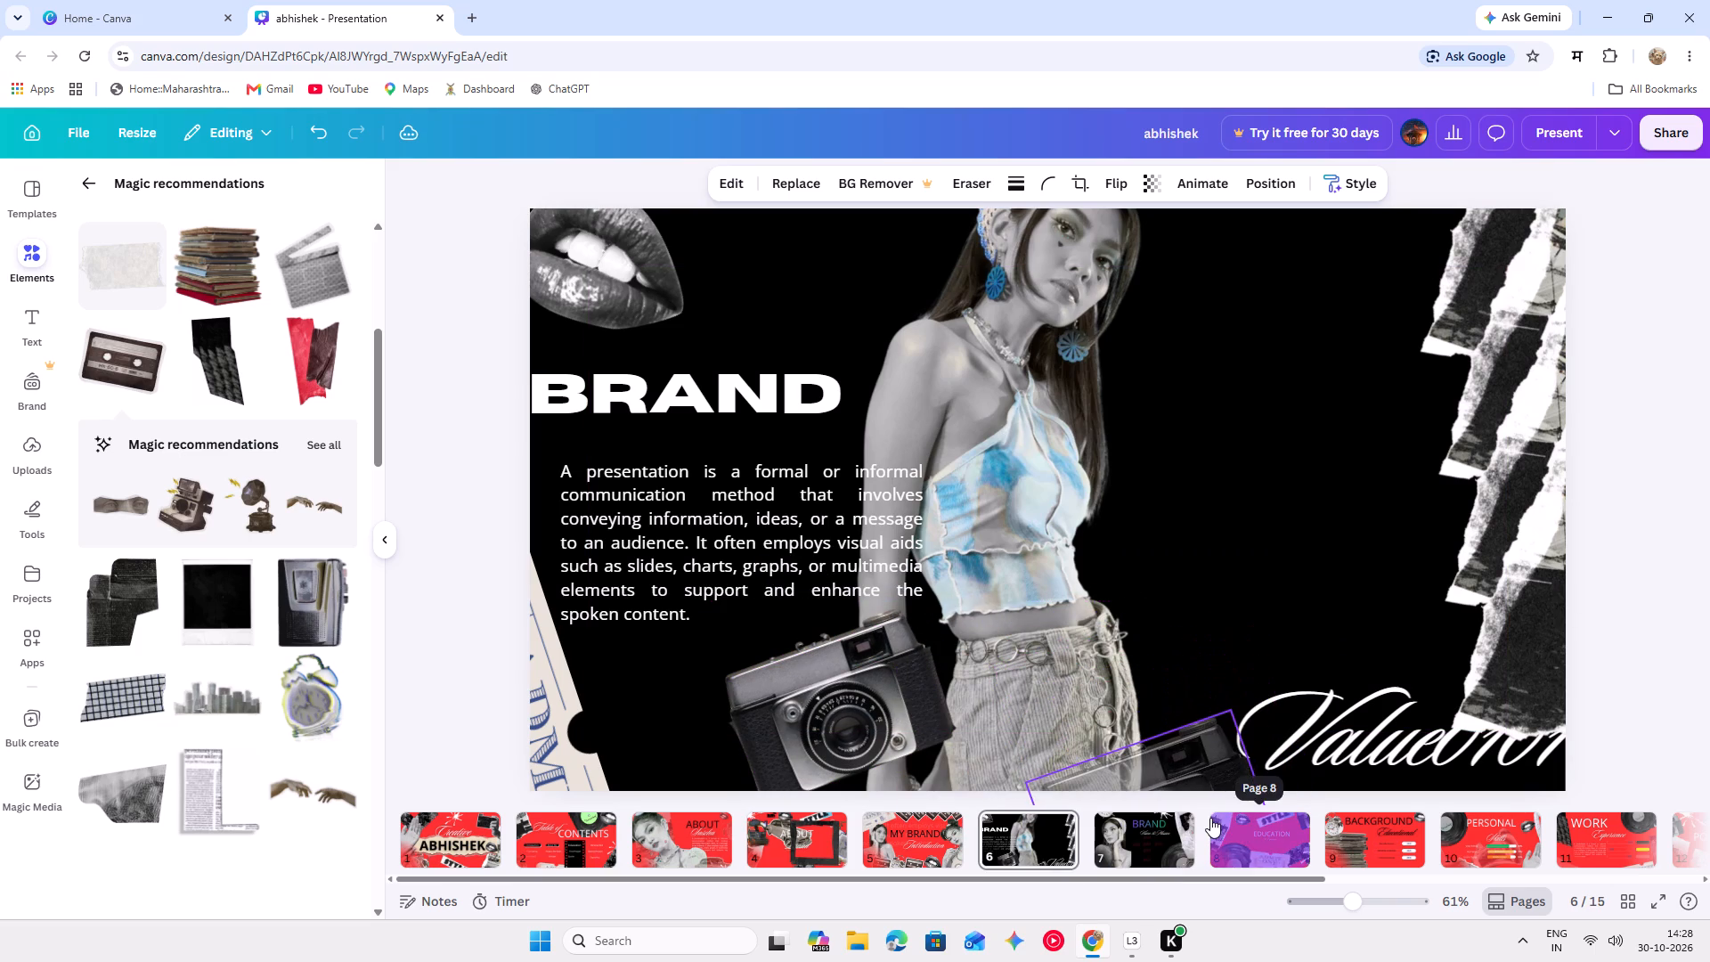
left_click_drag(1210, 818, 1215, 791)
left_click_drag(908, 687, 851, 732)
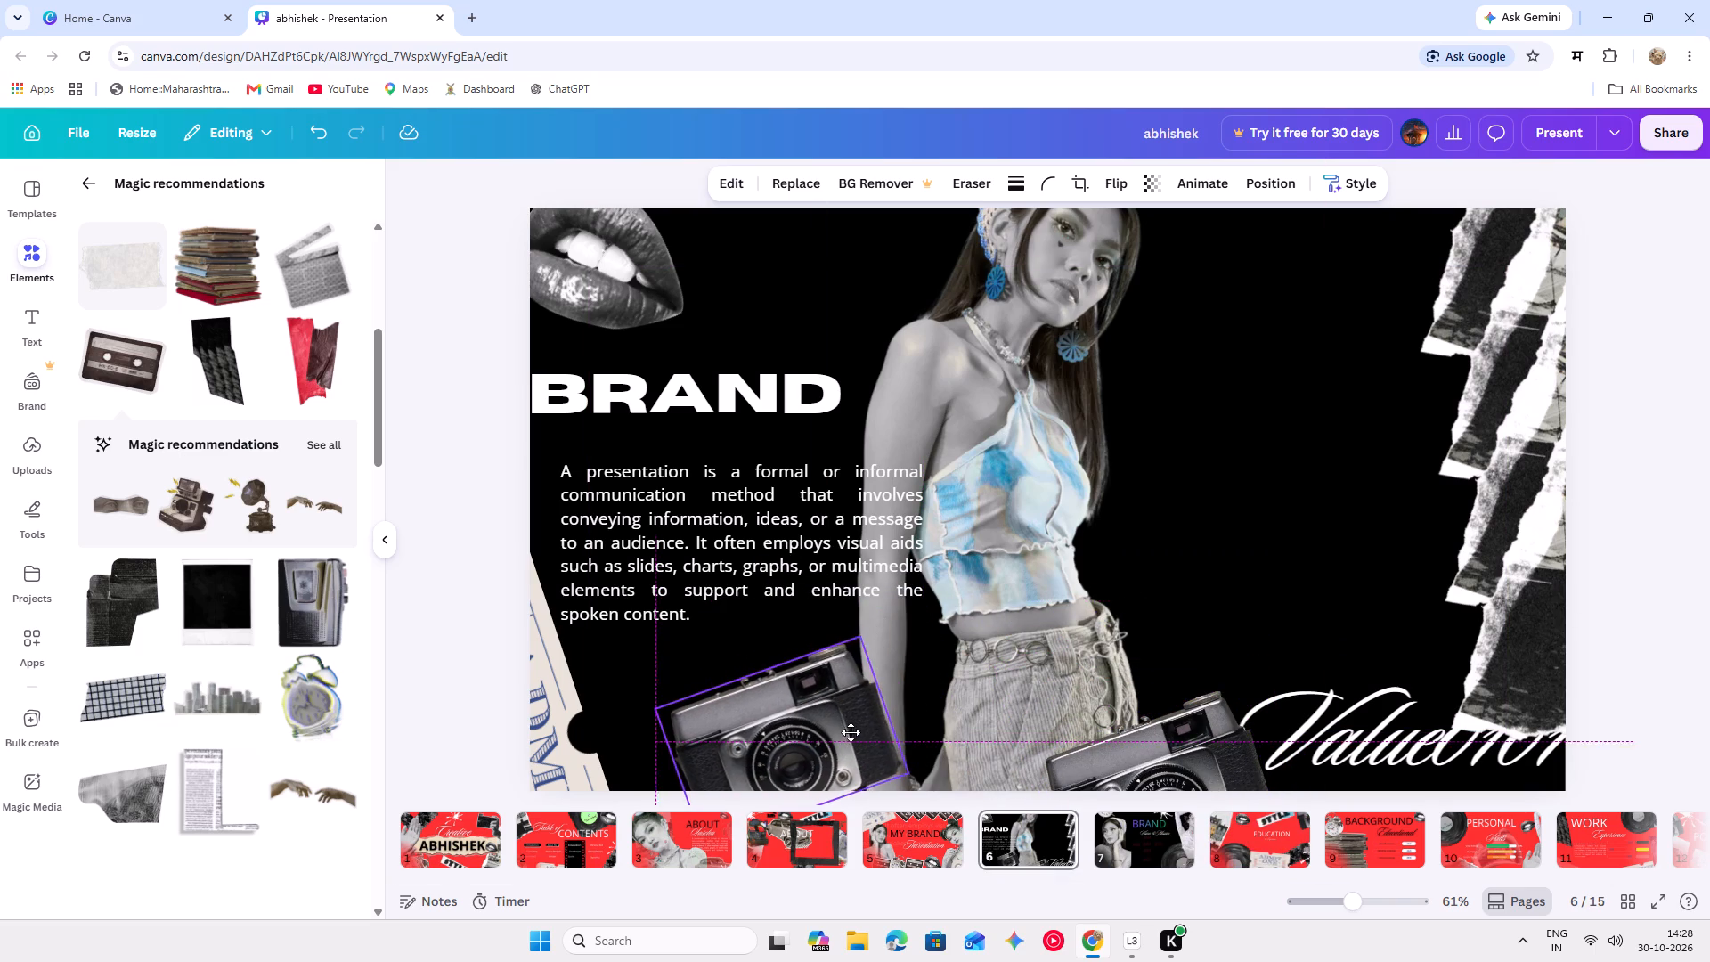
left_click_drag(851, 732, 843, 743)
Shift the standing woman cutout rightward and slightly down so her head fits between the two cameras' positions.
left_click_drag(1006, 644, 1063, 702)
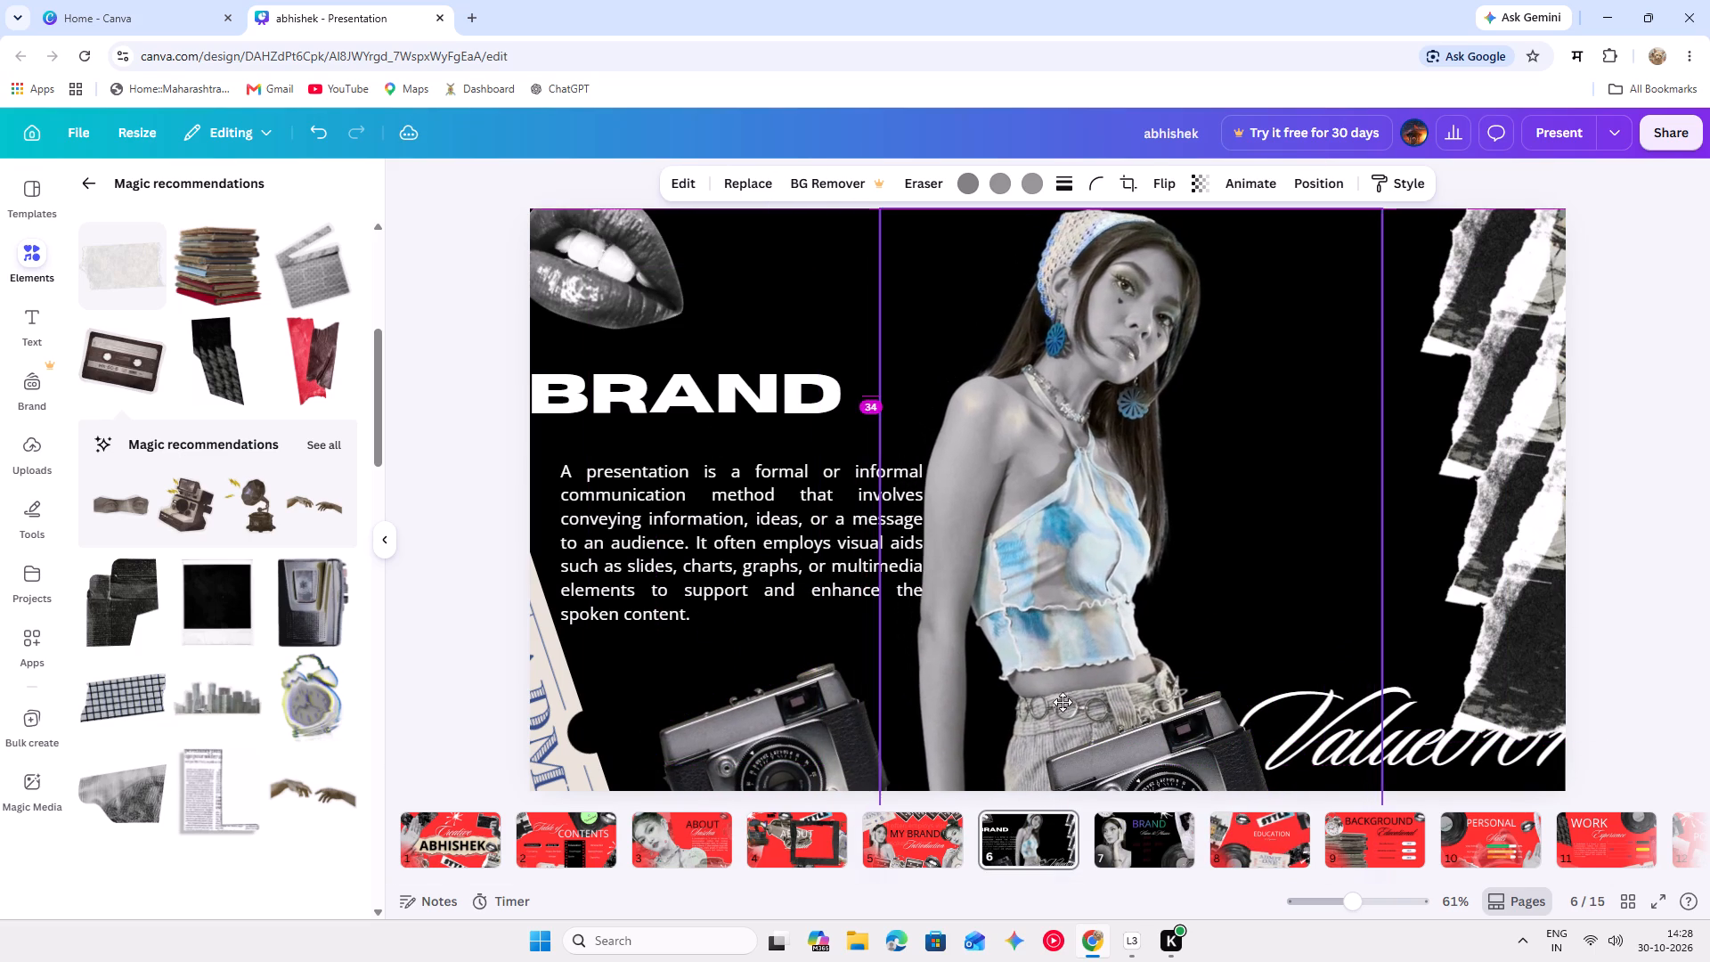
left_click_drag(1063, 702, 1063, 697)
left_click_drag(1336, 743, 1321, 709)
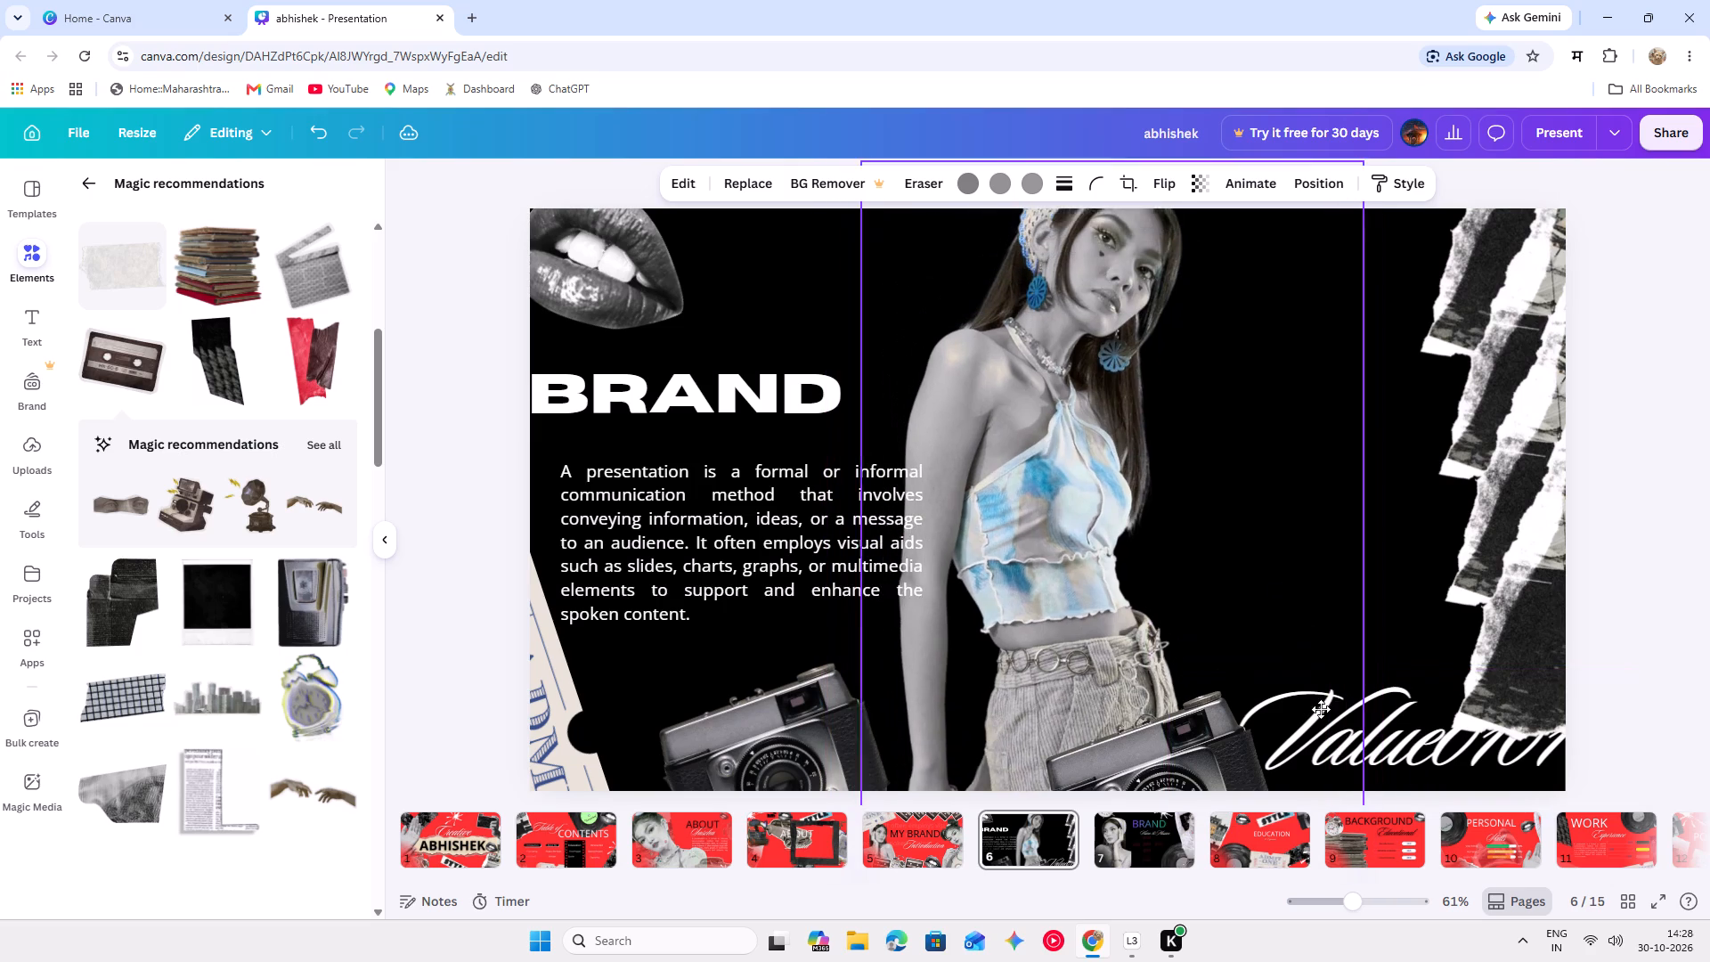
left_click_drag(1321, 709, 1322, 712)
Shrink the Value0101 script text to size 123 and place it in the slide's lower-right corner, clear of the torn paper.
left_click_drag(1482, 776, 1375, 623)
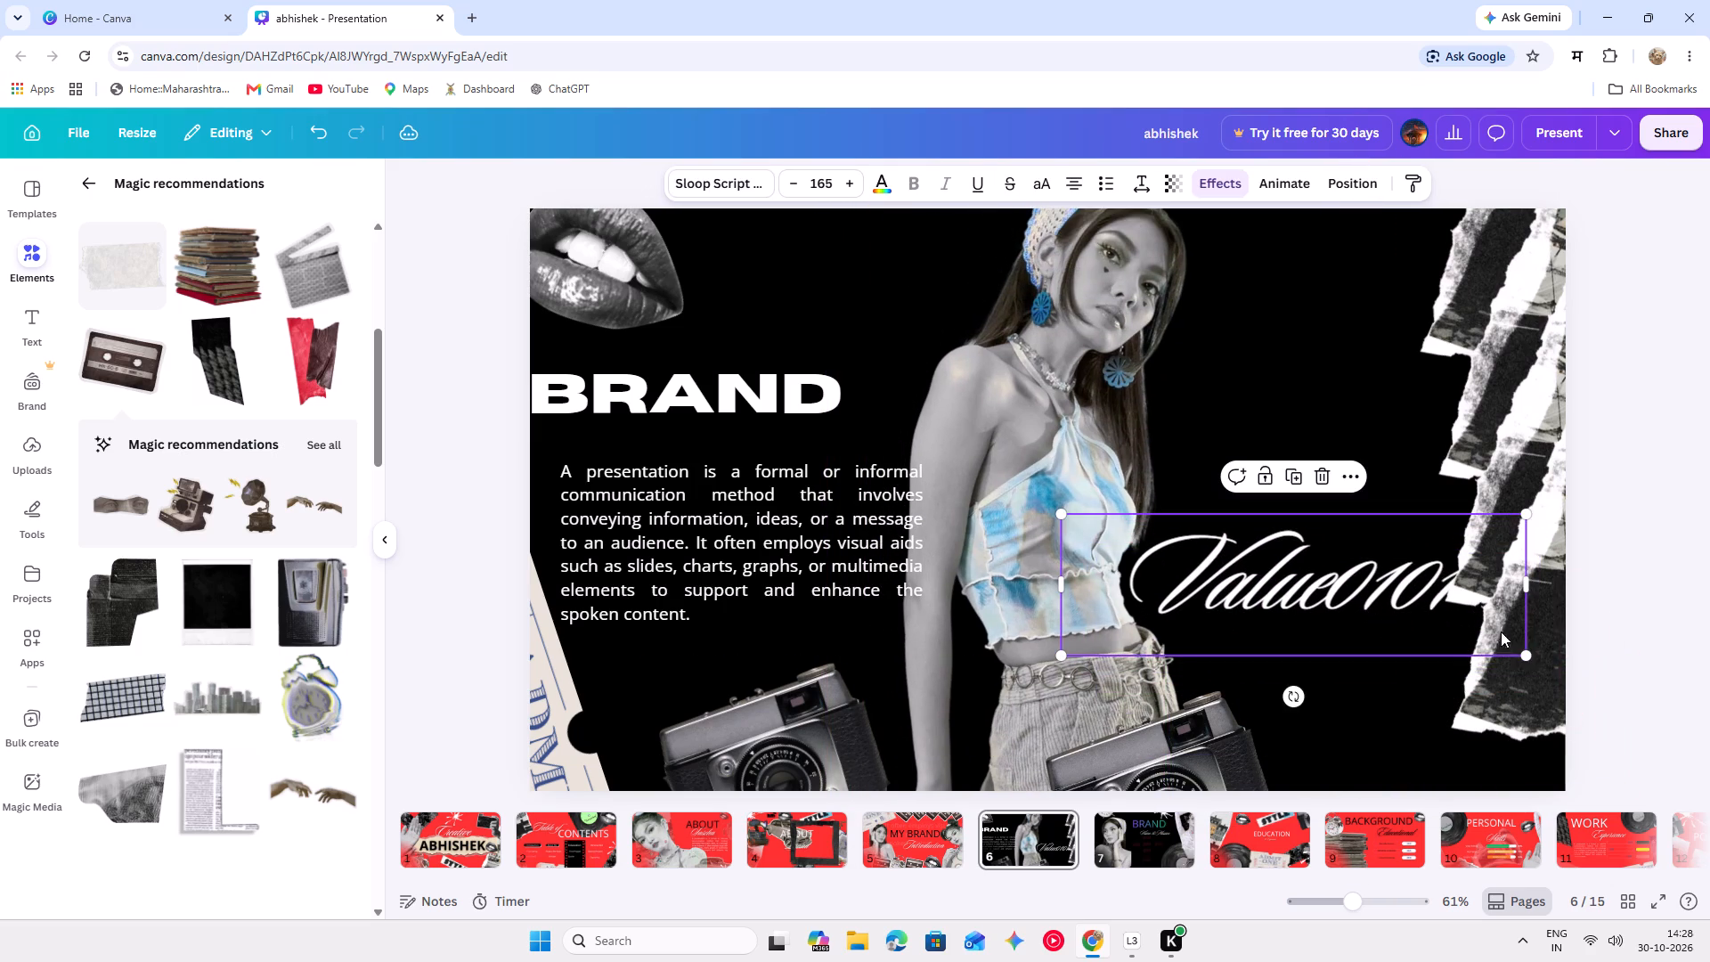
left_click_drag(1526, 656, 1407, 627)
left_click_drag(1345, 591, 1454, 662)
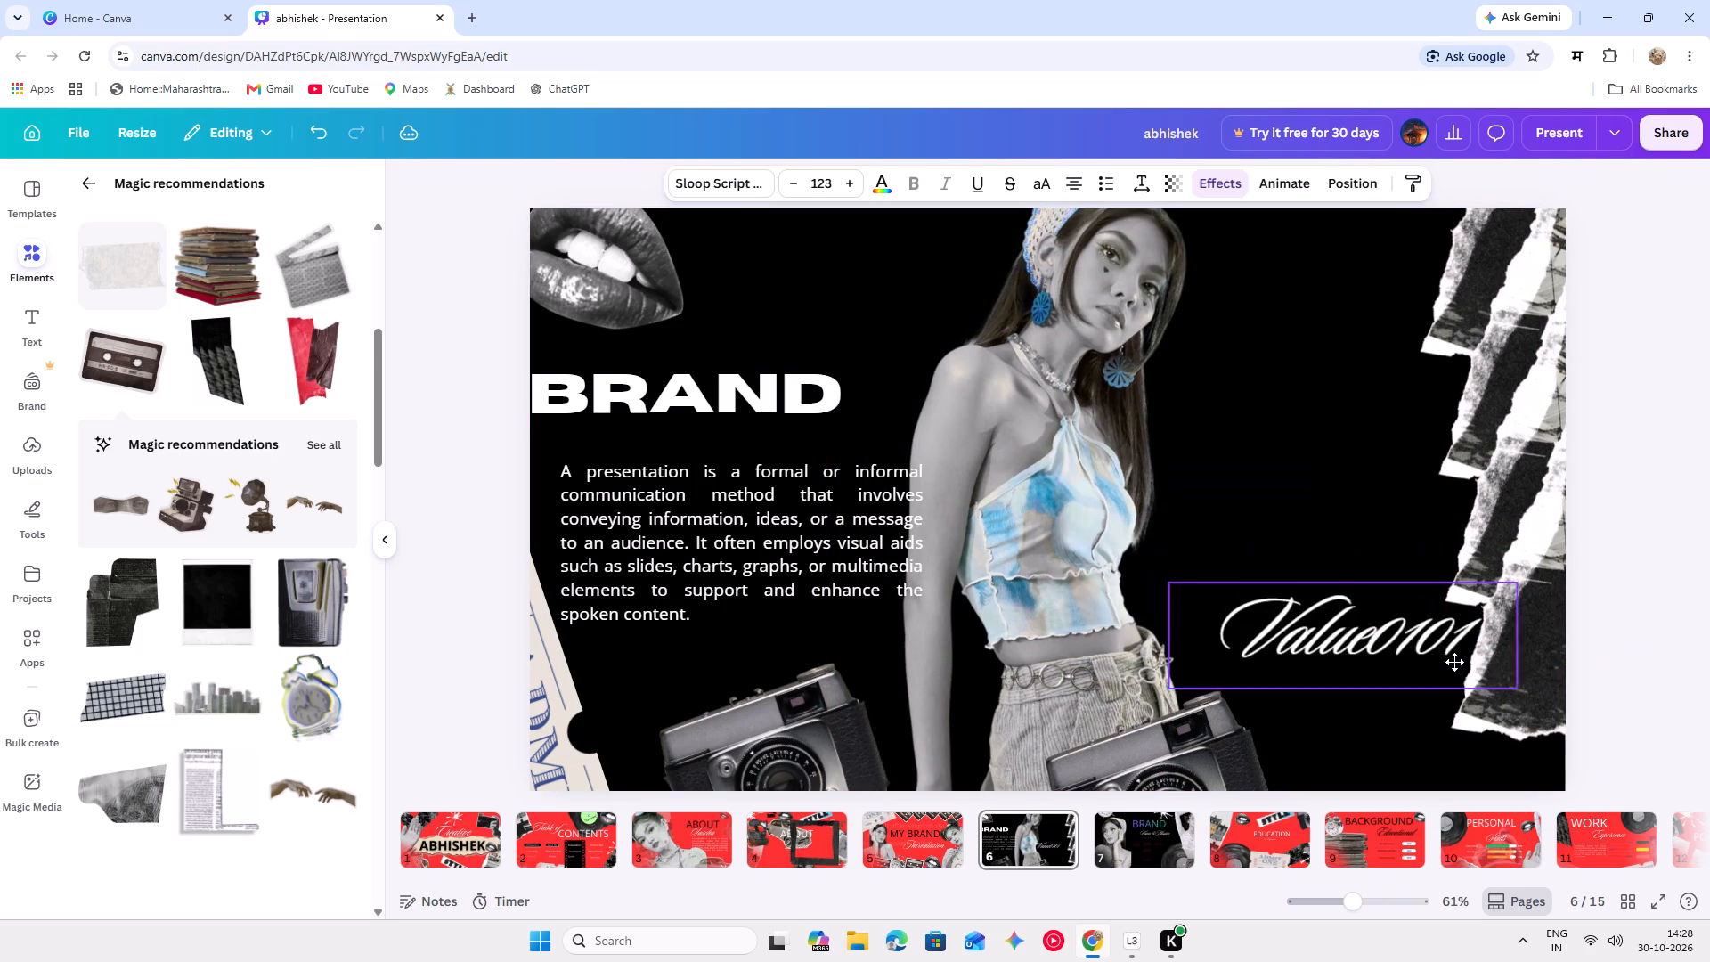
left_click_drag(1454, 662, 1519, 790)
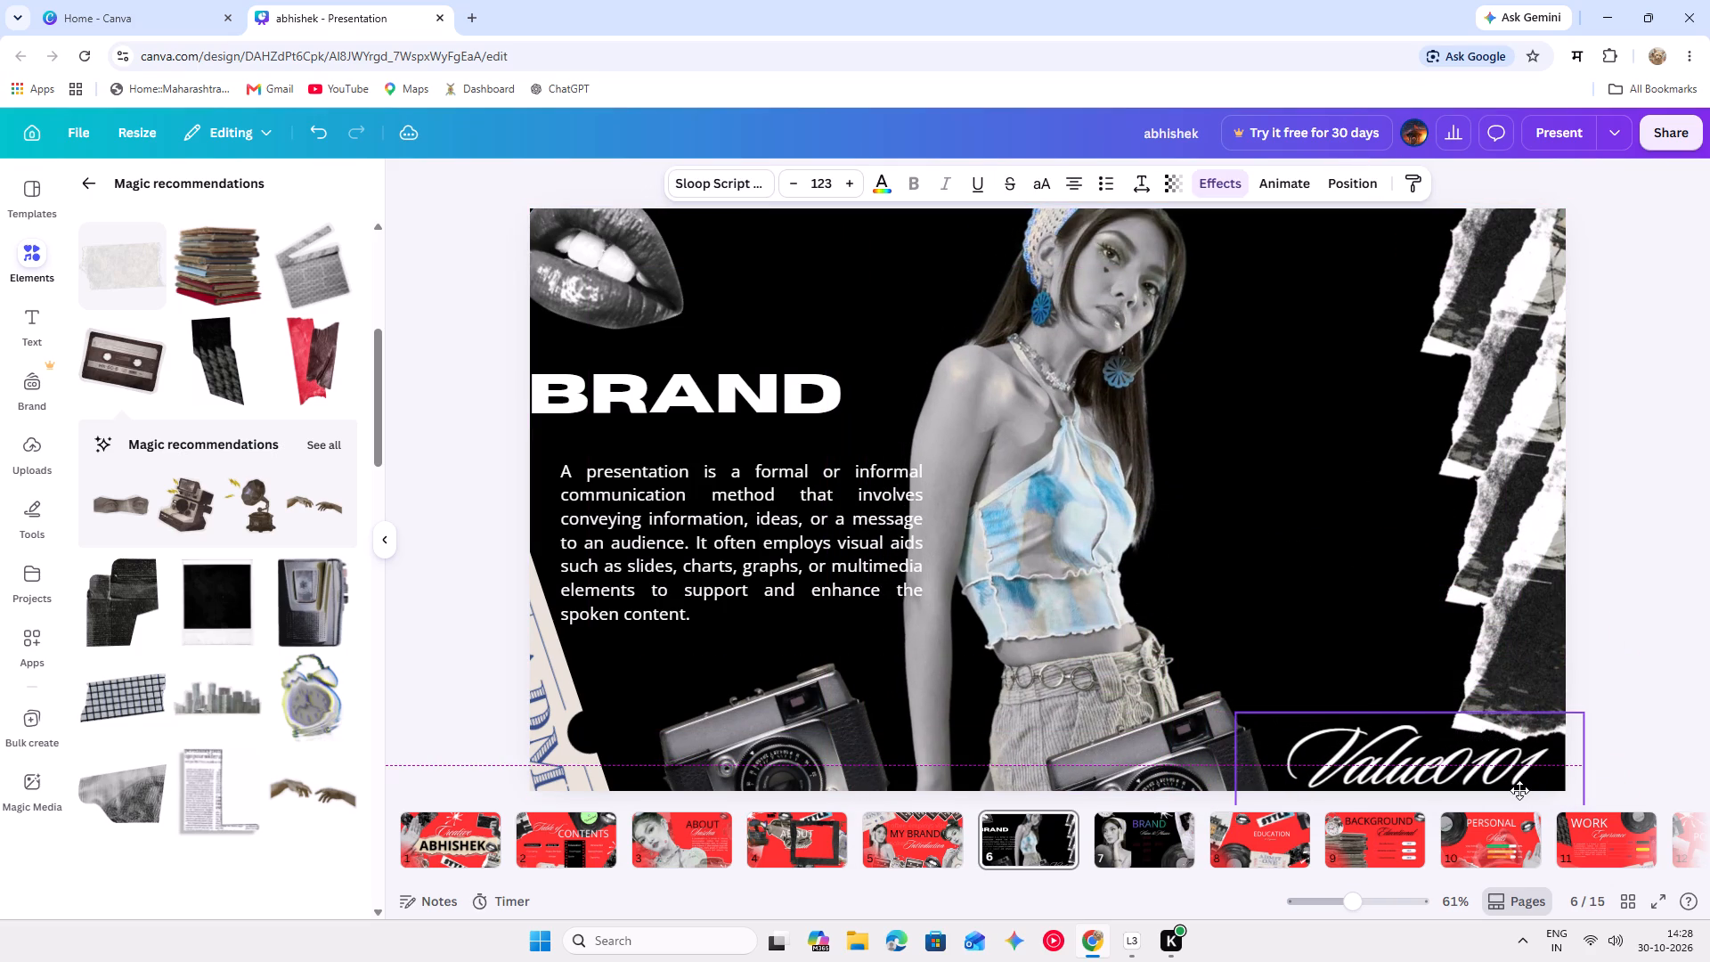
left_click_drag(1519, 790, 1520, 790)
Shift the woman cutout further right, and move the paragraph and BRAND heading slightly right to rebalance the layout.
left_click_drag(1018, 476, 1016, 476)
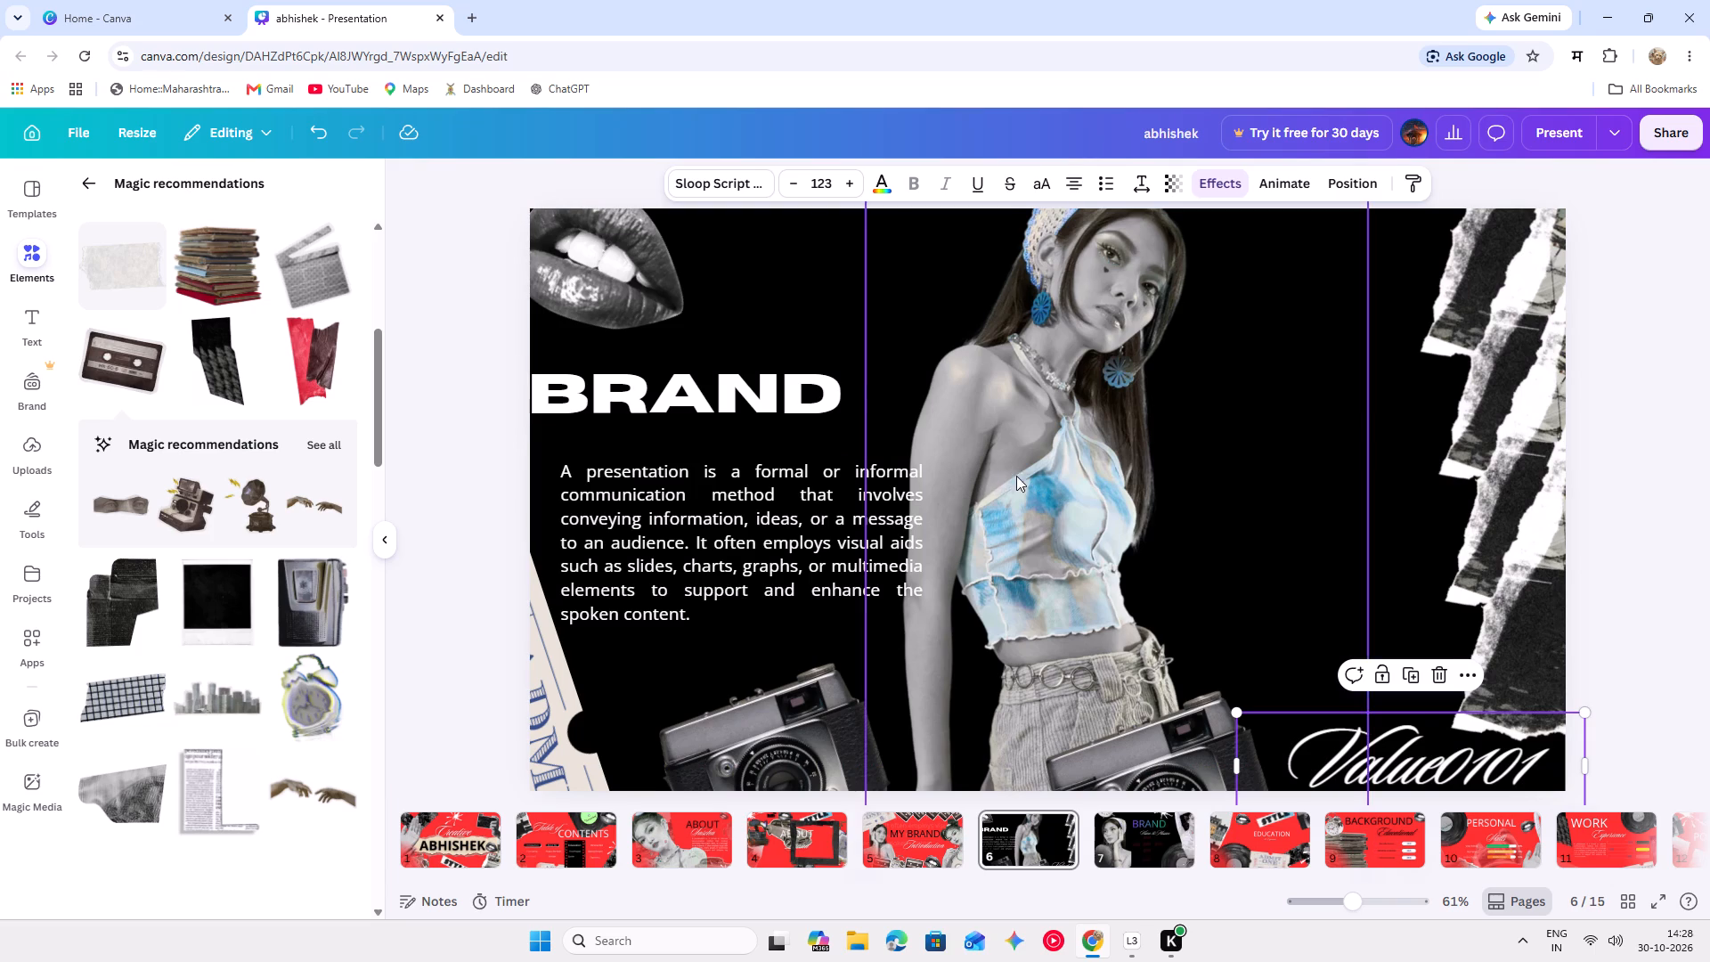
left_click_drag(1016, 476, 1088, 496)
left_click_drag(848, 470, 869, 469)
left_click_drag(768, 395, 810, 391)
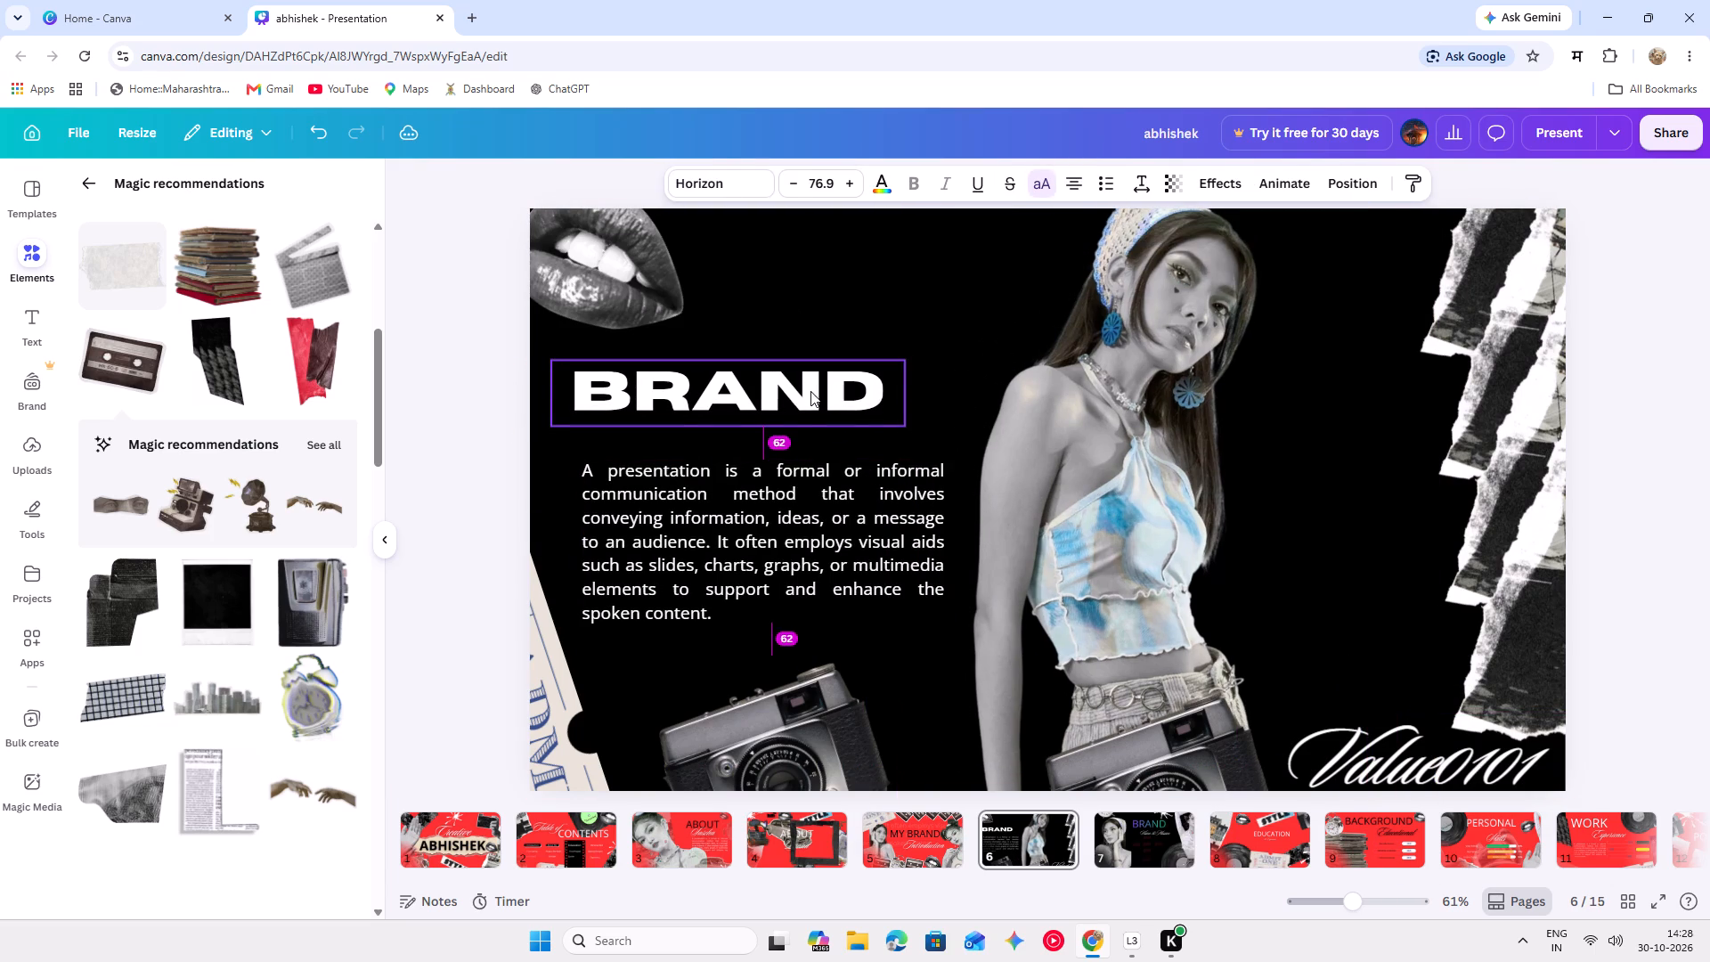
Duplicate the upper-left lips cutout three times and line up the copies as an overlapping row of four along the top edge.
left_click(603, 274)
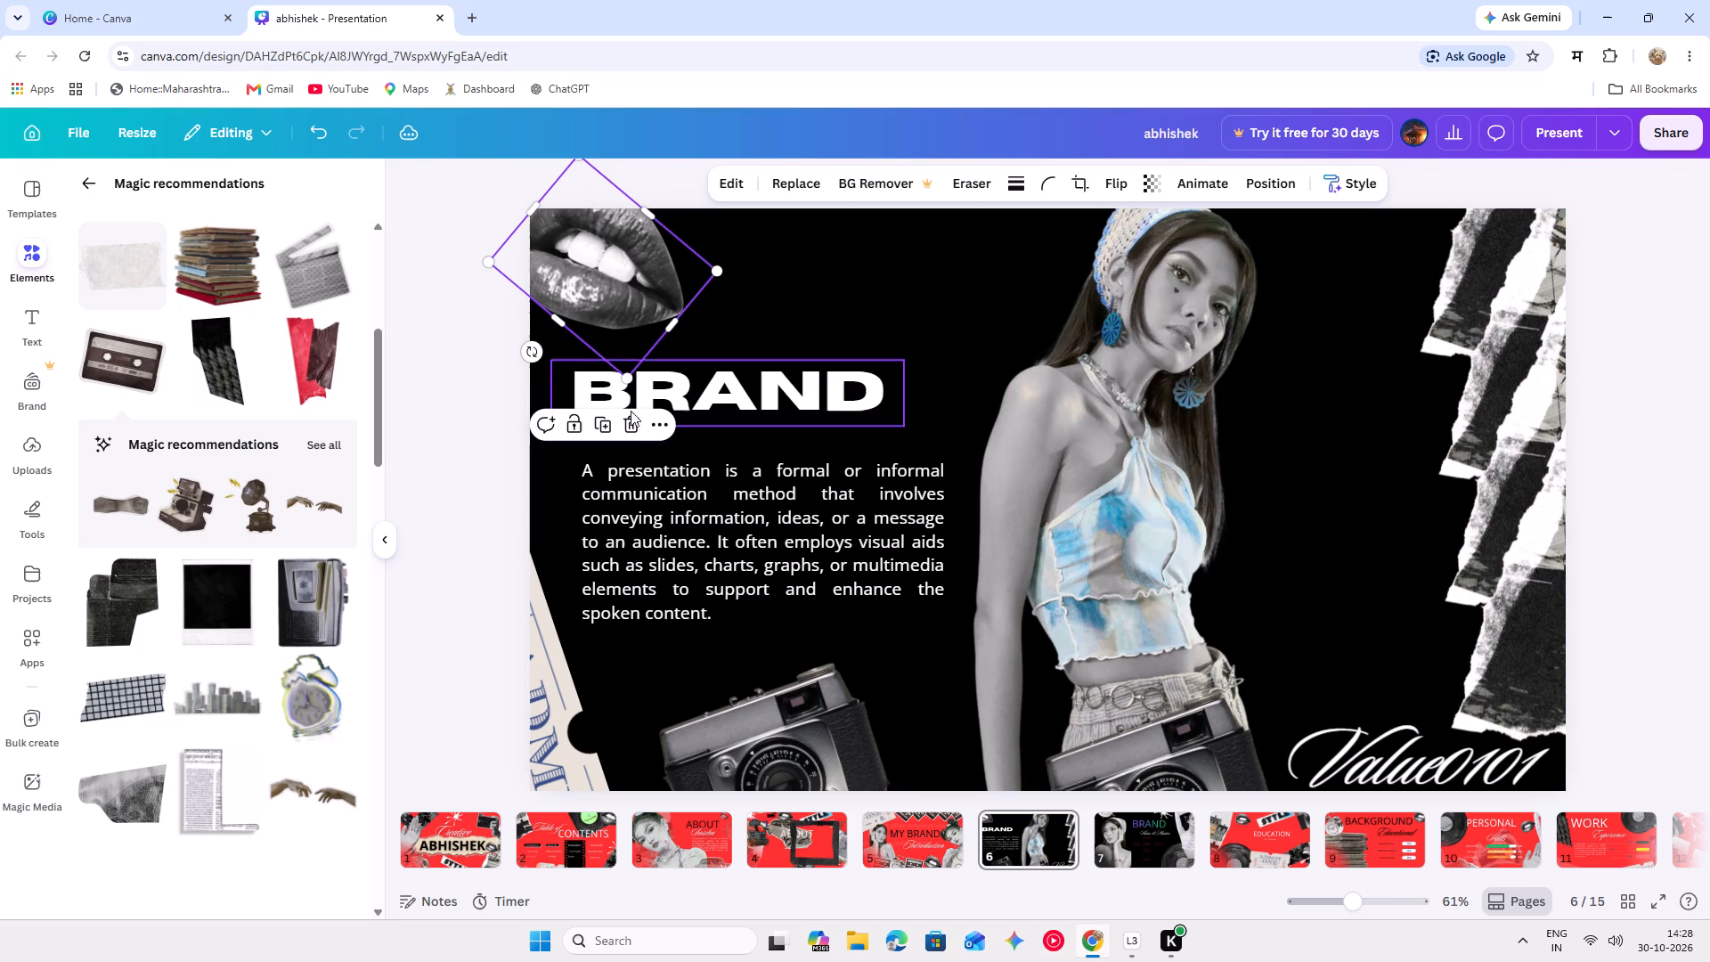
left_click(601, 418)
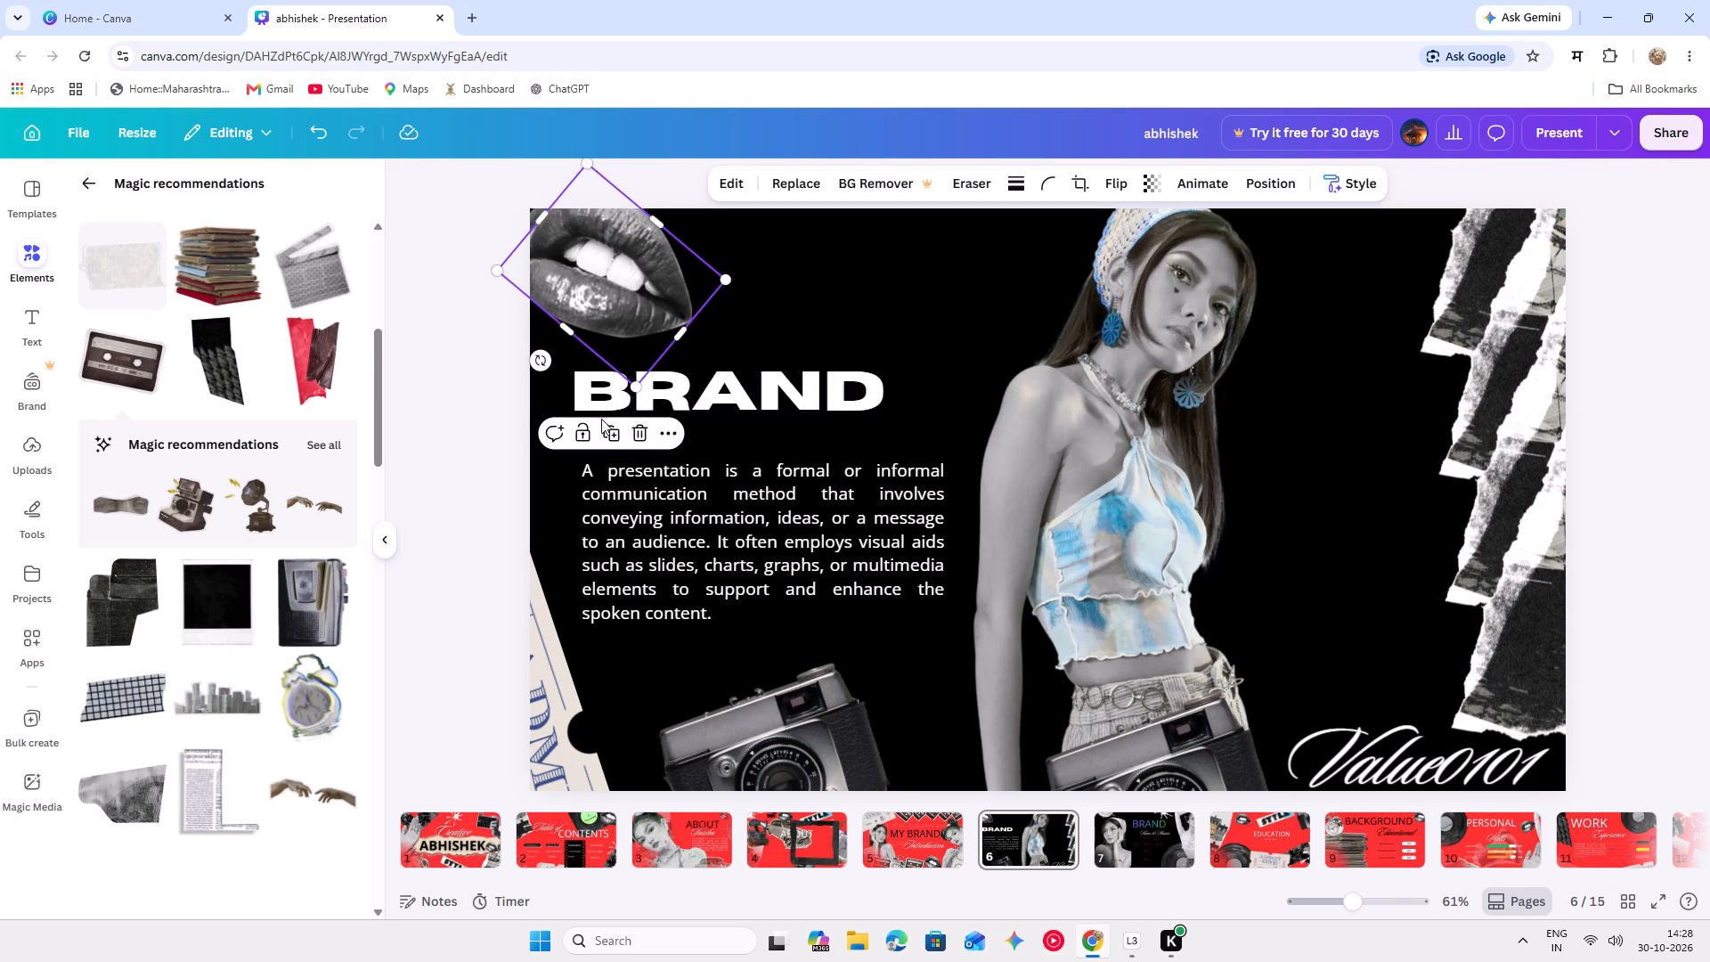
left_click_drag(622, 289, 731, 271)
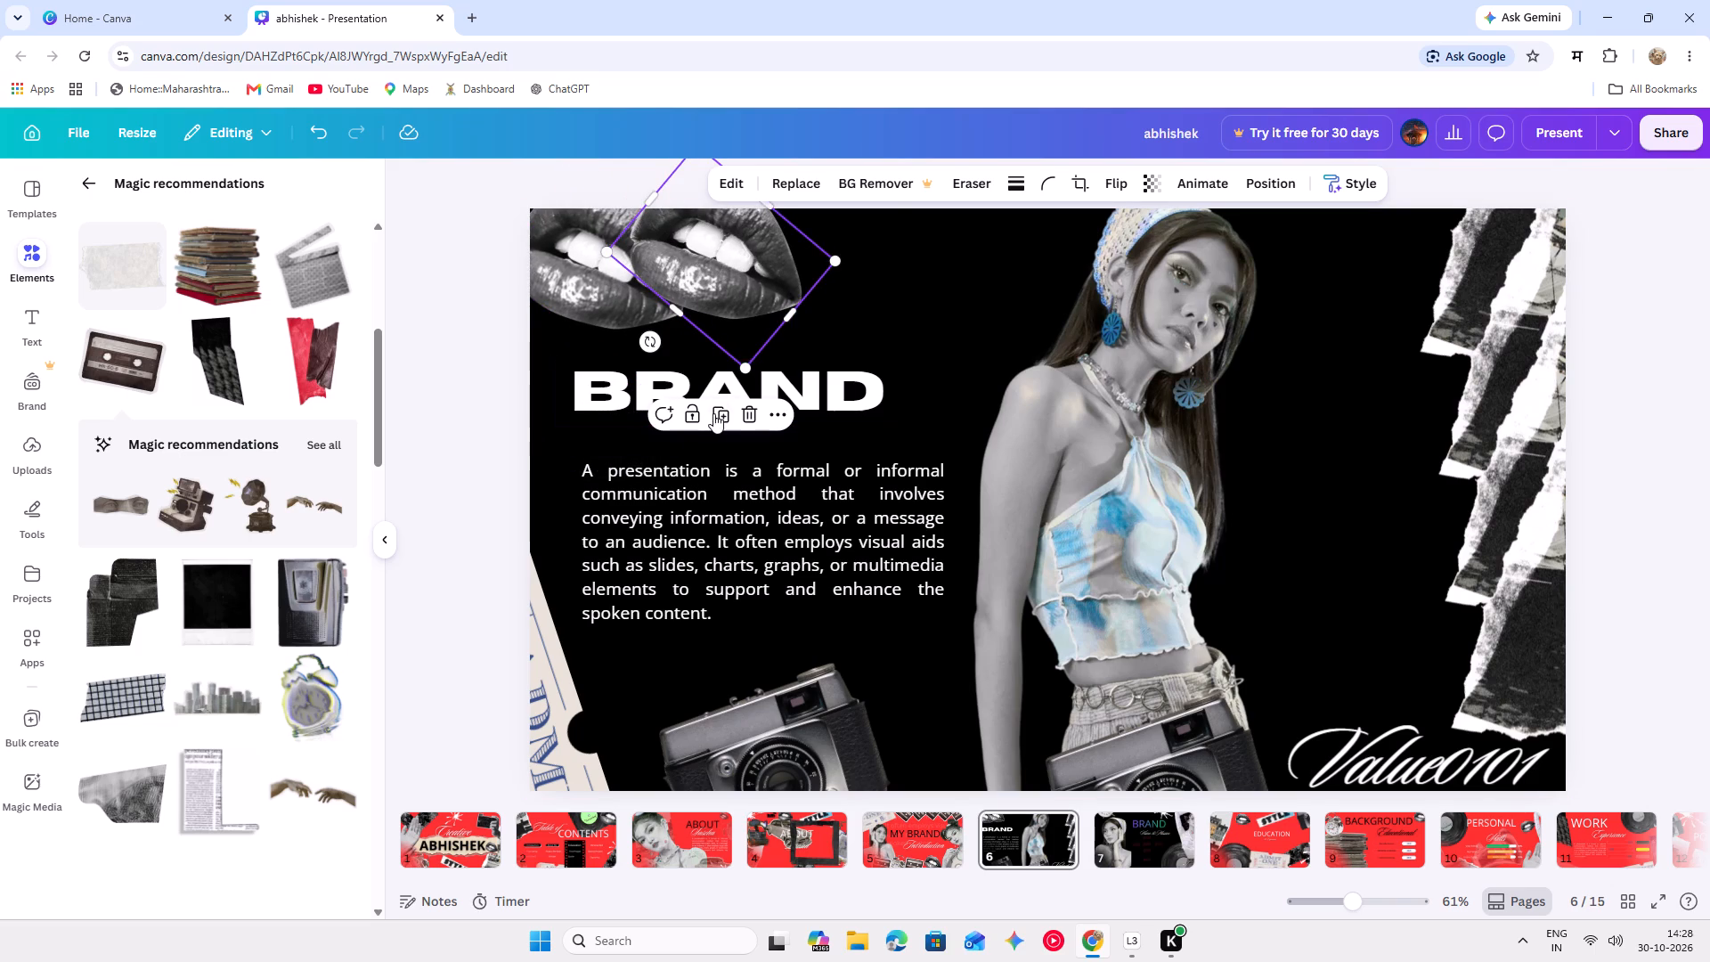
left_click(717, 414)
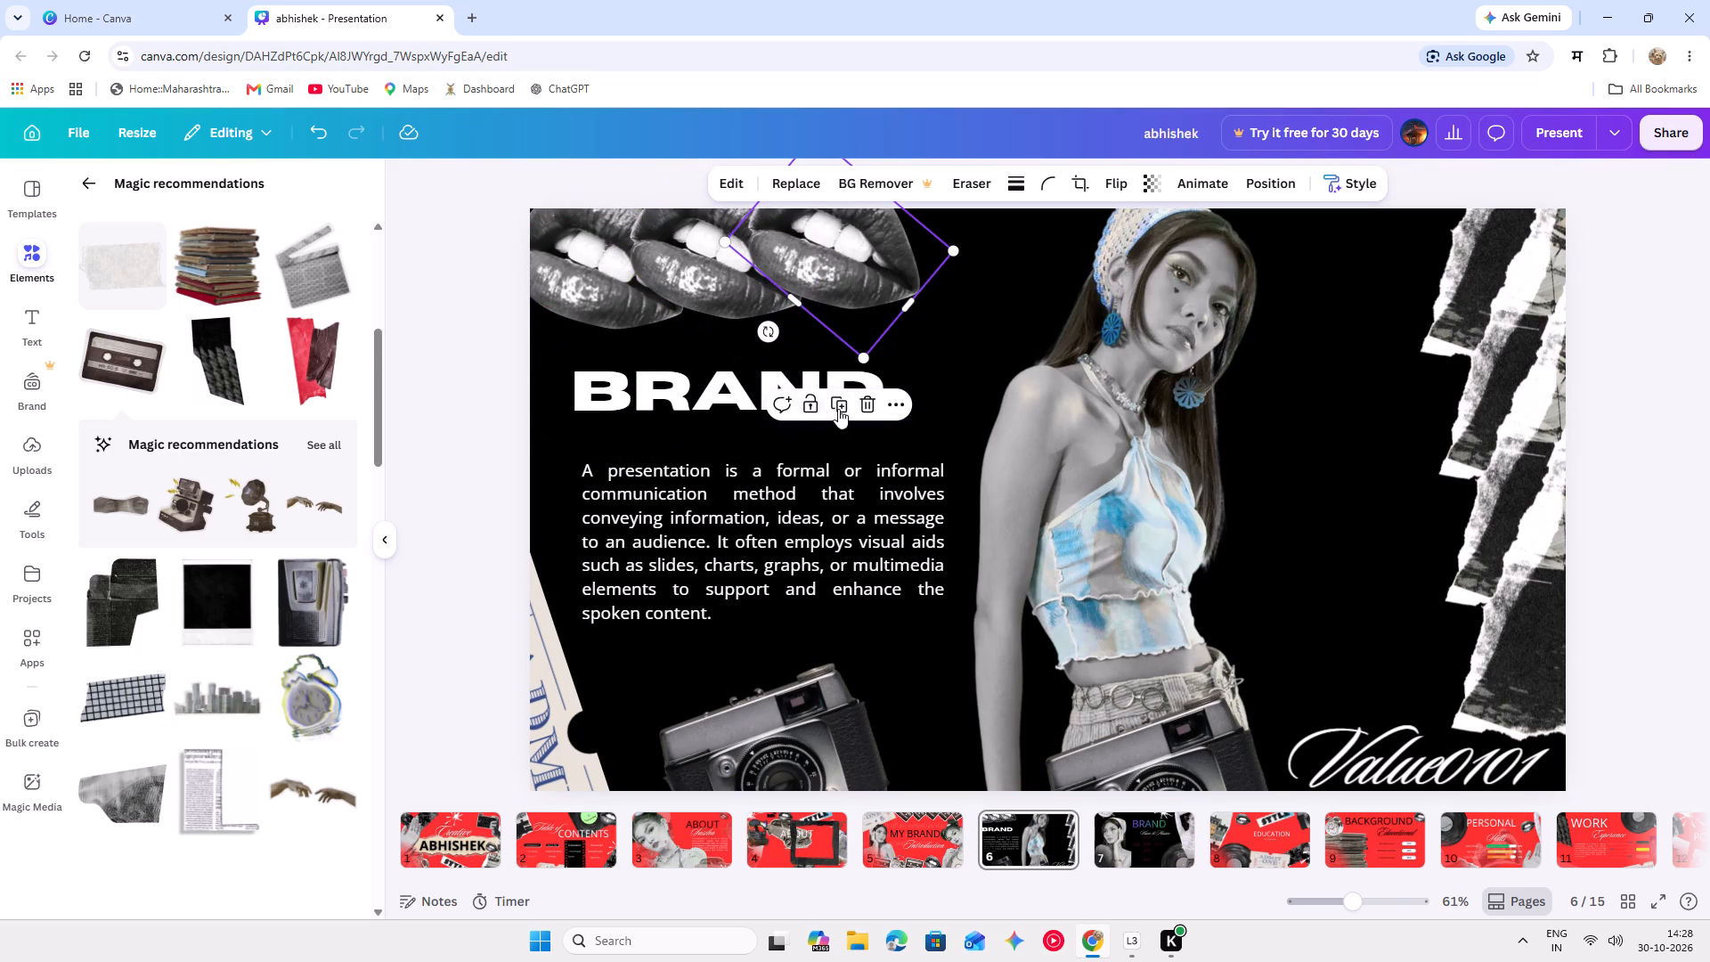
left_click(843, 409)
left_click_drag(979, 283, 996, 289)
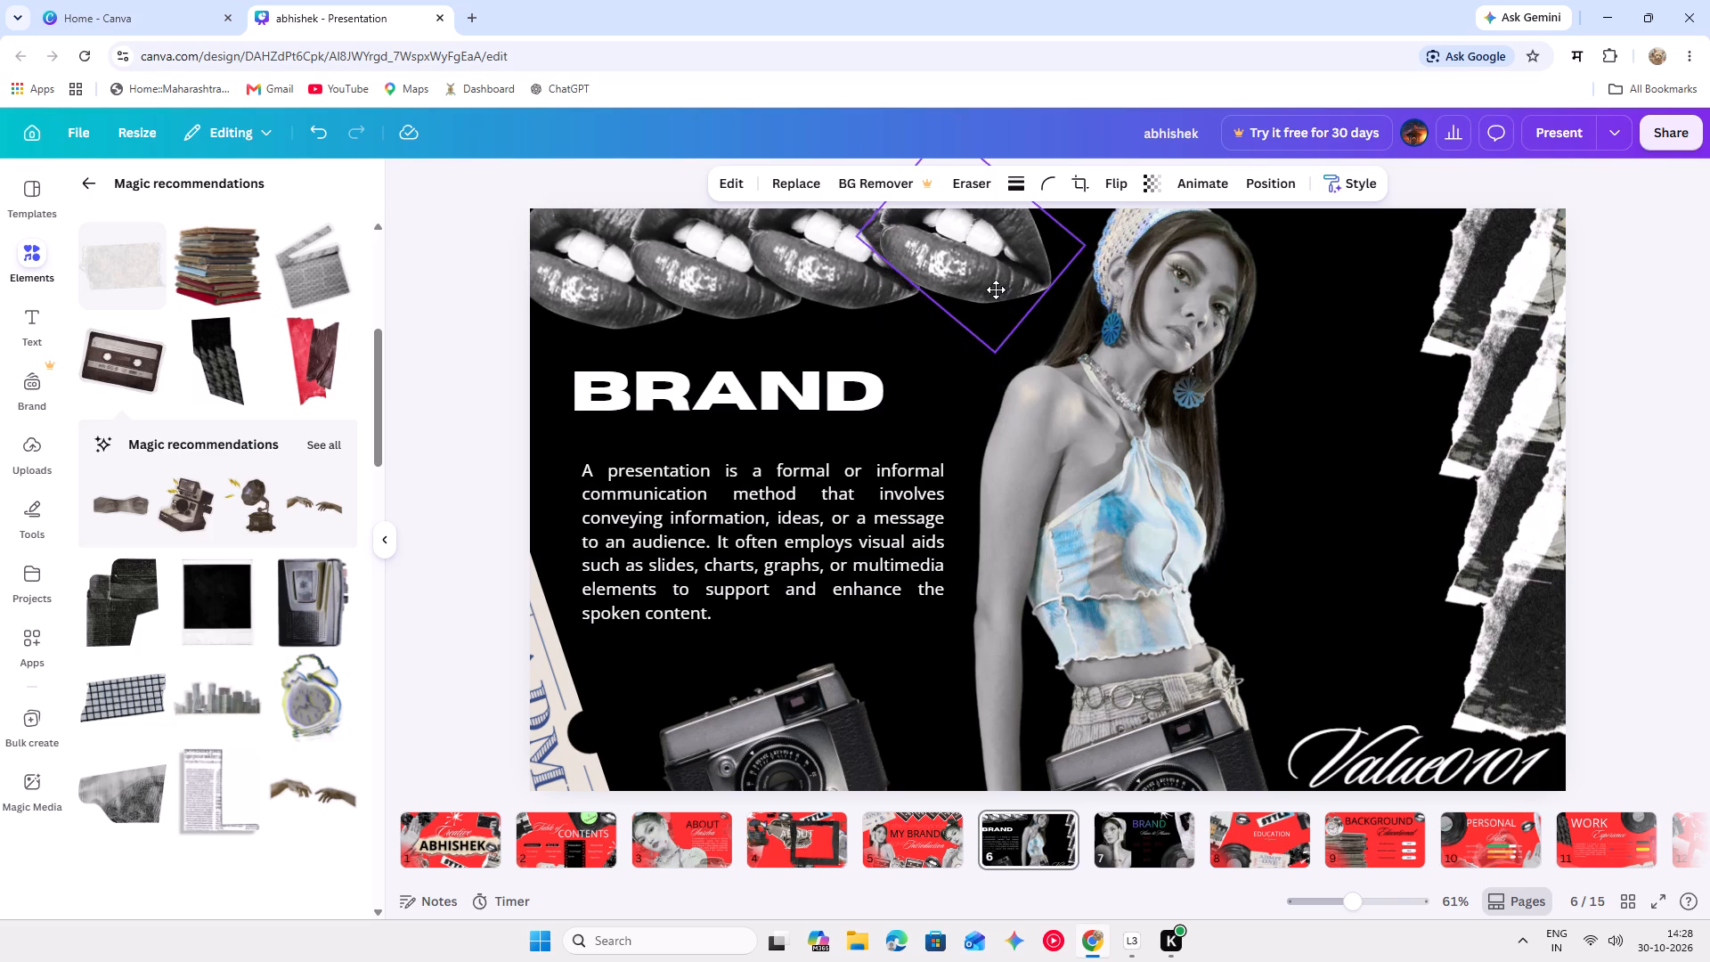
left_click_drag(996, 289, 997, 289)
Recolour the grey skin tone of the woman photo with the orange already used in the design.
left_click(1283, 393)
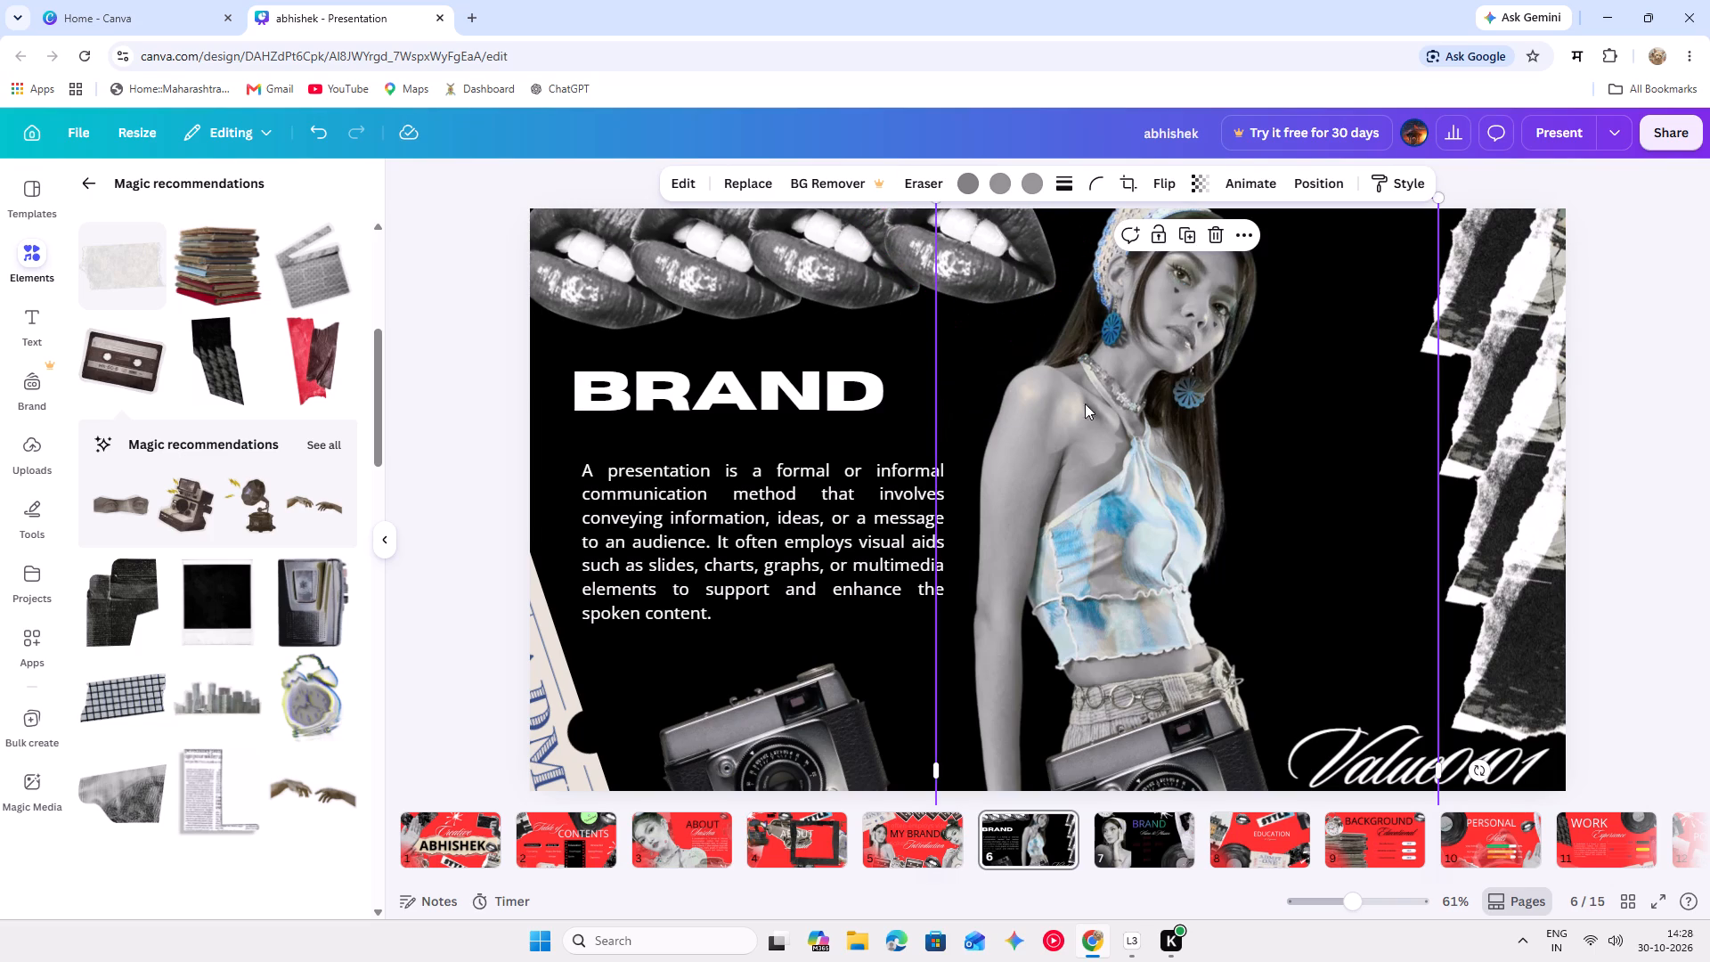
left_click(1080, 442)
left_click(1076, 431)
left_click(1038, 190)
left_click(256, 320)
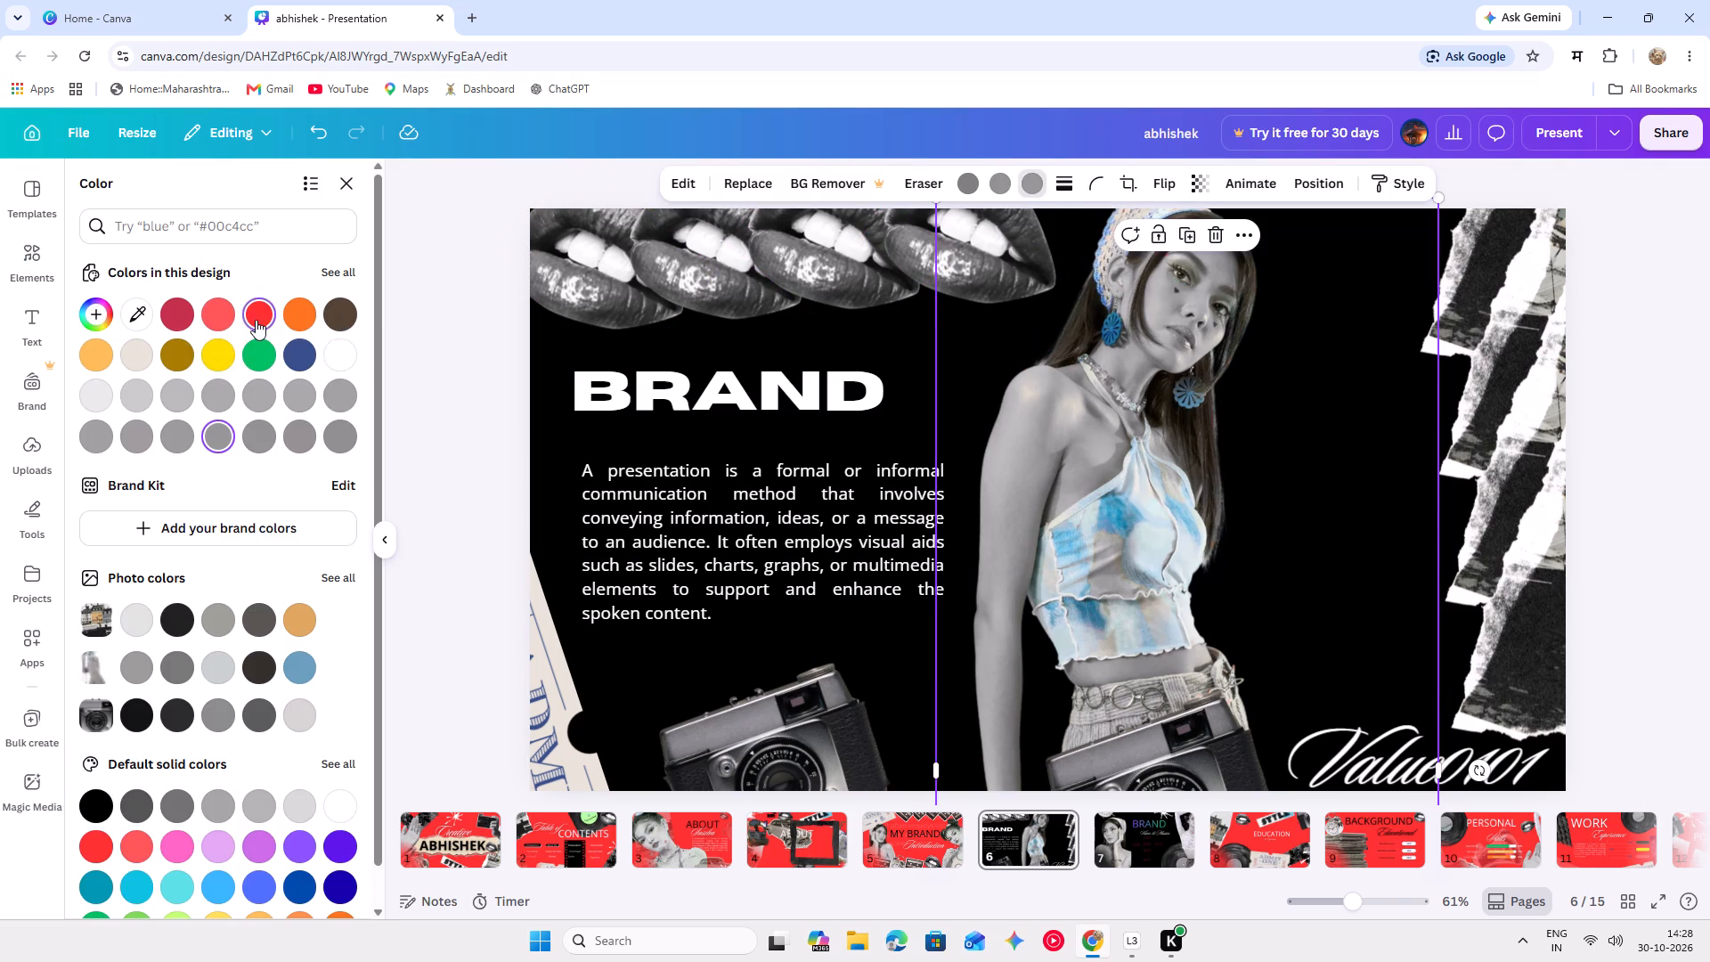
left_click(304, 320)
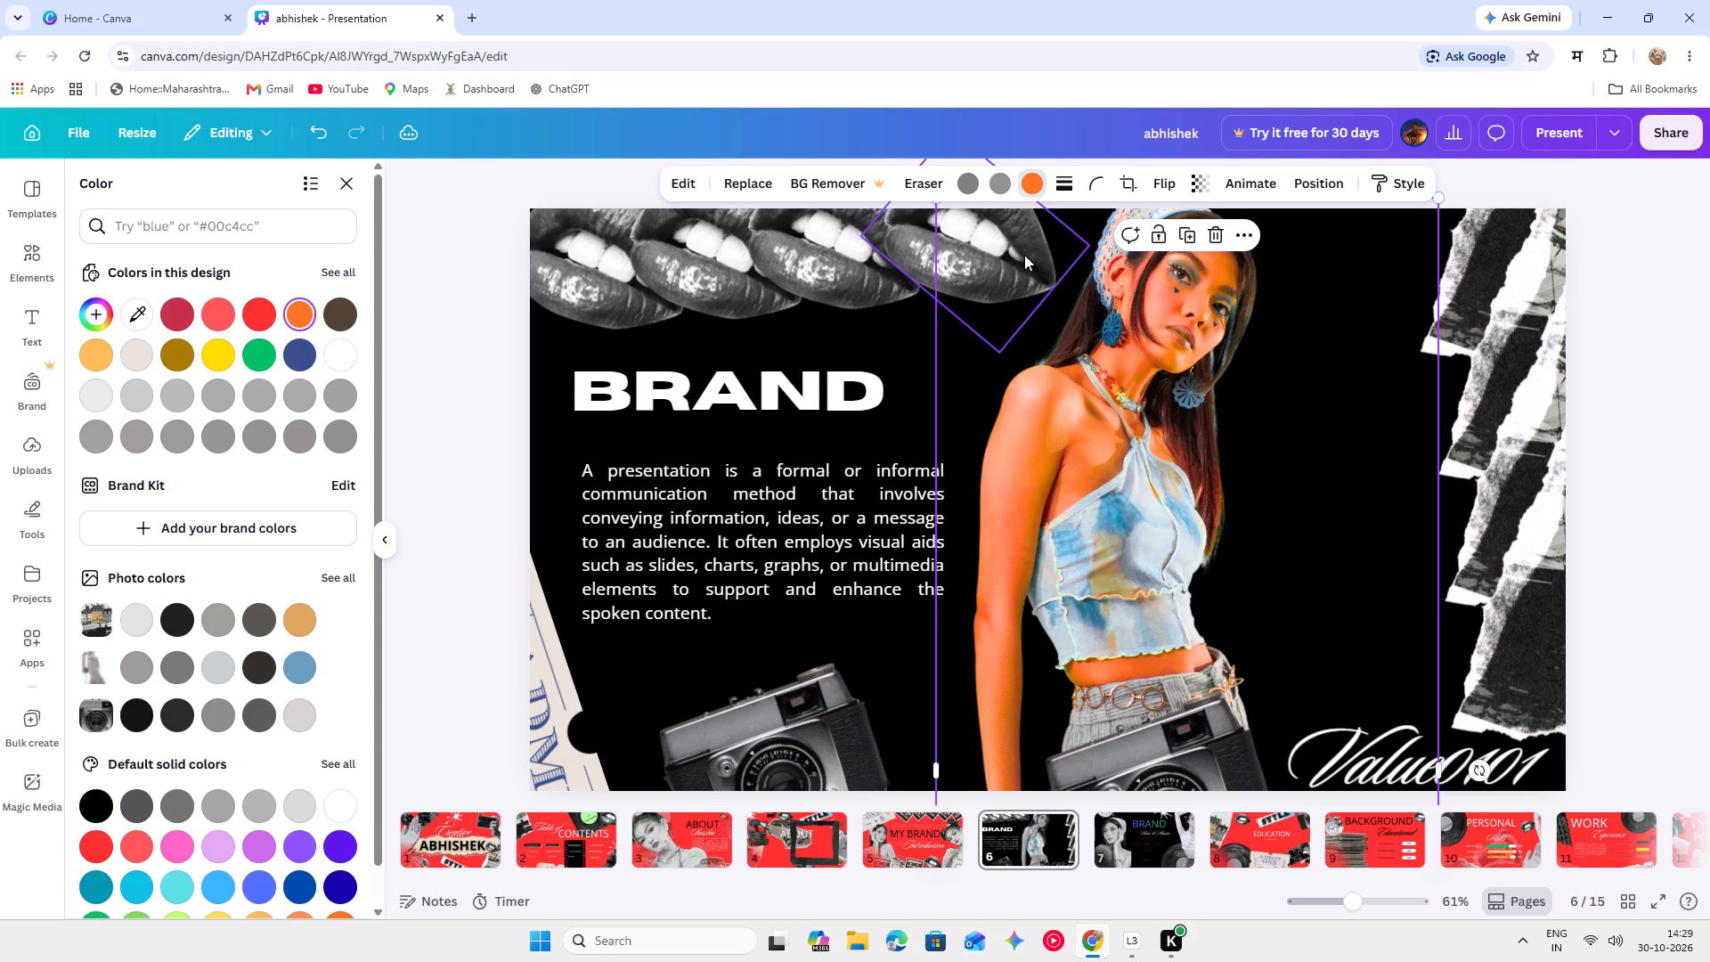
Recolour the grey trousers of the woman photo to crimson #c5314a.
left_click(1003, 188)
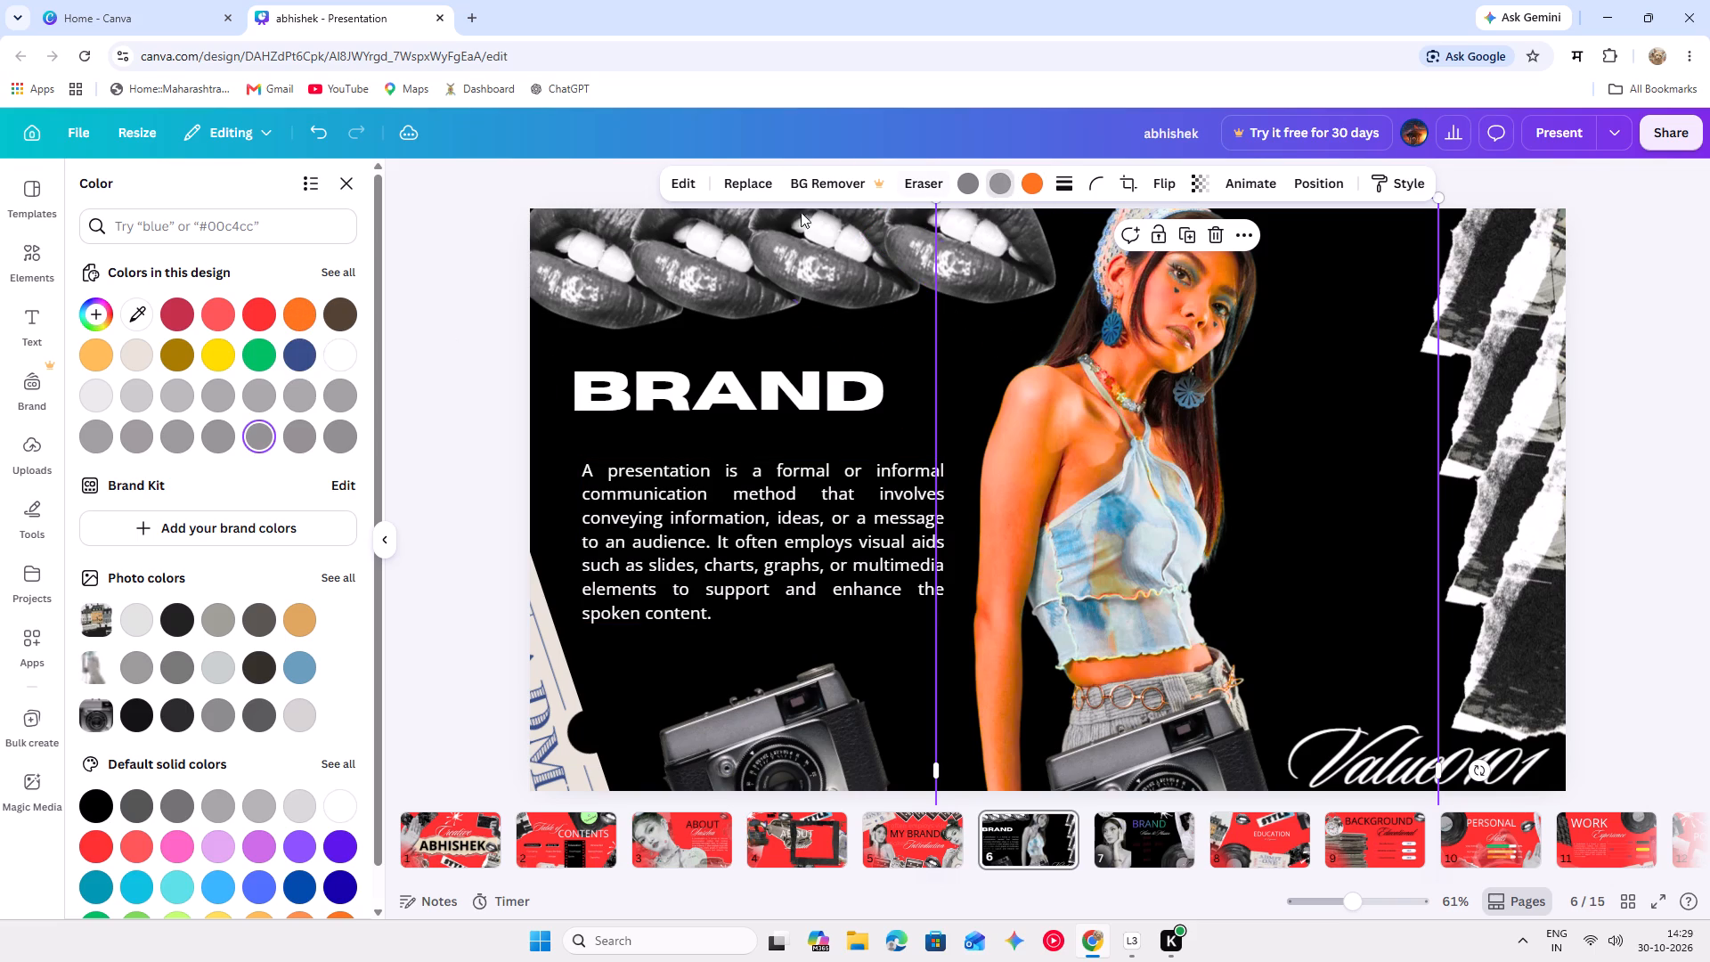
left_click(296, 314)
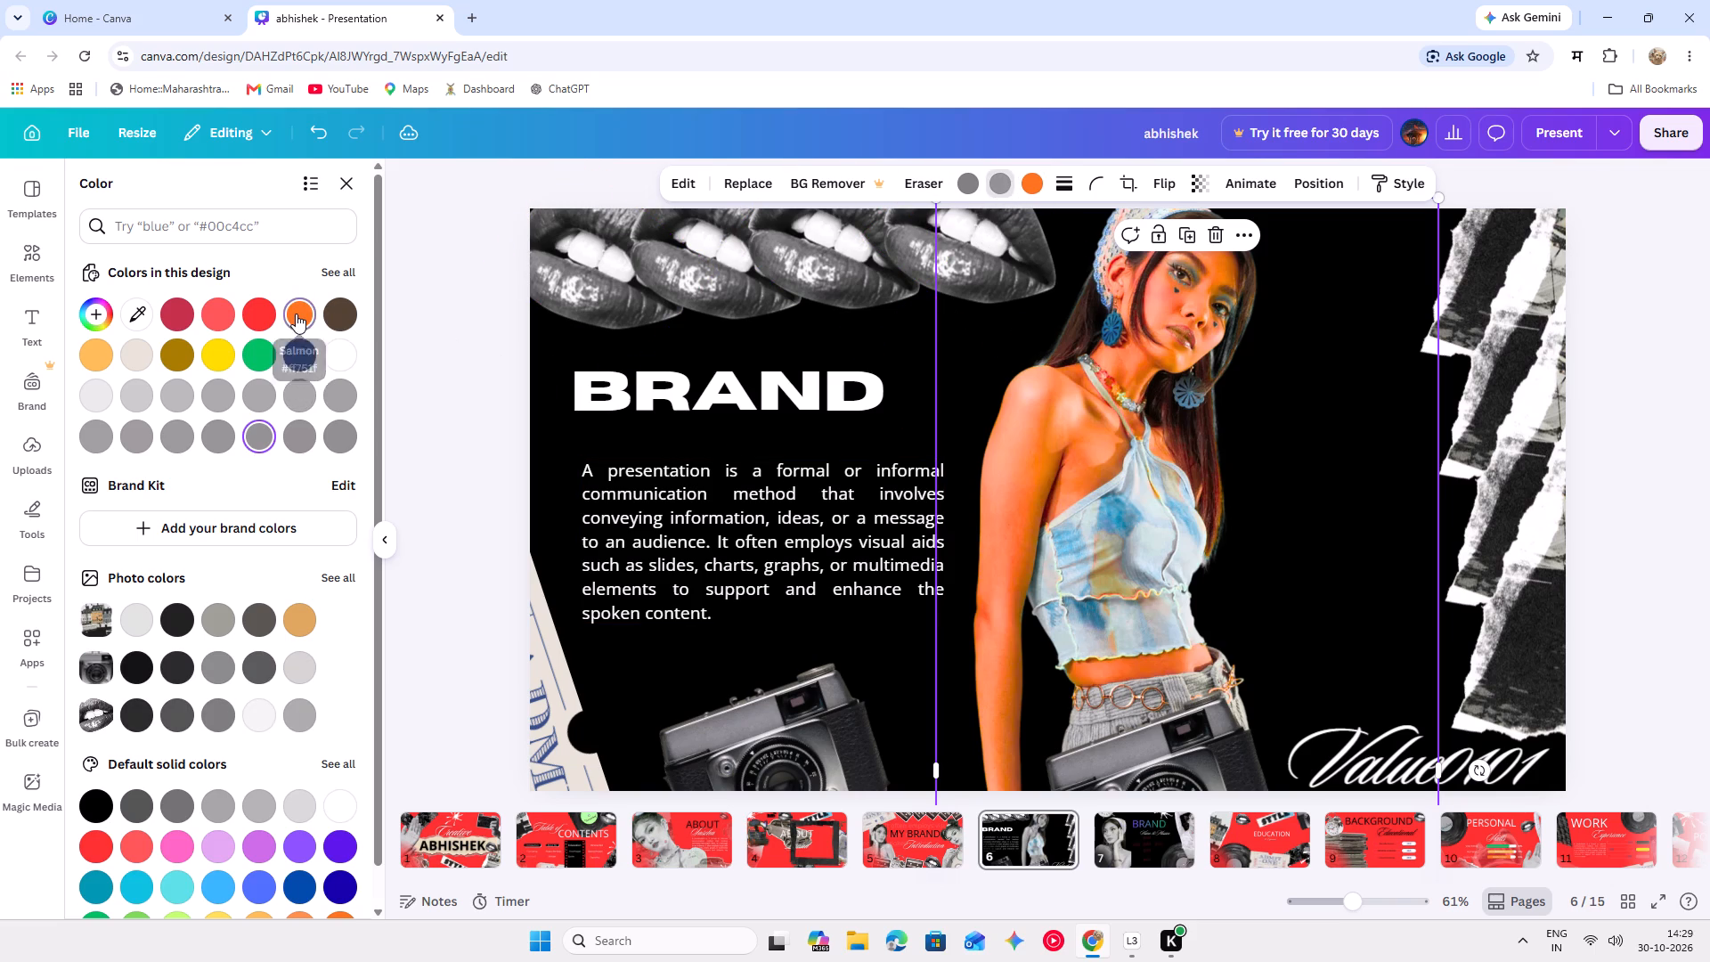
left_click(164, 306)
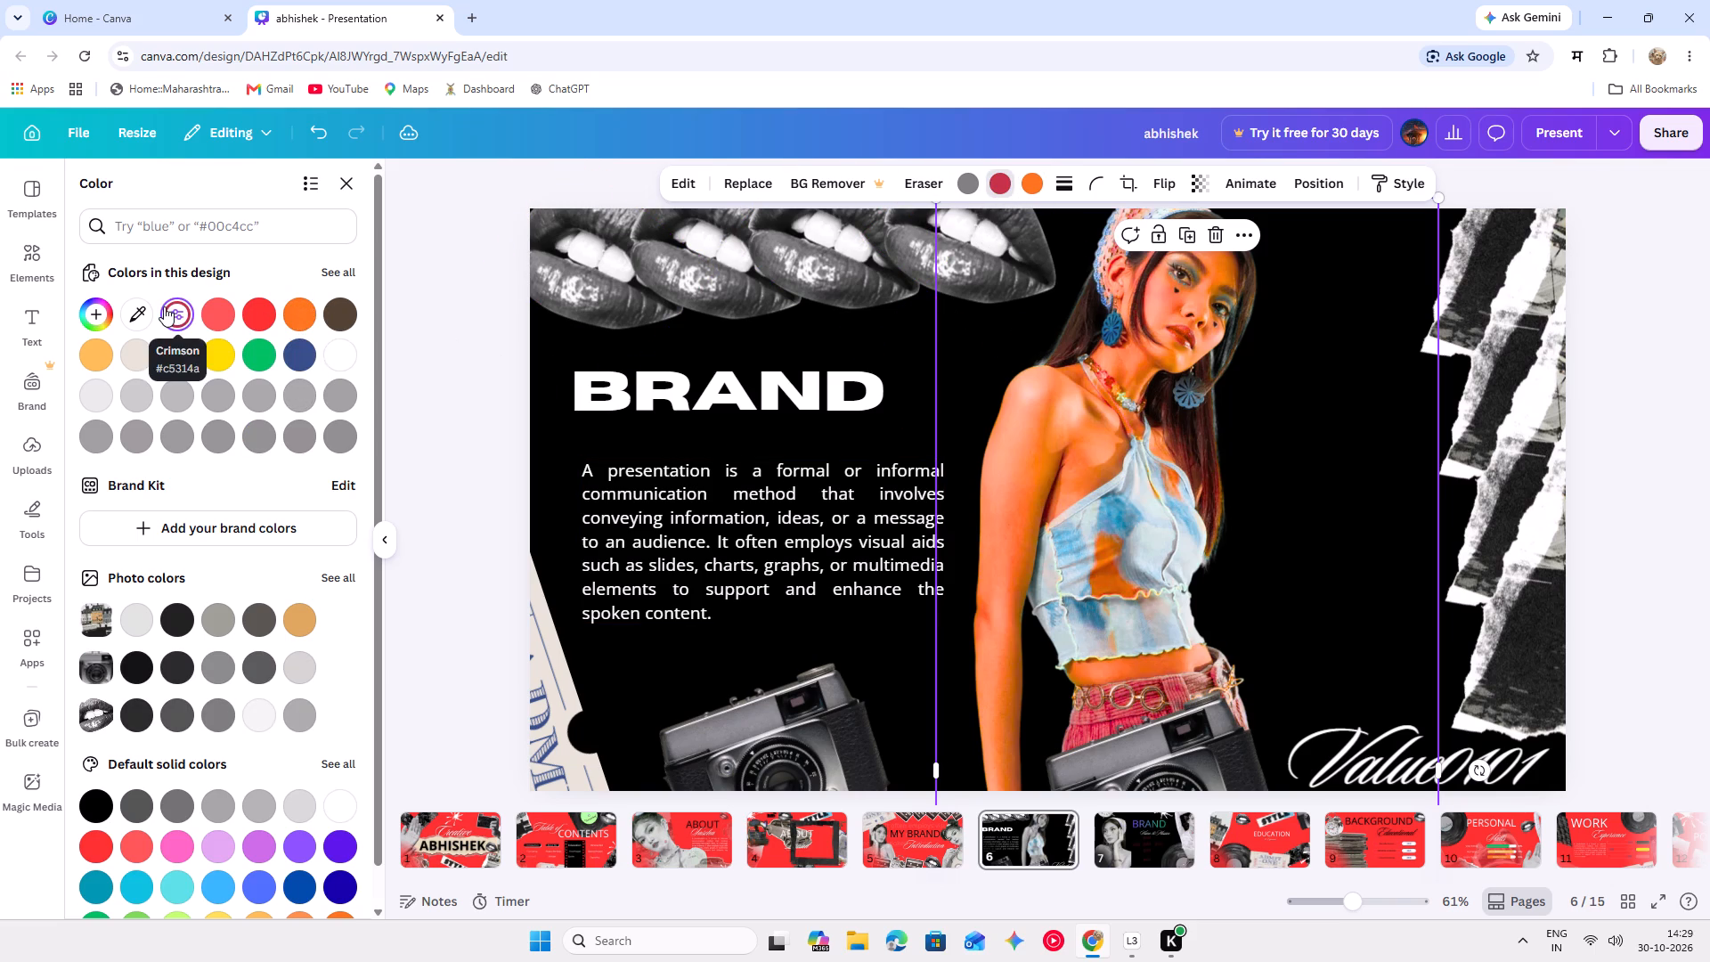
Recolour the remaining grey in the woman photo with the design's crimson.
left_click(968, 177)
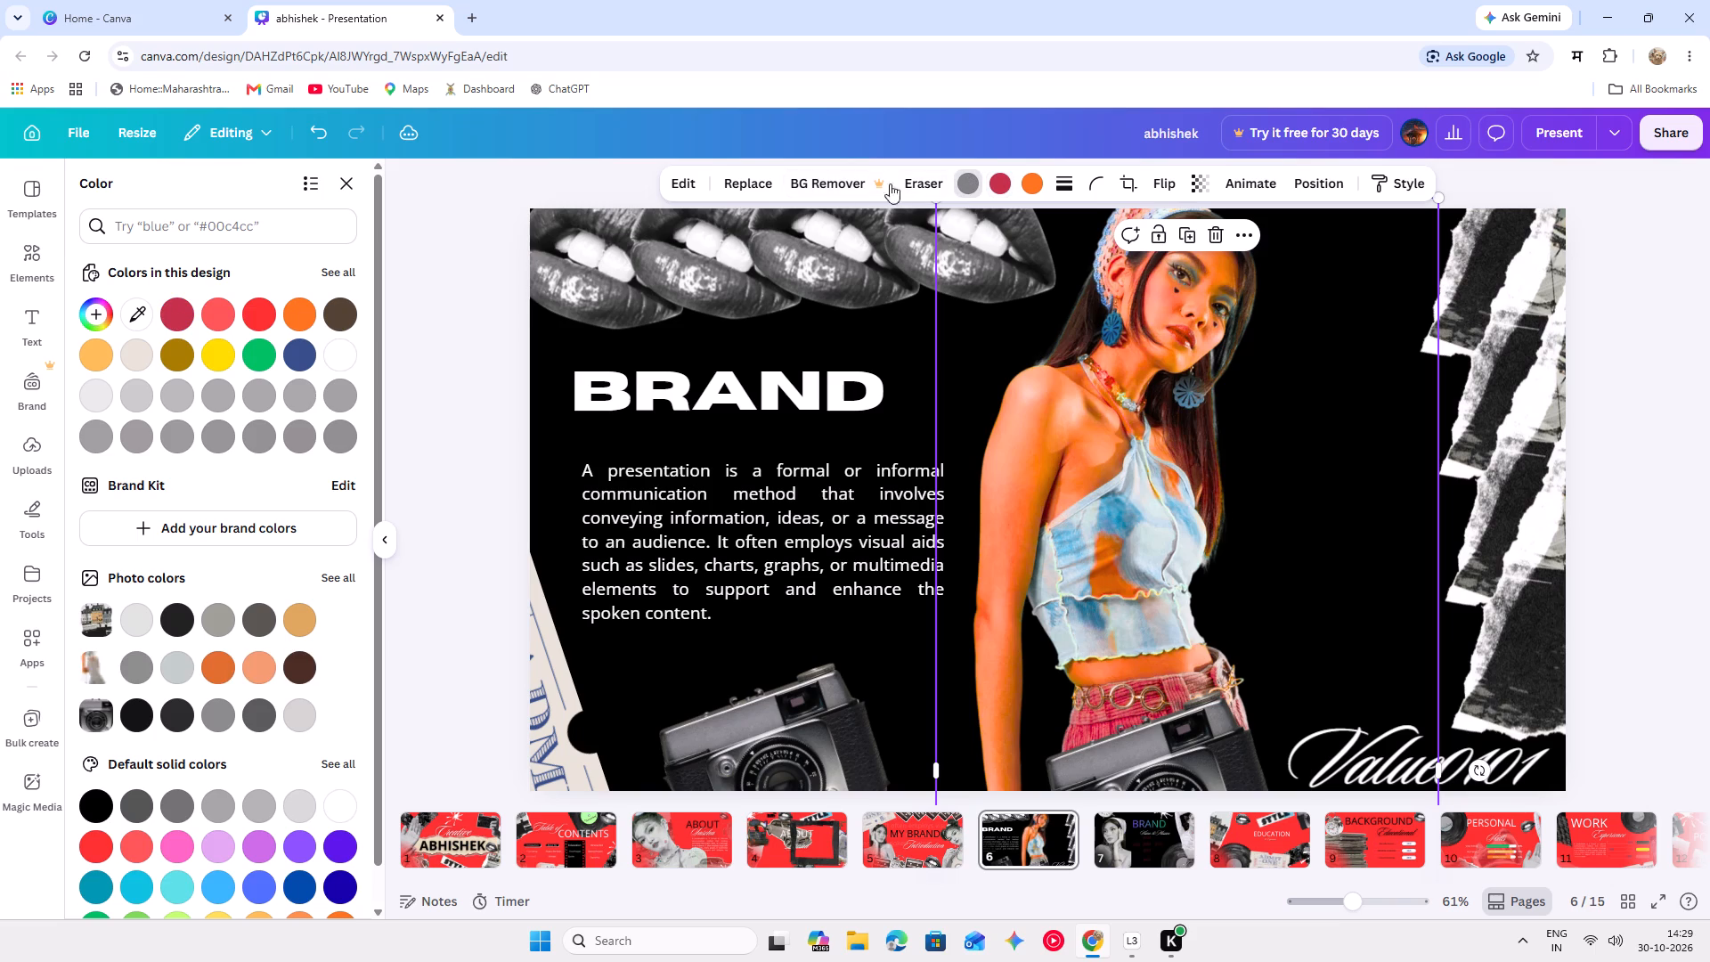
scroll(302, 408, "down", 7)
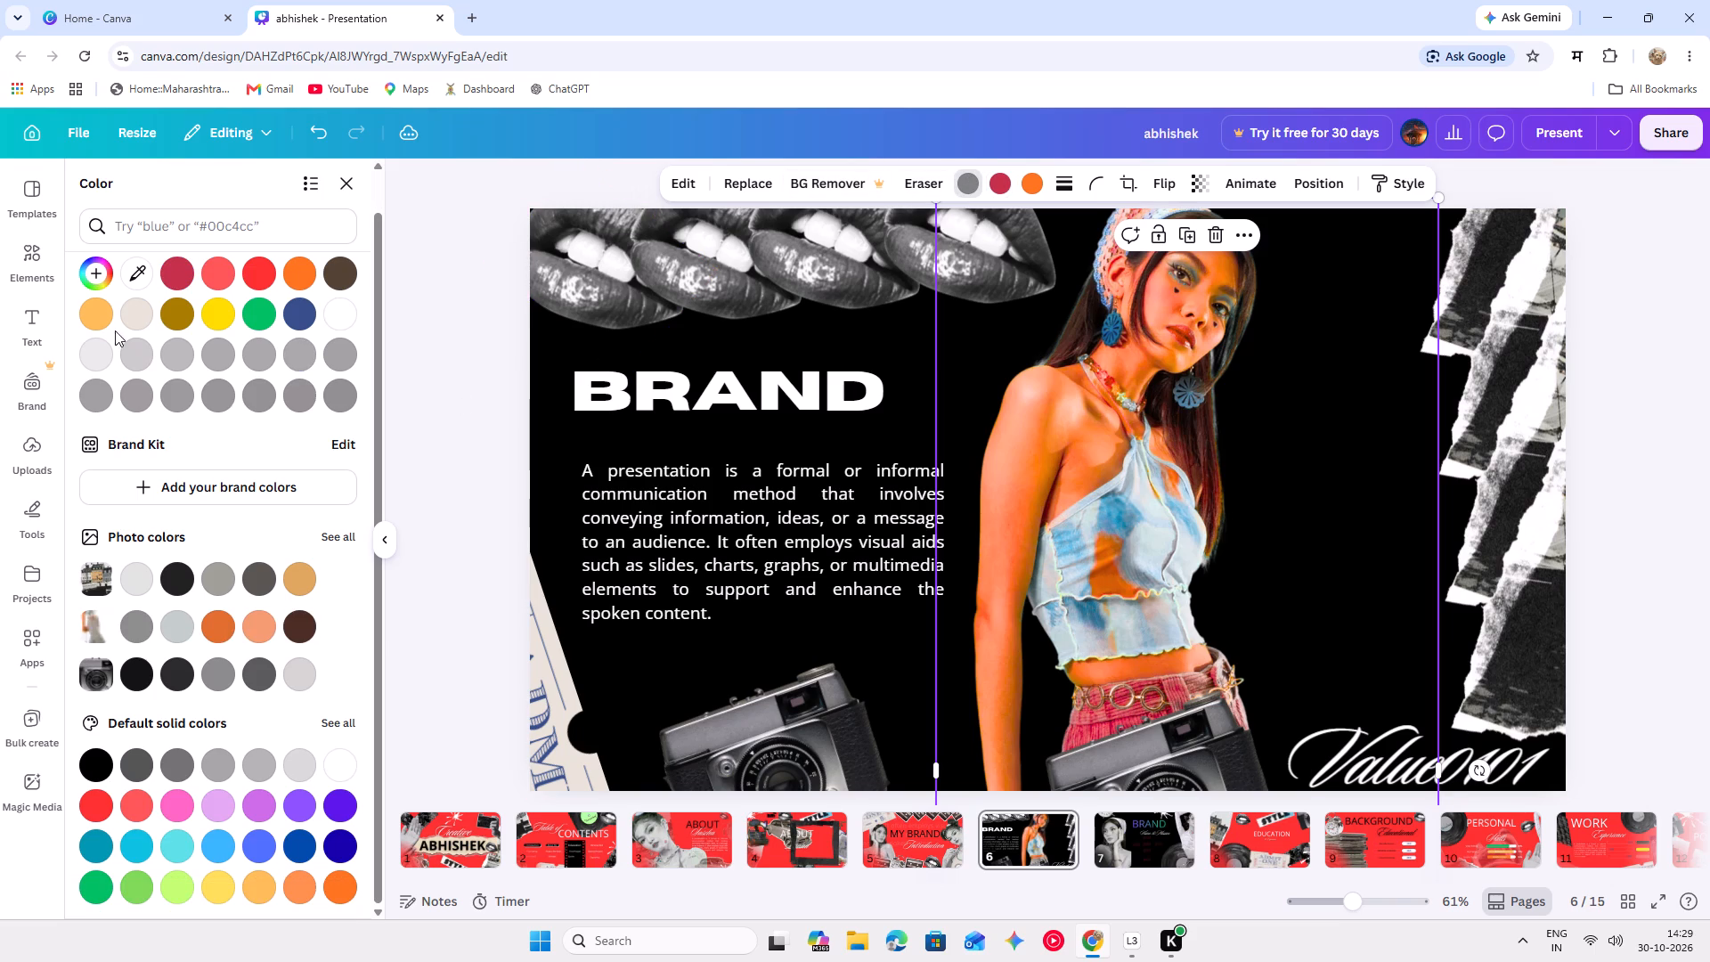
left_click(191, 268)
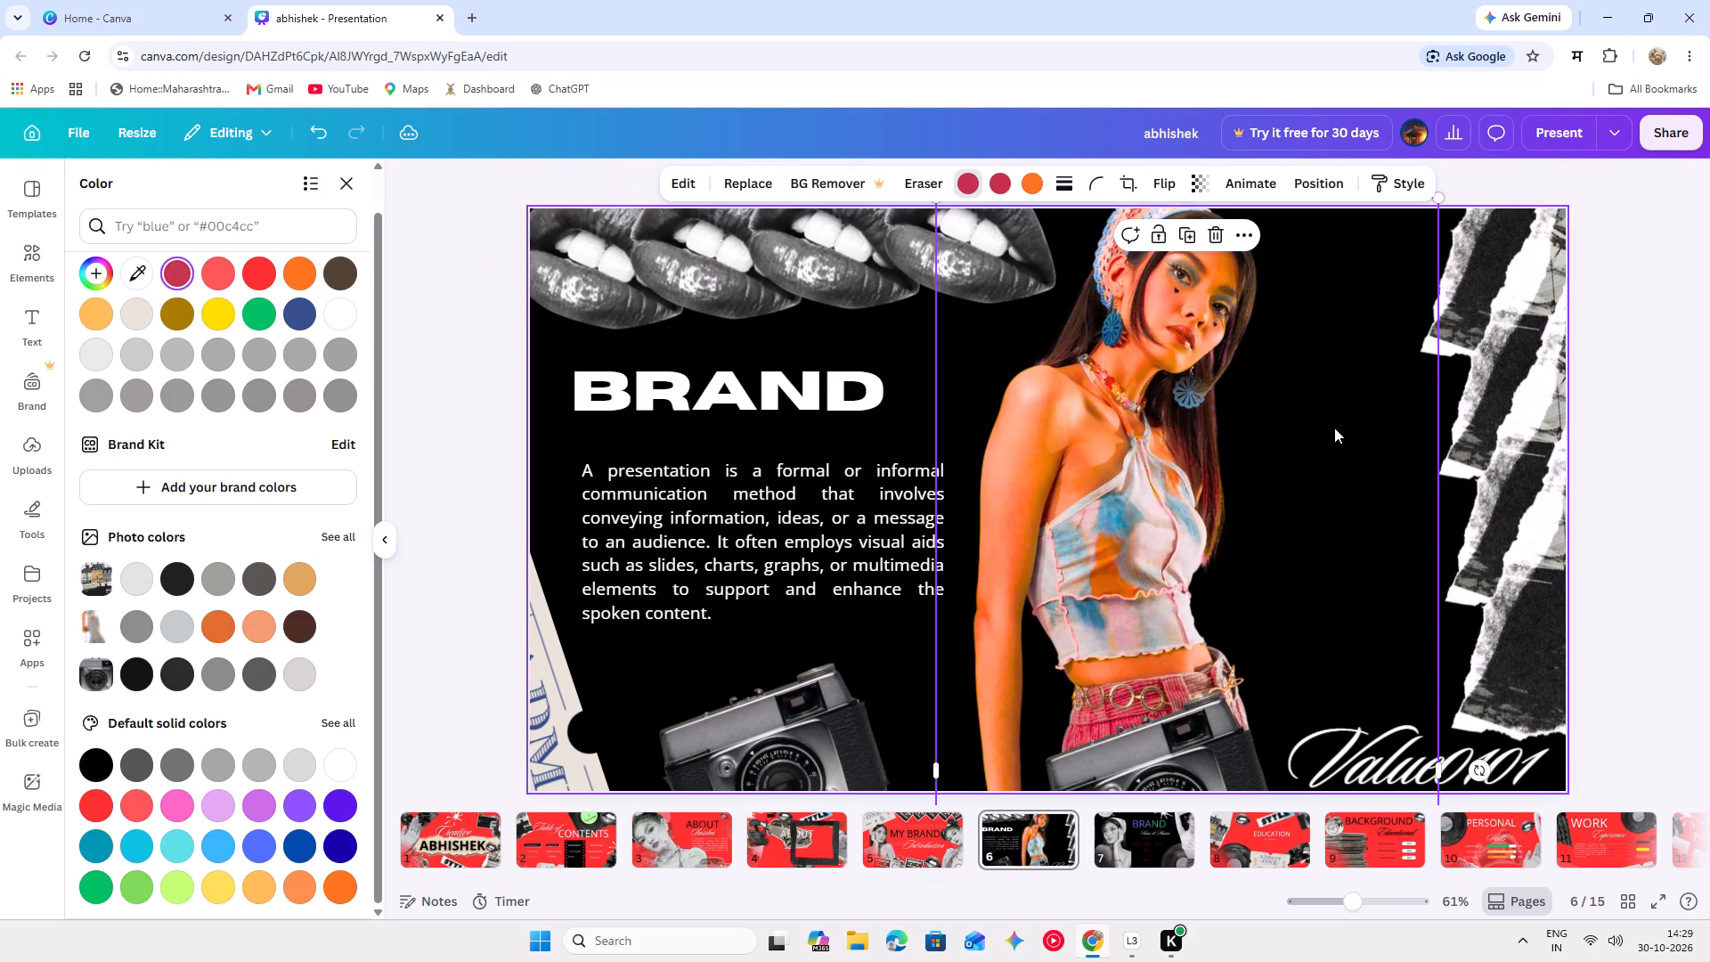
Move the woman cutout to the right and slightly down on the slide.
left_click_drag(1335, 428, 1347, 425)
left_click_drag(1209, 536, 1256, 558)
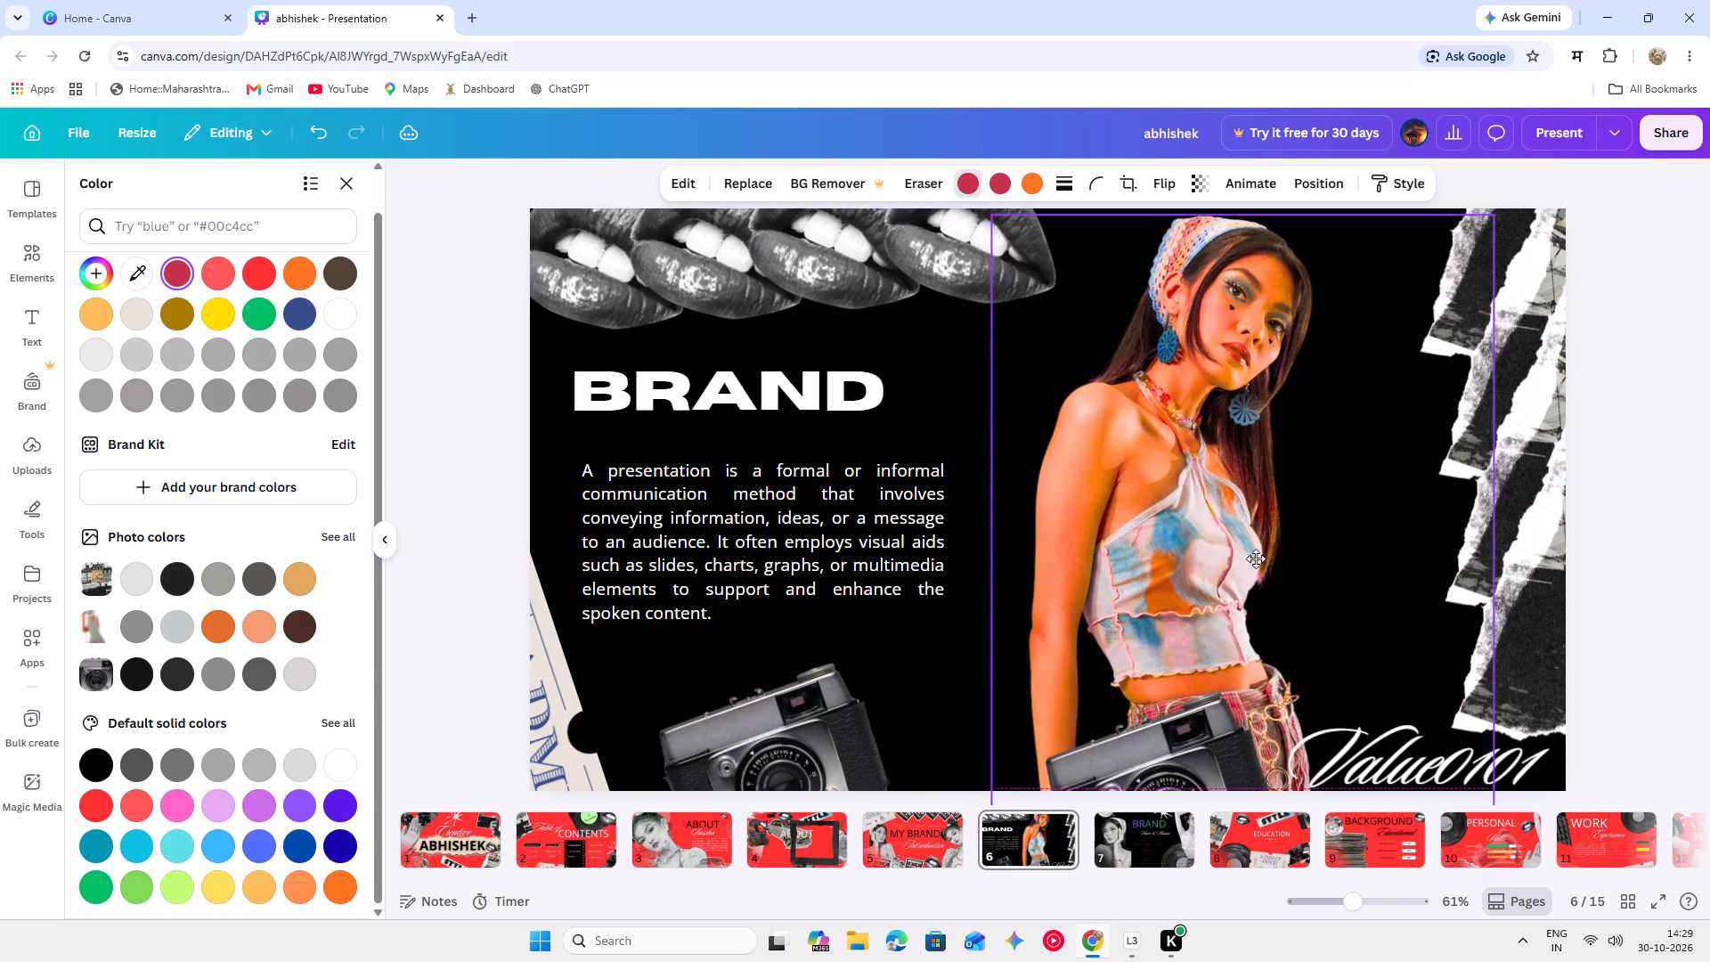
left_click_drag(1256, 558, 1252, 560)
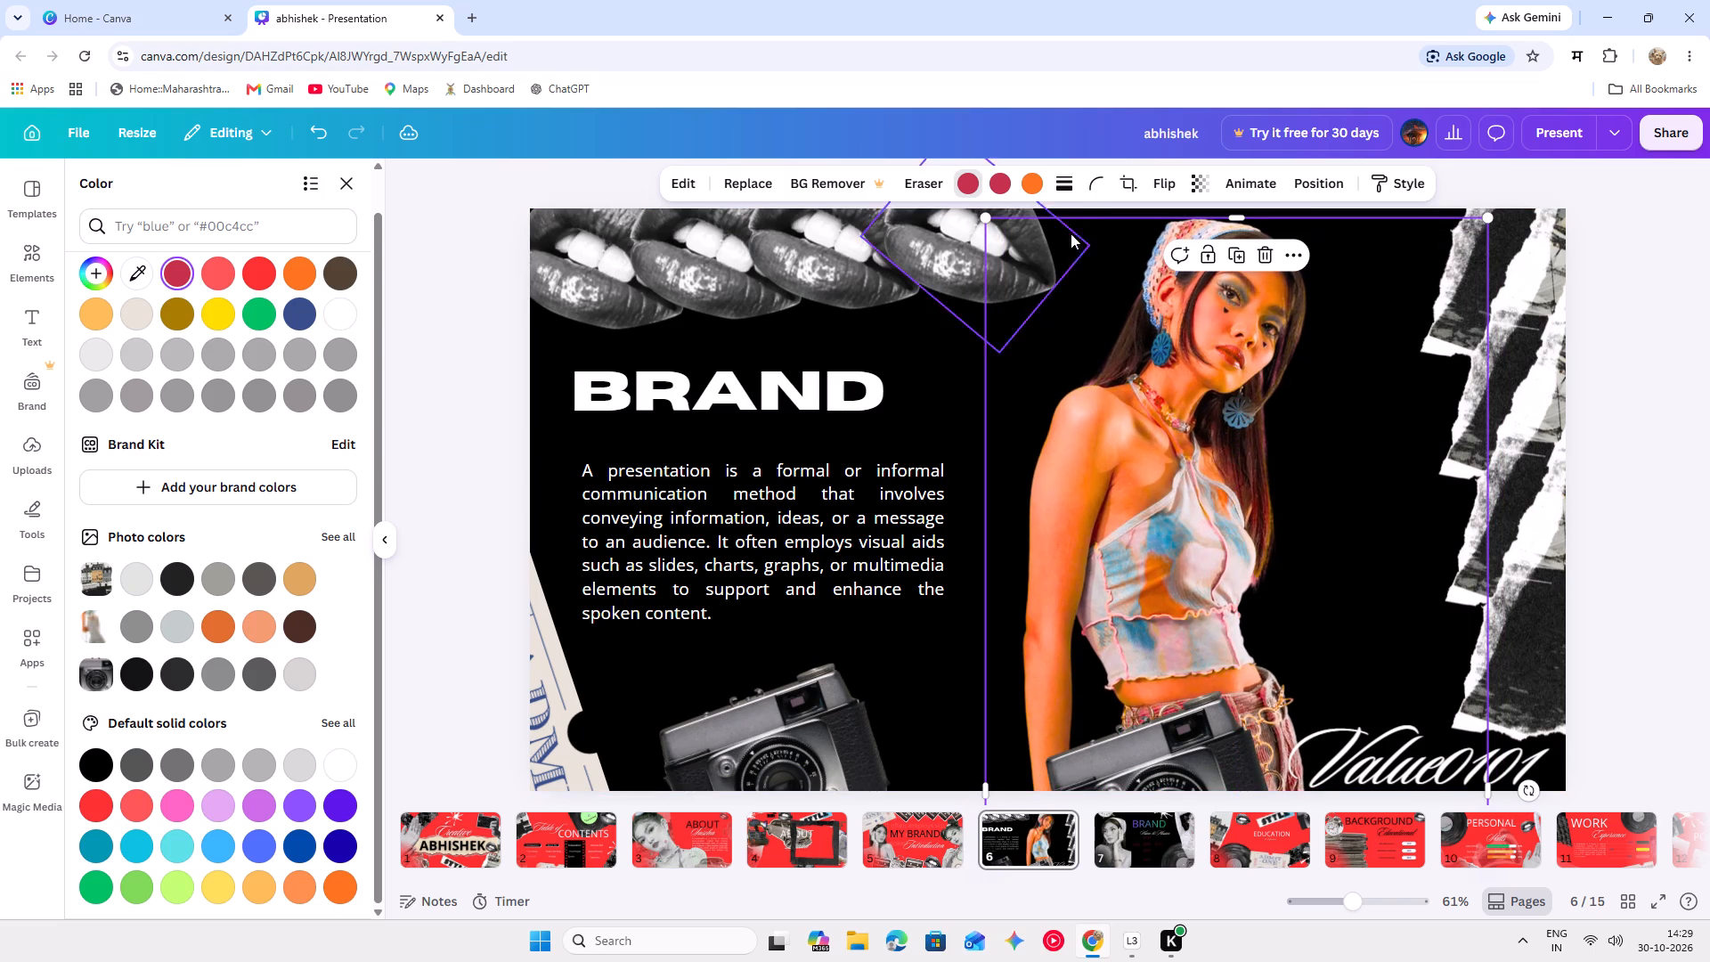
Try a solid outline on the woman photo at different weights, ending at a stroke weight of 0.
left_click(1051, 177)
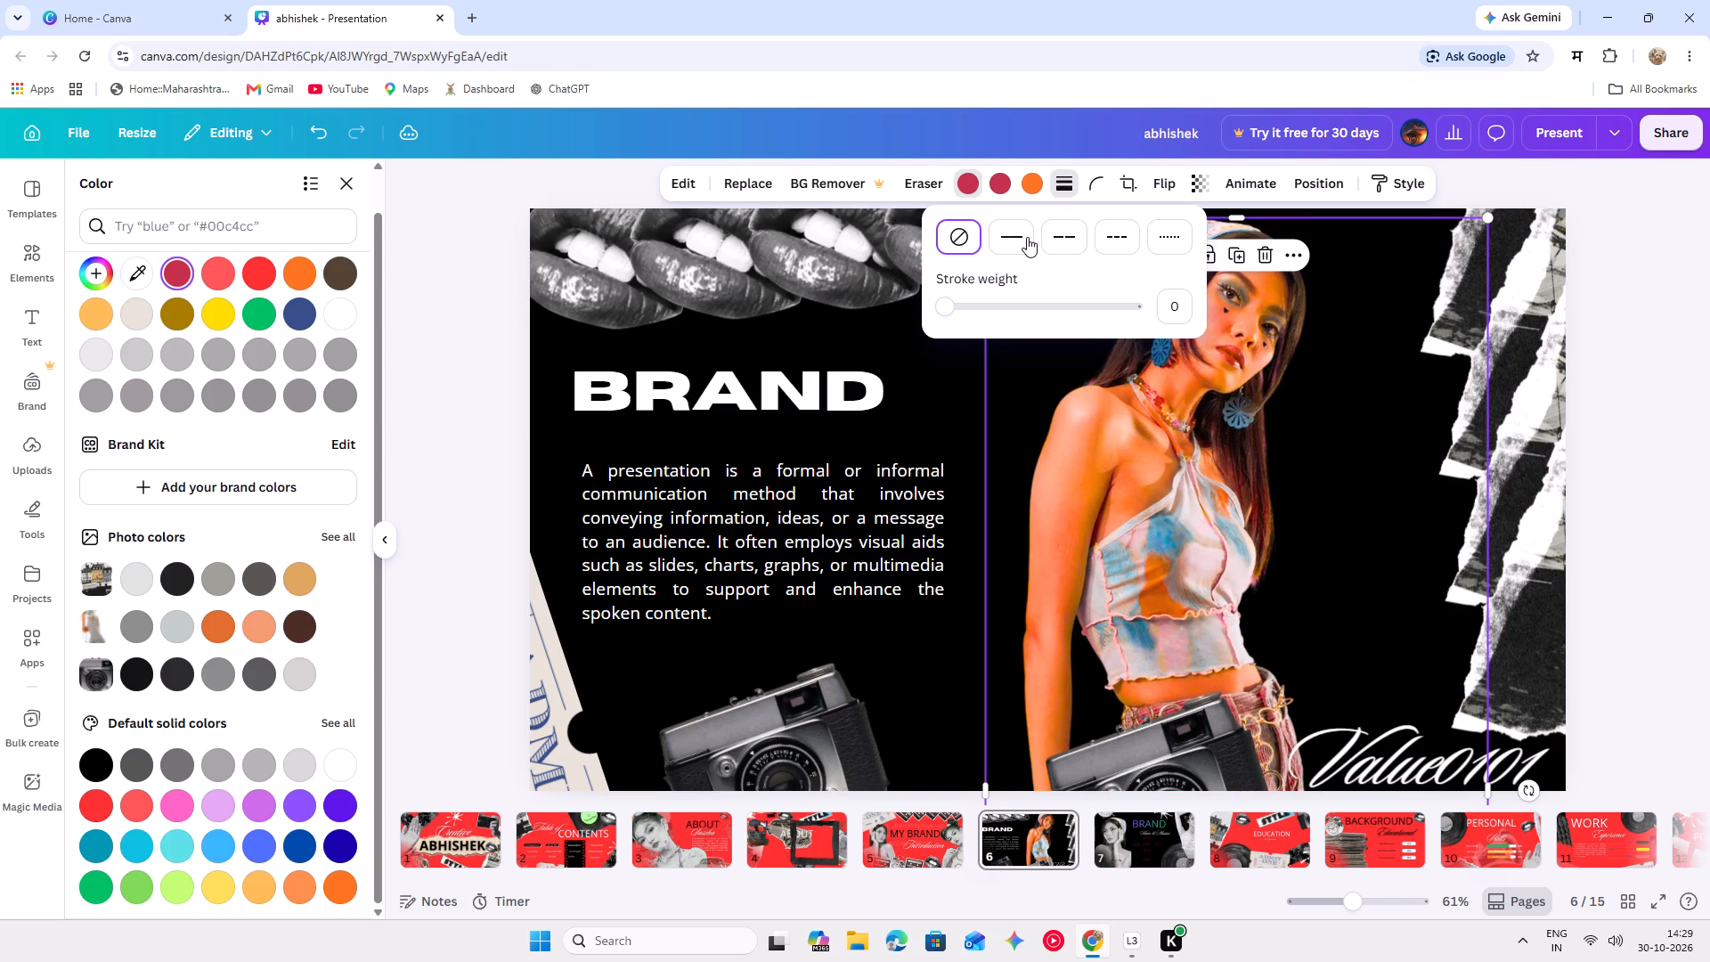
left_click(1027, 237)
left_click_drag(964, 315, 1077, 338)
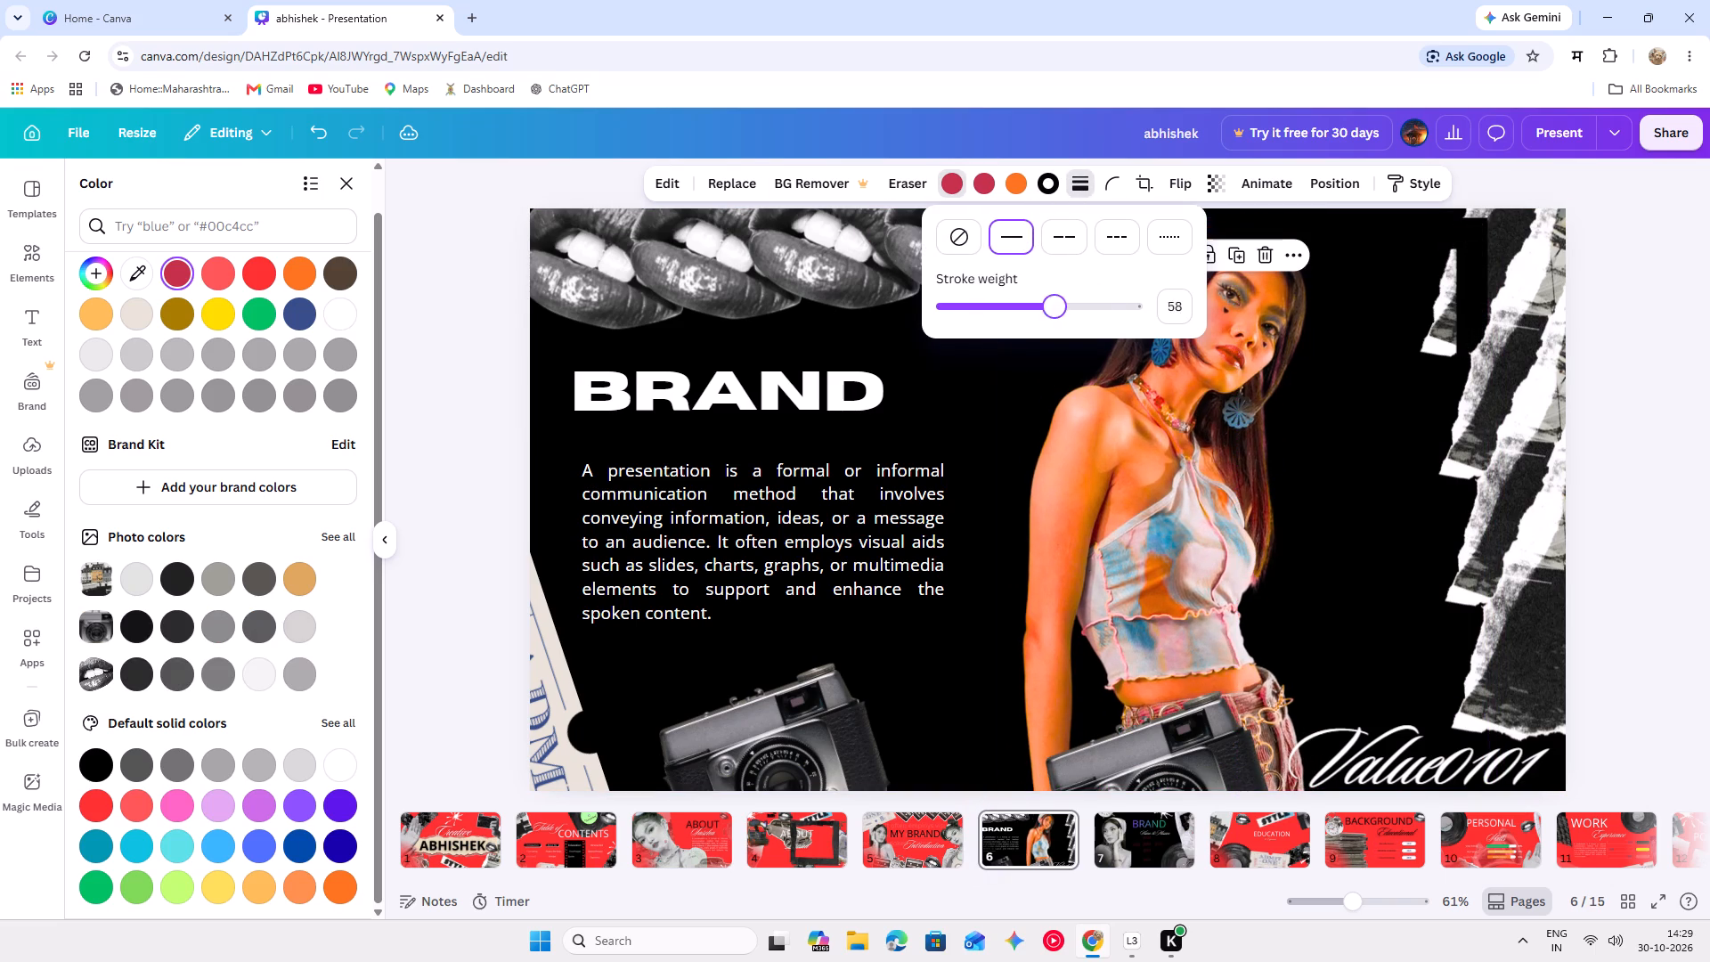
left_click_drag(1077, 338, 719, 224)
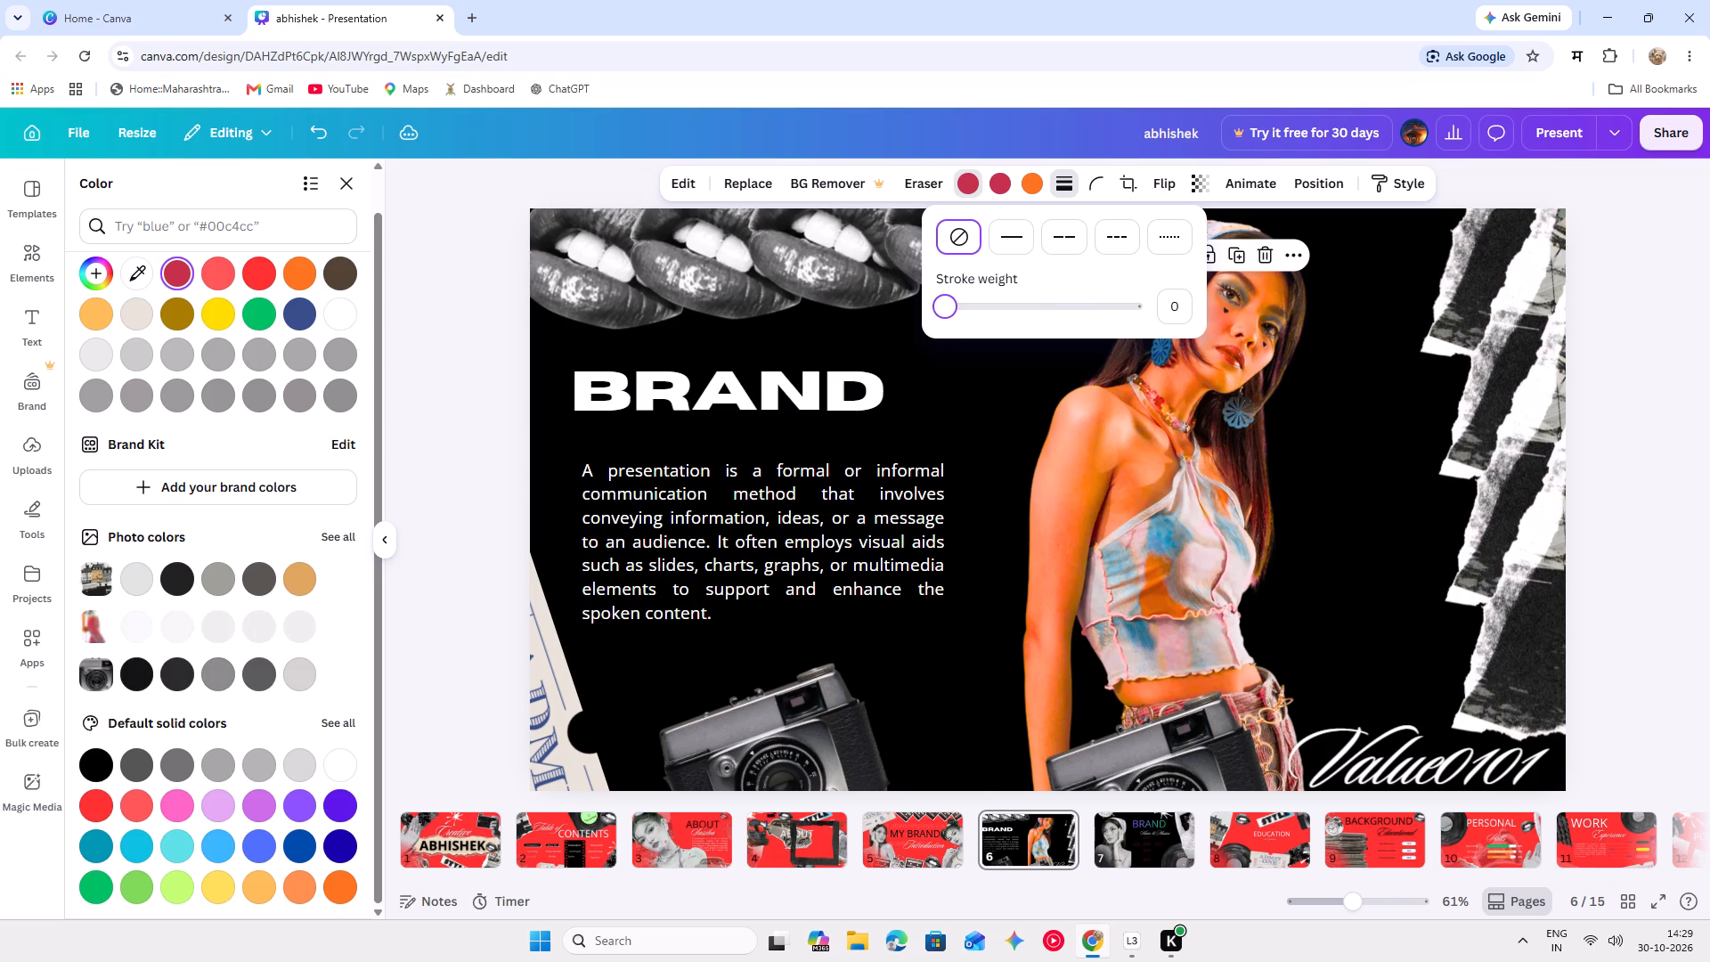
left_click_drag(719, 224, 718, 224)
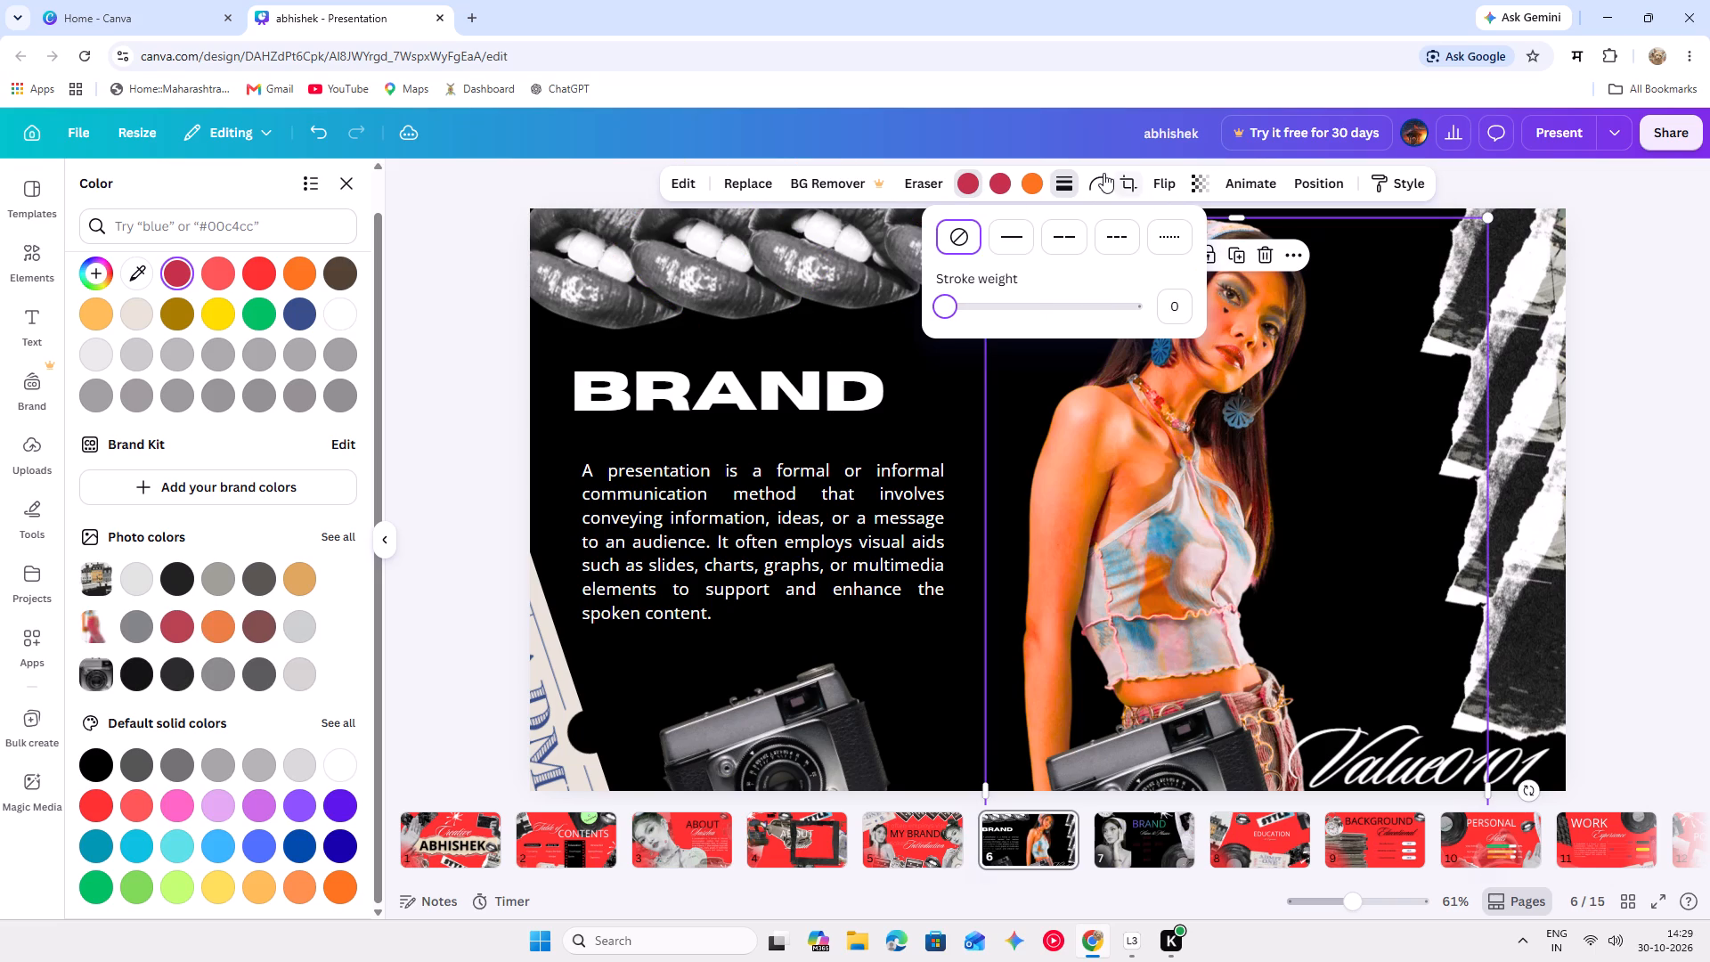
Raise the corner rounding of the woman photo toward its maximum.
left_click(1098, 173)
left_click_drag(1021, 266, 1154, 307)
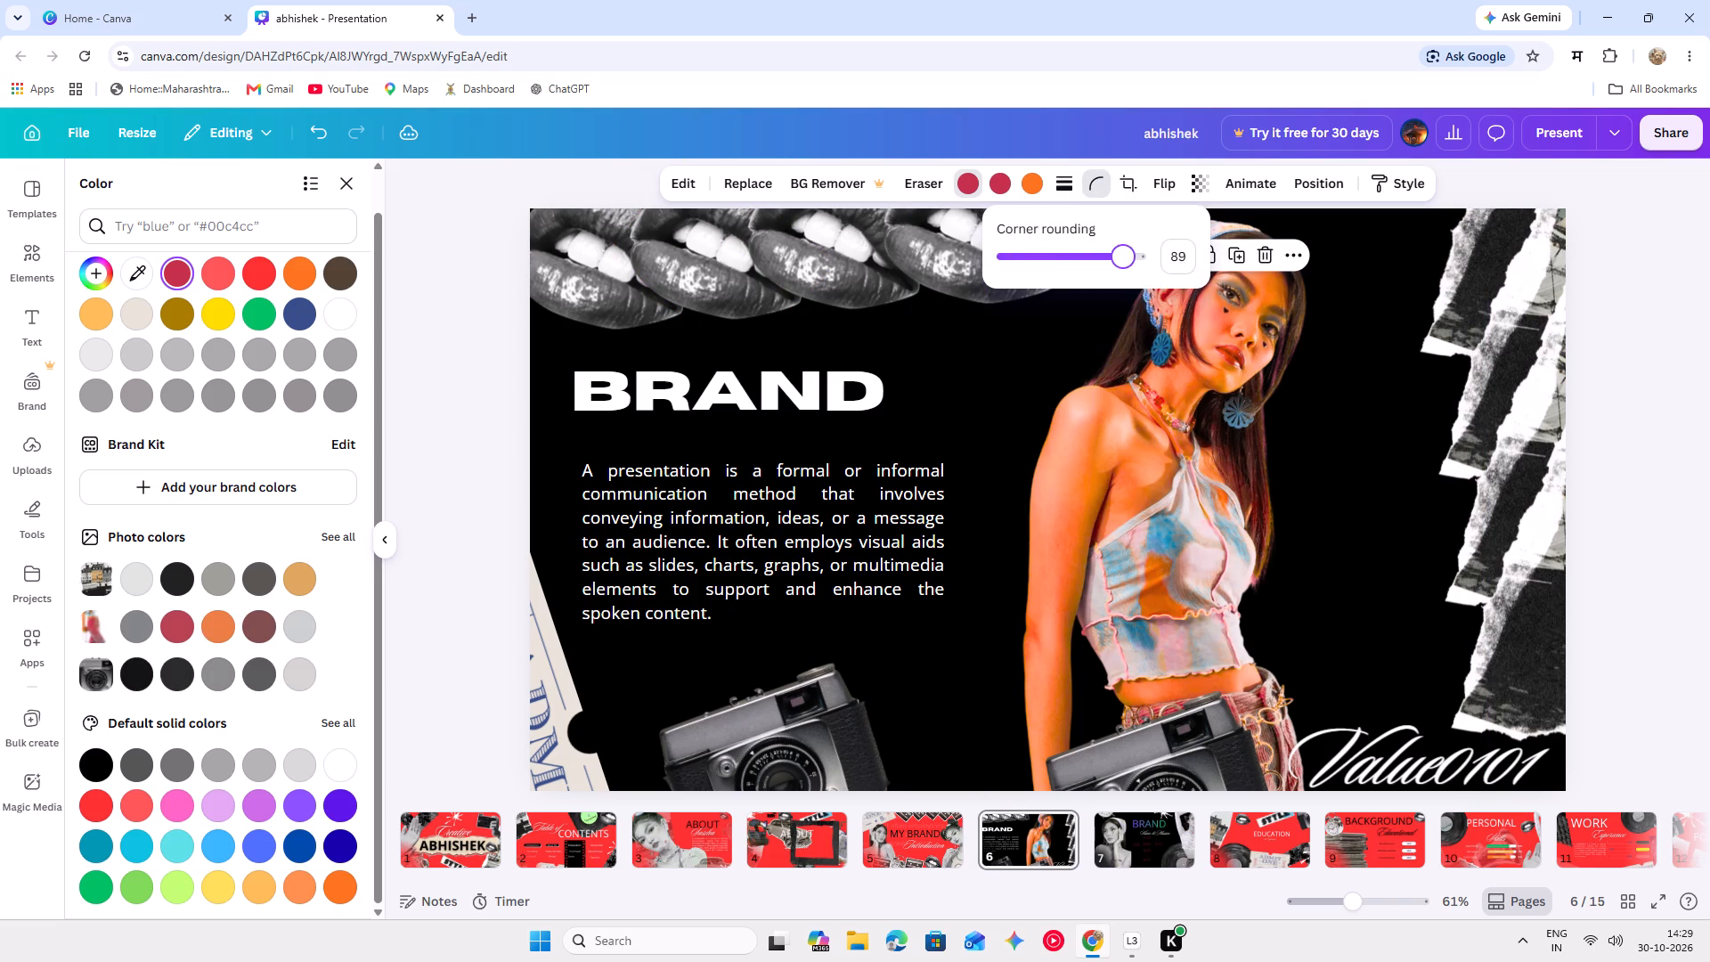
left_click_drag(1154, 307, 1315, 346)
left_click(1339, 408)
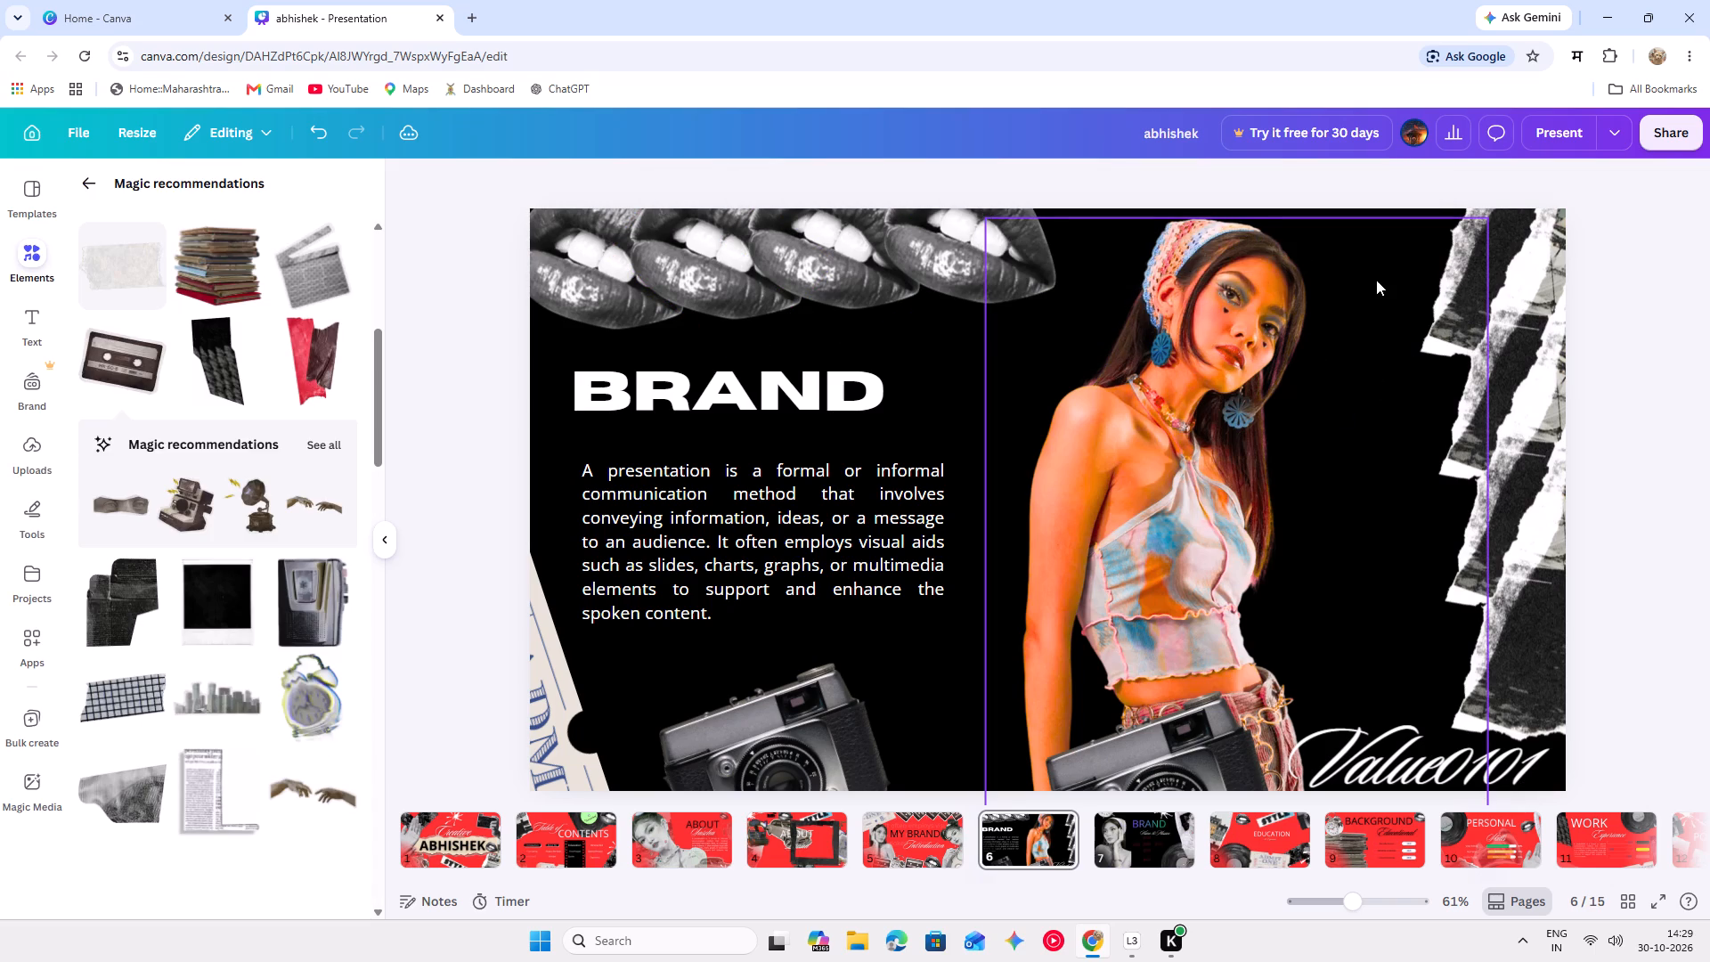
Shift the woman cutout slightly left and down.
left_click_drag(1364, 280, 1347, 298)
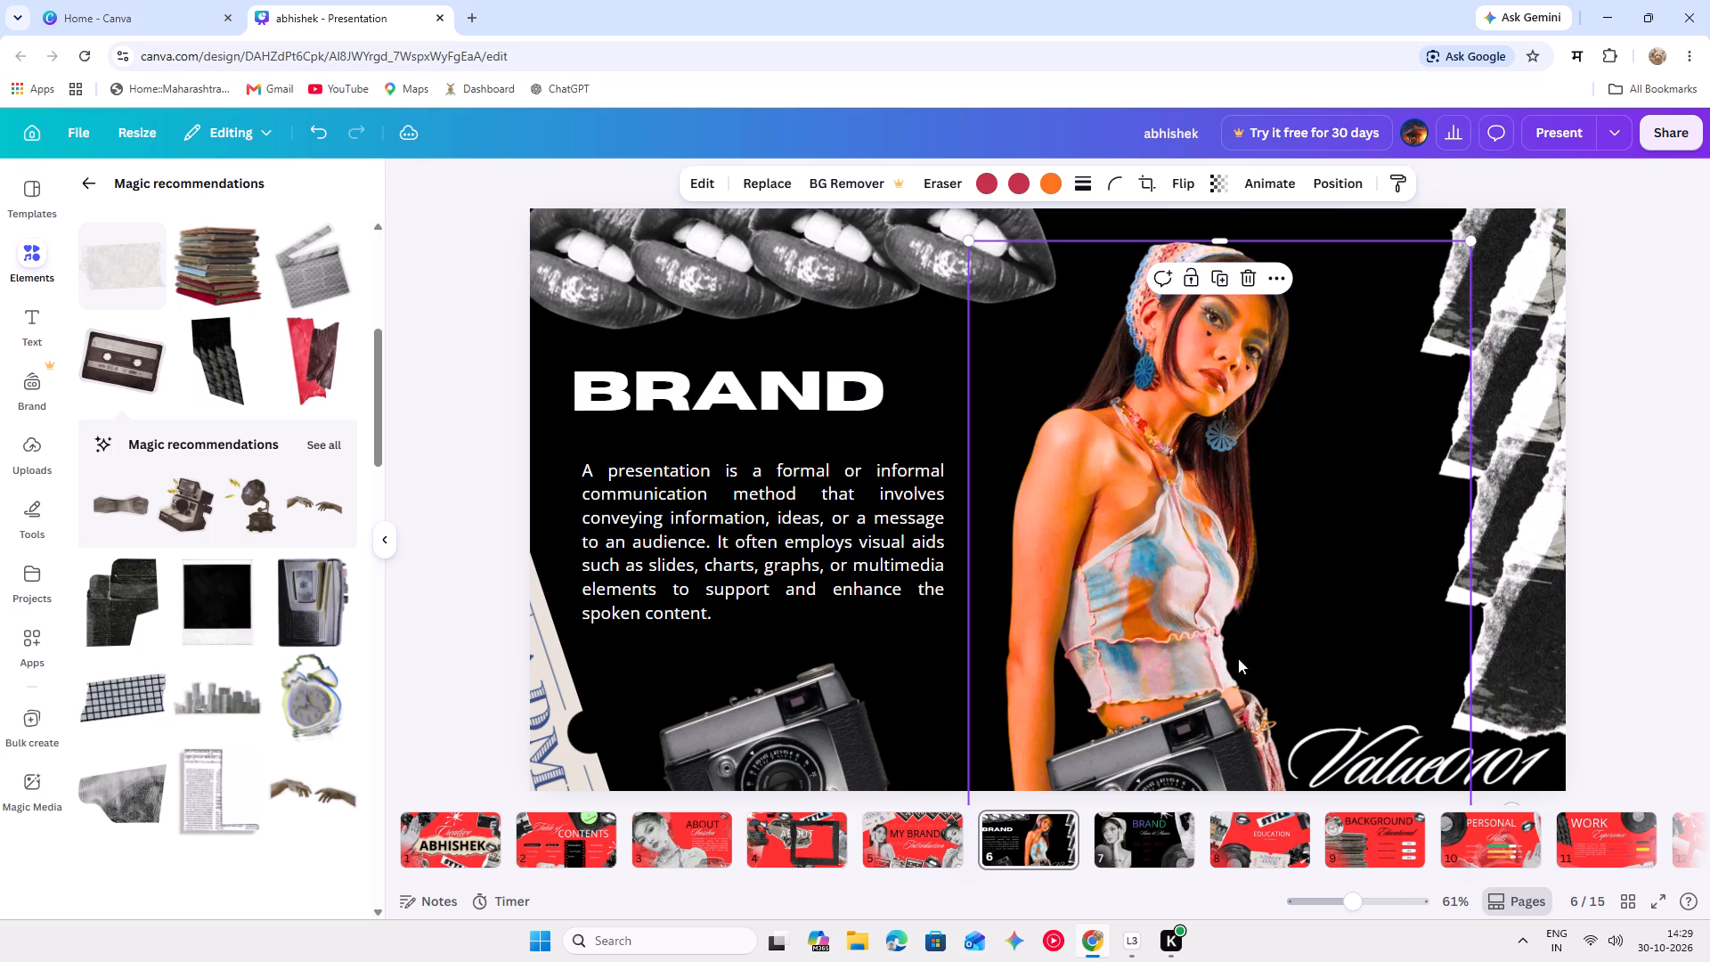
Move the camera overlapping the woman into the slide's bottom-right corner and raise the Value0101 text to beside her waist.
left_click_drag(1203, 745, 1337, 738)
left_click_drag(1451, 787, 1449, 768)
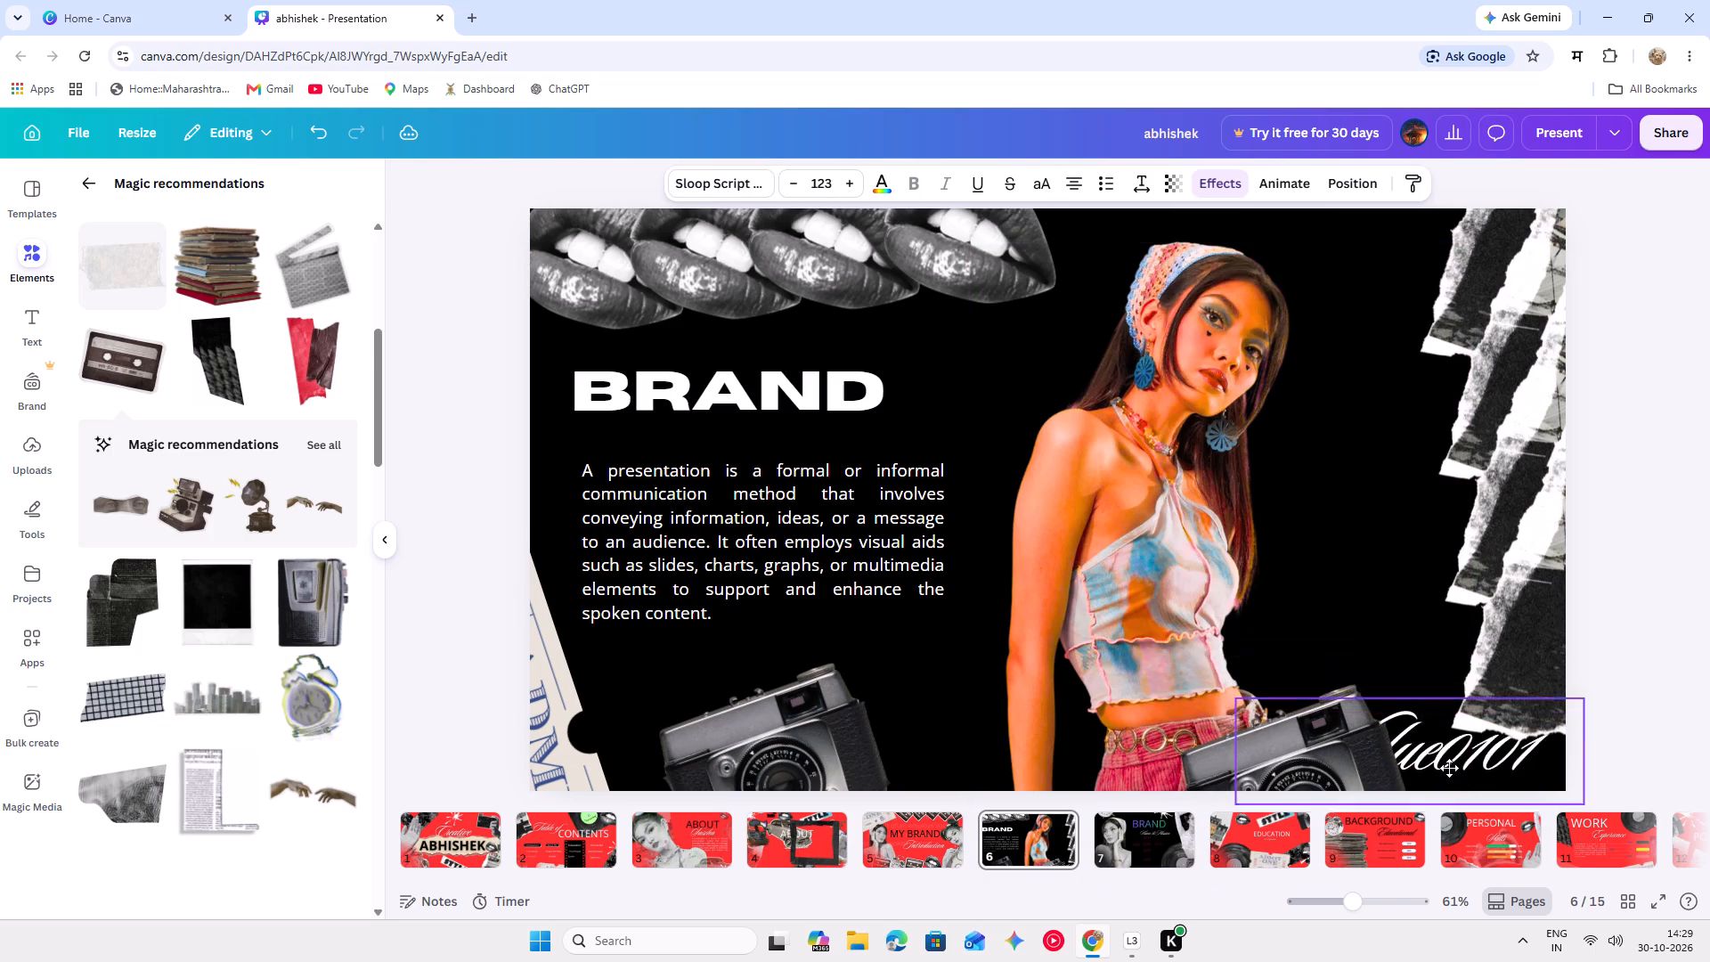
left_click_drag(1449, 768, 1376, 588)
left_click_drag(1309, 745, 1615, 819)
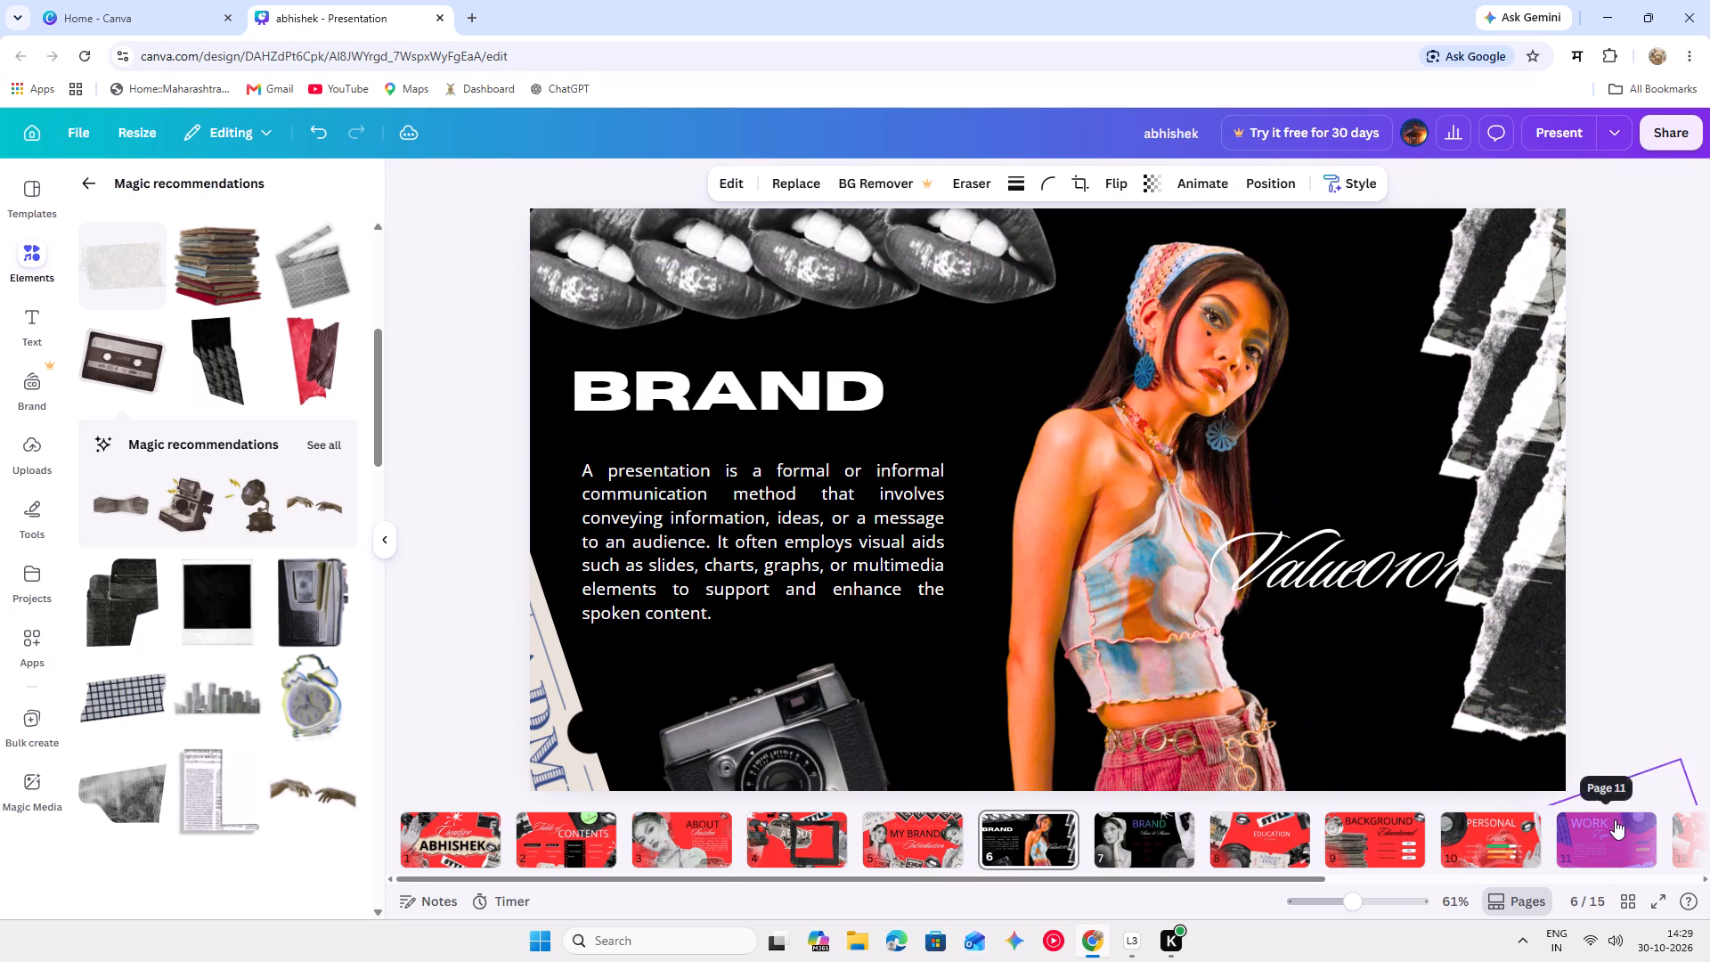
left_click_drag(1615, 819, 1551, 752)
left_click_drag(1370, 575, 1366, 652)
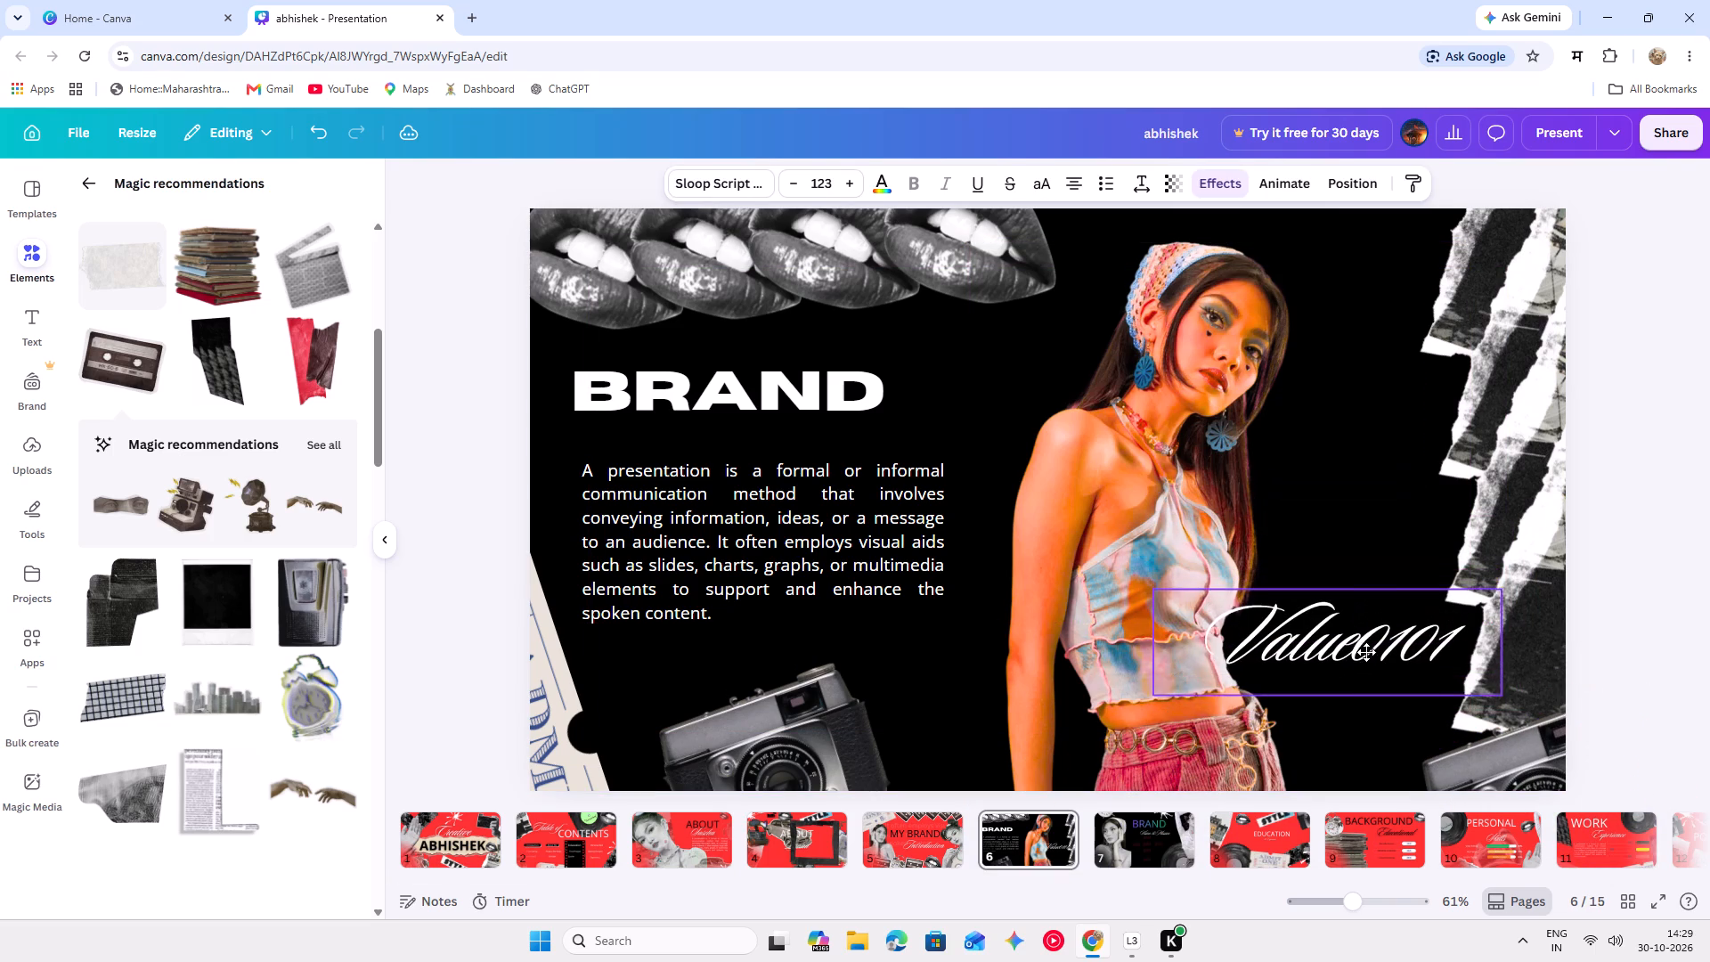
left_click_drag(1366, 652, 1384, 651)
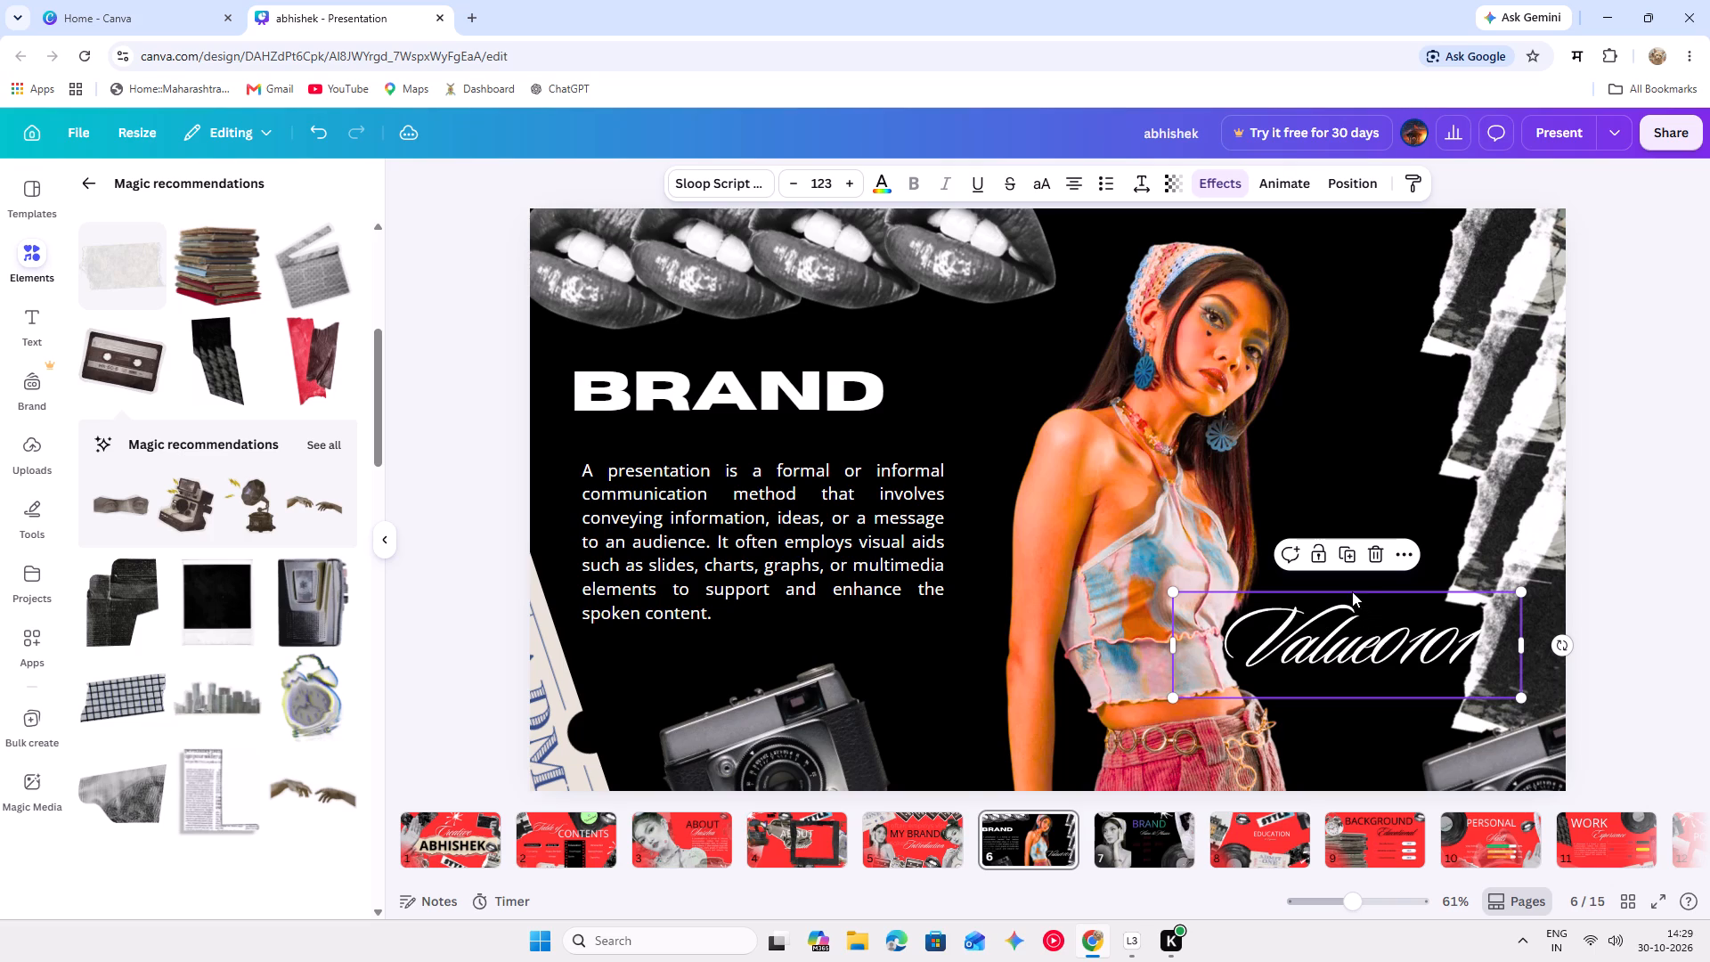
Shift the woman cutout left toward the paragraph, and move the paragraph up and slightly right beneath the BRAND heading.
left_click_drag(1140, 477, 1112, 473)
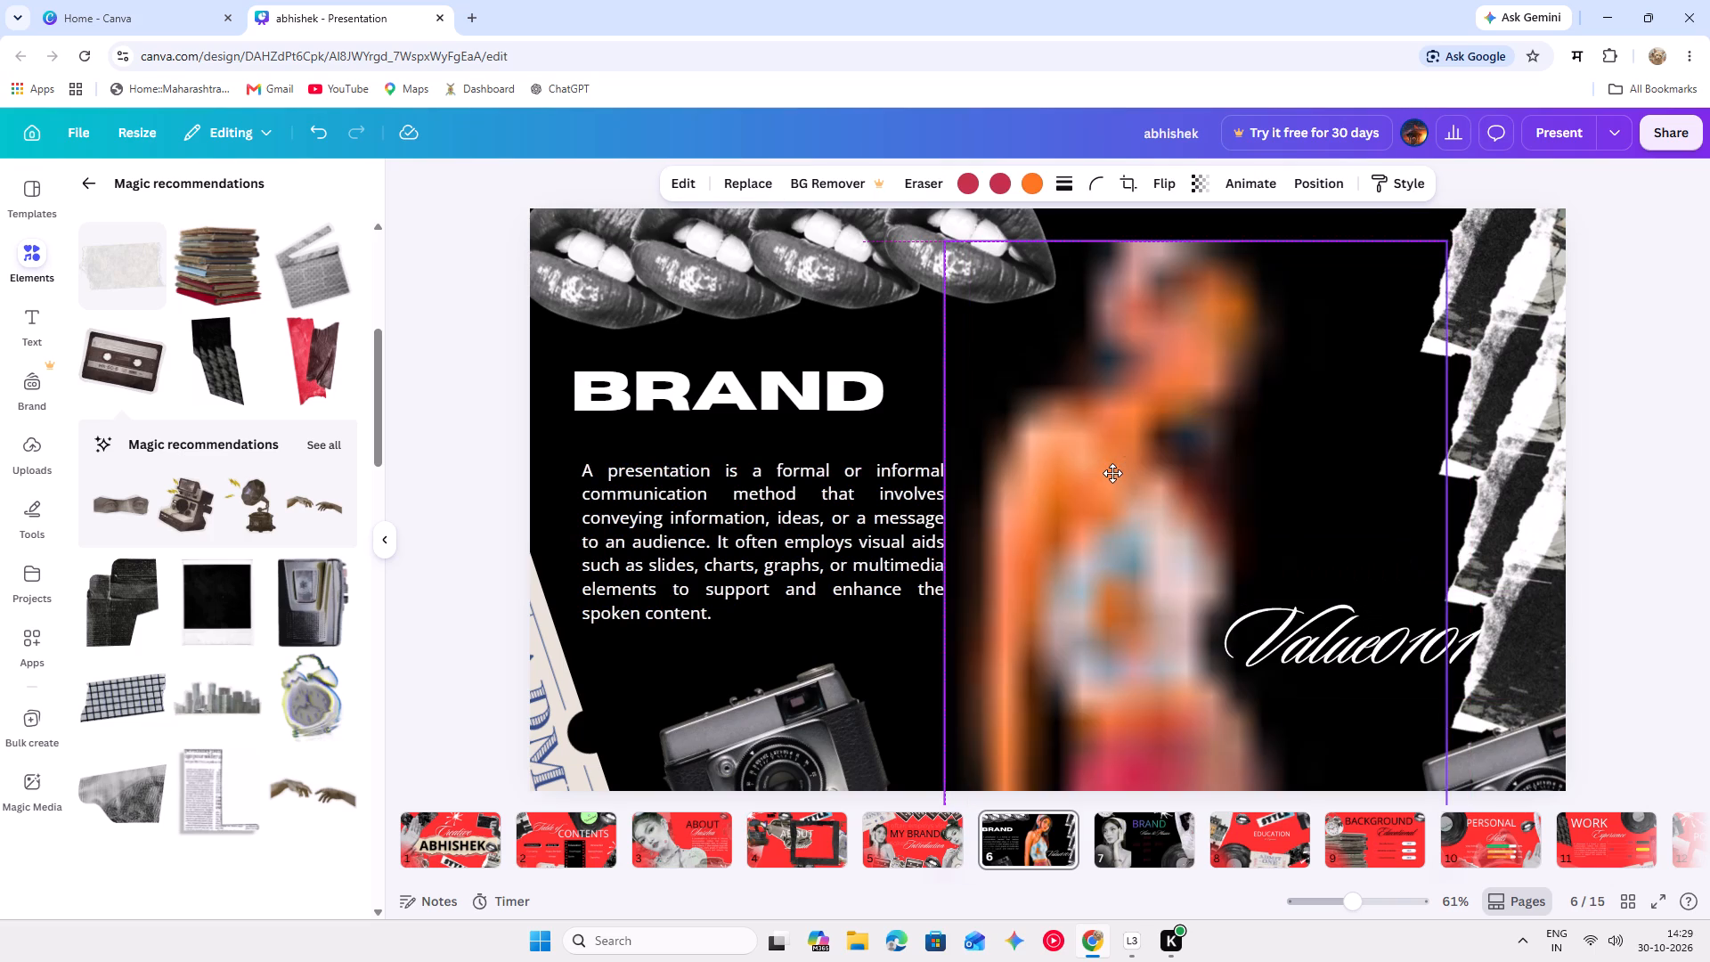
left_click_drag(1112, 473, 1106, 473)
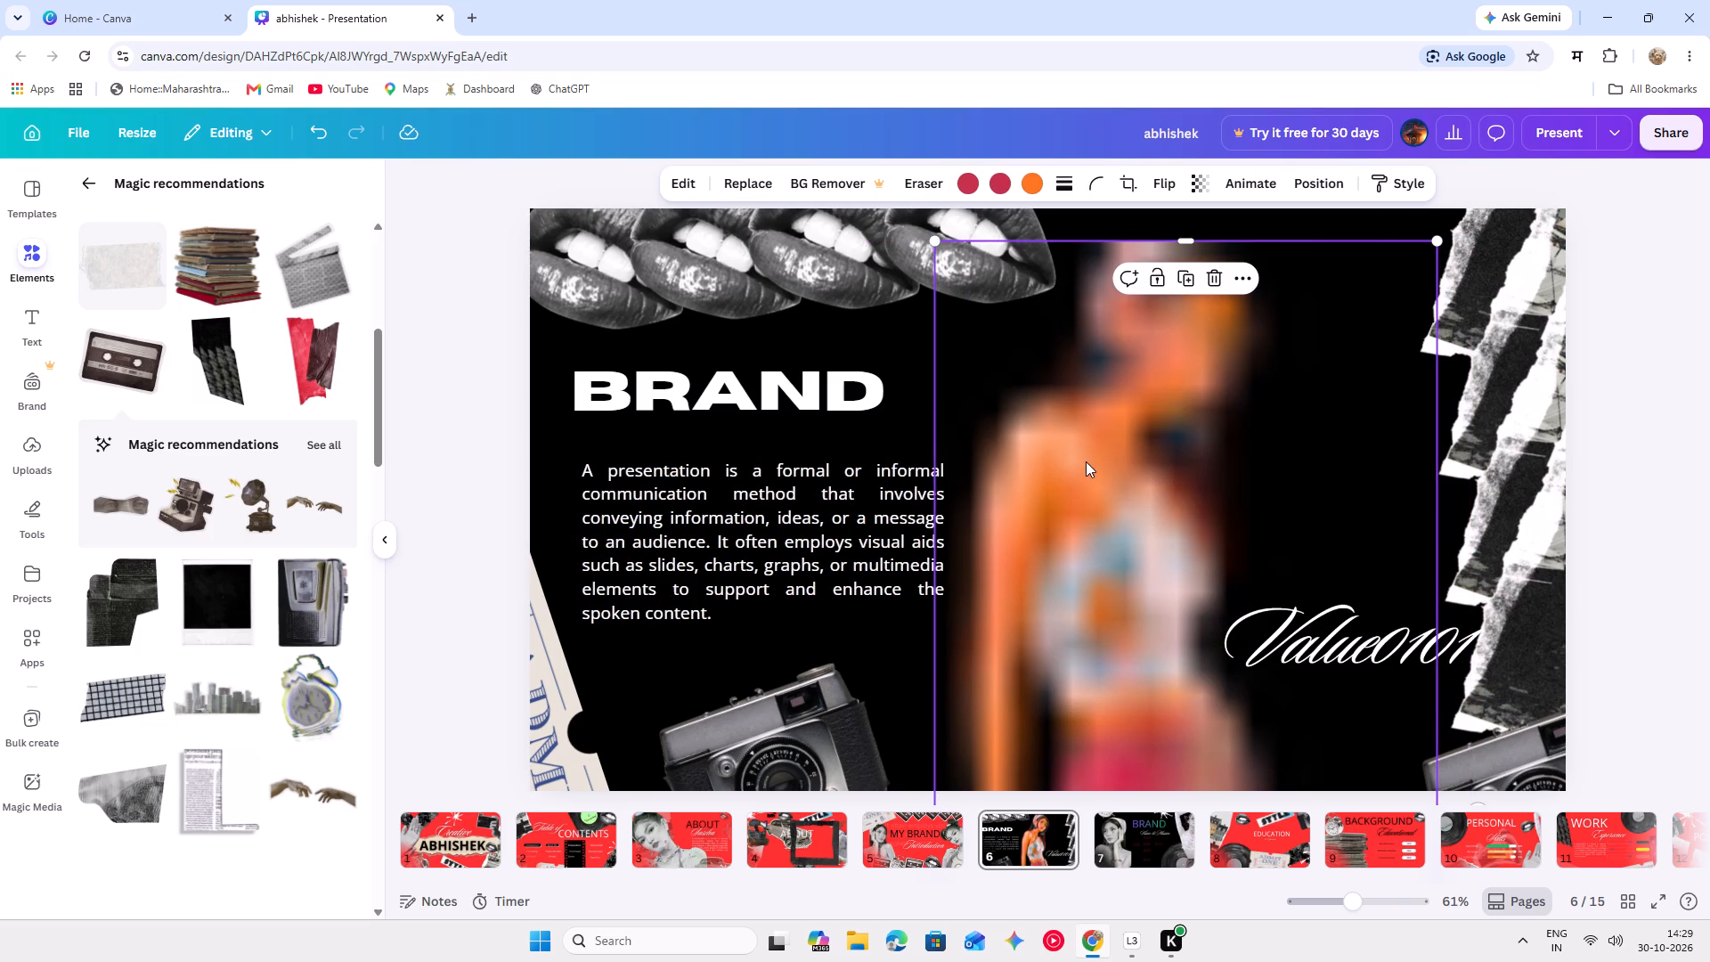
left_click(892, 351)
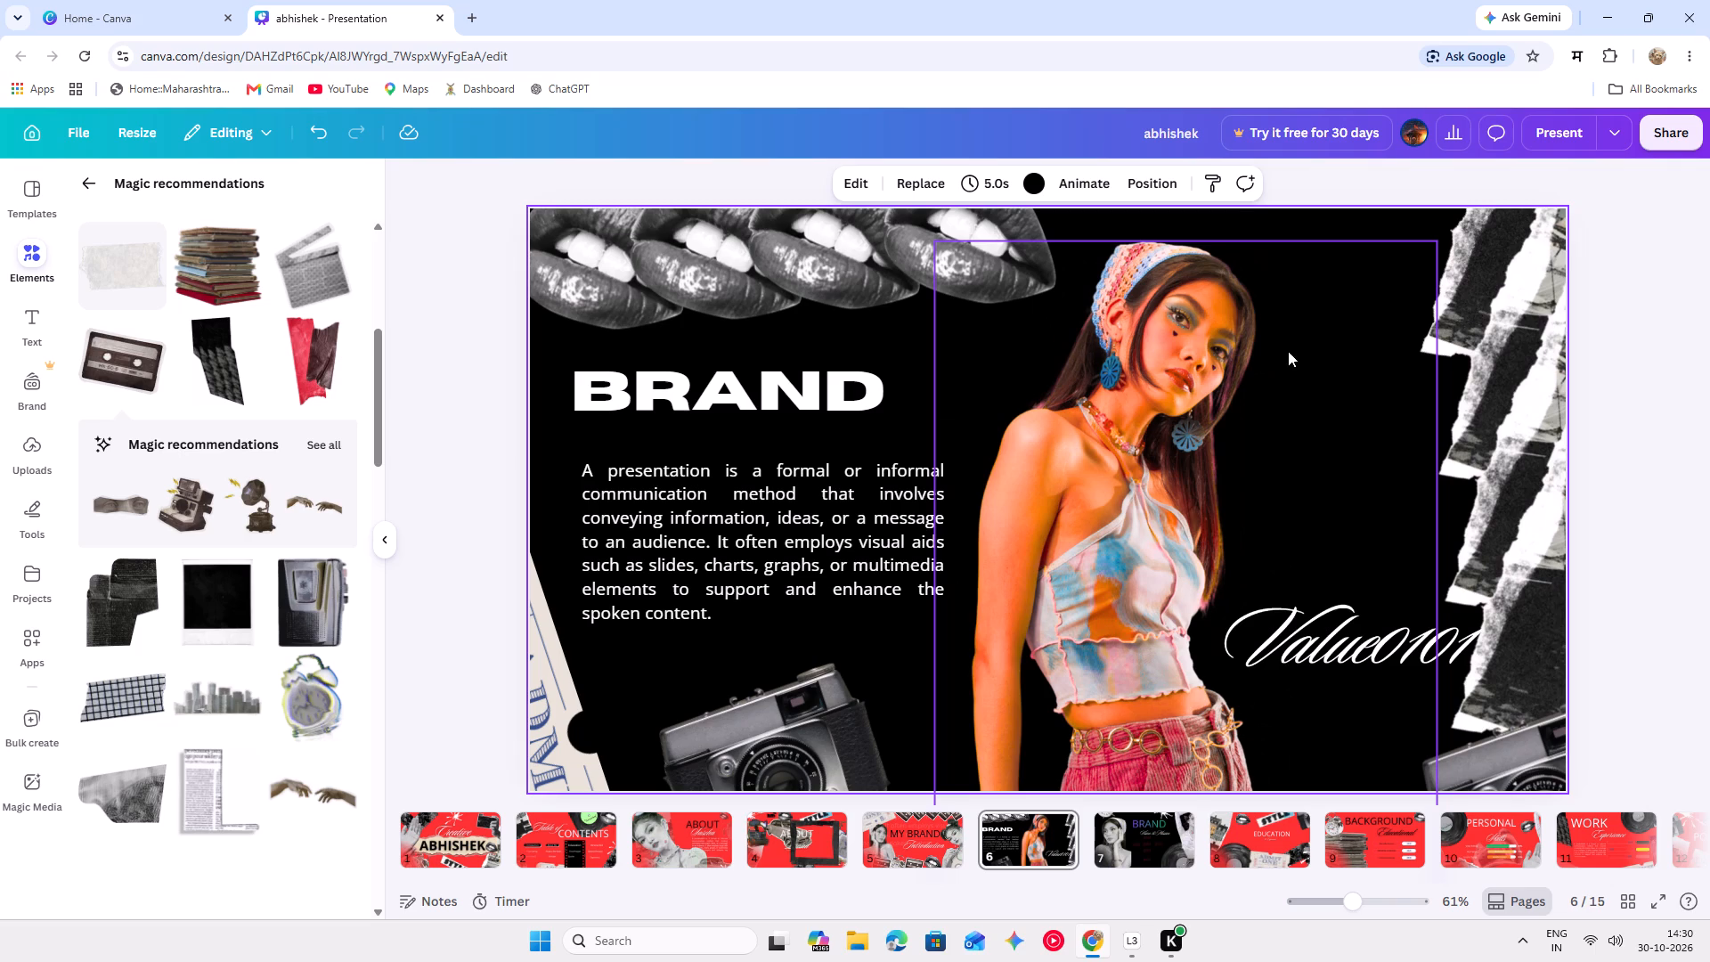
left_click(1266, 361)
left_click_drag(1205, 372, 1216, 372)
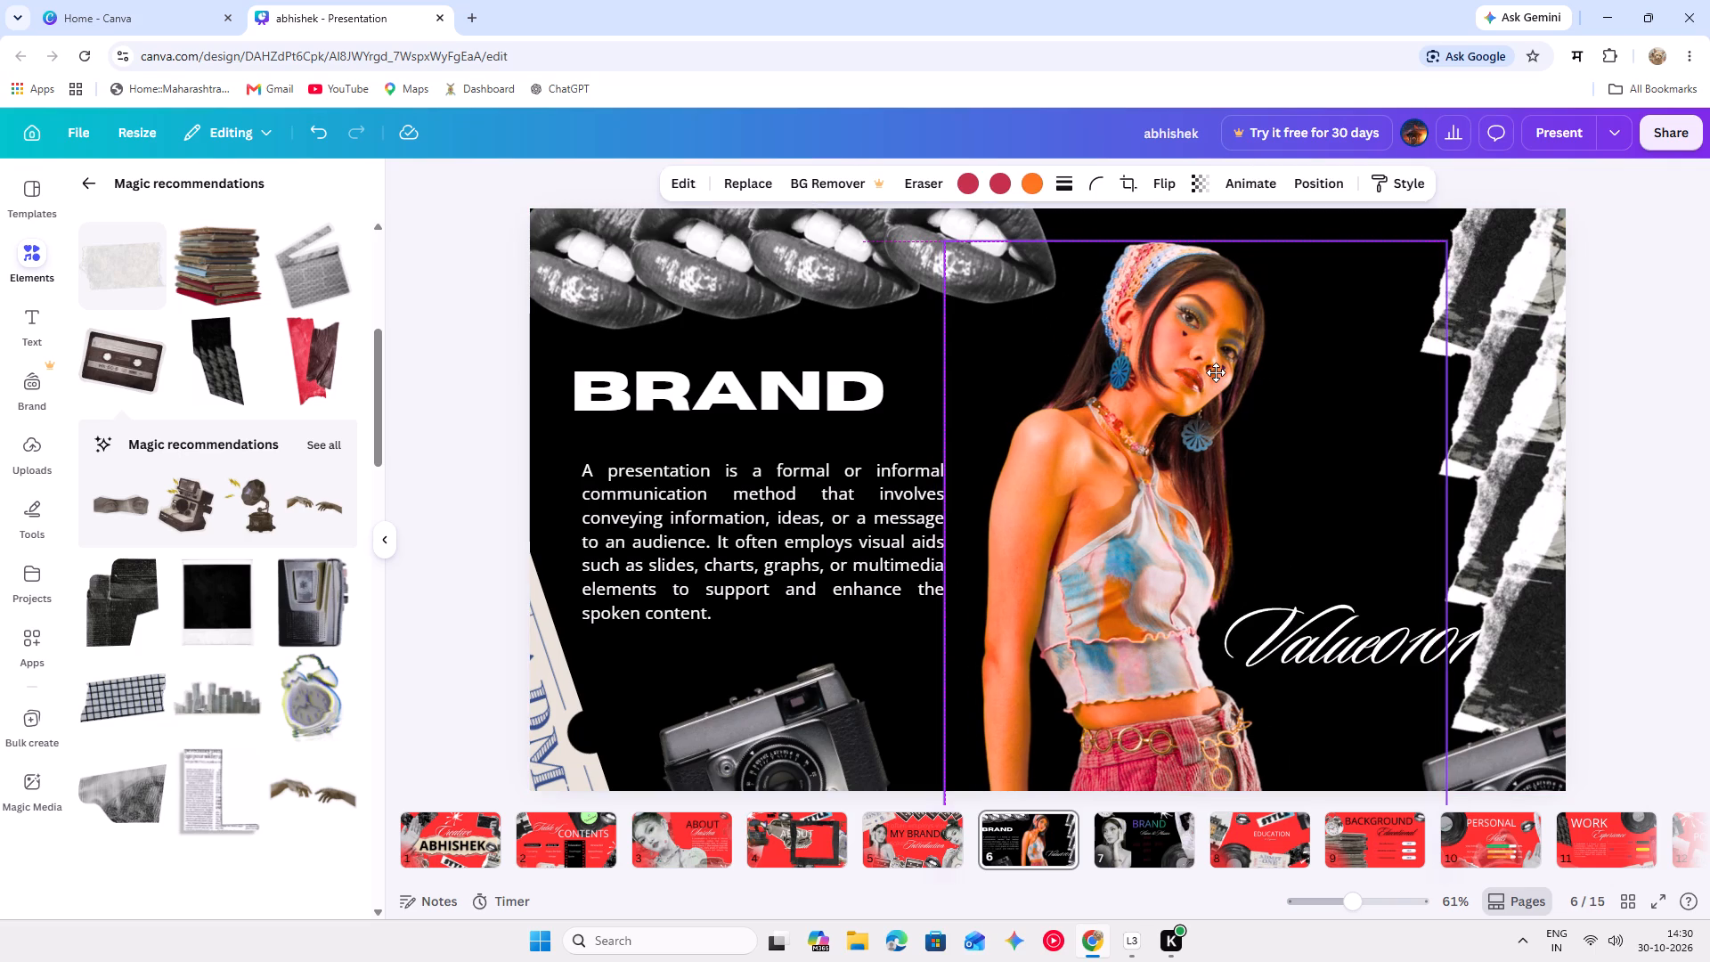
left_click_drag(1216, 372, 1217, 372)
left_click_drag(852, 513, 872, 493)
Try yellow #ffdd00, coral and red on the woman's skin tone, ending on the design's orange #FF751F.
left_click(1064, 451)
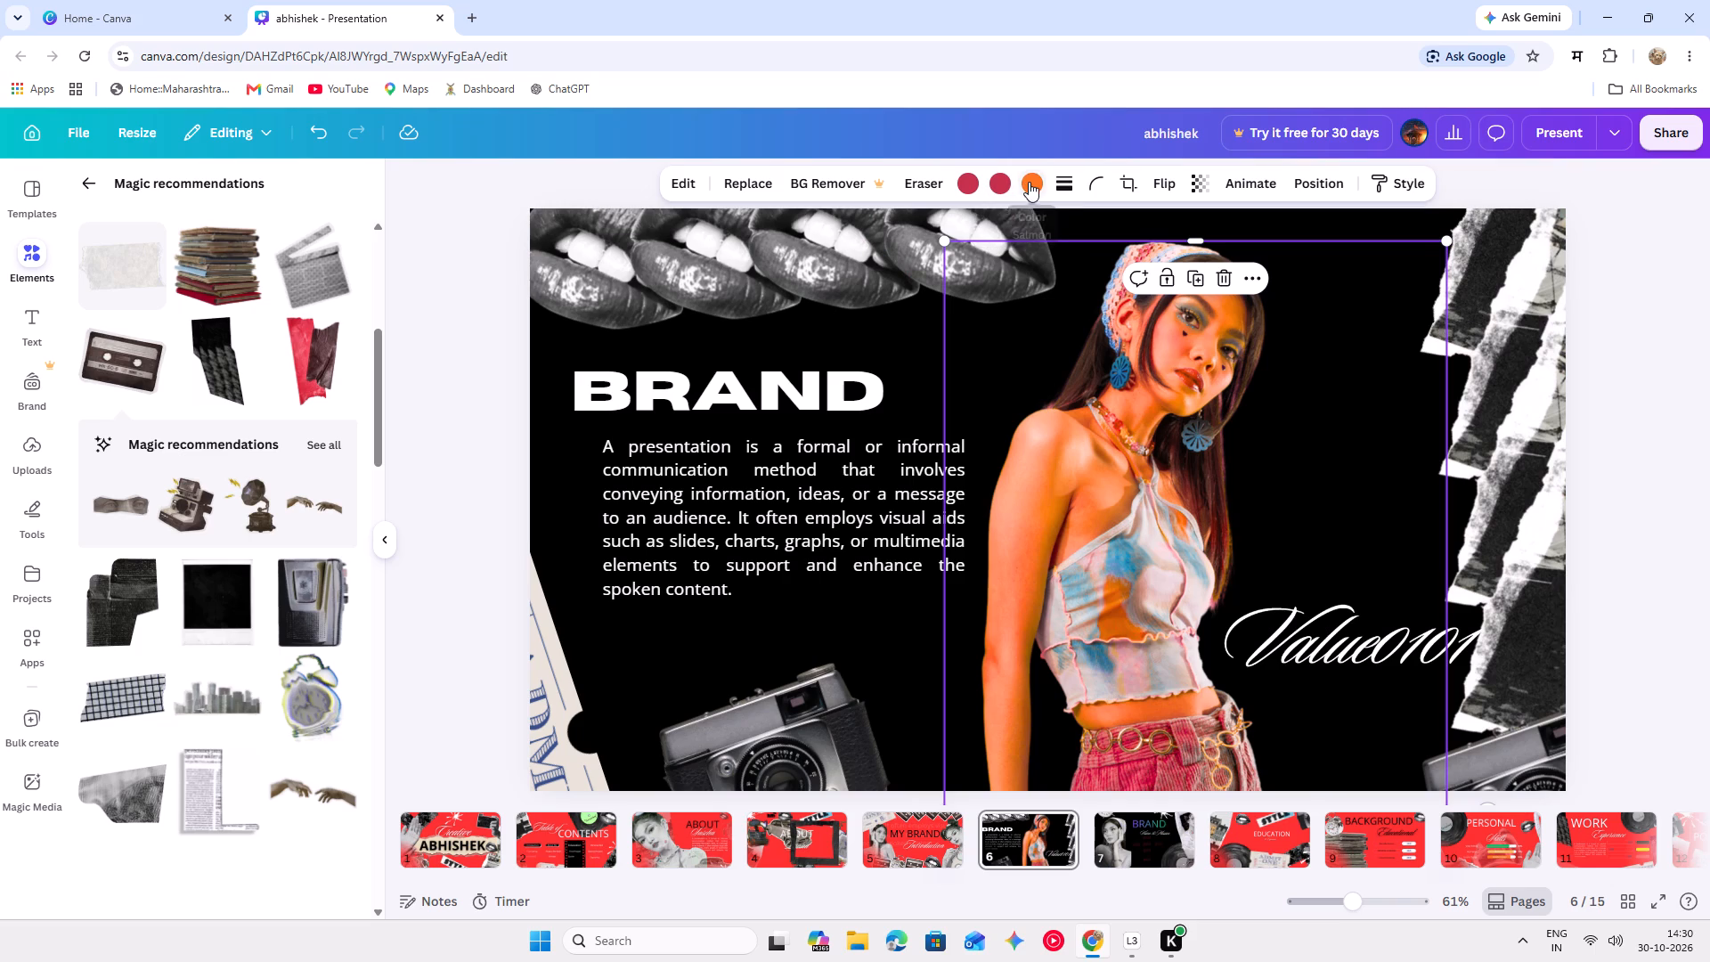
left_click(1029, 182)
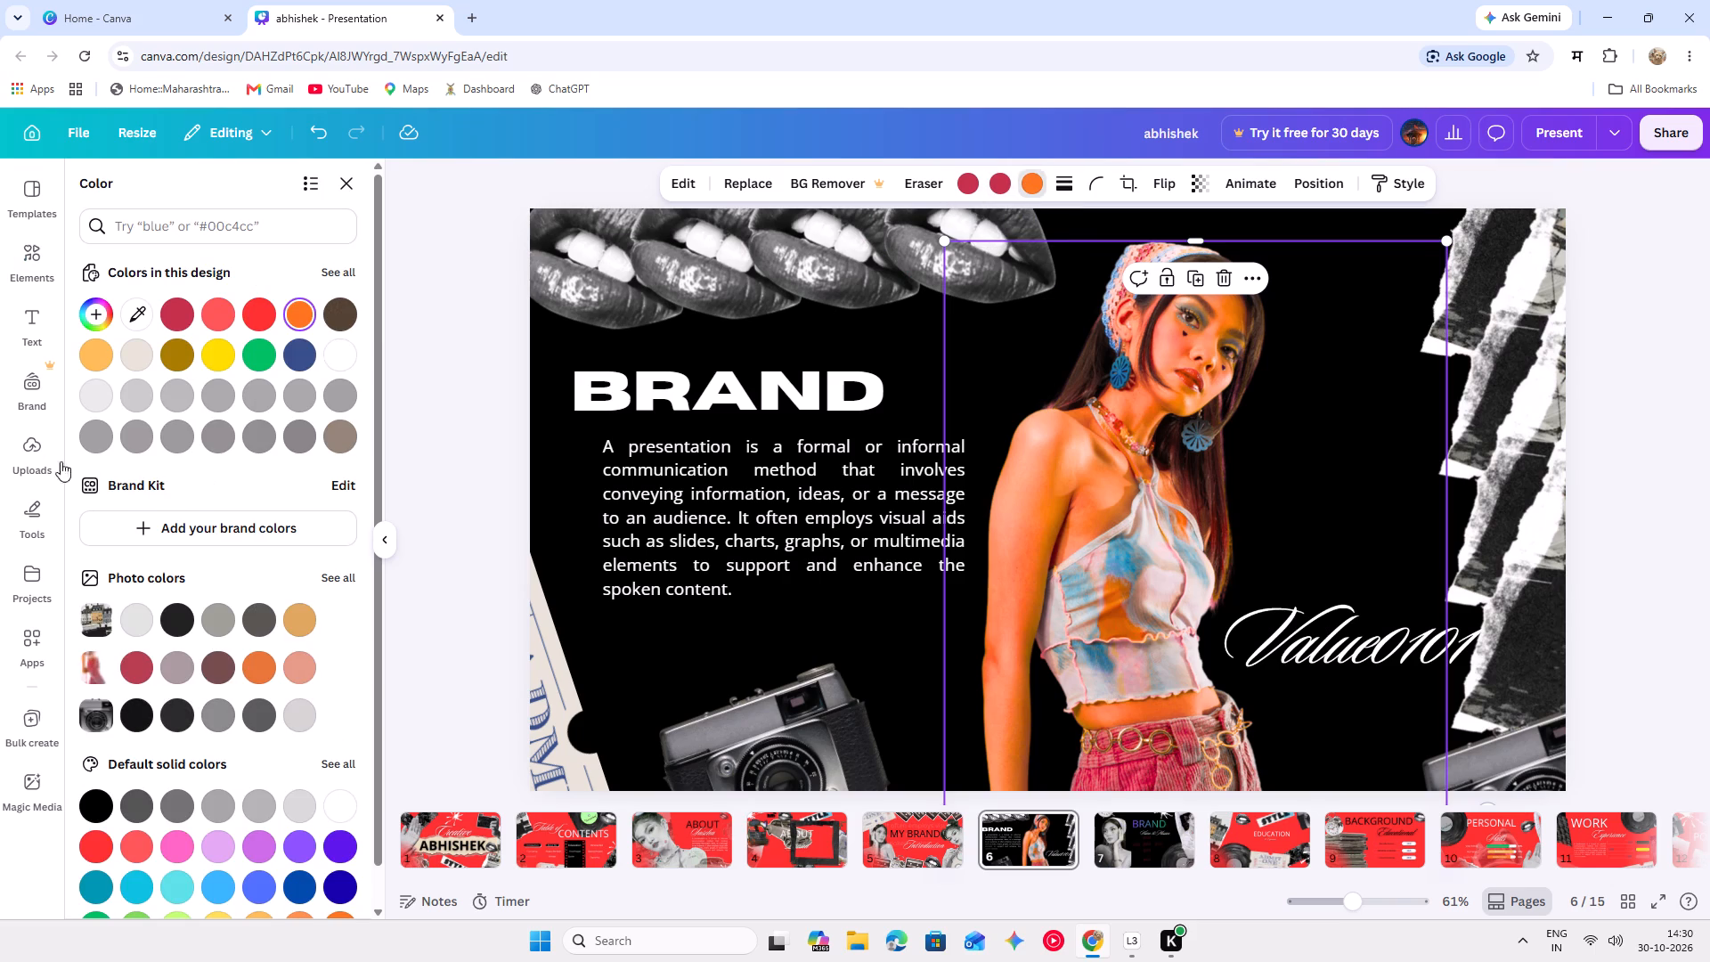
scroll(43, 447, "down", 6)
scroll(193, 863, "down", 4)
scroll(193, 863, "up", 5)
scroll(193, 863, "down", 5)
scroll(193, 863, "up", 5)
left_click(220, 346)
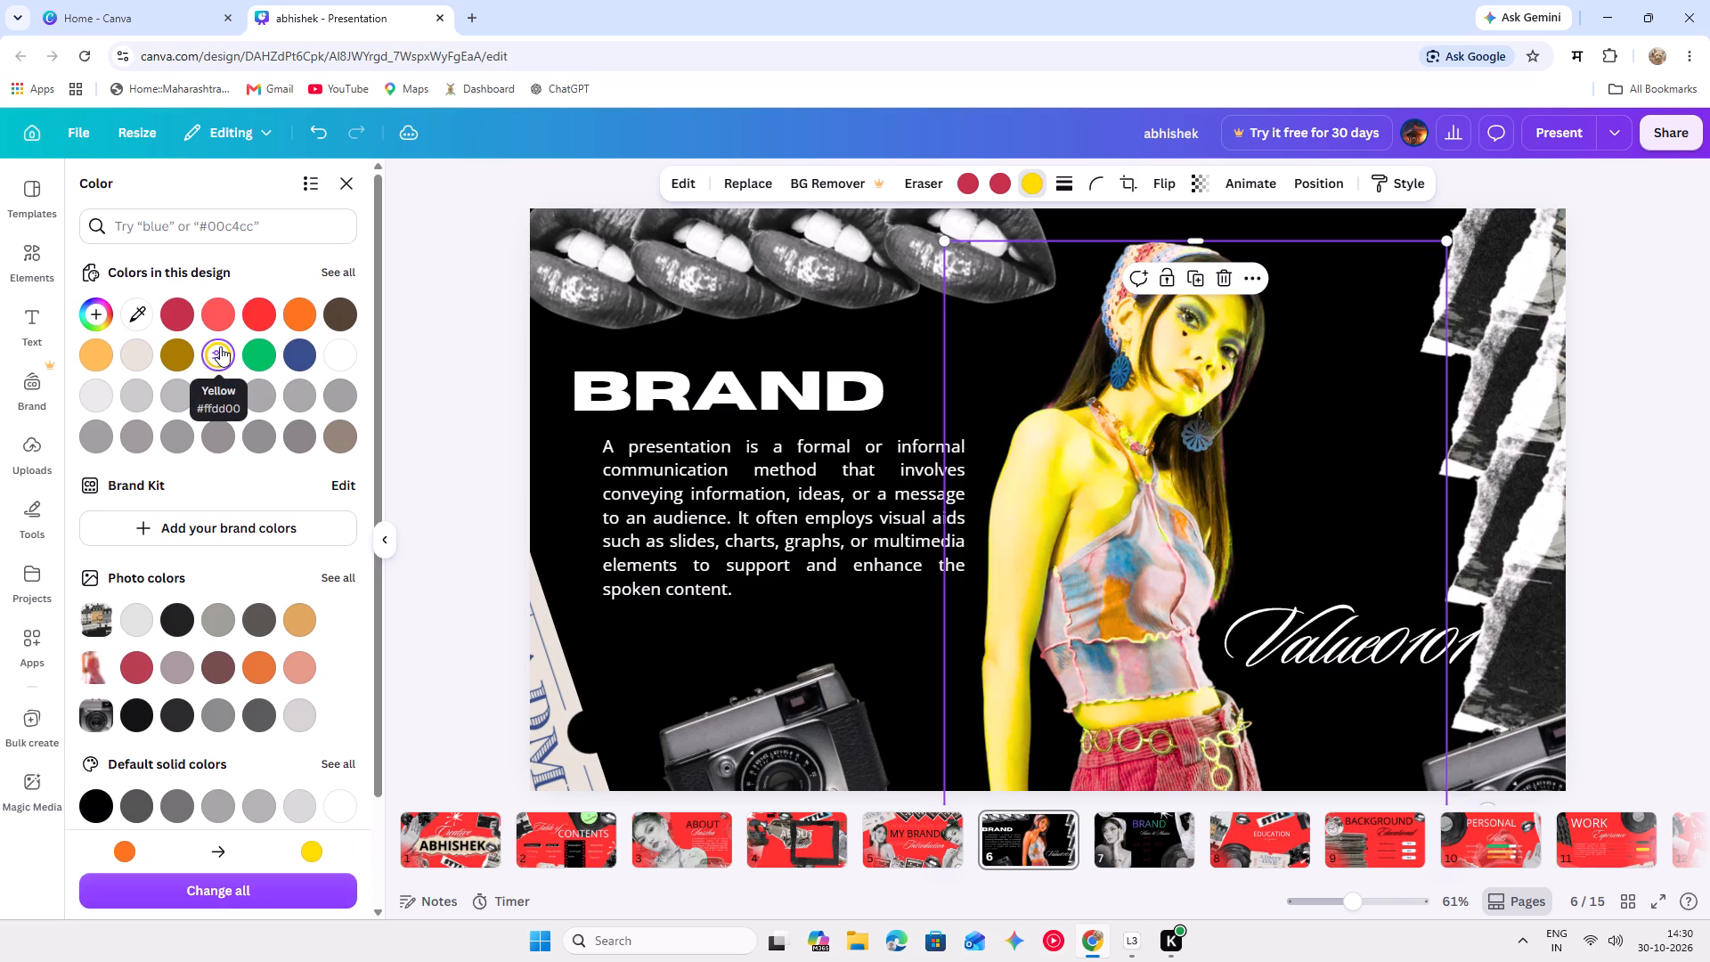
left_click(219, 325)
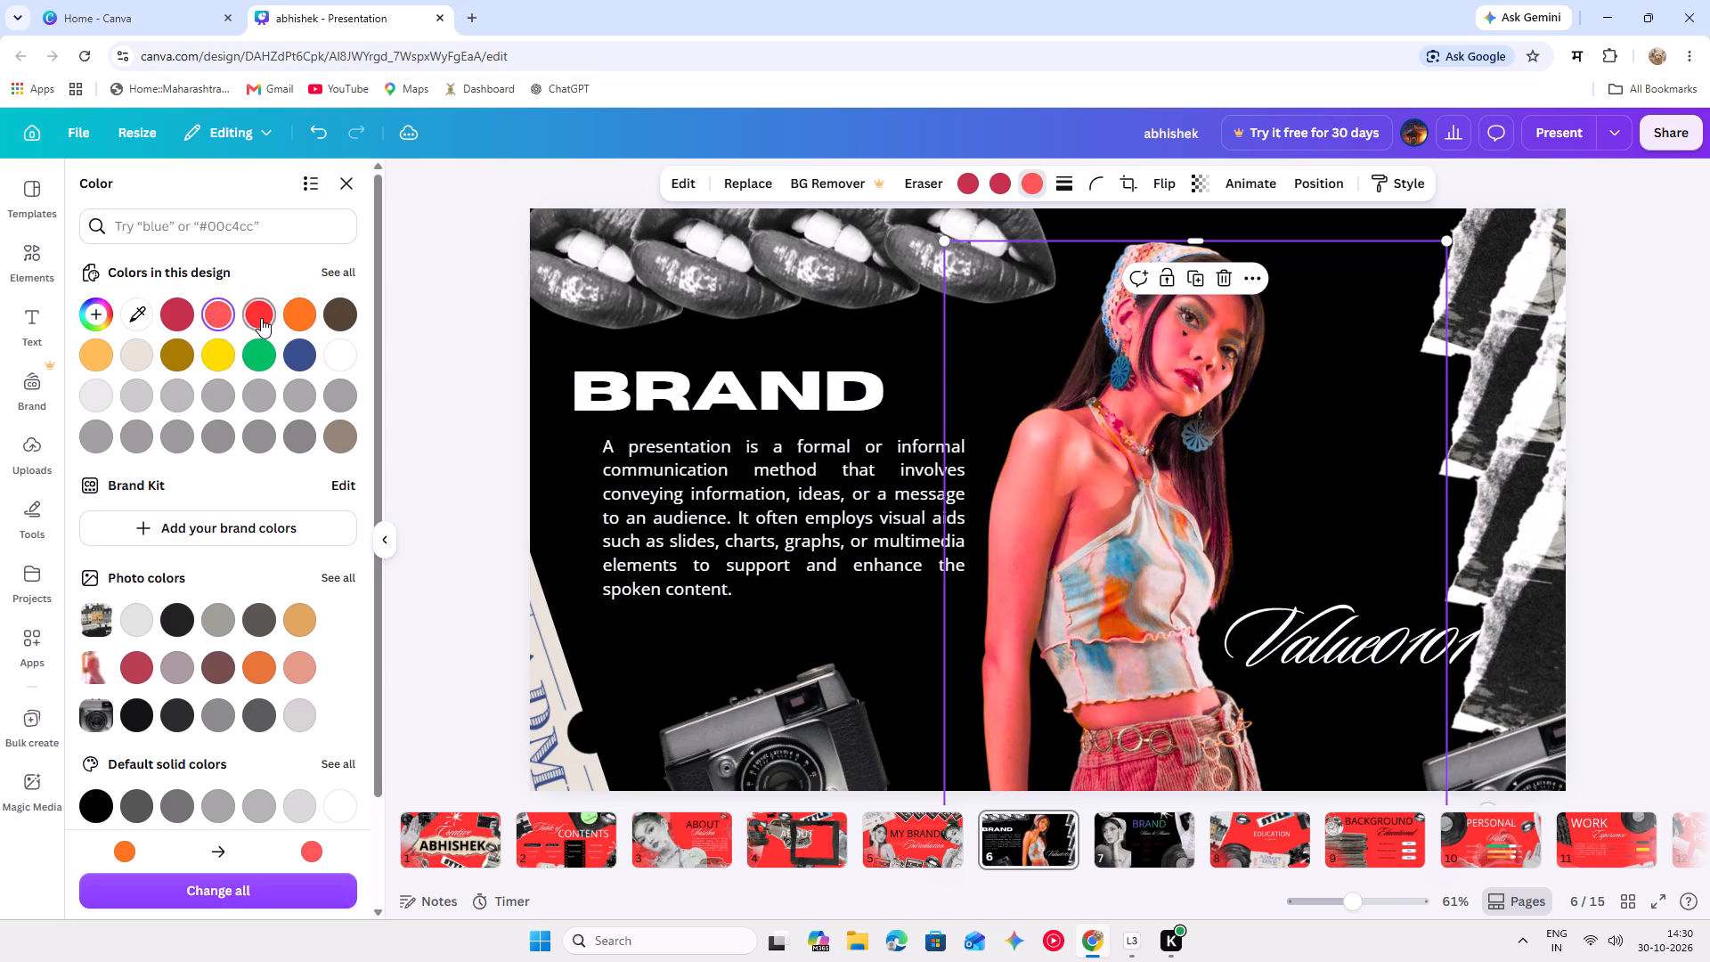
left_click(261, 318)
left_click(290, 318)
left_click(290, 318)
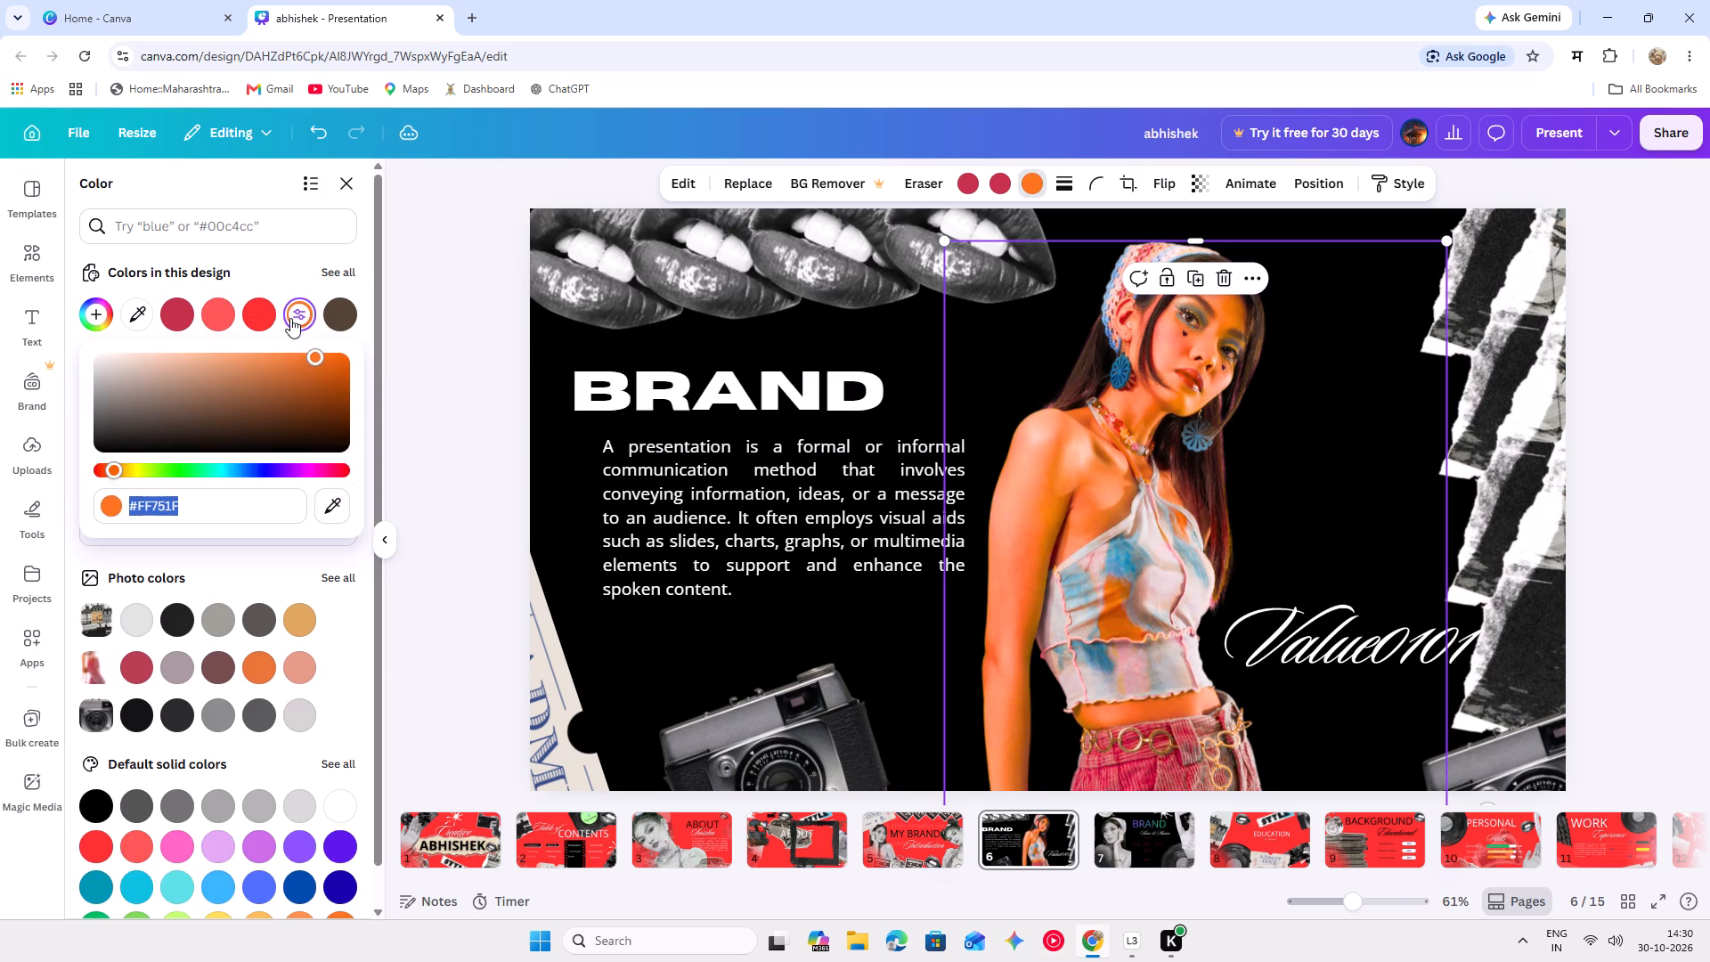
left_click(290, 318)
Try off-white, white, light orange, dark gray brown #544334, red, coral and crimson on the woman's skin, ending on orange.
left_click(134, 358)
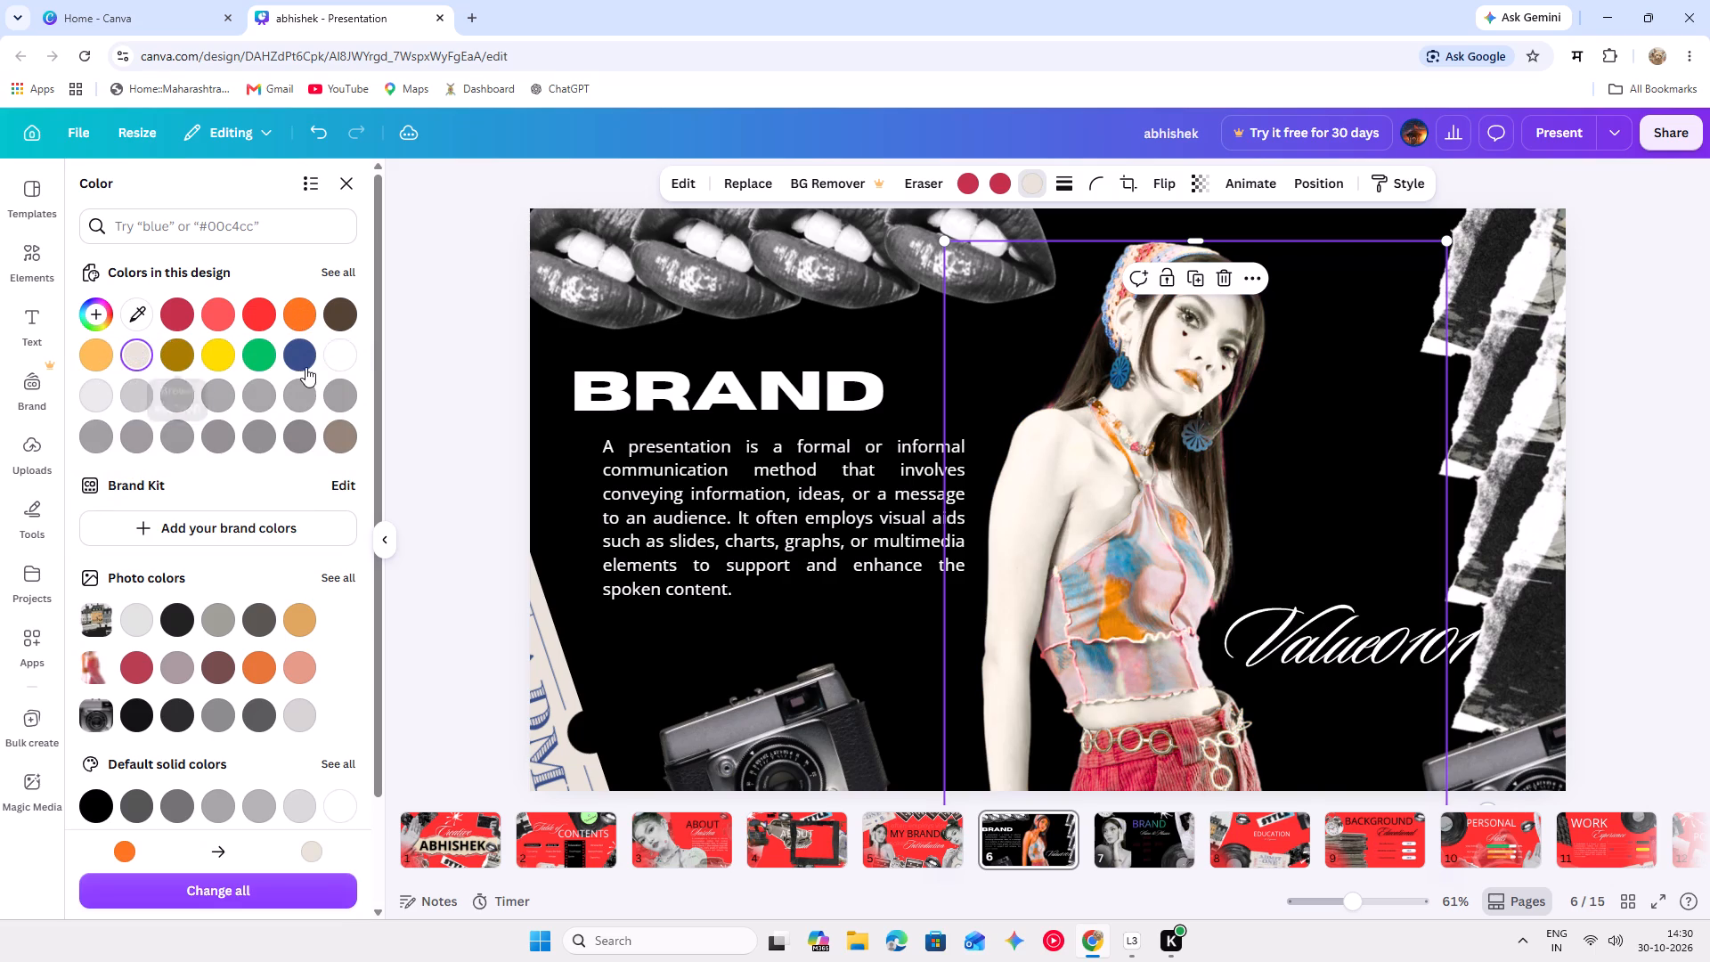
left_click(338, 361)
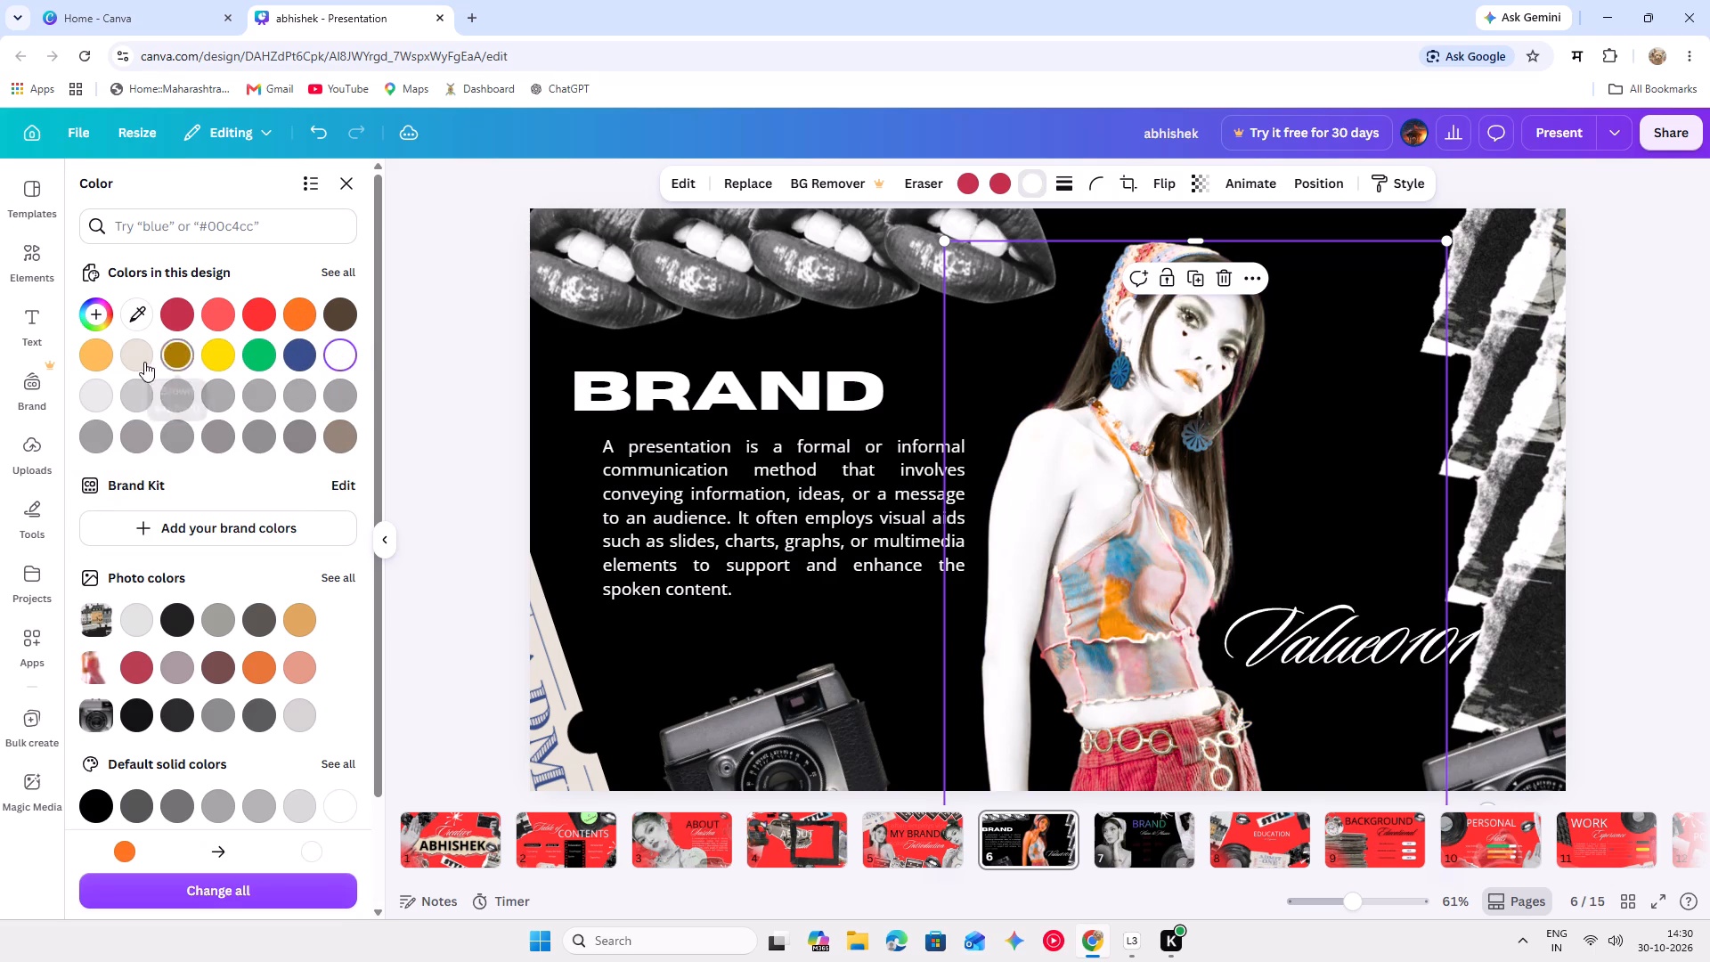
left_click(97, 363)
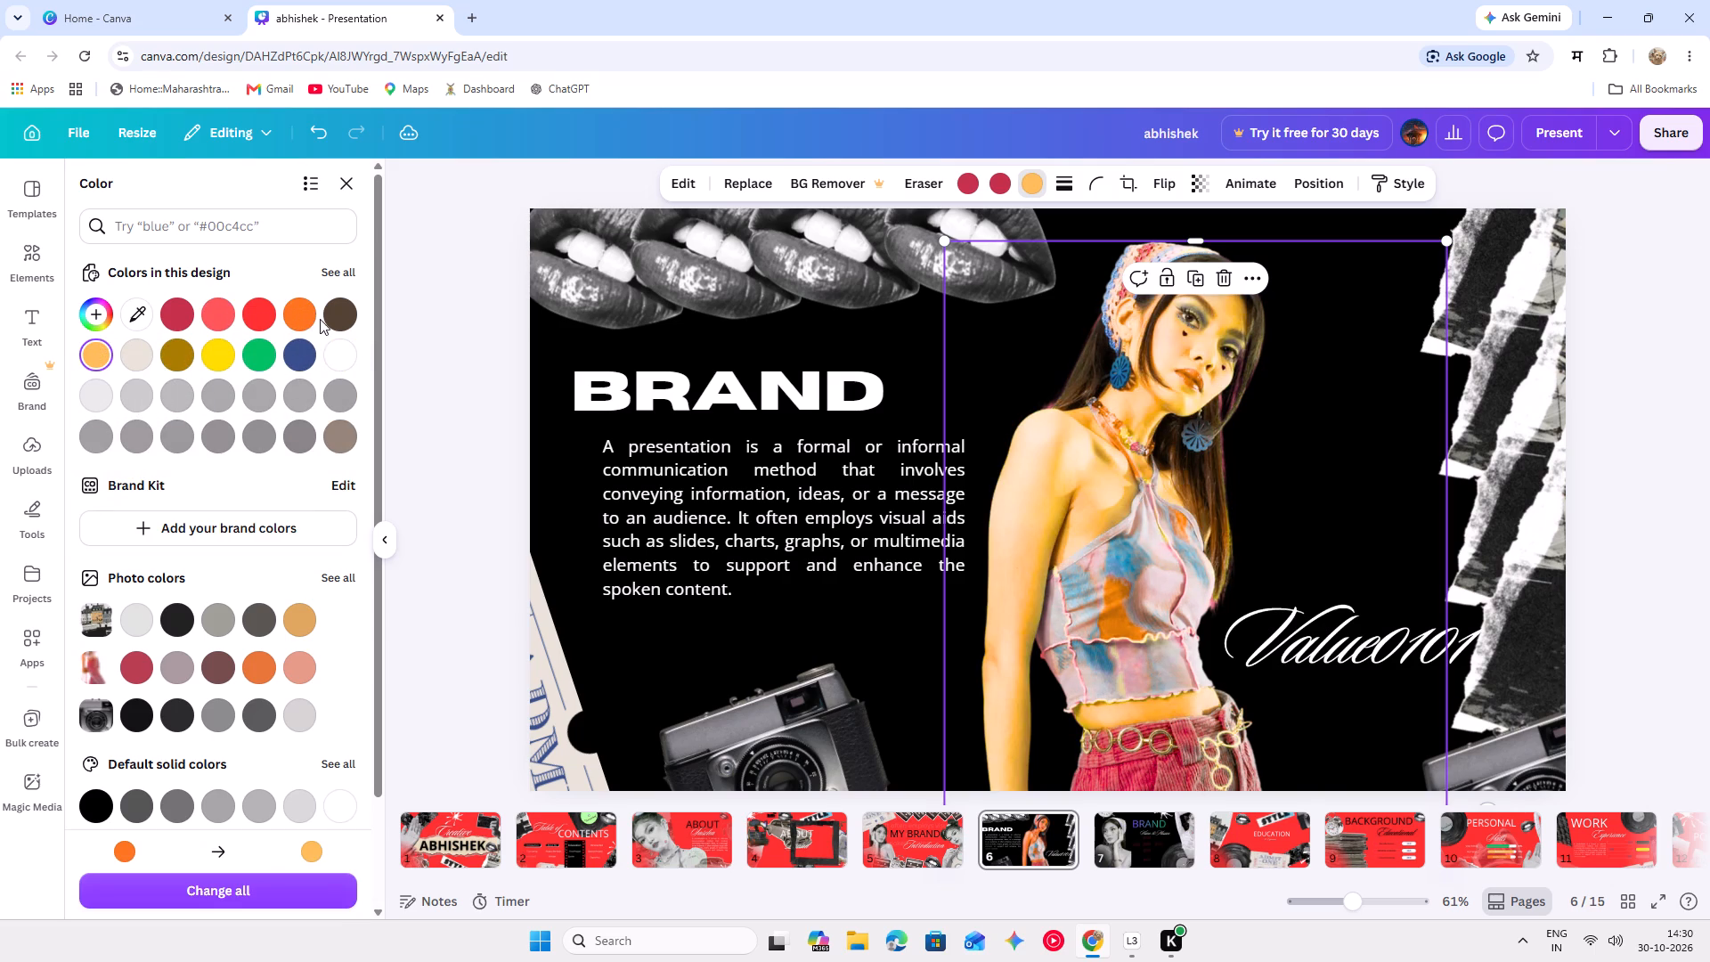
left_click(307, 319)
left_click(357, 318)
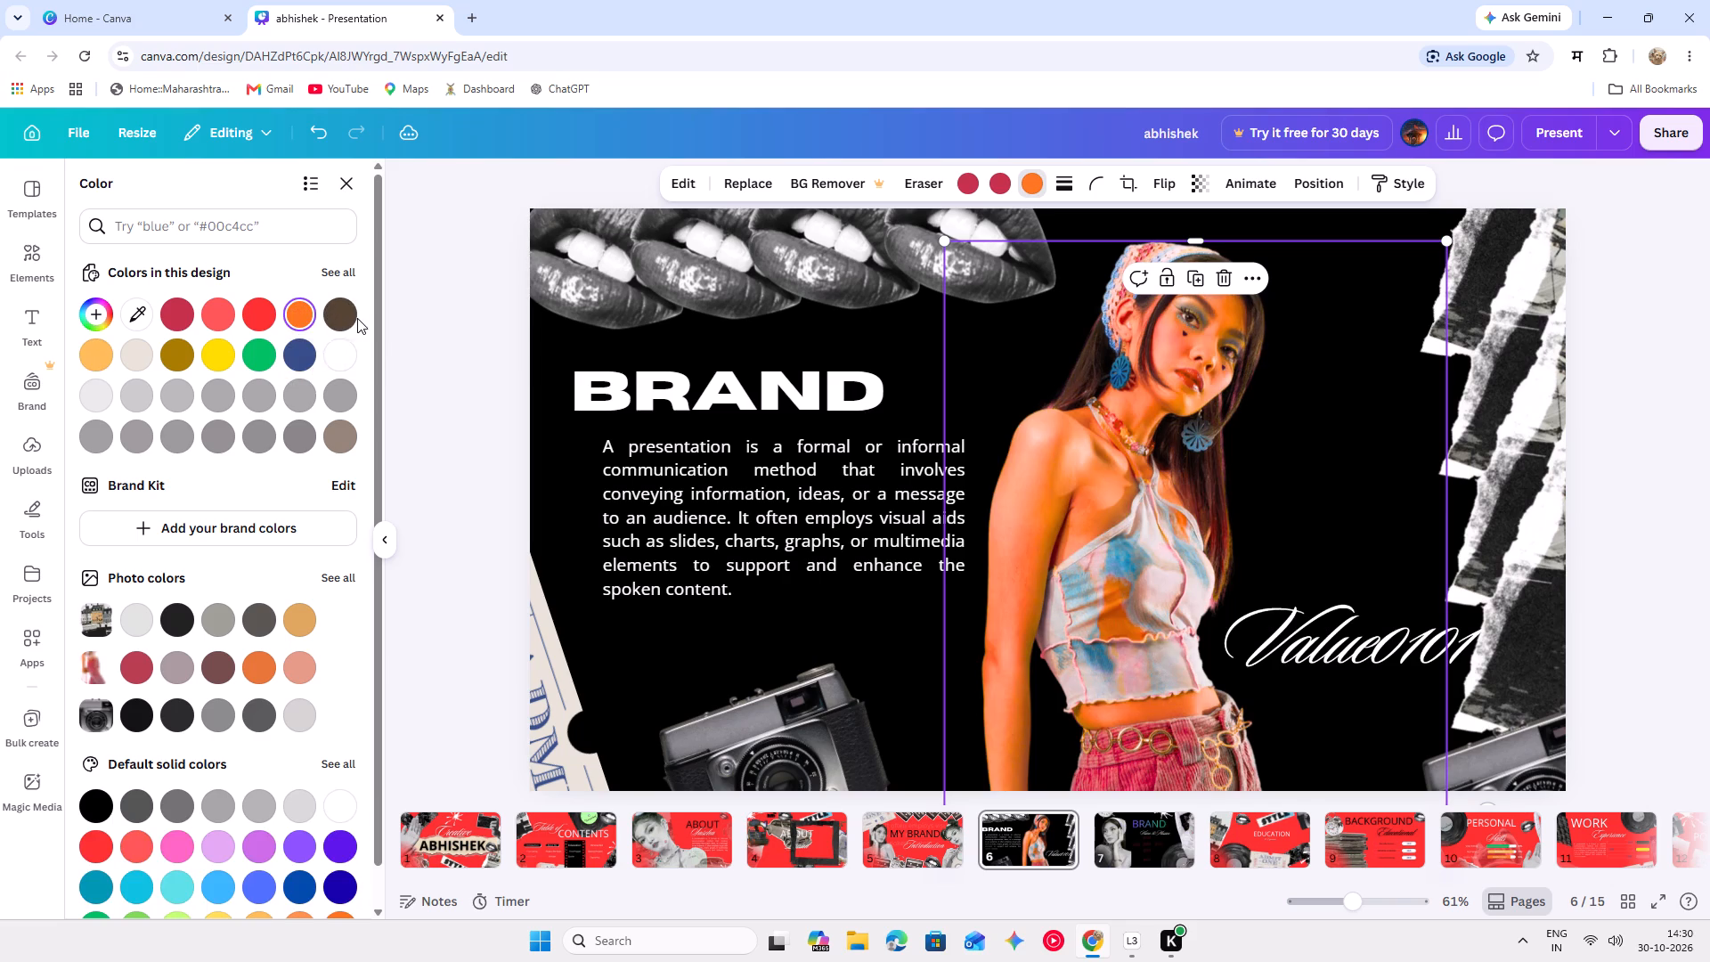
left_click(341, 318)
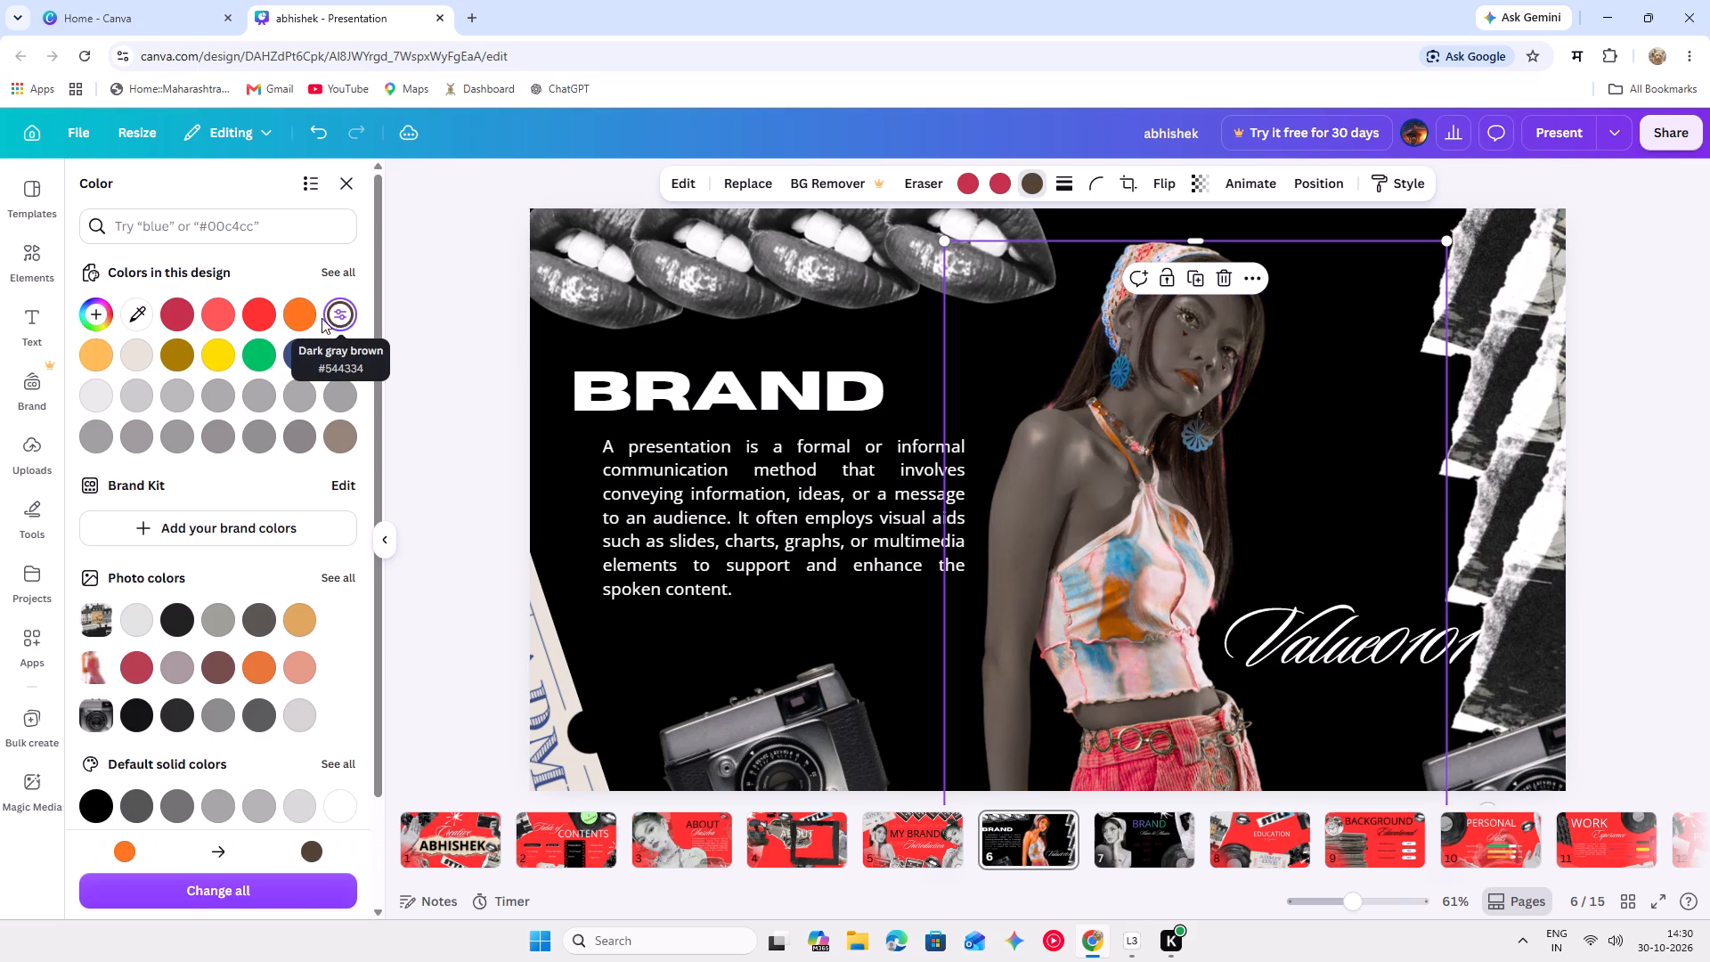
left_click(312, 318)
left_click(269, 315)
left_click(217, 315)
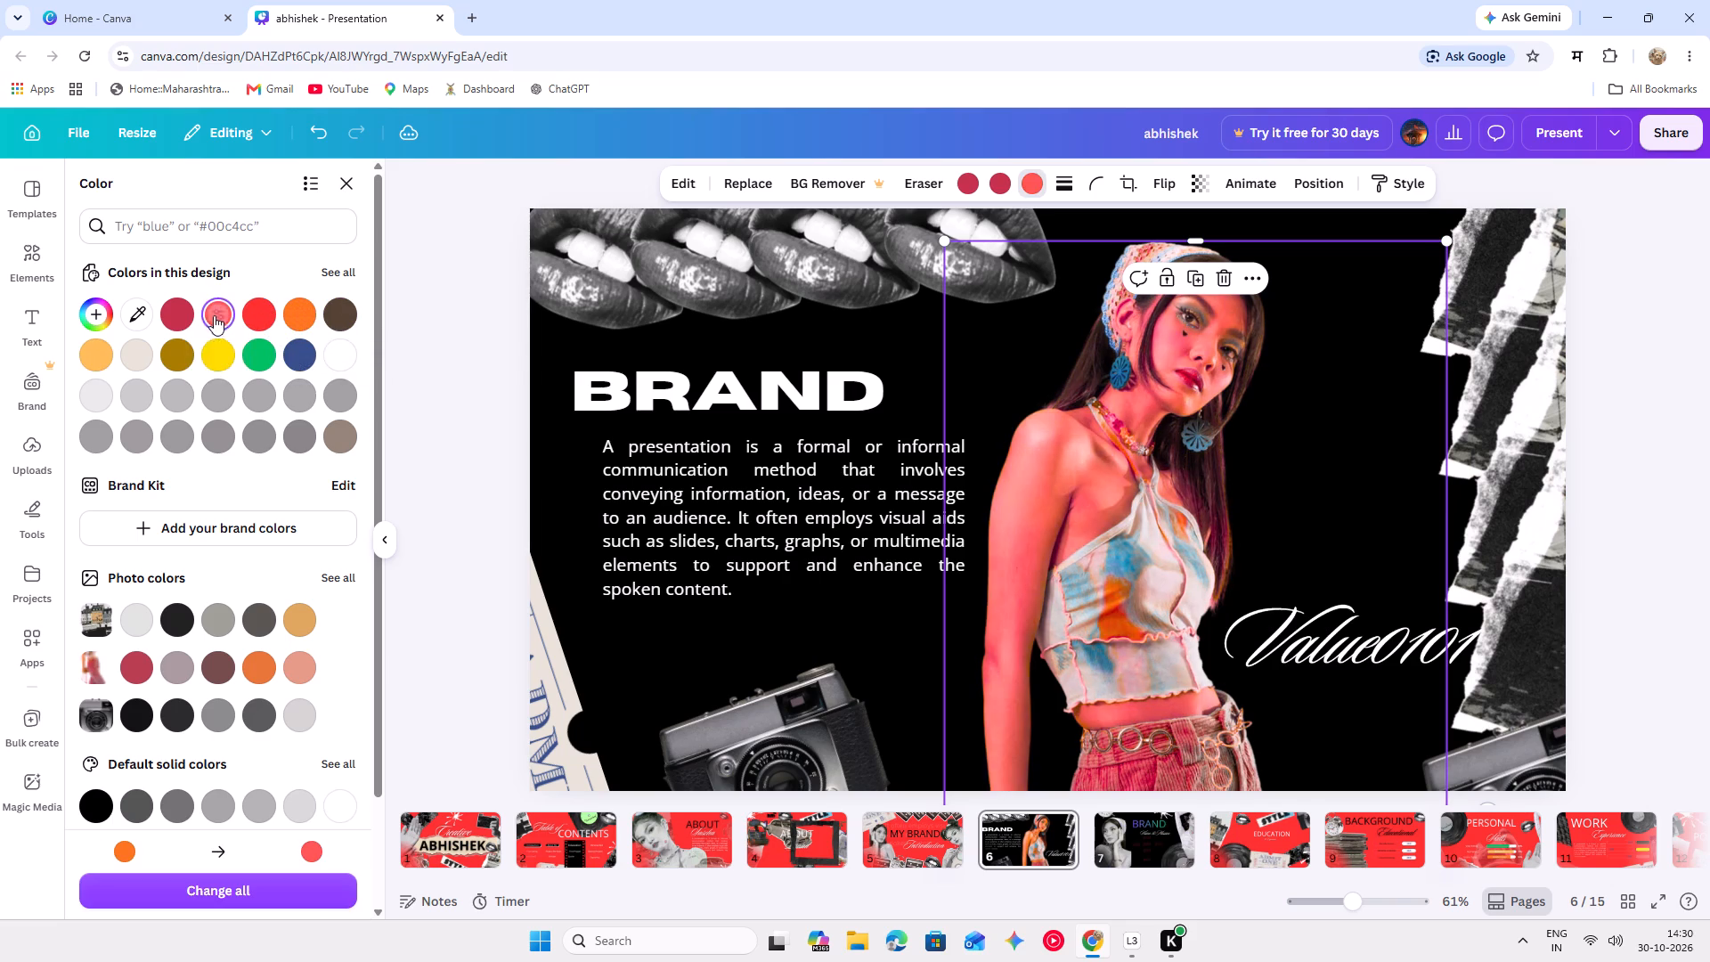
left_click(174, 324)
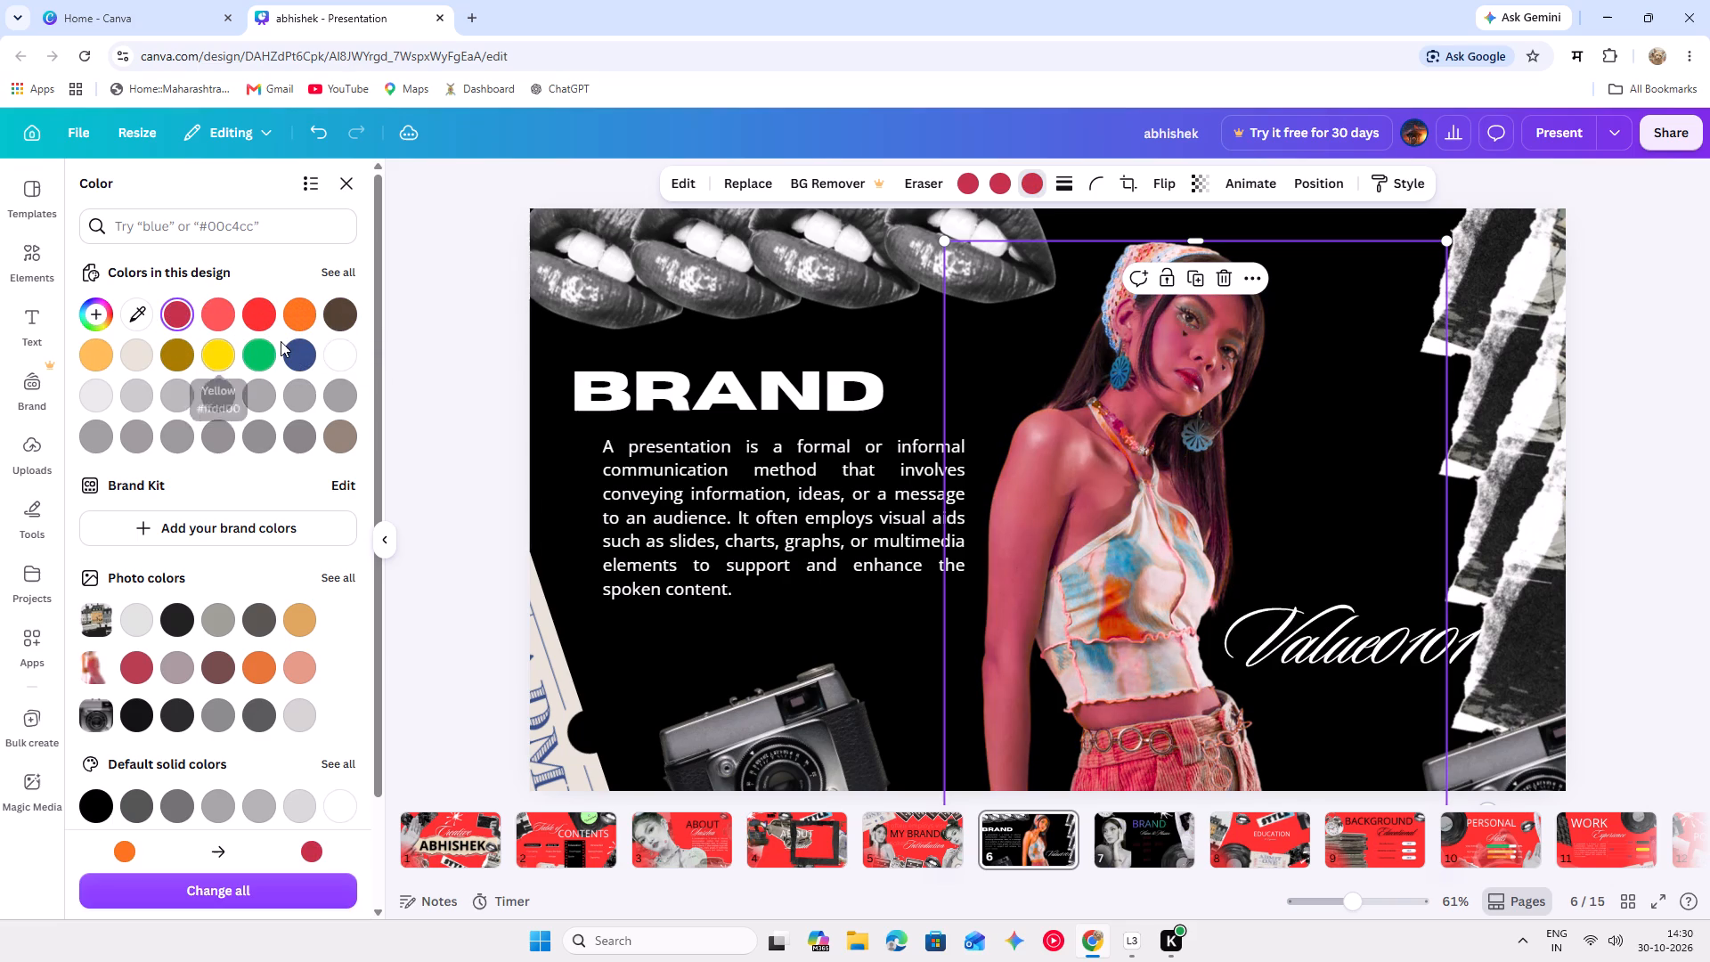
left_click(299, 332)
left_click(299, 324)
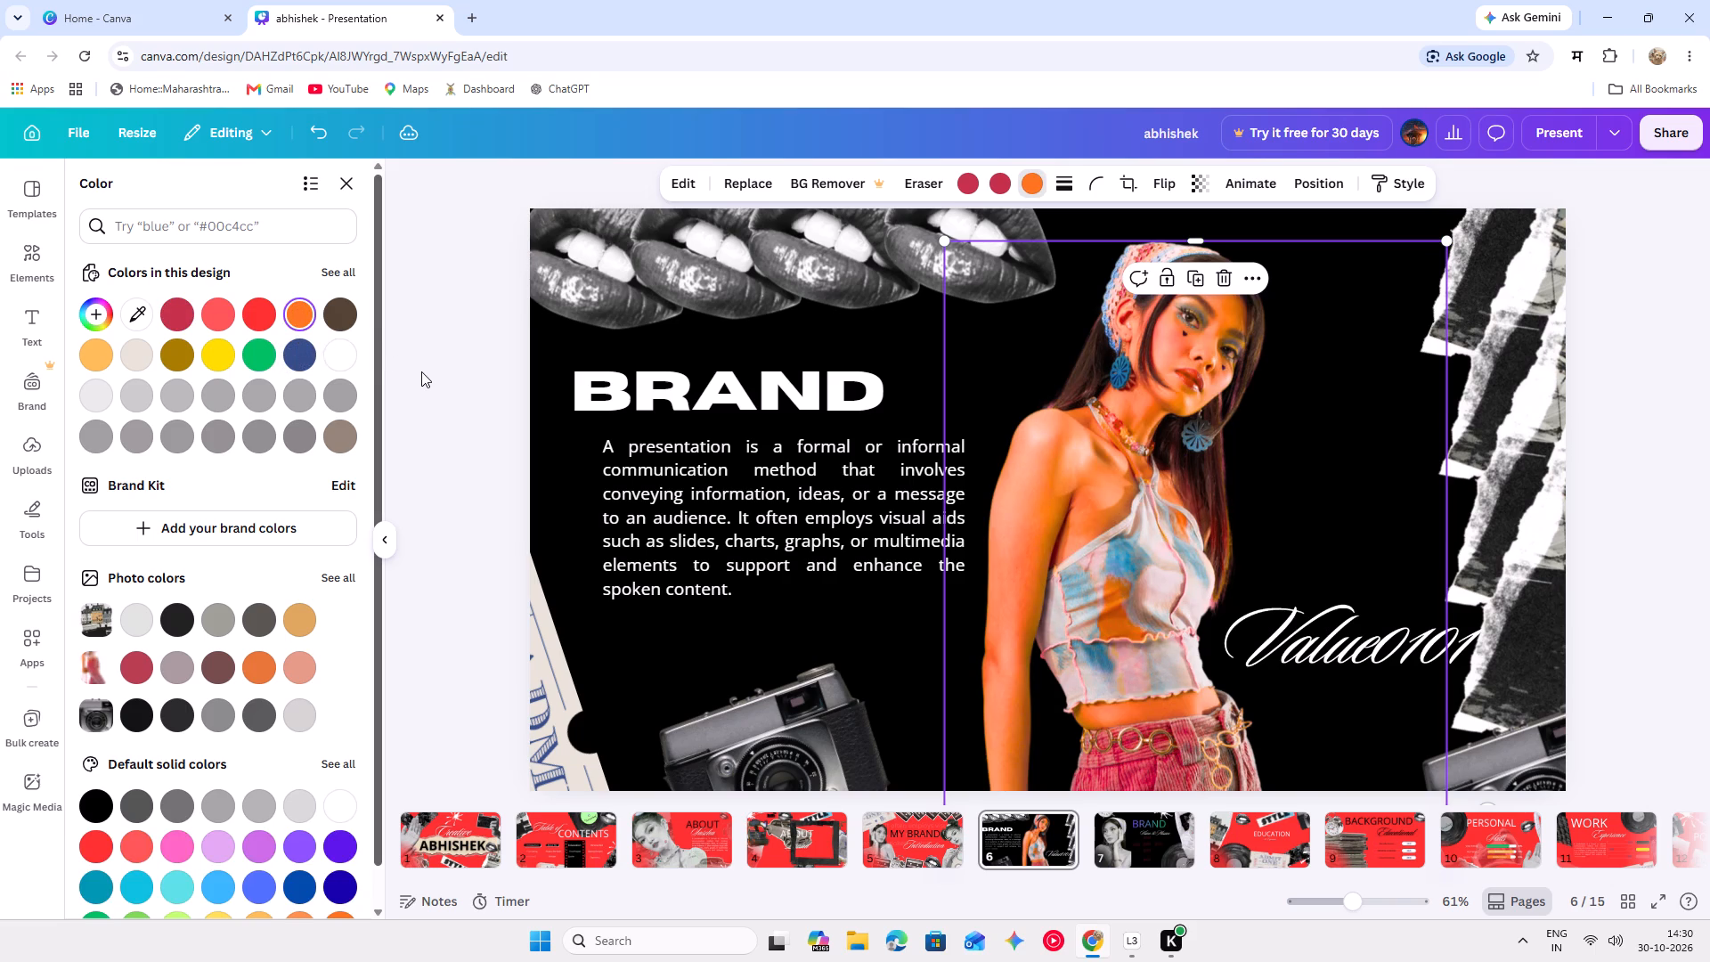
Raise the woman cutout on the BRAND slide so her head reaches the slide's top edge, keeping her beside the paragraph.
left_click(421, 371)
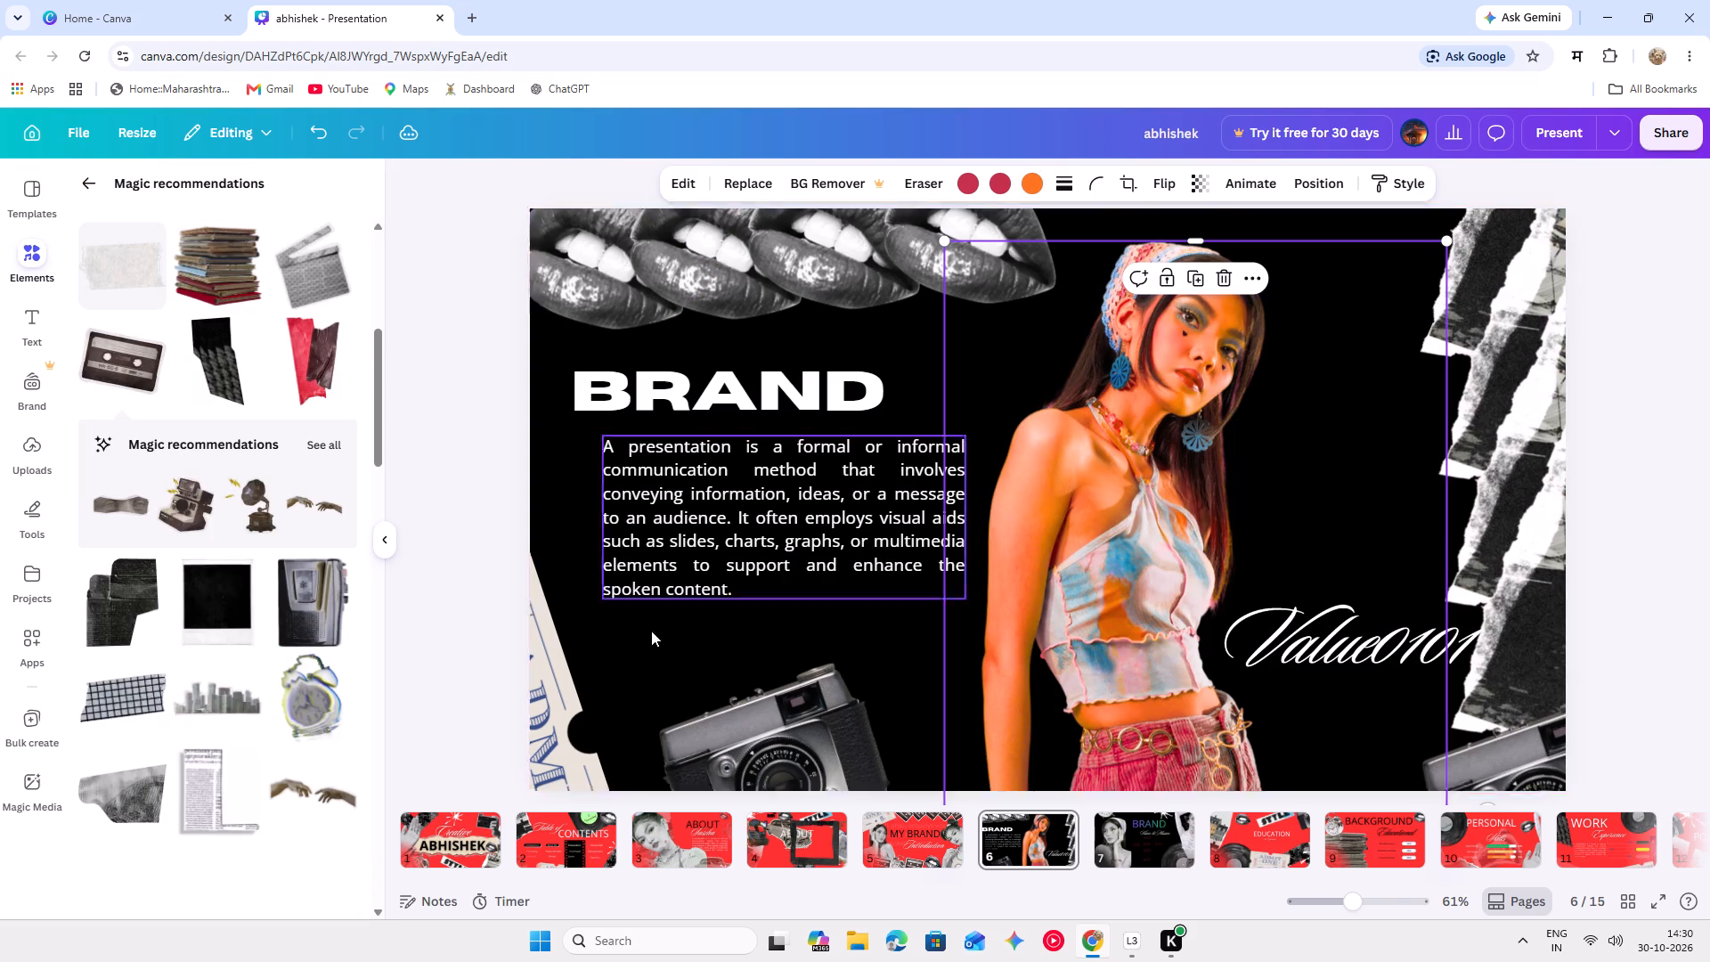
left_click(1003, 705)
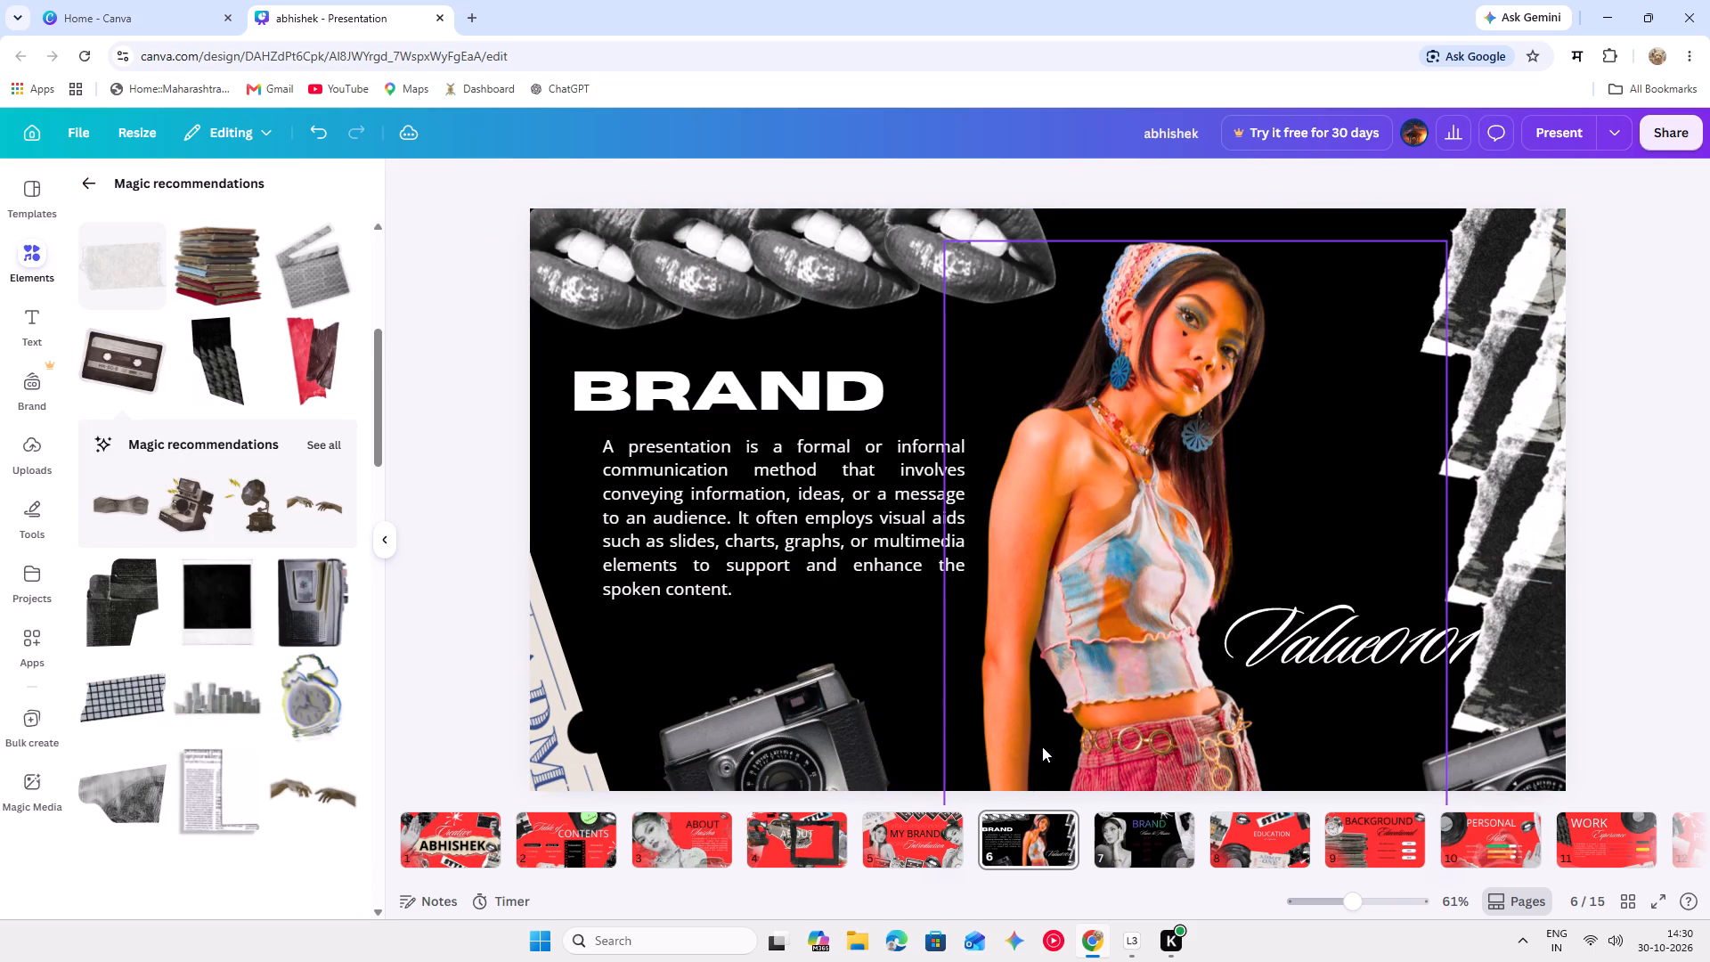
left_click_drag(1055, 732, 1083, 696)
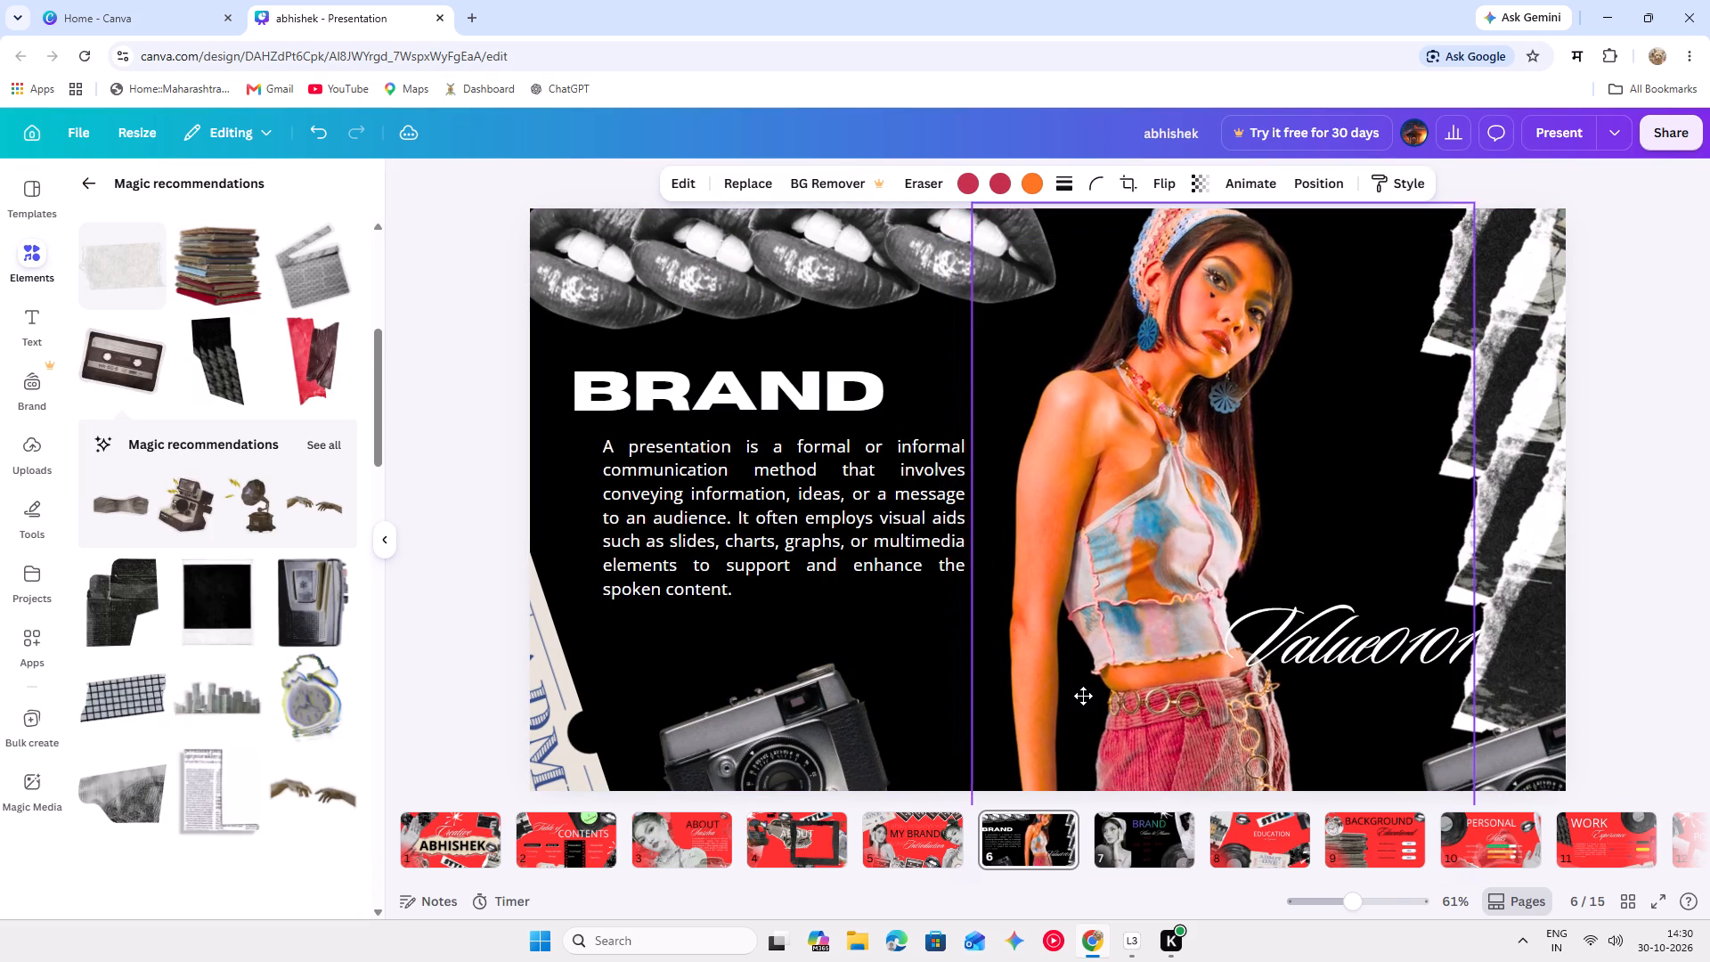
left_click_drag(1083, 696, 1054, 690)
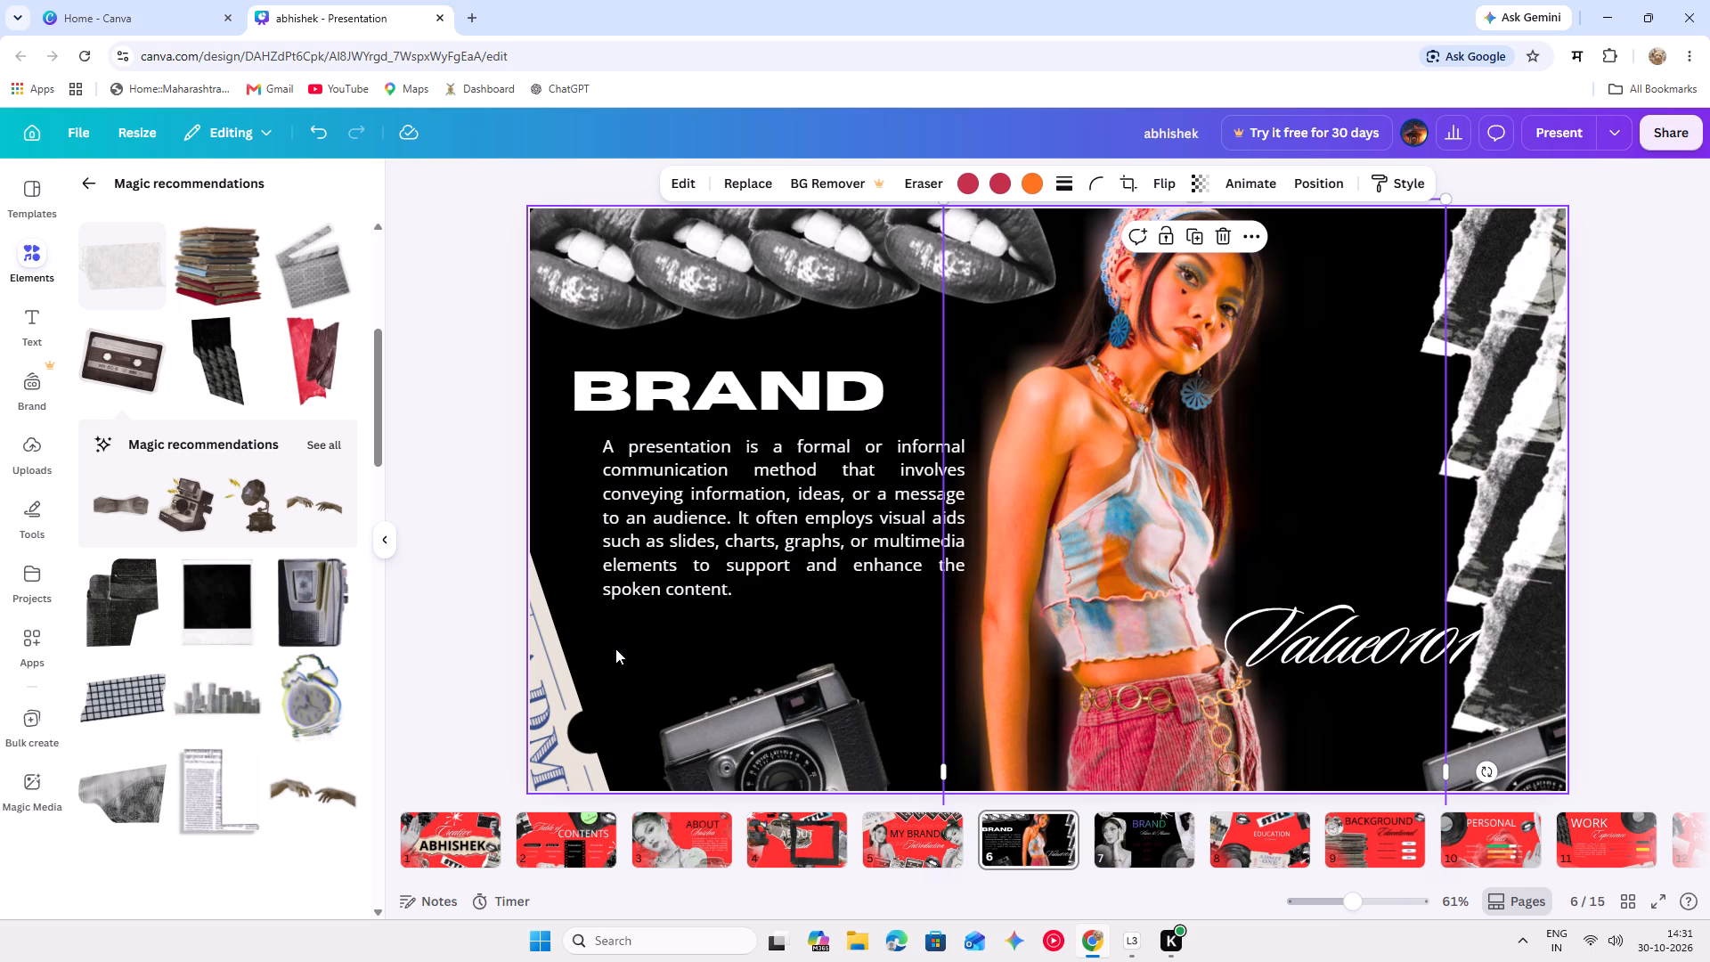
Enlarge the bottom-right corner camera several times over and shift it partly beyond the slide's right edge, clear of the Value0101 text.
left_click_drag(1513, 761, 1489, 761)
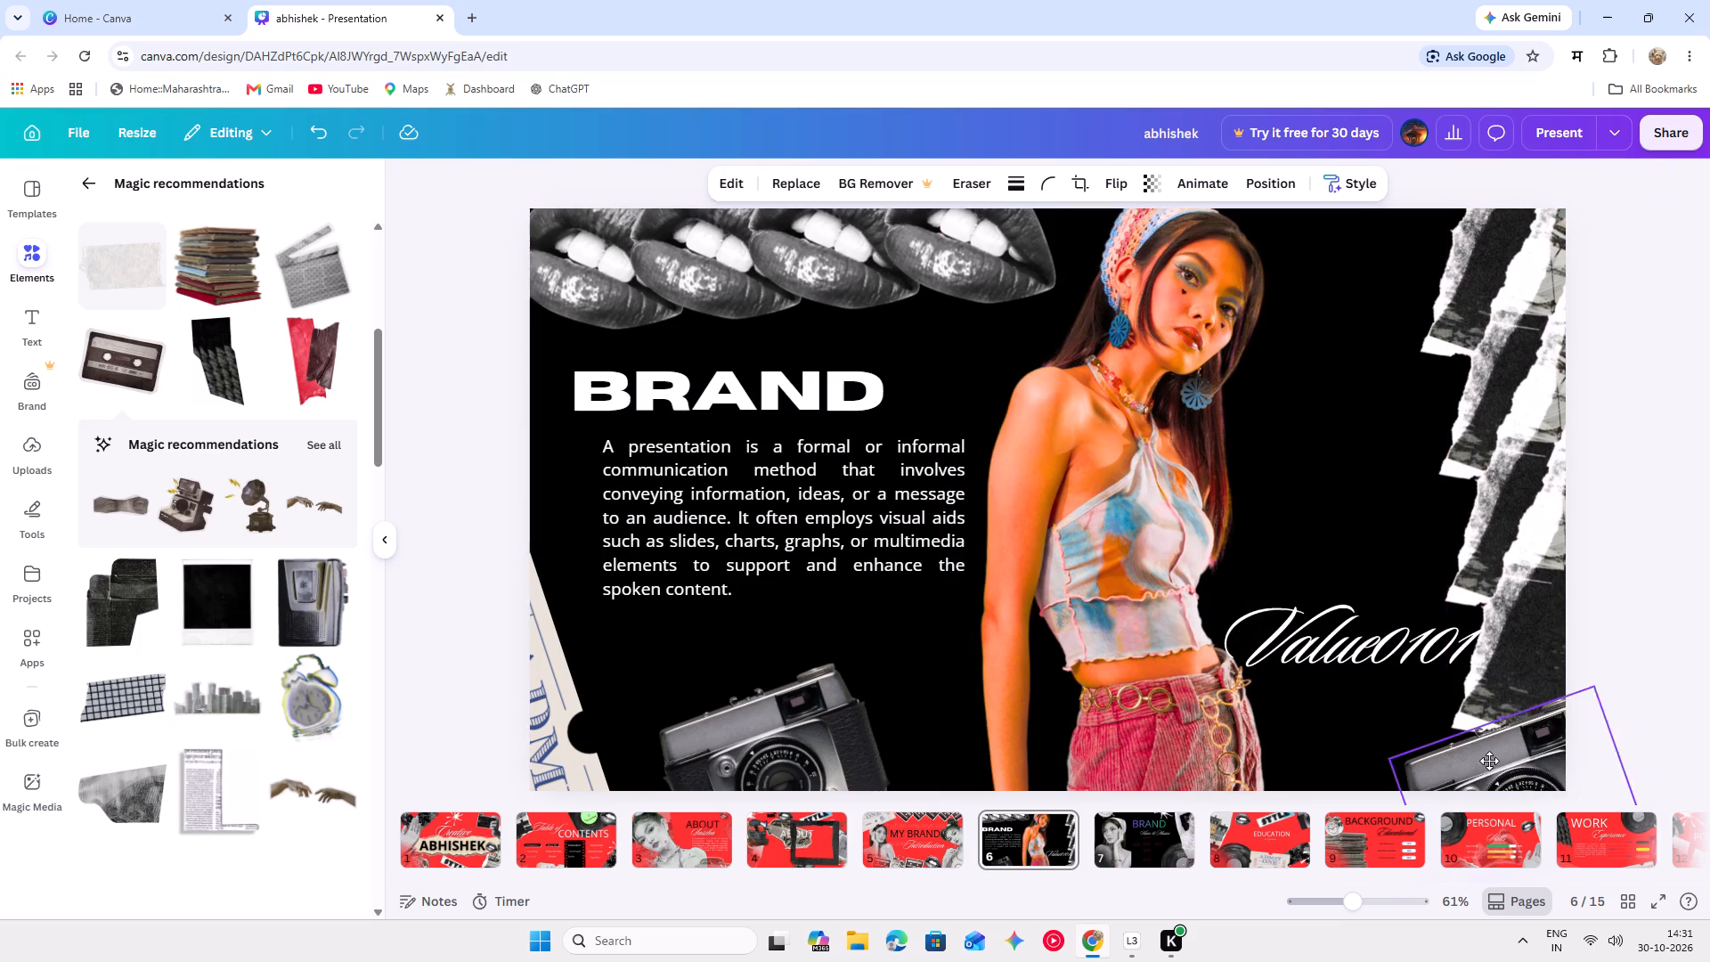
left_click_drag(1489, 761, 1477, 762)
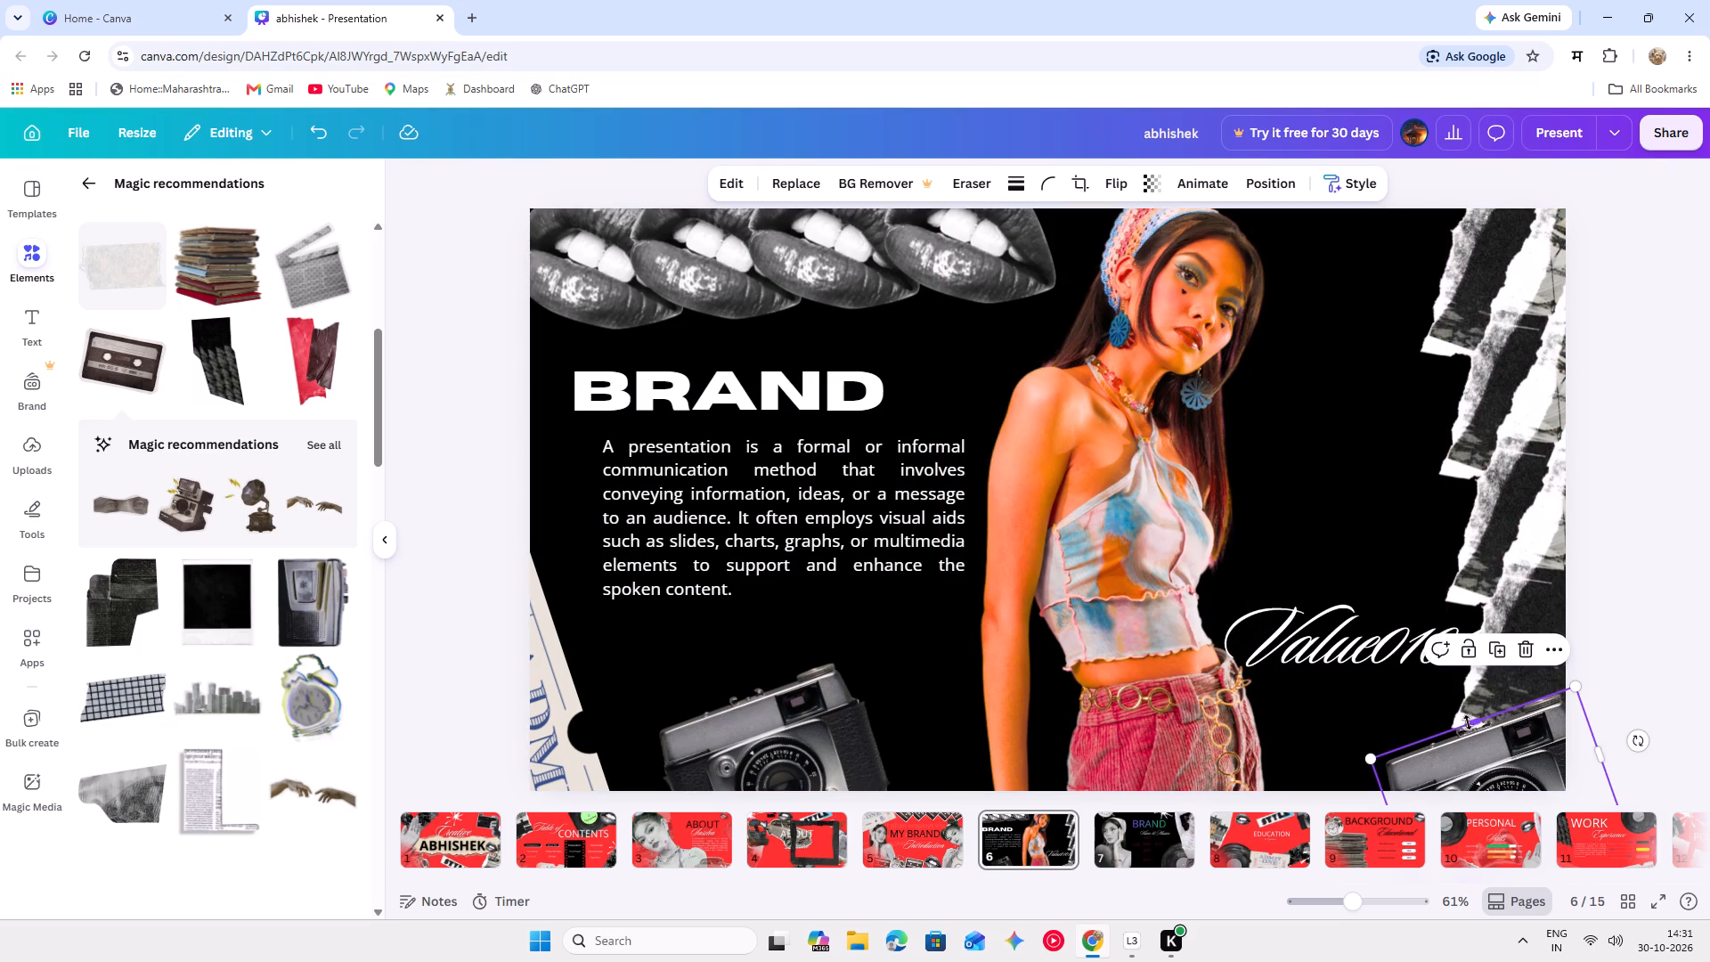
left_click_drag(1468, 722, 1218, 276)
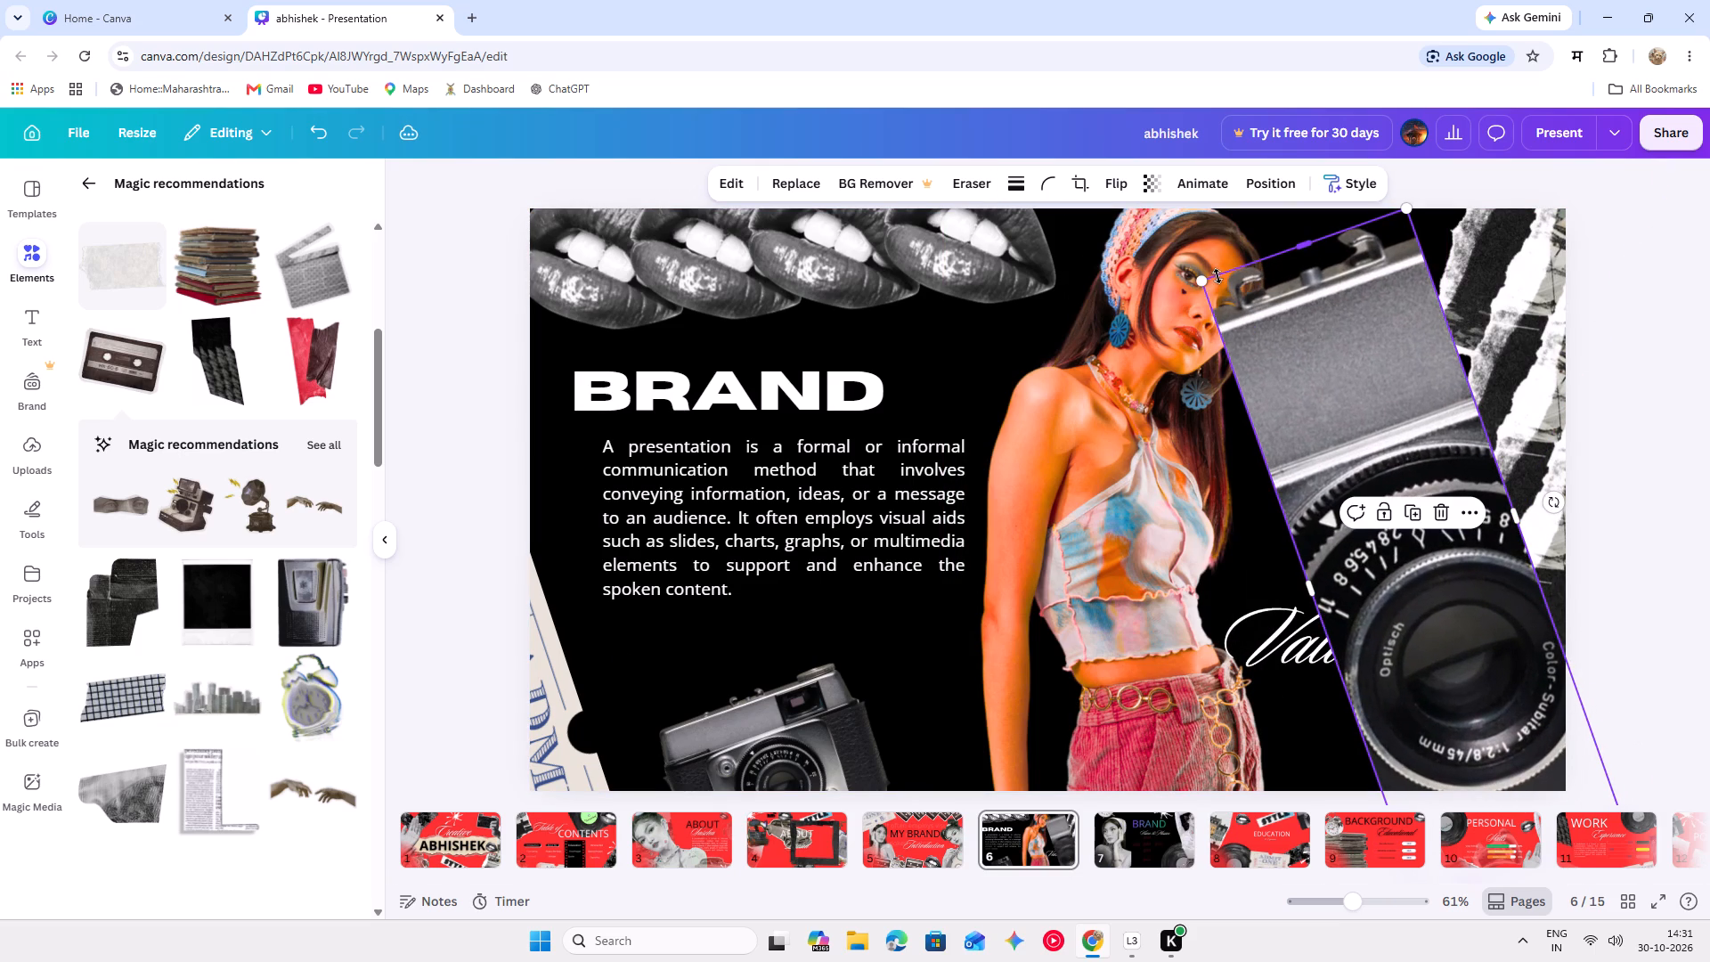
left_click_drag(1395, 679, 1536, 766)
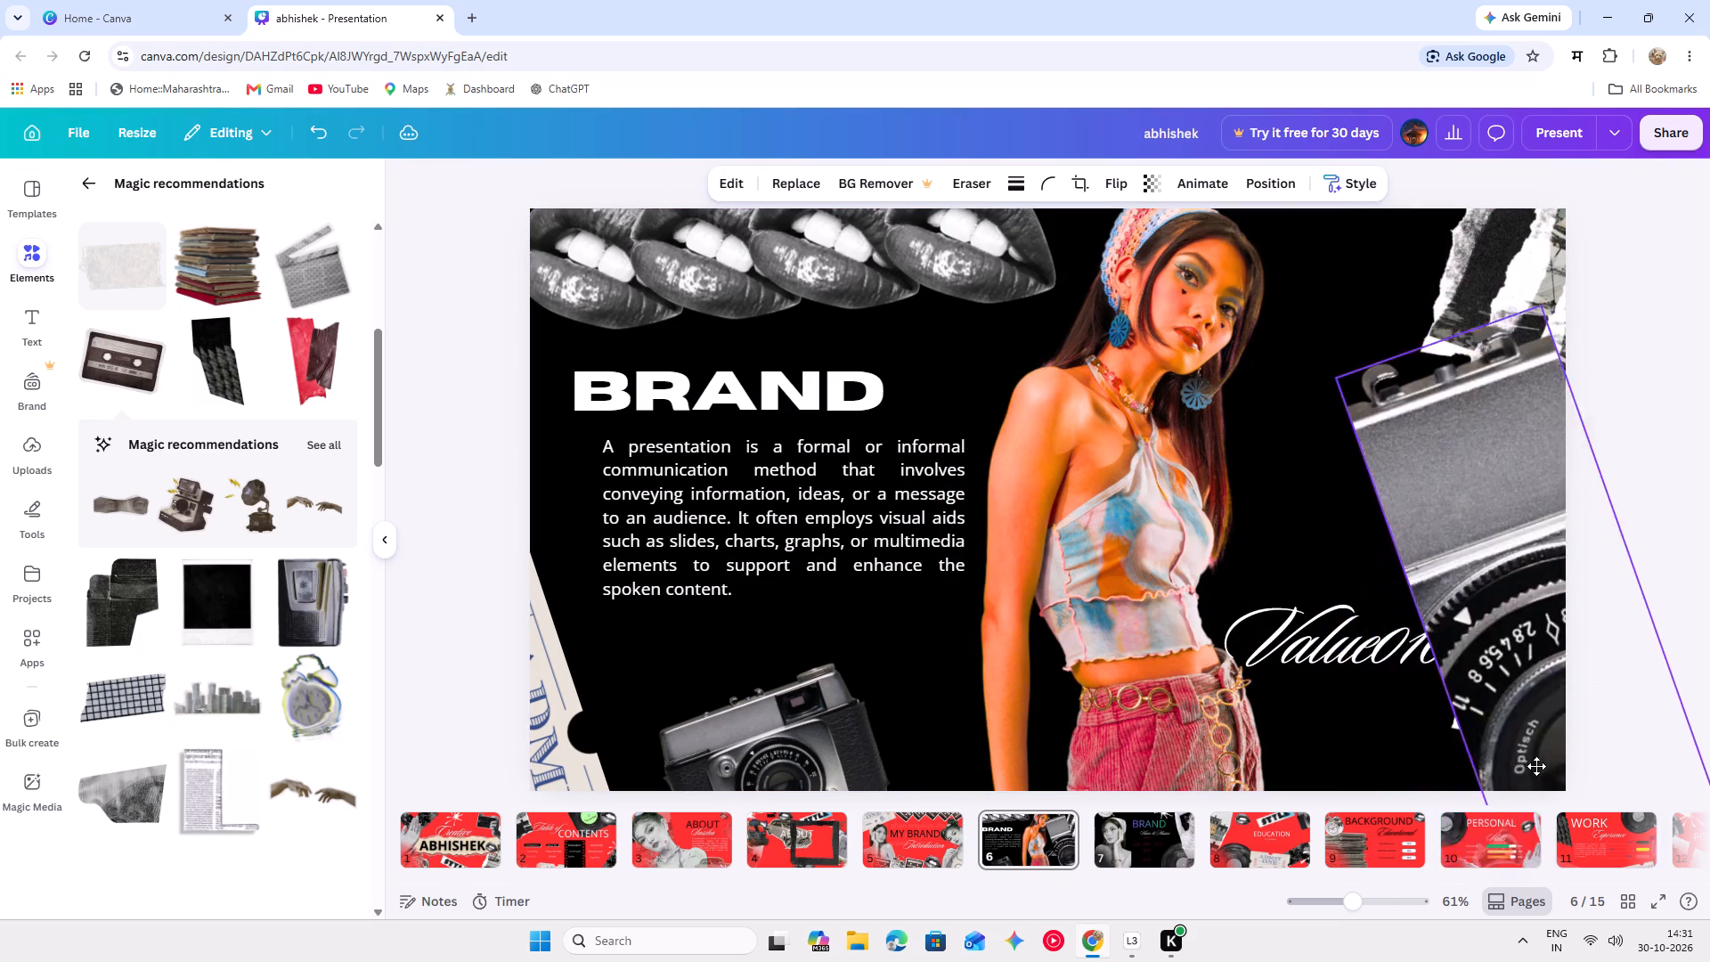
left_click_drag(1536, 766, 1608, 764)
Move the torn-paper photo piece from the BRAND slide's right side onto the right edge of slide 10, PERSONAL Skills.
left_click_drag(1471, 713, 1442, 814)
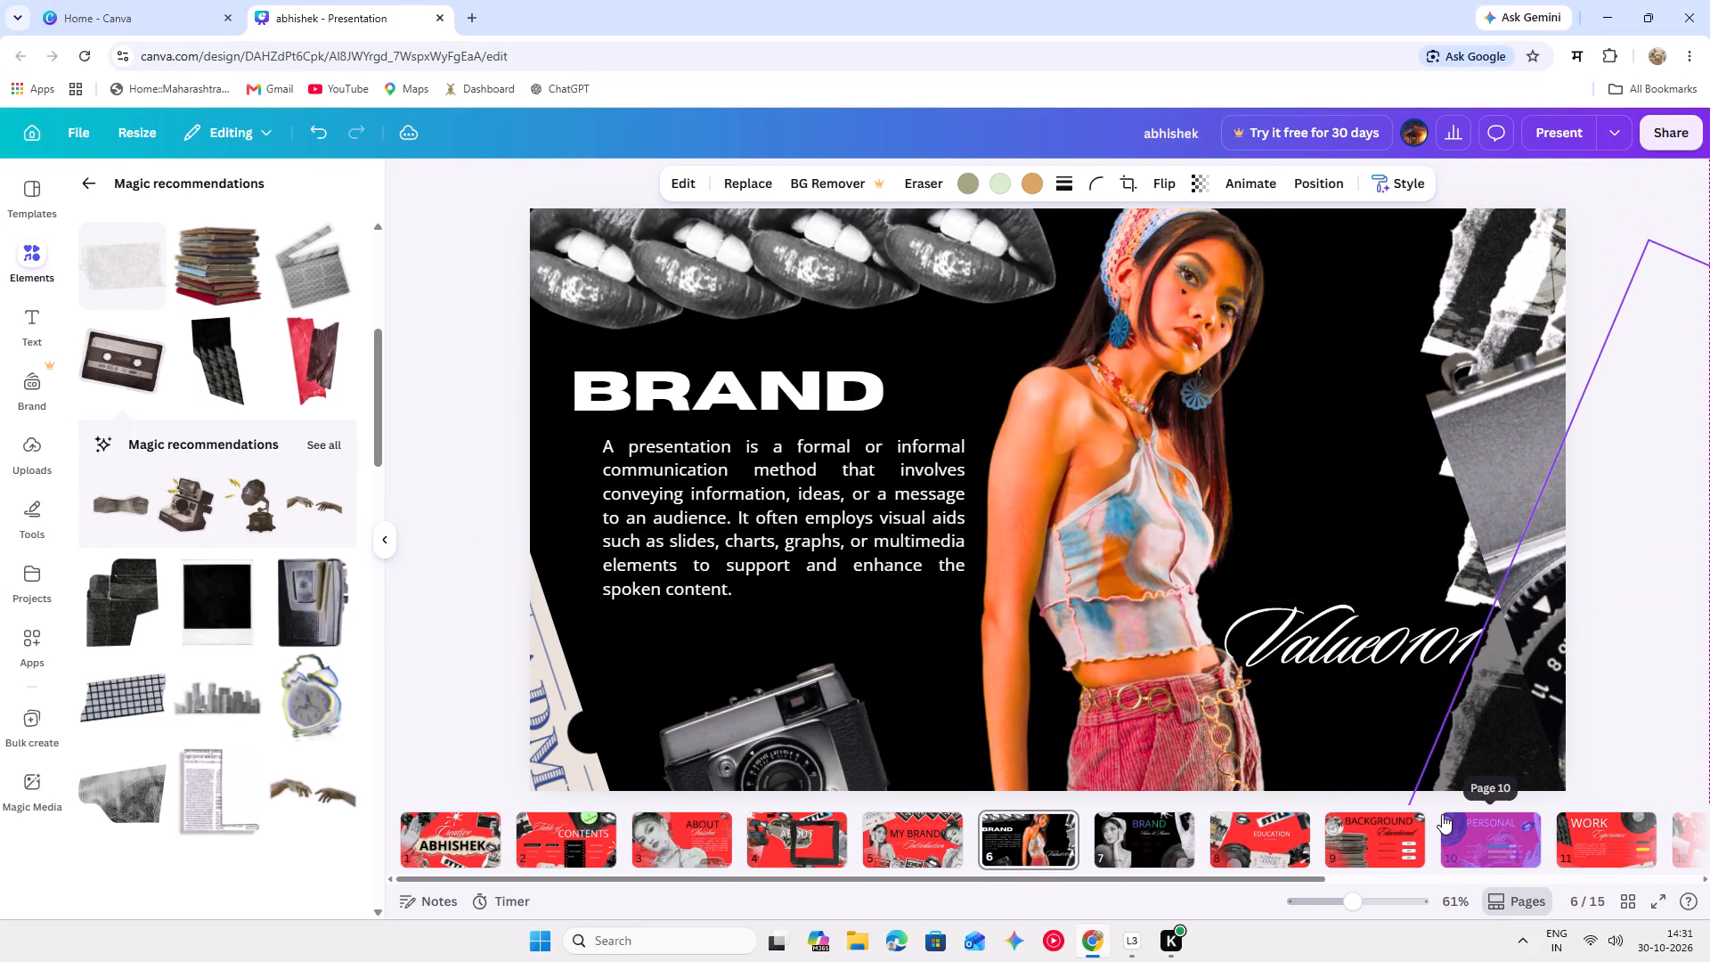
left_click_drag(1442, 814, 1443, 787)
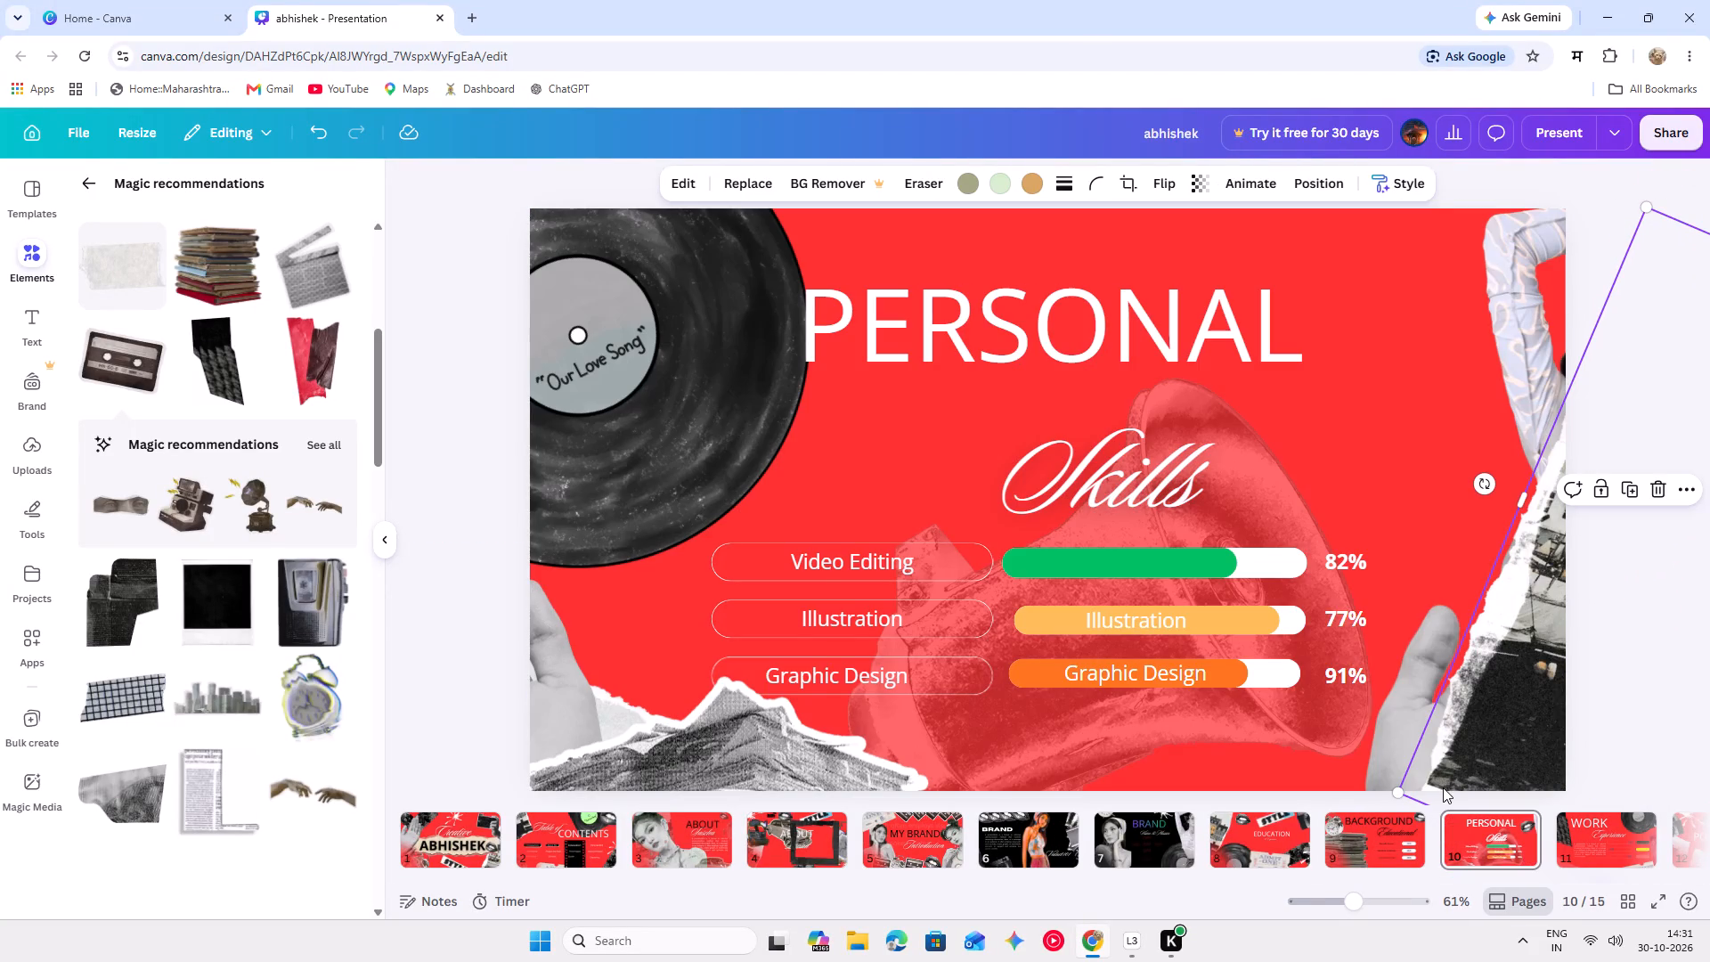
On slide 9, swap the two university labels in their outlined boxes, putting Larana University beside 2025 and Rimberio University beside 2030.
left_click(1380, 829)
left_click_drag(1215, 666, 1214, 686)
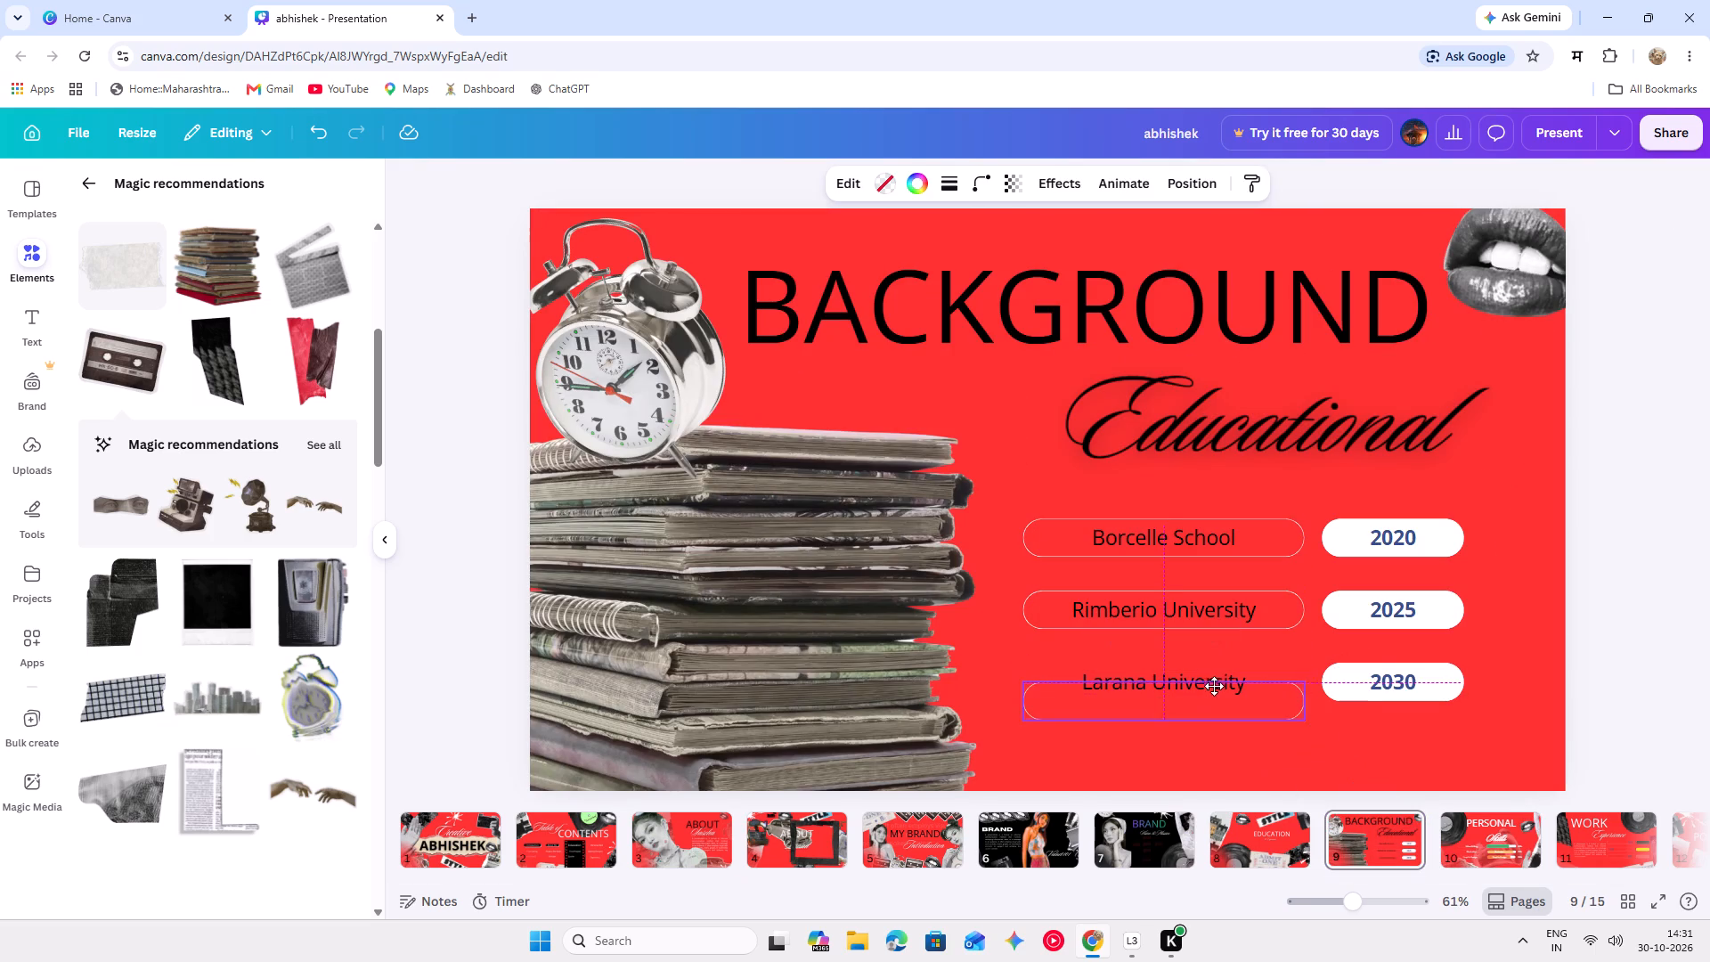
left_click_drag(1214, 686, 1211, 699)
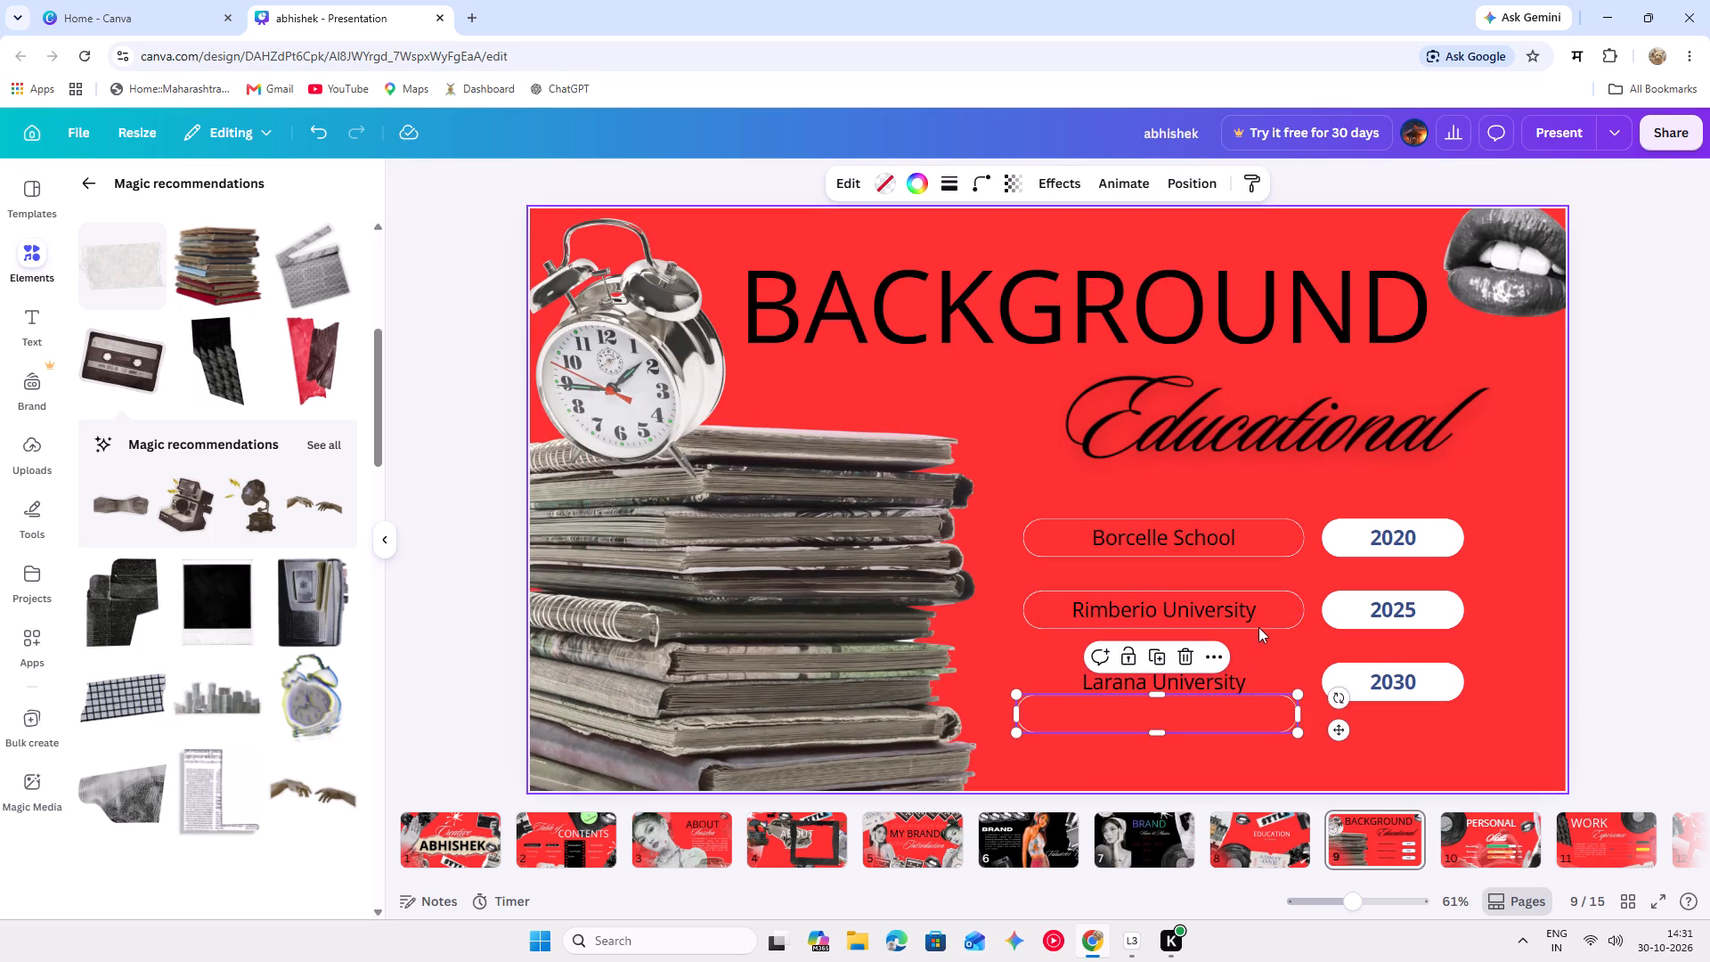
left_click_drag(1267, 621, 1266, 642)
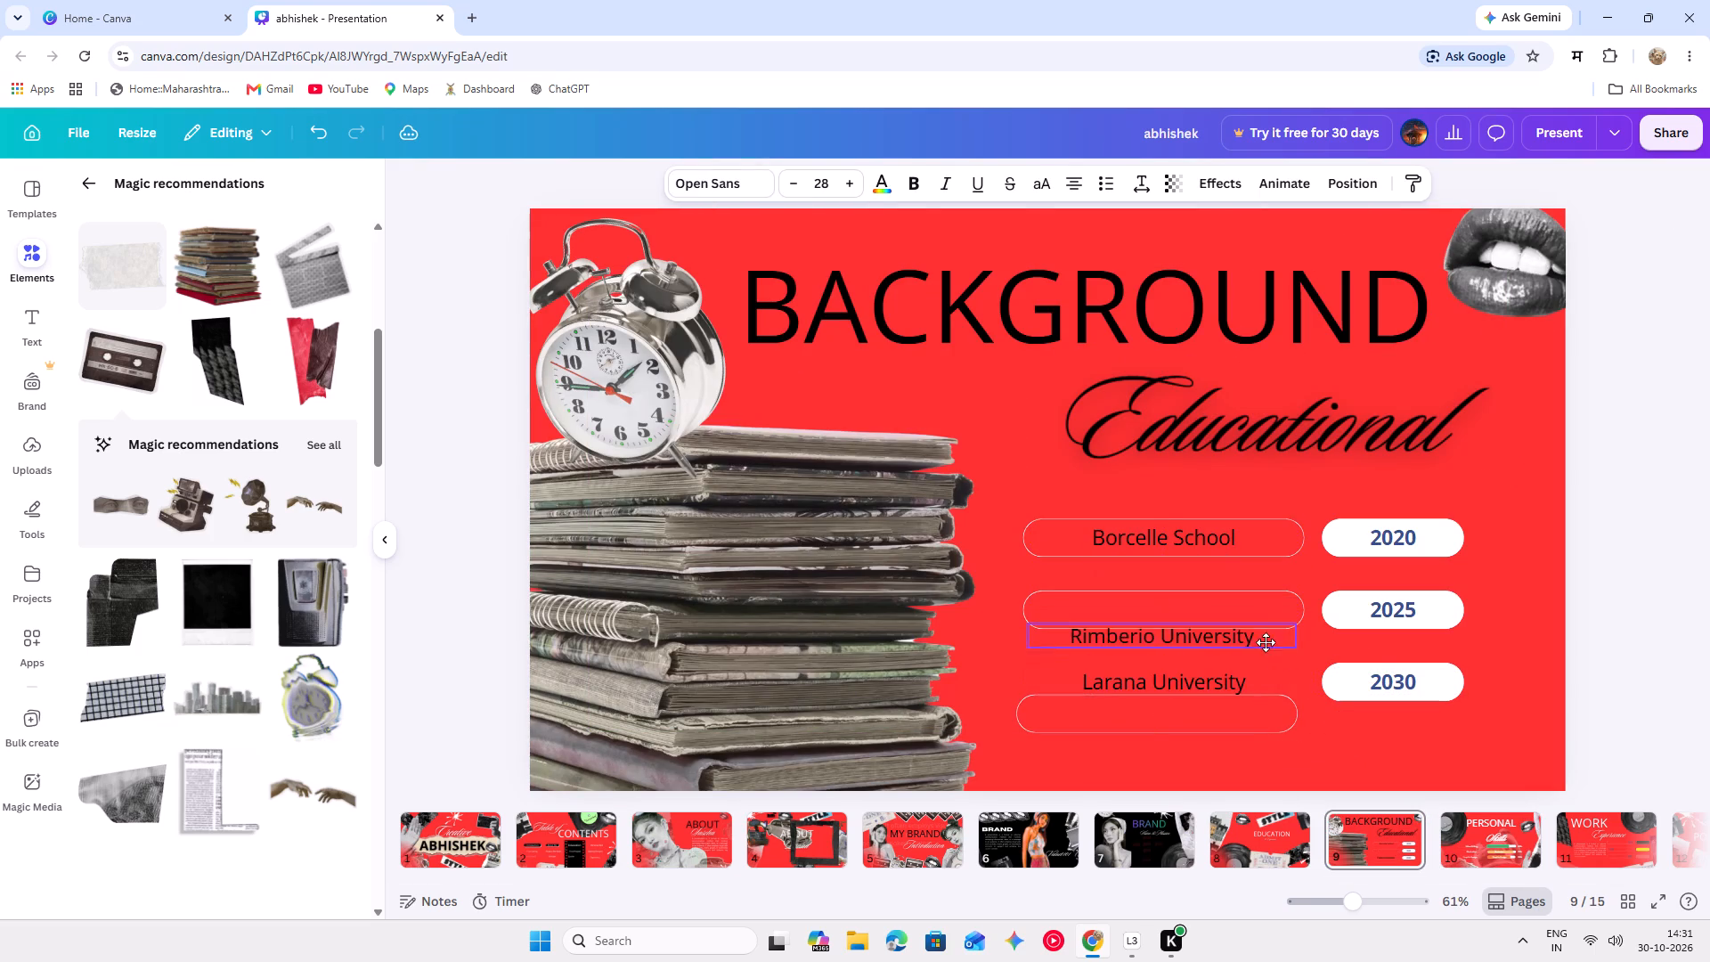
left_click_drag(1266, 642, 1263, 717)
left_click_drag(1255, 685, 1257, 627)
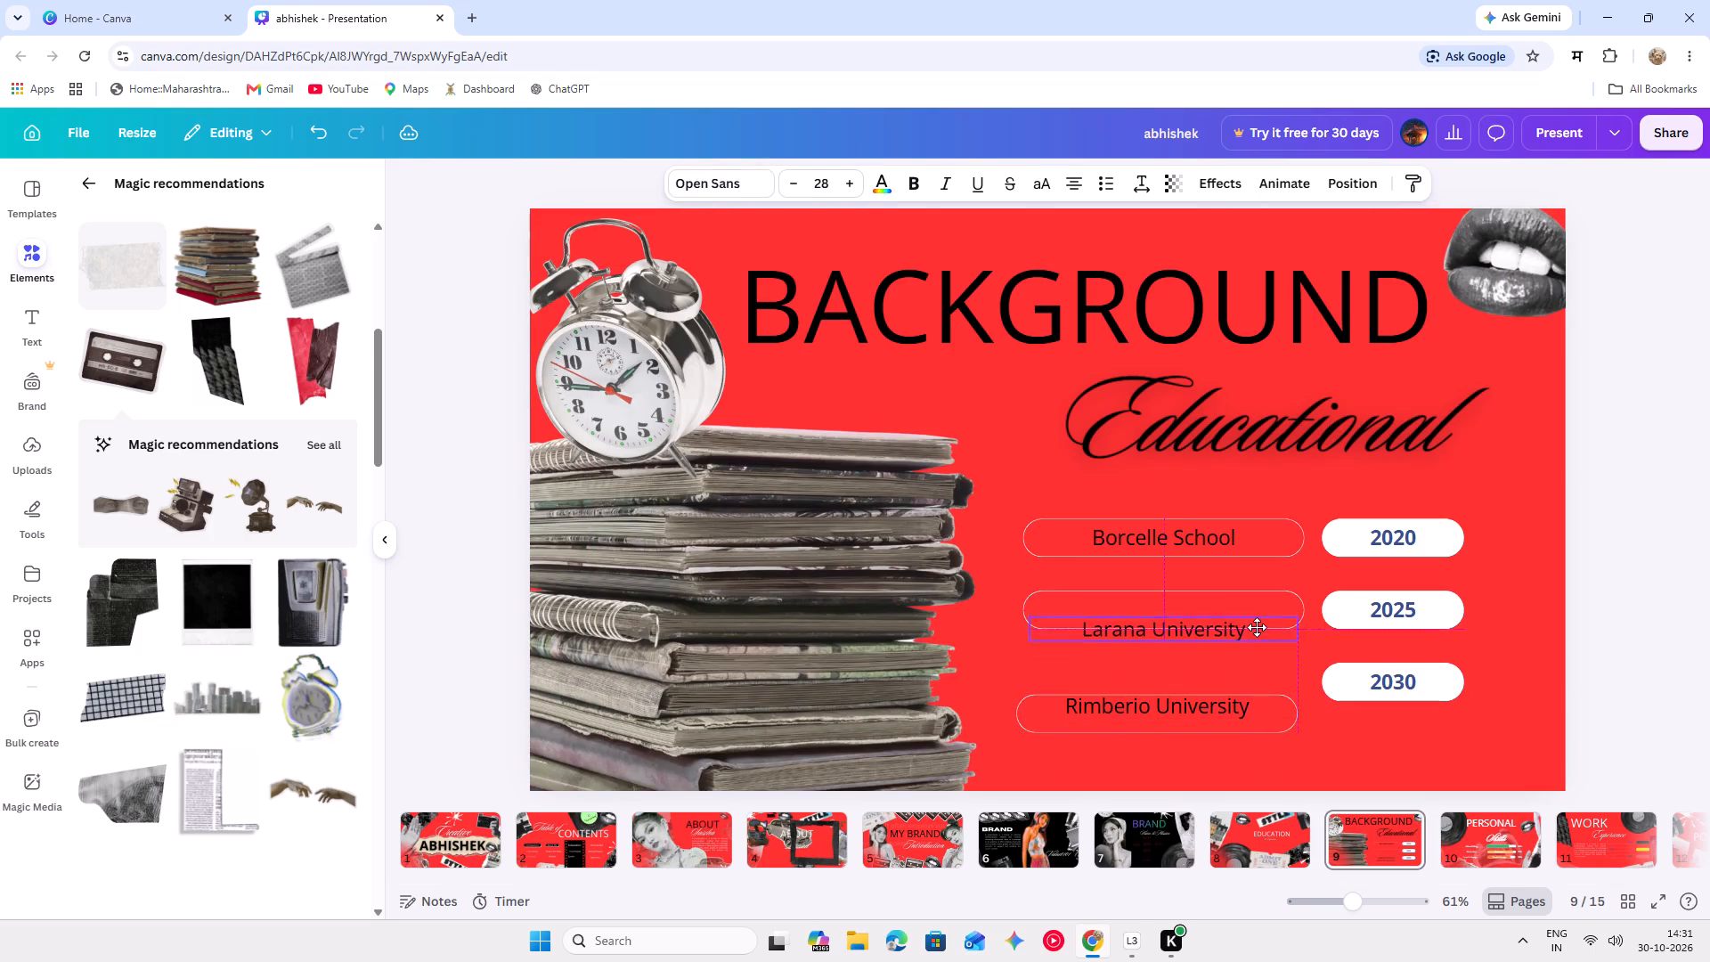
left_click_drag(1257, 627, 1260, 613)
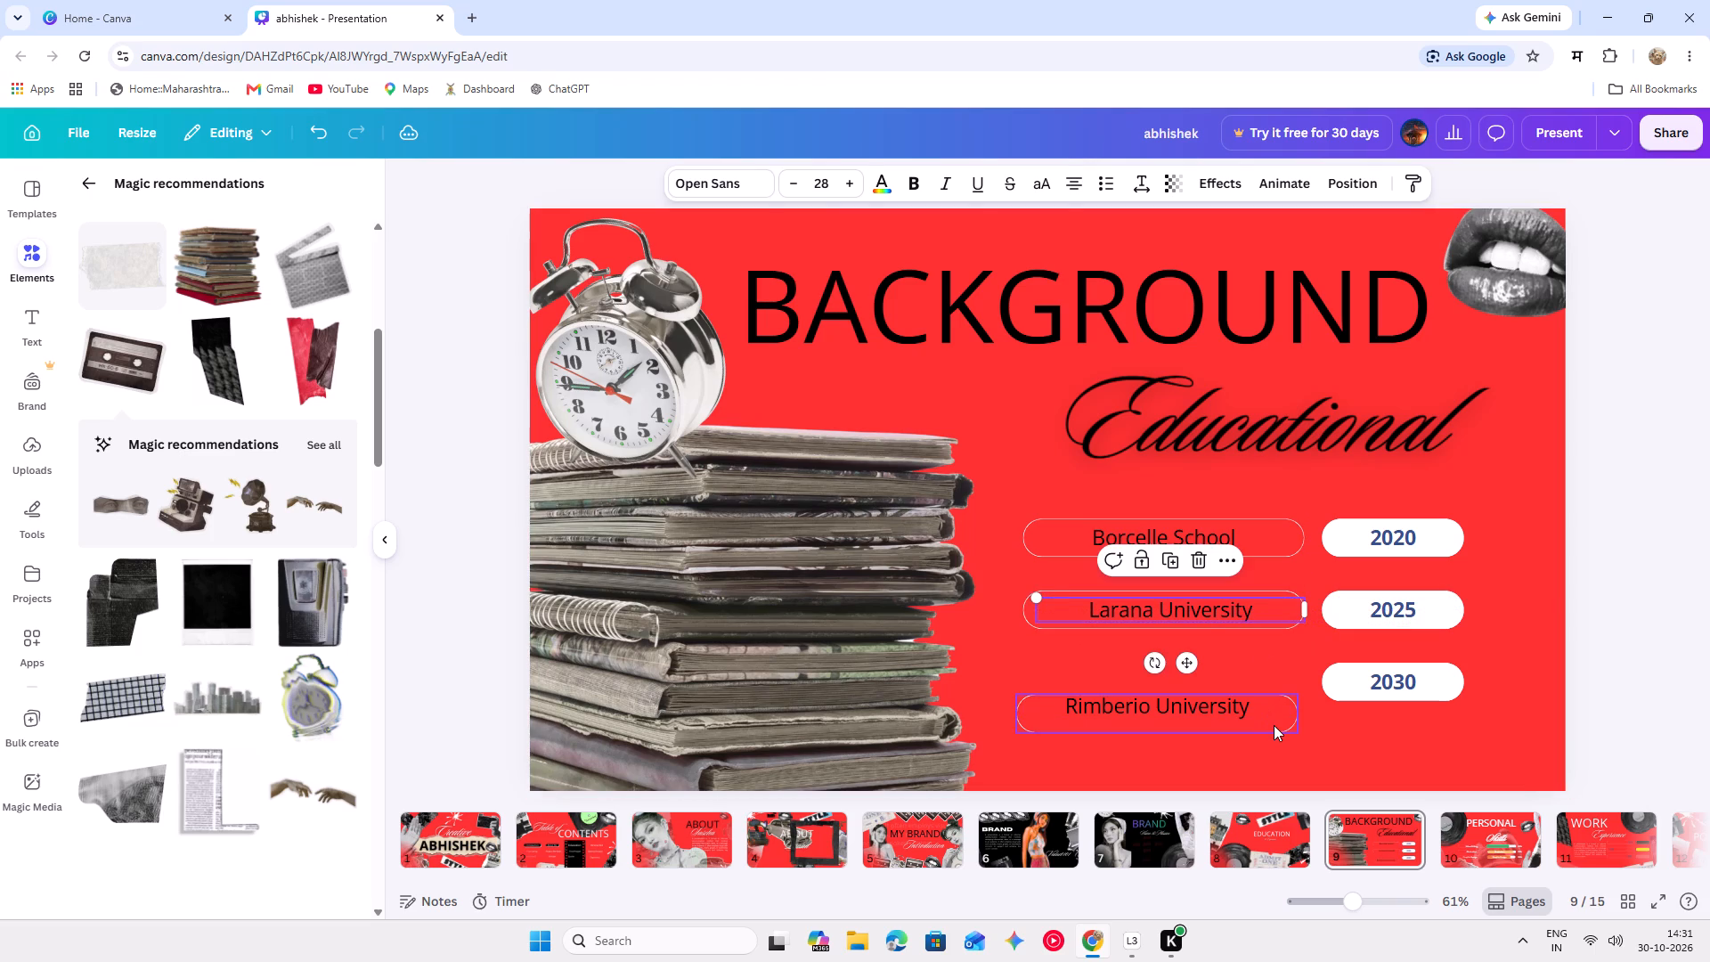
left_click_drag(1274, 725, 1287, 694)
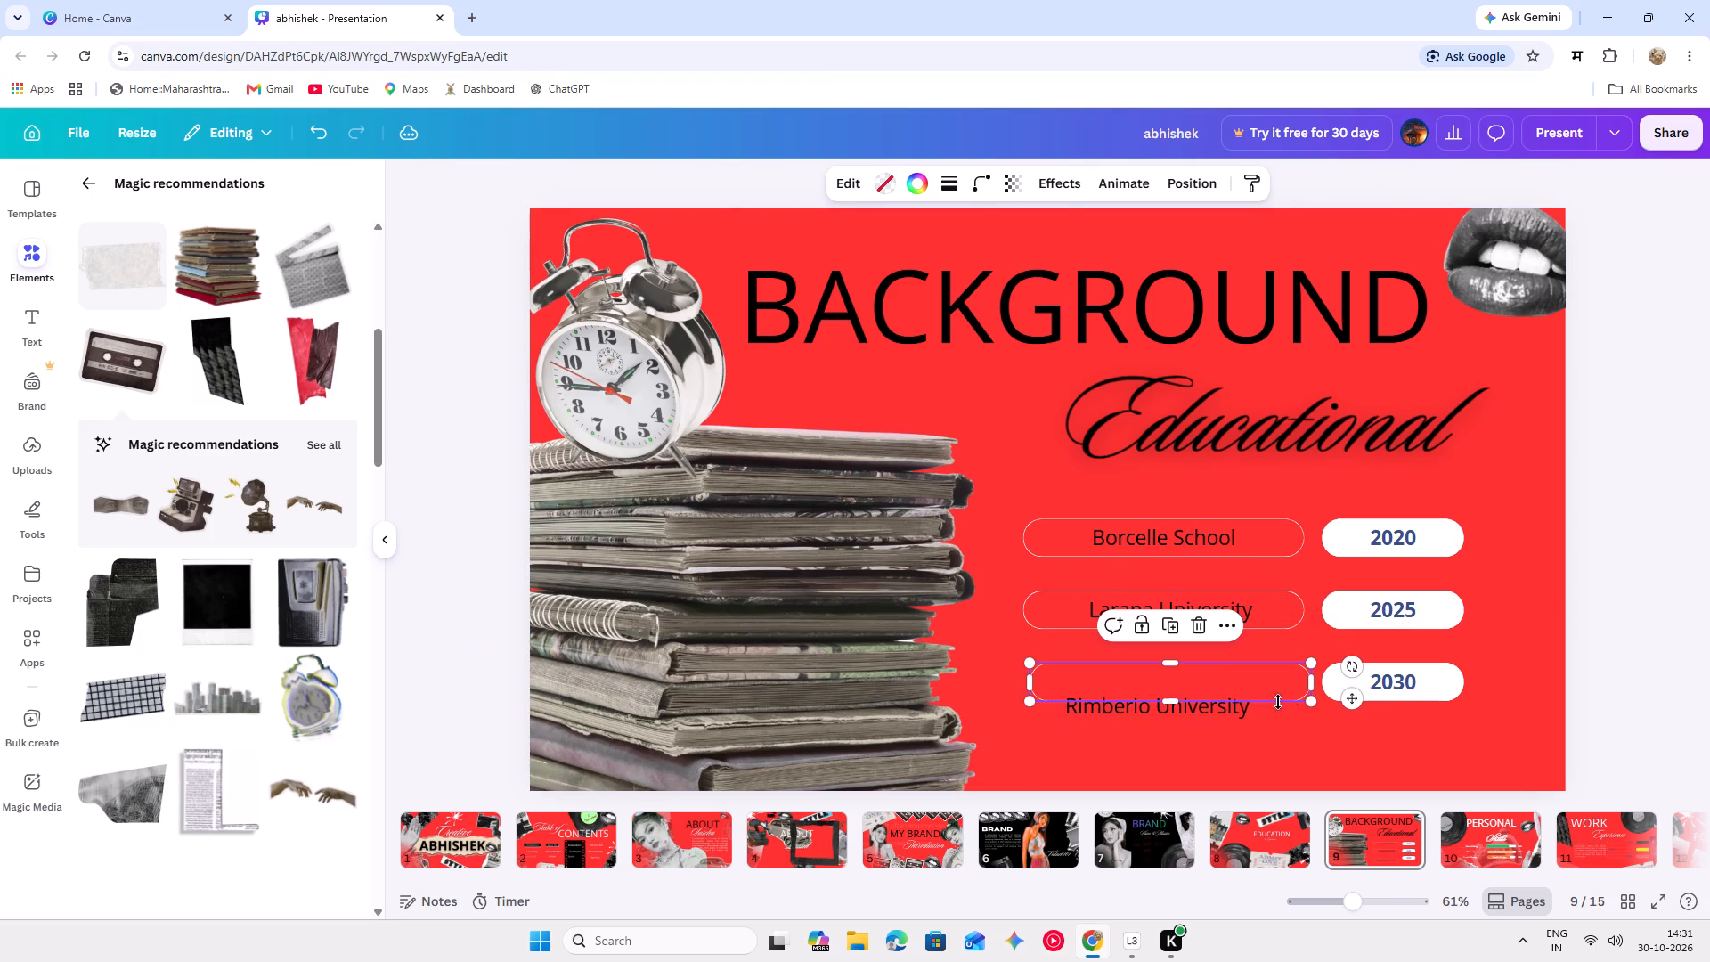
left_click_drag(1257, 713, 1270, 694)
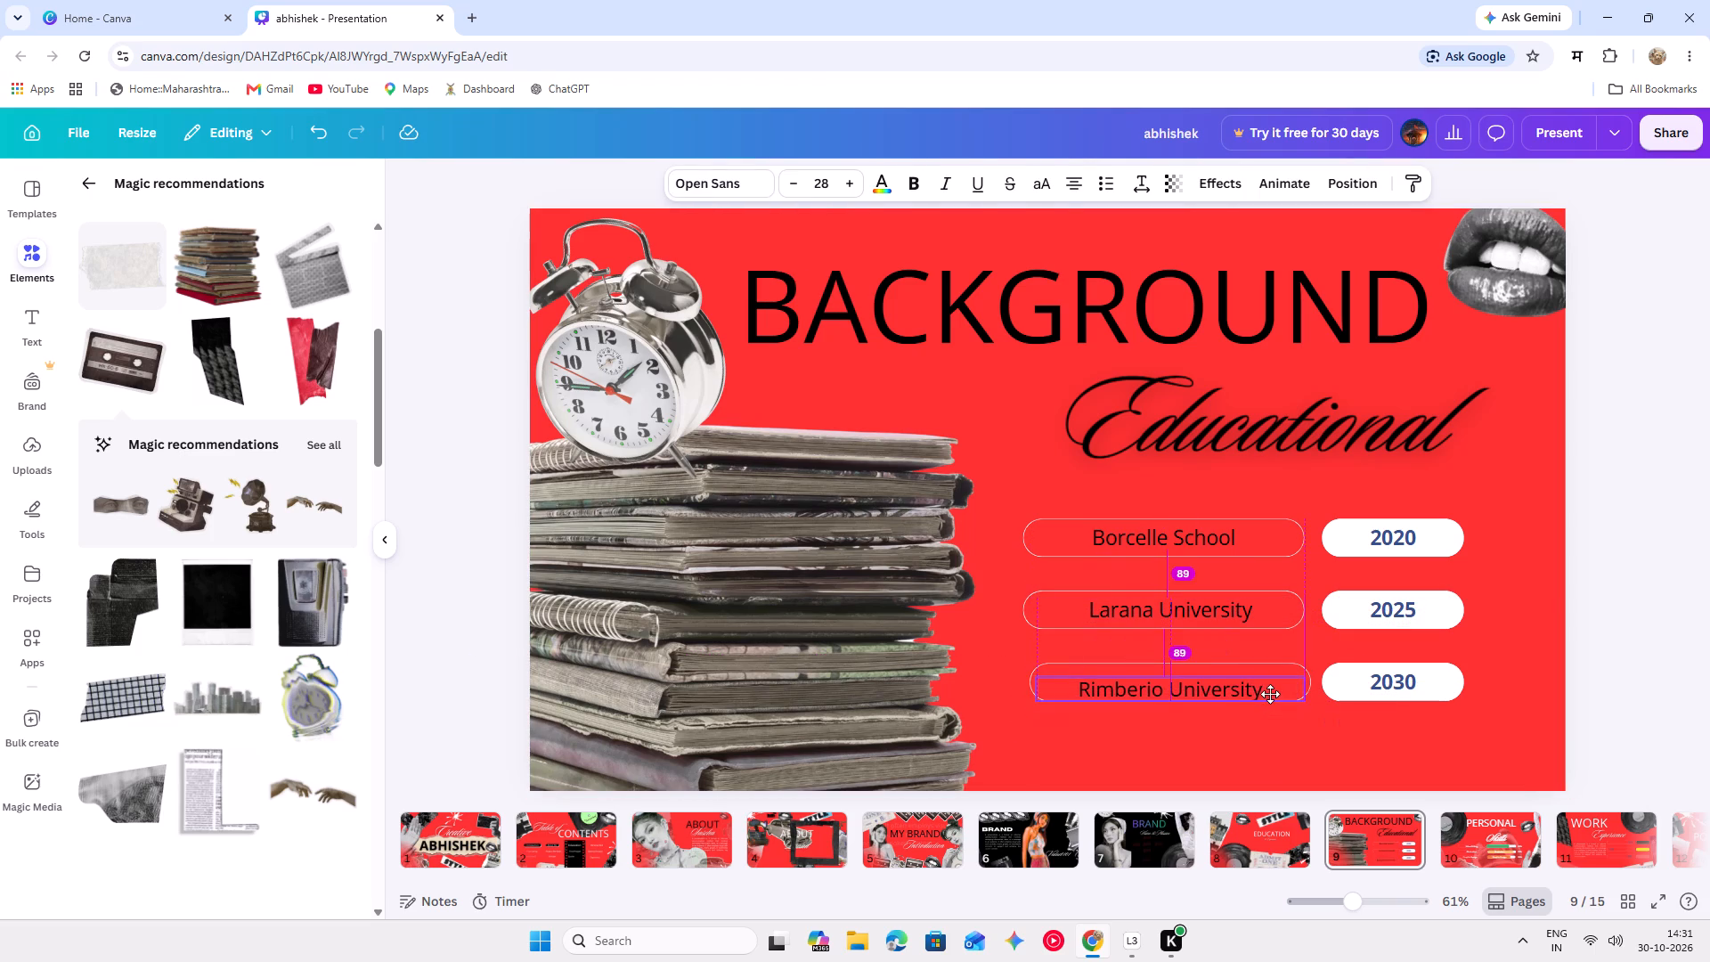
left_click_drag(1270, 694, 1272, 689)
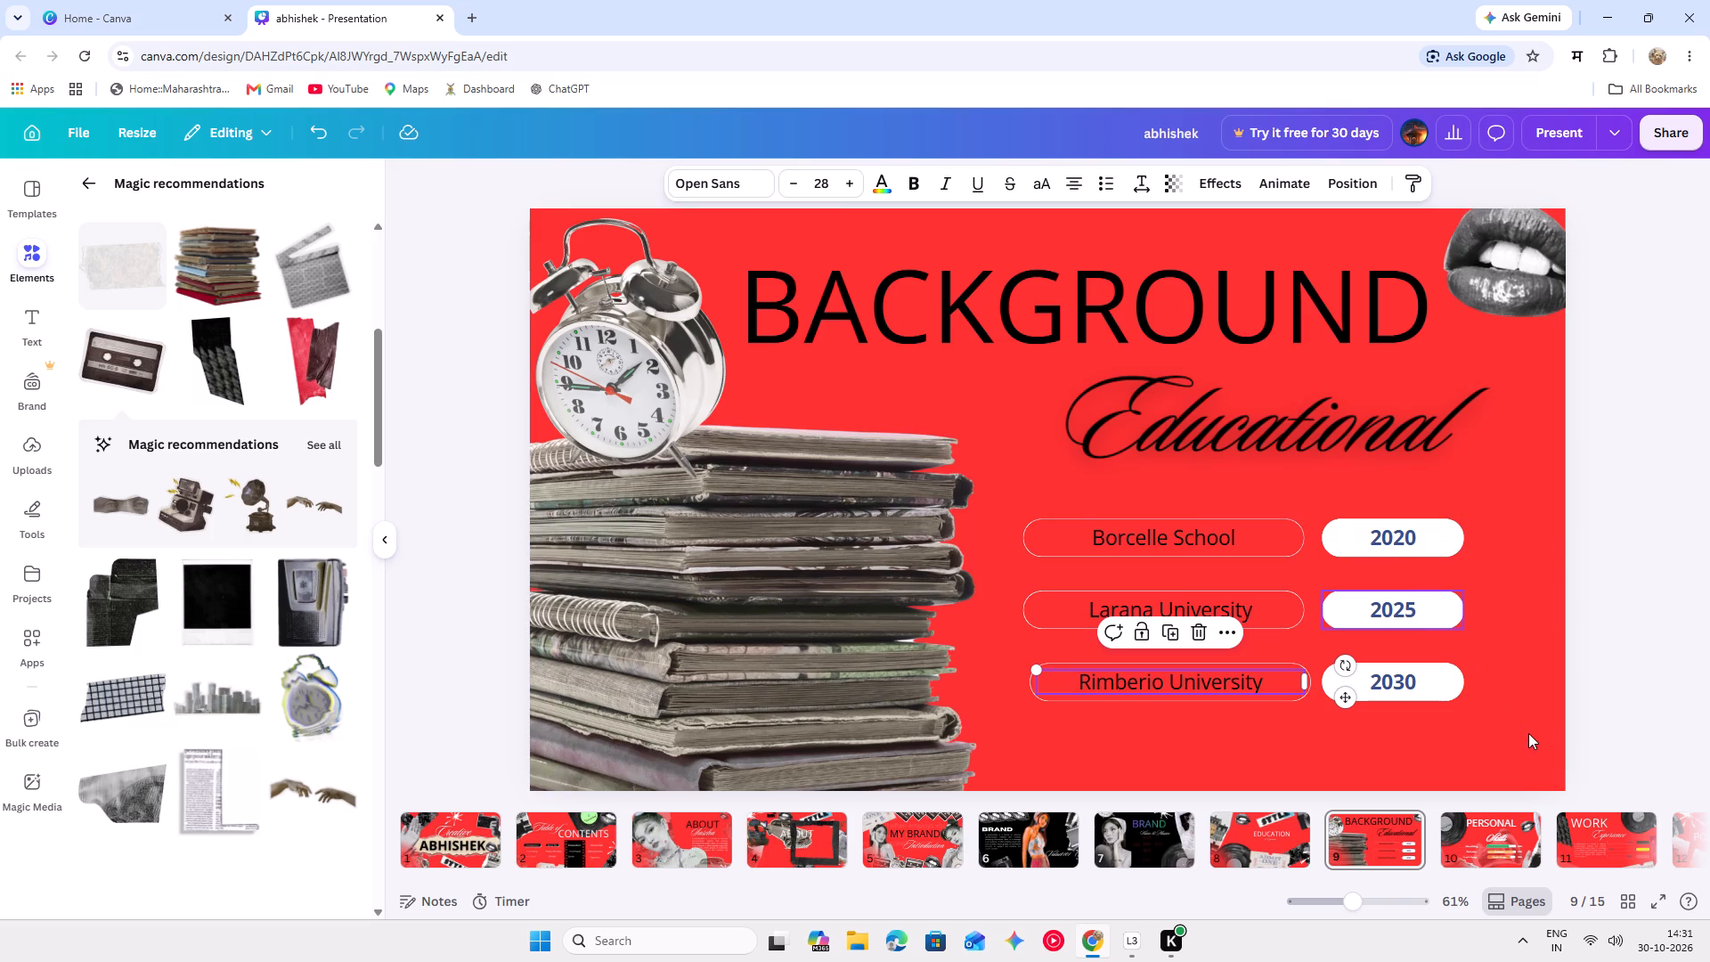
Select the Educational text and the school and year rows, and try dark brown and beige #E7E2D7 borders, ending on light orange.
left_click_drag(1527, 734, 1017, 494)
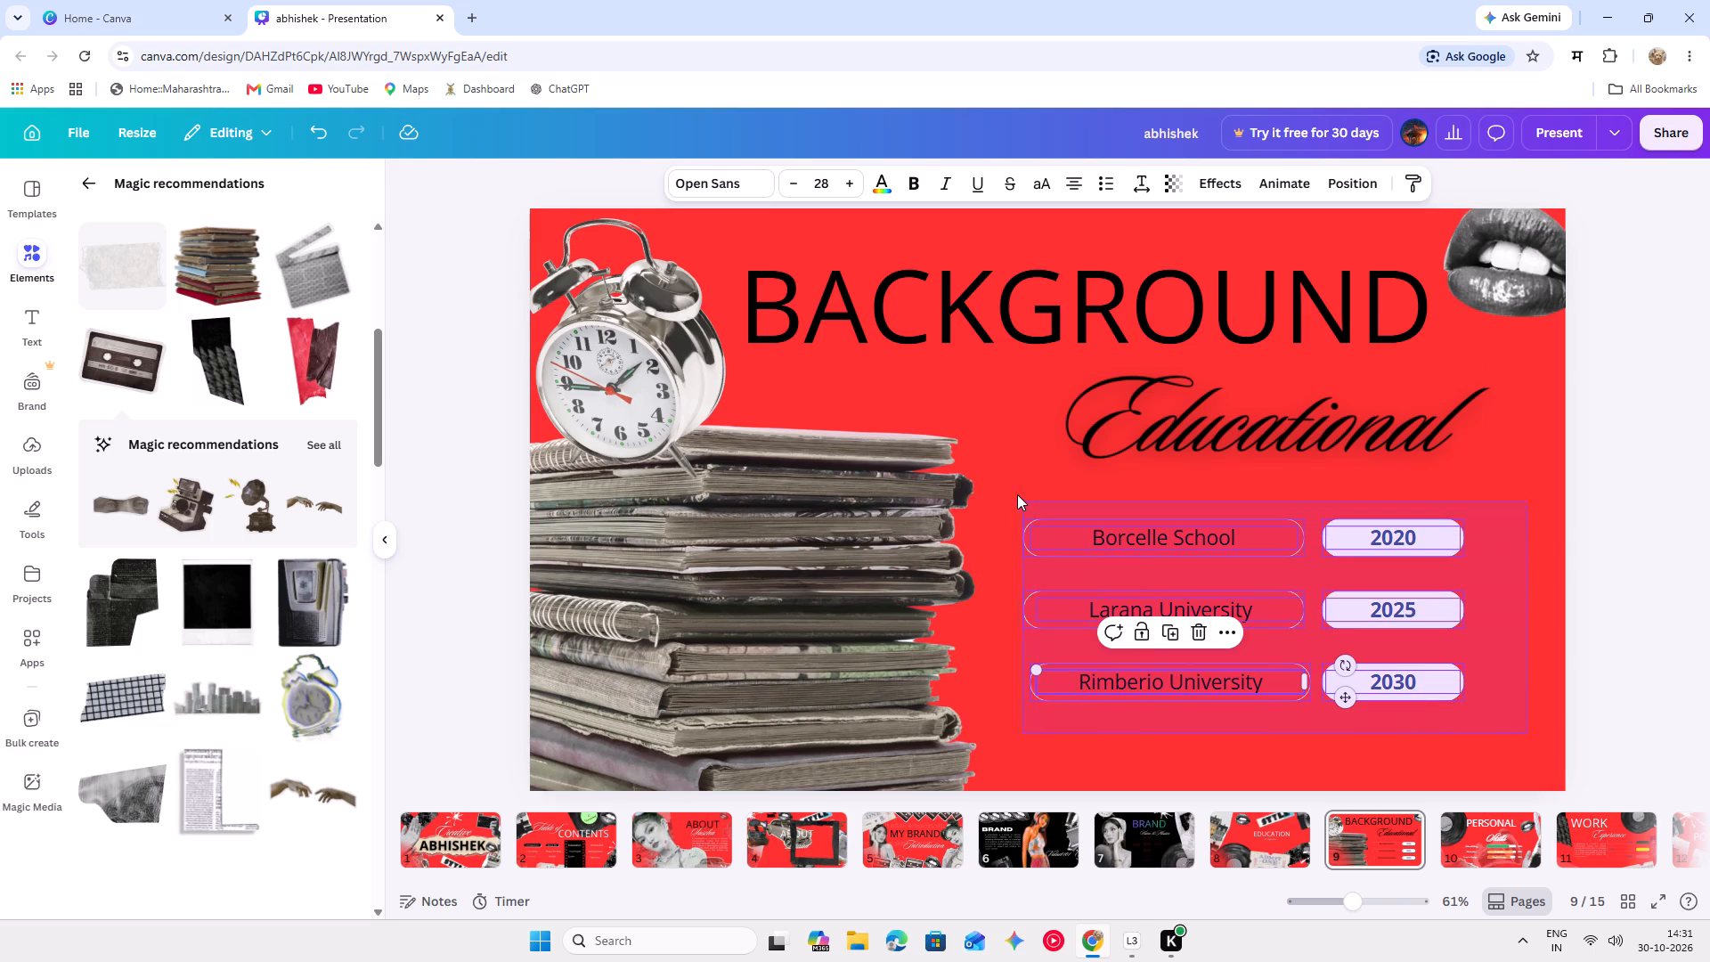
left_click_drag(1017, 494, 1012, 487)
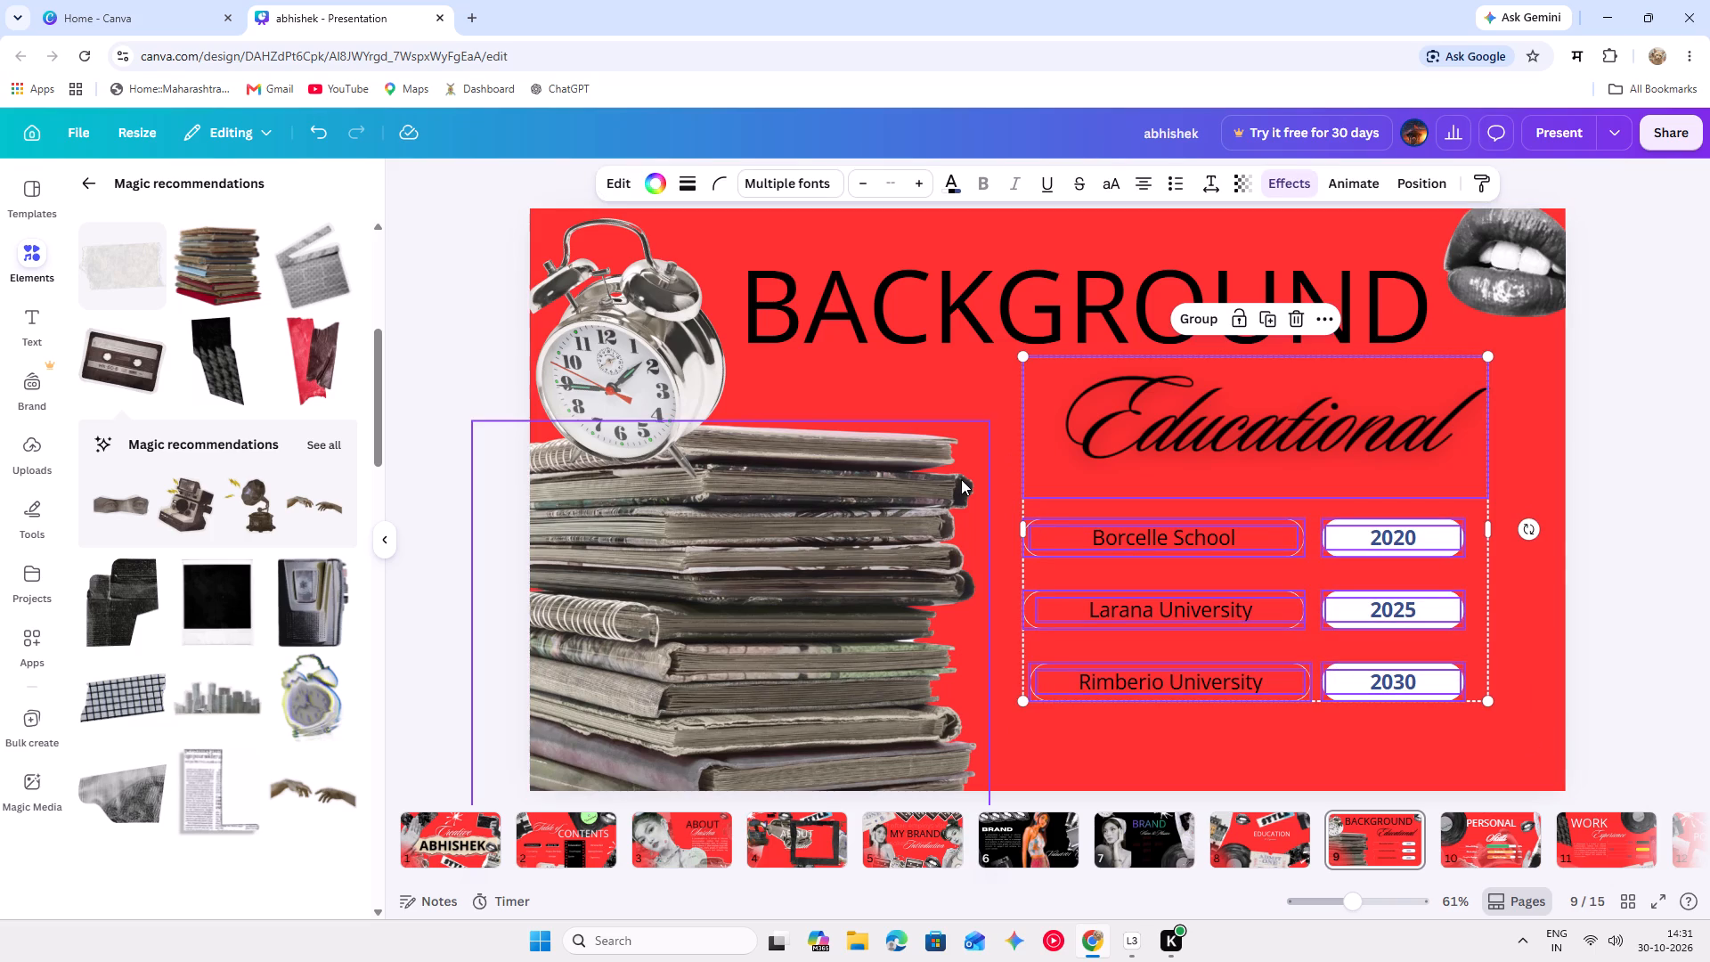
left_click(656, 188)
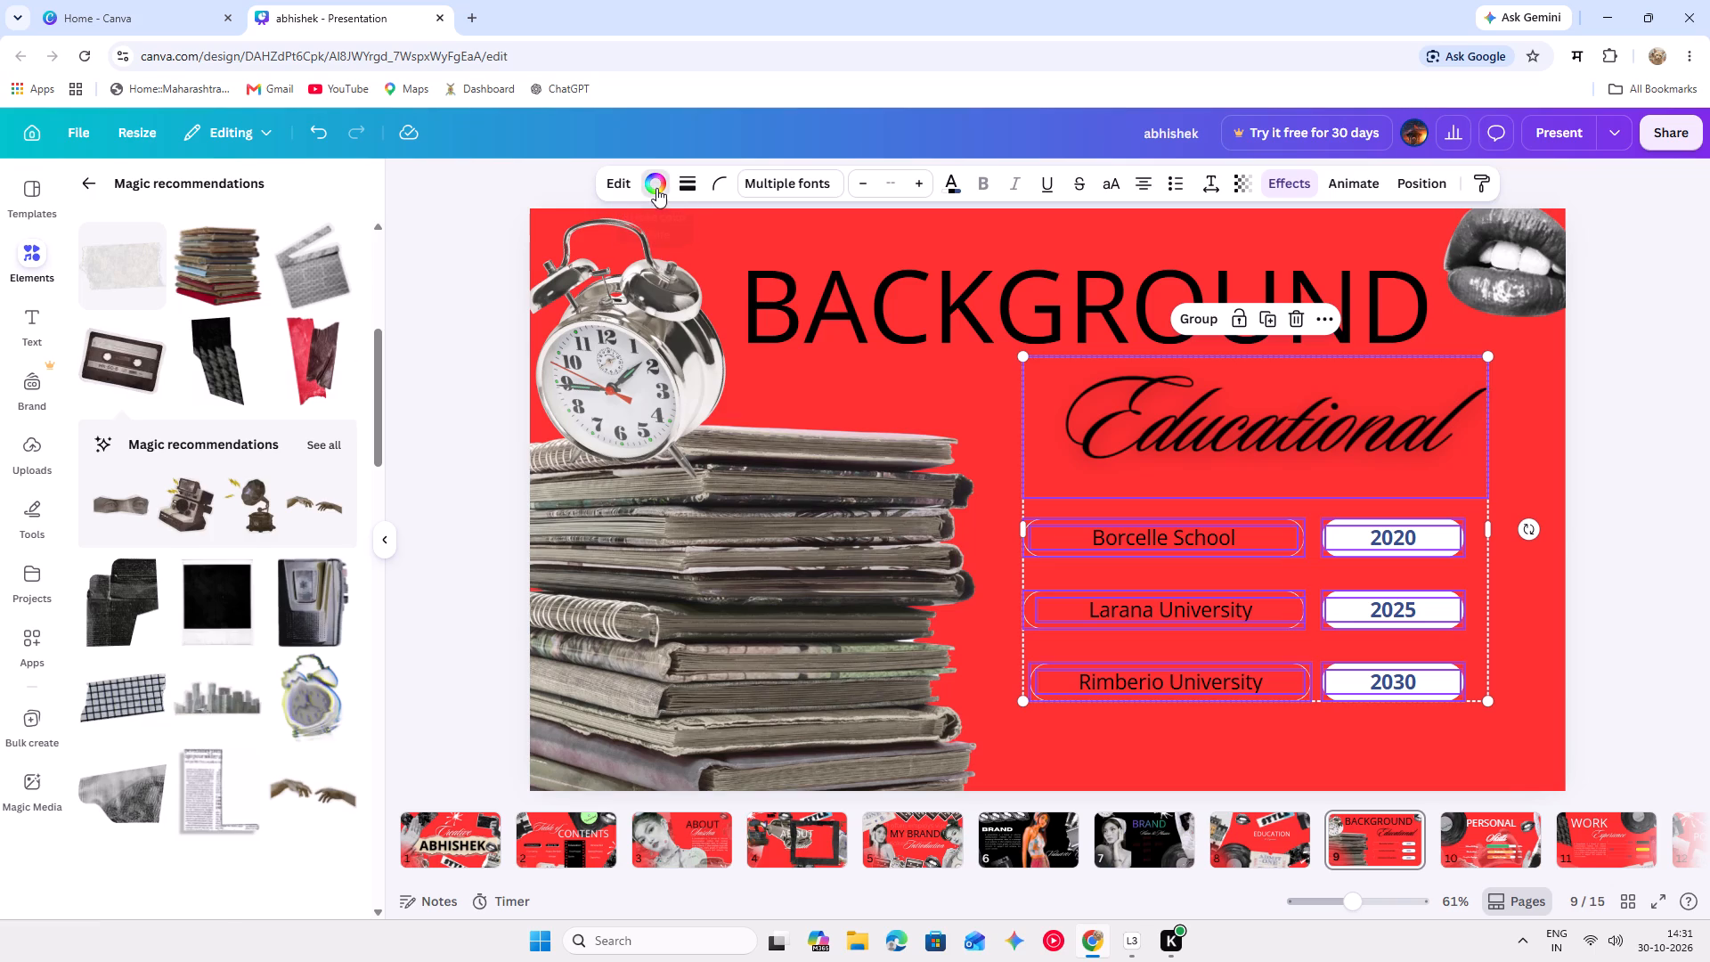
left_click(272, 403)
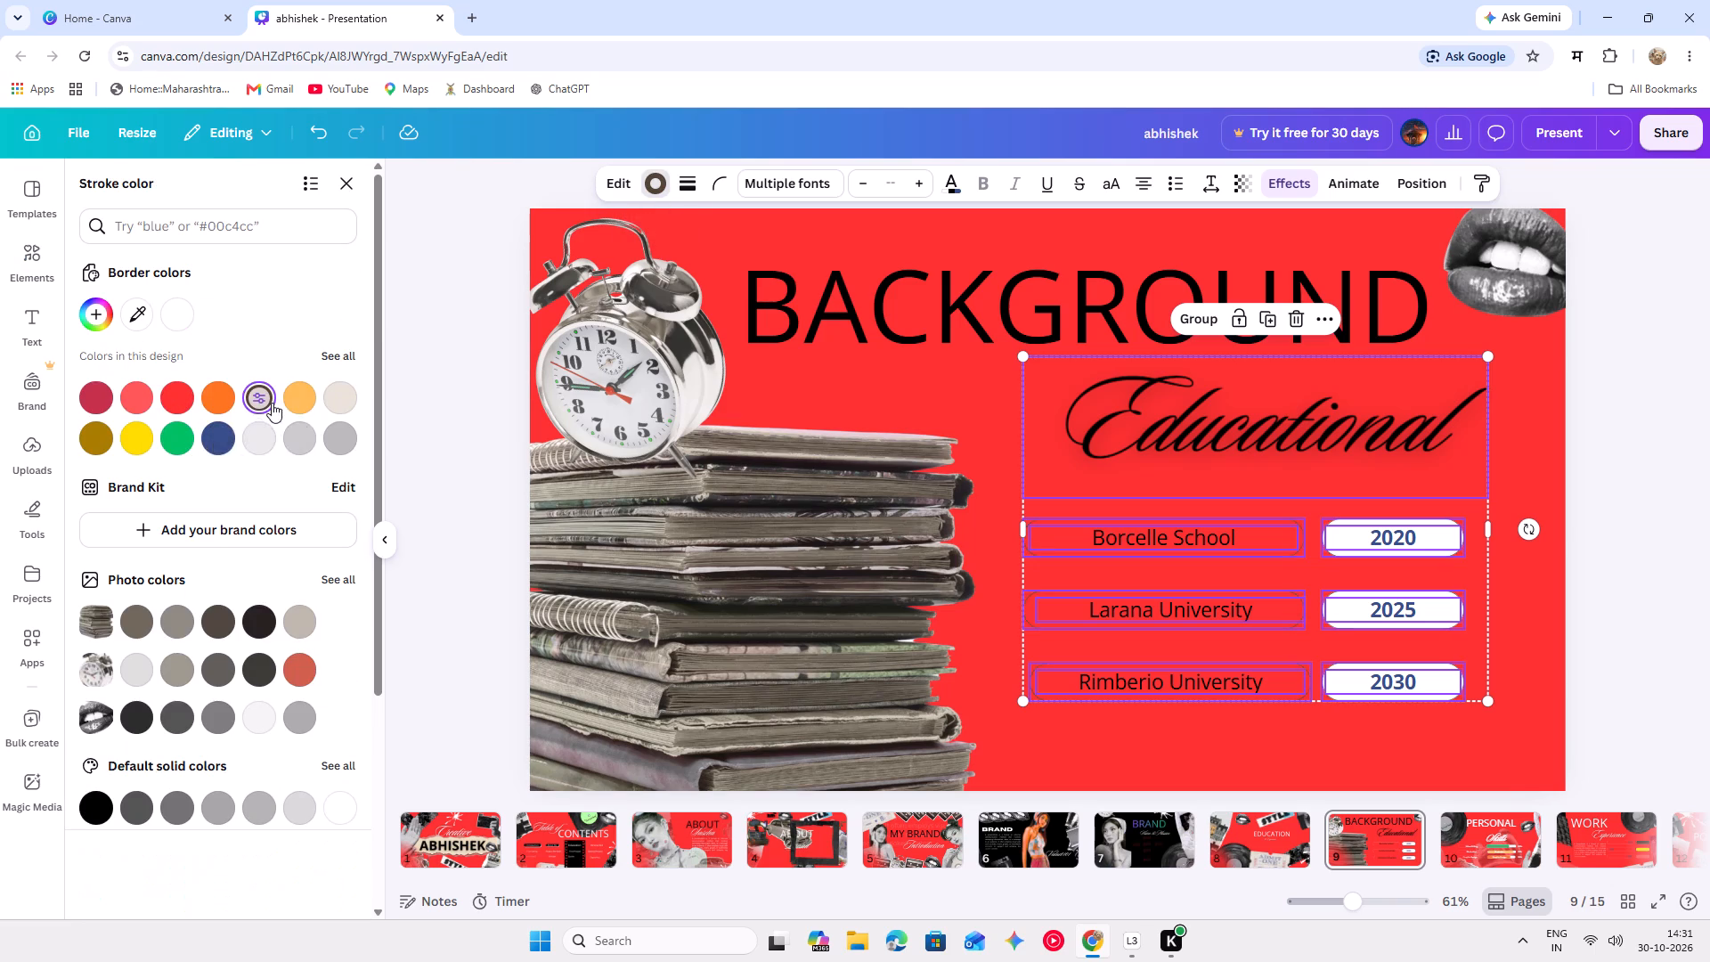
left_click(335, 403)
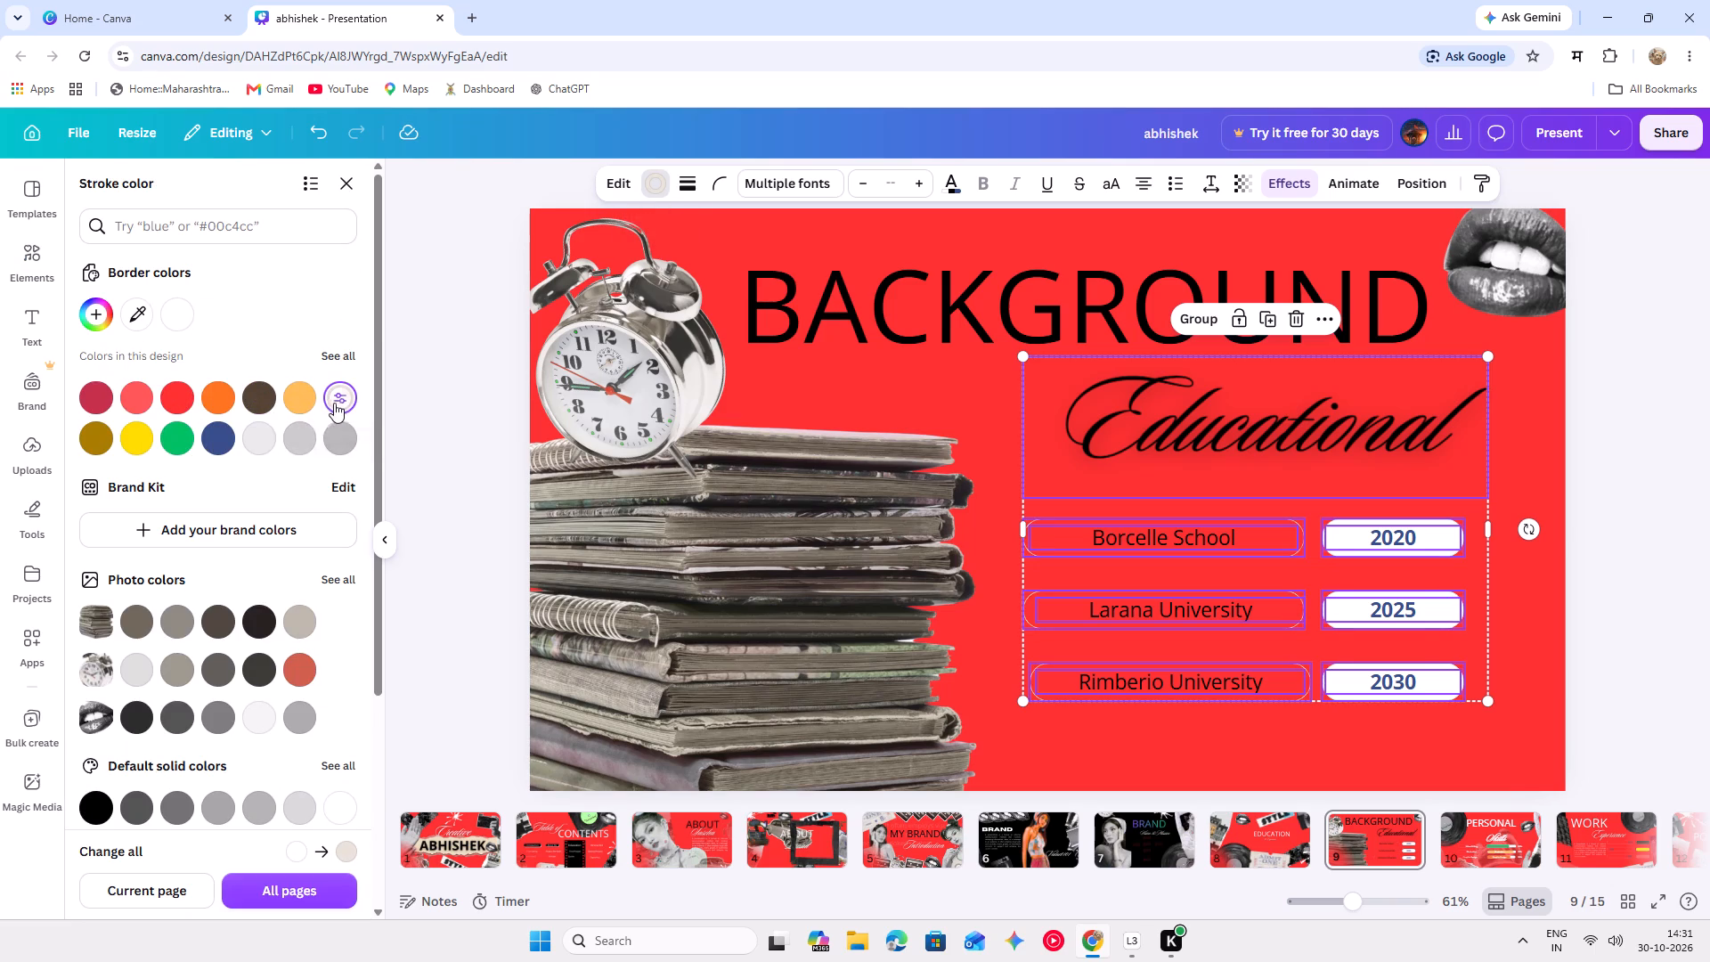
left_click(326, 403)
left_click(281, 394)
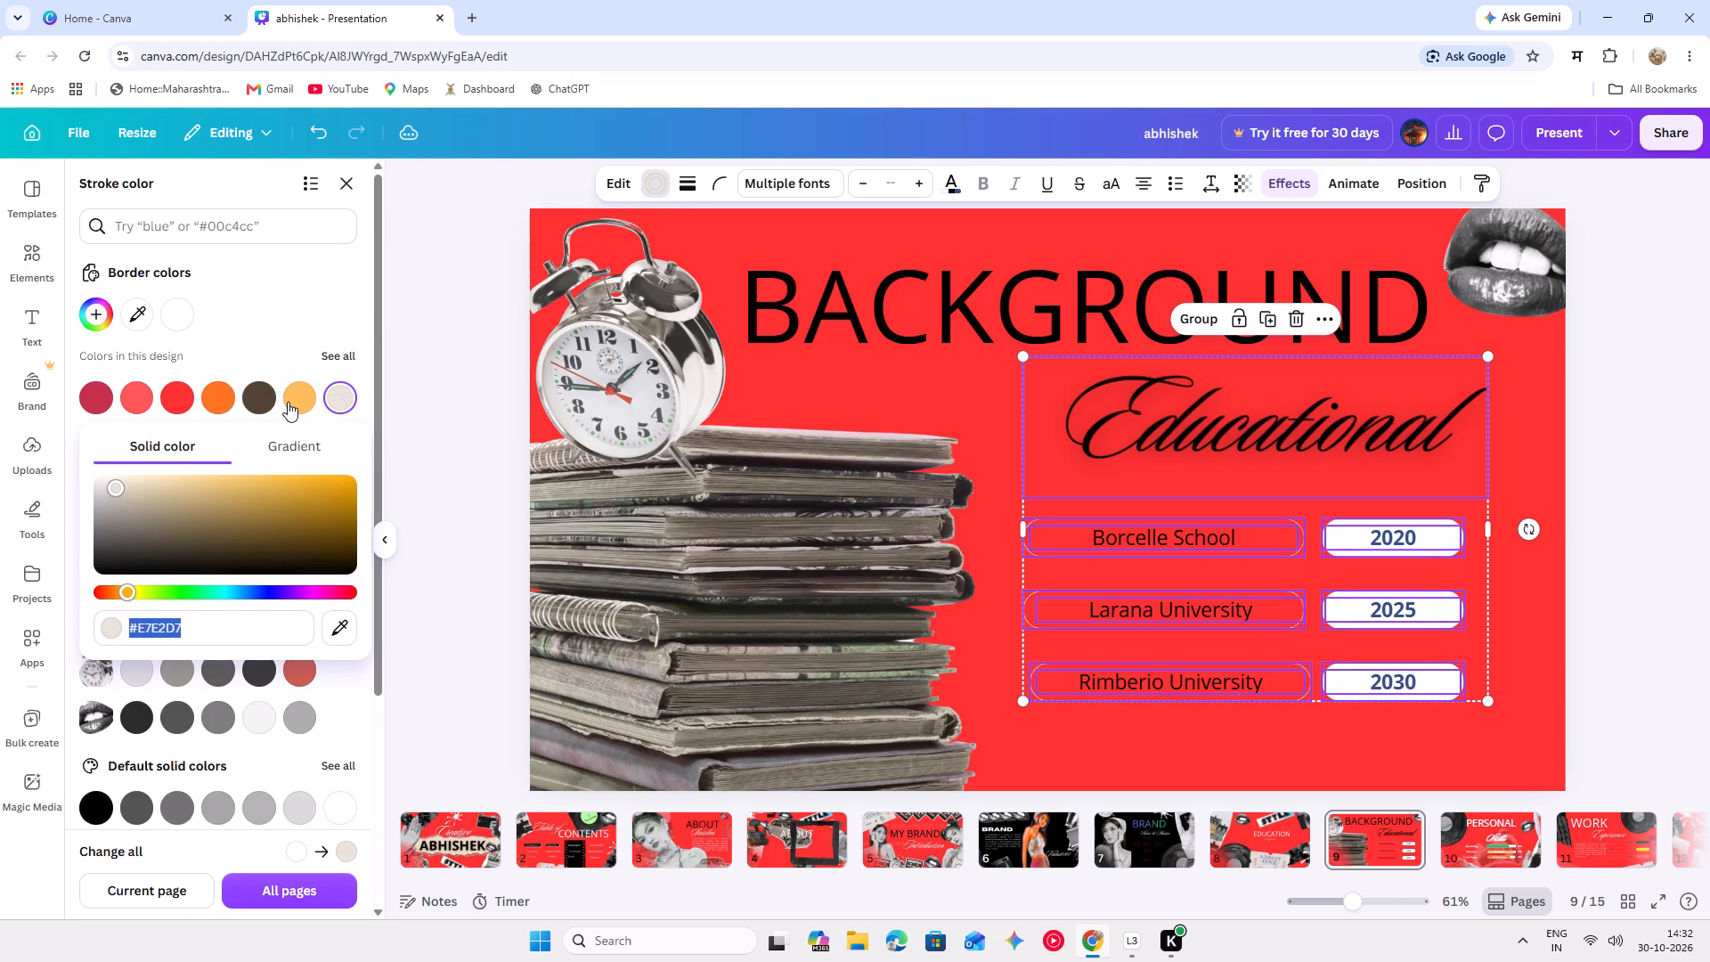
left_click(291, 404)
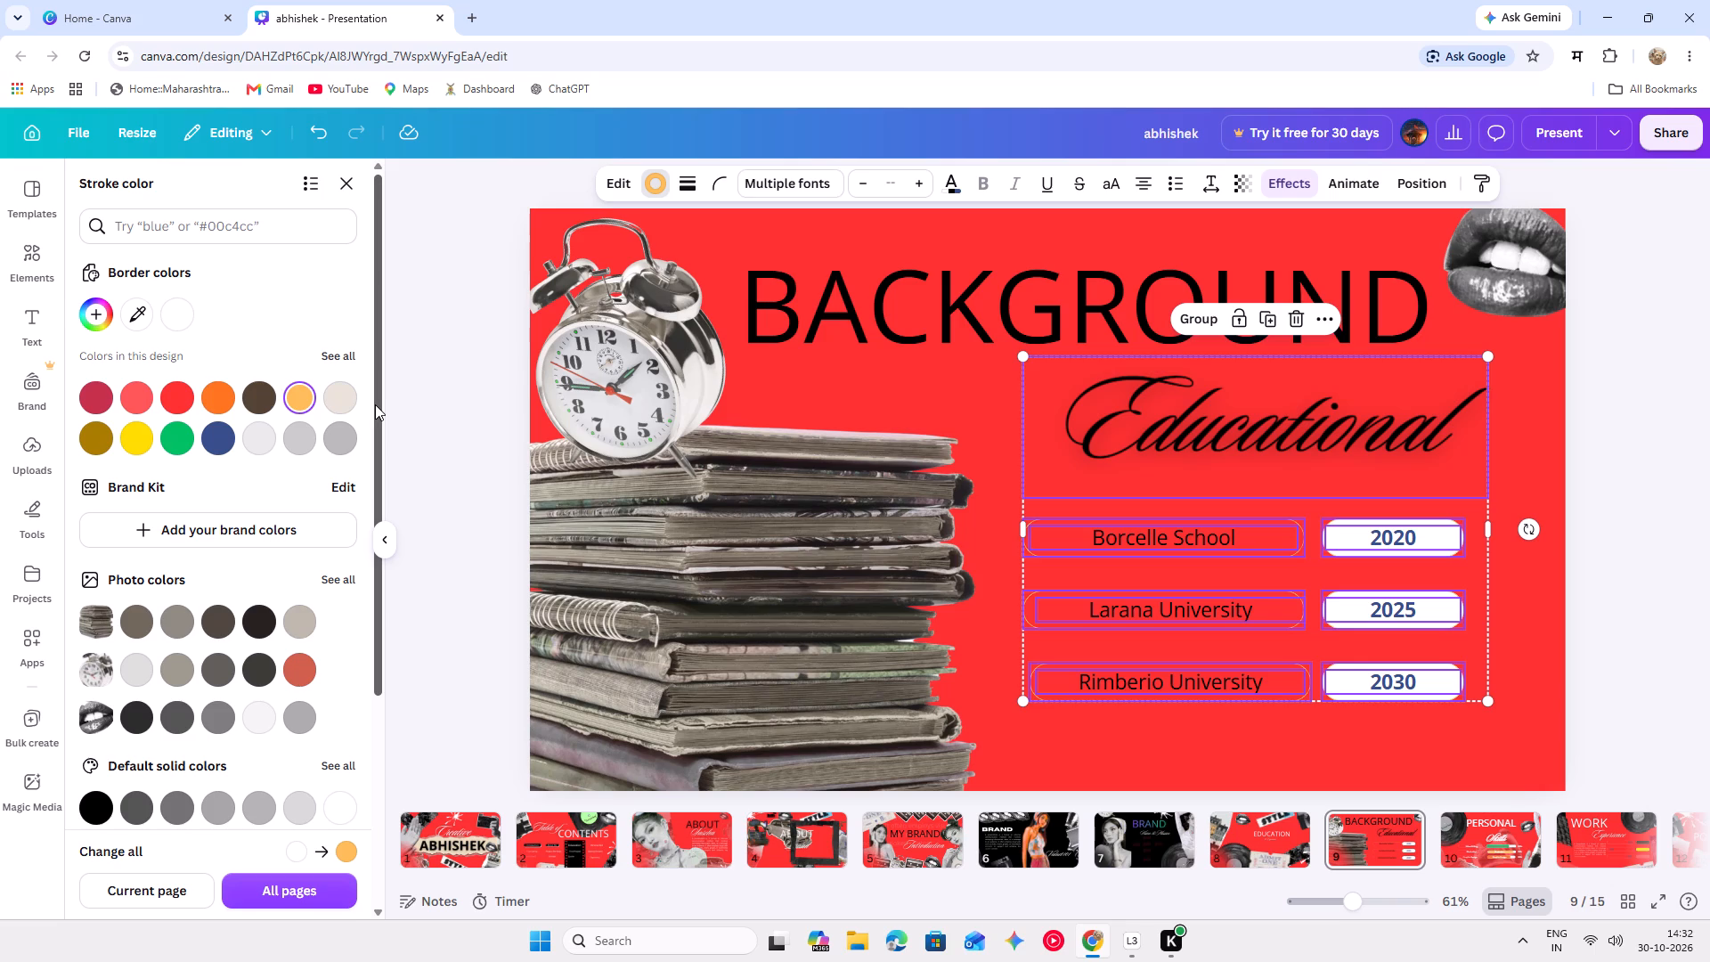
left_click(425, 379)
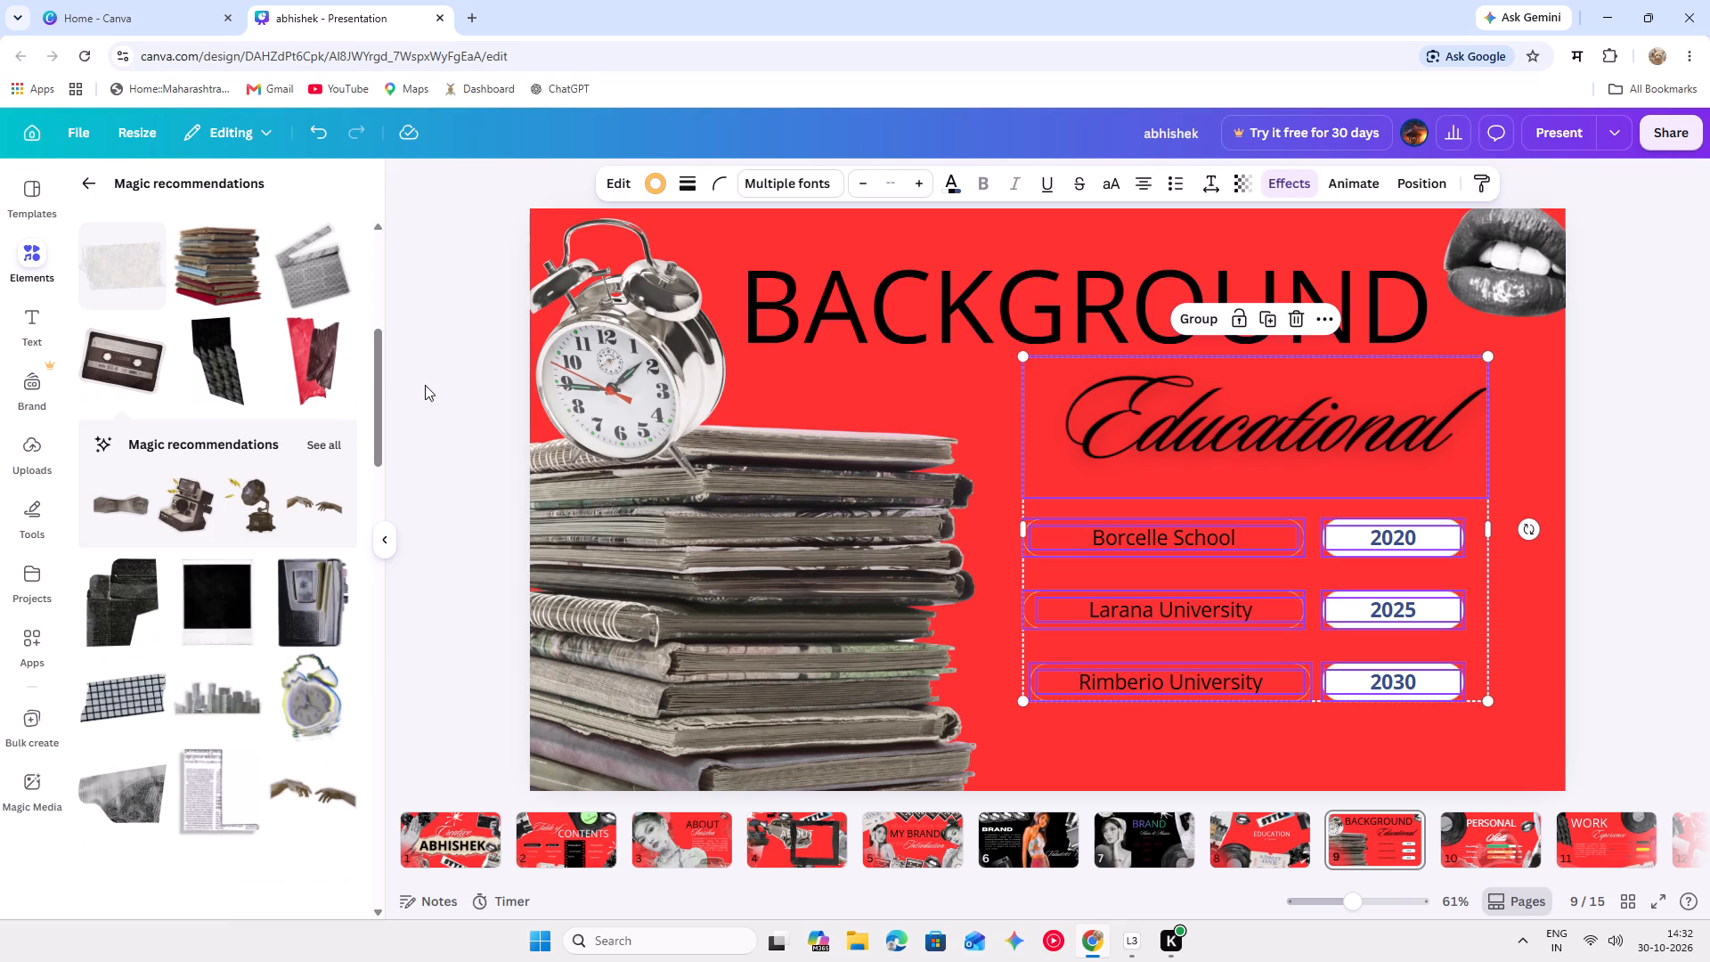
left_click(1421, 731)
Shrink the stack of books to about 500 wide and place it directly beneath the alarm clock.
left_click_drag(856, 590, 867, 617)
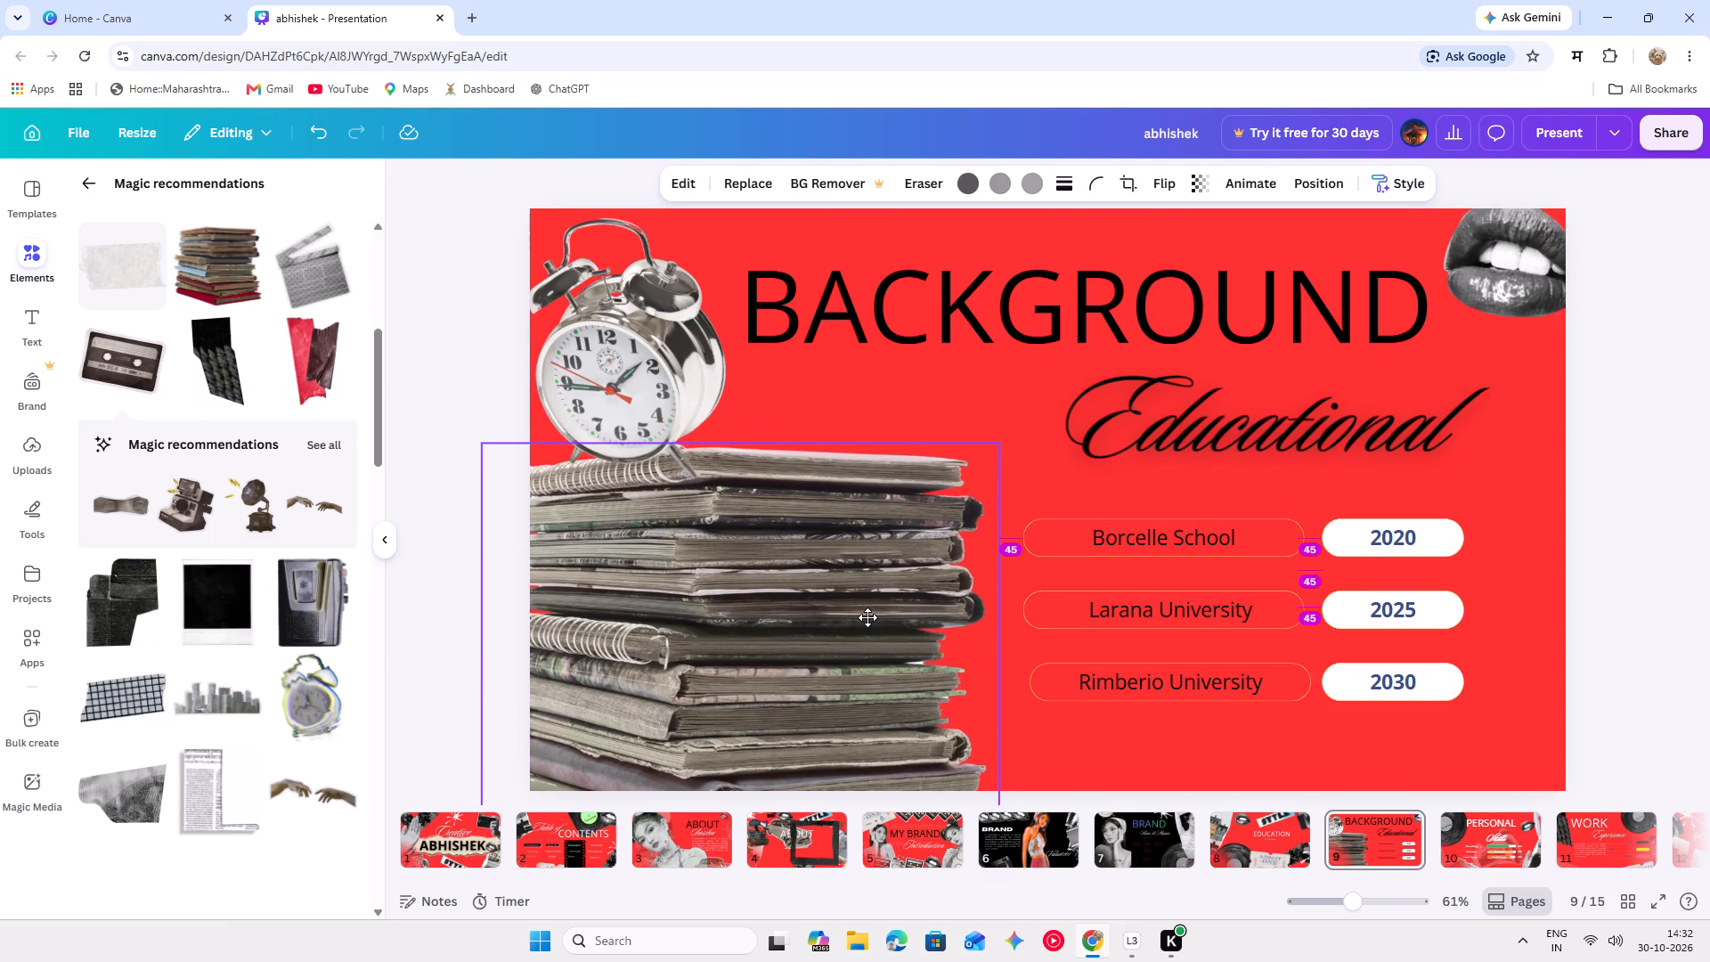
left_click_drag(867, 617, 831, 599)
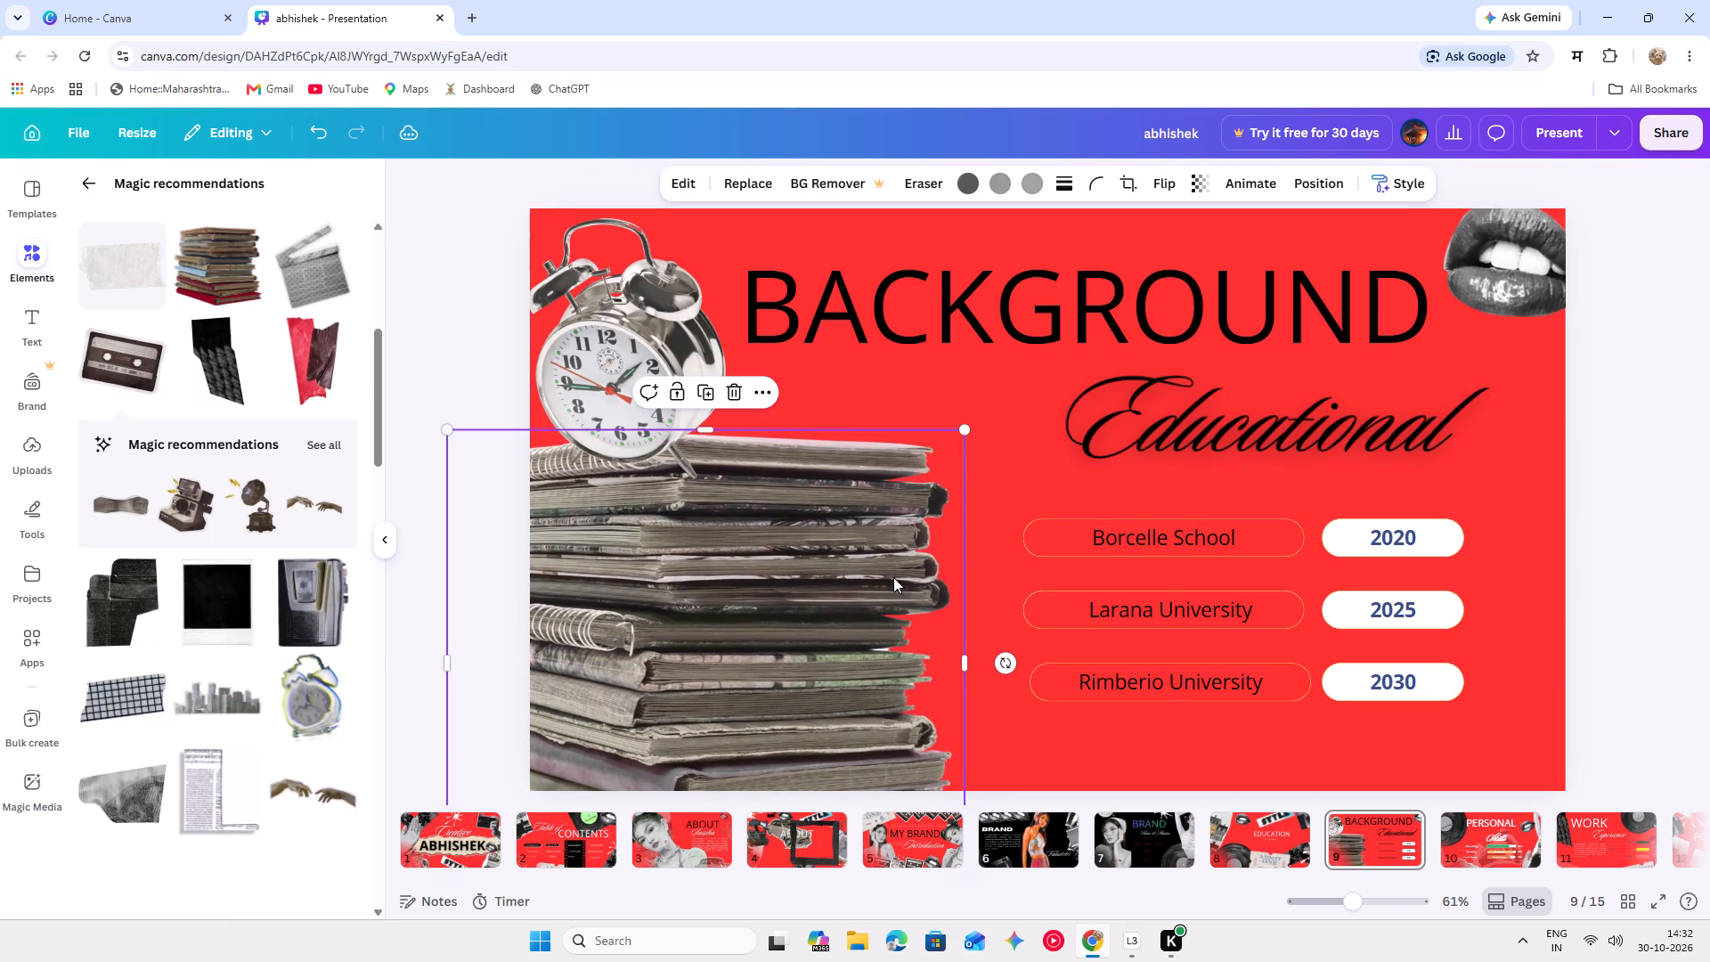
left_click_drag(969, 436, 1131, 338)
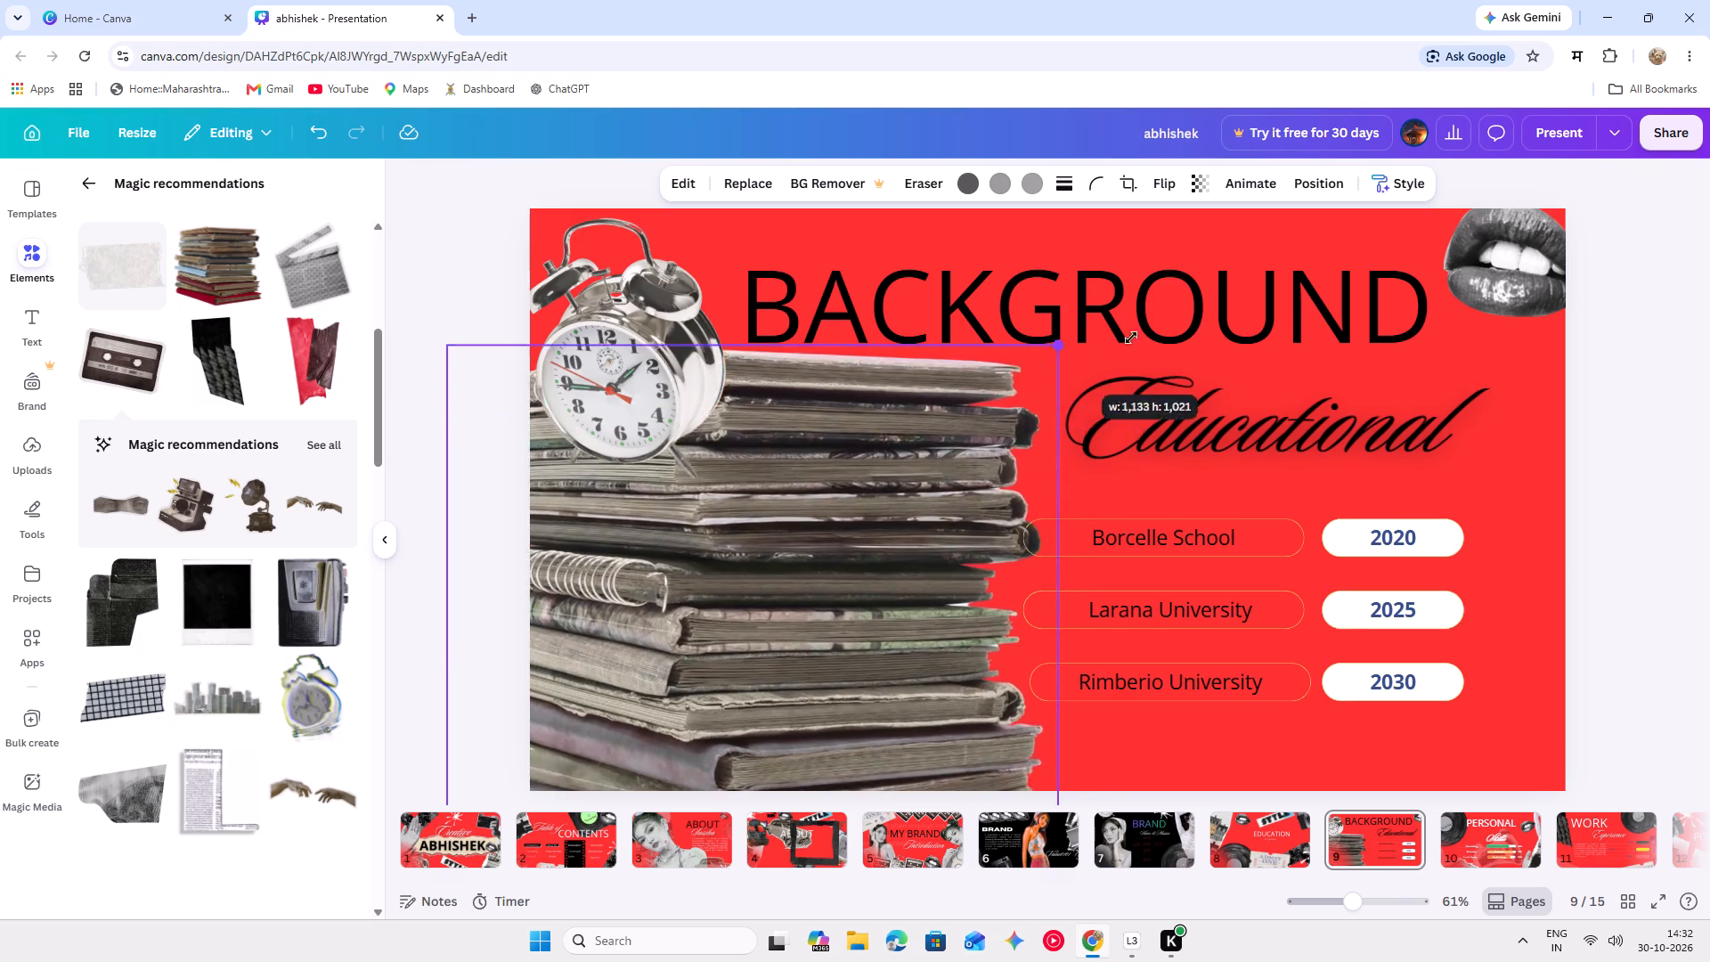
left_click_drag(1131, 338, 646, 860)
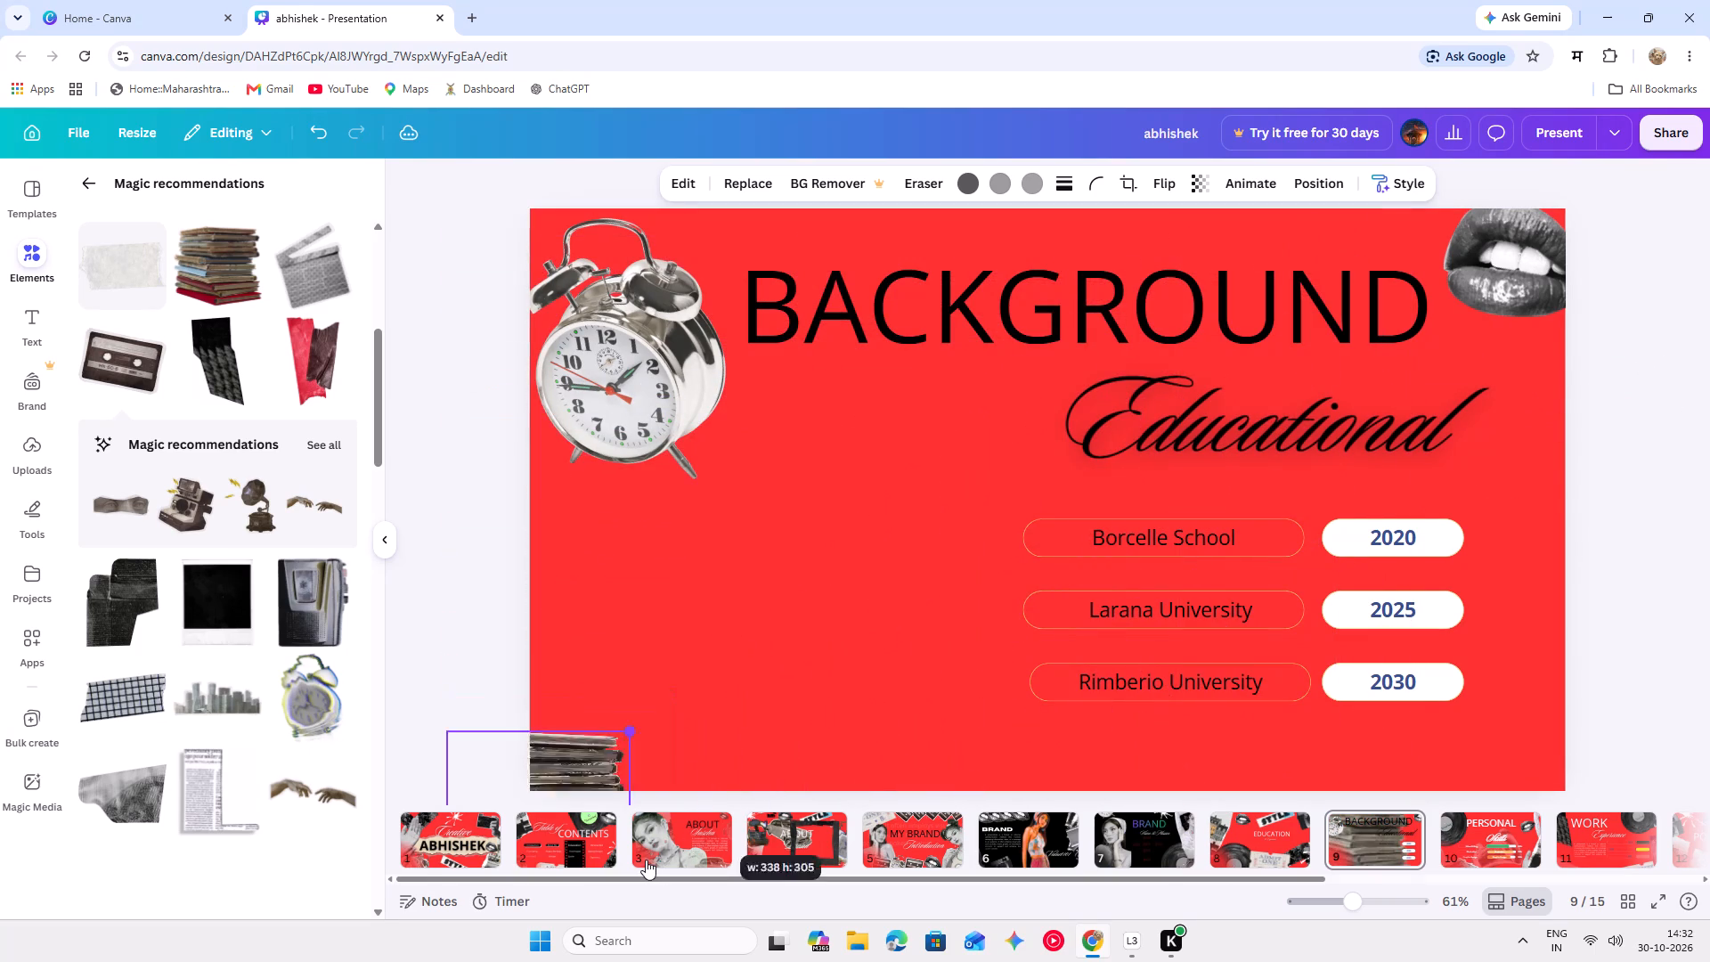
left_click_drag(646, 860, 799, 744)
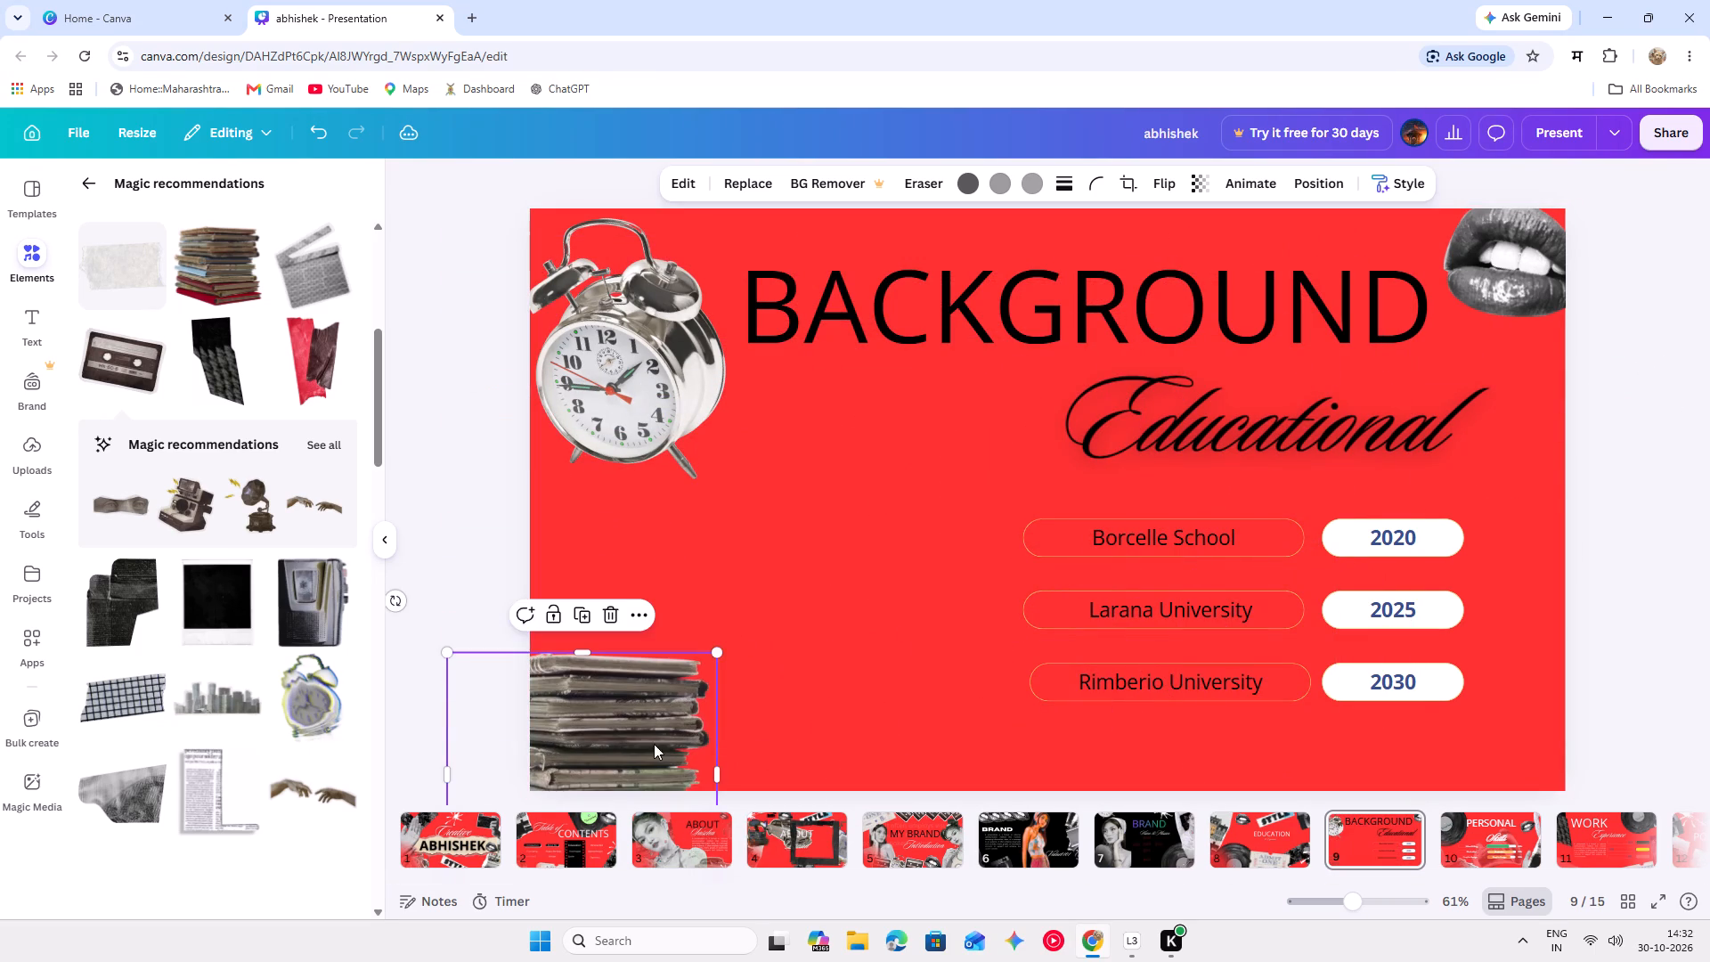
left_click_drag(654, 744, 765, 560)
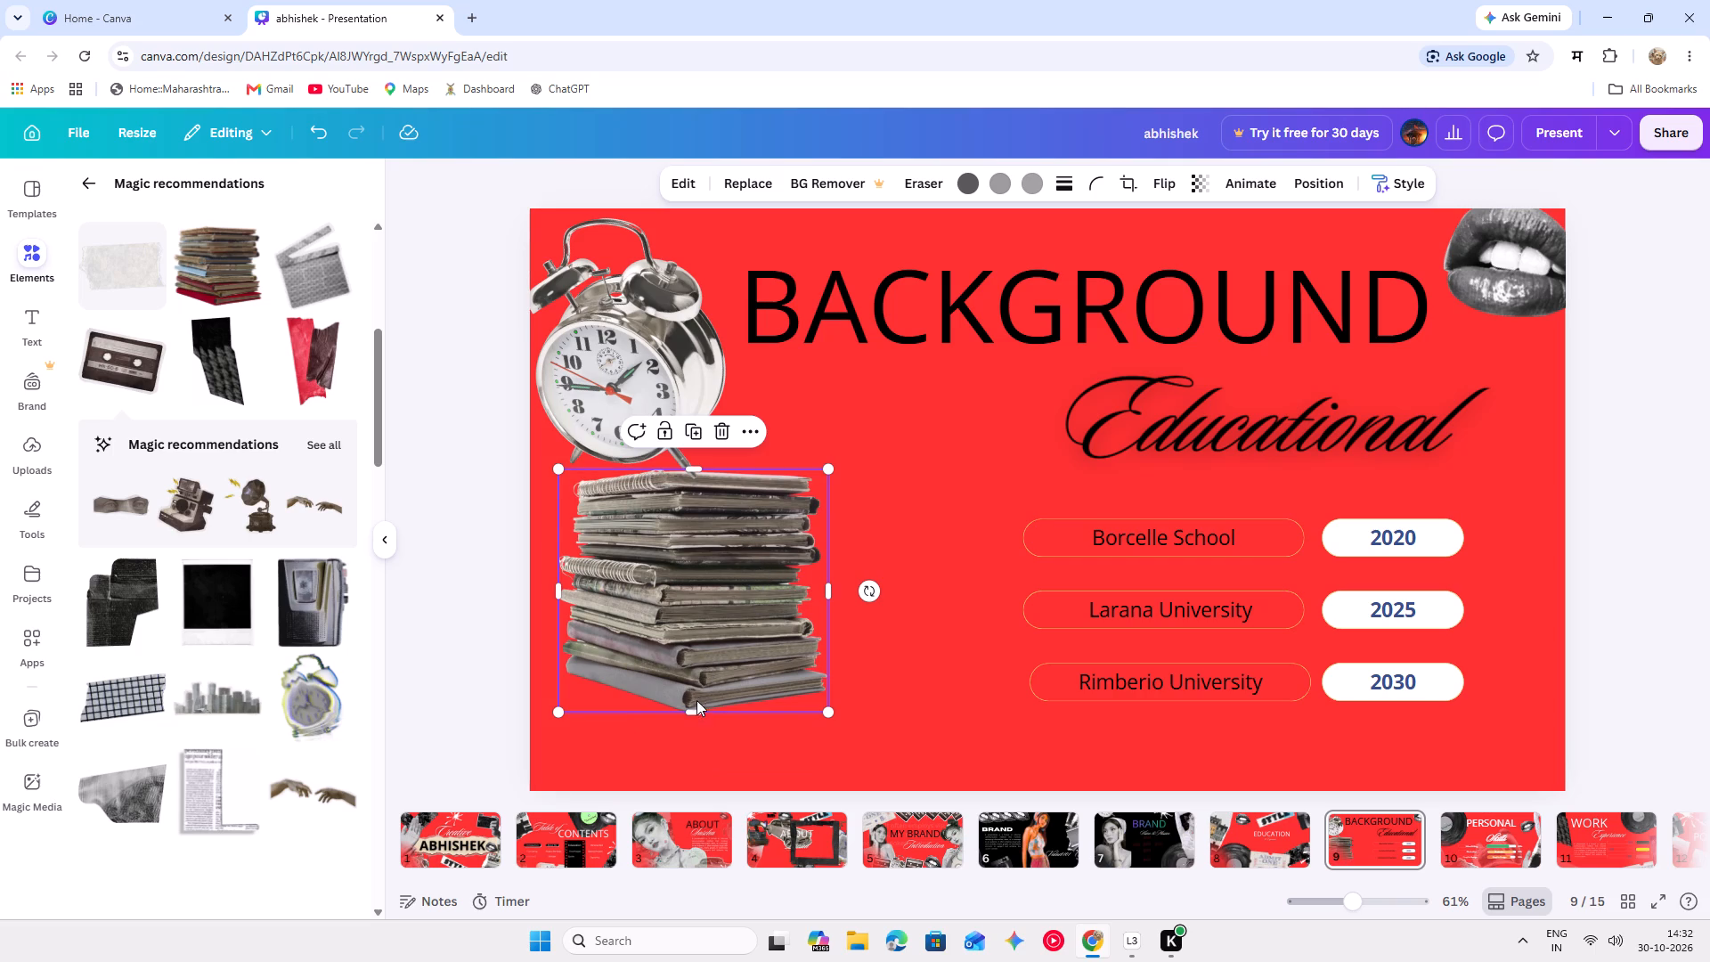
Extend the book stack downward past the slide's bottom edge, and nudge it slightly up against the clock.
left_click_drag(694, 708, 696, 910)
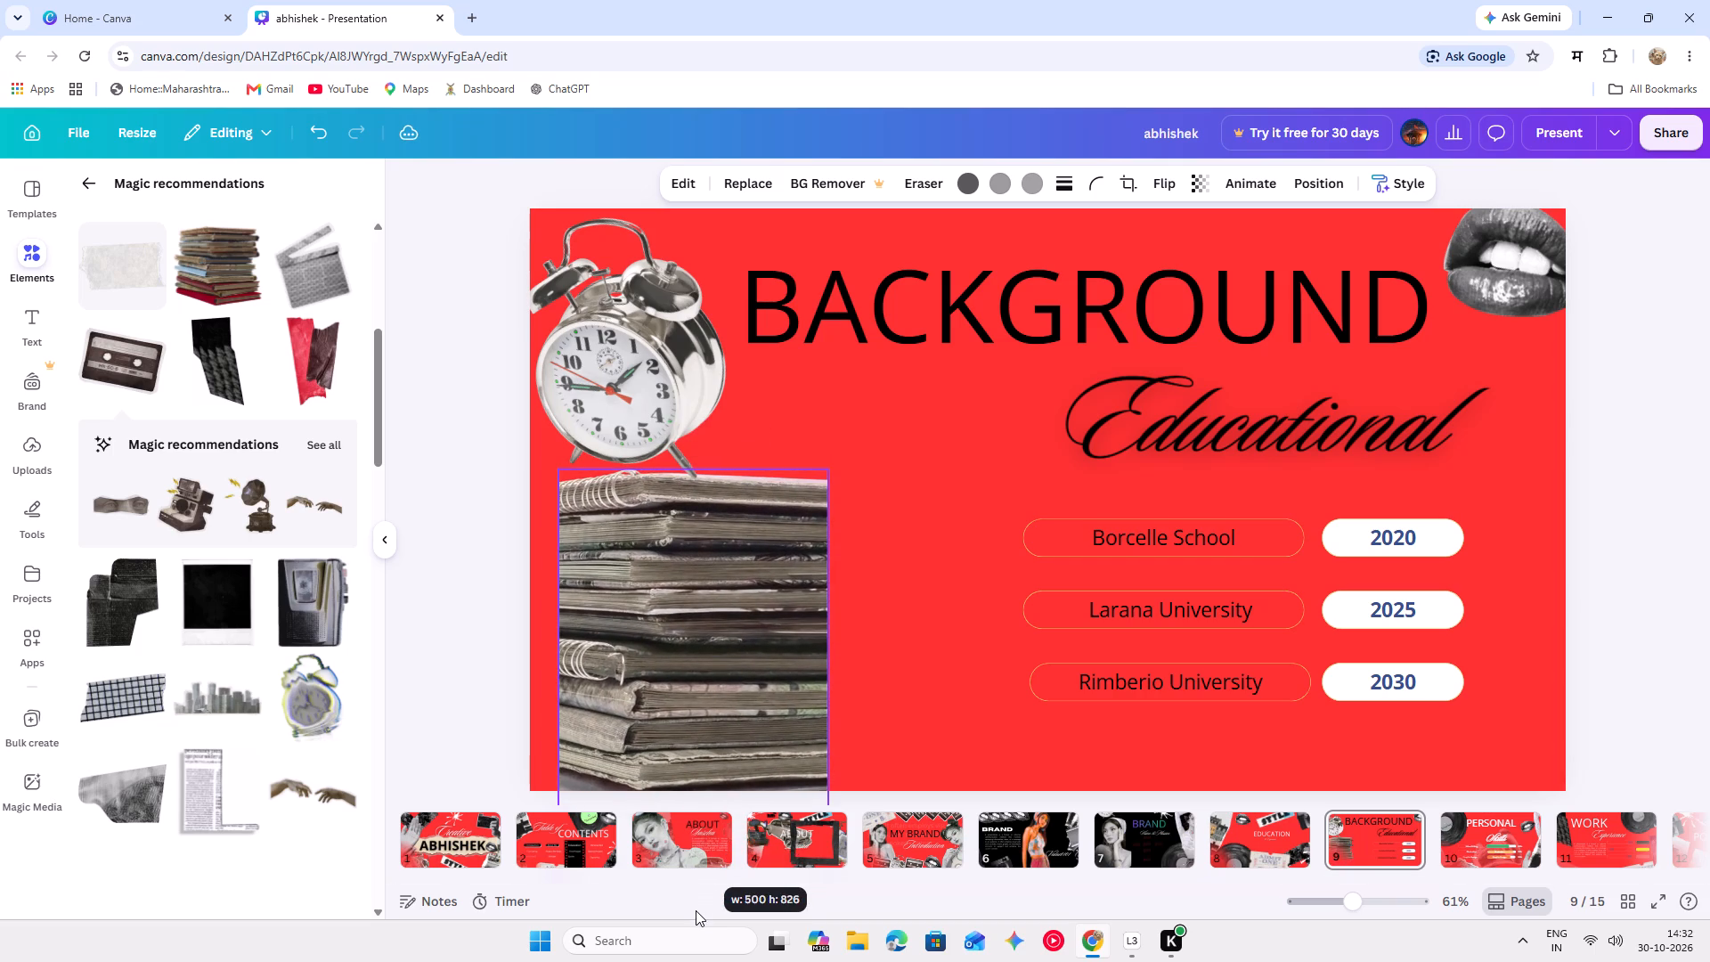
left_click_drag(696, 910, 704, 879)
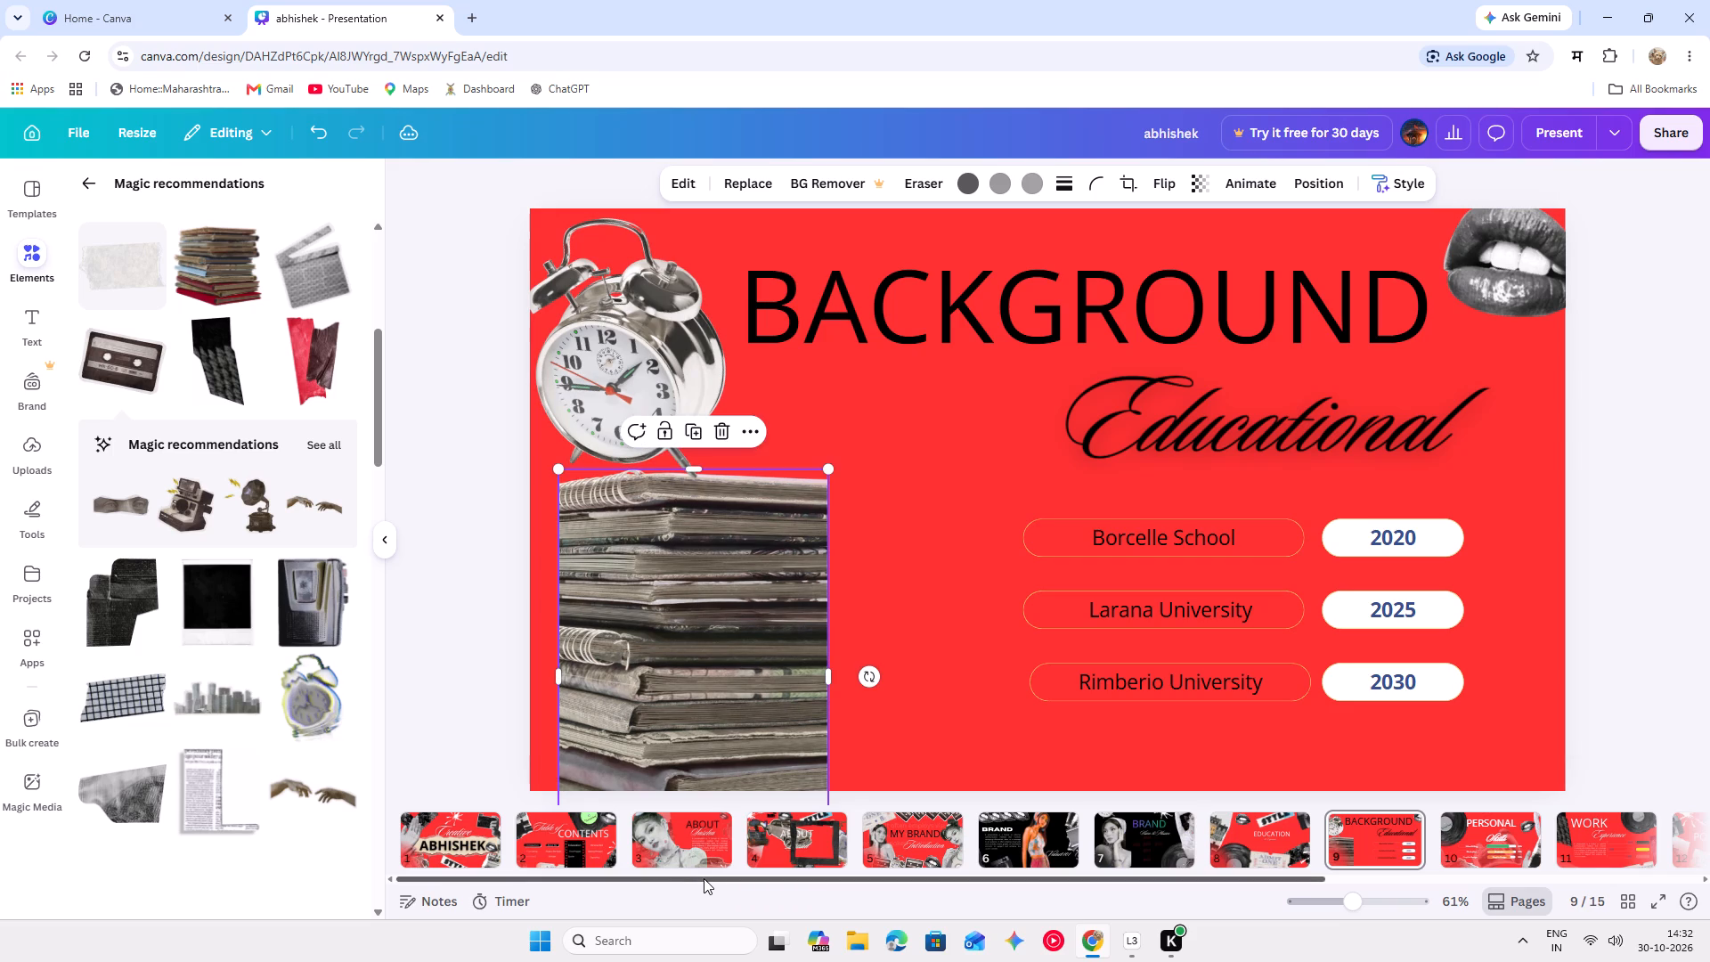
left_click(715, 770)
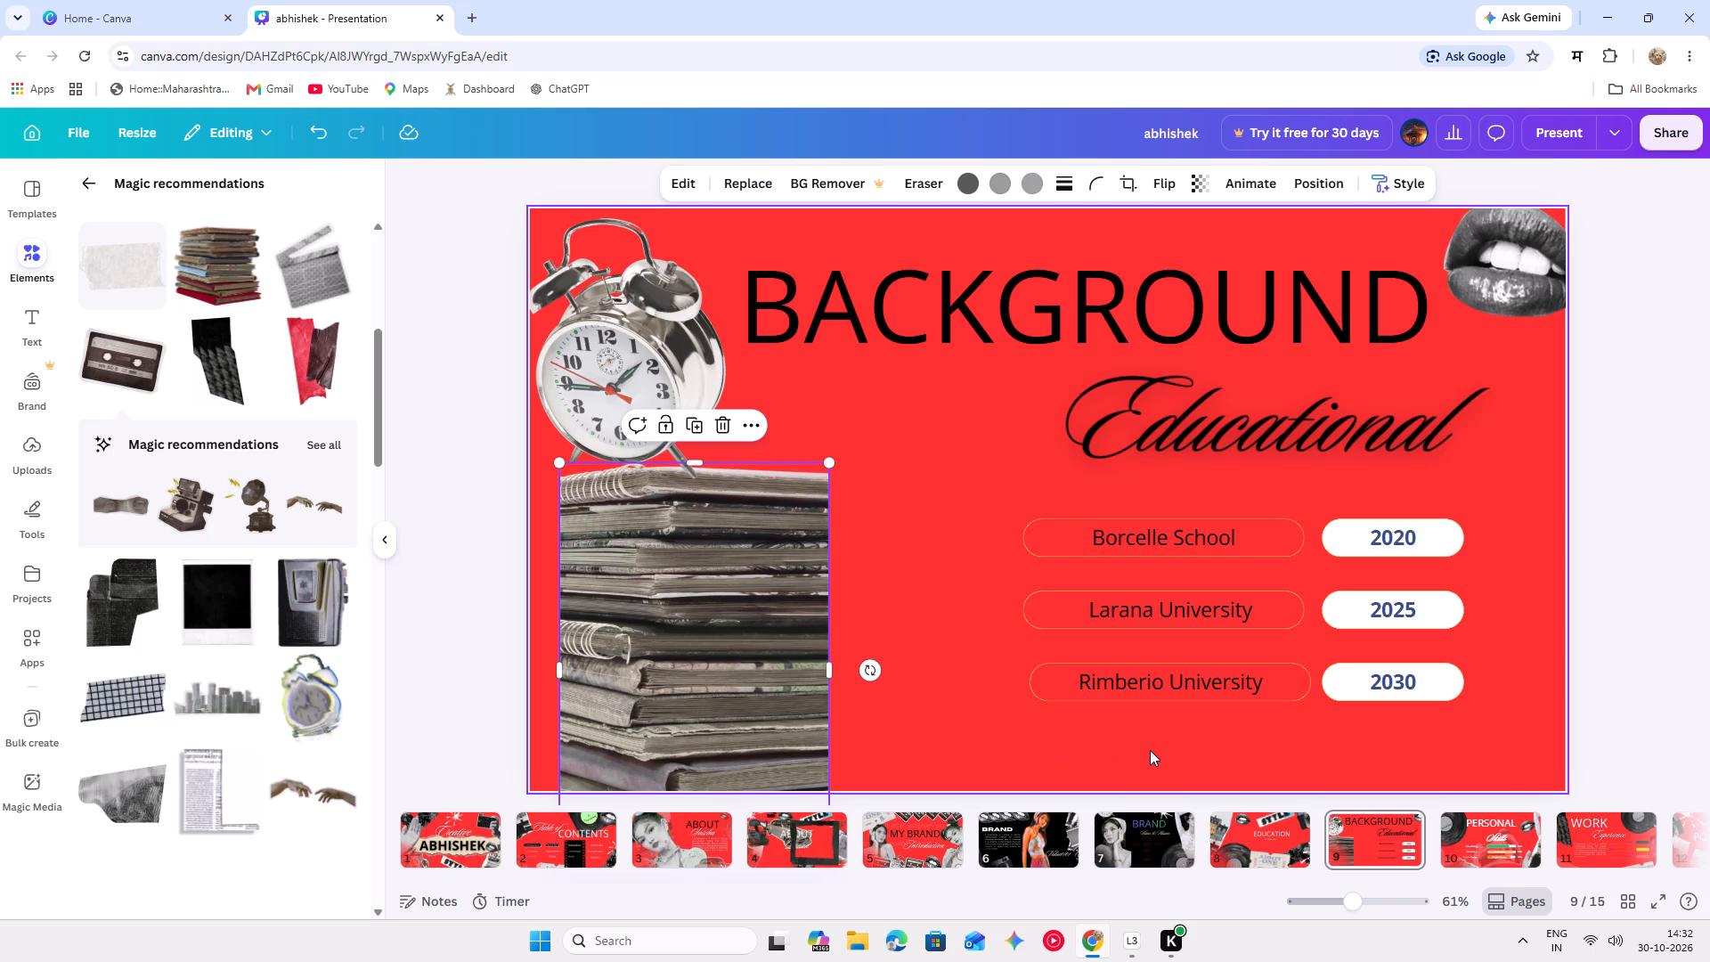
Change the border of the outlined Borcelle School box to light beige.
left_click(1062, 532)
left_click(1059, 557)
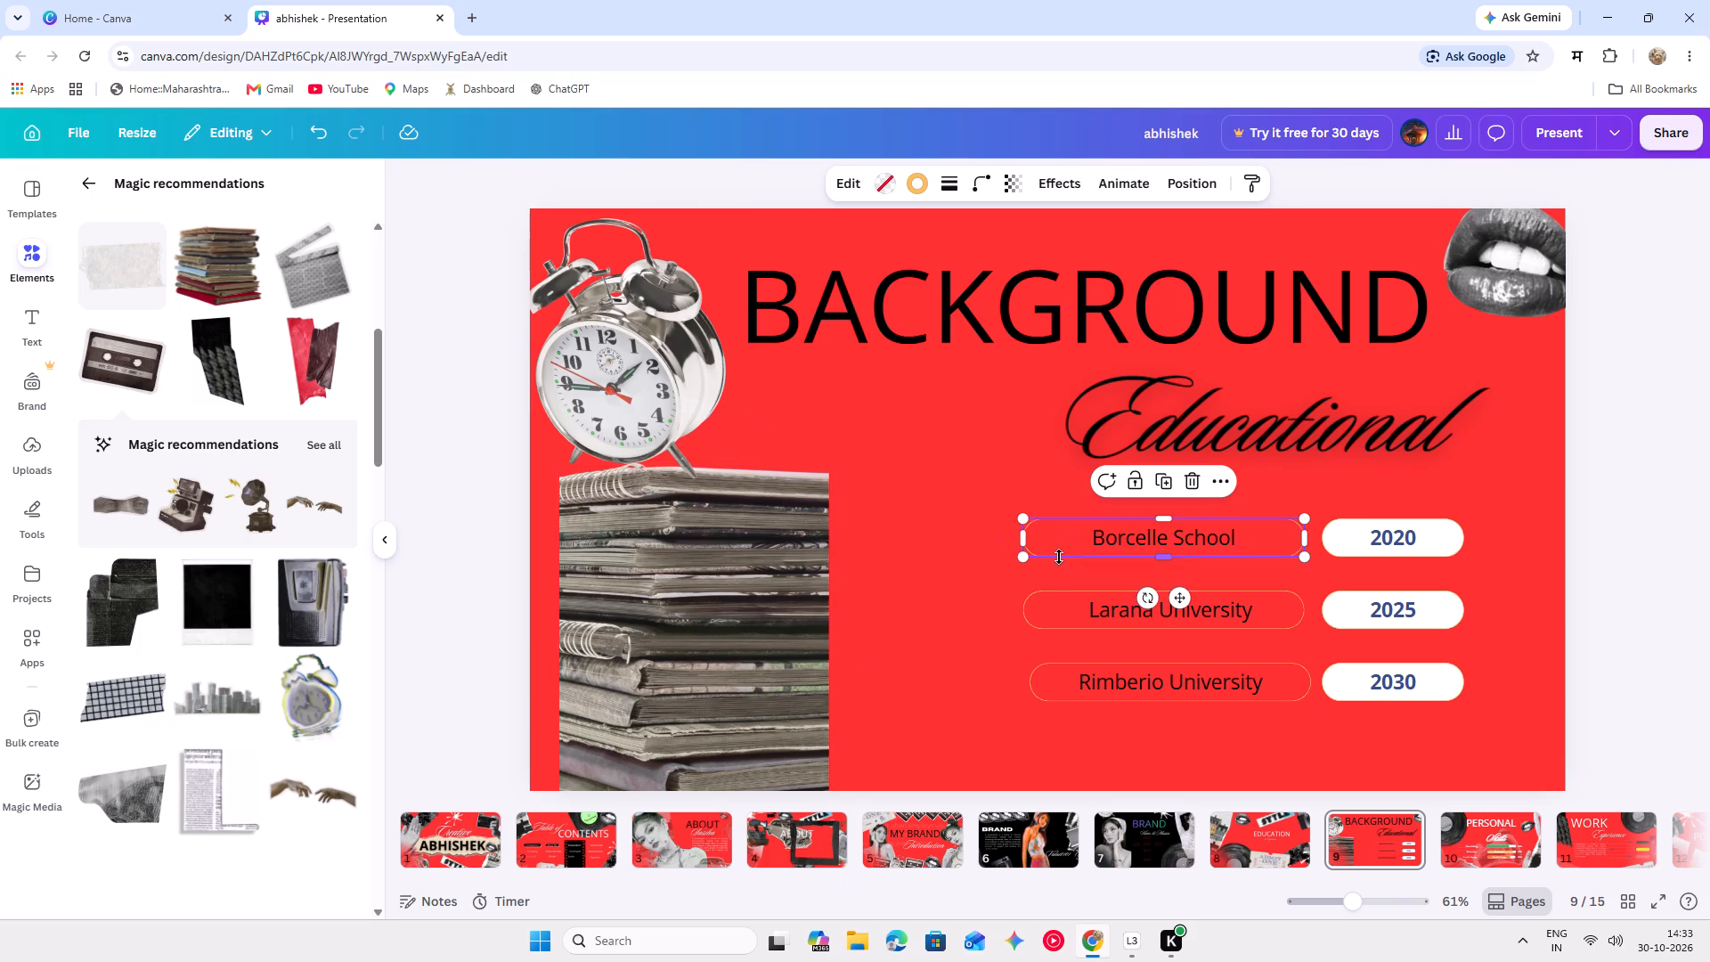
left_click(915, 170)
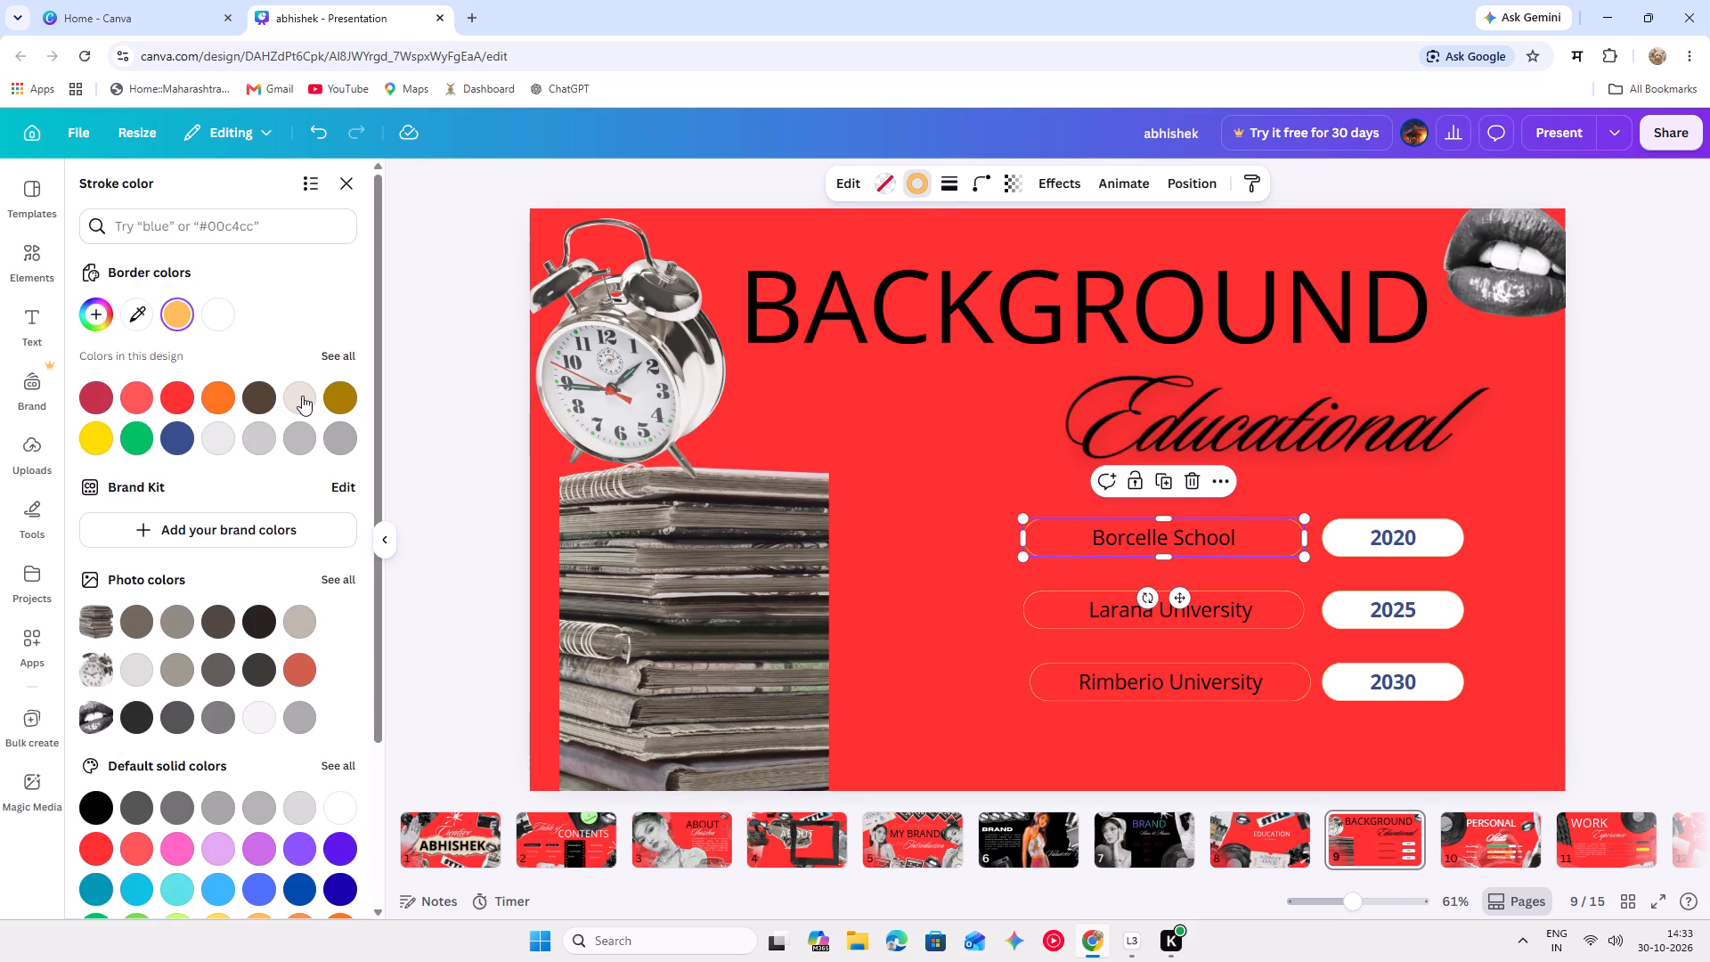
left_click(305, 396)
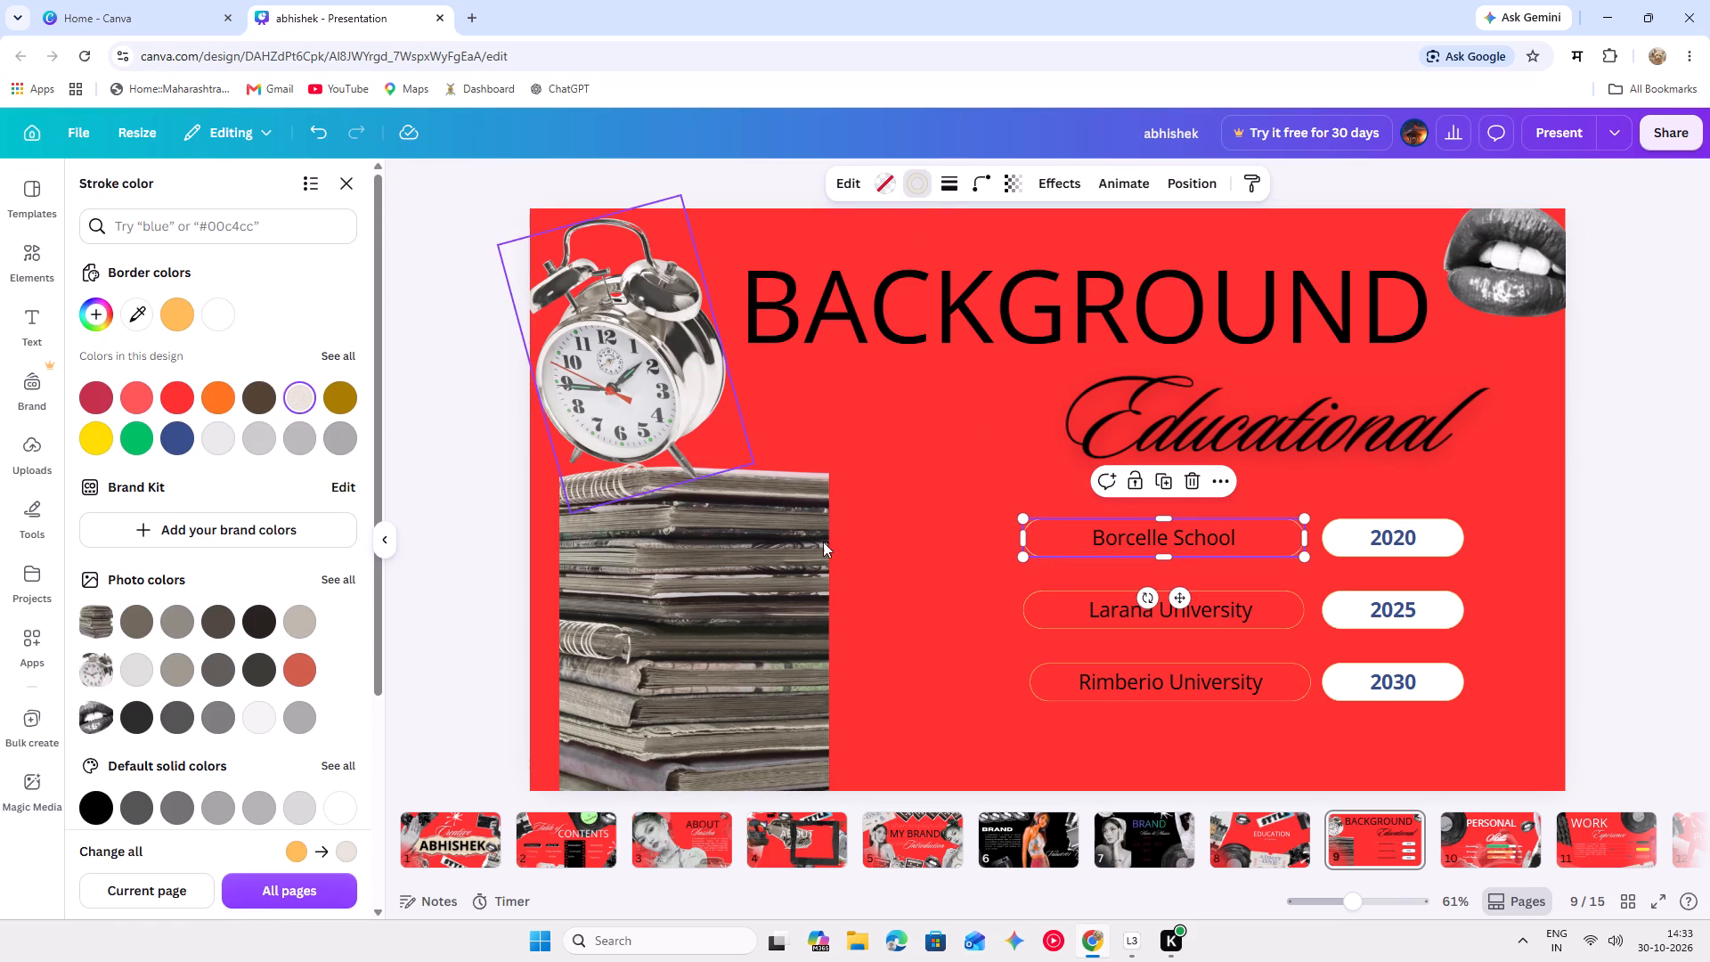
Move the Borcelle School label out of its outlined box to the space beside the Educational text.
left_click(1043, 546)
left_click_drag(1043, 550, 952, 525)
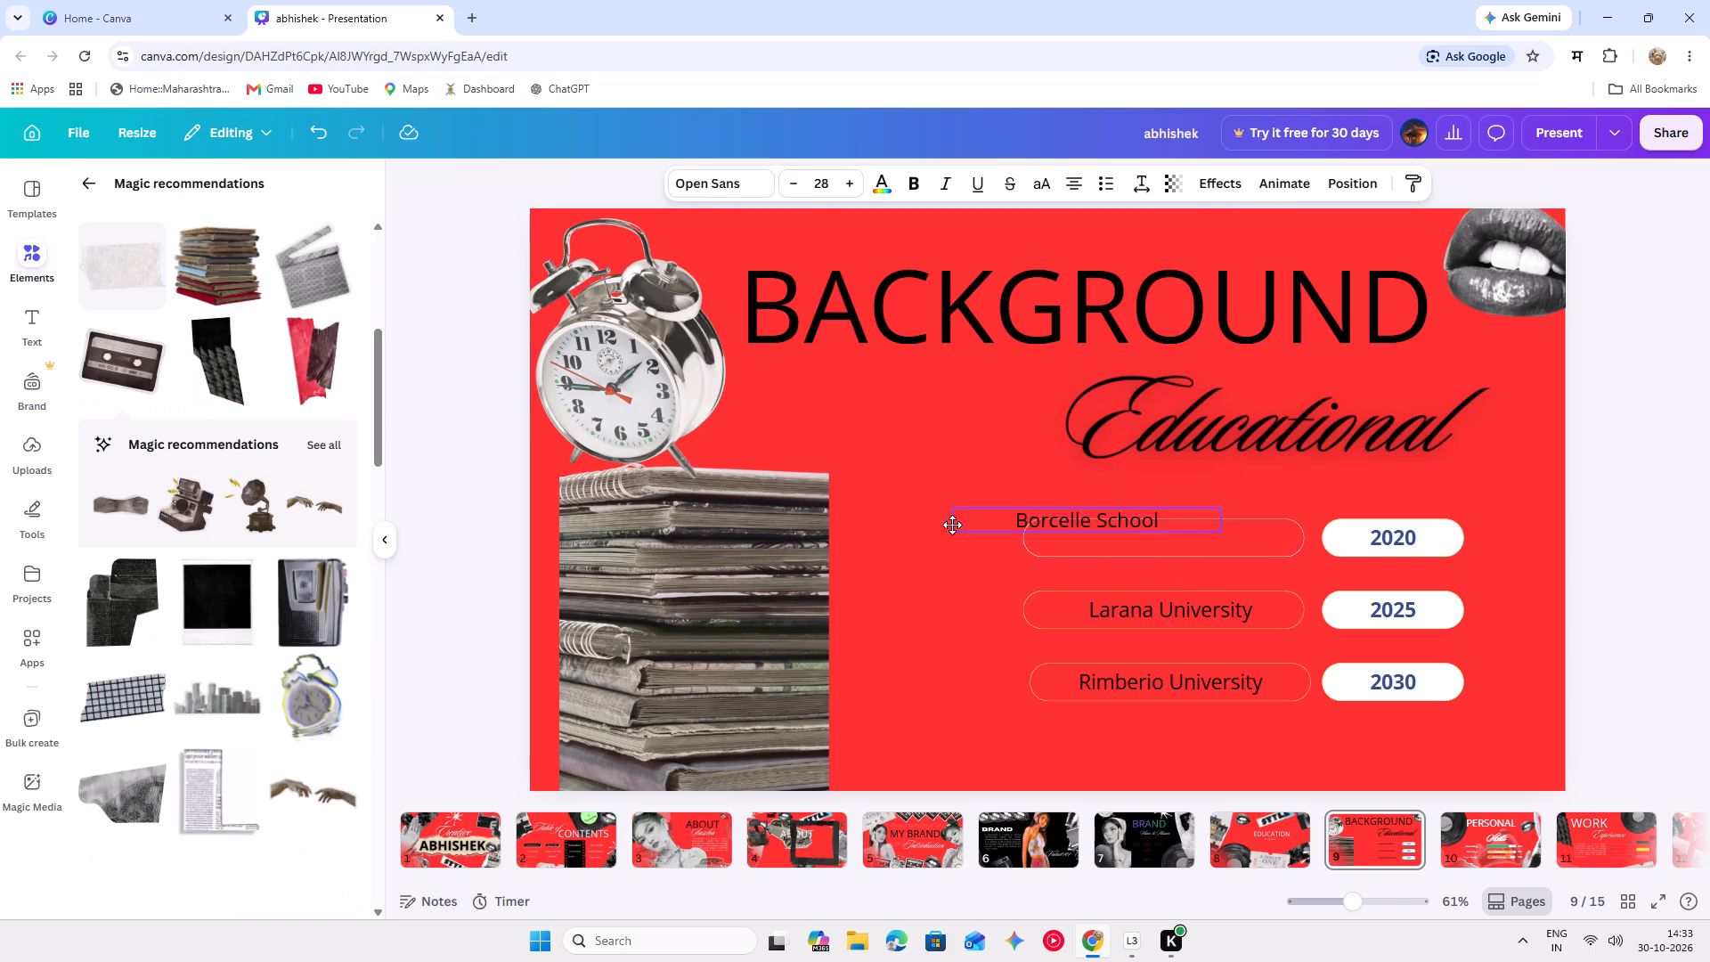
left_click_drag(952, 525, 900, 444)
Select the emptied outlined box, shift it slightly and set its border to yellow #FFDD00.
left_click(1038, 521)
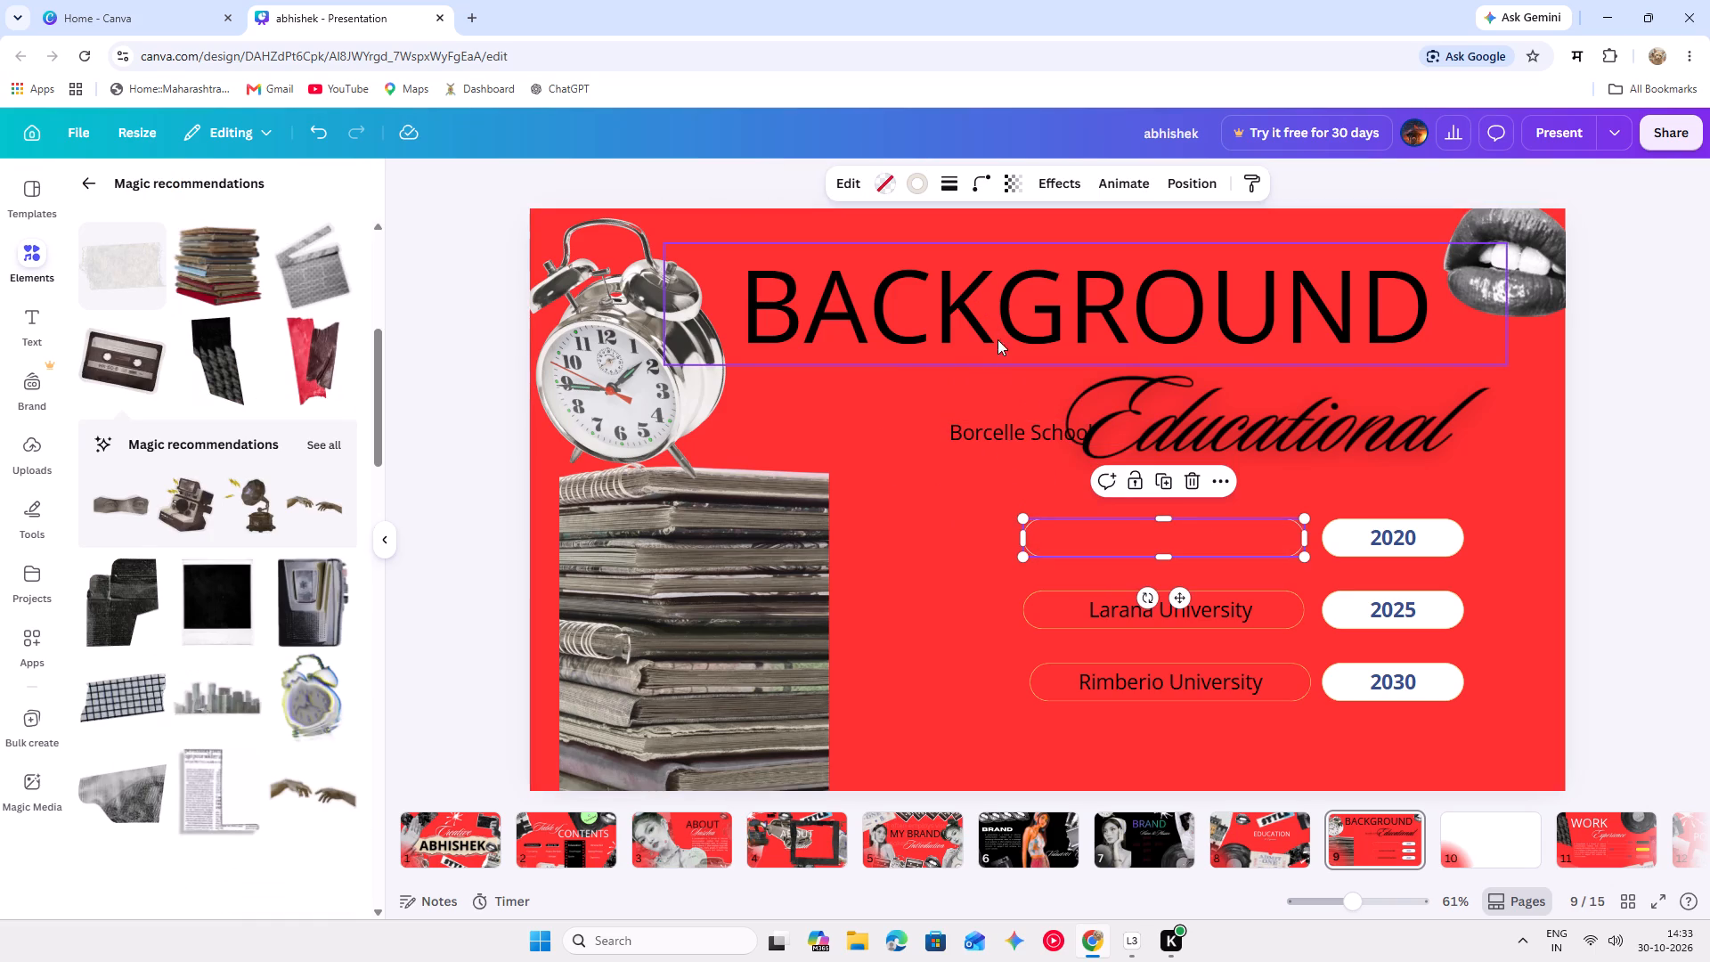
left_click_drag(1079, 539, 1058, 511)
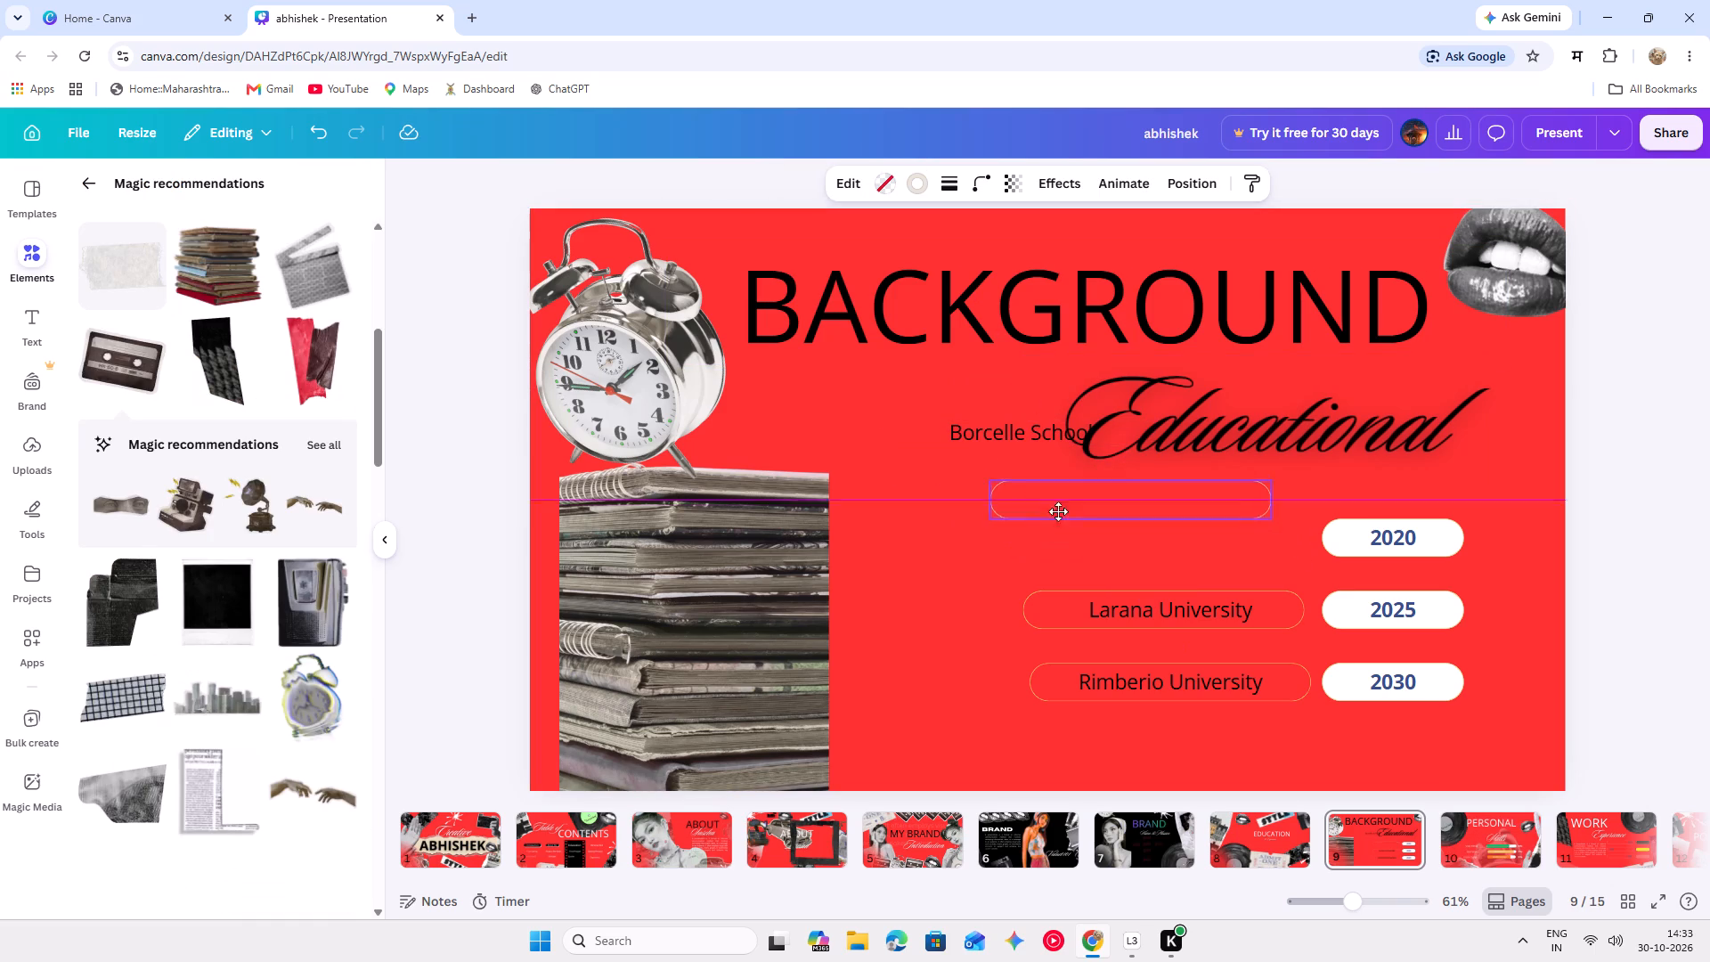
left_click_drag(1058, 511, 1078, 528)
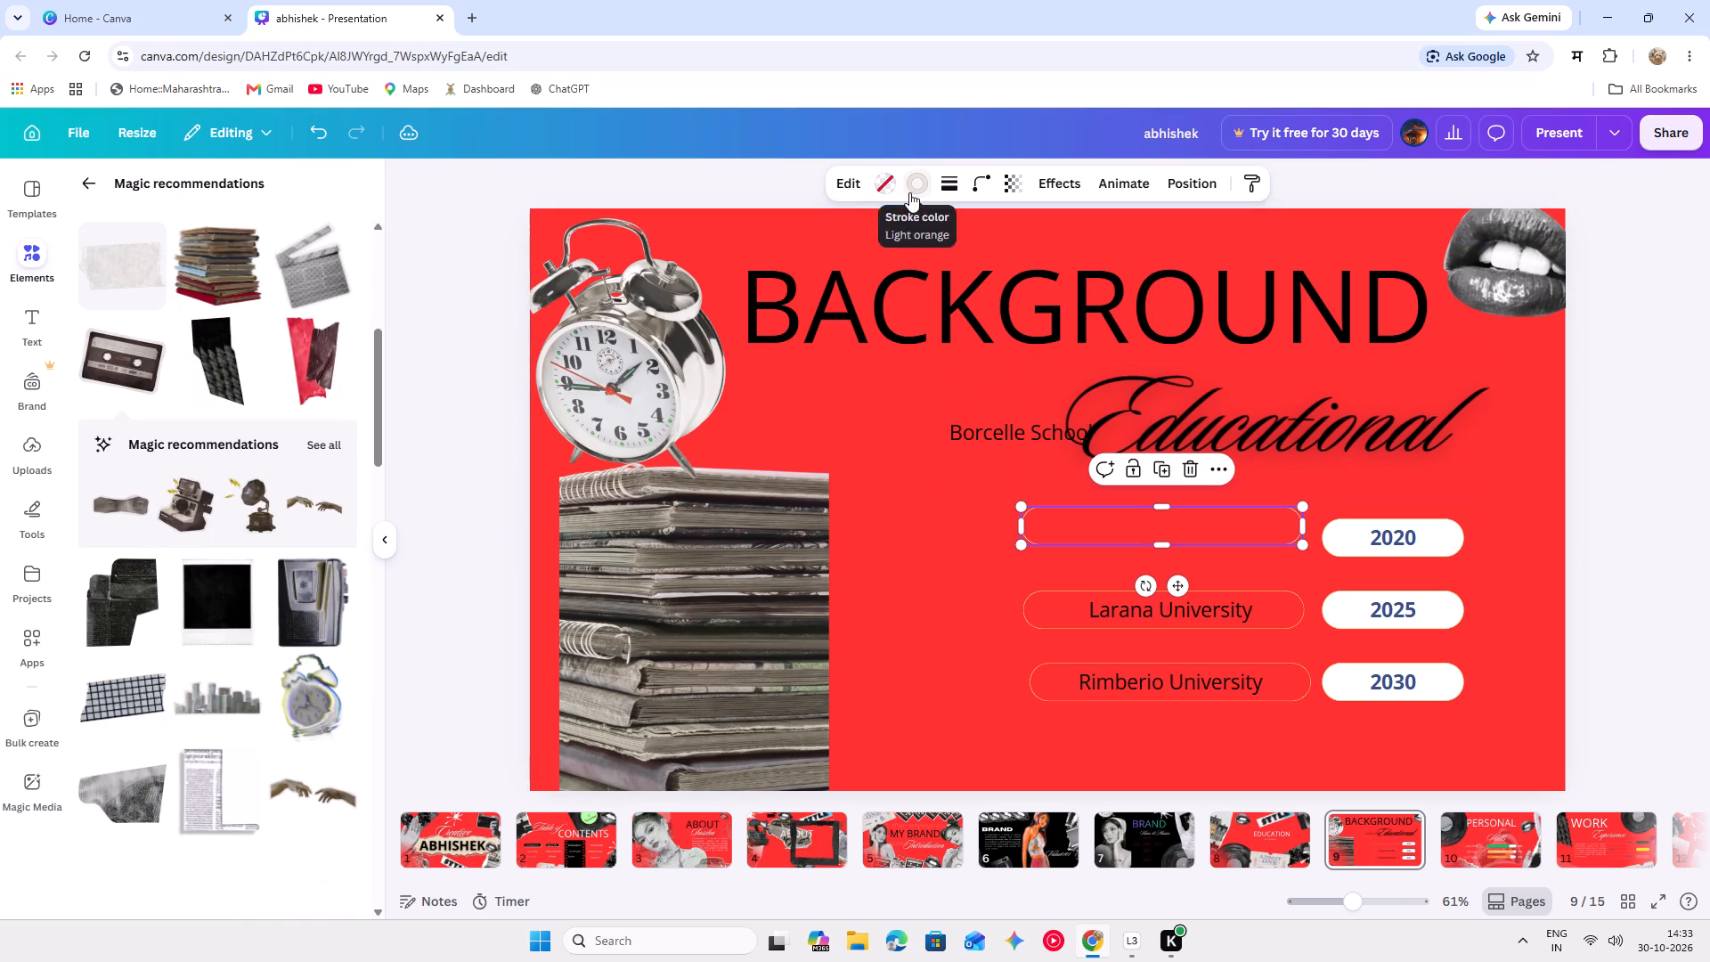
left_click(909, 192)
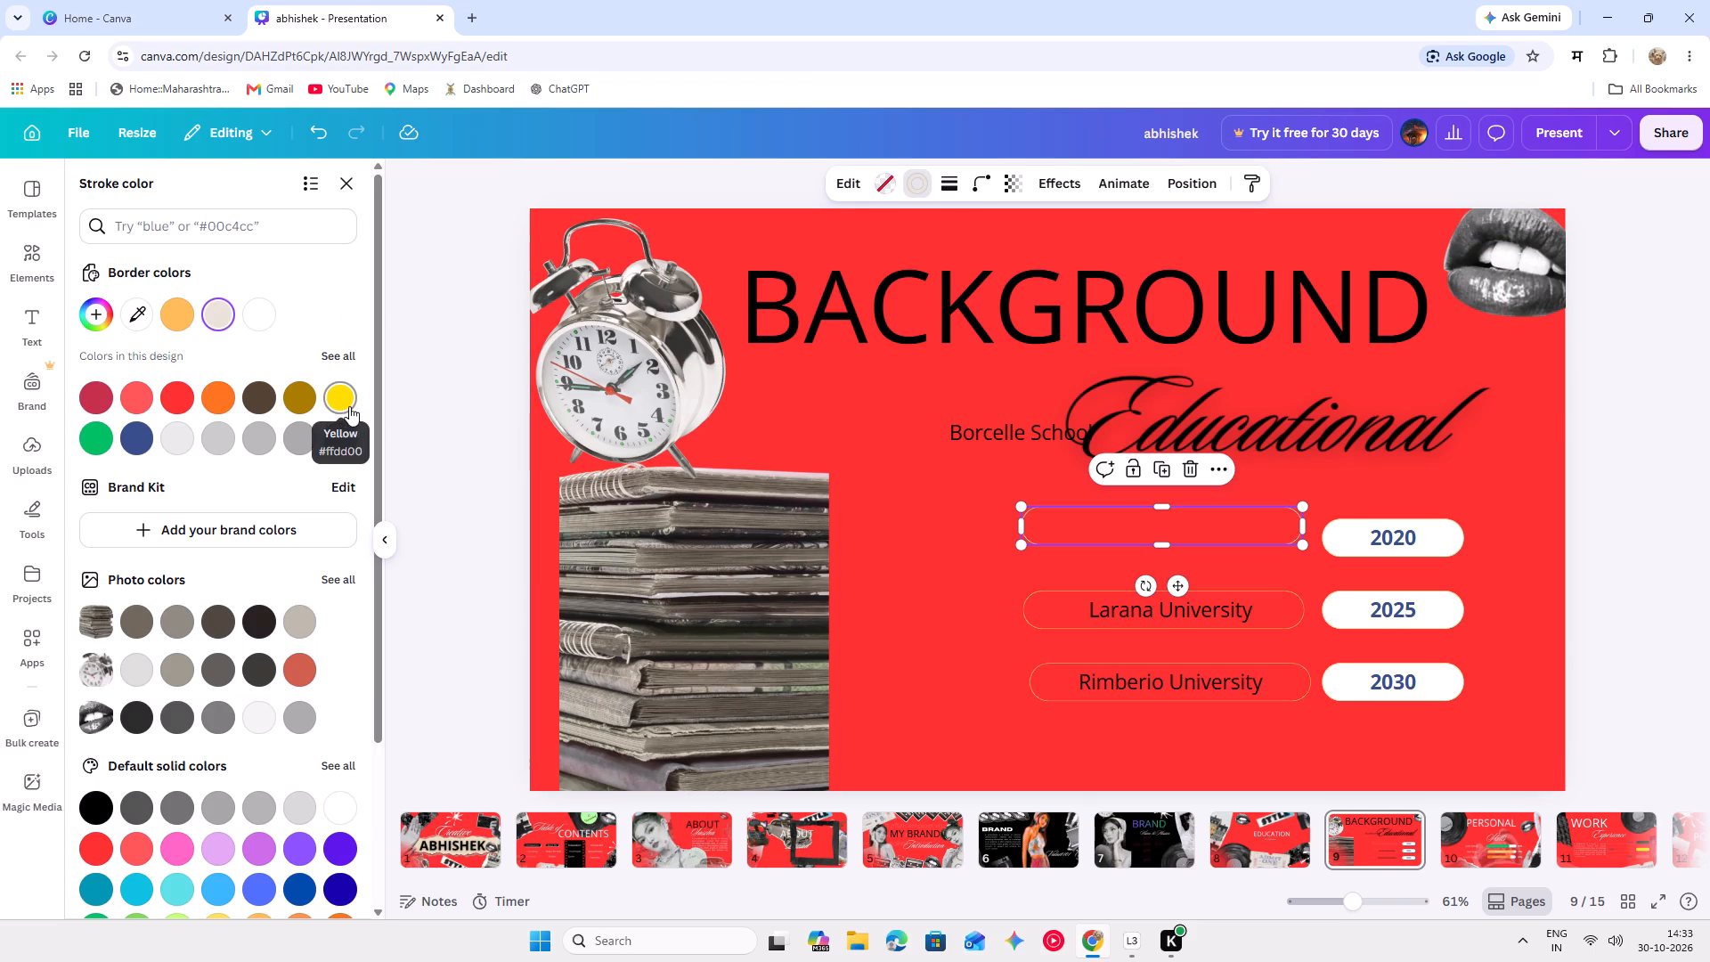
left_click(349, 406)
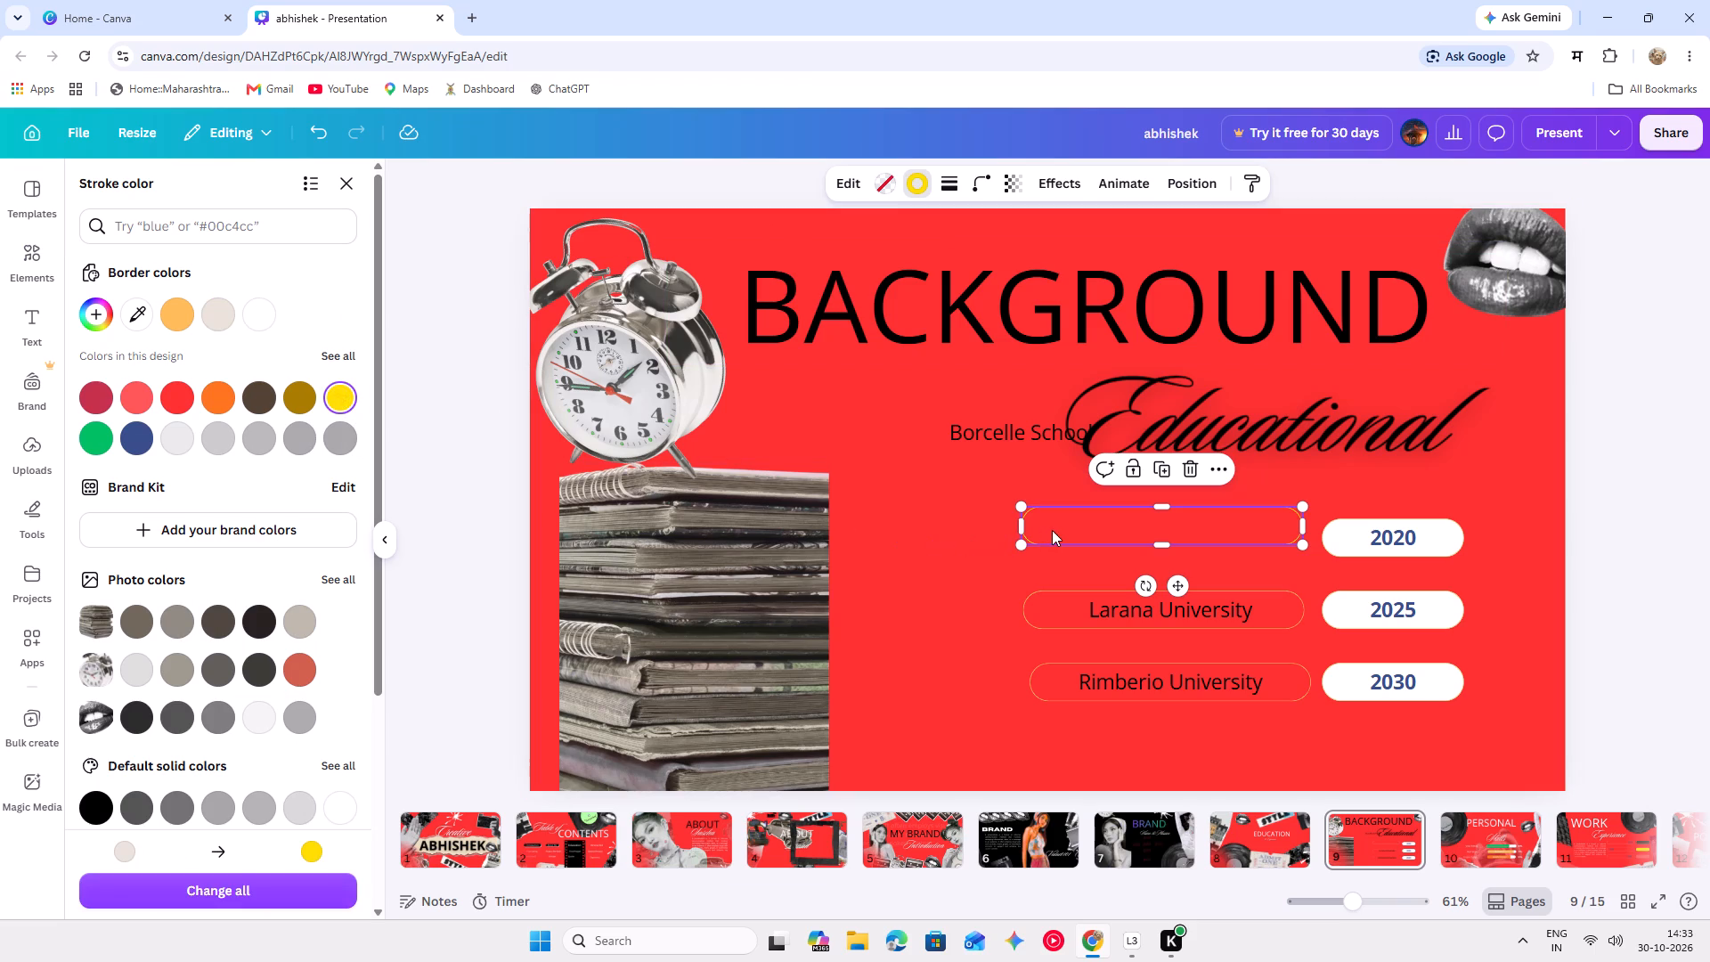
left_click(1052, 530)
left_click(938, 560)
left_click(1014, 490)
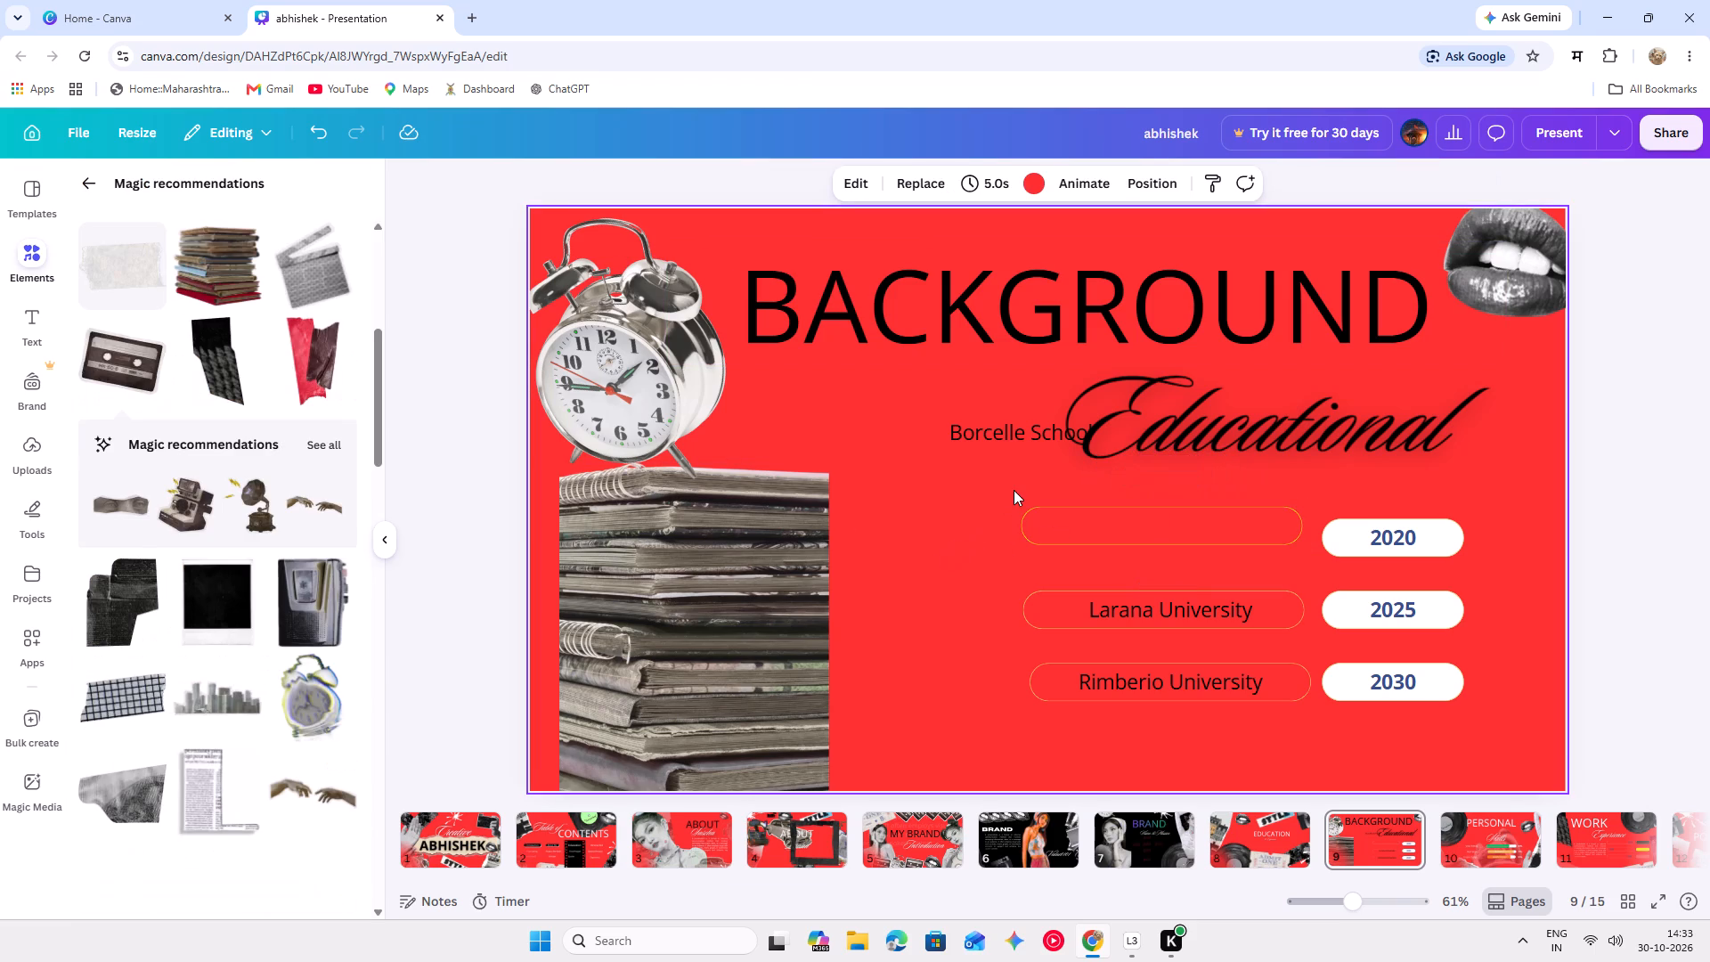
Realign the emptied yellow-outlined box with the white 2020 pill in the first row.
left_click_drag(1092, 523, 1095, 516)
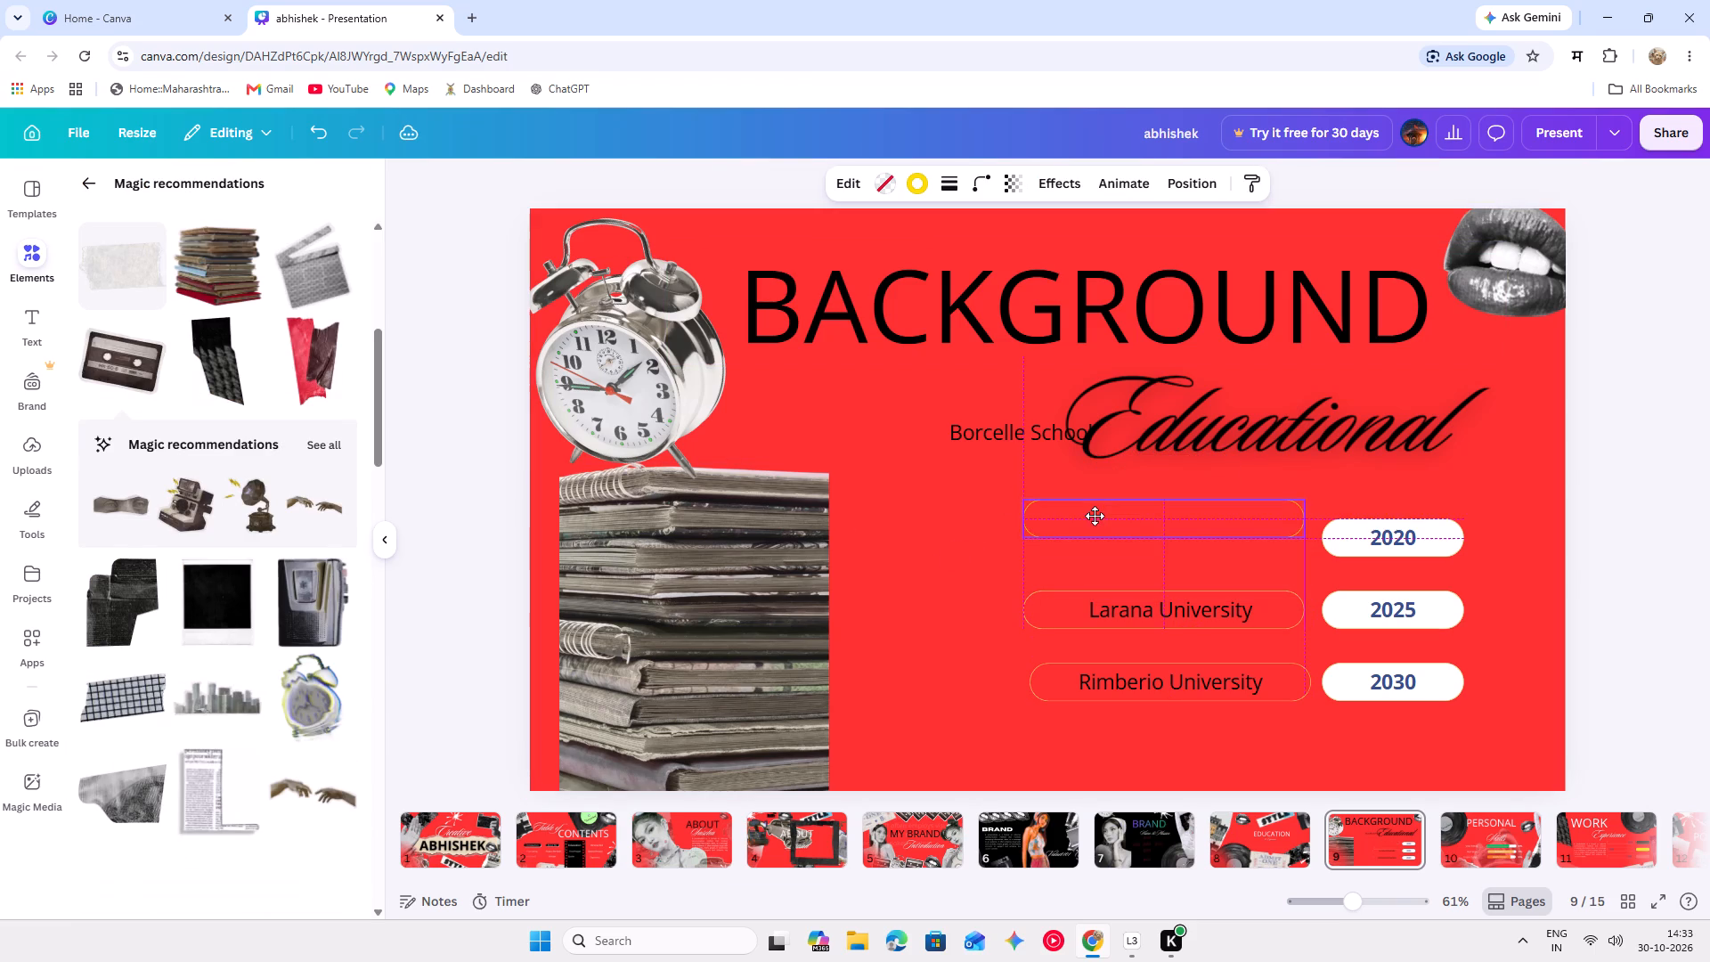
left_click_drag(1095, 516, 1094, 535)
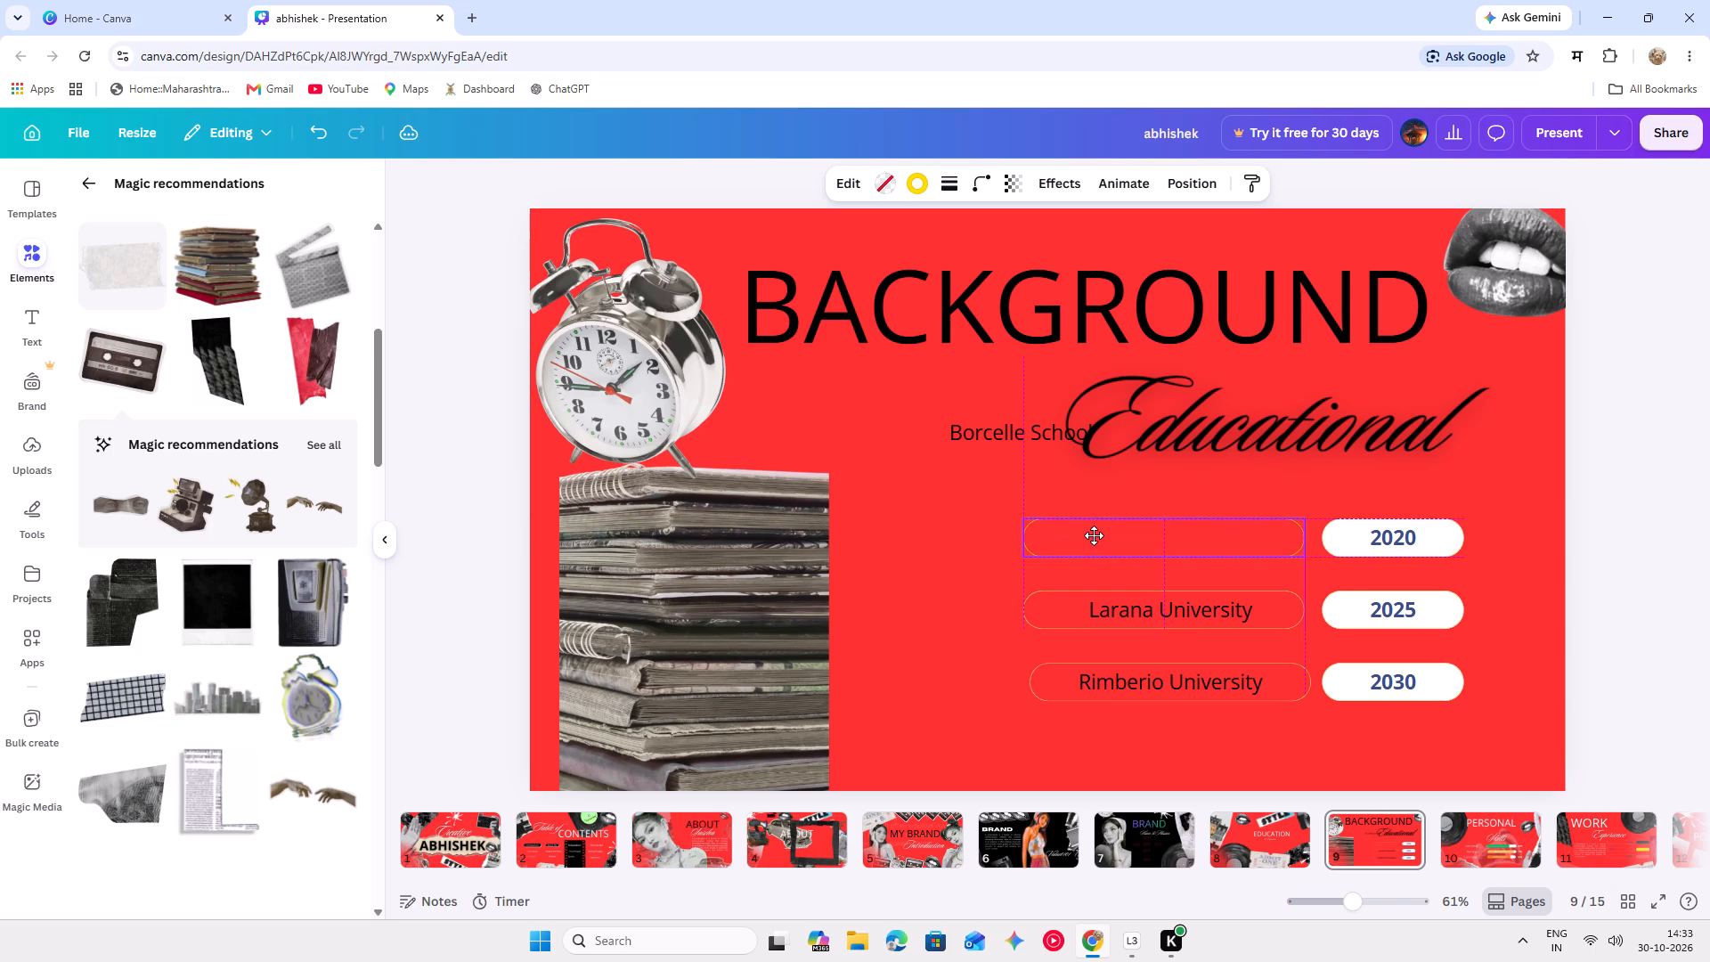
left_click_drag(1094, 535, 1090, 536)
left_click(969, 535)
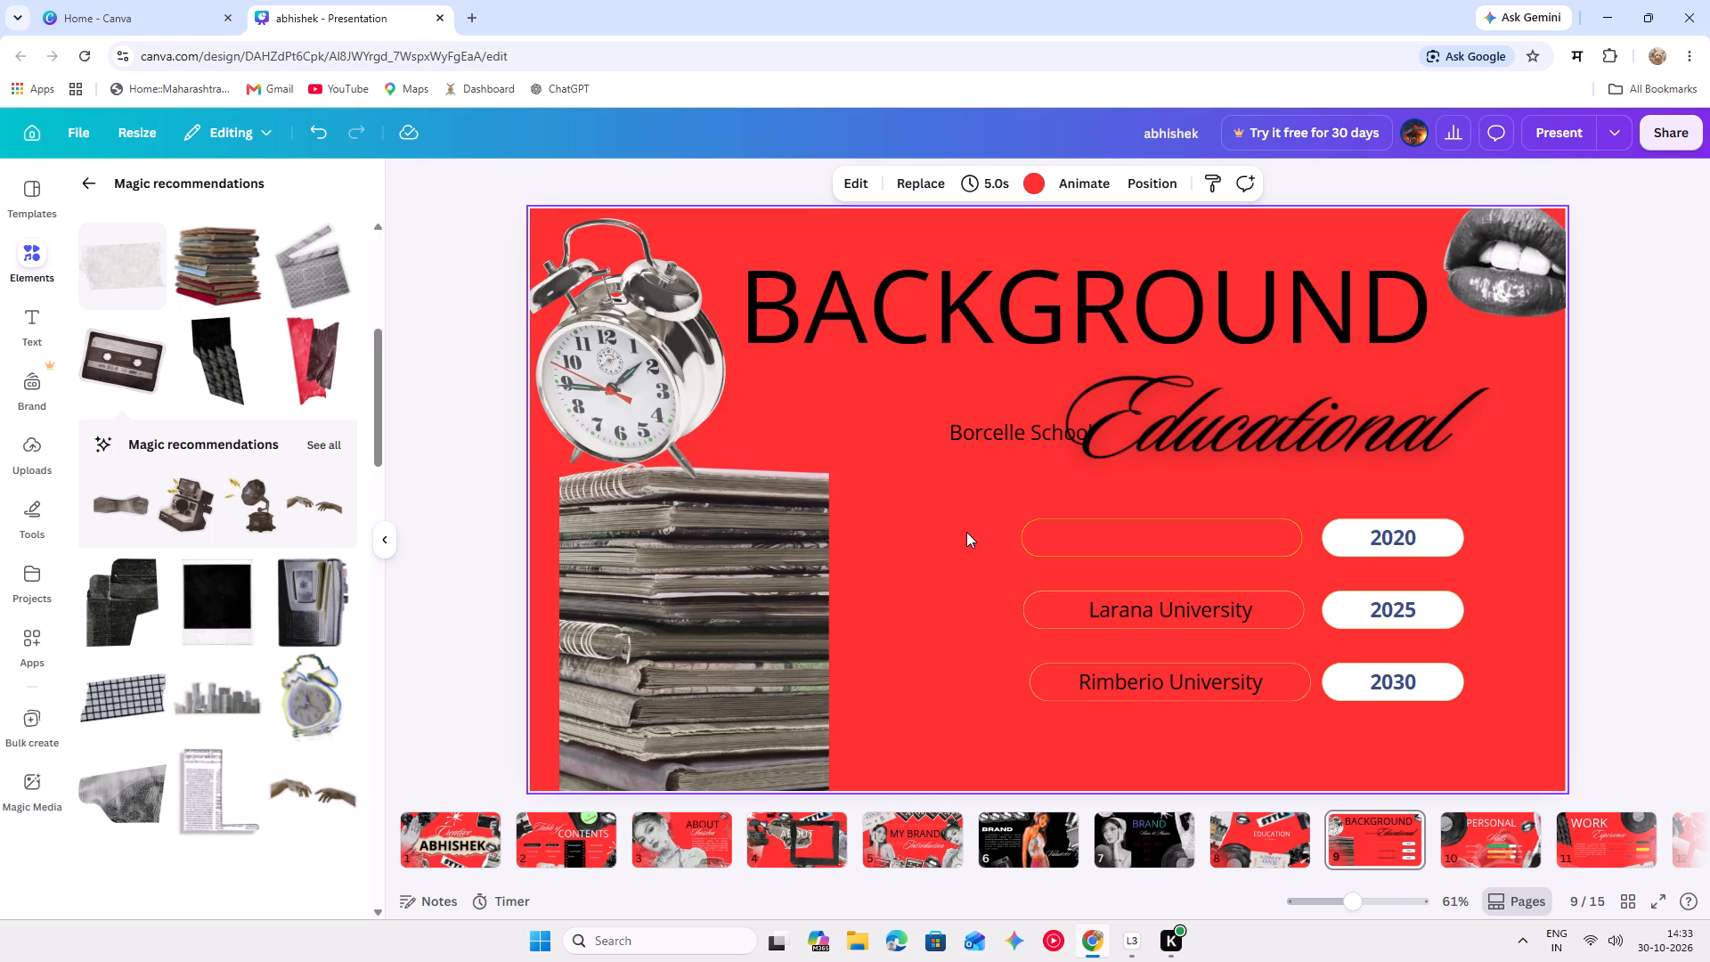
Widen the book stack to about 670 and move it down against the slide's left edge.
left_click(790, 510)
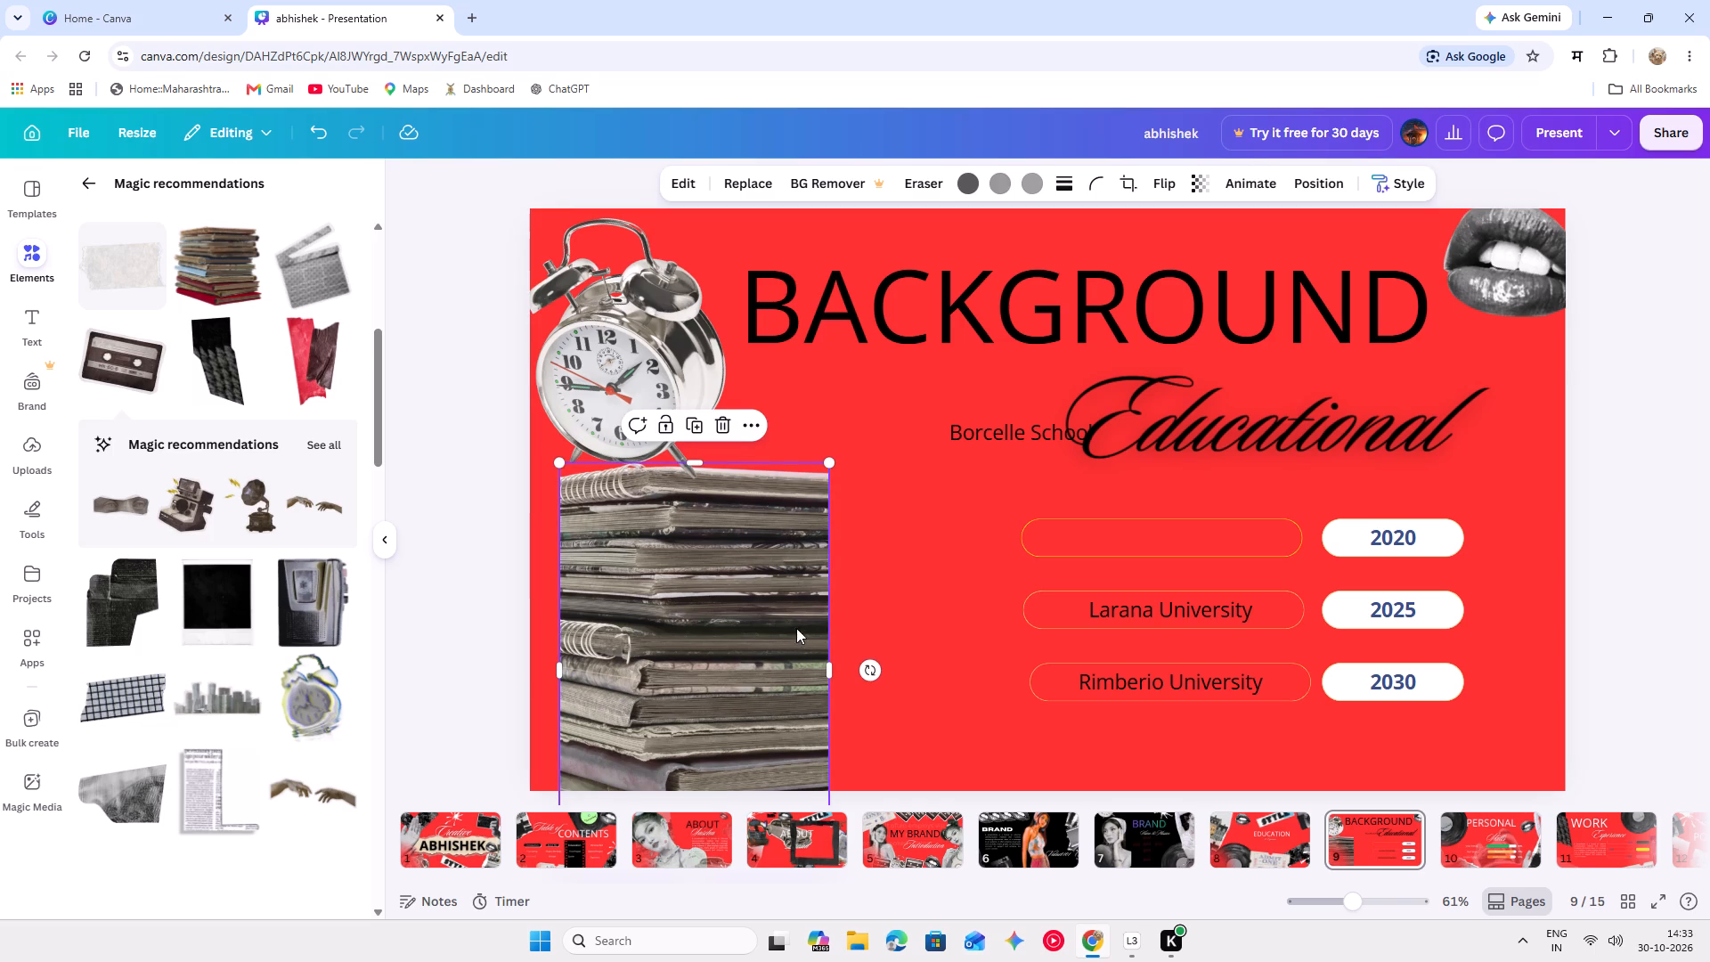
left_click_drag(835, 656, 941, 647)
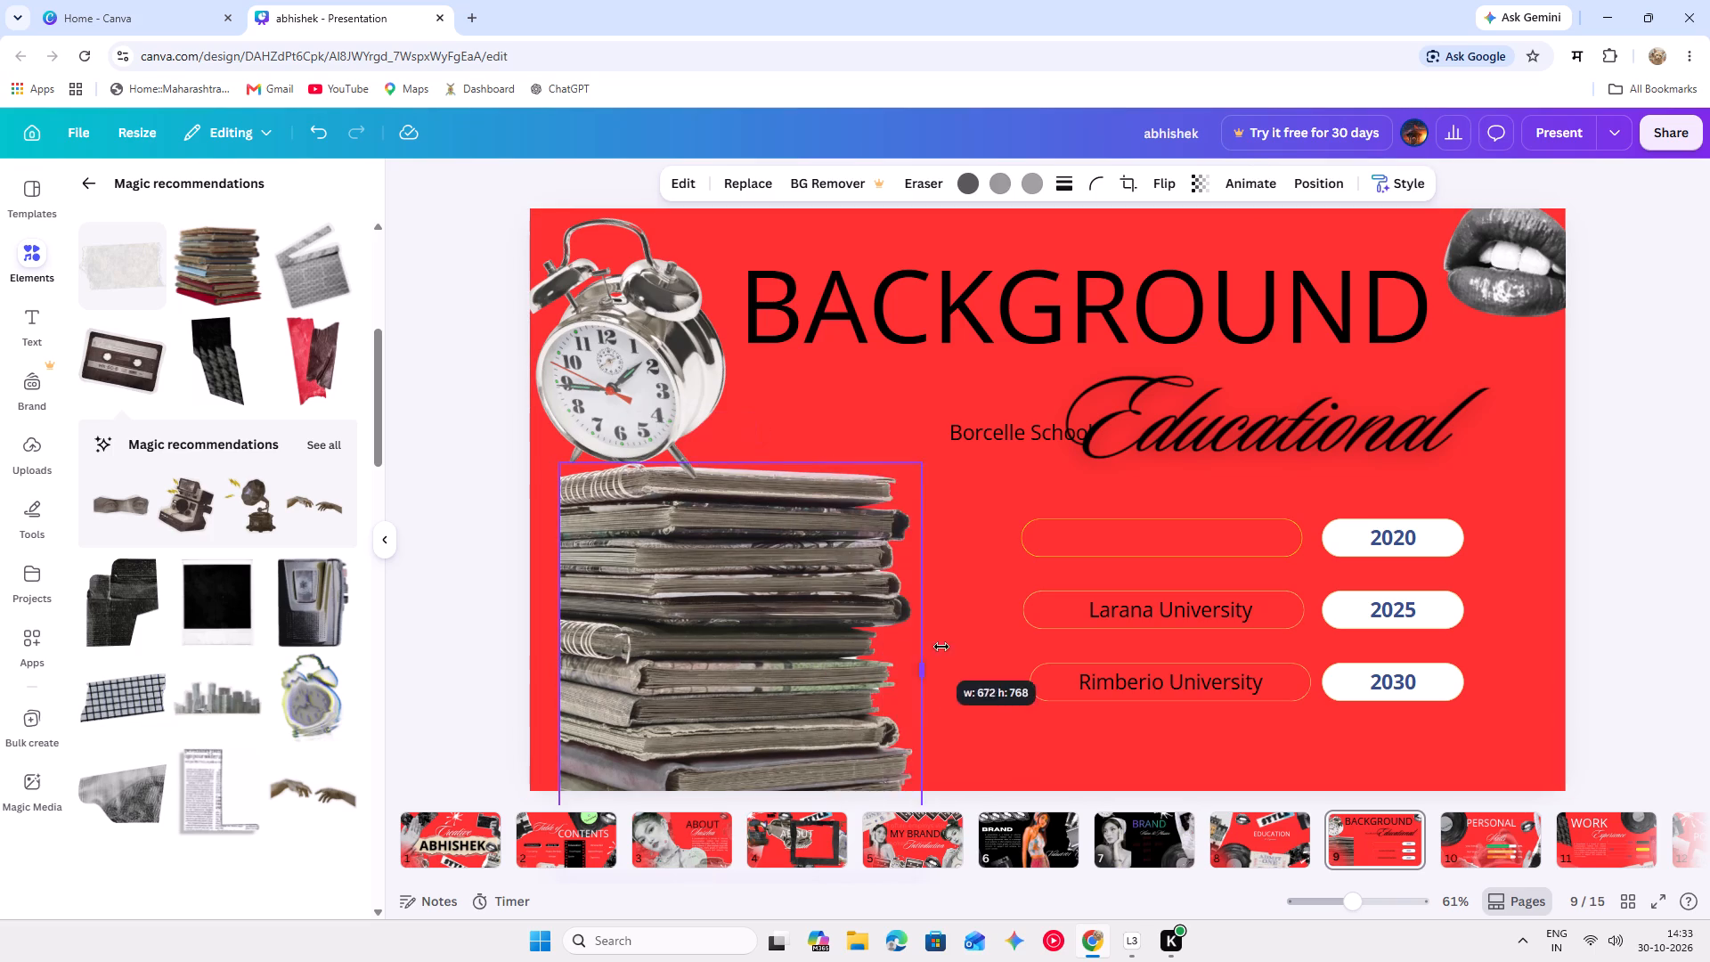
left_click_drag(941, 647, 922, 664)
left_click_drag(844, 656, 819, 689)
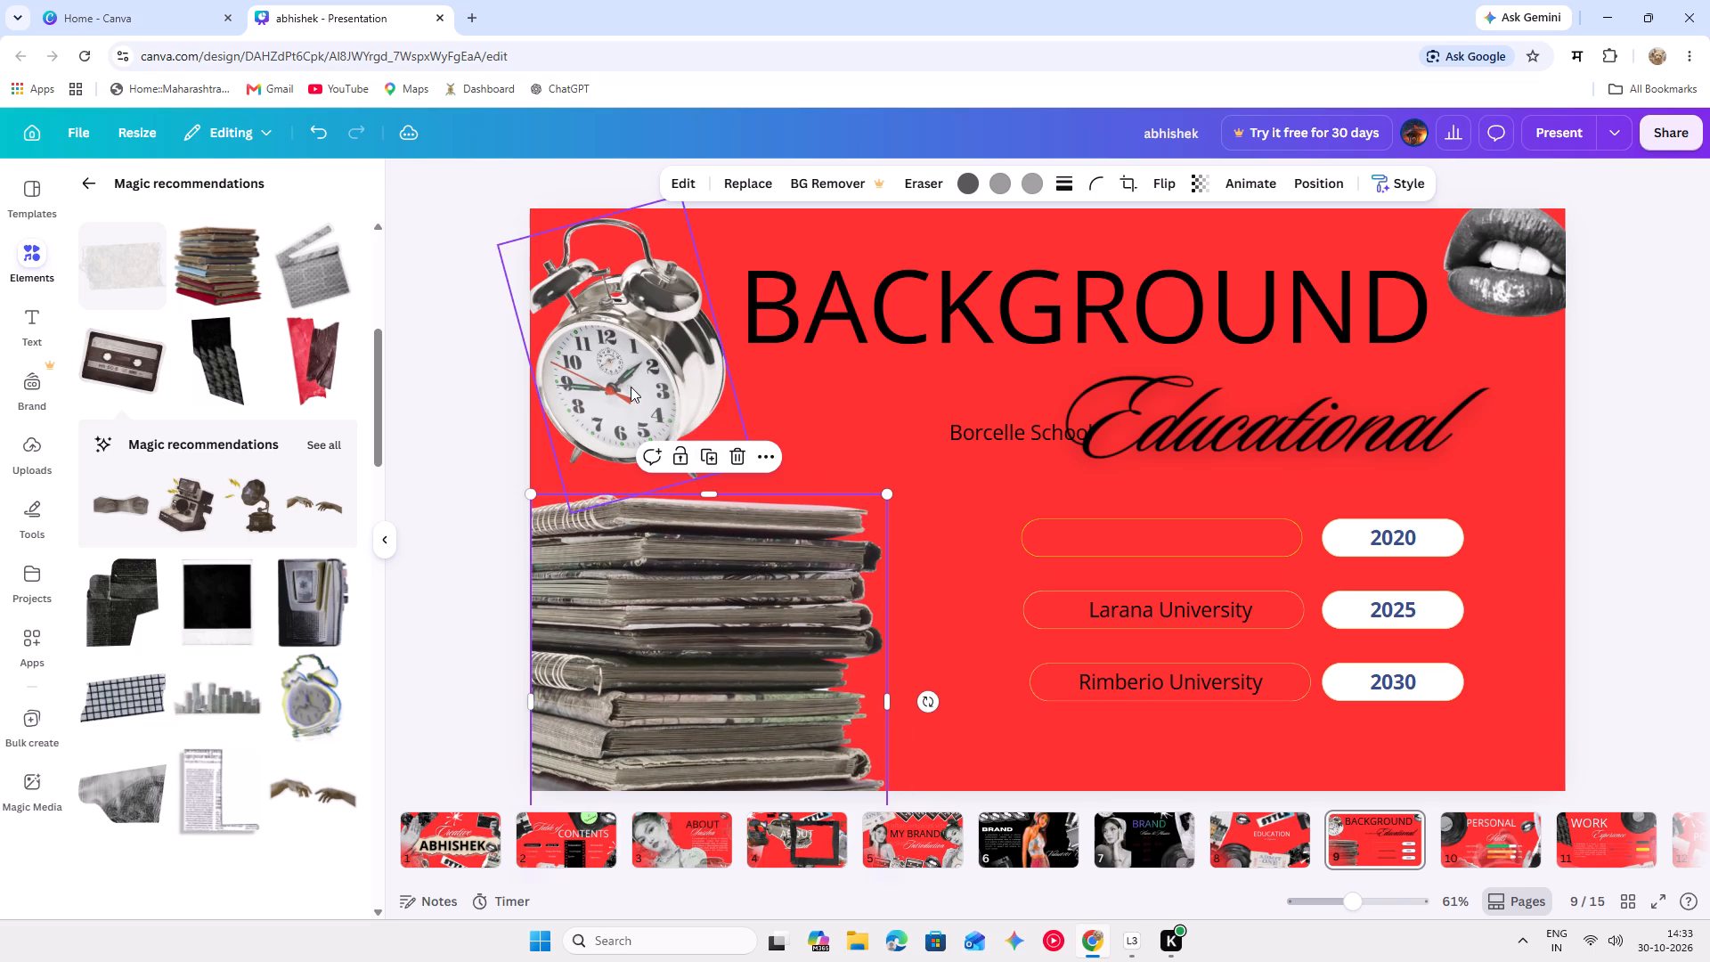
Move the alarm clock down and right so it stands on top of the book stack.
left_click_drag(627, 383, 657, 436)
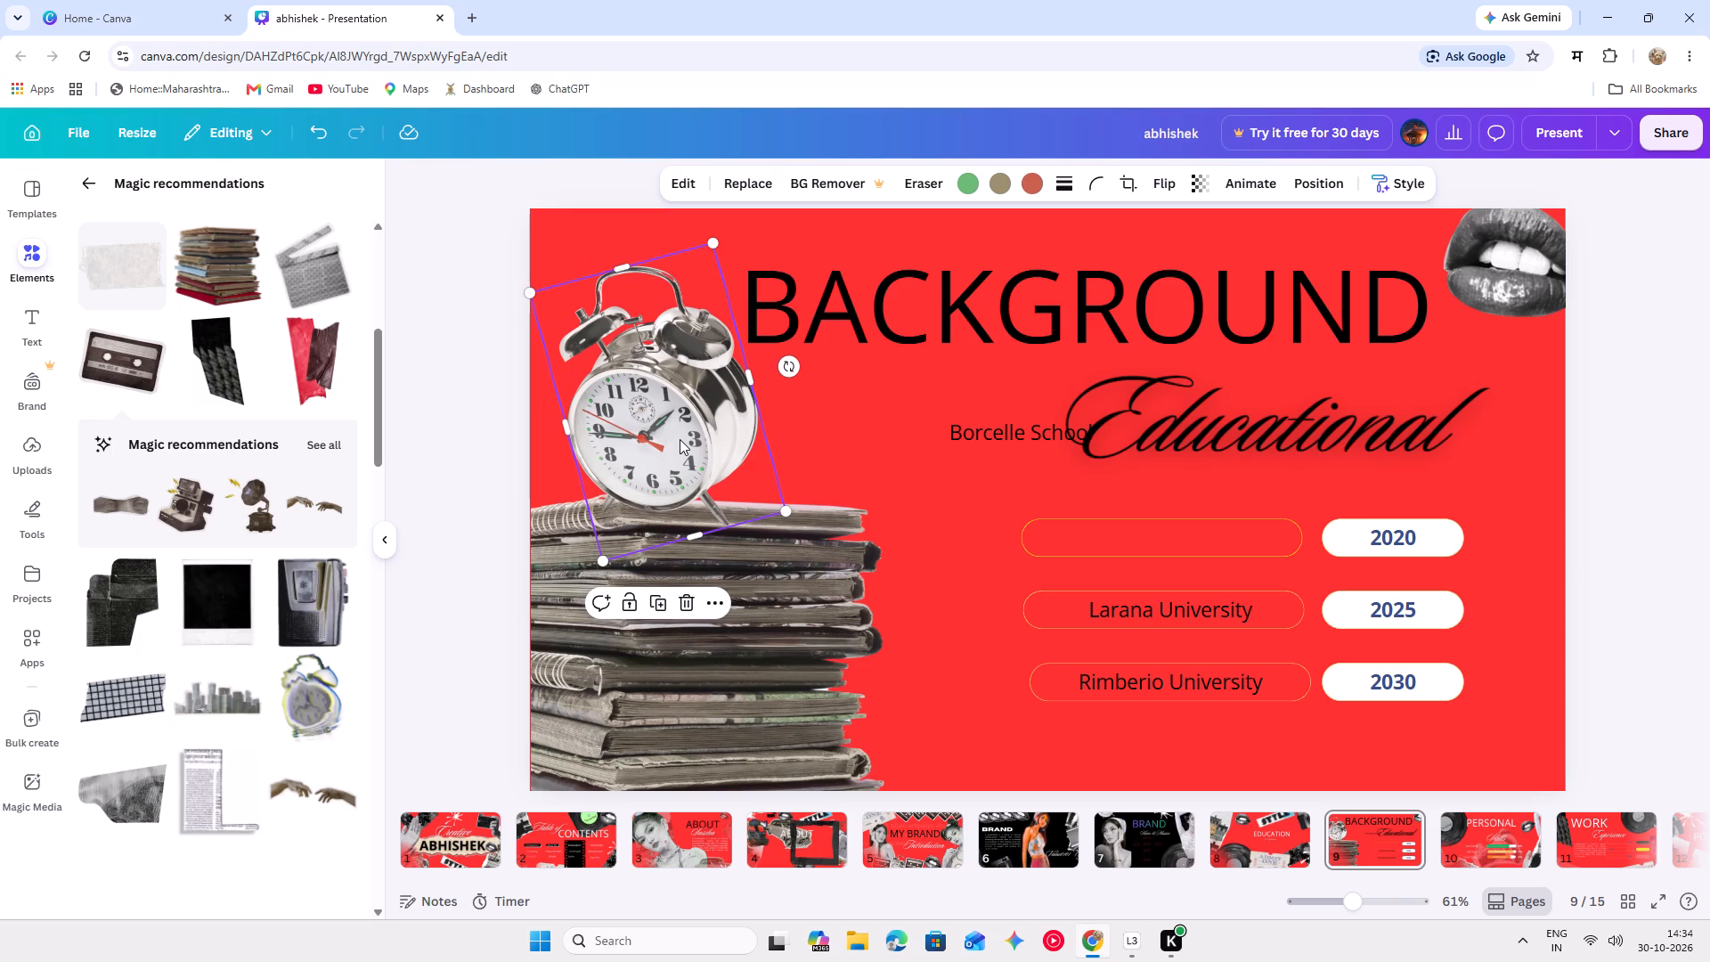
left_click(907, 475)
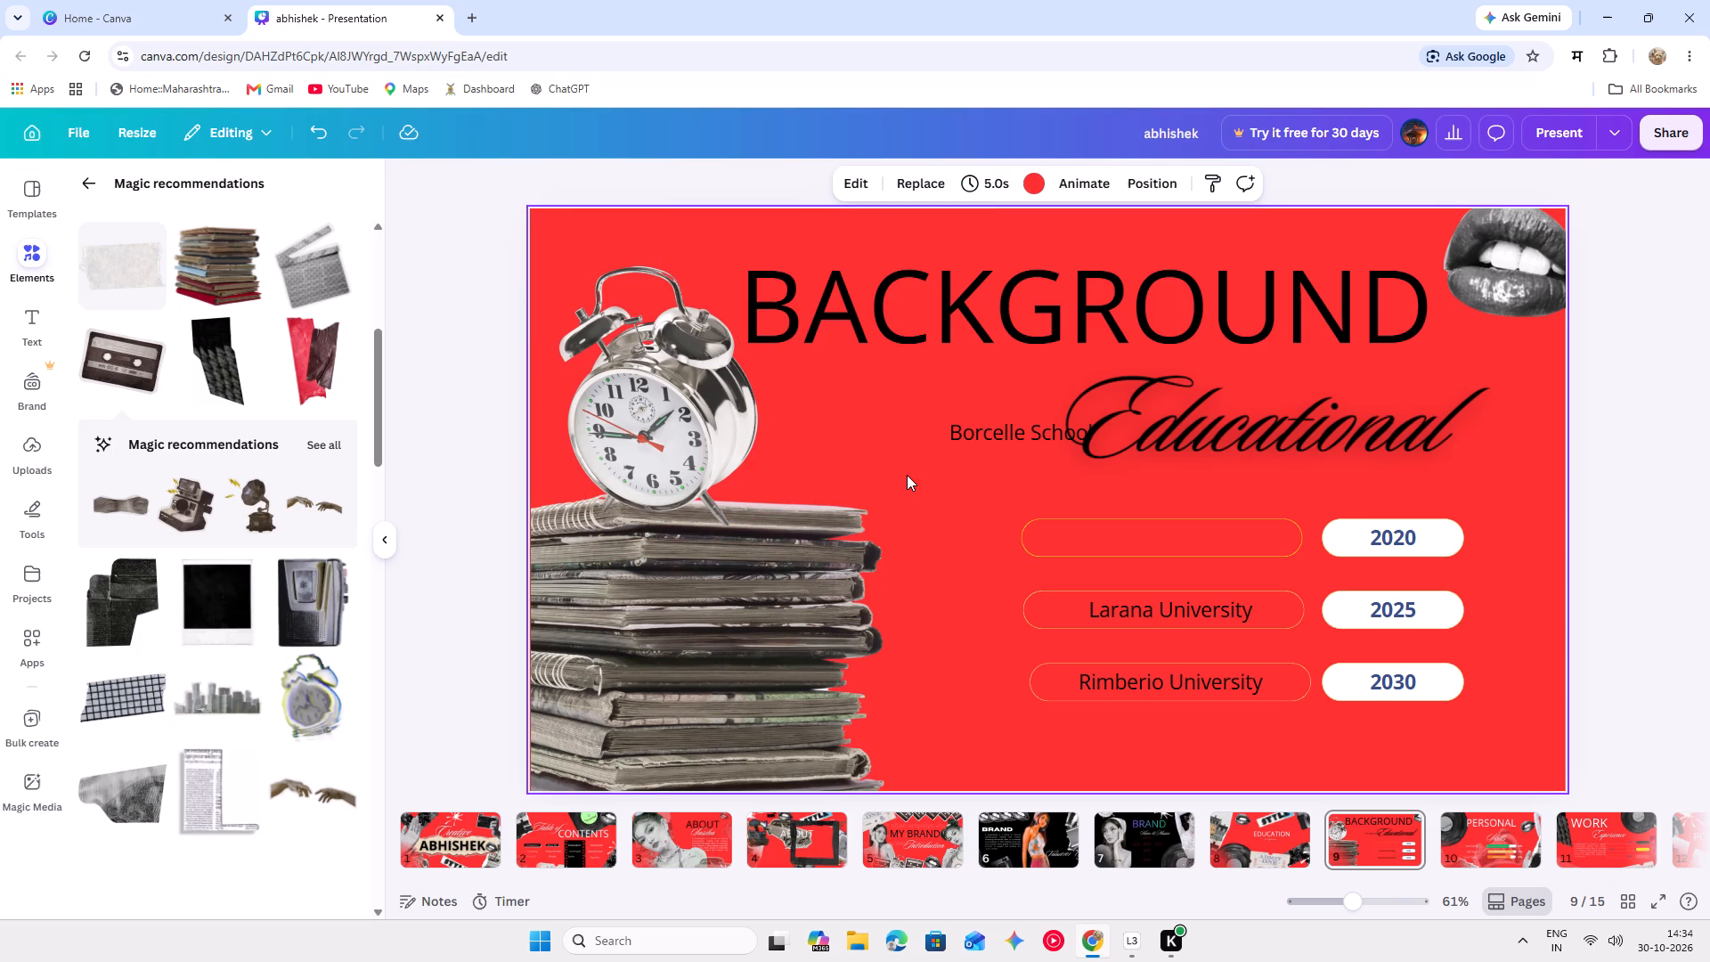
left_click(907, 475)
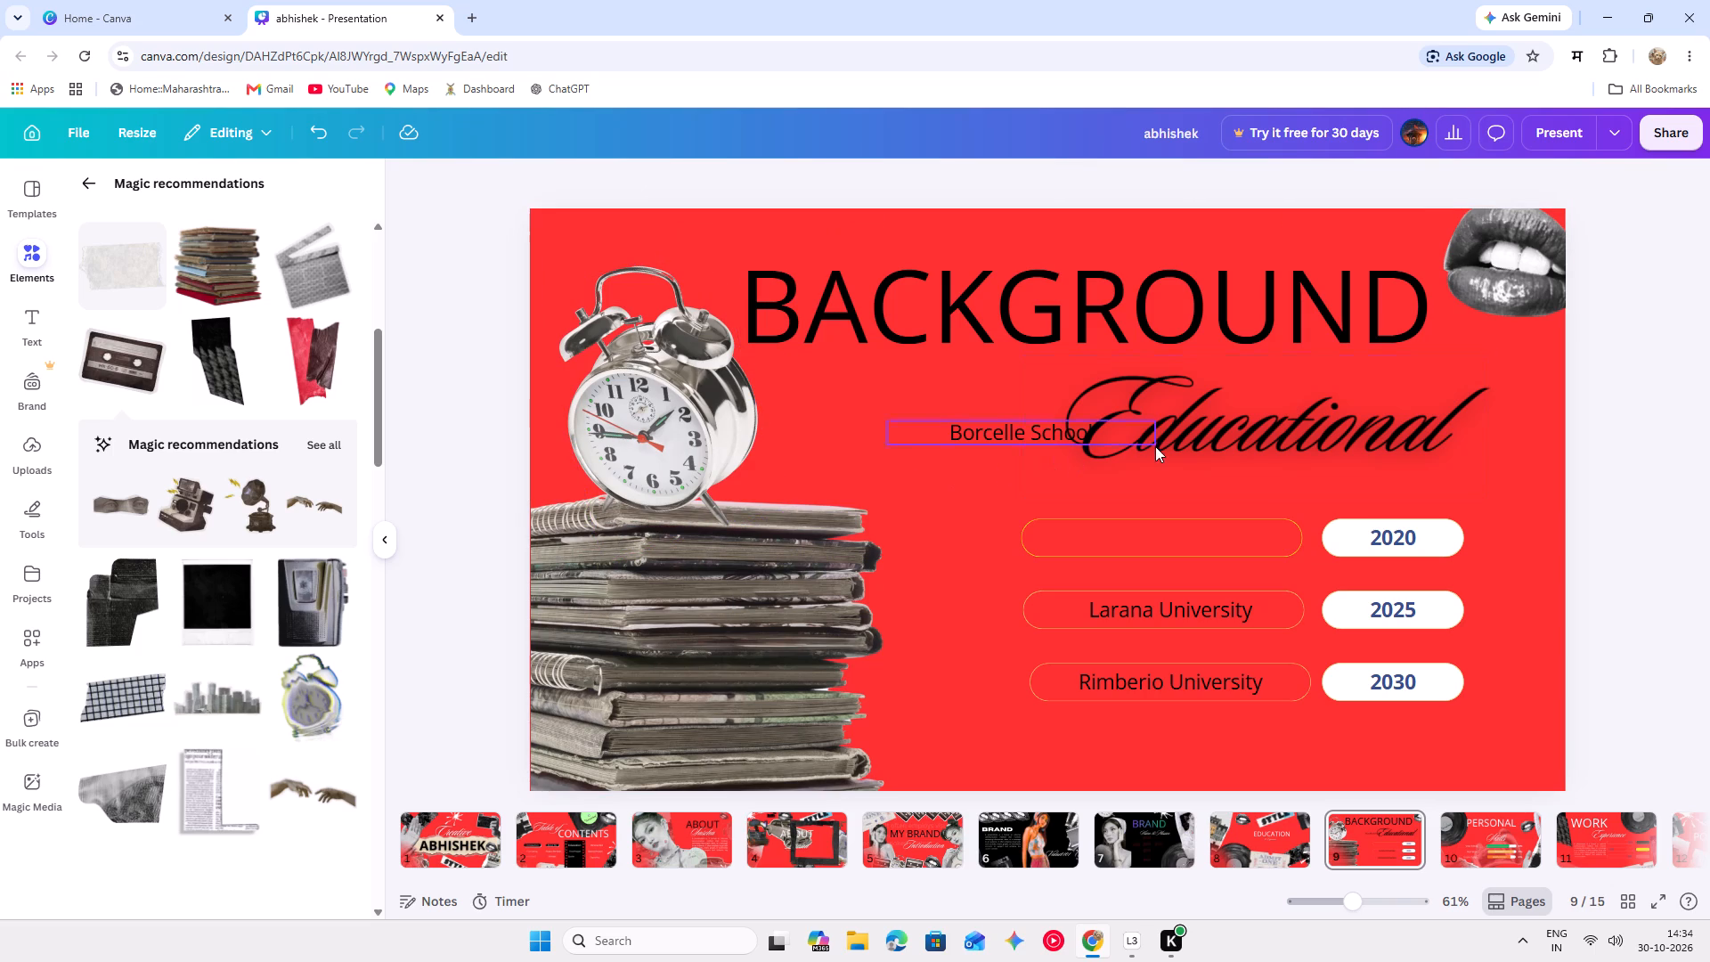
Shift the Educational text slightly right and the Borcelle School label left so they no longer overlap.
left_click_drag(1156, 446, 1185, 450)
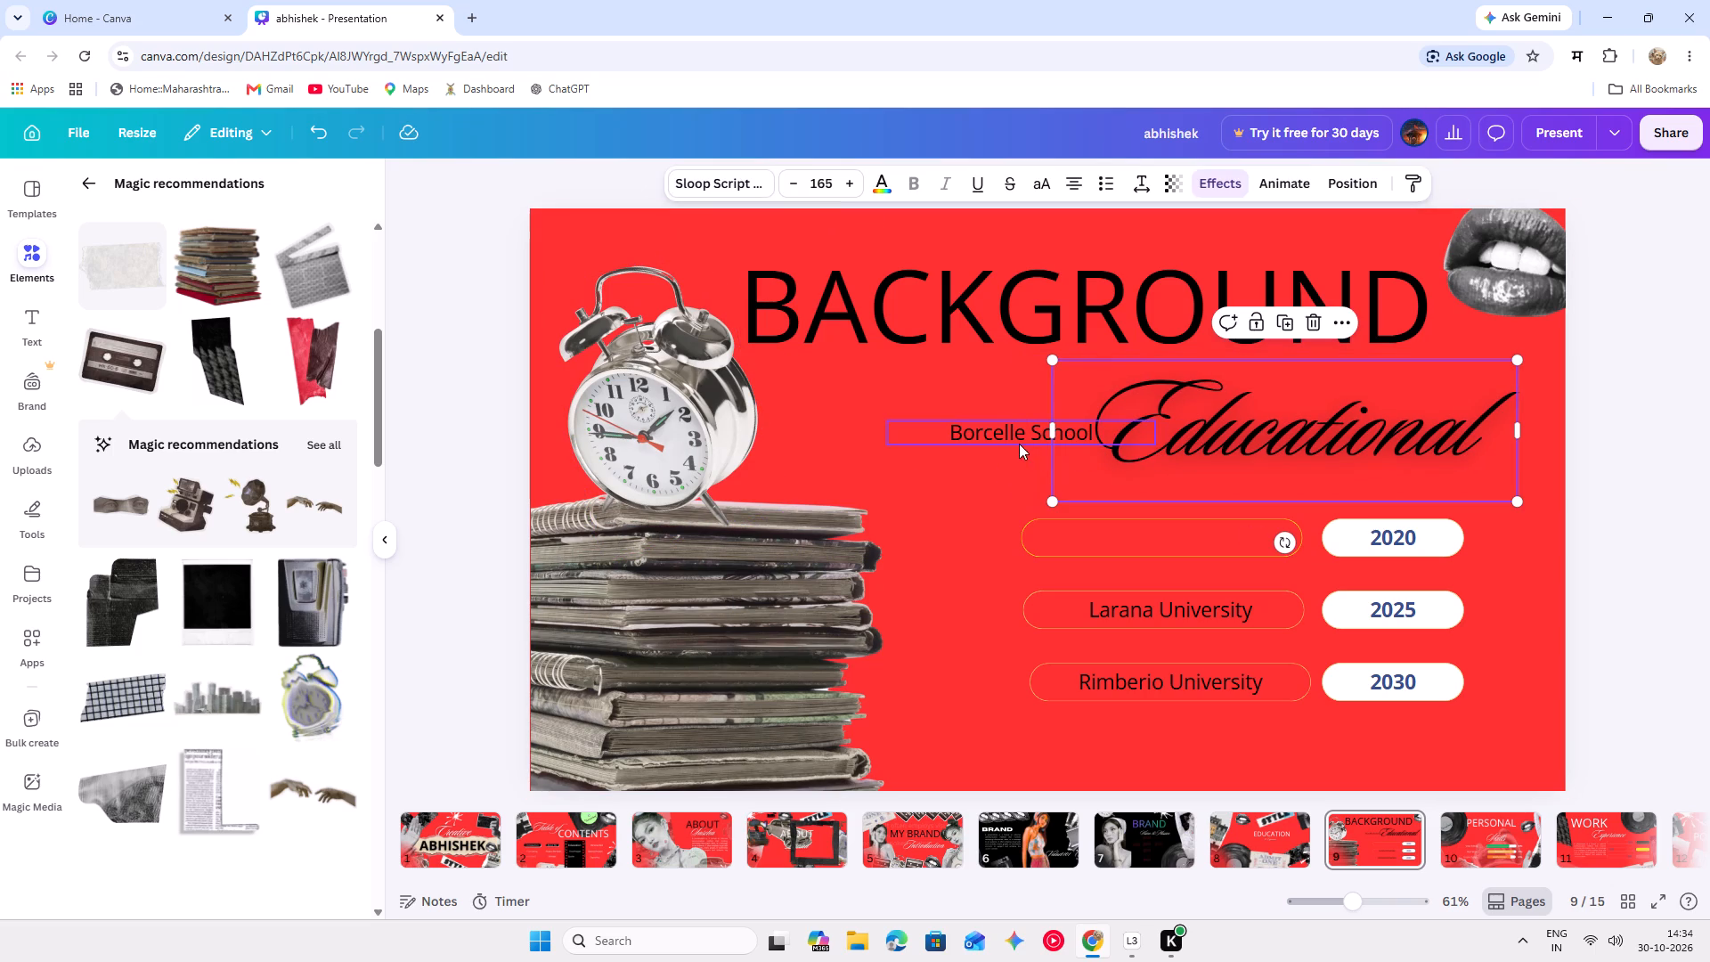
left_click_drag(1014, 443, 960, 434)
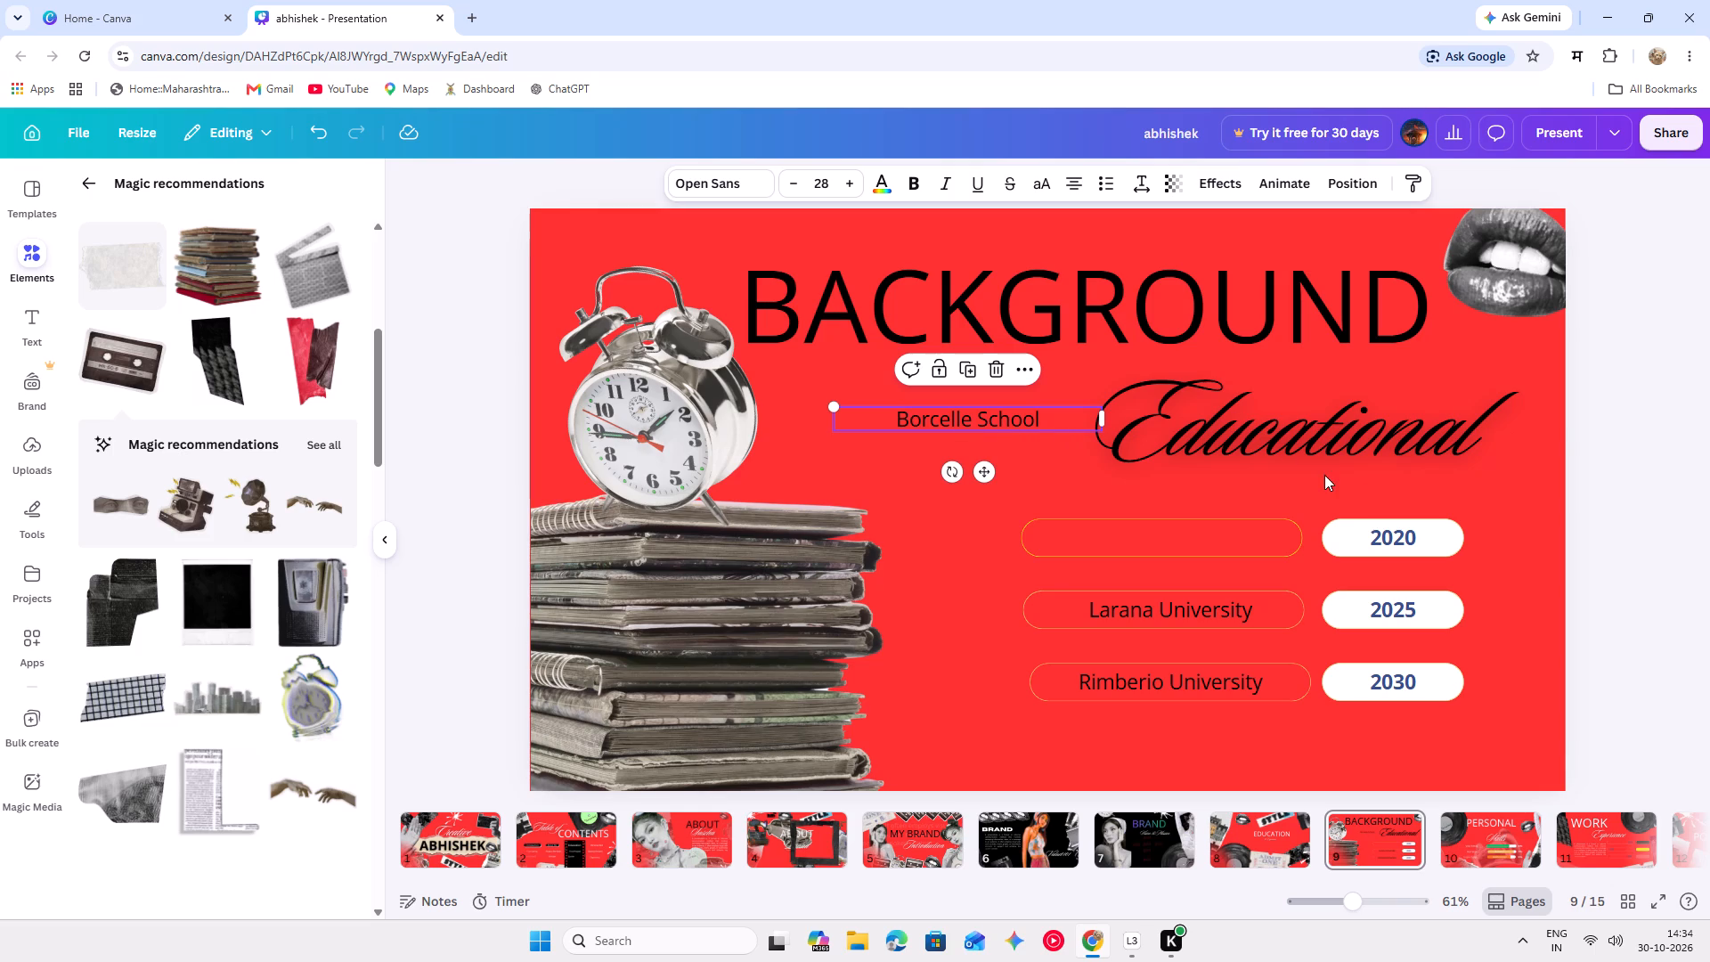
Duplicate the 2020 year text and centre the copy in the empty outlined box of the first row.
left_click(1364, 534)
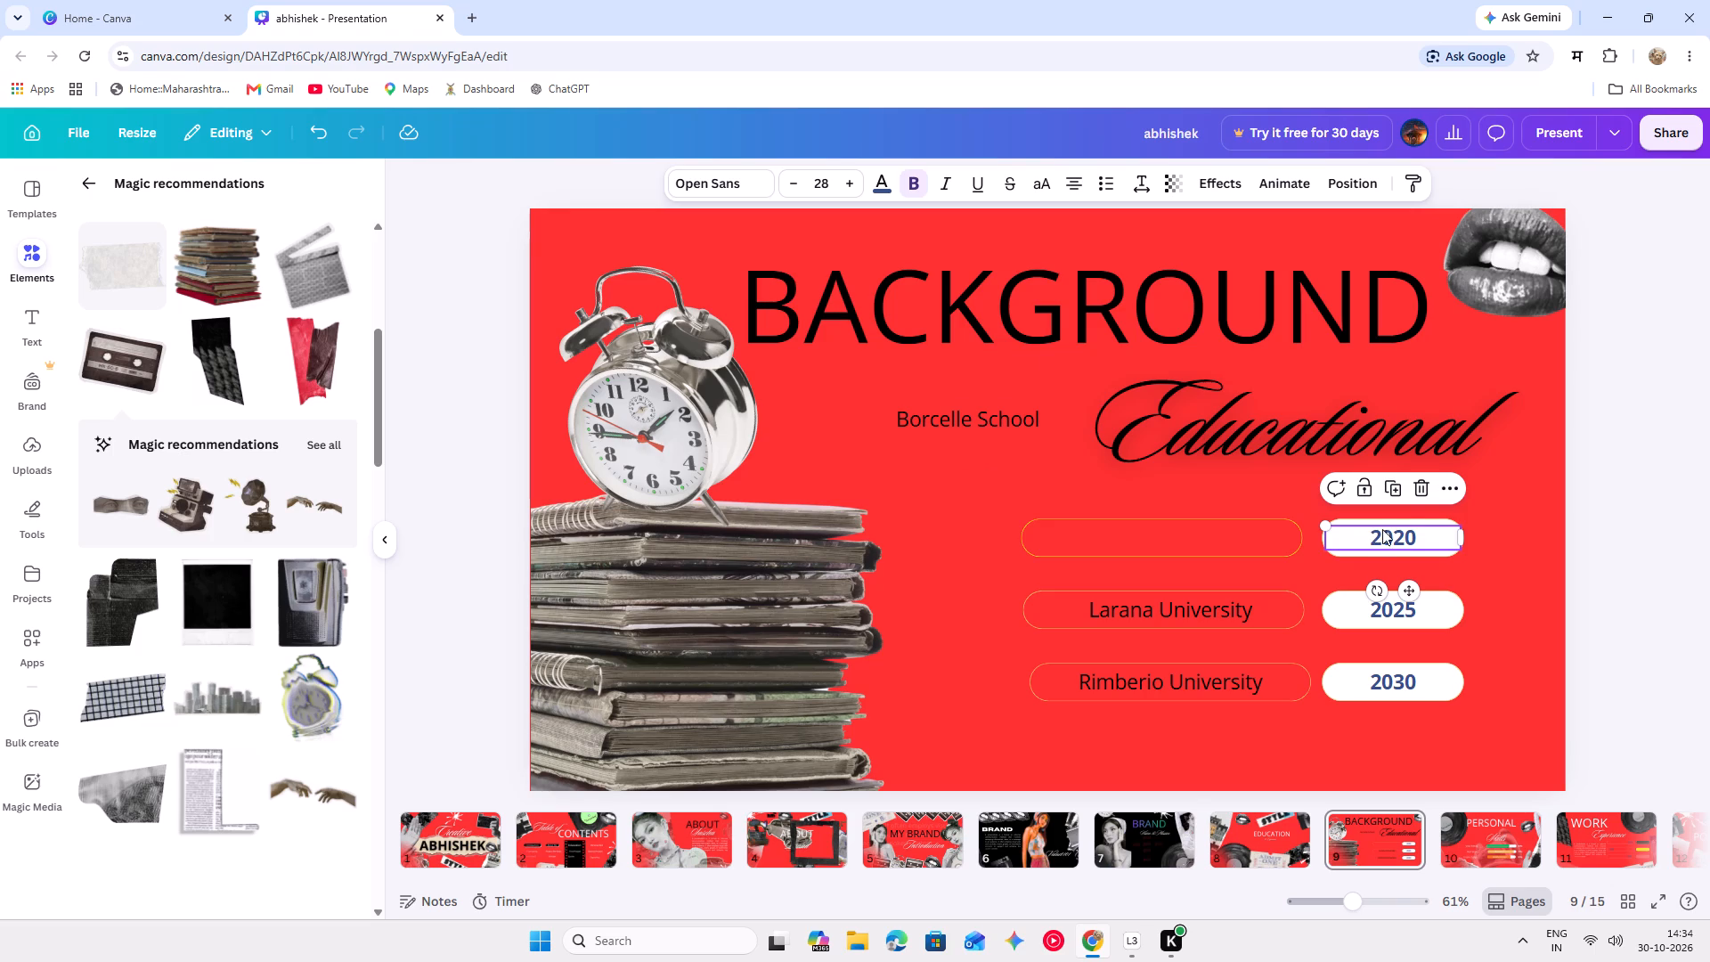
left_click(1389, 493)
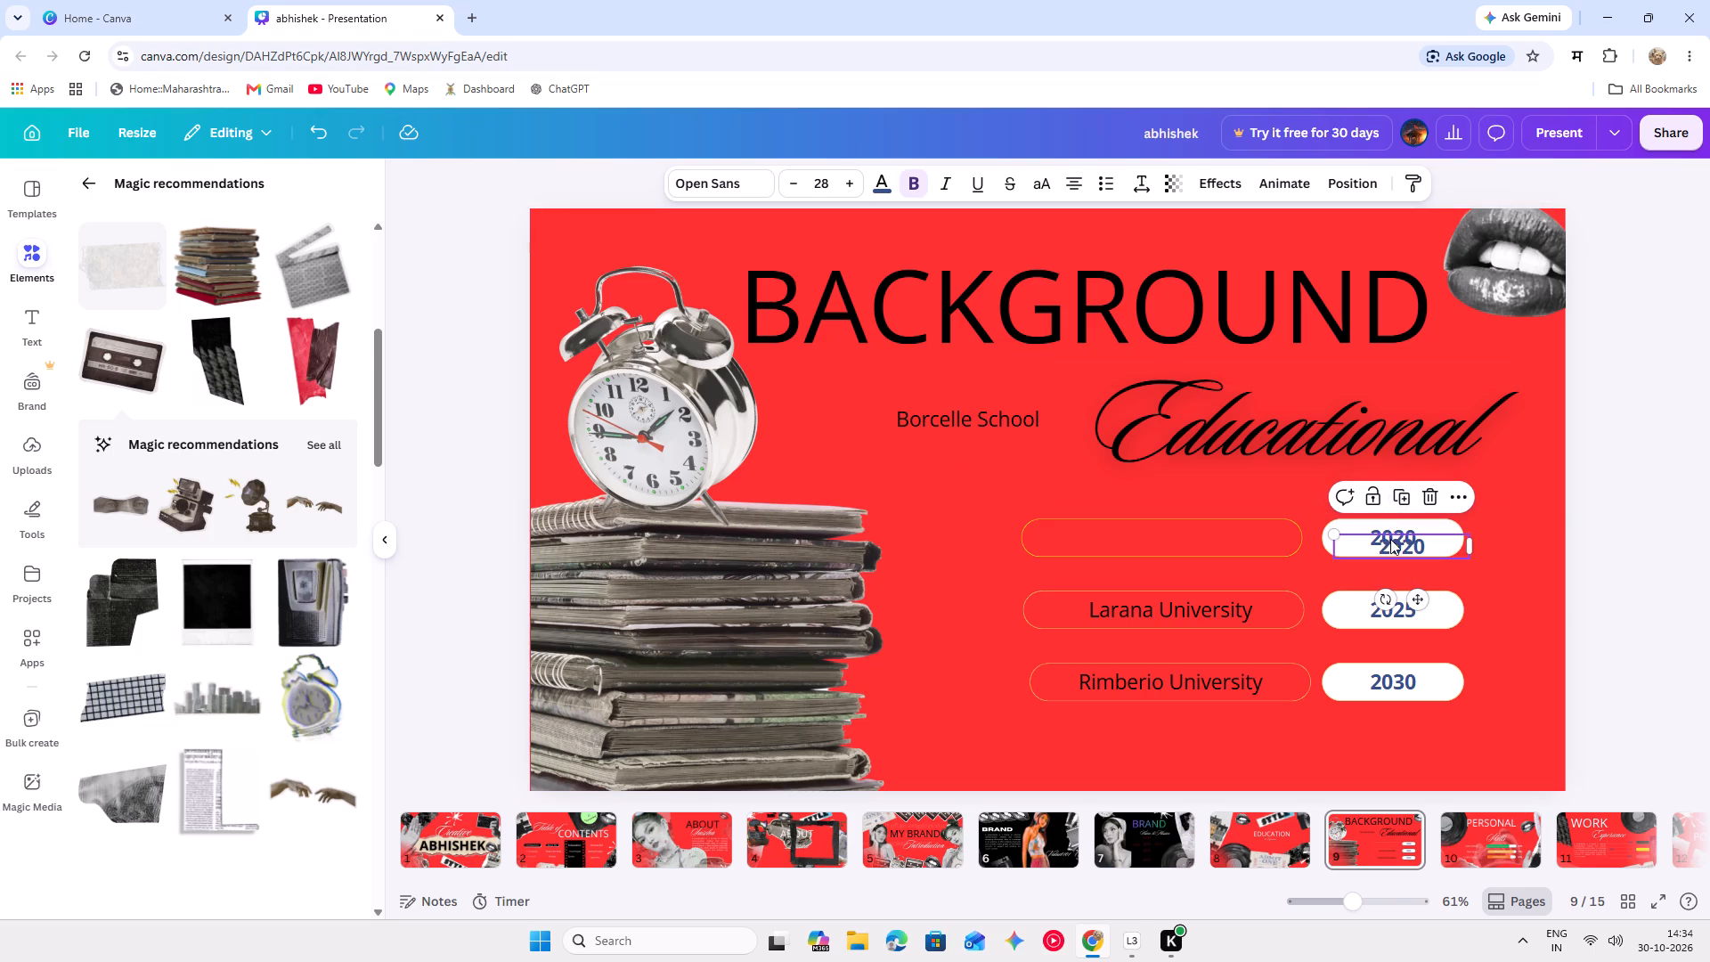
left_click_drag(1394, 545, 1152, 540)
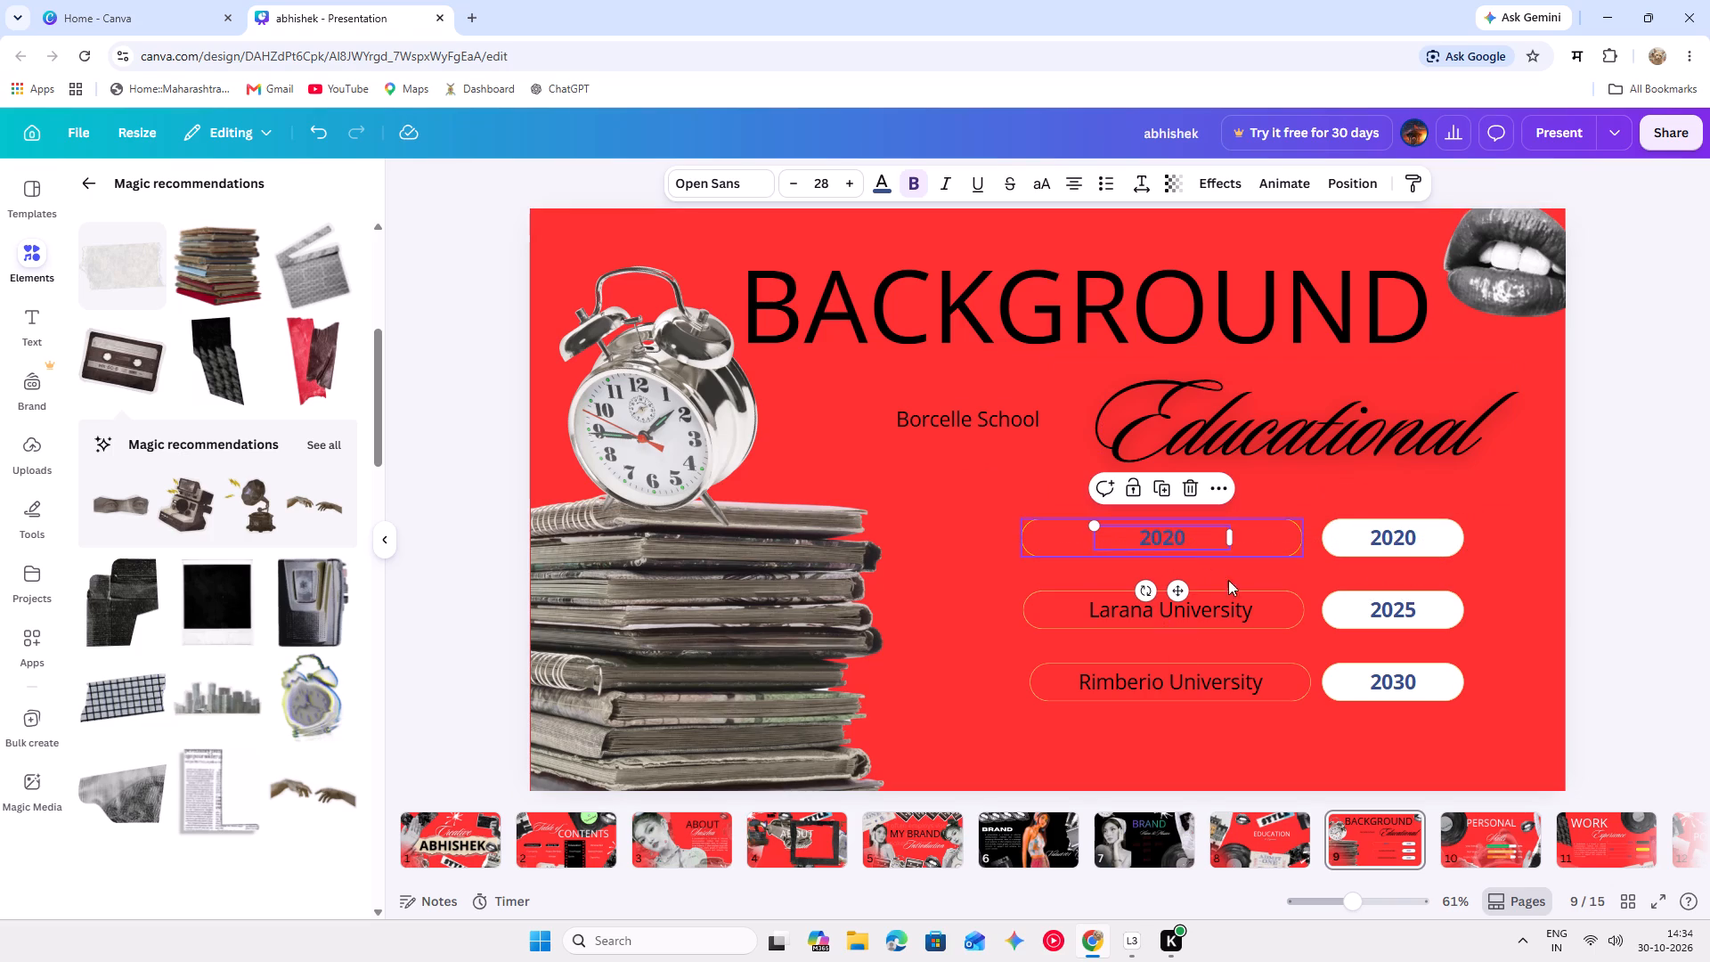
Narrow the Larana University text box to a single line, and swap the label with 2025 in the second row.
left_click(1293, 602)
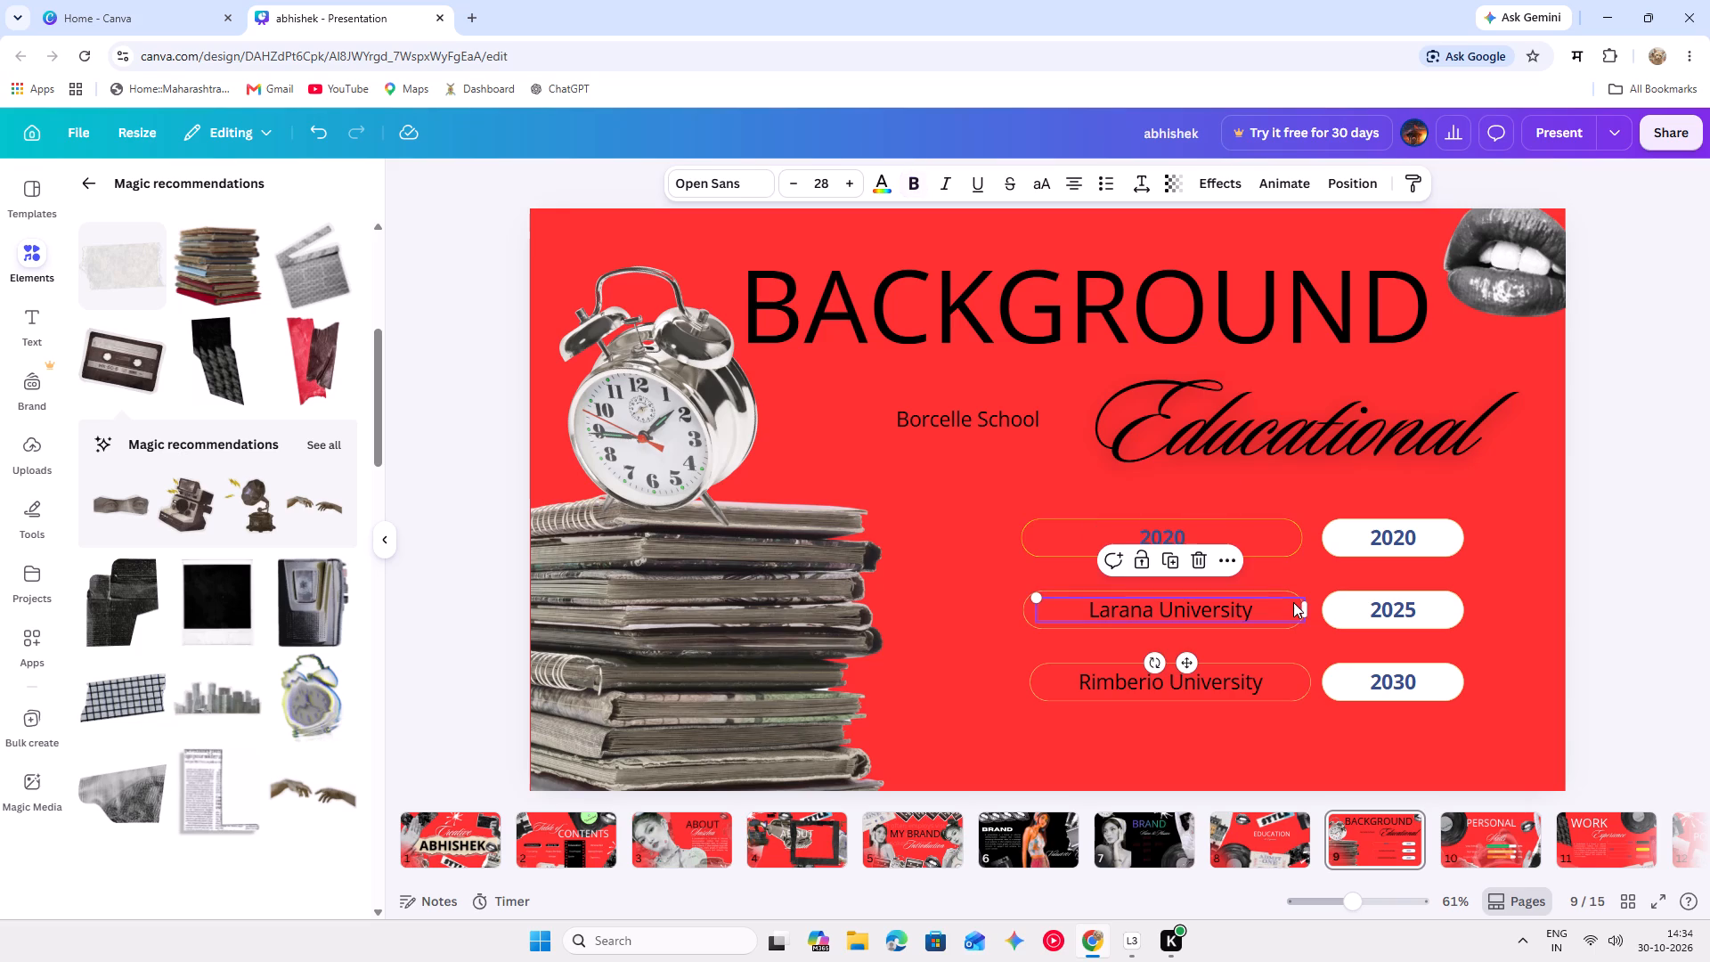
left_click_drag(1302, 605, 1212, 605)
left_click_drag(1214, 608, 1095, 598)
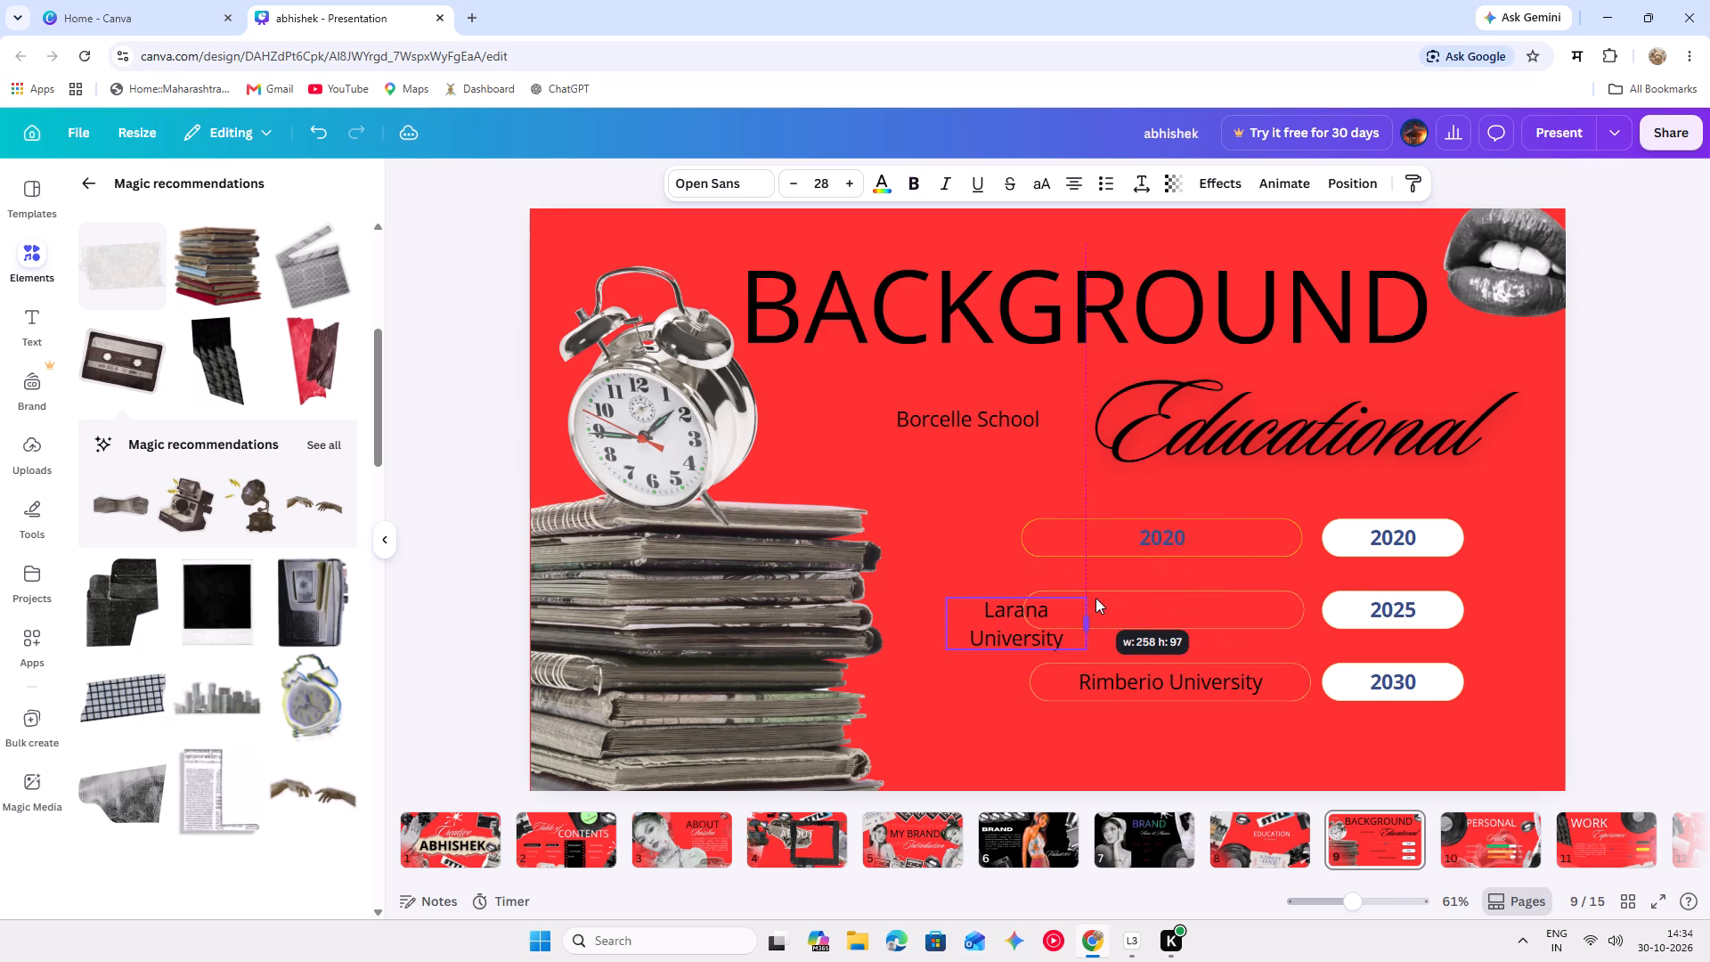
left_click_drag(1095, 598, 1111, 594)
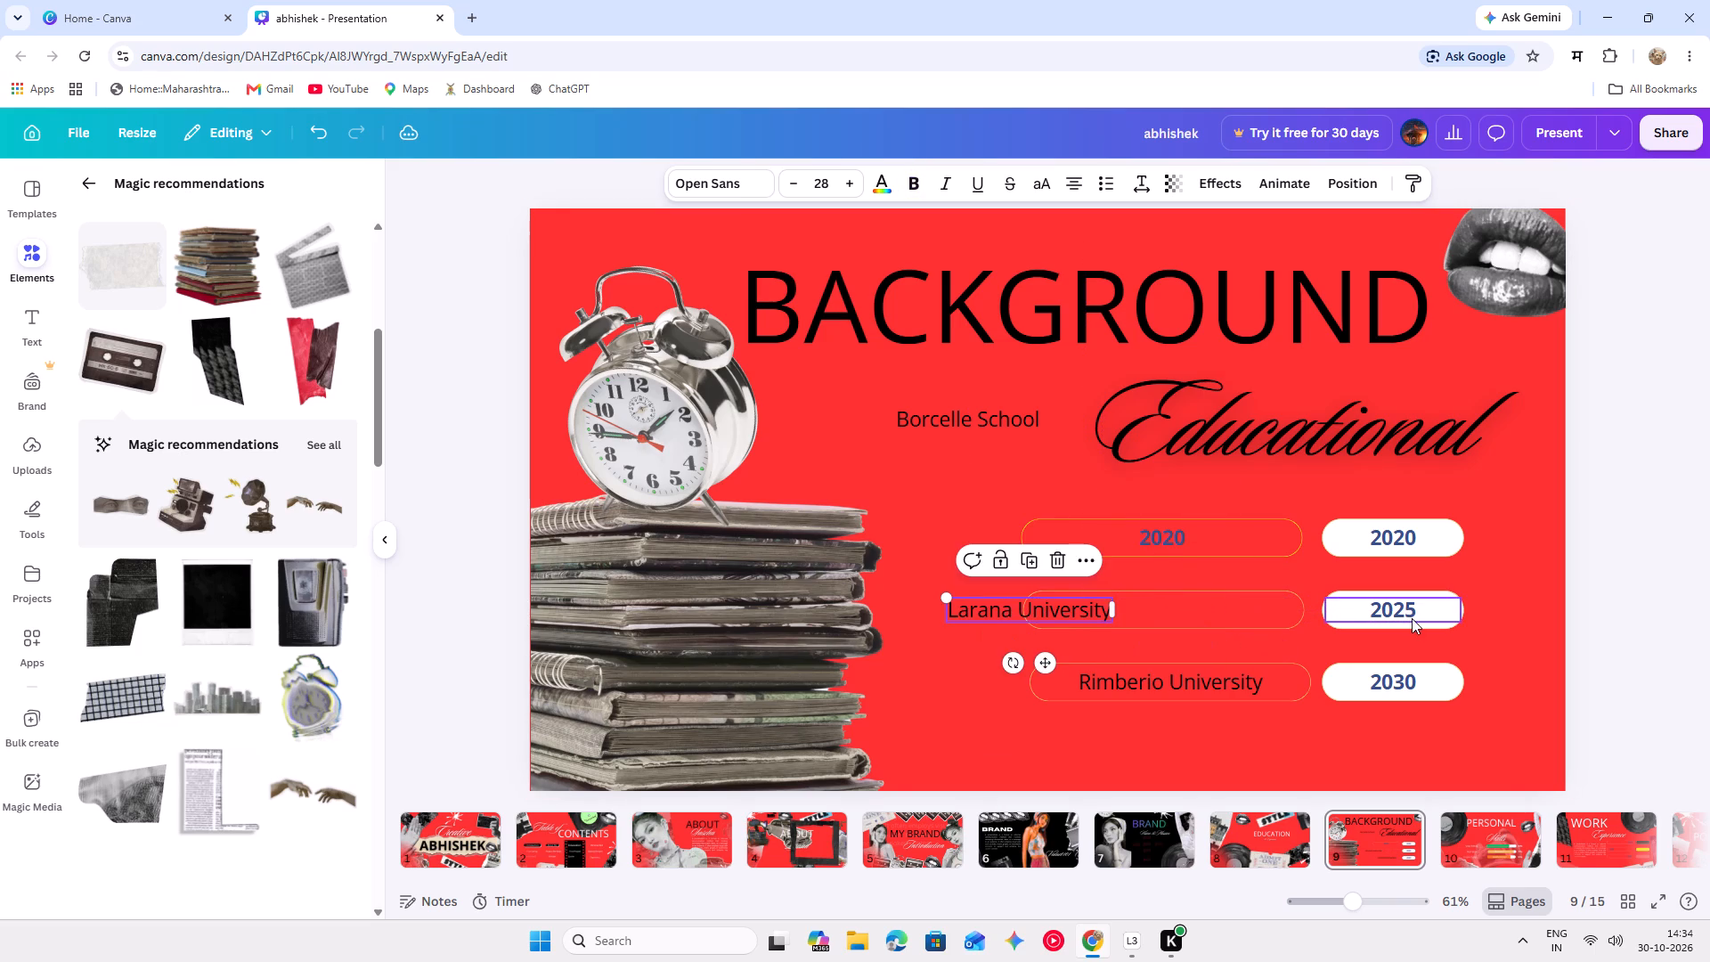
left_click_drag(1412, 618, 1208, 618)
left_click_drag(1068, 611, 1234, 633)
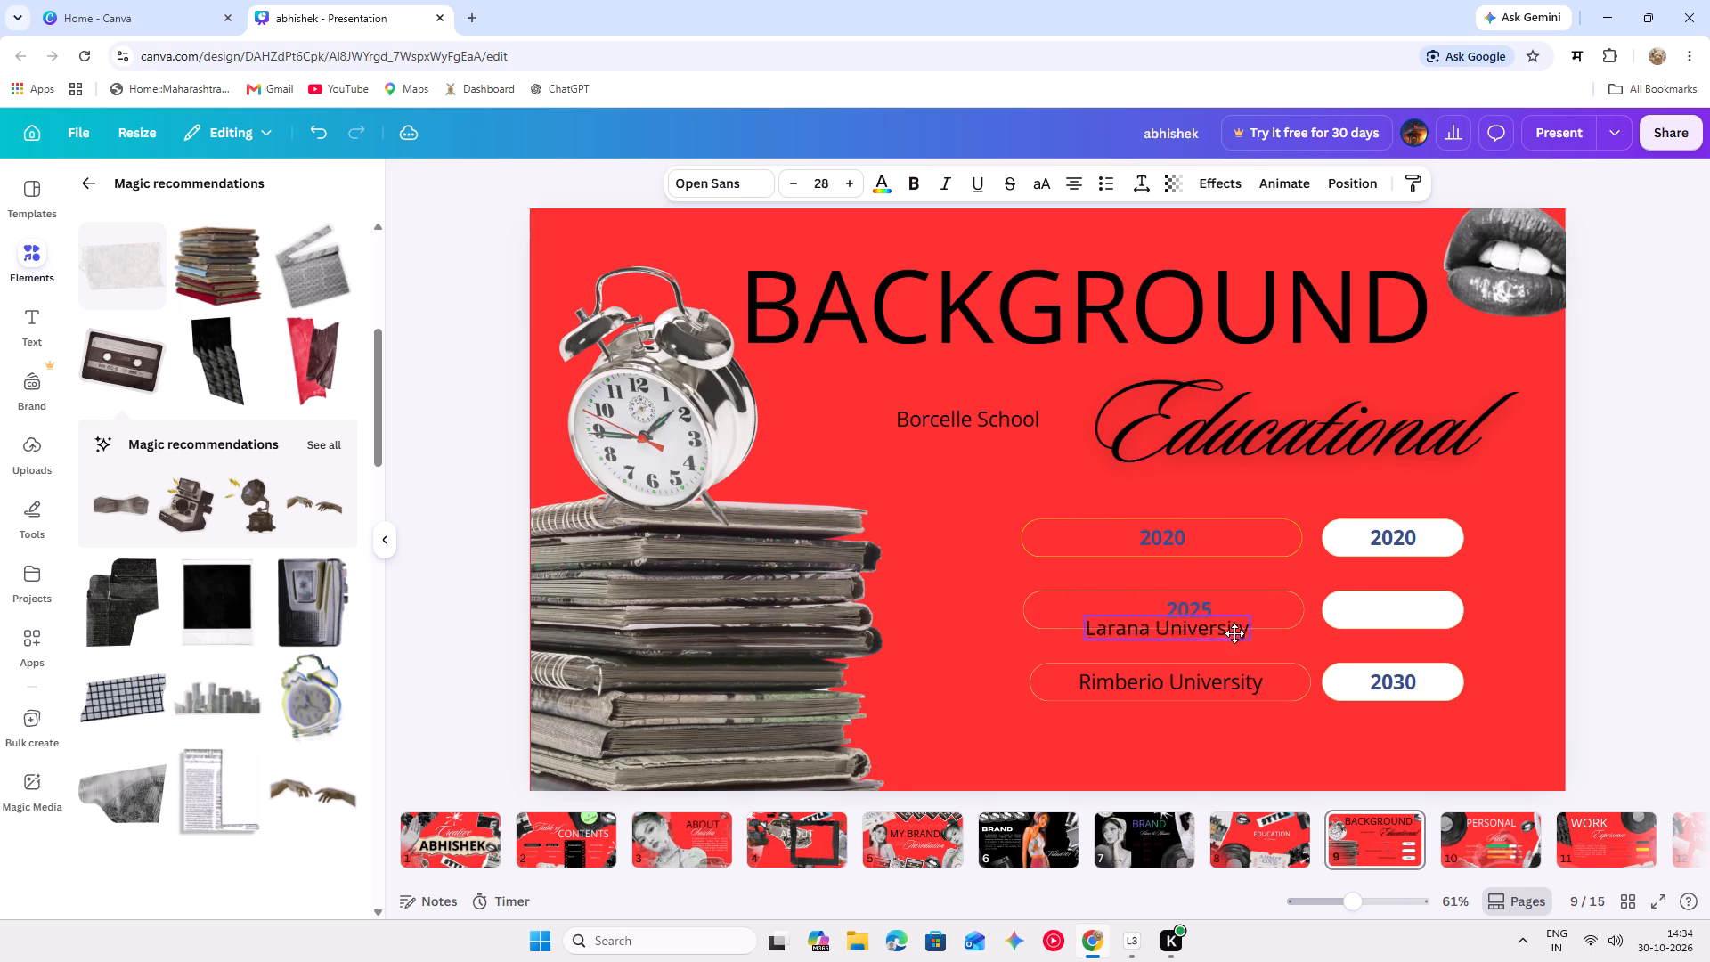
left_click_drag(1234, 633, 1445, 608)
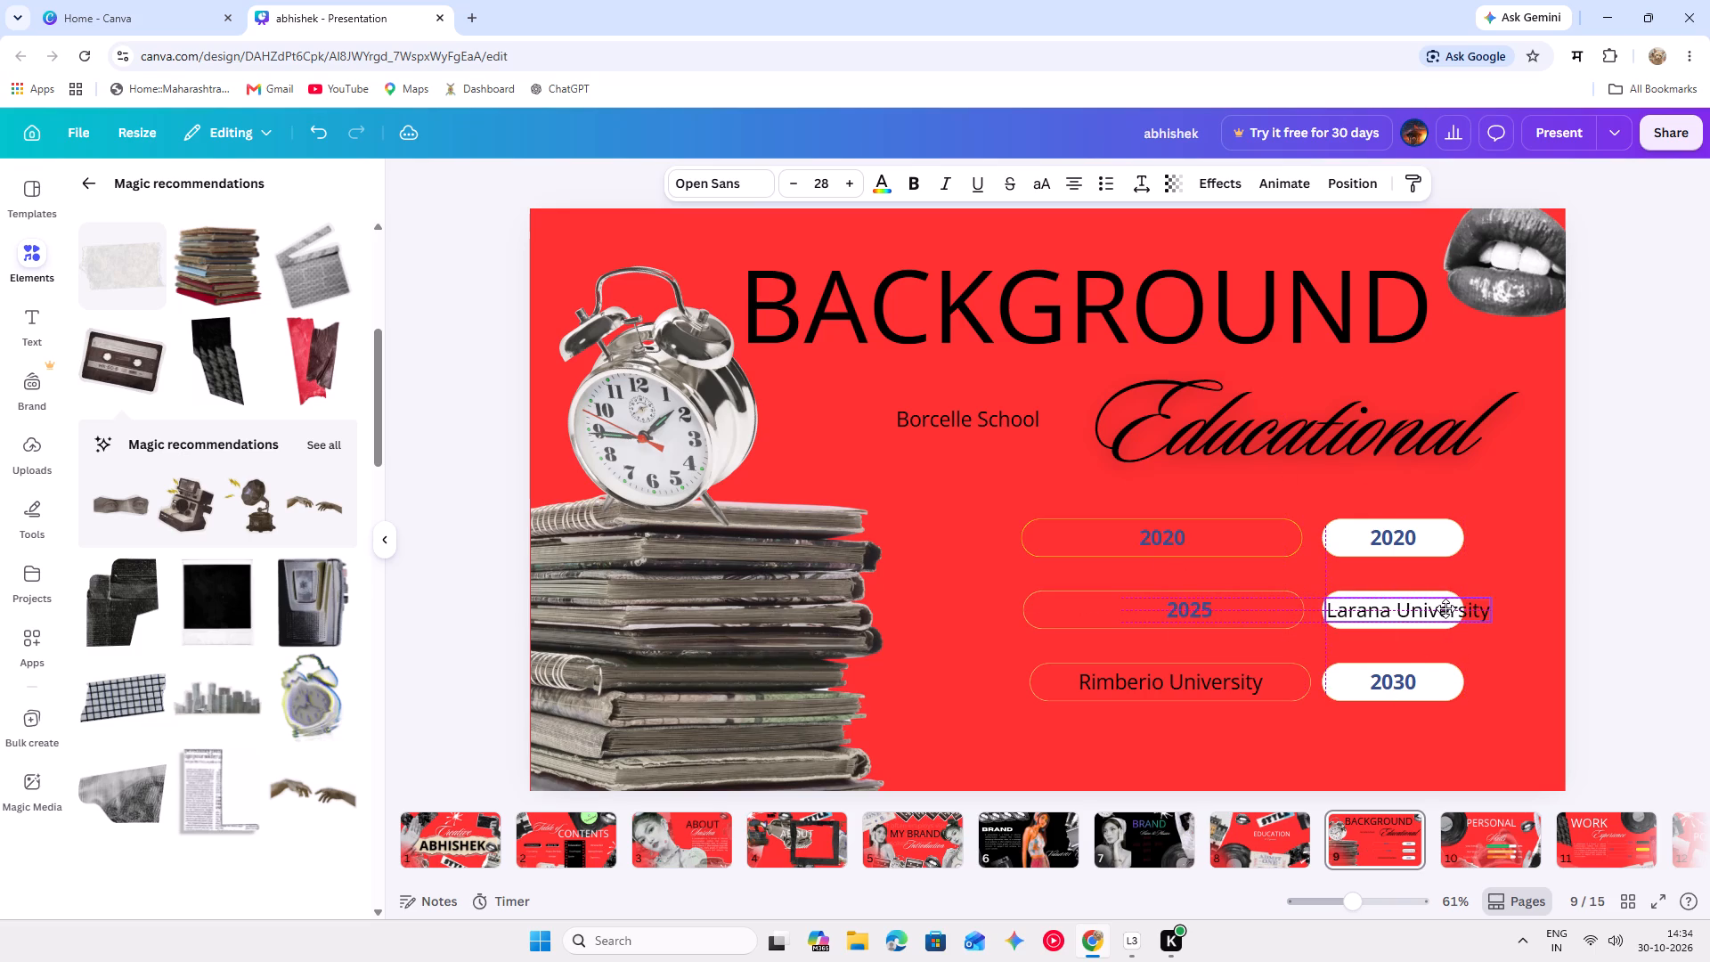
left_click_drag(1445, 608, 1438, 607)
Widen the second row's white pill to fit Larana University, and centre the pill and label on each other.
left_click(1424, 627)
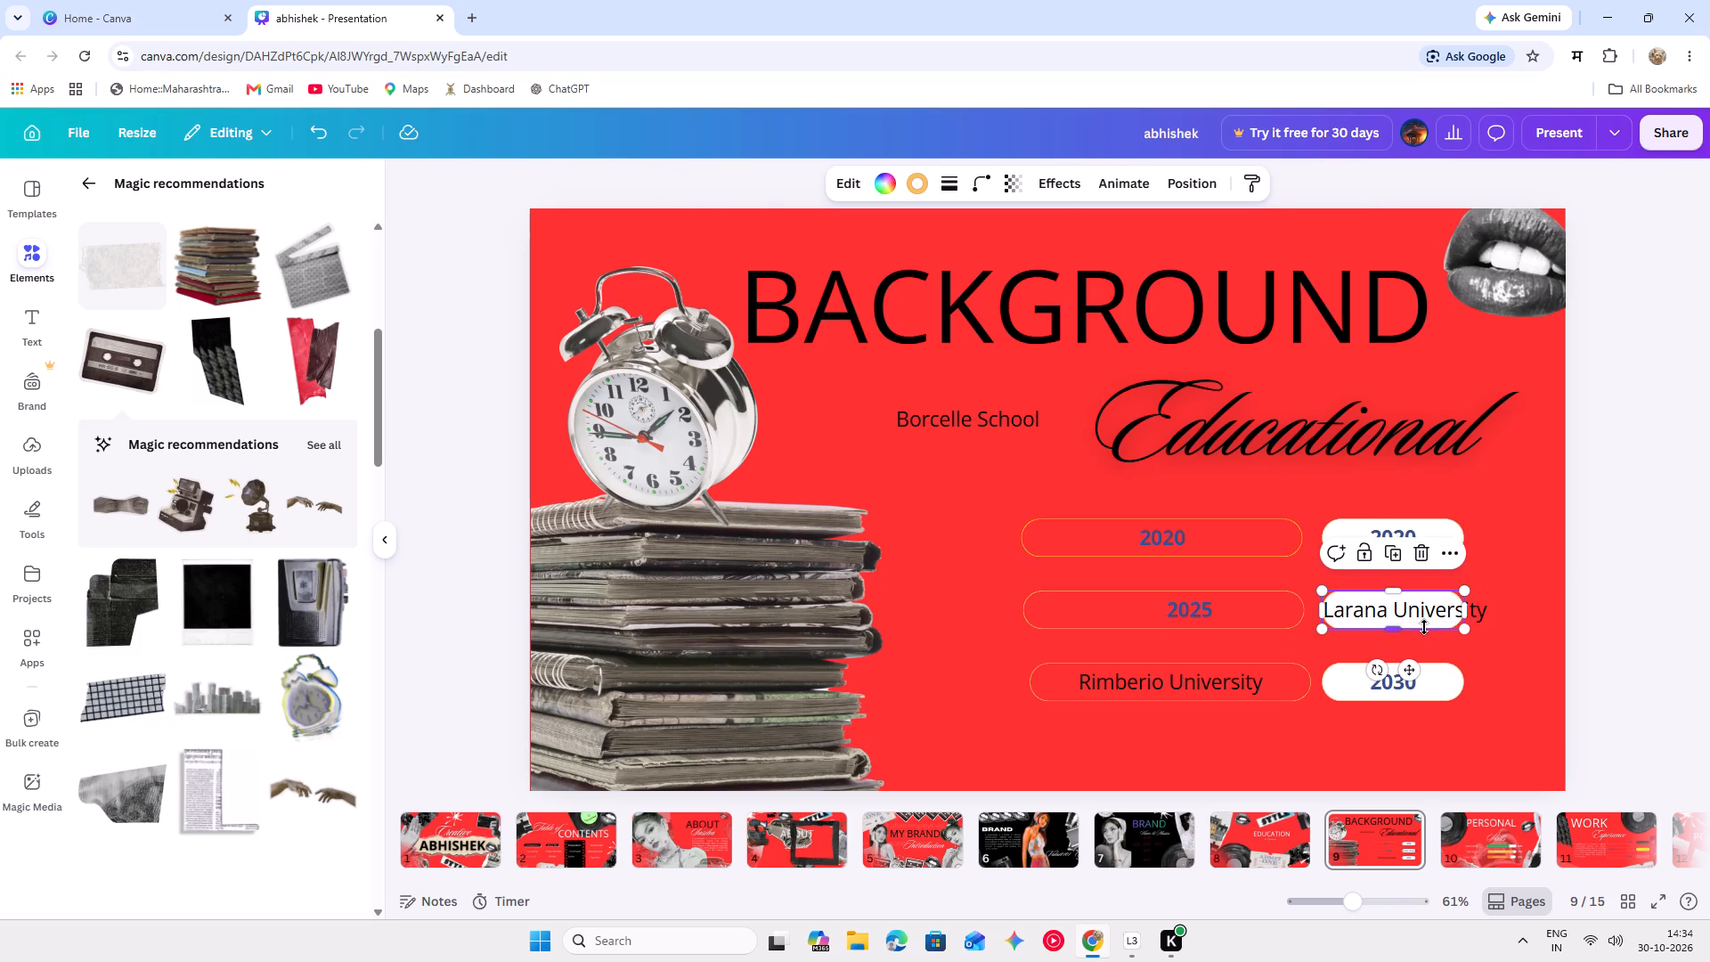
left_click_drag(1466, 616, 1502, 614)
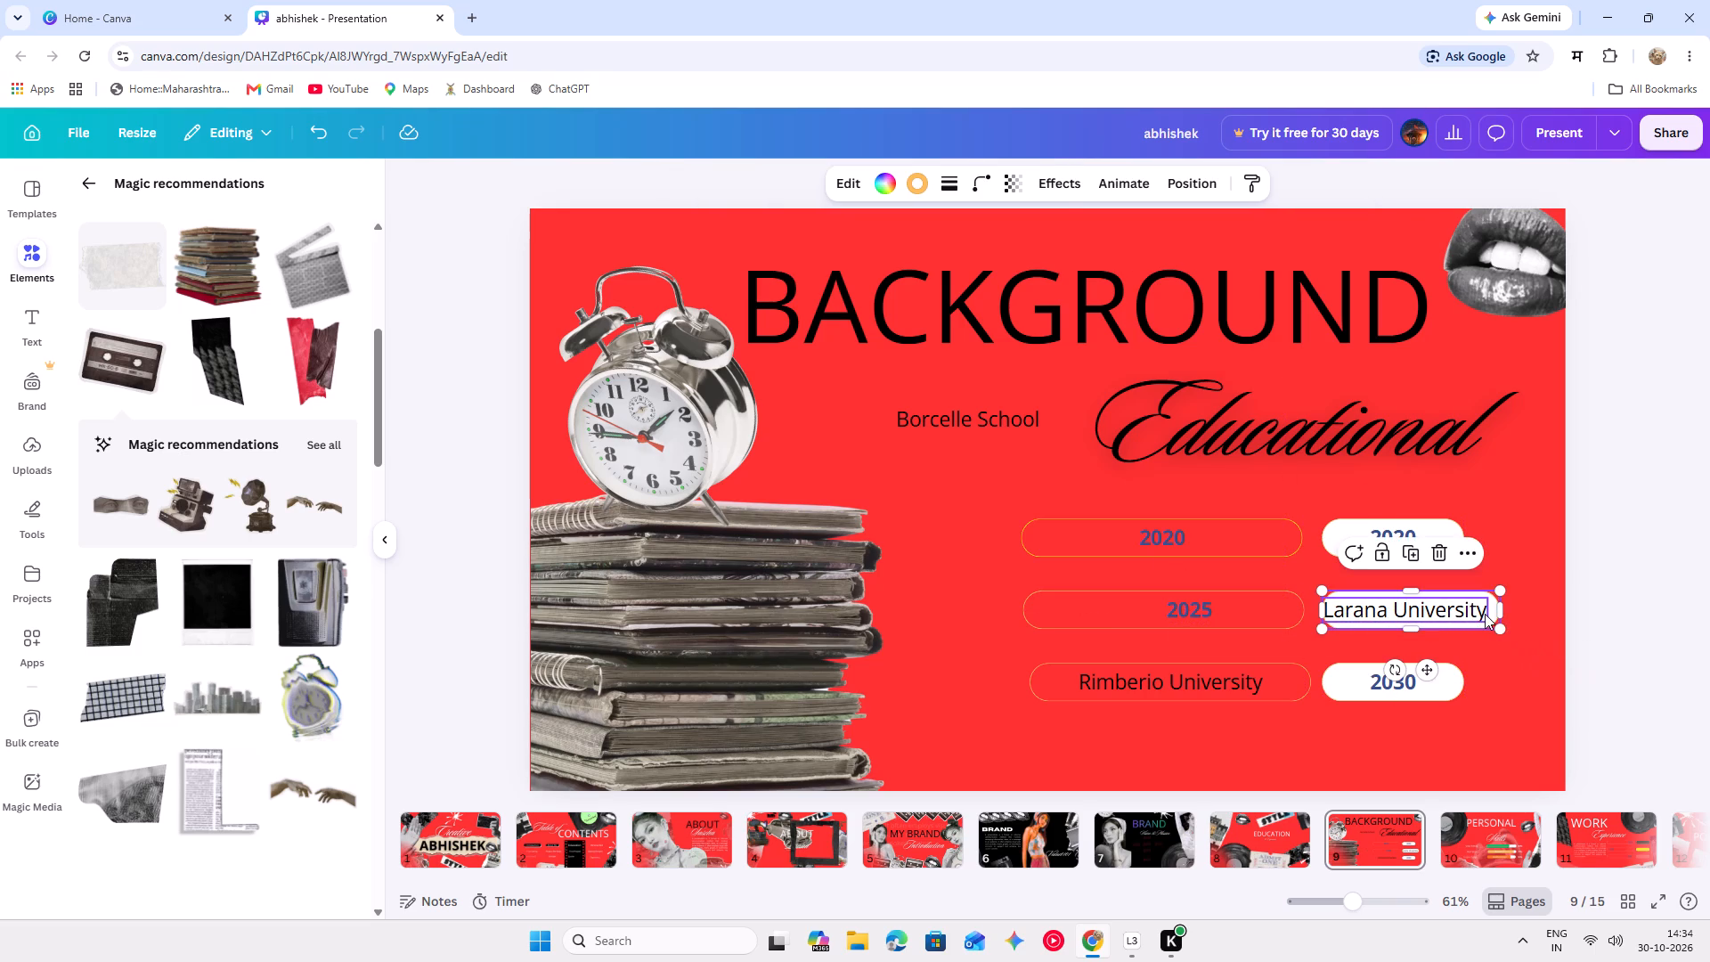
left_click_drag(1486, 624, 1476, 624)
left_click_drag(1489, 604, 1490, 604)
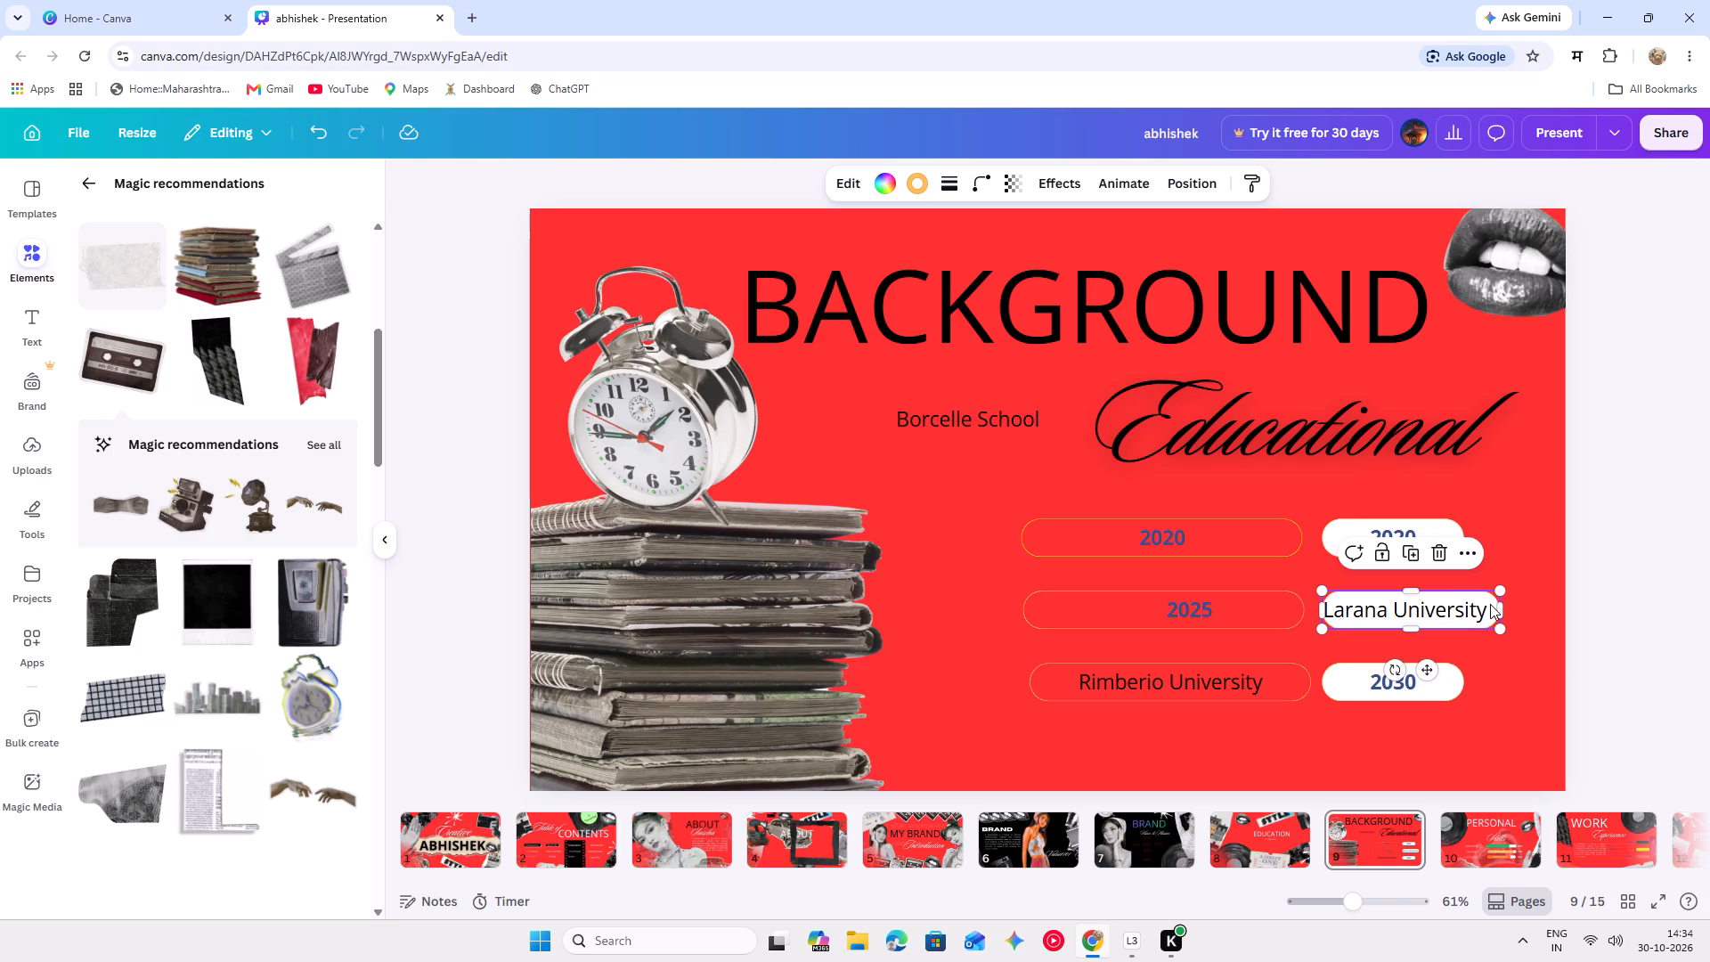
left_click_drag(1490, 604, 1480, 603)
left_click(1477, 650)
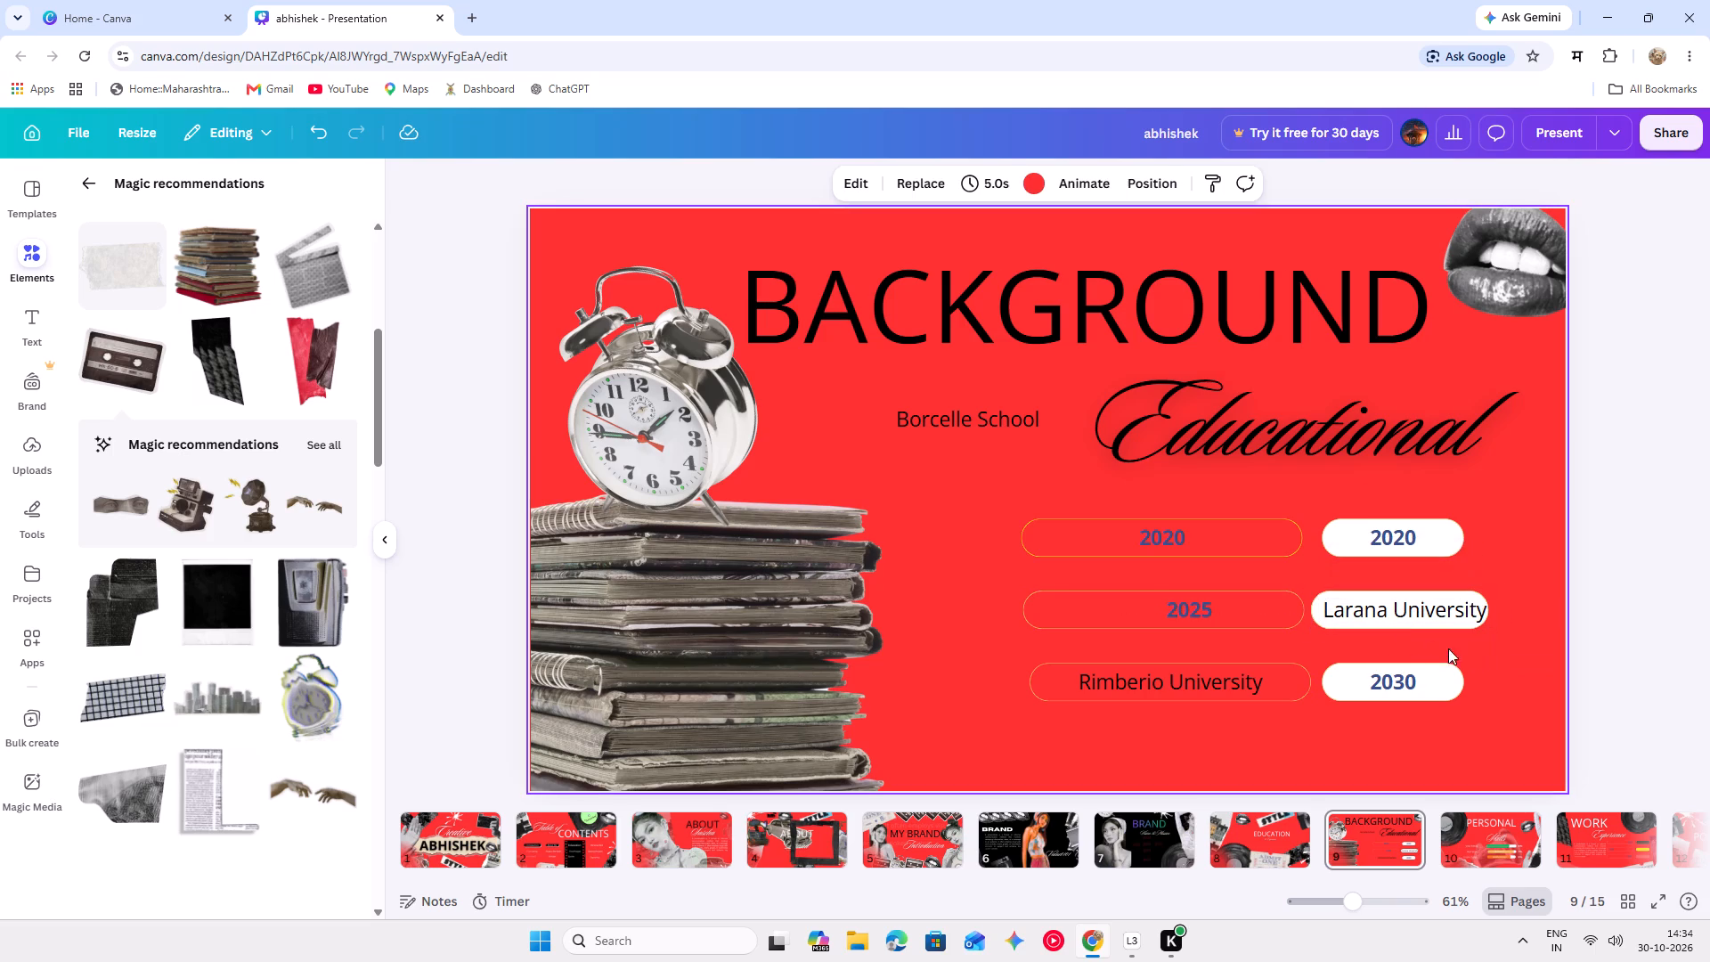
left_click(1404, 619)
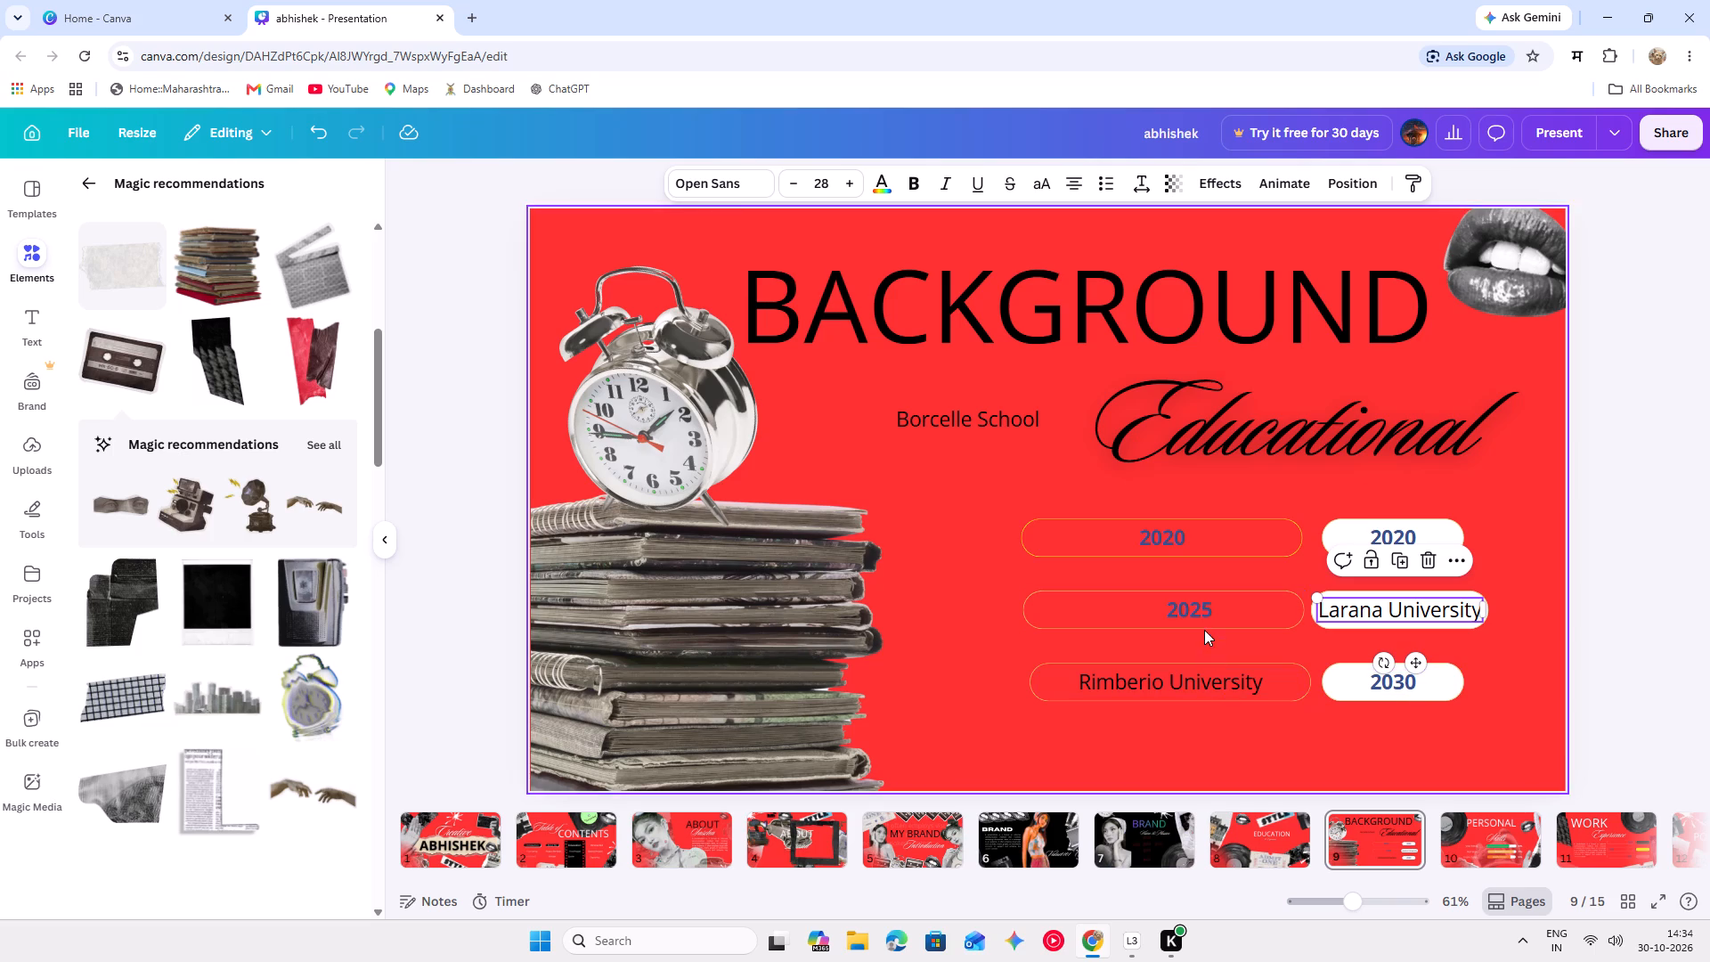
Centre the 2025 year text inside the second row's outlined box.
left_click_drag(1201, 615, 1167, 615)
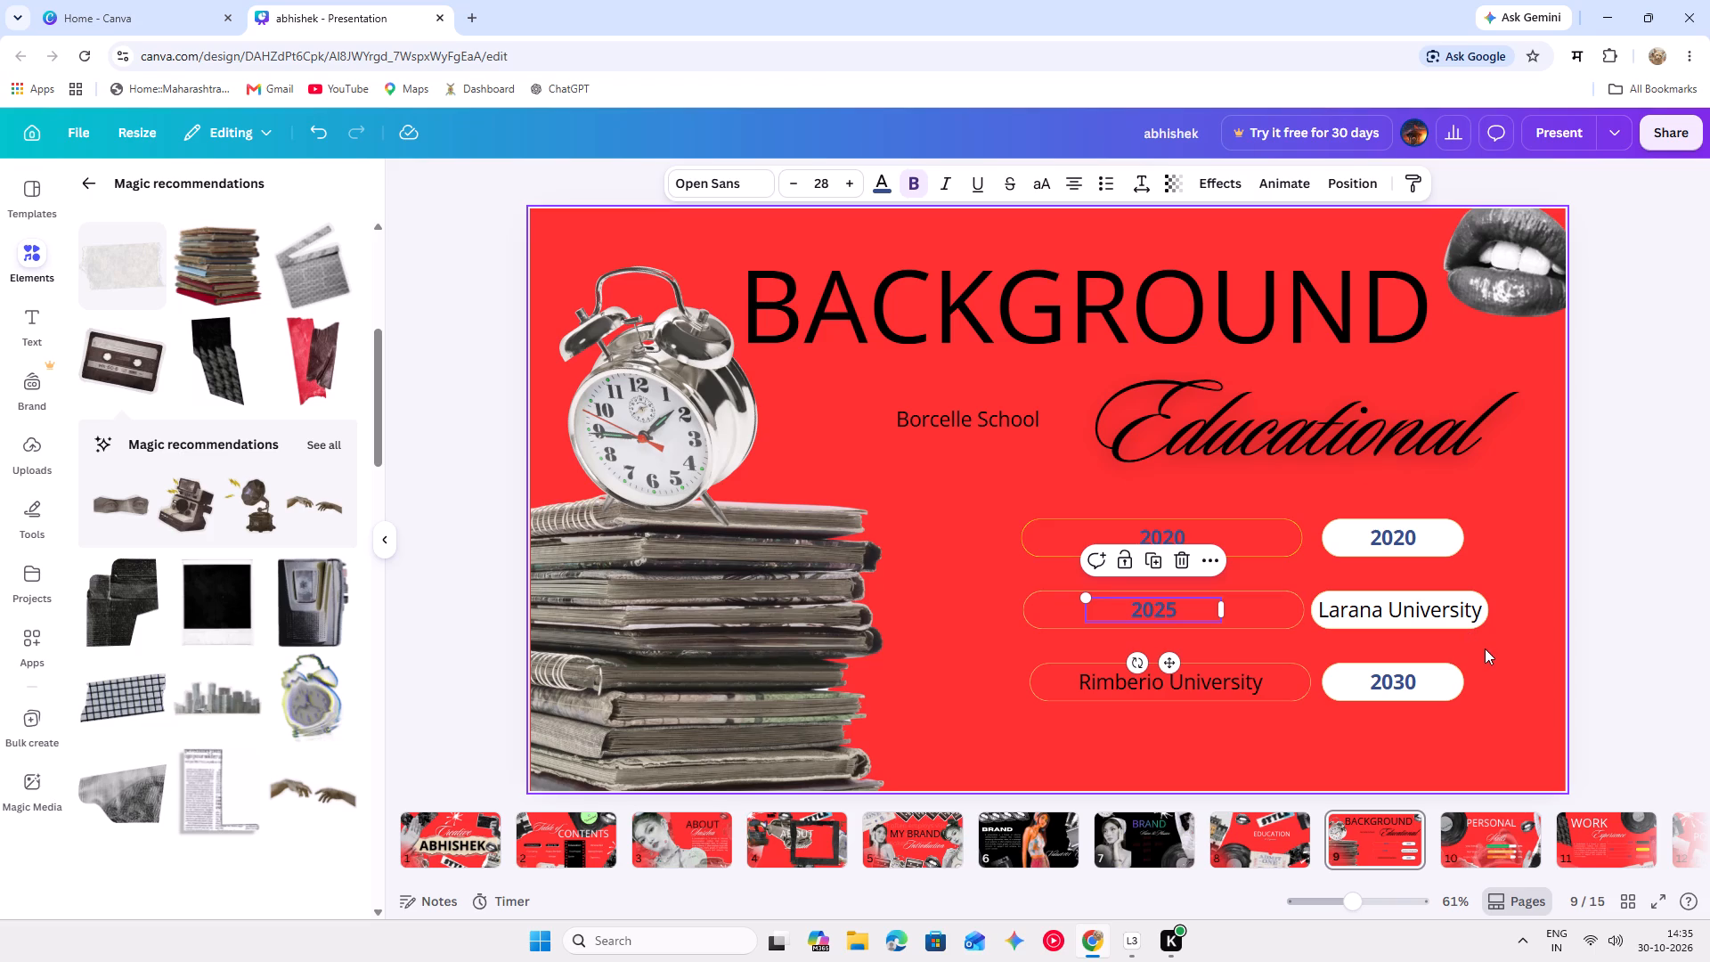
left_click(1485, 648)
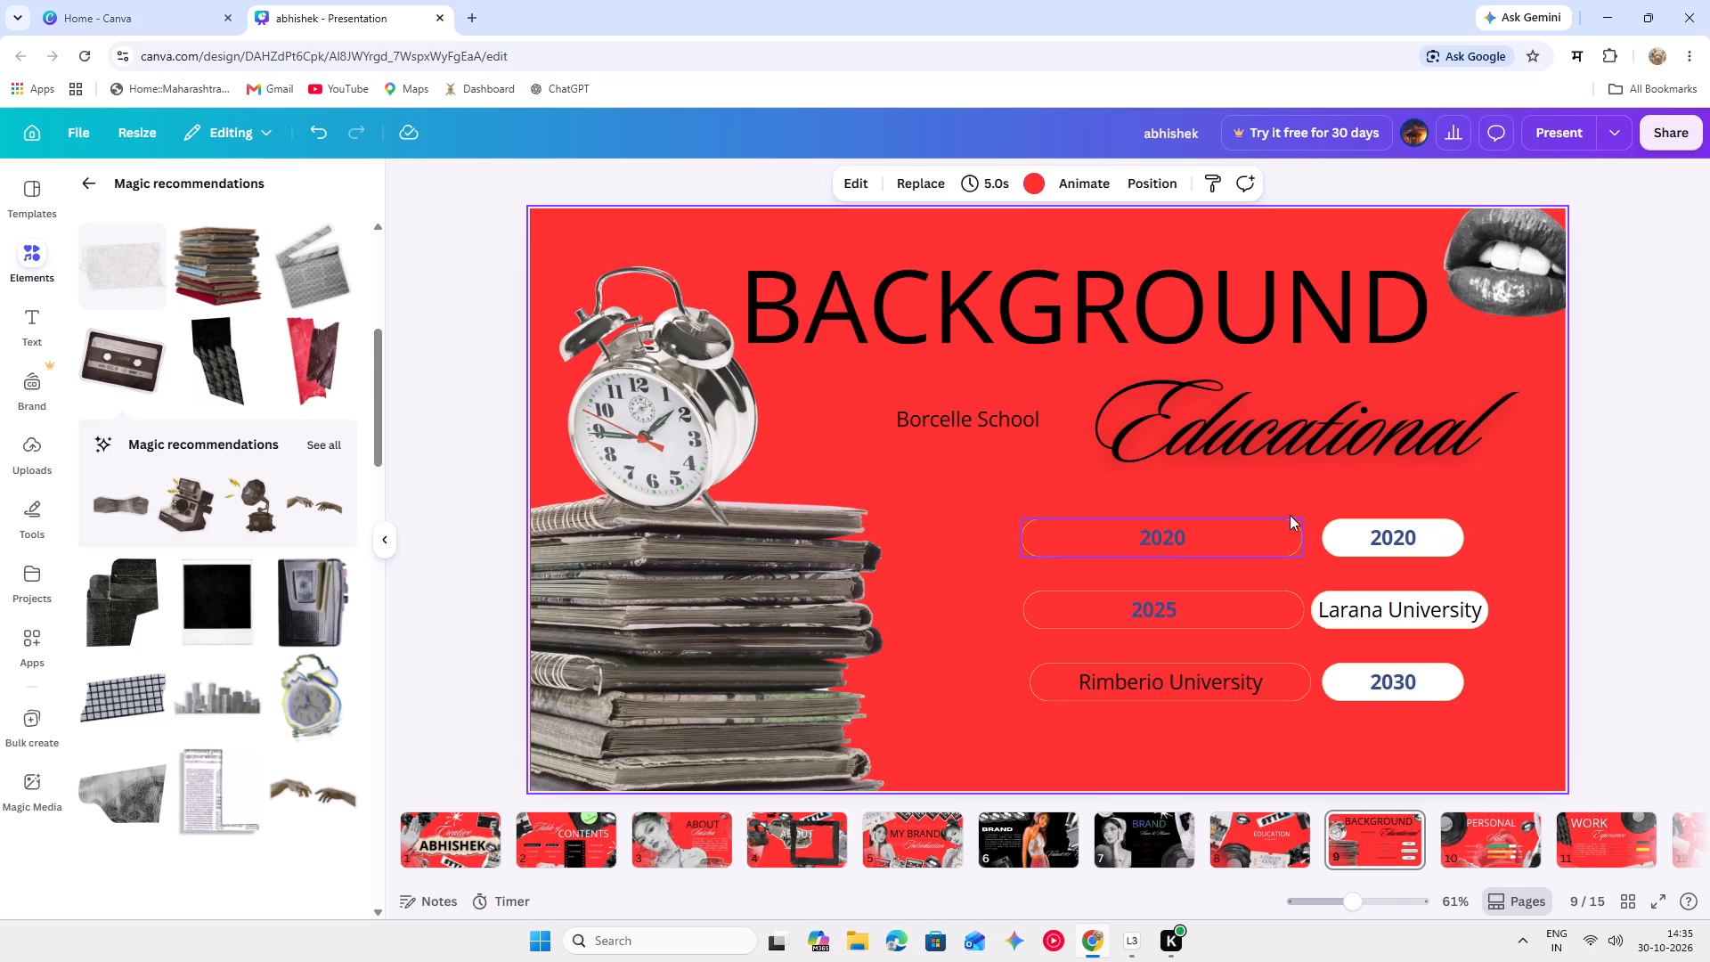
Shift the Educational text slightly left and move the Borcelle School label left to clear it.
left_click(1295, 484)
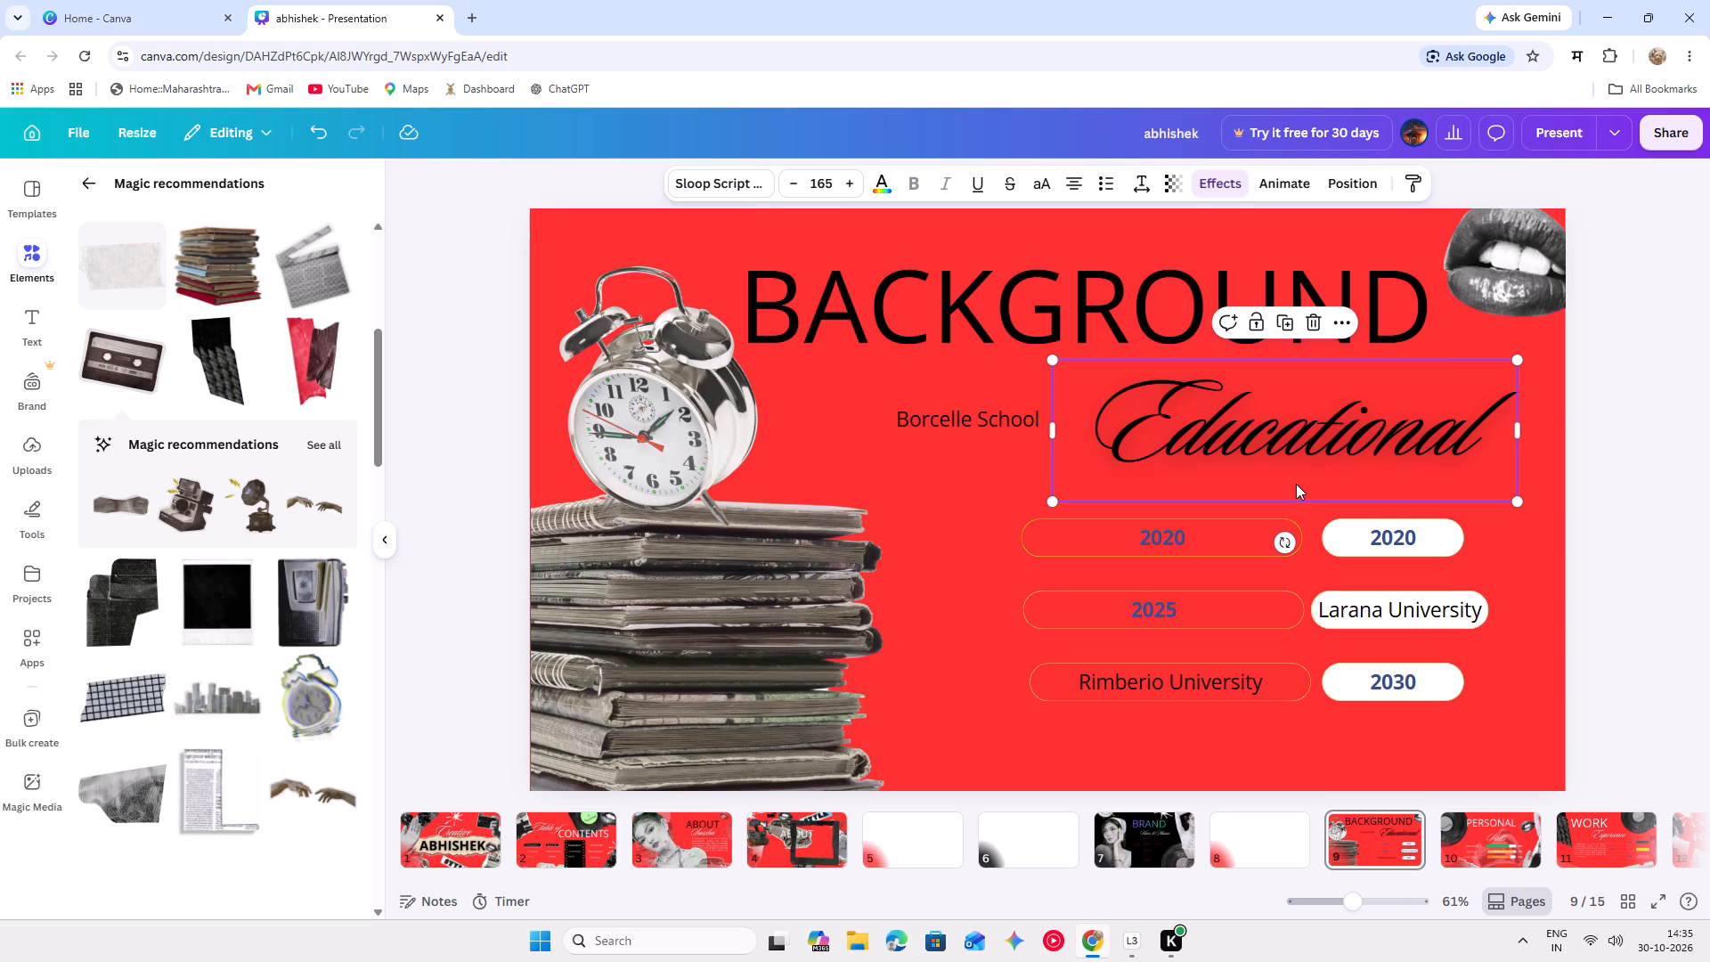
left_click_drag(1175, 452, 1132, 465)
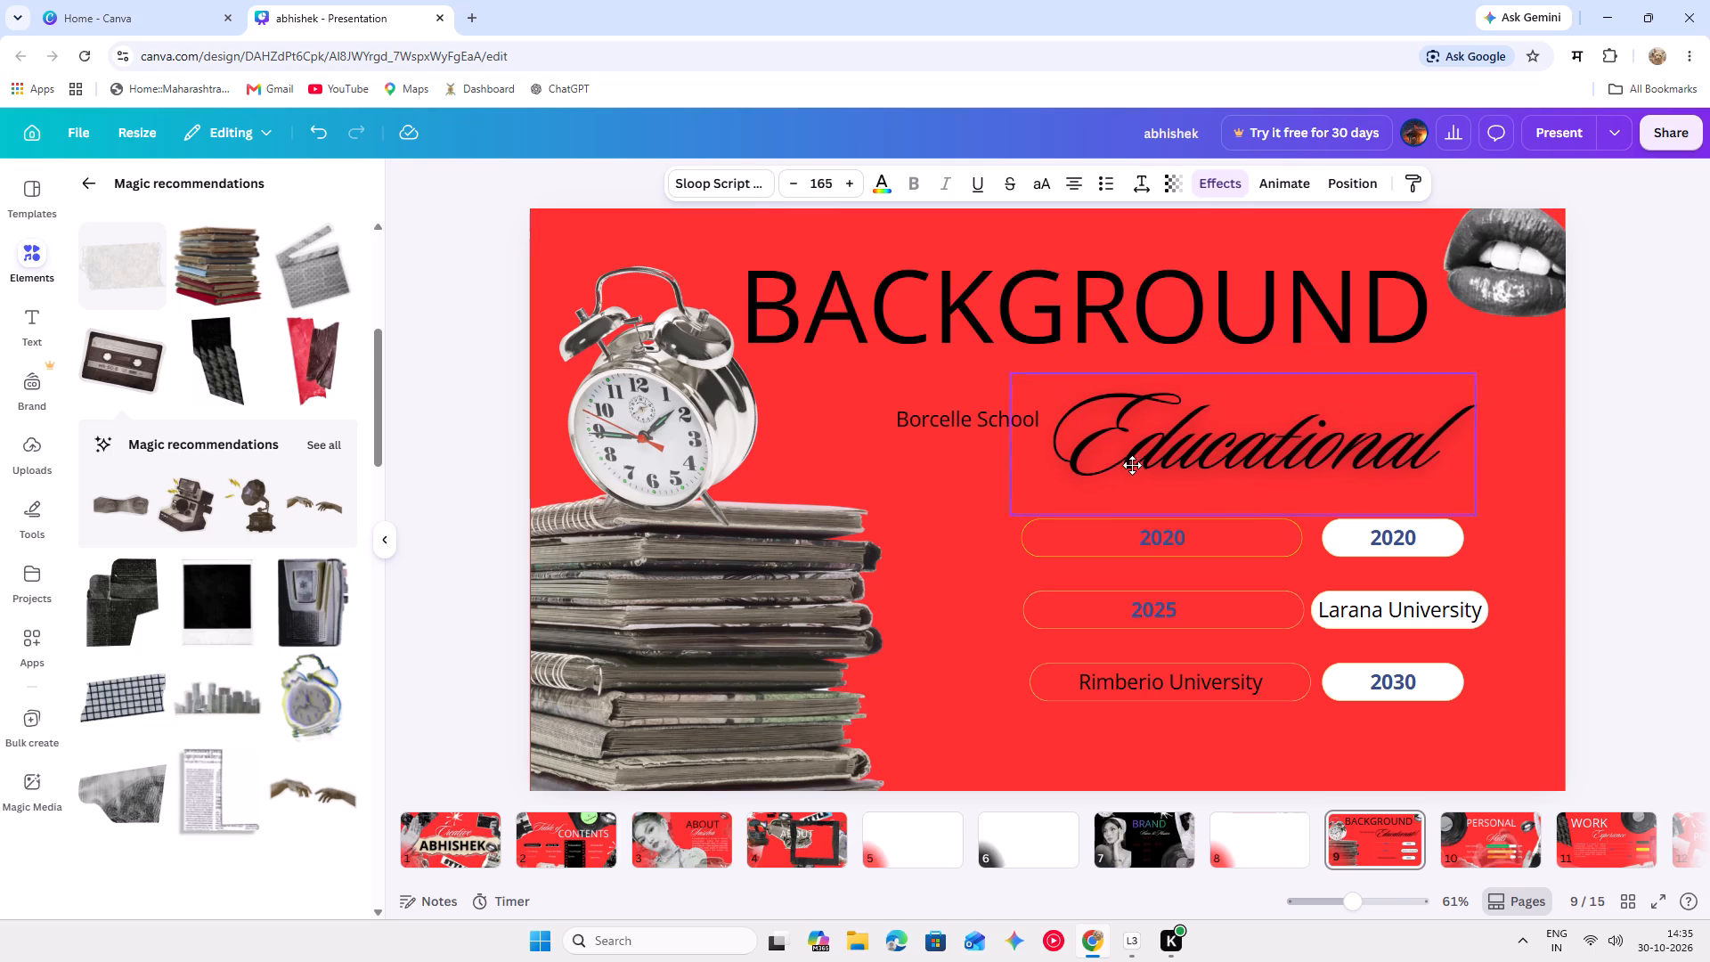
left_click_drag(1132, 465, 1140, 447)
left_click_drag(989, 424, 968, 420)
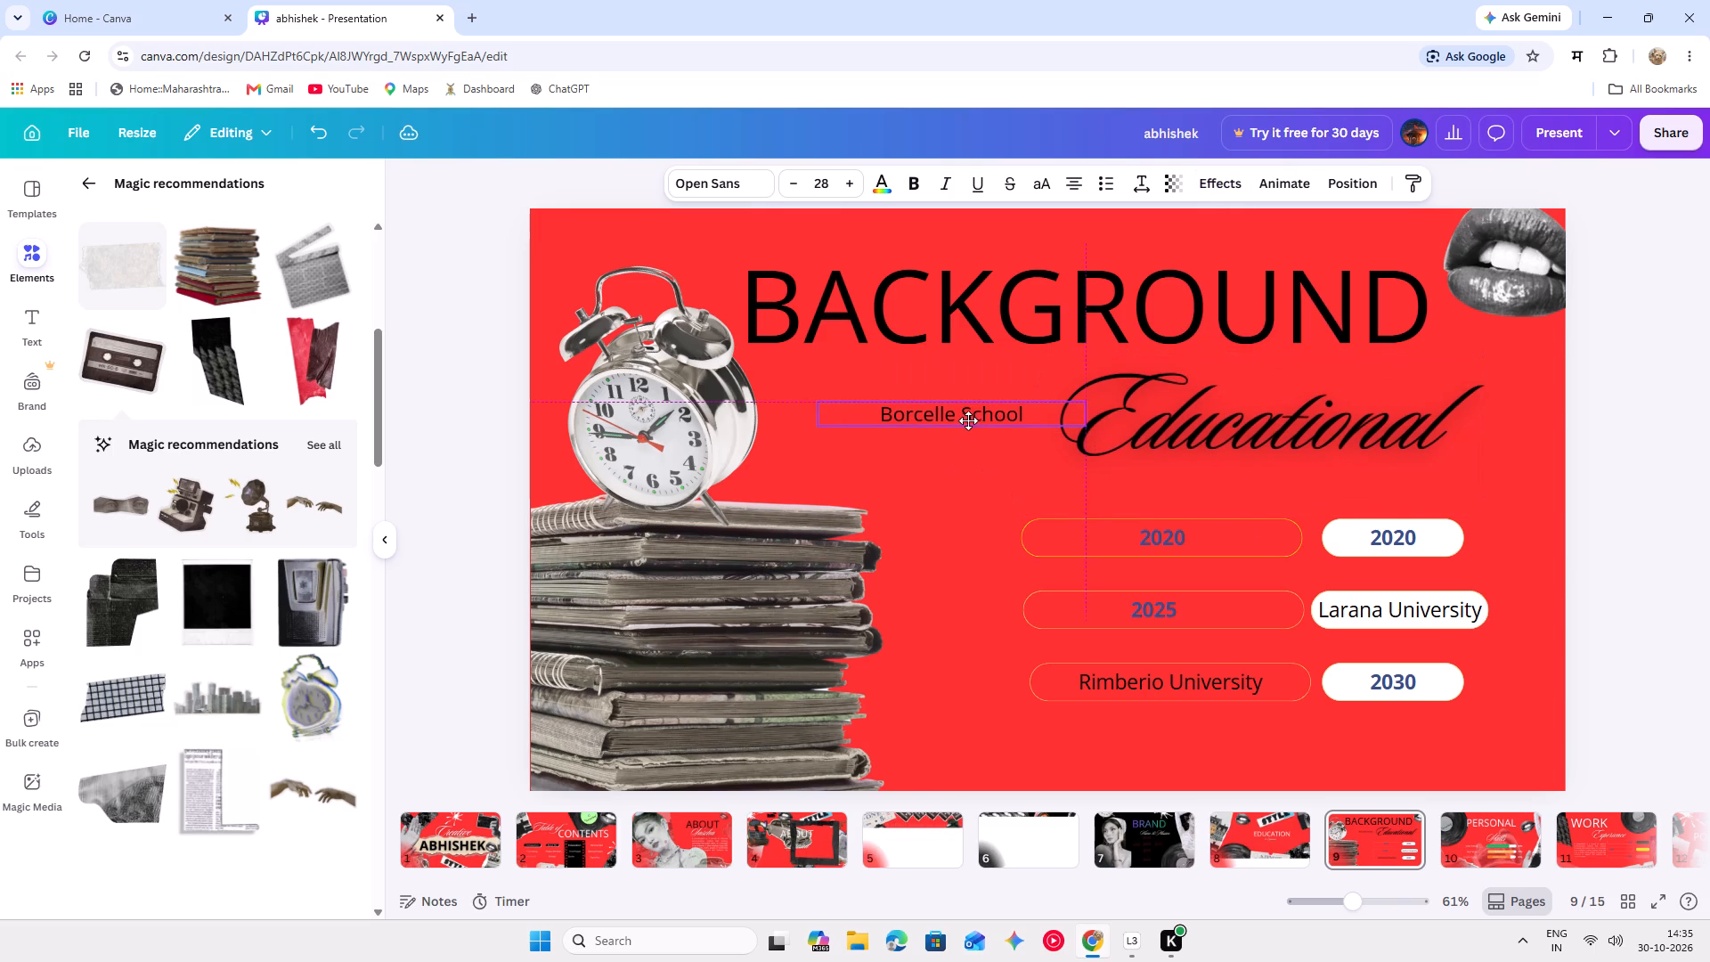
left_click_drag(968, 420, 967, 420)
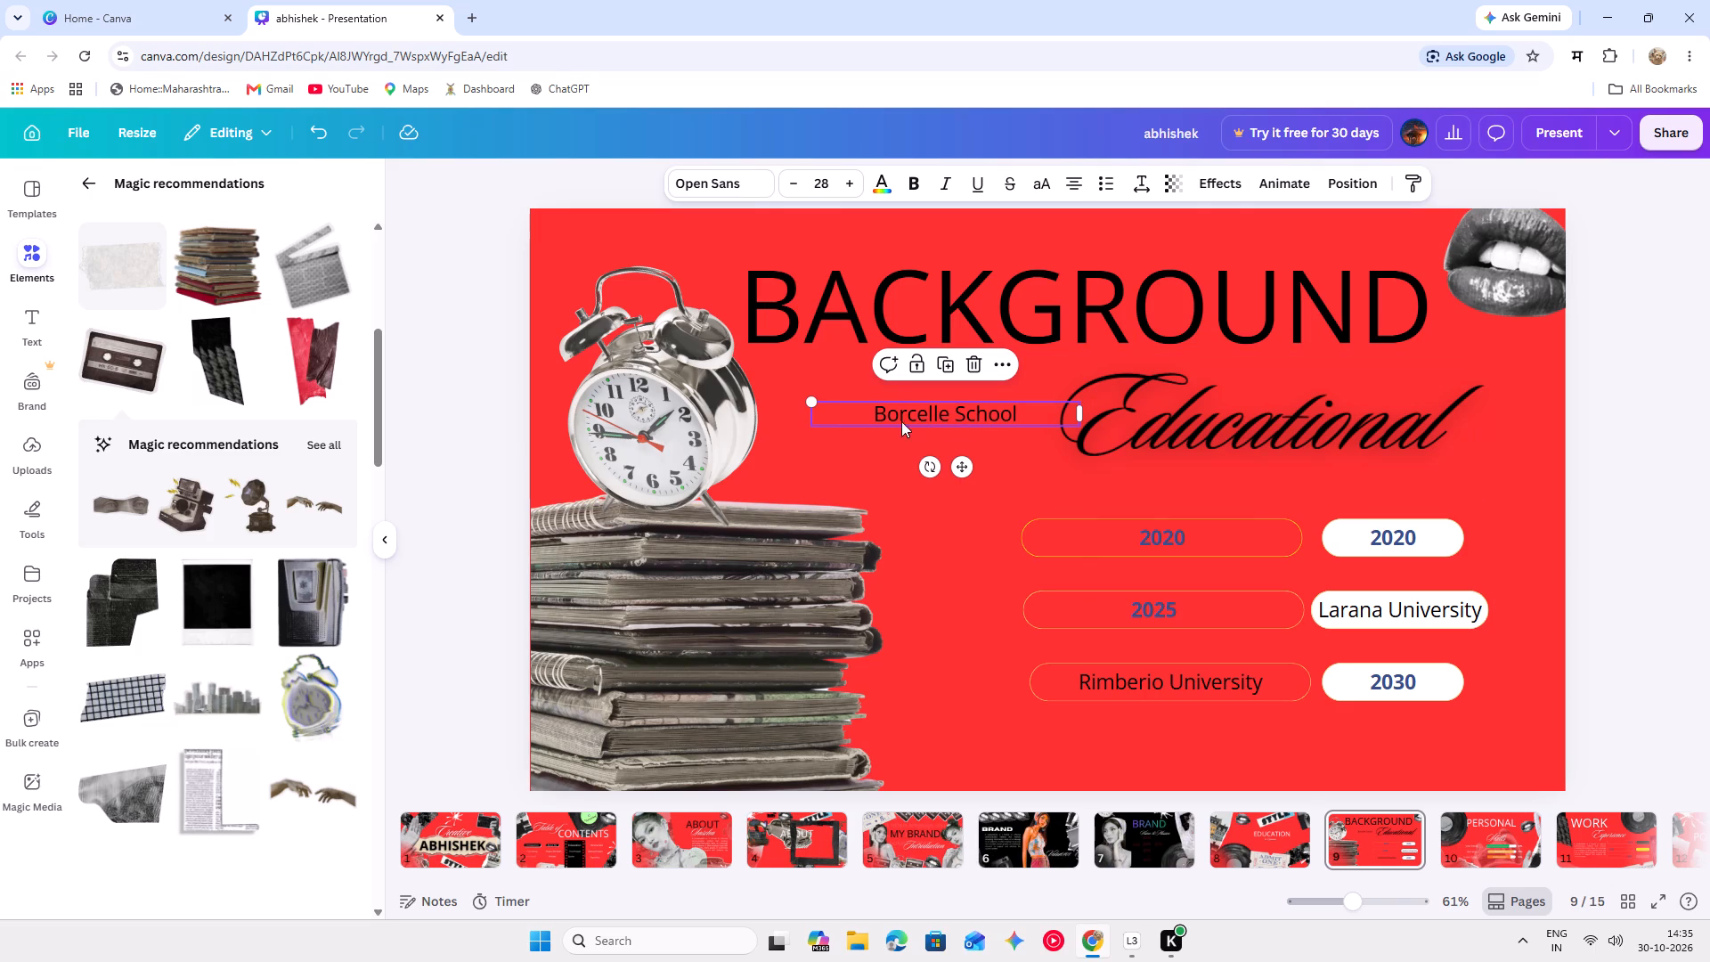
Nudge the alarm clock slightly down on the book stack and set its image as the slide background.
left_click_drag(705, 433, 705, 444)
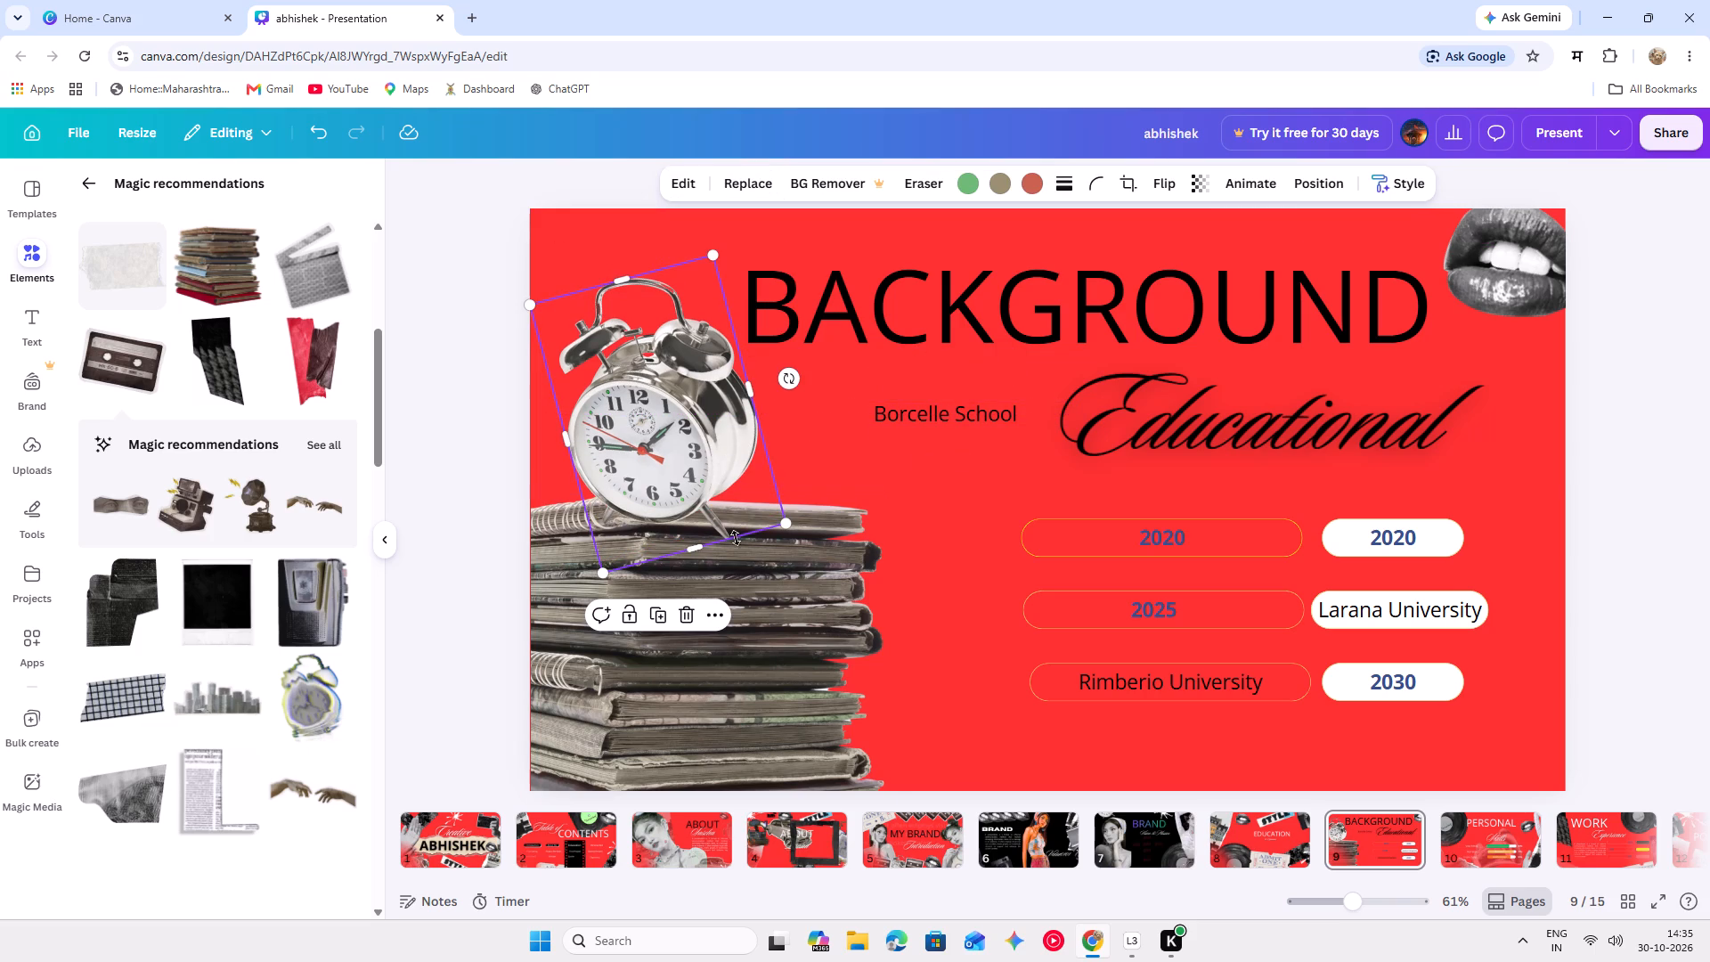
left_click(713, 611)
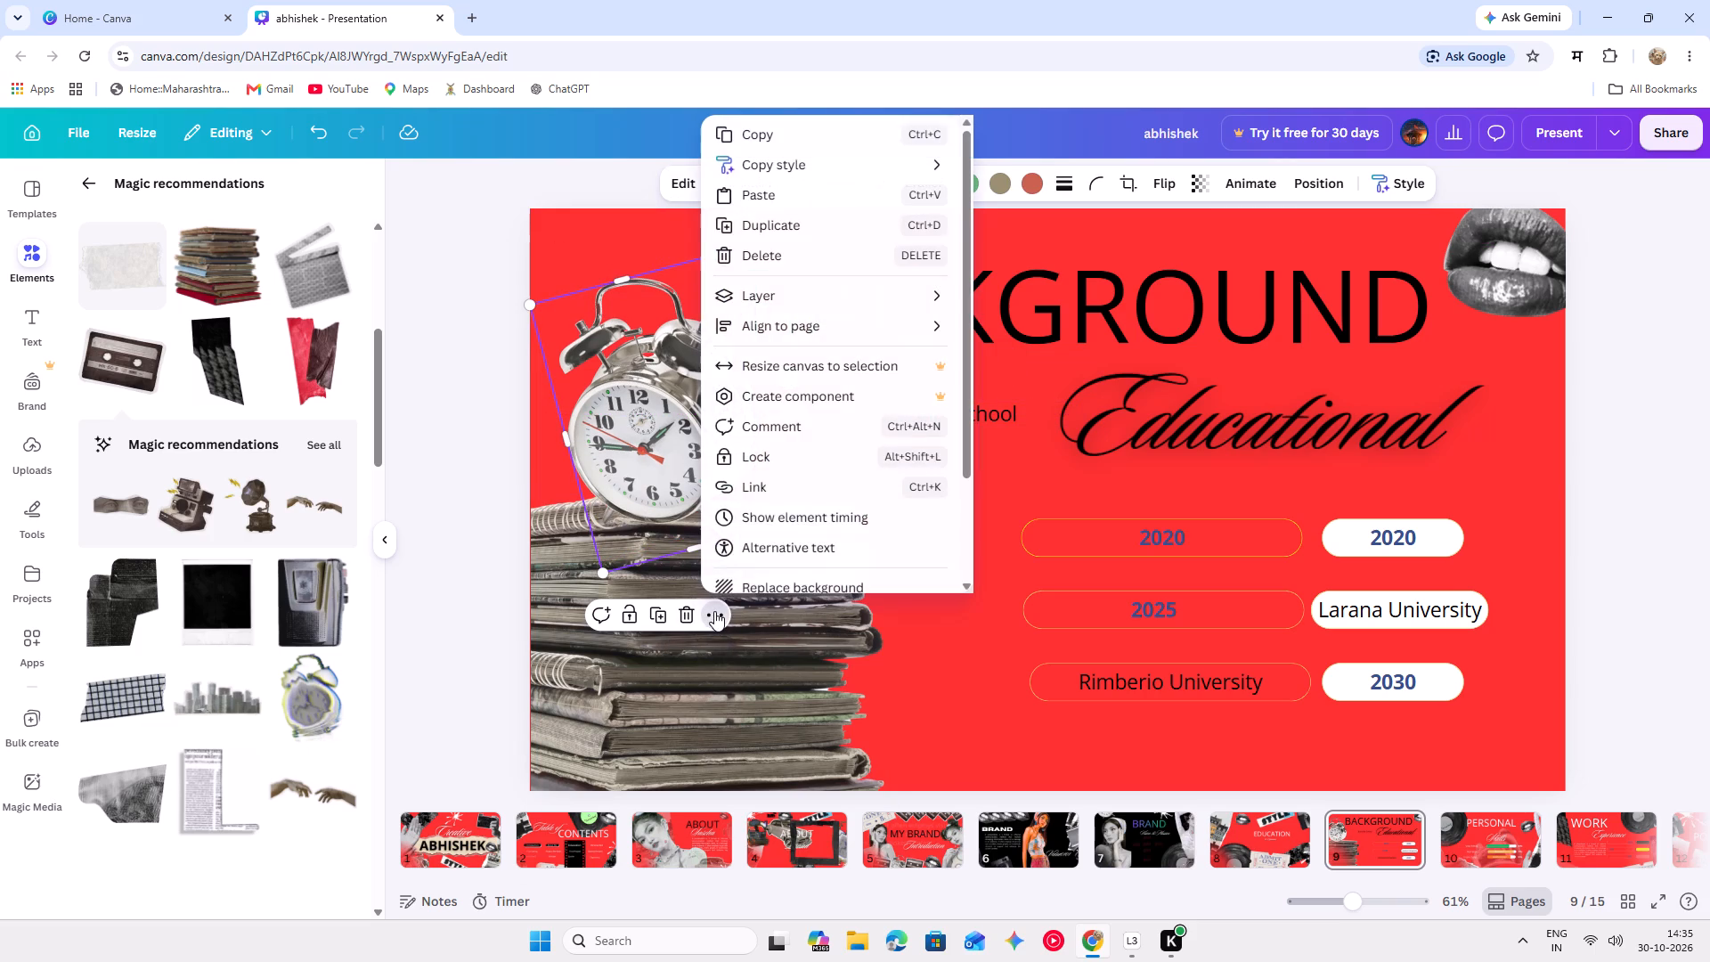
scroll(761, 508, "down", 2)
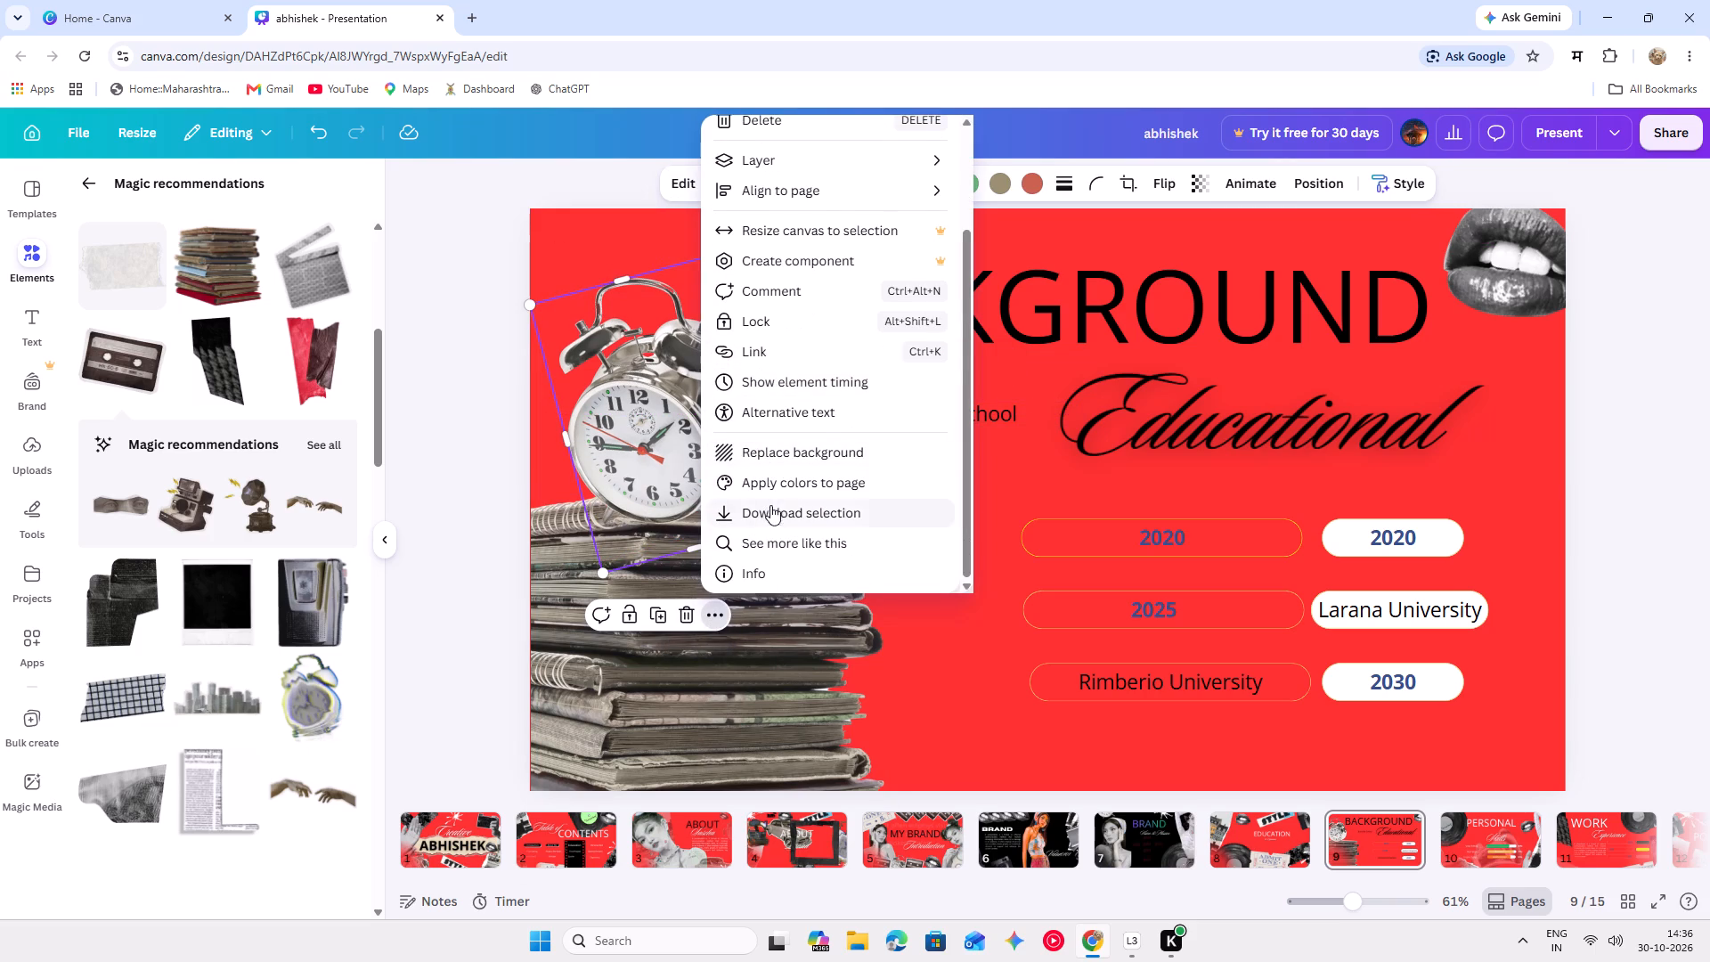
left_click(797, 449)
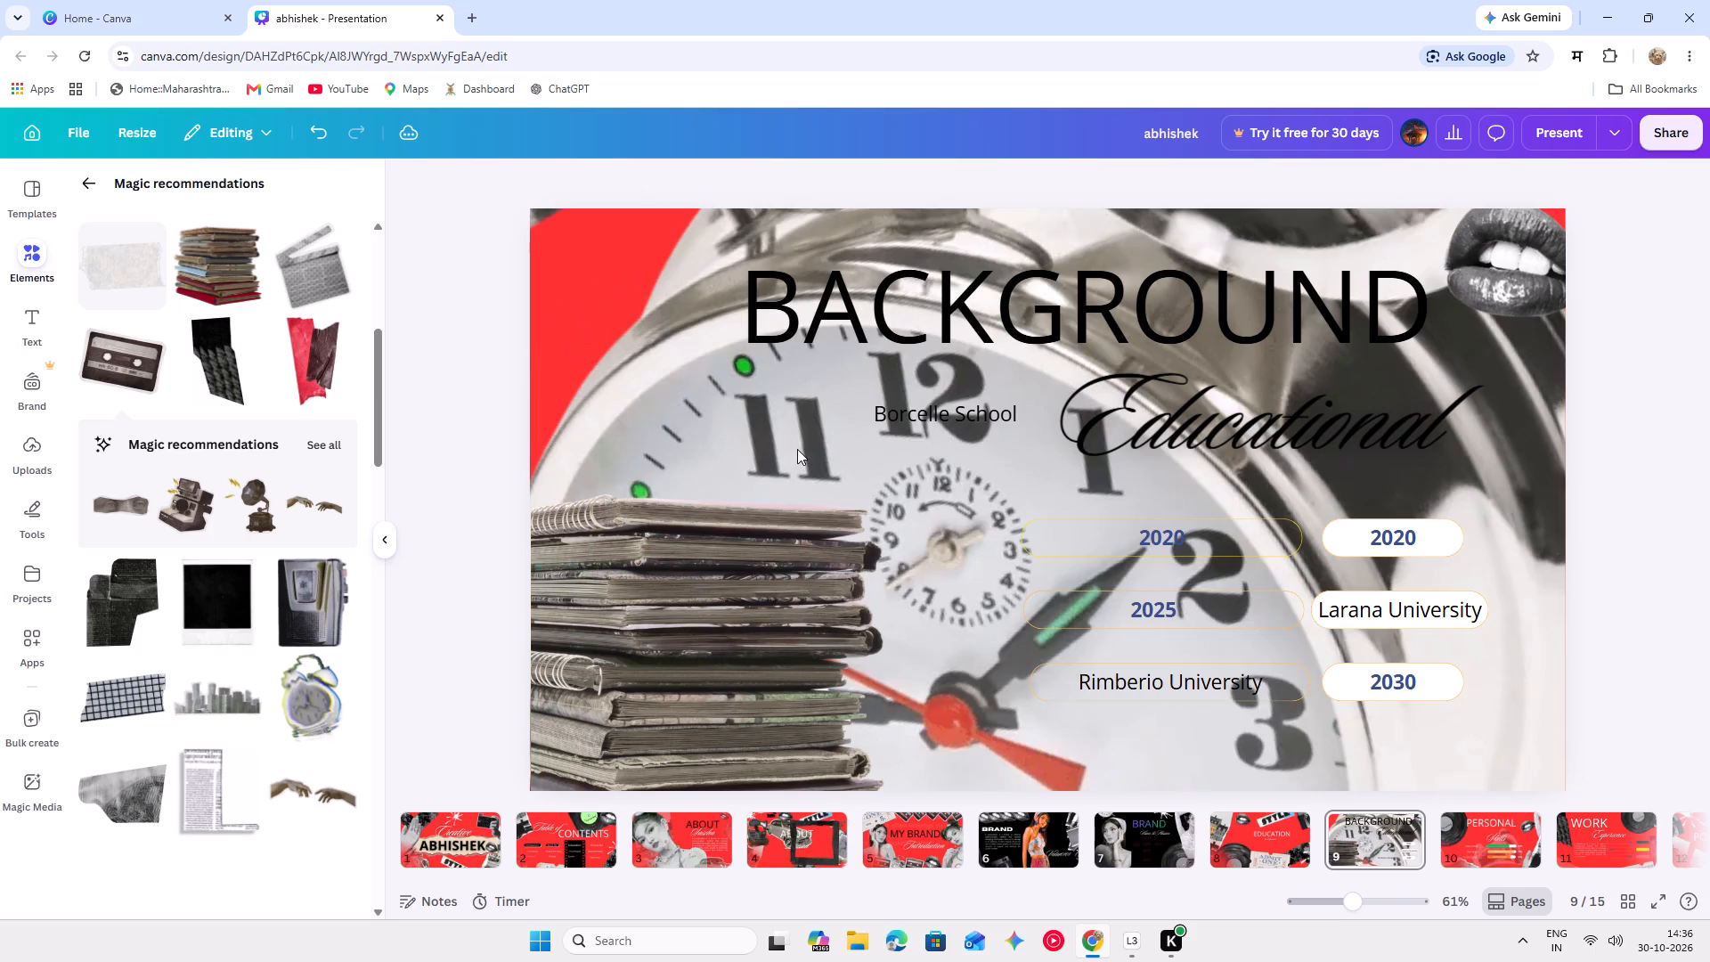
Replace the clock background with the stack of books image.
right_click(725, 532)
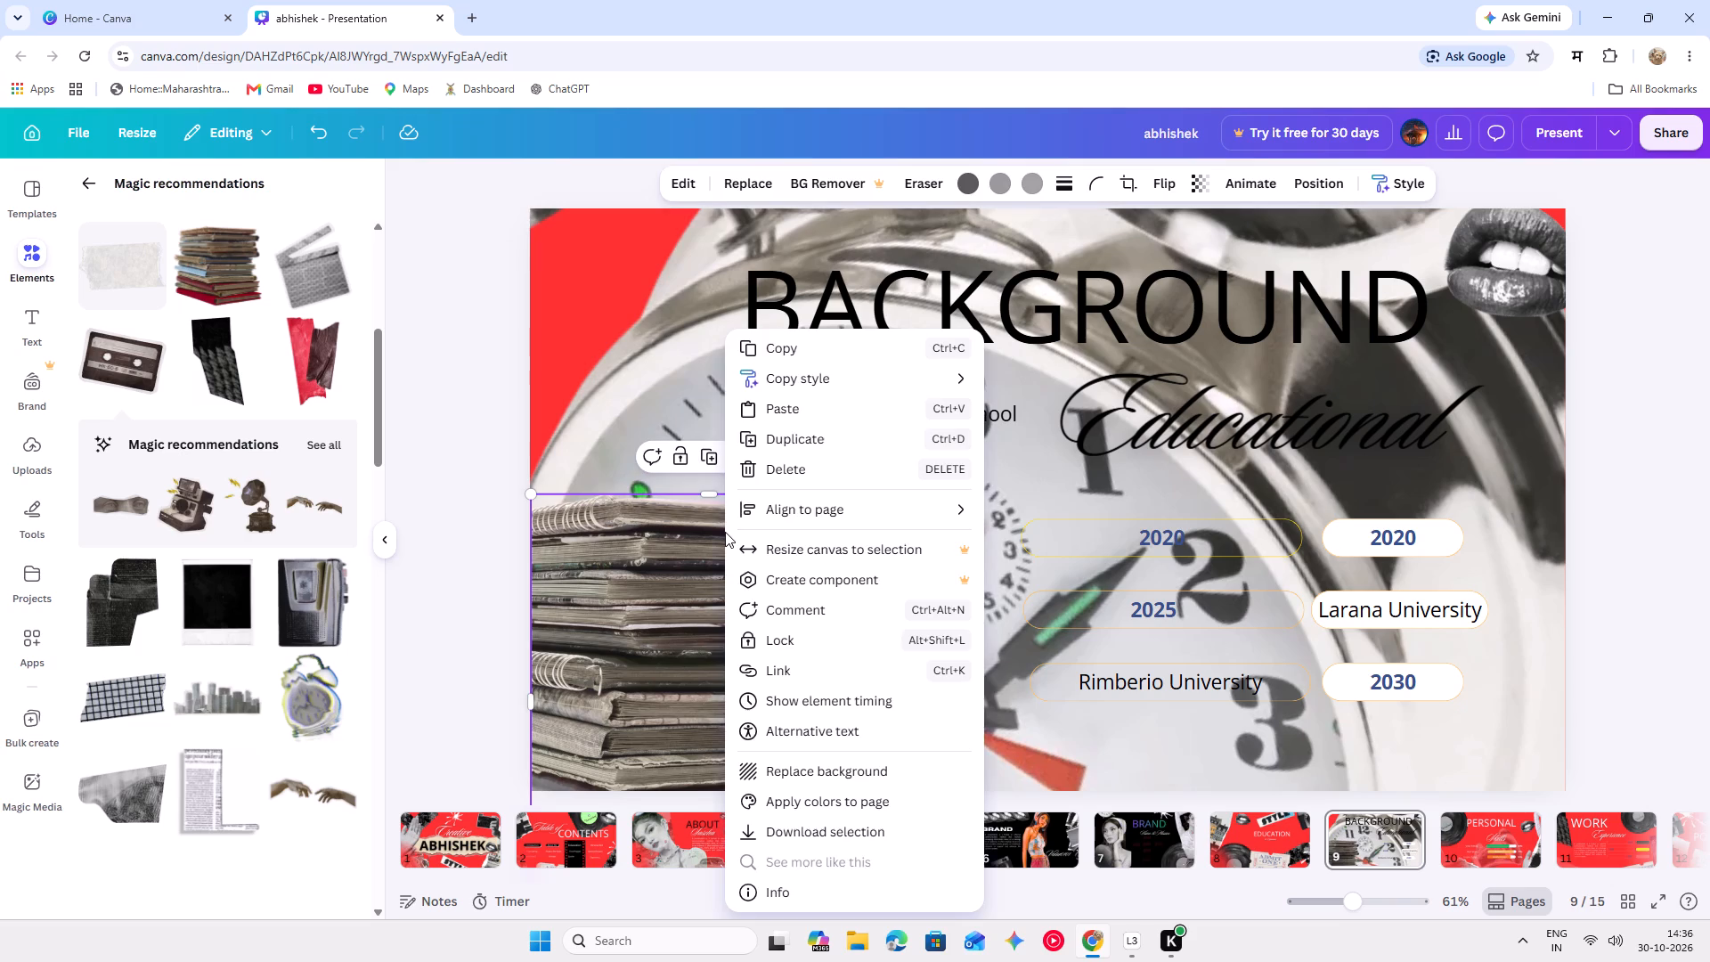
left_click(827, 777)
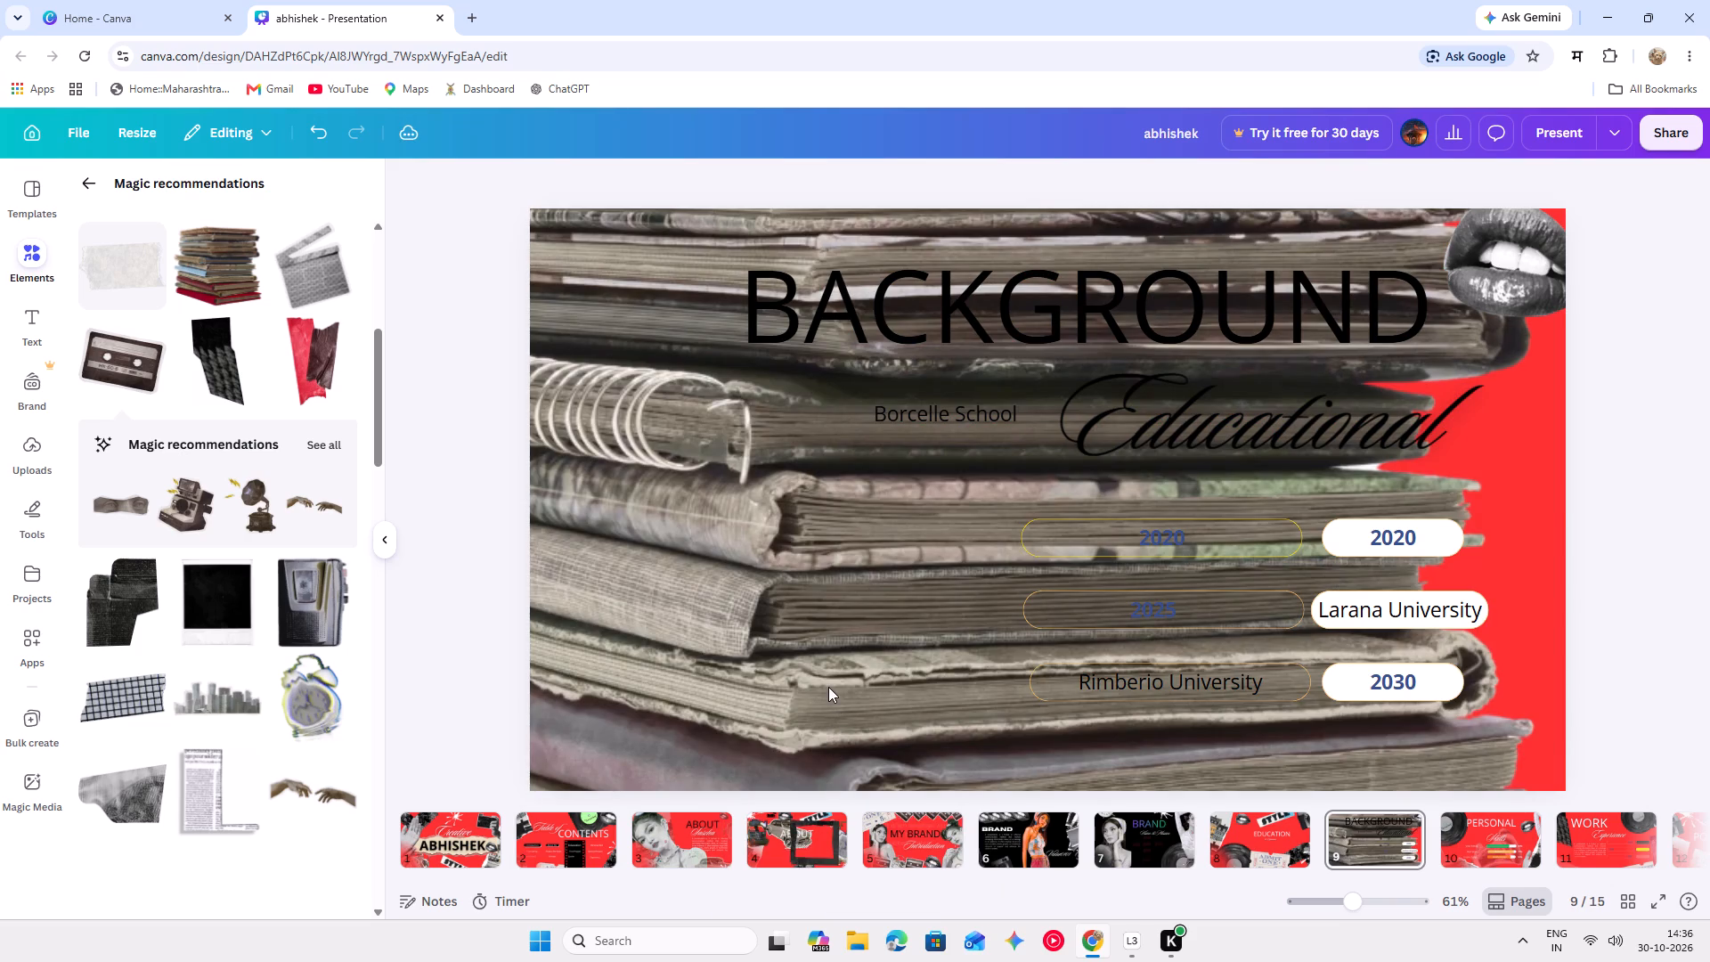
Detach the stack of books image from the slide background.
right_click(828, 687)
left_click(1495, 576)
right_click(1495, 576)
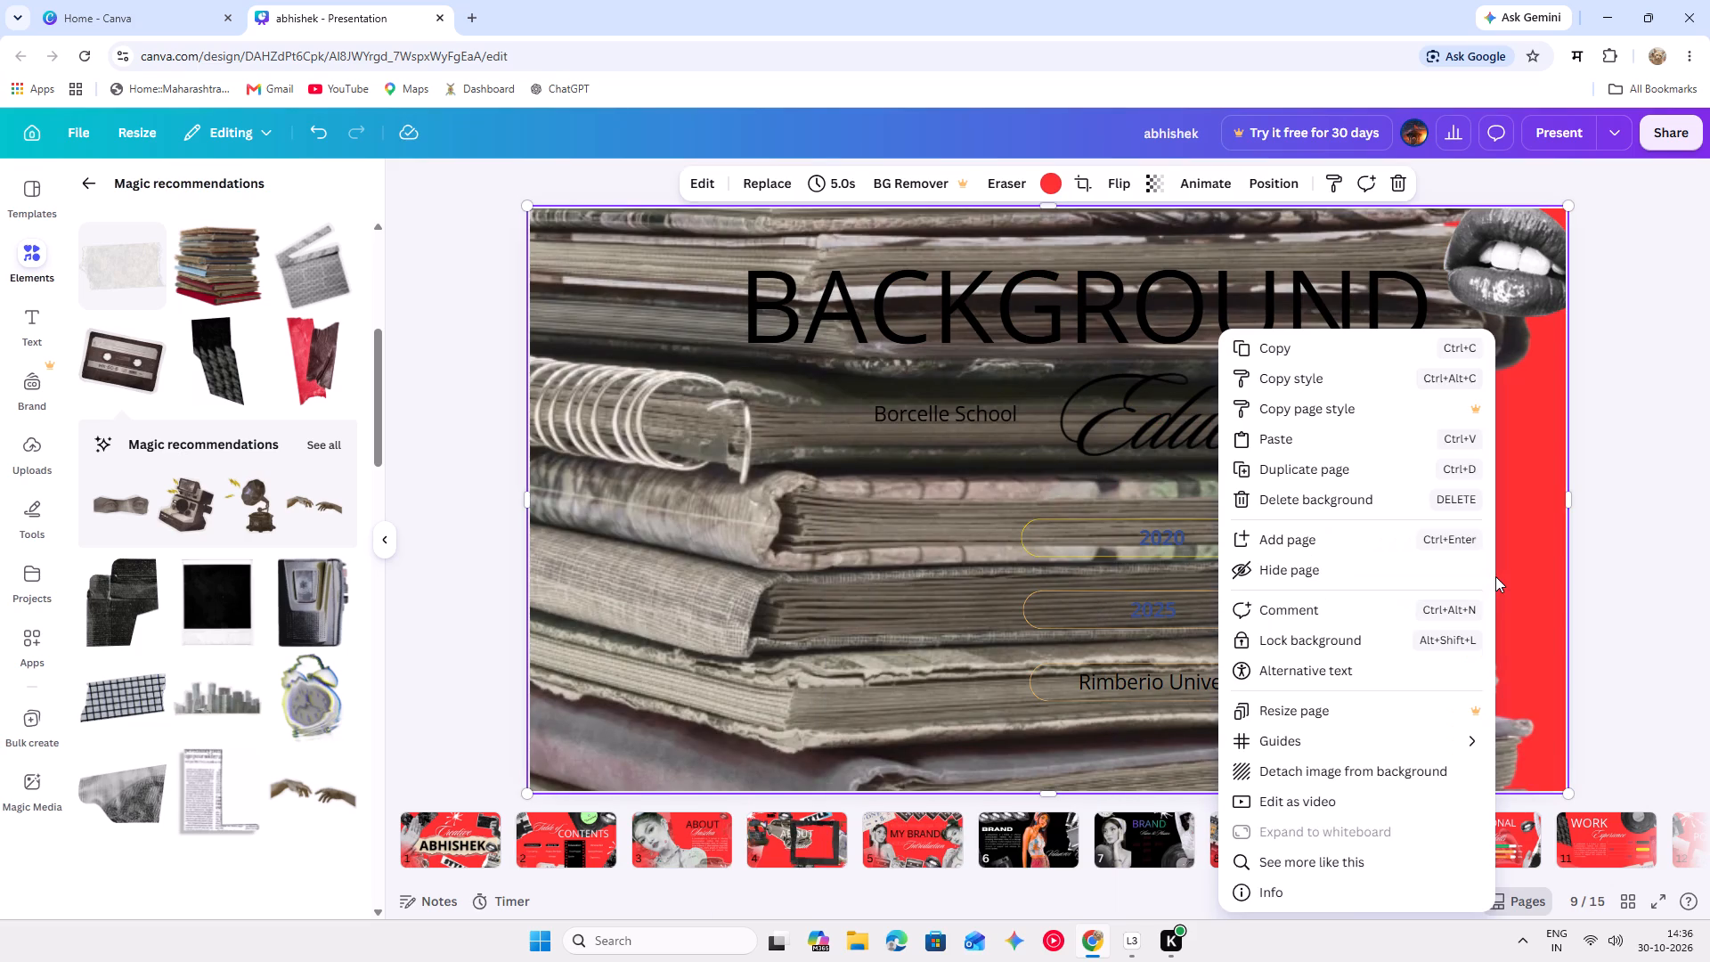
left_click(1364, 775)
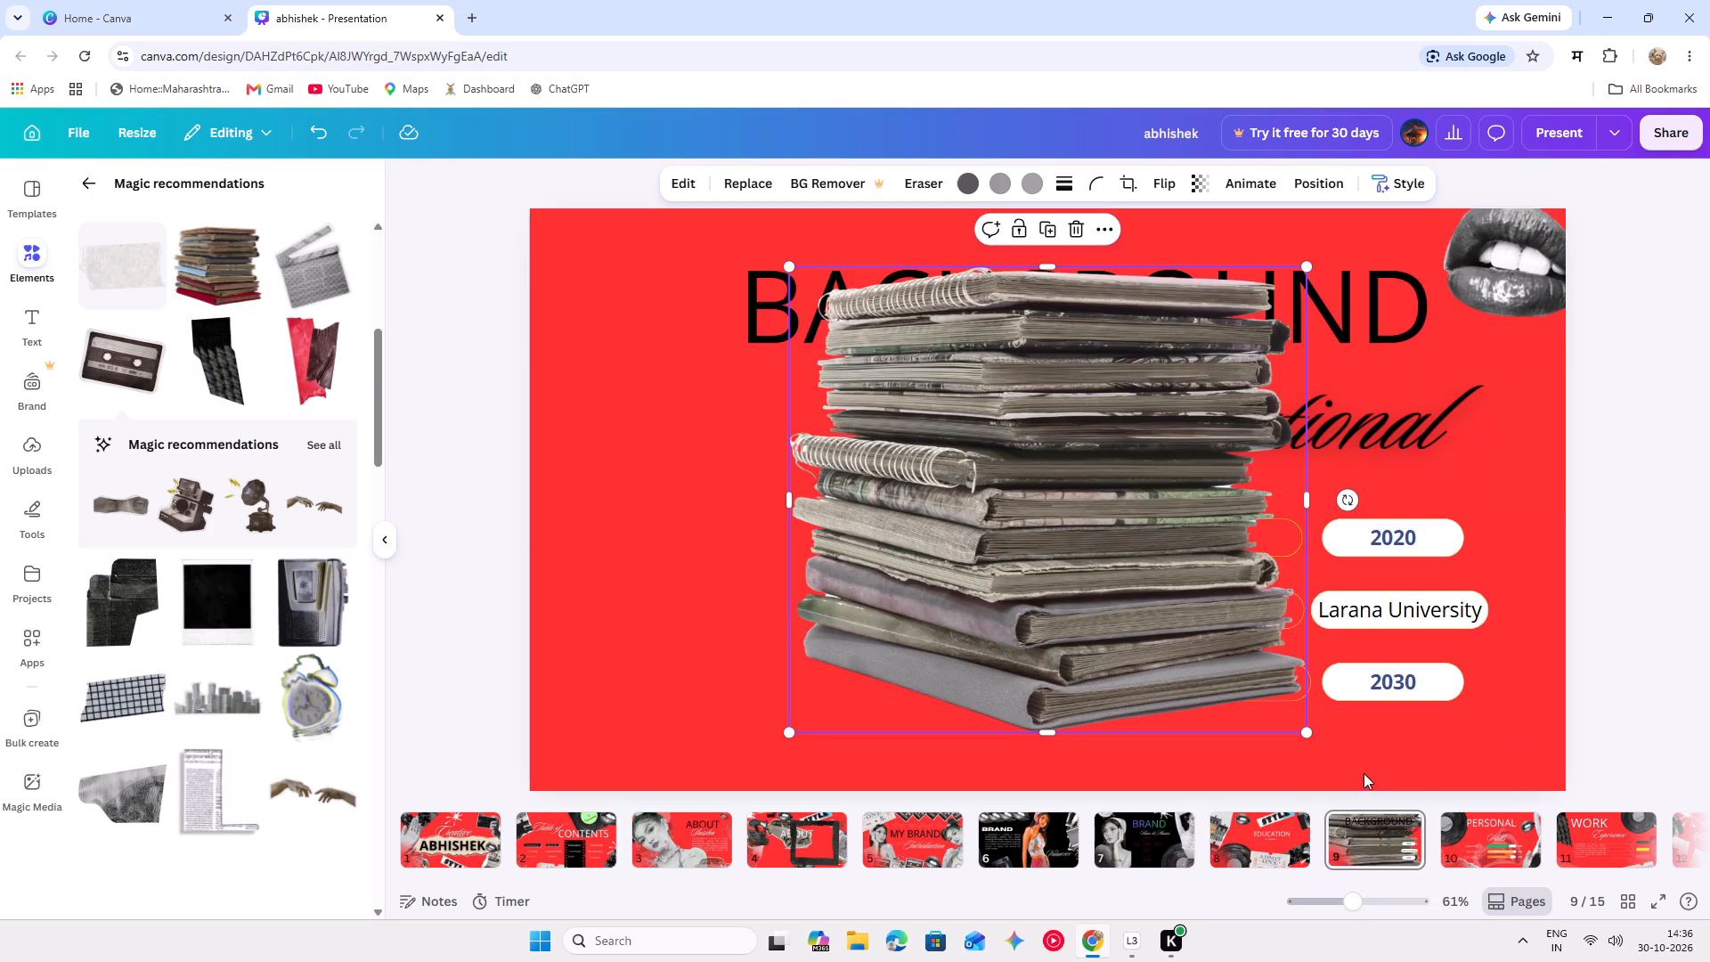
Shrink the detached book stack to about 520 by 470 px and place it at the slide's left, below the BACKGROUND title.
left_click_drag(946, 568, 655, 672)
left_click_drag(1020, 365, 760, 554)
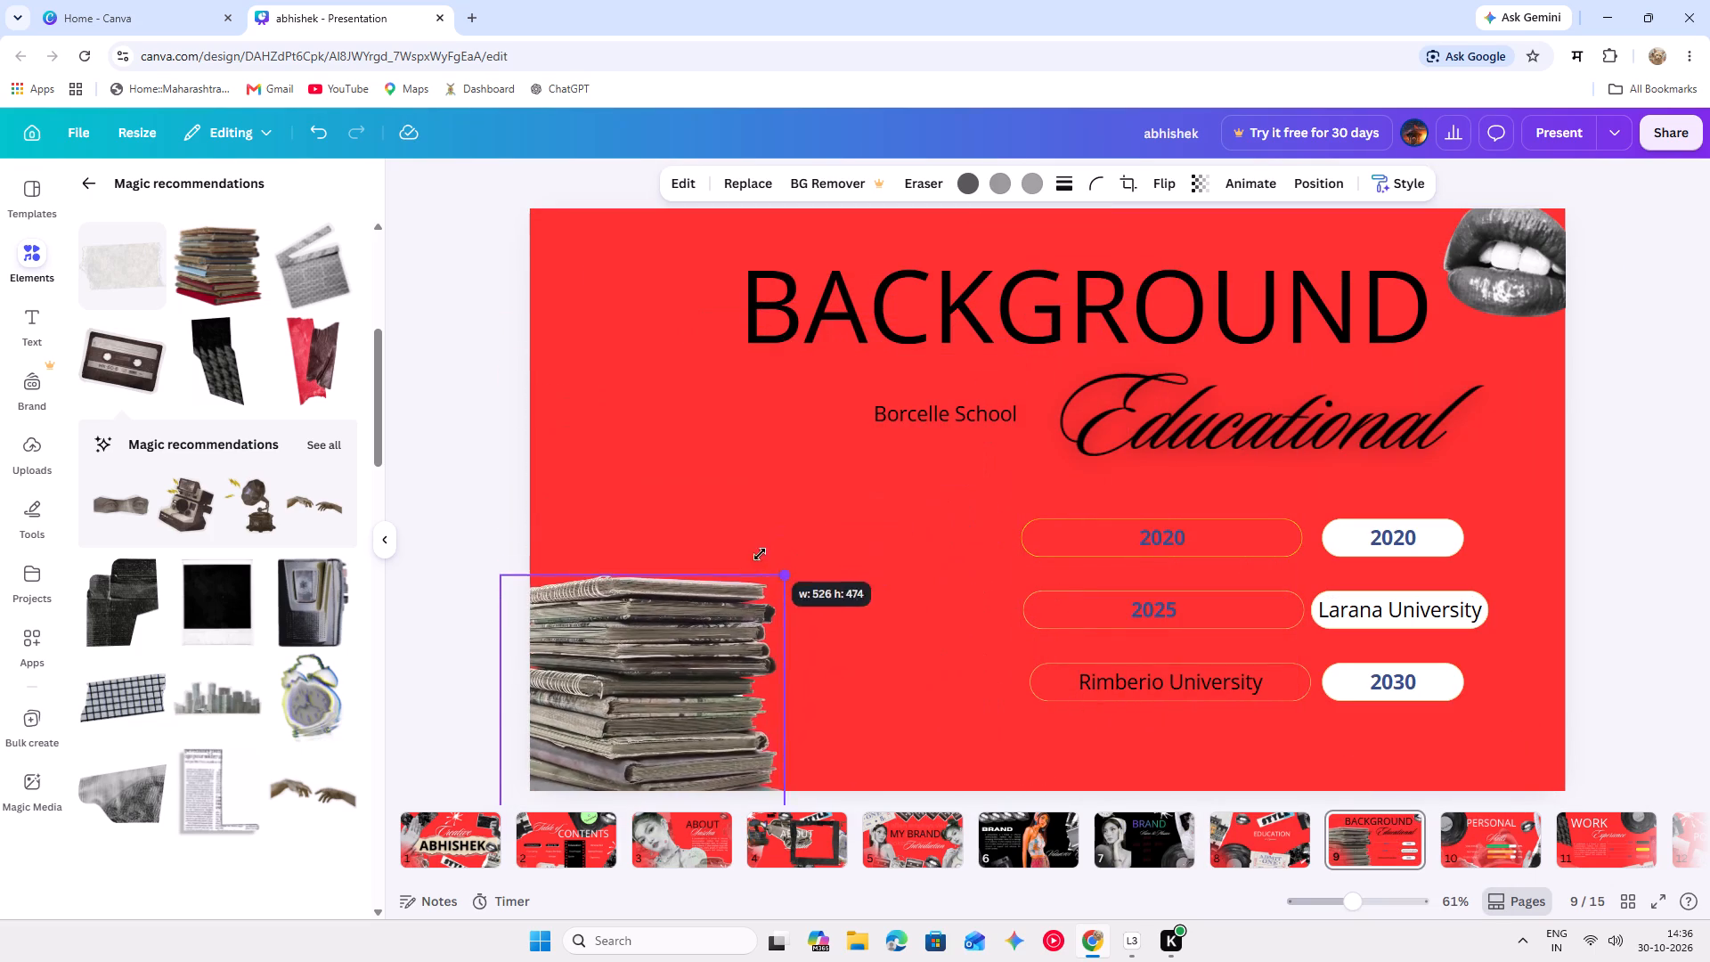
left_click_drag(760, 554, 759, 556)
left_click_drag(714, 672, 774, 507)
left_click(775, 506)
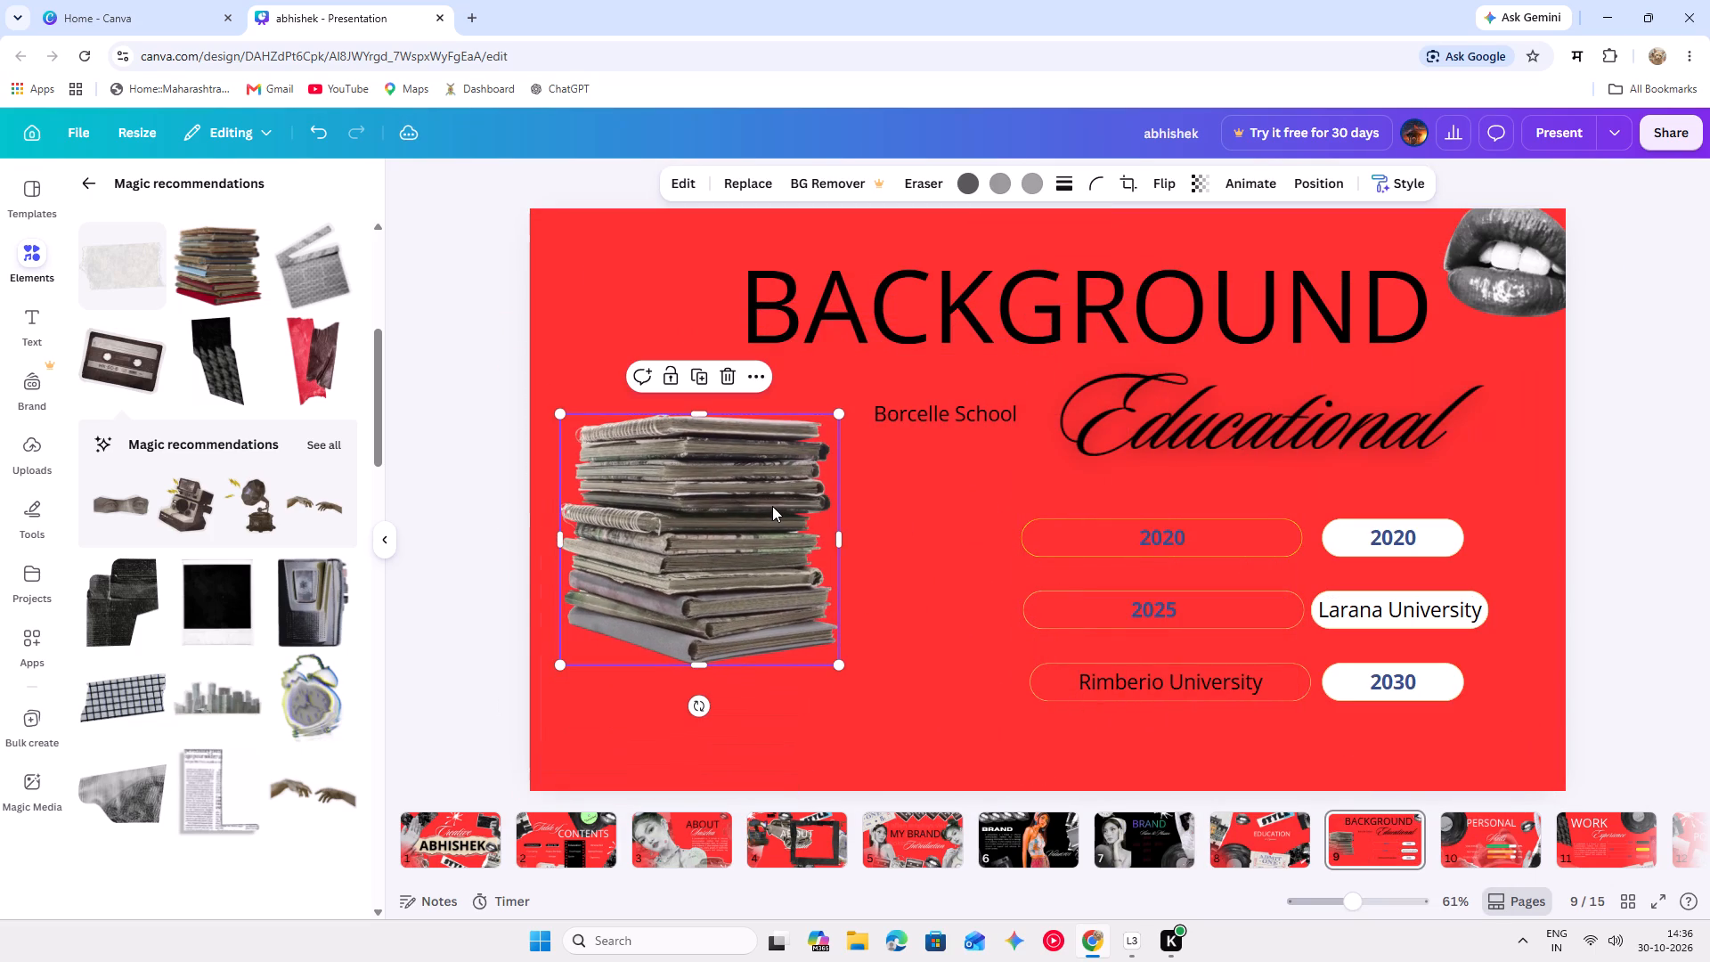
Move the Borcelle School label up and left, just beneath the BACKGROUND title.
left_click_drag(937, 415, 898, 392)
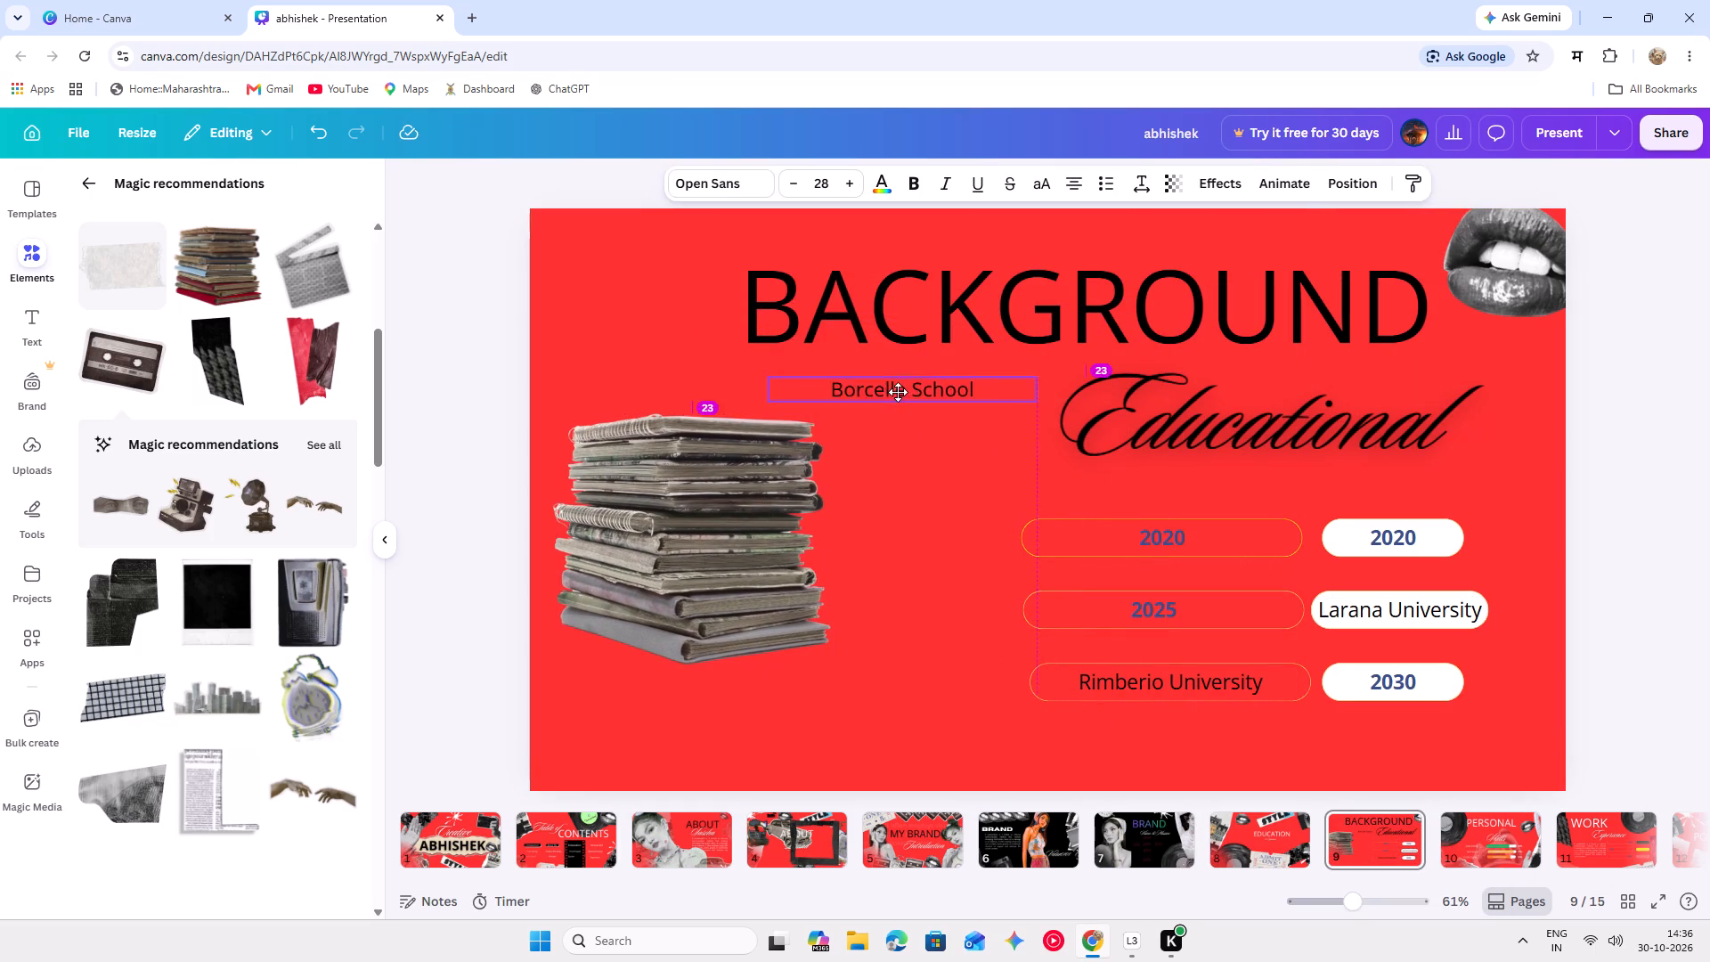
left_click_drag(898, 392, 896, 391)
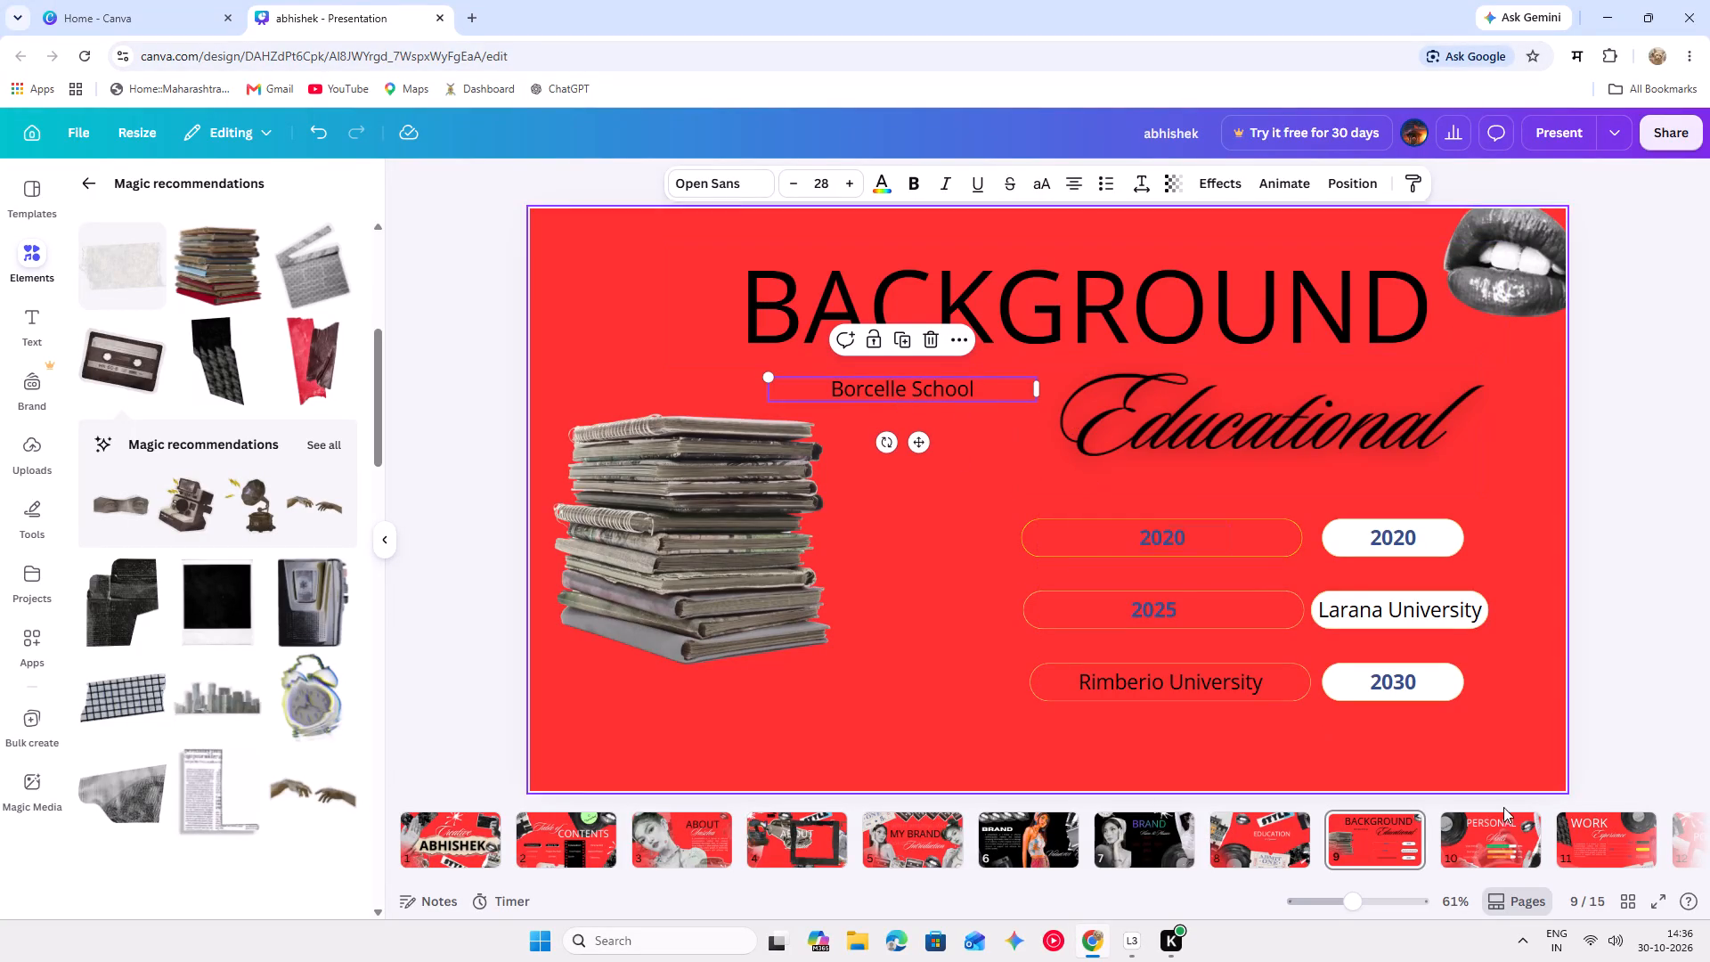
Open slide 10, Personal Skills.
left_click(1538, 839)
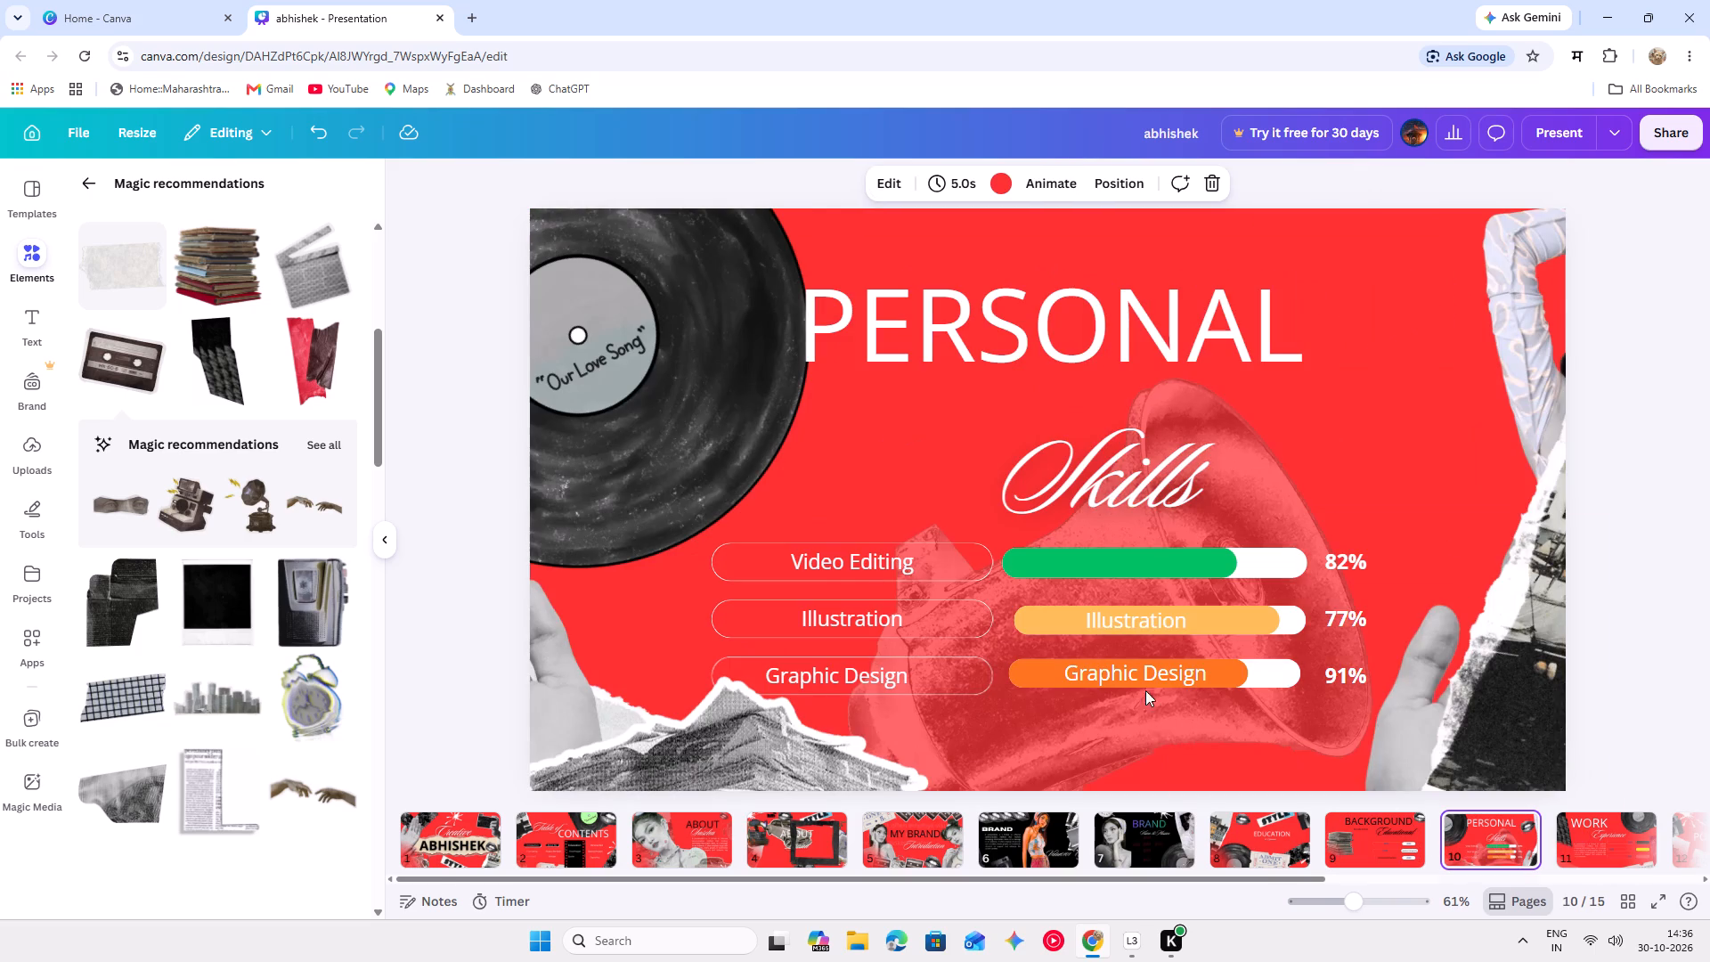
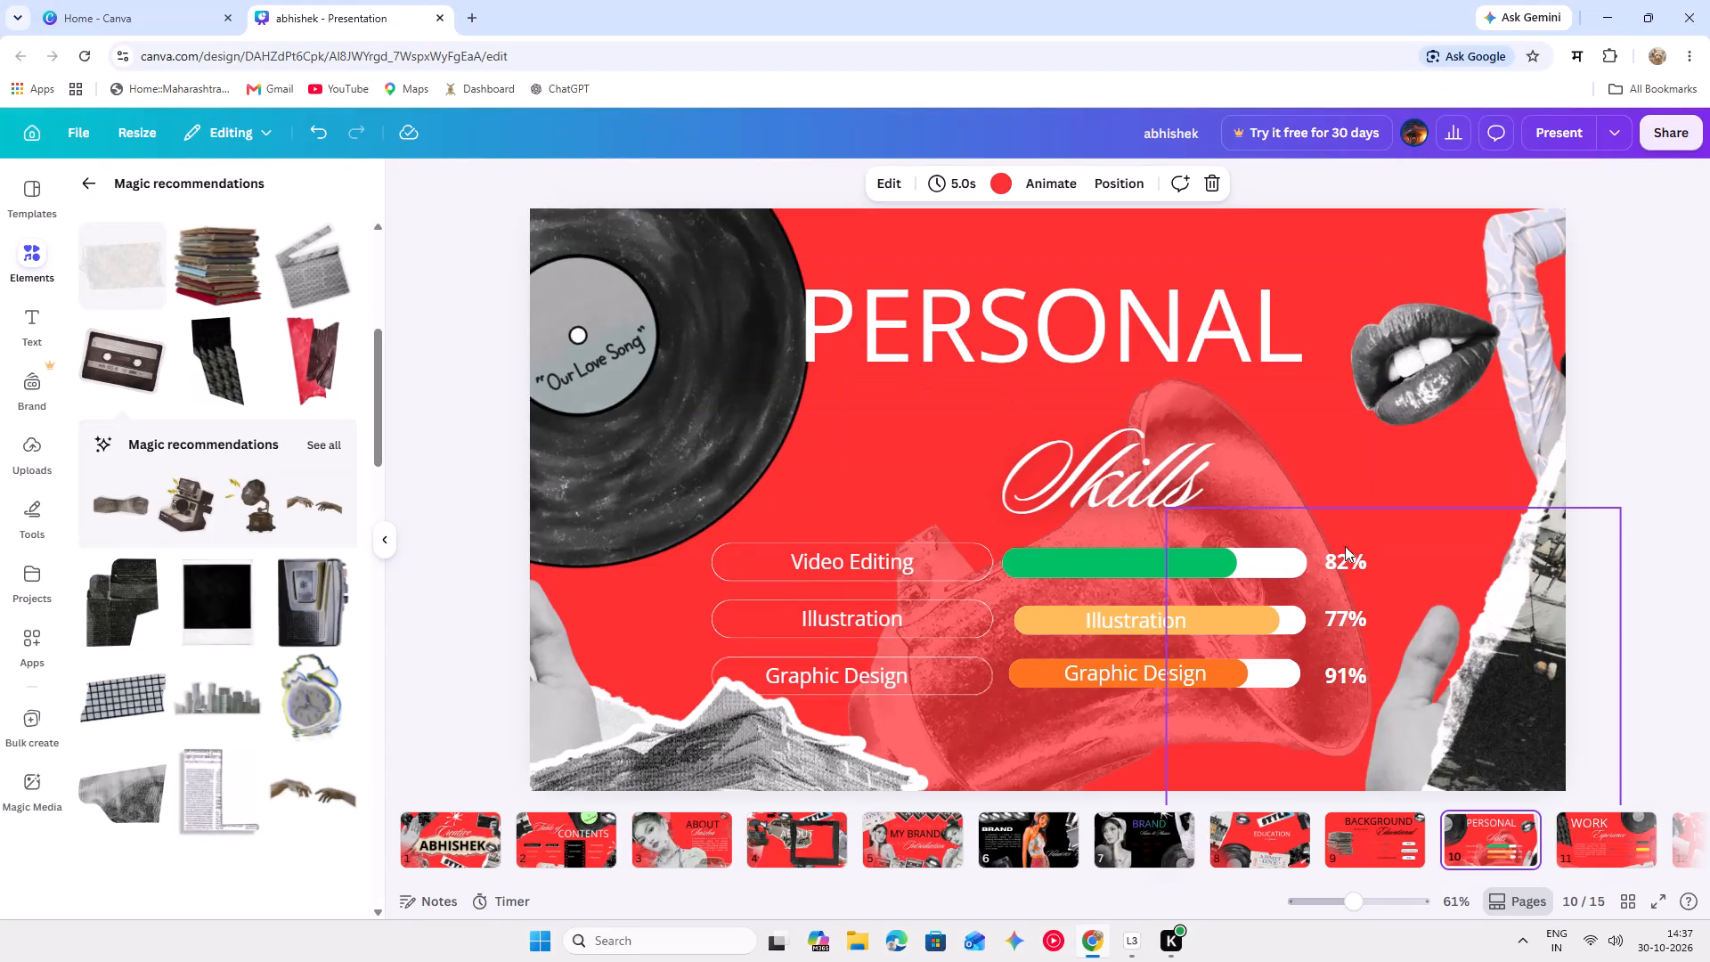
Shift the hand cutout at the slide's lower right slightly right and move the green progress bar closer to the 82% label.
left_click_drag(1188, 577, 1211, 575)
left_click_drag(1124, 574, 1120, 558)
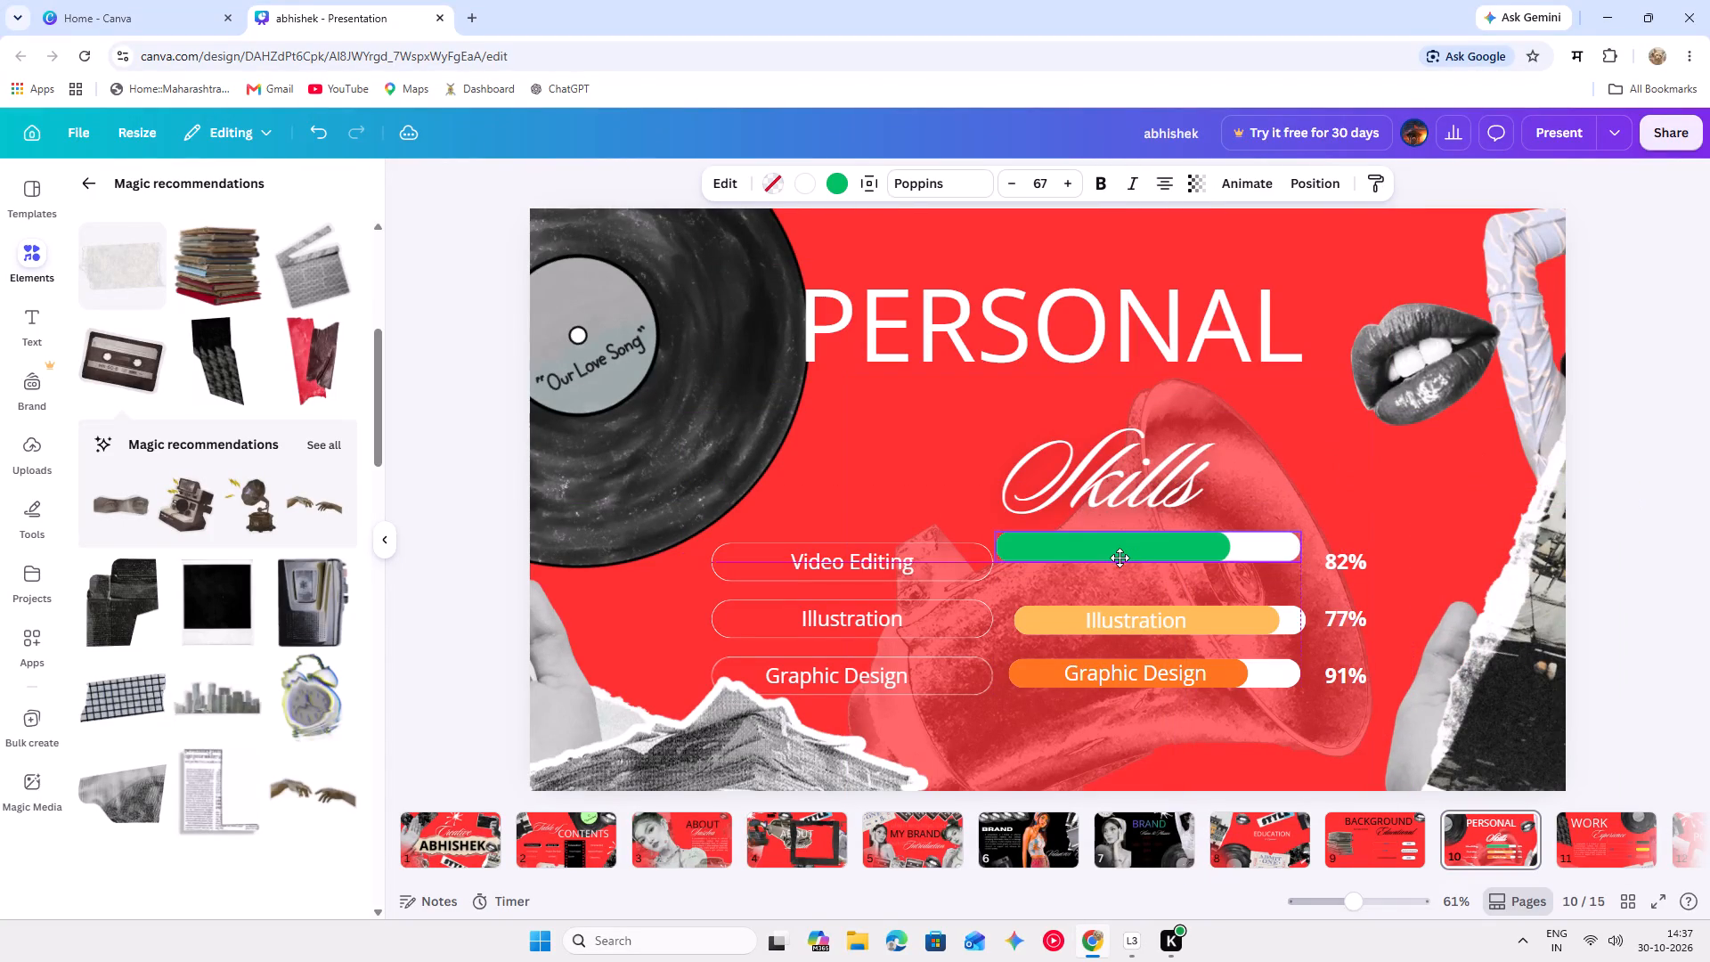
left_click_drag(1120, 558, 1135, 566)
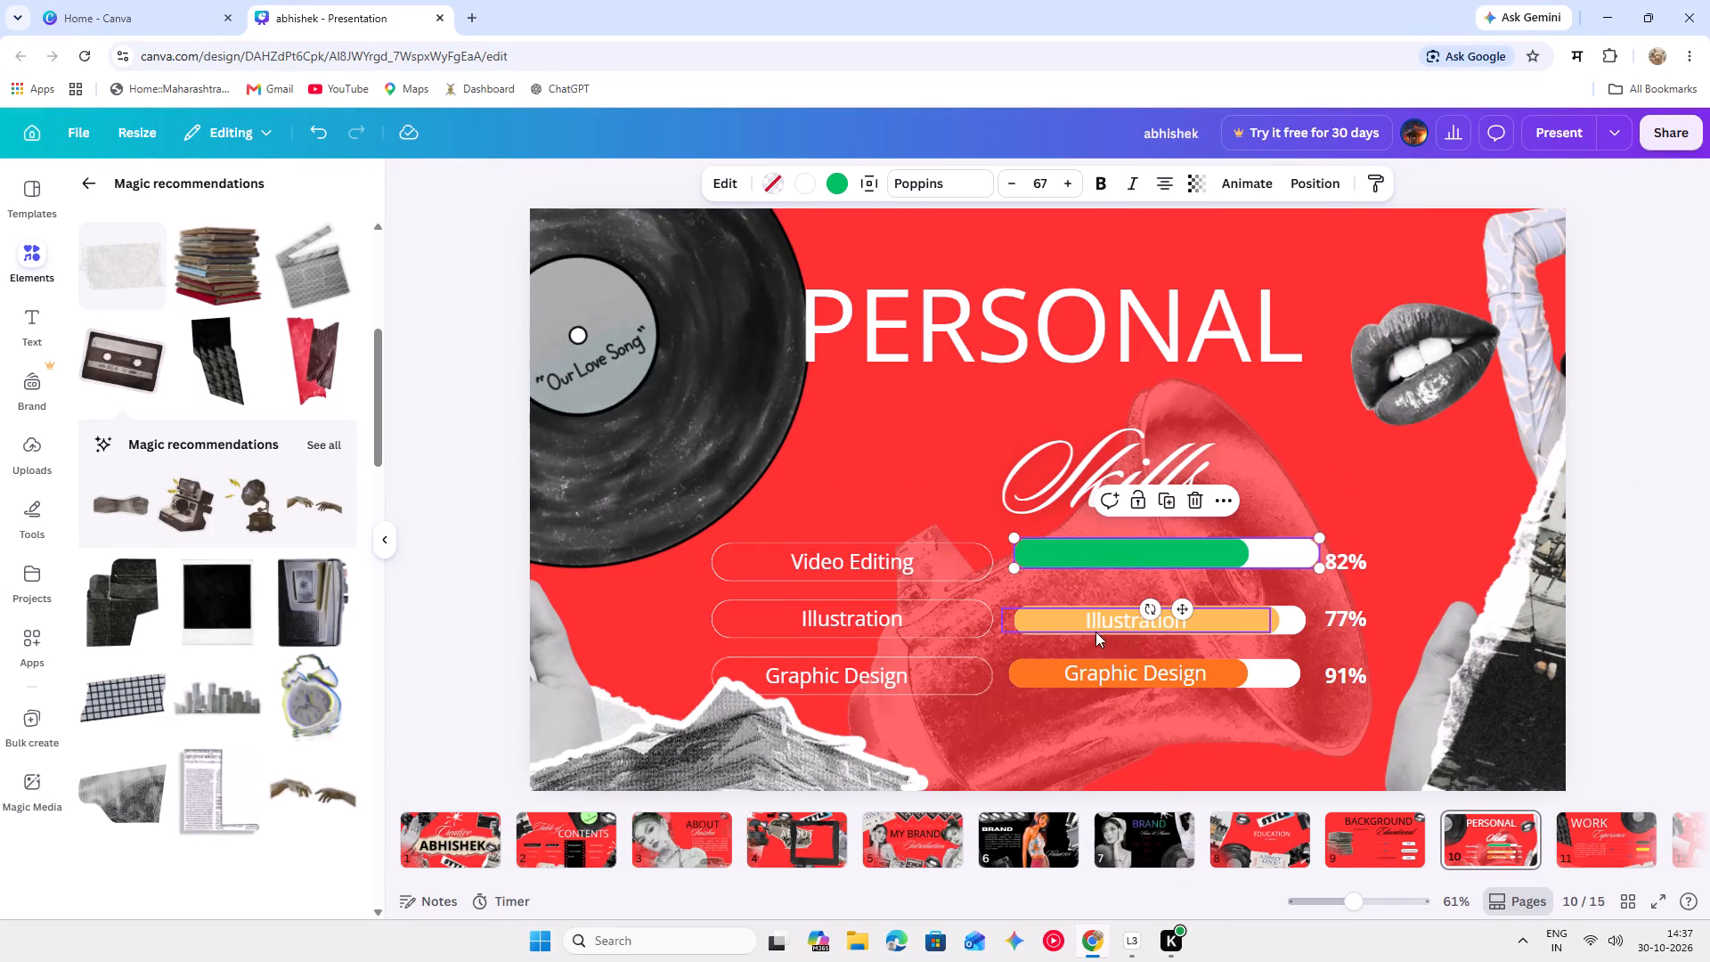
Move the Illustration text on the yellow bar a little left and nudge the lower-right hand cutout slightly upward.
left_click_drag(1048, 624, 1055, 624)
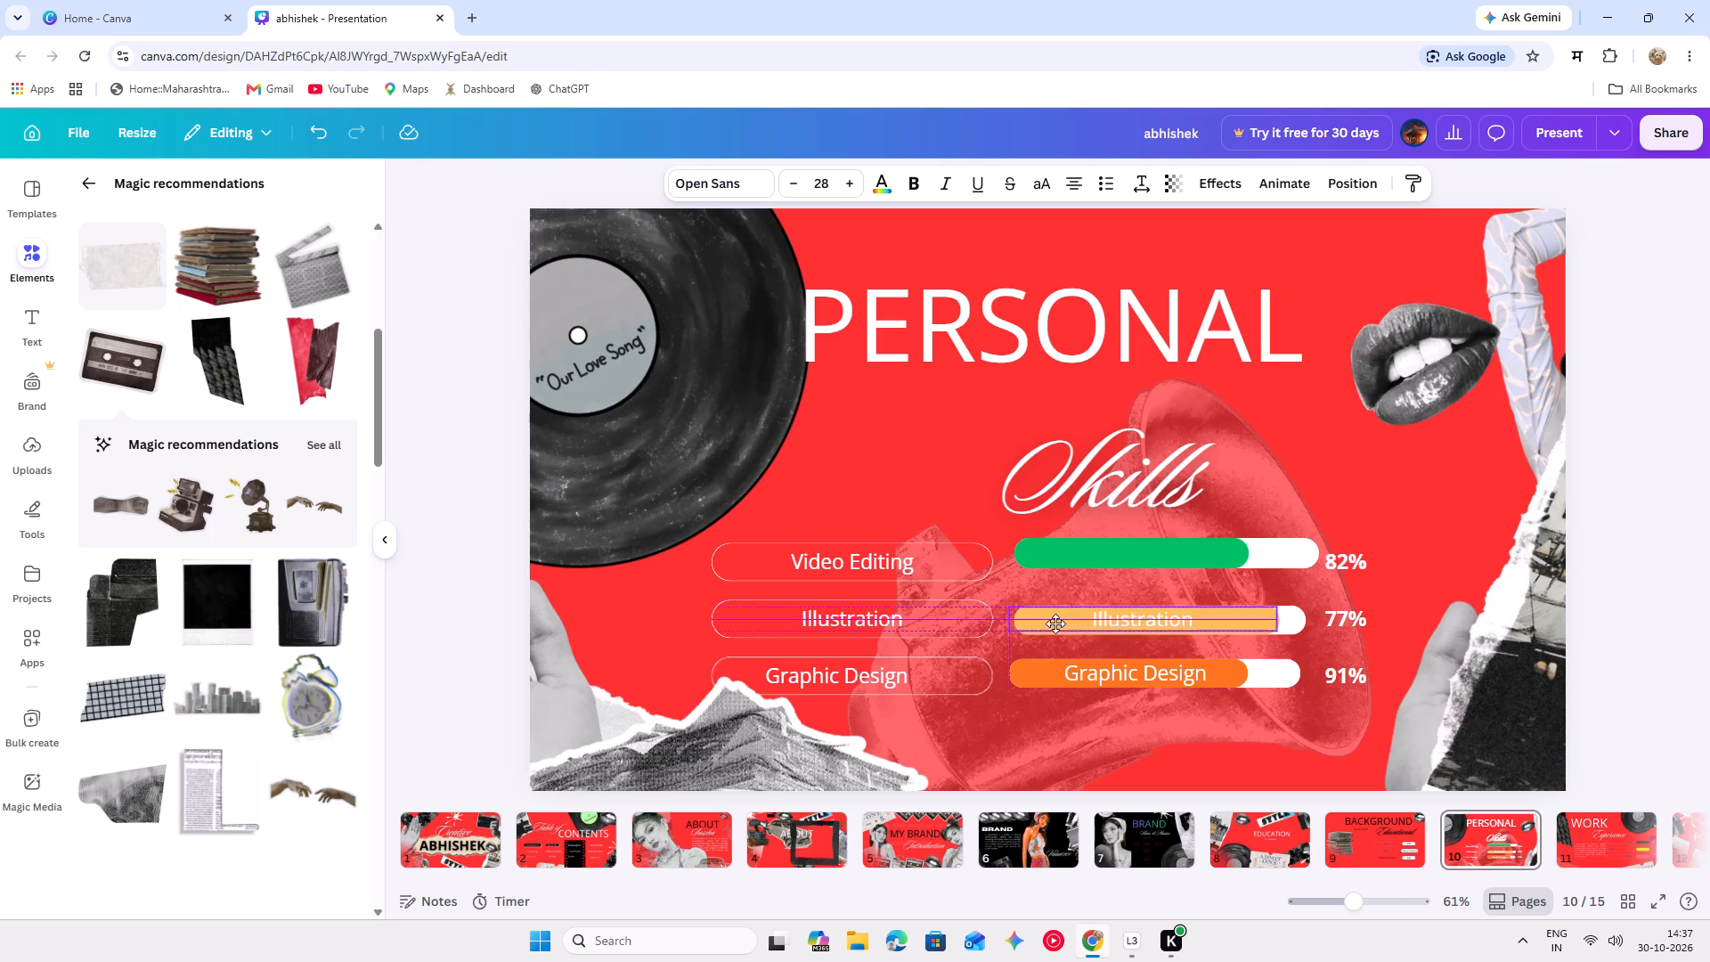
left_click_drag(1055, 624, 1031, 620)
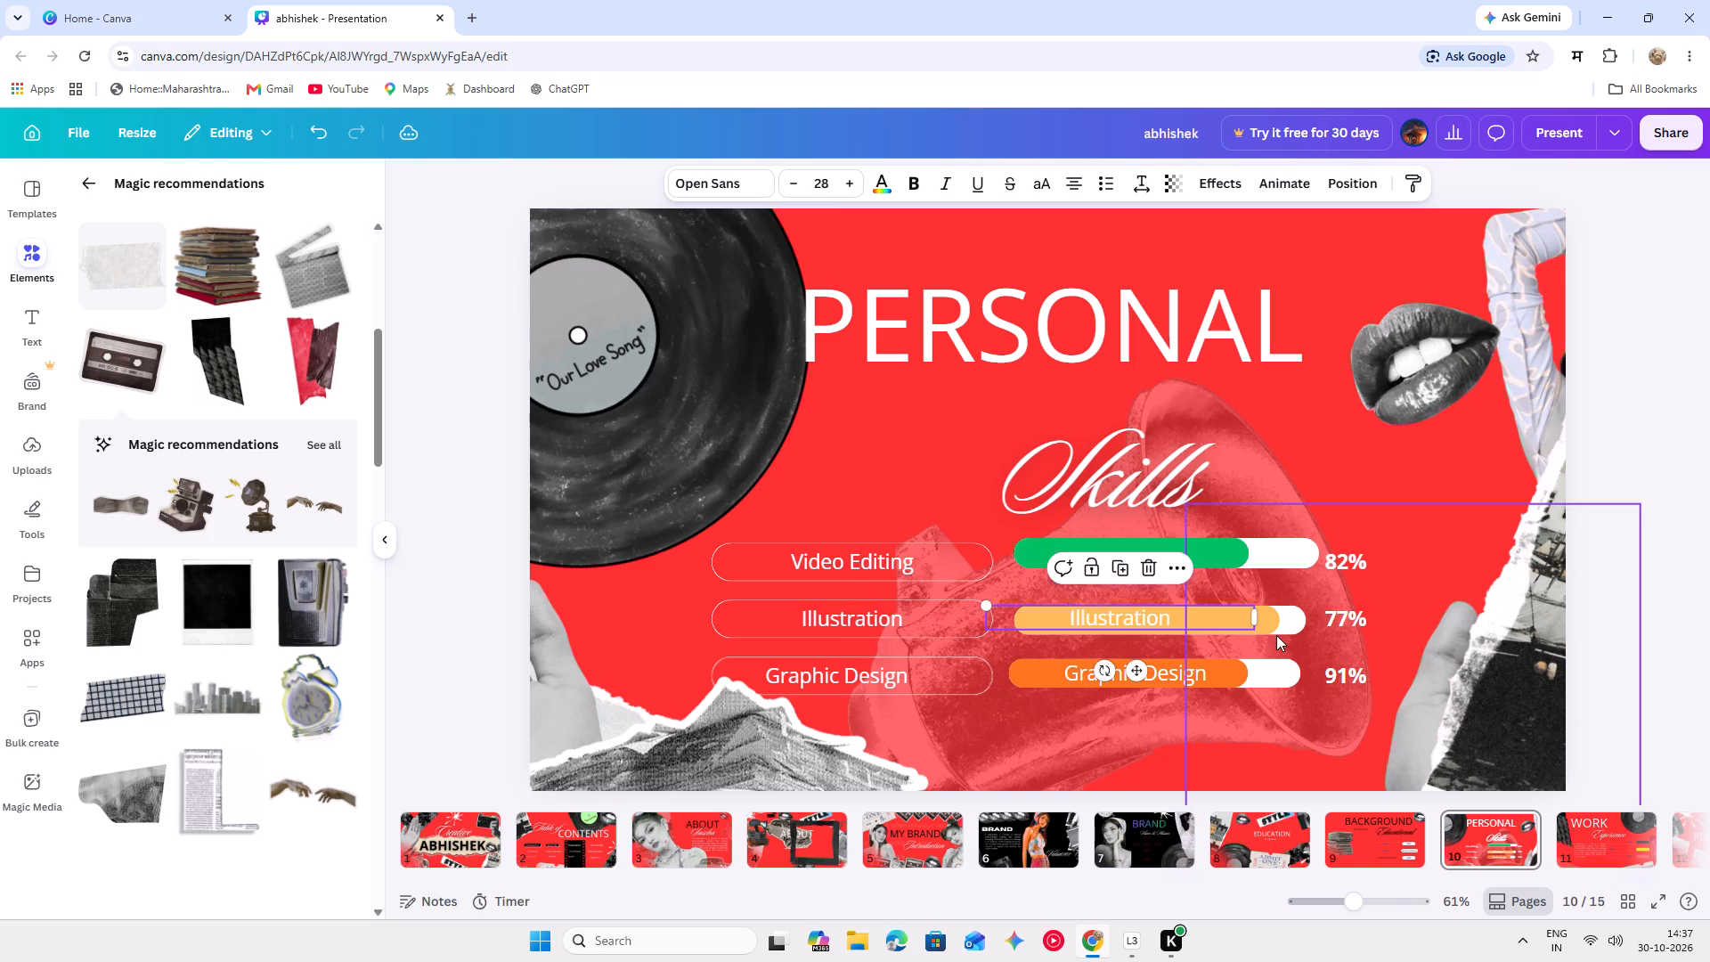
left_click_drag(1280, 622, 1281, 611)
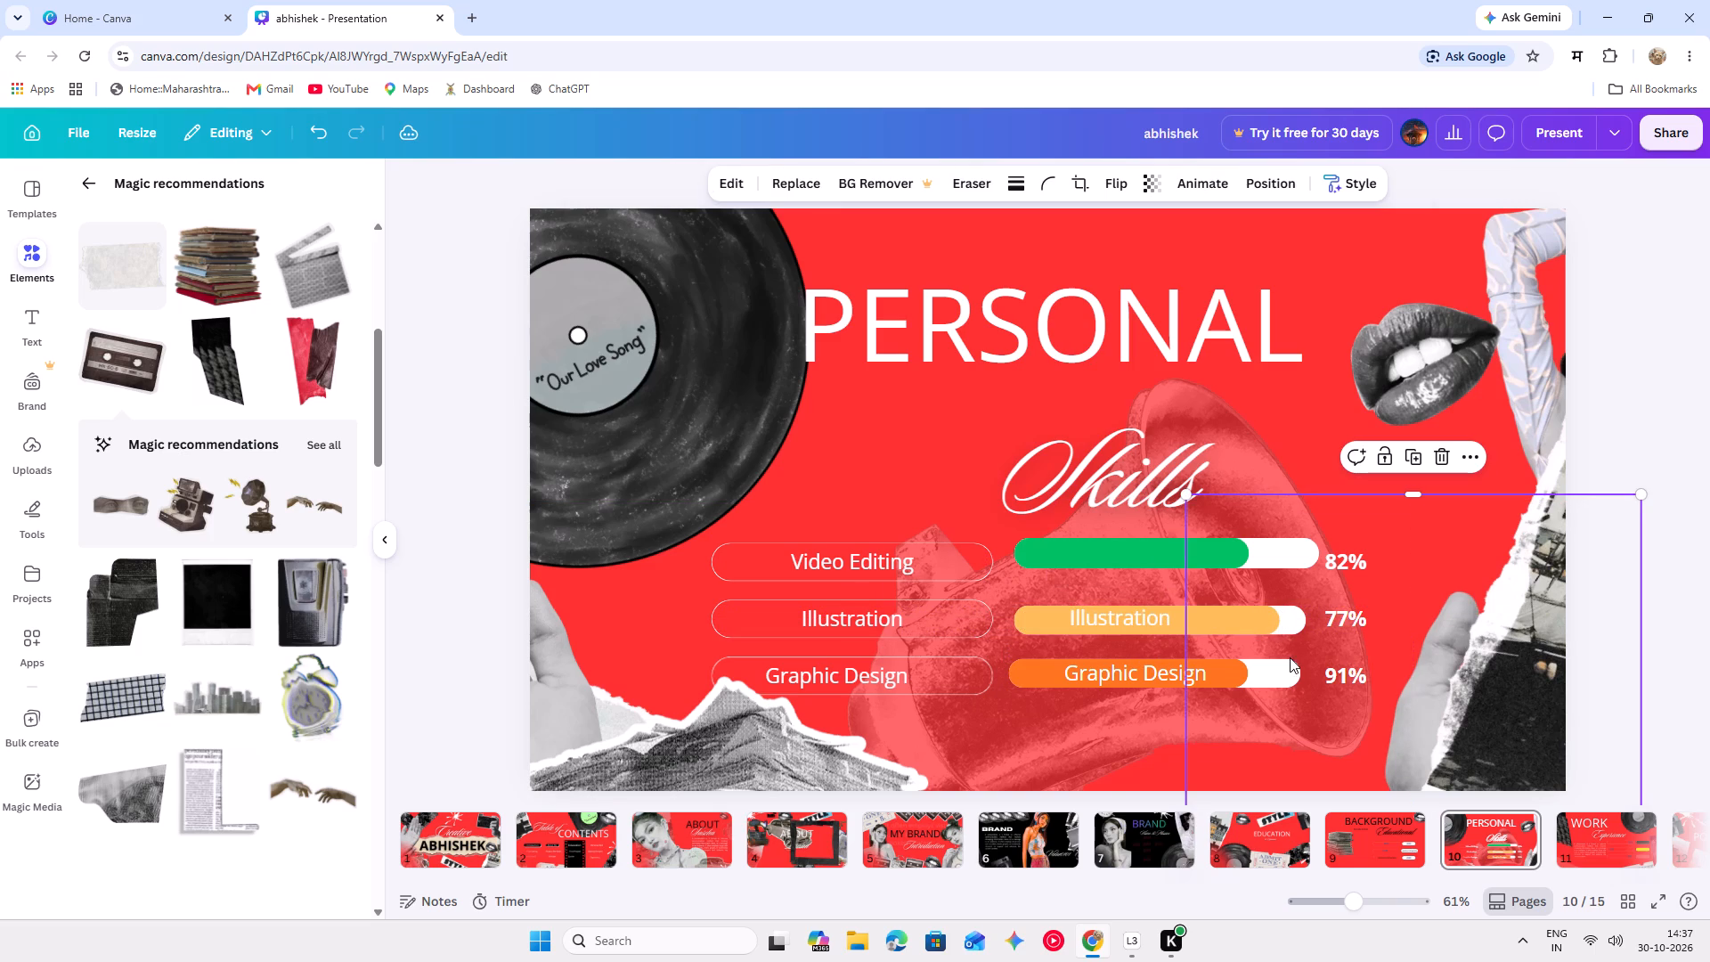
left_click(1285, 688)
left_click(1263, 677)
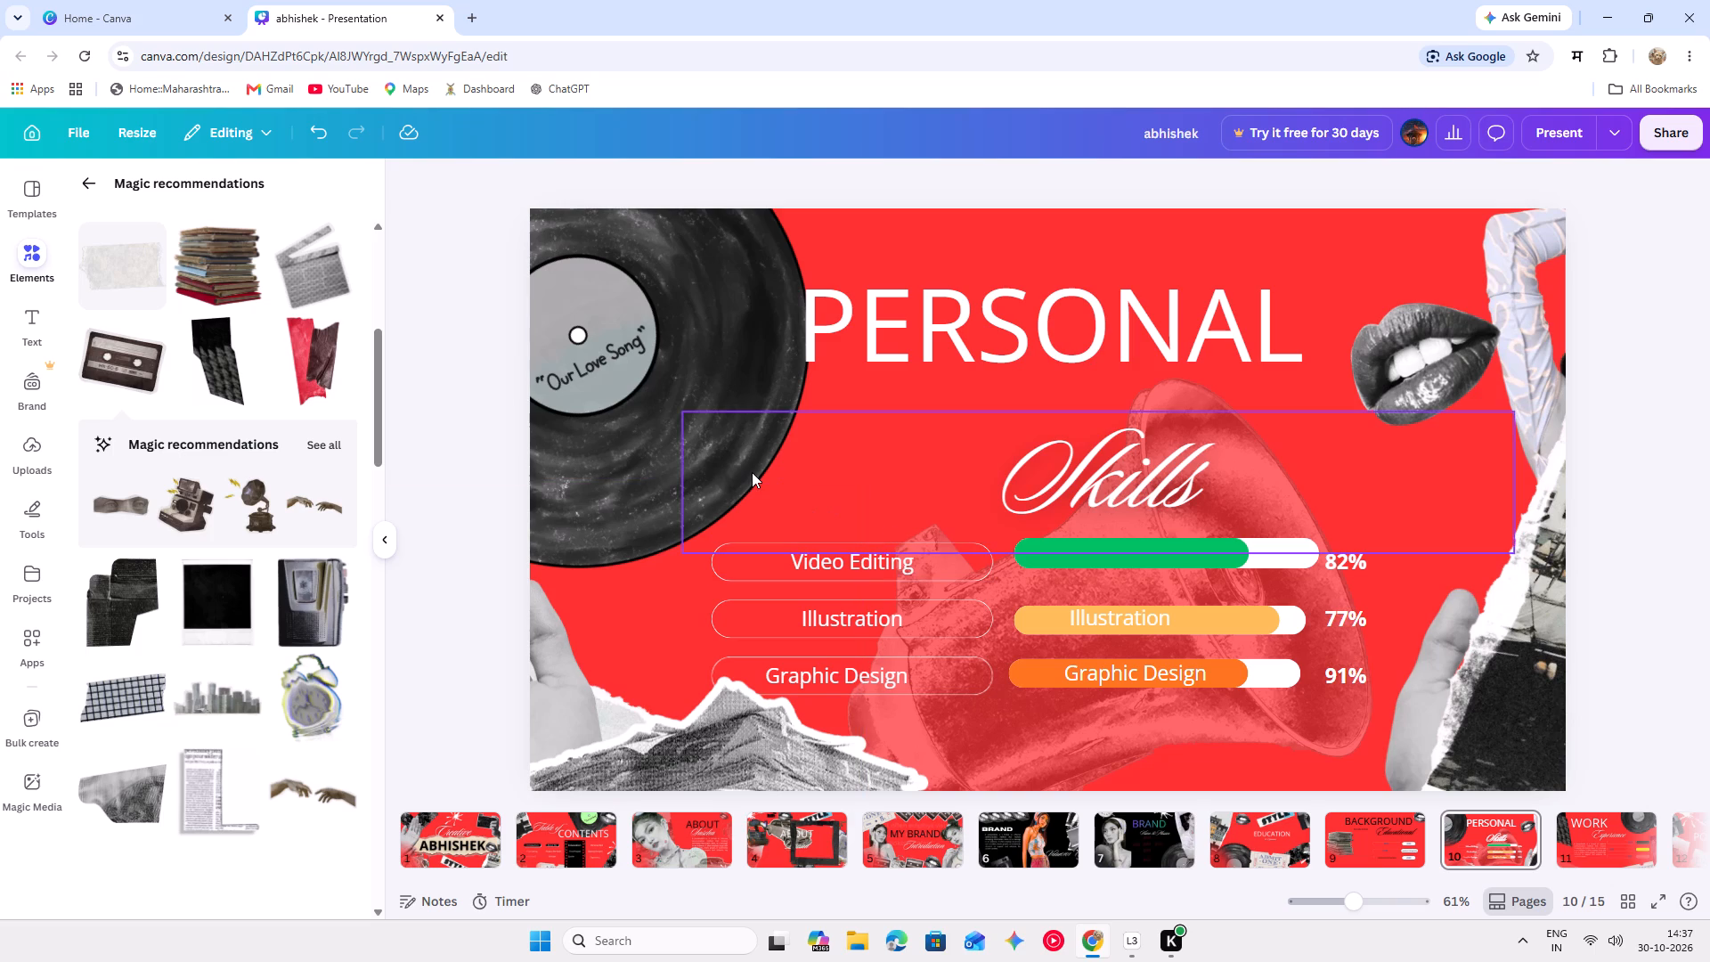
Move the Skills script title up and left so it sits closer beneath the PERSONAL heading, clear of the progress bars.
left_click_drag(752, 472, 752, 485)
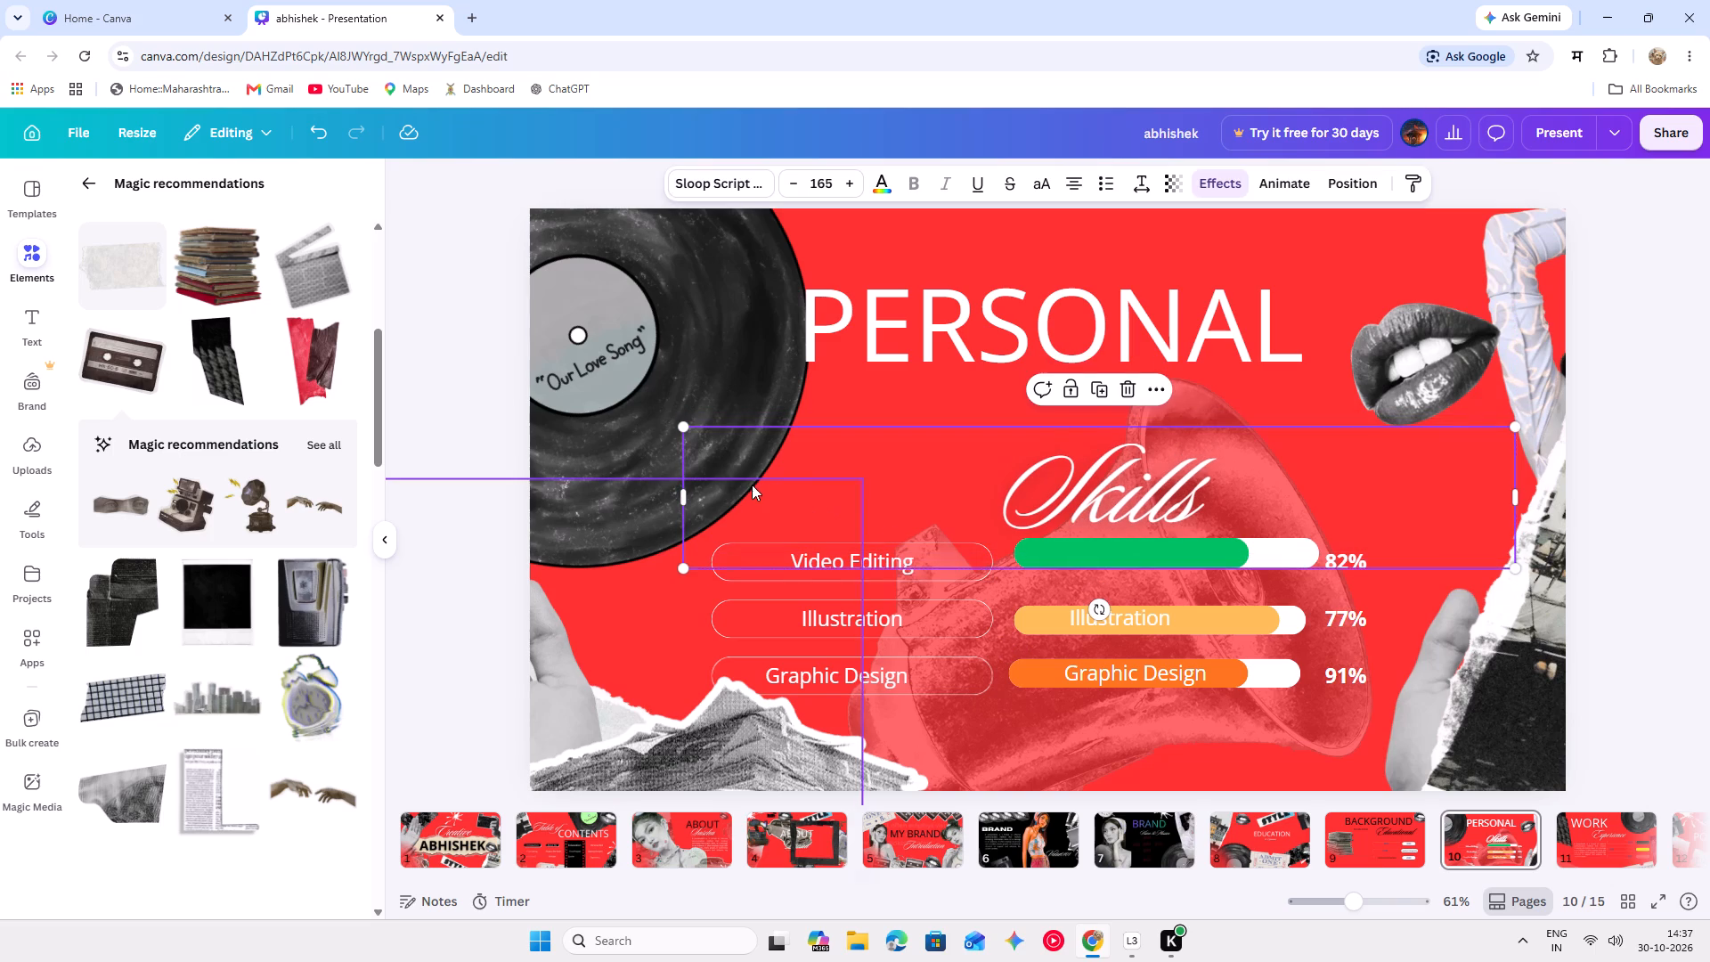
left_click(753, 485)
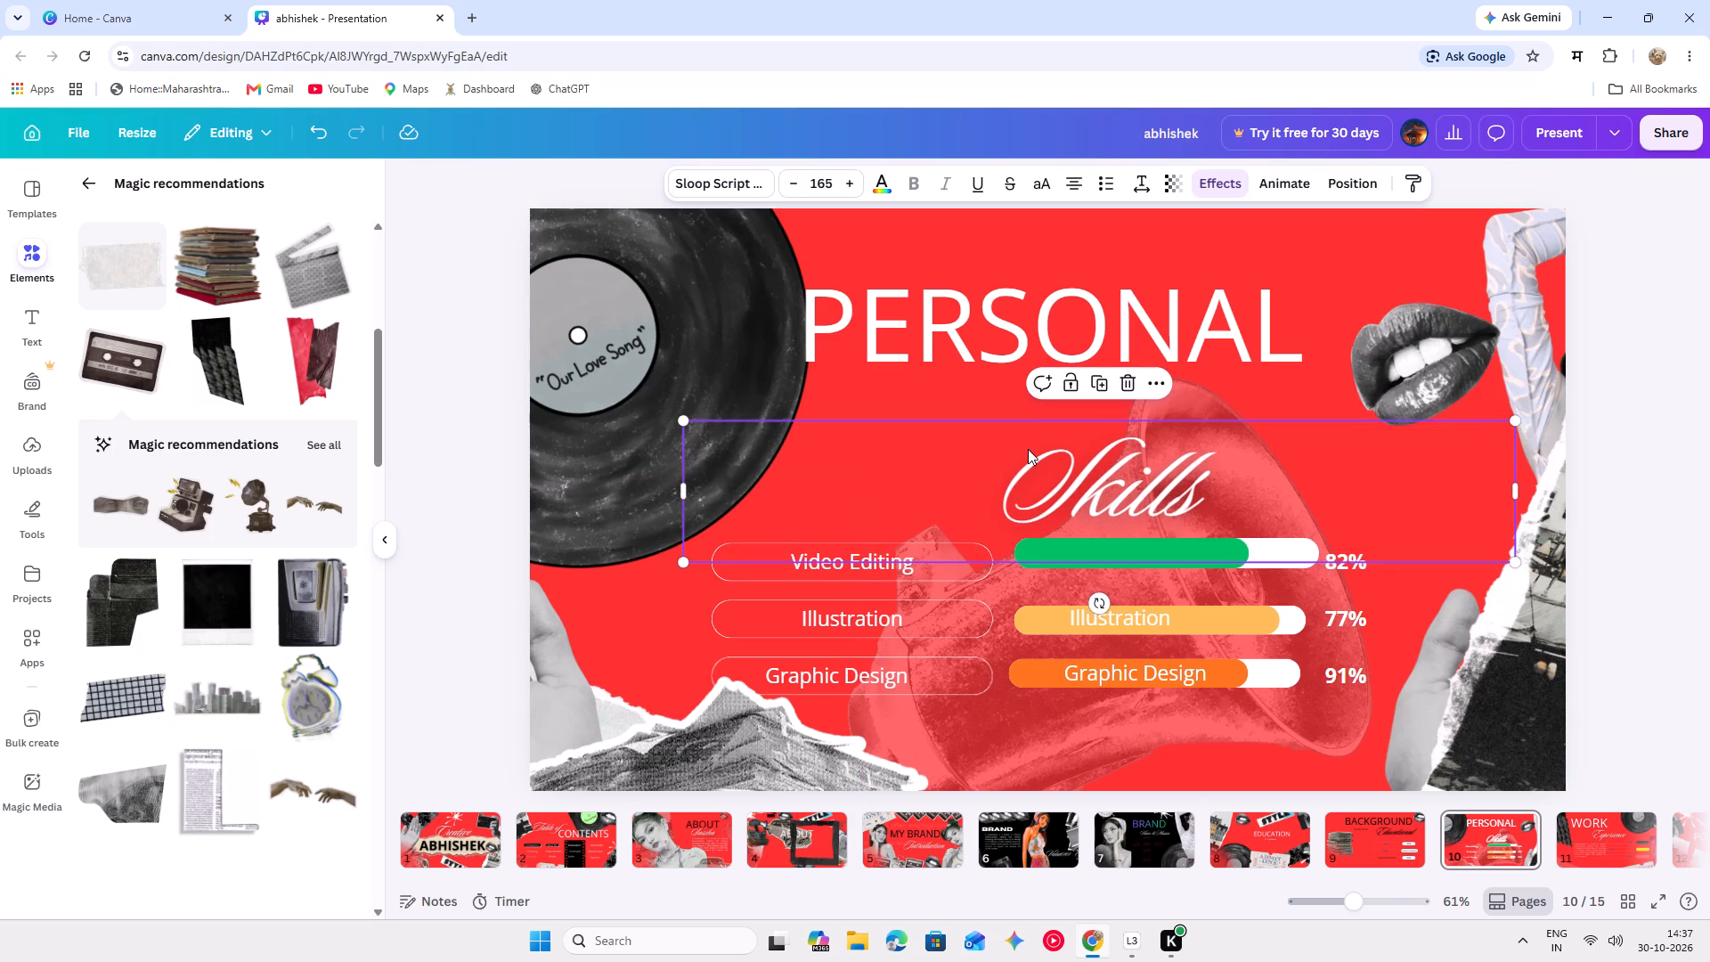
left_click_drag(1022, 478, 920, 449)
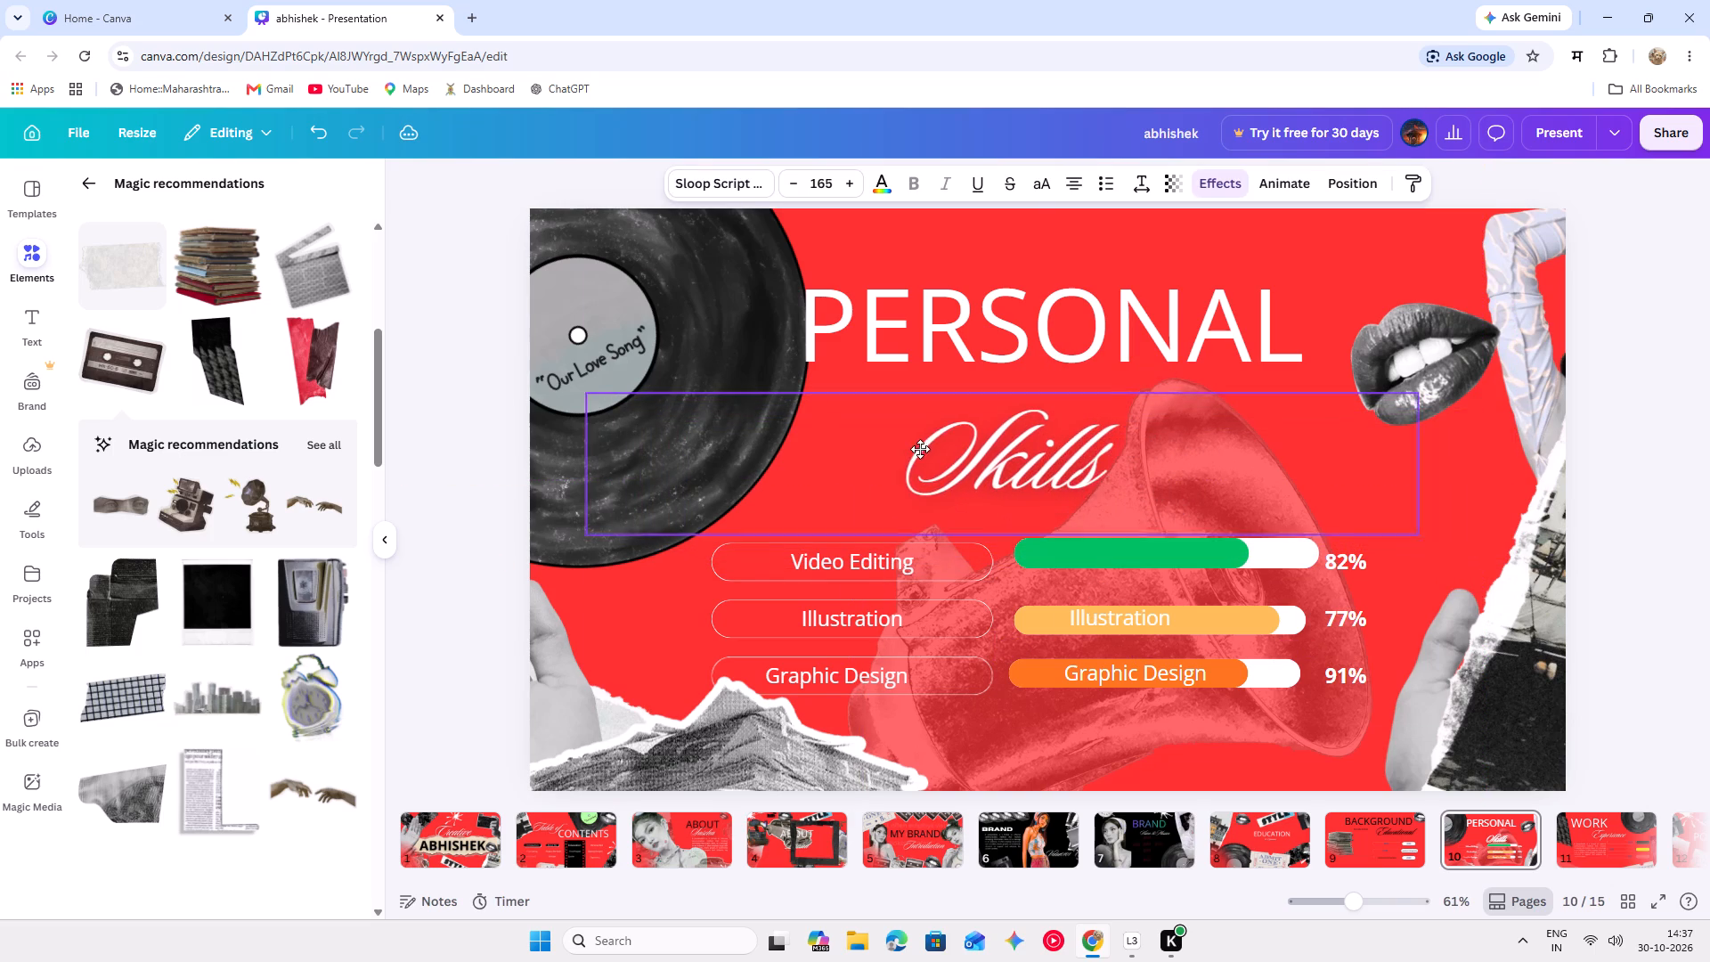
left_click_drag(920, 449, 886, 437)
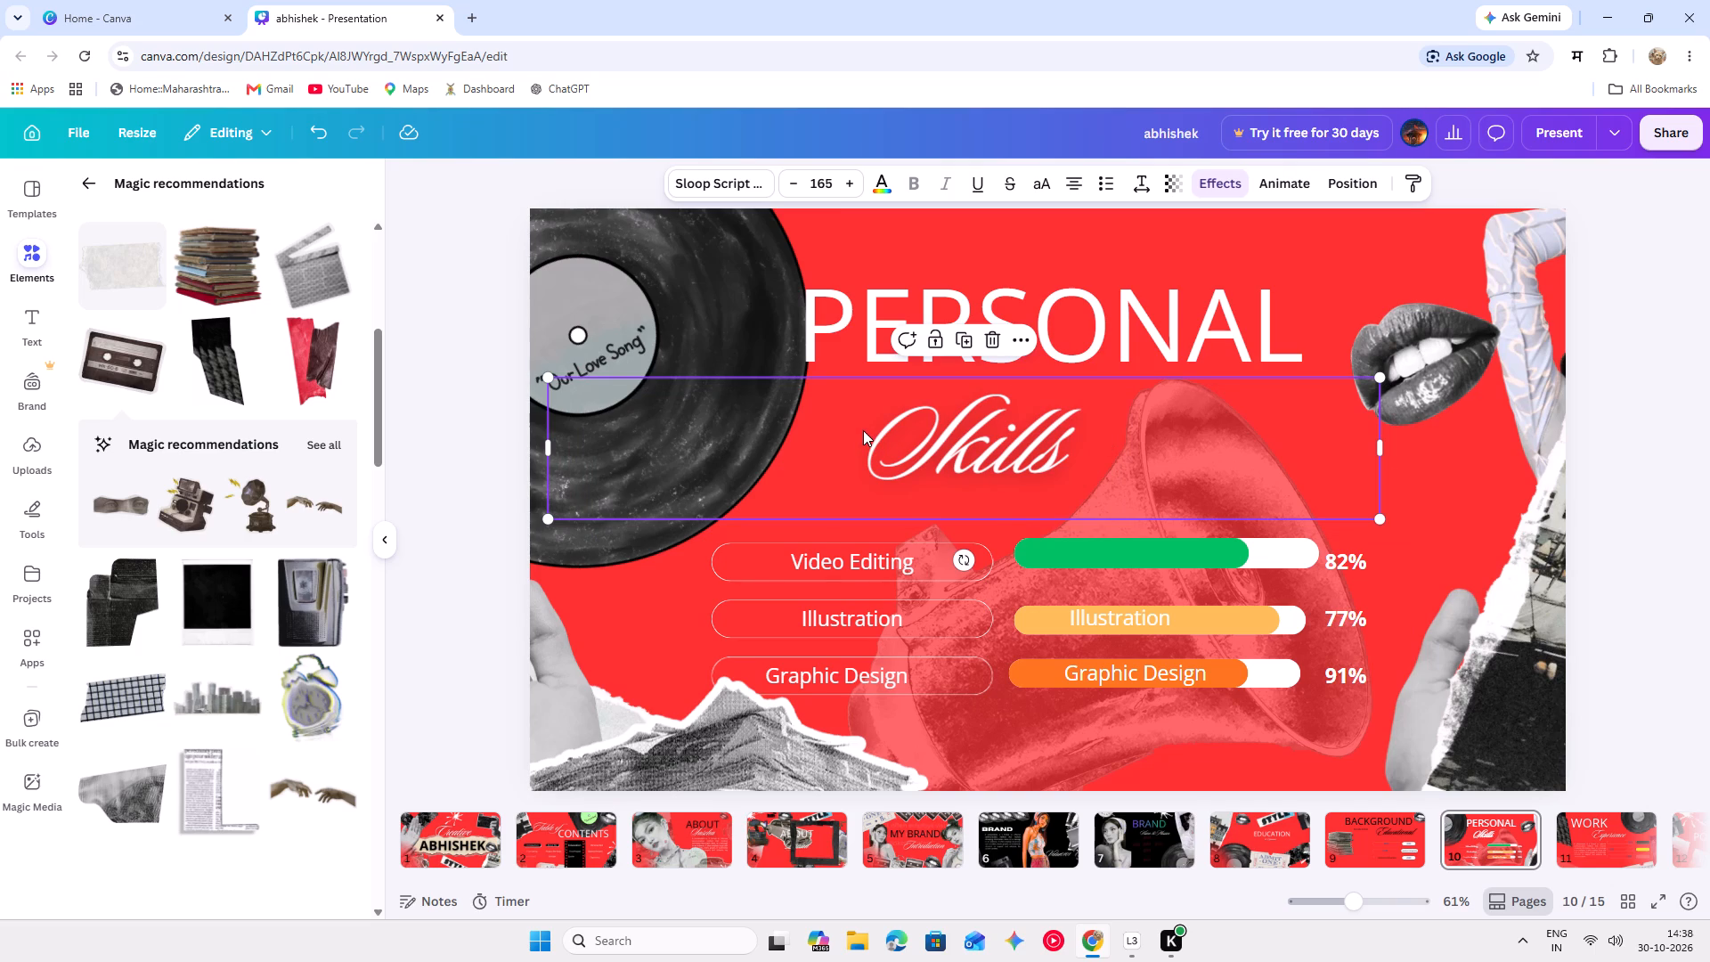
Scale the green Video Editing progress bar down proportionally to a thin bar roughly half its width.
left_click(1037, 520)
left_click(1154, 553)
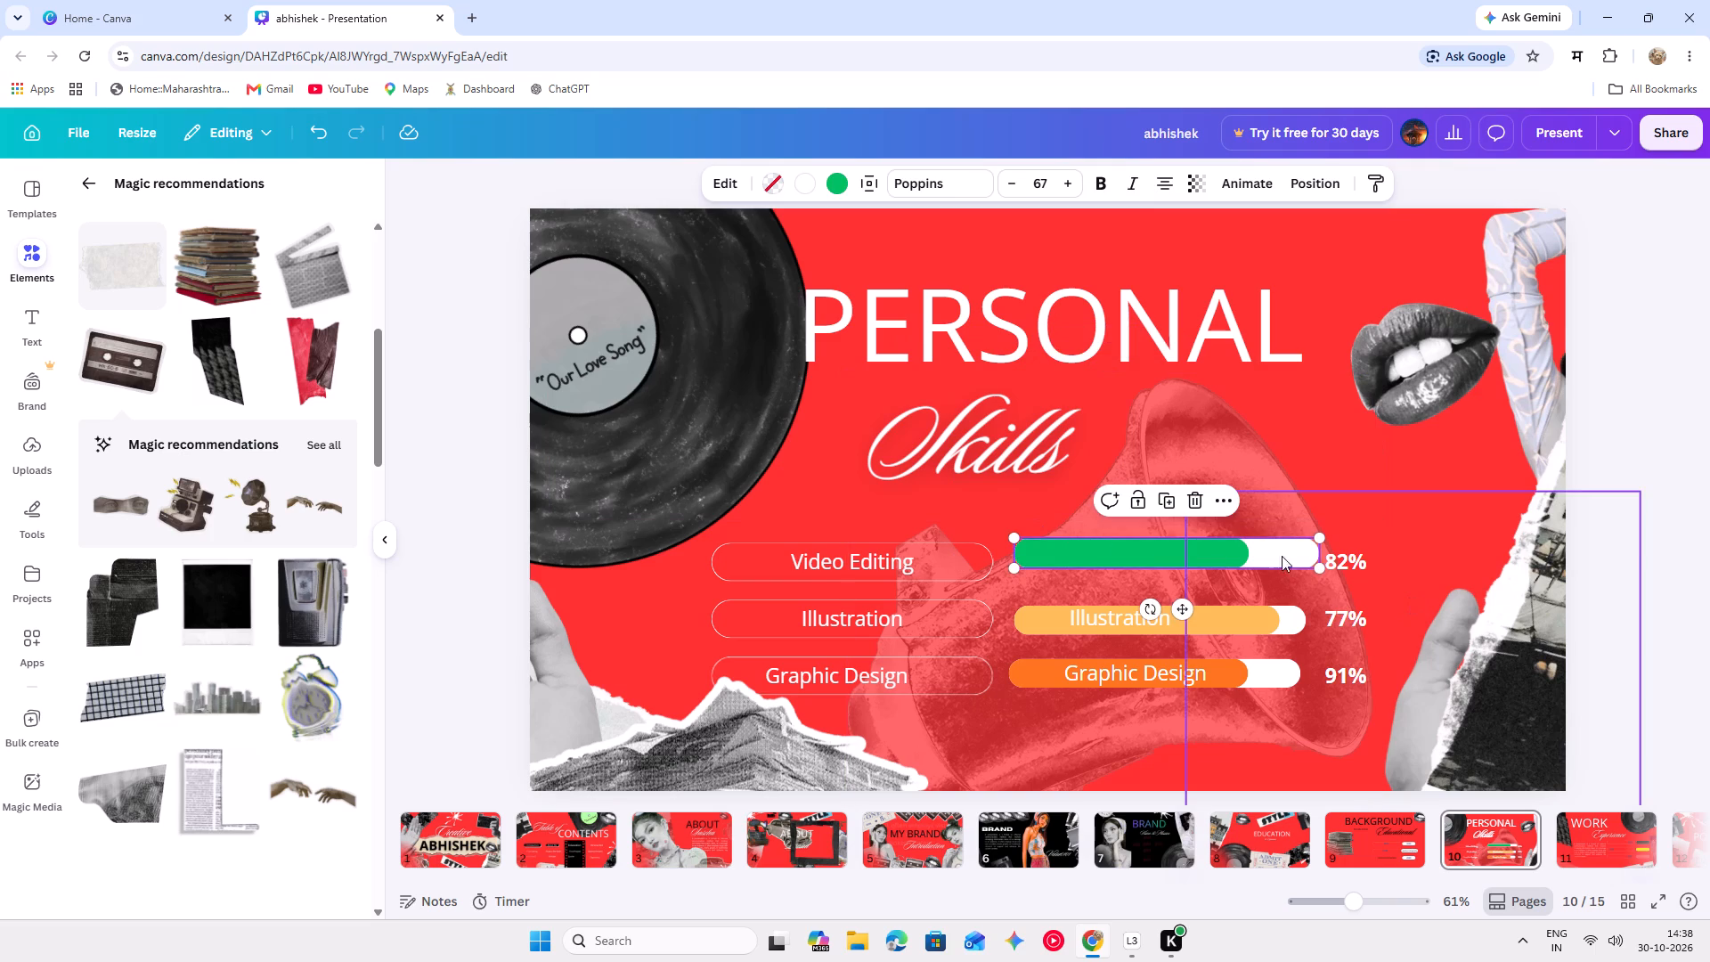
left_click_drag(1323, 568, 1288, 568)
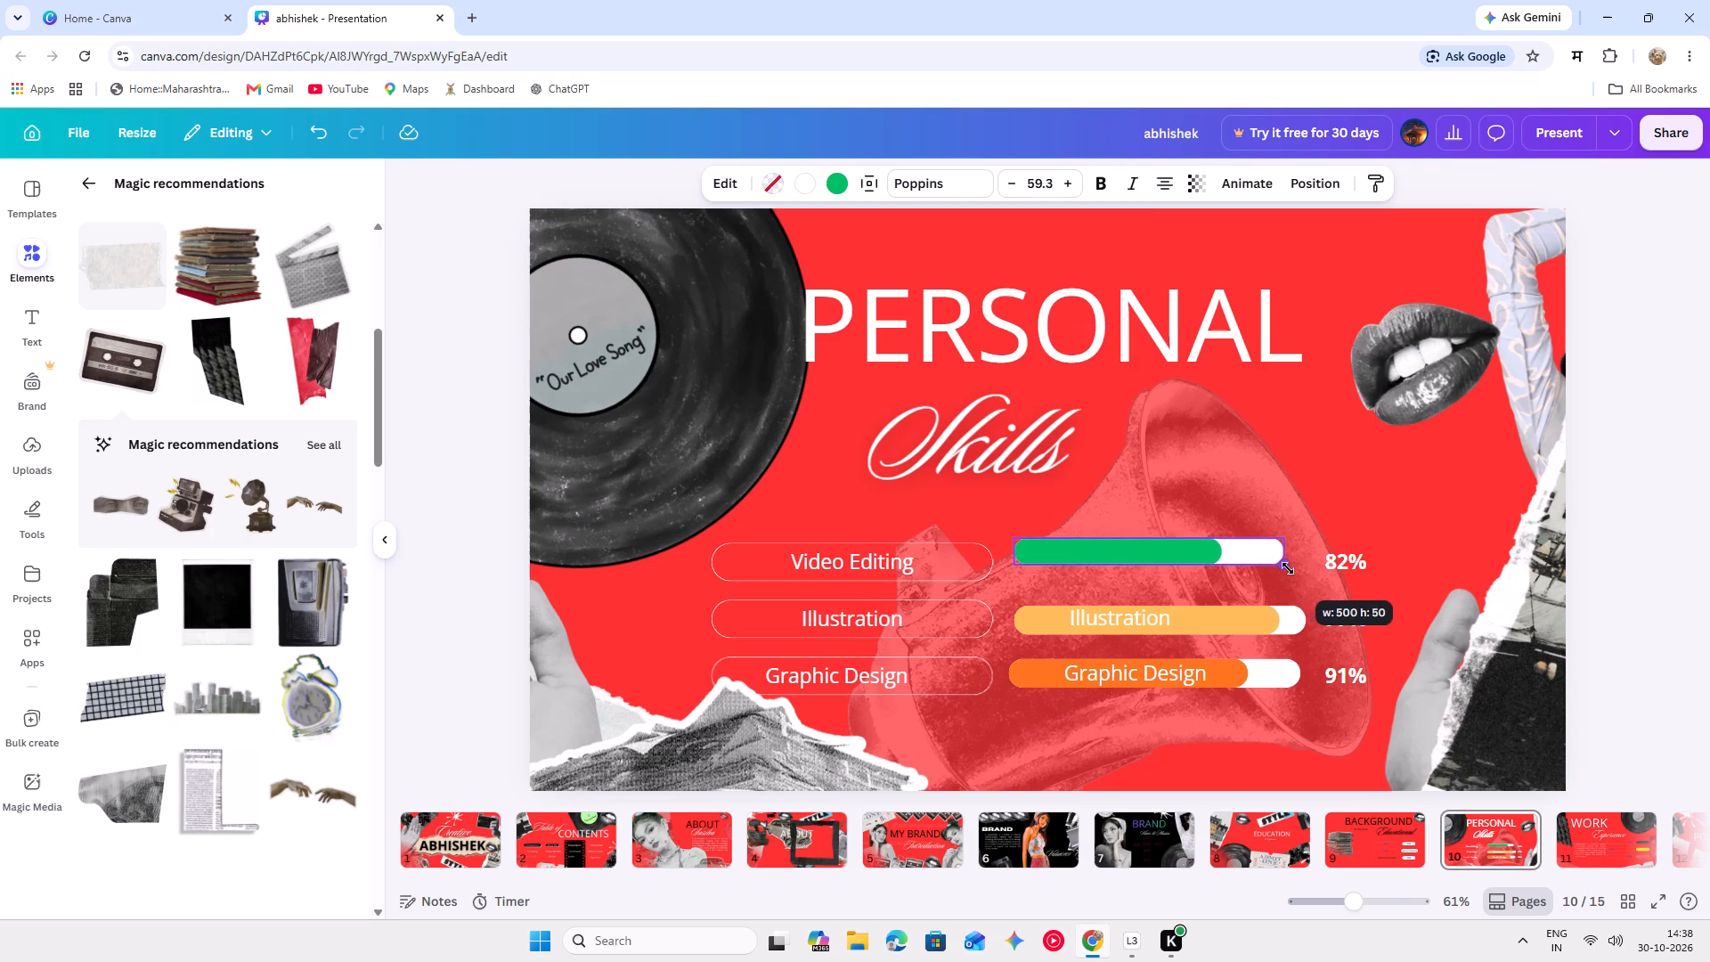
left_click_drag(1288, 568, 1152, 577)
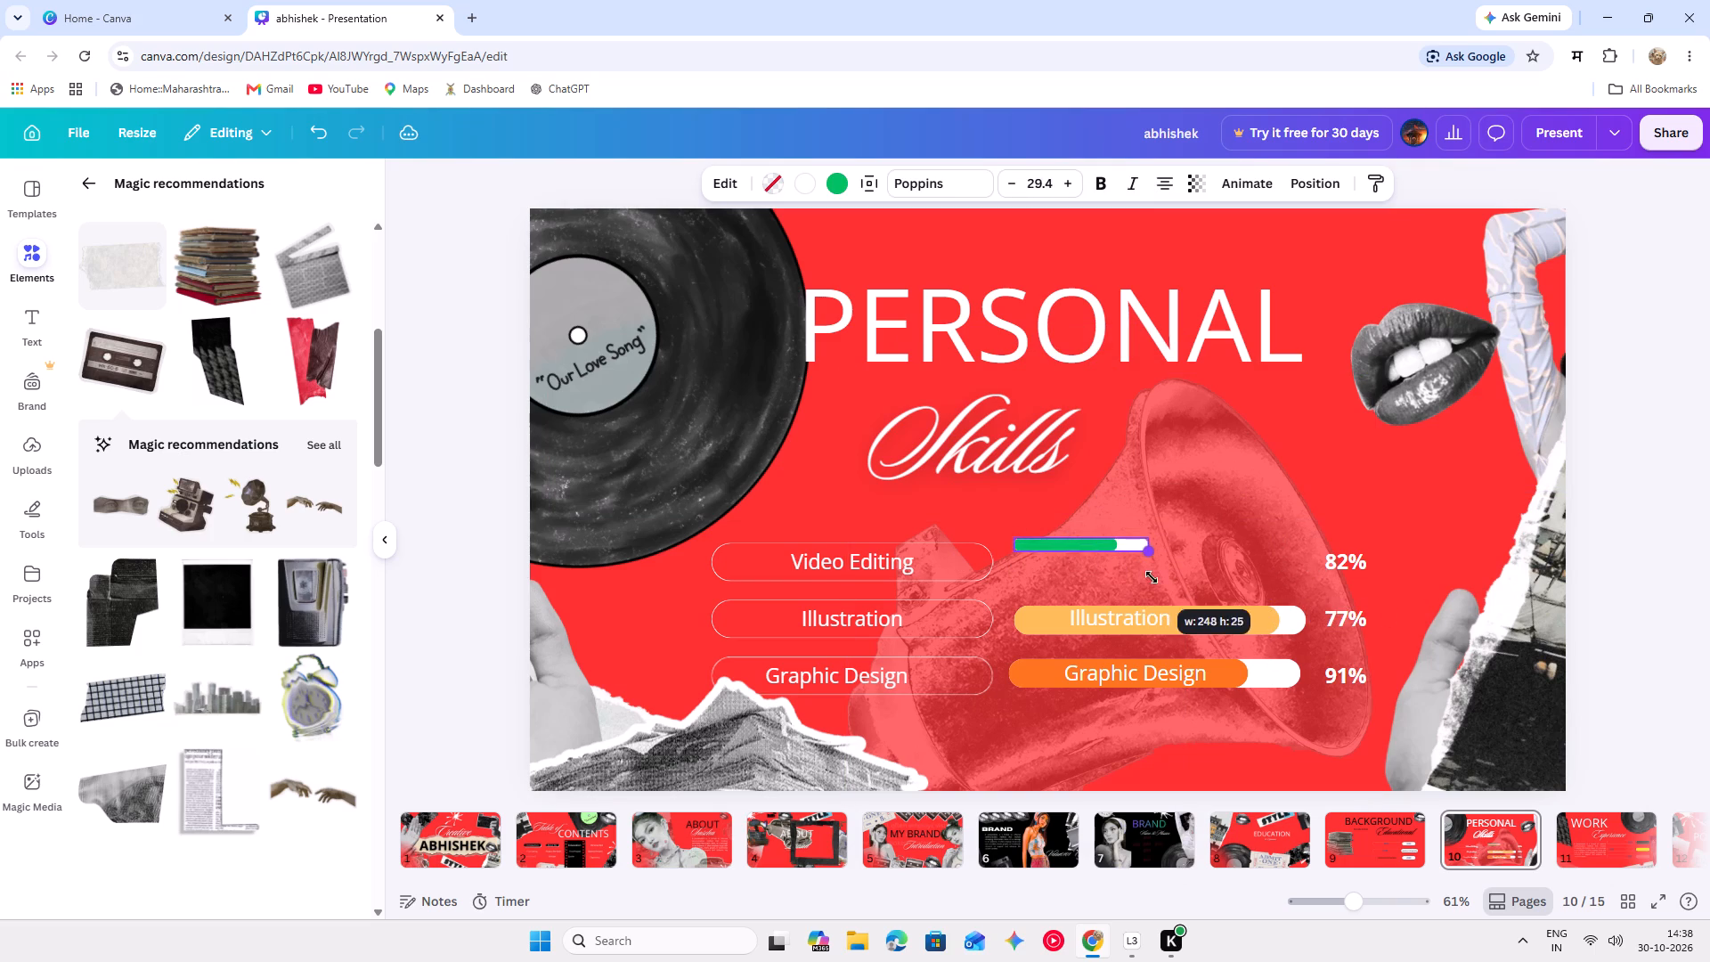
left_click_drag(1152, 577, 1178, 583)
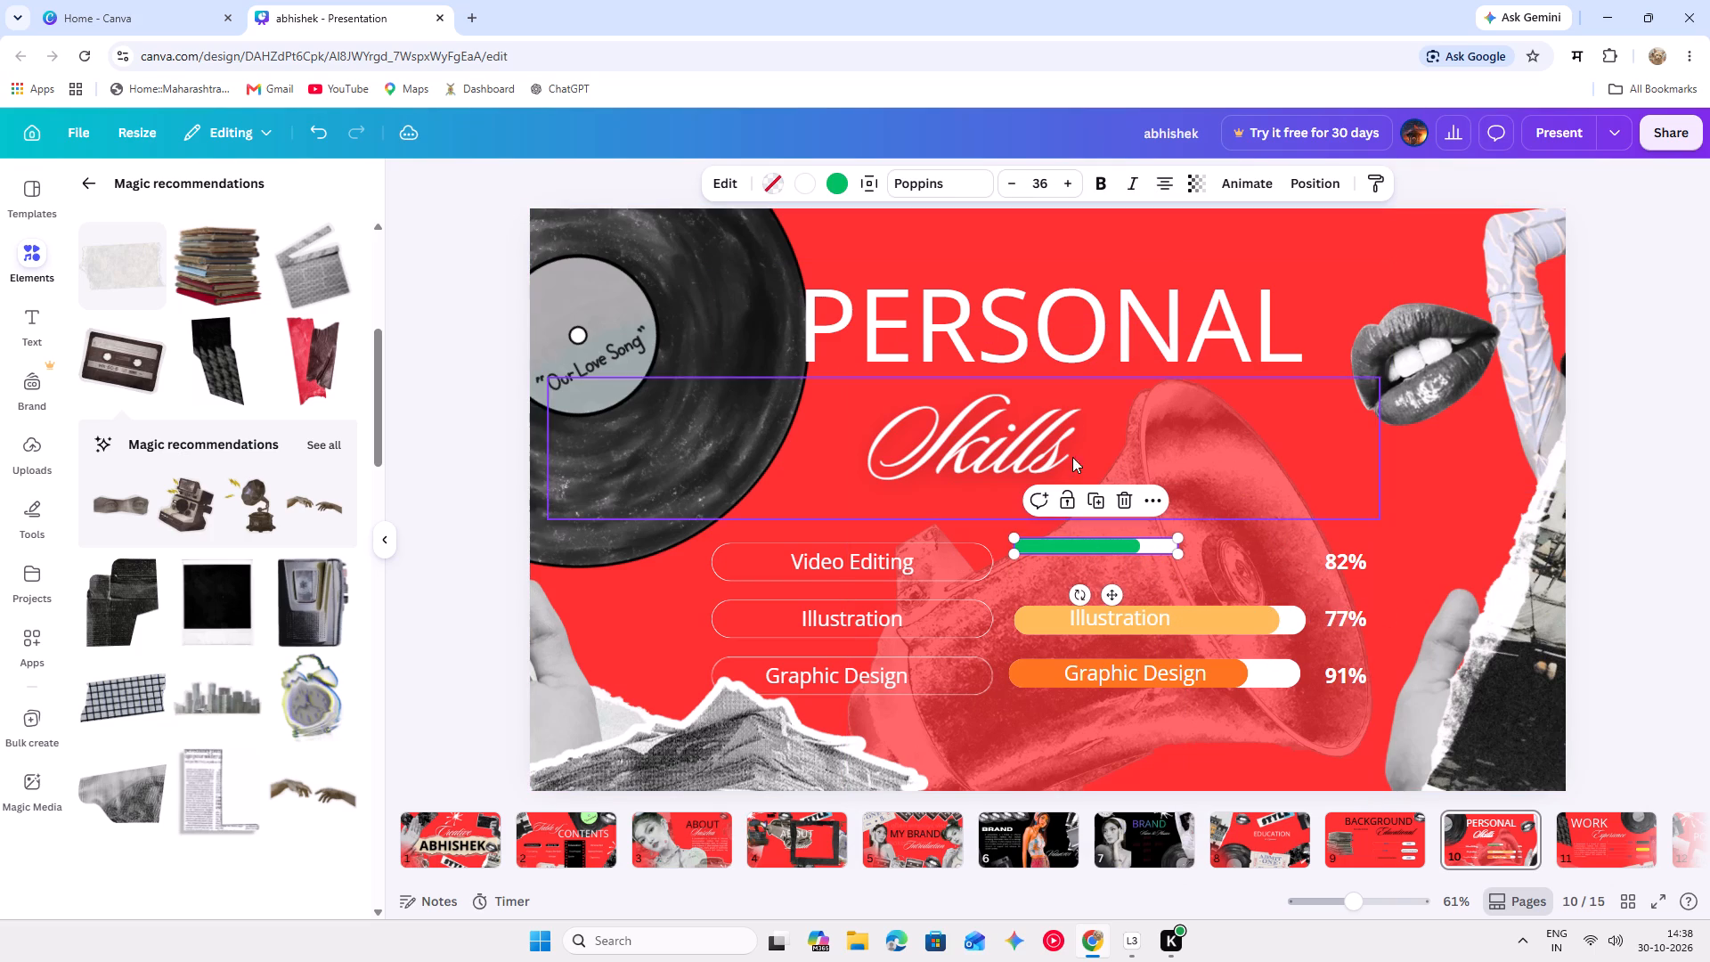
Duplicate the small green bar and stack the copy directly beneath the original with their ends aligned.
left_click(1102, 495)
left_click_drag(1107, 553, 1107, 554)
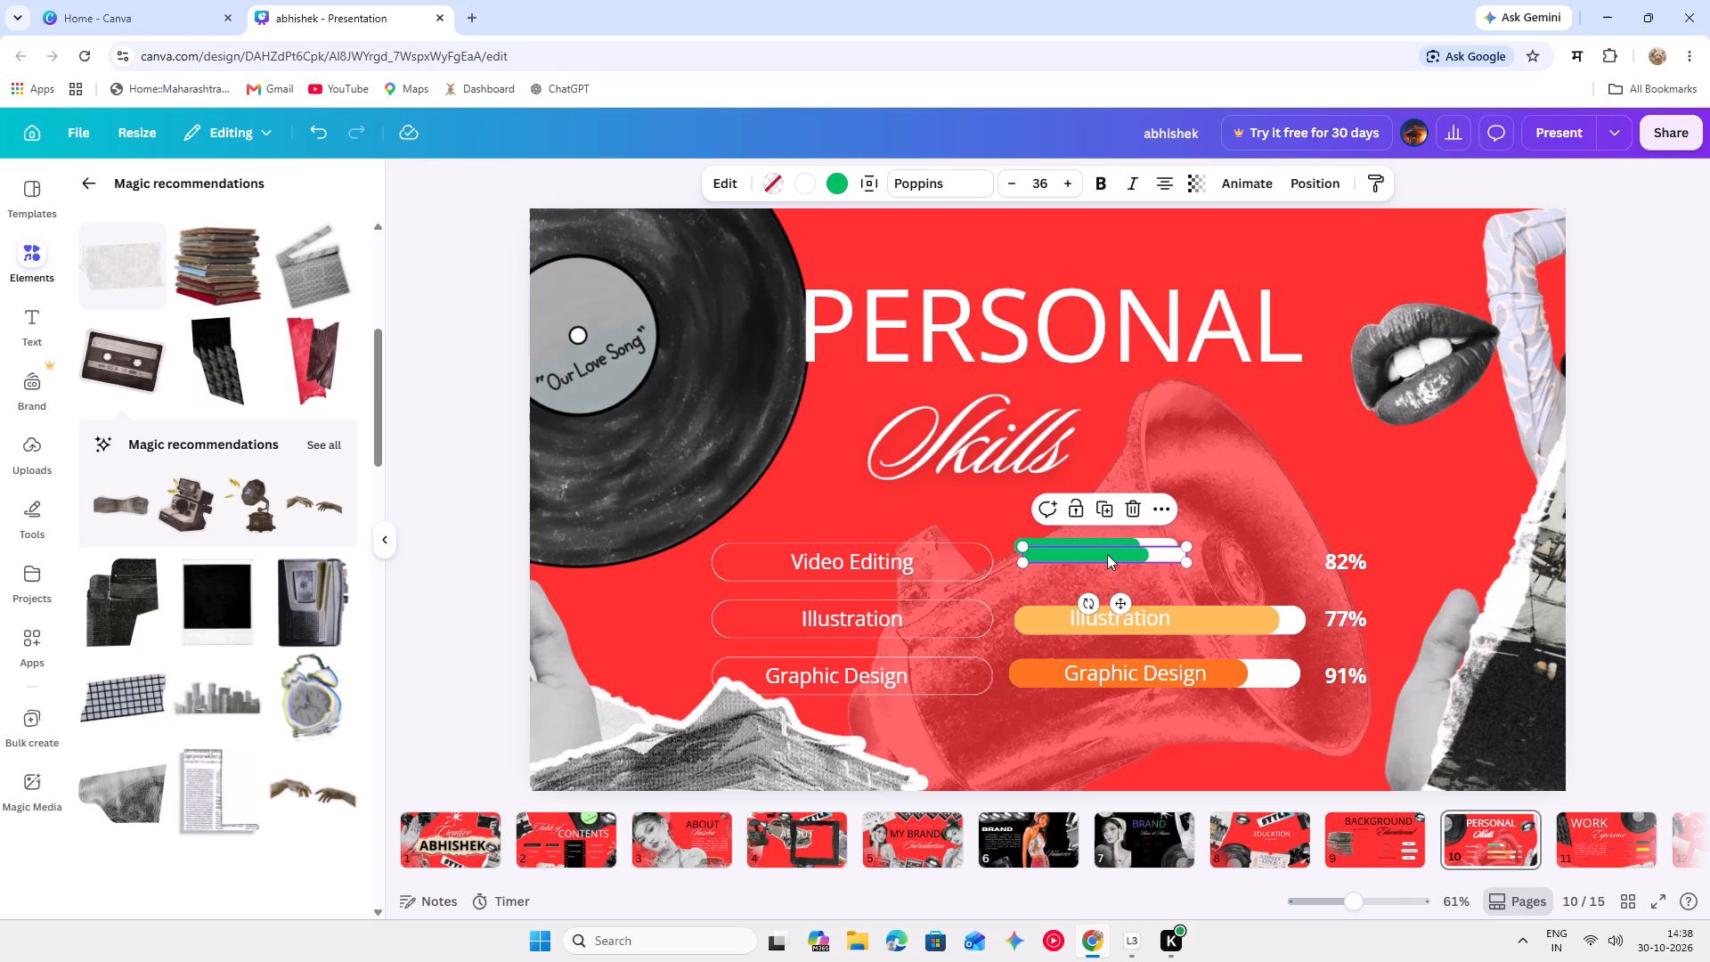
left_click_drag(1107, 554, 1107, 552)
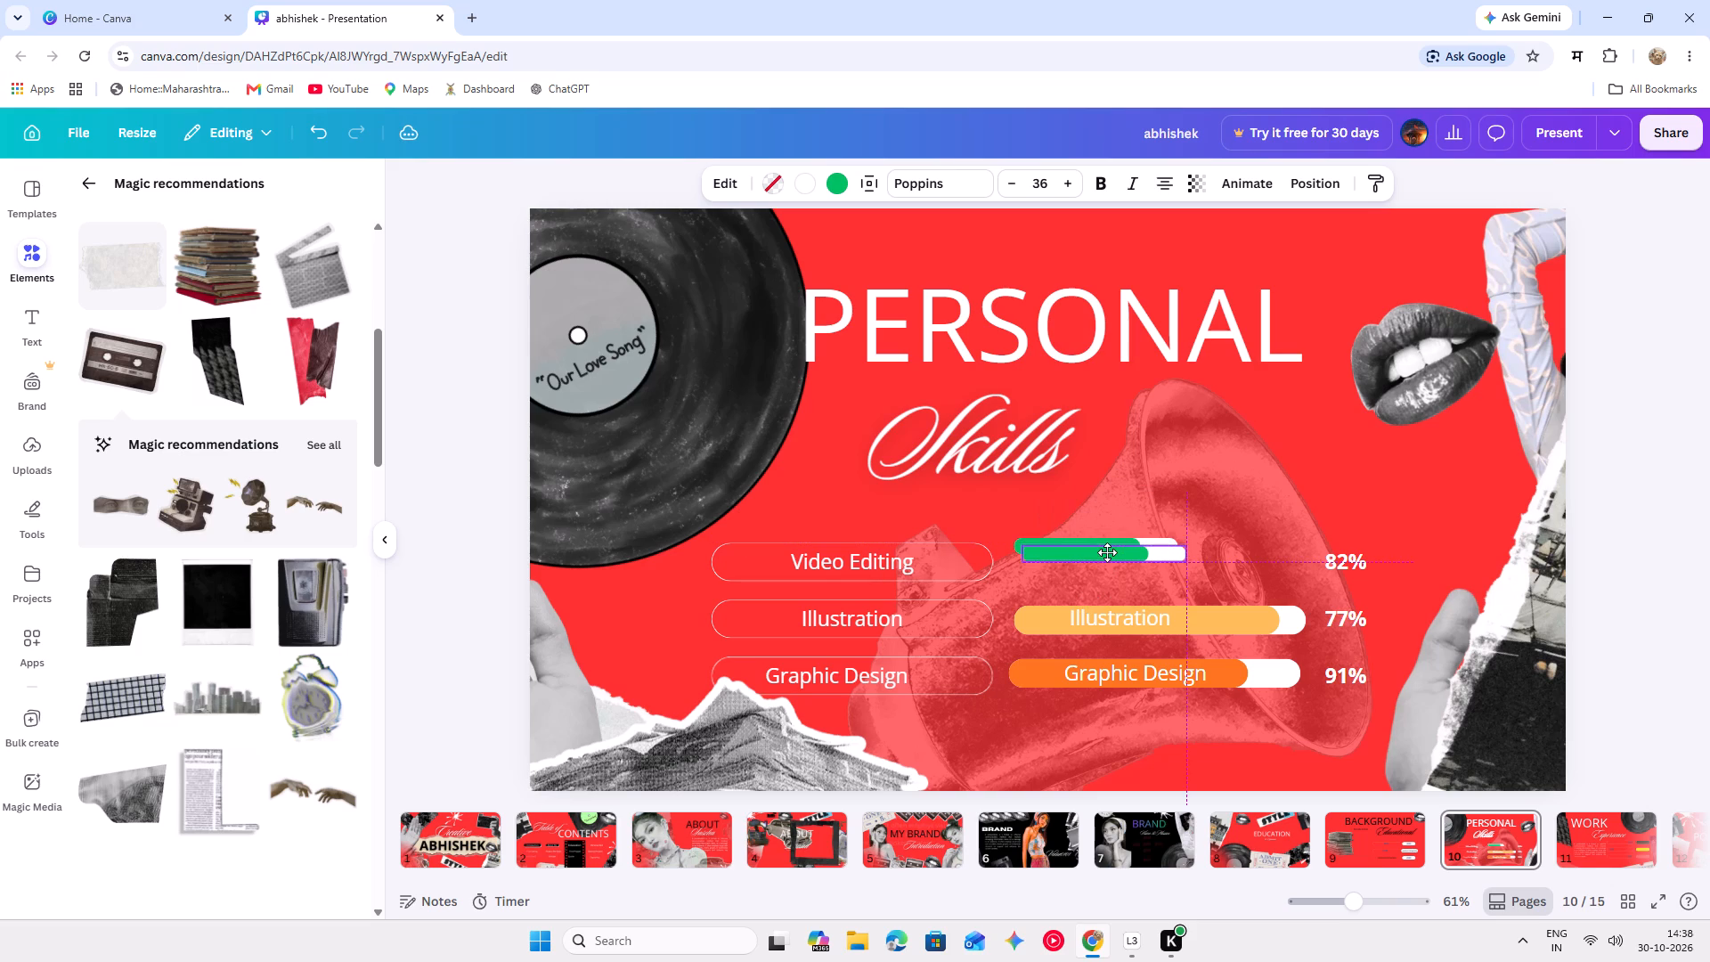
left_click_drag(1107, 552, 1097, 553)
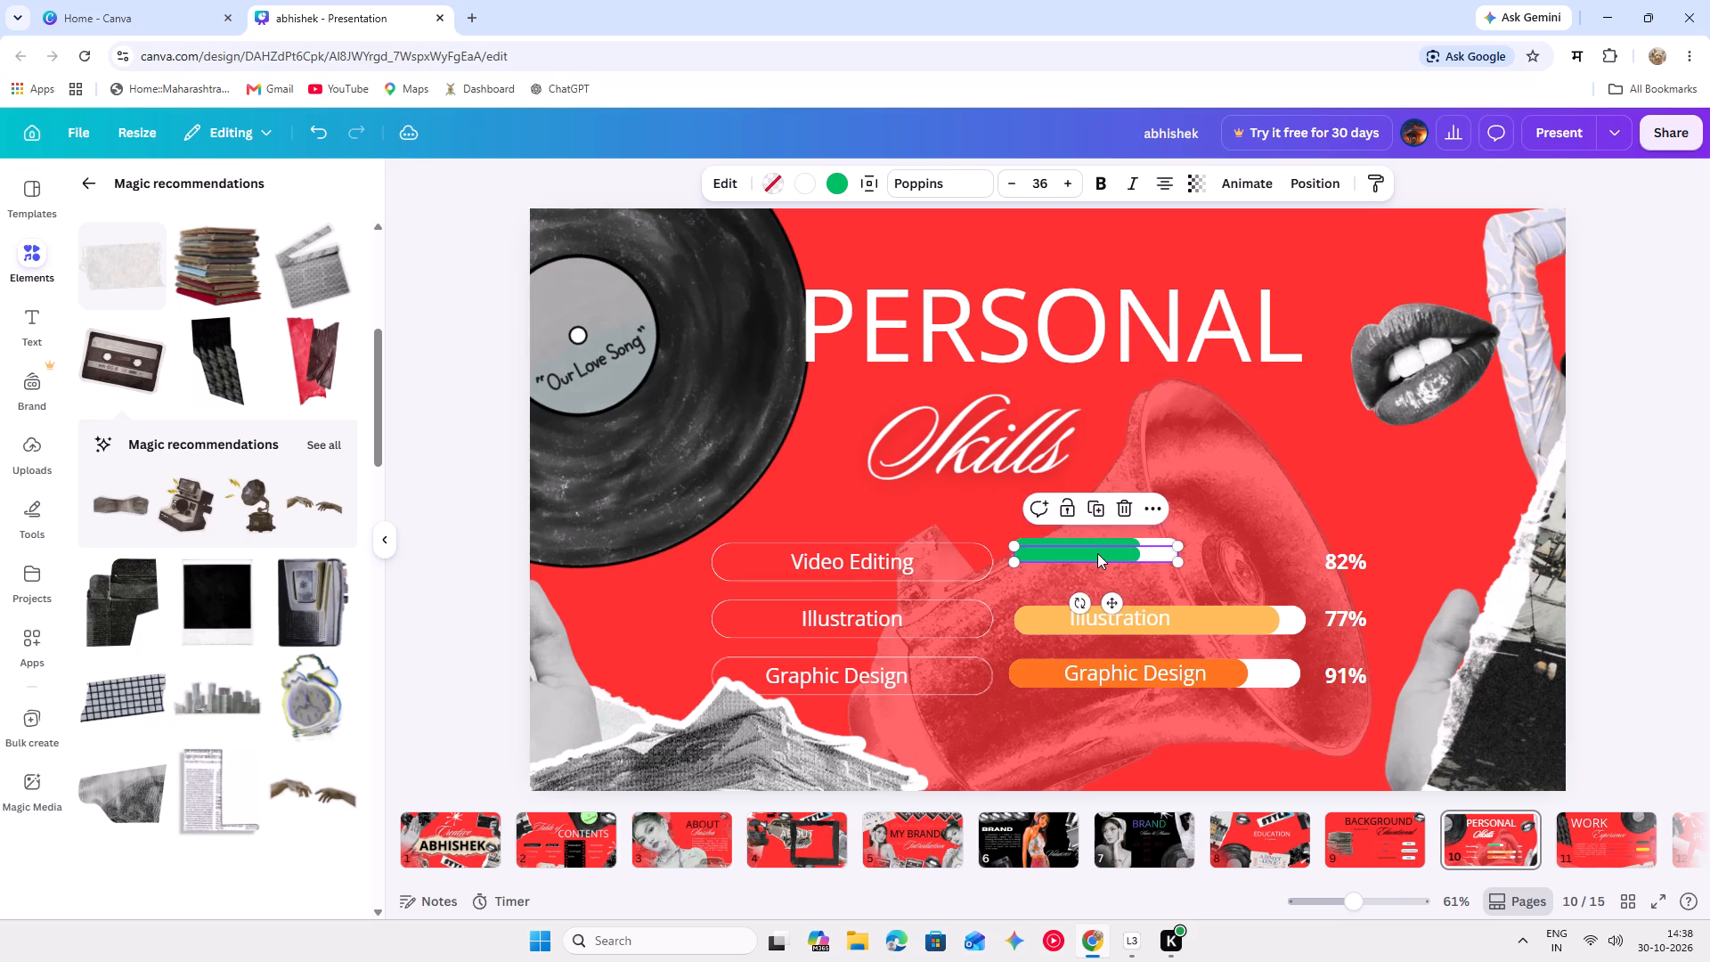
left_click(1128, 570)
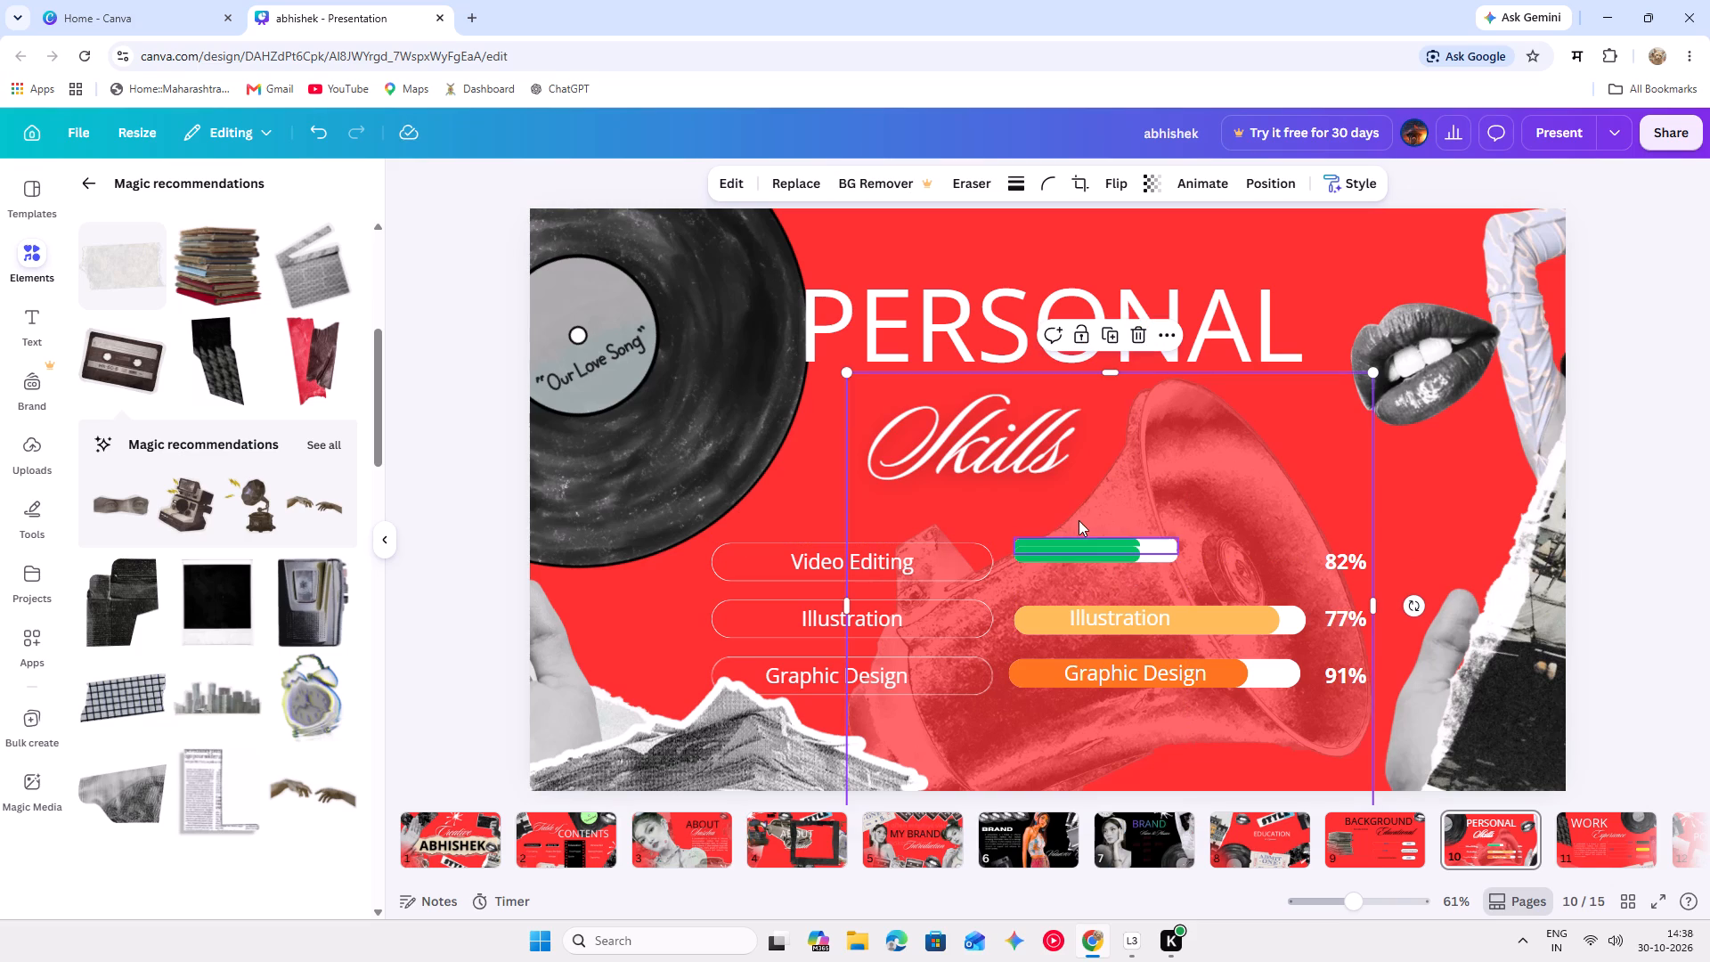
left_click(1079, 558)
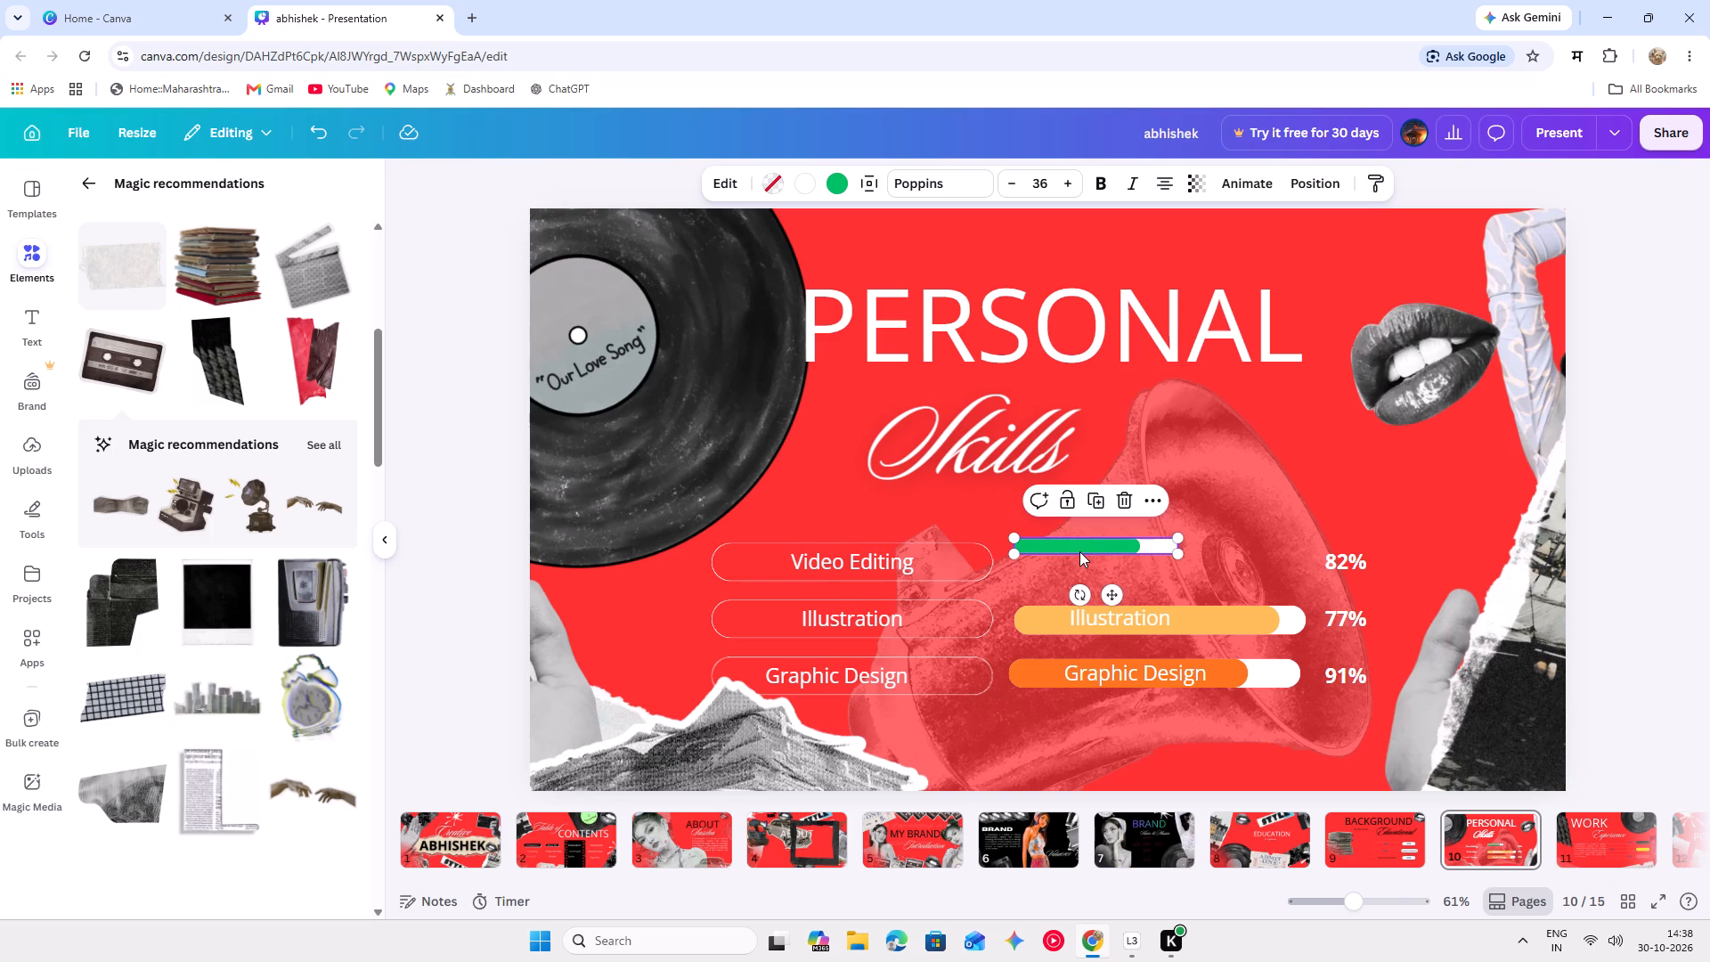
left_click_drag(1095, 549, 1095, 567)
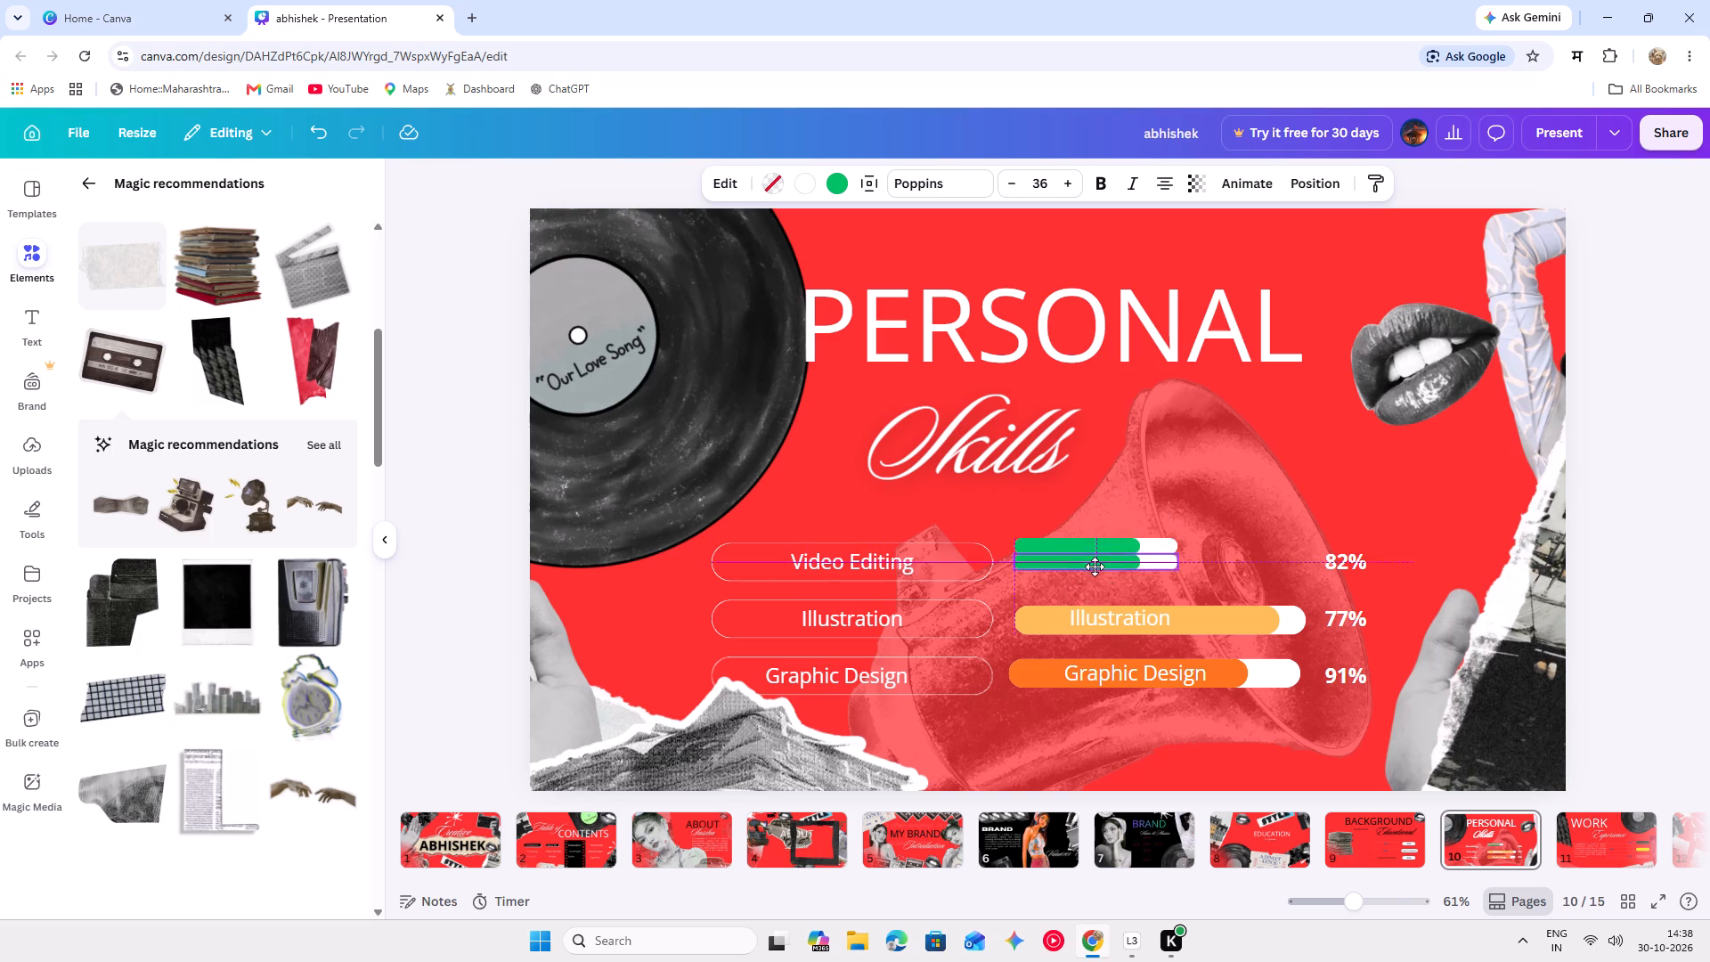
left_click_drag(1095, 567, 1090, 566)
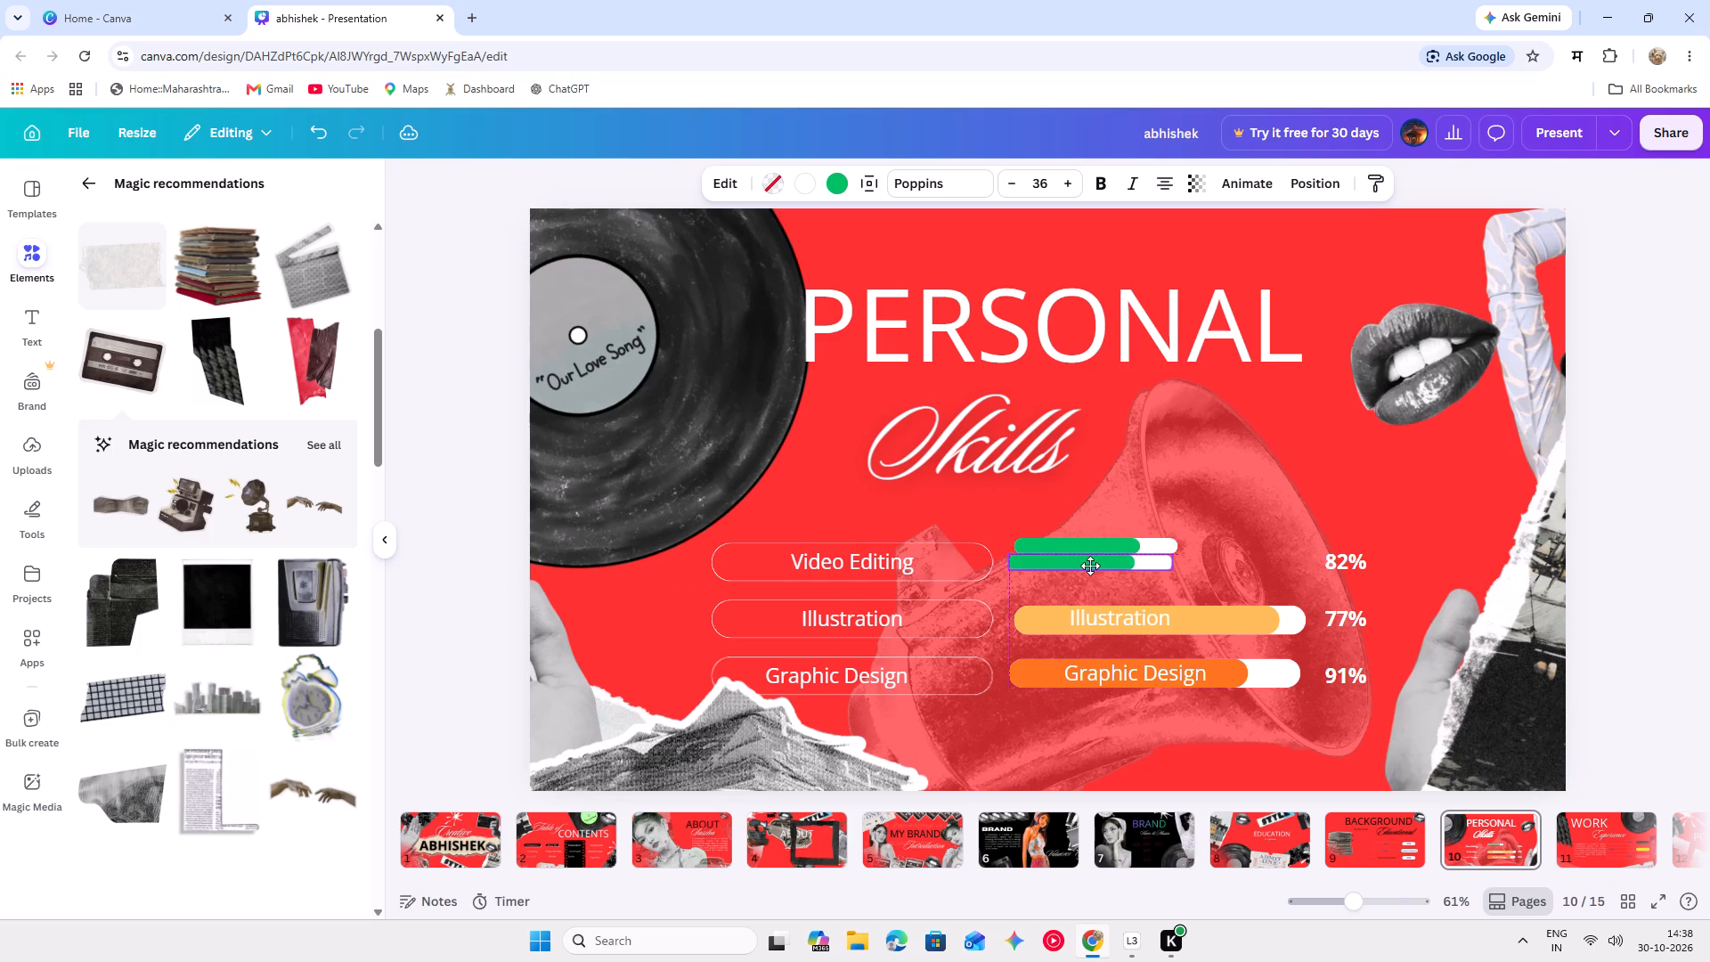
left_click_drag(1090, 566, 1096, 567)
Enlarge the lower green bar proportionally until it is nearly as wide as the yellow Illustration bar.
left_click(930, 505)
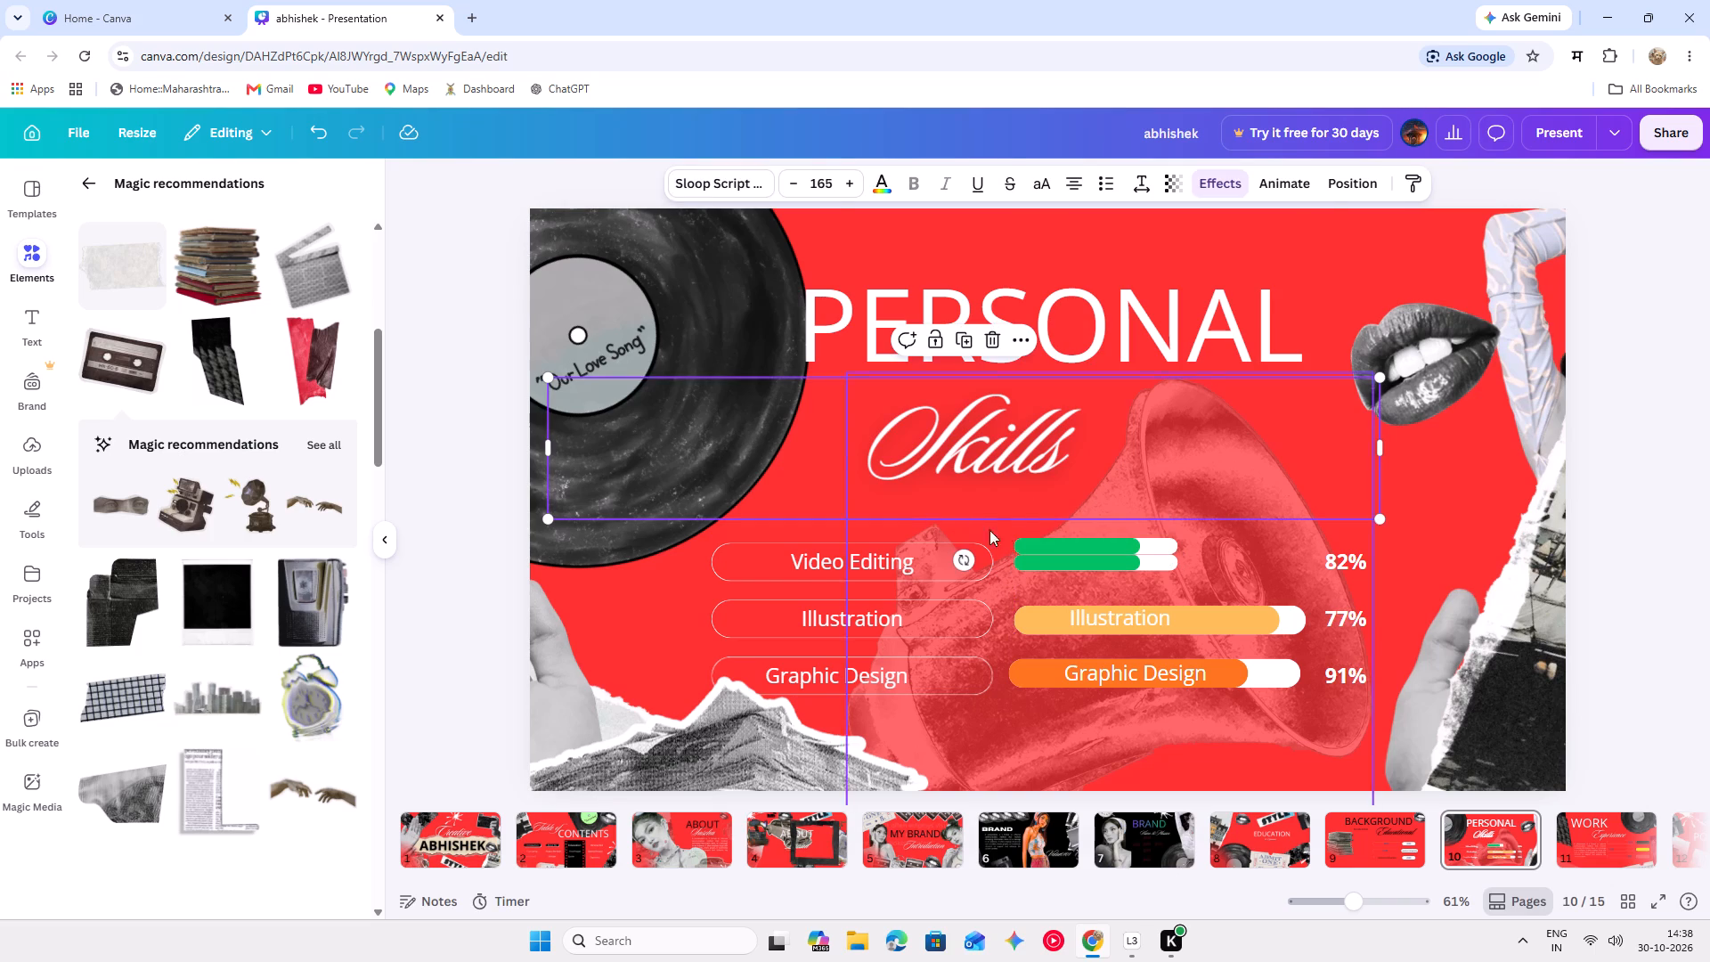
left_click(1030, 546)
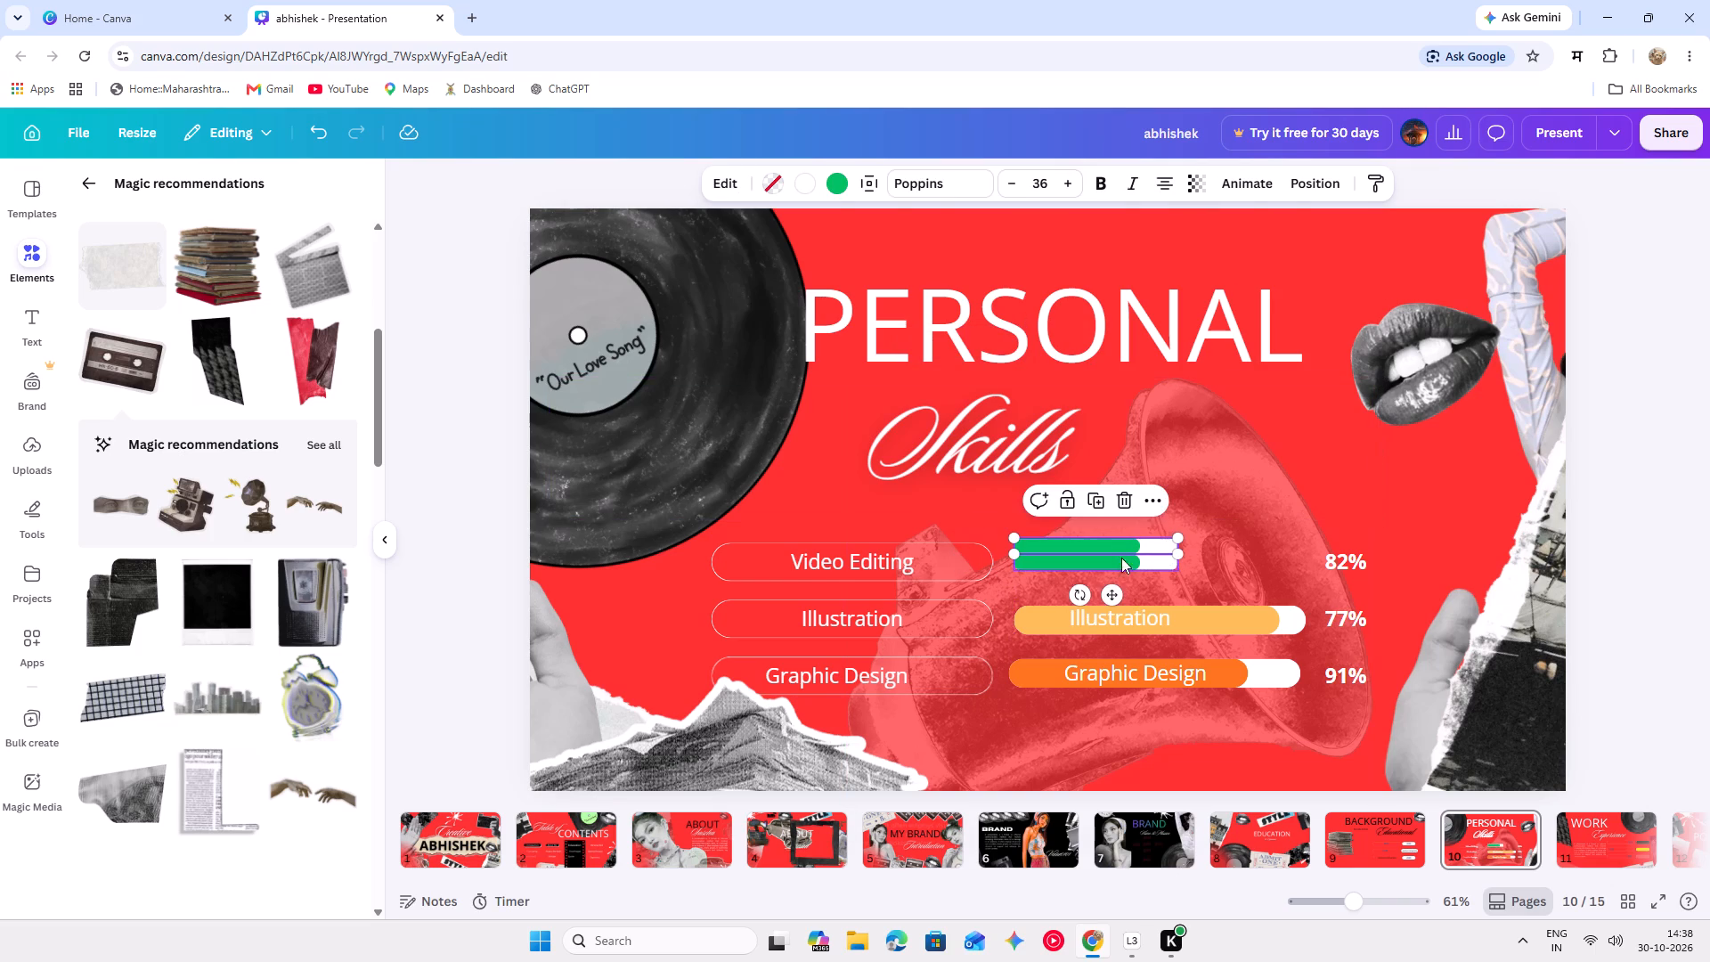
left_click(1135, 560)
left_click_drag(1177, 570, 1287, 590)
Position the enlarged green bar on the Video Editing row, left-aligned with the yellow bar beneath it.
left_click(1135, 542)
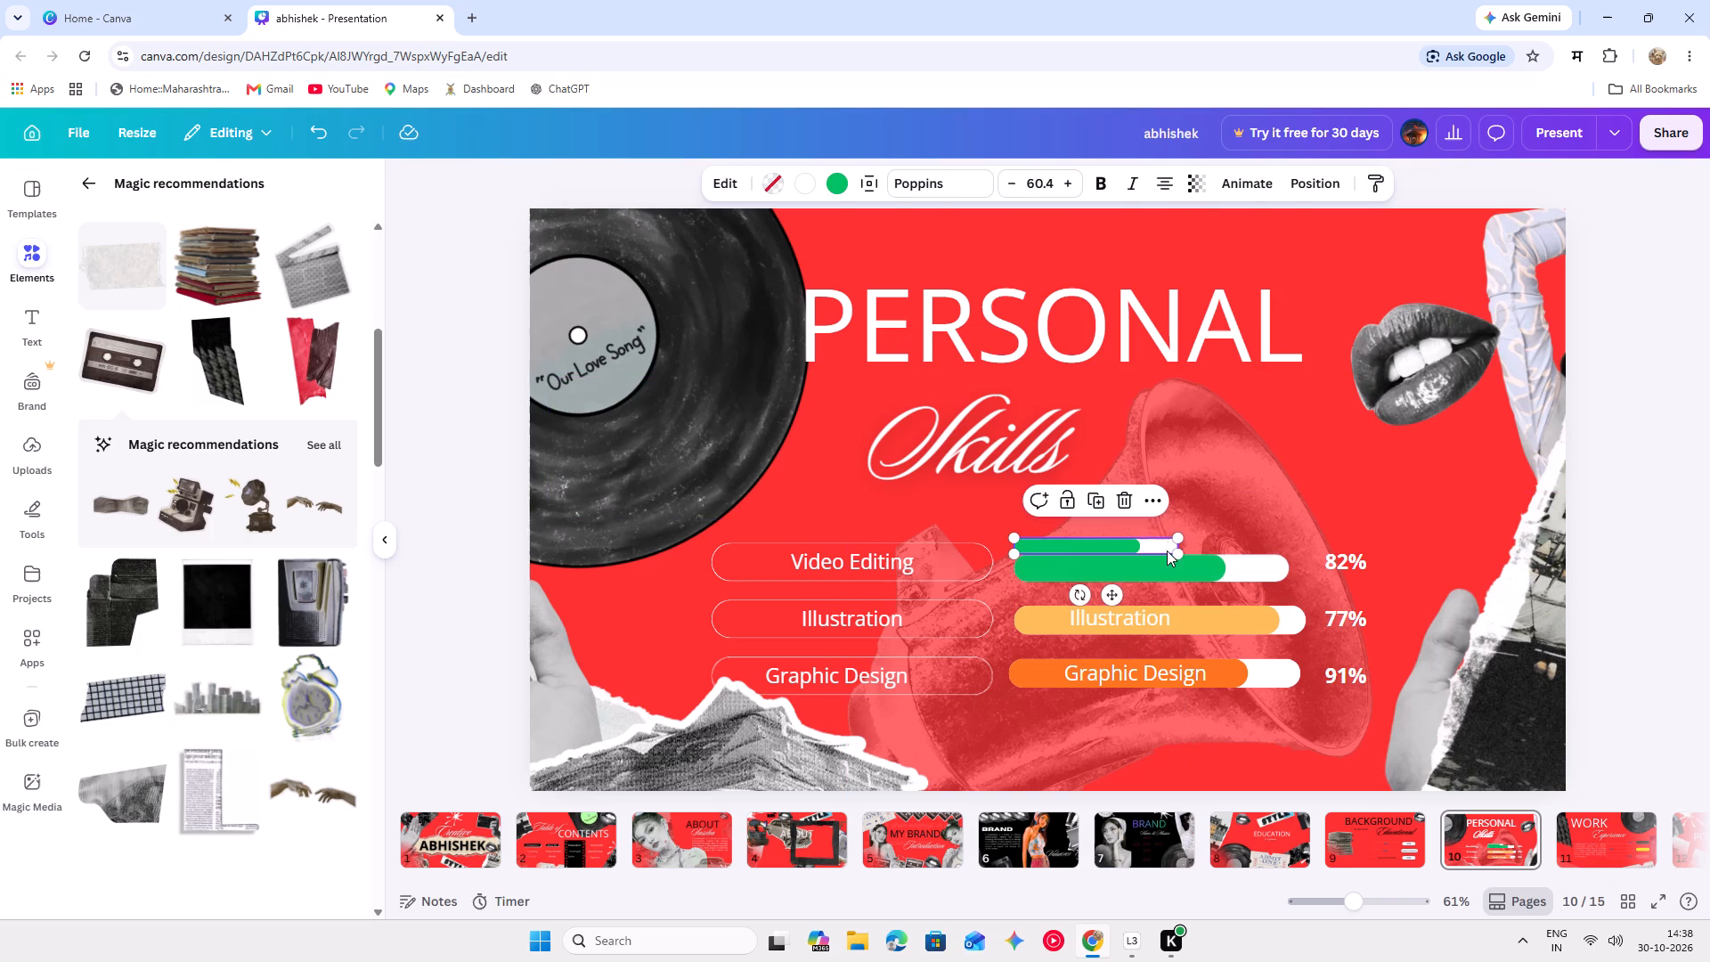
left_click_drag(1196, 556, 1193, 564)
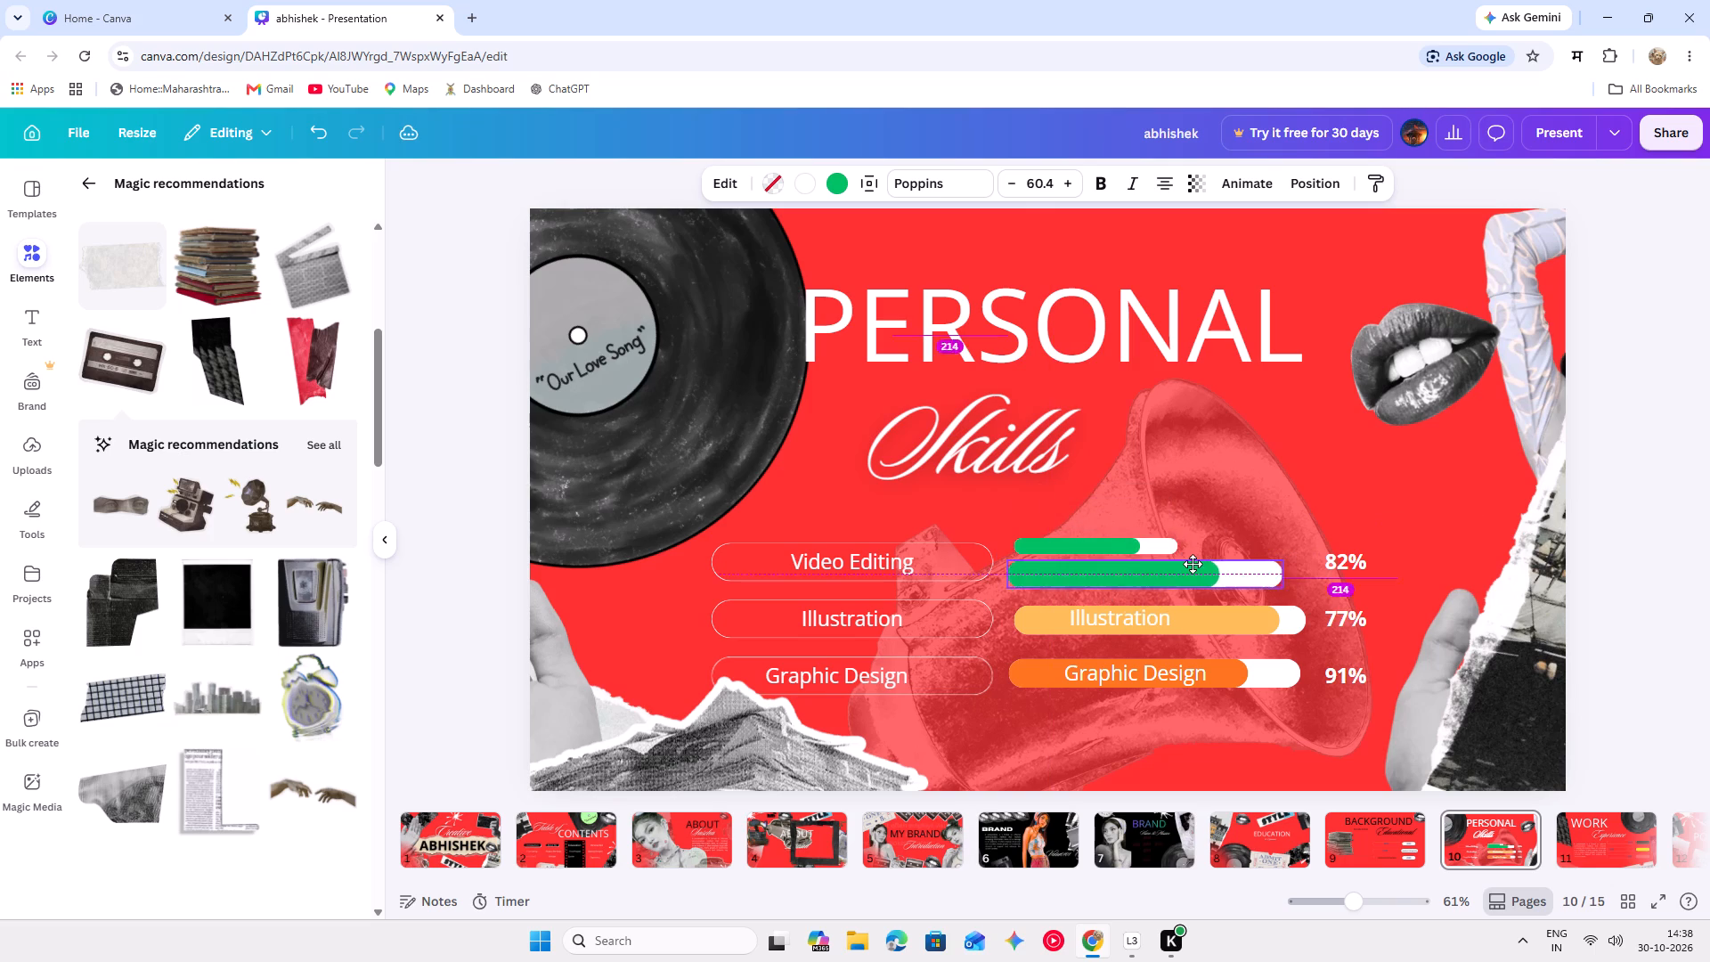
left_click_drag(1193, 564, 1194, 565)
left_click(1195, 529)
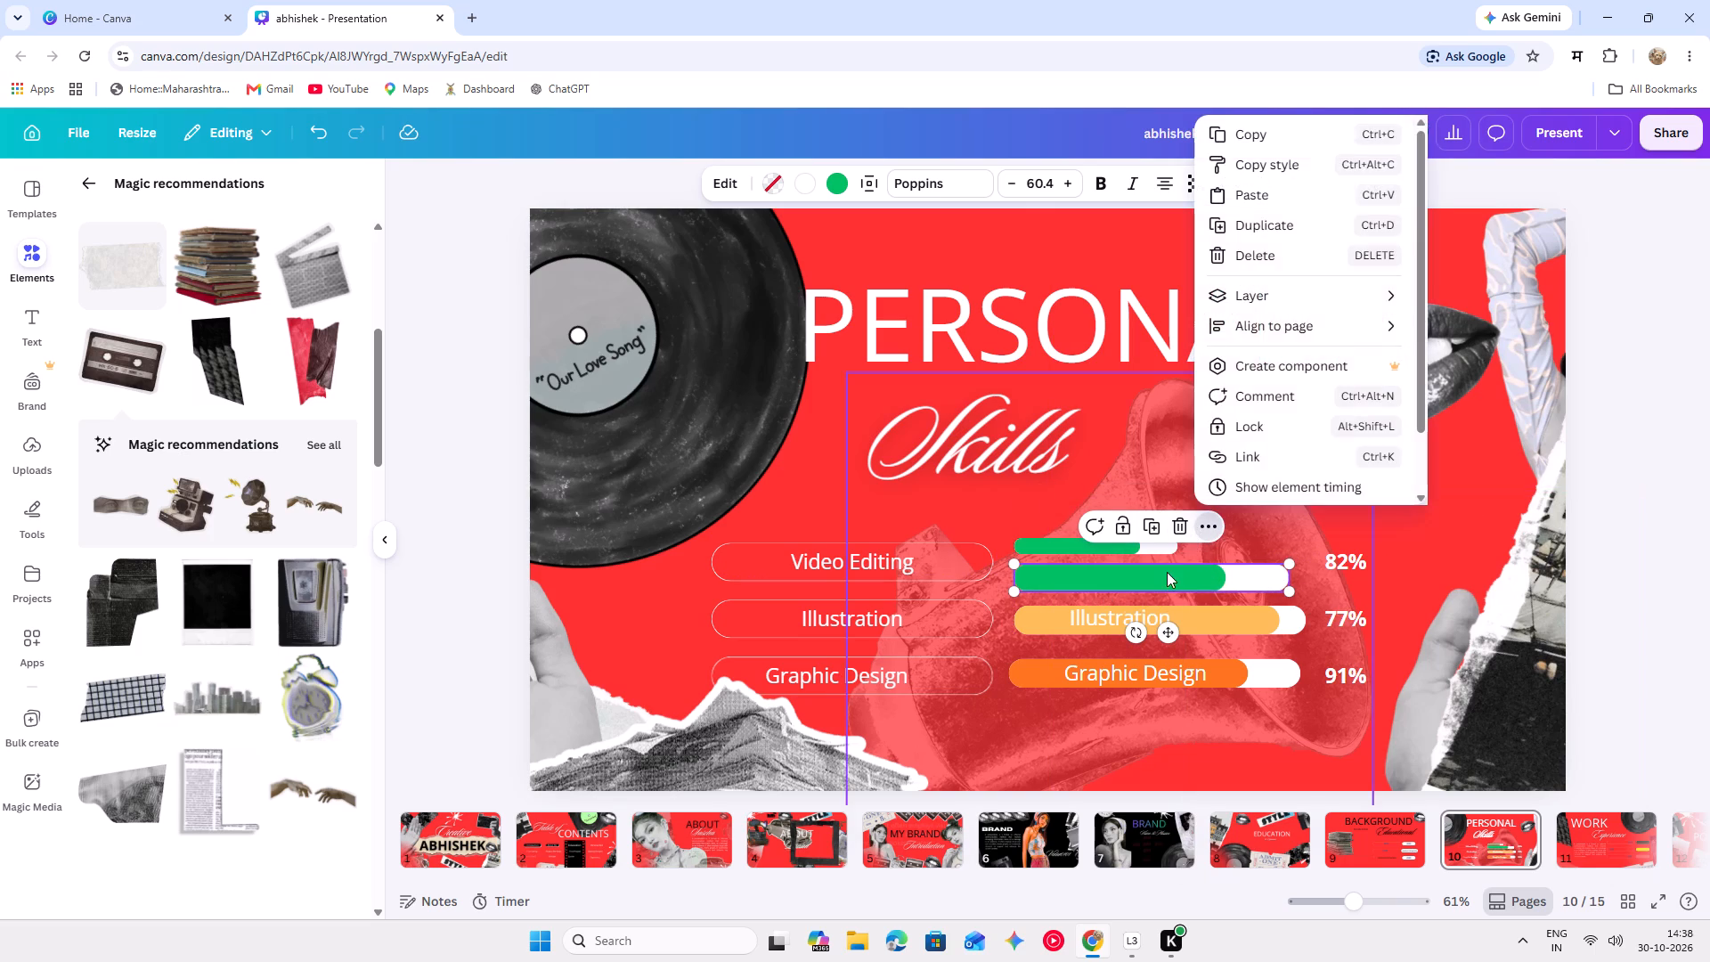
left_click(1166, 575)
left_click_drag(1166, 575, 1161, 550)
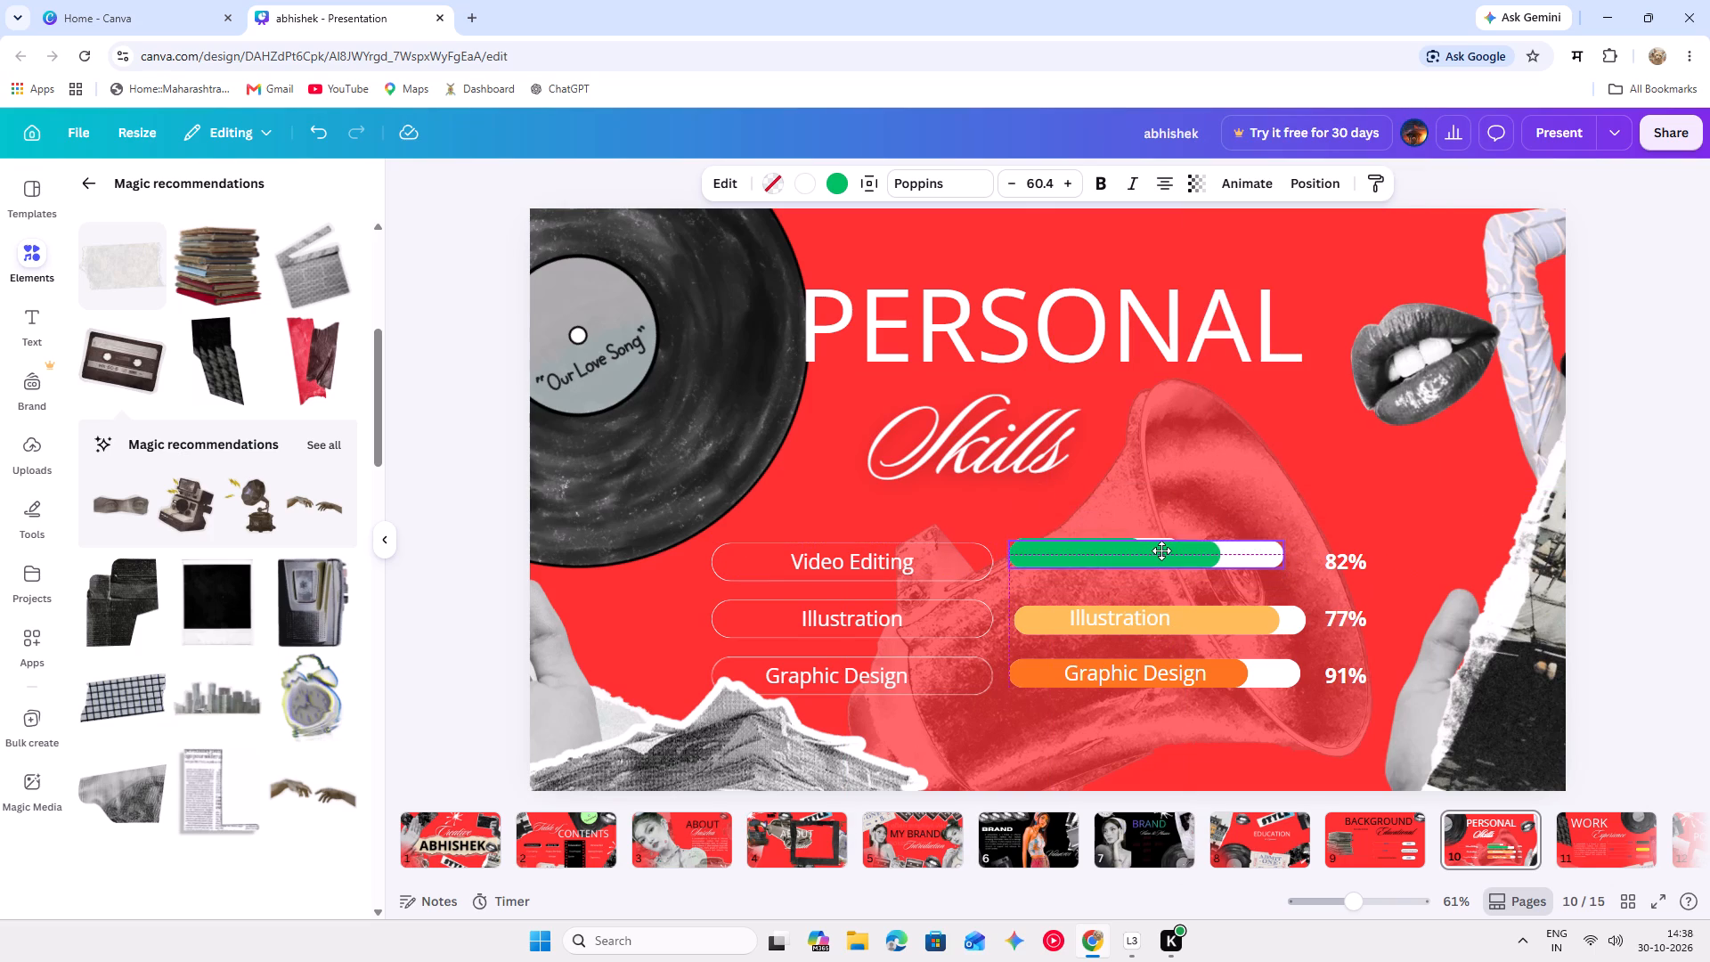
left_click_drag(1161, 550, 1164, 542)
left_click_drag(1146, 543, 1144, 553)
left_click_drag(1144, 553, 1144, 565)
Move the small green bar down so it sits hidden behind the enlarged green bar.
left_click_drag(1128, 548, 1154, 573)
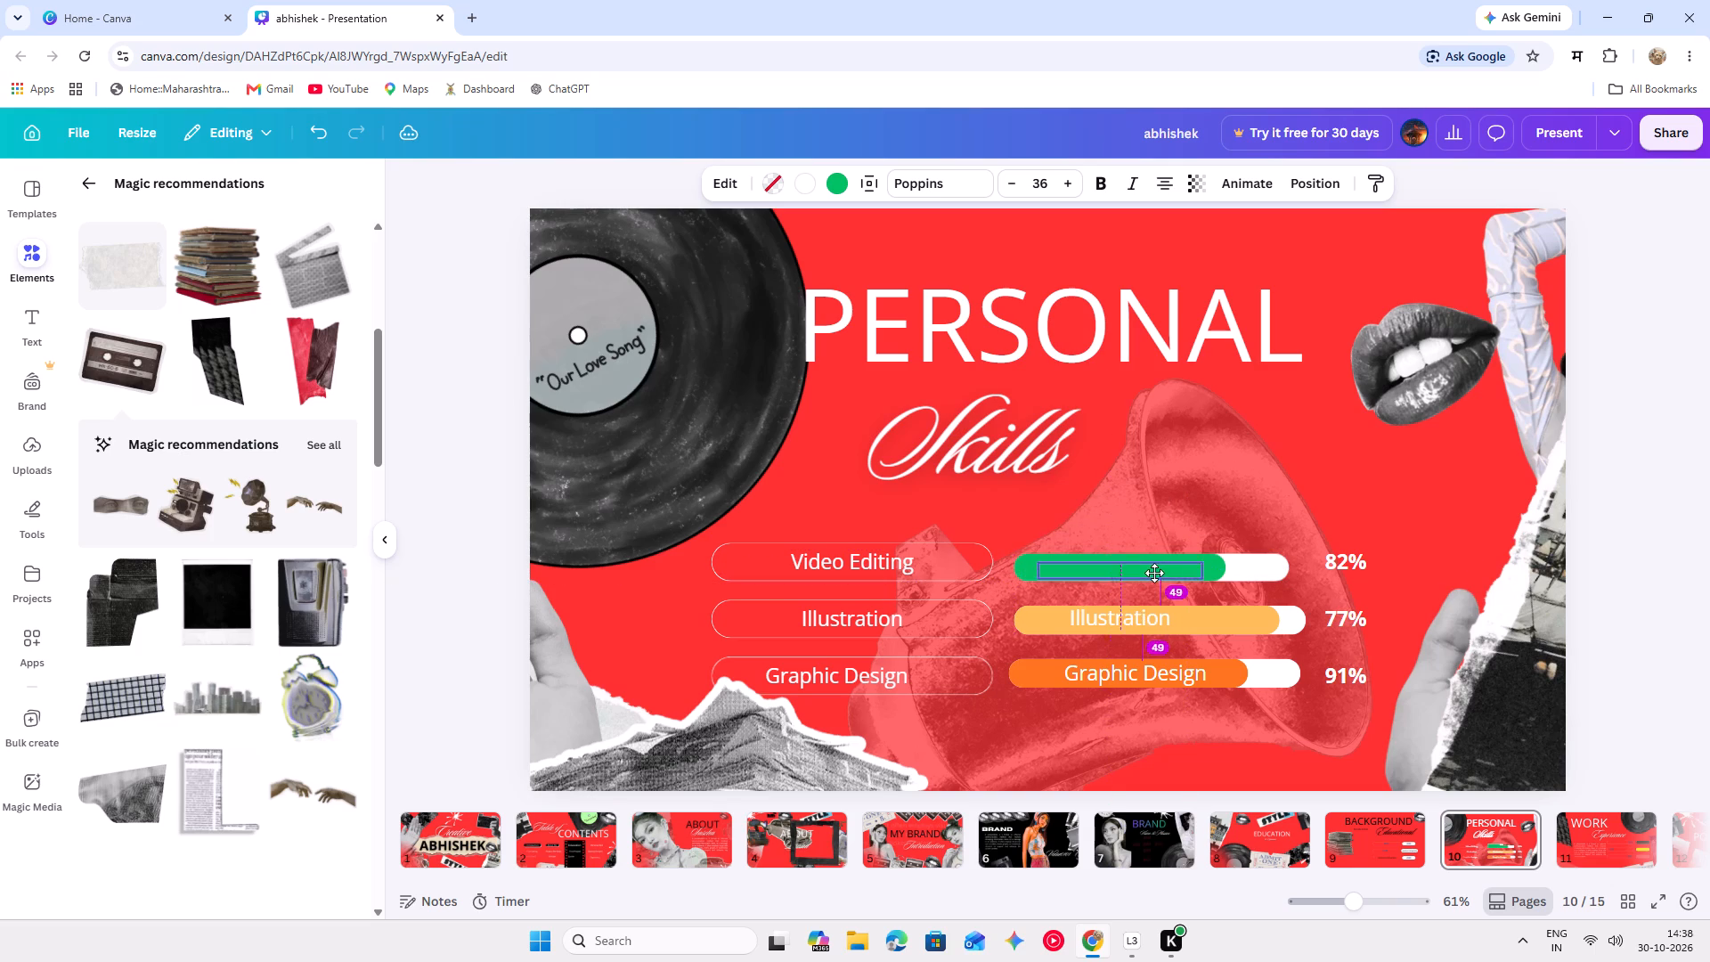
left_click_drag(1154, 573, 1215, 573)
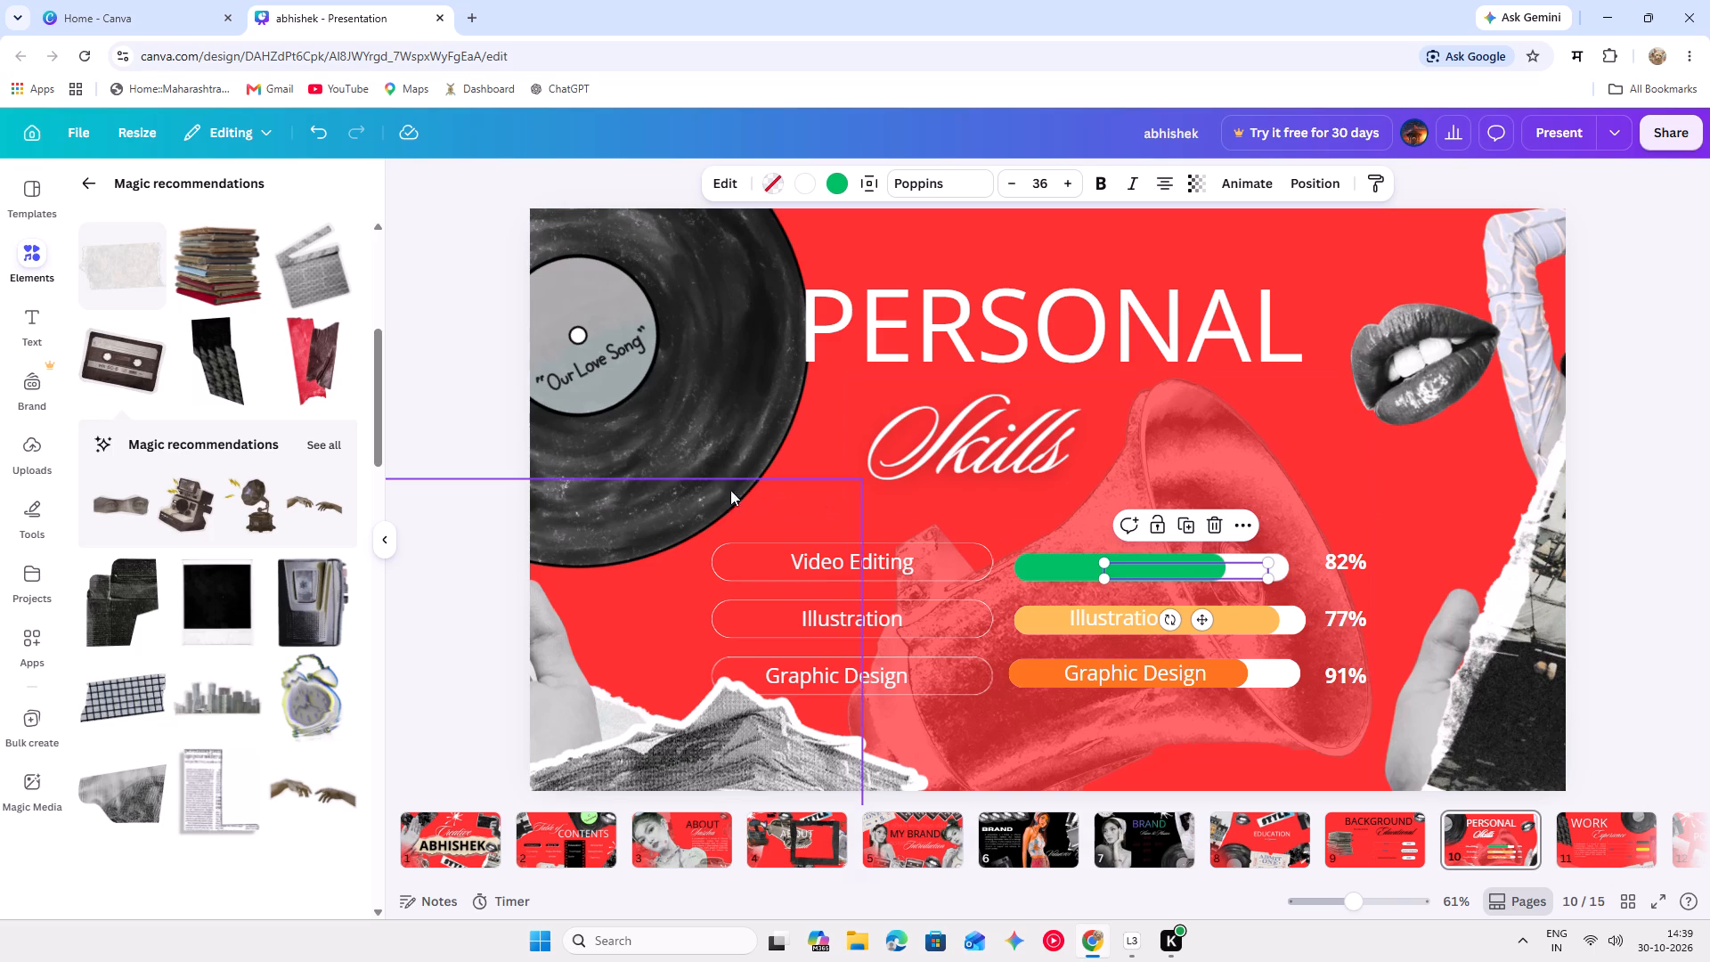
Move the hand cutout at the slide's lower left to the right and slightly down.
left_click_drag(693, 480, 769, 517)
Move the Skills script title slightly down and right between the PERSONAL heading and the skill rows.
left_click_drag(733, 461, 788, 468)
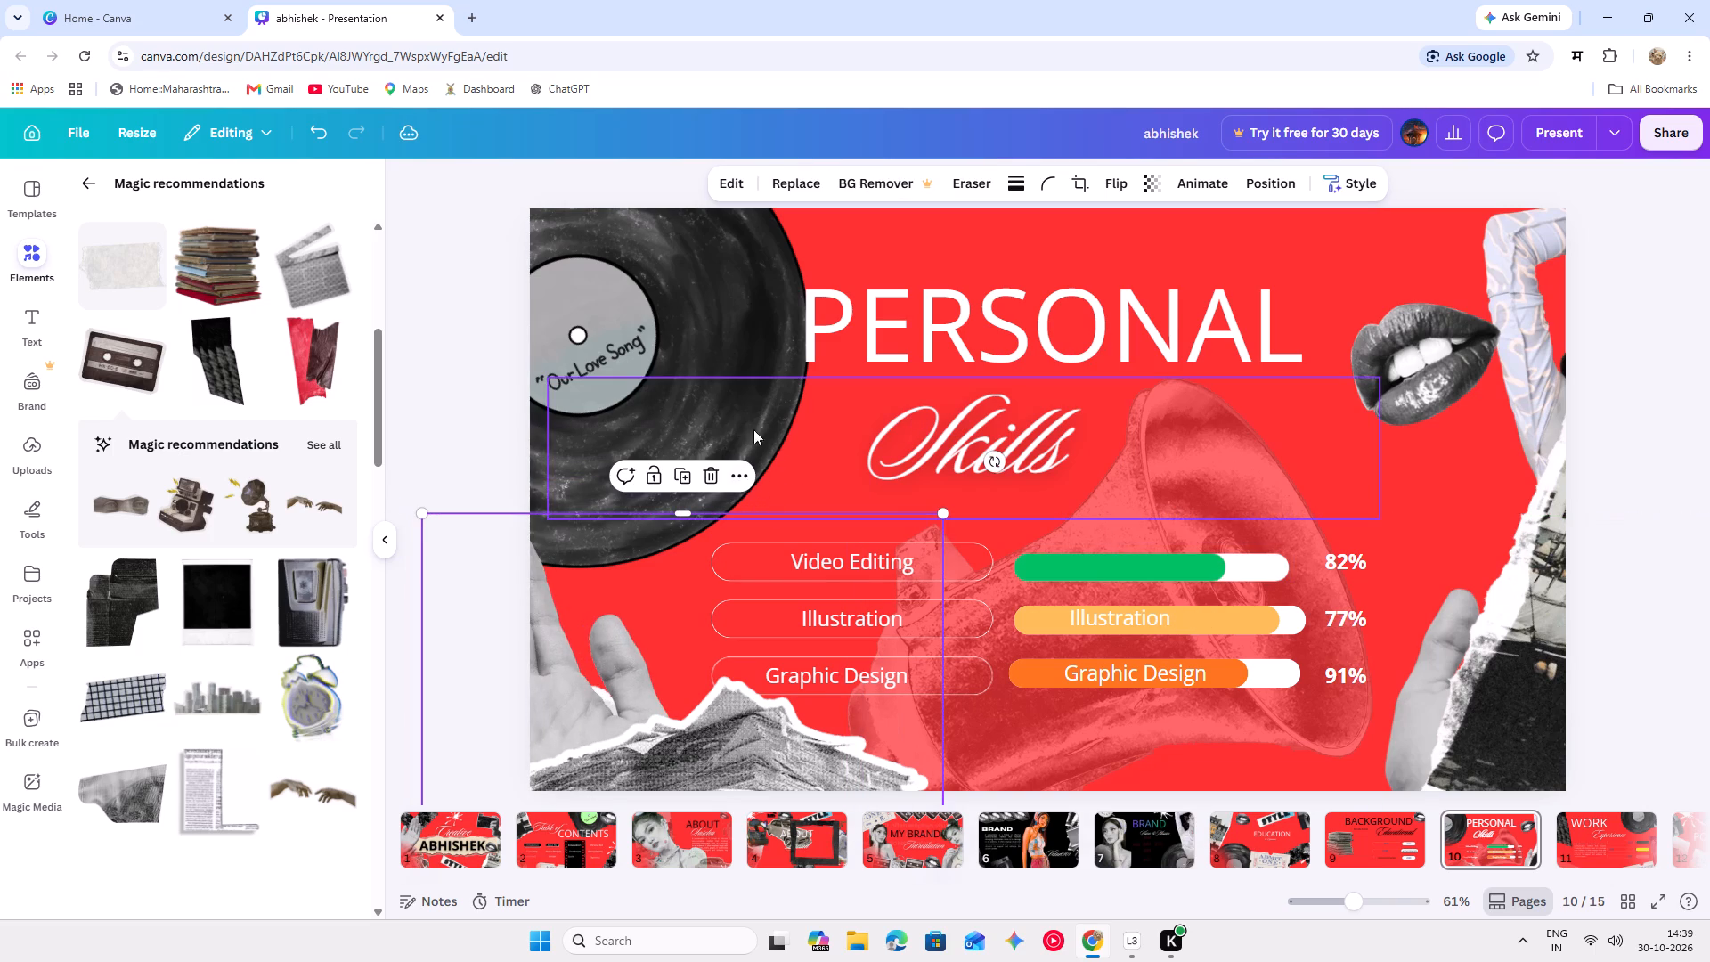
left_click_drag(720, 396, 758, 423)
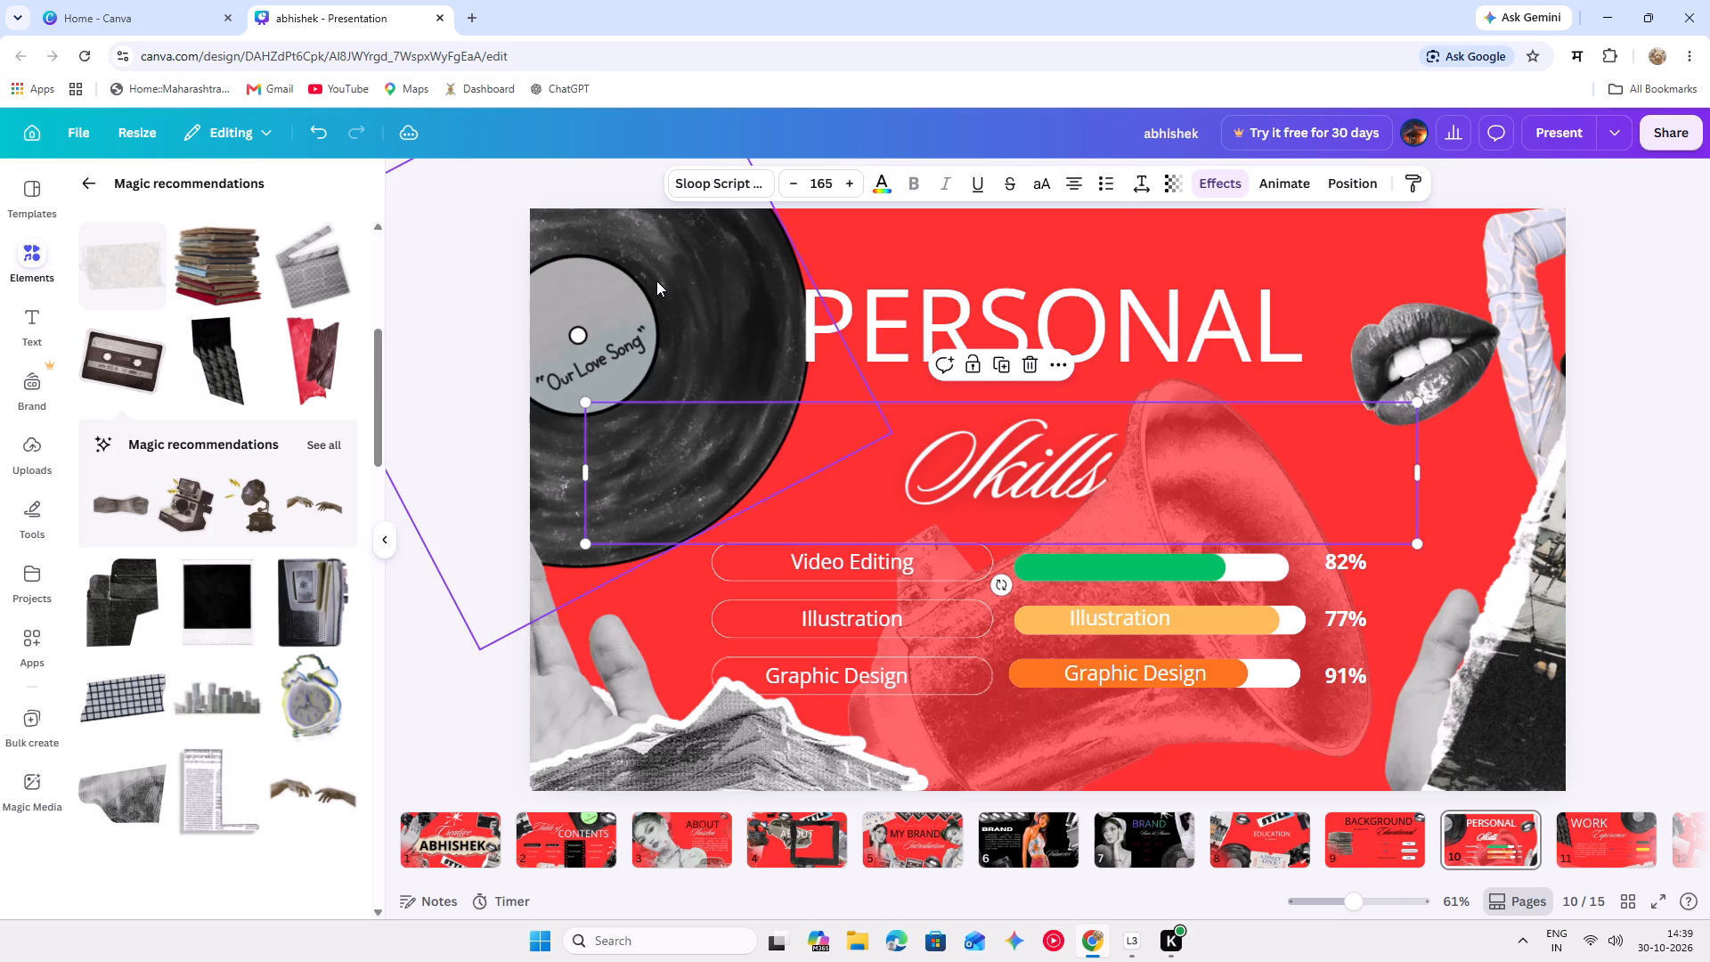
Shift the vinyl record further left, partly off the slide and away from the PERSONAL heading.
left_click_drag(658, 280, 607, 280)
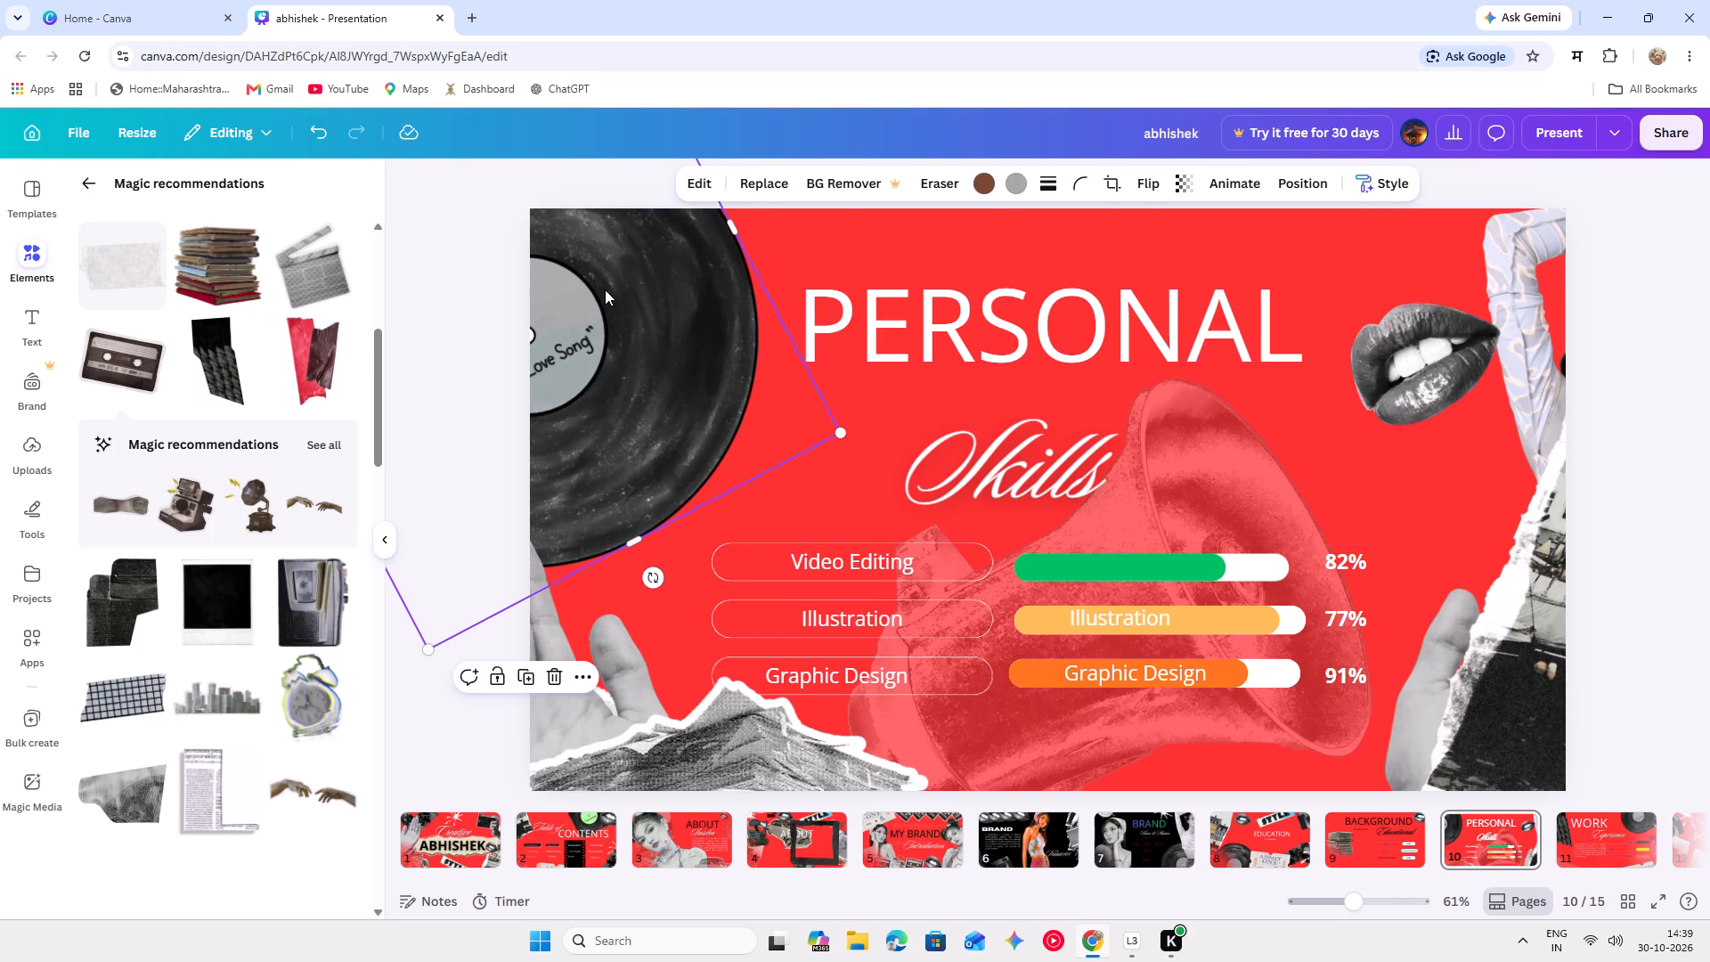
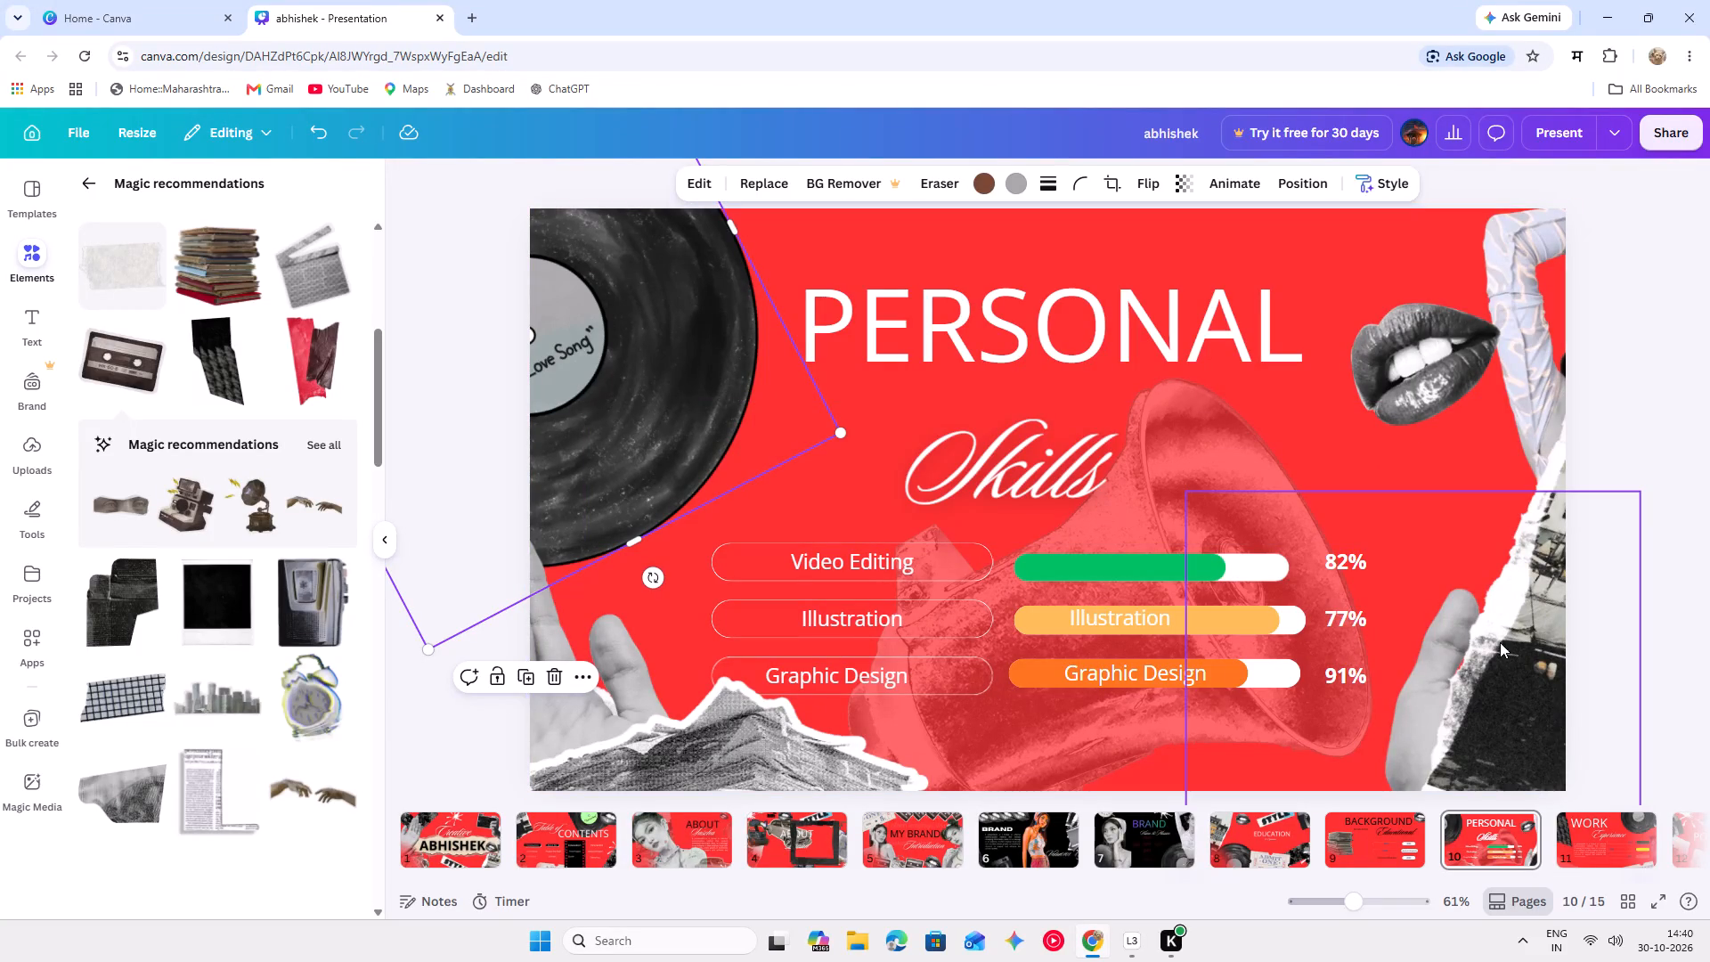
Move the vinyl record up so only its lower part shows in the slide's upper-left corner.
left_click(1403, 430)
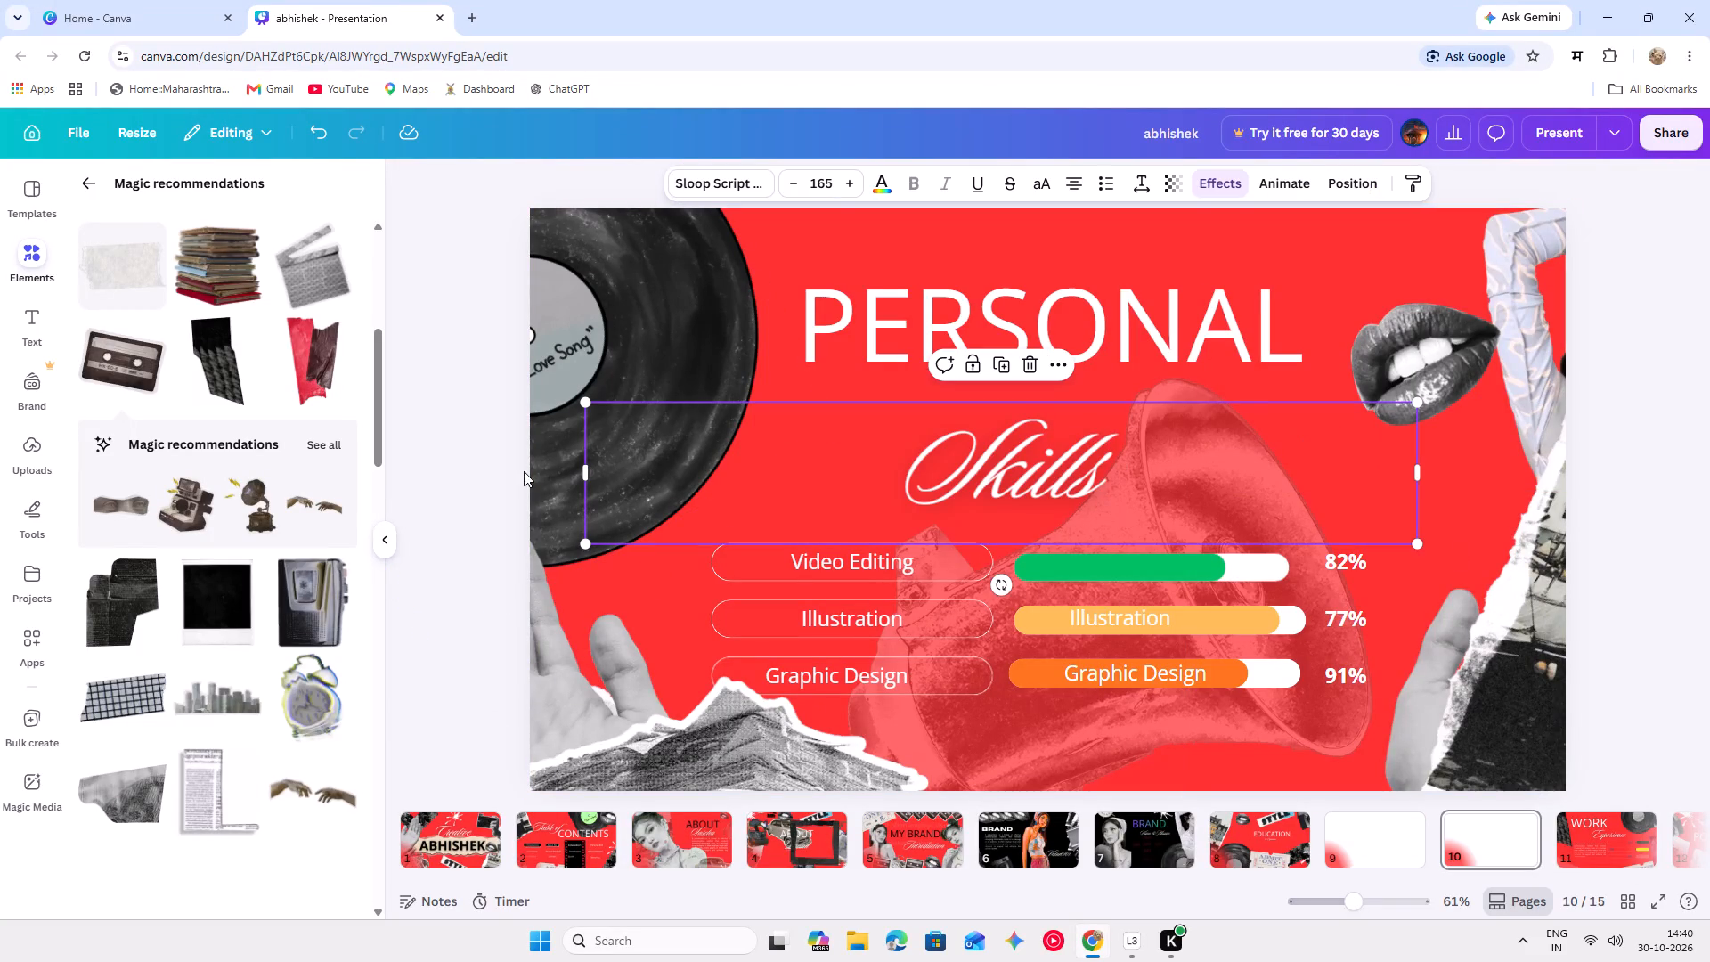
left_click_drag(566, 355, 652, 393)
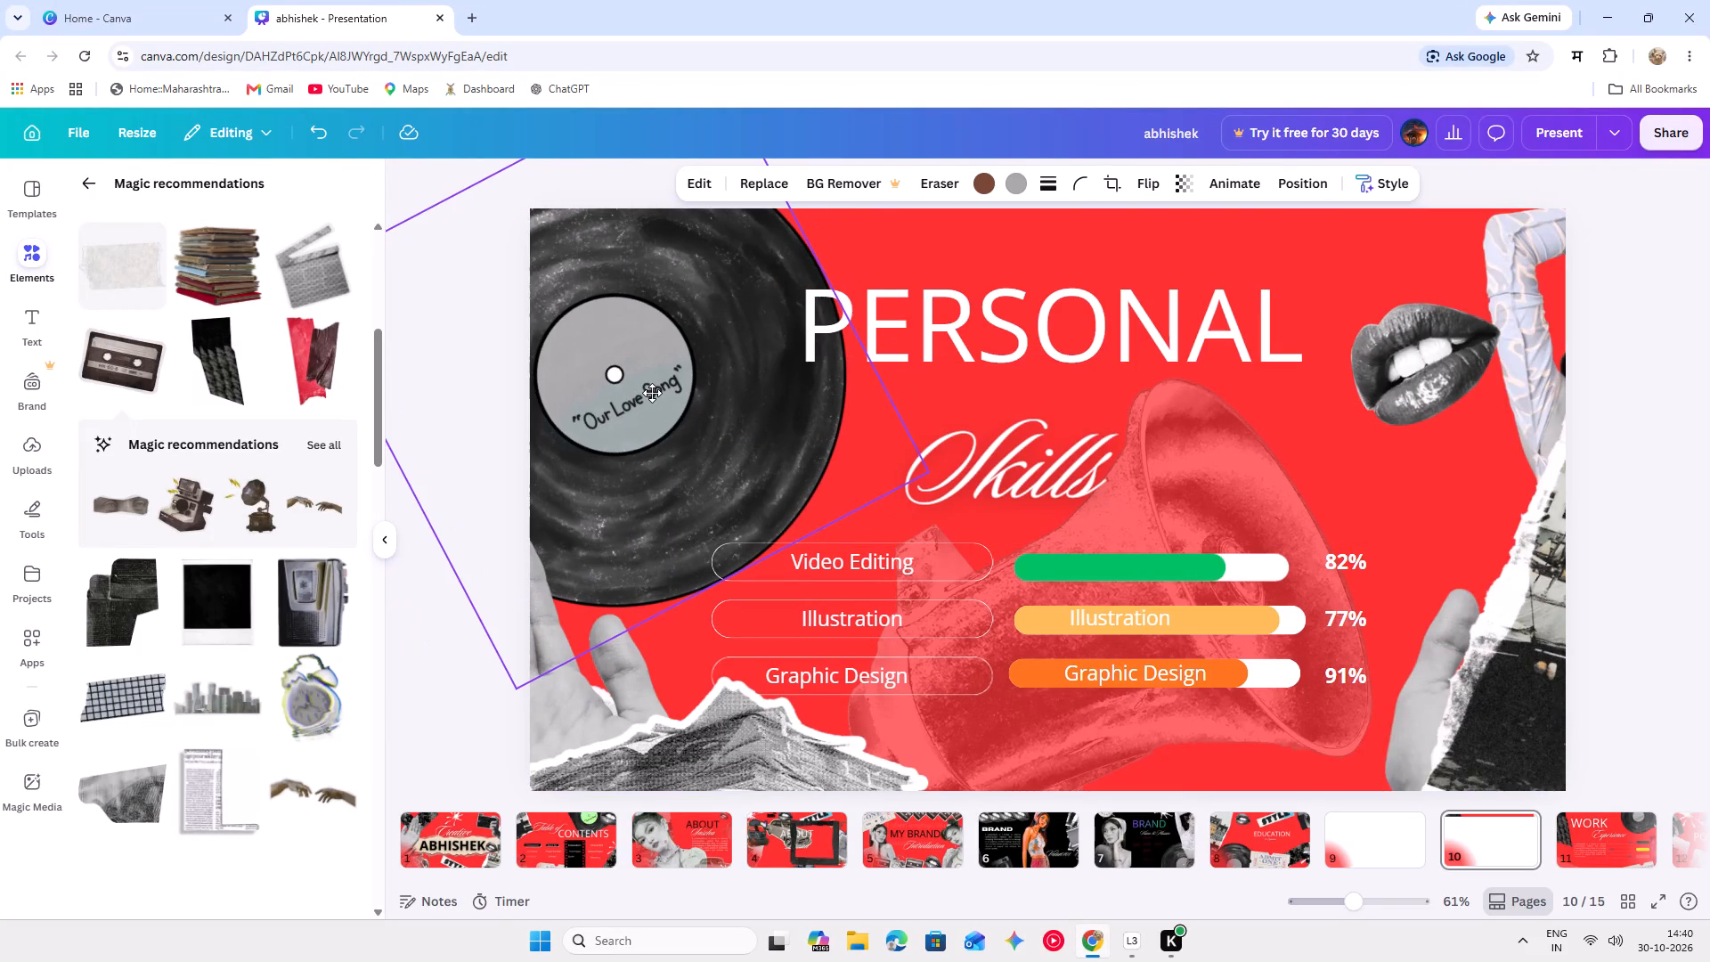
left_click_drag(652, 393, 576, 289)
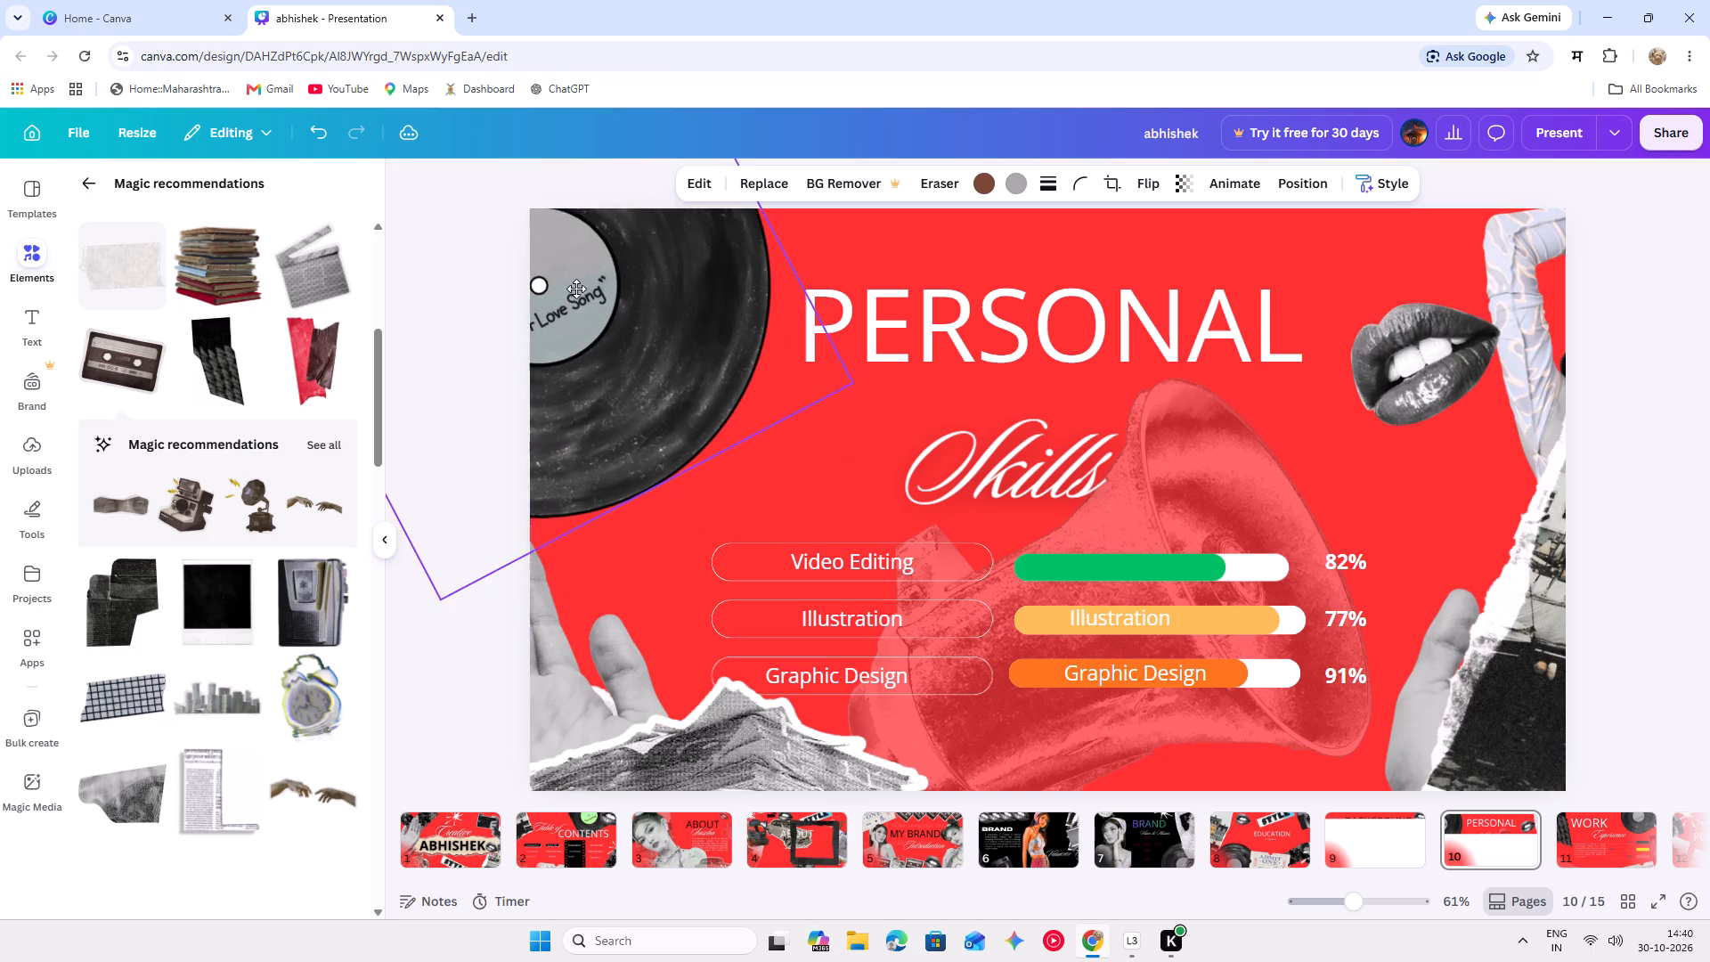
left_click_drag(576, 289, 577, 257)
left_click_drag(590, 375, 590, 370)
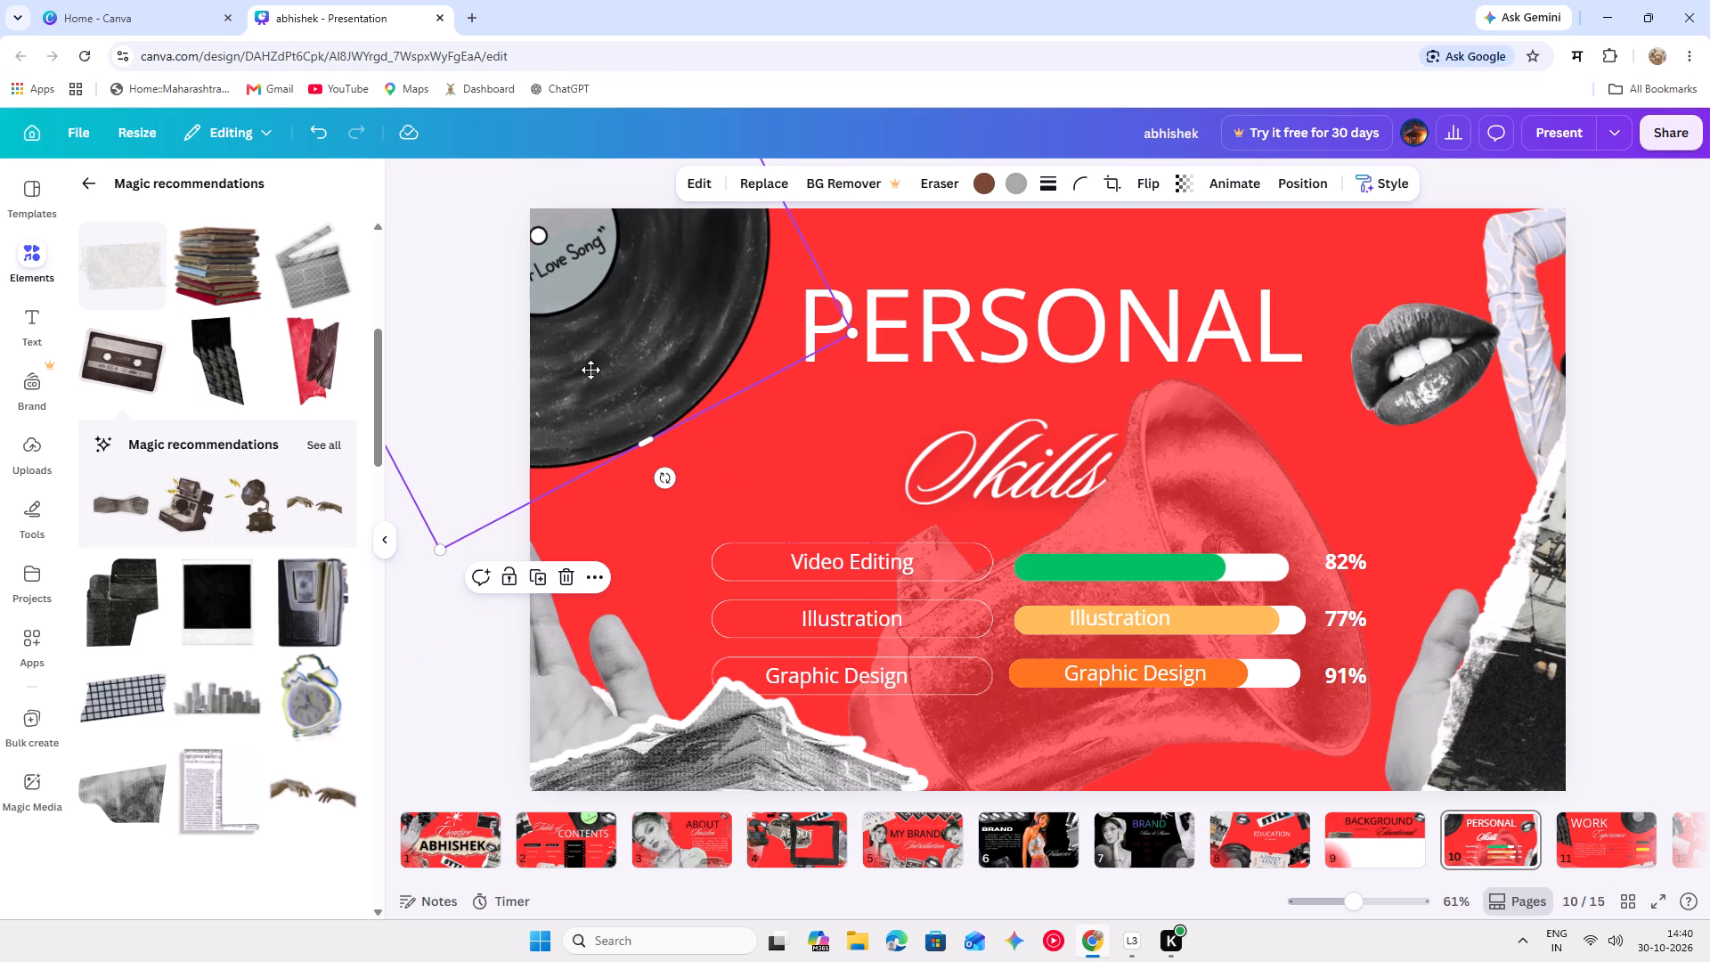
left_click_drag(590, 370, 588, 346)
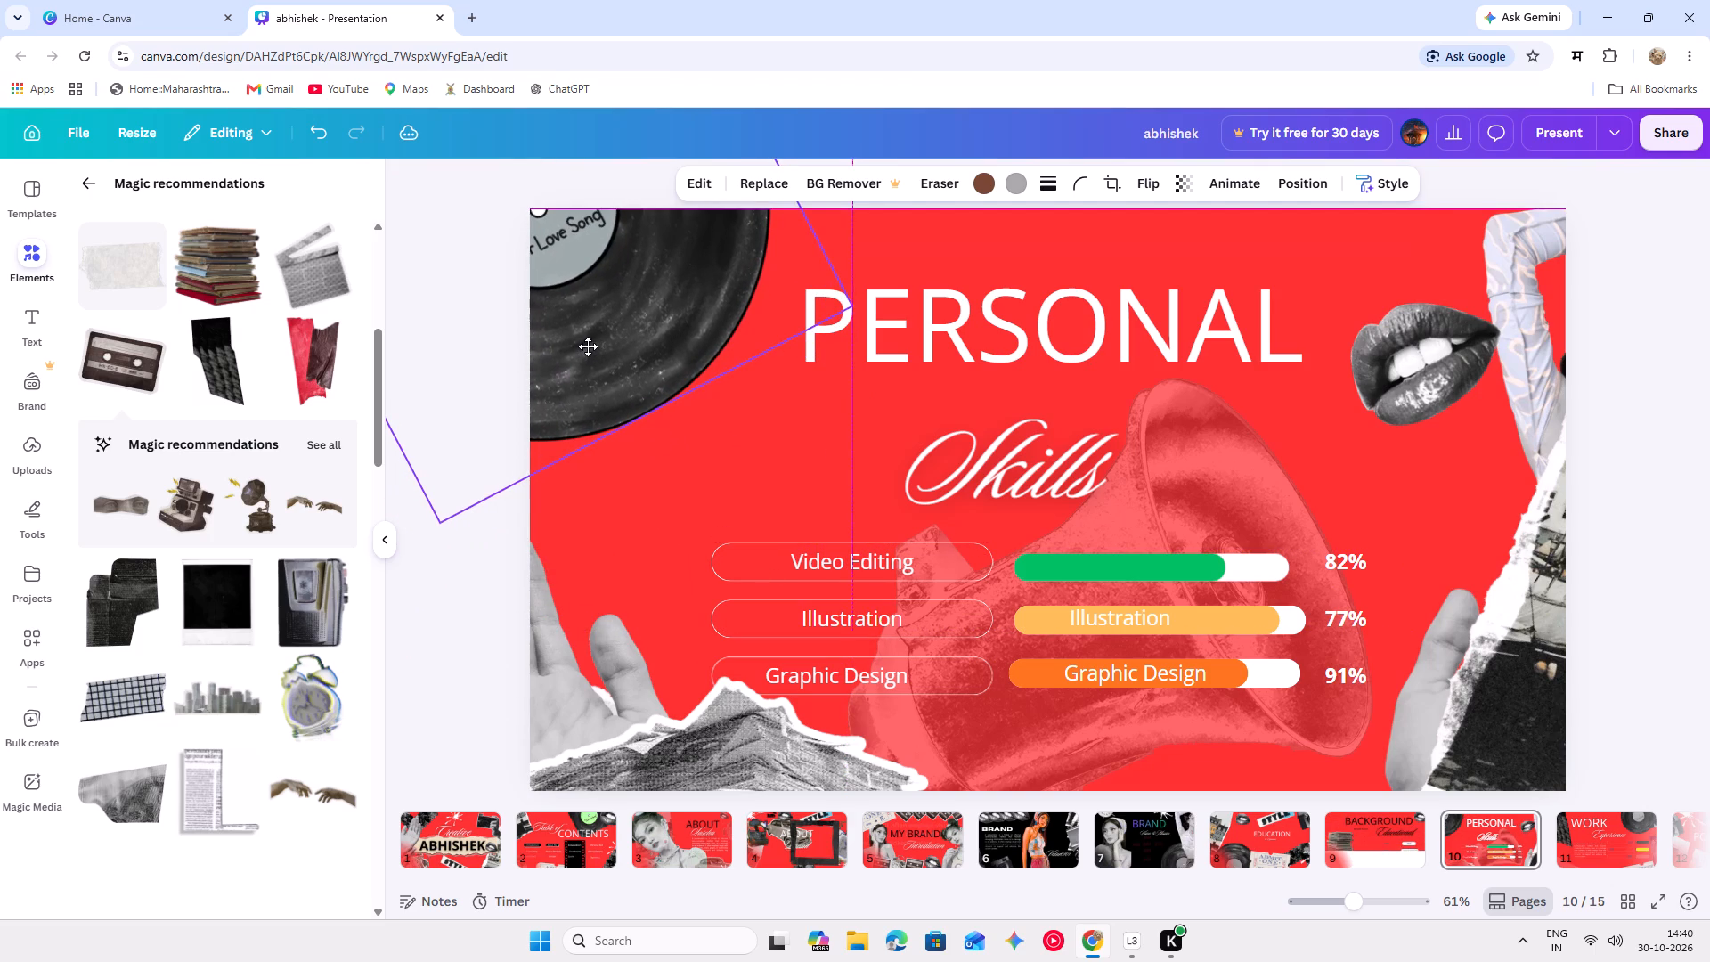
left_click_drag(588, 346, 578, 342)
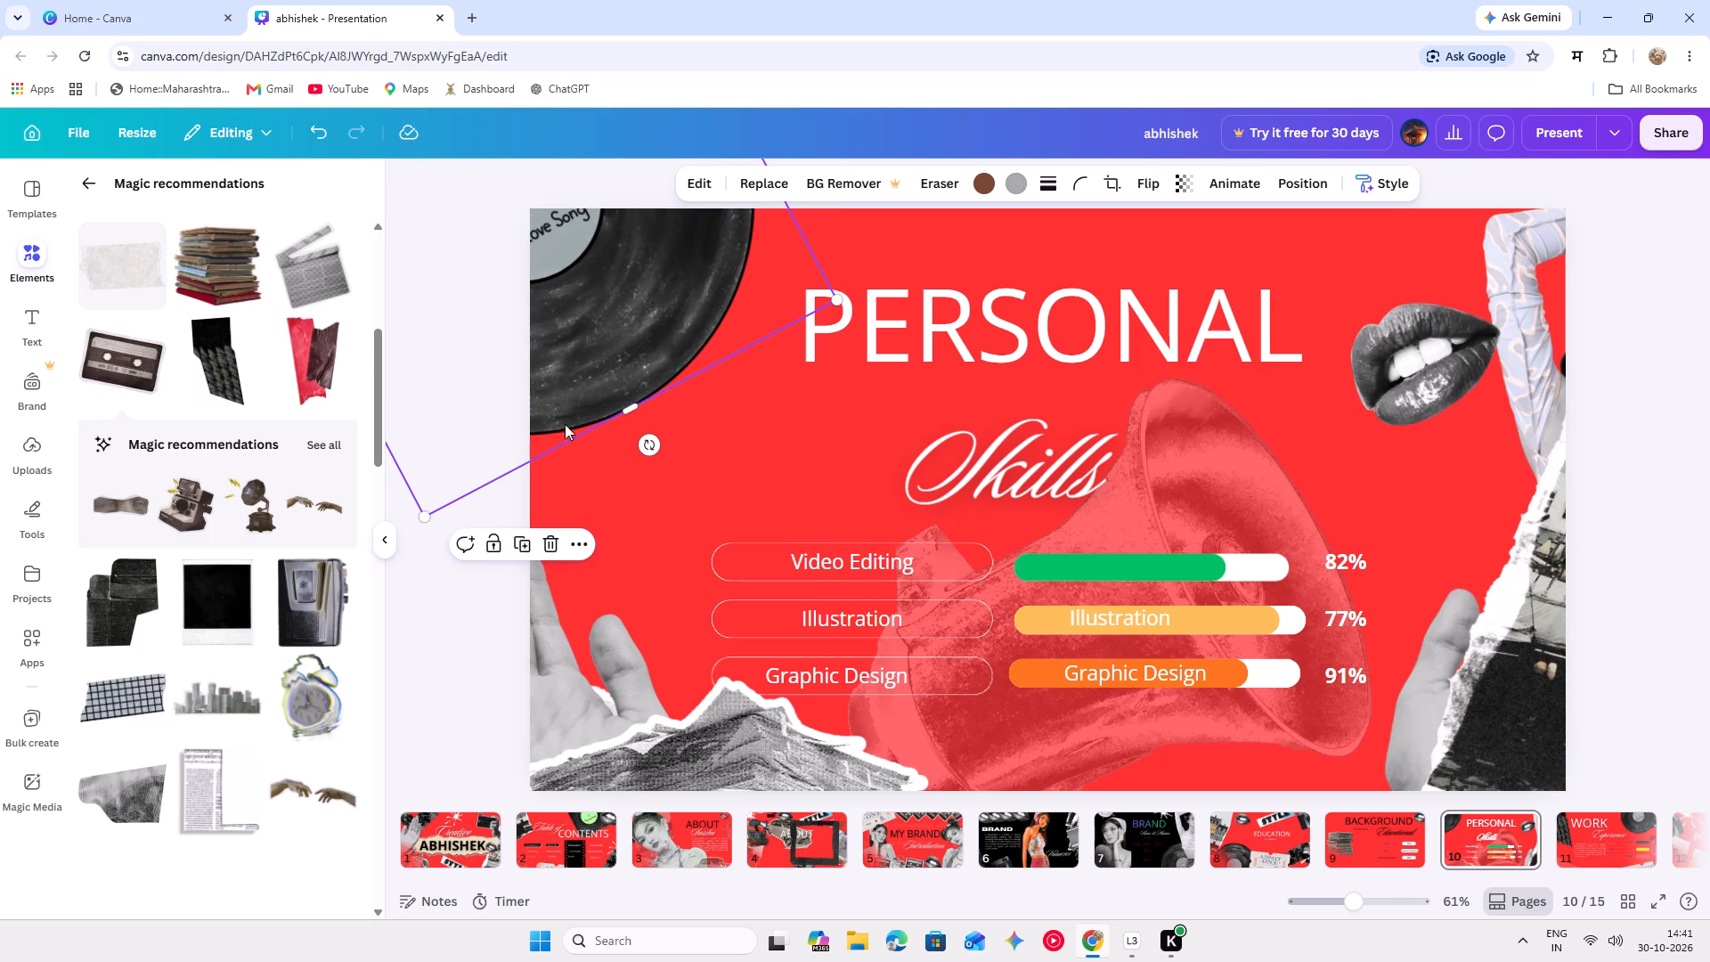
left_click(1430, 448)
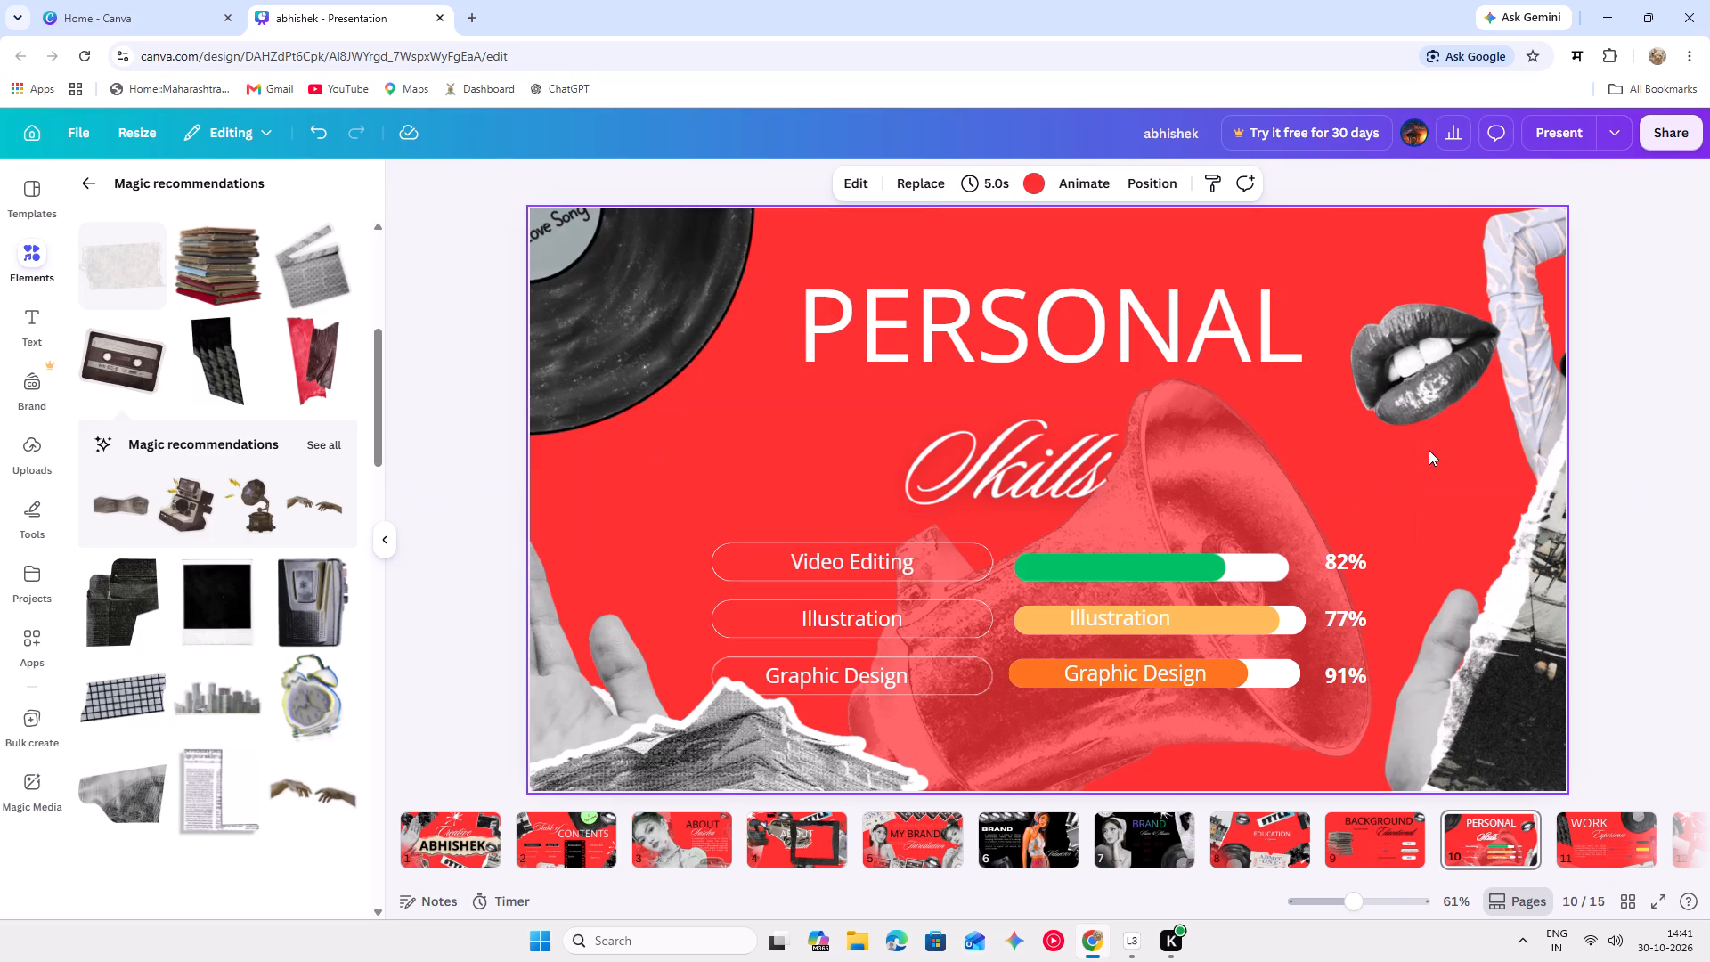
Nudge the Skills script title slightly up toward the PERSONAL heading.
left_click_drag(1379, 485, 1379, 483)
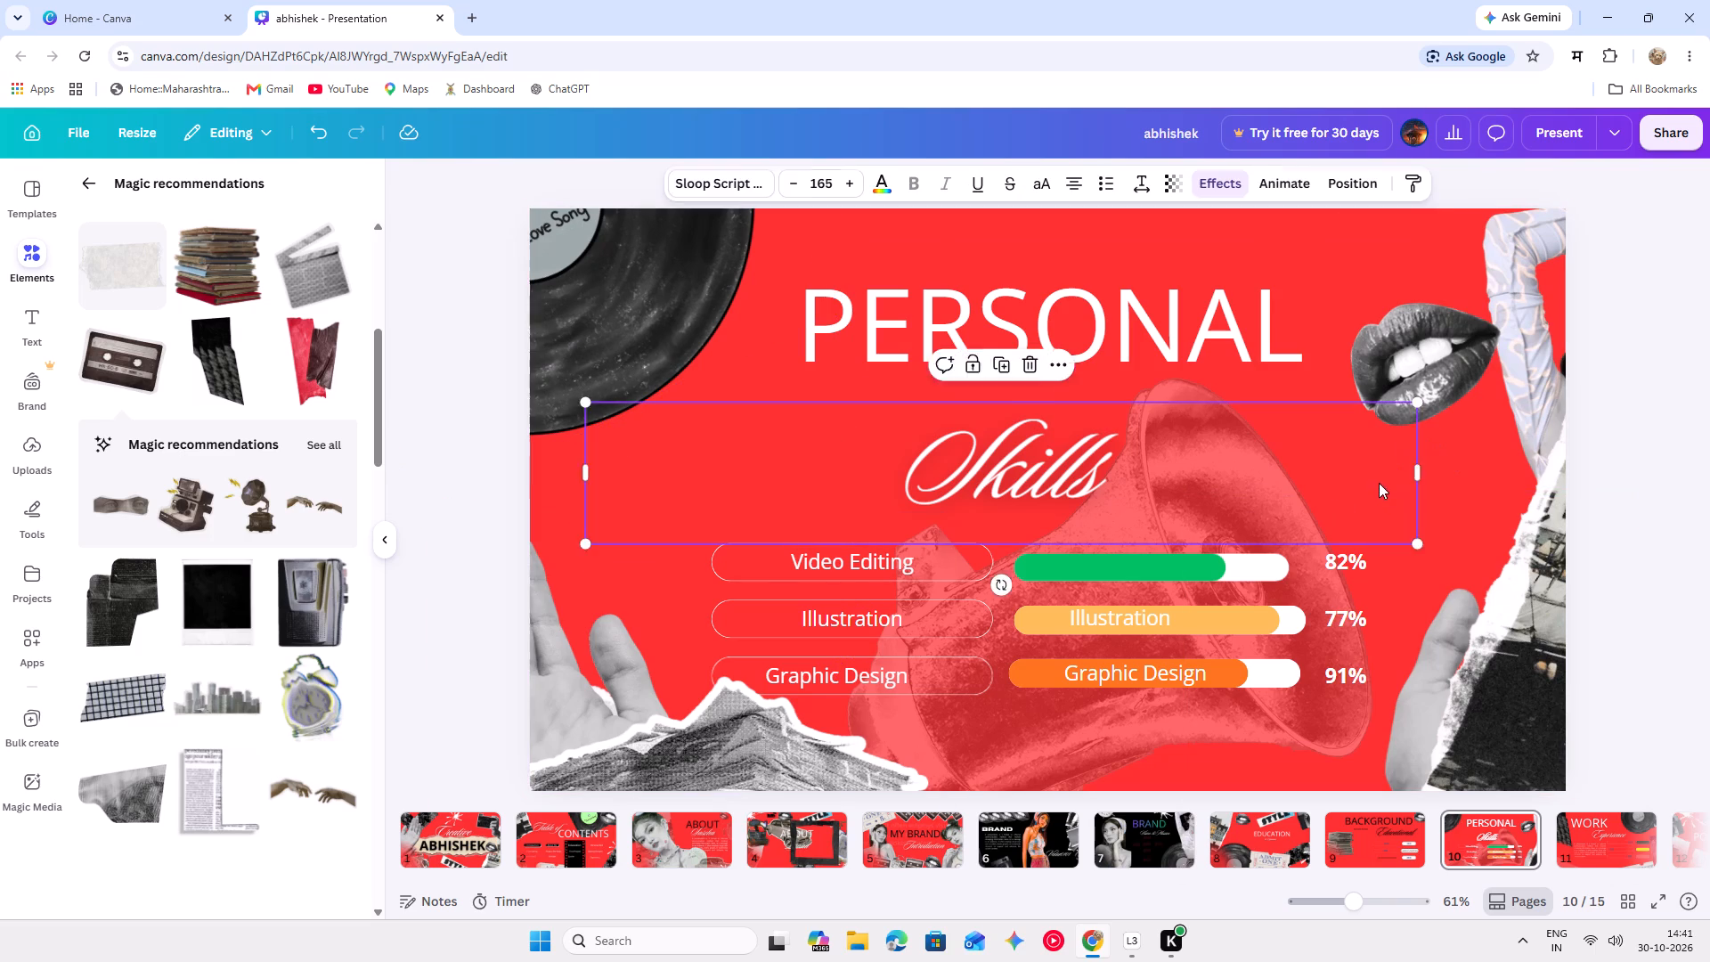
left_click_drag(1379, 483, 1380, 469)
Move the hand cutout on the slide's right side up and slightly left, placing its fingertips just below the lips cutout.
left_click_drag(1306, 559, 1313, 558)
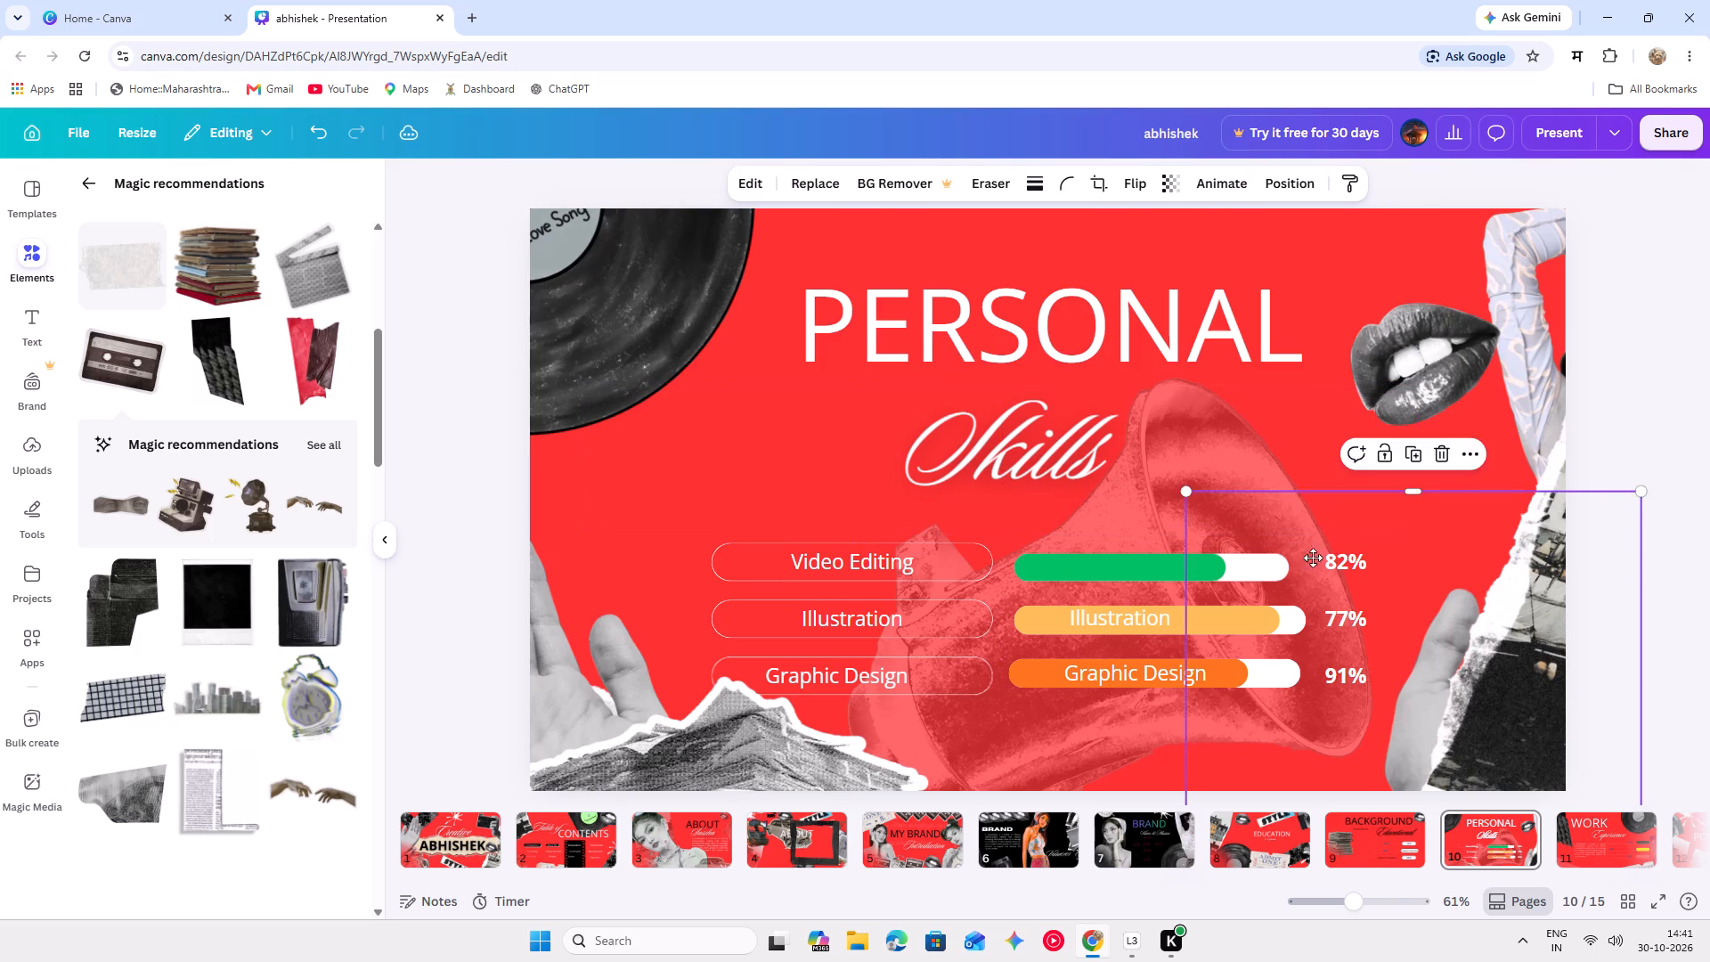
left_click_drag(1313, 558, 1102, 287)
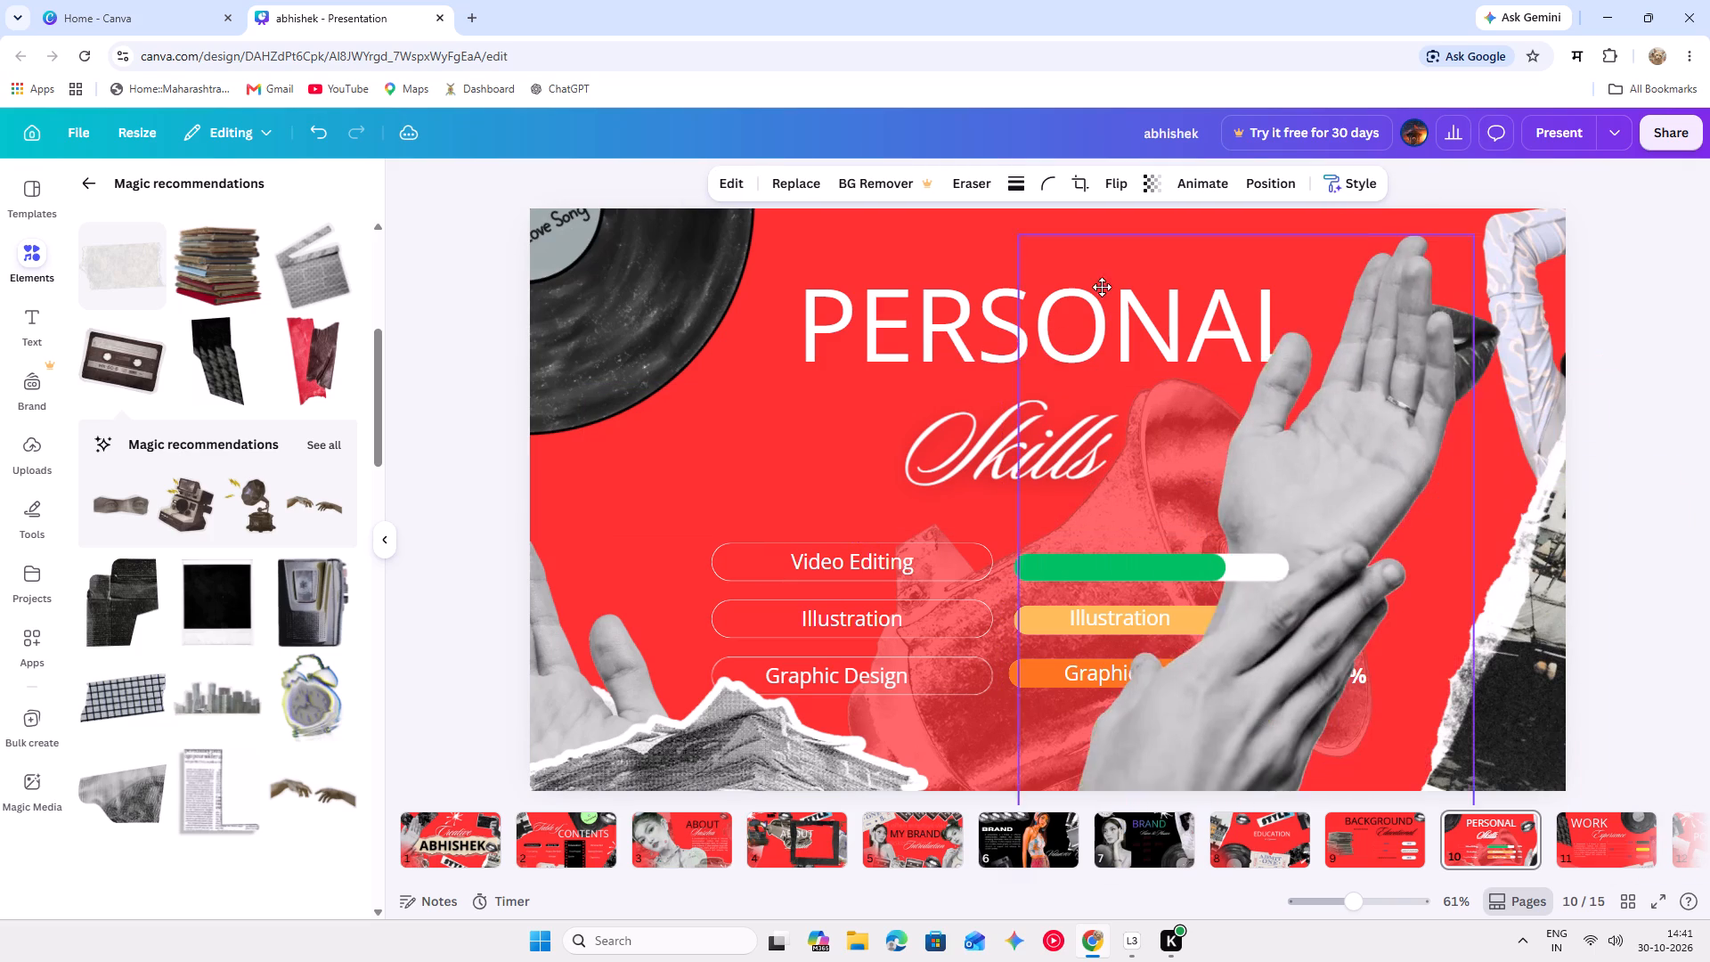
left_click_drag(1102, 287, 1183, 296)
left_click_drag(1390, 521, 1418, 625)
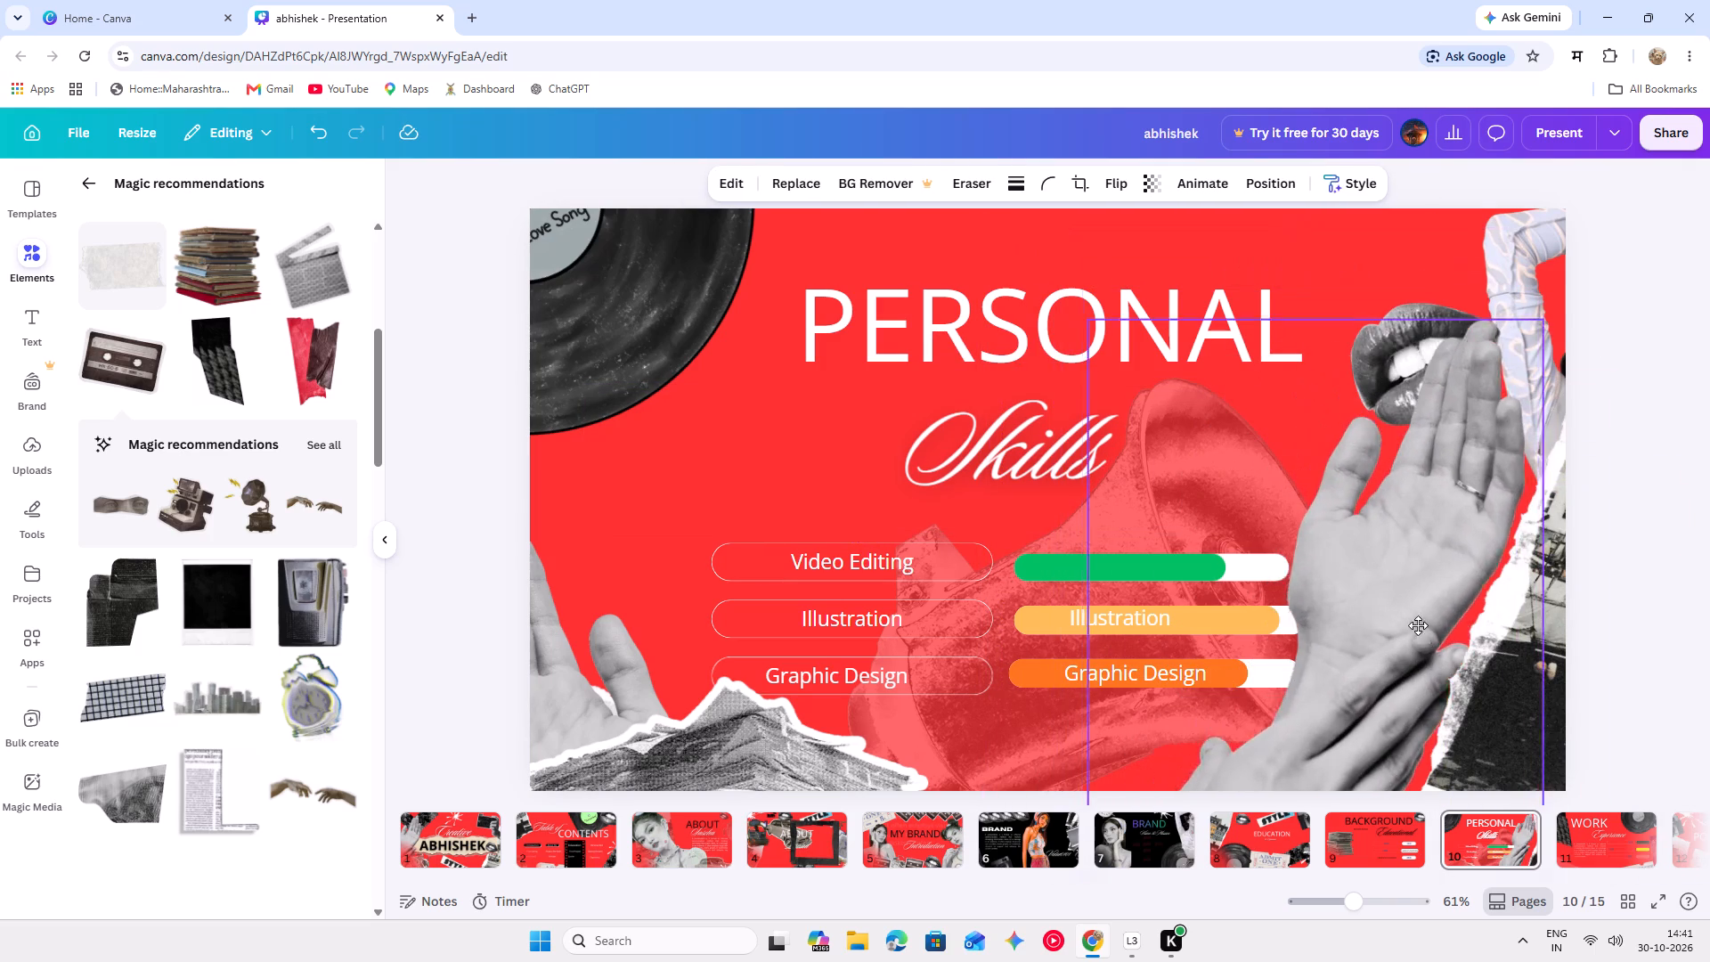
left_click_drag(1418, 625, 1445, 671)
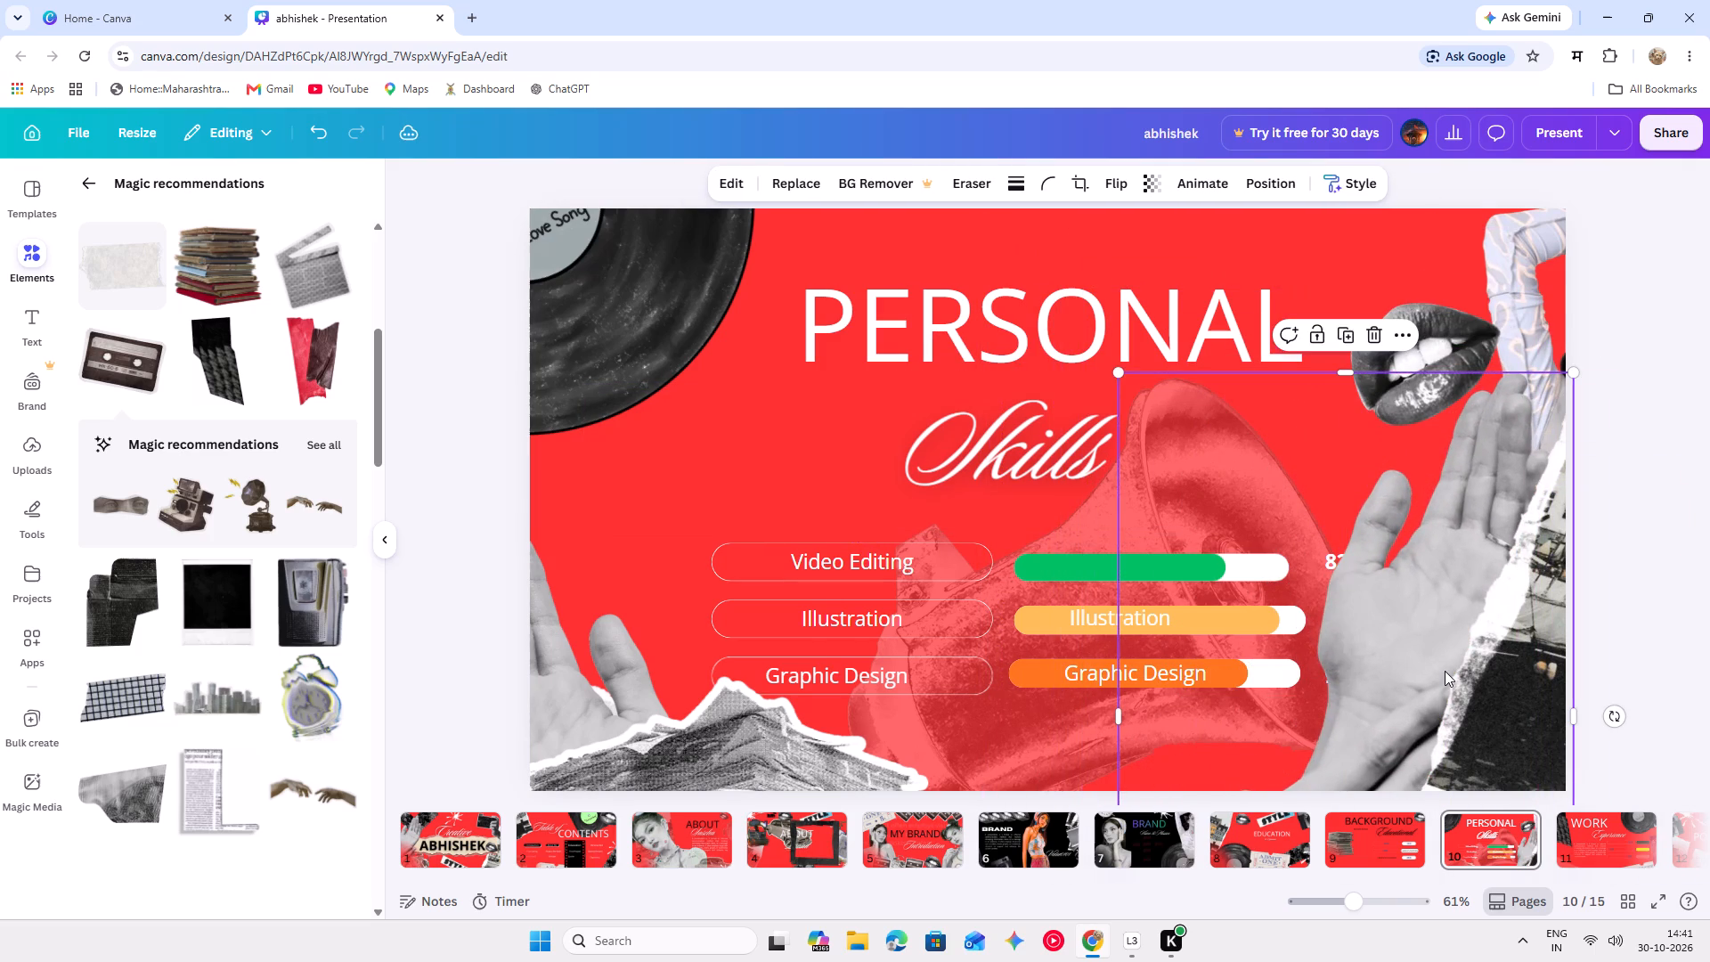
Move the Skills script title up and left, and shift the PERSONAL heading slightly up and right above it.
left_click_drag(955, 439, 867, 413)
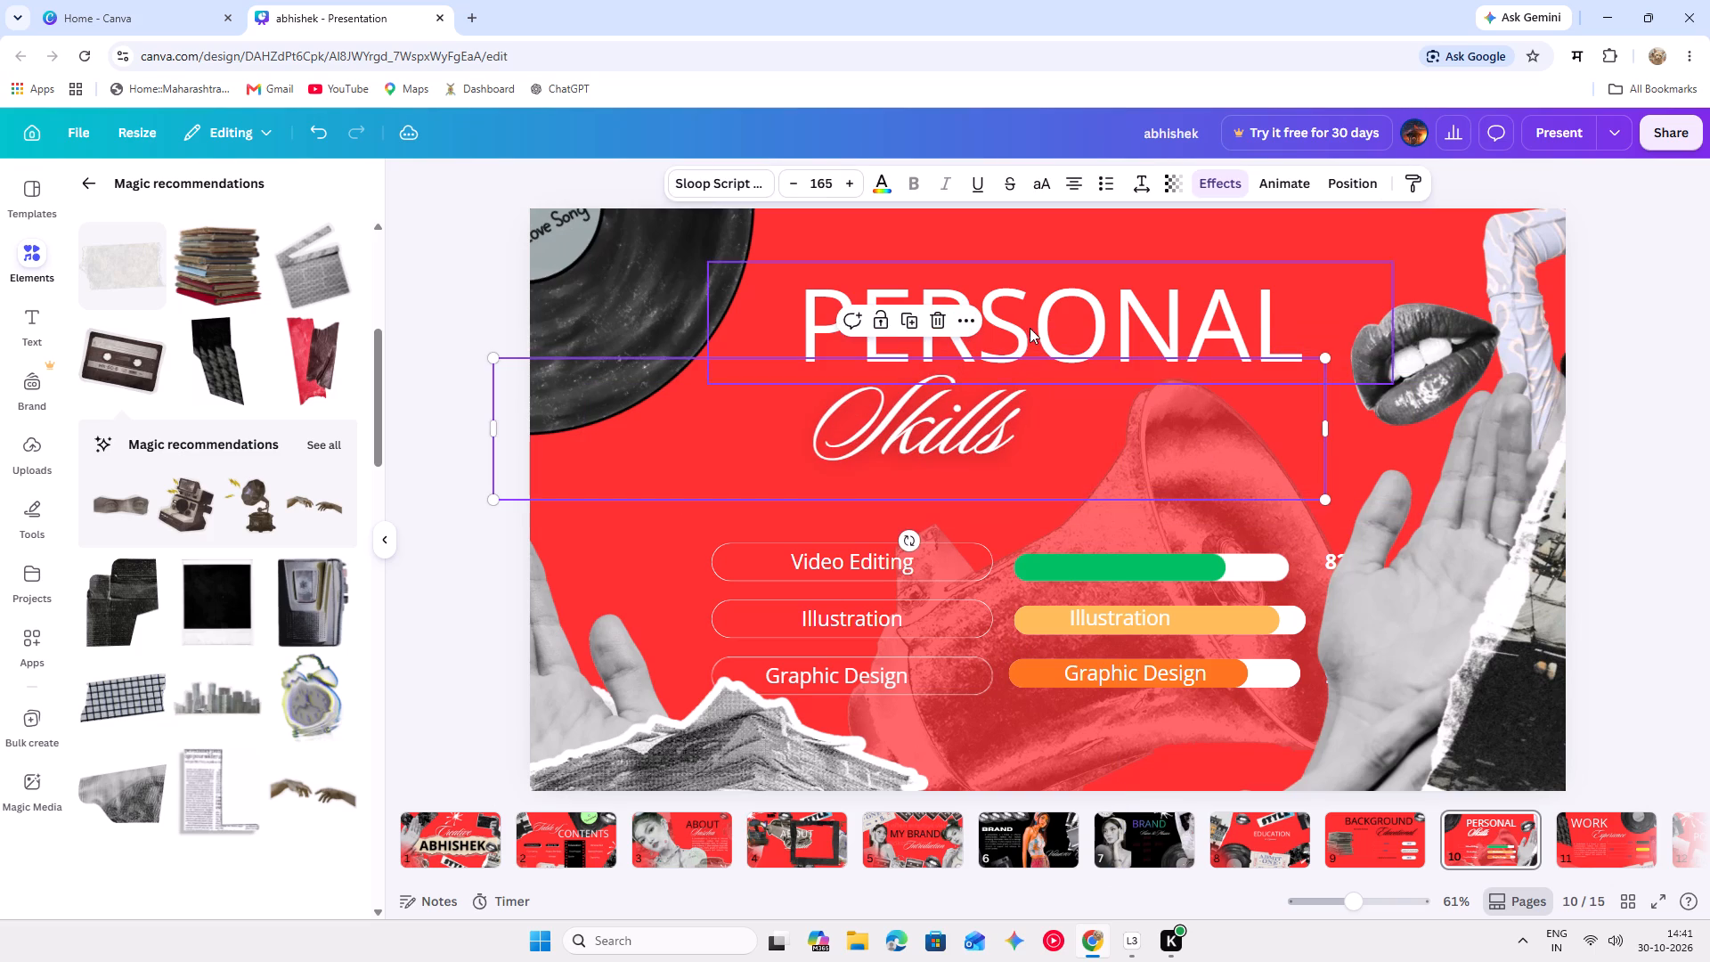
left_click_drag(1030, 328, 1078, 314)
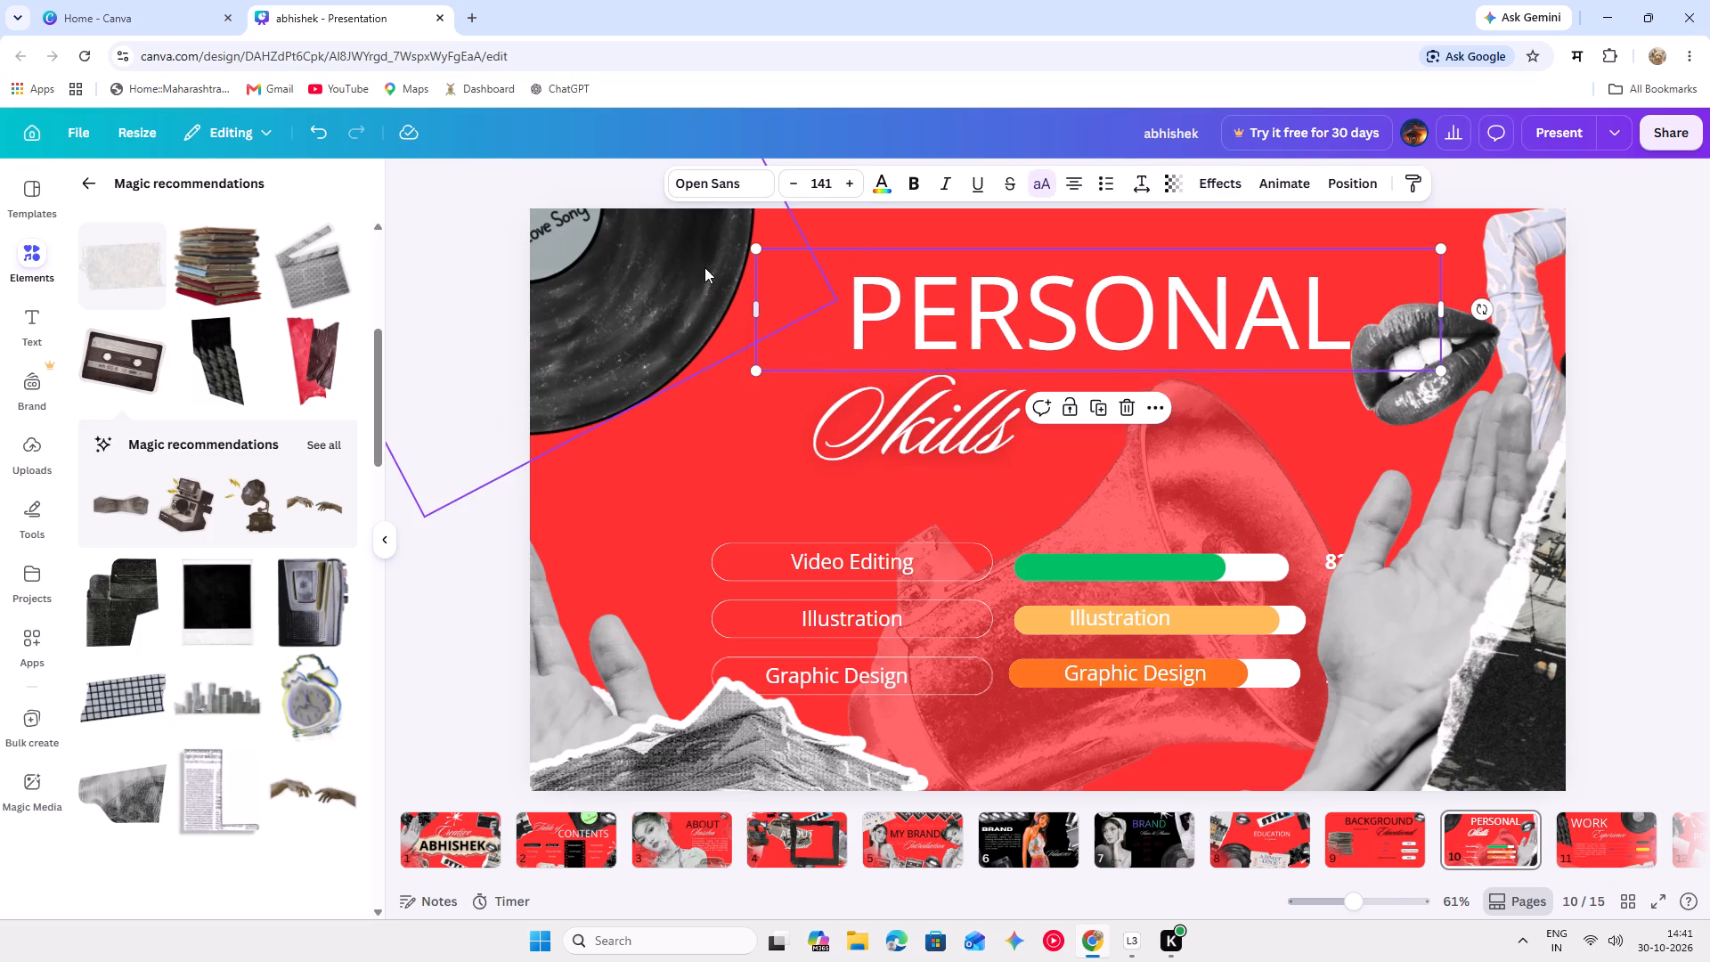
Lower the vinyl record along the slide's left edge so more of its centre label shows.
left_click_drag(704, 267, 704, 345)
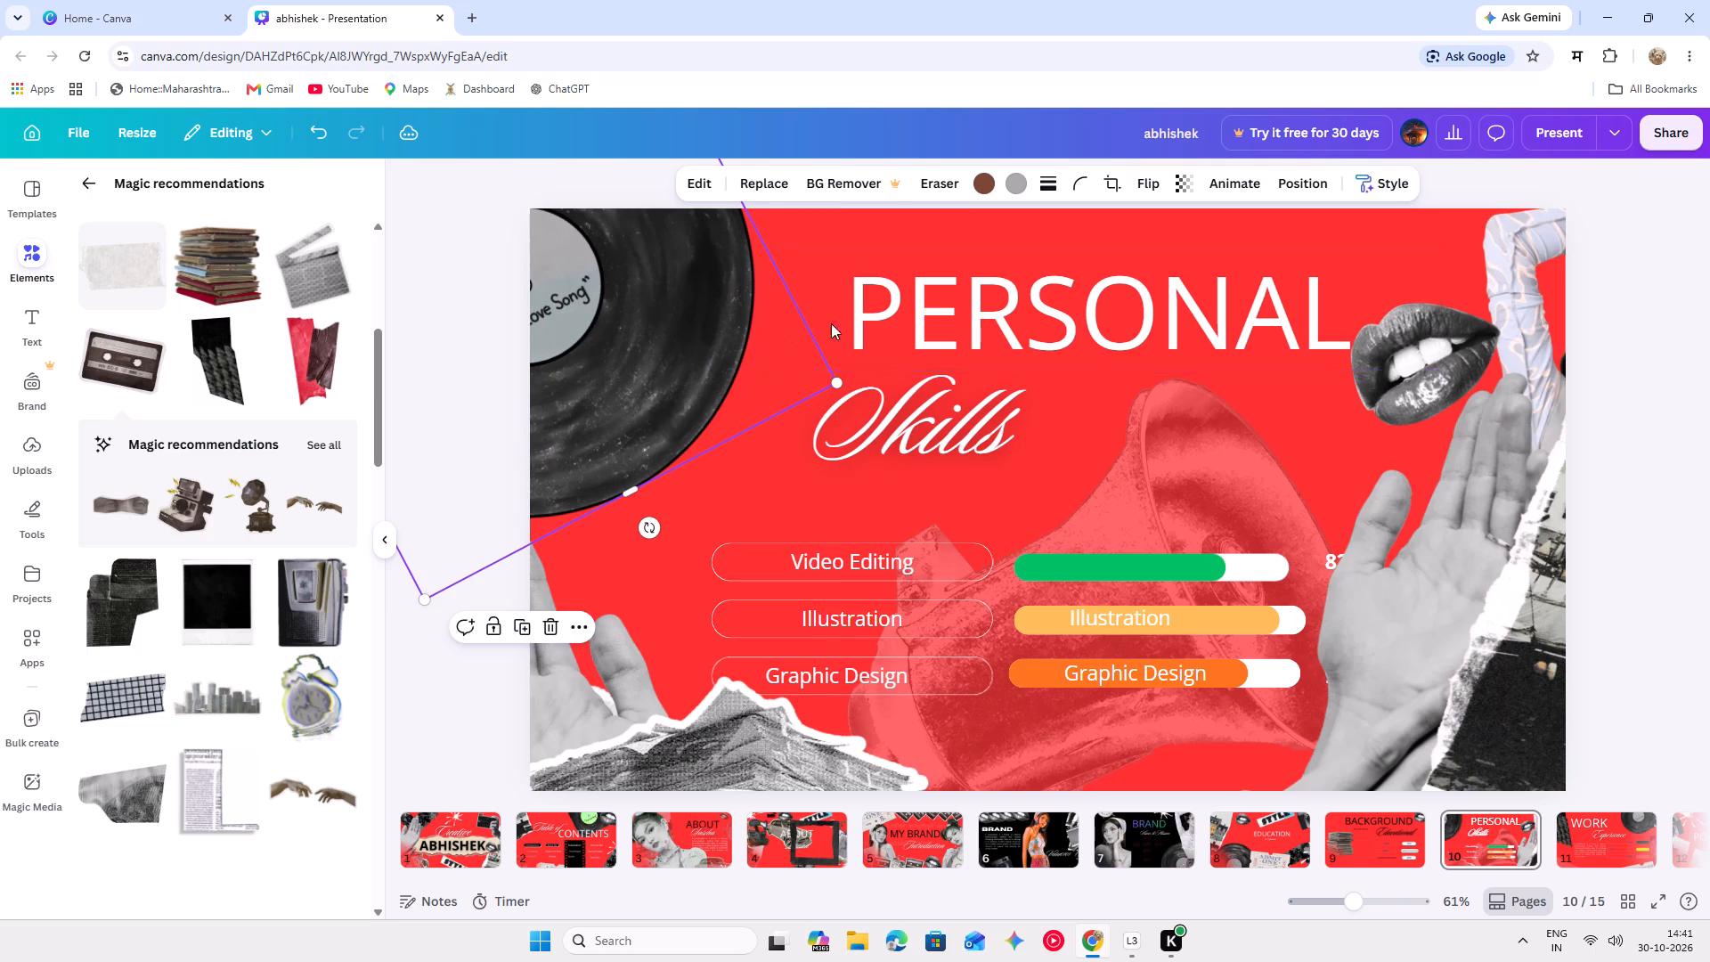
Shift the PERSONAL heading slightly left and up, above the Skills script title.
left_click_drag(1028, 327, 1014, 388)
left_click_drag(1023, 354, 1005, 282)
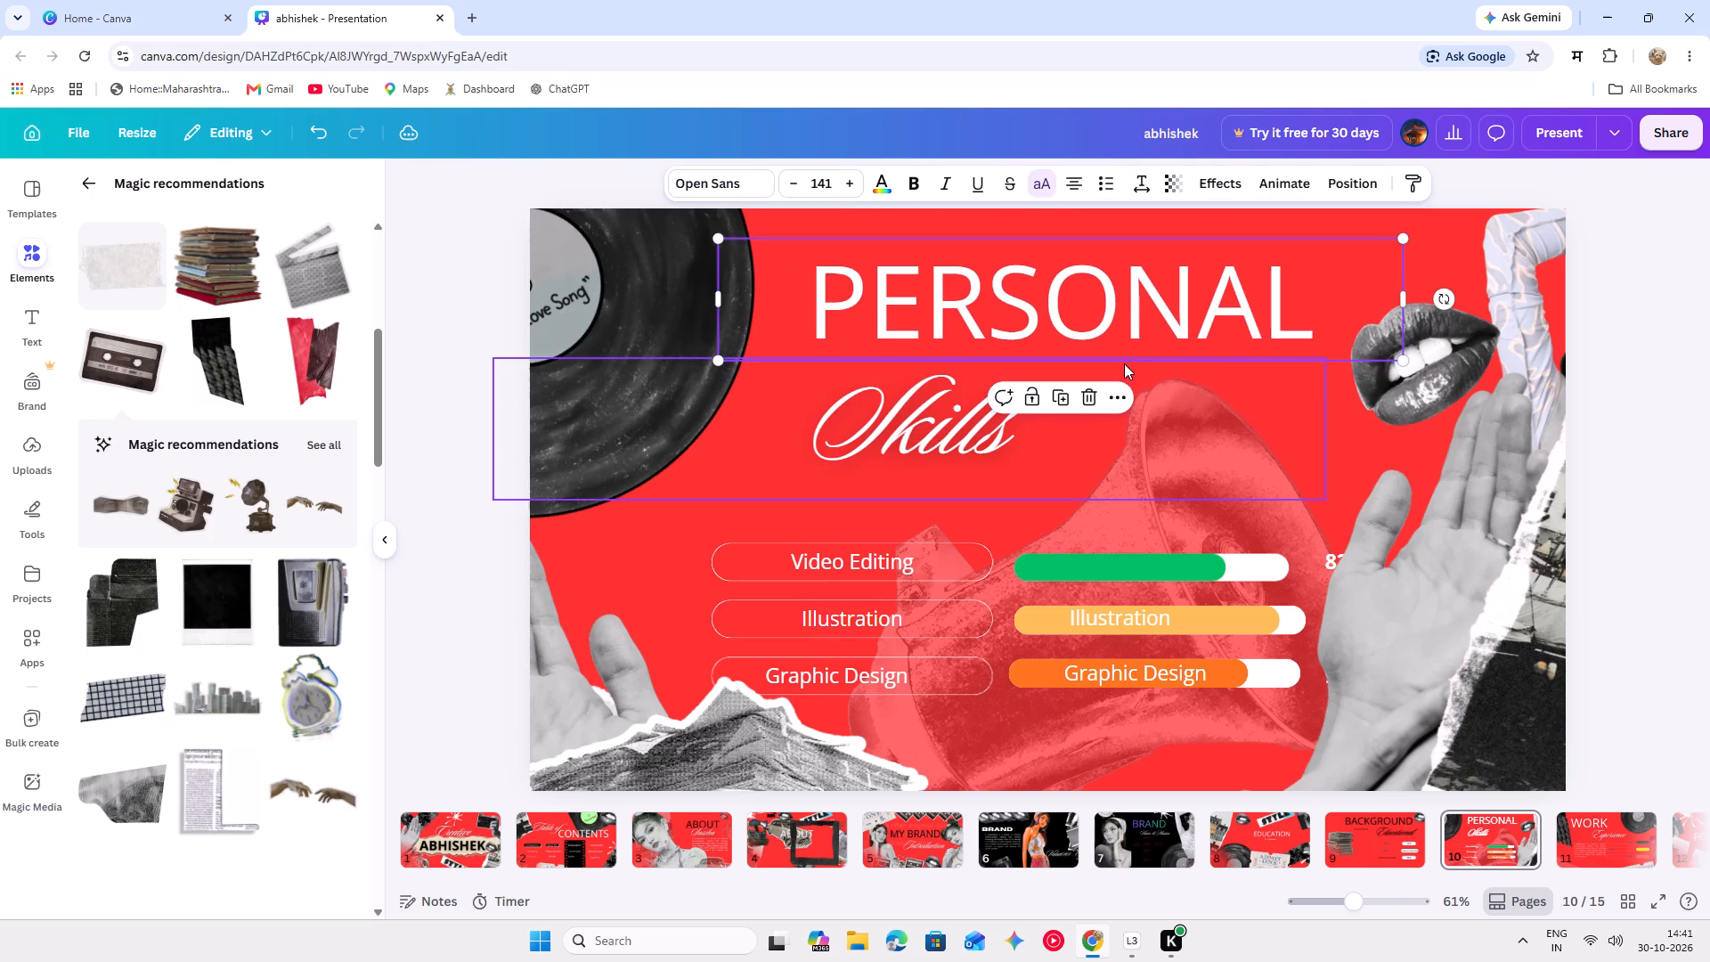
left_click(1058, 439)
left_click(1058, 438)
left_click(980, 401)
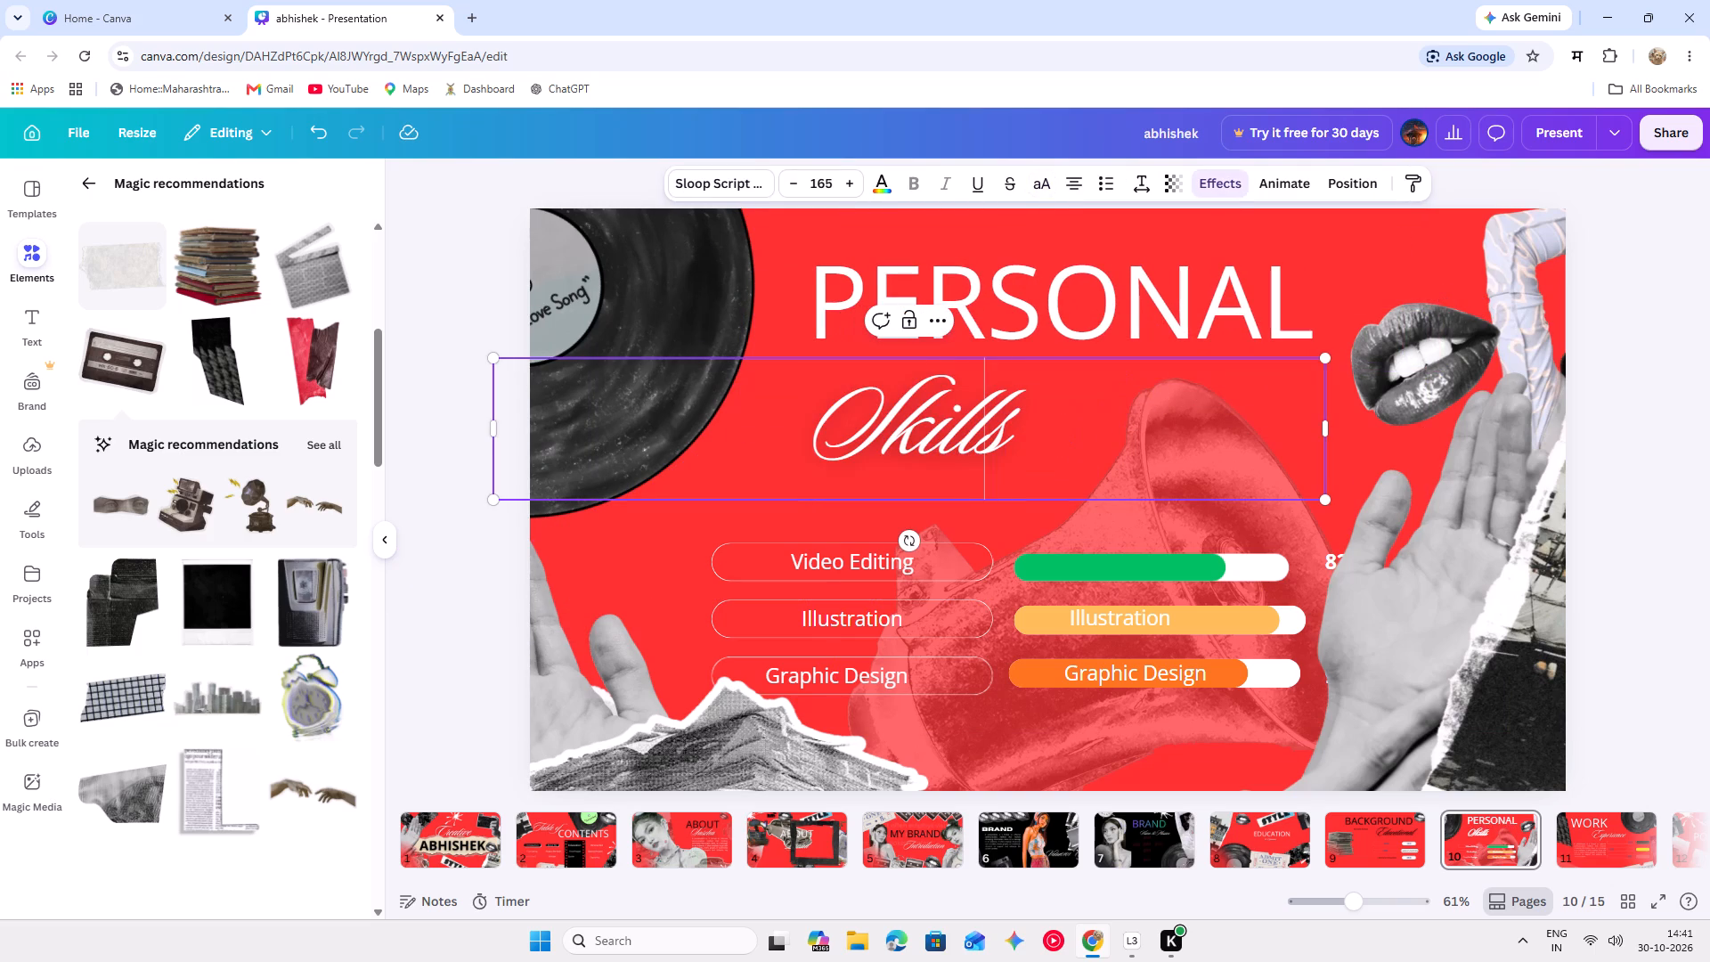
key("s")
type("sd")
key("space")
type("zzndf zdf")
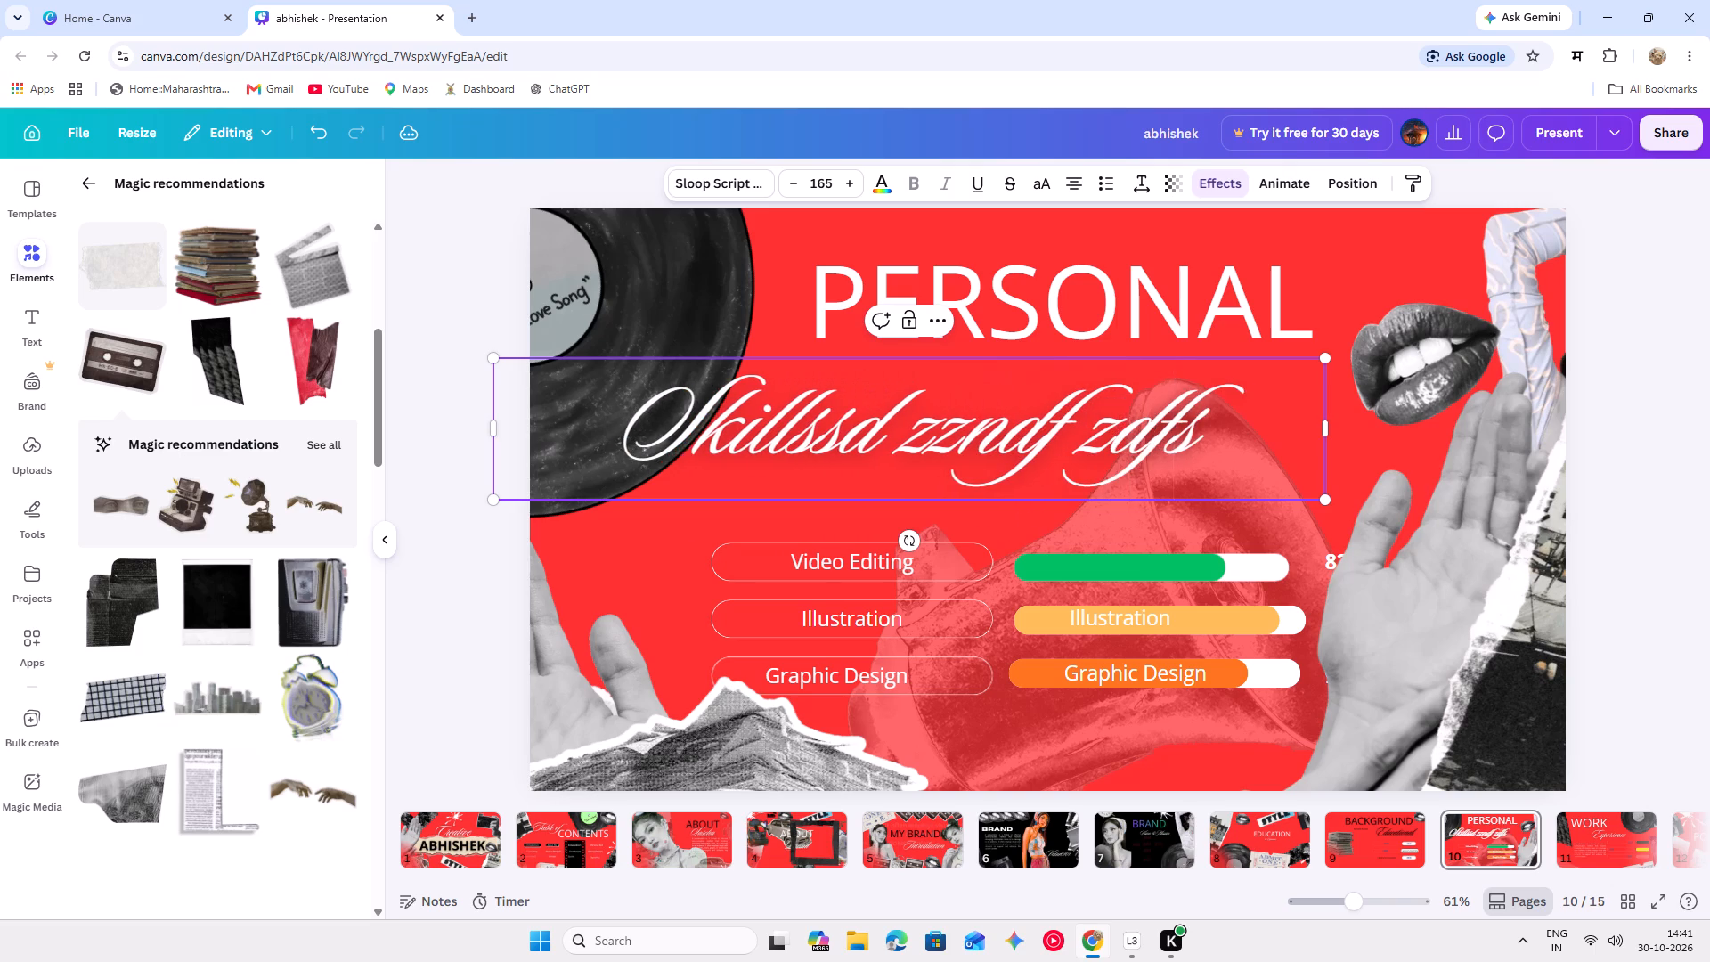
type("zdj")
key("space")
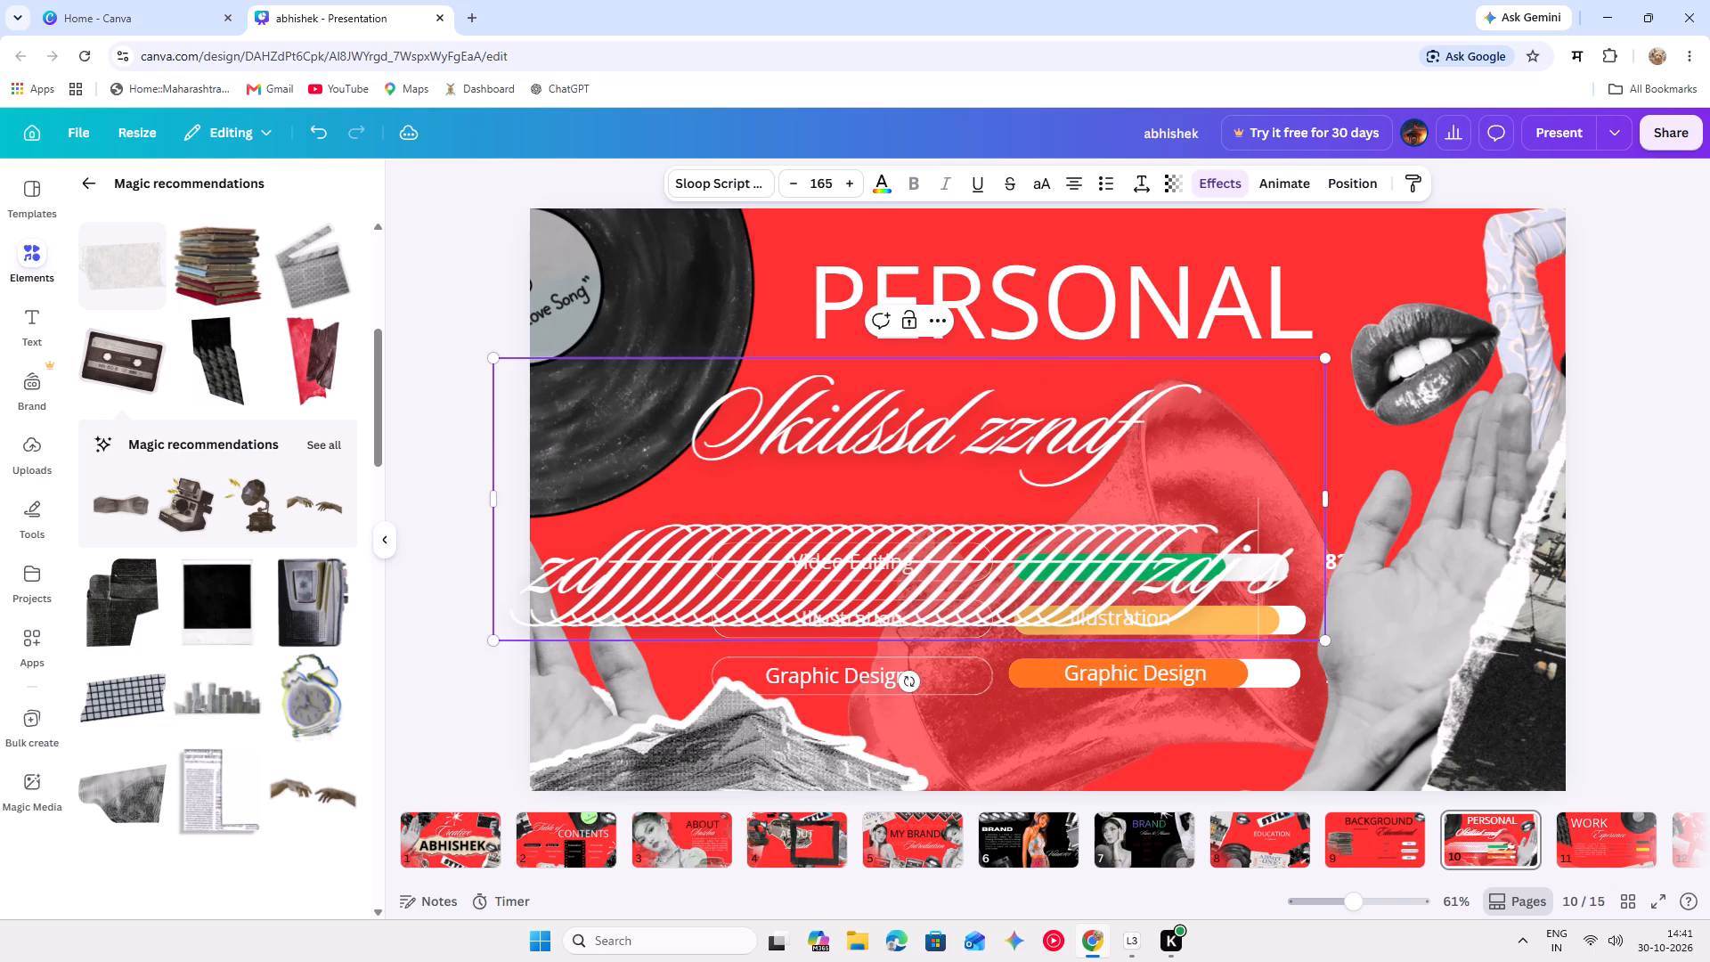
Replace all text in the script title below PERSONAL with "my birthay today".
key("ctrl+a")
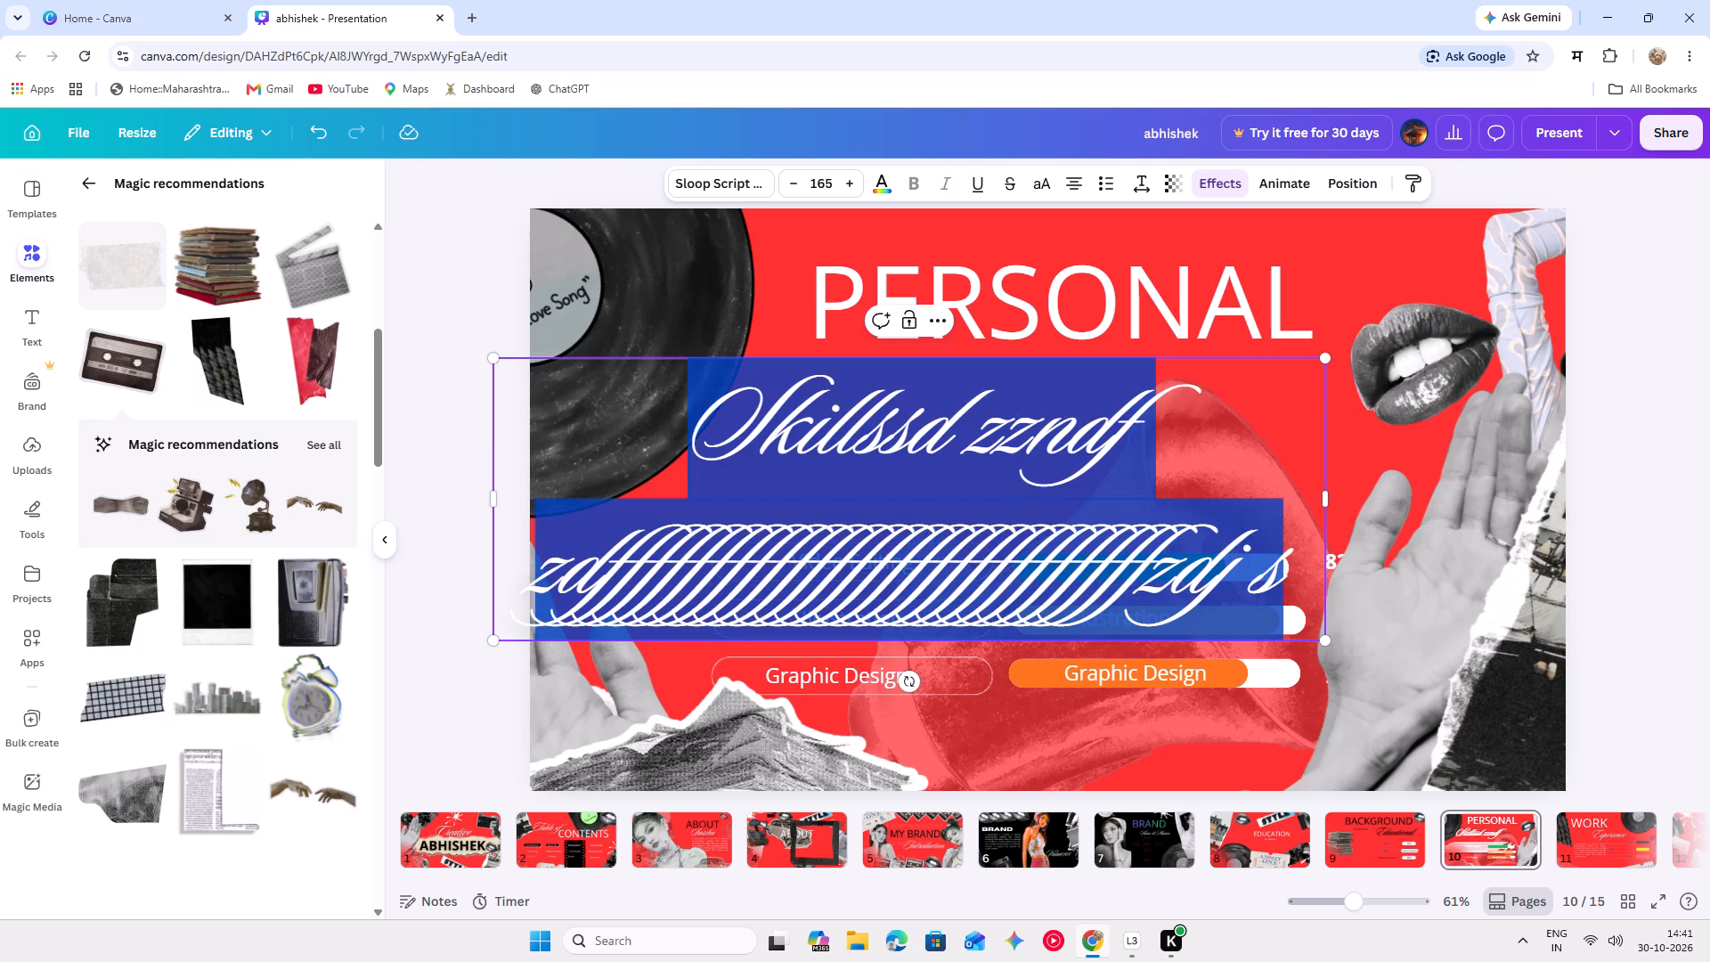
key("BackSpace")
type("dd")
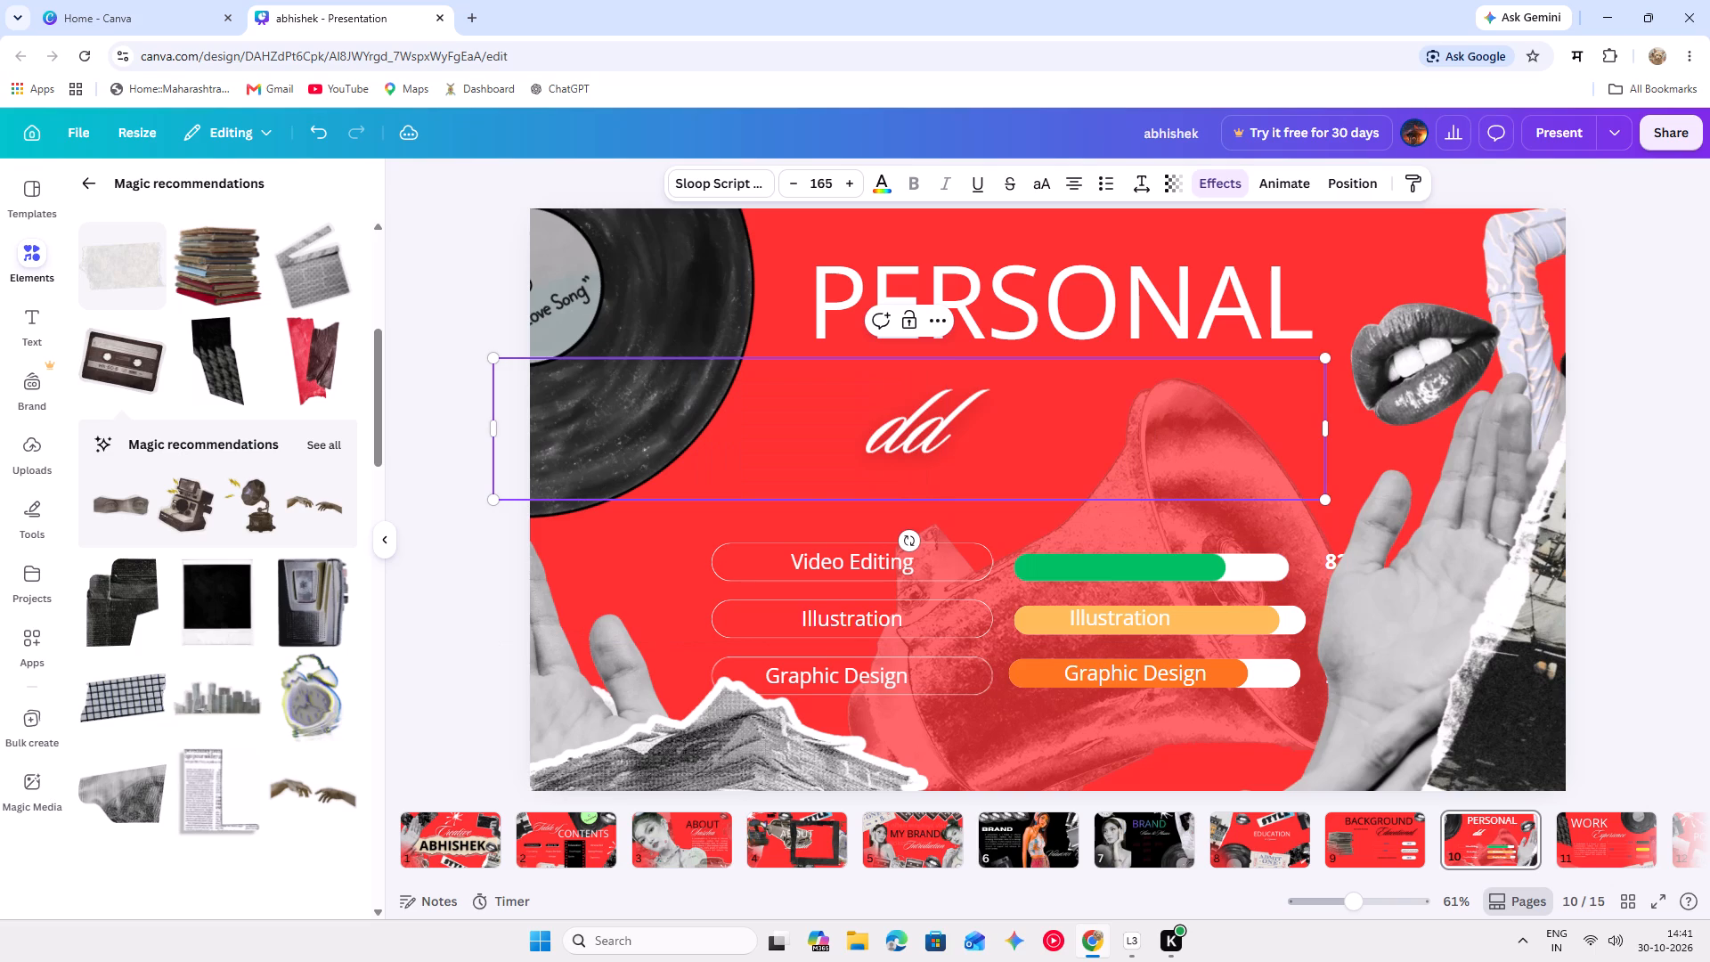
key("BackSpace")
key("BackSpace")
type("my birt")
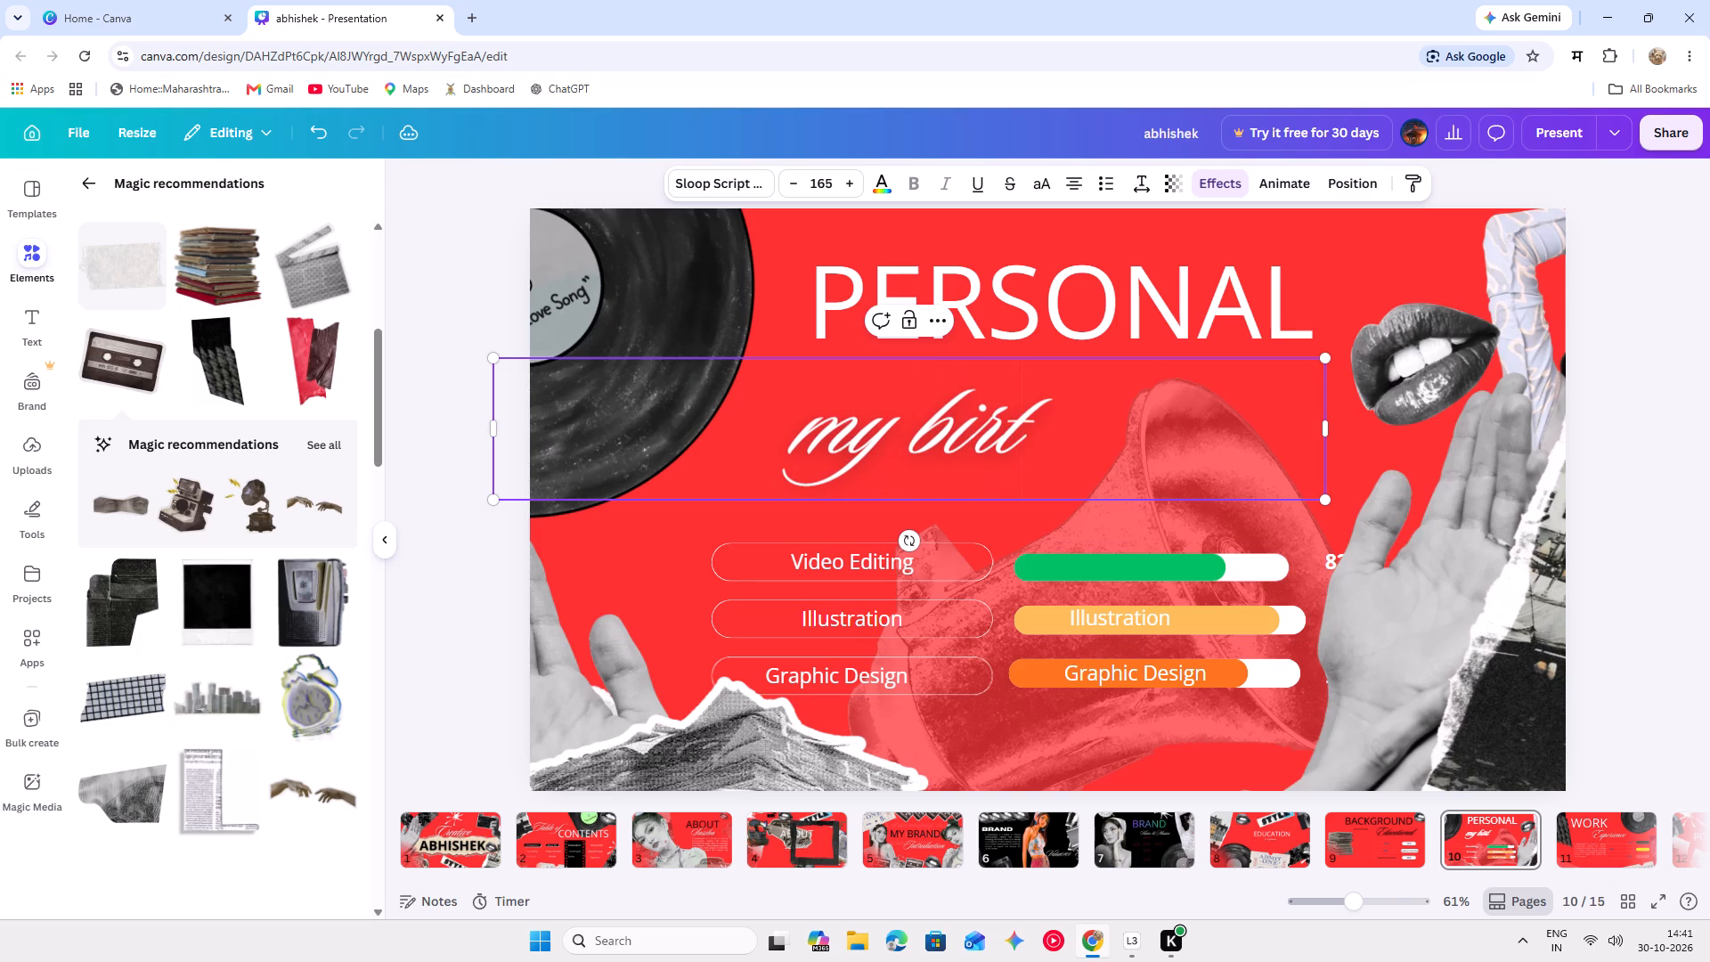
type("hay")
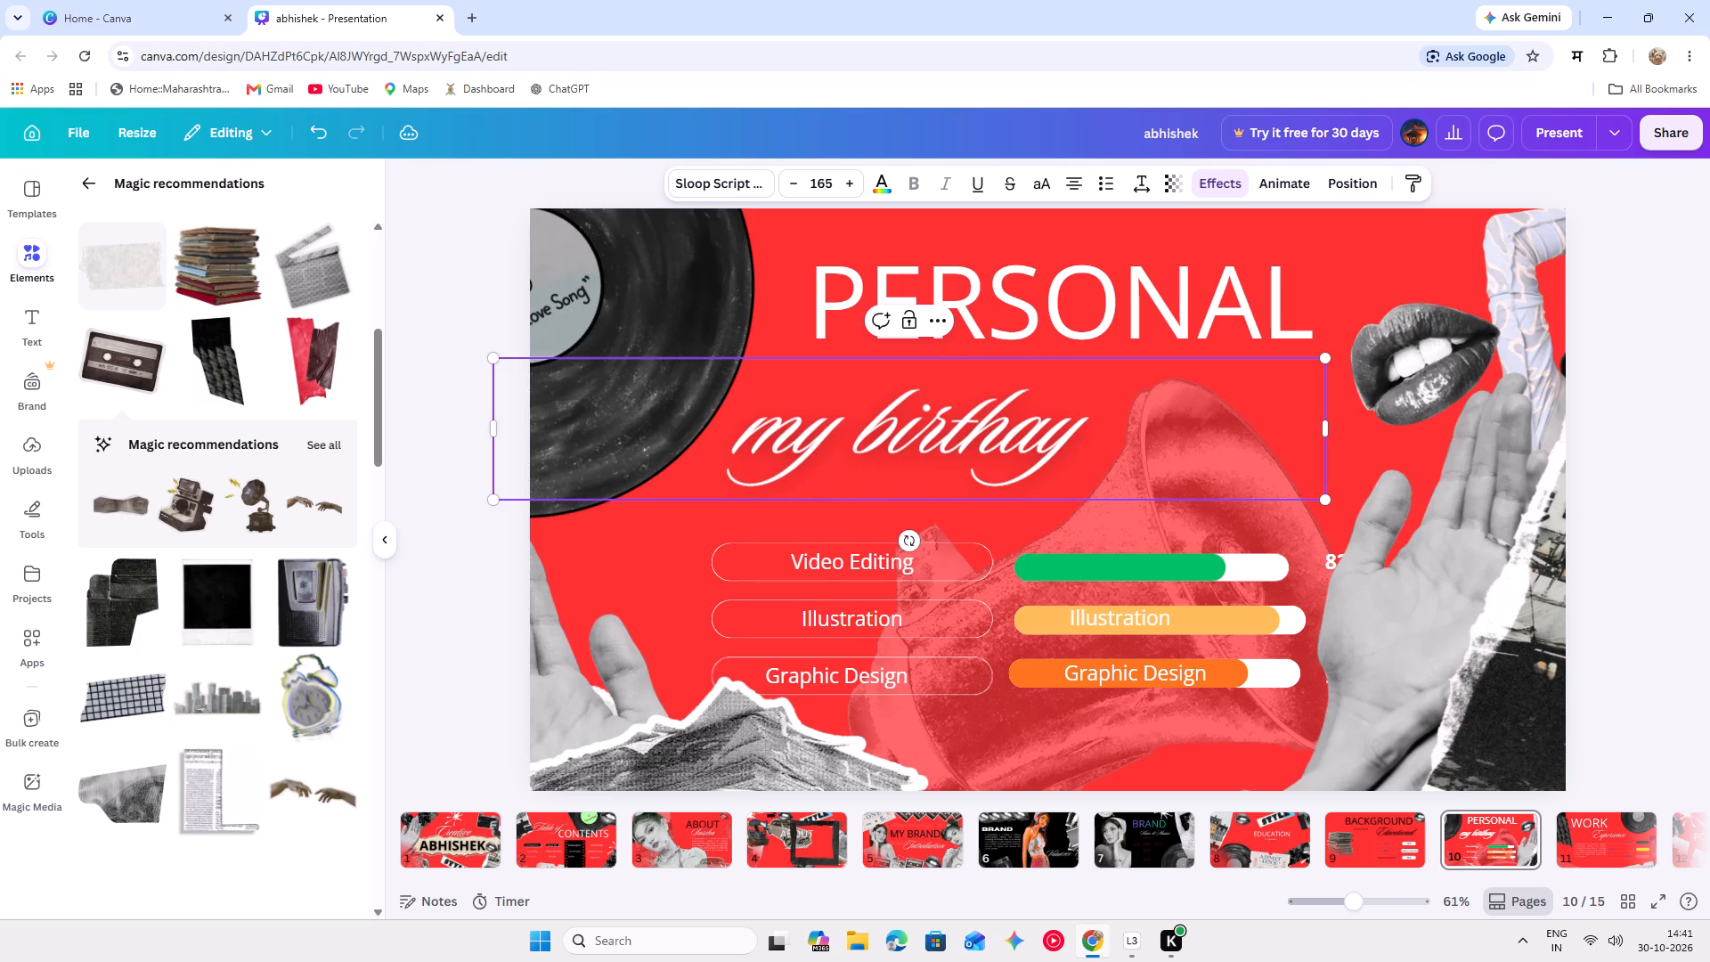
key("space")
key("t")
type("of")
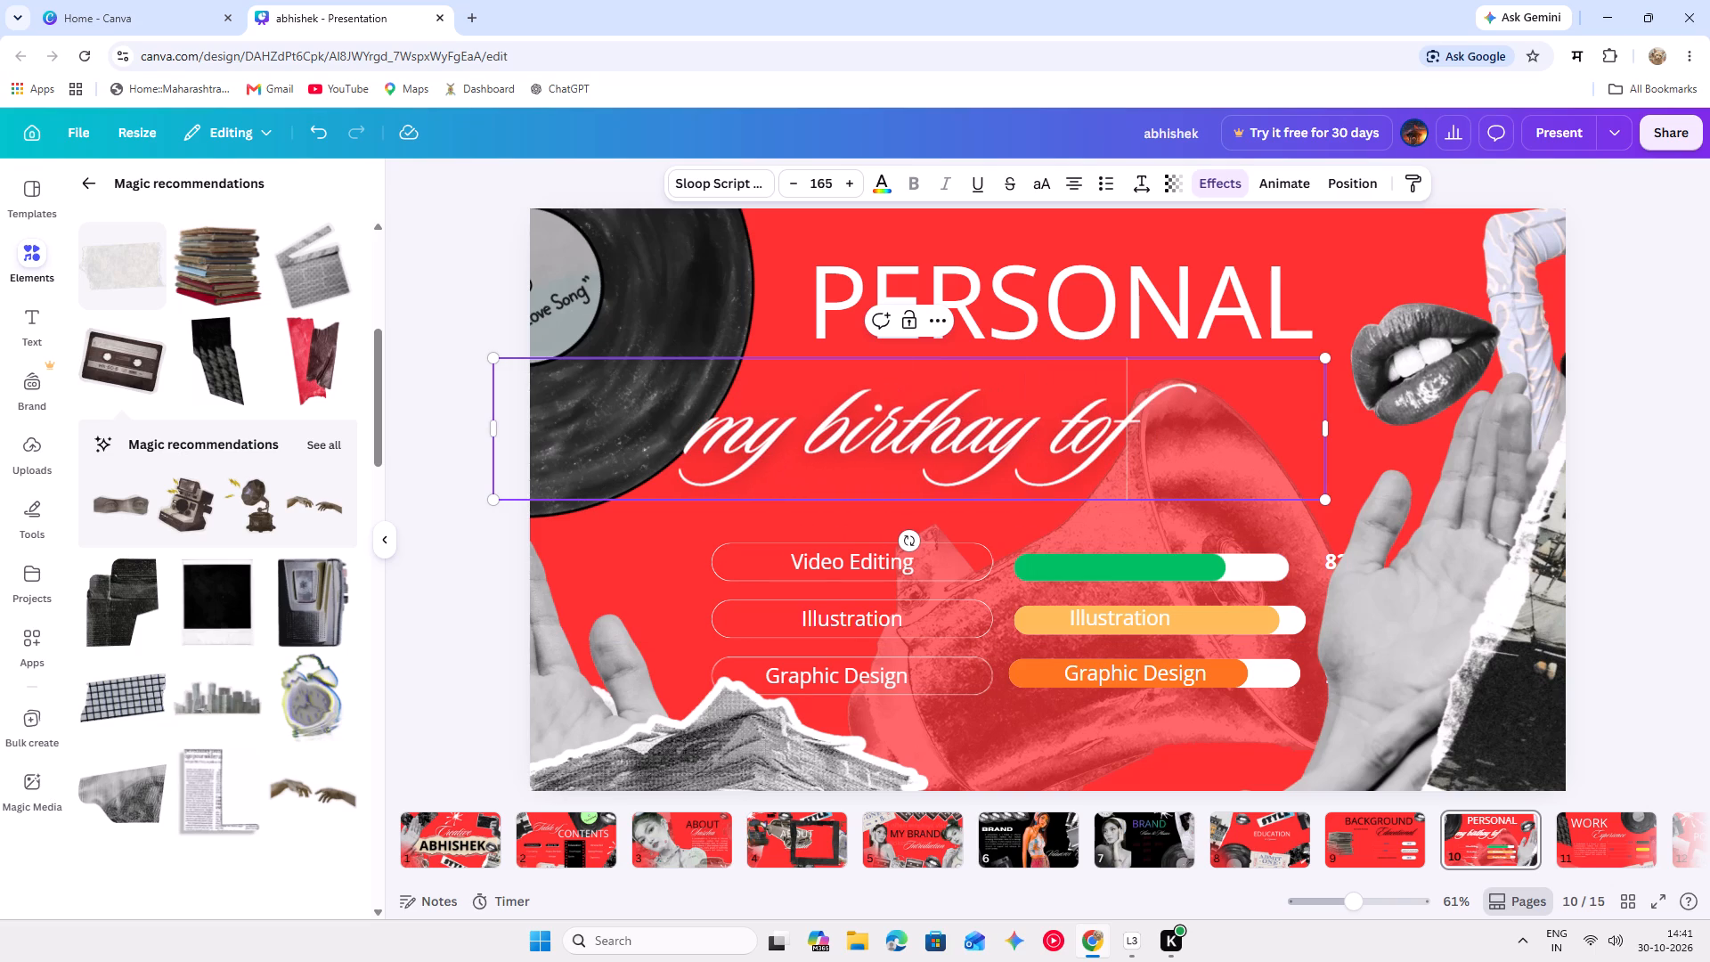
key("BackSpace")
key("d")
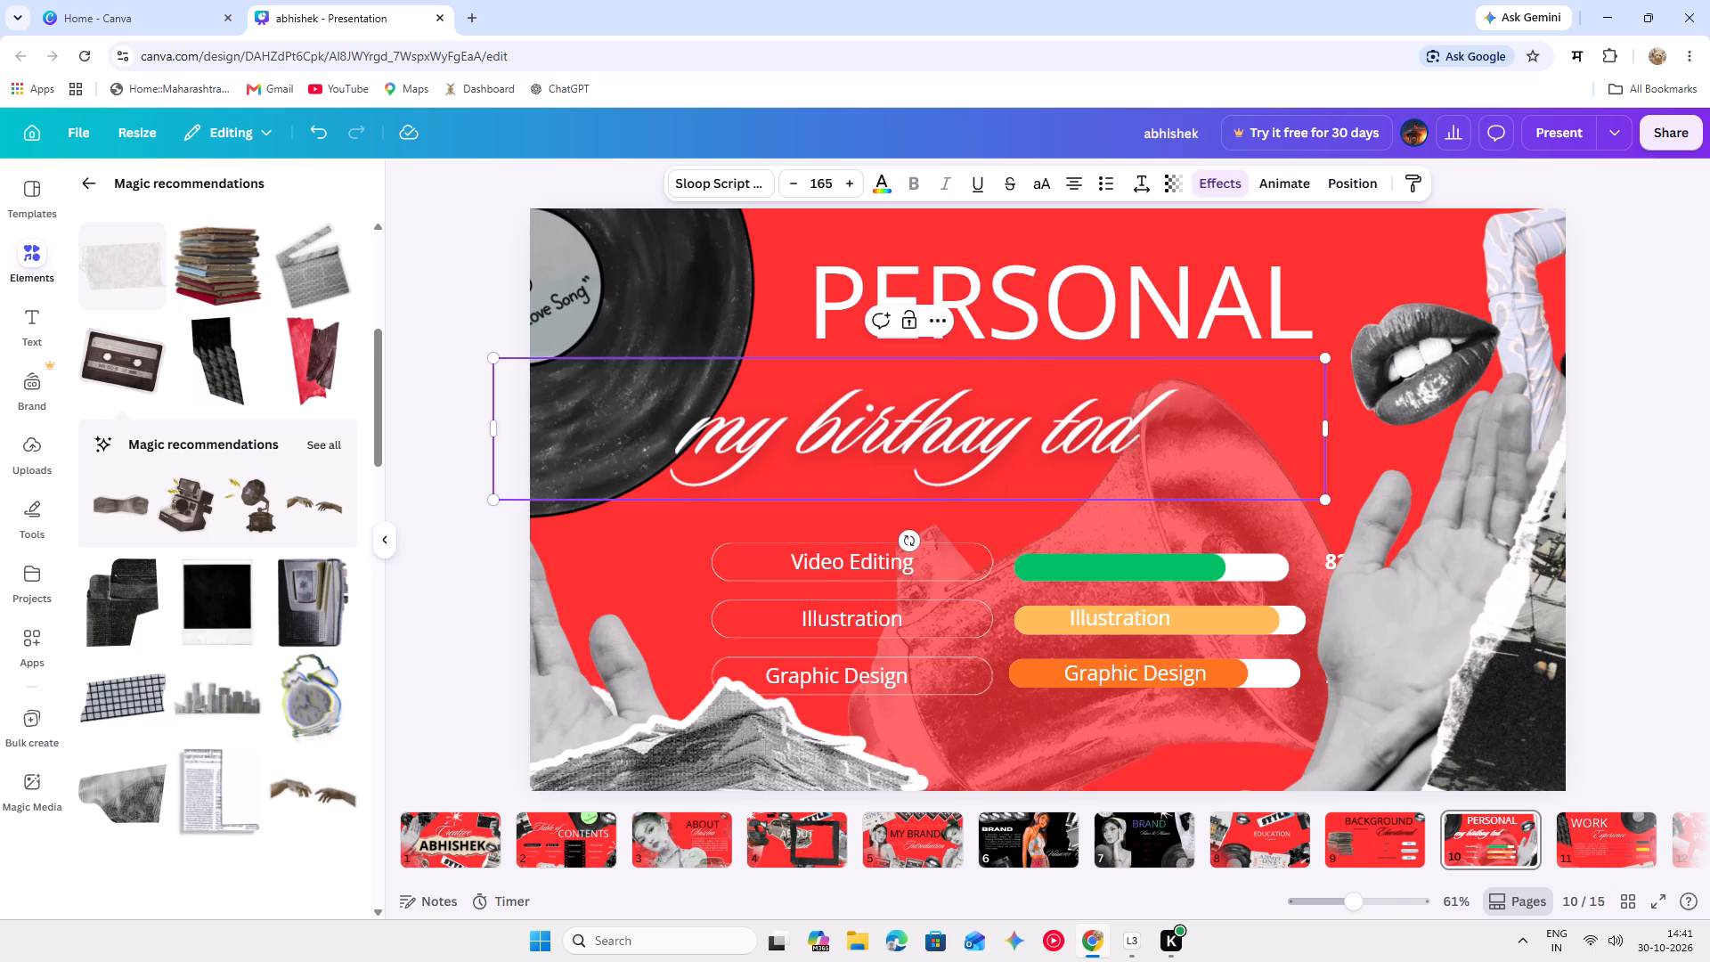
type("ay")
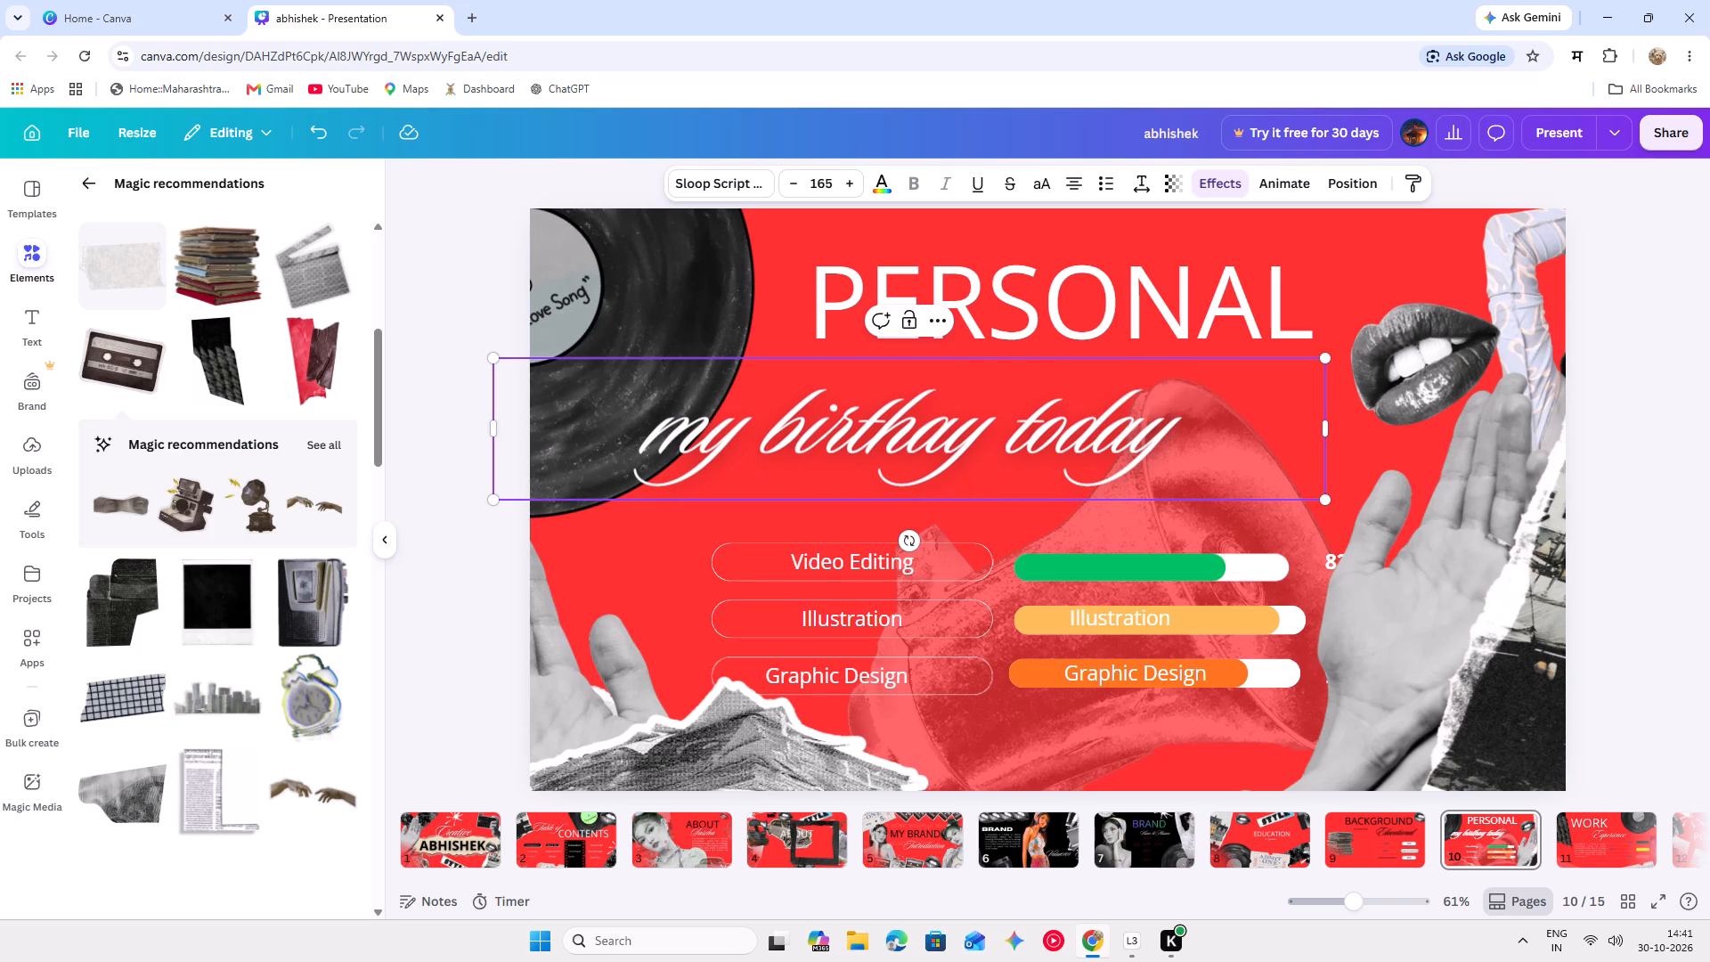
left_click(1411, 253)
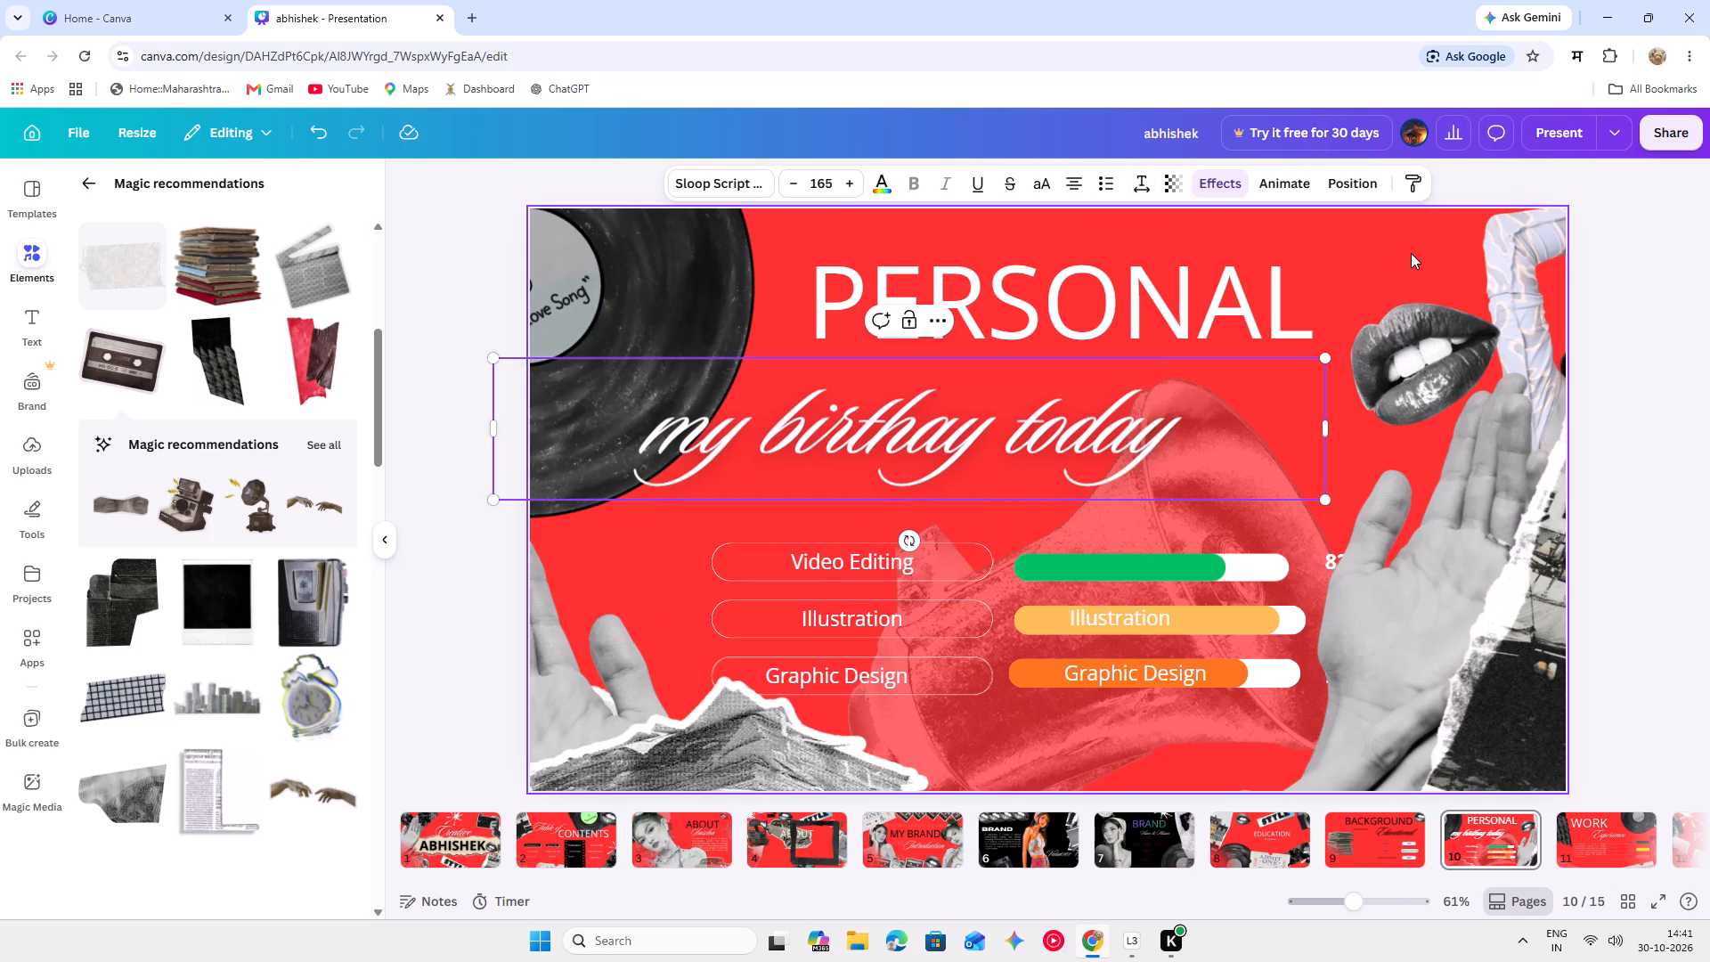
Move the "my birthay today" script title right and slightly up, placing it beneath the PERSONAL heading.
left_click(1173, 423)
left_click(1073, 431)
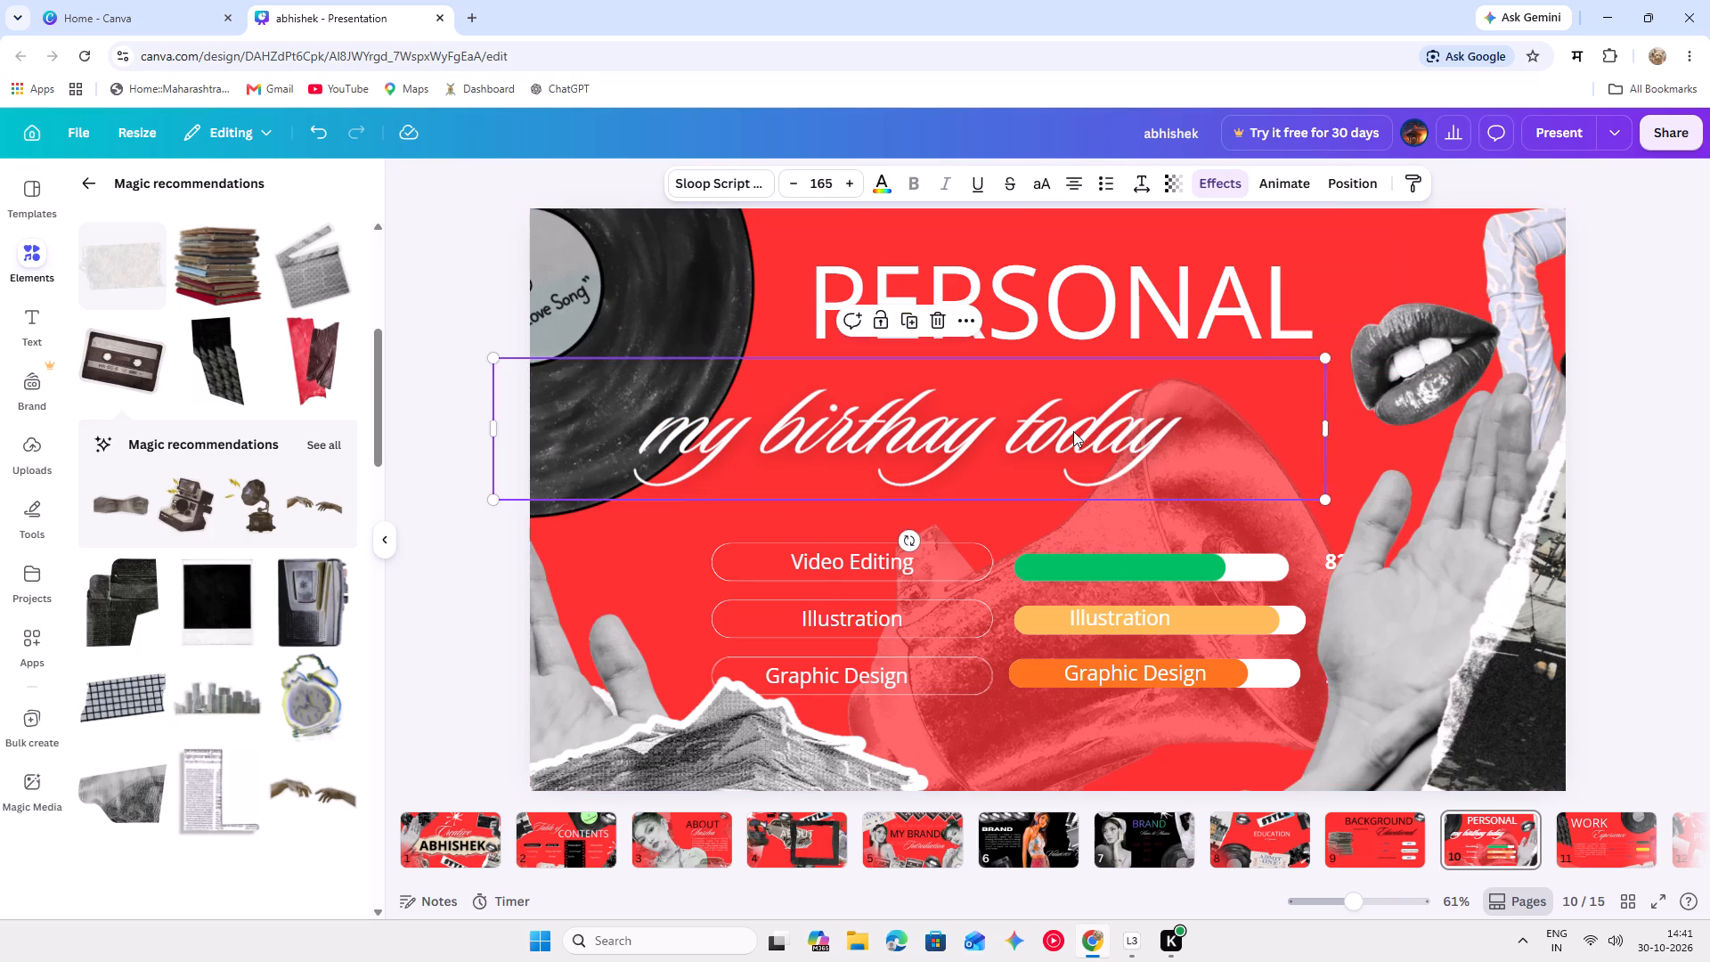
left_click_drag(1073, 431, 1196, 415)
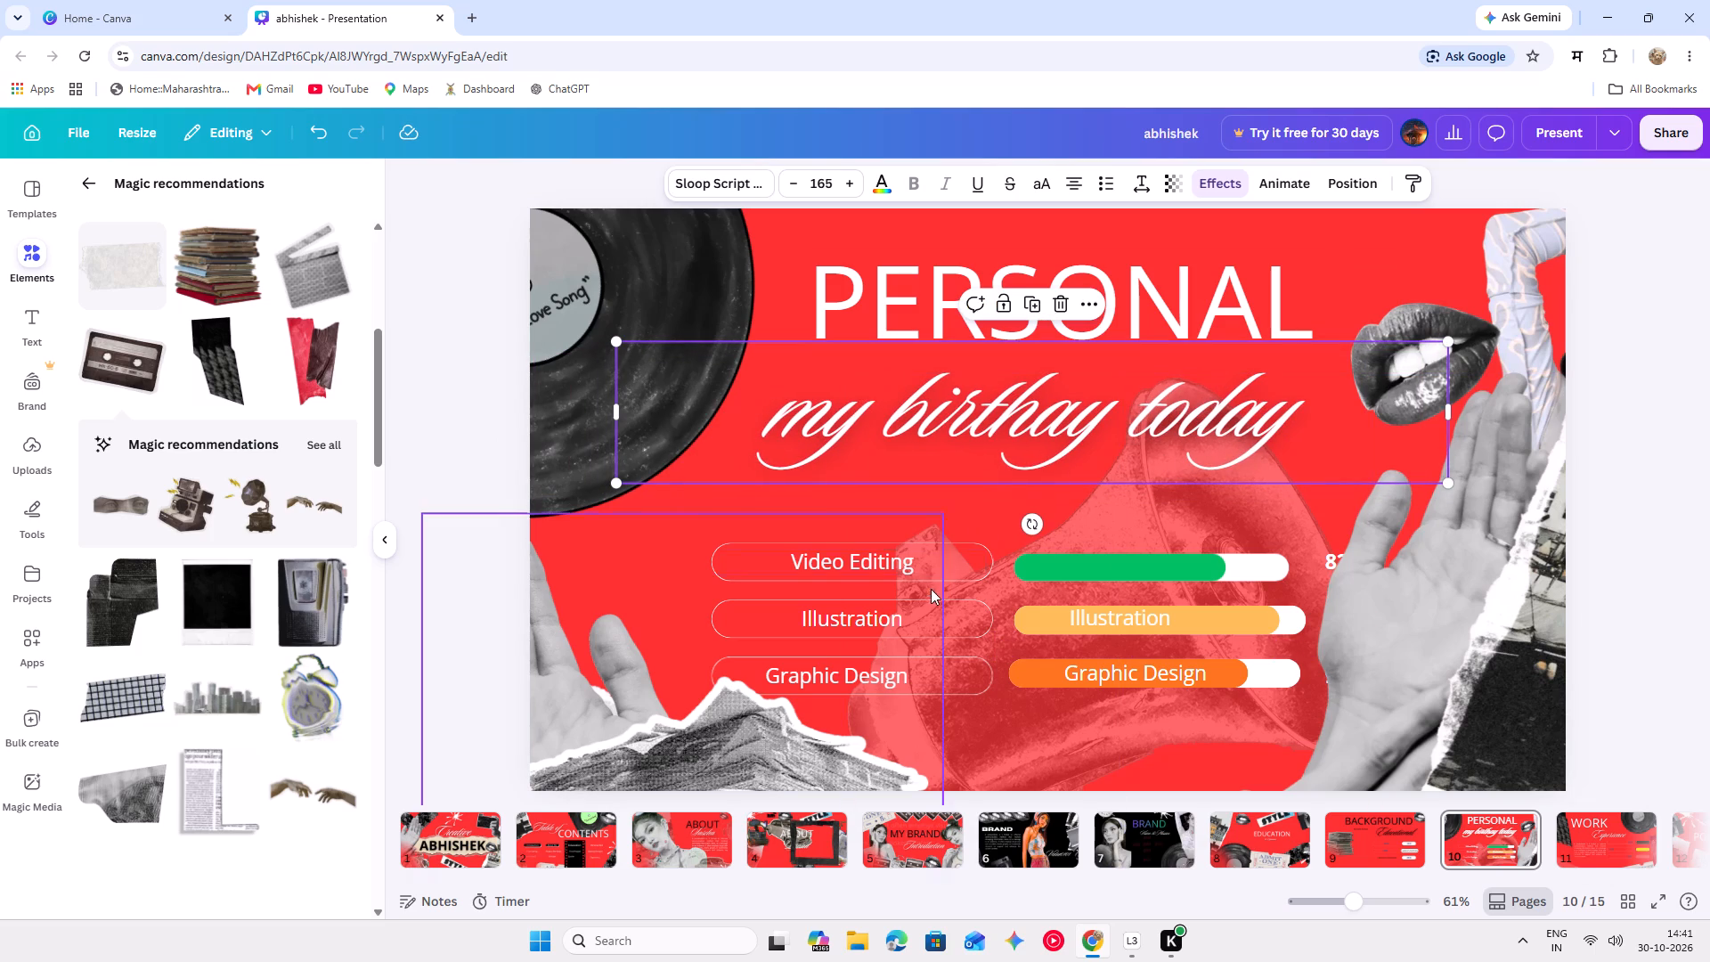
left_click(923, 555)
left_click(923, 555)
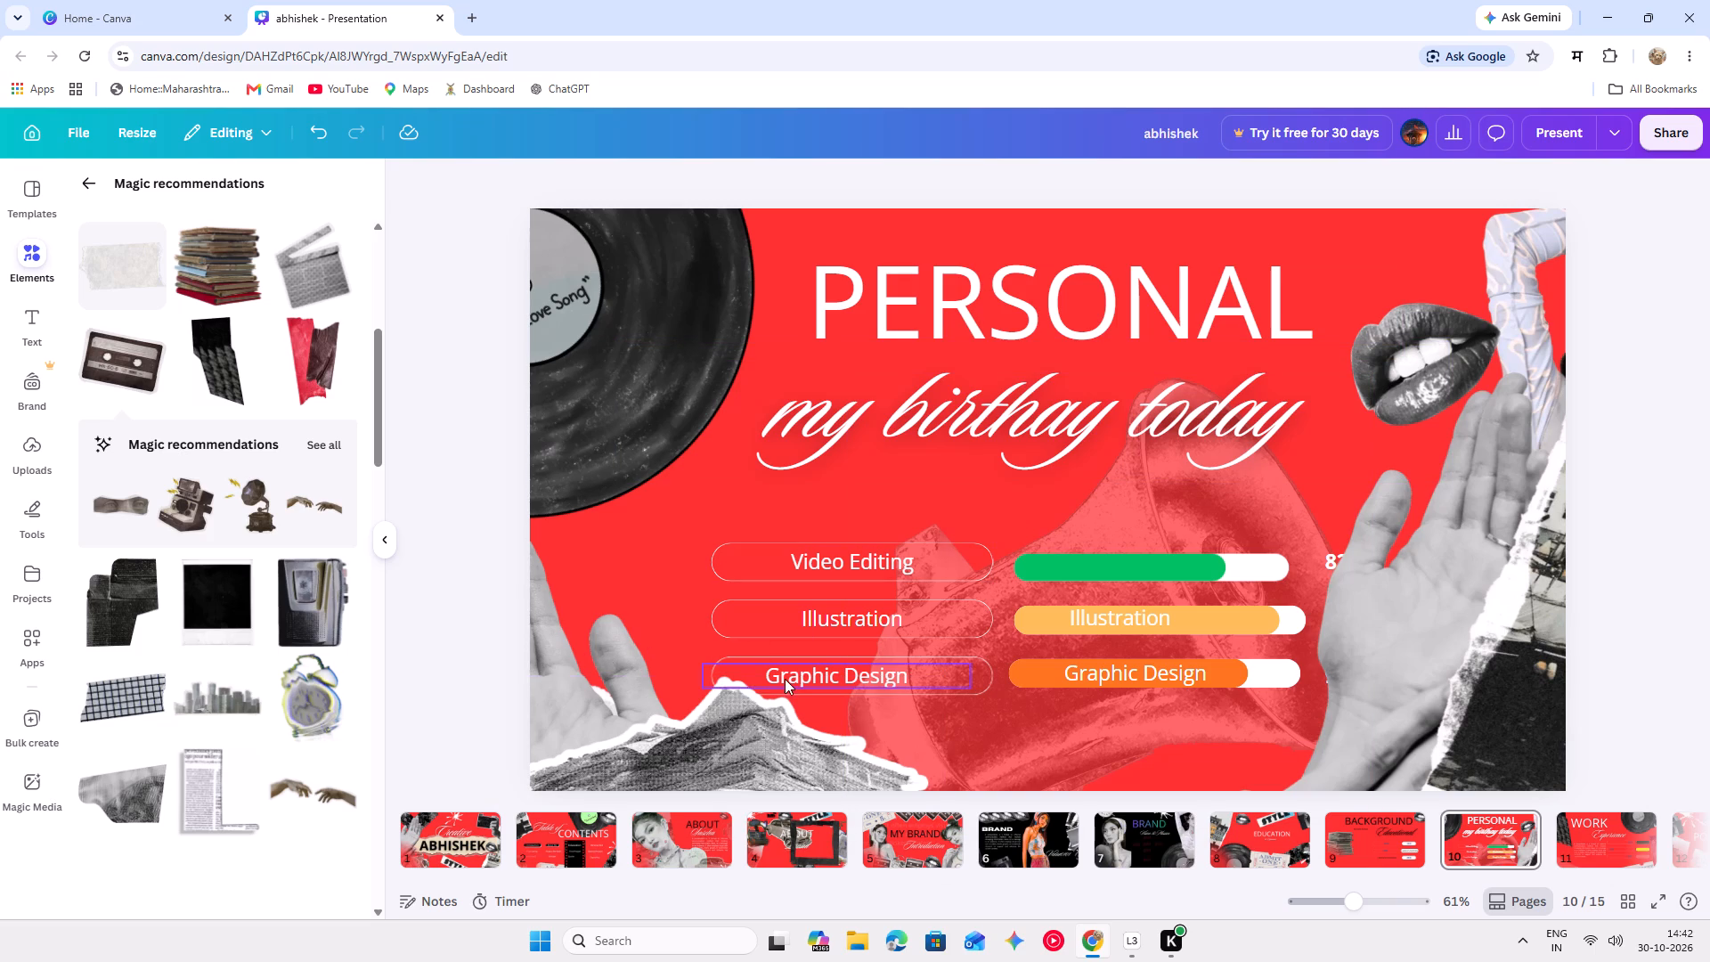
Move the Illustration label from the yellow progress bar onto the vinyl record.
left_click_drag(1094, 623, 1105, 550)
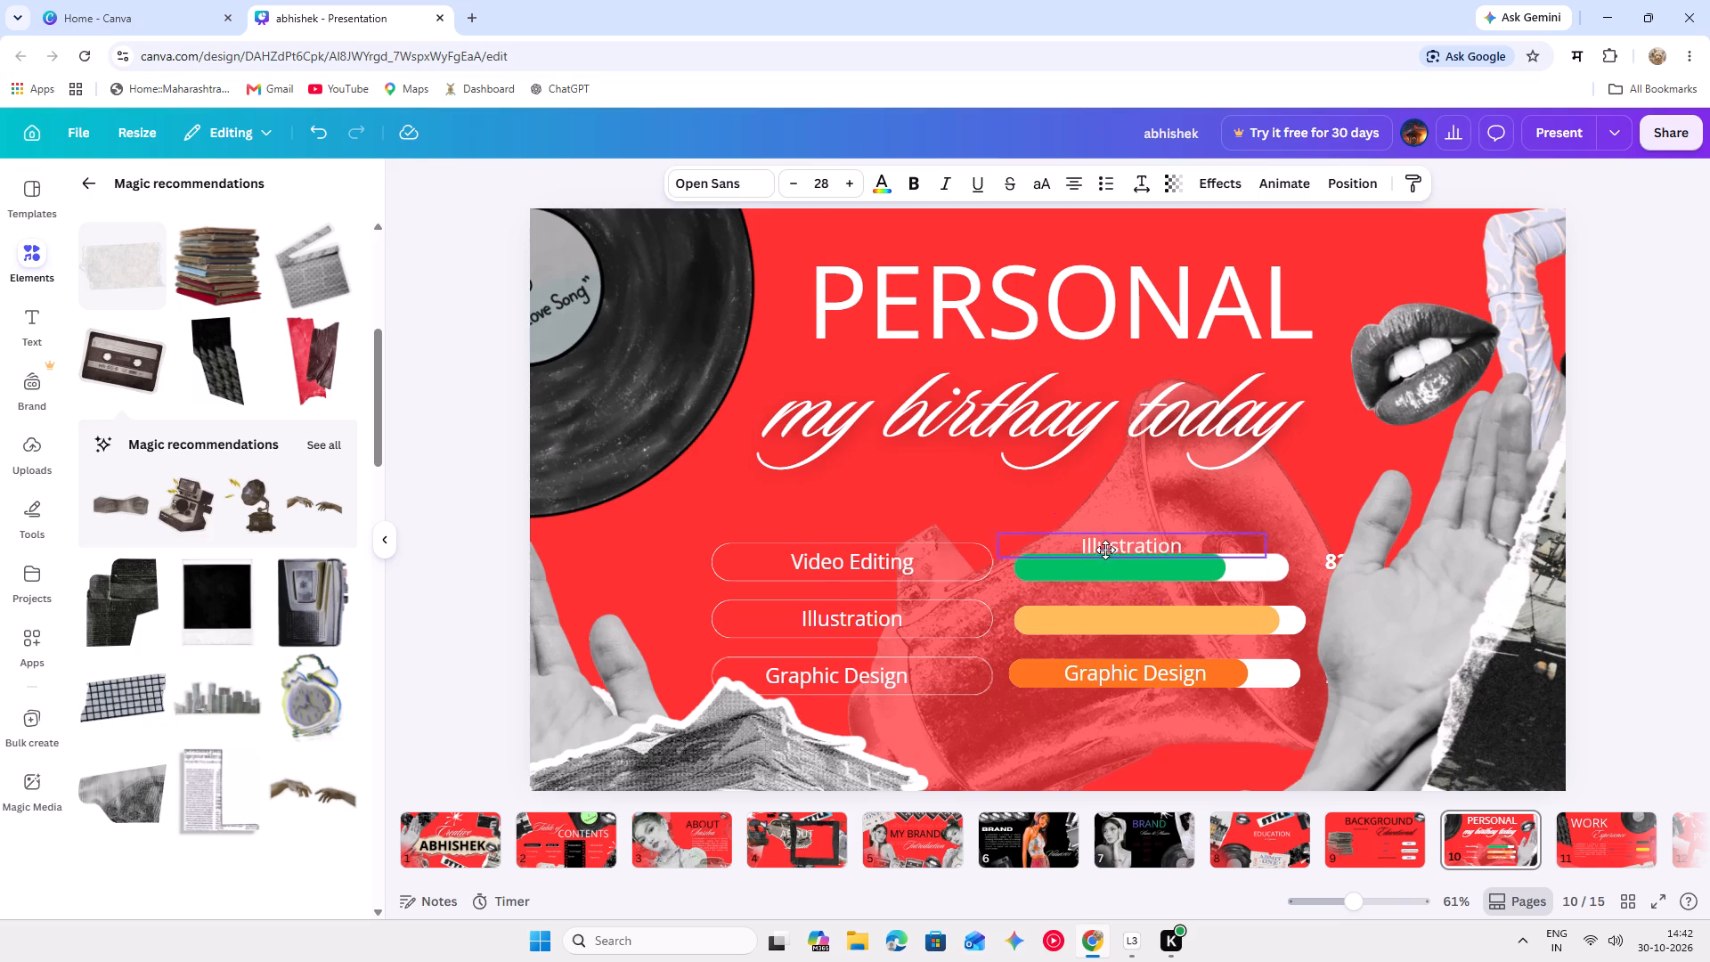
left_click_drag(1105, 550, 646, 390)
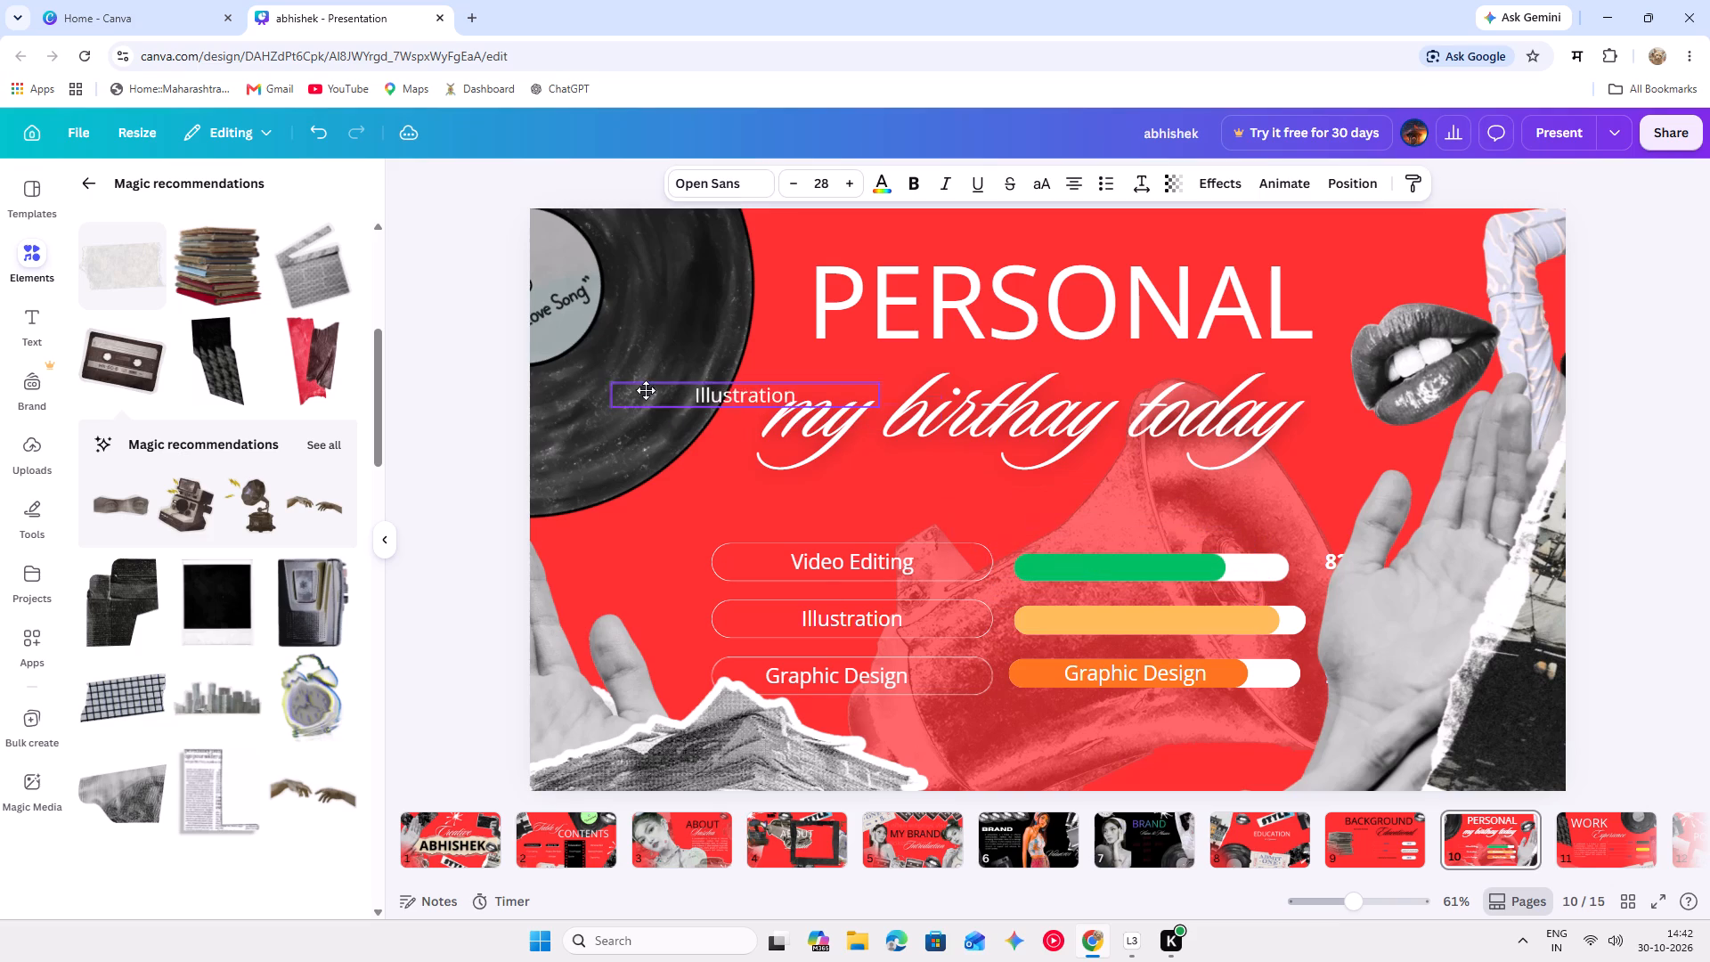
left_click_drag(646, 390, 622, 388)
Move the left-hand cutout across the slide to overlap the other hand cutout on the right side.
left_click_drag(811, 621, 1662, 428)
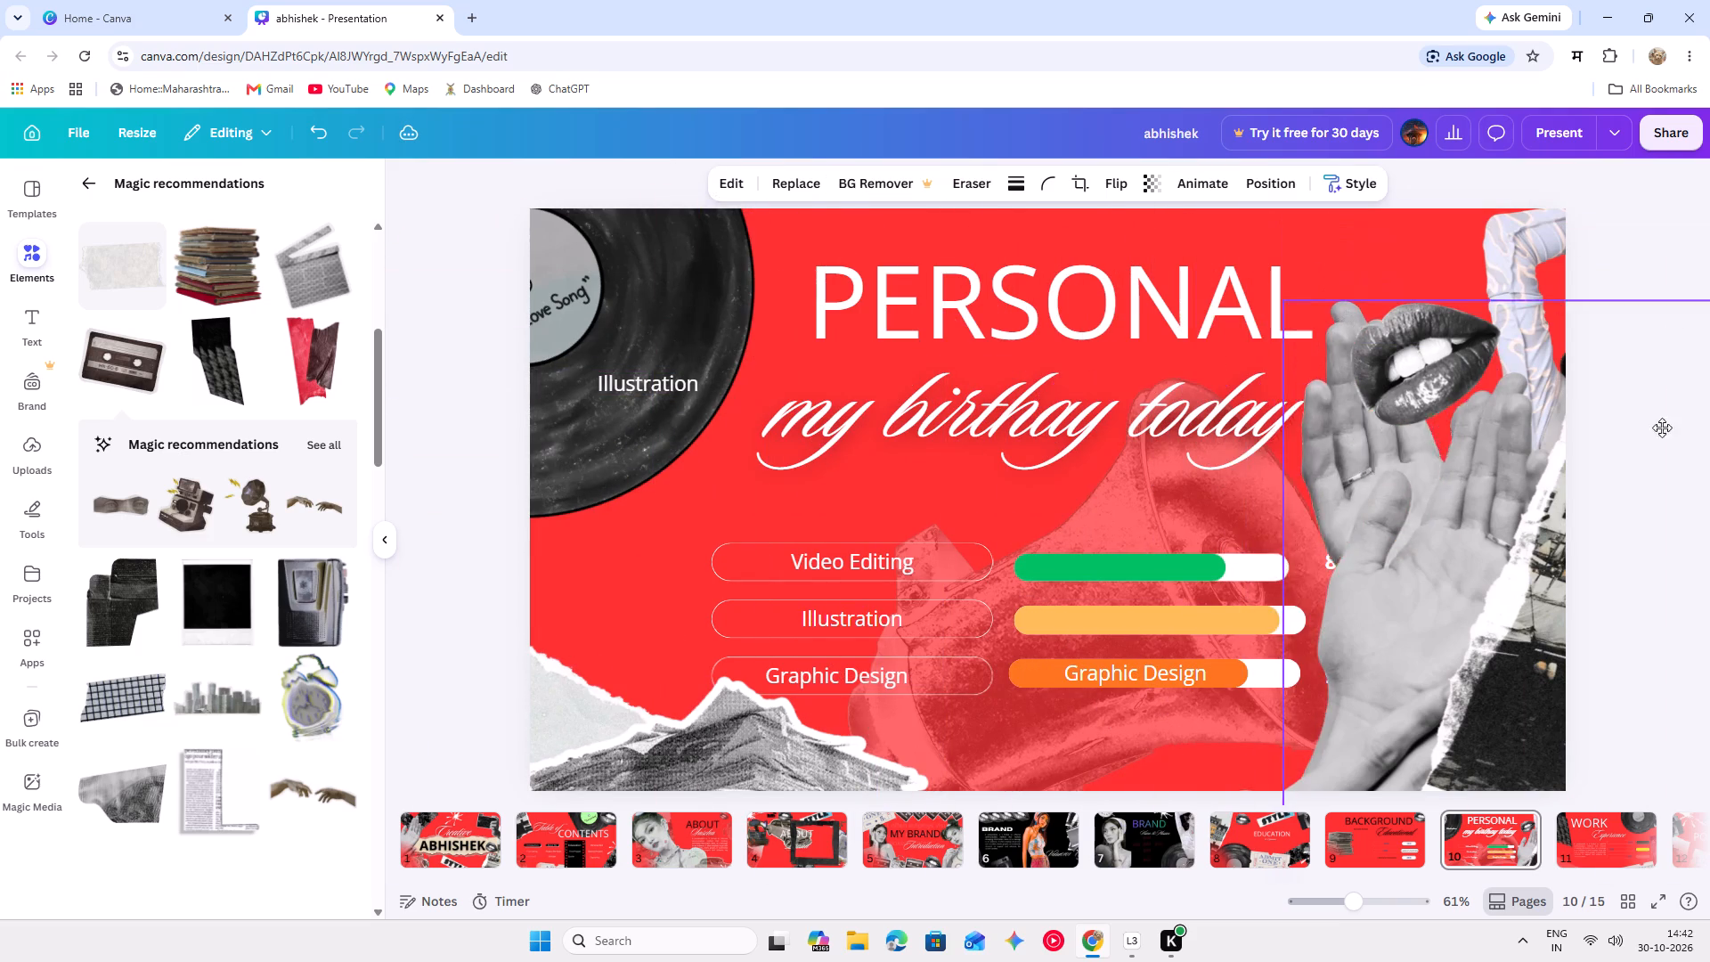
left_click_drag(1662, 428, 1582, 484)
left_click(1435, 570)
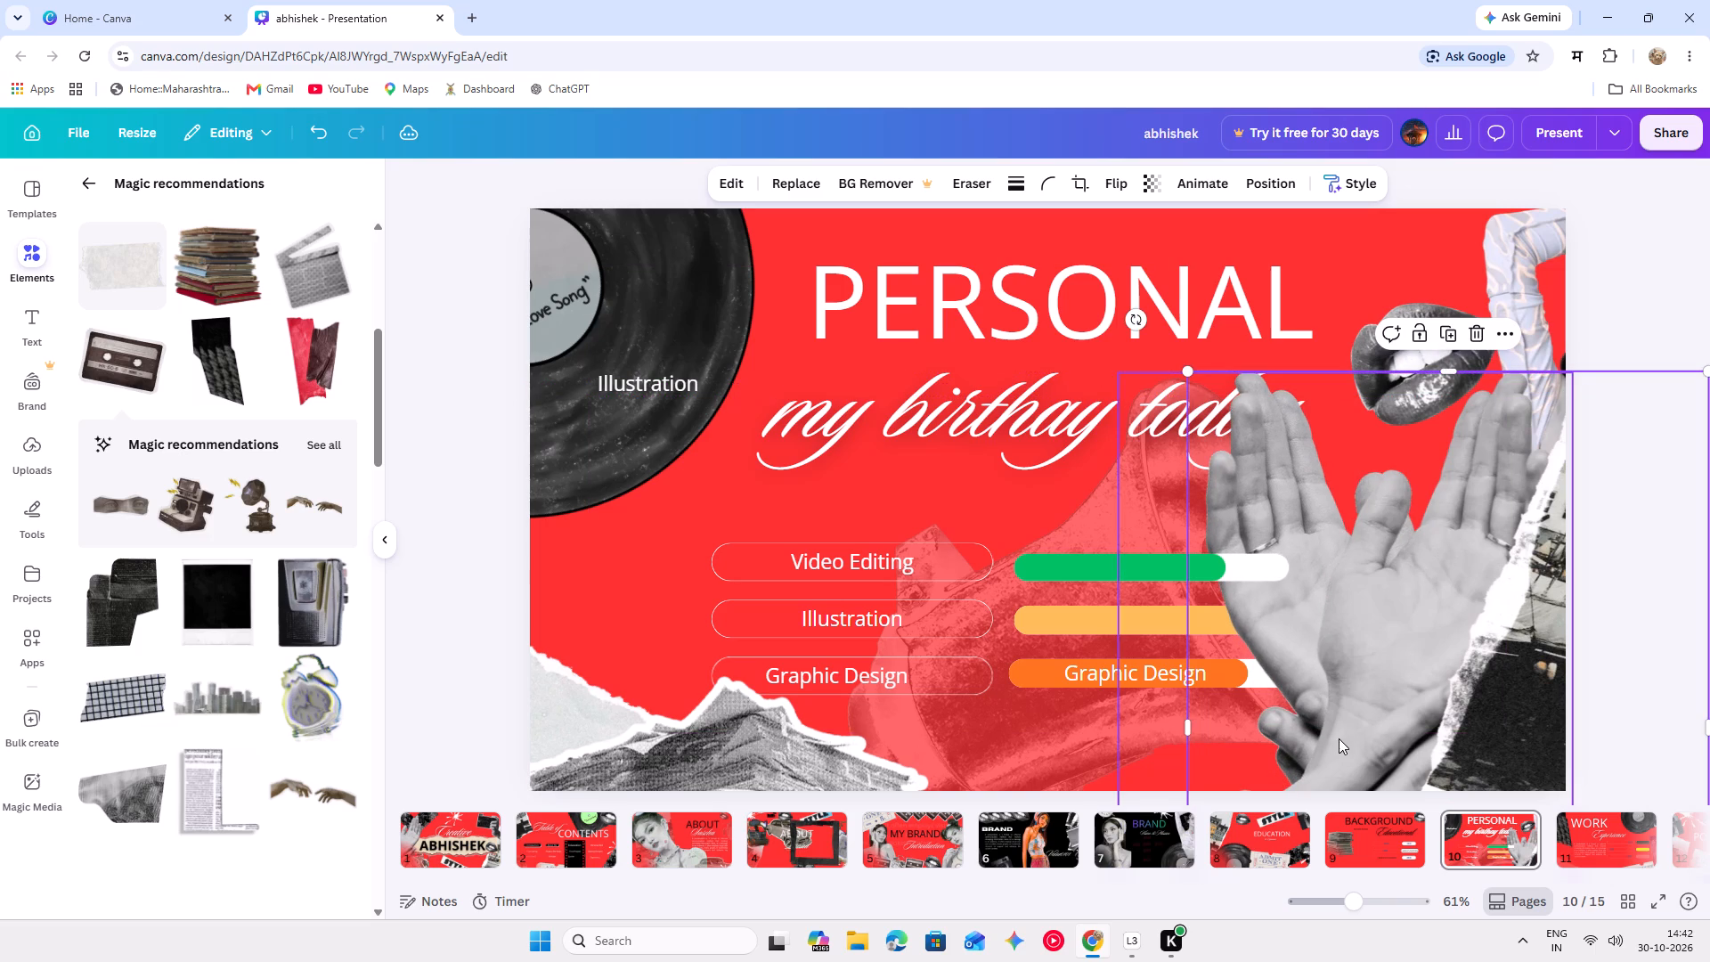
Enlarge the relocated hand cutout by one corner so it spans most of the slide's height.
left_click_drag(1190, 364, 1145, 422)
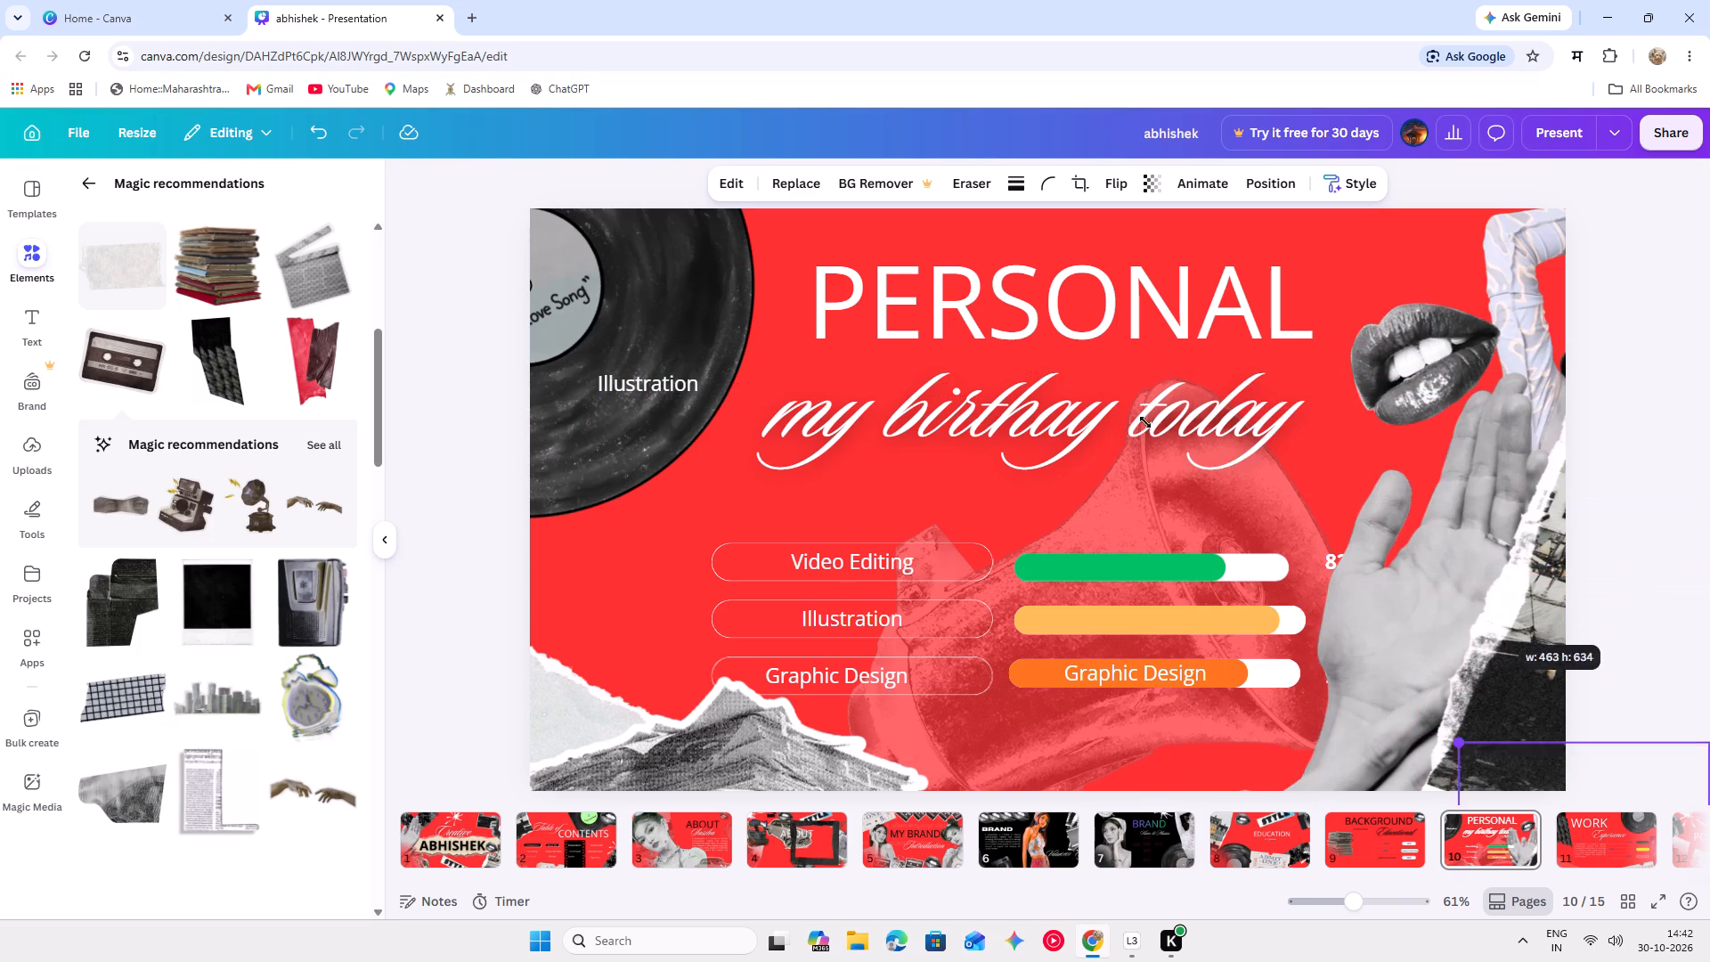
left_click_drag(1145, 422, 0, 258)
Move both hand cutouts off the slide past its right edge, clearing the skill percentages.
left_click_drag(1169, 436, 1185, 472)
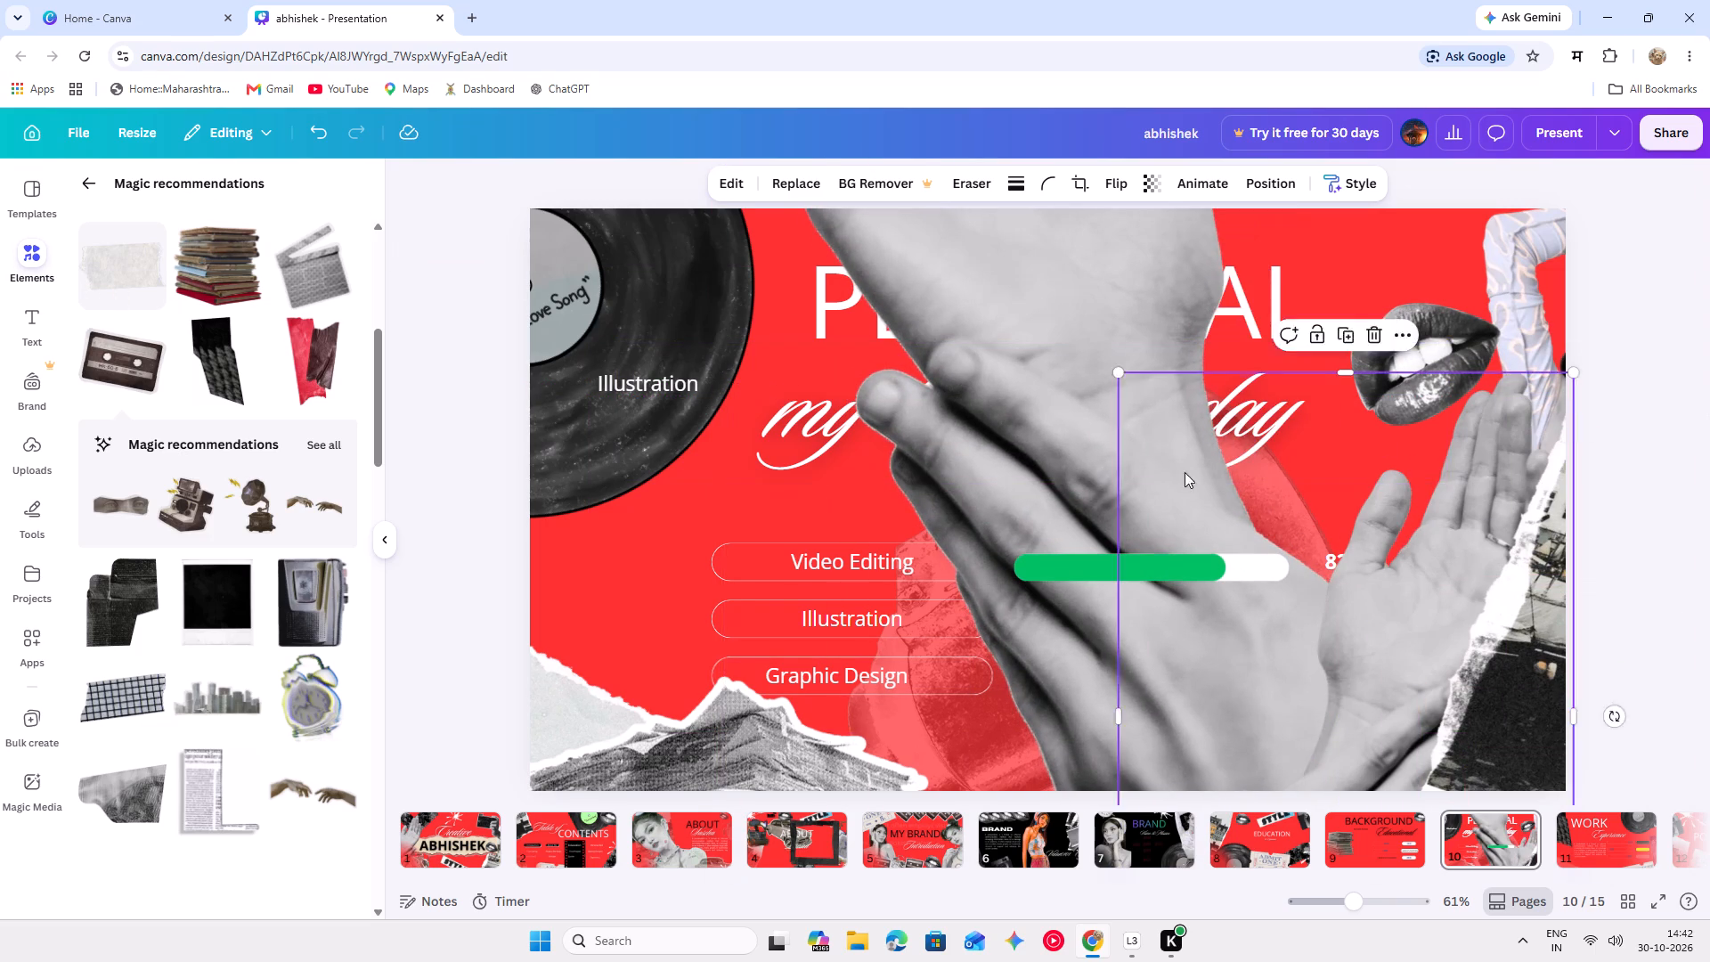
left_click_drag(1185, 472, 1281, 643)
left_click_drag(1048, 388, 1709, 901)
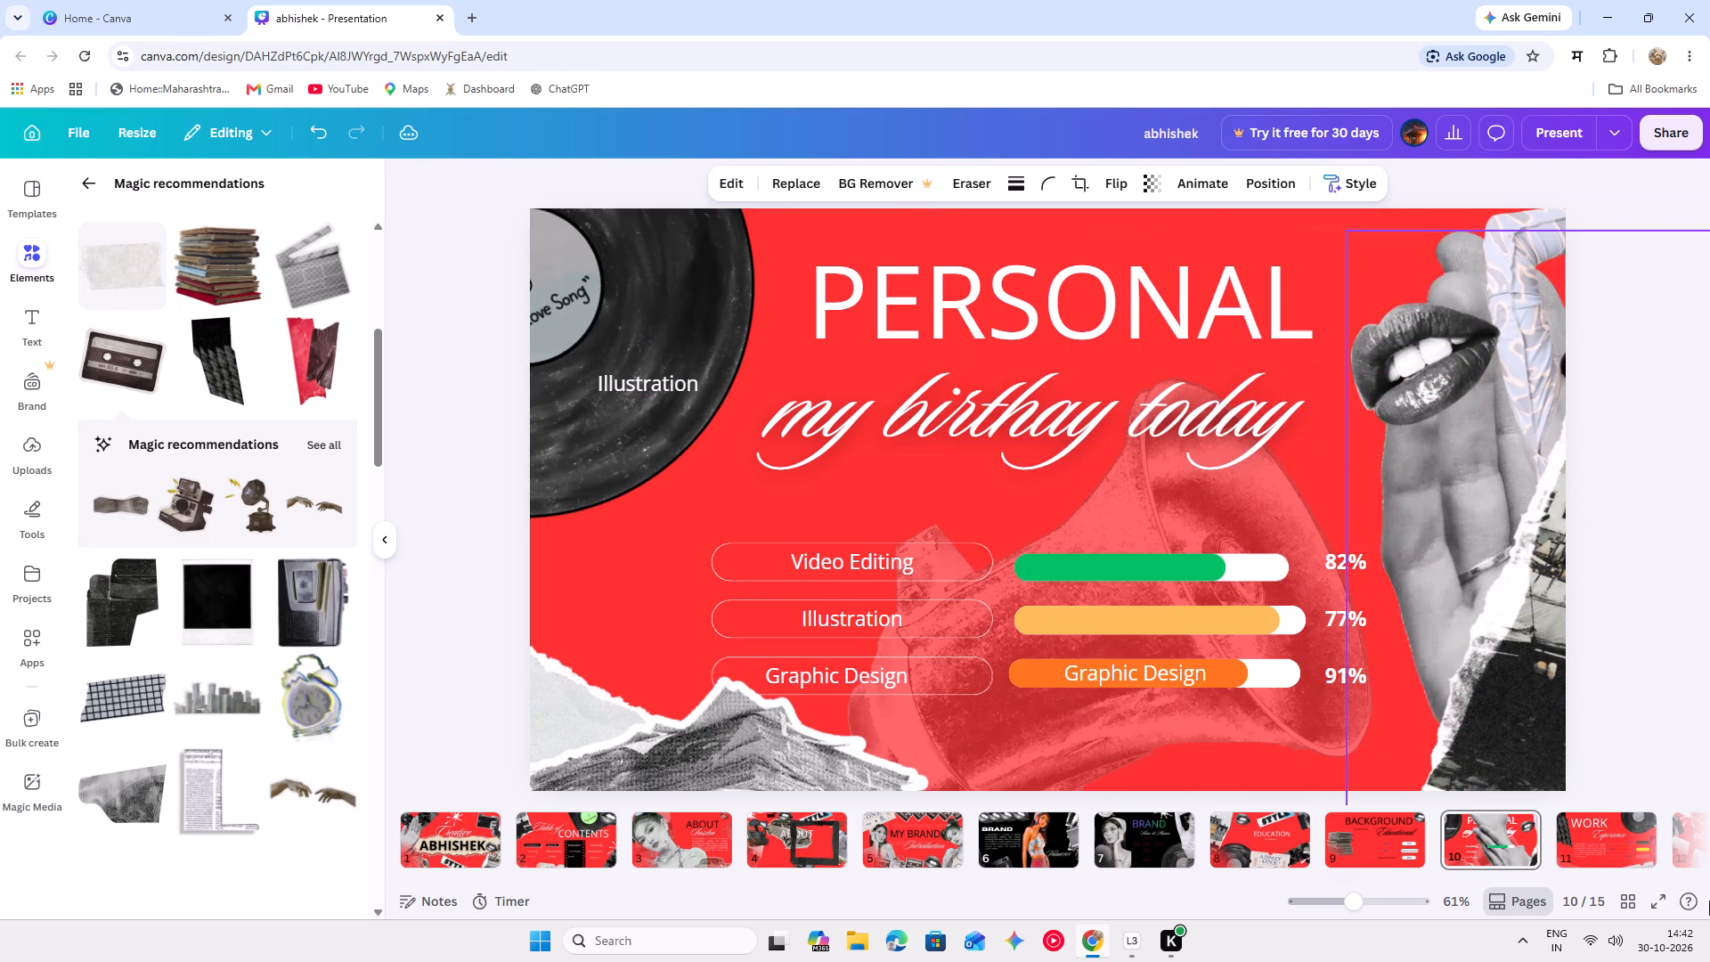
left_click_drag(1709, 901, 1709, 899)
left_click_drag(1541, 365, 1523, 356)
left_click_drag(1403, 356, 1529, 434)
Move the lips cutout up and left so it sits beside the end of the PERSONAL heading.
left_click_drag(1381, 386, 1339, 312)
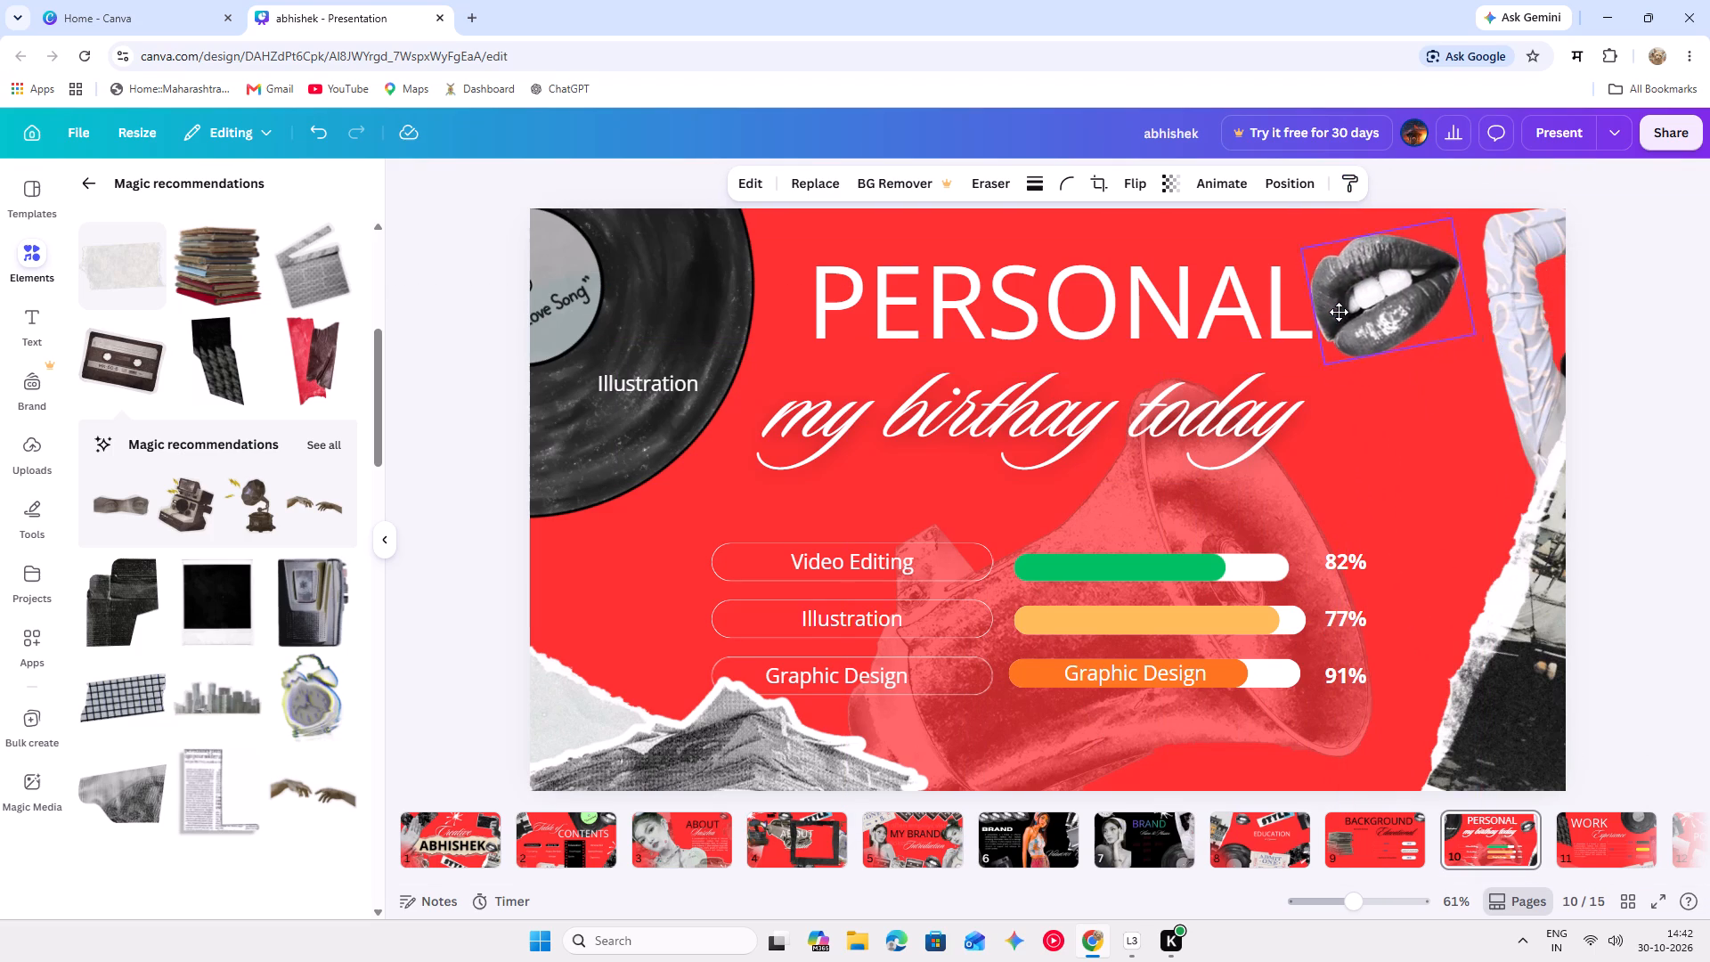
left_click_drag(1339, 312, 1336, 305)
Move the torn-paper harbour photo left into the slide, with its torn edge just past the skill progress bars.
left_click_drag(1526, 518, 1323, 564)
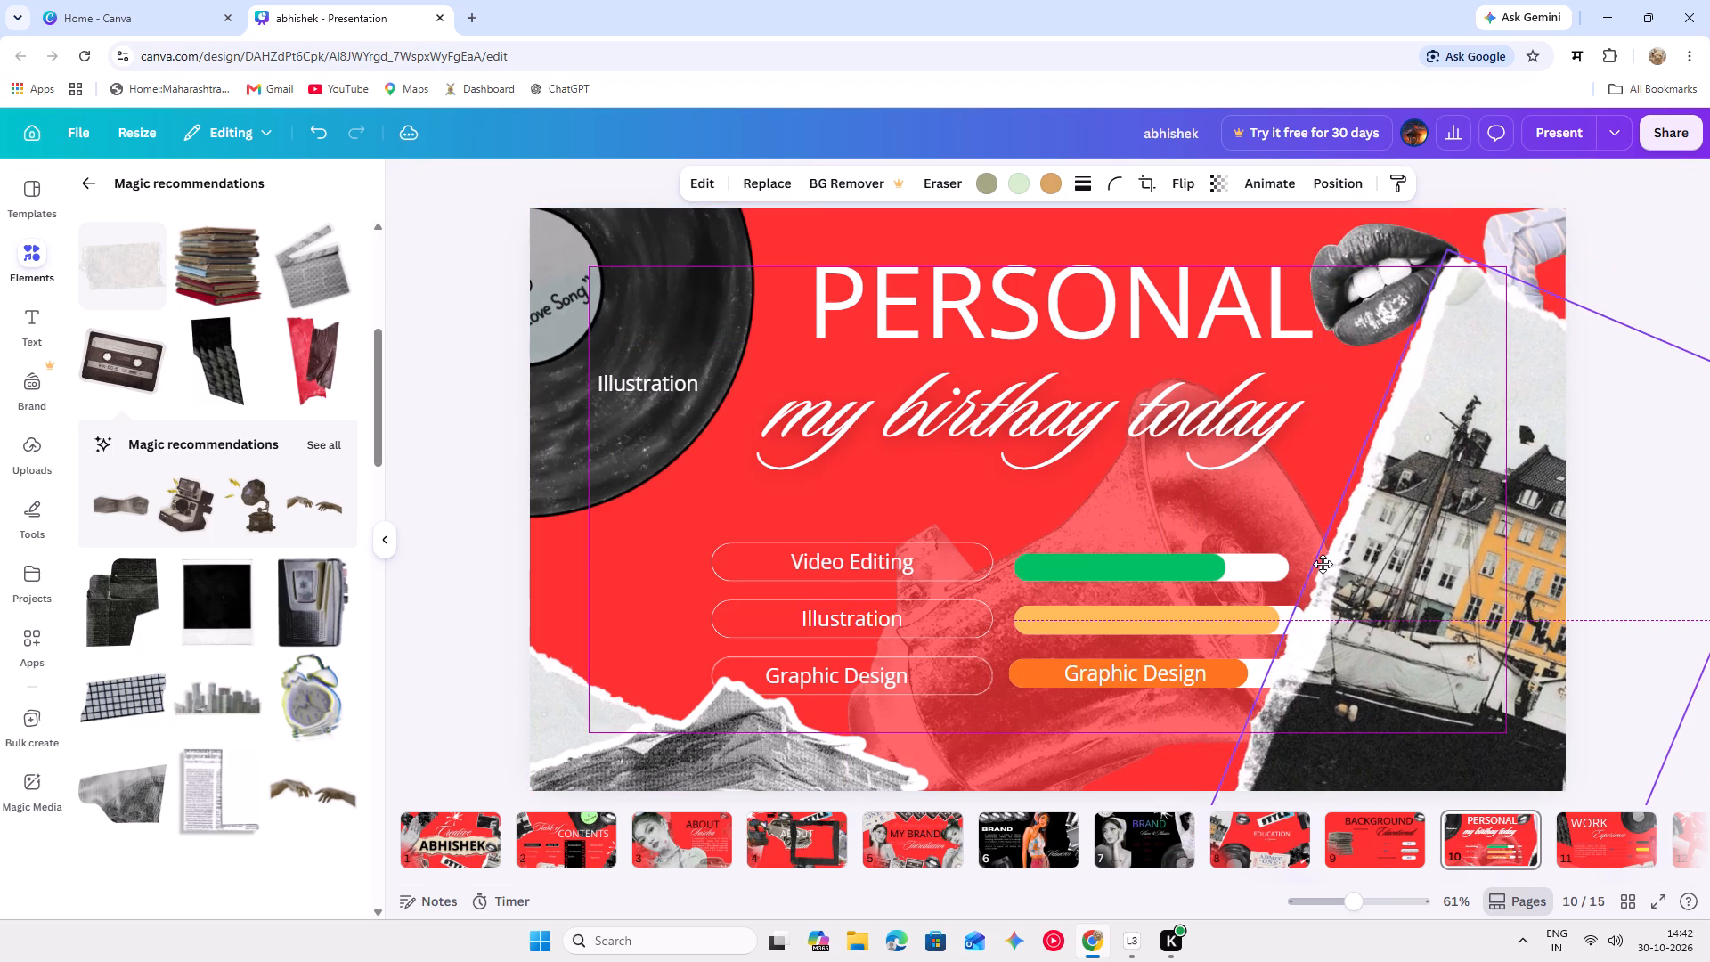
left_click_drag(1323, 564, 1315, 551)
left_click(1315, 551)
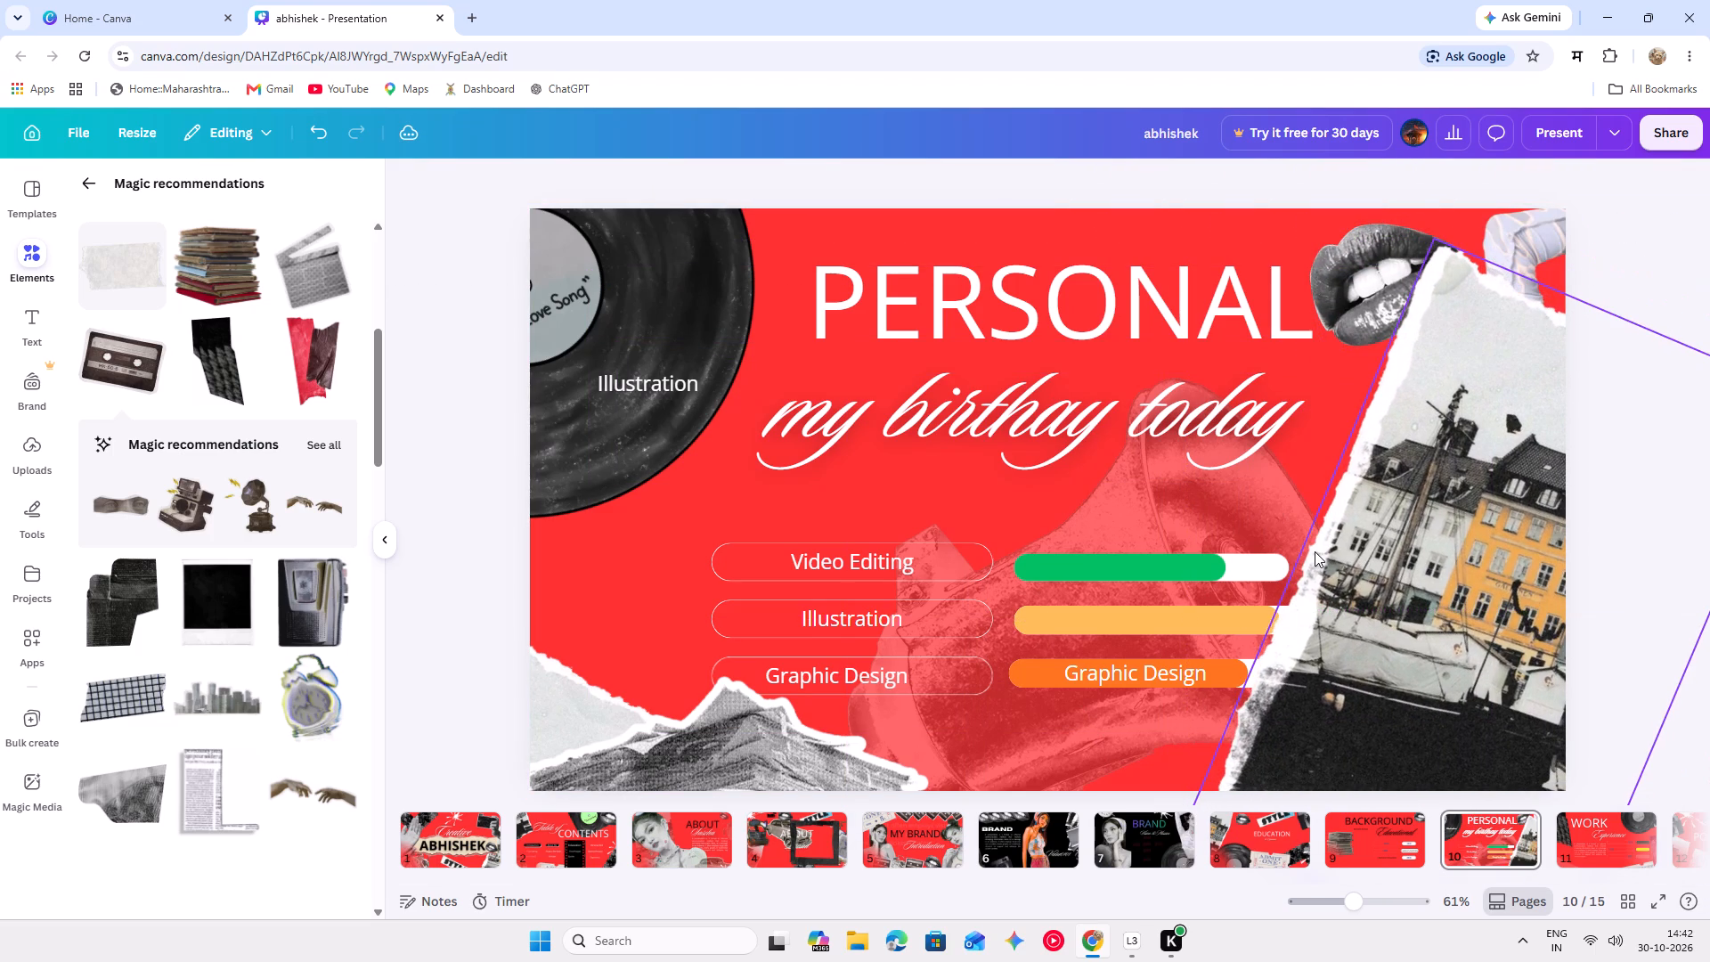
left_click_drag(1315, 551, 1337, 603)
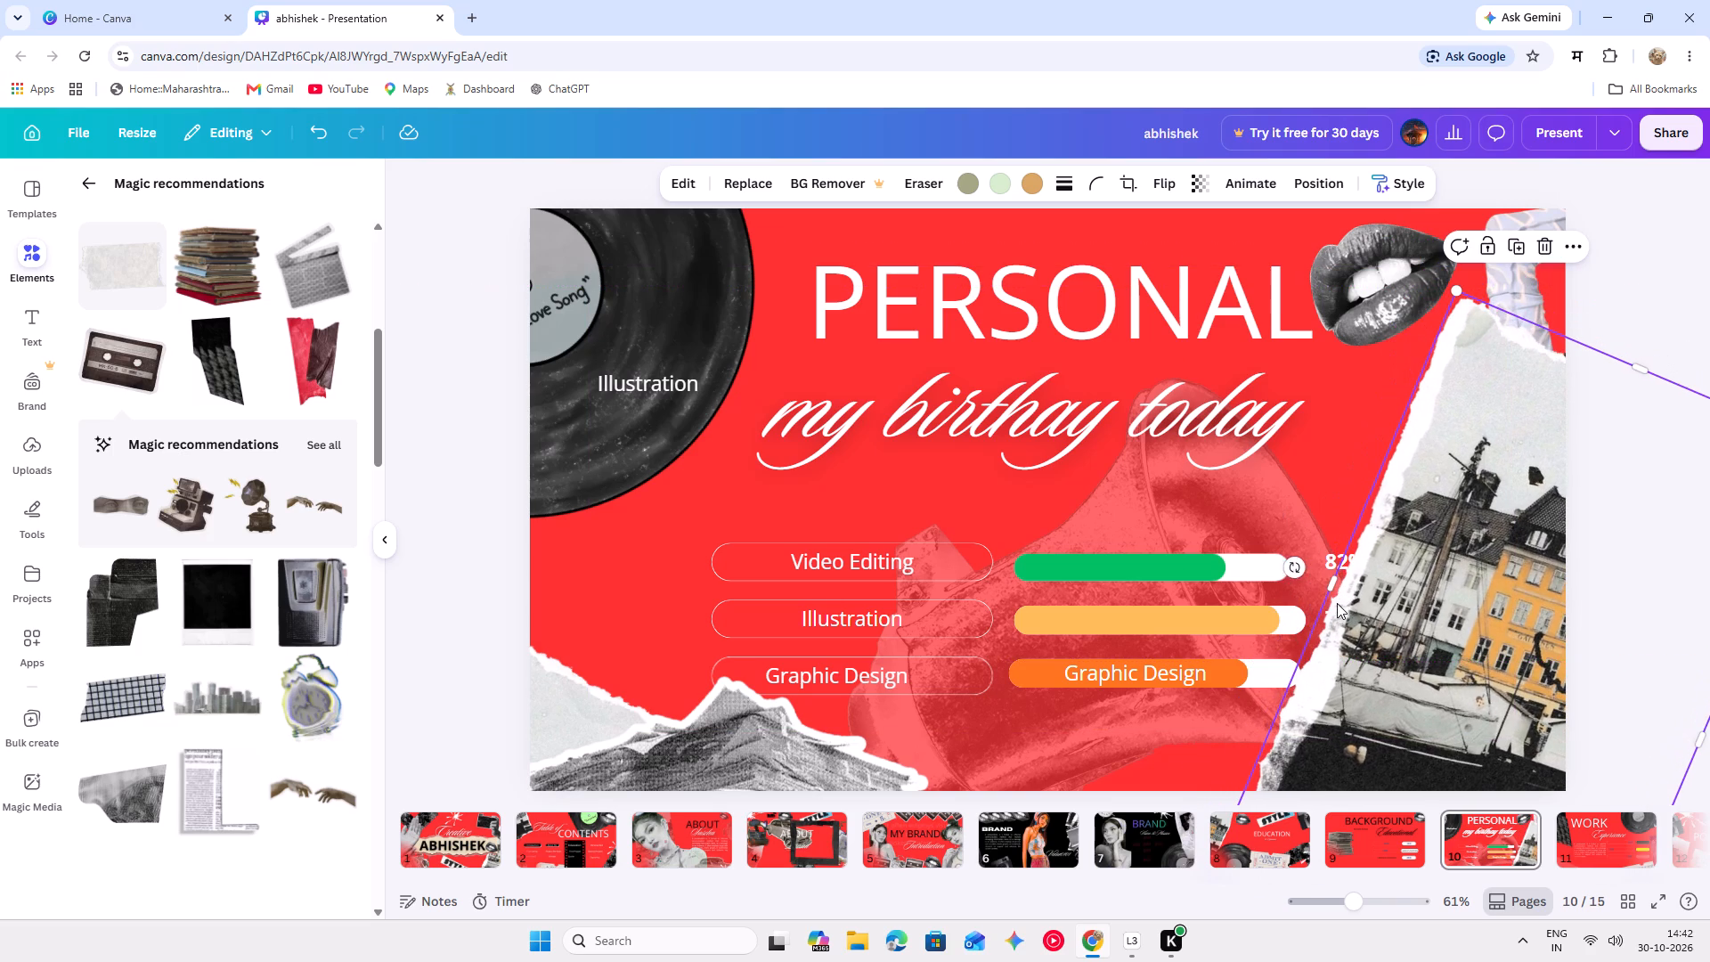
Move the faded megaphone image slightly left and up behind the script title and progress bars.
left_click_drag(1238, 519, 1201, 485)
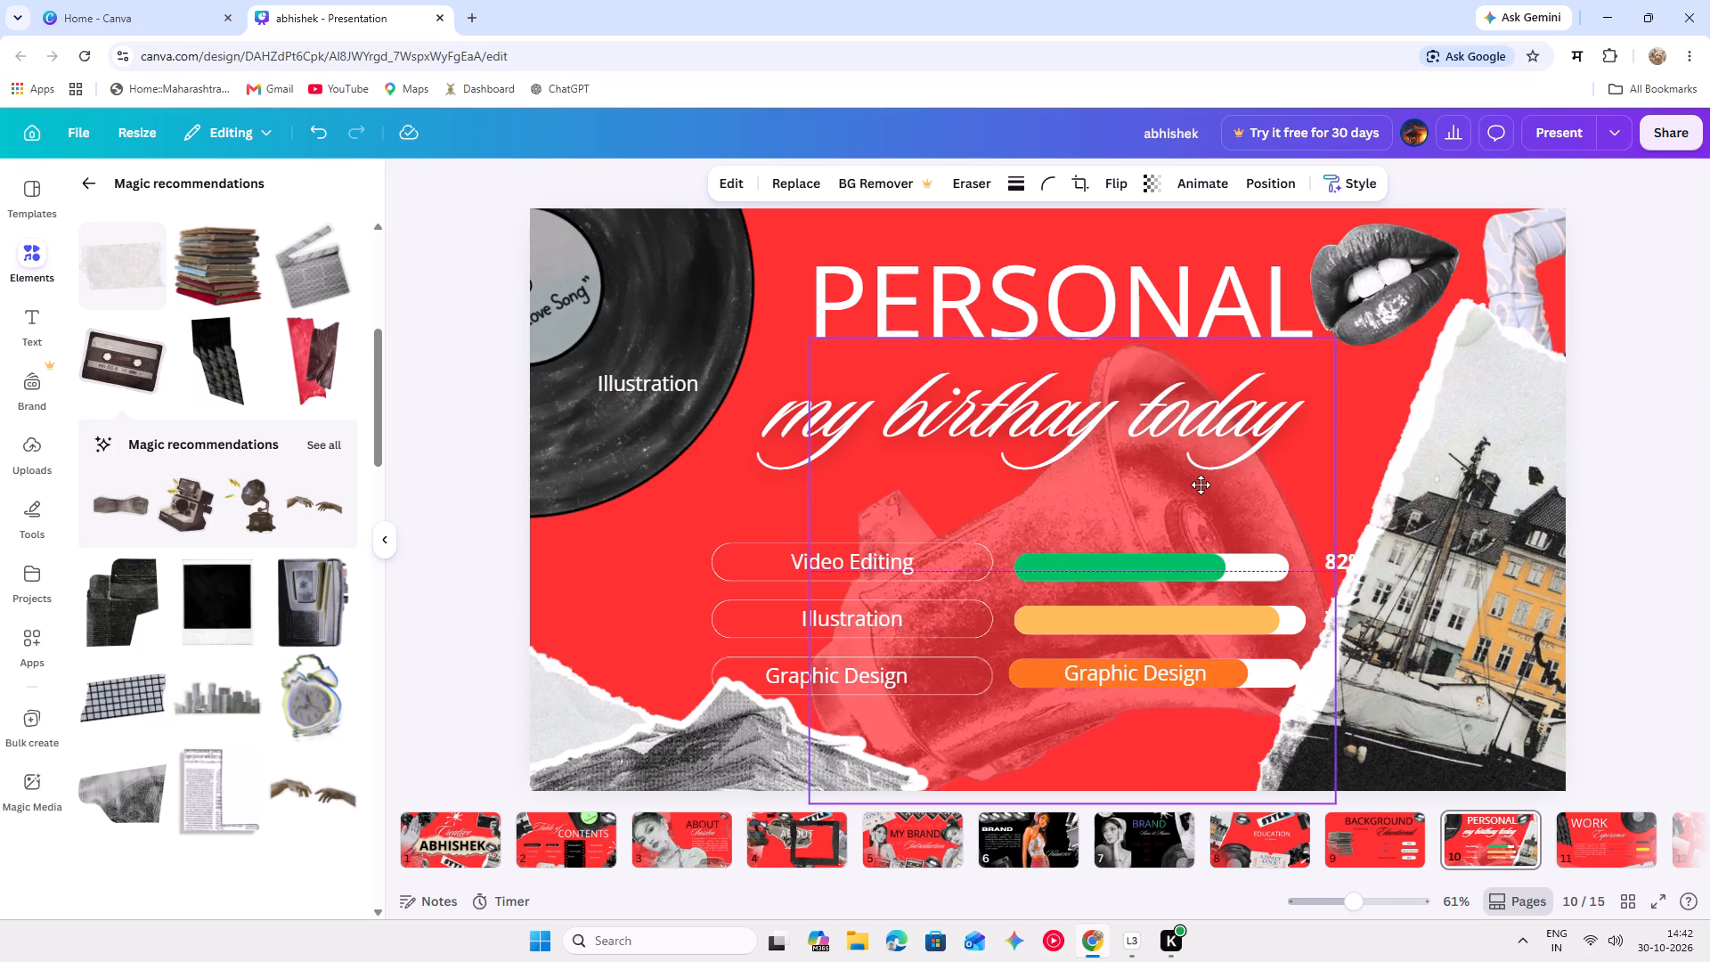
left_click_drag(1201, 485, 1203, 448)
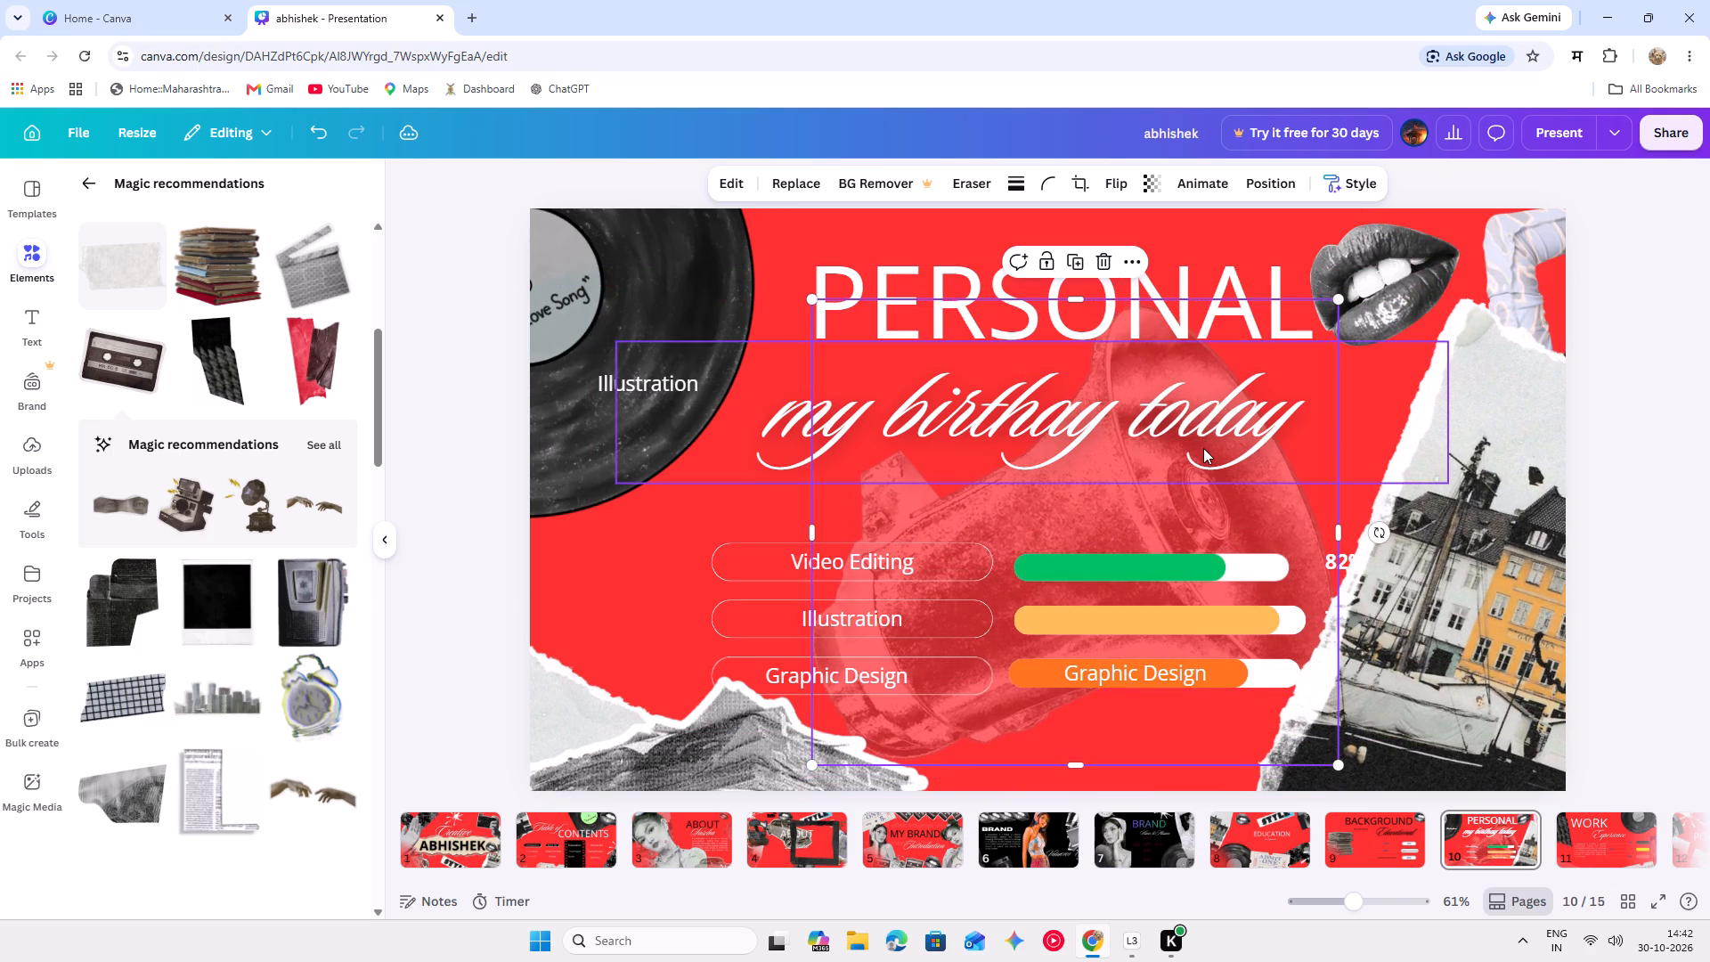
Set the faded megaphone image's transparency to 8.
left_click(1148, 186)
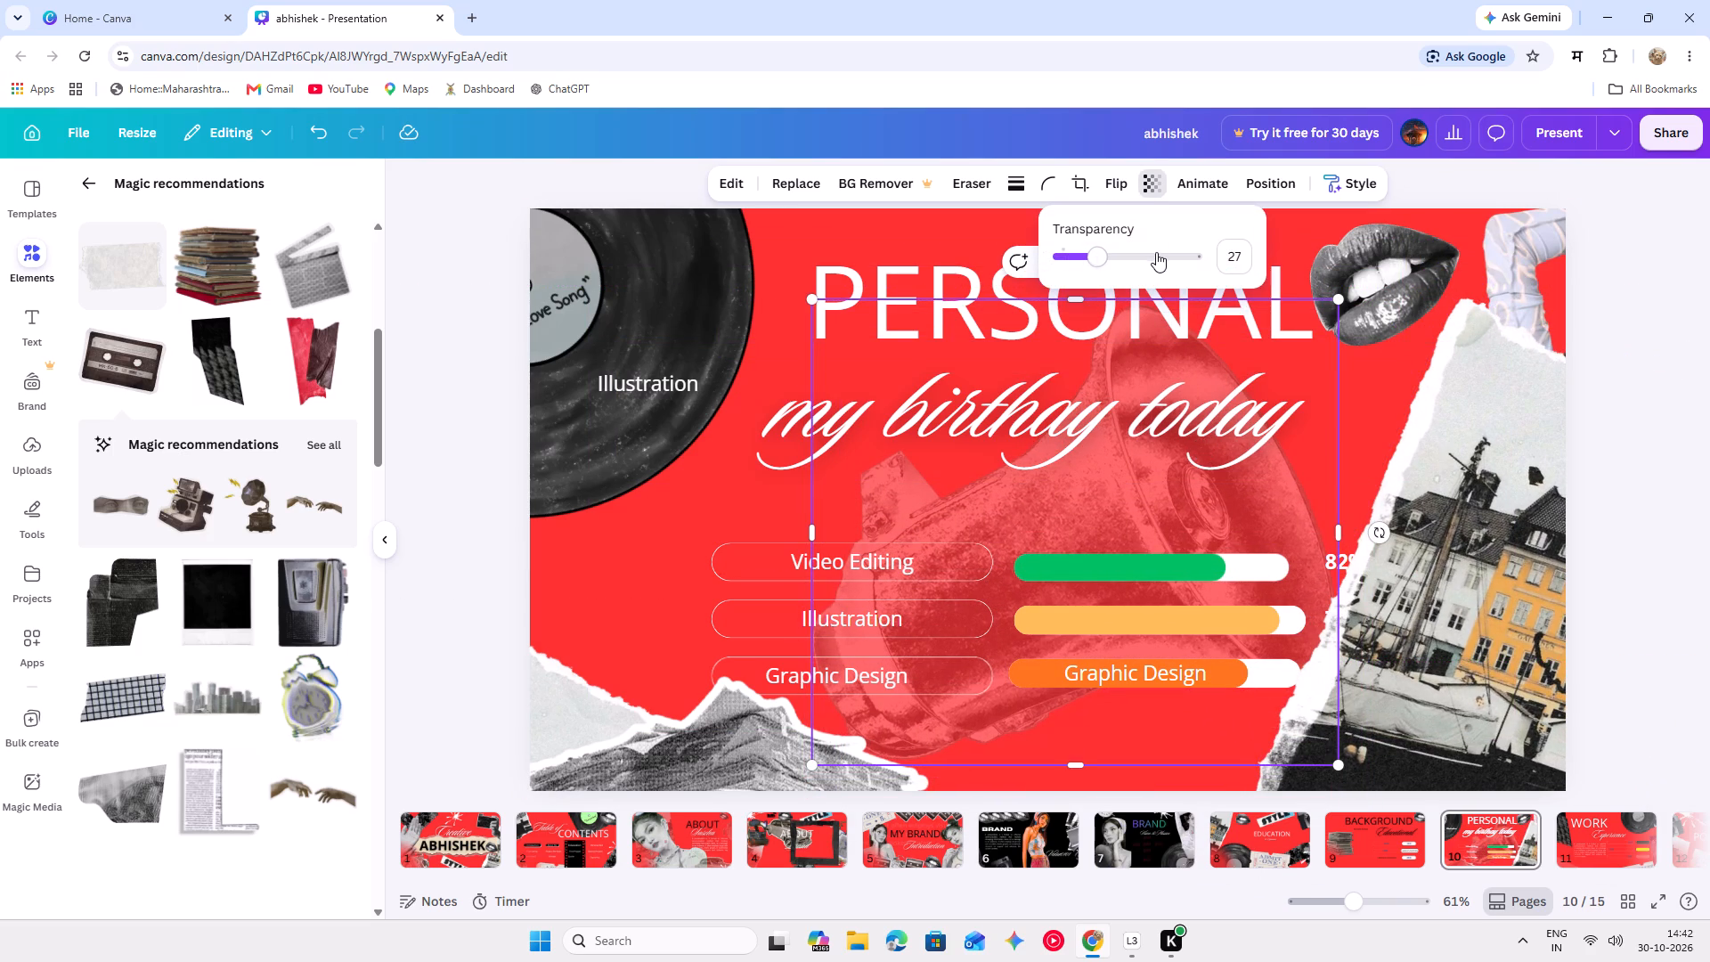
left_click_drag(1113, 253, 1101, 257)
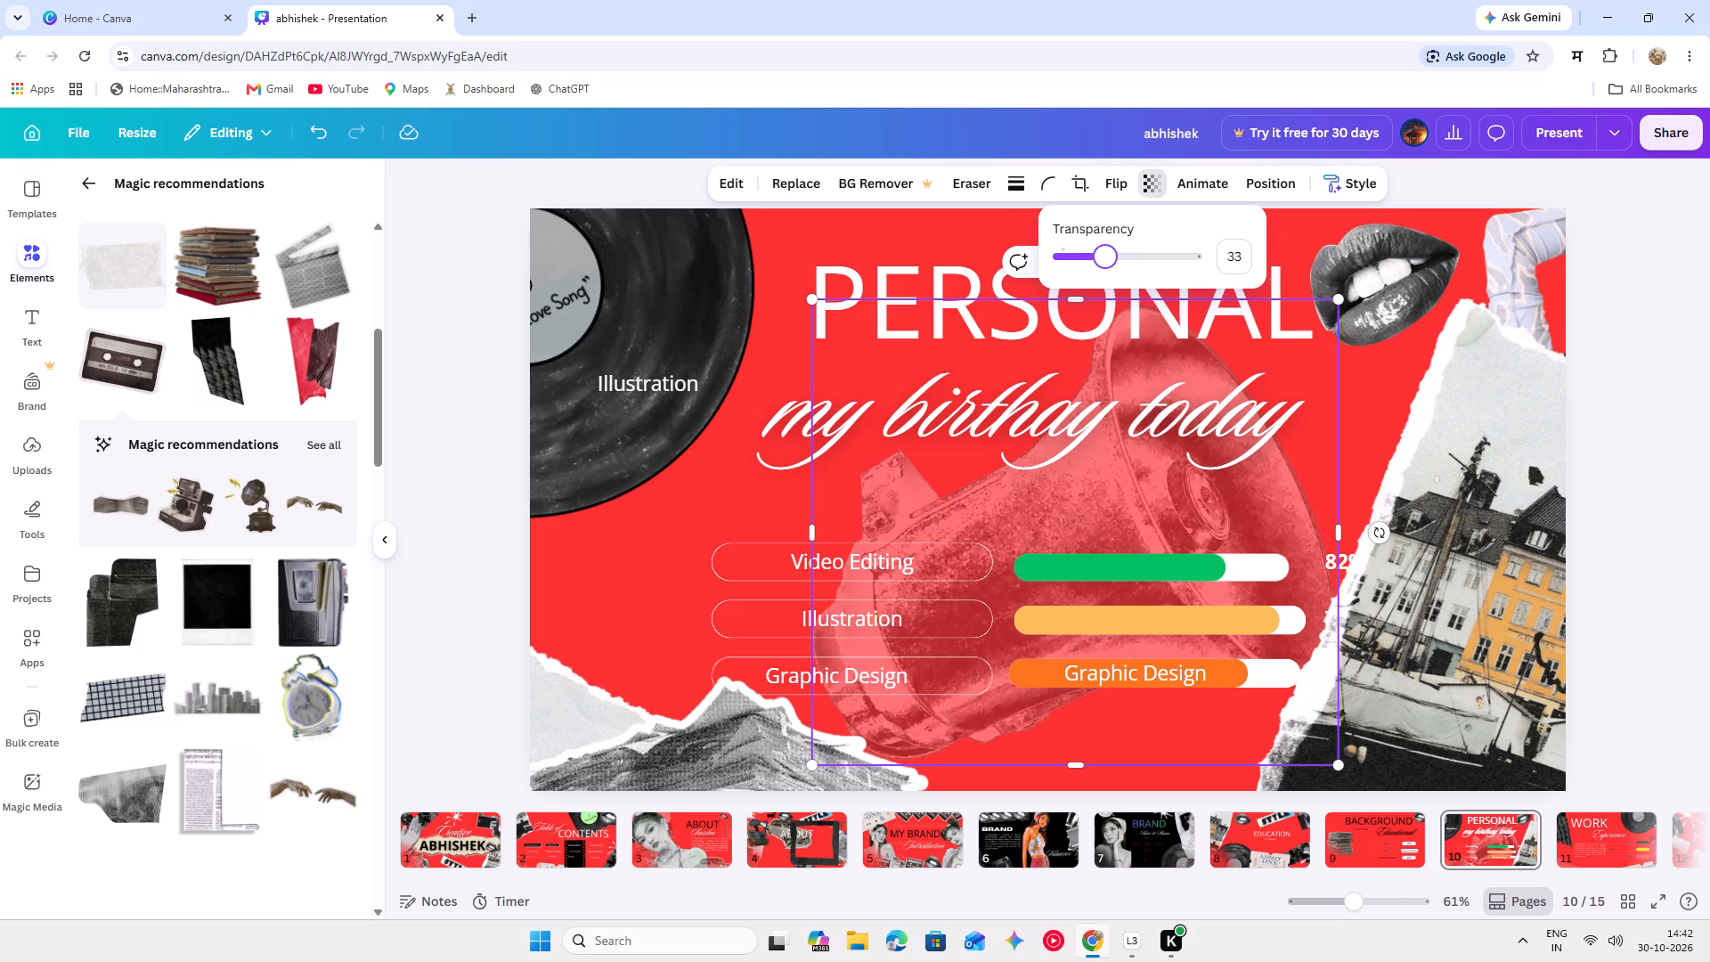
left_click_drag(1101, 257, 1058, 305)
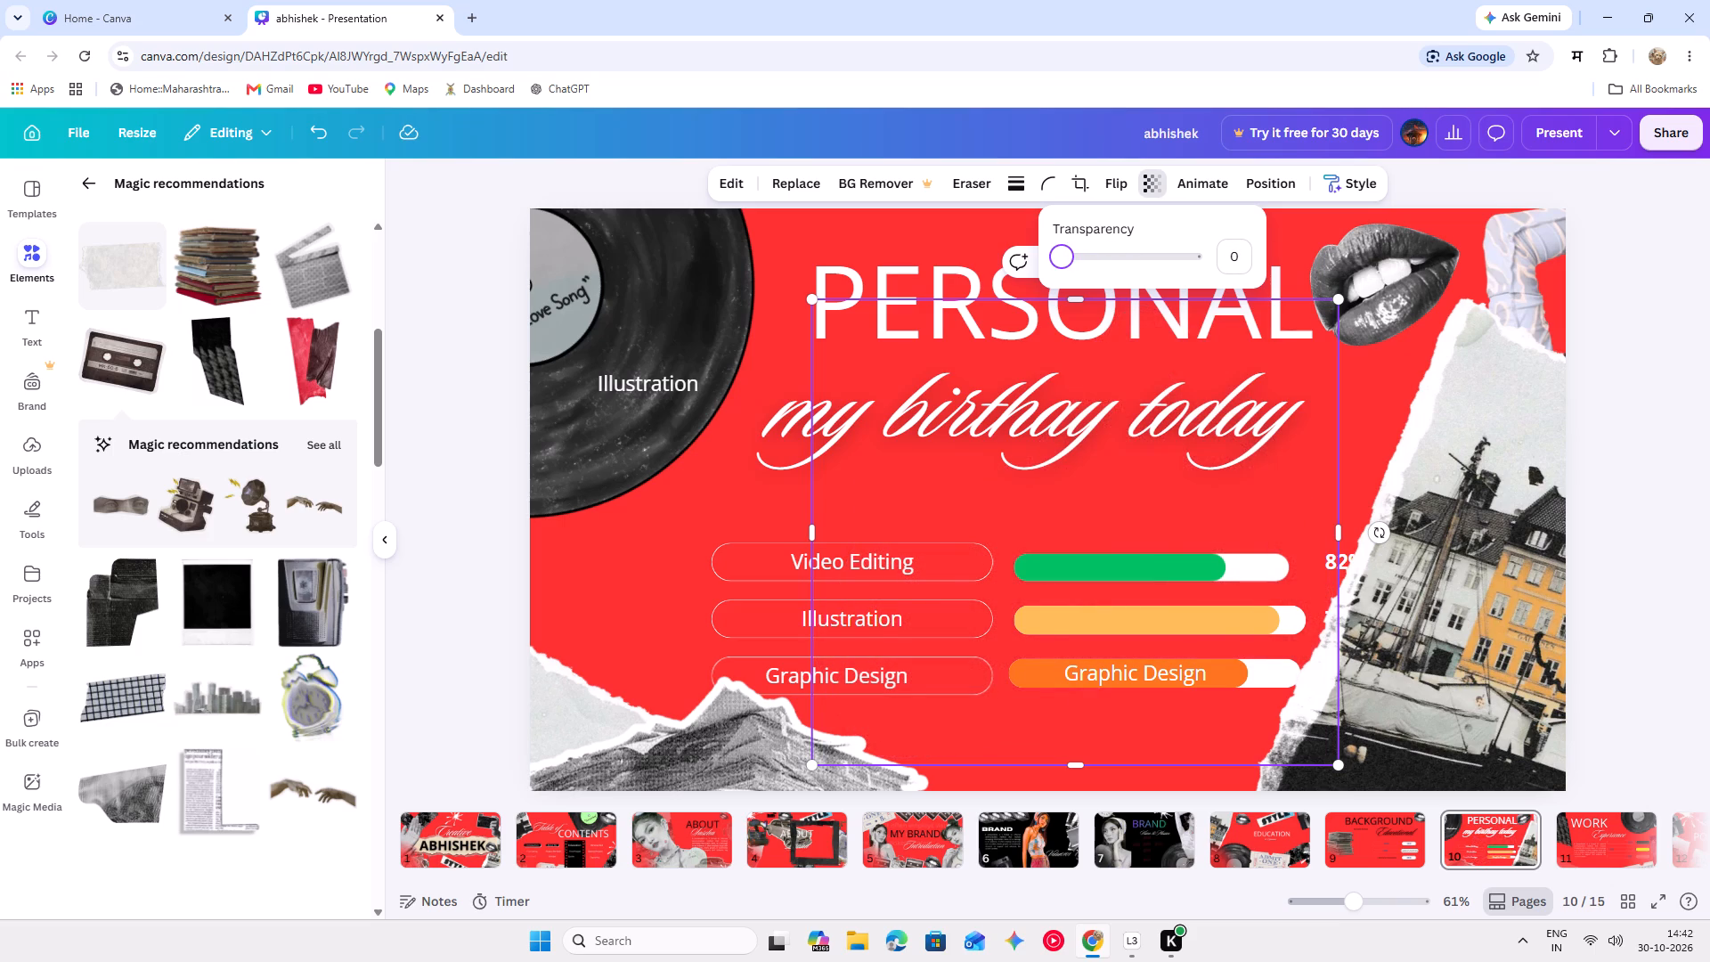
left_click_drag(1058, 305, 1071, 338)
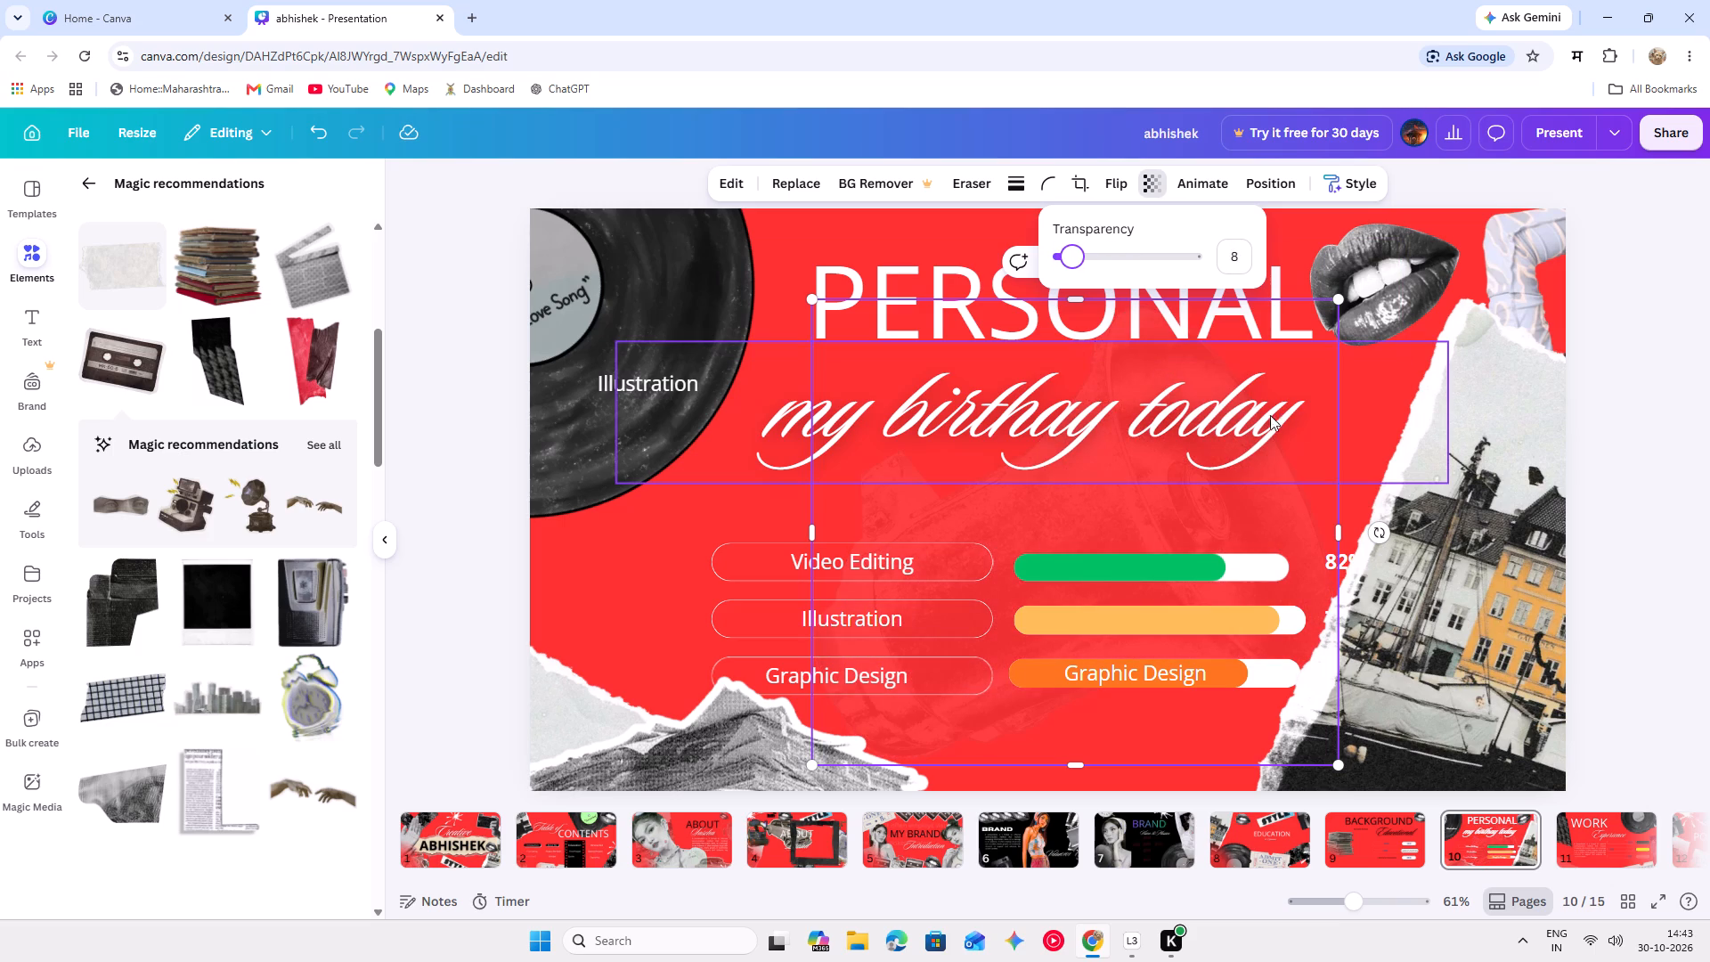
left_click(1350, 495)
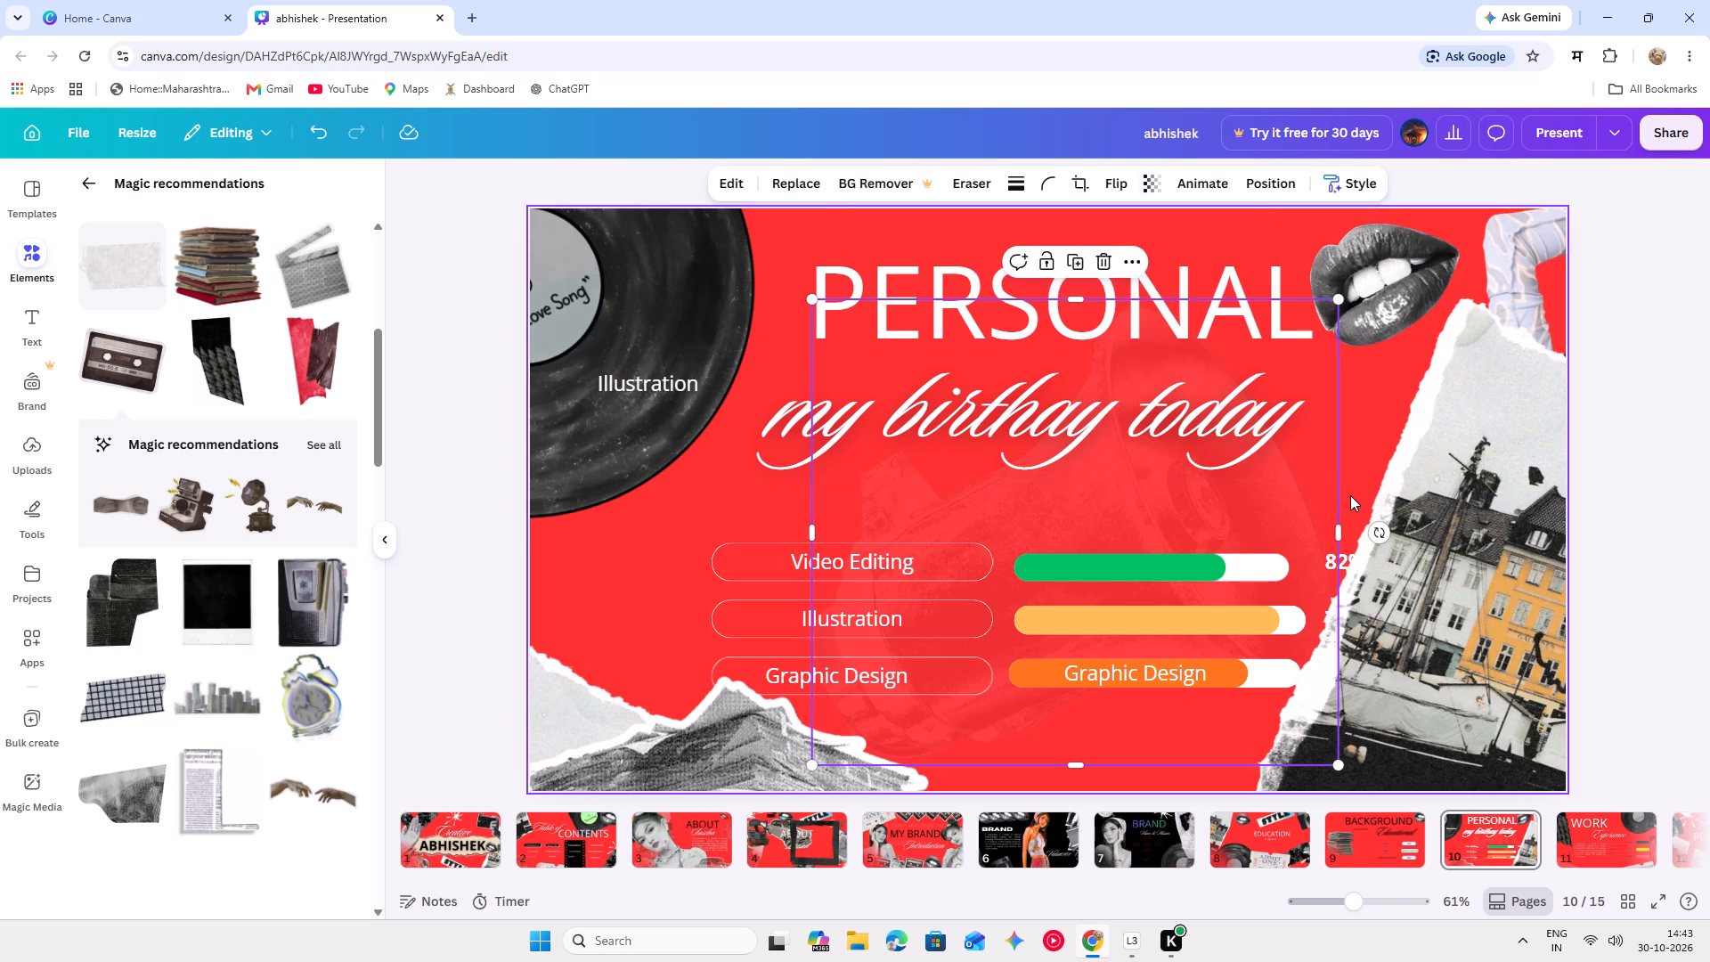
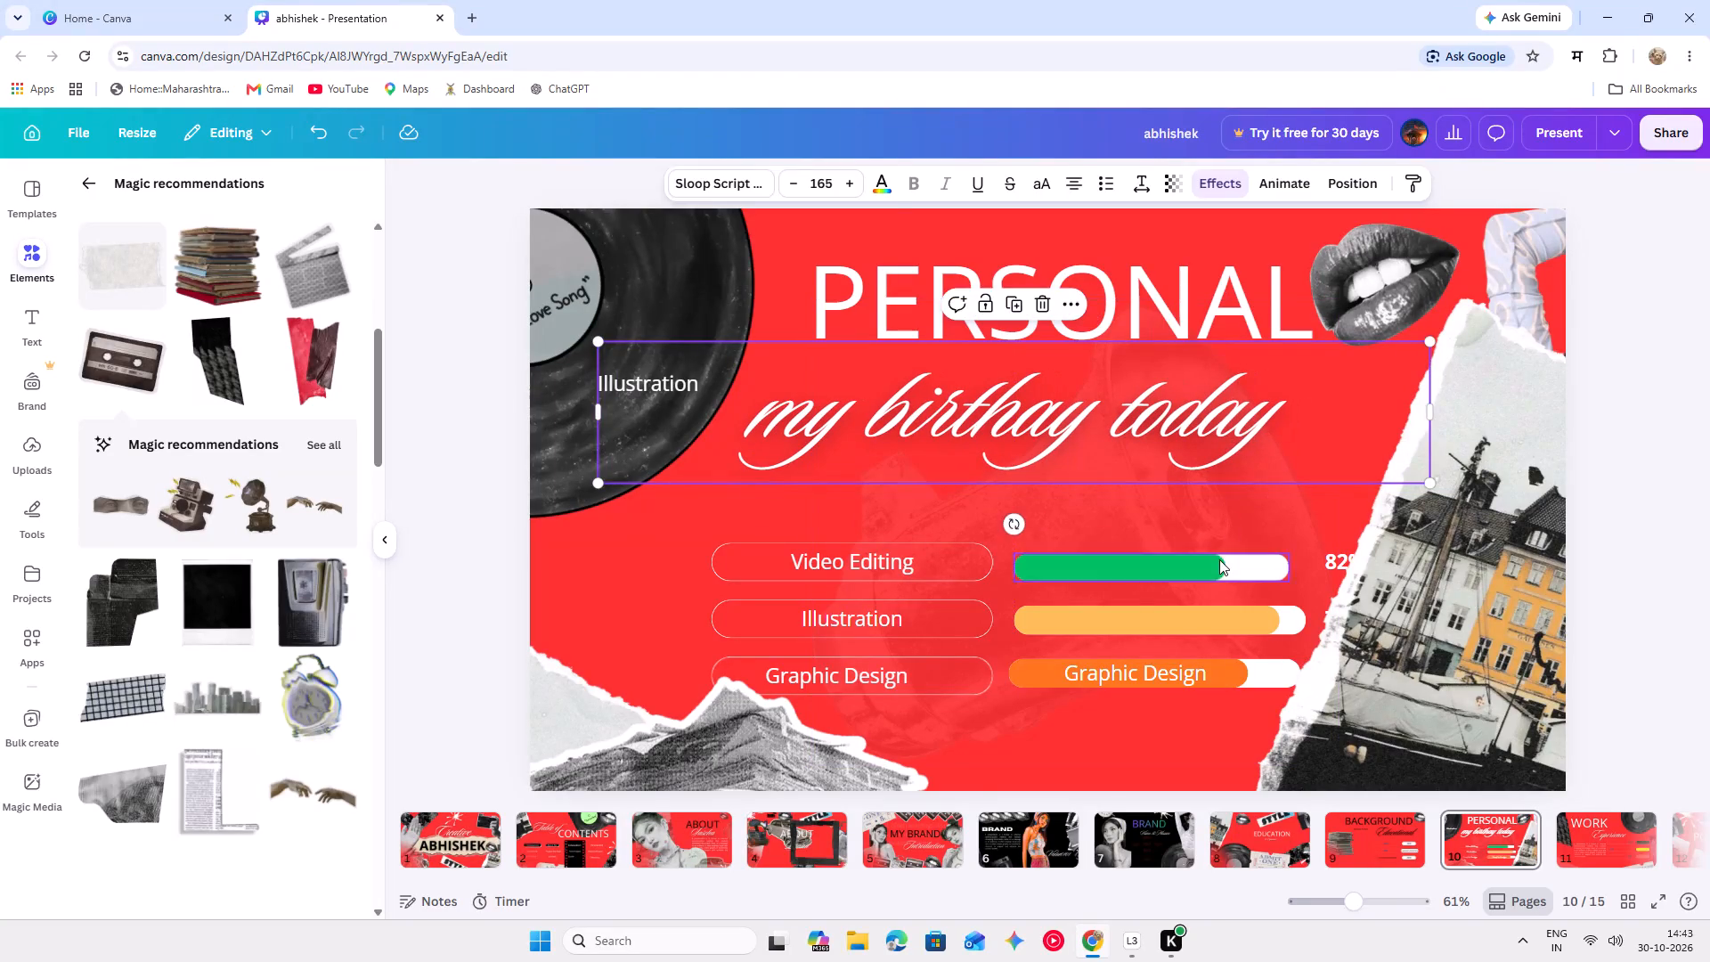
Separate the overlapping green progress bars, leaving the small one just above the Video Editing row and the large one in that row.
left_click_drag(1219, 559, 1235, 514)
left_click_drag(1234, 571, 1238, 509)
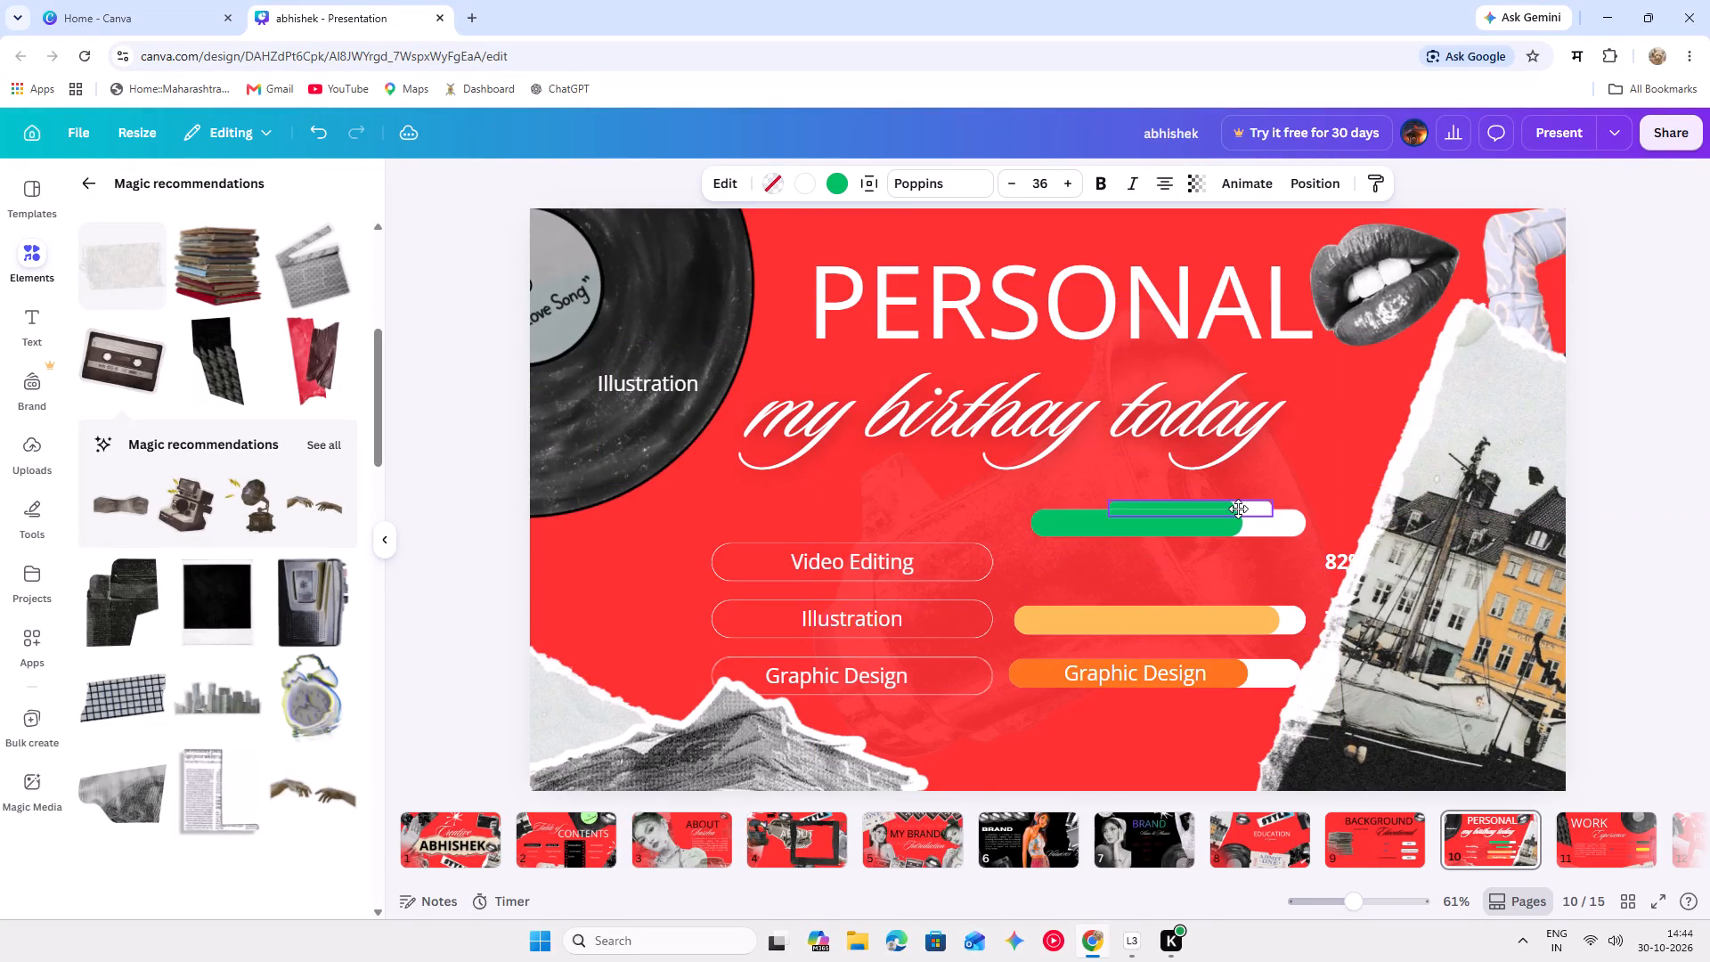
left_click_drag(1238, 509, 1231, 524)
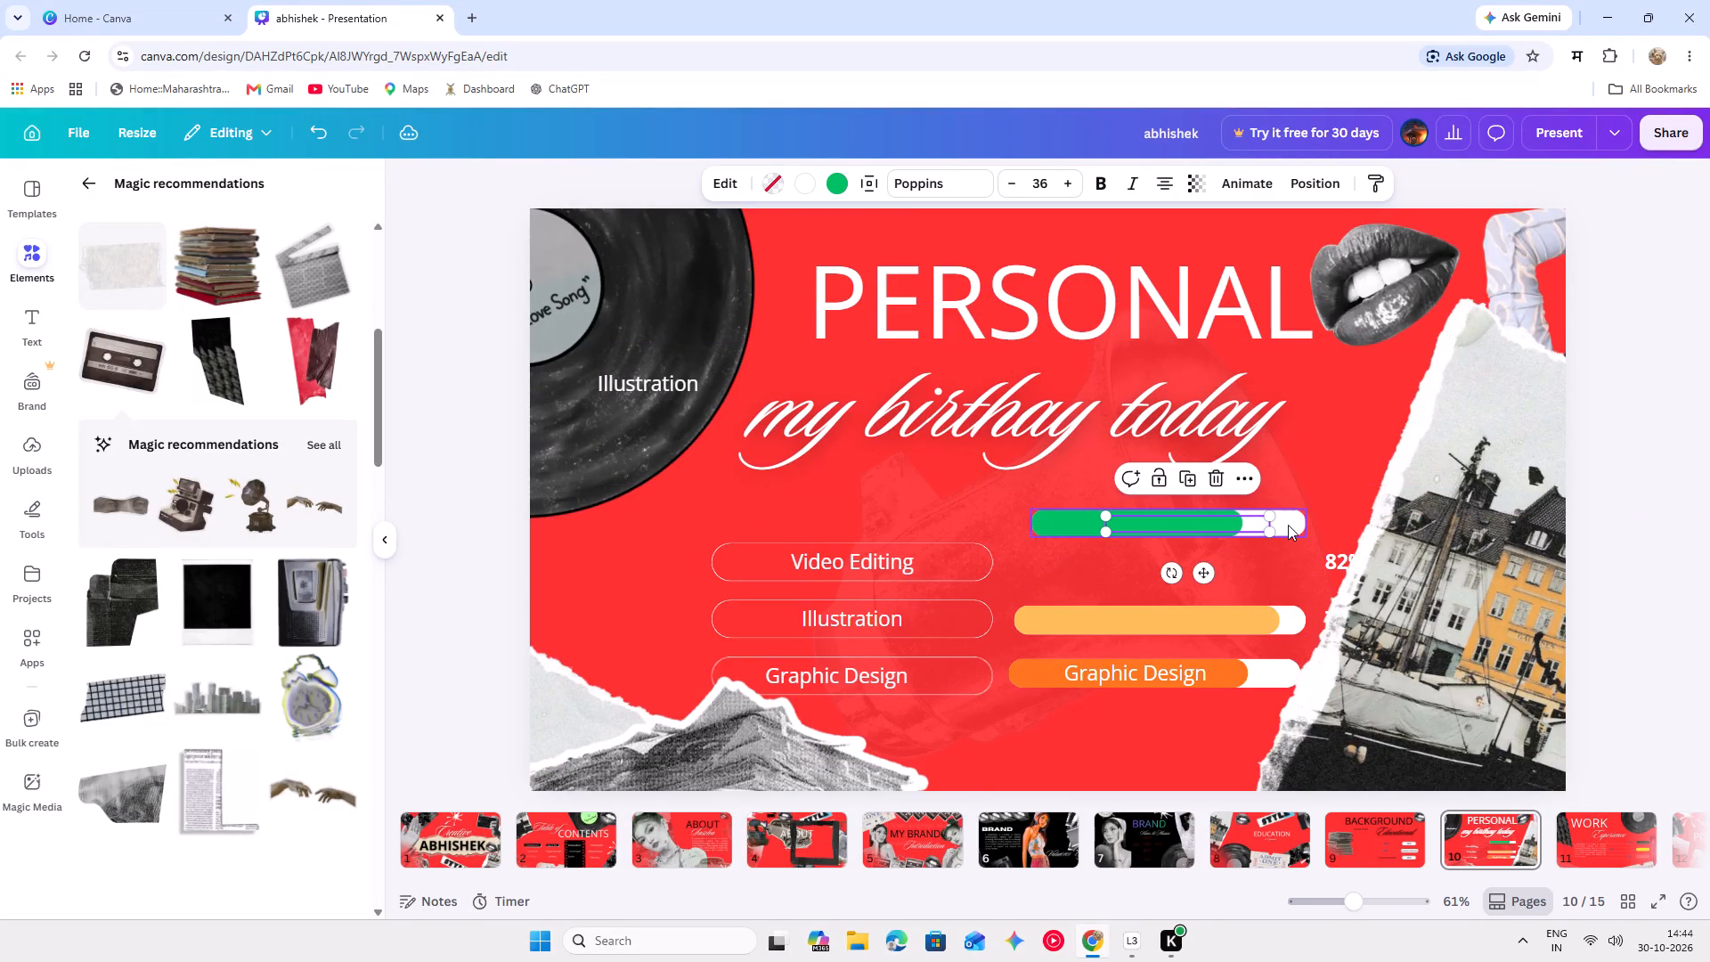
left_click_drag(1288, 525, 1283, 565)
left_click(1251, 580)
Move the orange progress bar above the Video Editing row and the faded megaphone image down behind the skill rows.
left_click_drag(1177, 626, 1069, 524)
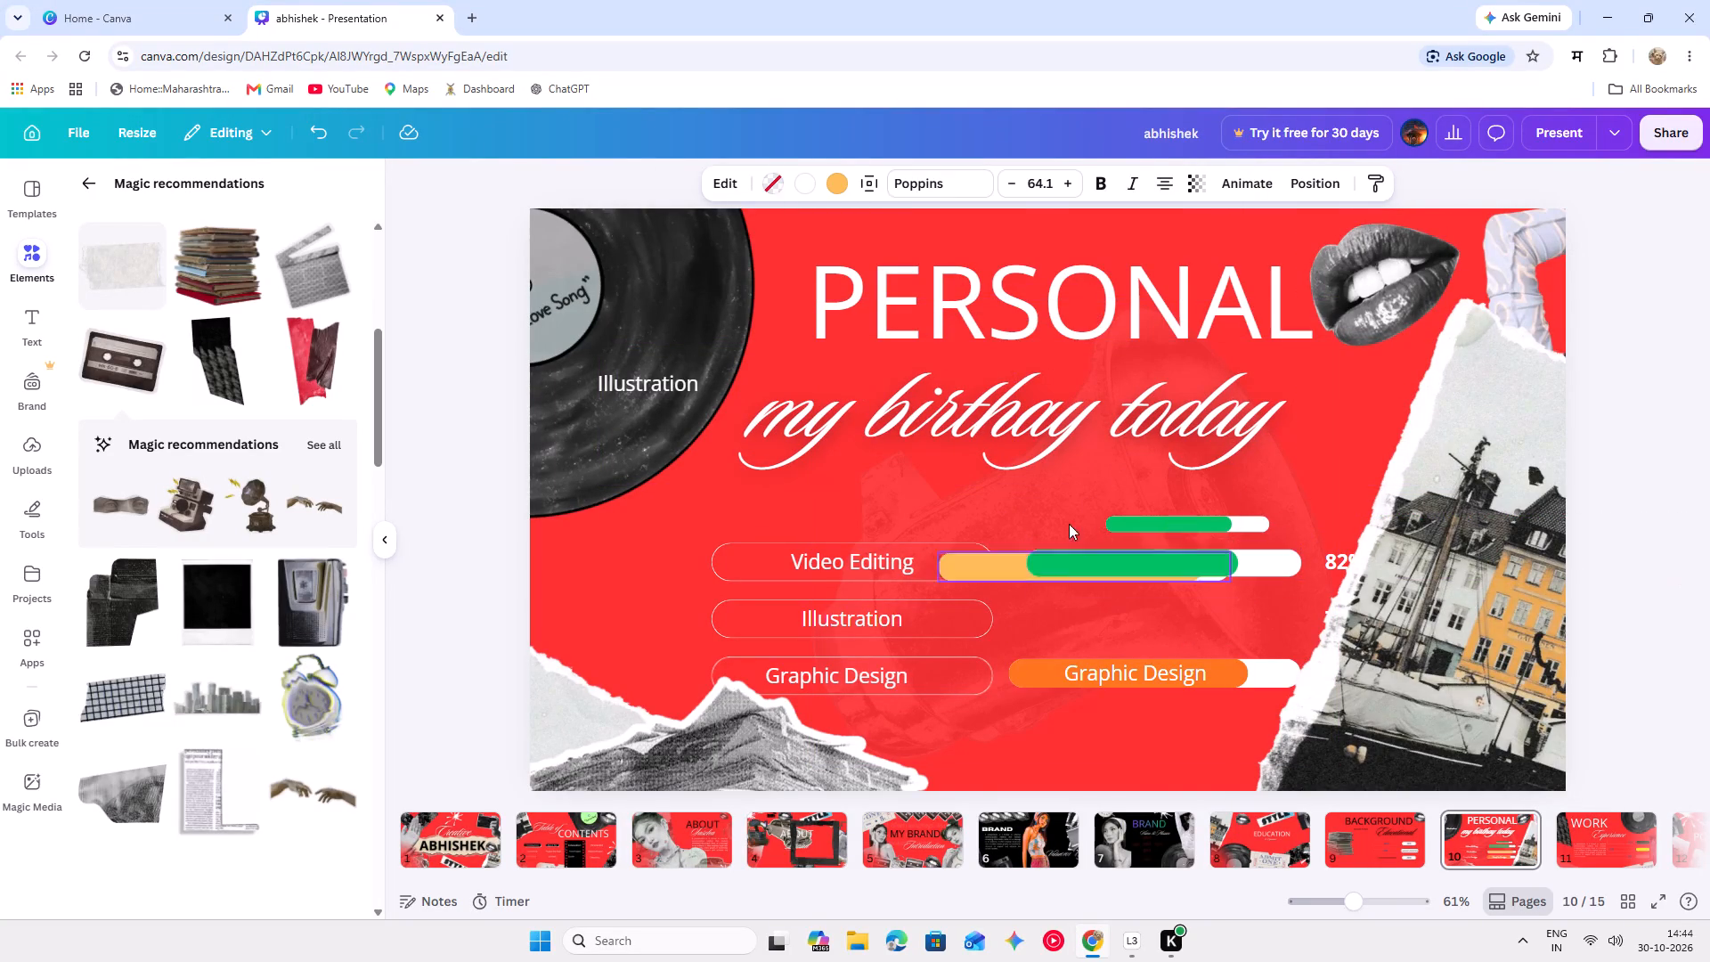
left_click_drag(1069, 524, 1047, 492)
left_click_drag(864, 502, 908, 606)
Swap the titles so the script line sits above PERSONAL, and move the small green bar up onto the script title.
left_click_drag(1007, 315, 1075, 424)
left_click_drag(1235, 518, 1234, 510)
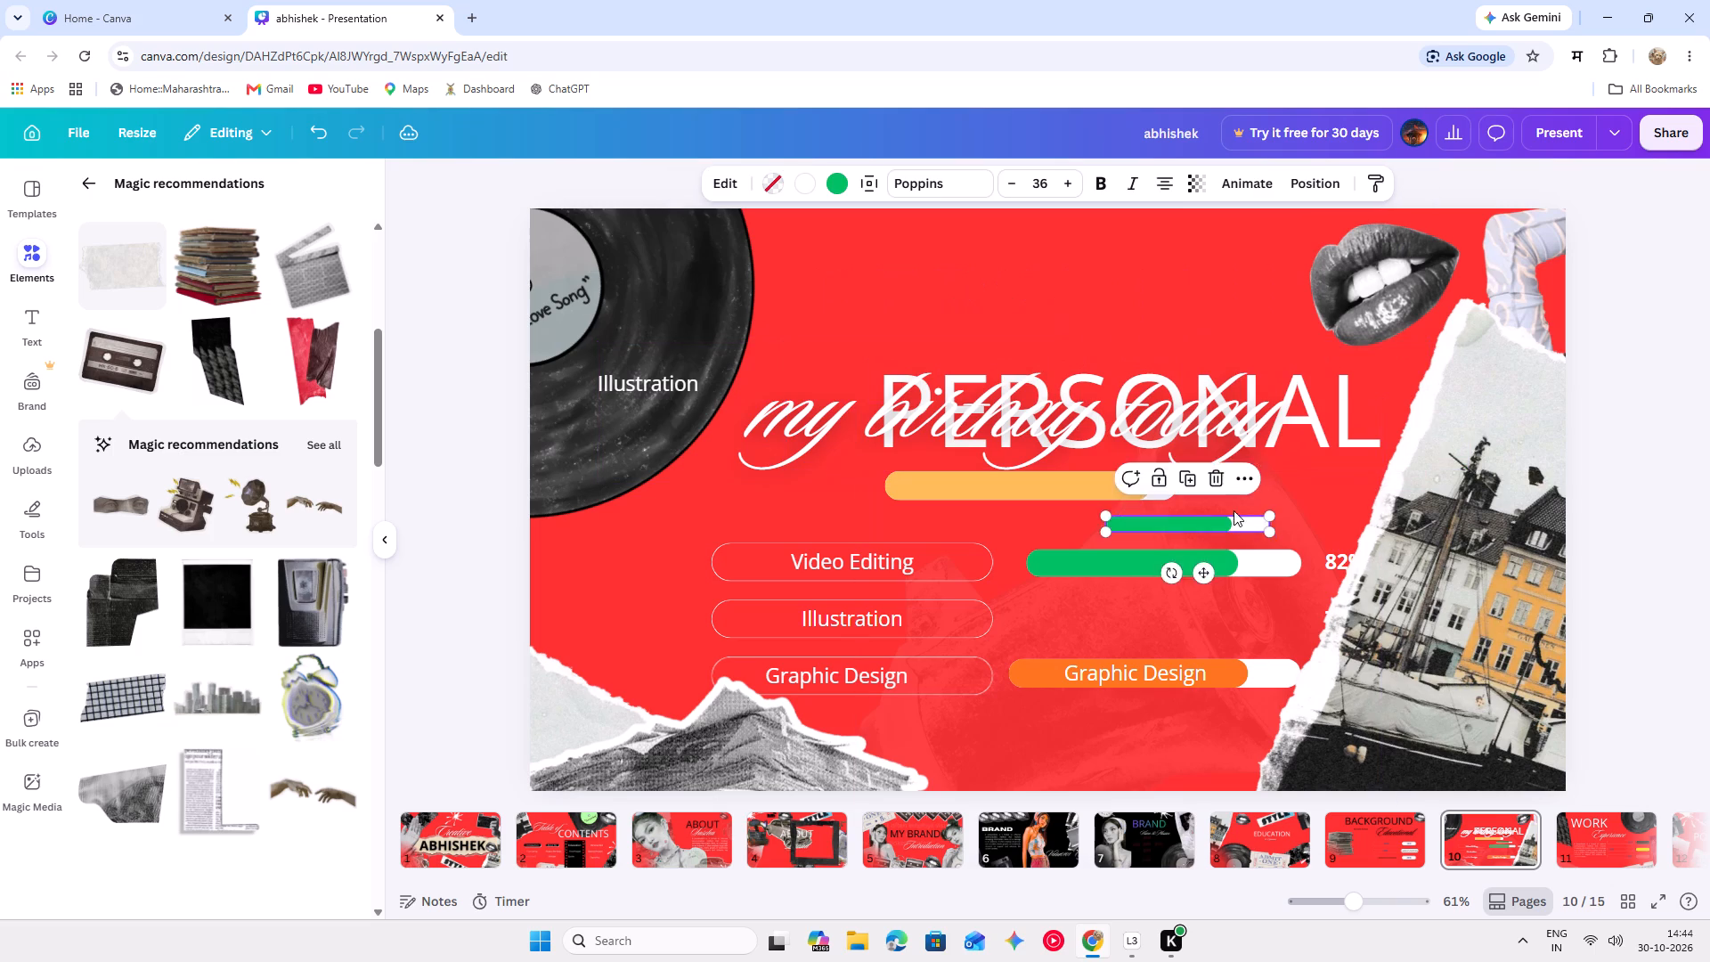
left_click_drag(1234, 510, 1078, 328)
left_click_drag(1067, 407, 1096, 322)
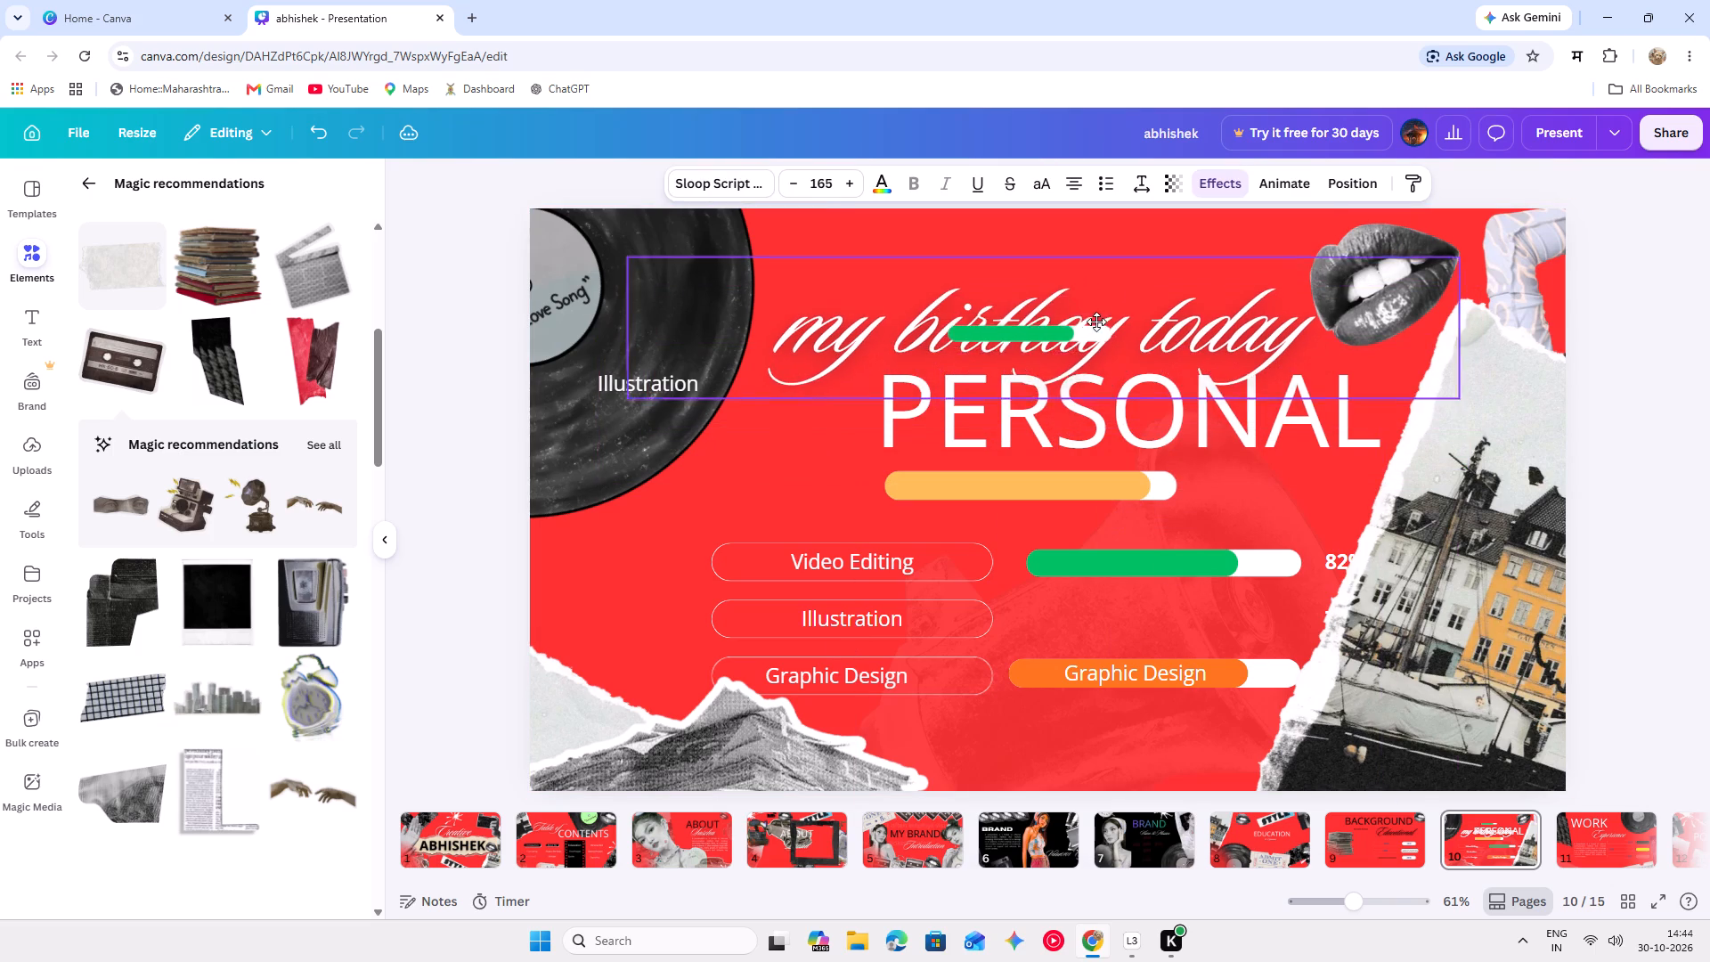
left_click_drag(1096, 322, 1121, 322)
Shrink the PERSONAL heading to size 81.7, widen its text box and place it just beneath the script title.
left_click(1176, 419)
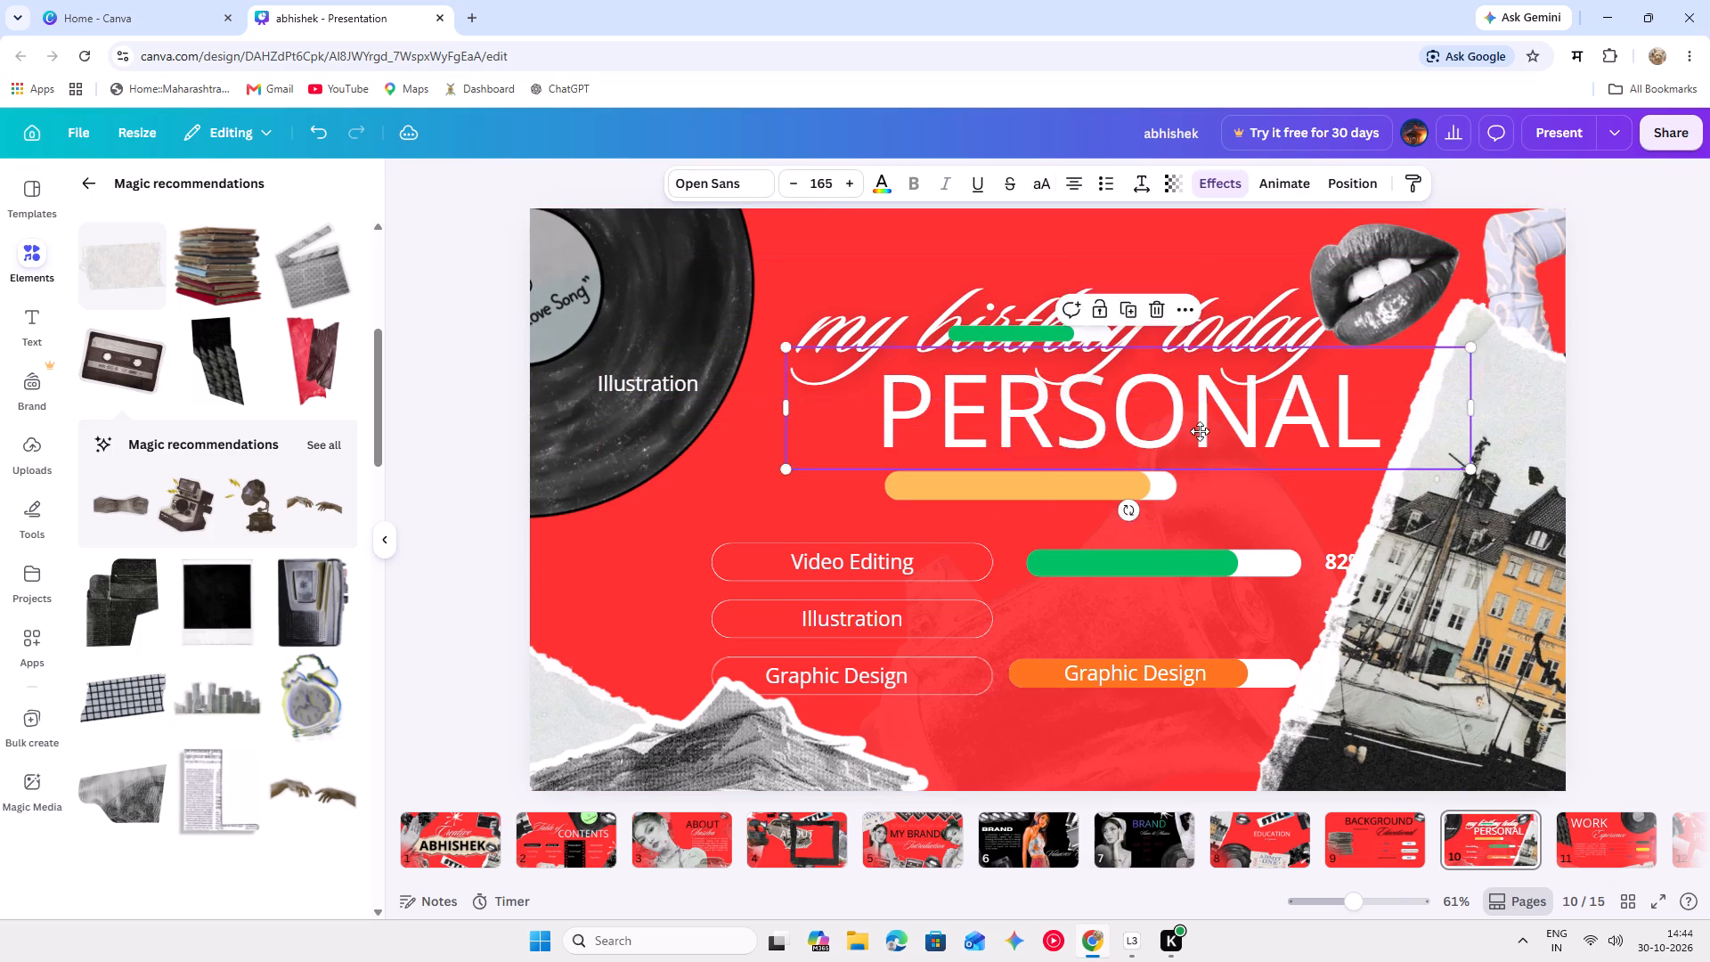
left_click_drag(1465, 470, 1157, 441)
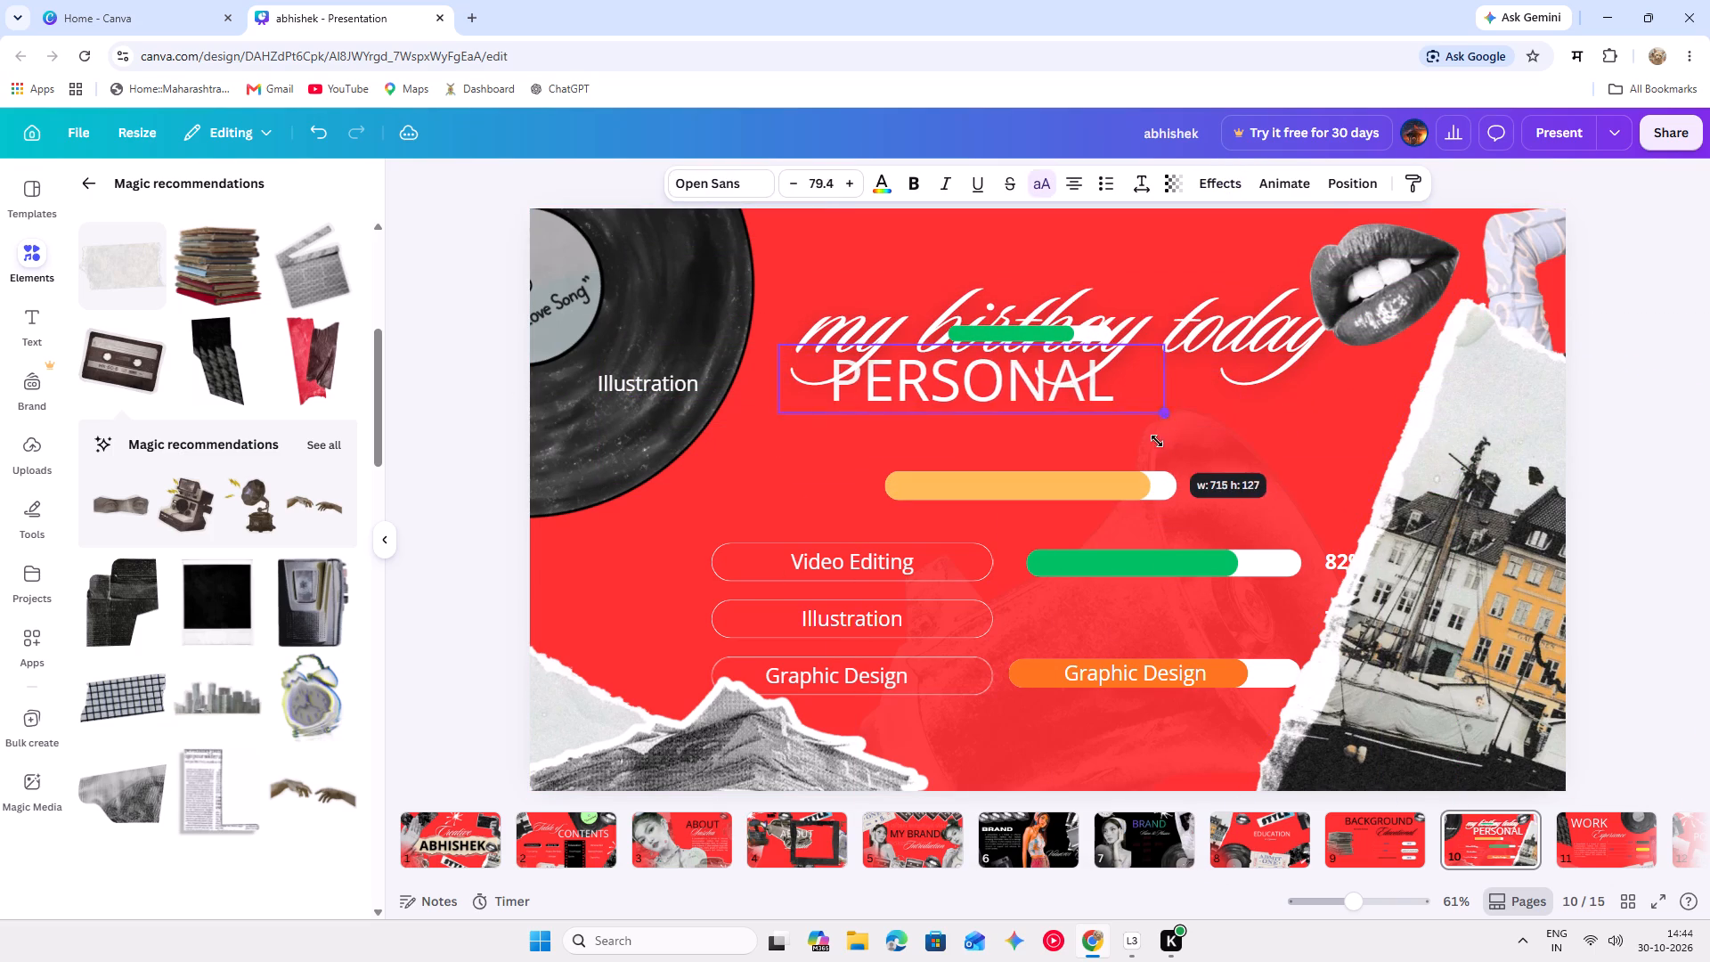
left_click_drag(1157, 441, 1148, 444)
left_click_drag(1111, 392, 1342, 422)
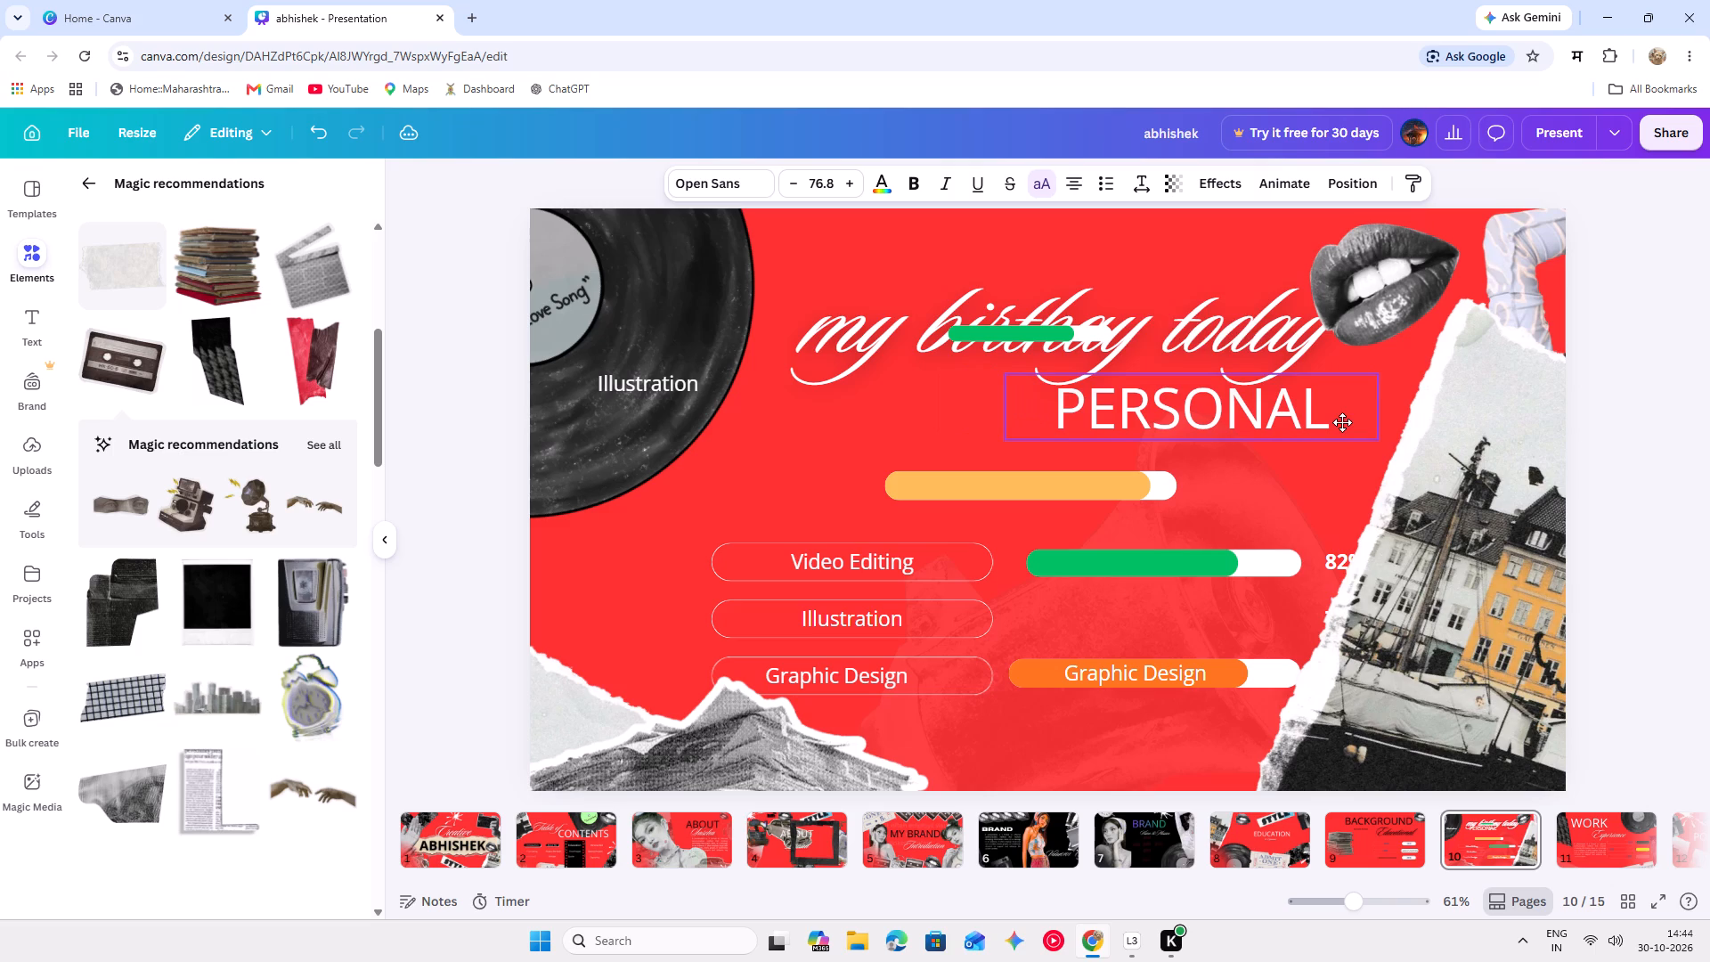
left_click_drag(1382, 447, 1411, 425)
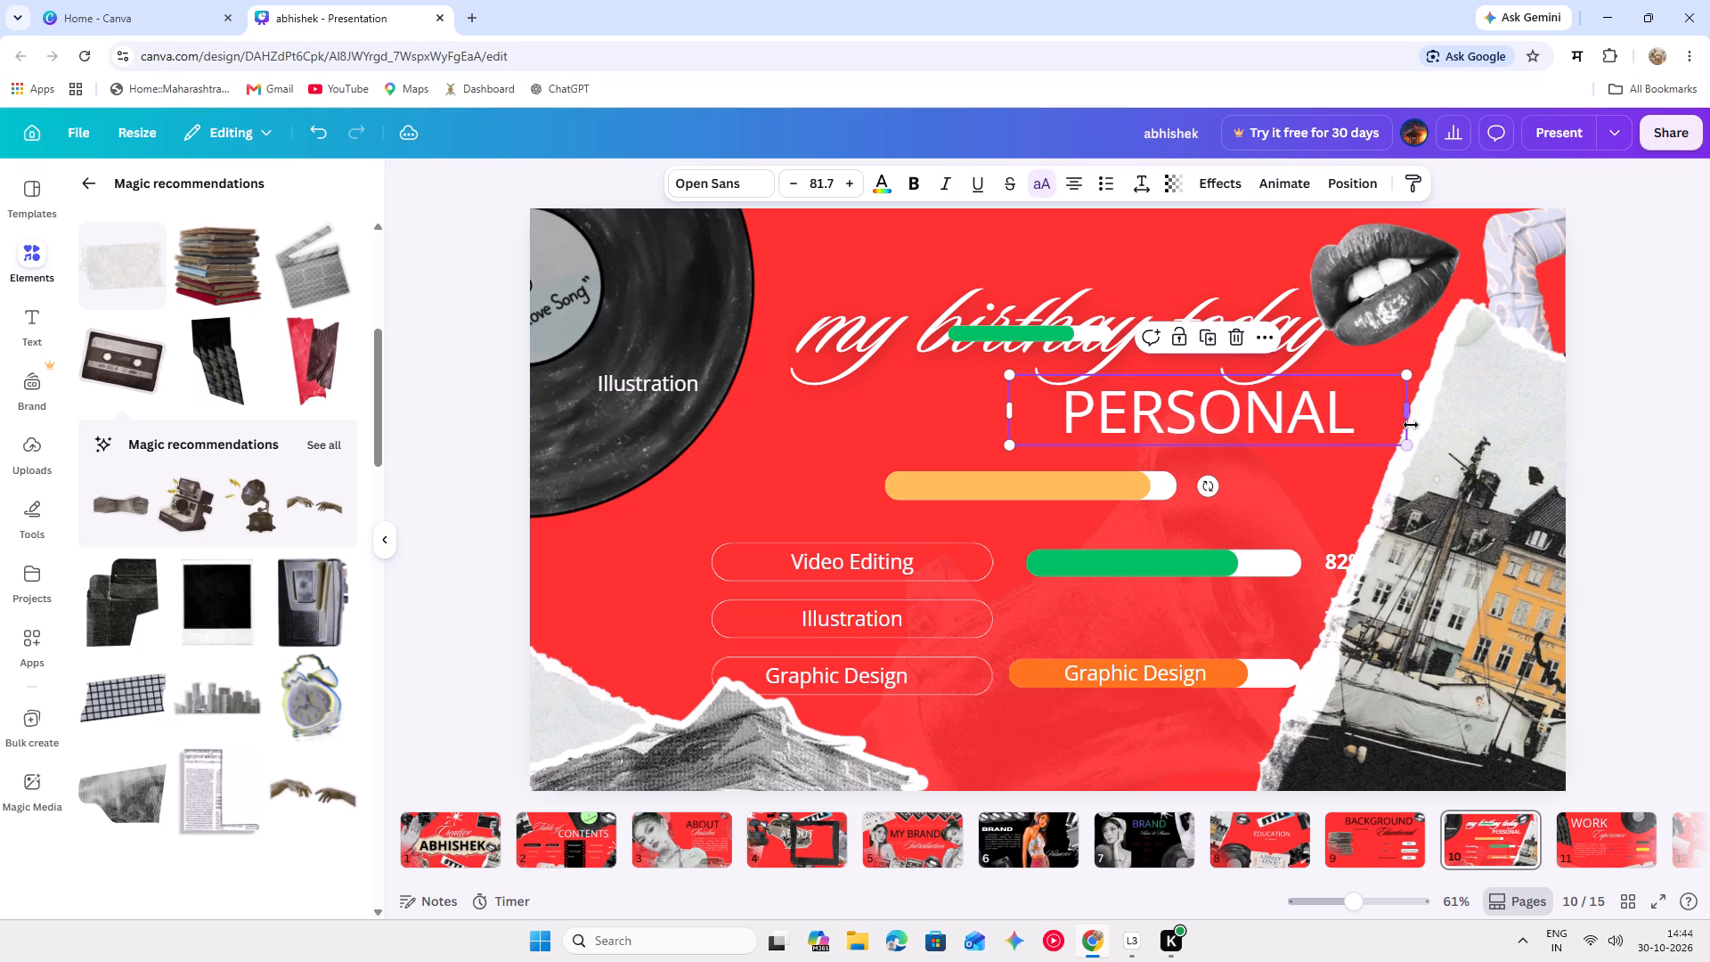
left_click_drag(1403, 408, 1360, 406)
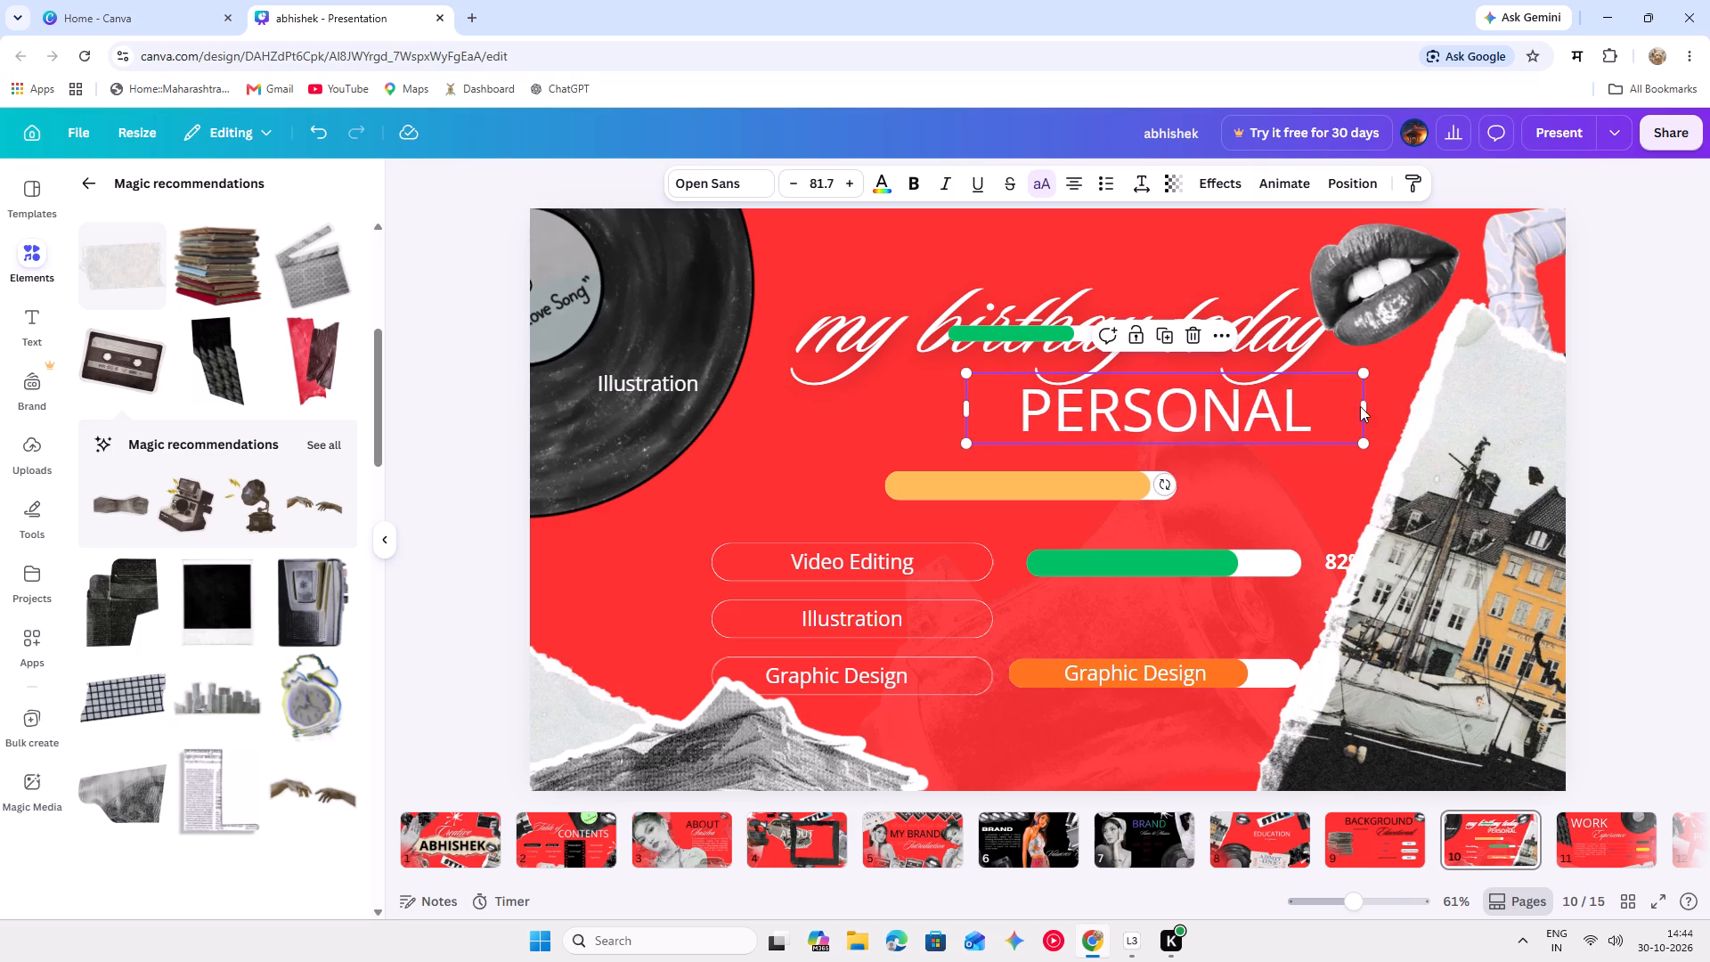
left_click_drag(1364, 406, 1619, 365)
left_click_drag(1544, 387, 1412, 401)
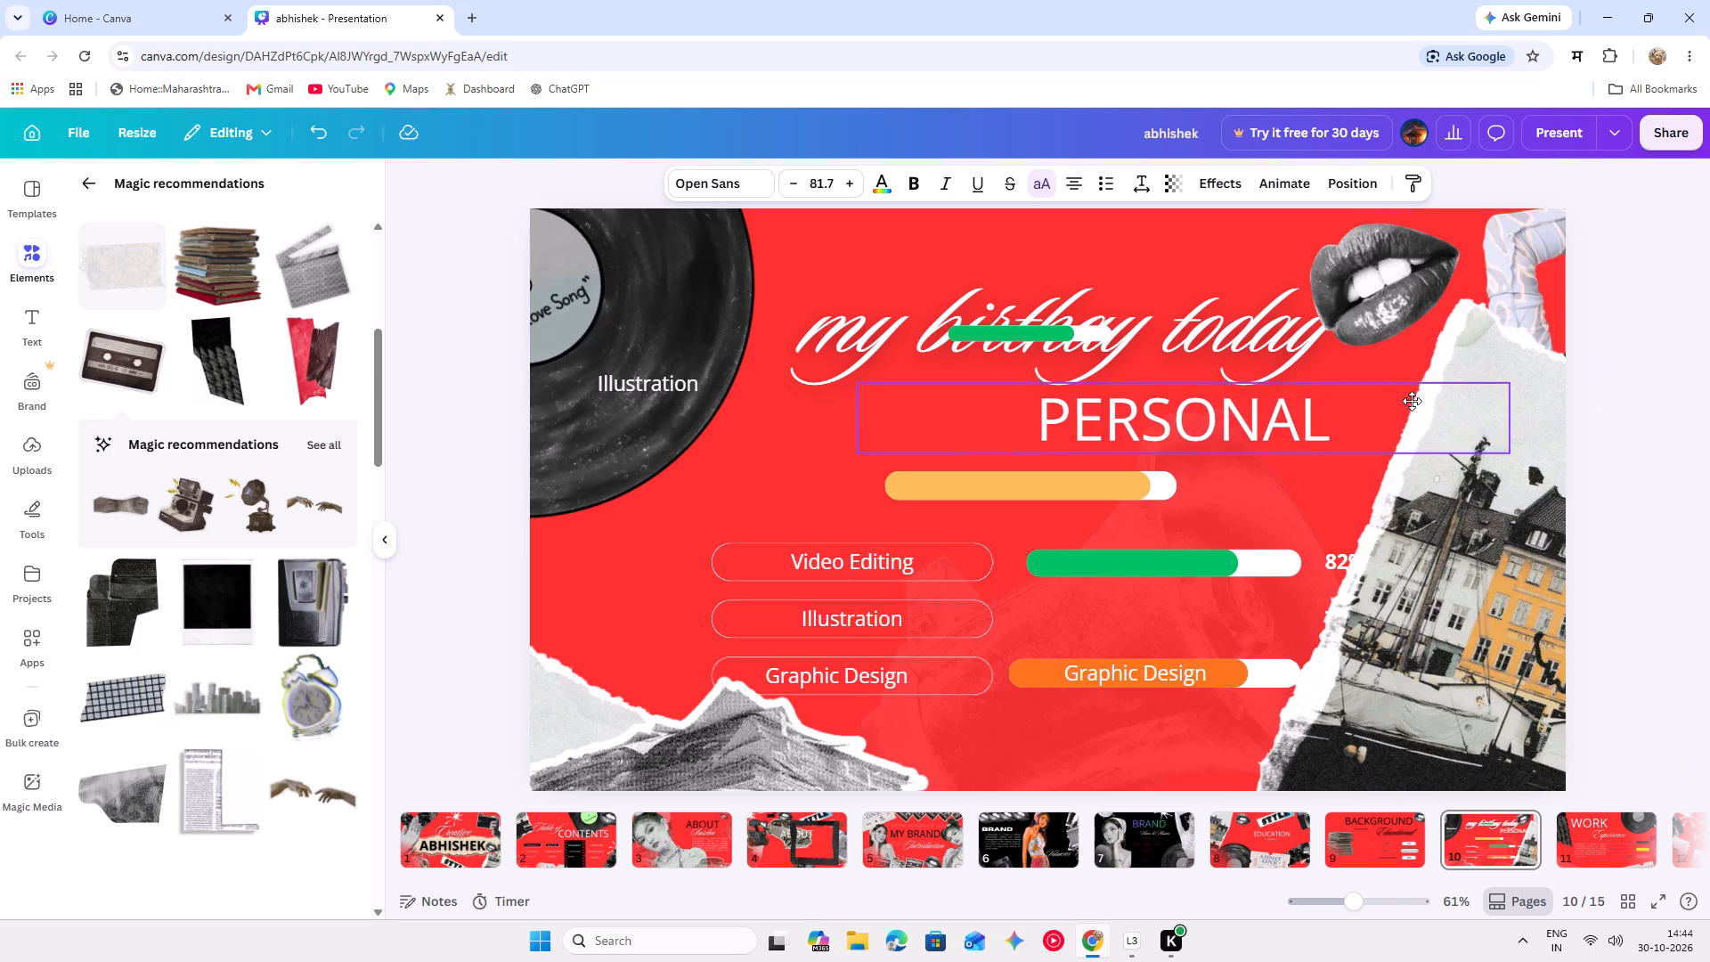
left_click_drag(1412, 401, 1408, 388)
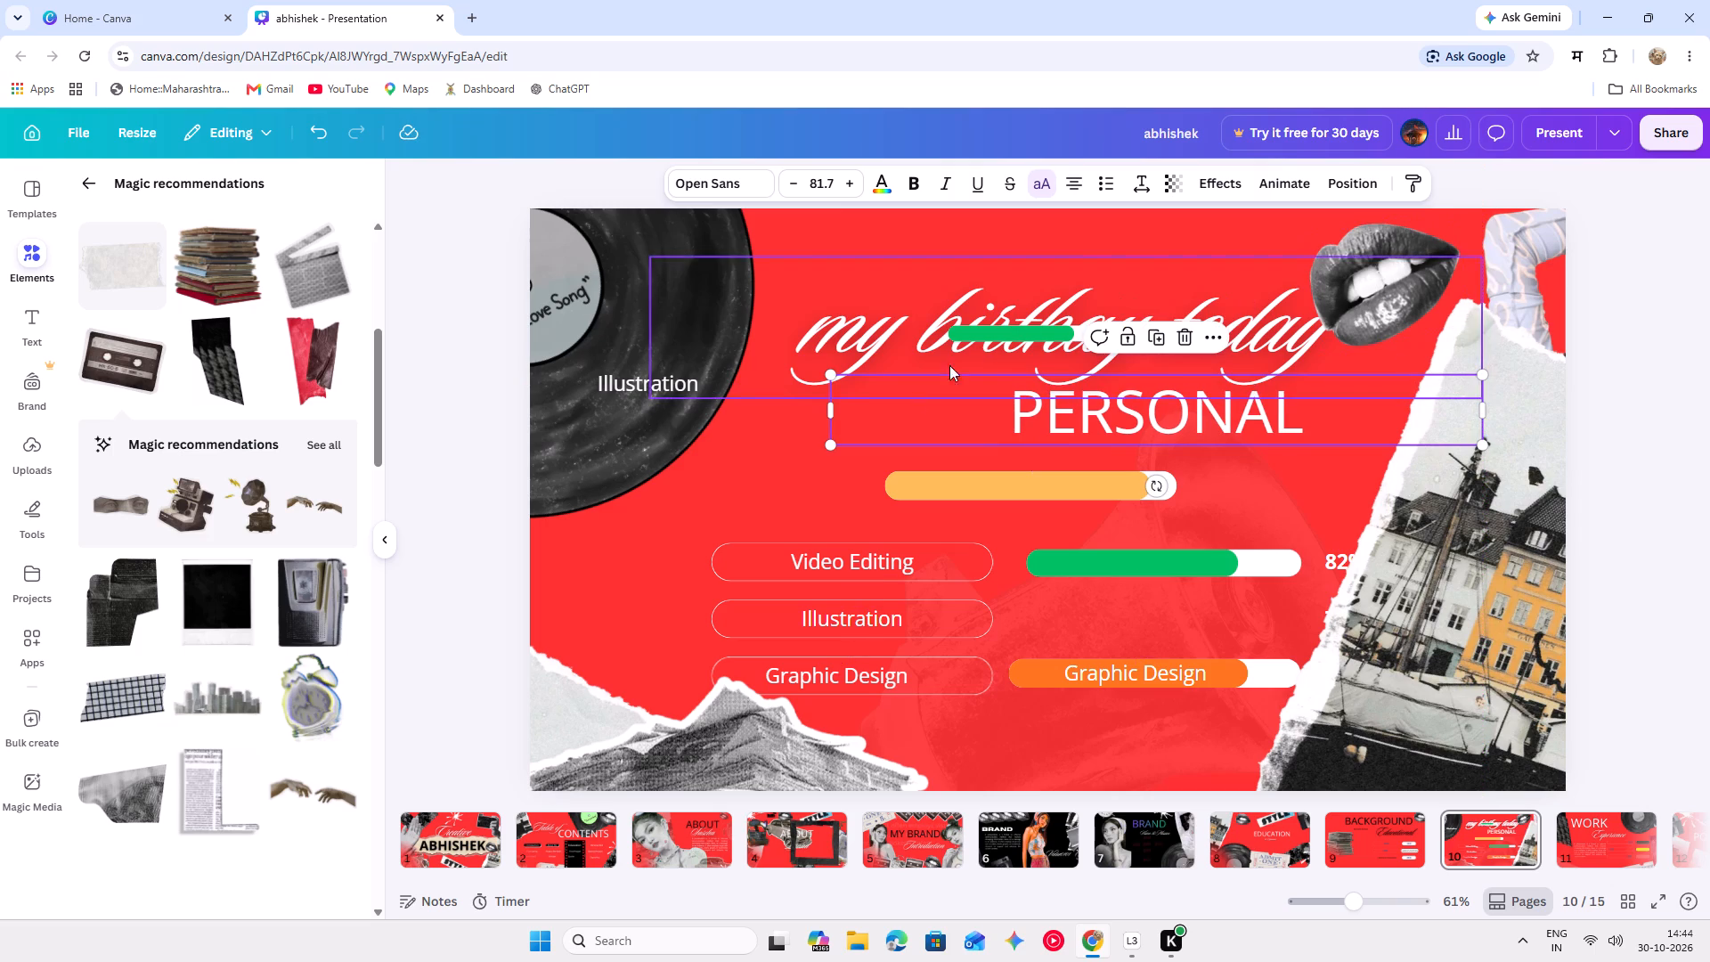
Move the vinyl record cutout slightly down in the slide's upper-left corner.
left_click_drag(646, 420, 647, 429)
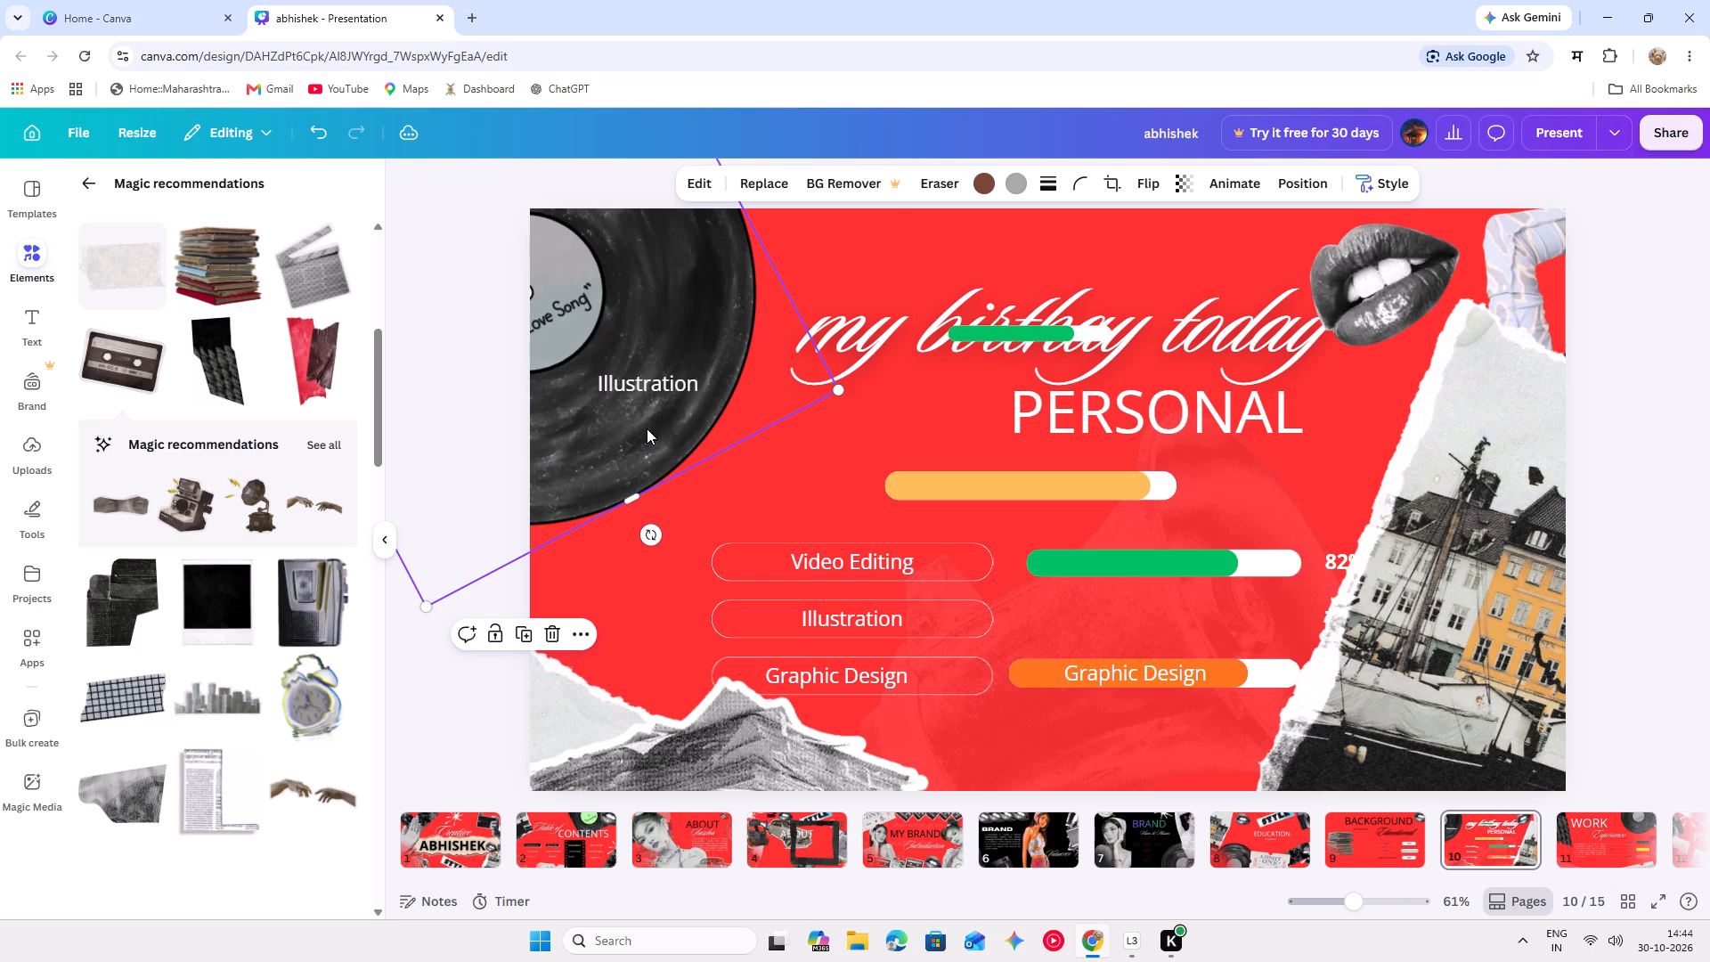
left_click(647, 428)
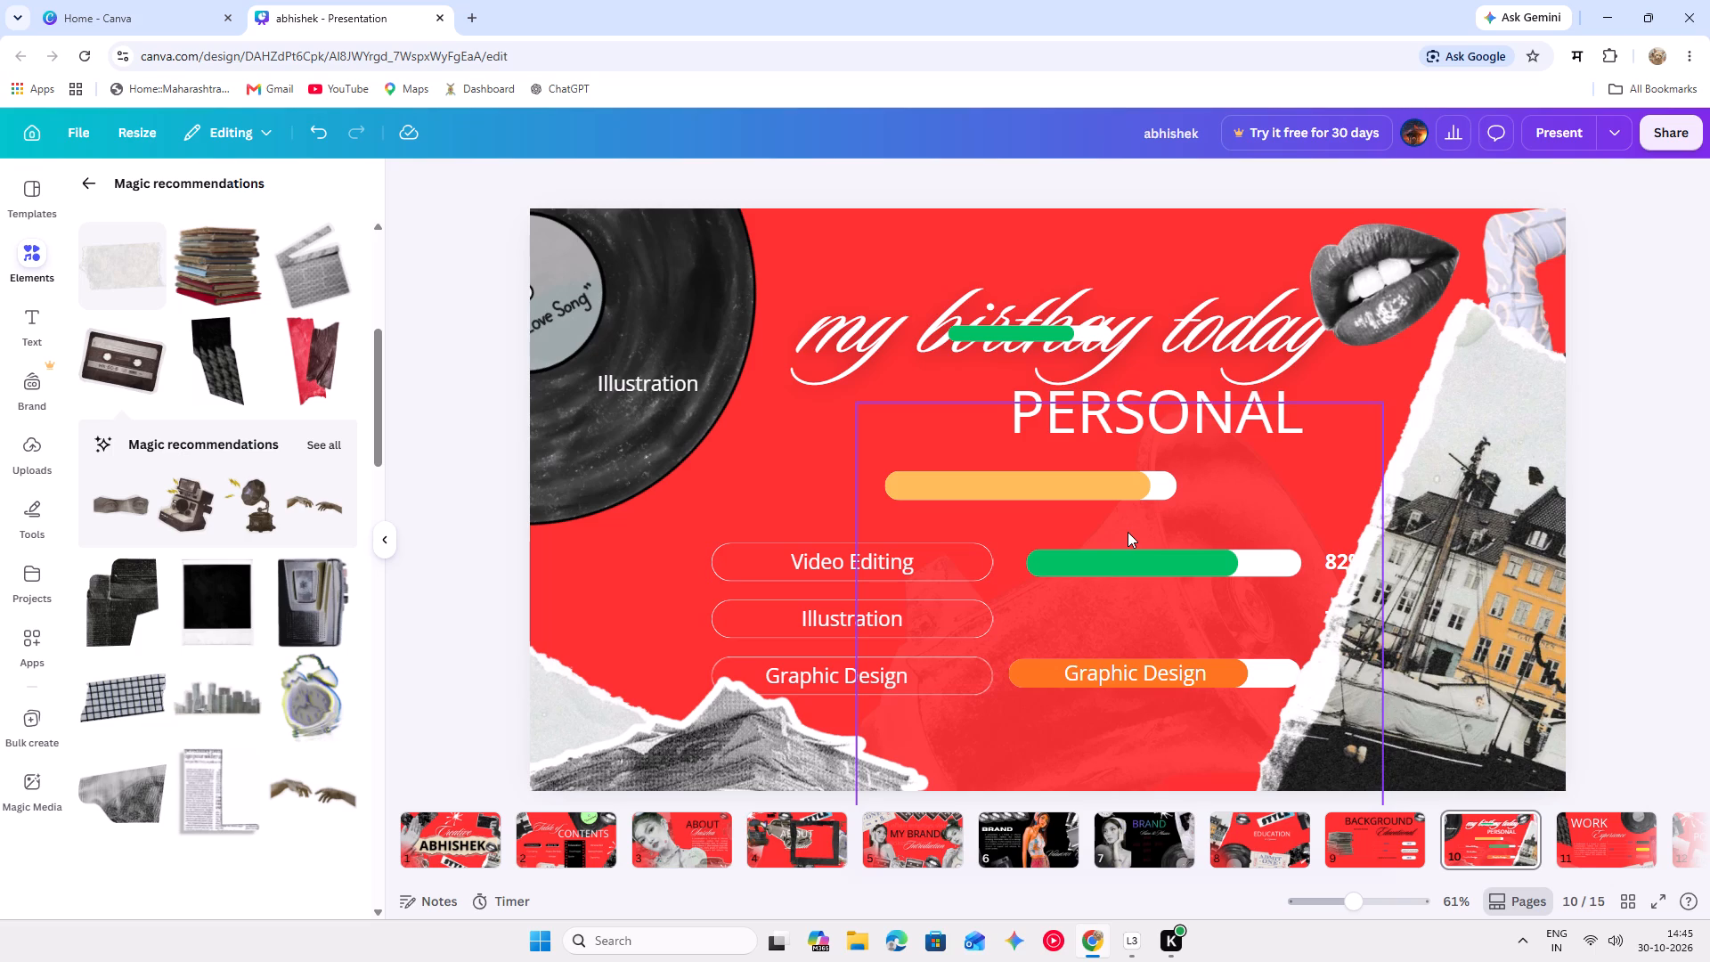
Move the orange progress bar back beside the Illustration label, between the green and dark-orange bars.
left_click(1128, 532)
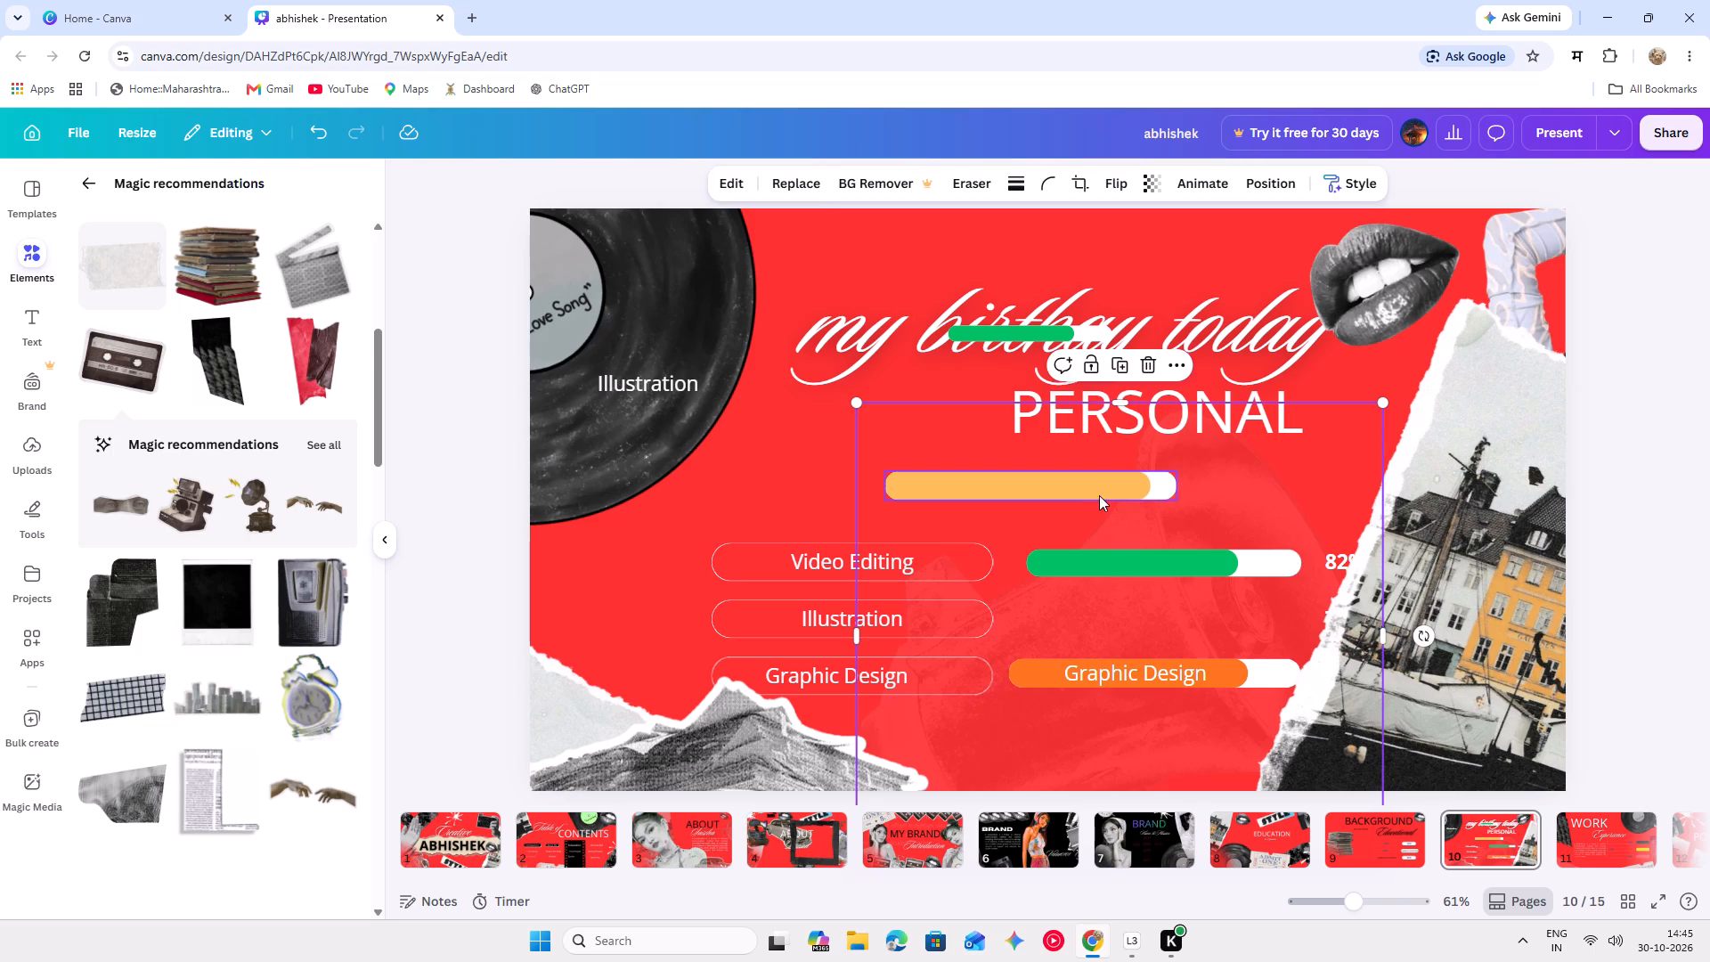
left_click_drag(1099, 493, 1228, 622)
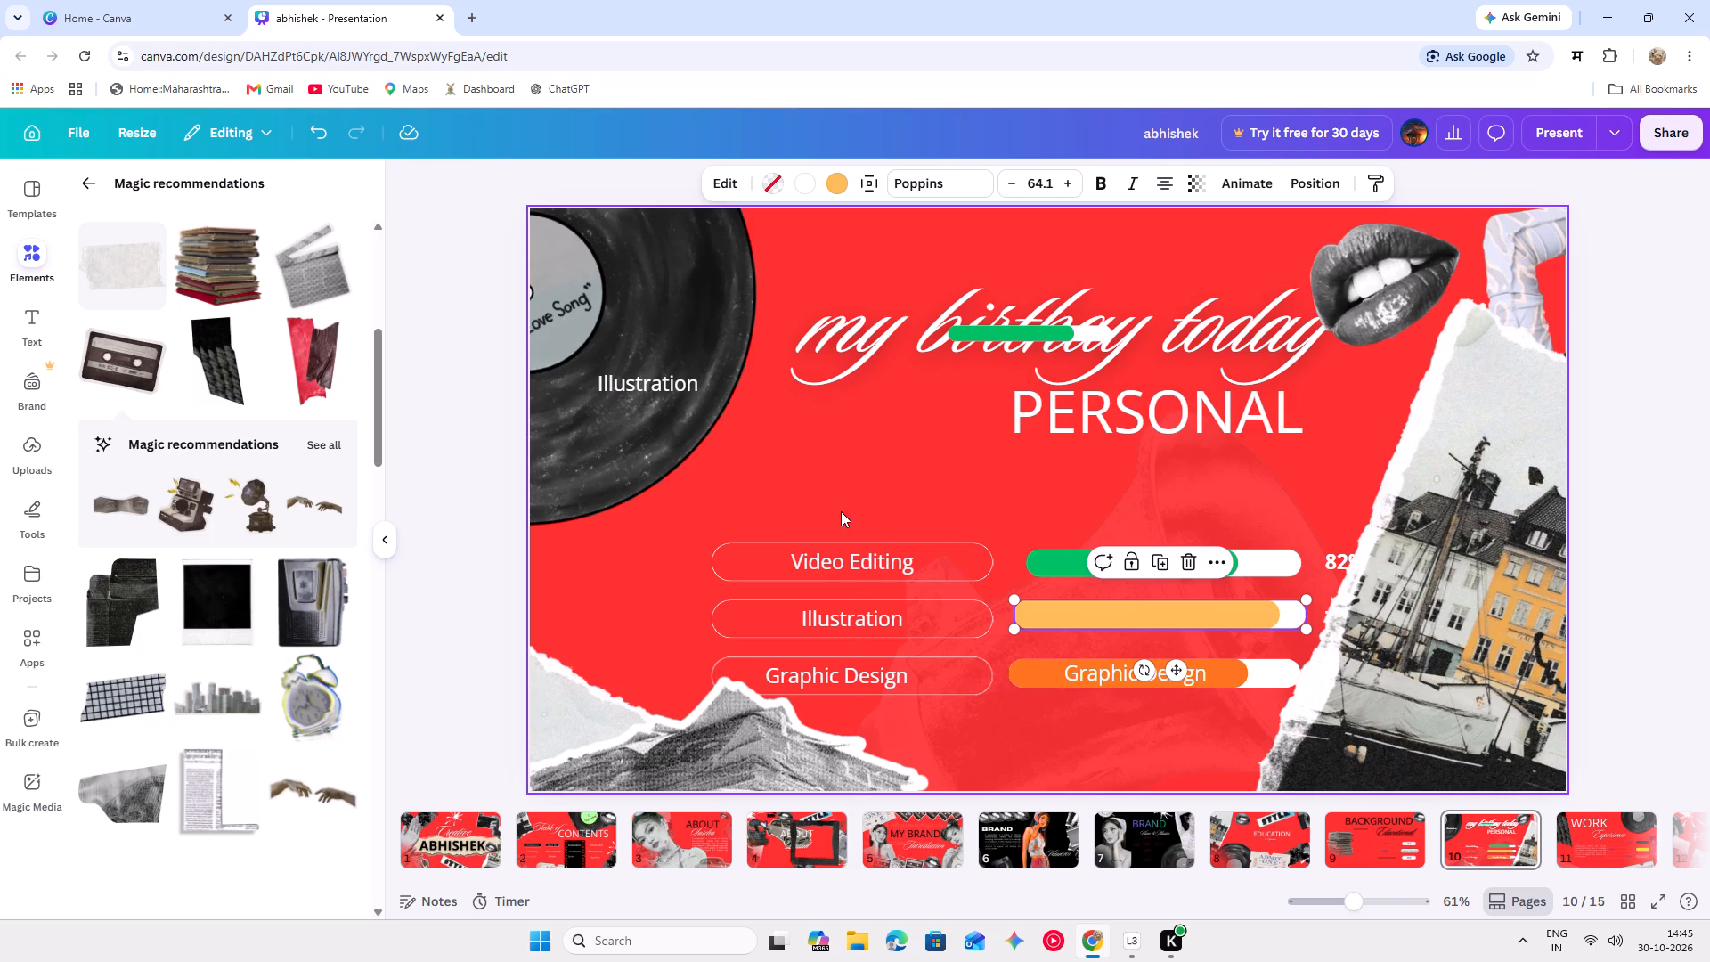
Move the faded megaphone image up behind the script title and PERSONAL heading.
left_click_drag(861, 449, 870, 427)
left_click_drag(922, 552, 924, 536)
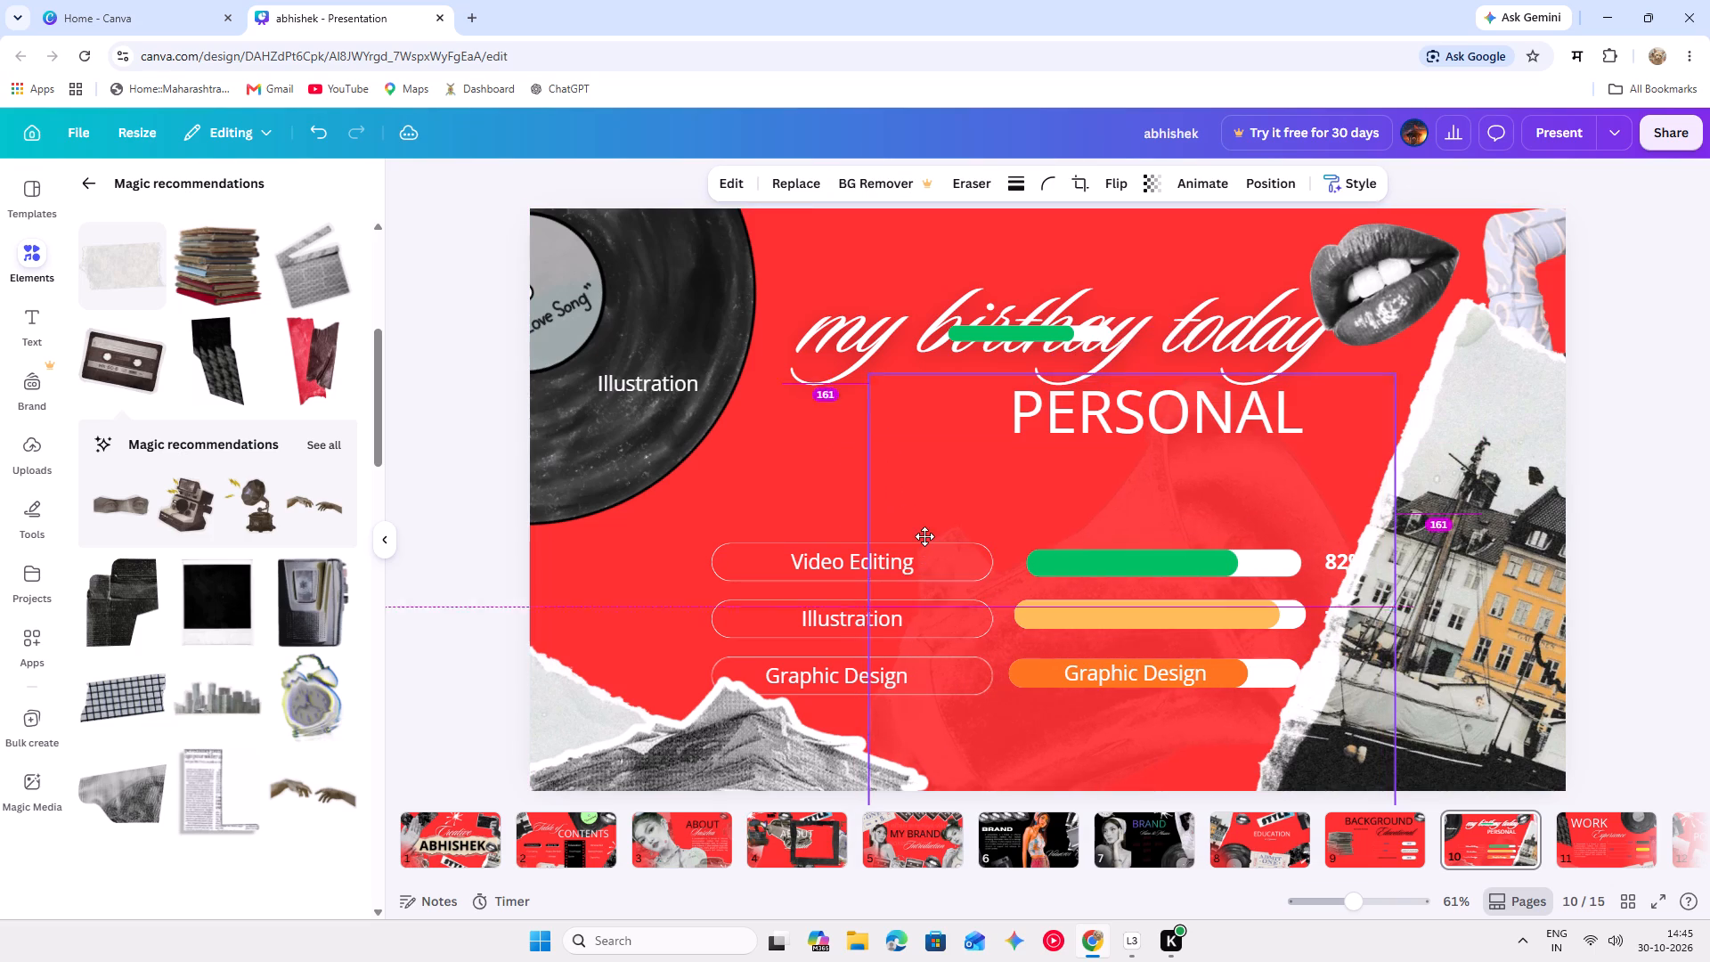
left_click_drag(924, 536, 931, 493)
left_click_drag(932, 499, 918, 369)
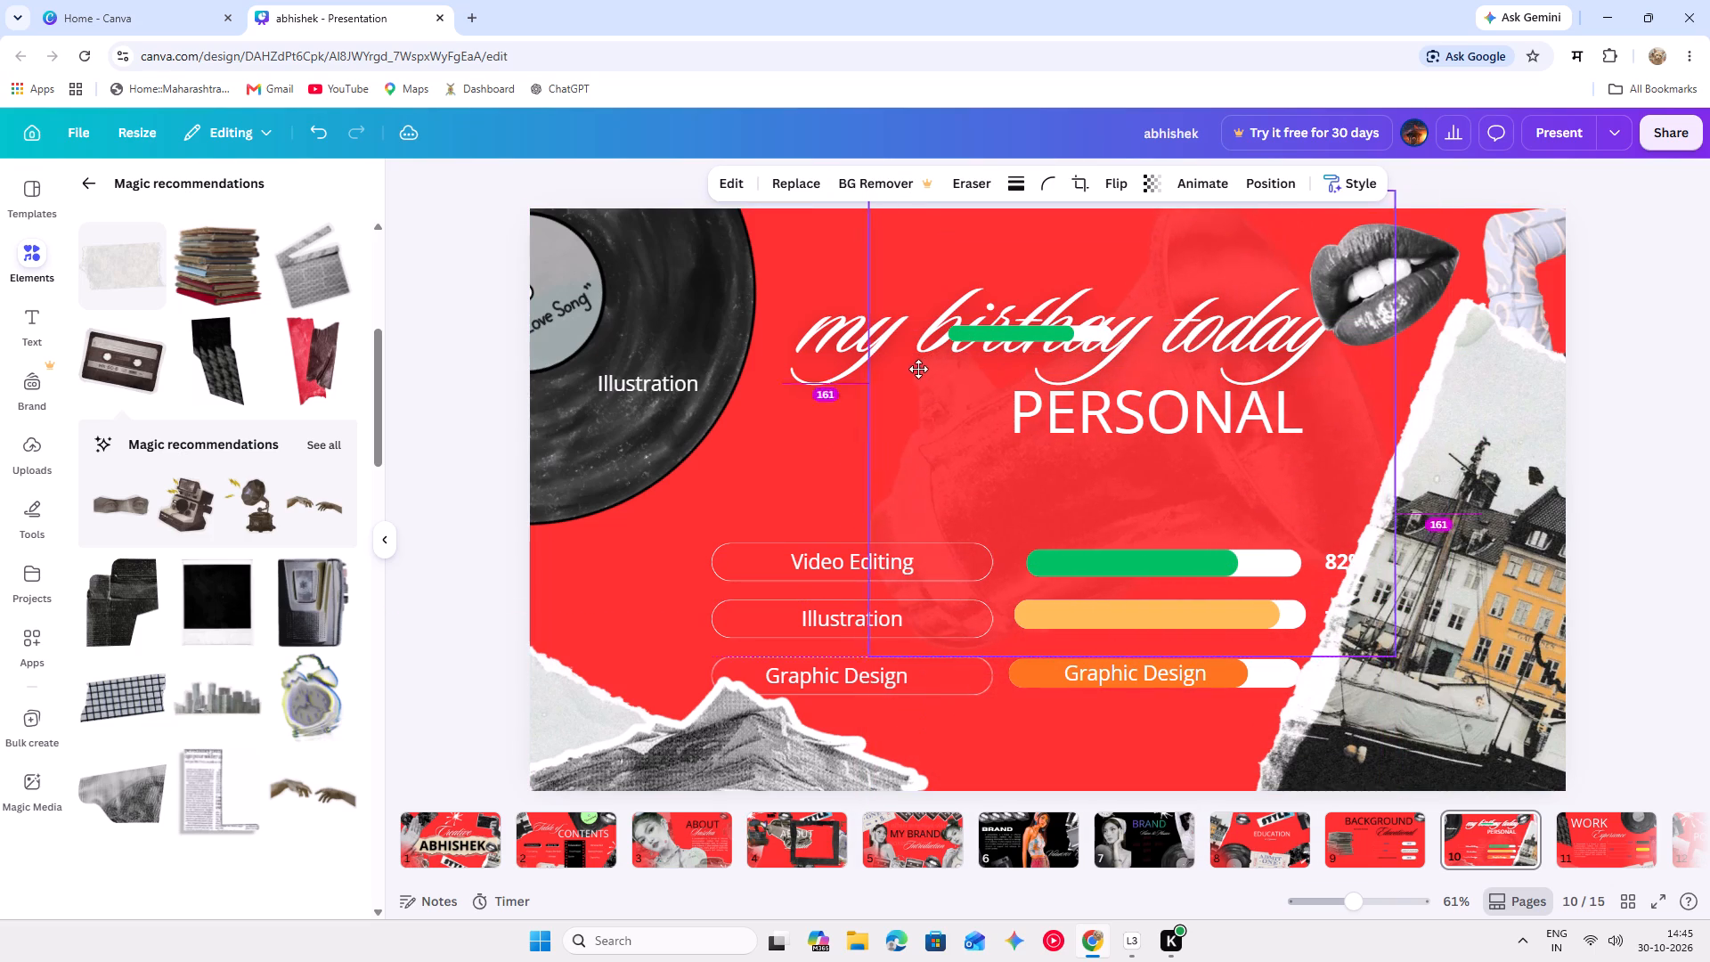
left_click_drag(918, 369, 916, 370)
Shift the vinyl record cutout slightly right so more of its centre label shows on the slide.
left_click(616, 462)
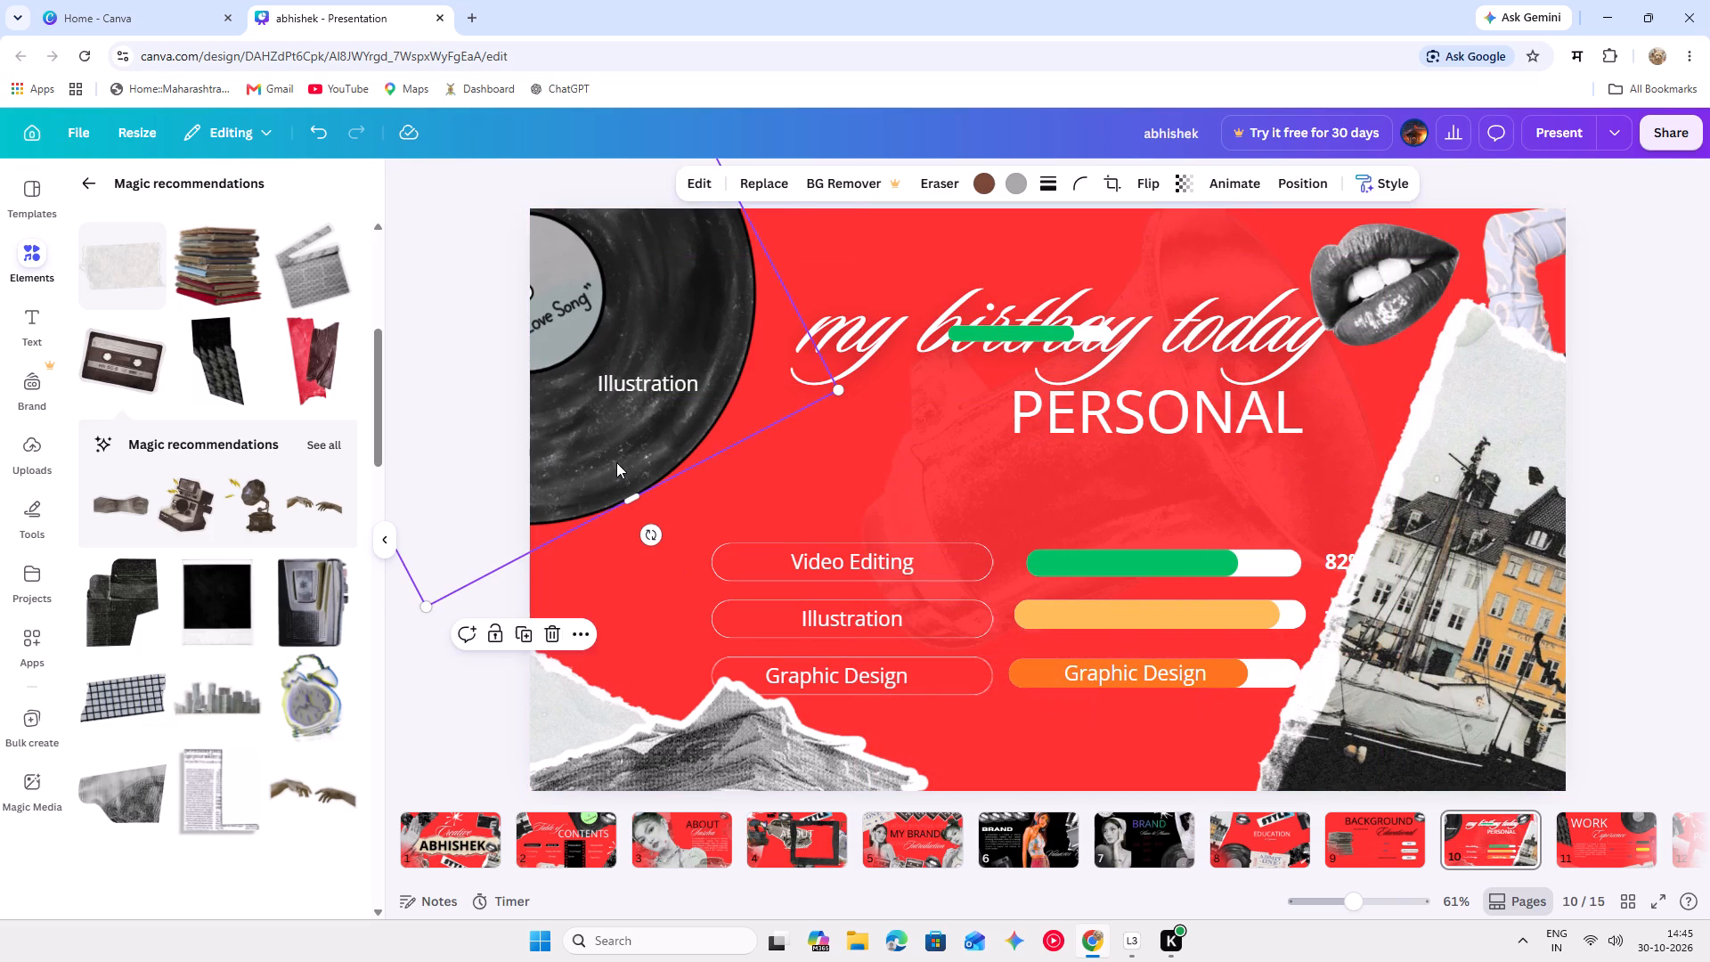
left_click_drag(616, 450, 633, 449)
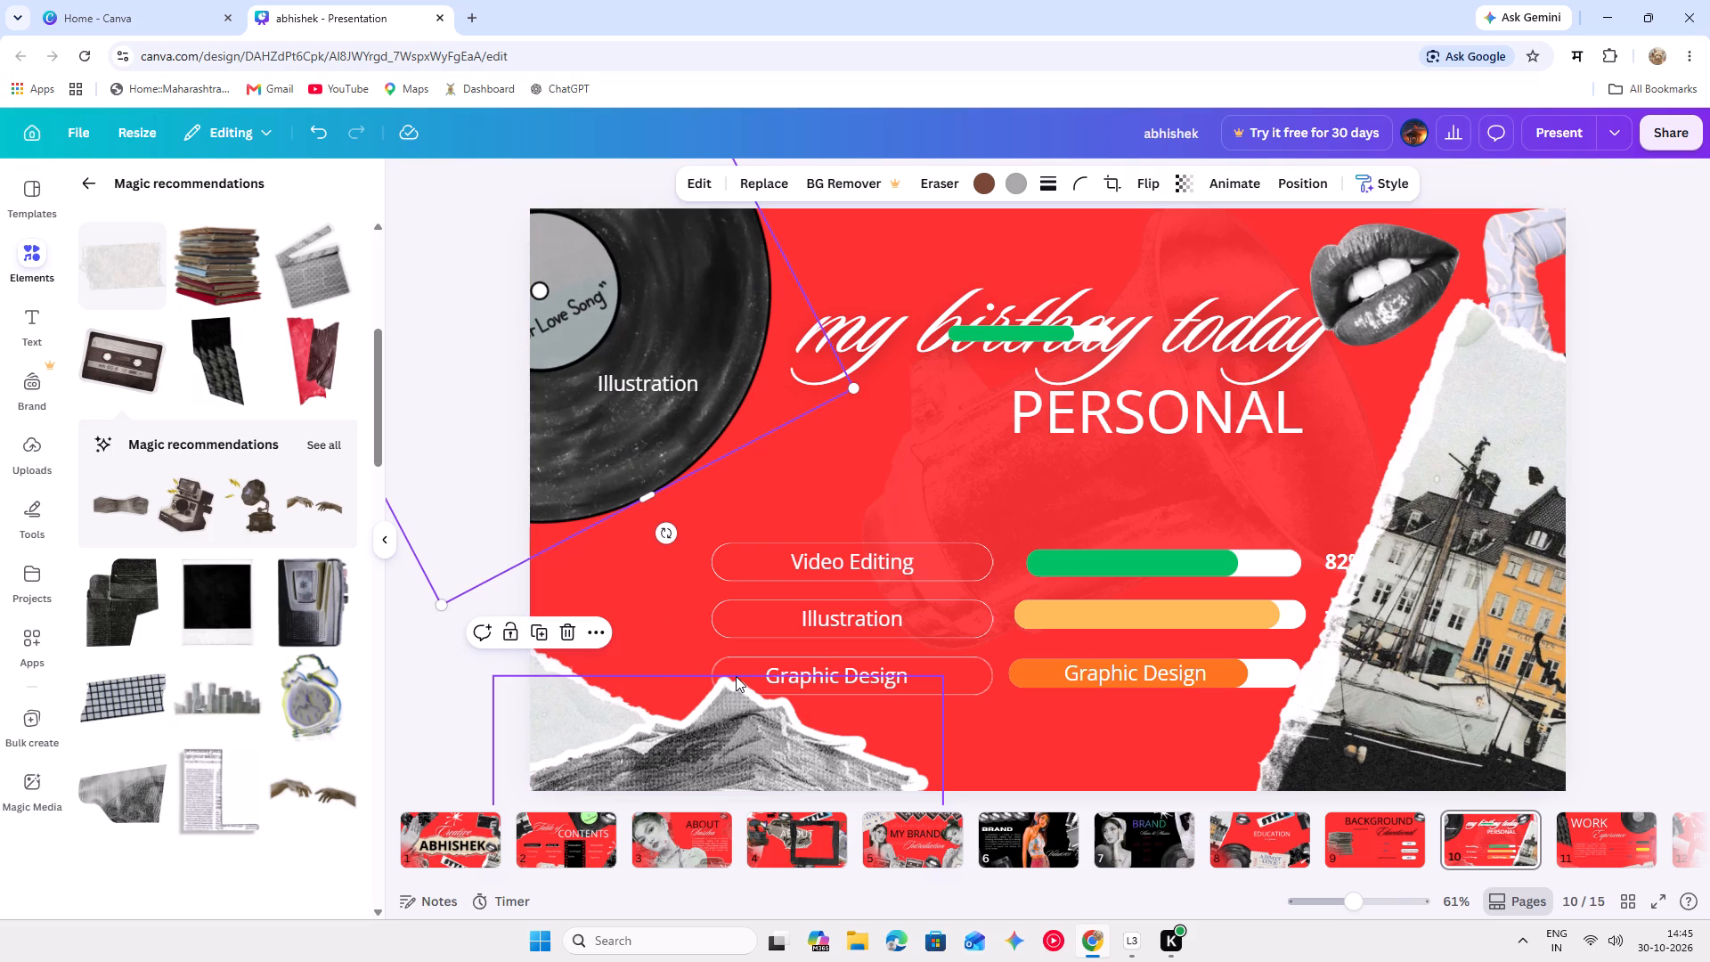
Move the paper-stack cutout up and left so it fills the slide's lower-left corner beneath the vinyl record.
left_click_drag(921, 697, 969, 697)
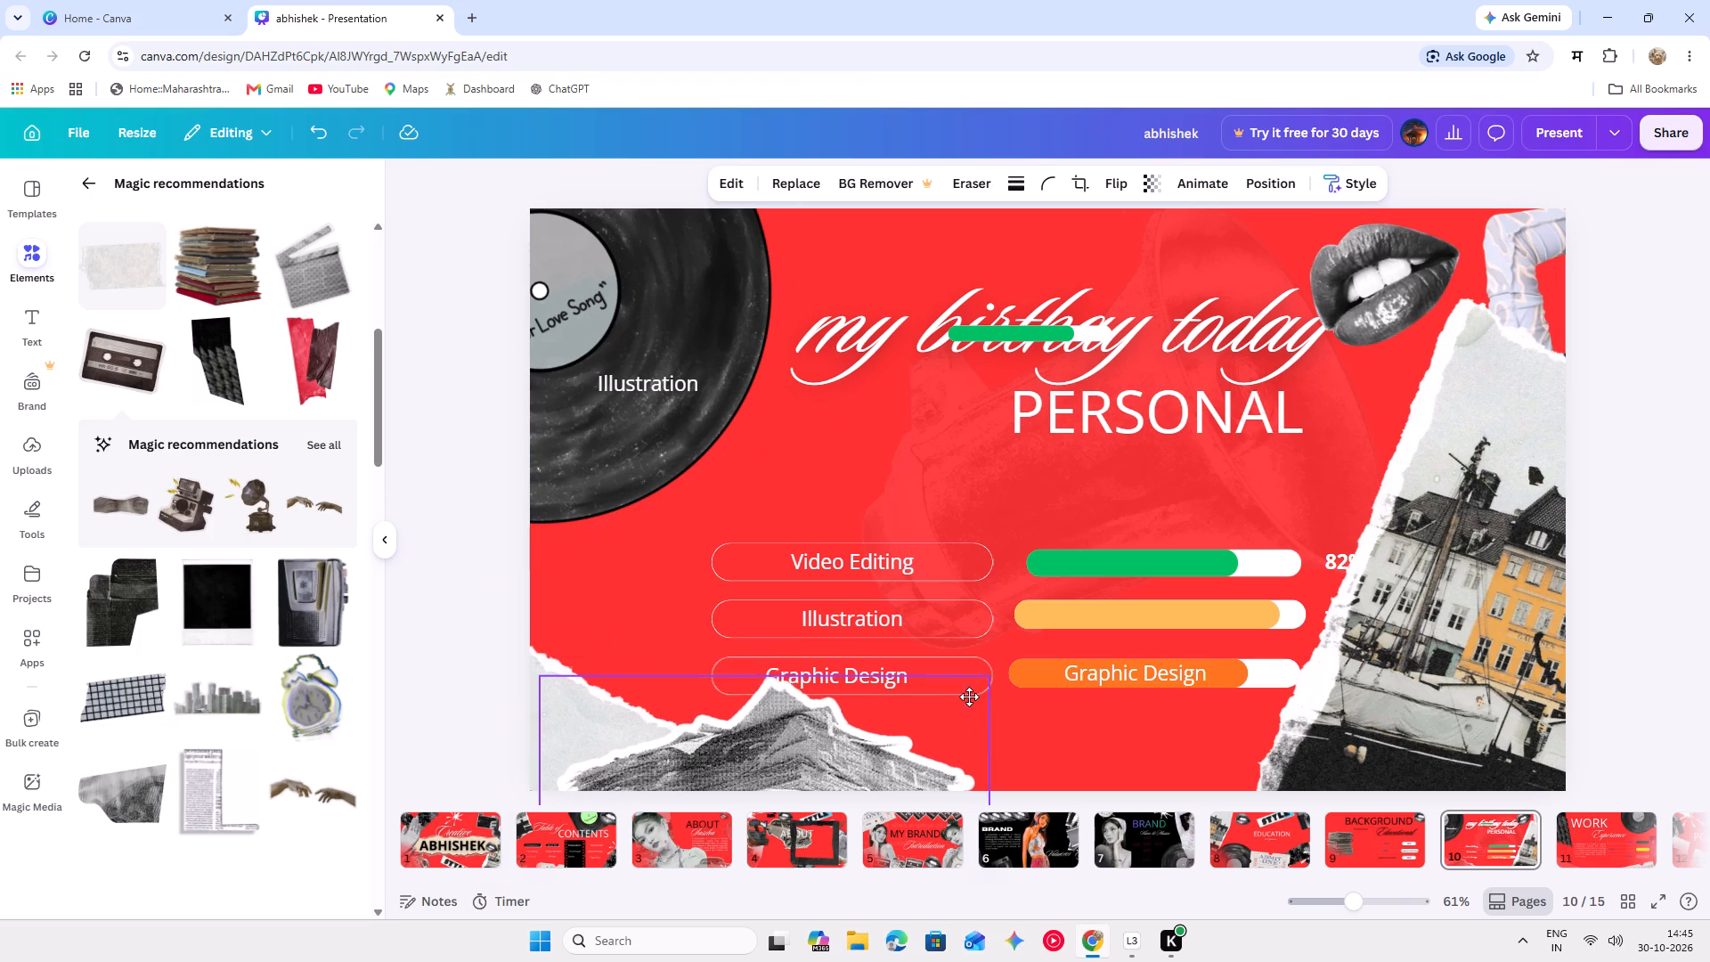
left_click_drag(969, 697, 1006, 480)
right_click_drag(1177, 456, 1006, 480)
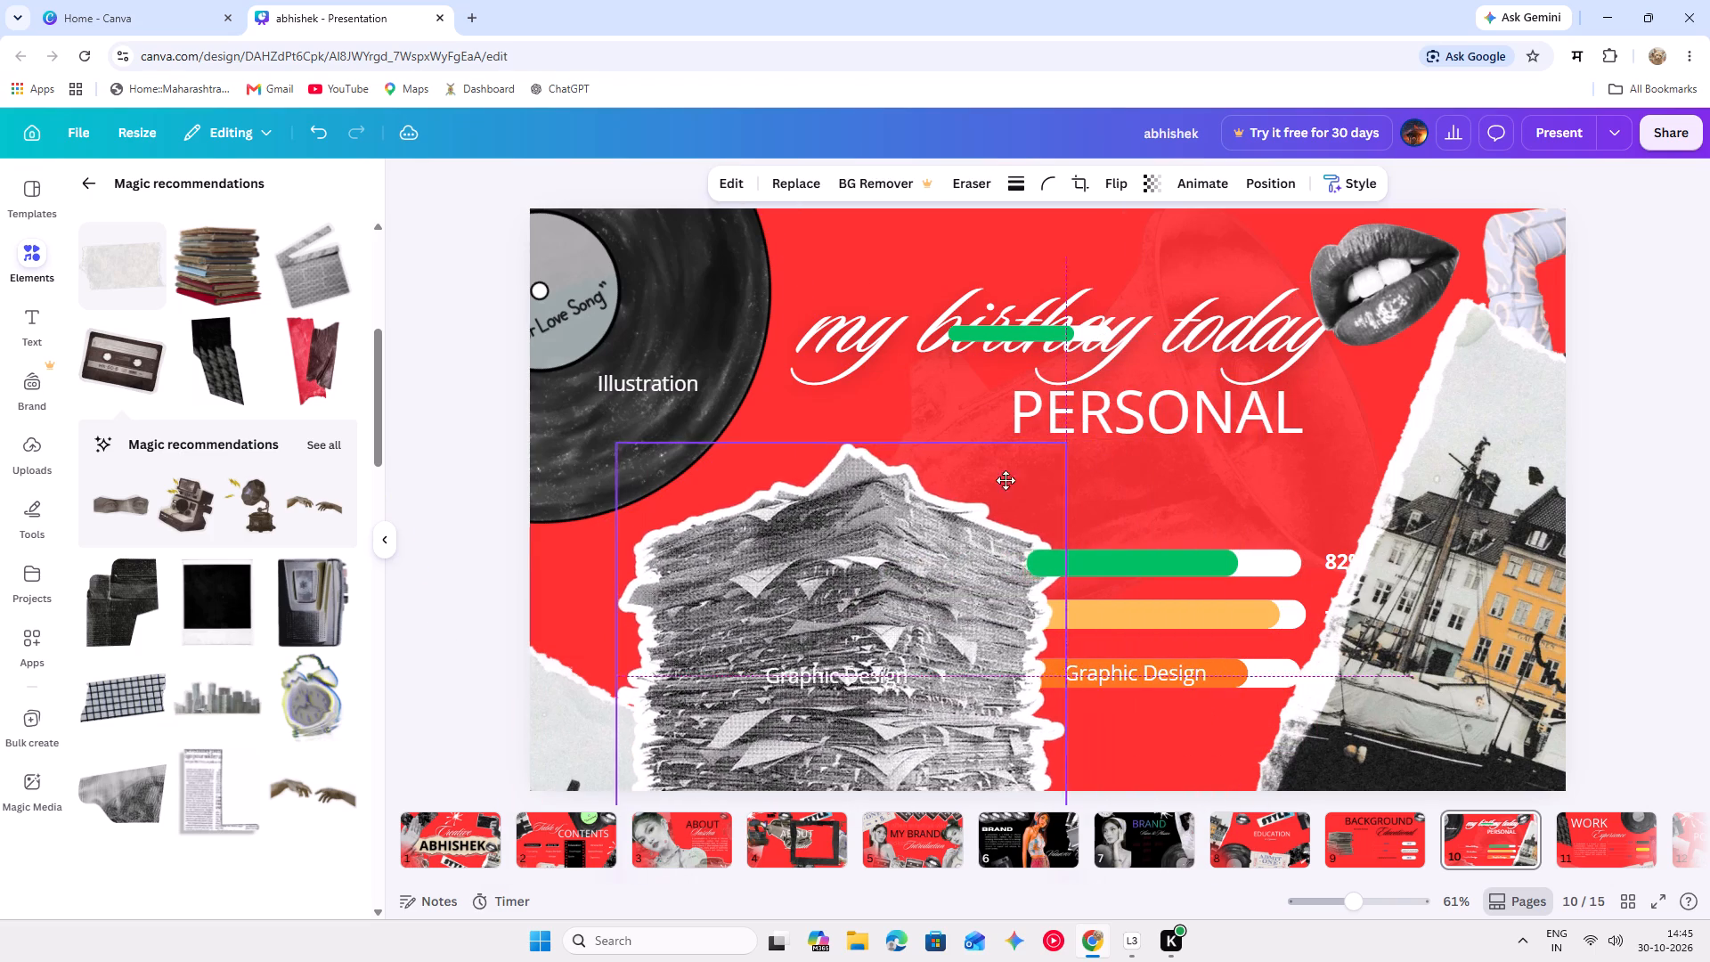
right_click_drag(1006, 480, 779, 527)
left_click_drag(1006, 480, 788, 518)
left_click(1173, 510)
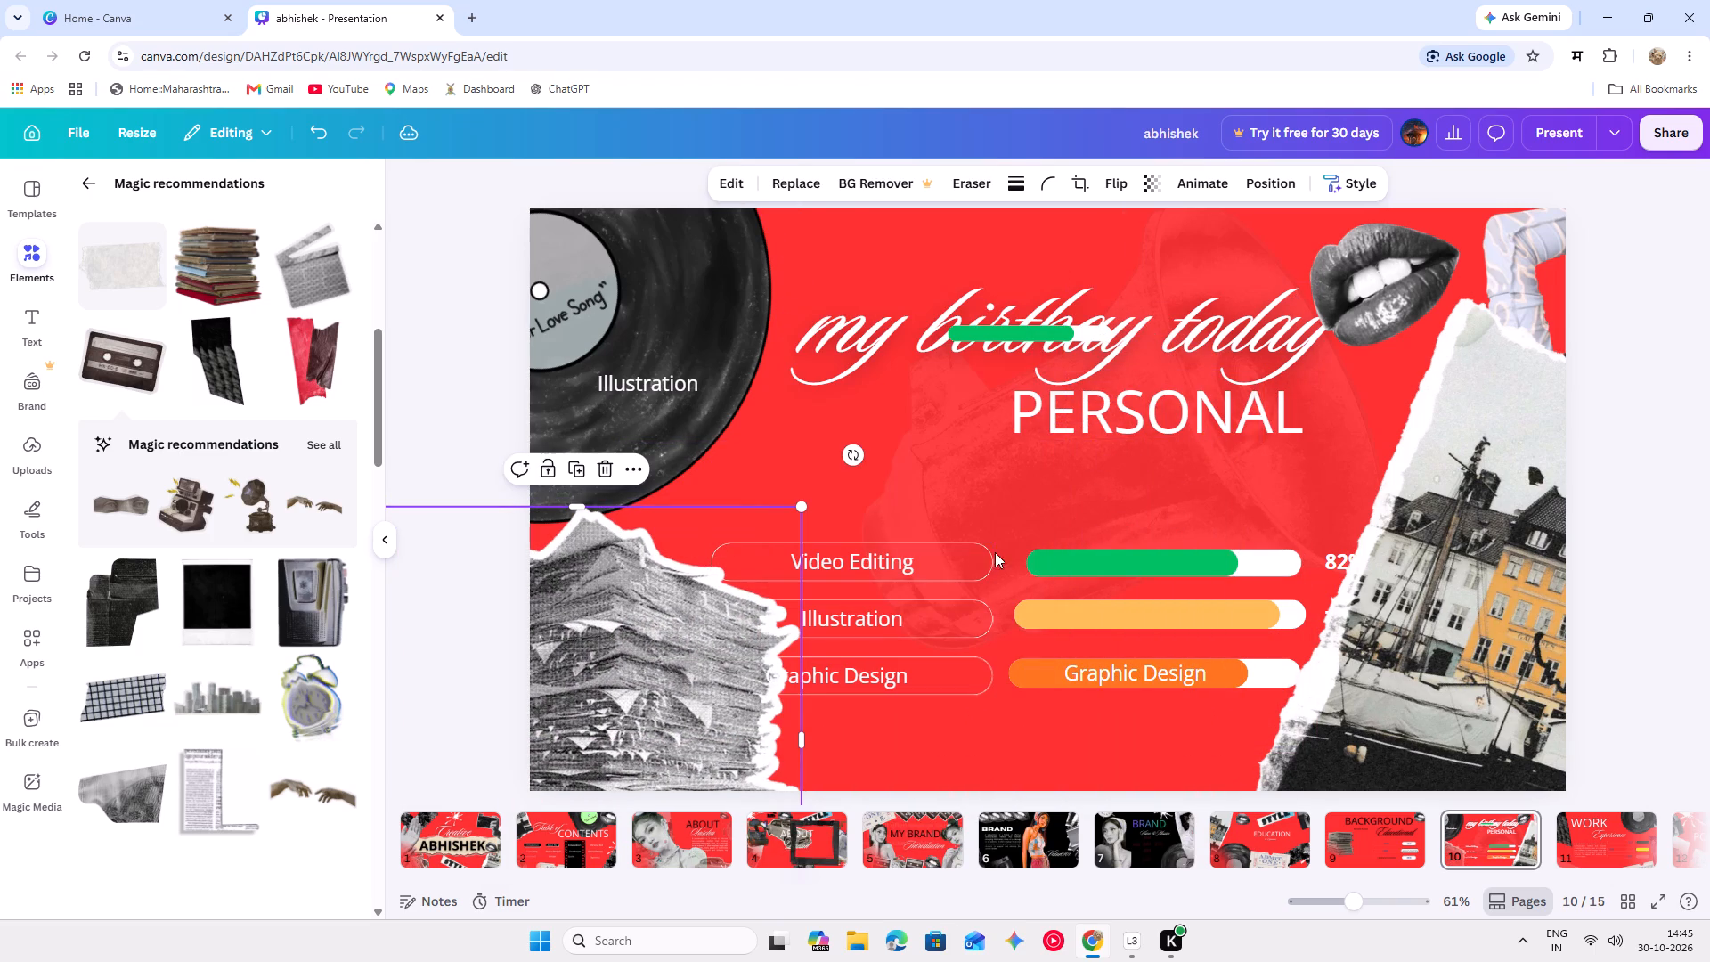
Move the Video Editing label and its rounded outline up together, leaving a wider gap above the Illustration row.
left_click_drag(982, 559, 1009, 427)
left_click_drag(1009, 428, 1007, 479)
left_click_drag(967, 558, 976, 521)
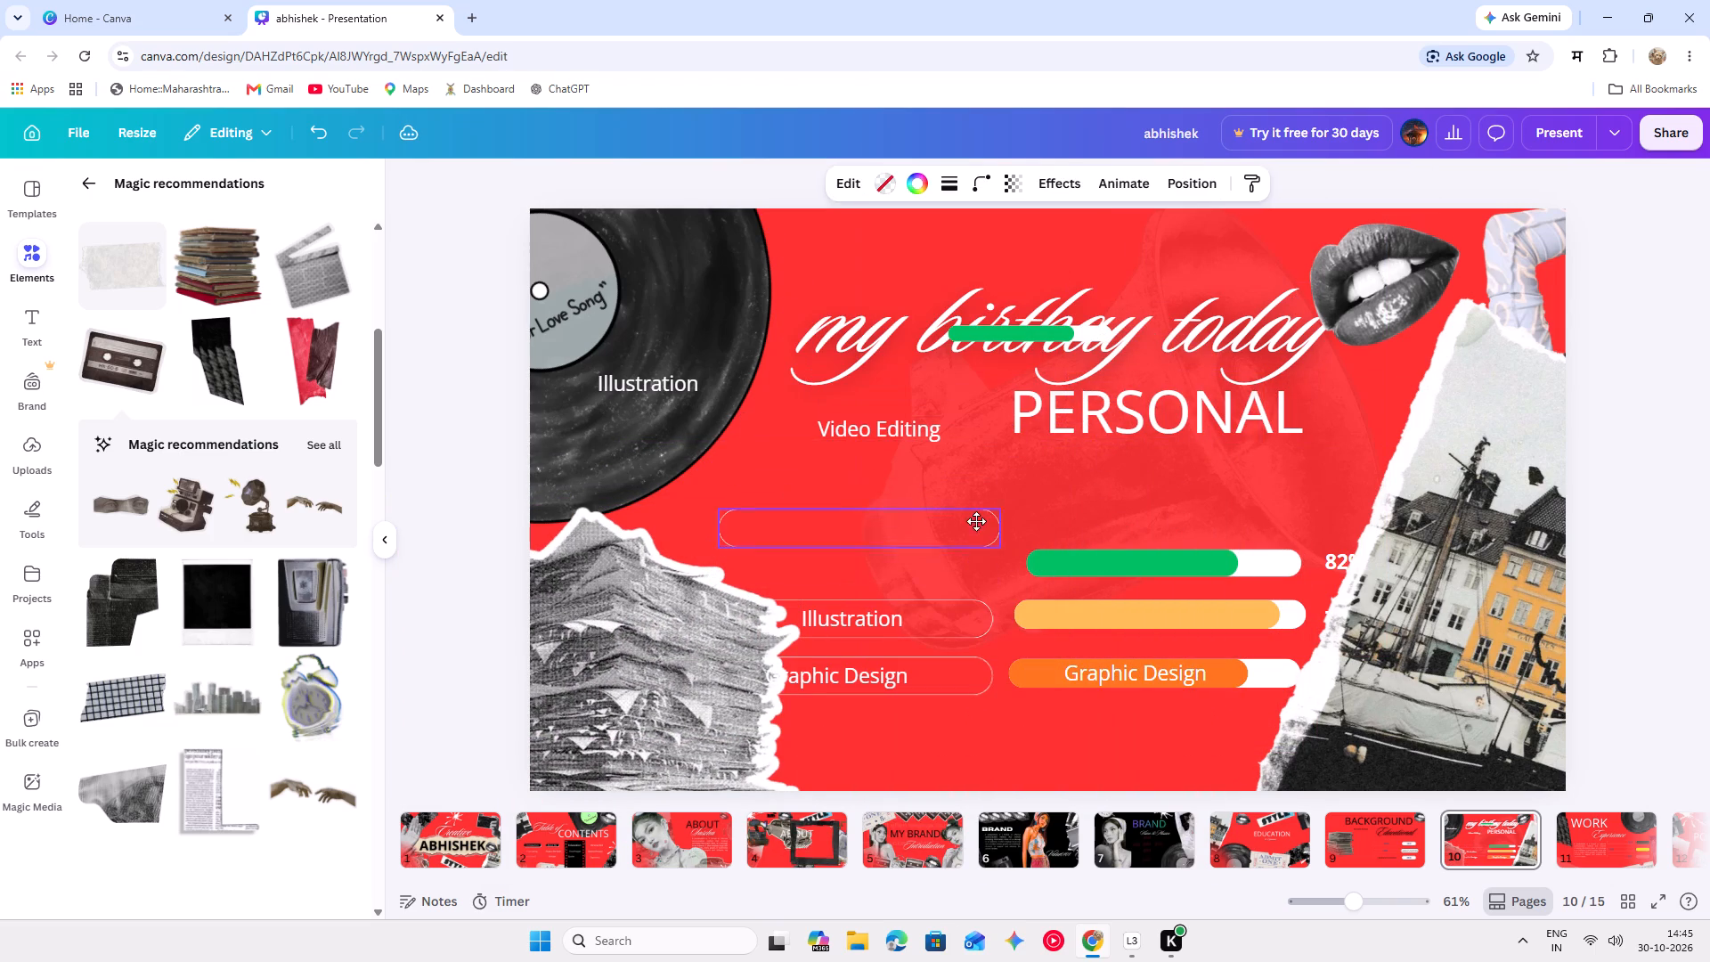
left_click_drag(976, 521, 985, 477)
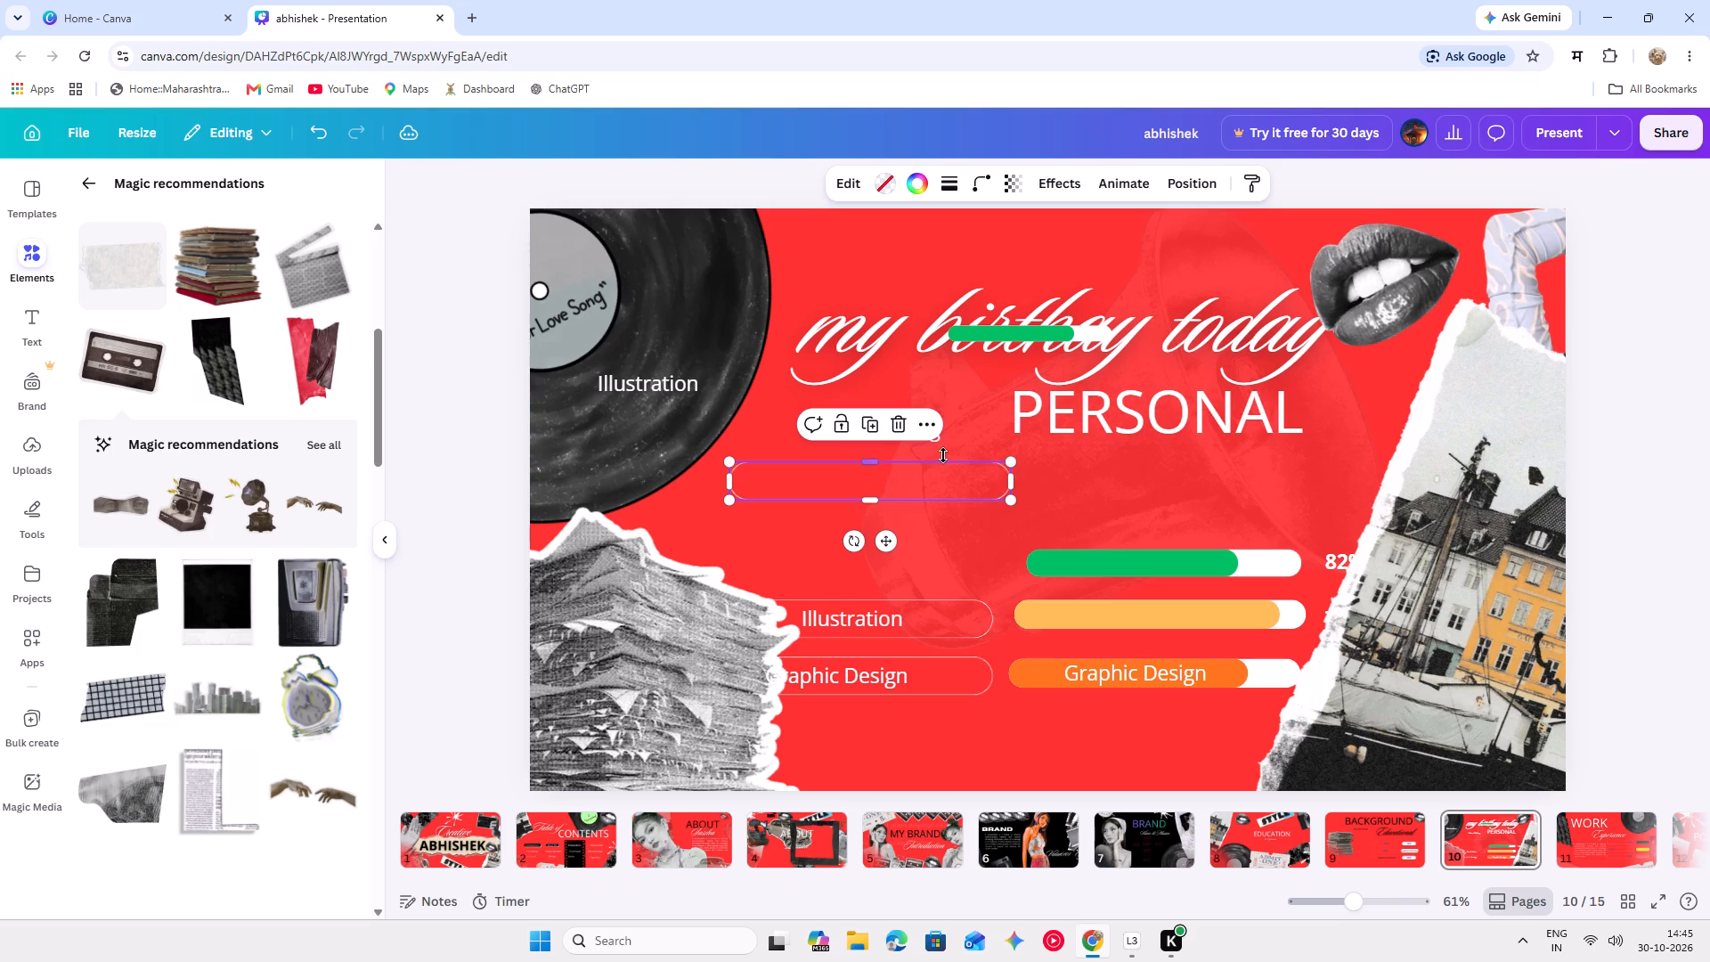
left_click_drag(967, 434, 960, 479)
left_click_drag(965, 490, 968, 522)
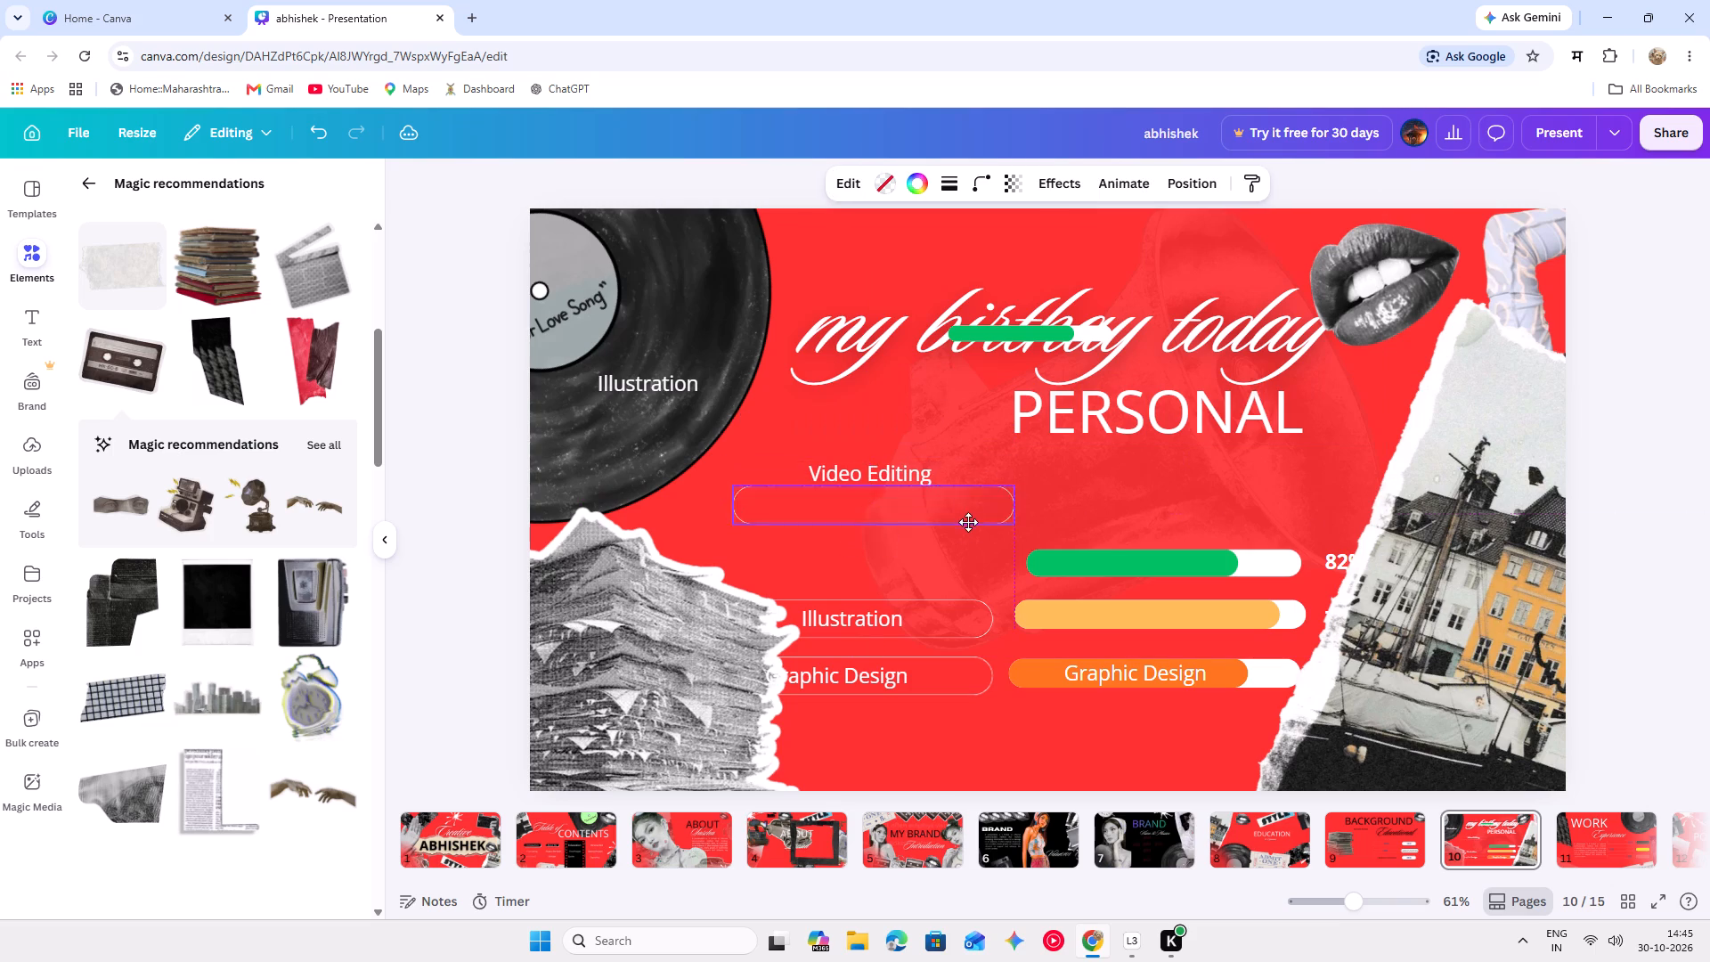
left_click_drag(968, 522, 968, 536)
left_click_drag(971, 477, 973, 526)
left_click(973, 526)
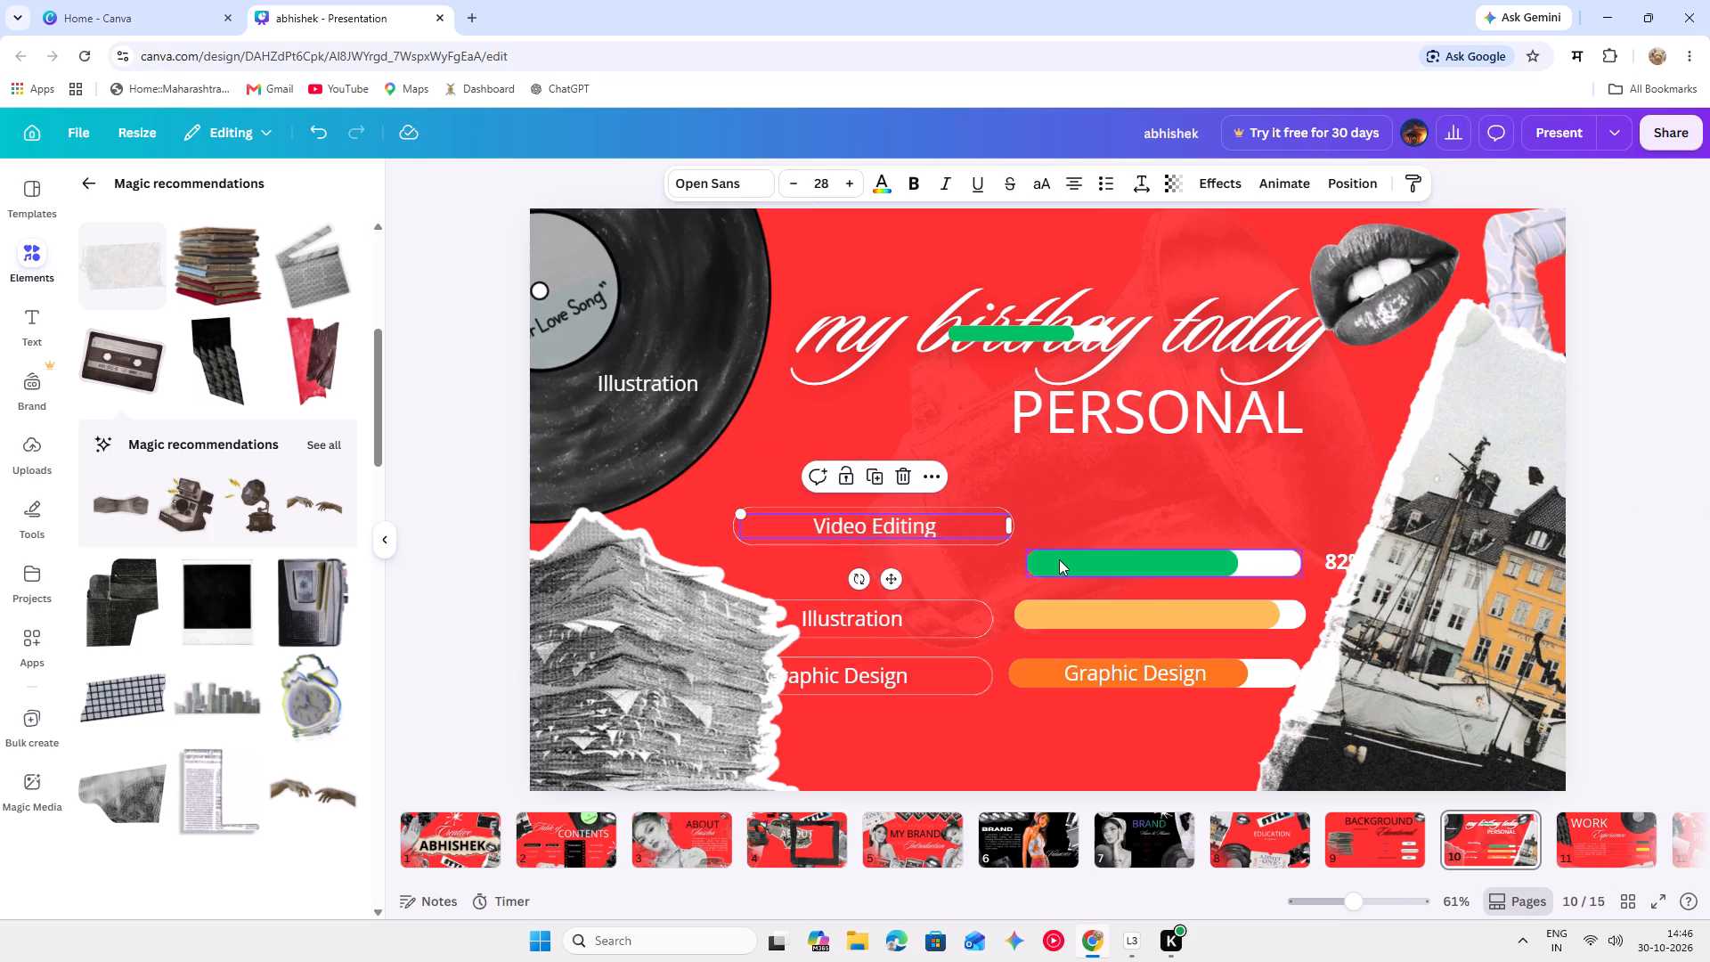
Move the large green progress bar up level with the Video Editing label.
left_click_drag(1059, 559, 1066, 526)
Lower the Video Editing outline slightly and extend its upper edge to make it taller around the label.
left_click_drag(1009, 528, 1008, 549)
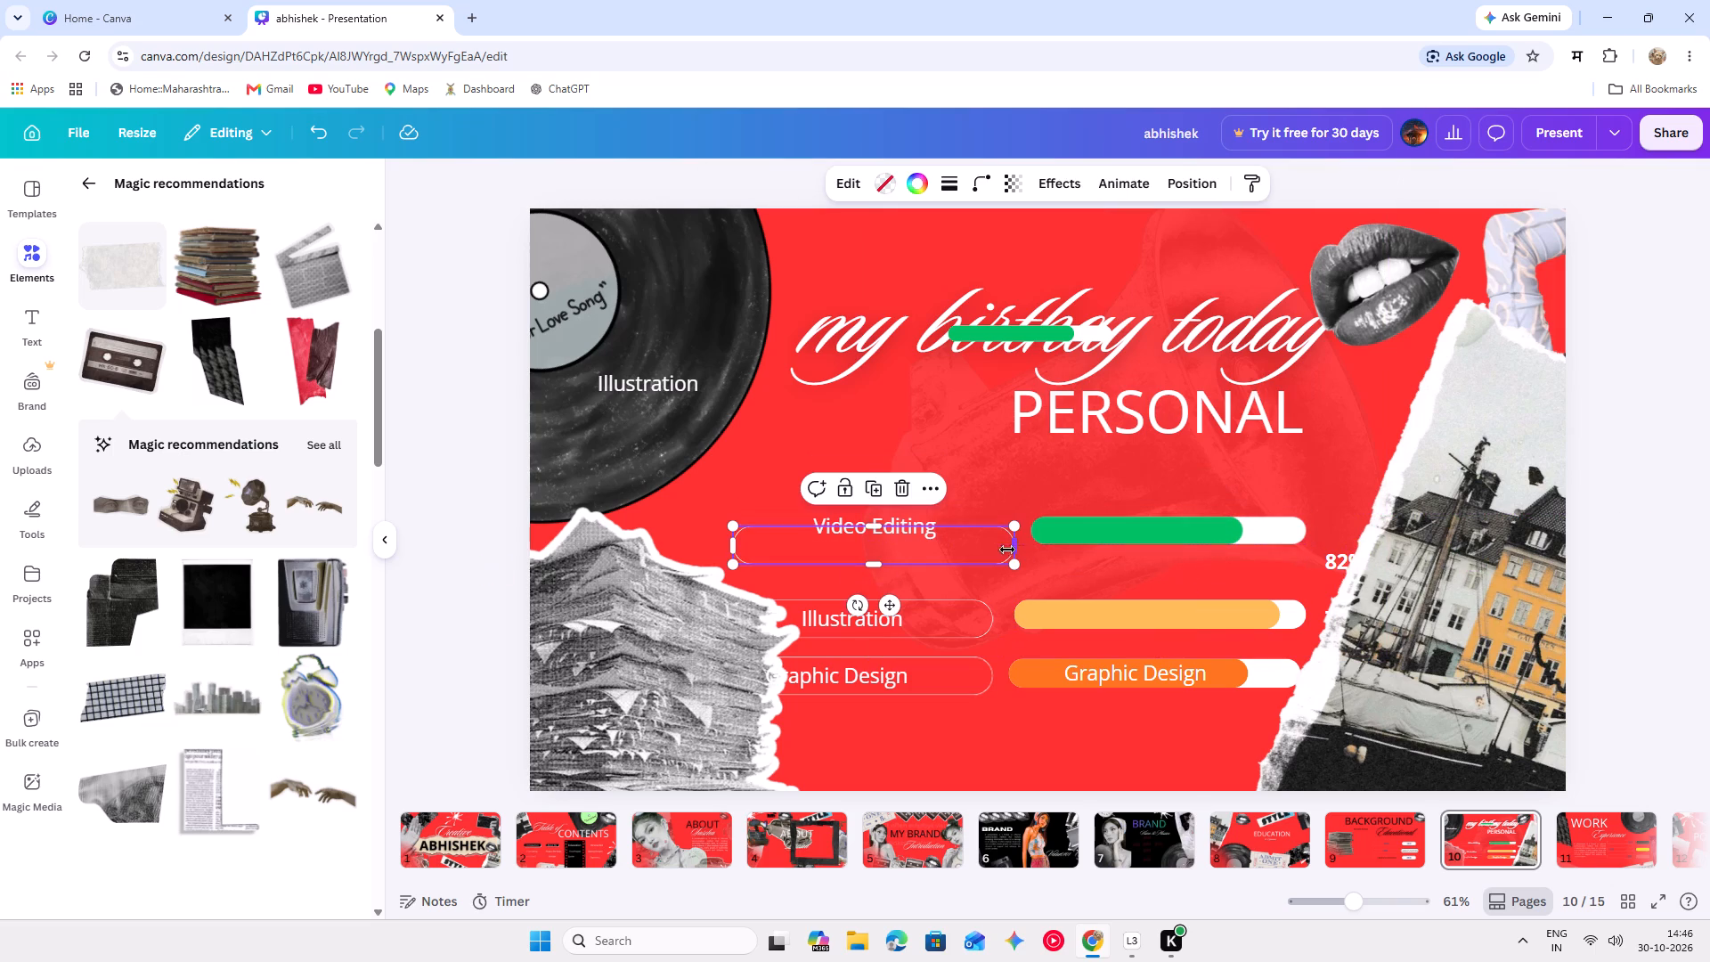
left_click_drag(957, 529, 957, 517)
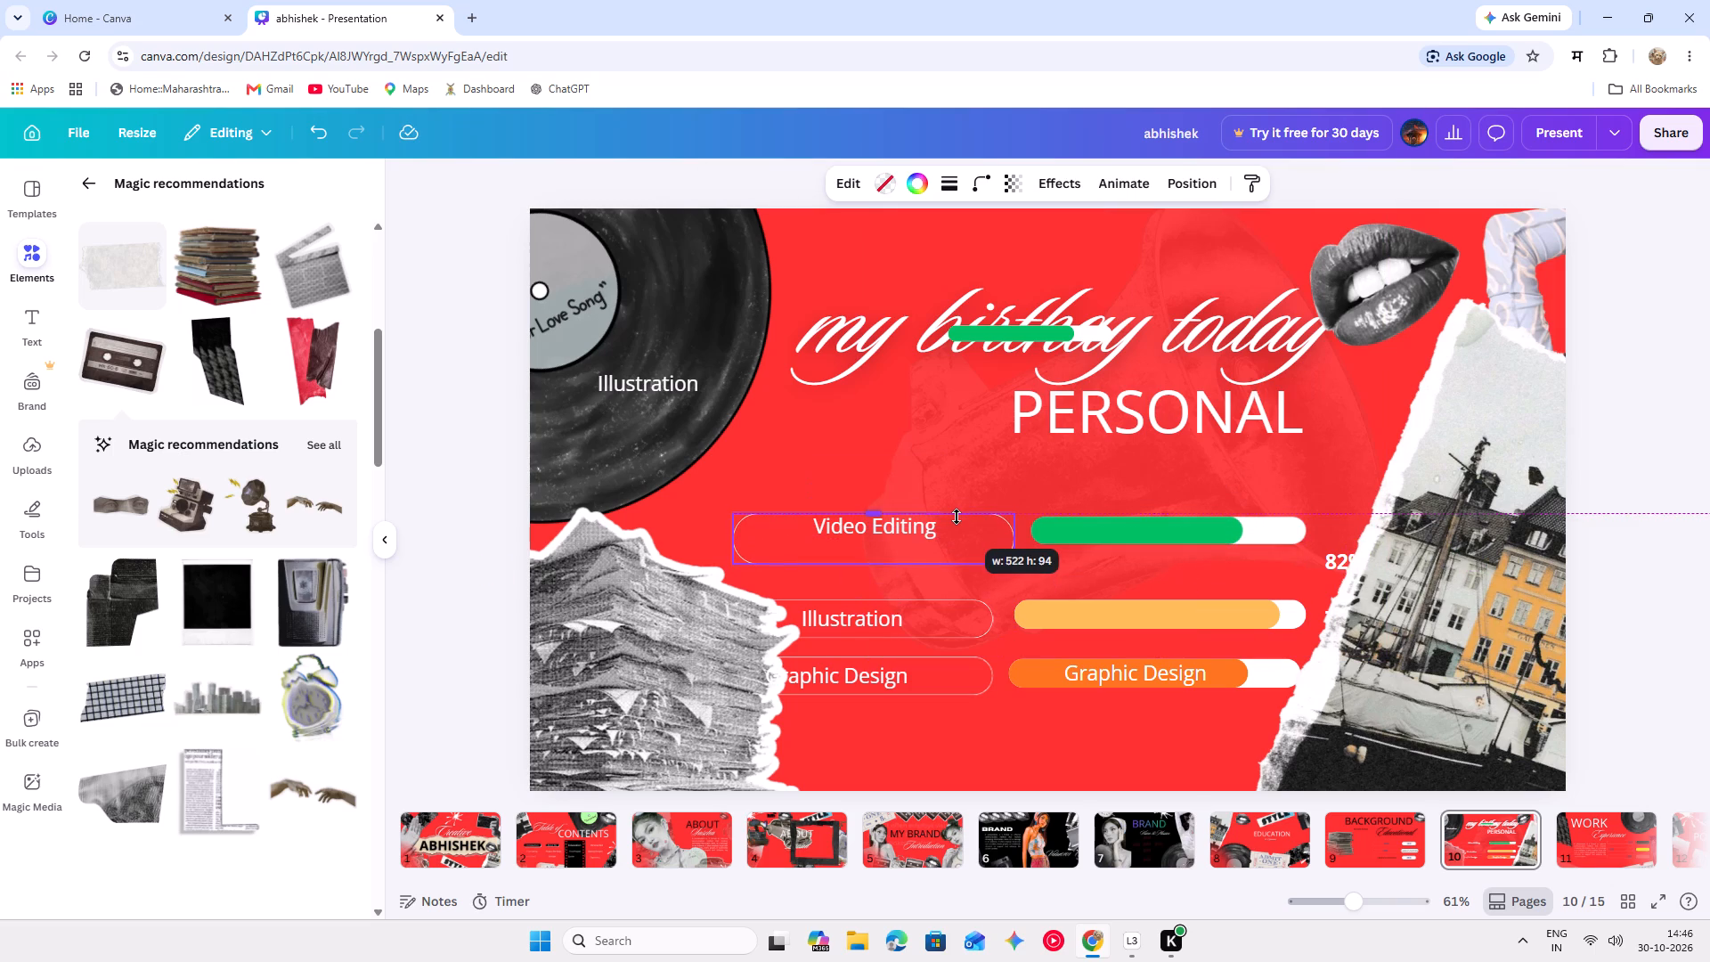
left_click_drag(957, 517, 956, 521)
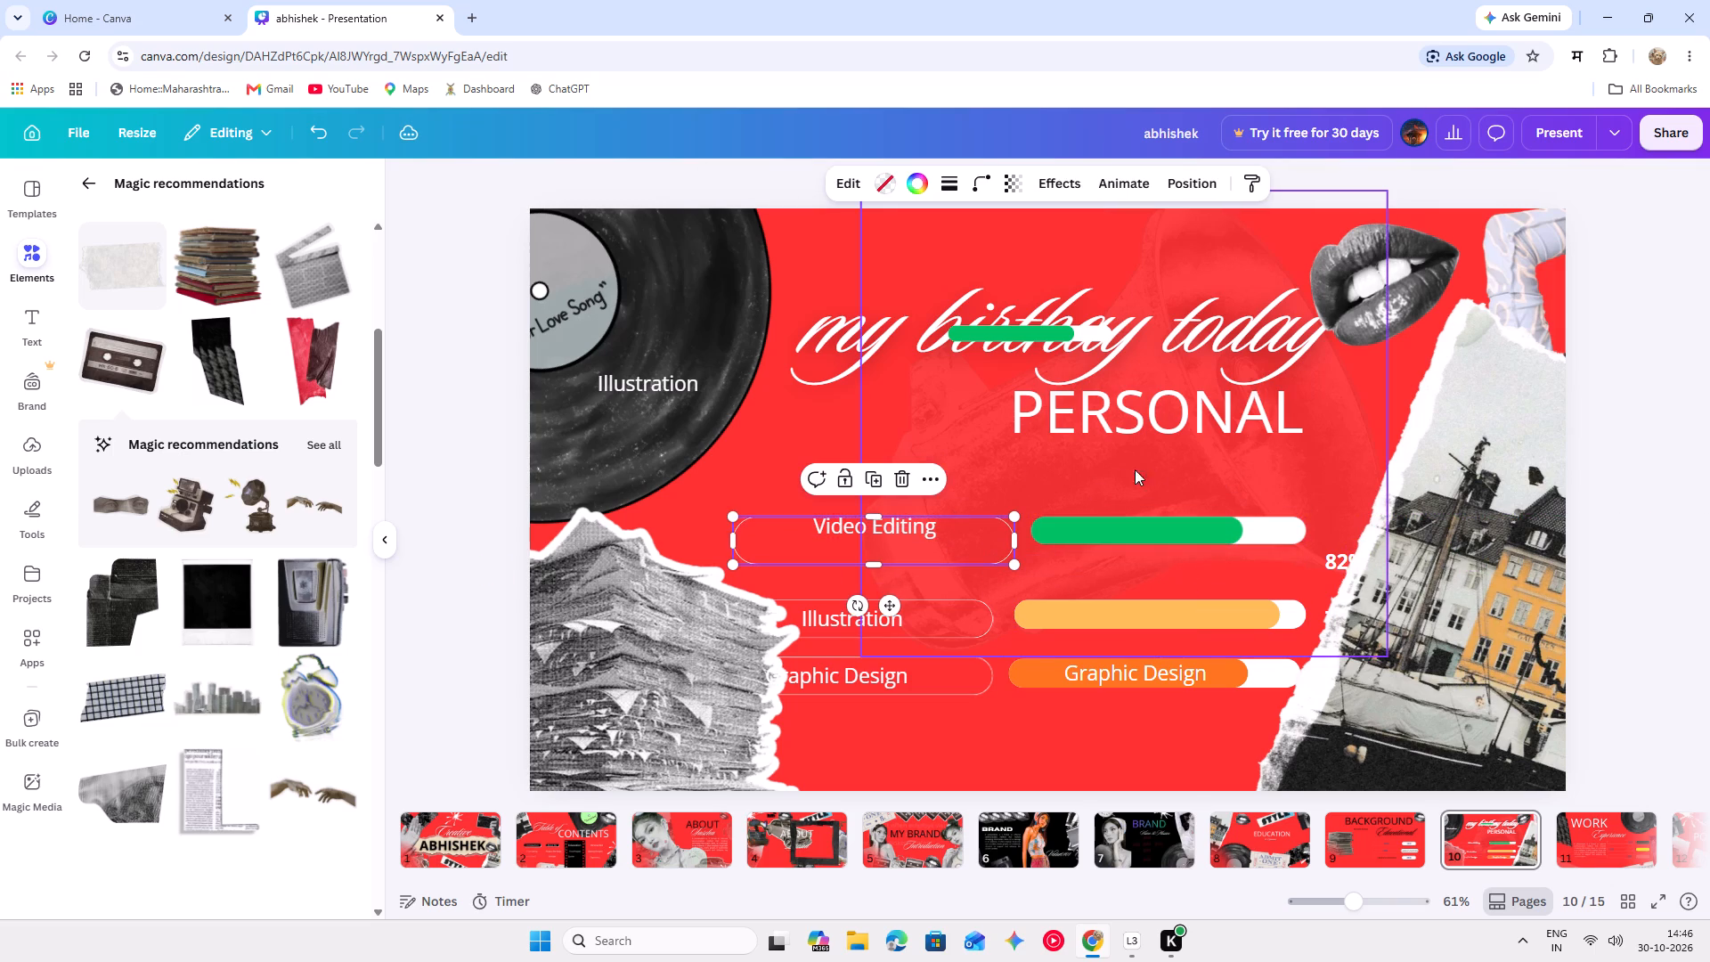